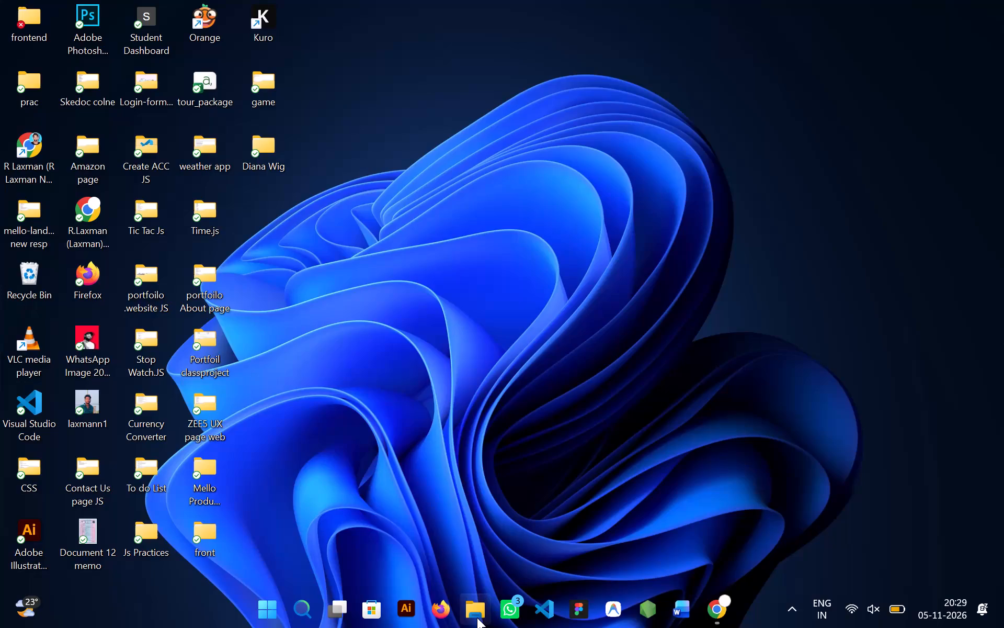
# In a new Chrome tab, search Google for "pinterst" and open the Pinterest site.
pyautogui.click(717, 611)
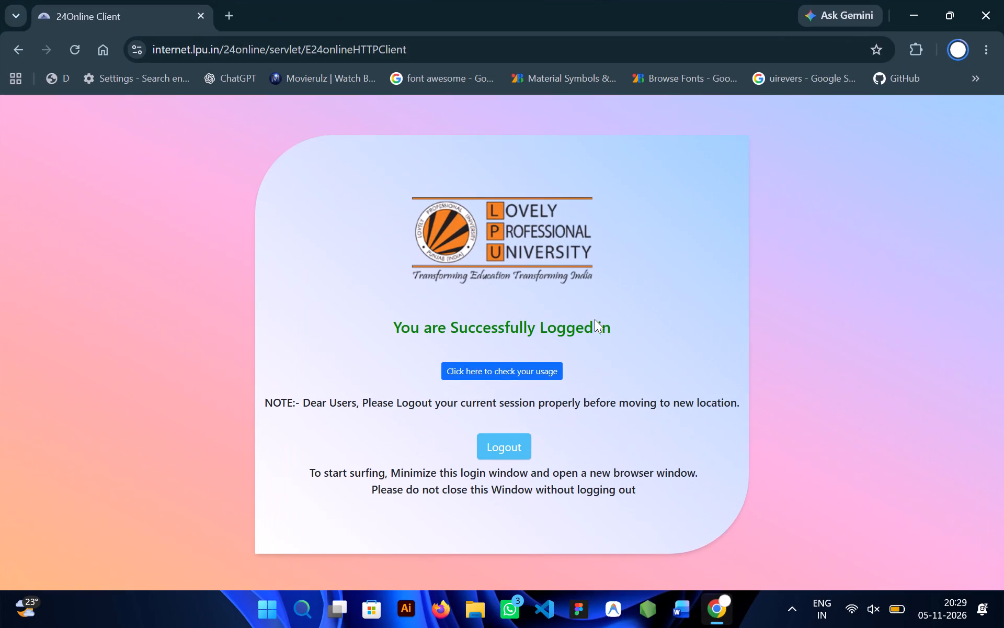
pyautogui.click(225, 11)
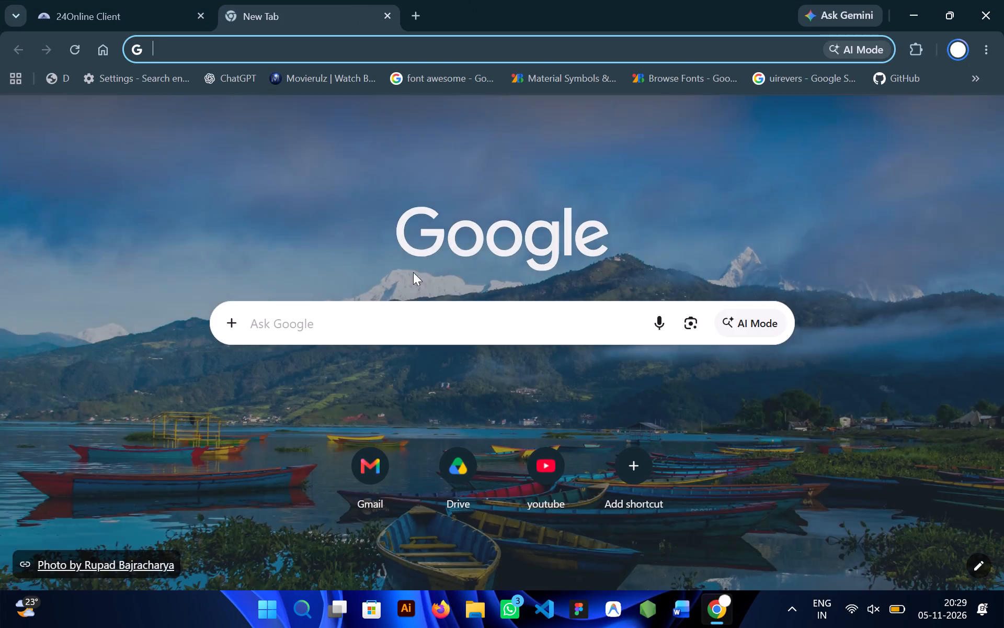
pyautogui.click(392, 308)
pyautogui.write('pinterst')
pyautogui.press('Return')
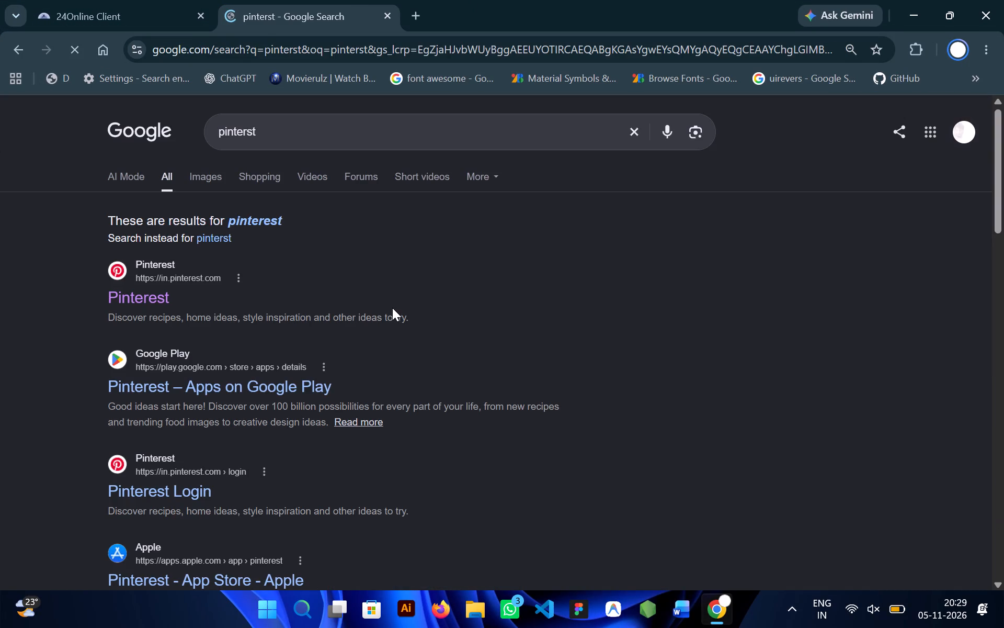
pyautogui.click(147, 297)
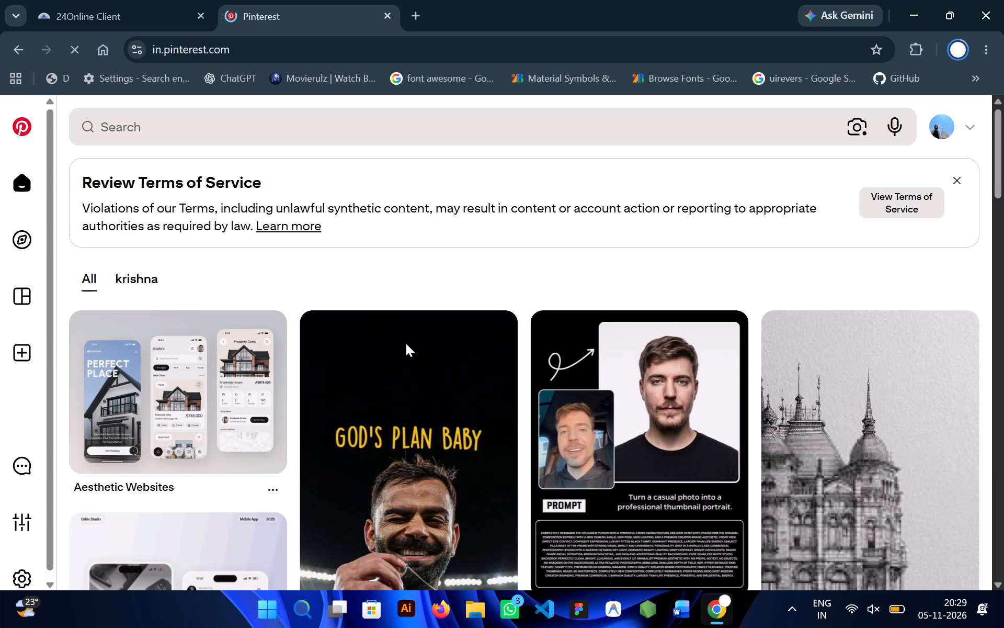
# Open the "Aesthetic Websites" real-estate app pin from the Pinterest feed and copy its image.
pyautogui.scroll(-2, 528, 268)
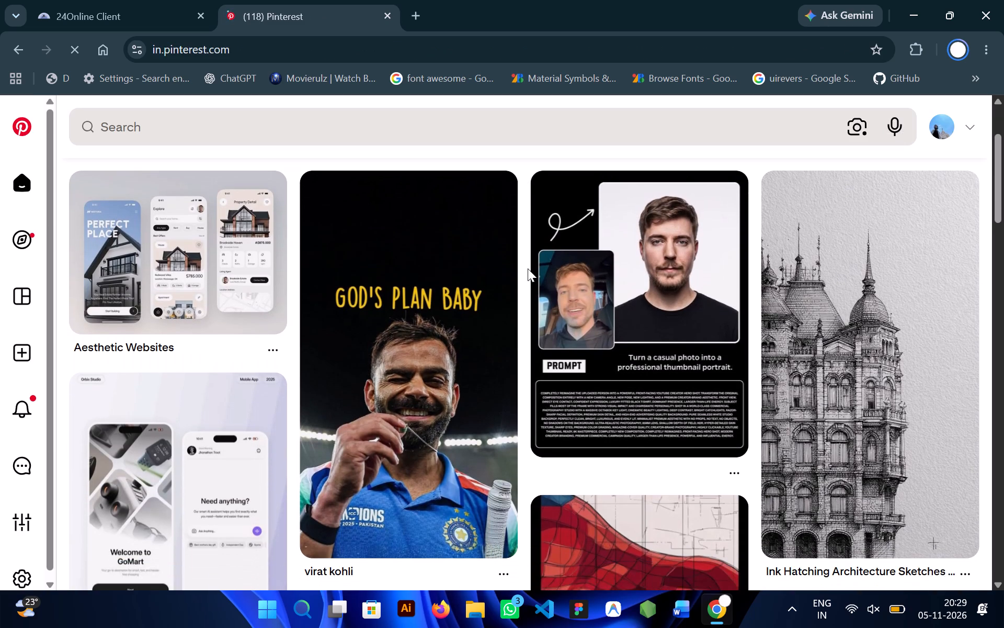
pyautogui.scroll(-1, 528, 268)
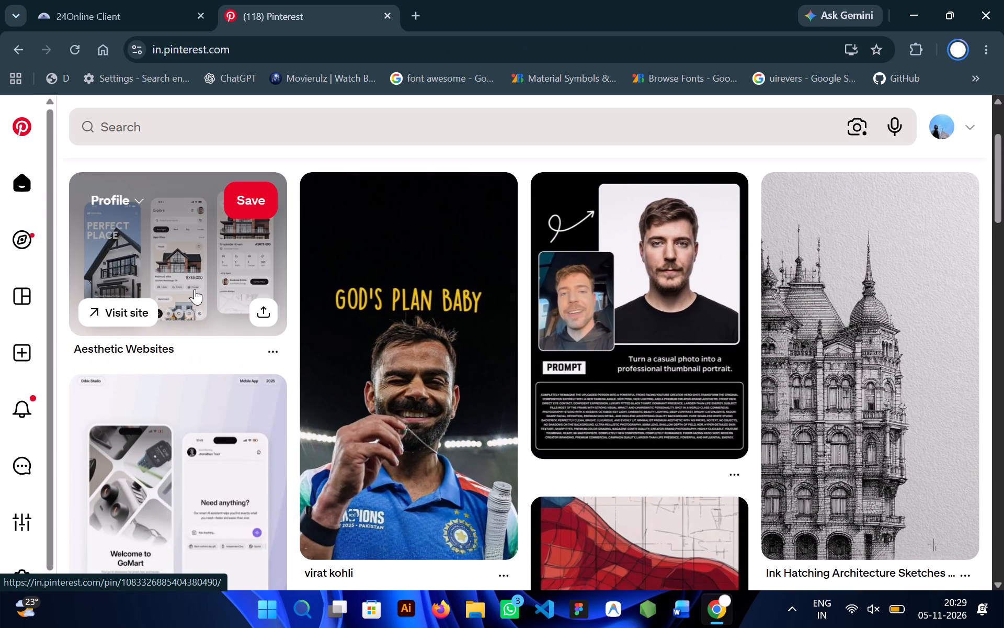
pyautogui.click(195, 289)
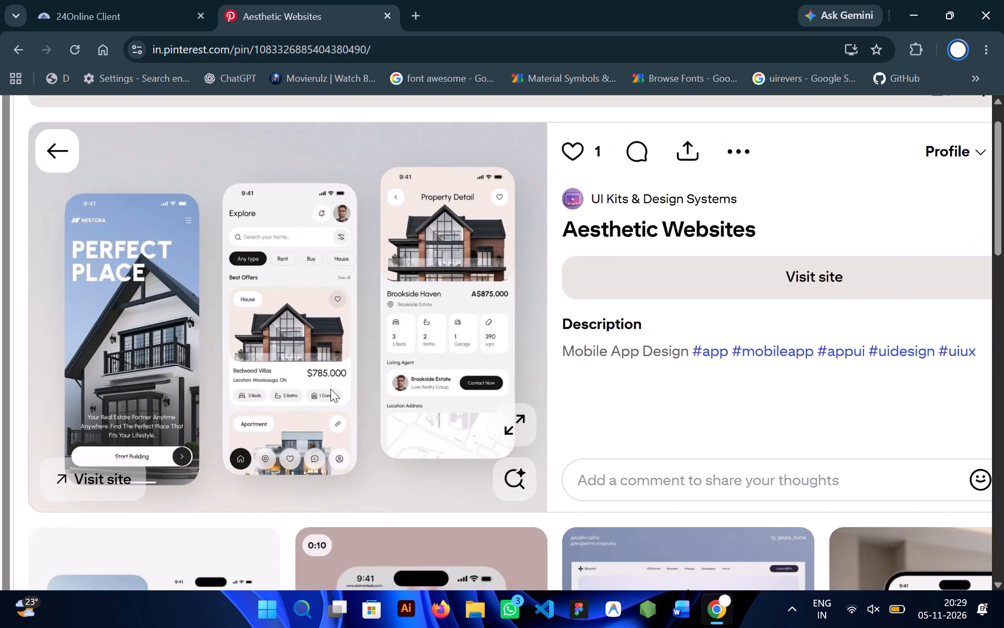
pyautogui.rightClick(318, 364)
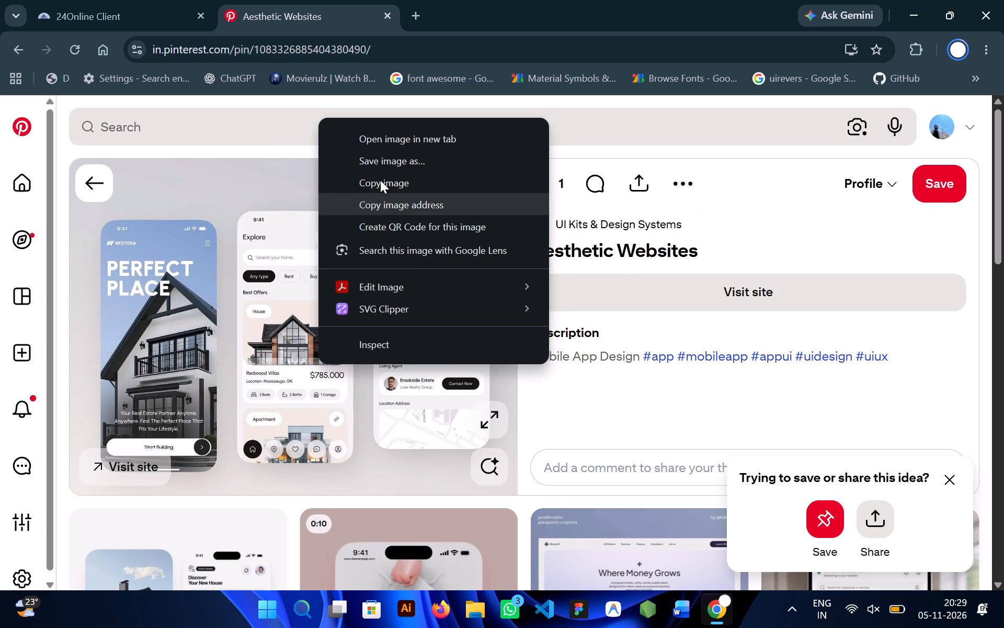
pyautogui.click(375, 186)
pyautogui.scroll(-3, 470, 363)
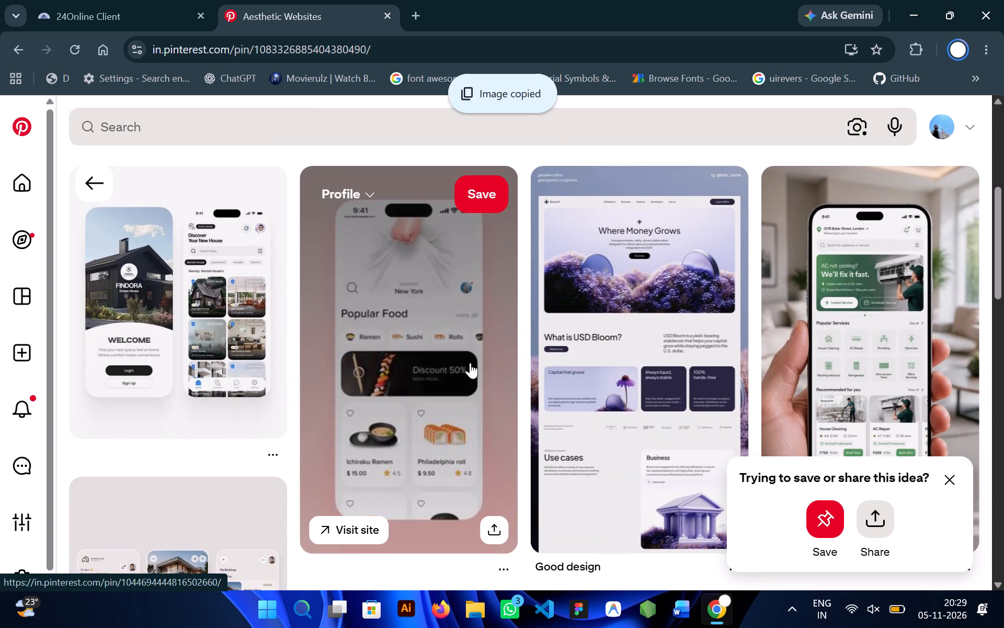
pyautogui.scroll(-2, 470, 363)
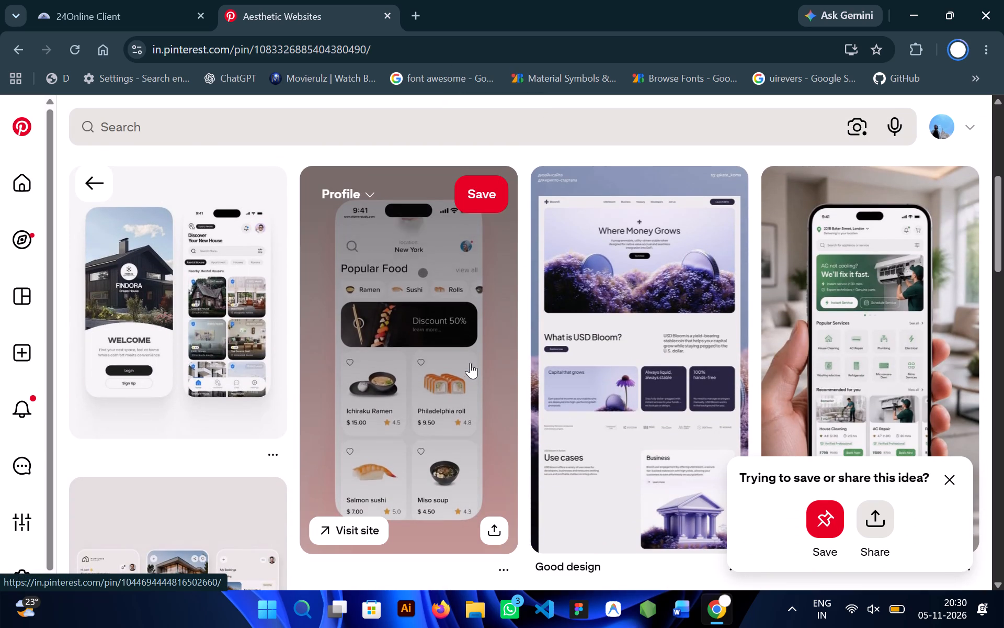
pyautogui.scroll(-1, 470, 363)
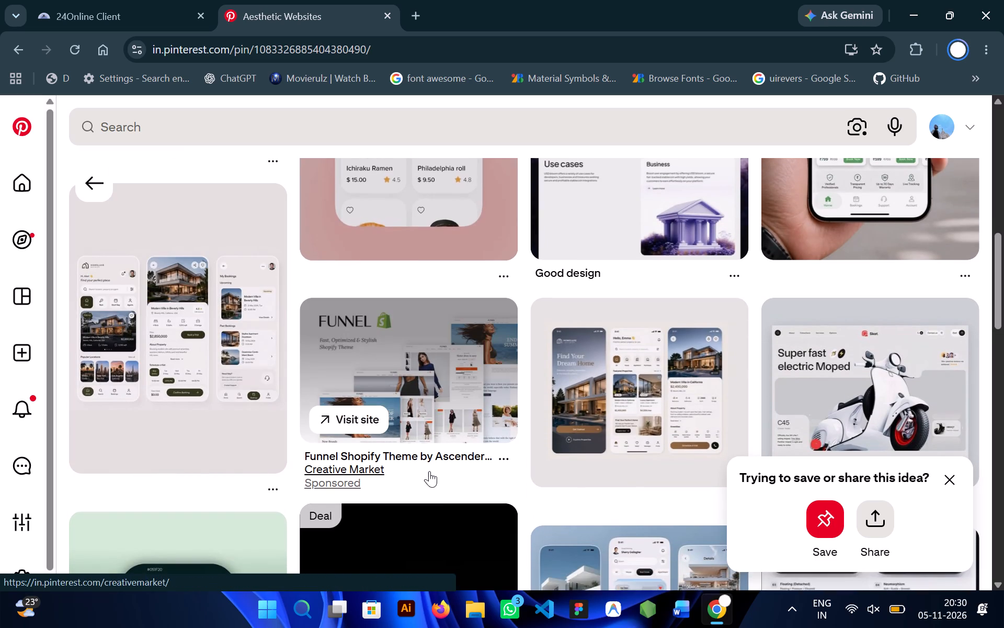
# Switch to Figma, open the Design Studio-3 file and paste the copied image beside the iPhone 16 - 2 frame.
pyautogui.click(577, 611)
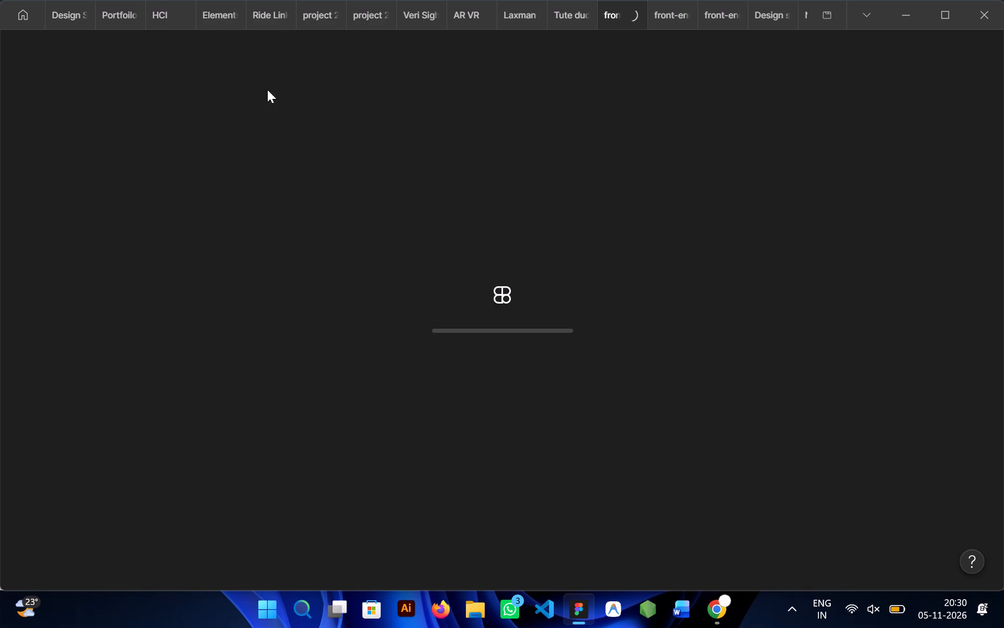
pyautogui.click(64, 17)
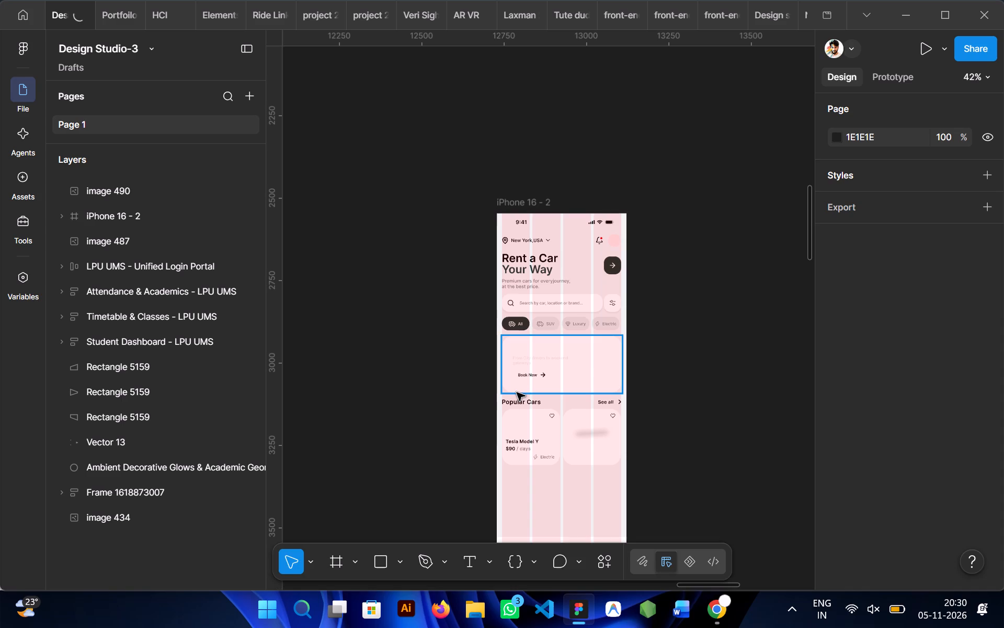
pyautogui.hscroll(-1, 451, 361)
pyautogui.scroll(1, 575, 340)
pyautogui.hotkey('ctrl', 'v')
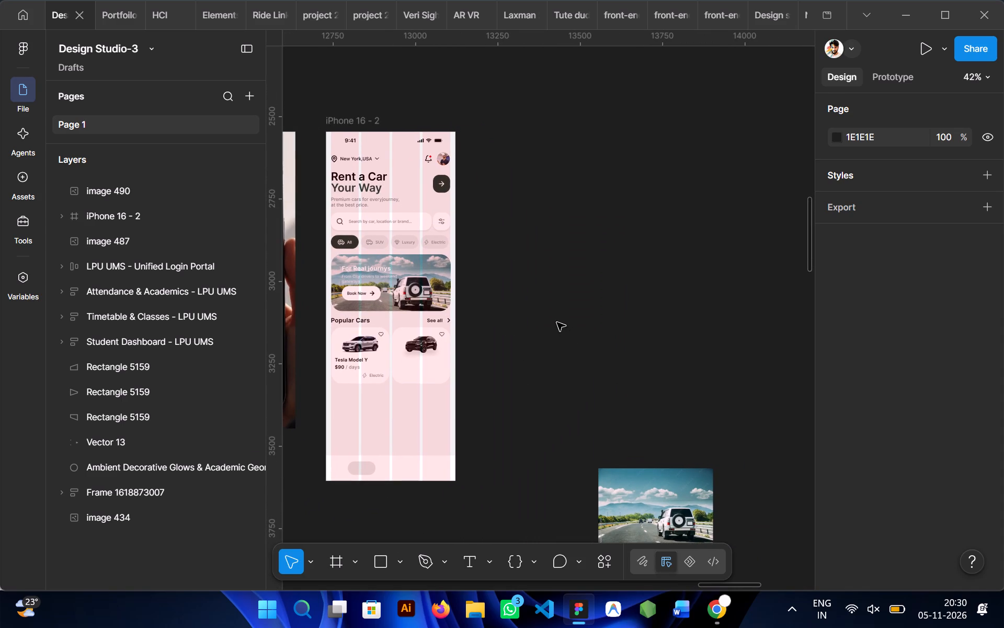
pyautogui.moveTo(556, 310); pyautogui.dragTo(667, 265)
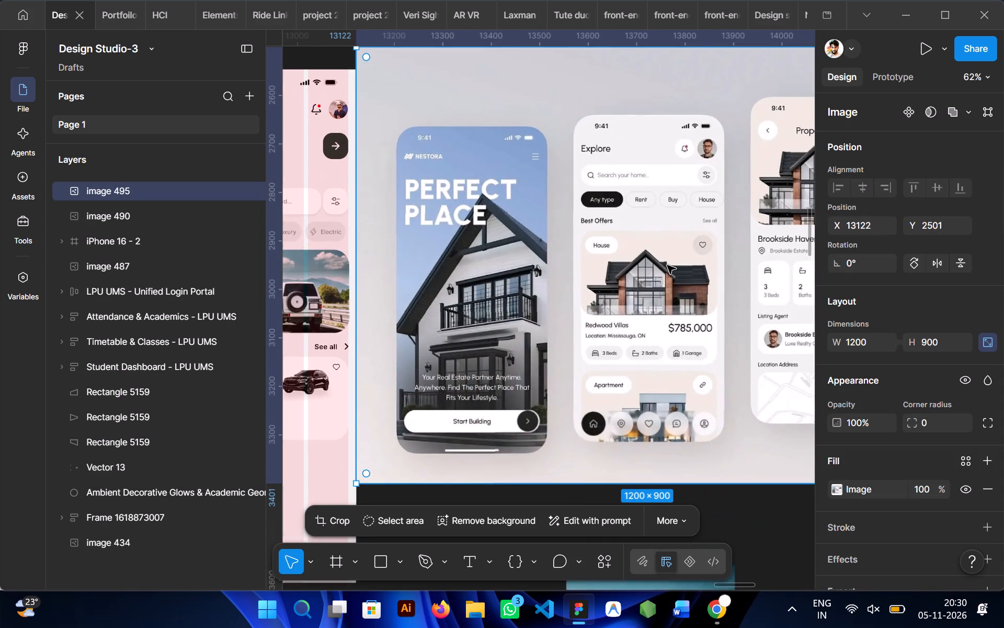
pyautogui.hscroll(-1, 667, 265)
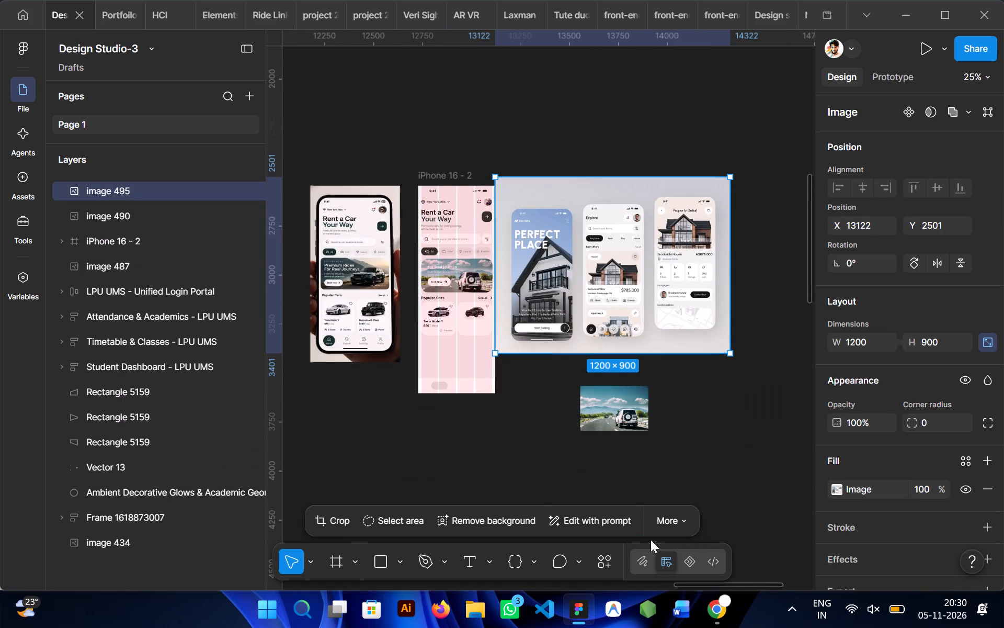
# Switch back to Chrome, open the related pin with three cream-coloured villa booking app screens, and copy its image.
pyautogui.click(720, 613)
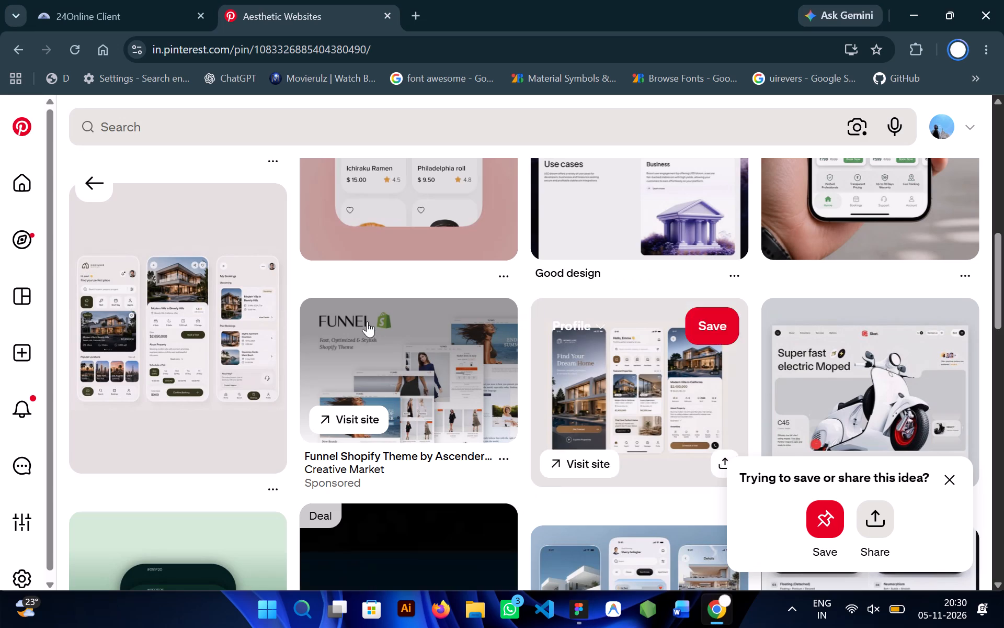
pyautogui.click(245, 336)
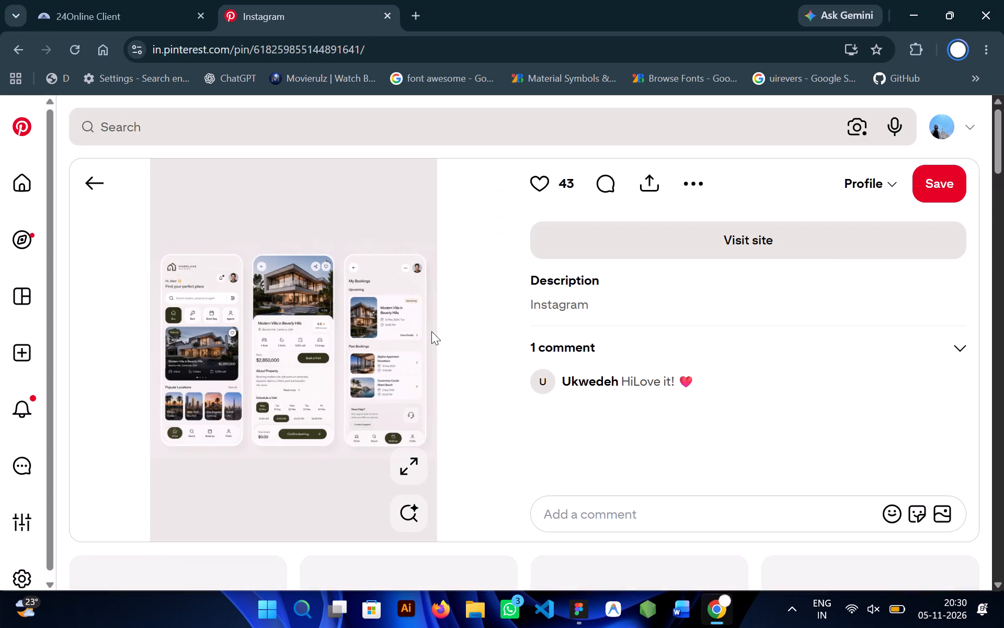
pyautogui.rightClick(228, 339)
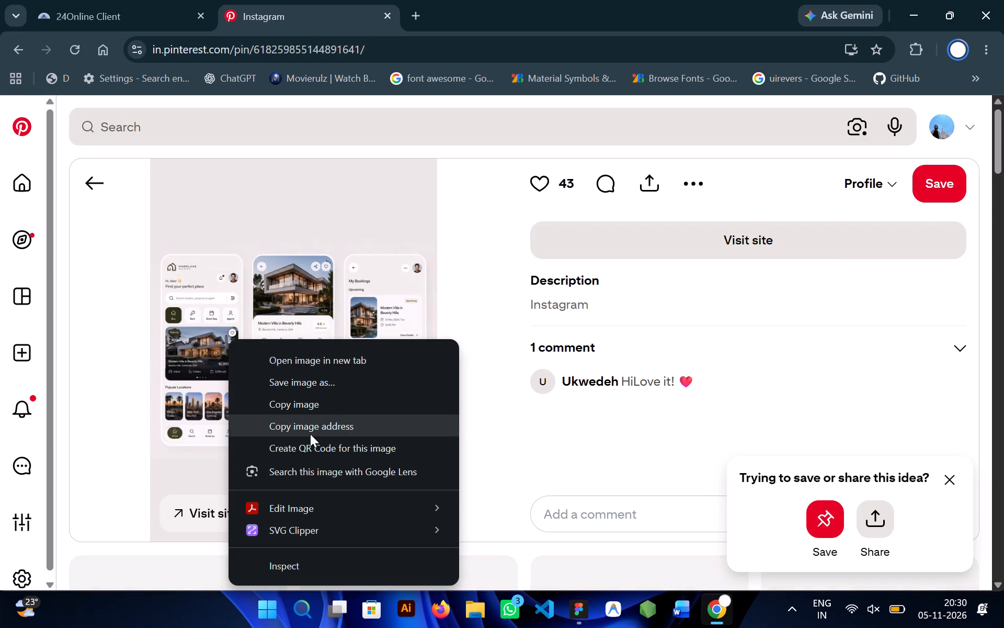
pyautogui.click(291, 409)
# Switch to Figma and move the "Perfect Place" reference image up above the iPhone 16 - 2 frame.
pyautogui.click(580, 611)
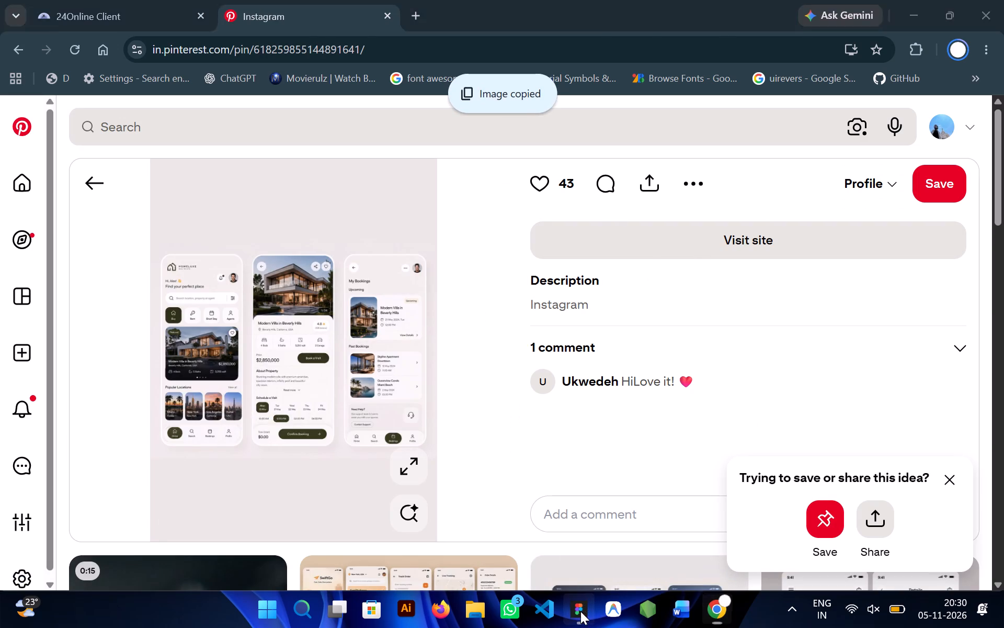
pyautogui.hscroll(-1, 536, 440)
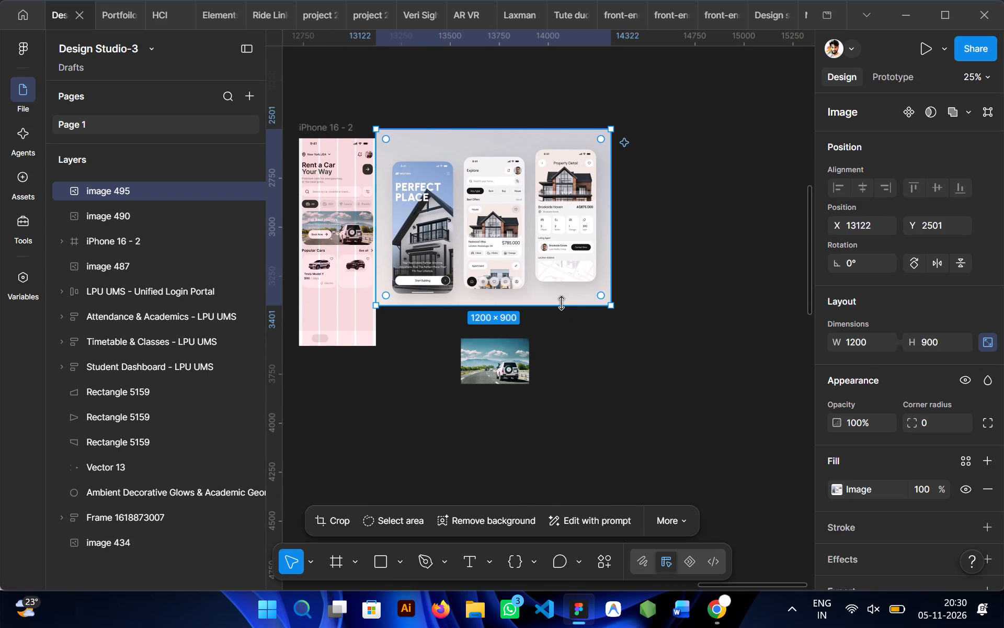
pyautogui.moveTo(490, 245); pyautogui.dragTo(372, 75)
# Delete the loose photo of the white SUV on the road from the canvas.
pyautogui.click(499, 378)
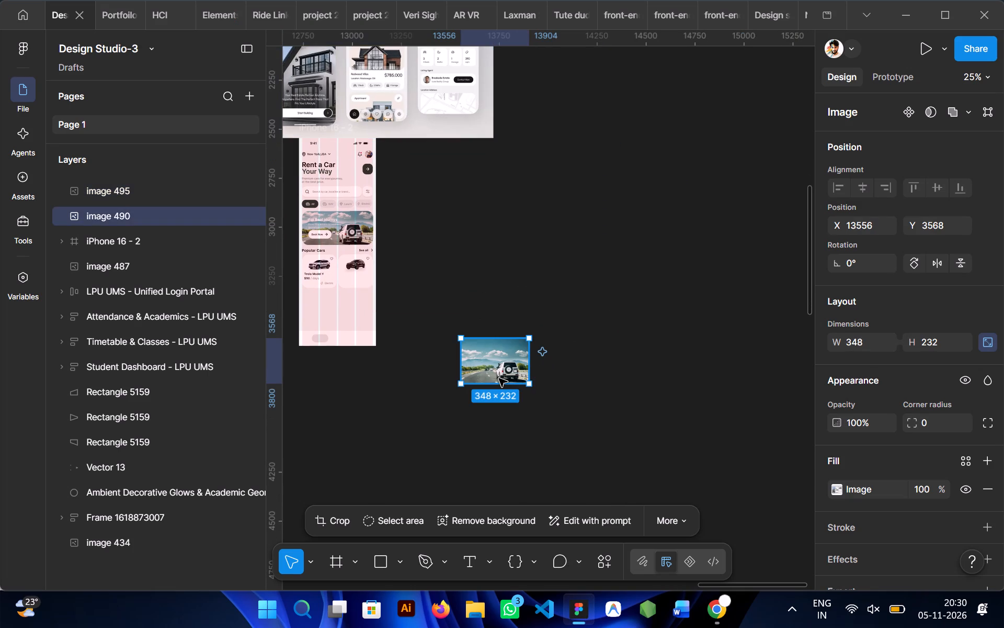
pyautogui.press('BackSpace')
# Paste the copied villa app image onto the empty canvas beyond the iPhone 16 - 2 frame, at about X 13411, Y 2604.
pyautogui.hscroll(-1, 499, 378)
pyautogui.hotkey('ctrl', 'v')
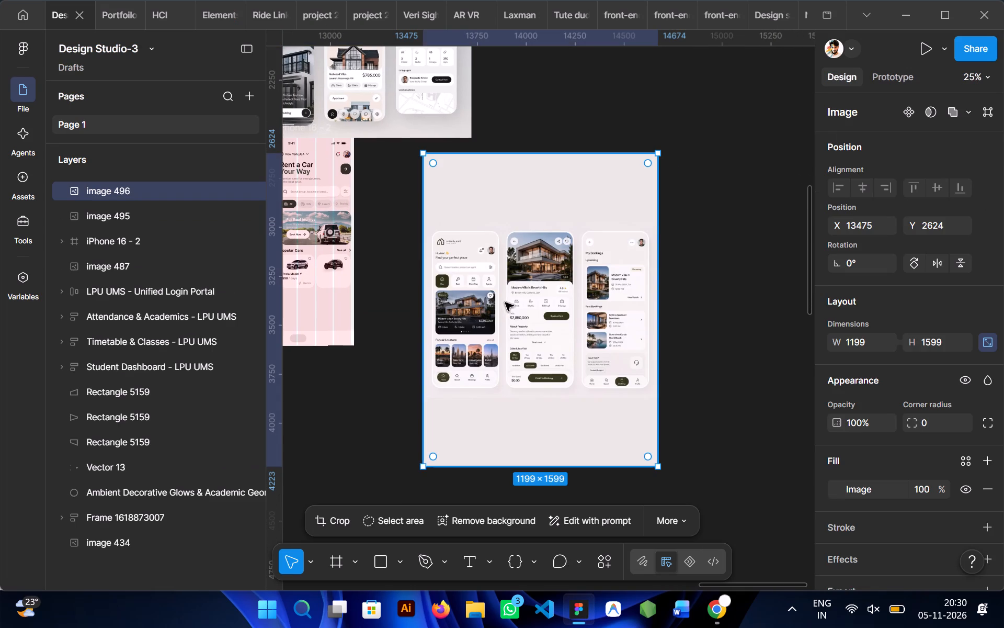
pyautogui.moveTo(508, 305); pyautogui.dragTo(495, 301)
# Crop the empty bands above and below the three phone screens in the villa app image, to about 1199 × 859.
pyautogui.doubleClick(495, 301)
pyautogui.hscroll(-1, 495, 301)
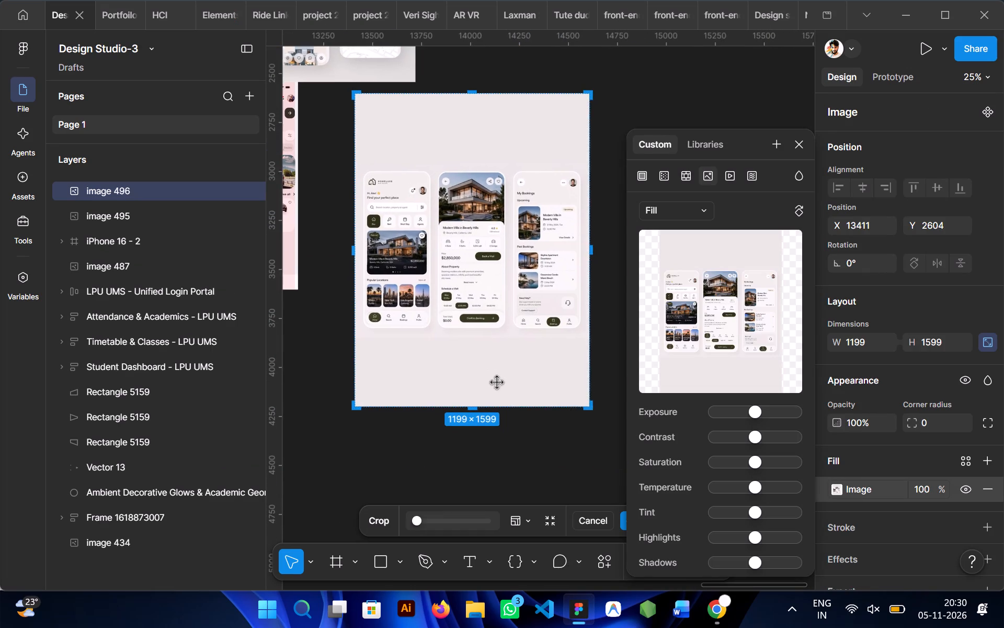
pyautogui.moveTo(443, 414); pyautogui.dragTo(443, 331)
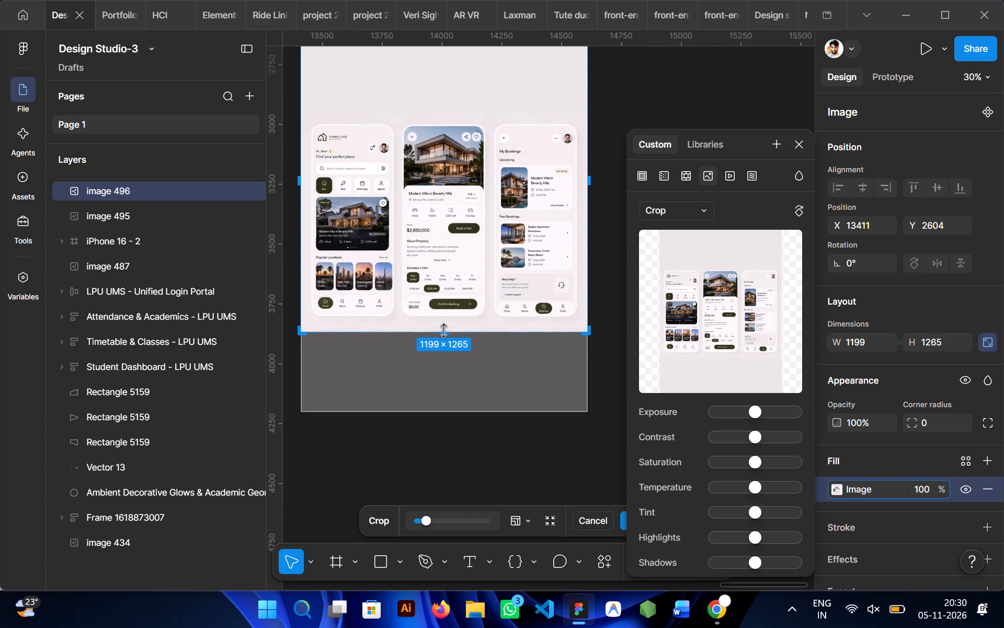
pyautogui.moveTo(443, 331); pyautogui.dragTo(441, 326)
pyautogui.scroll(1, 441, 326)
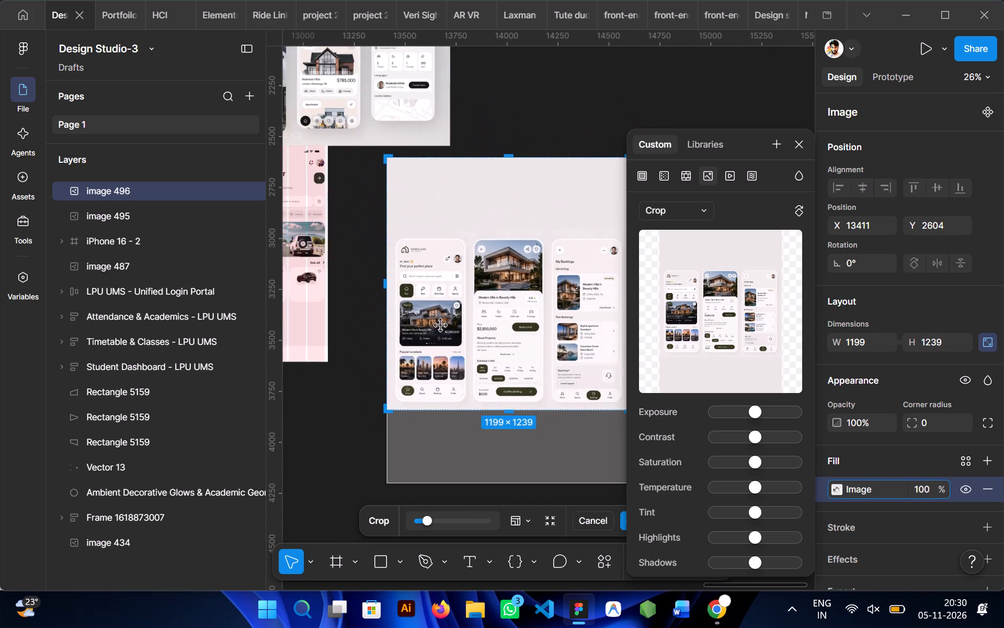
pyautogui.hscroll(-1, 447, 304)
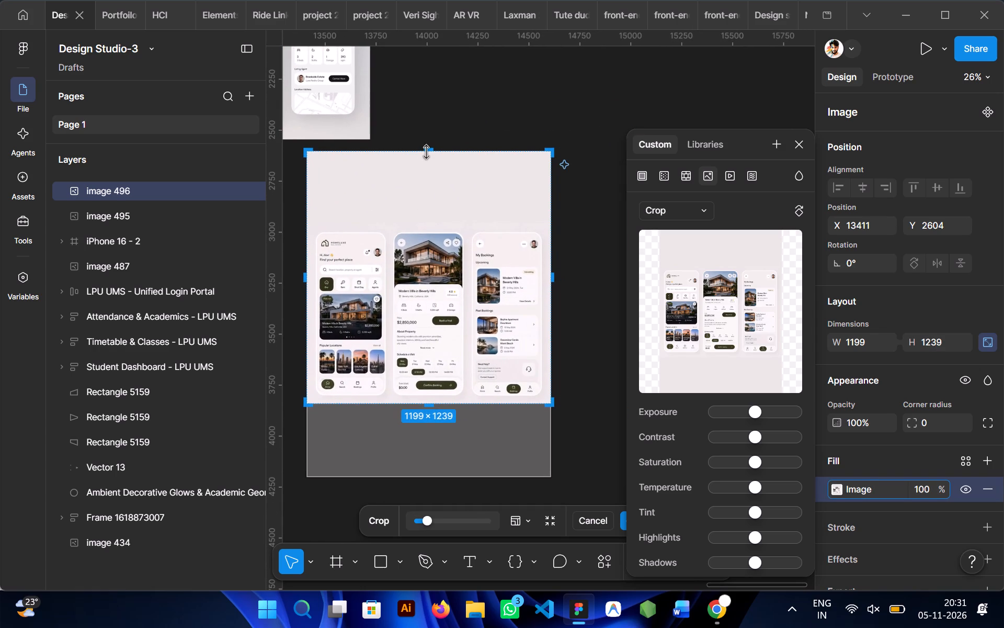
pyautogui.moveTo(427, 152); pyautogui.dragTo(436, 229)
pyautogui.doubleClick(466, 104)
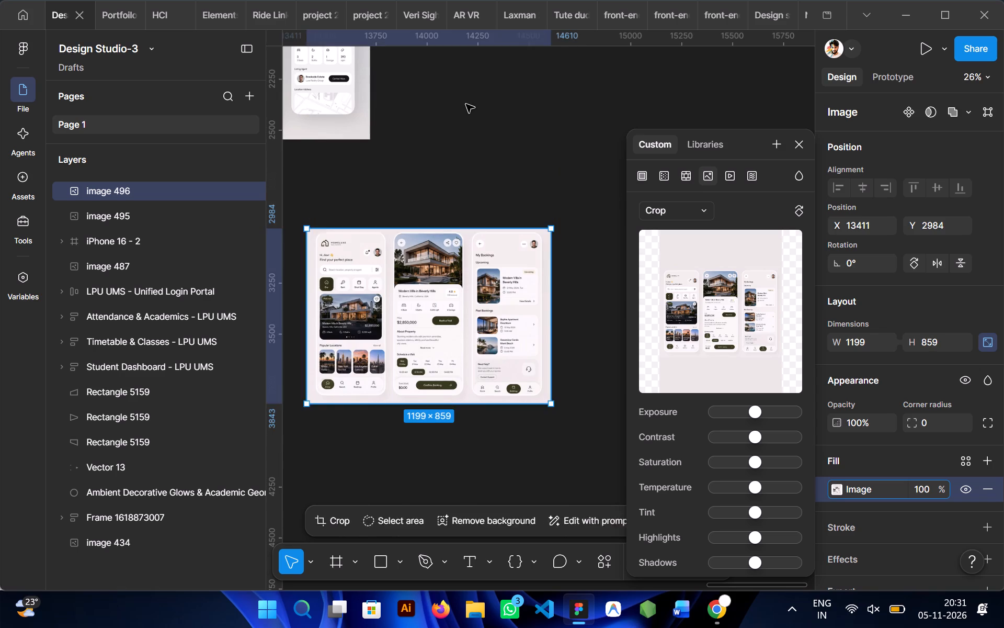
# Move the "Perfect Place" reference image to the far side of the car-rental phone photo, away from the iPhone 16 - 2 frame.
pyautogui.hscroll(1, 466, 104)
pyautogui.hscroll(1, 453, 188)
pyautogui.moveTo(459, 160); pyautogui.dragTo(223, 162)
pyautogui.click(737, 207)
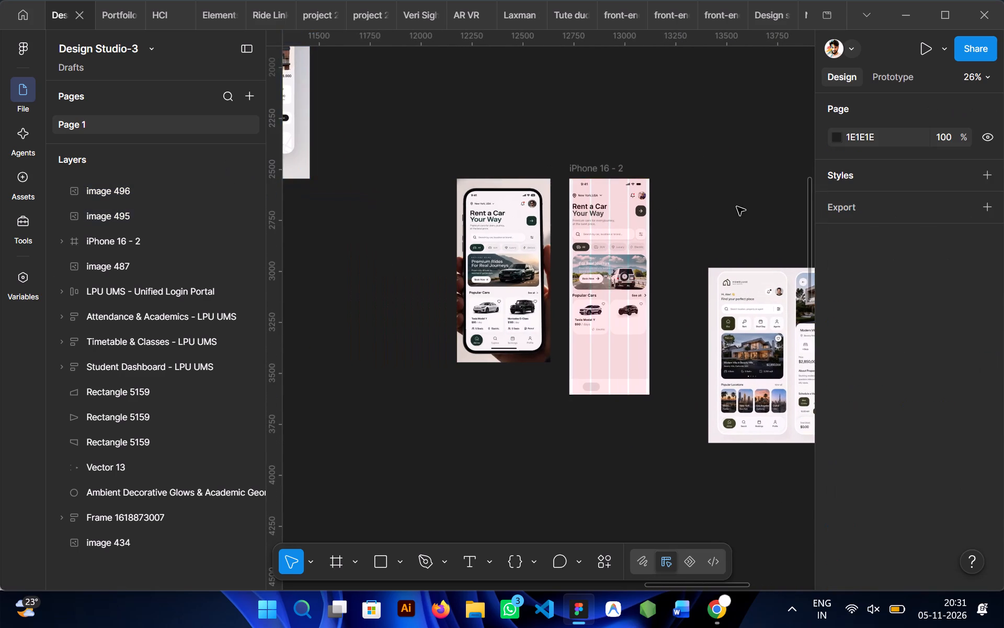
# Search the Lucide Icons plugin for "people" and insert the two-person "users" icon onto the canvas.
pyautogui.hscroll(-1, 737, 207)
pyautogui.hscroll(1, 404, 361)
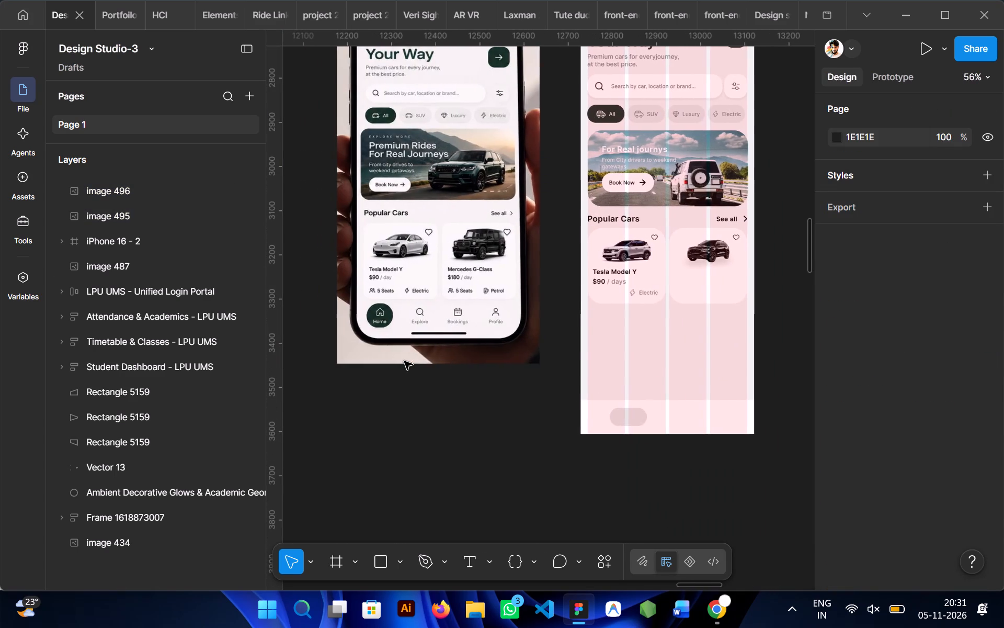
pyautogui.hscroll(-1, 606, 335)
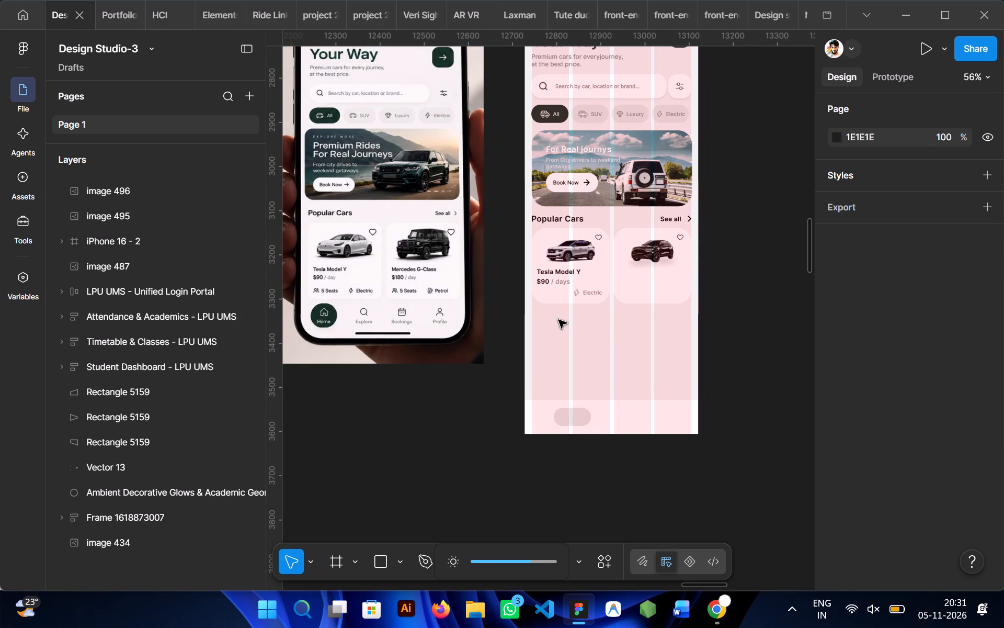
pyautogui.hscroll(1, 558, 320)
pyautogui.hscroll(-1, 641, 425)
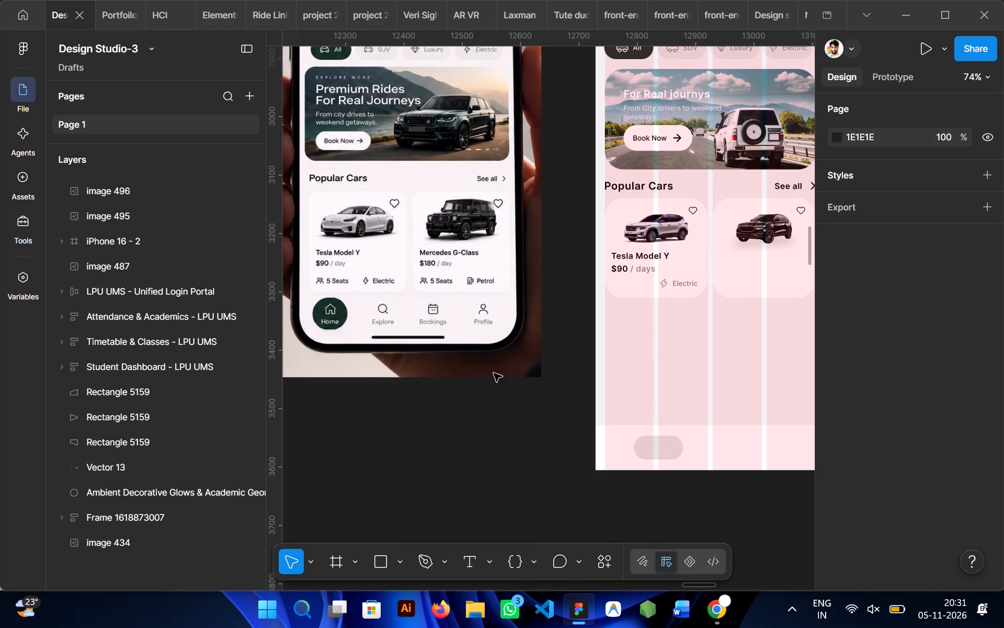
pyautogui.click(599, 565)
pyautogui.click(340, 356)
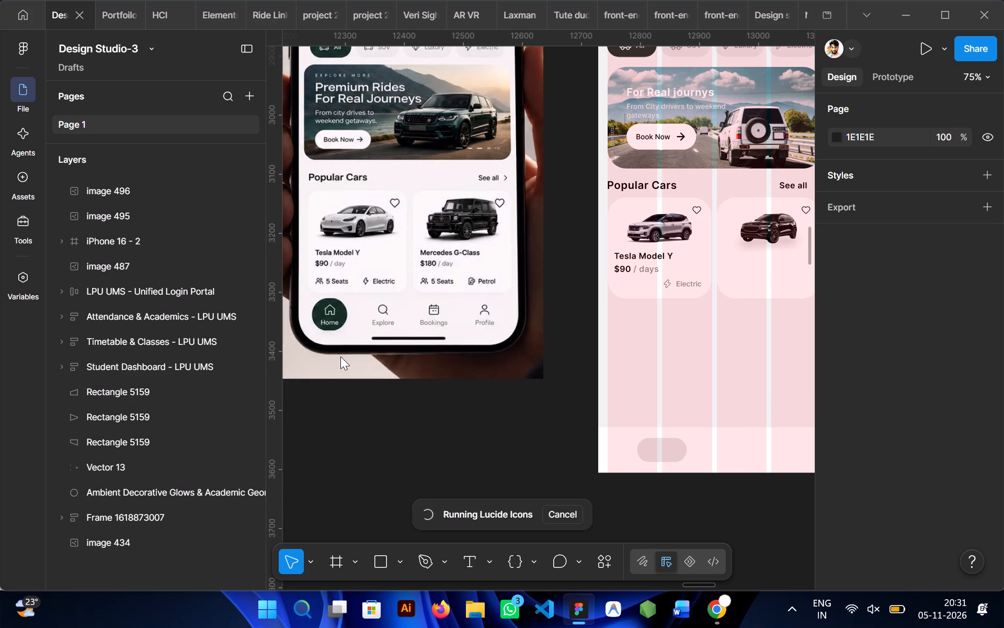
pyautogui.click(132, 204)
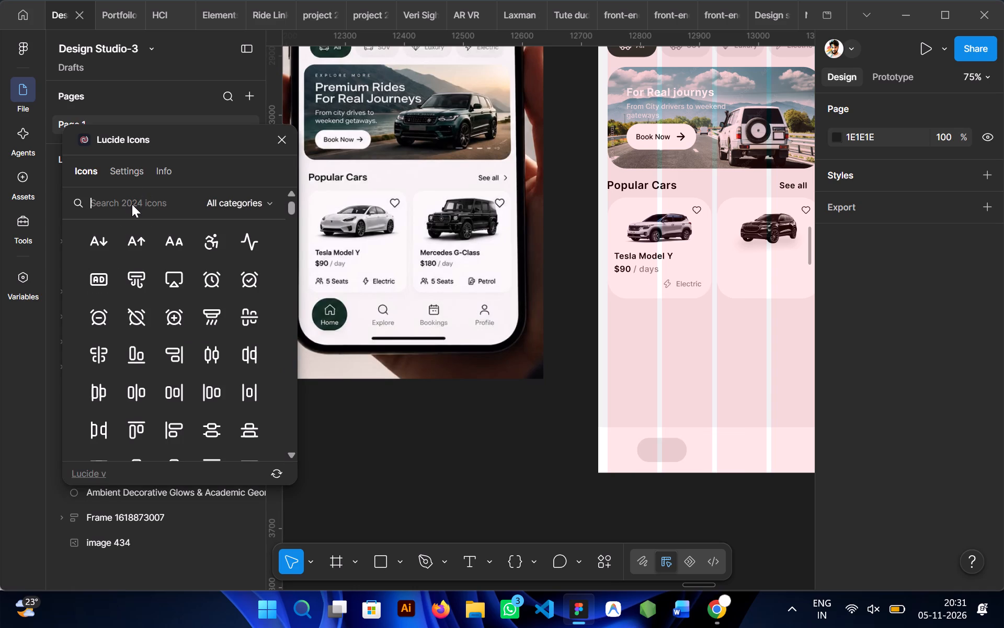
pyautogui.write('people')
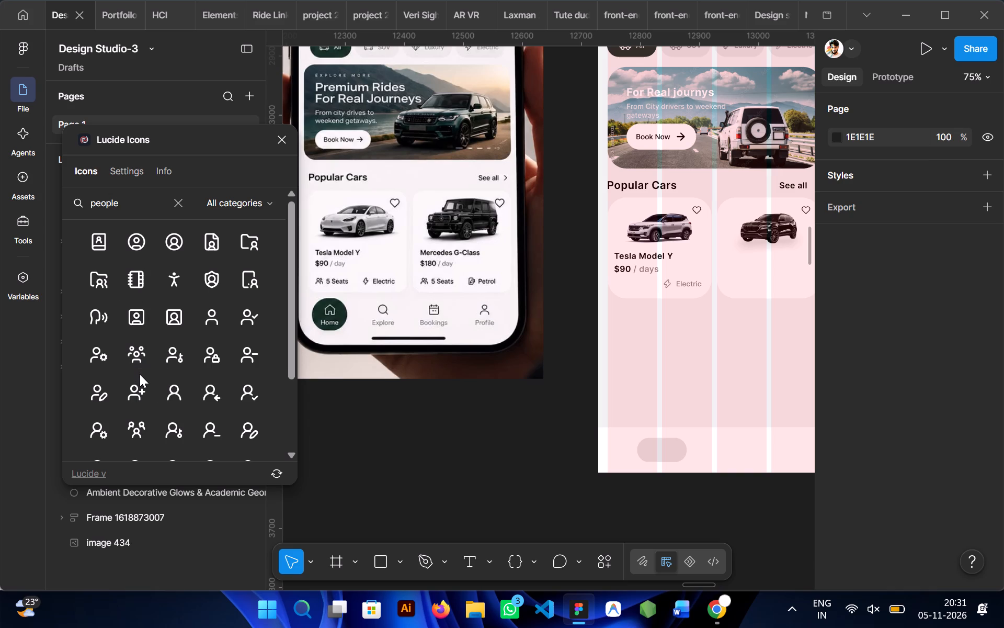
pyautogui.scroll(-1, 167, 390)
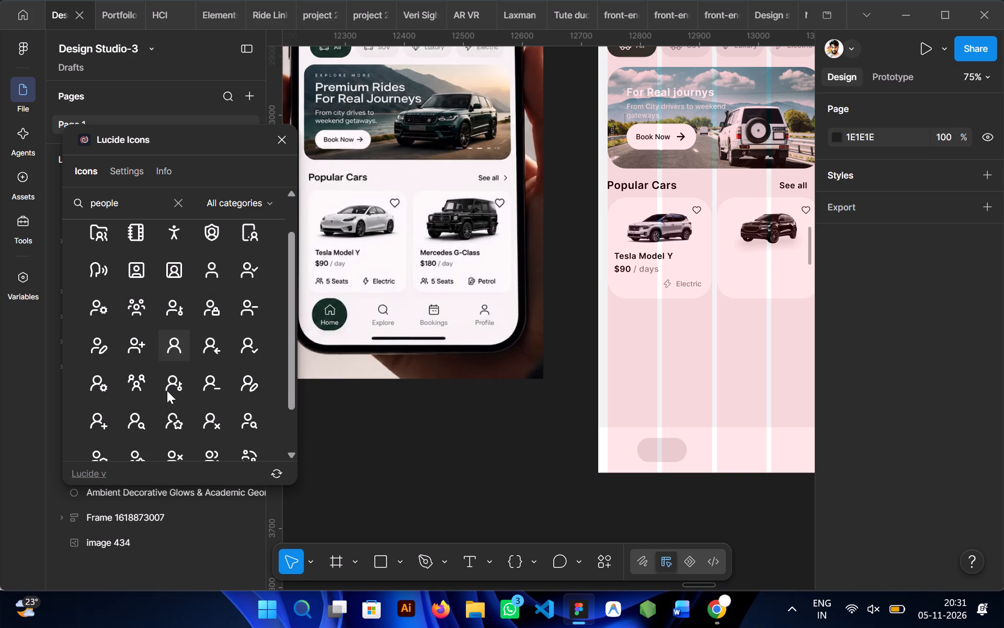
pyautogui.scroll(-2, 167, 390)
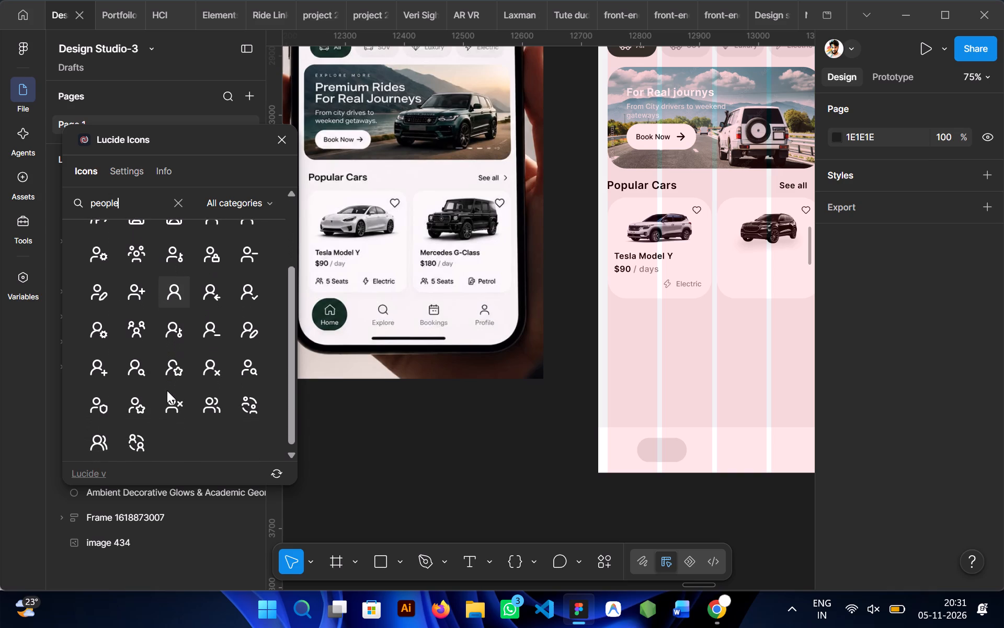
pyautogui.scroll(-1, 167, 390)
pyautogui.click(201, 399)
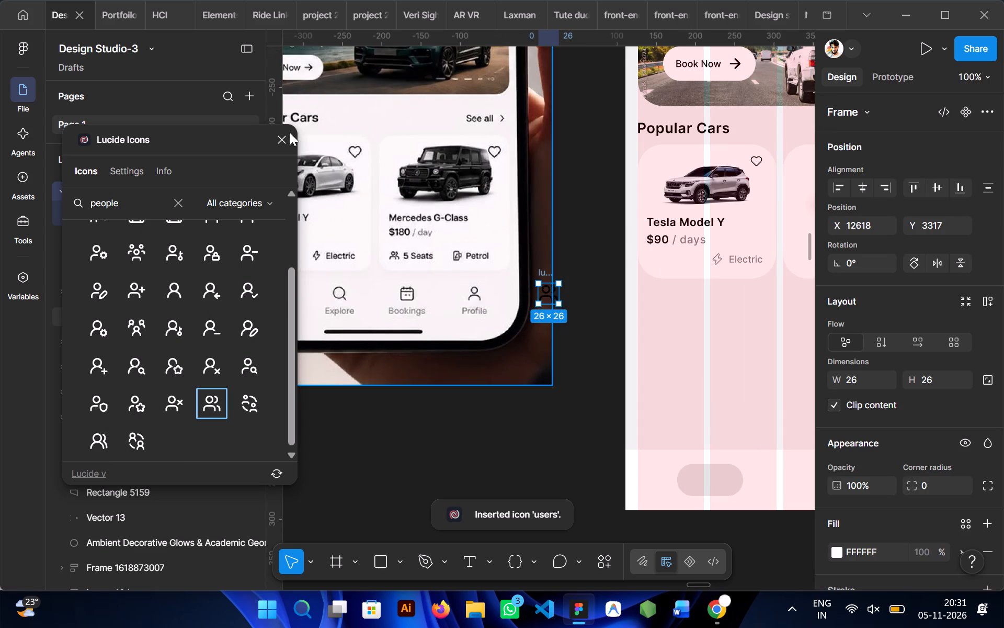
pyautogui.click(283, 144)
# Move the users icon into the iPhone 16 - 2 frame, below the Tesla Model Y card at about X 67, Y 796.
pyautogui.hscroll(-1, 418, 321)
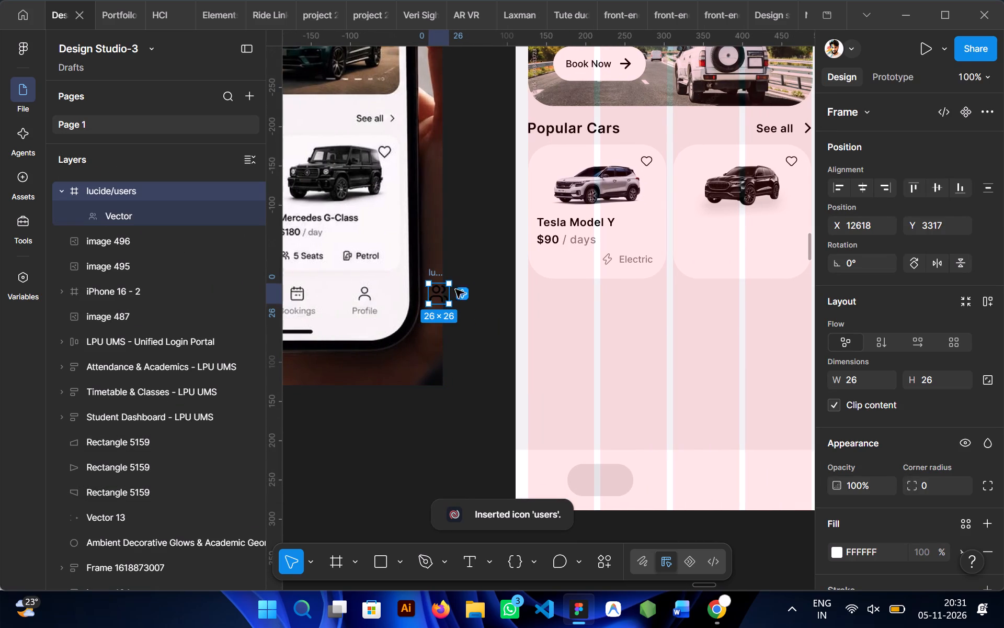
pyautogui.click(435, 278)
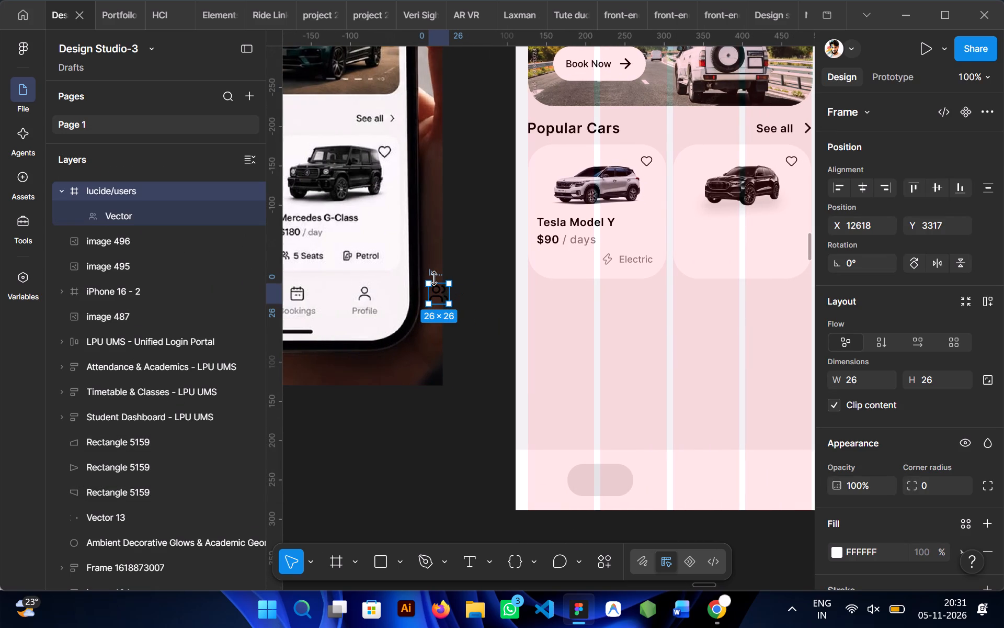
pyautogui.moveTo(437, 271); pyautogui.dragTo(577, 291)
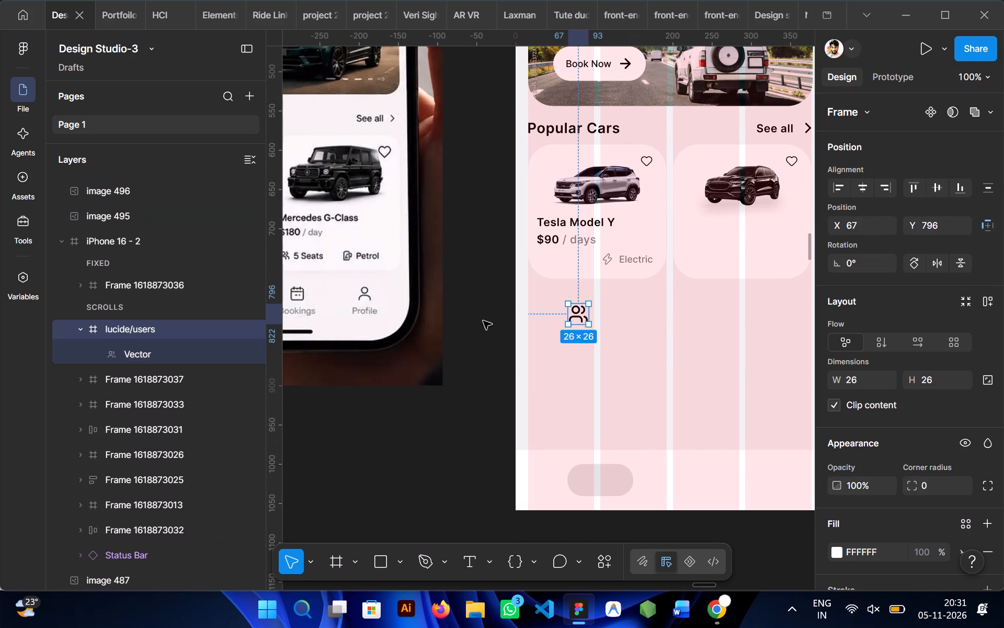
pyautogui.click(483, 321)
# Resize the users icon to 16 × 16, matching the lightning icon in the Tesla Model Y card.
pyautogui.tripleClick(609, 263)
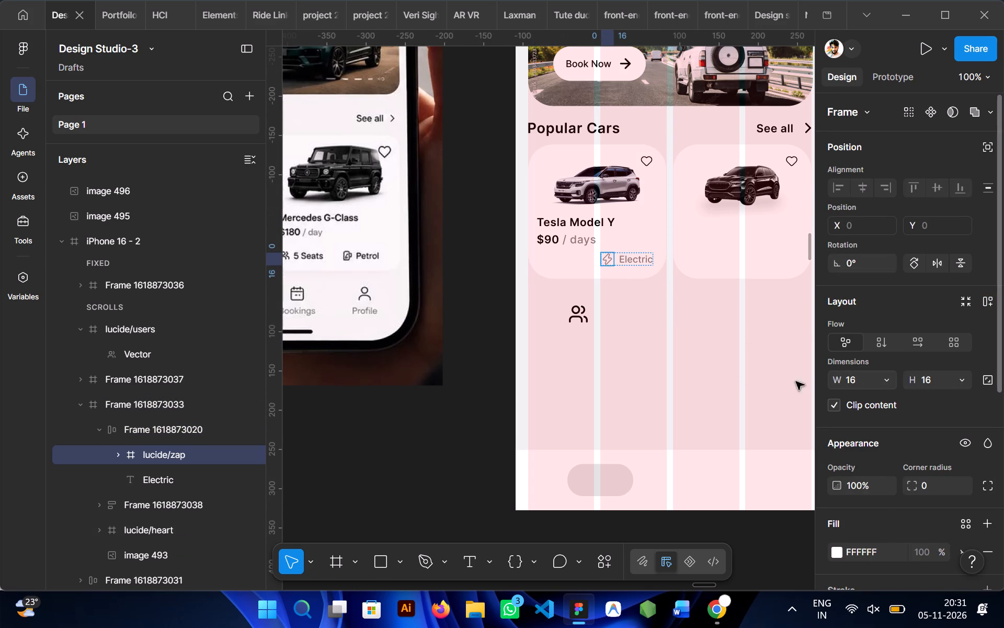
pyautogui.click(578, 320)
pyautogui.click(865, 382)
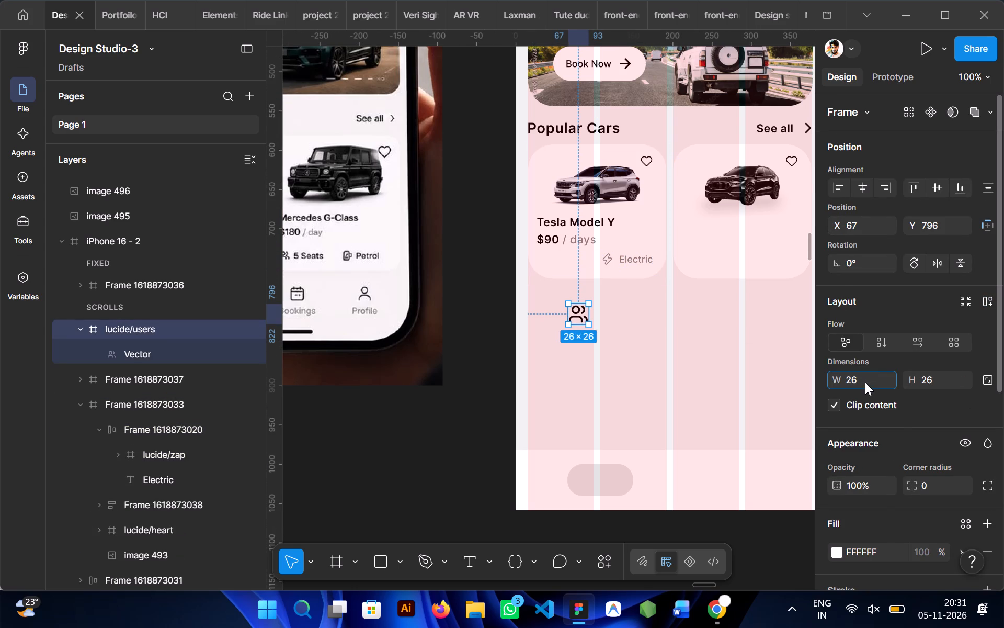
pyautogui.write('16')
pyautogui.click(927, 382)
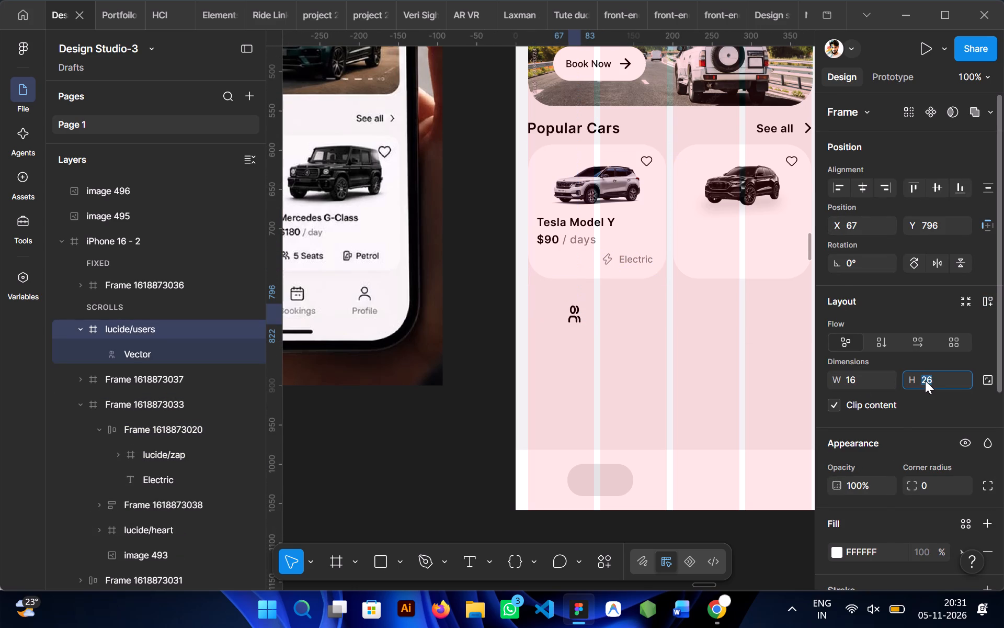
pyautogui.press('1')
pyautogui.press('6')
pyautogui.click(669, 368)
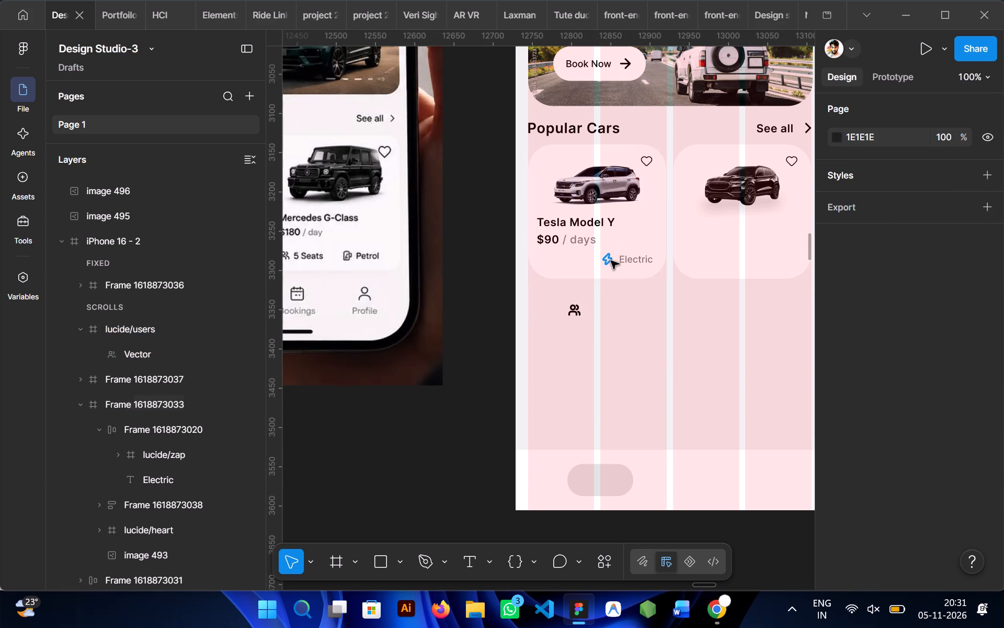
# Set the stroke weight of the users icon's vector to 1, matching the lightning icon.
pyautogui.keyDown('ctrl'); pyautogui.click(610, 262); pyautogui.keyUp('ctrl')
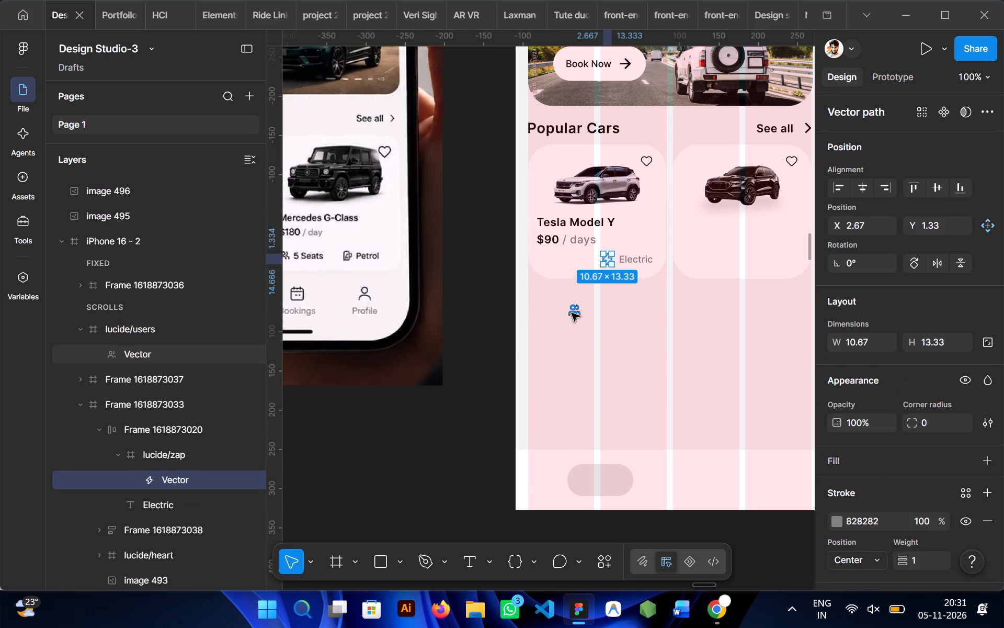
pyautogui.keyDown('ctrl'); pyautogui.click(573, 313); pyautogui.keyUp('ctrl')
pyautogui.click(929, 560)
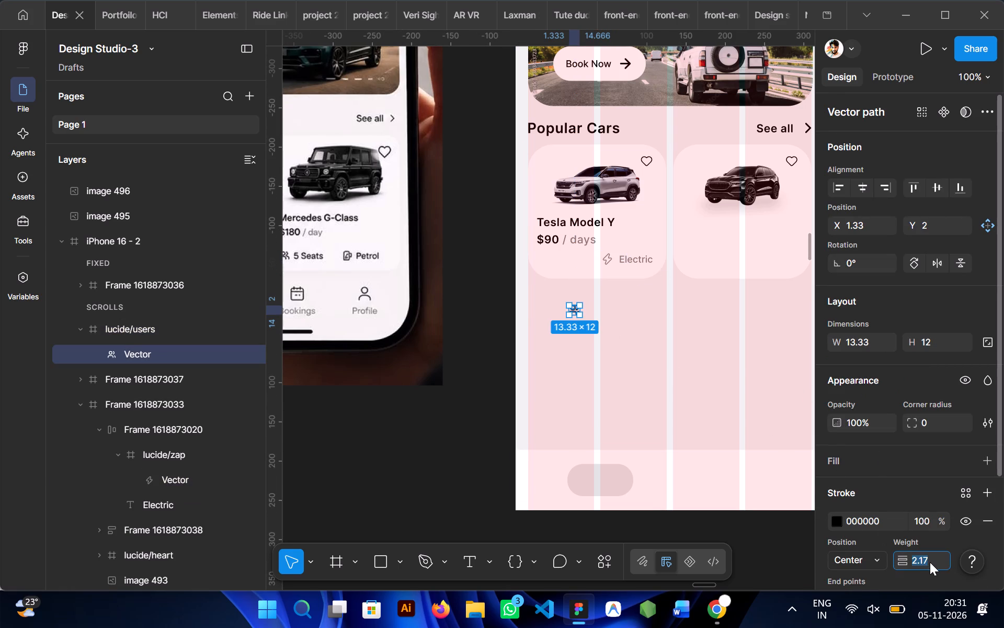
pyautogui.press('1')
pyautogui.press('Return')
pyautogui.click(609, 367)
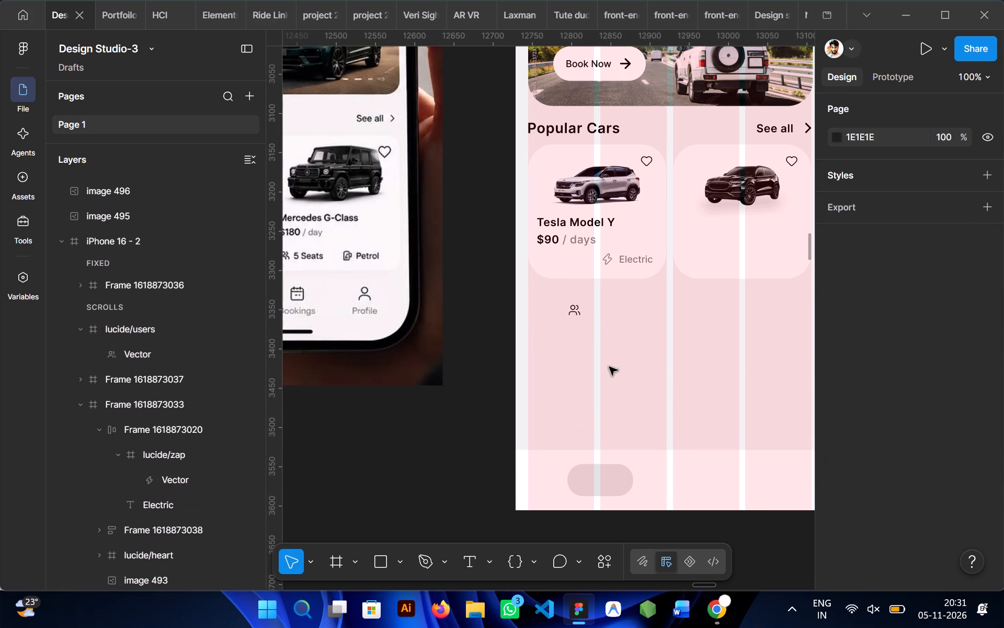
# Recolor the users icon's stroke to the lightning icon's grey, 828282, by sampling it with the eyedropper.
pyautogui.keyDown('ctrl'); pyautogui.click(570, 310); pyautogui.keyUp('ctrl')
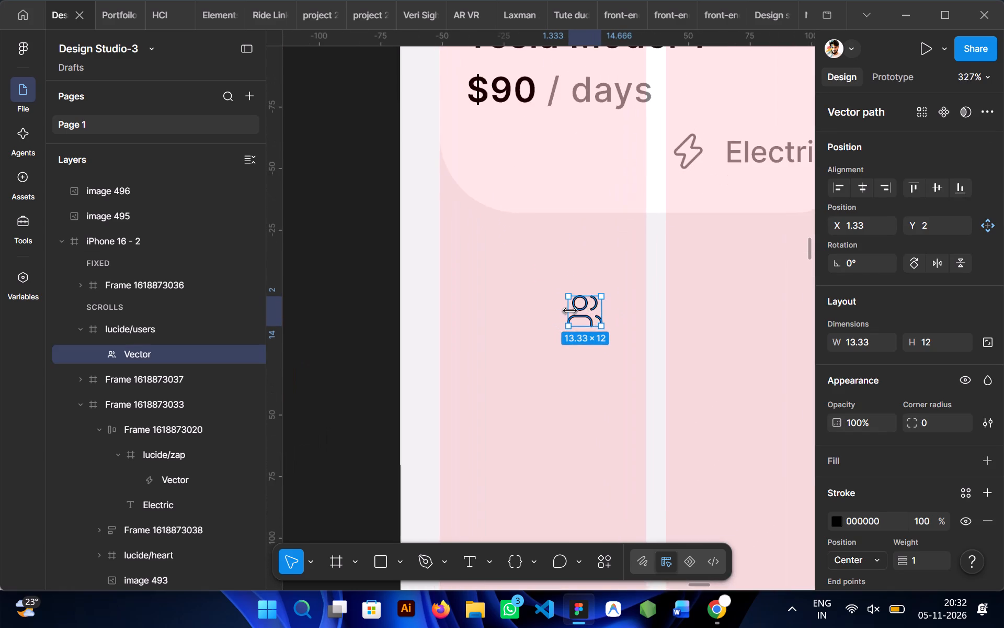
pyautogui.hscroll(-1, 570, 310)
pyautogui.press('i')
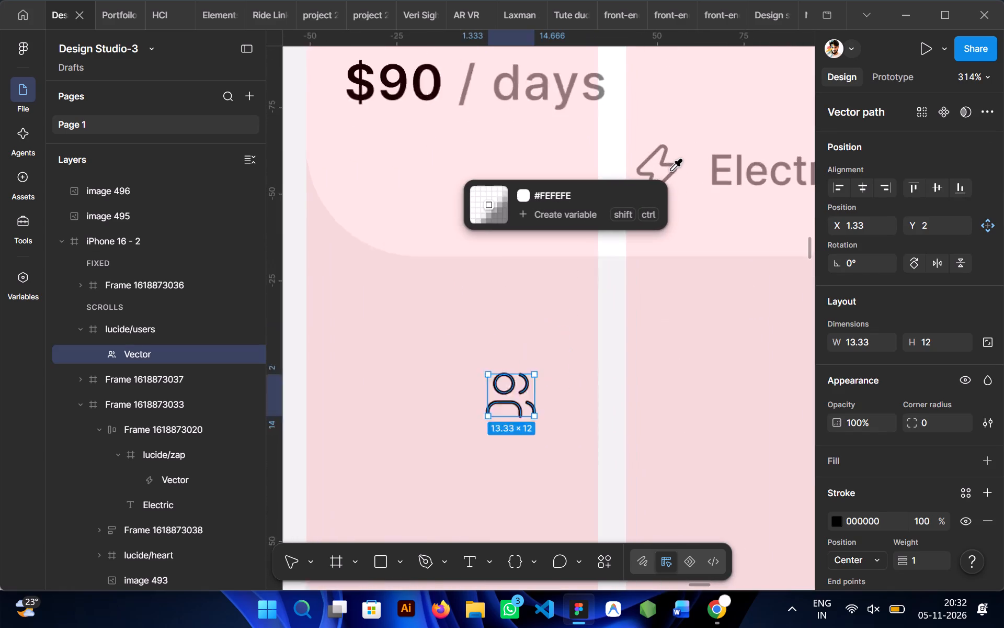
pyautogui.click(683, 172)
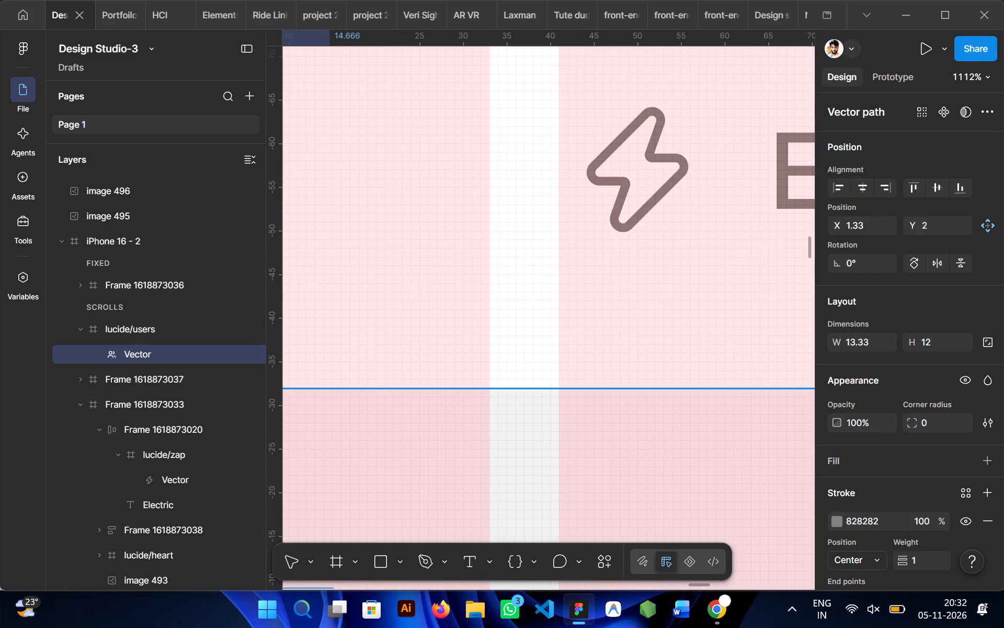
pyautogui.click(703, 297)
pyautogui.scroll(1, 703, 297)
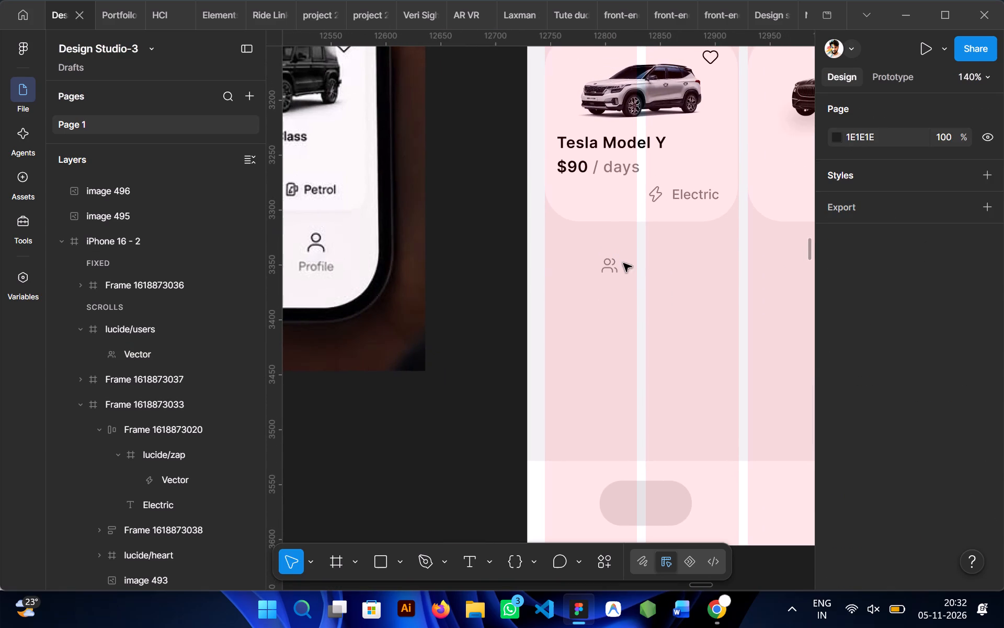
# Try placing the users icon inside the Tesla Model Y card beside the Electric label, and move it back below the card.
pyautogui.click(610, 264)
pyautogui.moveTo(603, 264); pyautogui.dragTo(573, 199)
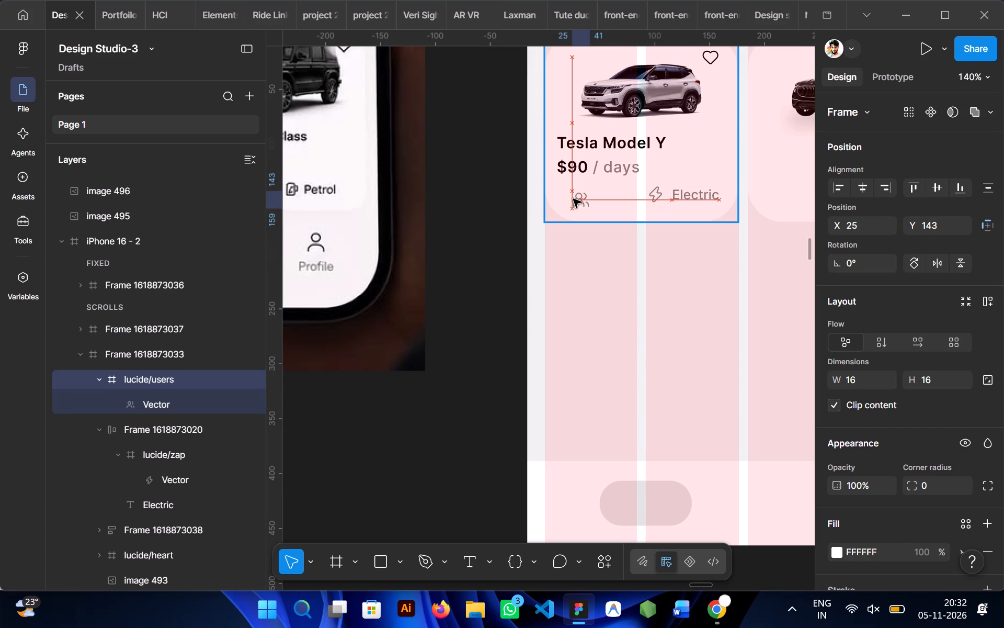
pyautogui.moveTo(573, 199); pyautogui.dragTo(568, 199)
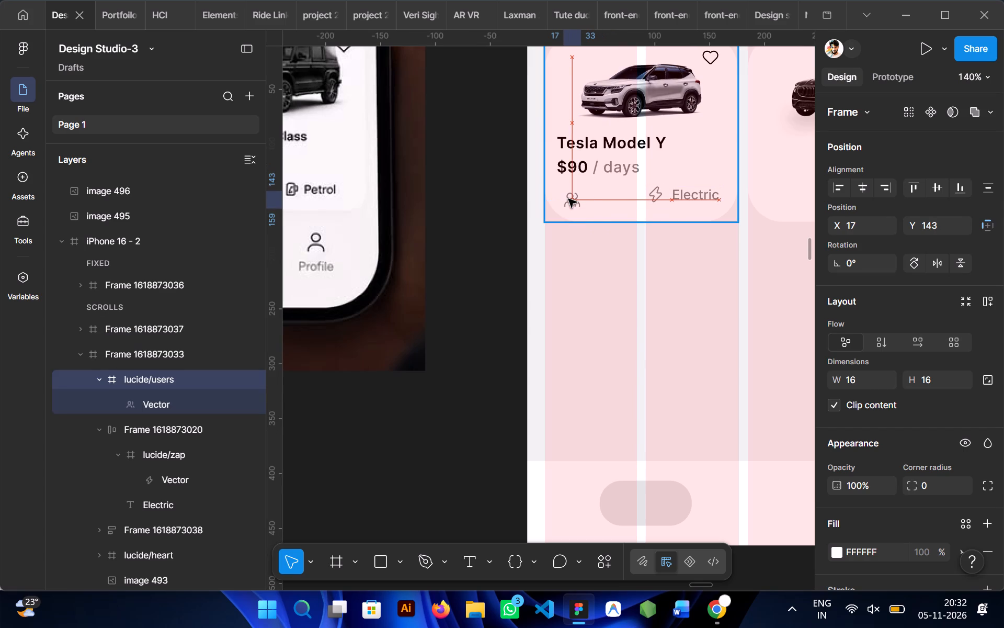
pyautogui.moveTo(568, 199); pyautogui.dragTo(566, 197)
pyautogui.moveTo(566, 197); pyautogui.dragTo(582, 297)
# Duplicate the card's lightning icon and Electric label group to the space below the card, beside the users icon, at about X 94, Y 831.
pyautogui.doubleClick(684, 201)
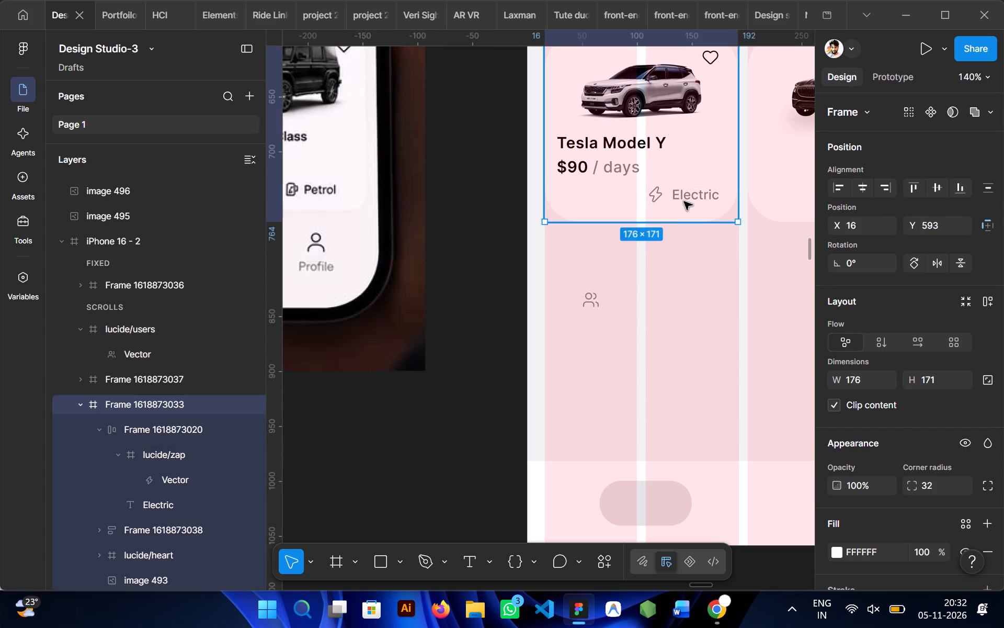
pyautogui.keyDown('alt'); pyautogui.moveTo(669, 190); pyautogui.dragTo(655, 300); pyautogui.keyUp('alt')
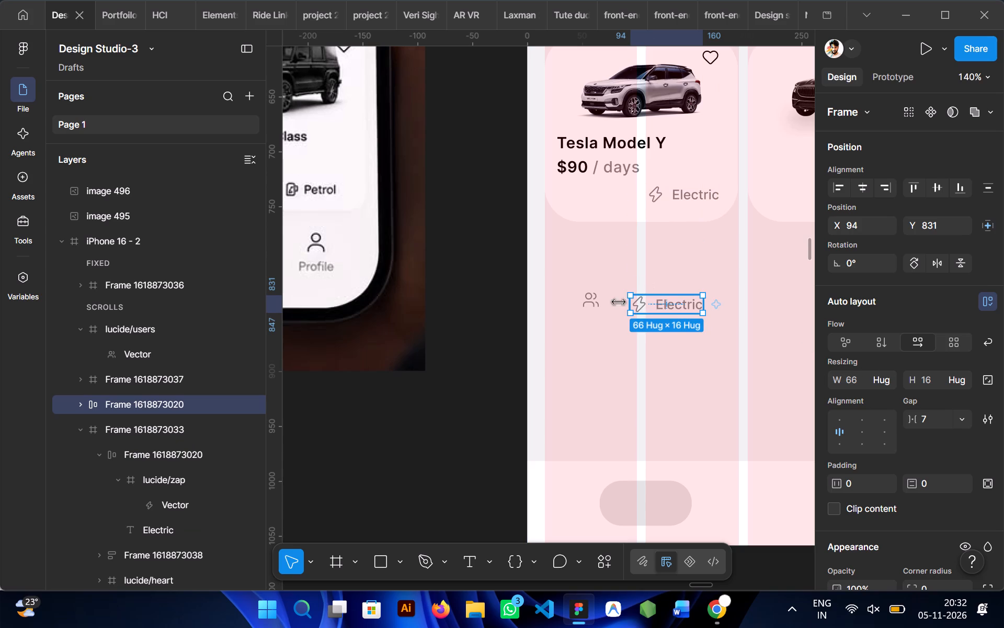
# Replace the lightning icon in the duplicated Electric group with a copy of the users icon.
pyautogui.rightClick(588, 298)
pyautogui.click(621, 103)
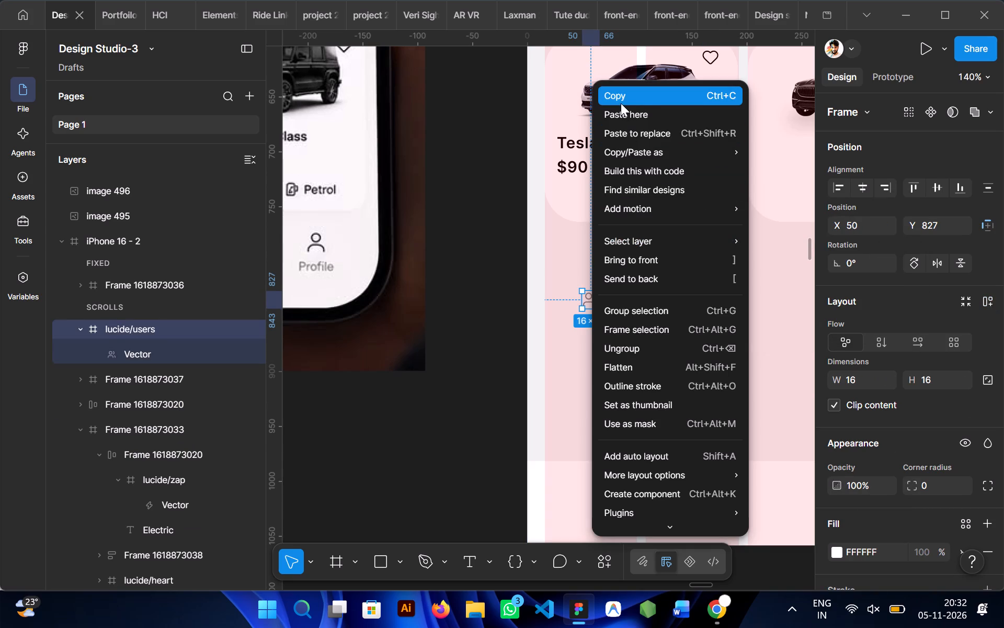
pyautogui.doubleClick(638, 305)
pyautogui.rightClick(638, 305)
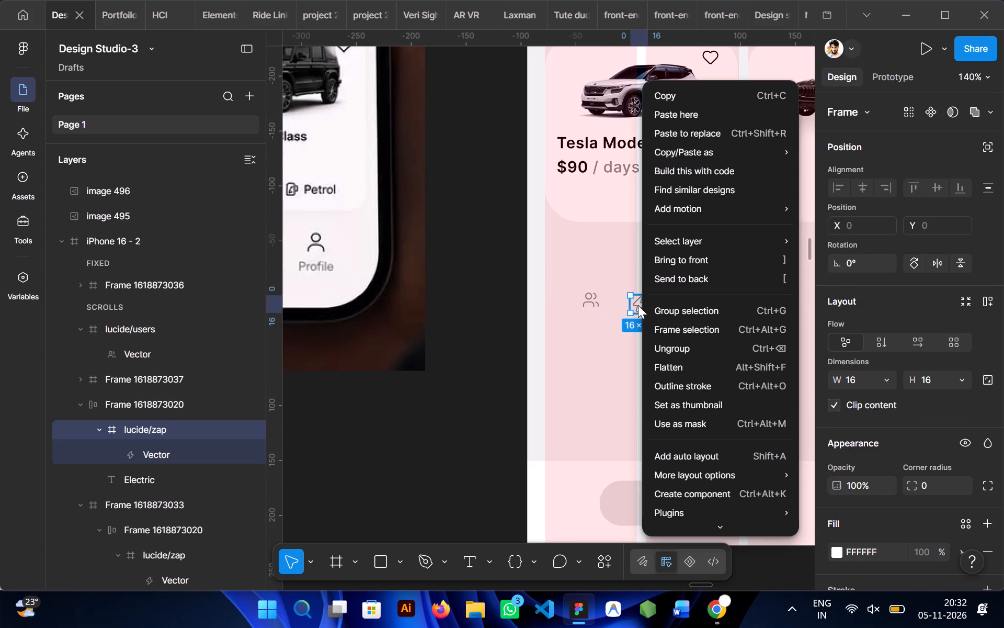
pyautogui.click(688, 138)
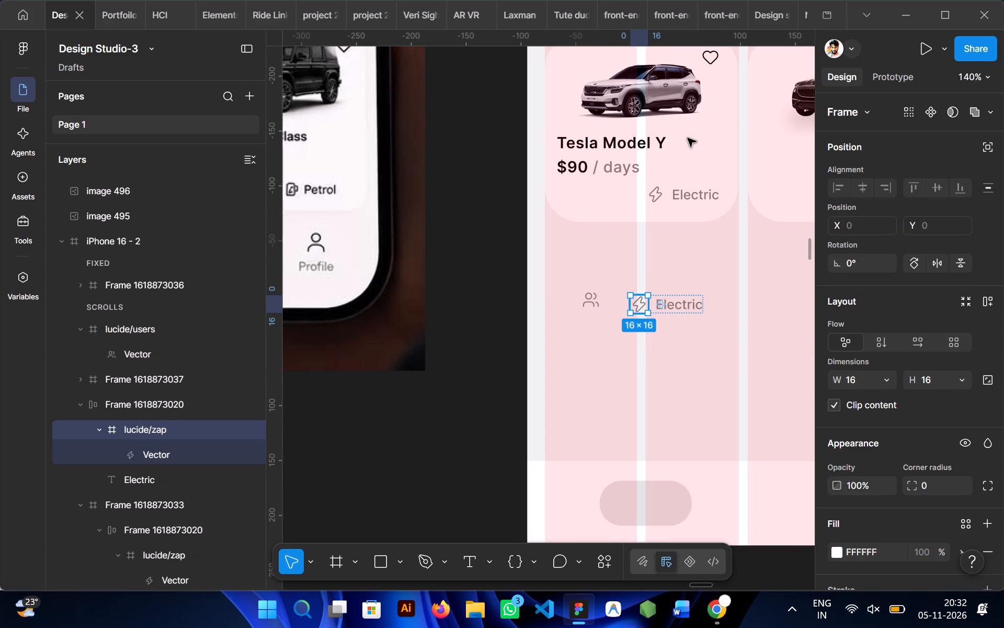
# Change the duplicated group's Electric text to "5 seater".
pyautogui.keyDown('ctrl'); pyautogui.doubleClick(680, 305); pyautogui.keyUp('ctrl')
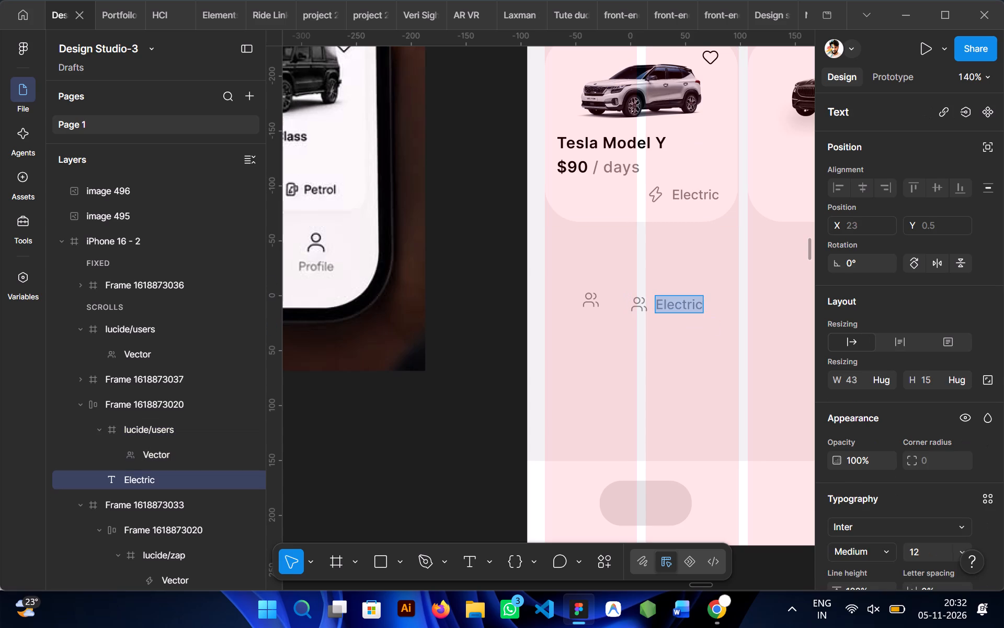
pyautogui.hscroll(1, 680, 305)
pyautogui.hscroll(-1, 680, 305)
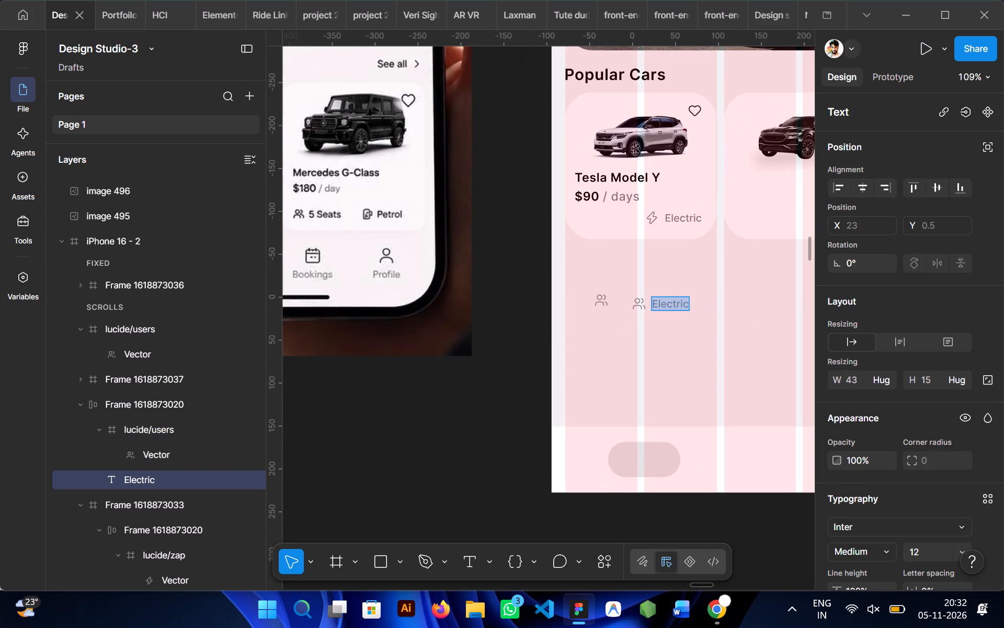
pyautogui.write('5 seater')
pyautogui.scroll(-1, 651, 370)
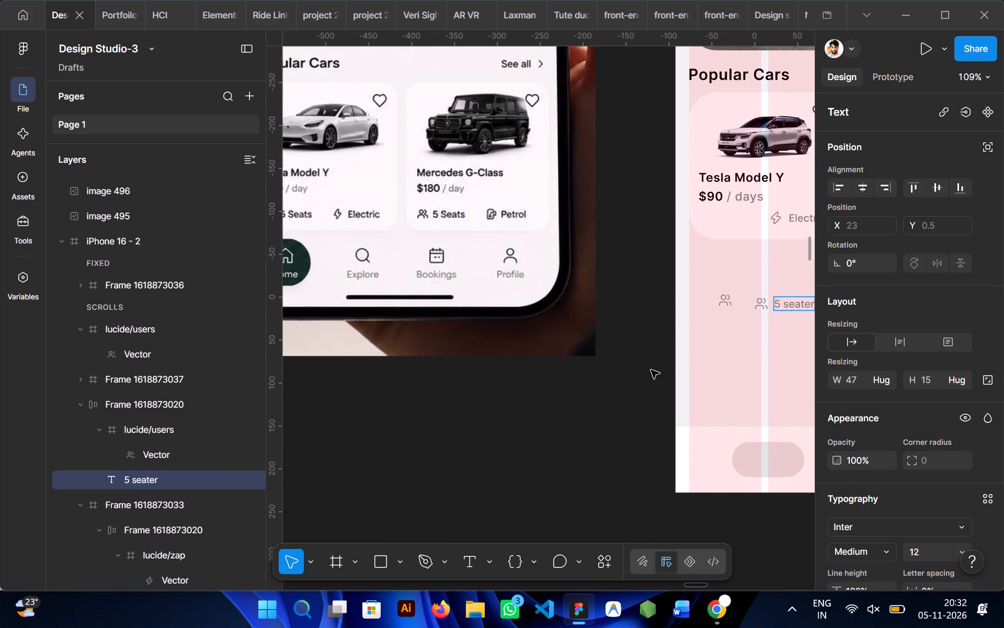
pyautogui.scroll(-2, 651, 370)
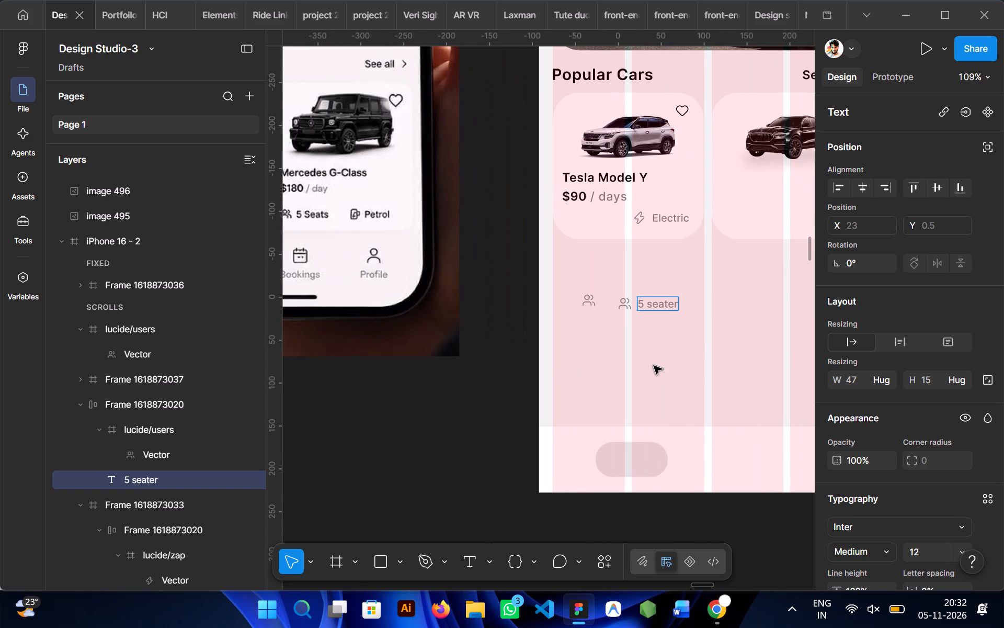
# Change the duplicated group's label to "5 seats" to follow the reference card.
pyautogui.press('BackSpace')
pyautogui.hscroll(1, 654, 366)
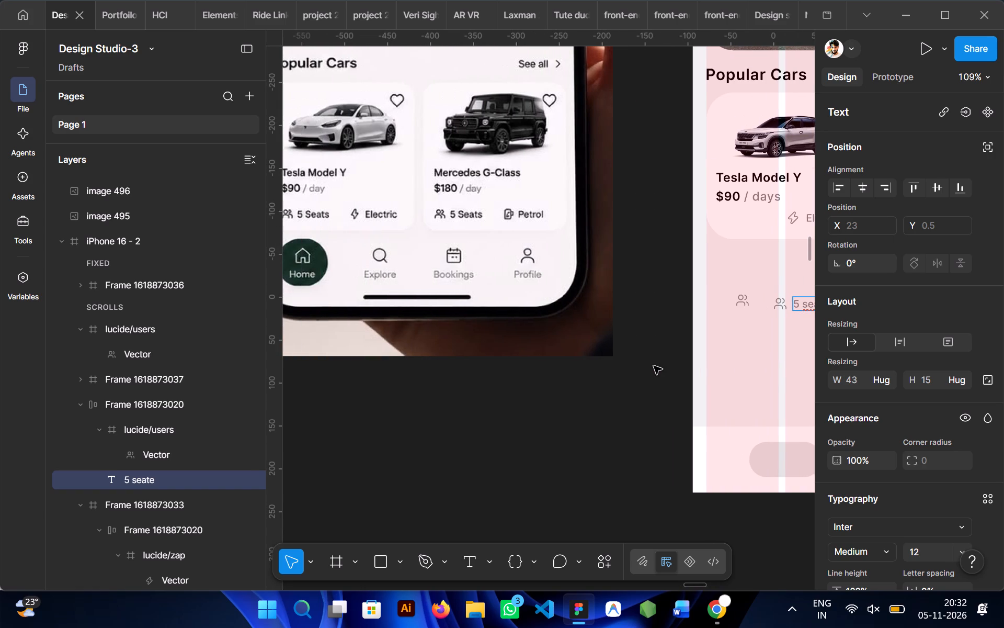
pyautogui.hscroll(2, 654, 366)
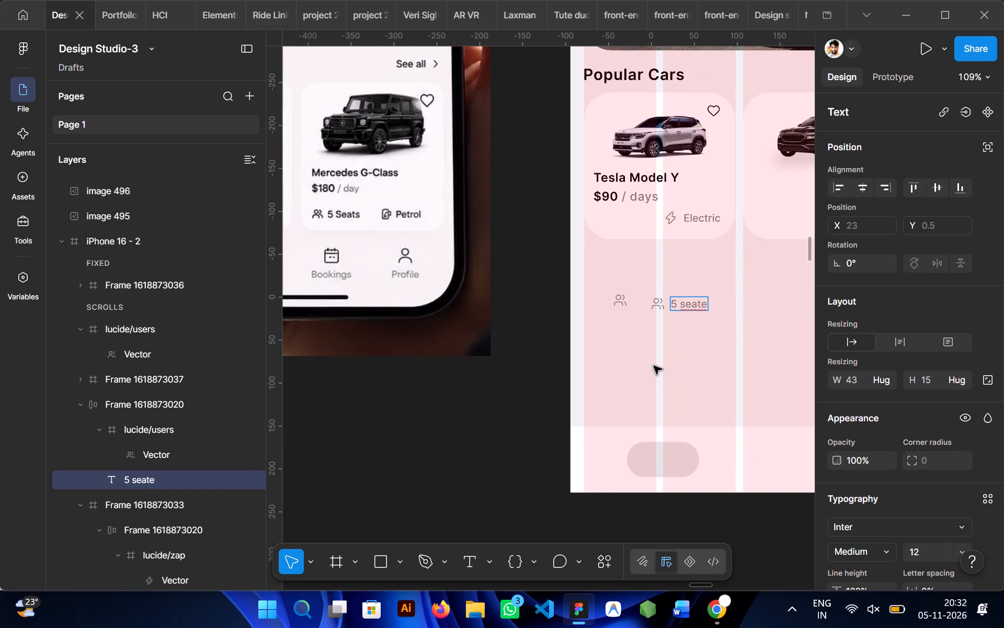
pyautogui.press('BackSpace')
pyautogui.press('s')
pyautogui.click(694, 358)
pyautogui.click(692, 360)
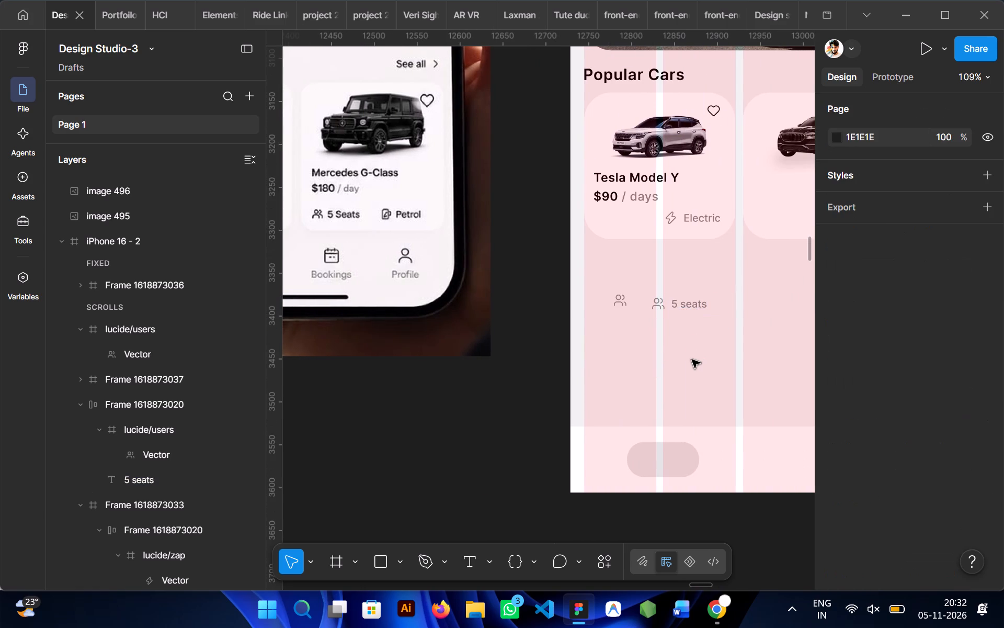
# Move the users icon and "5 seats" group into the Tesla Model Y card beside the Electric label, at about X 23, Y 139.
pyautogui.click(668, 300)
pyautogui.moveTo(665, 303); pyautogui.dragTo(624, 226)
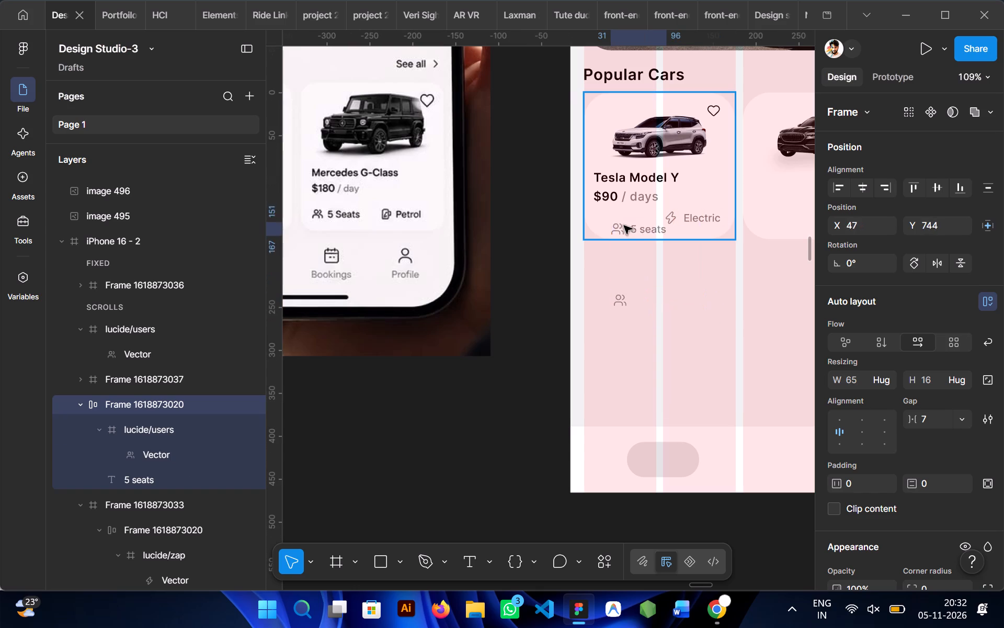
pyautogui.moveTo(624, 226); pyautogui.dragTo(614, 220)
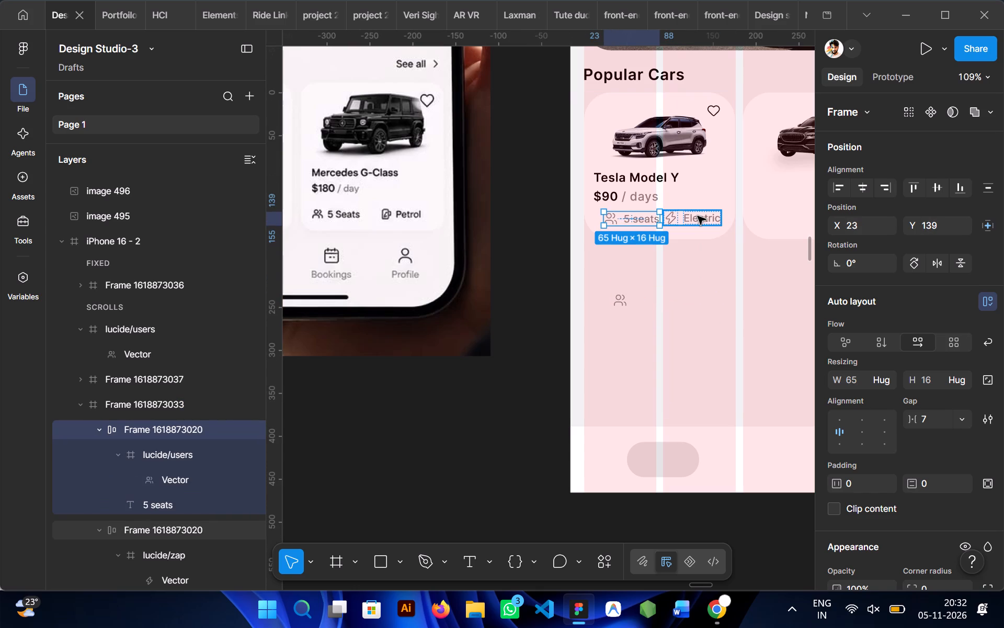
# Combine the "5 seats" and Electric groups into one horizontal auto layout row.
pyautogui.keyDown('shift'); pyautogui.click(698, 216); pyautogui.keyUp('shift')
pyautogui.hotkey('shift', 'a')
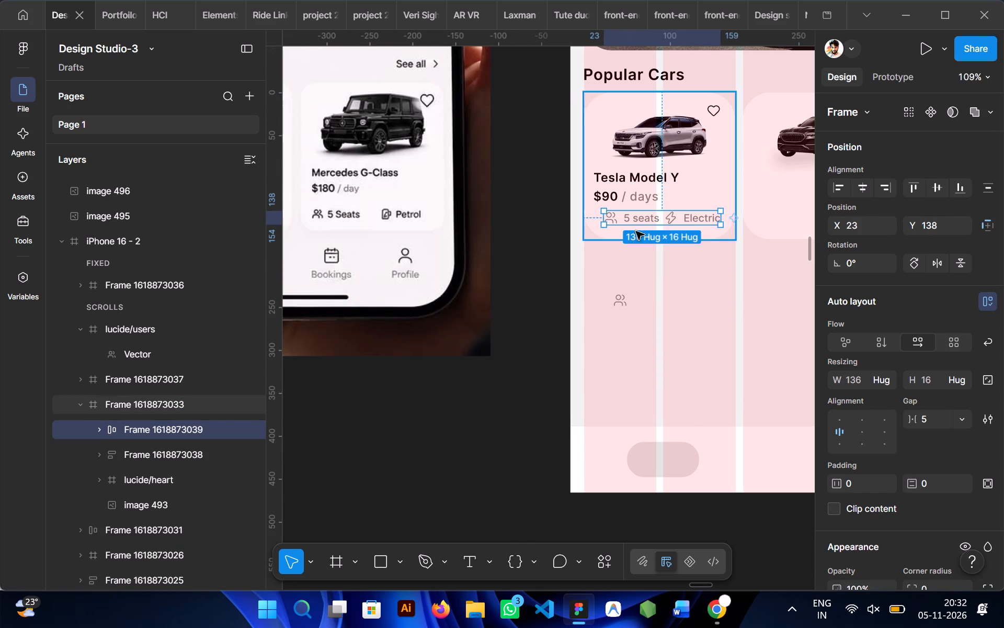
pyautogui.click(671, 306)
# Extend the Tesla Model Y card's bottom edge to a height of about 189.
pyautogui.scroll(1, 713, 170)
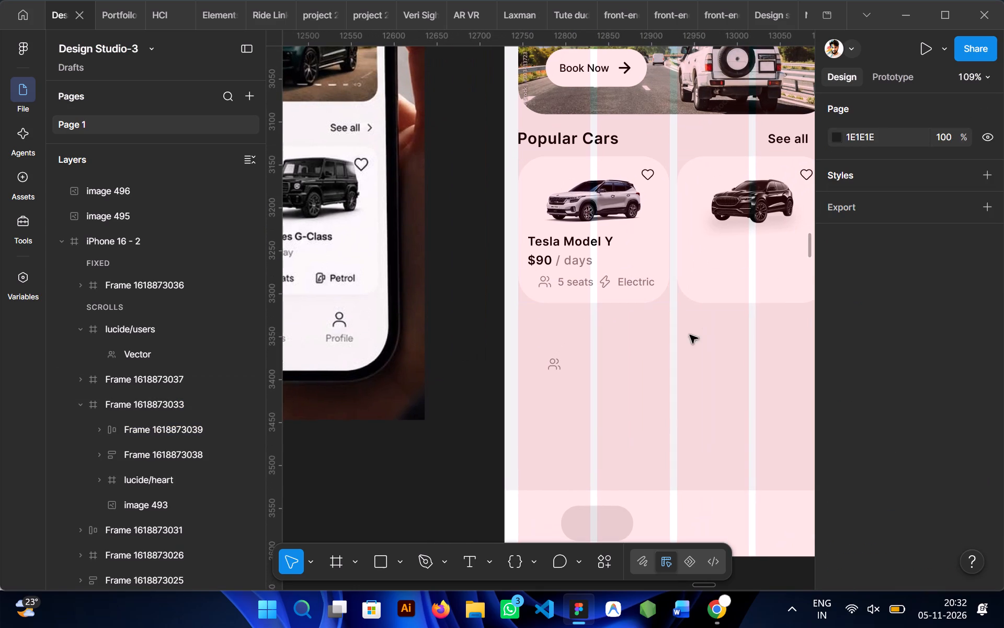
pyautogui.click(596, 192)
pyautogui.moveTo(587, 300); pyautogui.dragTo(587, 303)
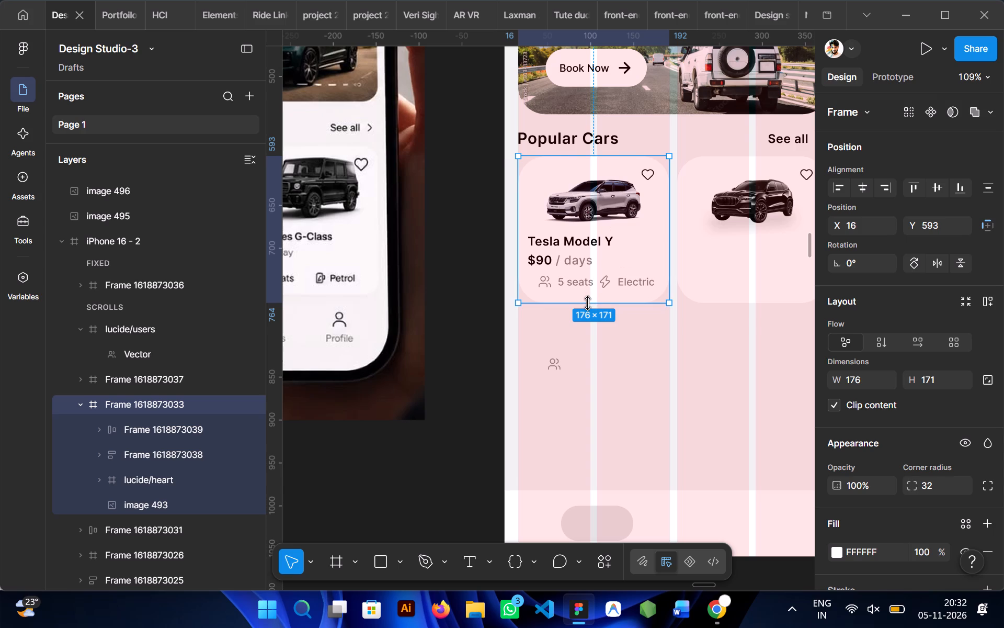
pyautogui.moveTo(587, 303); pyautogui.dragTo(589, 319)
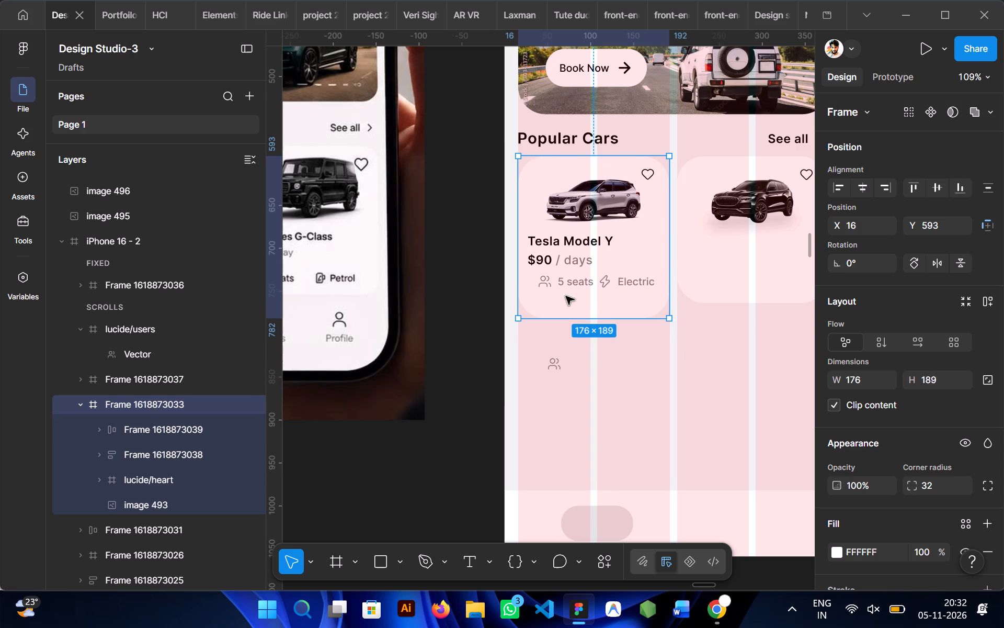
# Centre the seats and Electric row horizontally in the card and set its auto layout gap to 7.
pyautogui.doubleClick(551, 278)
pyautogui.click(575, 279)
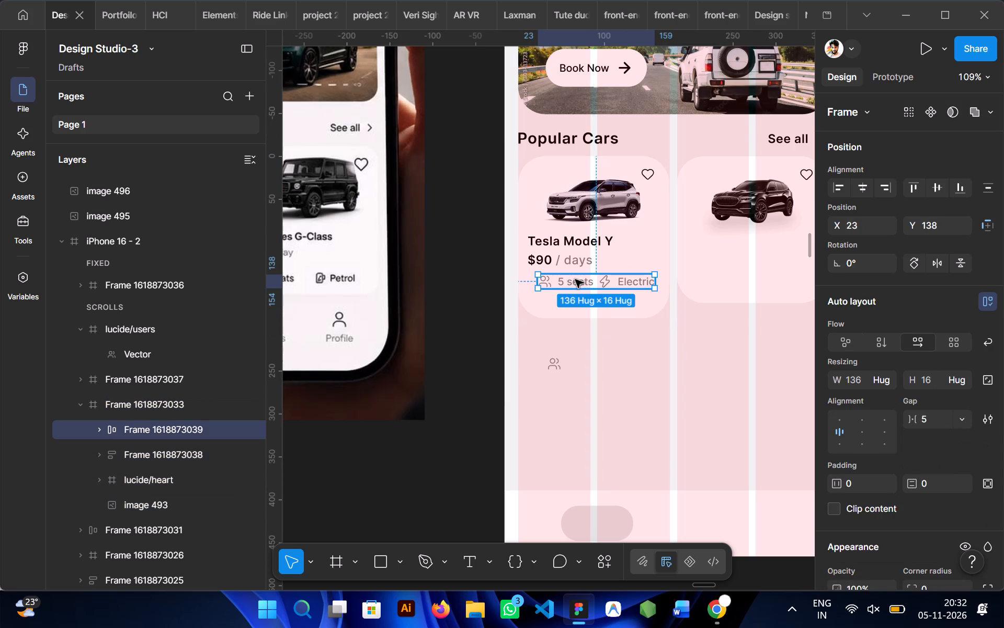
pyautogui.click(866, 189)
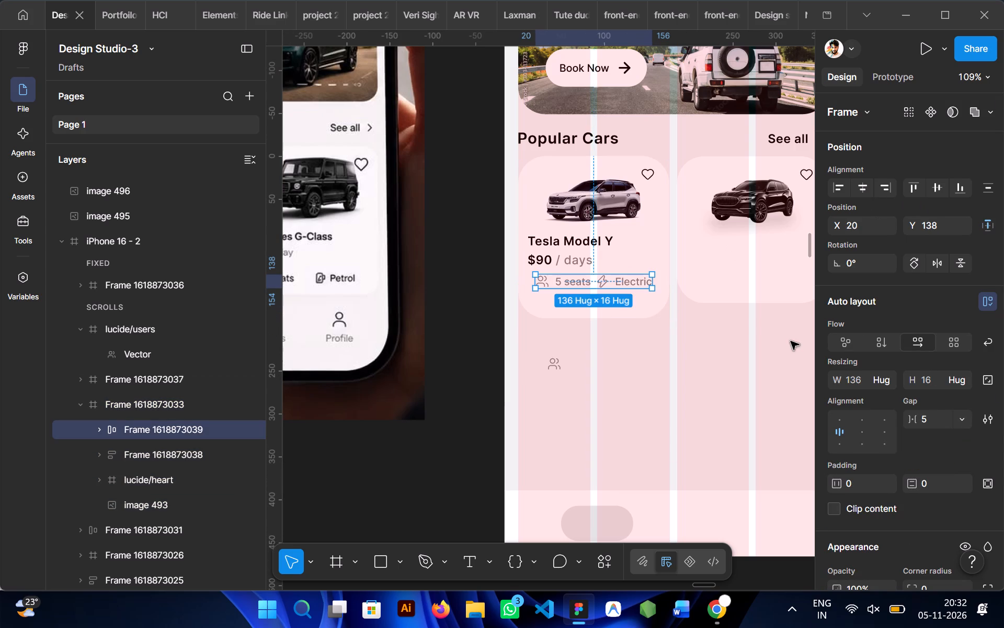
pyautogui.moveTo(916, 420); pyautogui.dragTo(507, 310)
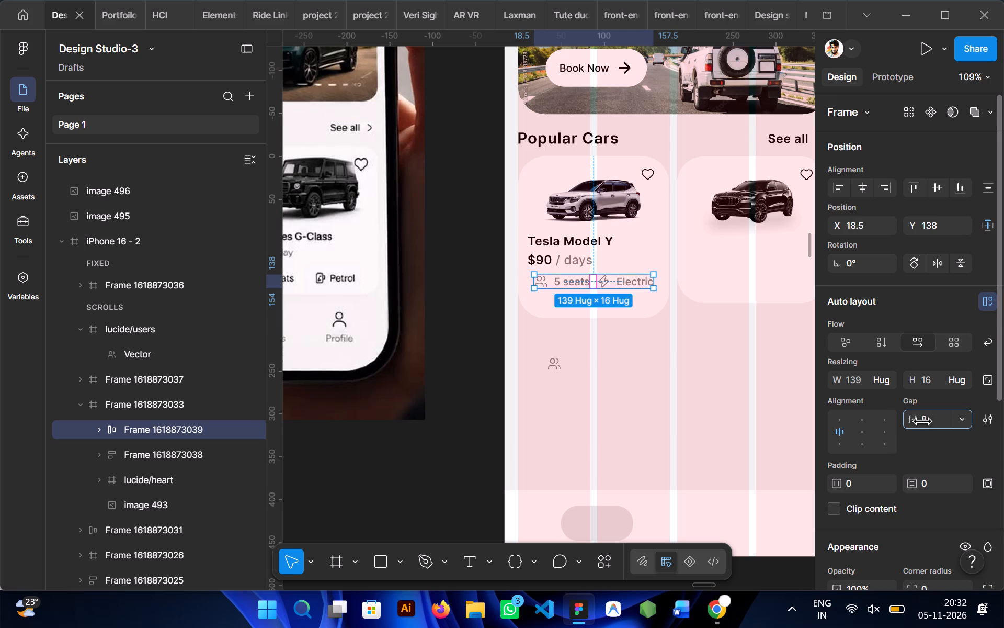
pyautogui.moveTo(507, 310); pyautogui.dragTo(508, 315)
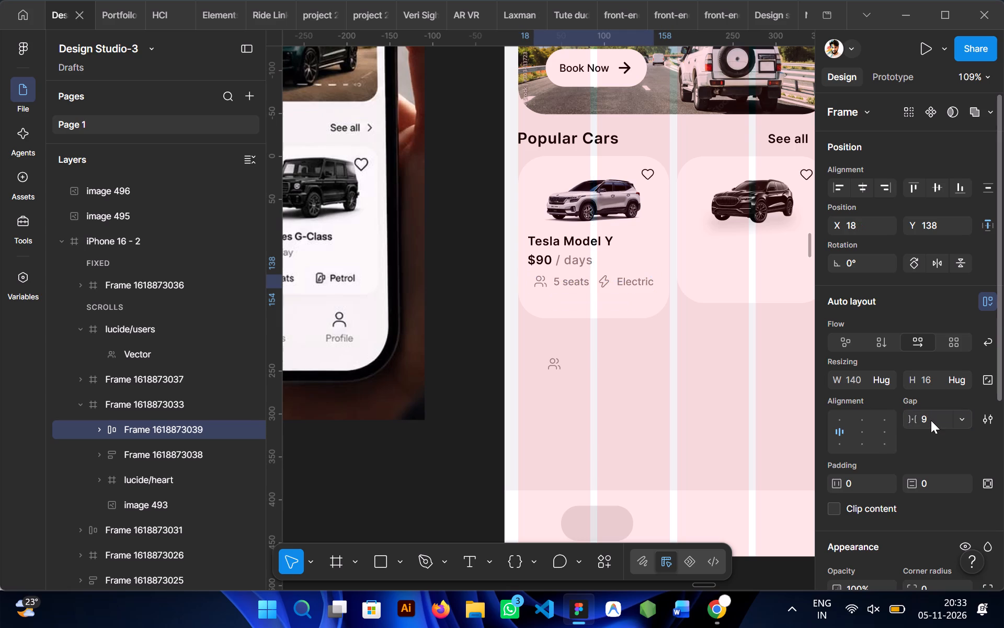
pyautogui.click(931, 420)
pyautogui.press('BackSpace')
pyautogui.press('7')
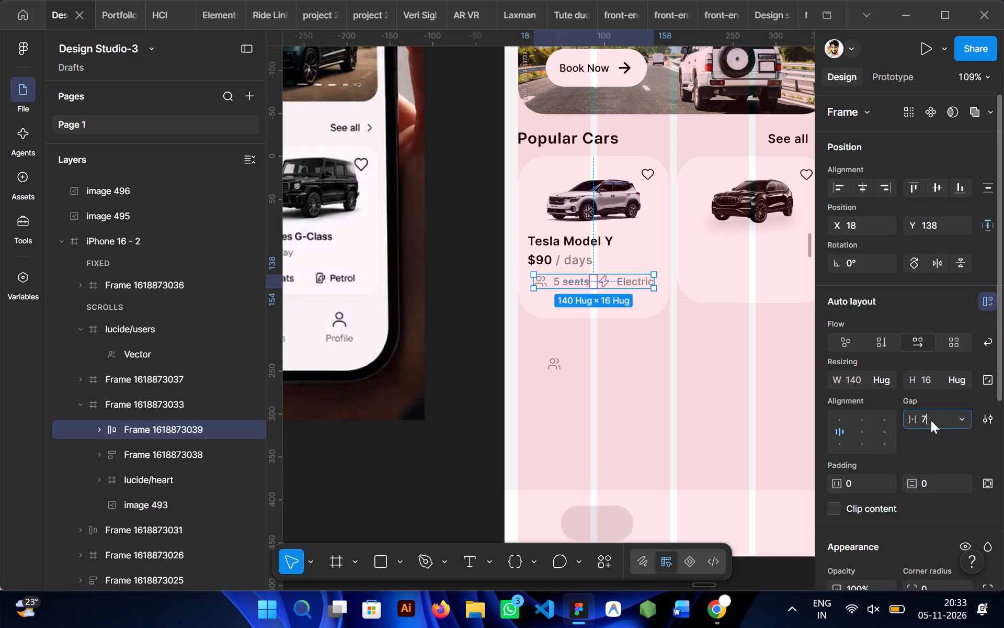
pyautogui.press('Return')
pyautogui.click(723, 390)
# Resize the Tesla Model Y card to a height of 180.
pyautogui.scroll(1, 723, 390)
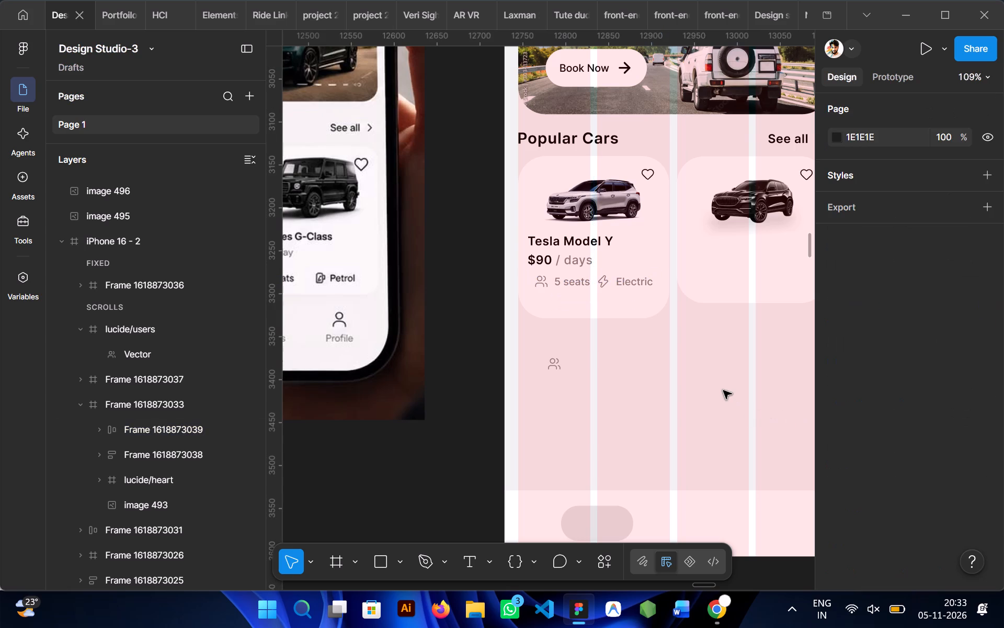
pyautogui.scroll(1, 723, 390)
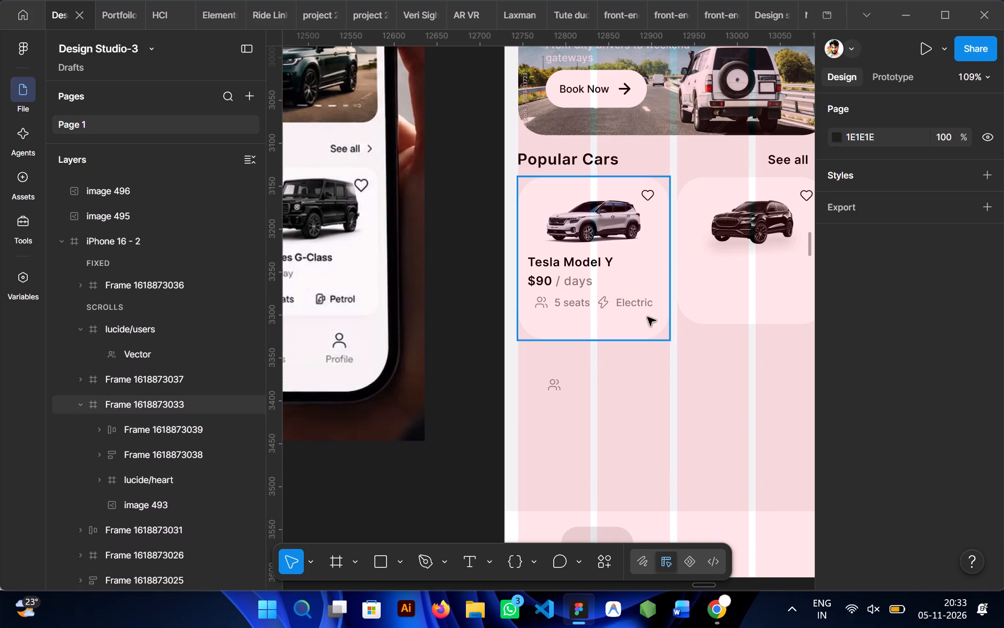
pyautogui.click(597, 316)
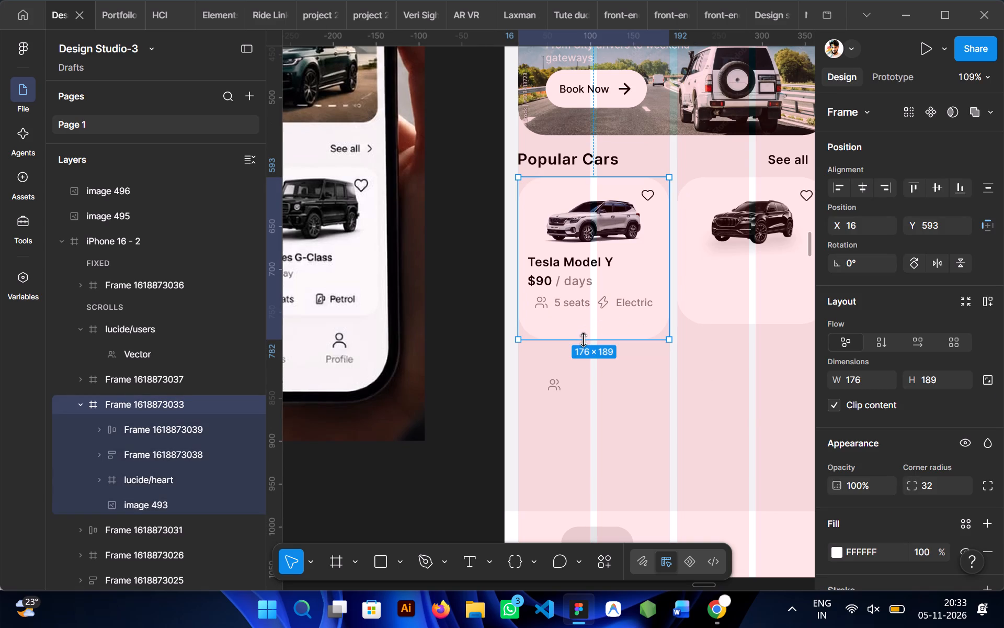
pyautogui.moveTo(583, 340); pyautogui.dragTo(585, 332)
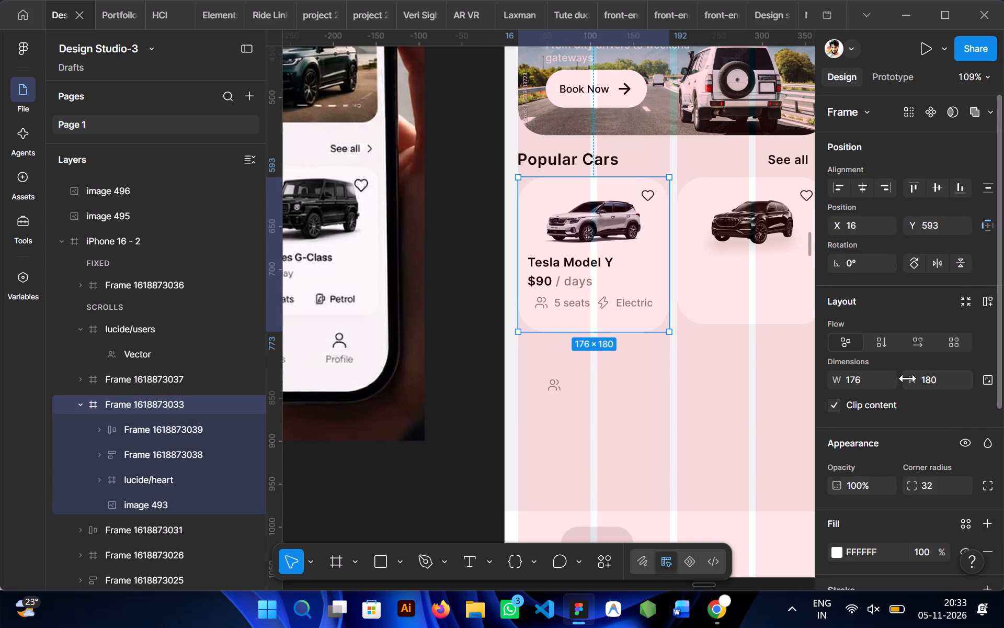
# Set the Tesla Model Y card's corner radius to 28.
pyautogui.scroll(-1, 975, 482)
pyautogui.moveTo(918, 416); pyautogui.dragTo(473, 308)
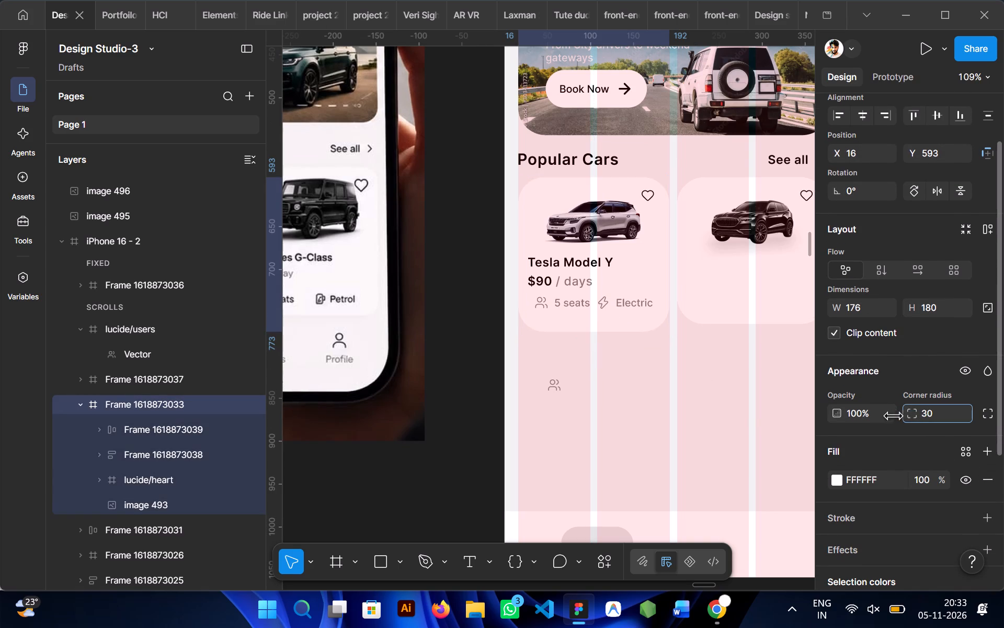
pyautogui.moveTo(473, 308); pyautogui.dragTo(447, 306)
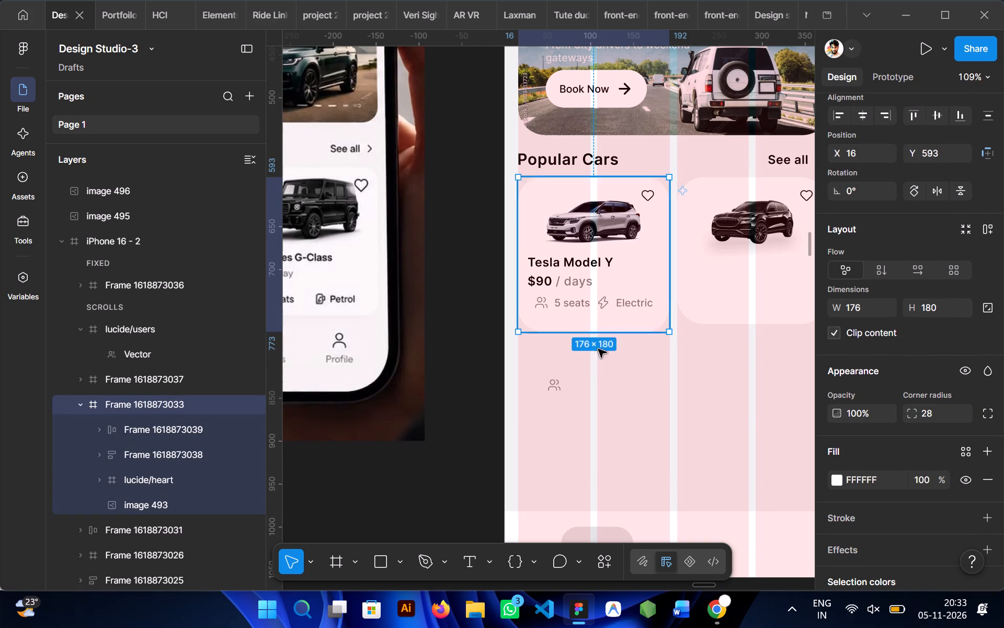
pyautogui.click(612, 417)
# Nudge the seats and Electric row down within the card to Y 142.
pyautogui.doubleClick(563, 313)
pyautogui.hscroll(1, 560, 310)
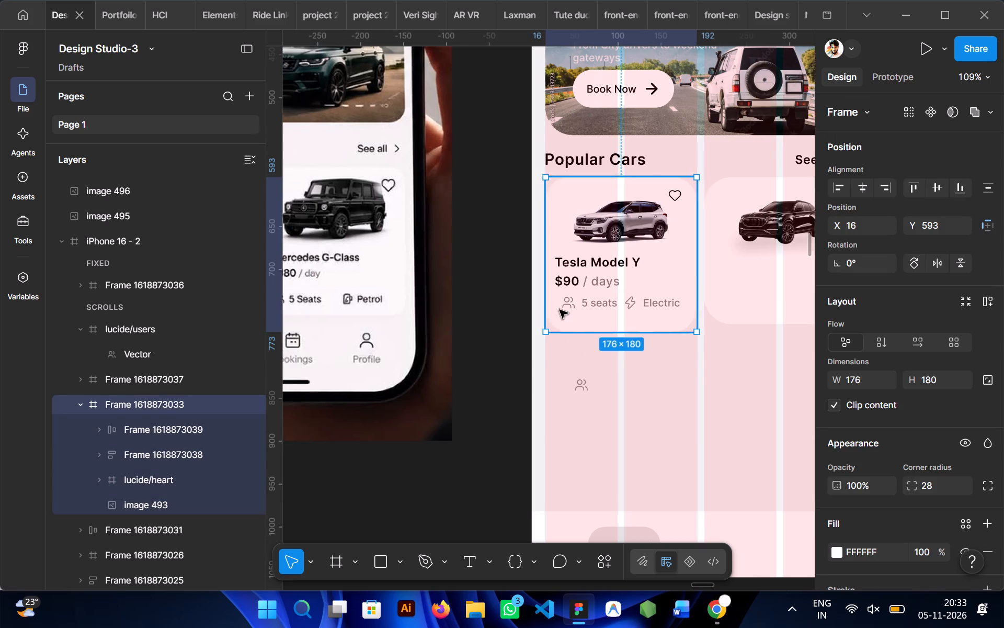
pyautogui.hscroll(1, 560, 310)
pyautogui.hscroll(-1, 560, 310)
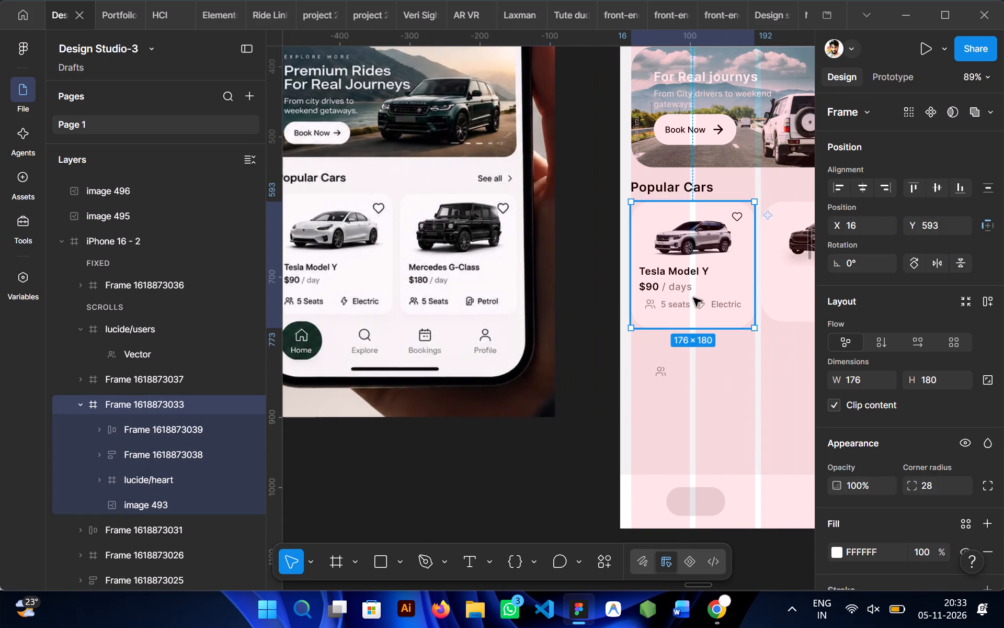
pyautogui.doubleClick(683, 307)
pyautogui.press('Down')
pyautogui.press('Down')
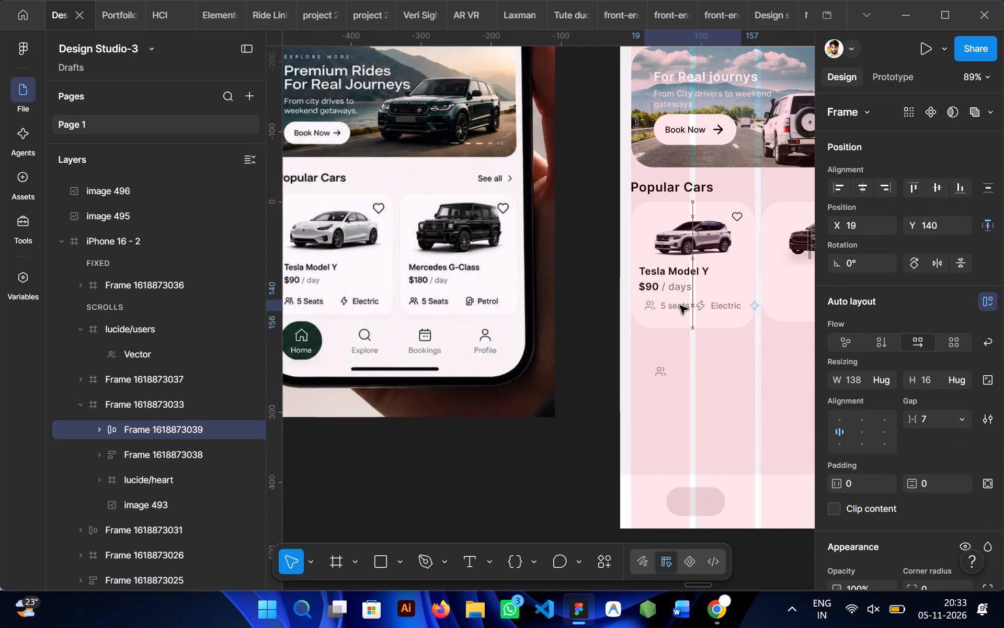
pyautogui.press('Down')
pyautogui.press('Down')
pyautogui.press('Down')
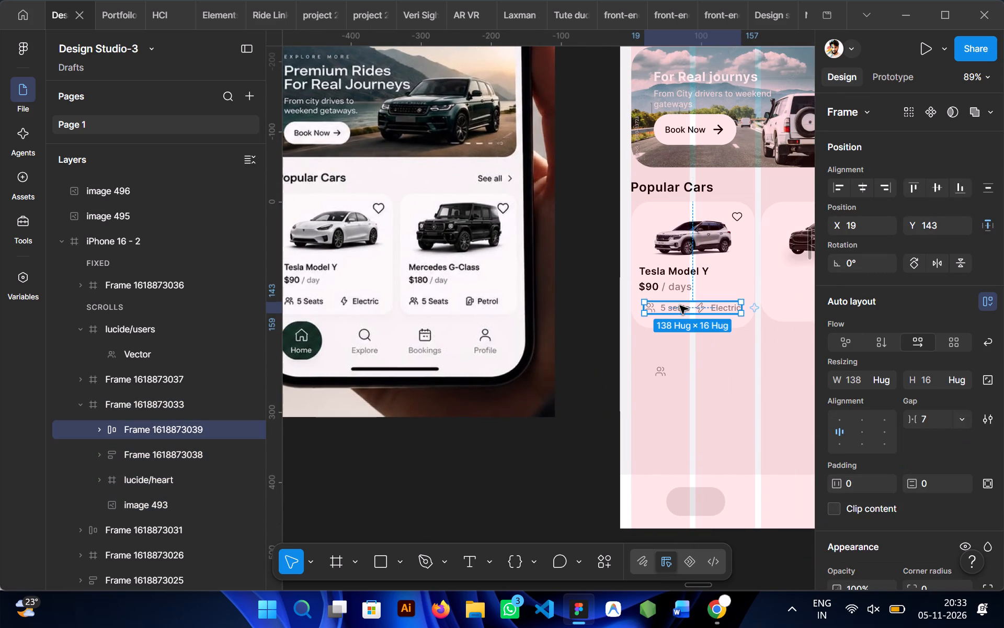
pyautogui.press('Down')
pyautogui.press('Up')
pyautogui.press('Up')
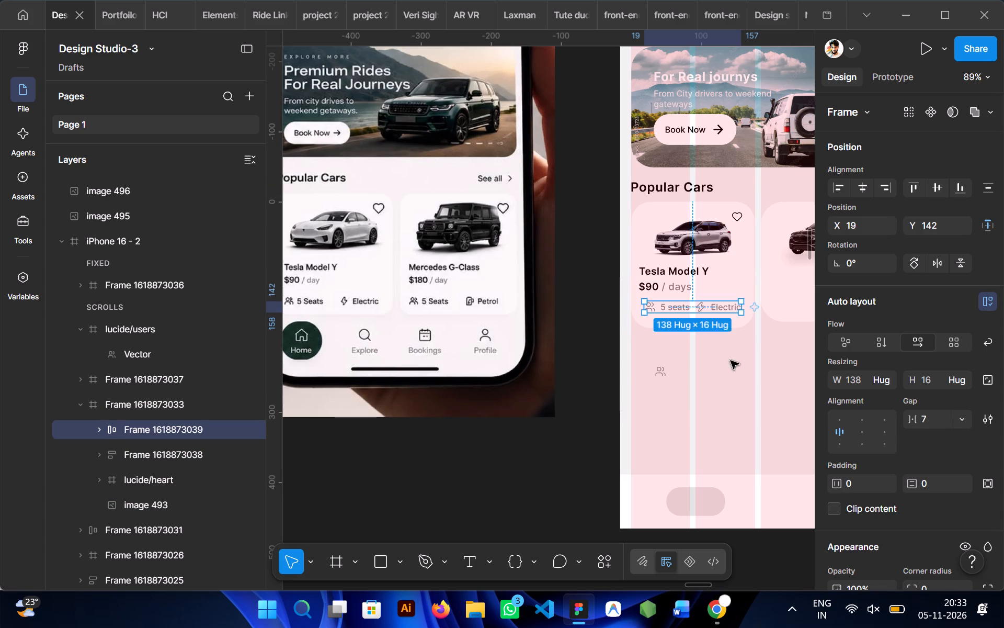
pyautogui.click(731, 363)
# Tighten the auto layout gap between the Tesla Model Y name and its $90 / days price.
pyautogui.keyDown('ctrl'); pyautogui.click(672, 287); pyautogui.keyUp('ctrl')
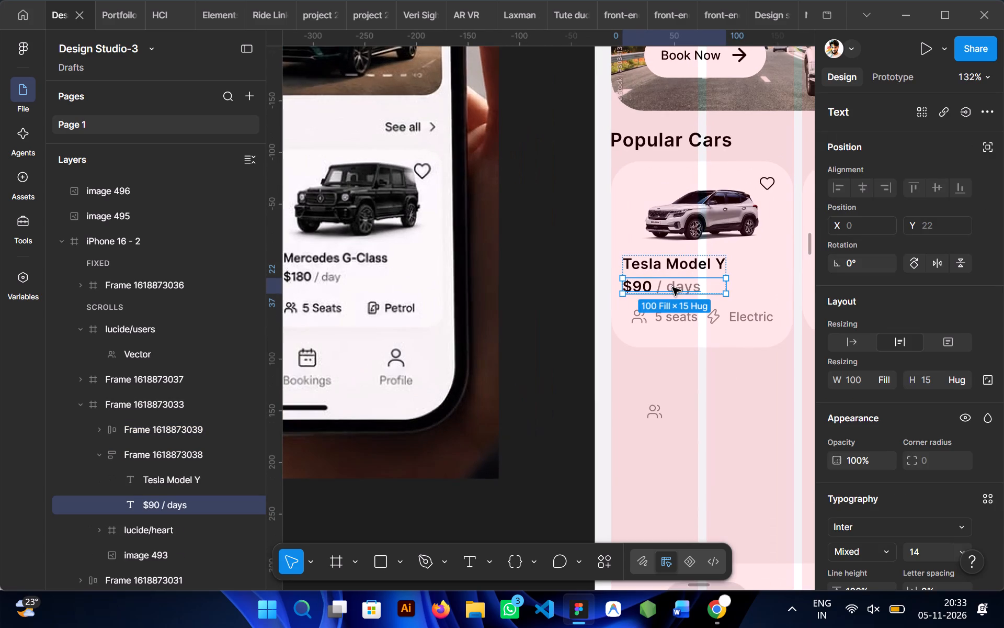
pyautogui.click(755, 426)
pyautogui.doubleClick(676, 290)
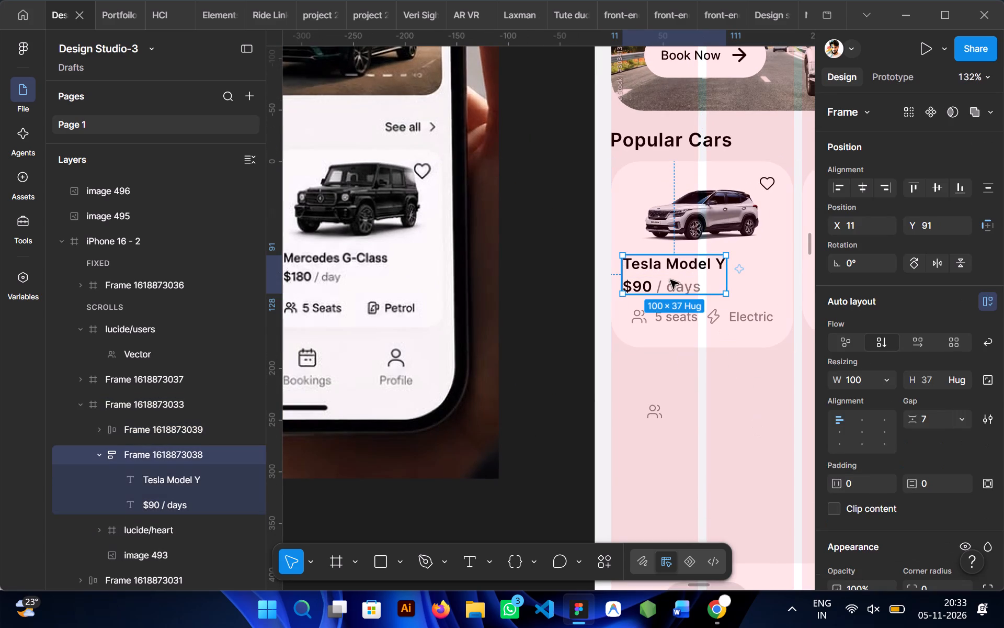
pyautogui.moveTo(912, 419); pyautogui.dragTo(498, 310)
pyautogui.click(749, 405)
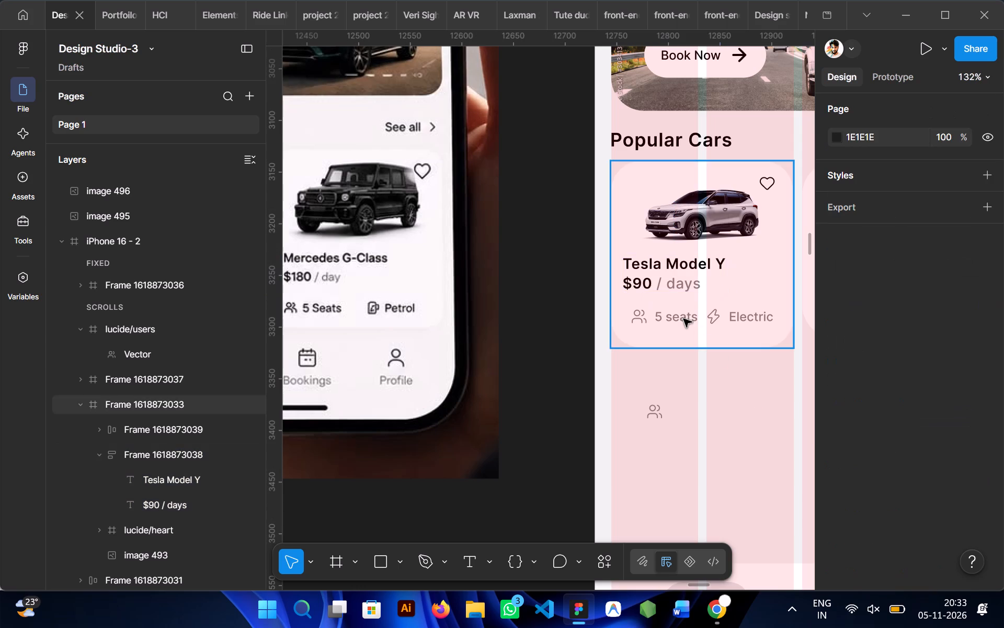
# Nudge the seats and Electric row up to Y 137, closer to the price.
pyautogui.doubleClick(683, 322)
pyautogui.press('Up')
pyautogui.press('Up')
pyautogui.press('Up')
pyautogui.press('Up')
pyautogui.press('Up')
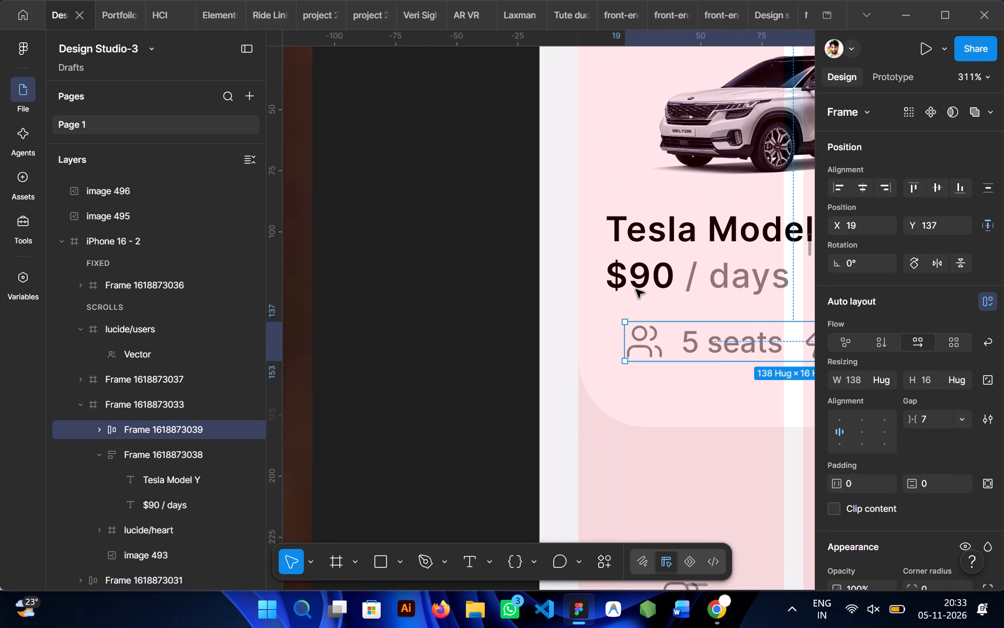
# Add a vertical ruler guide at X 28 on the iPhone 16 - 2 frame, along the left edge of the car name and price.
pyautogui.moveTo(275, 342); pyautogui.dragTo(609, 343)
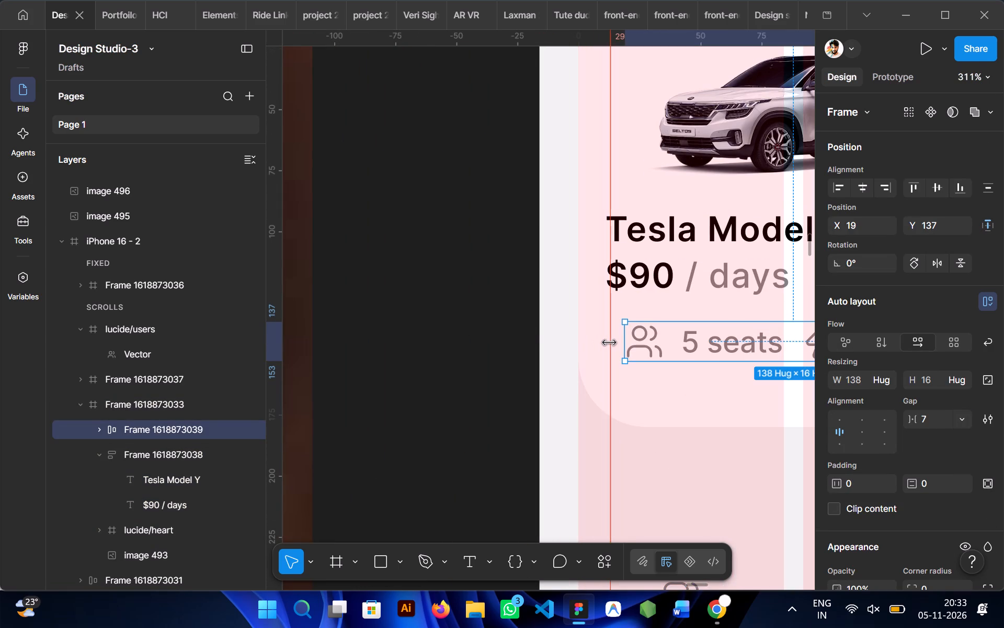
pyautogui.moveTo(609, 343); pyautogui.dragTo(610, 343)
pyautogui.click(610, 343)
pyautogui.scroll(1, 610, 343)
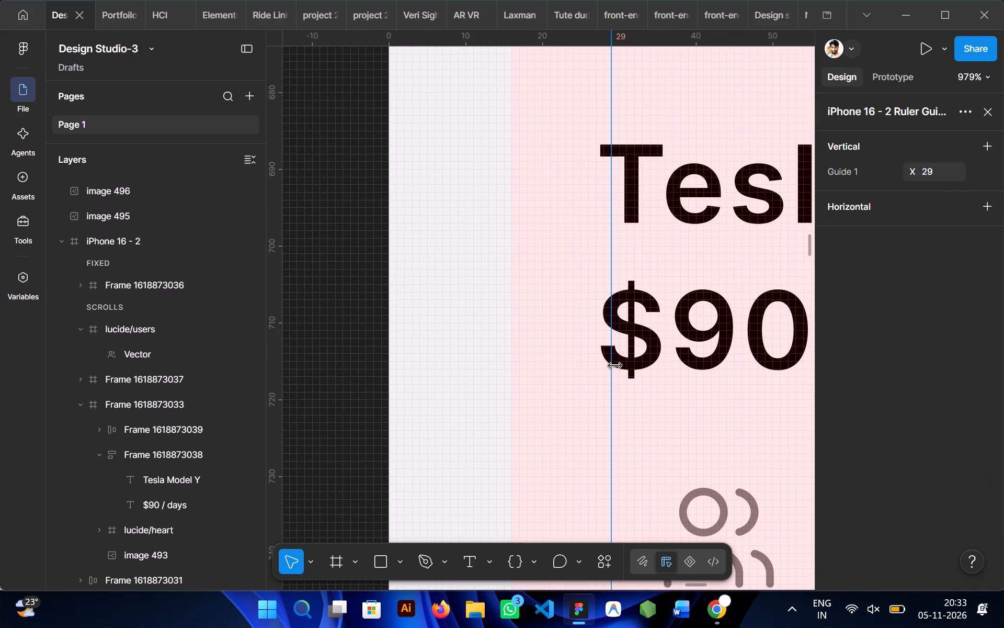
pyautogui.moveTo(615, 366); pyautogui.dragTo(600, 367)
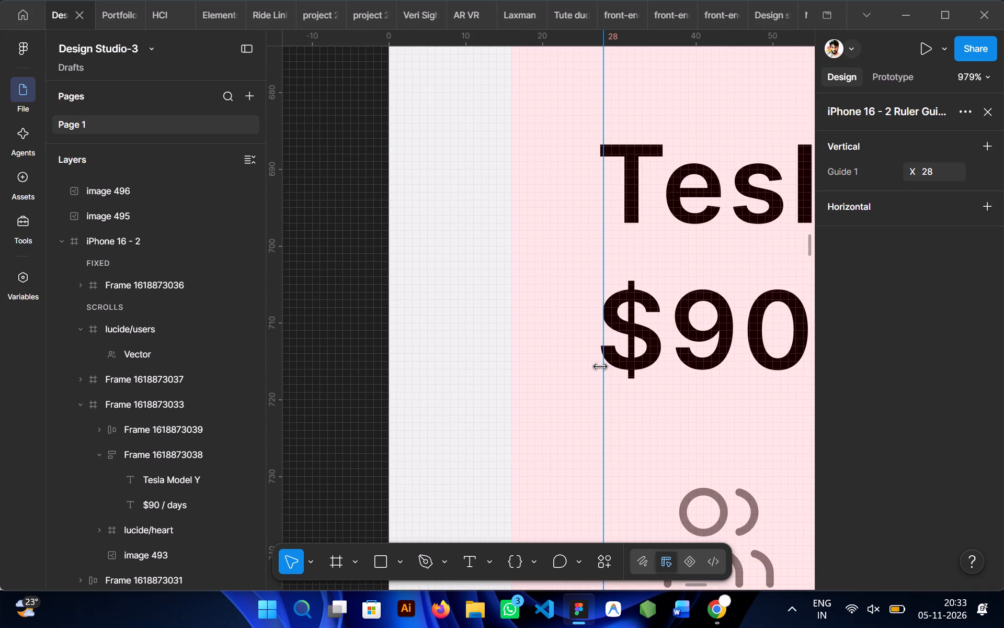
pyautogui.moveTo(600, 367); pyautogui.dragTo(603, 367)
# Shift the seats and Electric row left to X 11 so the users icon lines up with the guide.
pyautogui.scroll(-1, 603, 367)
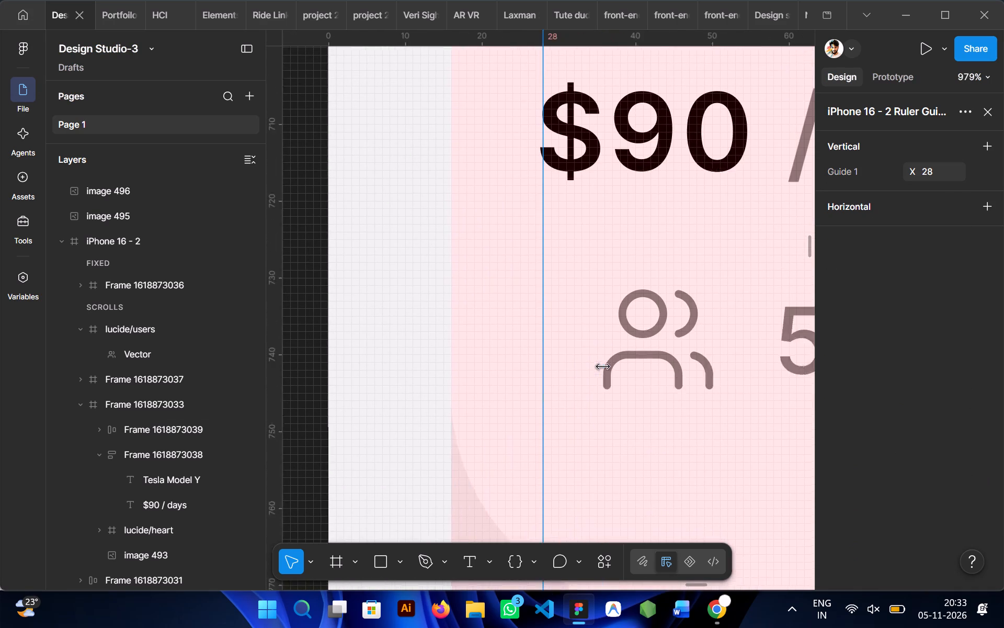
pyautogui.doubleClick(657, 337)
pyautogui.press('Left')
pyautogui.press('Left')
pyautogui.press('Left')
pyautogui.press('Left')
pyautogui.press('Left')
pyautogui.press('Left')
pyautogui.press('Left')
pyautogui.press('Left')
pyautogui.press('Left')
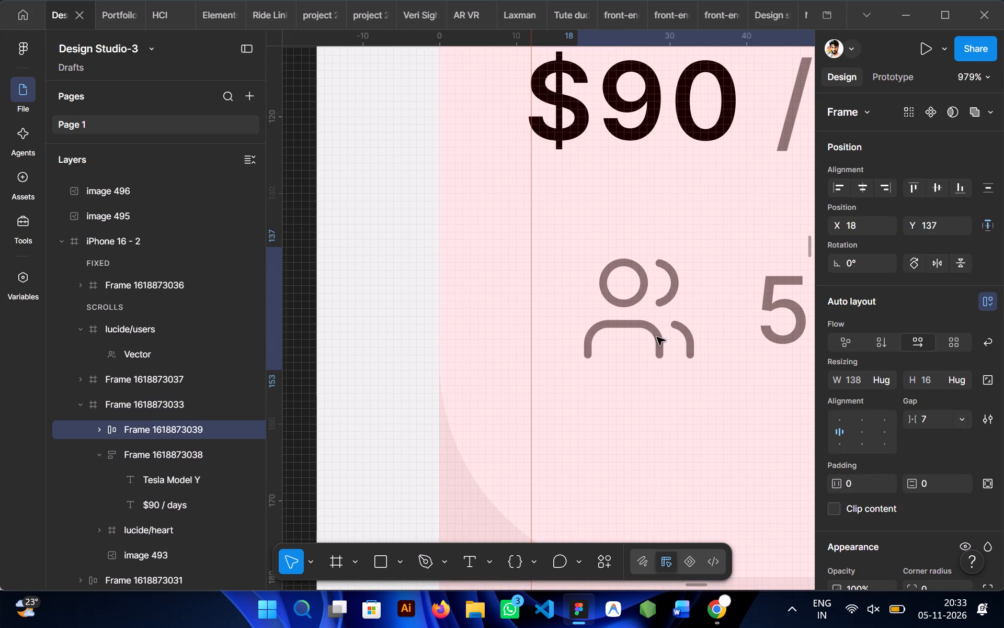
pyautogui.press('Right')
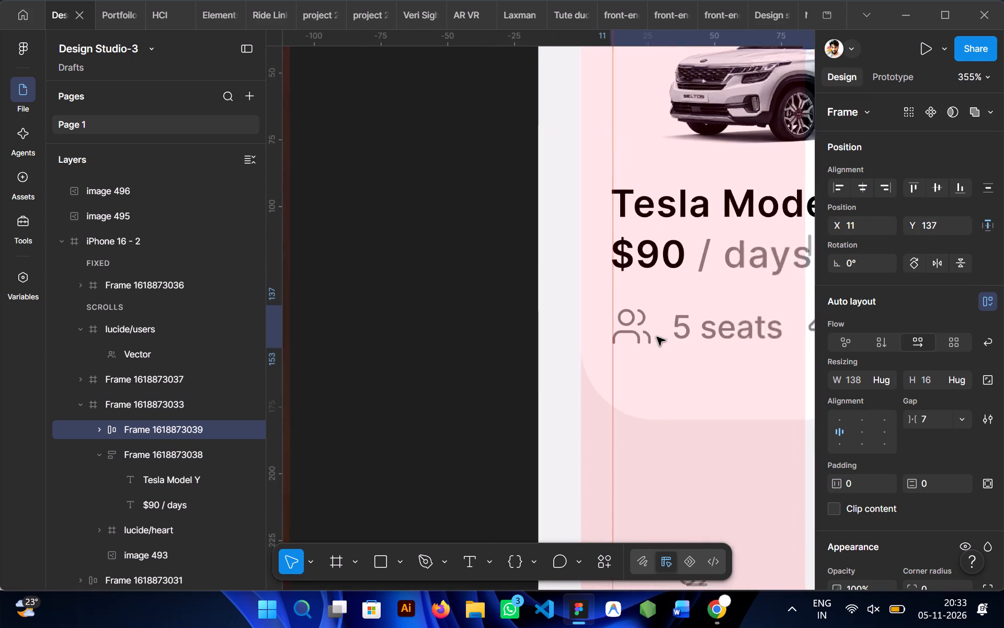
# Add a vertical ruler guide at X 174 on the iPhone 16 - 2 frame, along the heart icon's outer edge.
pyautogui.hscroll(-3, 657, 337)
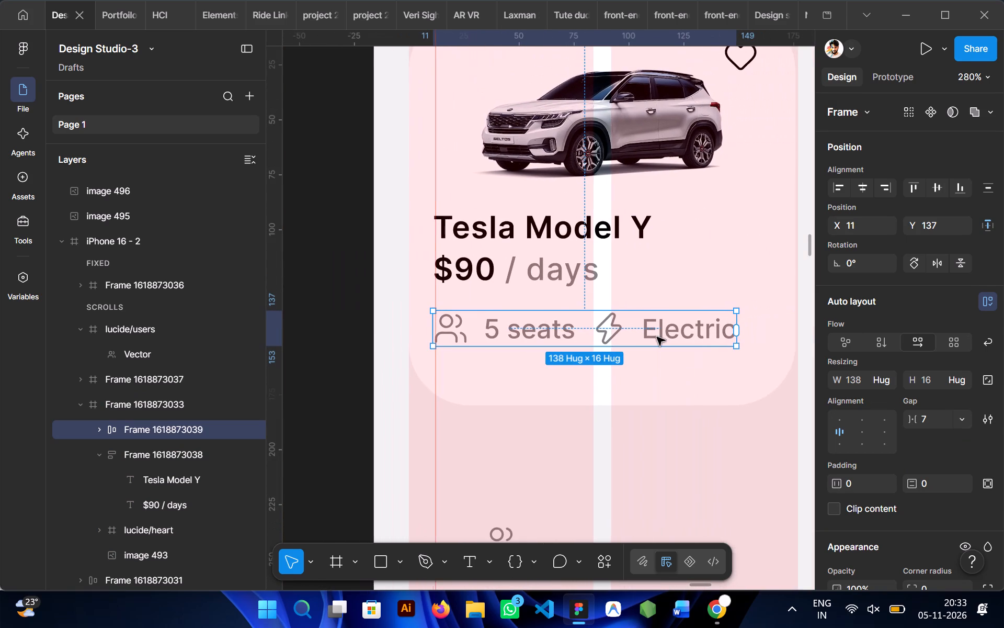
pyautogui.hscroll(-1, 657, 337)
pyautogui.scroll(1, 722, 285)
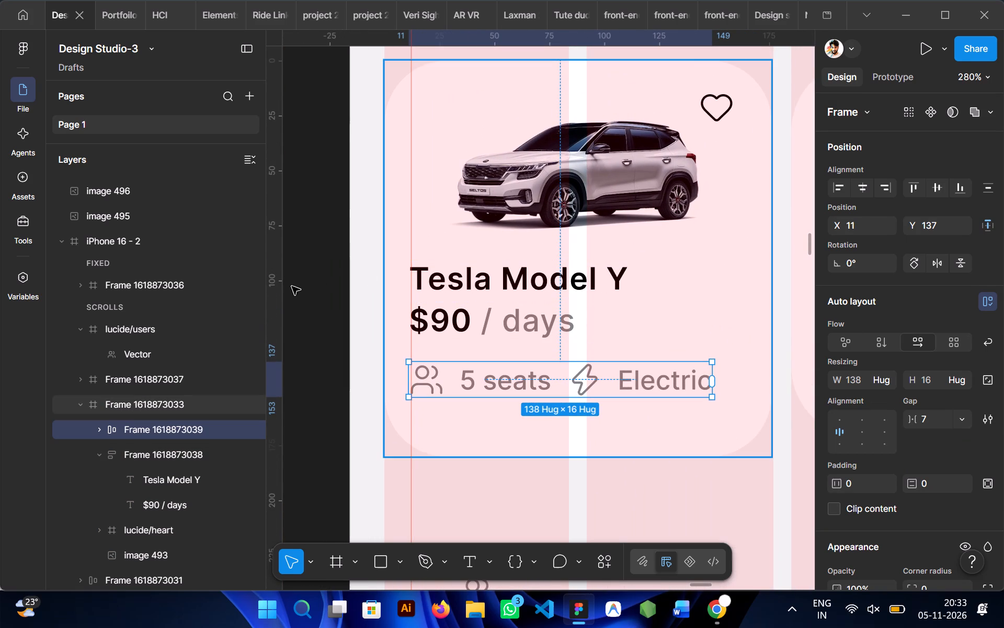
pyautogui.moveTo(272, 286); pyautogui.dragTo(728, 268)
# Widen the auto layout gap between 5 seats and Electric to 13 and align the row's content to the middle right.
pyautogui.doubleClick(626, 376)
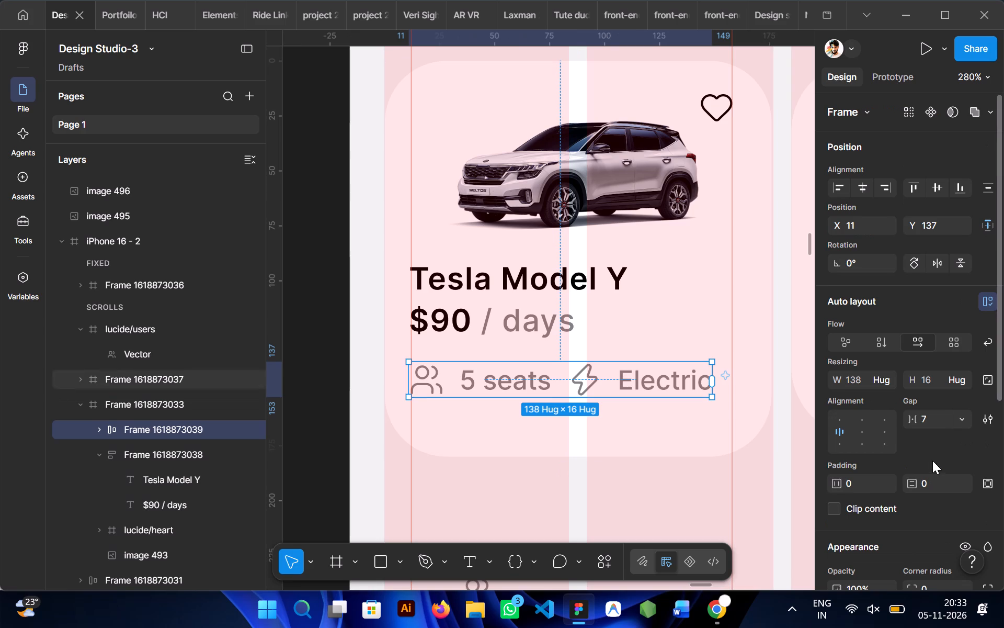
pyautogui.moveTo(910, 419); pyautogui.dragTo(512, 310)
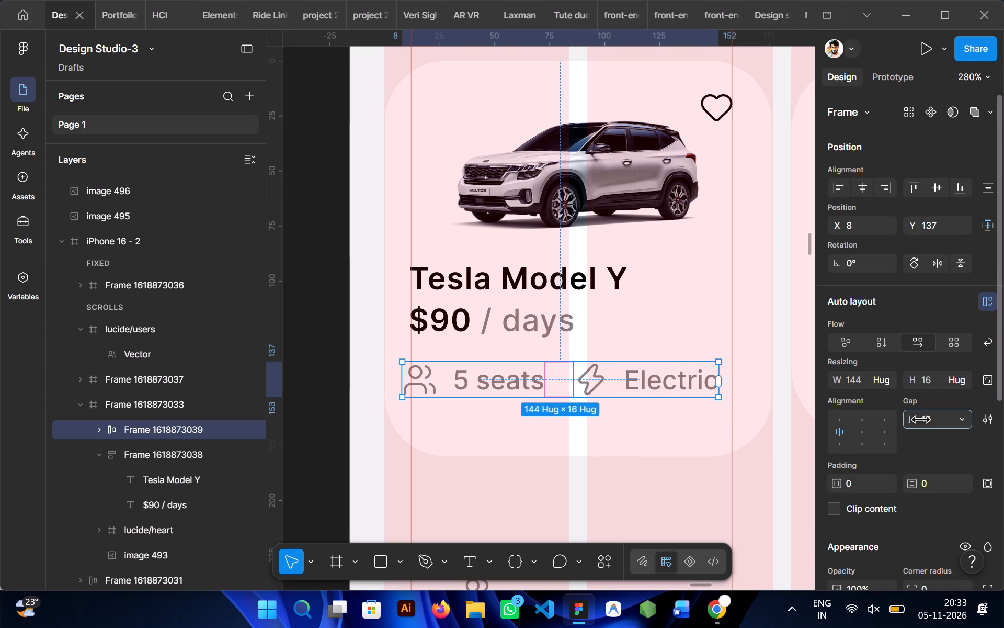
pyautogui.moveTo(512, 310); pyautogui.dragTo(513, 312)
pyautogui.click(880, 433)
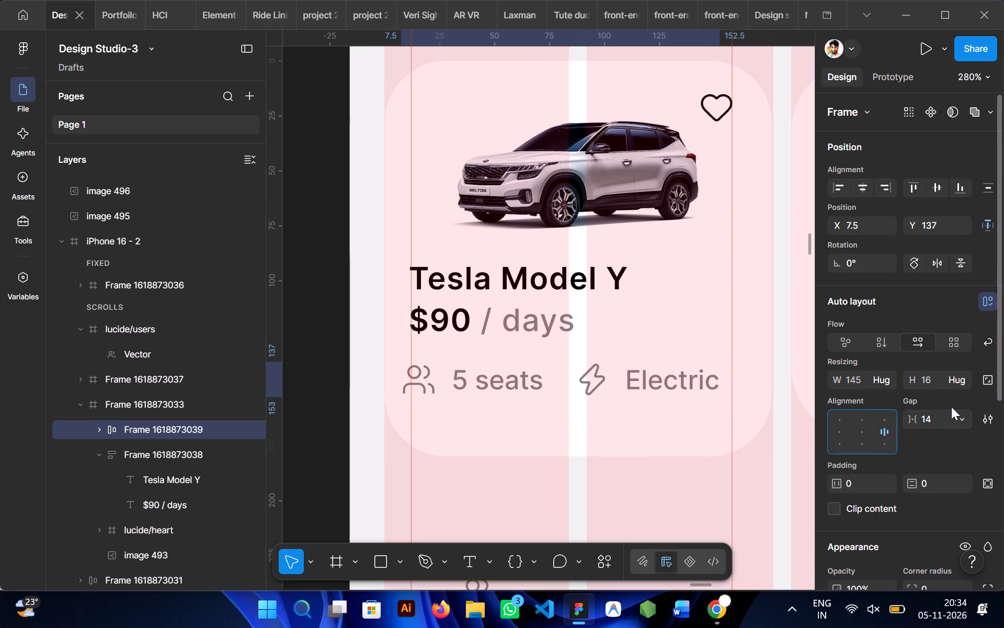
pyautogui.moveTo(911, 423); pyautogui.dragTo(519, 309)
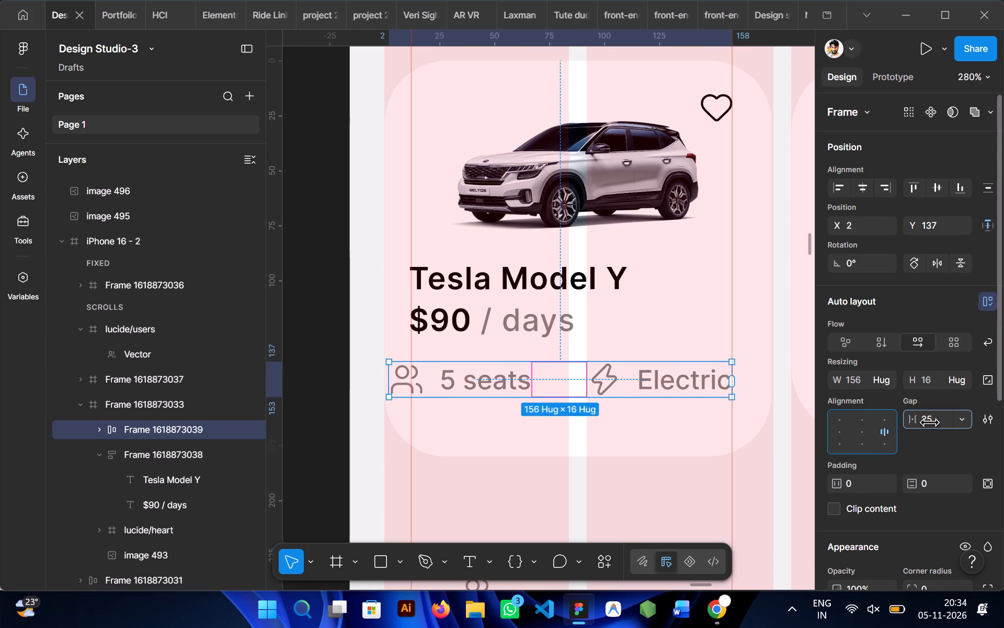
pyautogui.moveTo(519, 309); pyautogui.dragTo(508, 309)
pyautogui.click(868, 197)
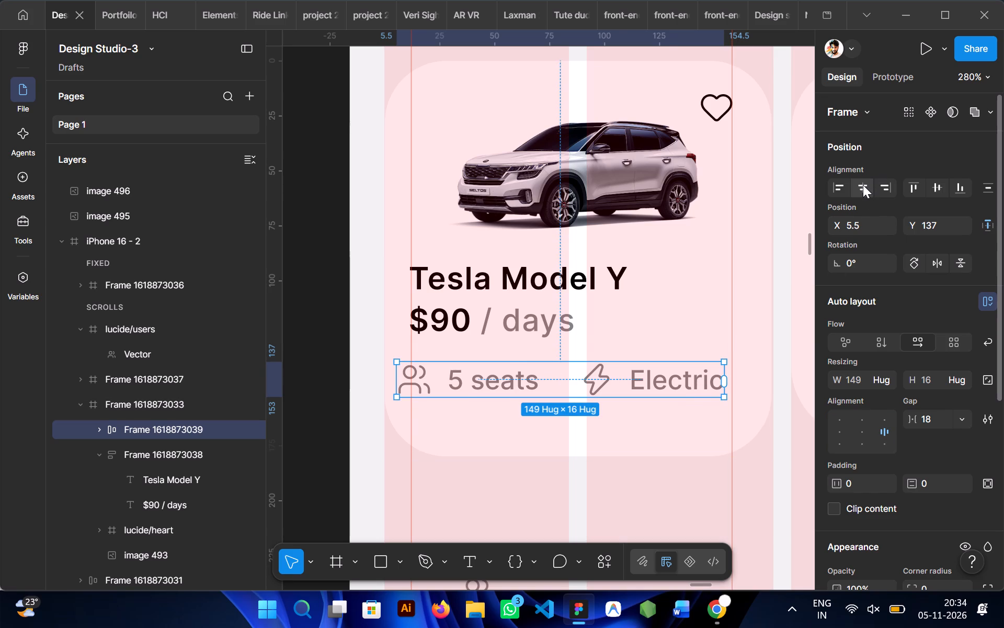
pyautogui.click(863, 185)
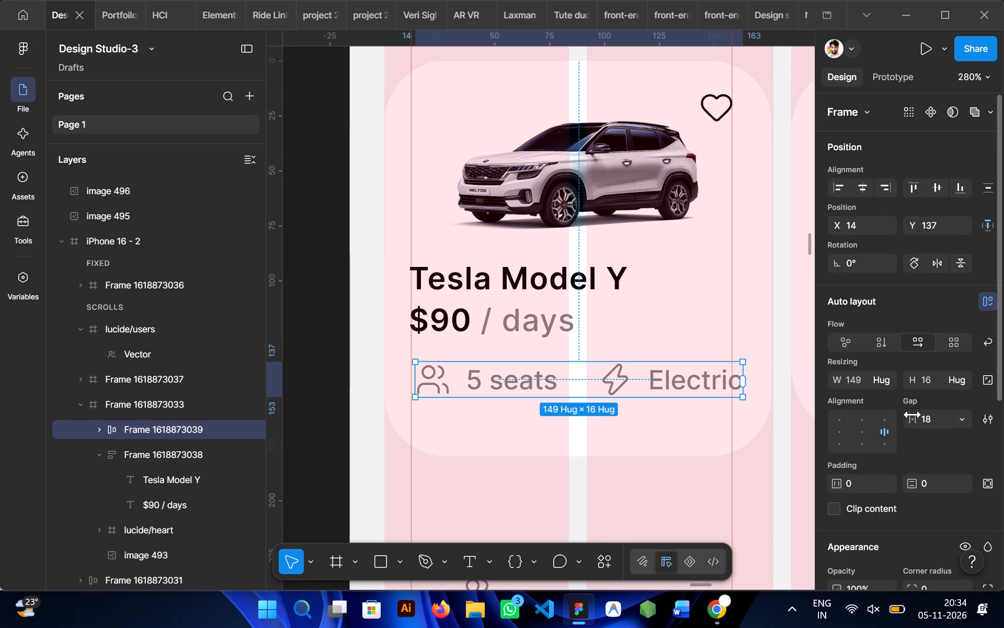
pyautogui.moveTo(911, 421); pyautogui.dragTo(507, 310)
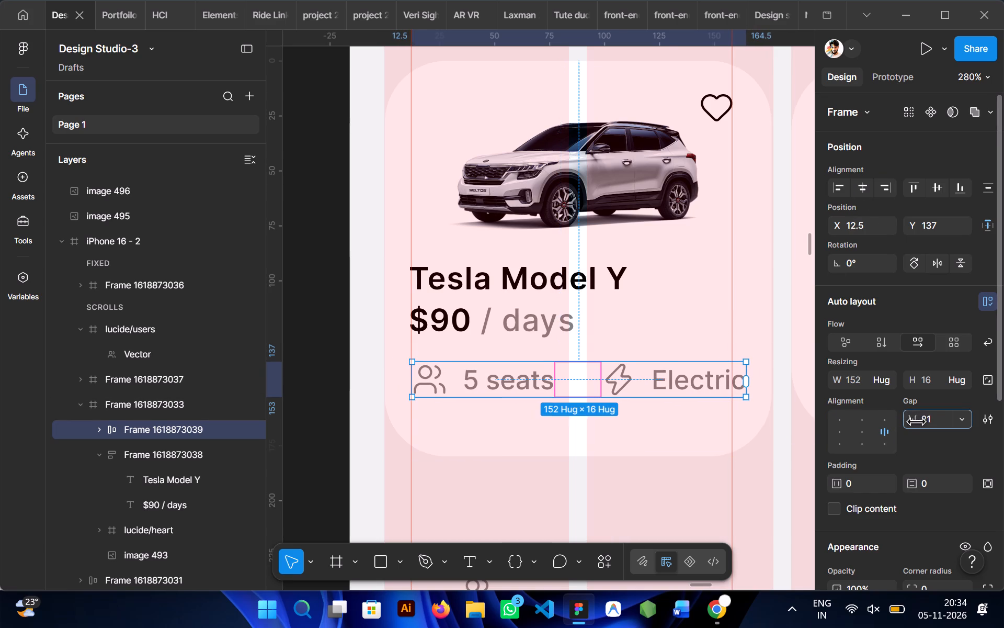
pyautogui.moveTo(507, 310); pyautogui.dragTo(494, 311)
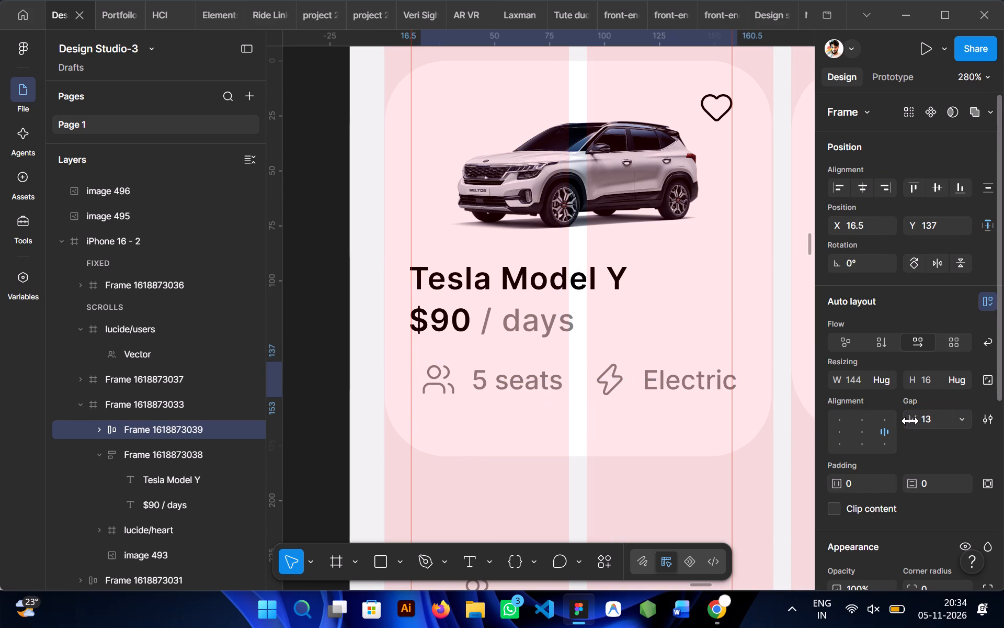
# Move the seats and Electric row to X 12, Y 138 so it sits between the two vertical guides.
pyautogui.moveTo(595, 373); pyautogui.dragTo(584, 376)
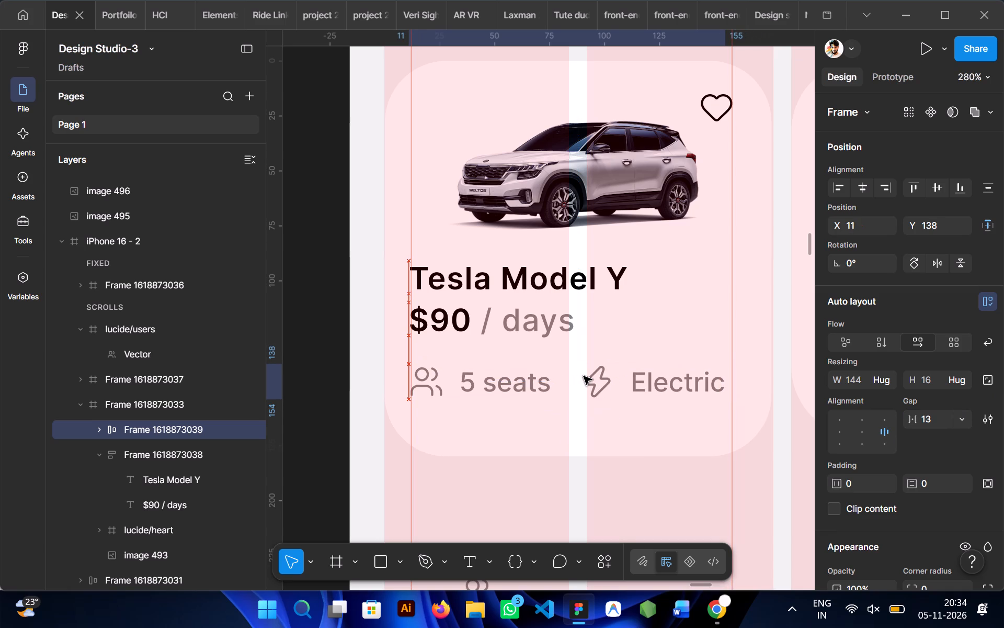
pyautogui.moveTo(584, 376); pyautogui.dragTo(587, 376)
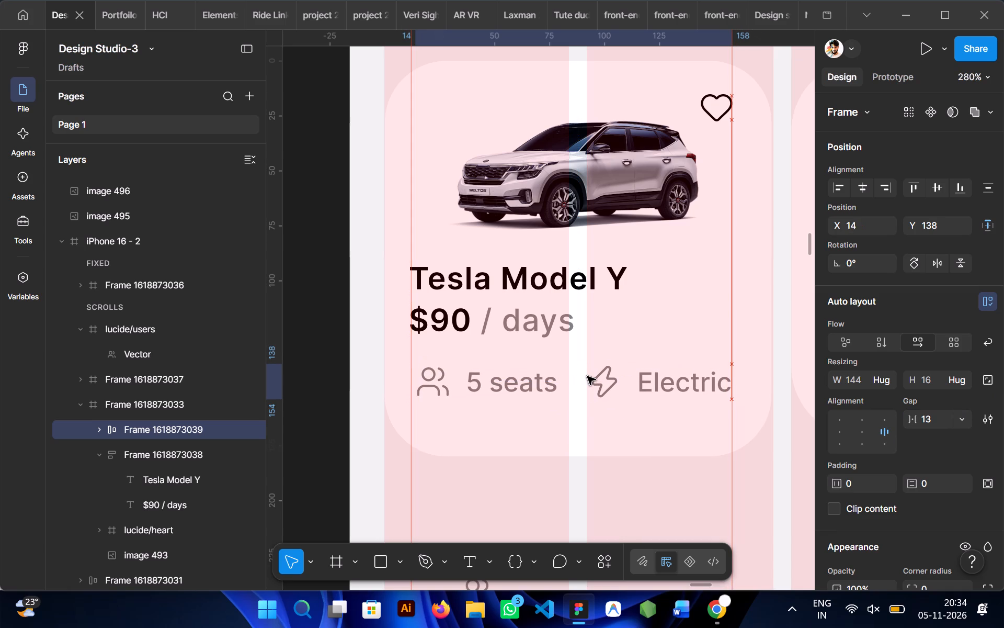
pyautogui.moveTo(587, 376); pyautogui.dragTo(586, 375)
pyautogui.click(612, 454)
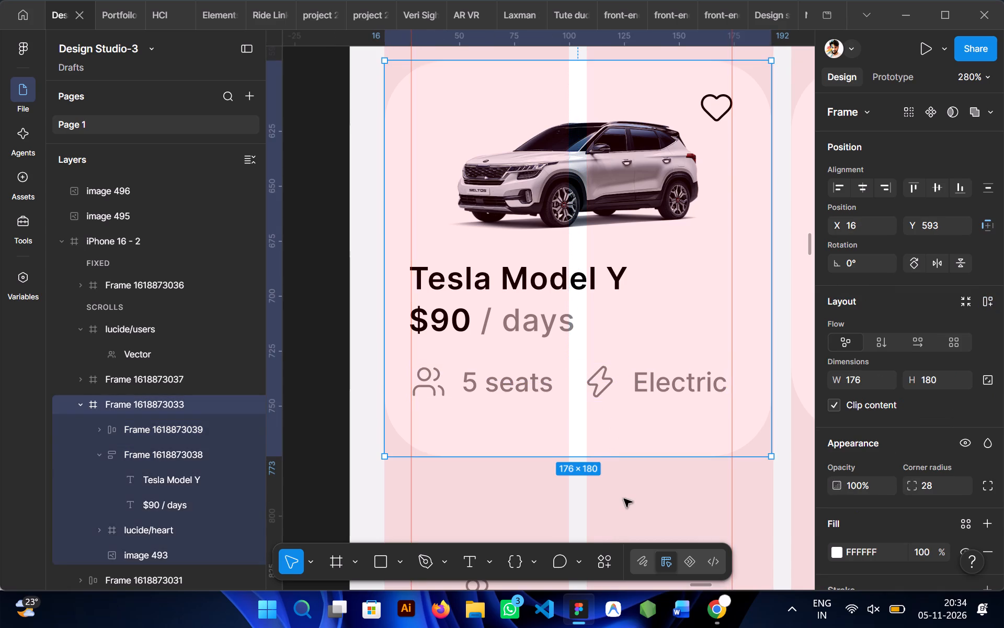
# Nudge the seats and Electric row up to Y 134, closer to the $90 / days price.
pyautogui.scroll(-1, 624, 499)
pyautogui.click(613, 449)
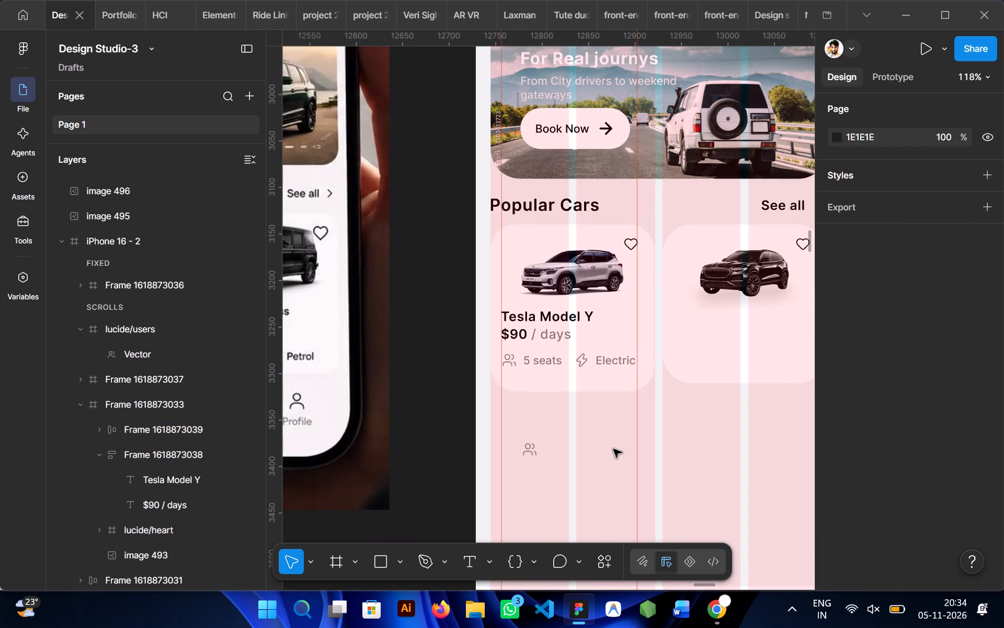
pyautogui.click(560, 379)
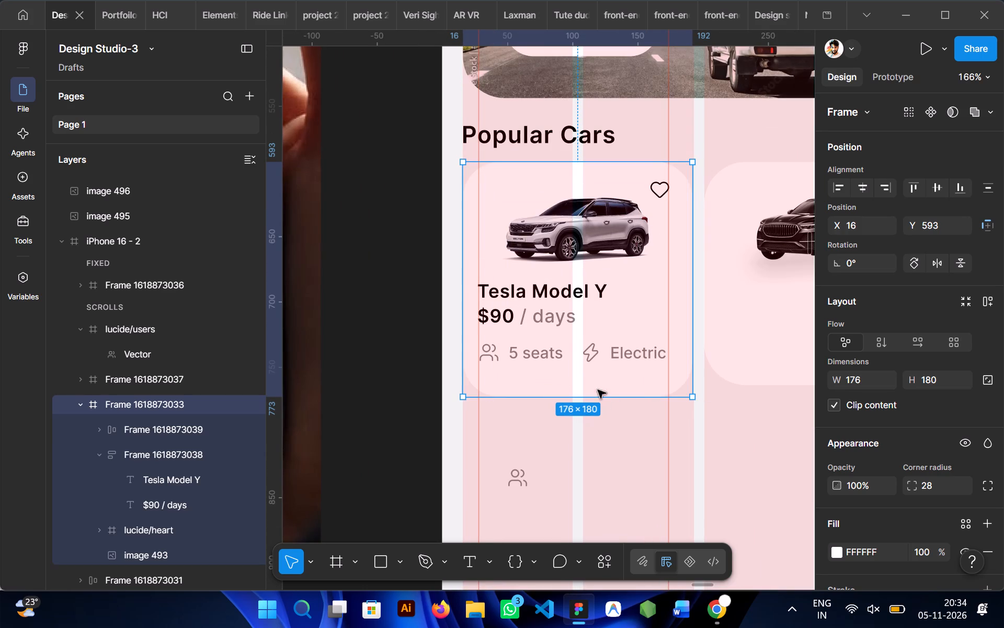
pyautogui.doubleClick(566, 355)
pyautogui.press('Up')
pyautogui.press('Up')
pyautogui.press('Up')
pyautogui.press('Up')
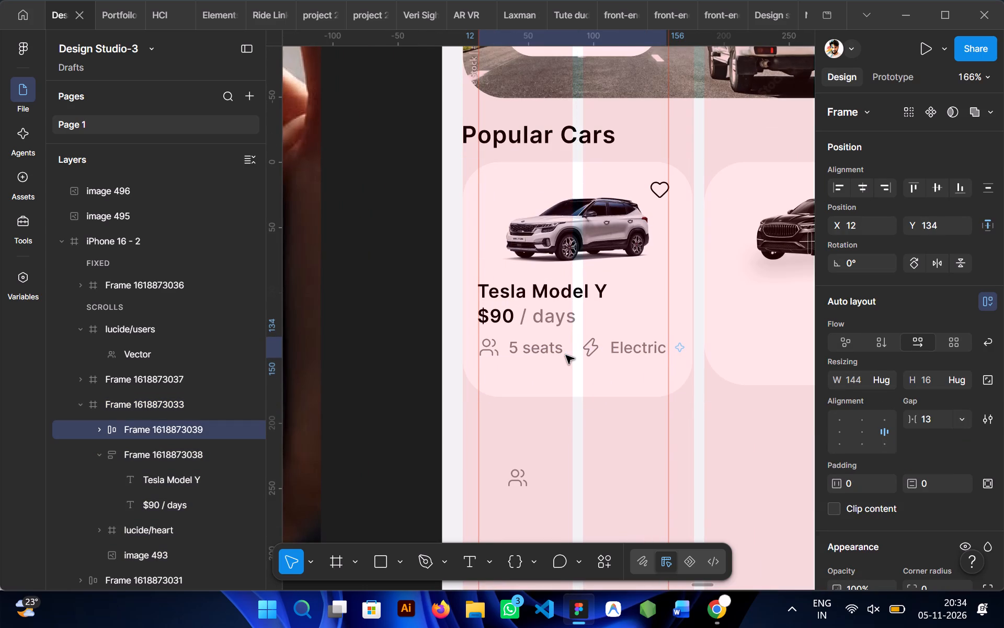
pyautogui.click(605, 446)
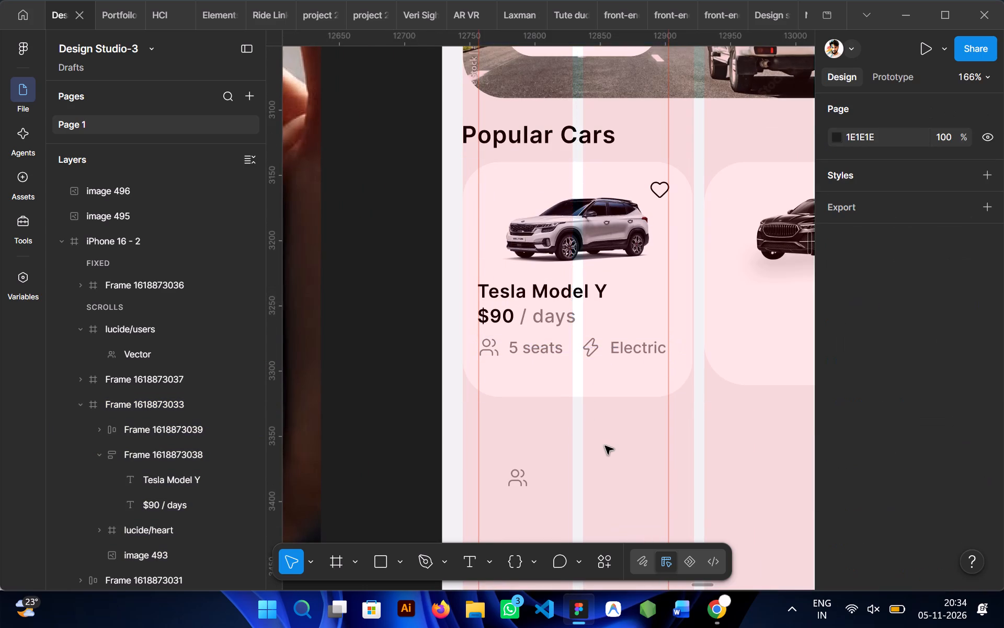
# Delete the stray users icon lying below the Popular Cars cards.
pyautogui.hscroll(-1, 605, 446)
pyautogui.click(547, 437)
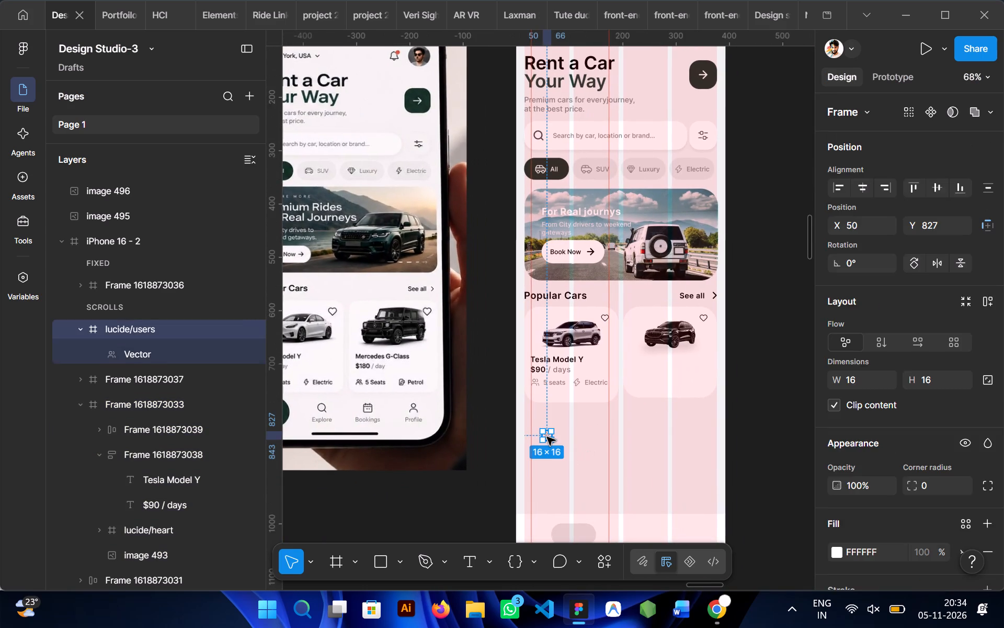
pyautogui.press('Delete')
# Reduce the Tesla Model Y card's height to 179.
pyautogui.click(581, 337)
pyautogui.hscroll(-1, 581, 337)
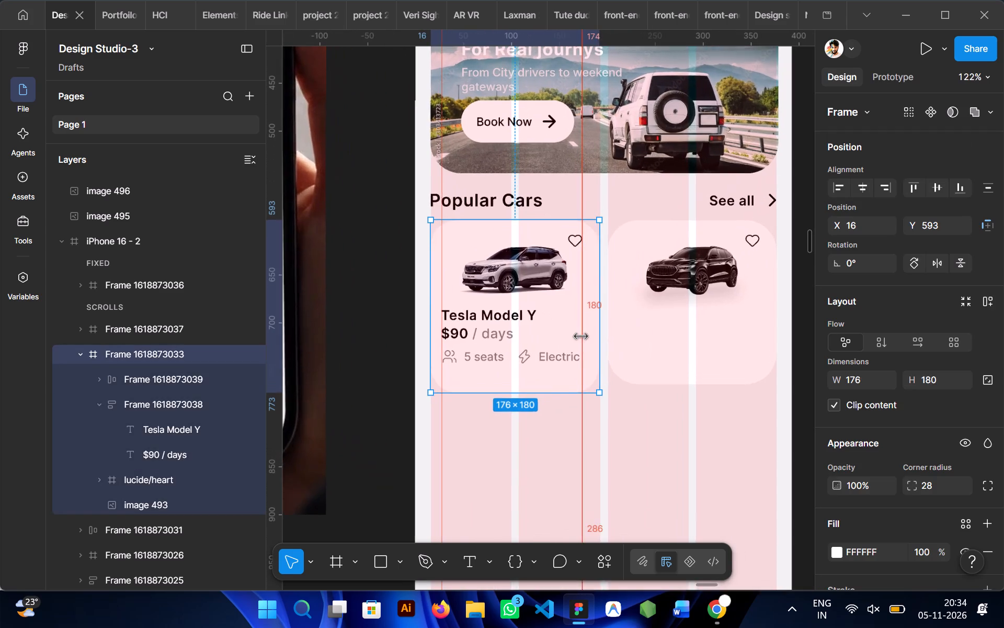
pyautogui.click(513, 396)
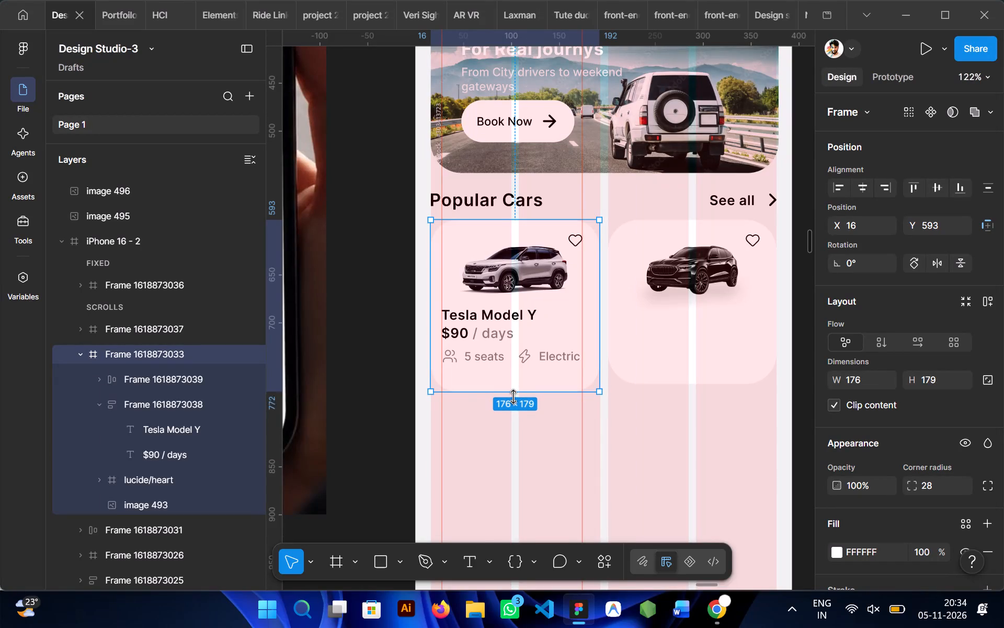
pyautogui.click(519, 432)
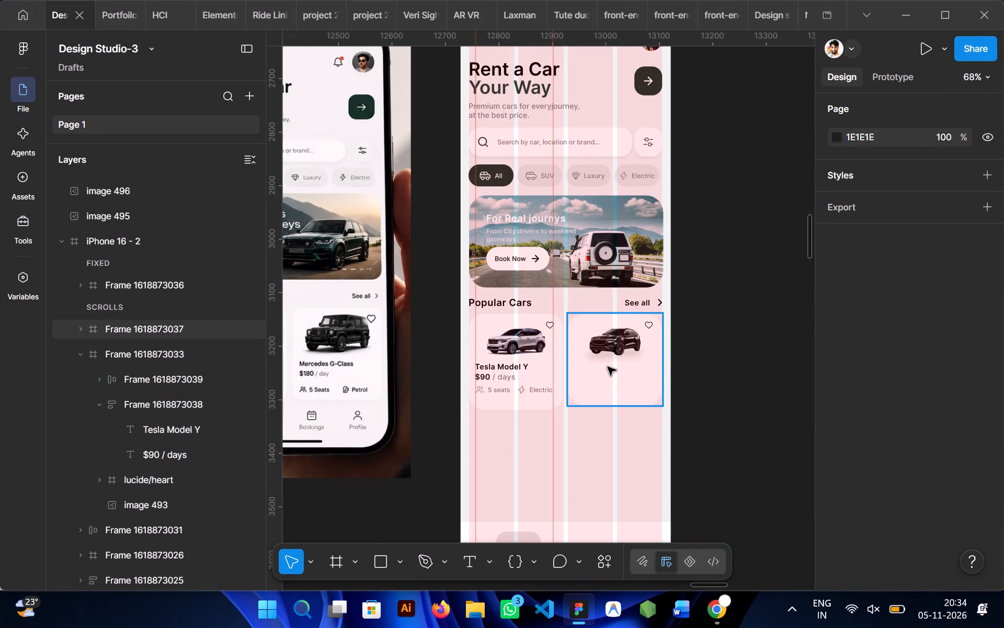
# Wrap the Tesla Model Y name and price block and its seats row in one vertical auto layout, and copy it.
pyautogui.click(612, 364)
pyautogui.doubleClick(618, 330)
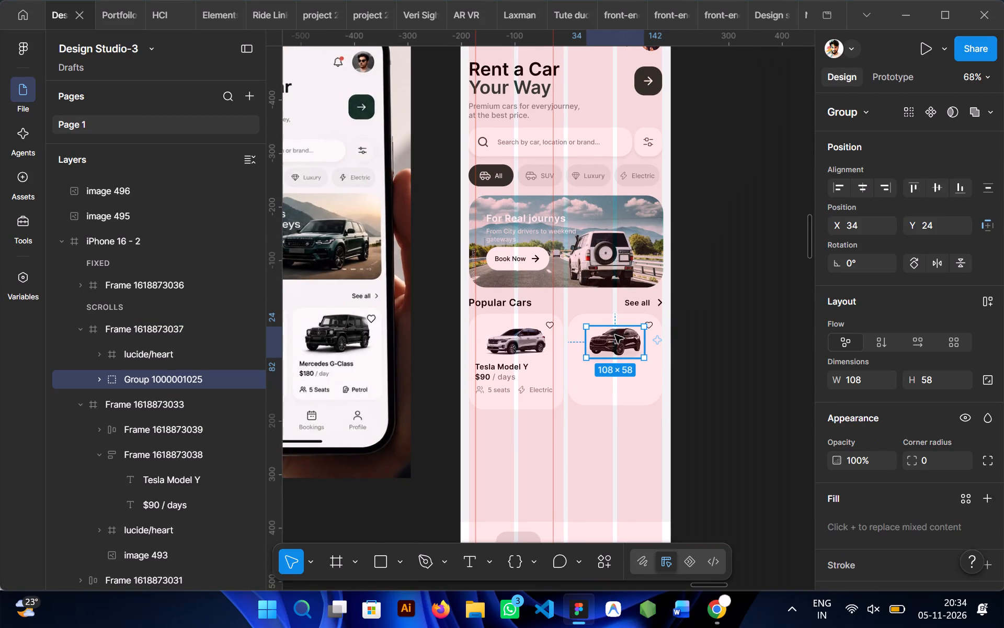
pyautogui.doubleClick(501, 369)
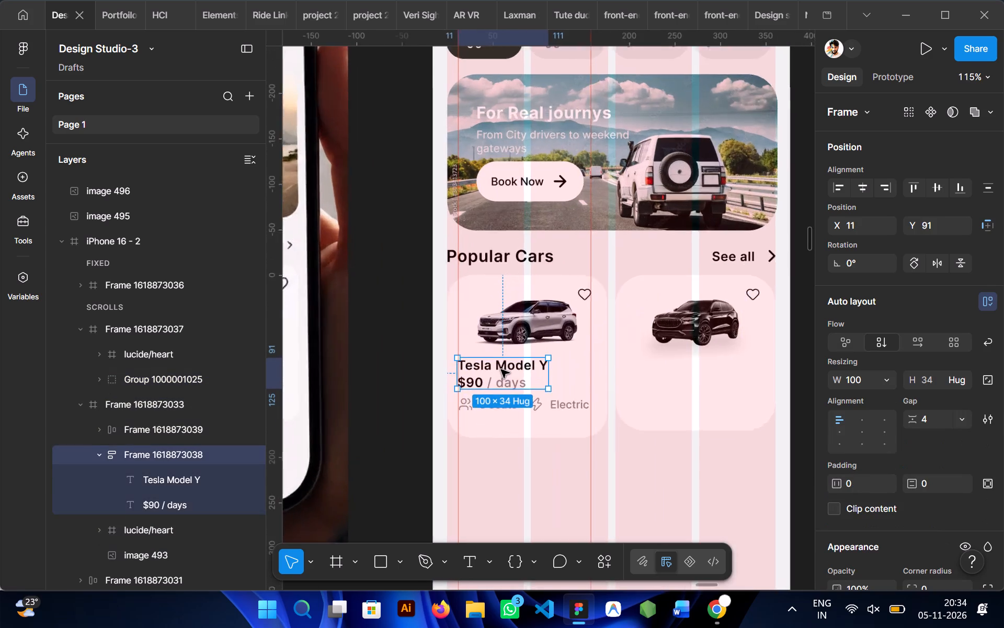
pyautogui.keyDown('shift'); pyautogui.click(478, 422); pyautogui.keyUp('shift')
pyautogui.hotkey('shift', 'a')
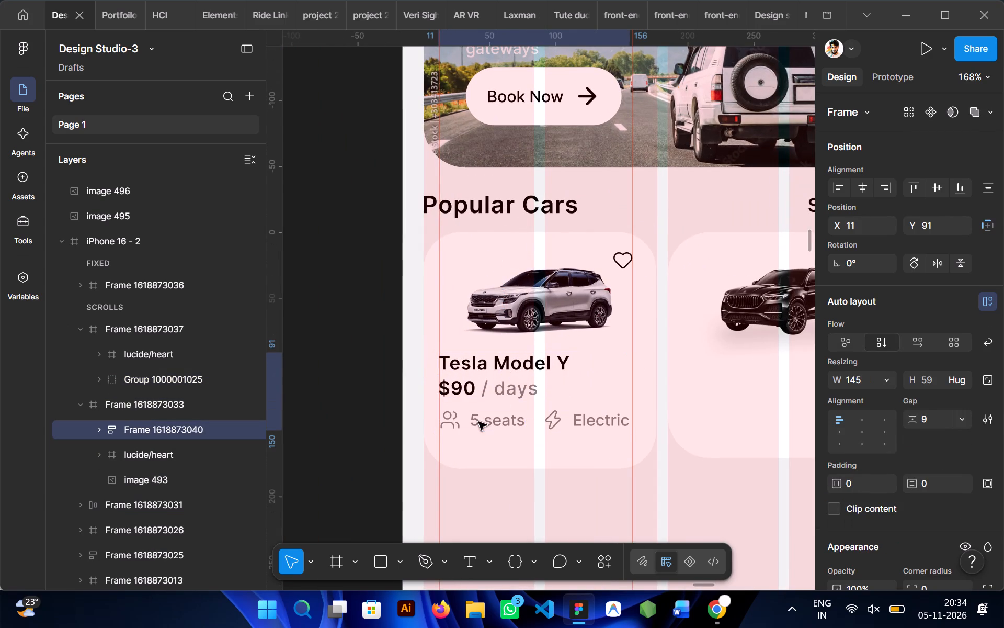
pyautogui.hscroll(-1, 540, 424)
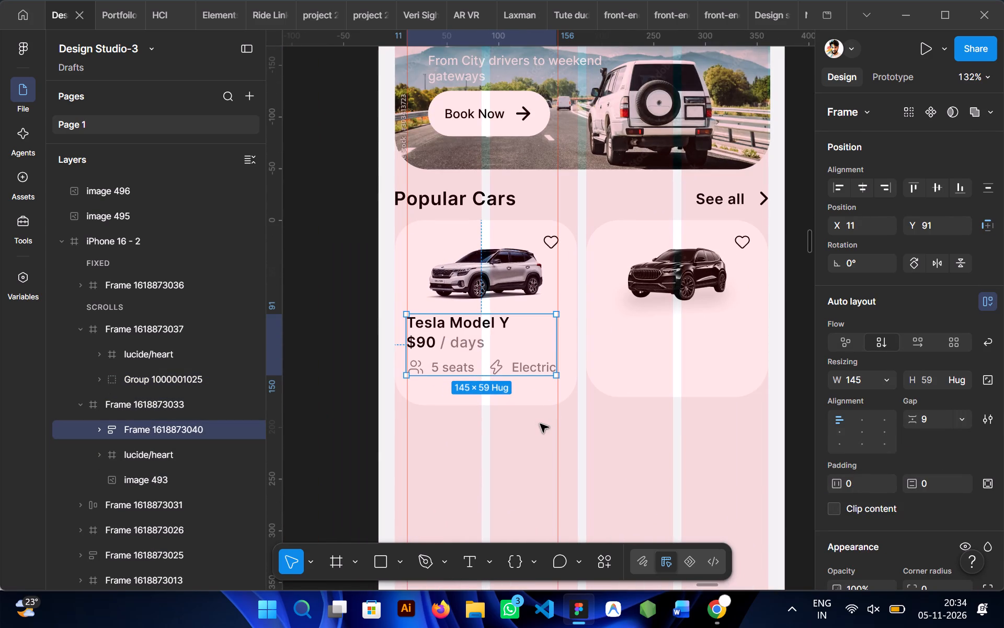
pyautogui.hotkey('ctrl', 'c')
# Extend the second Popular Cars card's height to 179 to match the Tesla Model Y card.
pyautogui.click(655, 347)
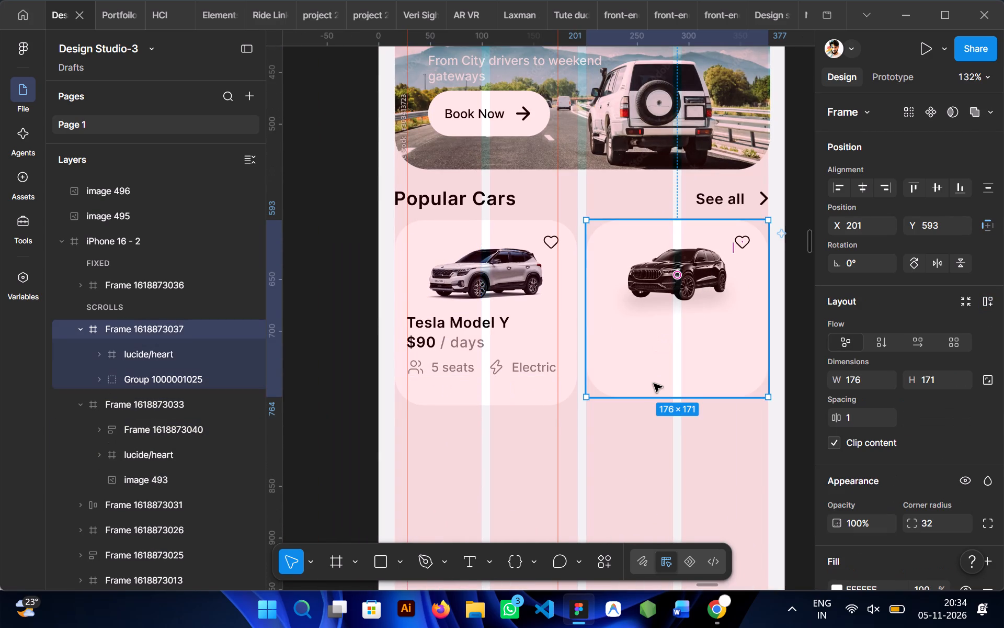
pyautogui.hscroll(-1, 654, 384)
pyautogui.moveTo(611, 403); pyautogui.dragTo(611, 404)
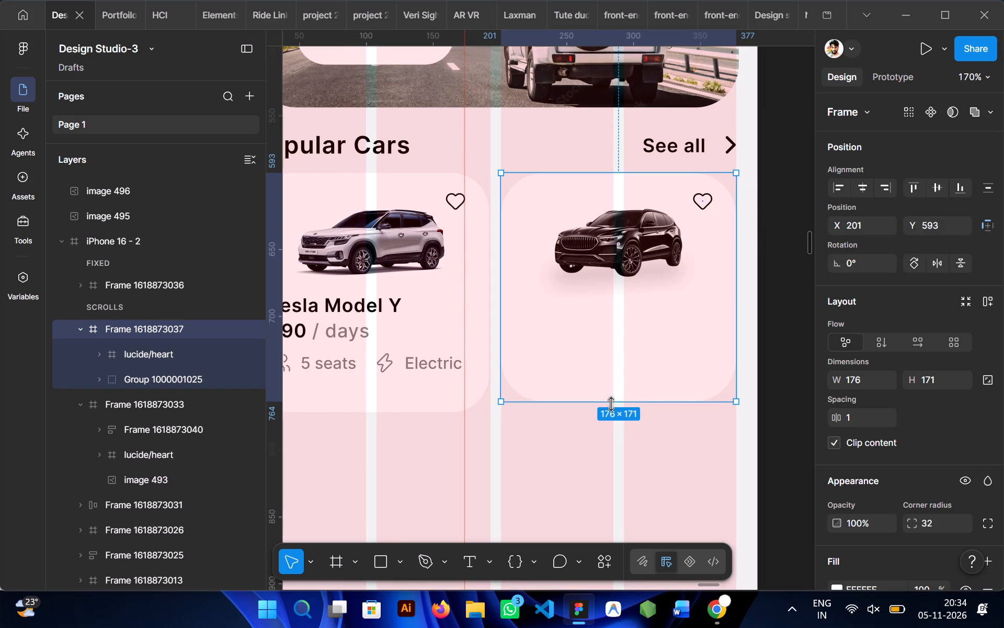
pyautogui.moveTo(611, 404); pyautogui.dragTo(610, 413)
pyautogui.click(609, 429)
# Paste the copied name, price and seats details into the second Popular Cars card under the black car.
pyautogui.click(606, 349)
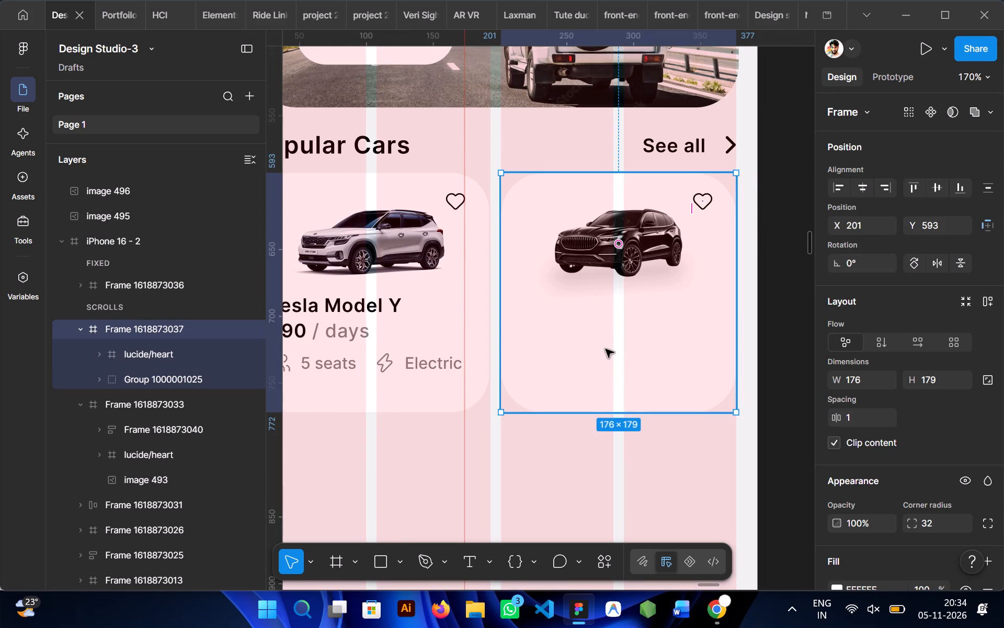
pyautogui.hotkey('ctrl', 'v')
pyautogui.click(569, 479)
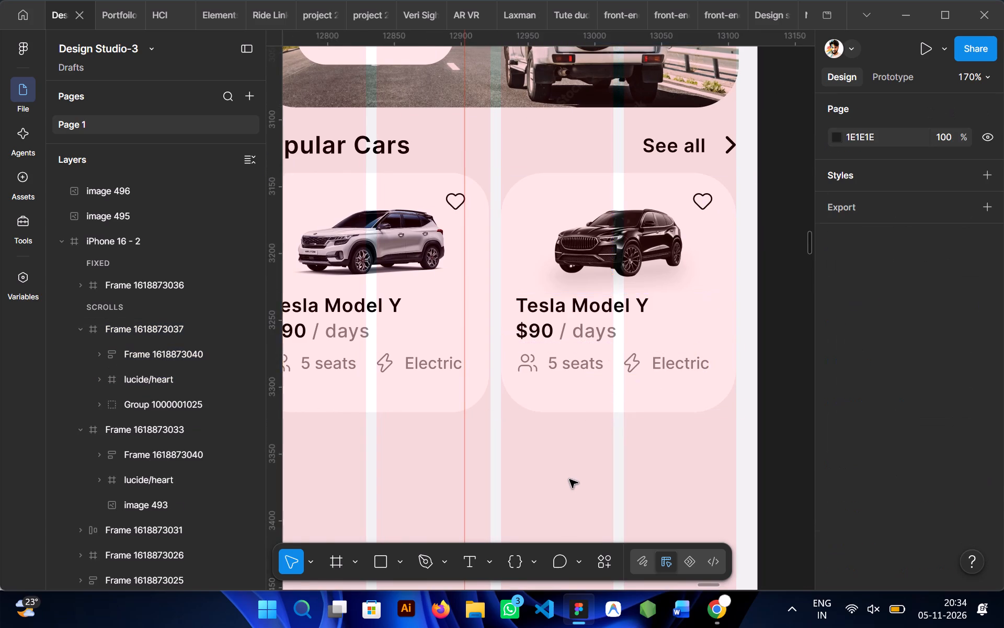
# Change the second Popular Cars card's car name to Mercedes G-class and widen the text to 139 so it fits one line.
pyautogui.hscroll(1, 569, 479)
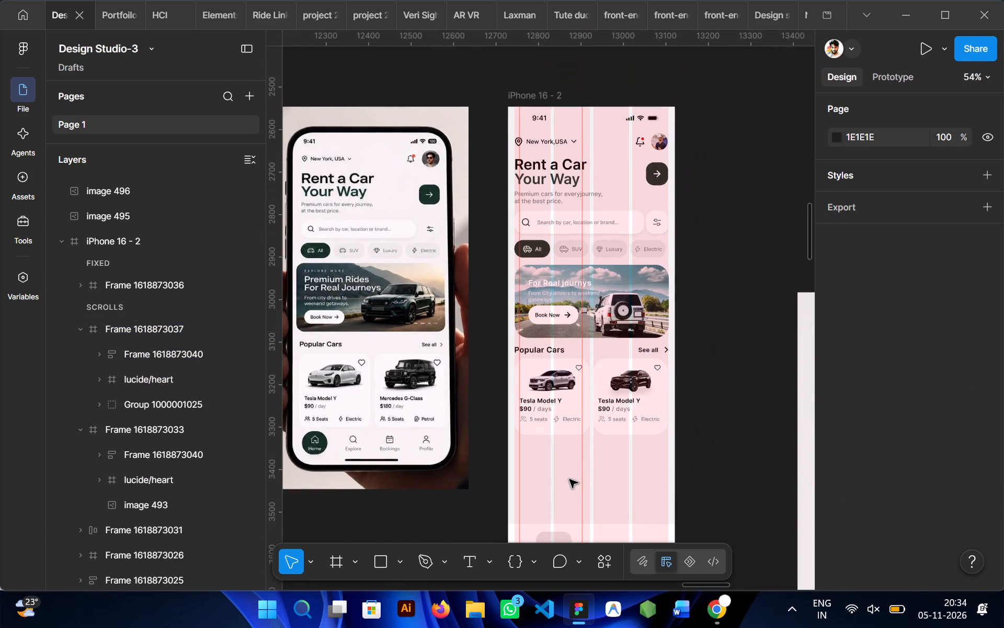
pyautogui.hscroll(-1, 464, 411)
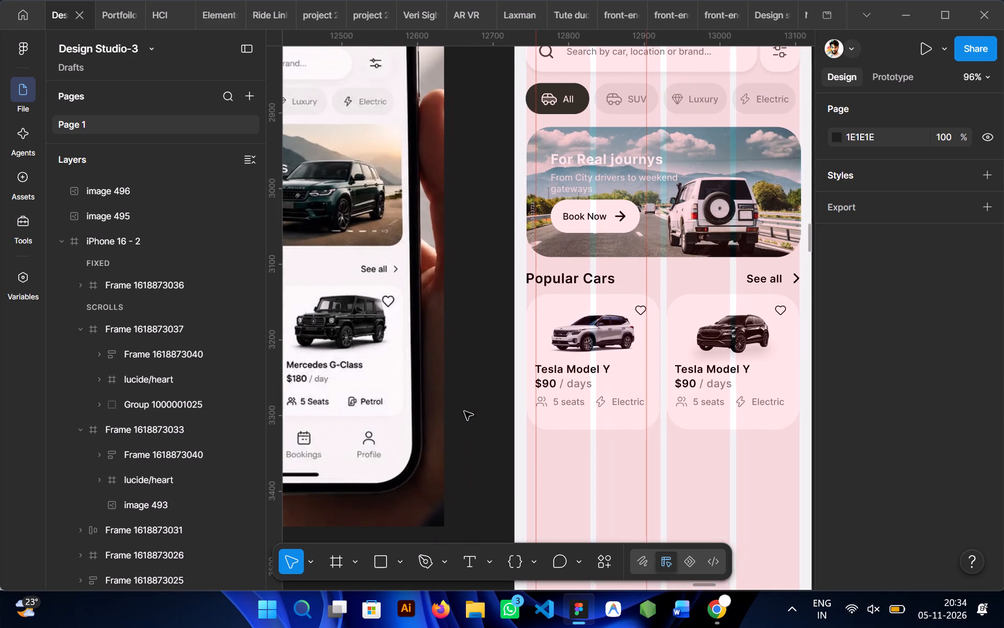
pyautogui.scroll(-1, 464, 411)
pyautogui.keyDown('ctrl'); pyautogui.doubleClick(652, 333); pyautogui.keyUp('ctrl')
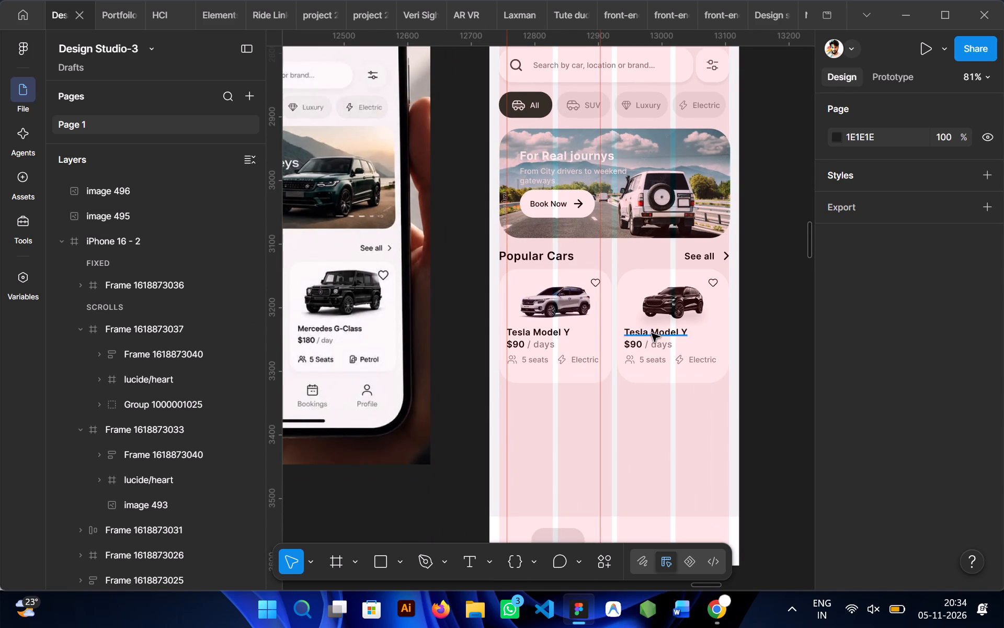
pyautogui.hscroll(1, 652, 333)
pyautogui.write('Mer')
pyautogui.write('ce')
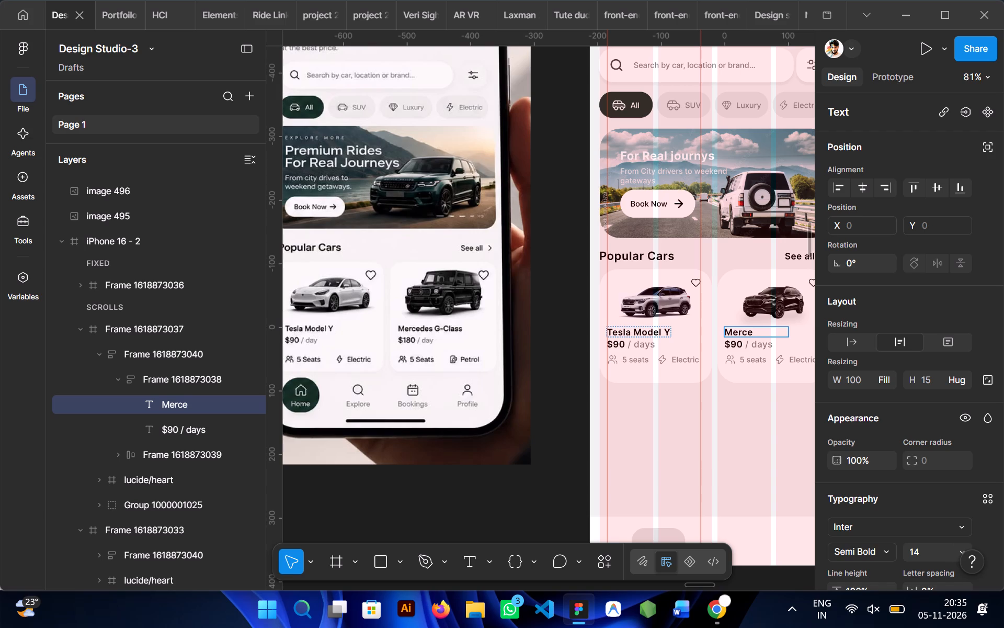
pyautogui.write('des')
pyautogui.hscroll(-1, 652, 333)
pyautogui.press('space')
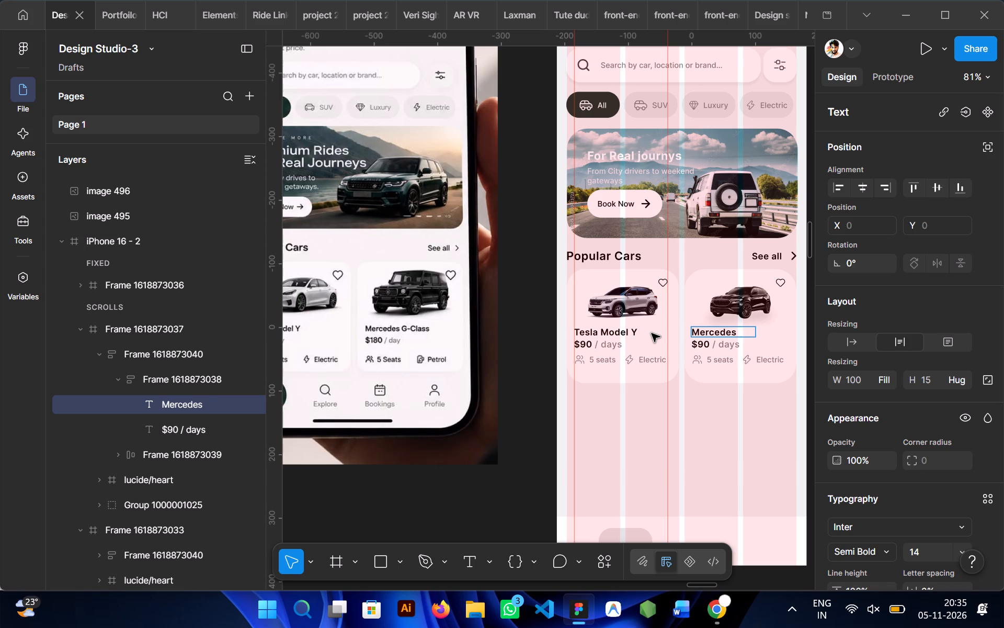
pyautogui.write('G-class')
pyautogui.click(676, 436)
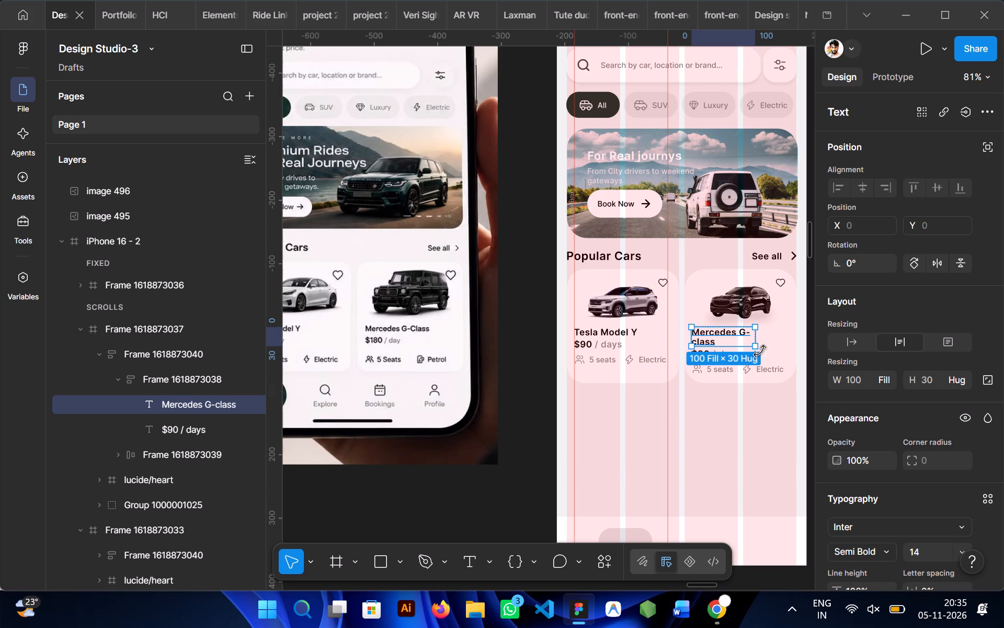
pyautogui.moveTo(756, 335); pyautogui.dragTo(780, 332)
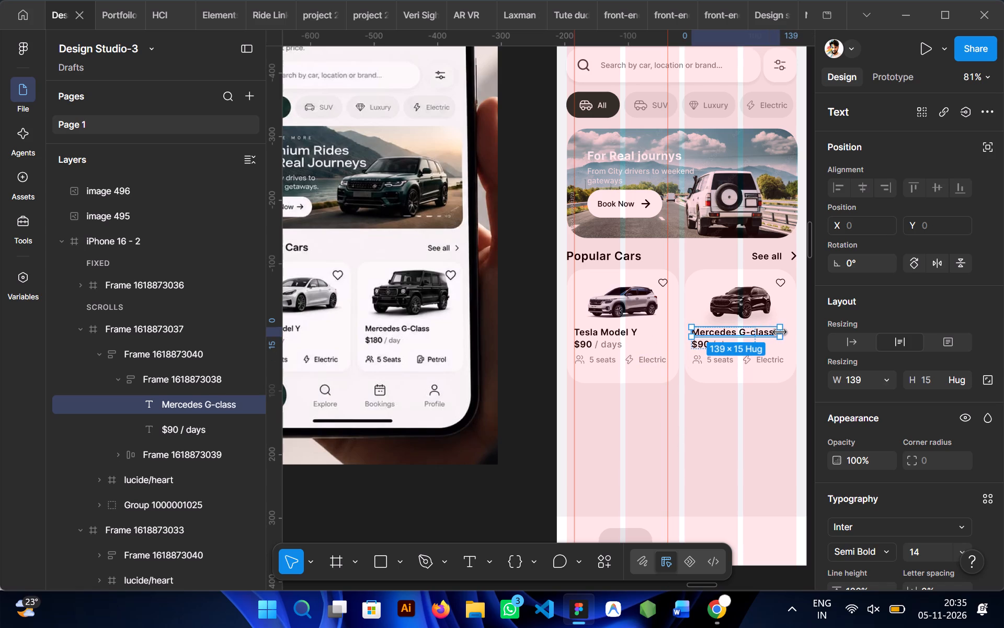
pyautogui.click(739, 452)
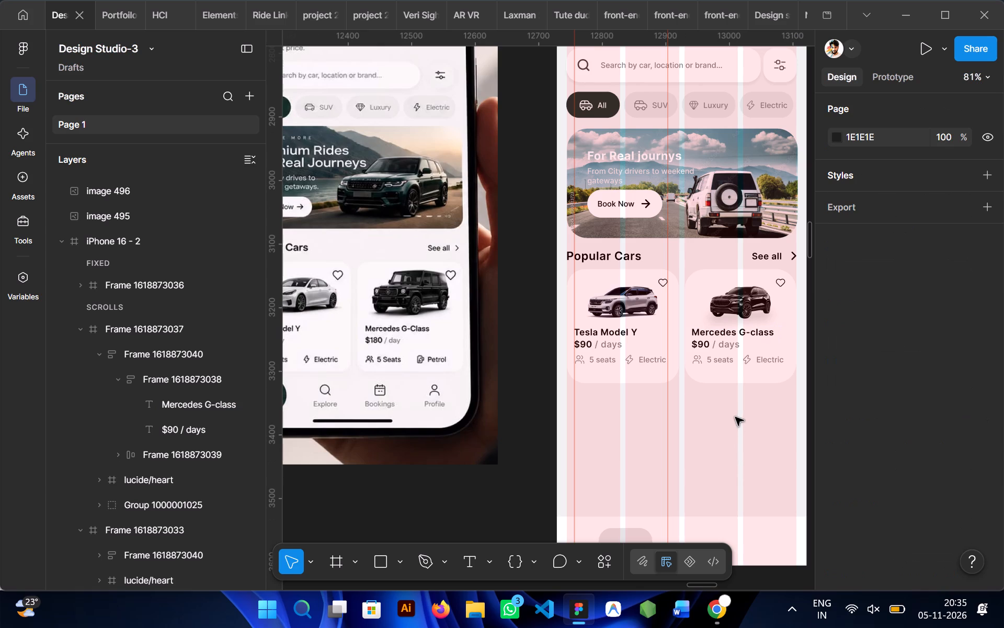
# Change the Mercedes G-class price to $180 / days.
pyautogui.keyDown('ctrl'); pyautogui.doubleClick(709, 348); pyautogui.keyUp('ctrl')
pyautogui.click(703, 347)
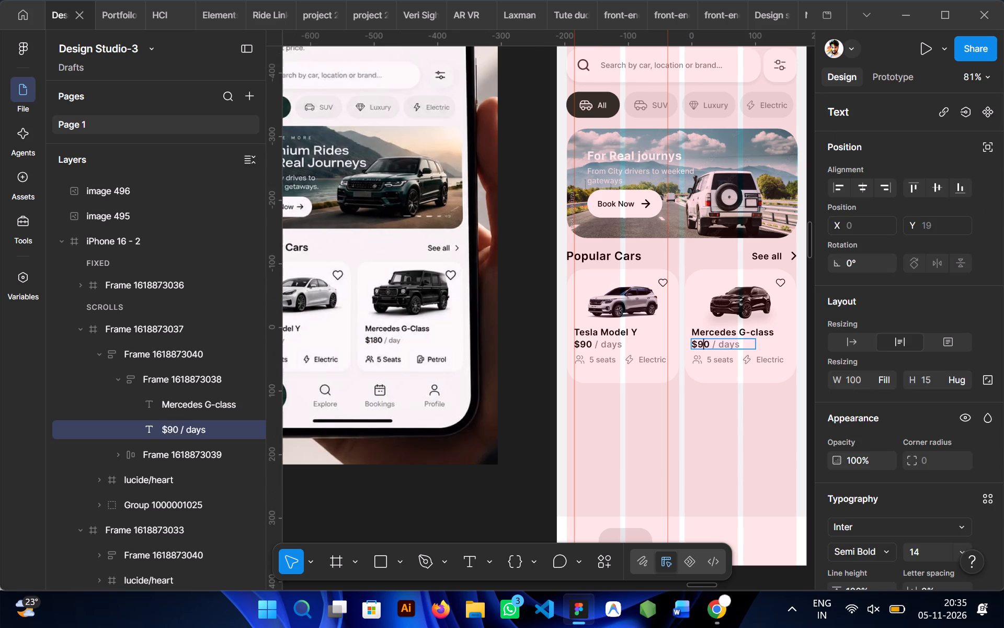
pyautogui.press('BackSpace')
pyautogui.write('18')
pyautogui.click(727, 423)
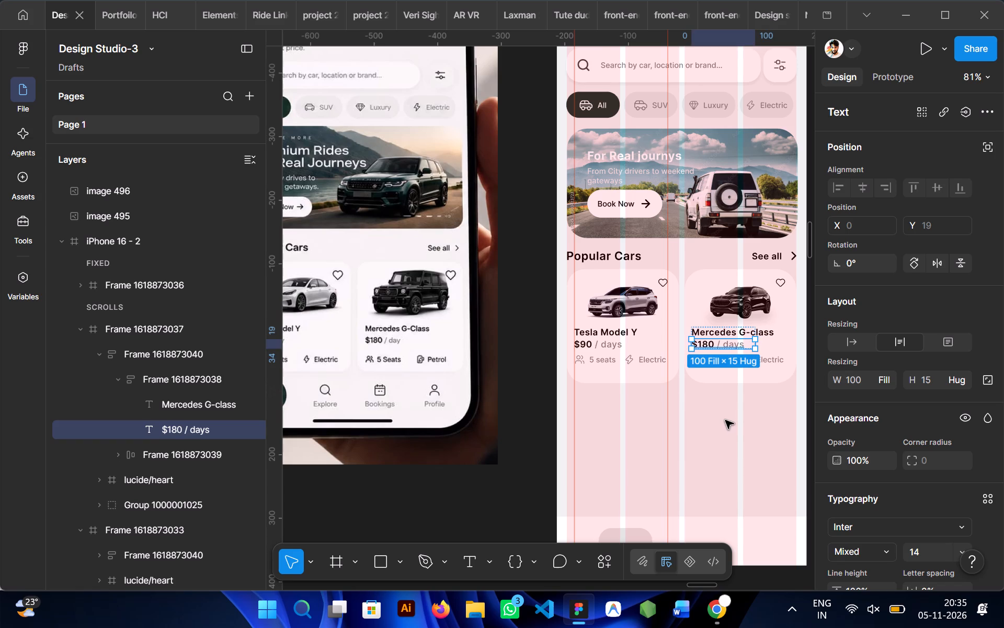
pyautogui.click(725, 422)
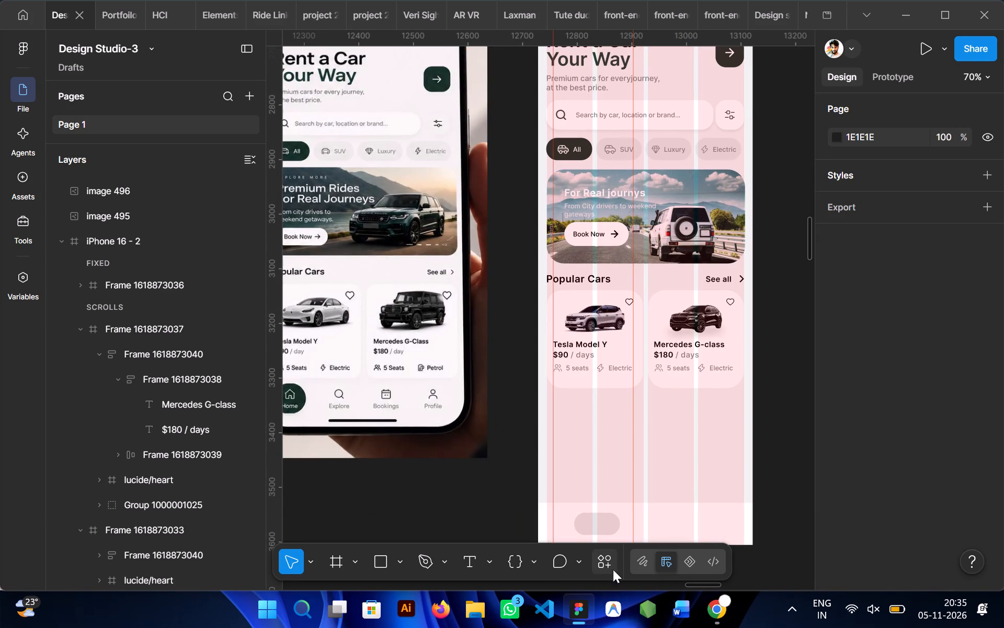
# Search Lucide Icons for "pet", insert the fuel icon and place it on the mobile screen below the Mercedes G-class card.
pyautogui.click(608, 564)
pyautogui.click(341, 365)
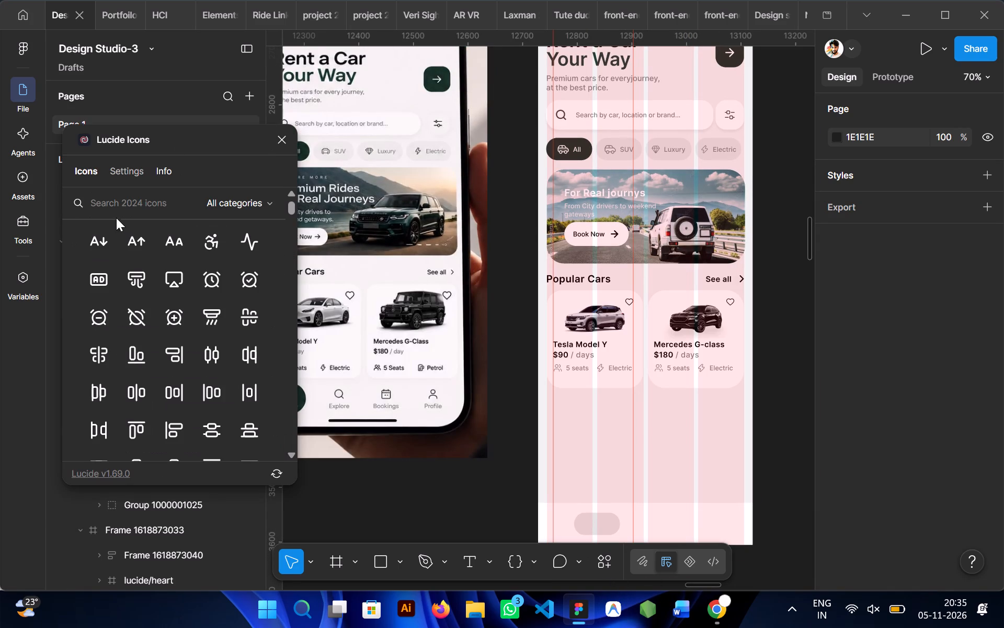
pyautogui.click(114, 207)
pyautogui.write('pet')
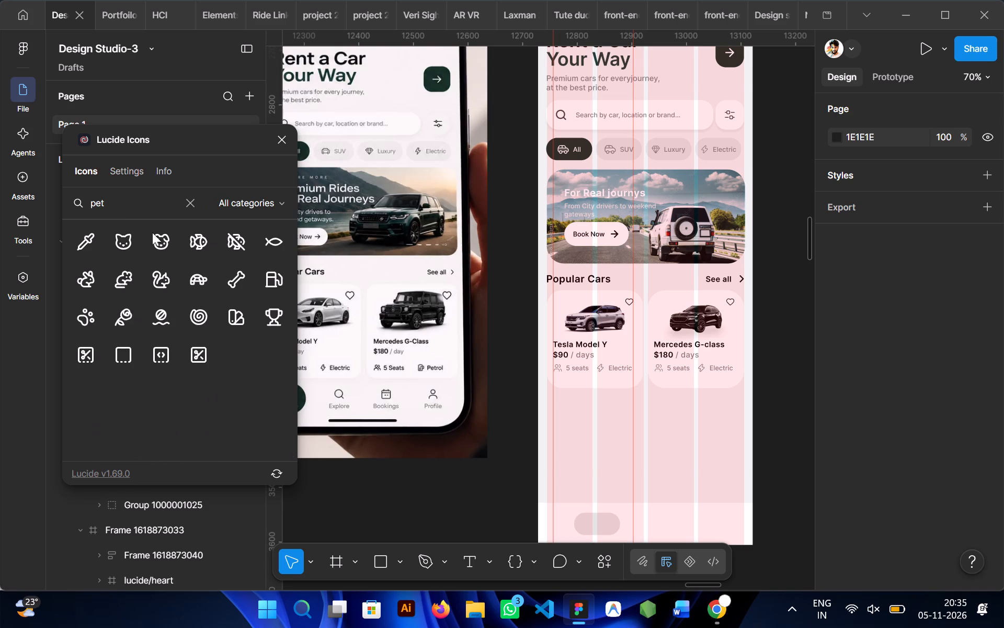
pyautogui.click(264, 279)
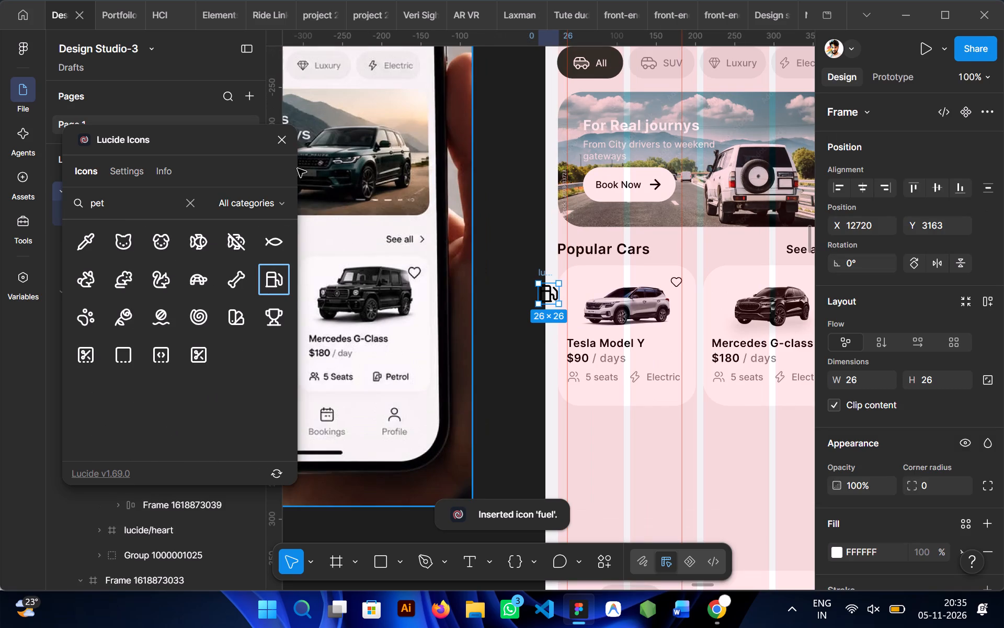
pyautogui.click(289, 140)
pyautogui.hscroll(-1, 475, 263)
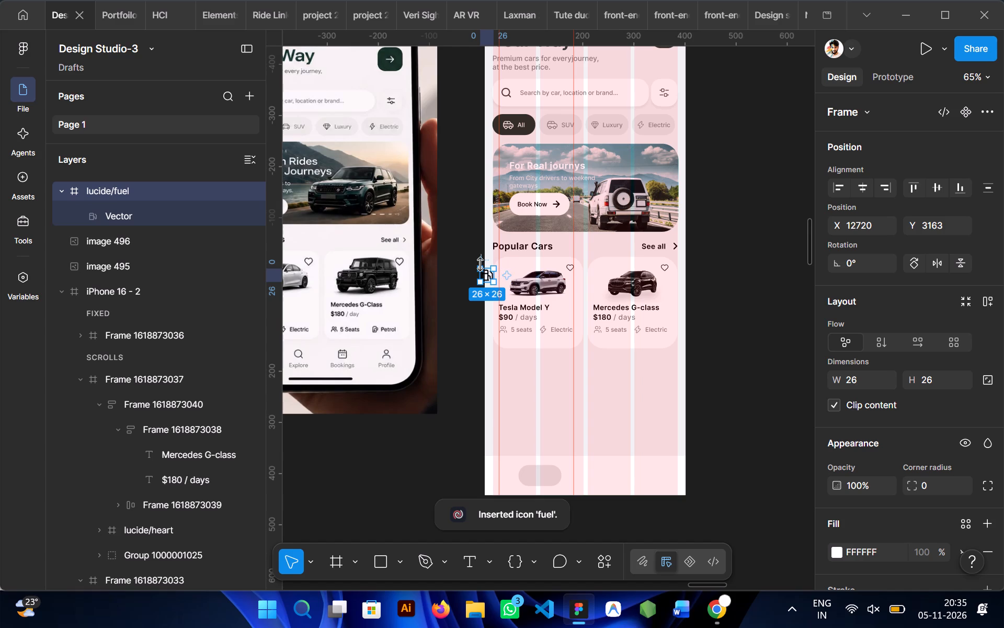
pyautogui.moveTo(483, 260); pyautogui.dragTo(603, 352)
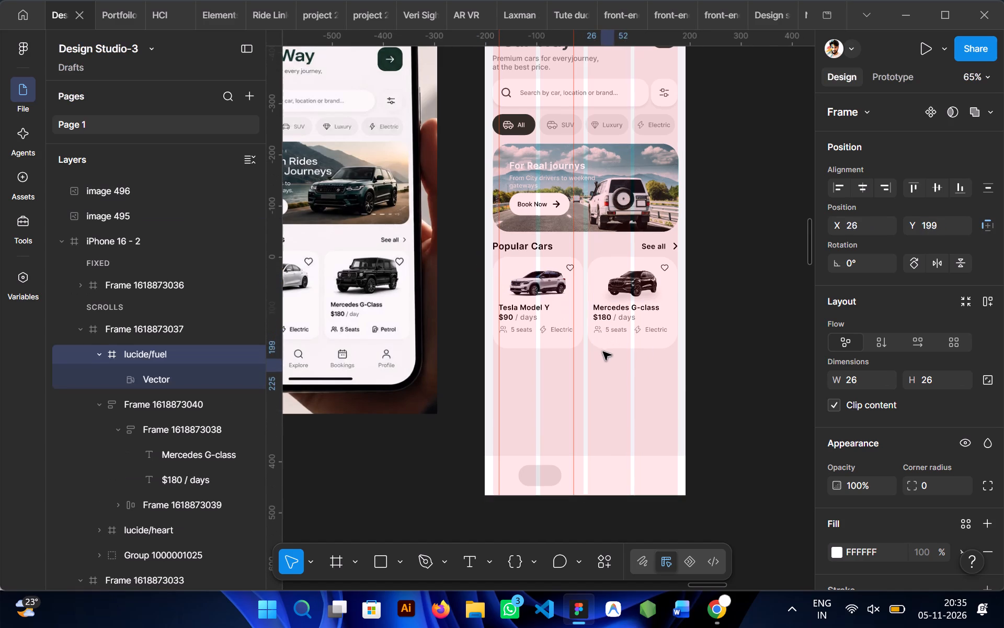
pyautogui.moveTo(603, 352); pyautogui.dragTo(604, 356)
# Set the fuel icon vector's stroke weight to 1.
pyautogui.hscroll(-1, 604, 356)
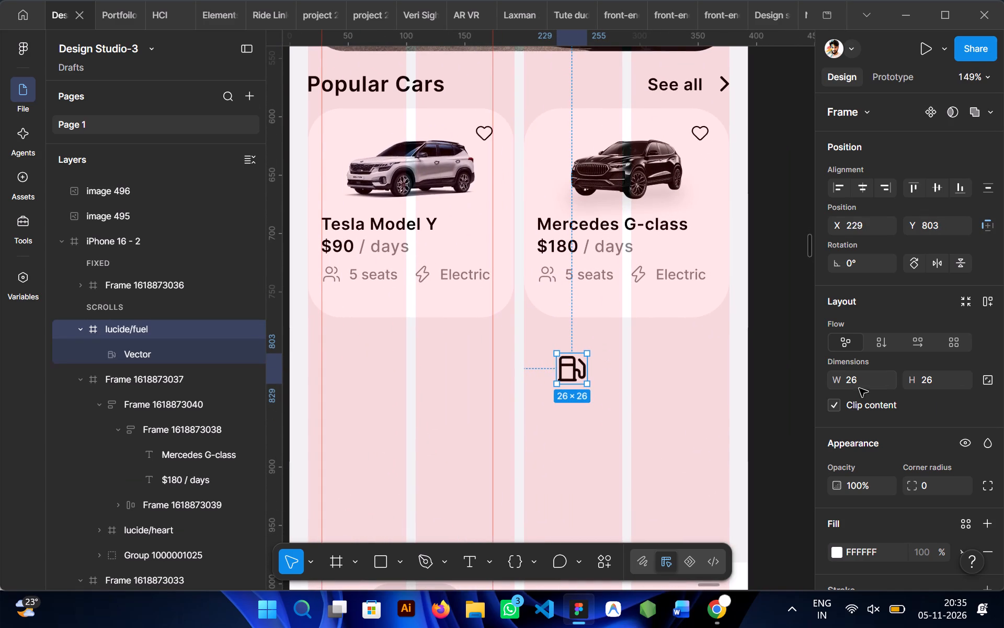
pyautogui.keyDown('ctrl'); pyautogui.click(576, 369); pyautogui.keyUp('ctrl')
pyautogui.scroll(-2, 877, 486)
pyautogui.click(920, 429)
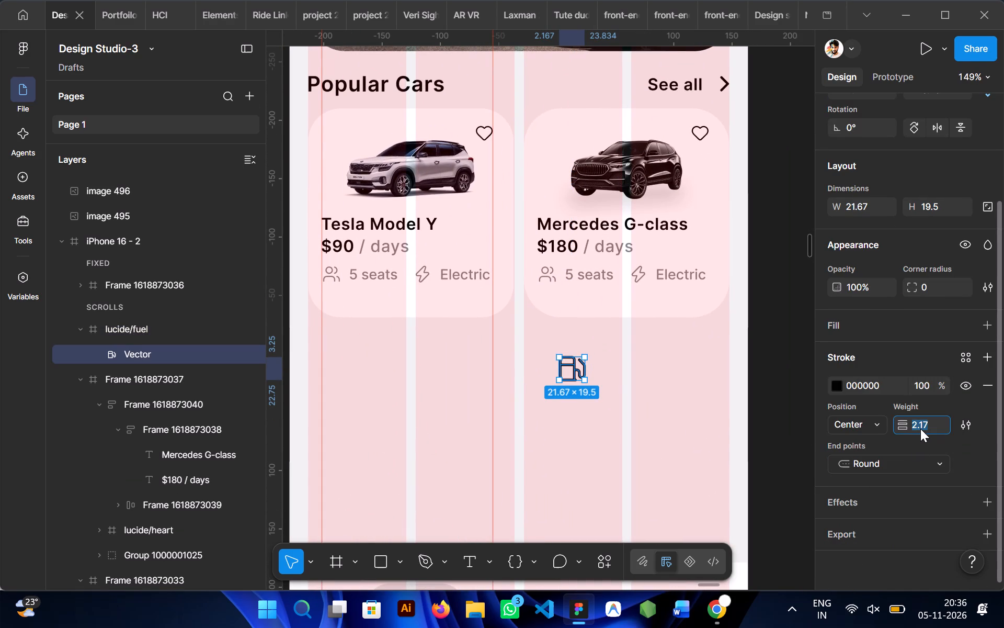
pyautogui.press('1')
pyautogui.press('Return')
pyautogui.click(645, 403)
pyautogui.click(545, 357)
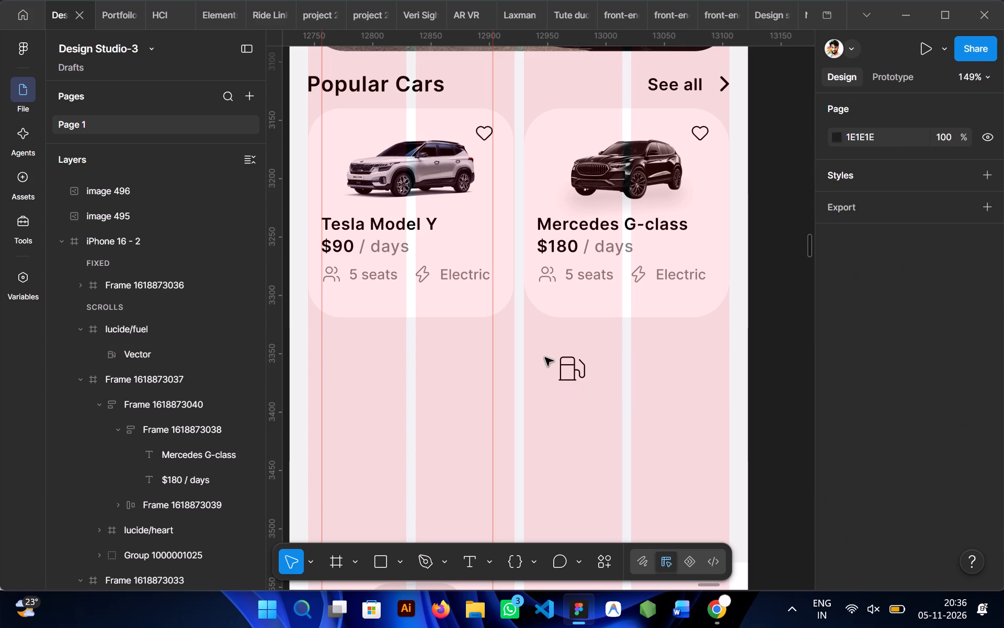
# Recolour the fuel icon to grey 828282 by sampling the users icon in the Mercedes G-class card.
pyautogui.click(568, 364)
pyautogui.scroll(-1, 858, 431)
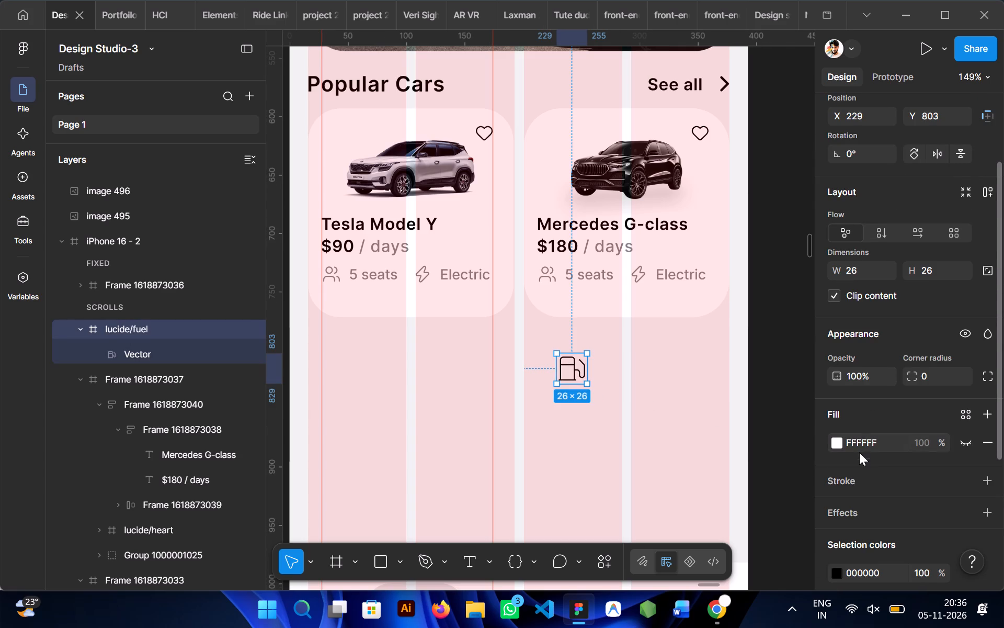
pyautogui.scroll(-1, 858, 468)
pyautogui.click(838, 524)
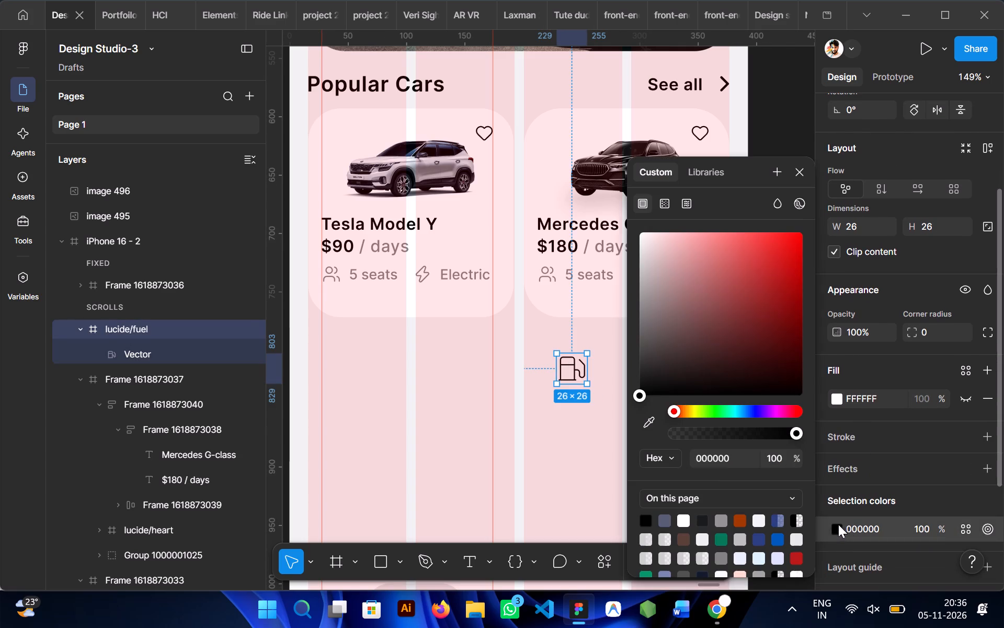
pyautogui.click(657, 425)
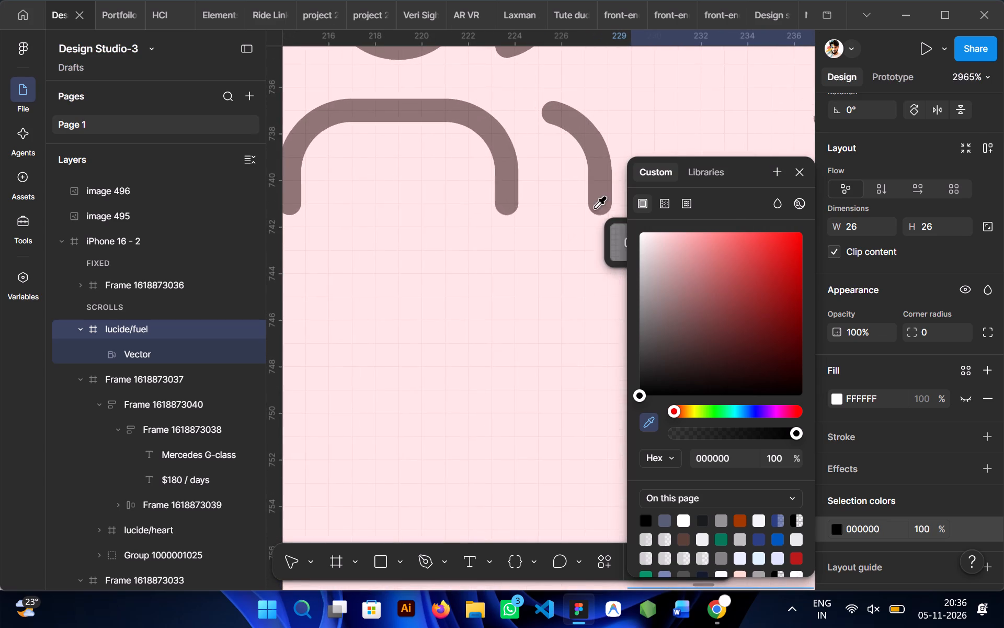
pyautogui.click(602, 187)
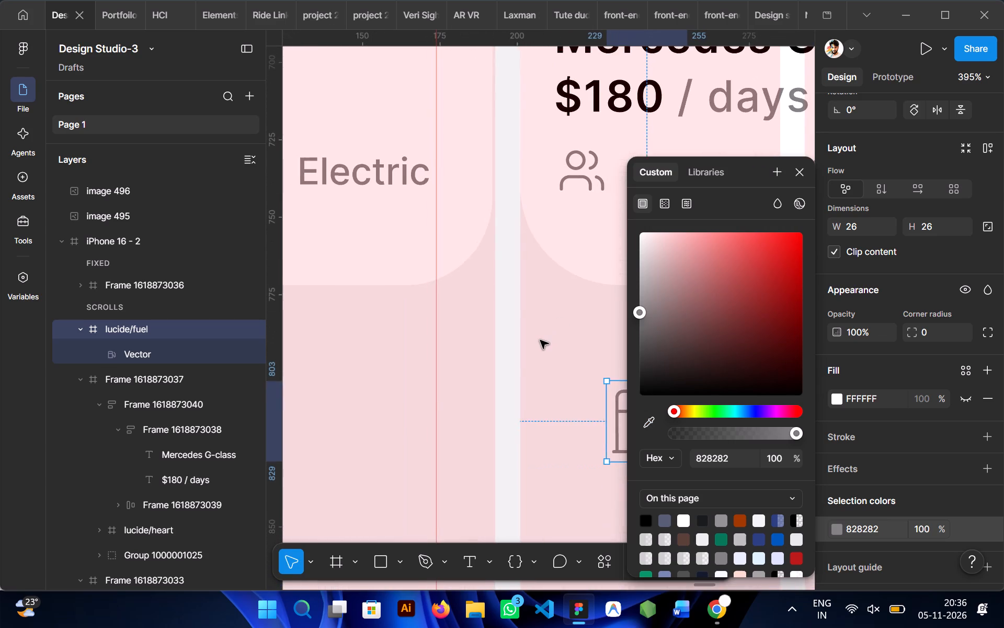
pyautogui.click(539, 340)
pyautogui.hscroll(-1, 539, 340)
# Resize the fuel icon frame to 16 by 16.
pyautogui.click(544, 366)
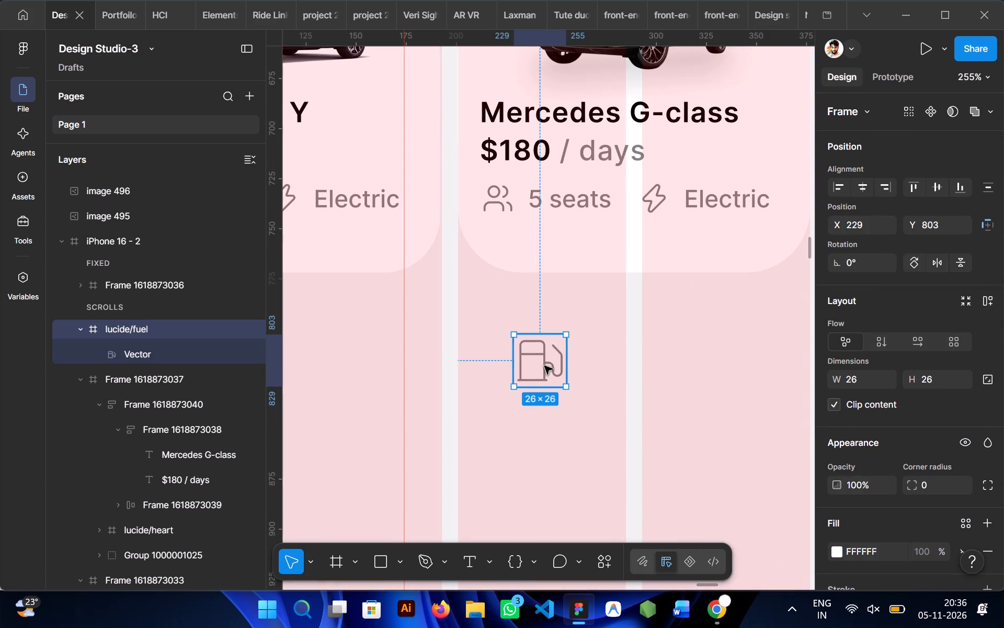
pyautogui.click(855, 383)
pyautogui.write('16')
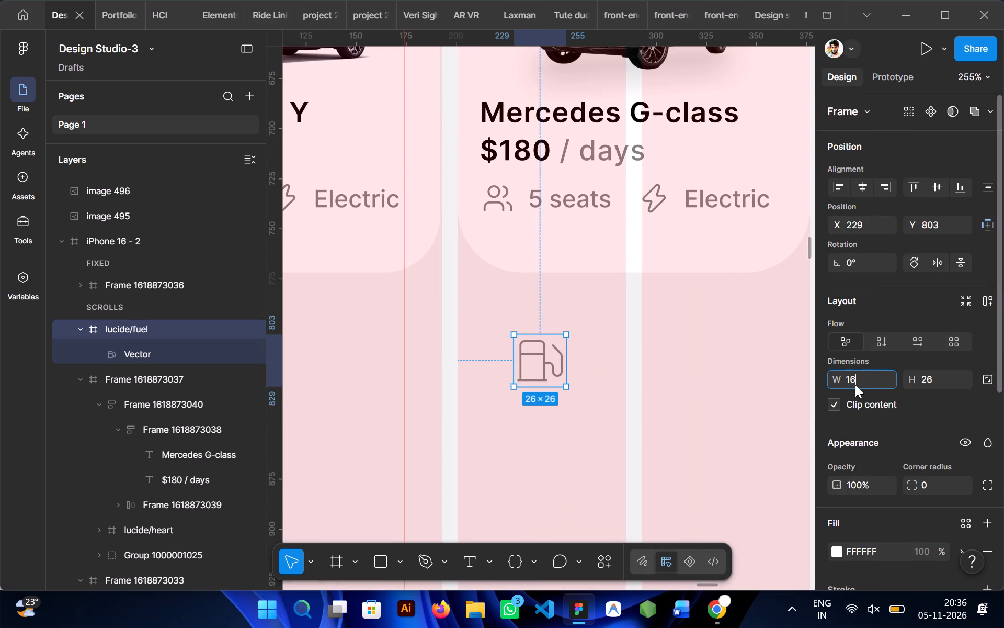
pyautogui.click(942, 380)
pyautogui.write('16')
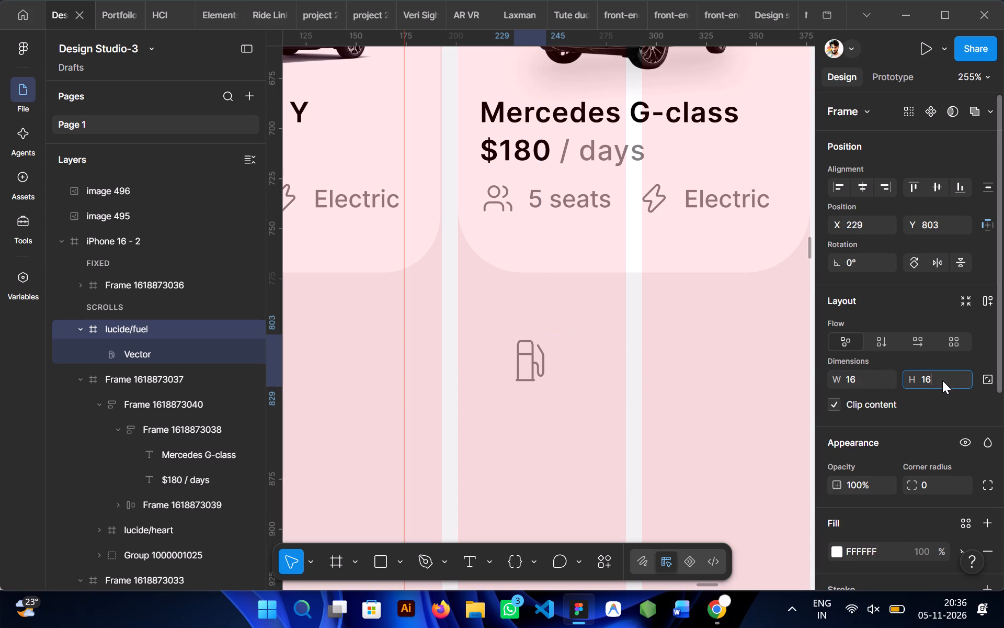
pyautogui.click(682, 379)
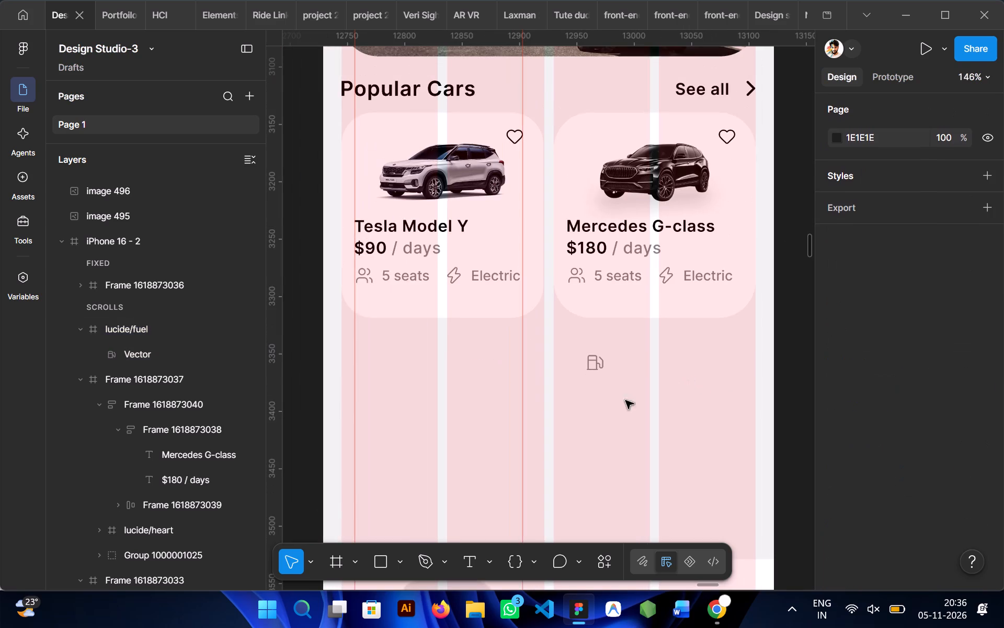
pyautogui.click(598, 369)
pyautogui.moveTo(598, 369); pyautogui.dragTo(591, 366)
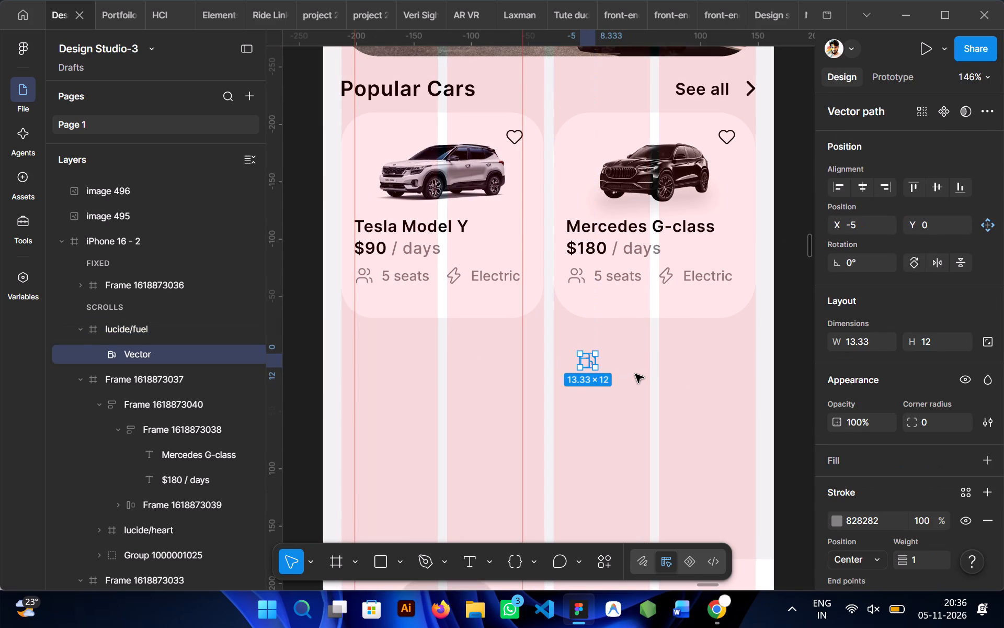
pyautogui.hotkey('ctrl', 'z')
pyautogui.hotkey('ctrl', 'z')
# Replace the zap icon beside "Electric" in the Mercedes G-class card with a copy of the 16 by 16 fuel icon.
pyautogui.click(597, 358)
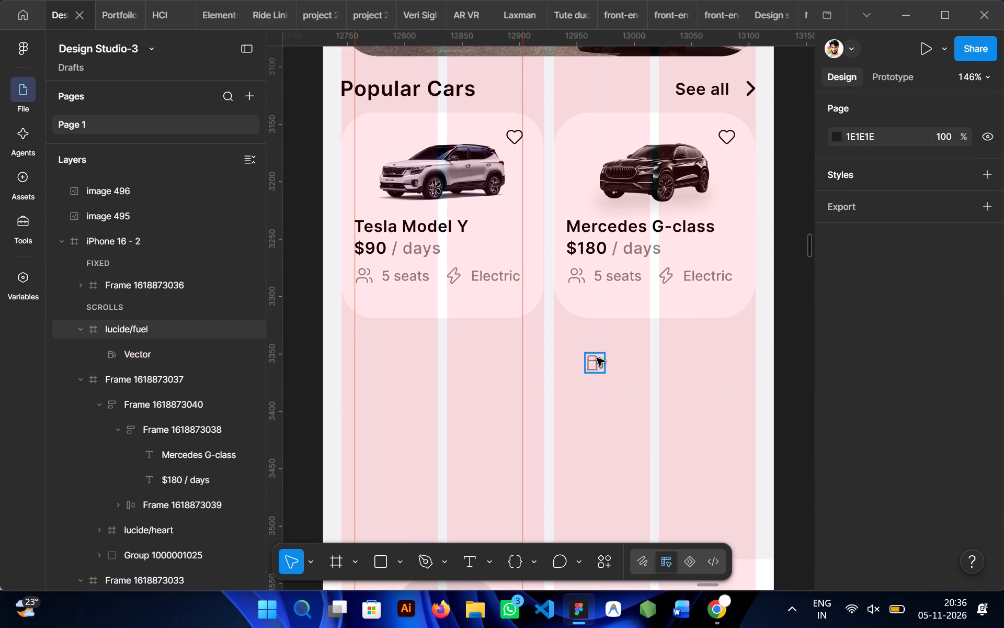
pyautogui.rightClick(597, 358)
pyautogui.click(625, 100)
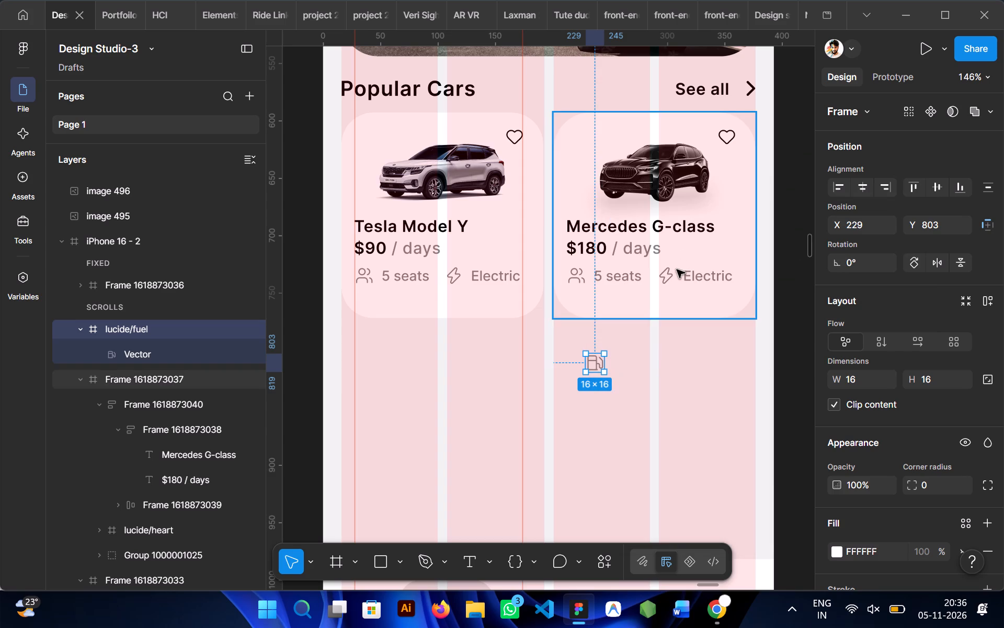
pyautogui.tripleClick(669, 277)
pyautogui.doubleClick(668, 276)
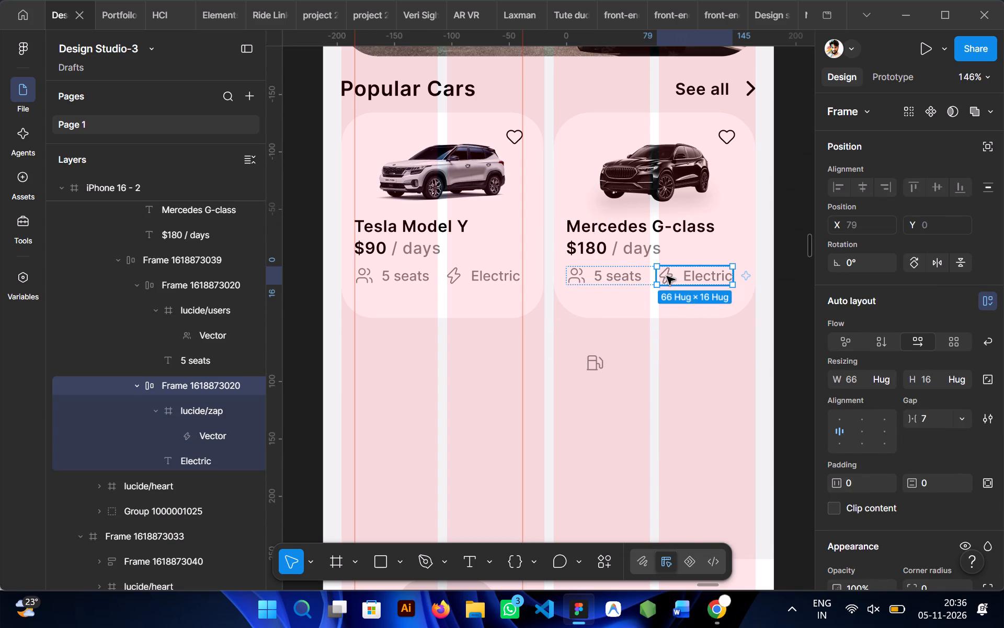
pyautogui.doubleClick(667, 276)
pyautogui.rightClick(666, 275)
pyautogui.click(708, 136)
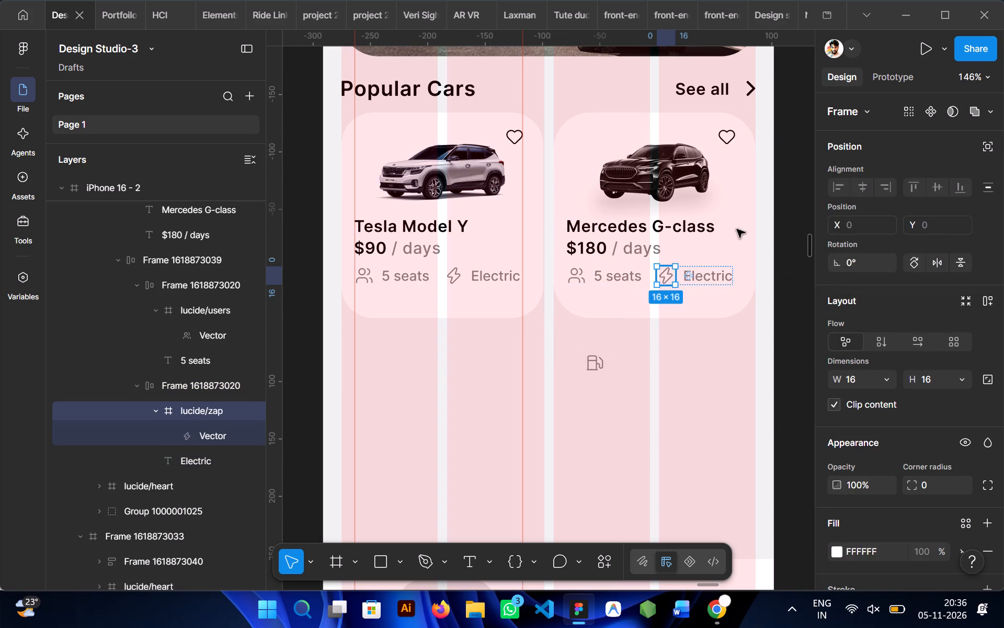
# Delete the loose fuel icon below the Mercedes G-class card.
pyautogui.click(682, 380)
pyautogui.click(600, 371)
pyautogui.press('BackSpace')
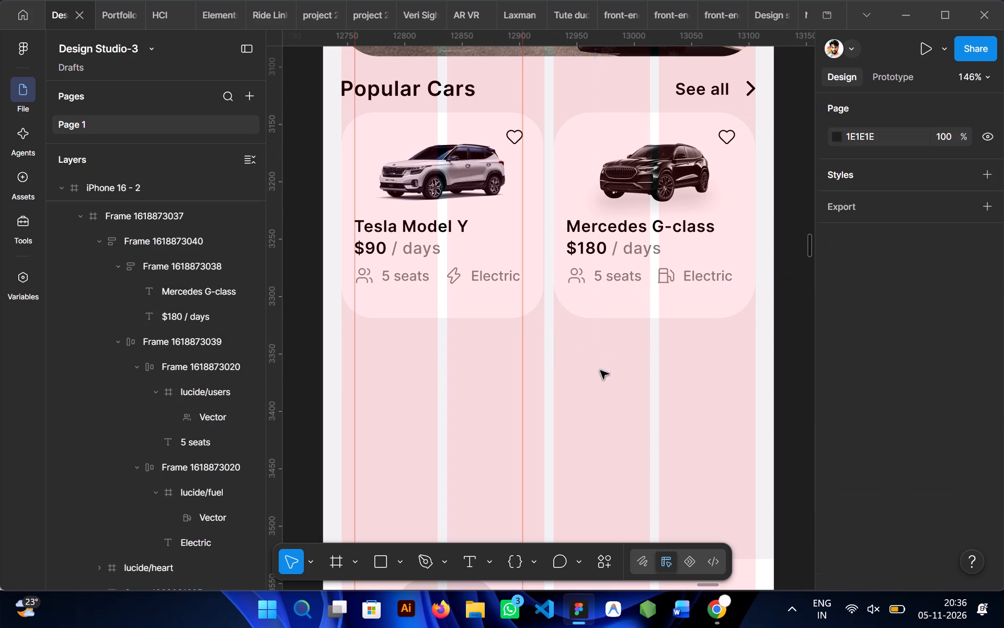
# Change the Mercedes G-class card's "Electric" label to "Petrol".
pyautogui.keyDown('ctrl'); pyautogui.doubleClick(711, 277); pyautogui.keyUp('ctrl')
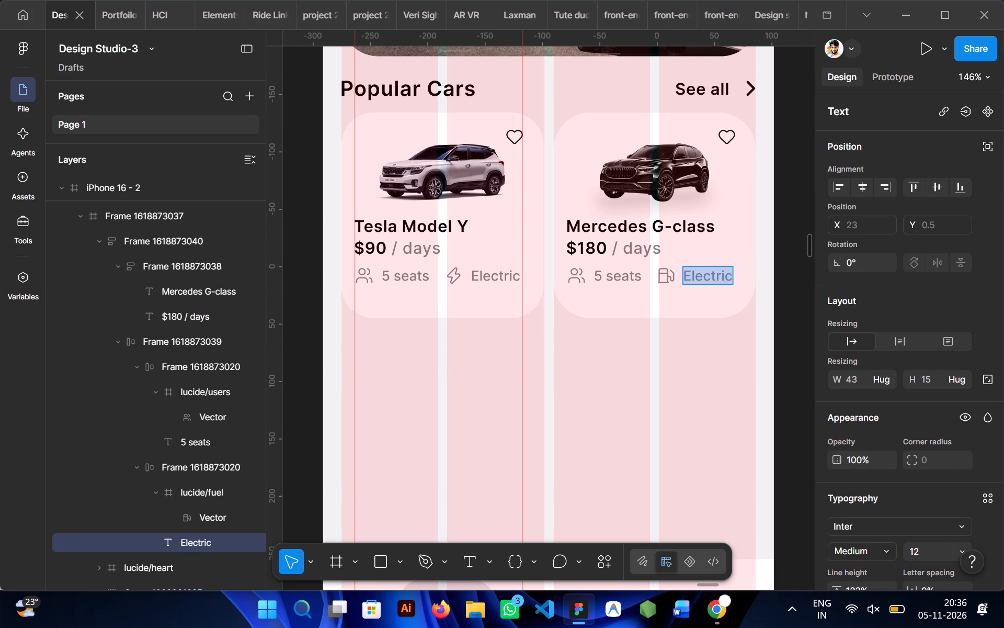
pyautogui.write('Petrol')
pyautogui.doubleClick(680, 411)
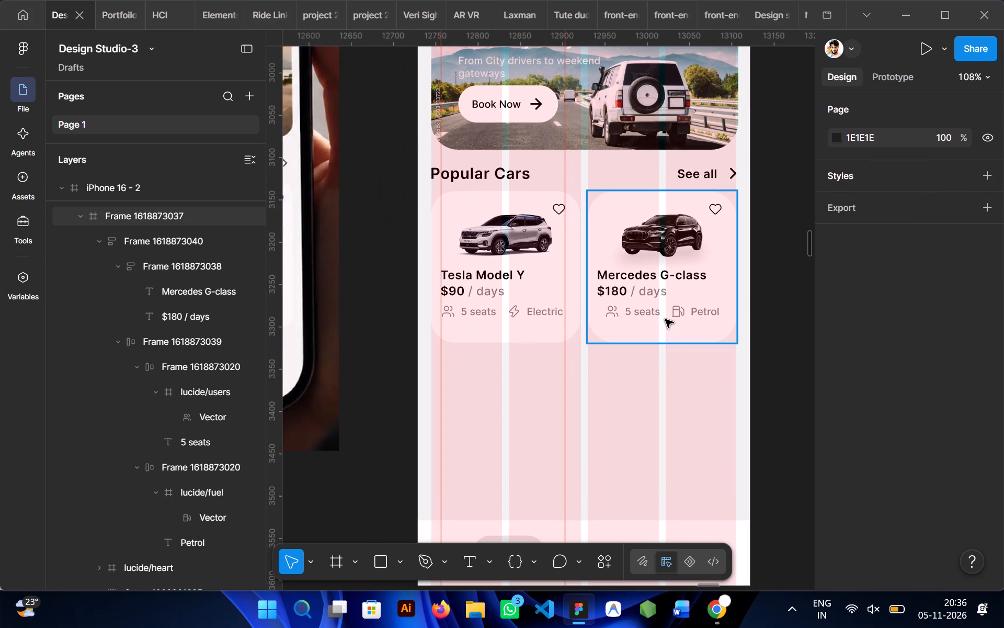
# Widen the gap between the seats and petrol details until the users icon lines up with the start of the Mercedes G-class title.
pyautogui.tripleClick(670, 317)
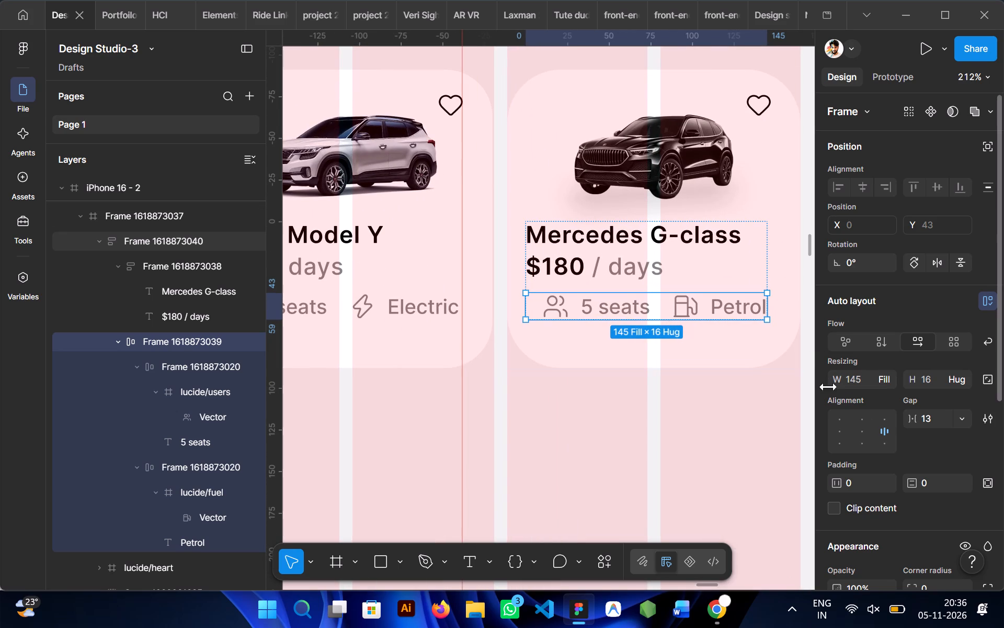
pyautogui.moveTo(918, 424); pyautogui.dragTo(509, 309)
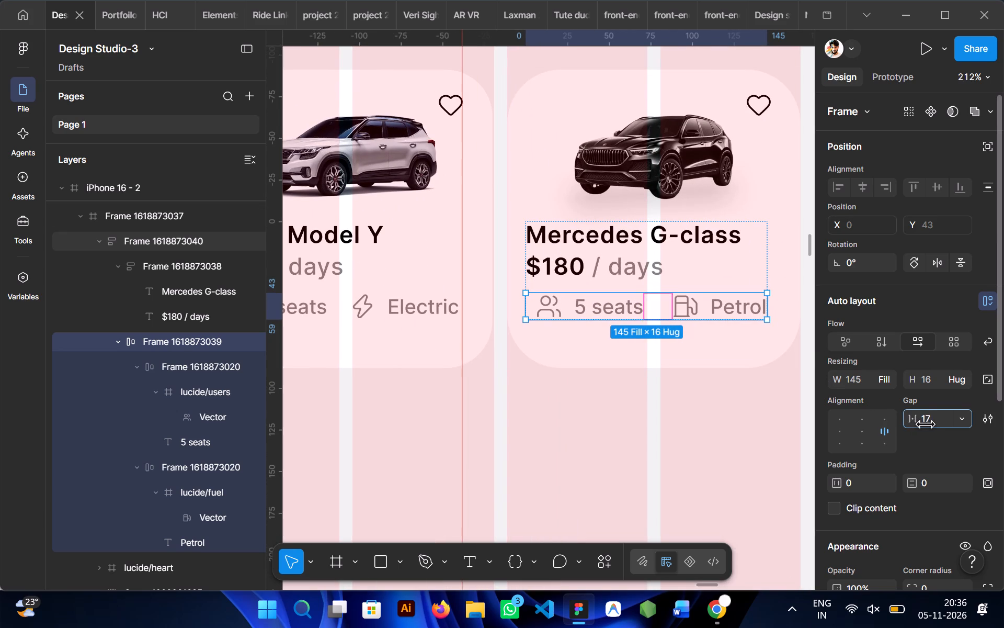
pyautogui.moveTo(509, 309); pyautogui.dragTo(518, 309)
pyautogui.click(677, 429)
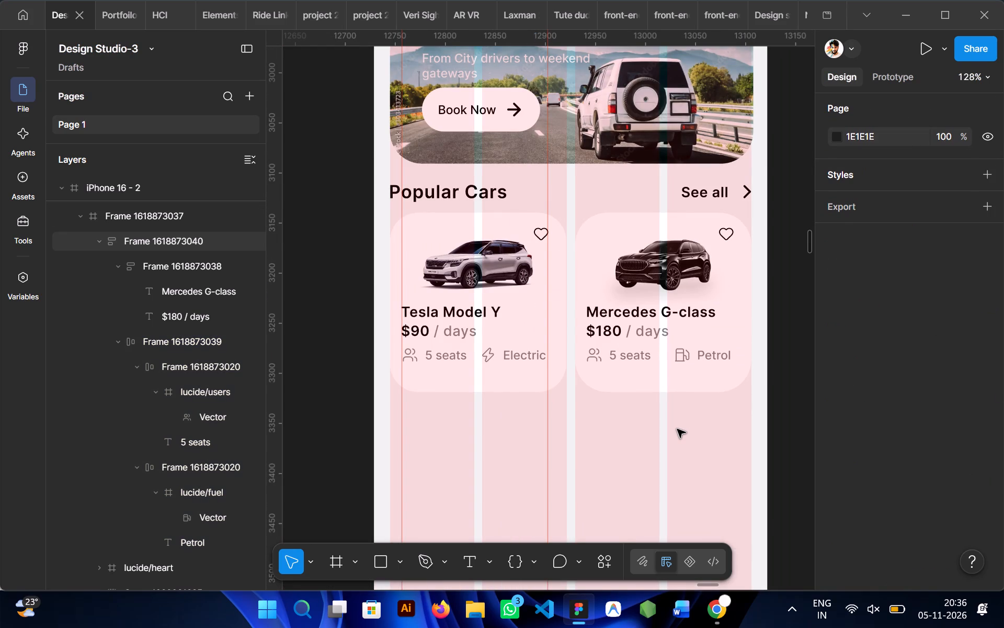
# Reduce the Tesla Model Y card's height to 174 by raising its bottom edge.
pyautogui.scroll(-1, 677, 429)
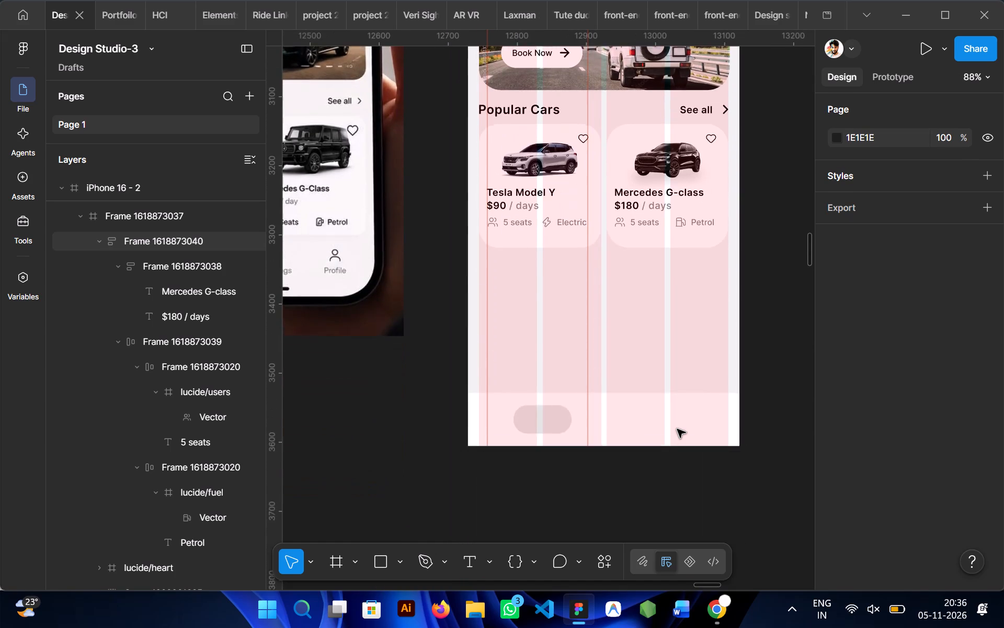
pyautogui.click(567, 215)
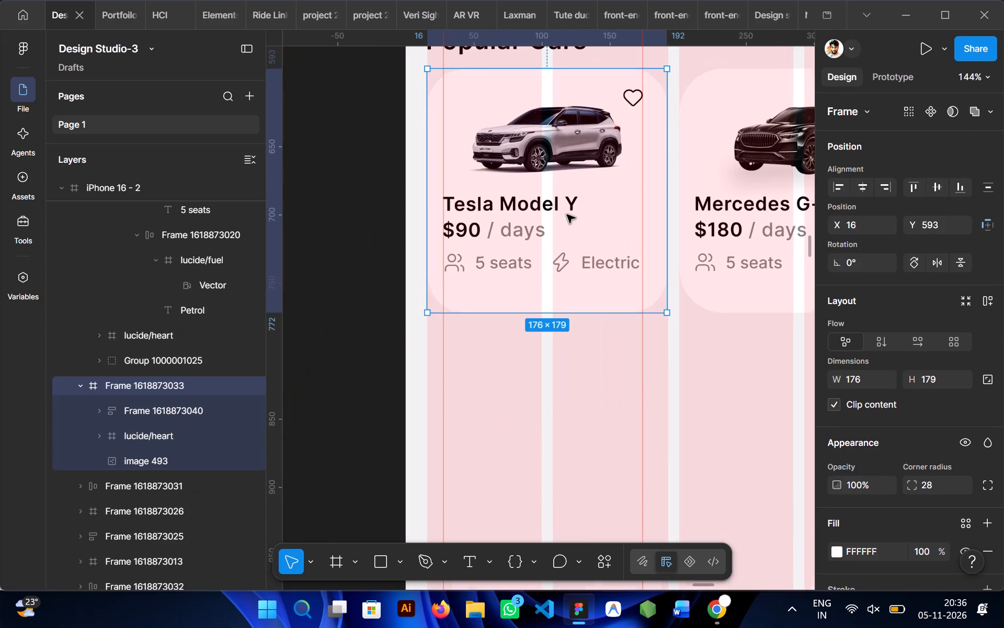
pyautogui.click(545, 310)
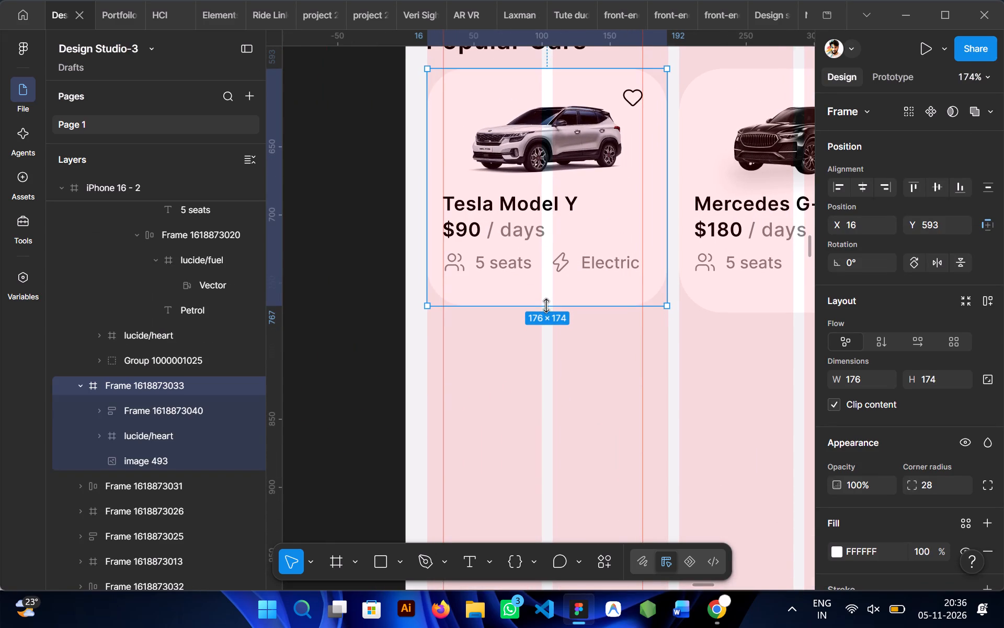
pyautogui.click(551, 360)
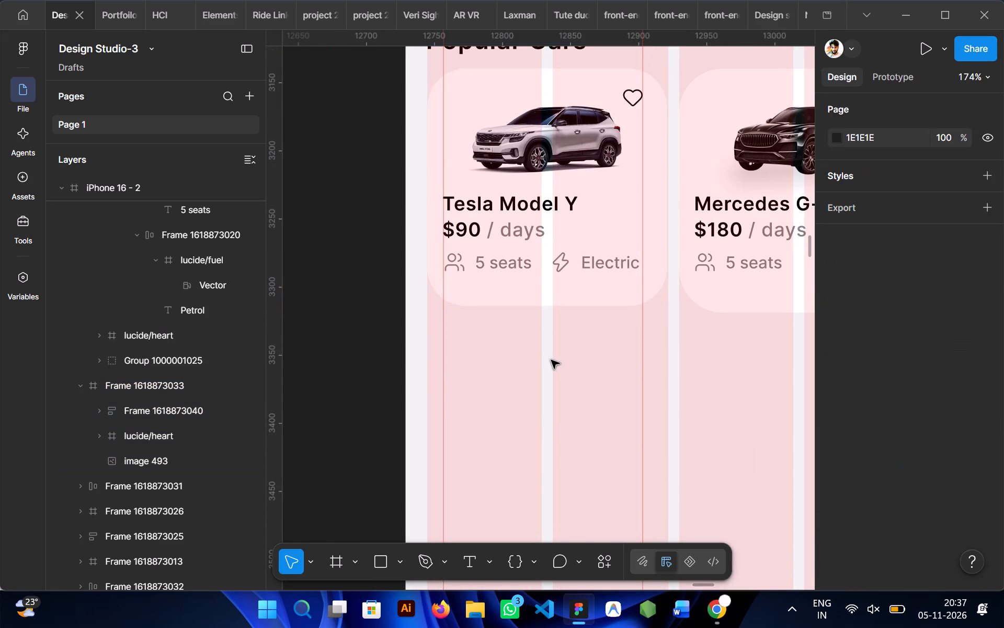
# Reduce the Mercedes G-class card's height to 174 to match the Tesla Model Y card.
pyautogui.hscroll(-1, 551, 360)
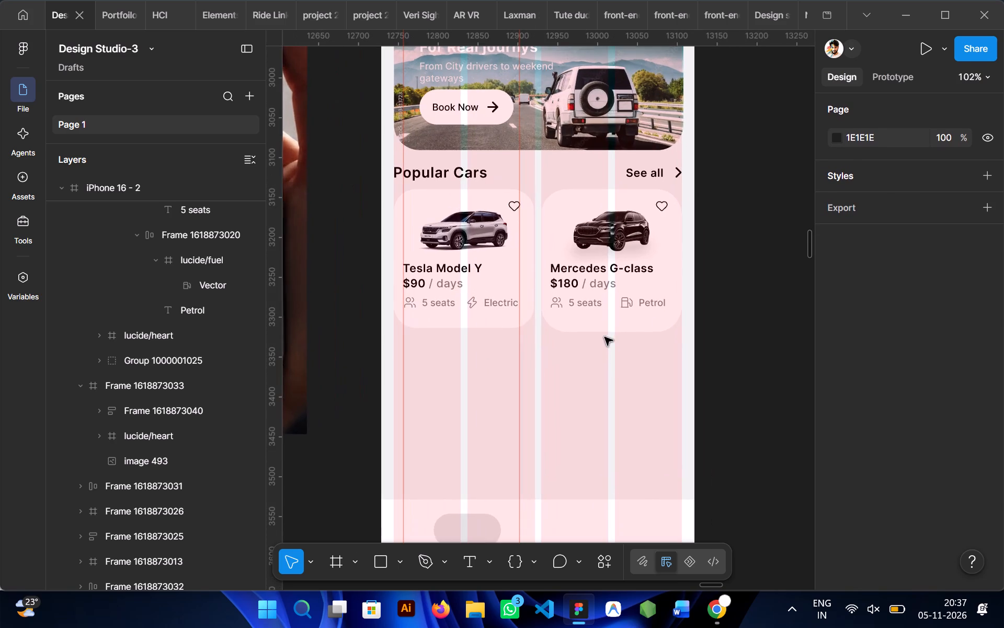
pyautogui.click(595, 325)
pyautogui.moveTo(587, 337); pyautogui.dragTo(588, 330)
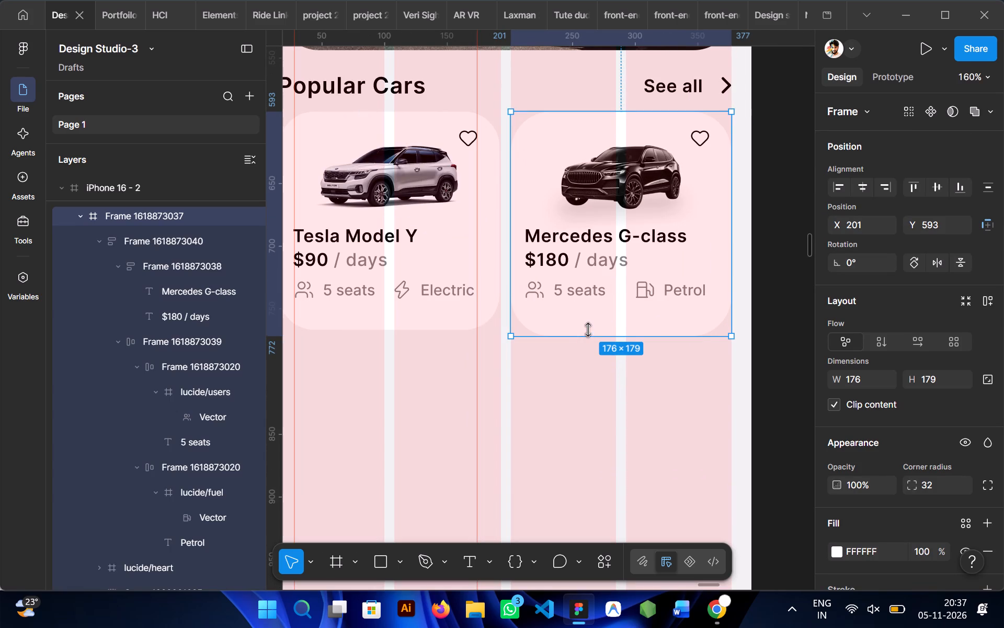
pyautogui.moveTo(588, 330); pyautogui.dragTo(588, 328)
pyautogui.click(561, 417)
# Shorten the iPhone 16 - 2 frame from its bottom edge to about 871 high, removing the empty space below the car cards.
pyautogui.hscroll(1, 561, 417)
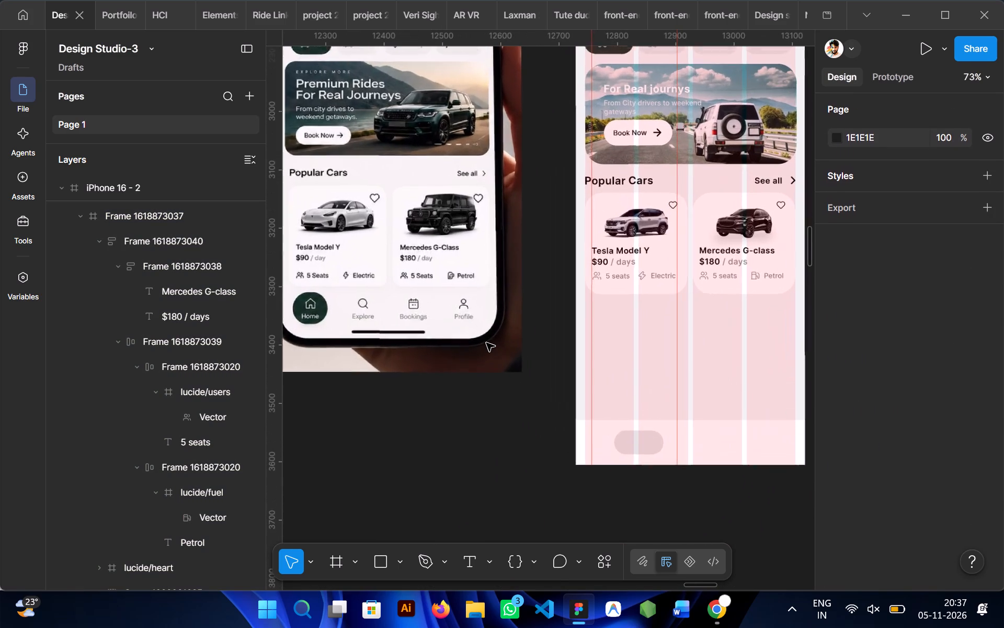
pyautogui.scroll(1, 577, 355)
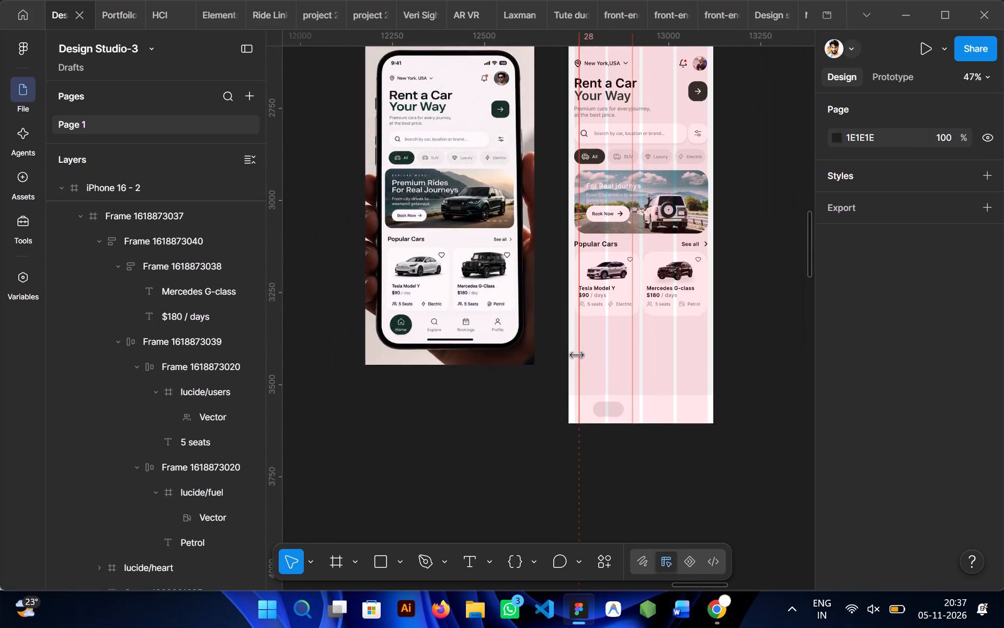
pyautogui.scroll(1, 577, 355)
pyautogui.scroll(1, 593, 163)
pyautogui.click(563, 94)
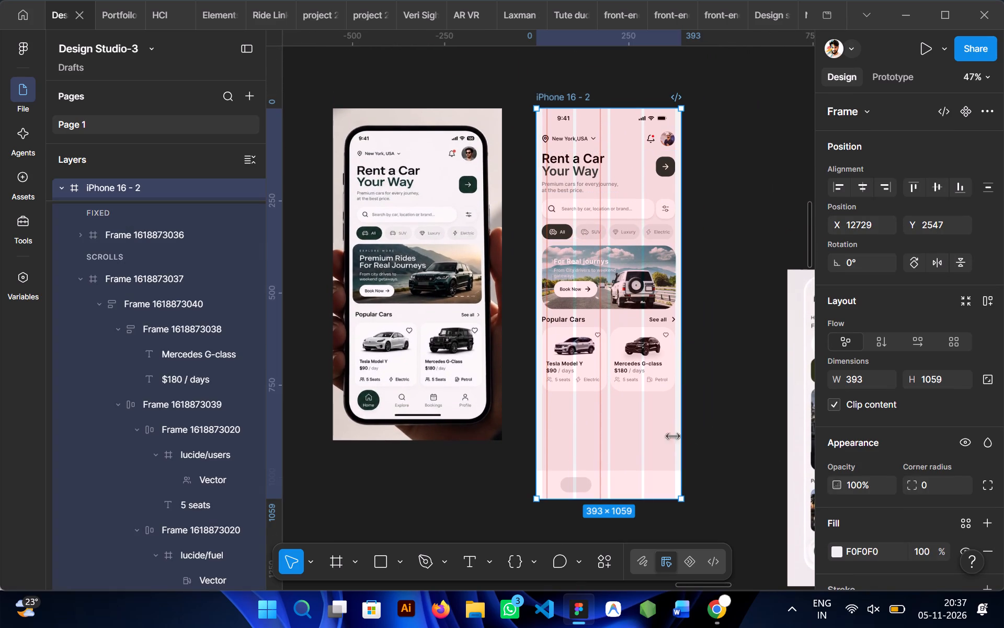
pyautogui.moveTo(626, 494); pyautogui.dragTo(626, 430)
pyautogui.click(697, 478)
pyautogui.hscroll(-1, 697, 478)
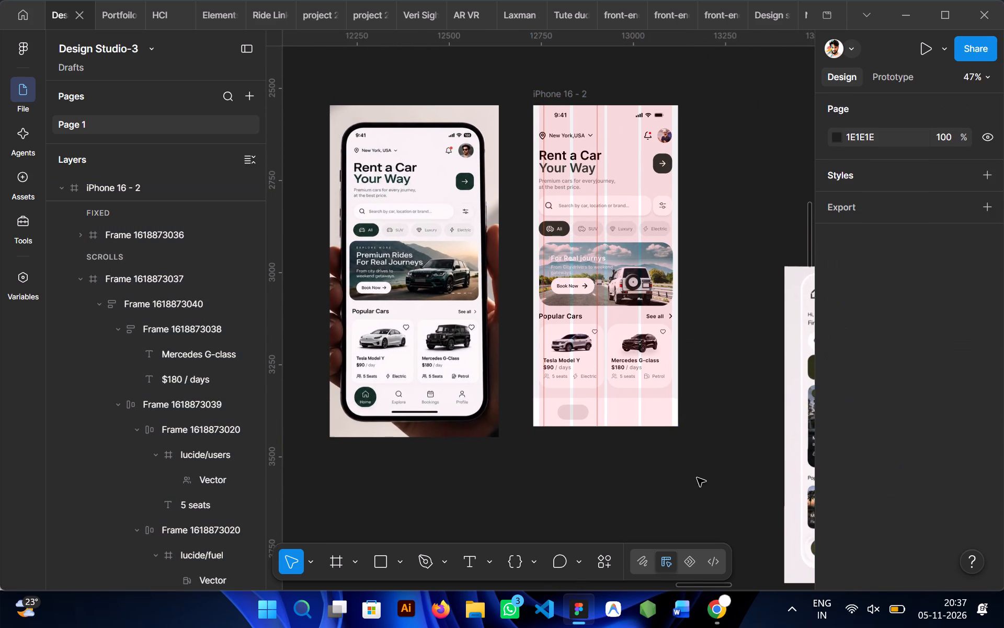
# Preview the iPhone 16 - 2 screen as a prototype, placing the preview clear of the mobile screen on the canvas.
pyautogui.hscroll(-1, 697, 478)
pyautogui.click(584, 175)
pyautogui.hotkey('shift', 'space')
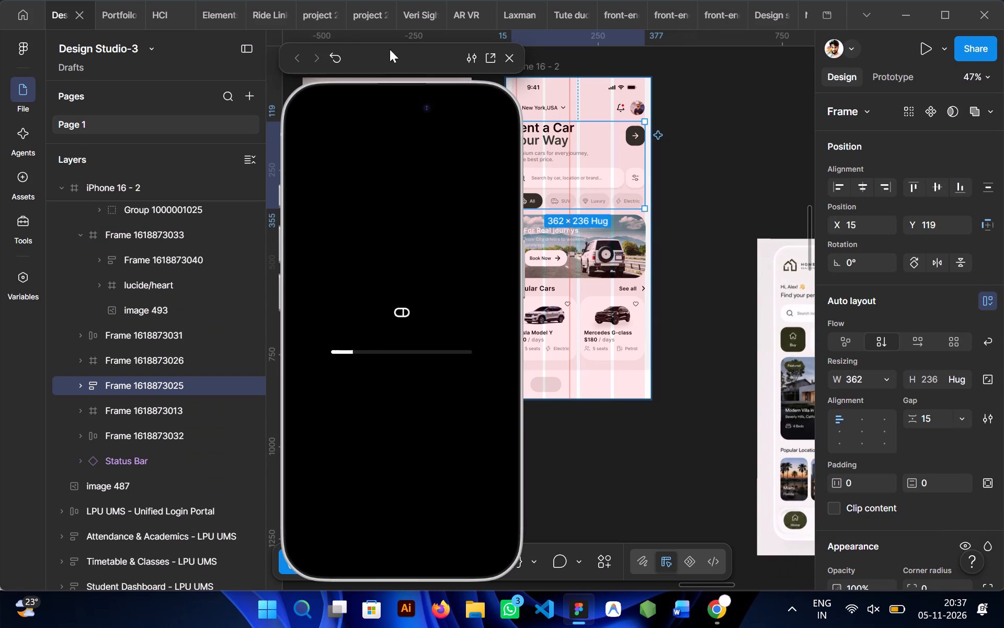
pyautogui.moveTo(393, 62); pyautogui.dragTo(169, 29)
pyautogui.scroll(1, 463, 288)
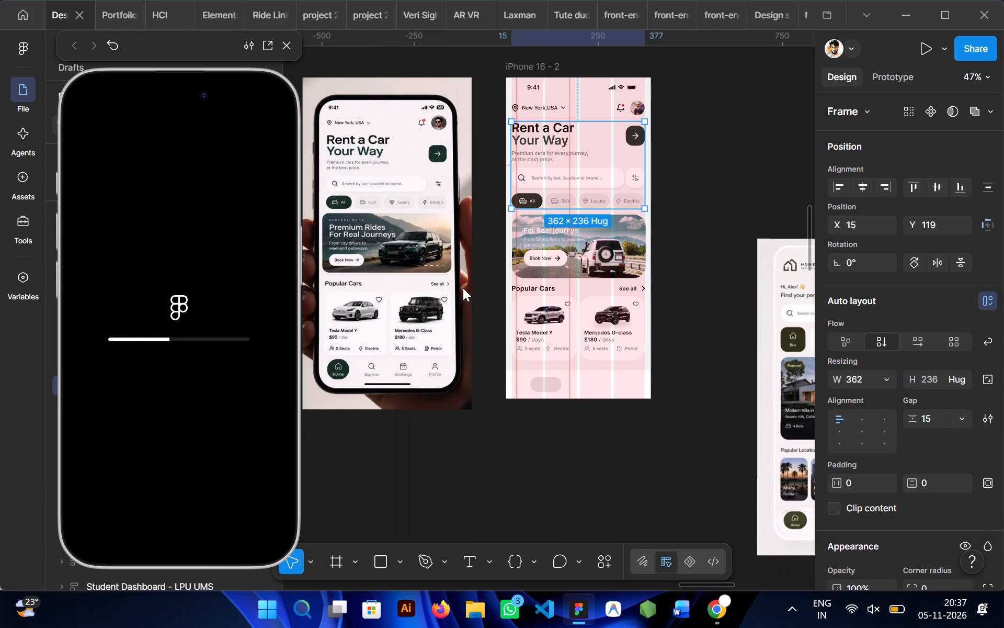
pyautogui.scroll(1, 629, 342)
pyautogui.scroll(-1, 684, 291)
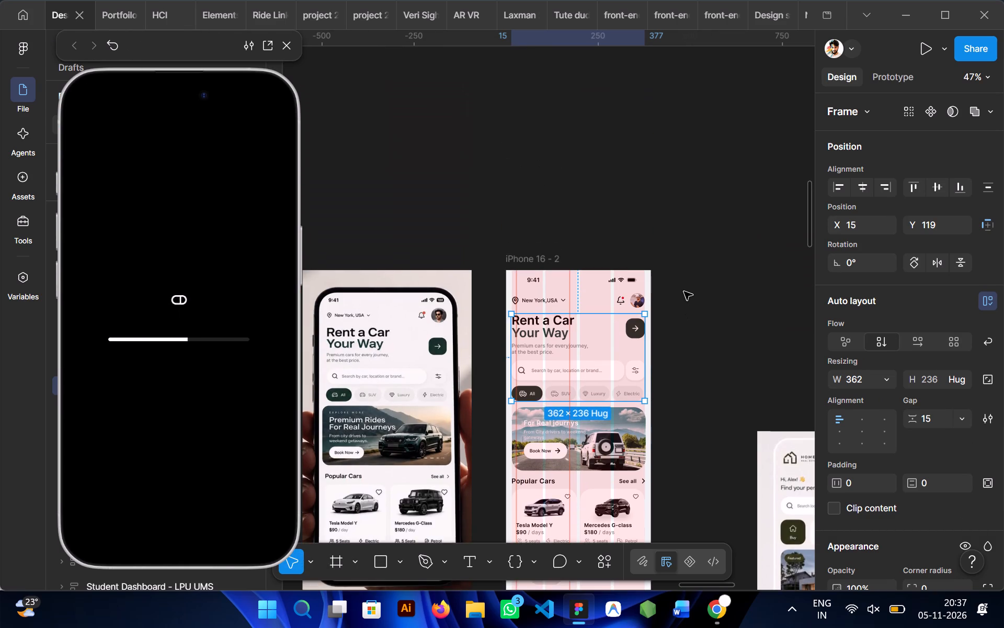
pyautogui.scroll(-1, 684, 291)
pyautogui.scroll(1, 684, 291)
pyautogui.hscroll(-1, 684, 291)
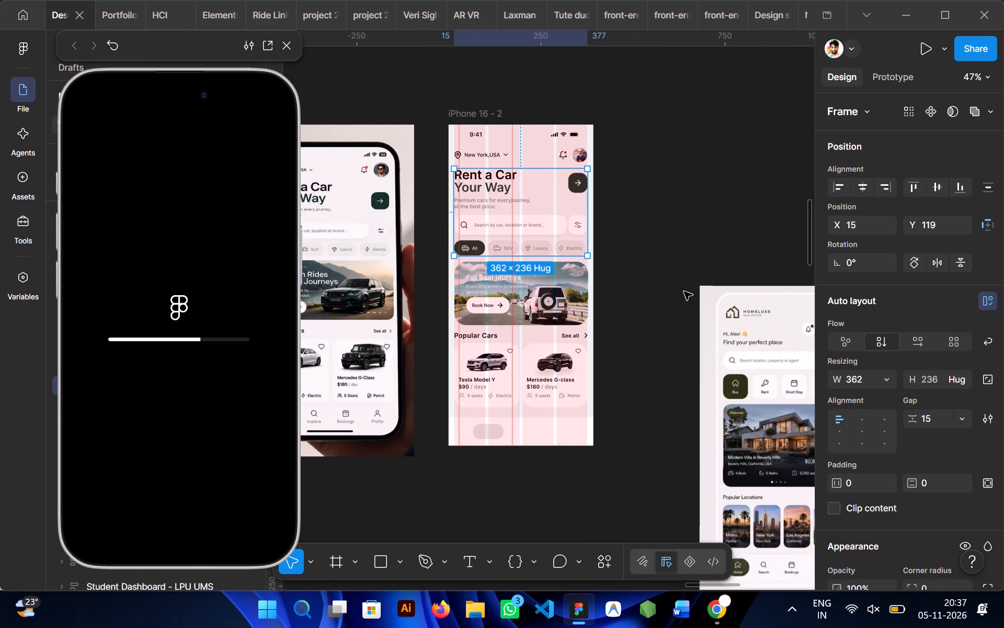
pyautogui.click(657, 326)
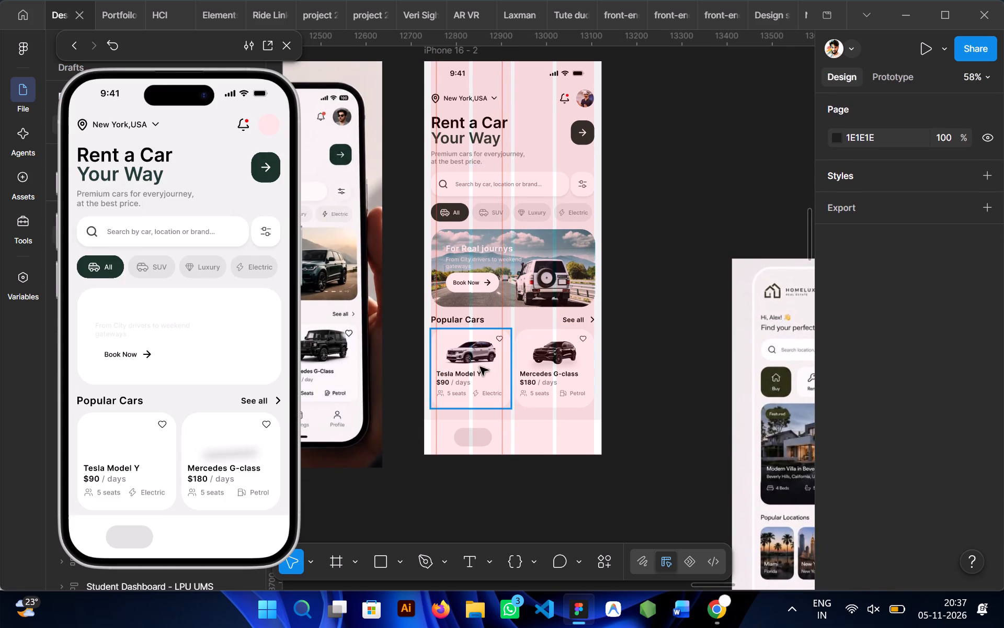
# Wrap the Tesla Model Y and Mercedes G-class cards together in an auto layout frame.
pyautogui.click(464, 367)
pyautogui.keyDown('shift'); pyautogui.click(541, 367); pyautogui.keyUp('shift')
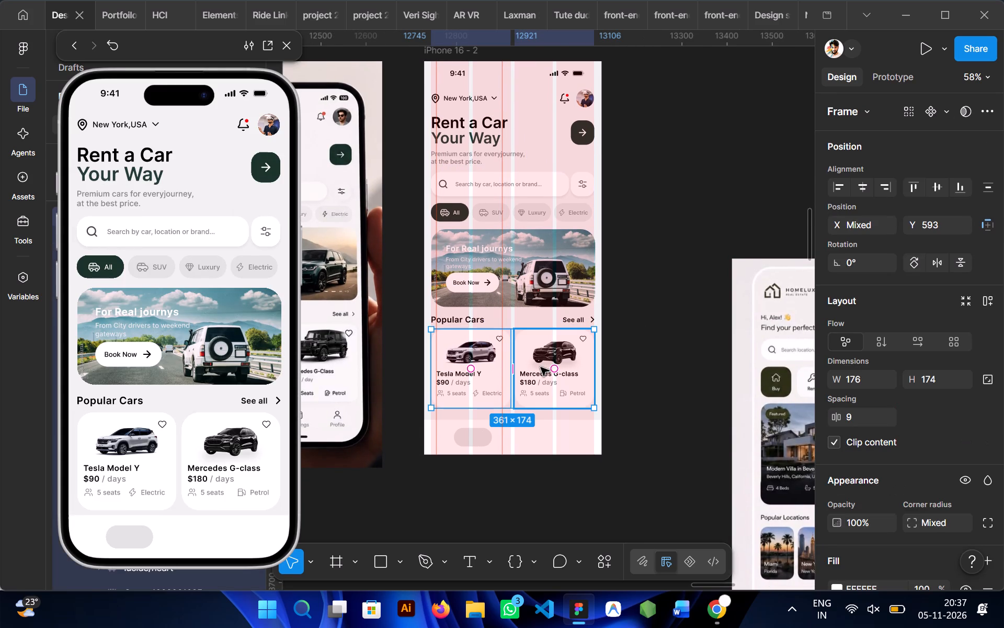
pyautogui.hotkey('shift', 'a')
pyautogui.click(663, 368)
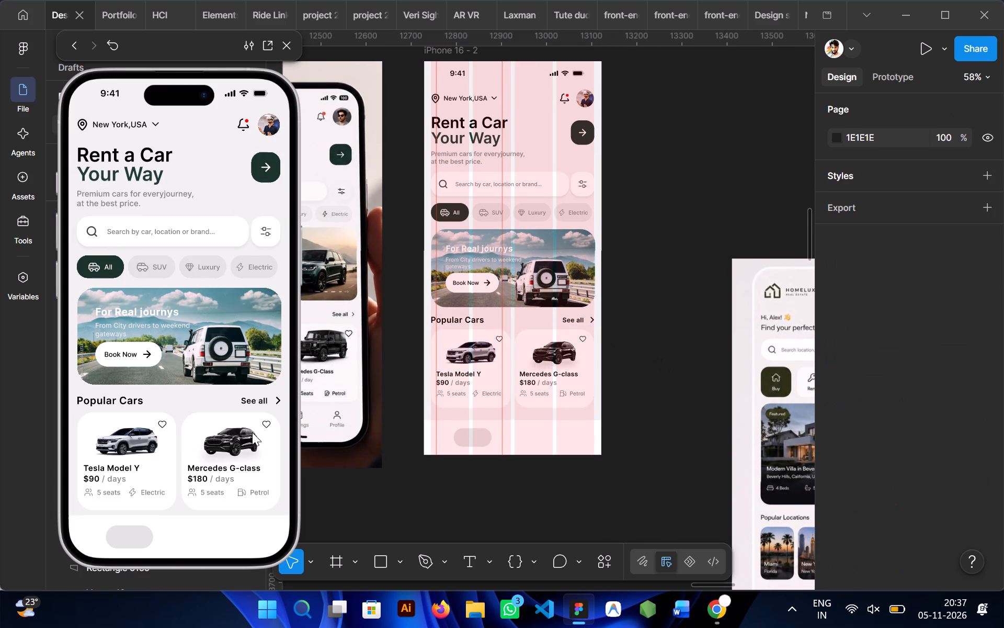
# Check the car cards and scrolling in the prototype preview, and close the preview.
pyautogui.scroll(1, 186, 429)
pyautogui.scroll(-1, 588, 403)
pyautogui.click(455, 492)
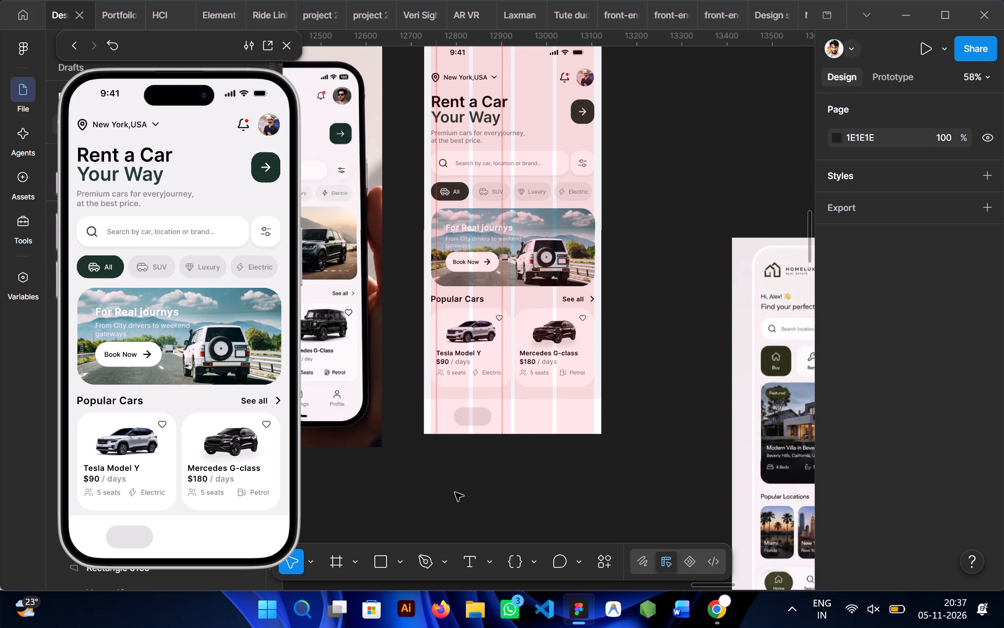
pyautogui.click(288, 50)
# Make the fixed white bottom navigation bar slightly taller by raising its top edge towards the car cards.
pyautogui.hscroll(1, 354, 382)
pyautogui.hscroll(1, 431, 388)
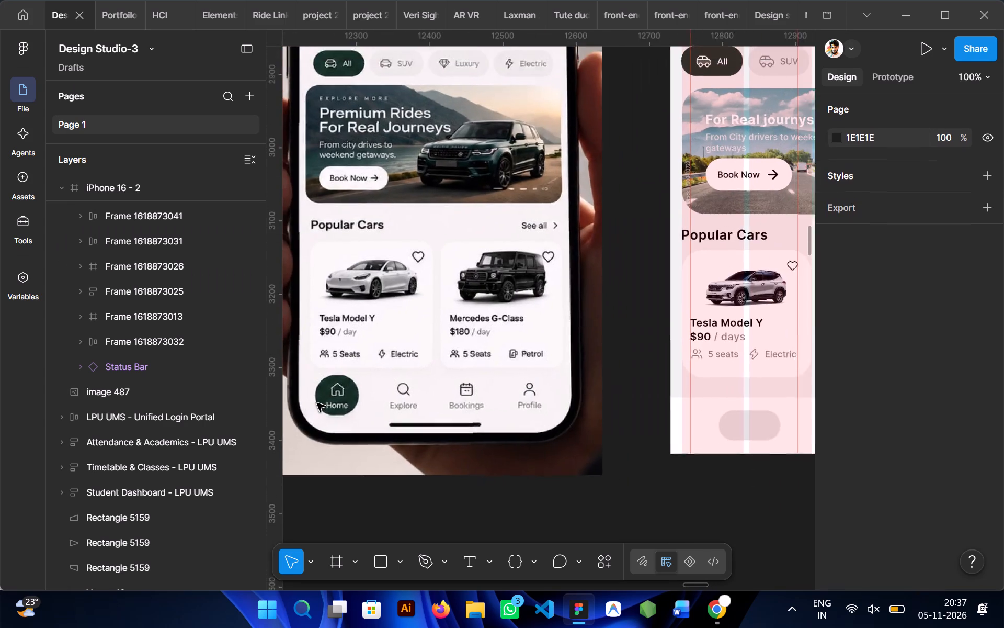
pyautogui.hscroll(-1, 523, 430)
pyautogui.keyDown('ctrl'); pyautogui.click(618, 367); pyautogui.keyUp('ctrl')
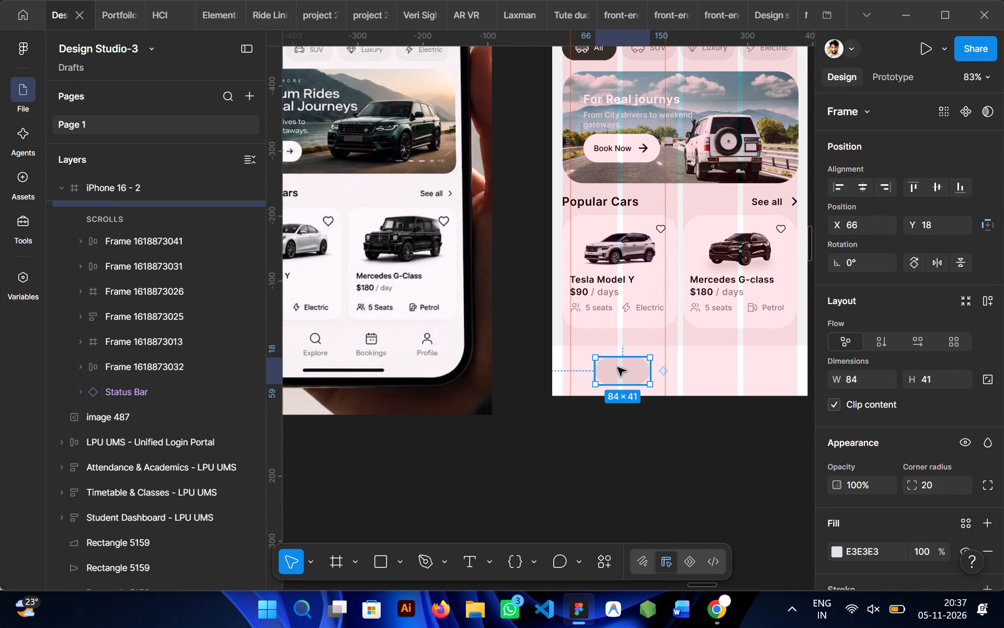
pyautogui.click(727, 365)
pyautogui.moveTo(699, 347); pyautogui.dragTo(699, 341)
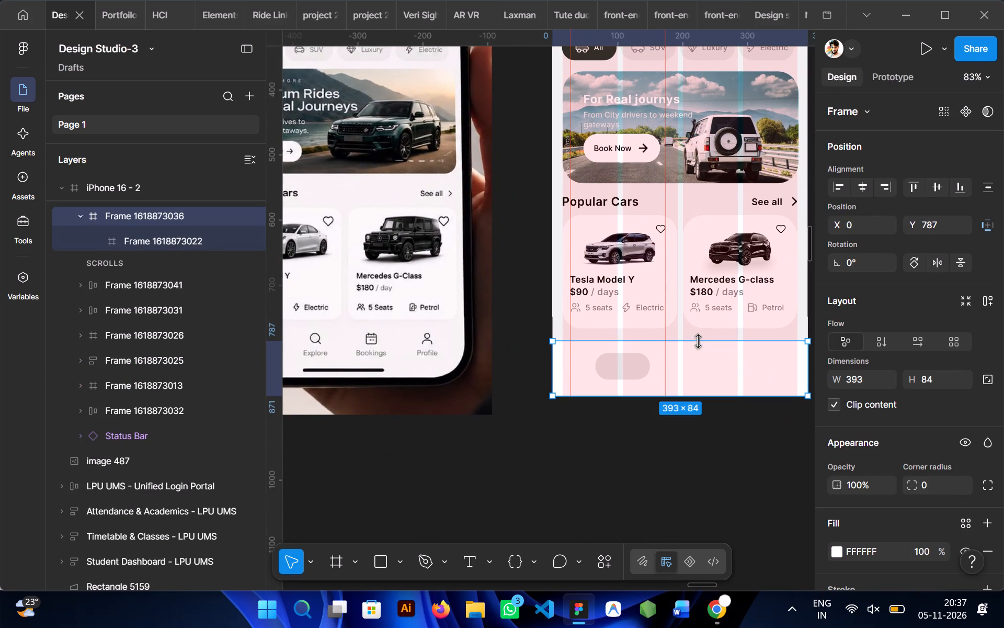
pyautogui.moveTo(699, 341); pyautogui.dragTo(699, 340)
pyautogui.click(633, 462)
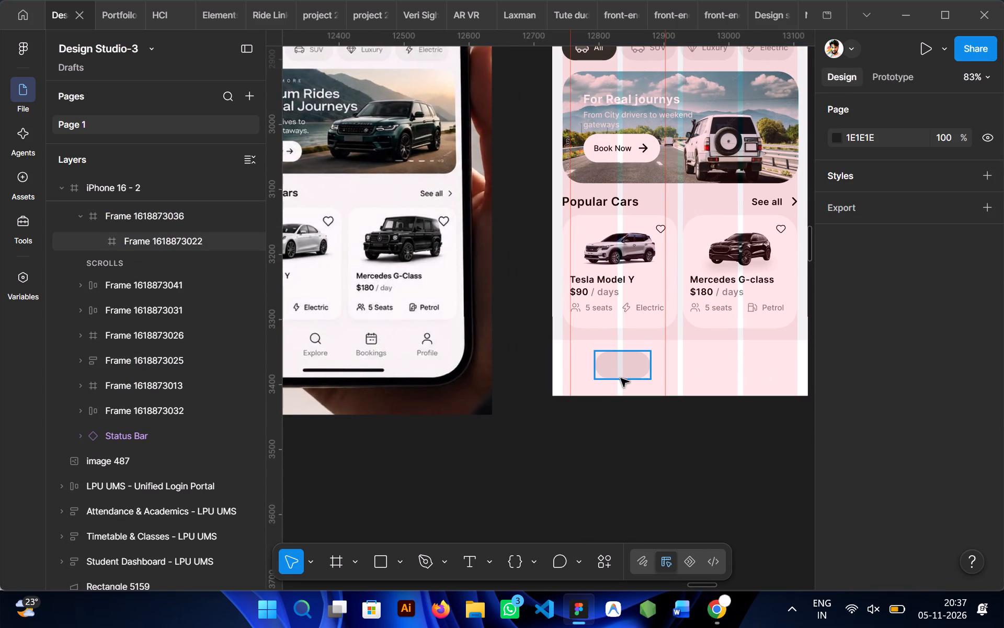
# Centre the grey rounded pill vertically within the bottom navigation bar.
pyautogui.keyDown('ctrl'); pyautogui.click(621, 378); pyautogui.keyUp('ctrl')
pyautogui.click(934, 183)
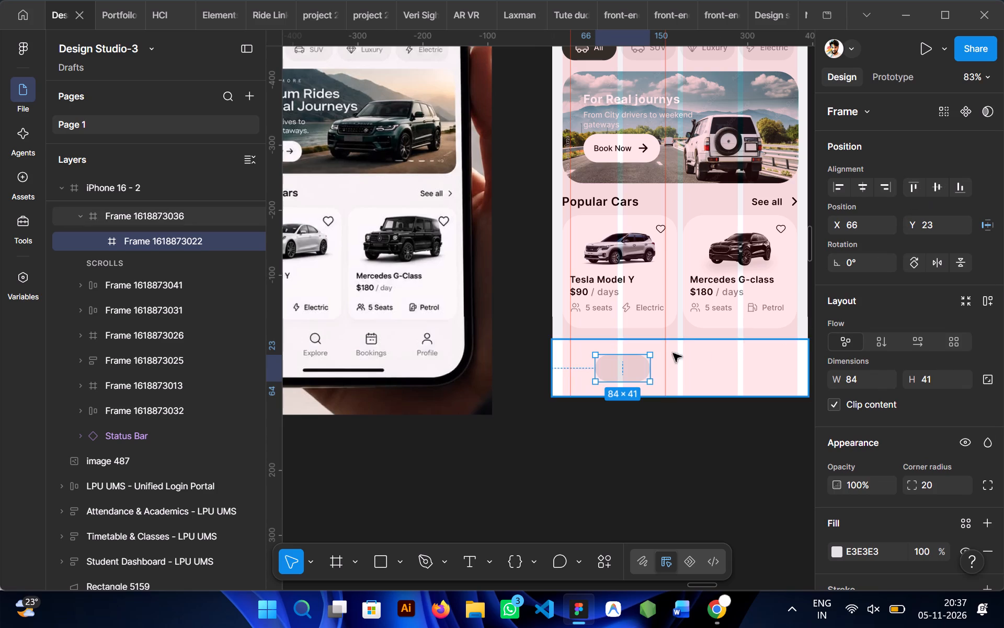
pyautogui.hscroll(1, 640, 365)
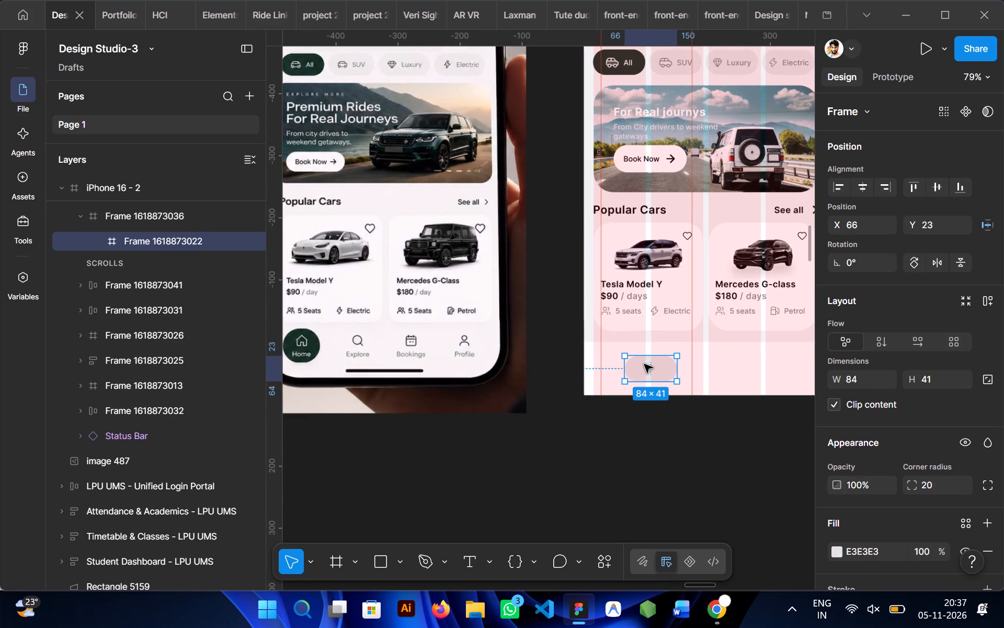
# Delete the grey rounded pill from the bottom navigation bar.
pyautogui.moveTo(679, 367); pyautogui.dragTo(667, 367)
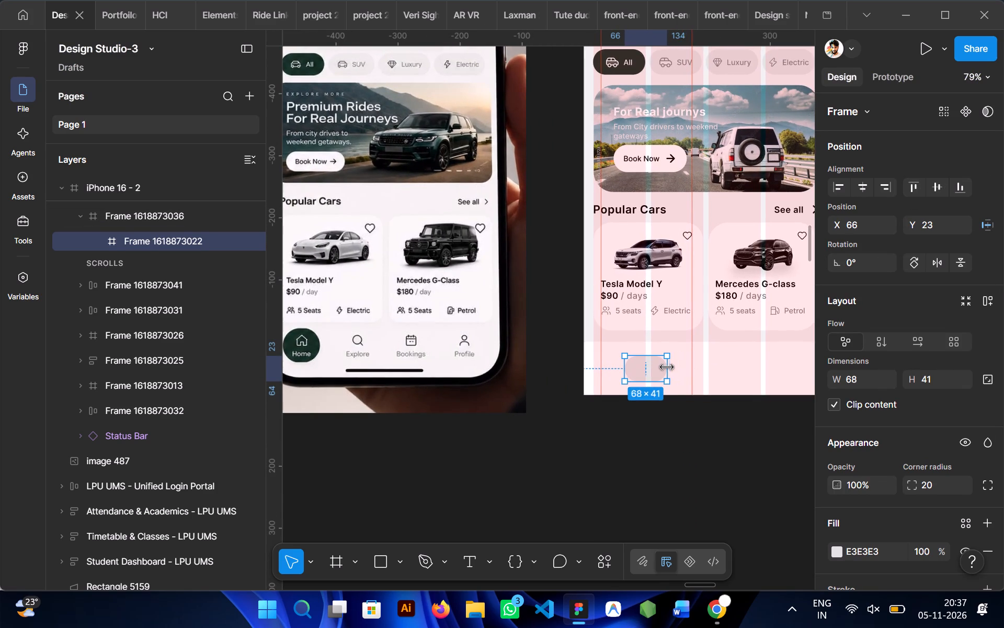
pyautogui.moveTo(667, 367); pyautogui.dragTo(663, 366)
pyautogui.press('Delete')
# Duplicate the dark green arrow button beside the Rent a Car heading and place the copy on the canvas below the phone screen.
pyautogui.hscroll(-1, 663, 366)
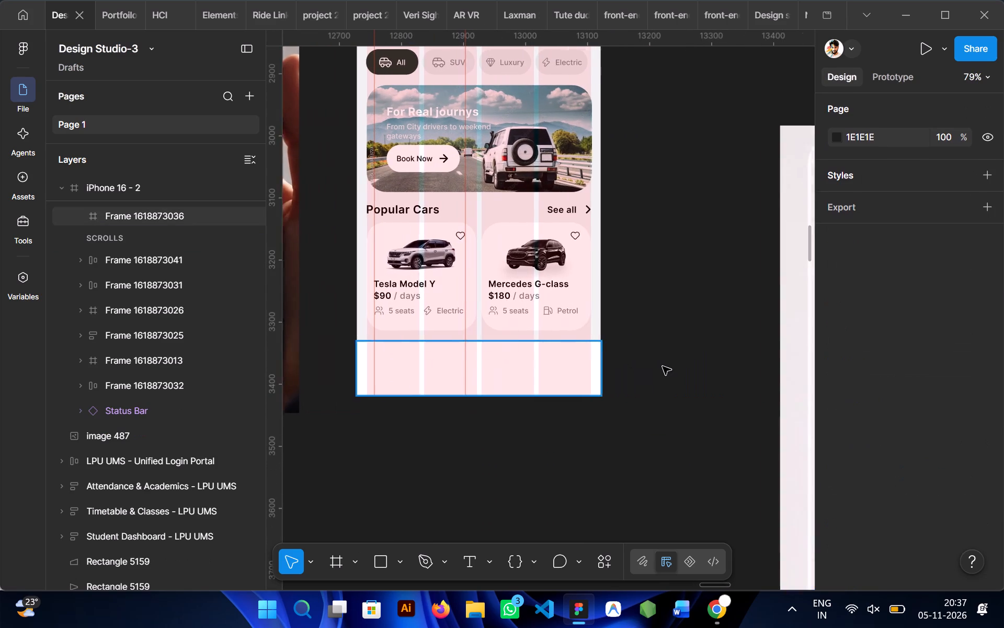
pyautogui.tripleClick(604, 86)
pyautogui.doubleClick(601, 86)
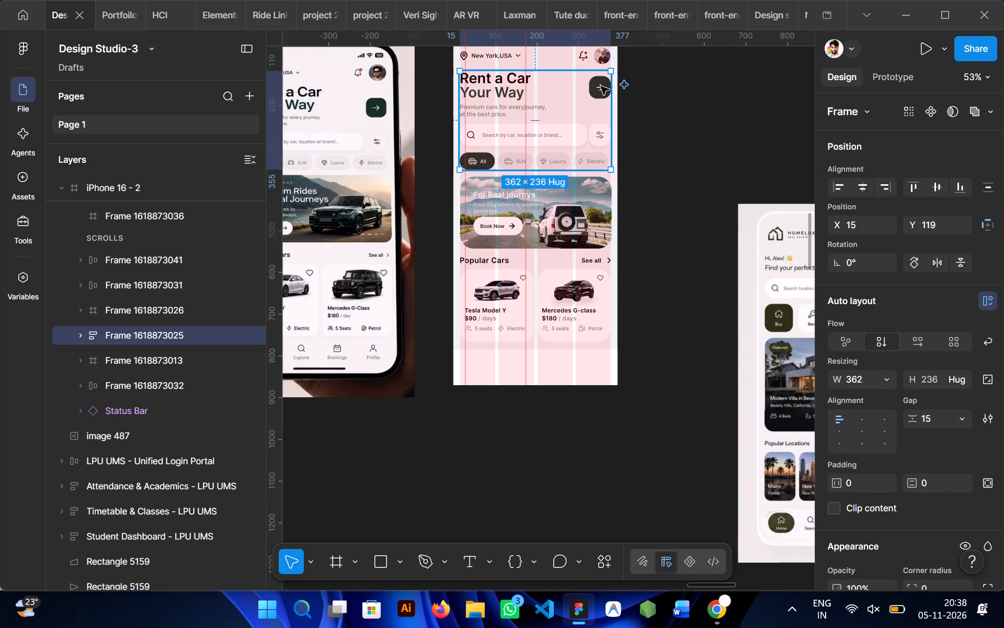
pyautogui.tripleClick(598, 89)
pyautogui.tripleClick(598, 89)
pyautogui.doubleClick(598, 89)
pyautogui.keyDown('ctrl'); pyautogui.click(588, 69); pyautogui.keyUp('ctrl')
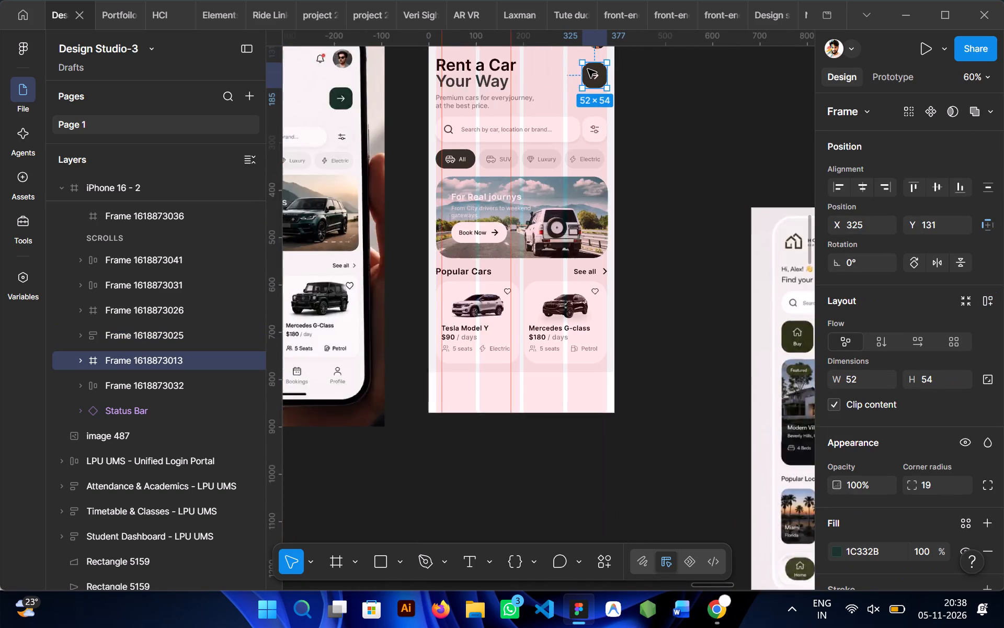
pyautogui.keyDown('alt'); pyautogui.moveTo(590, 73); pyautogui.dragTo(536, 302); pyautogui.keyUp('alt')
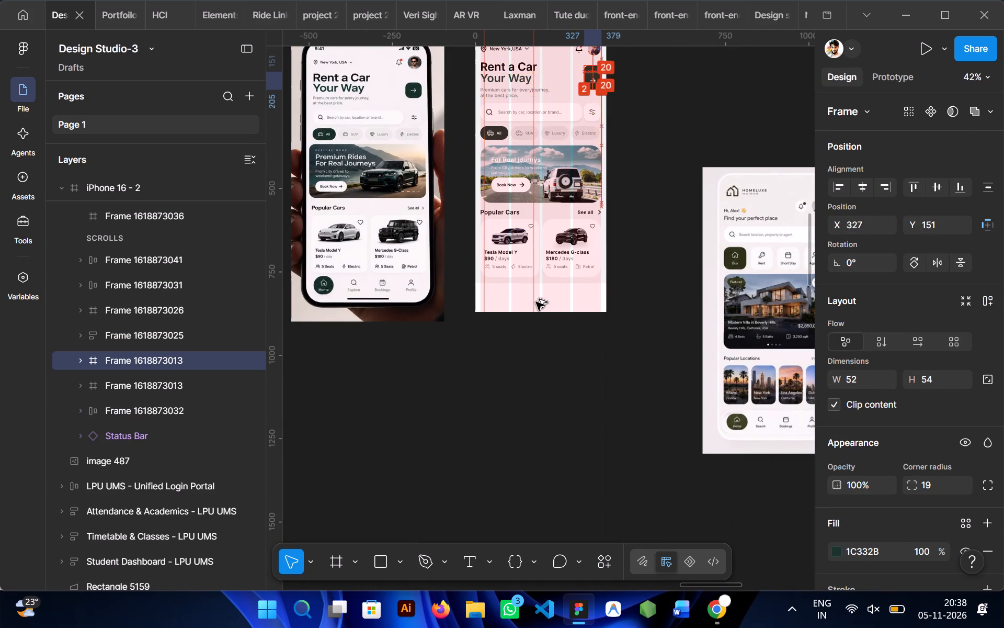
pyautogui.keyDown('alt'); pyautogui.moveTo(536, 302); pyautogui.dragTo(487, 355); pyautogui.keyUp('alt')
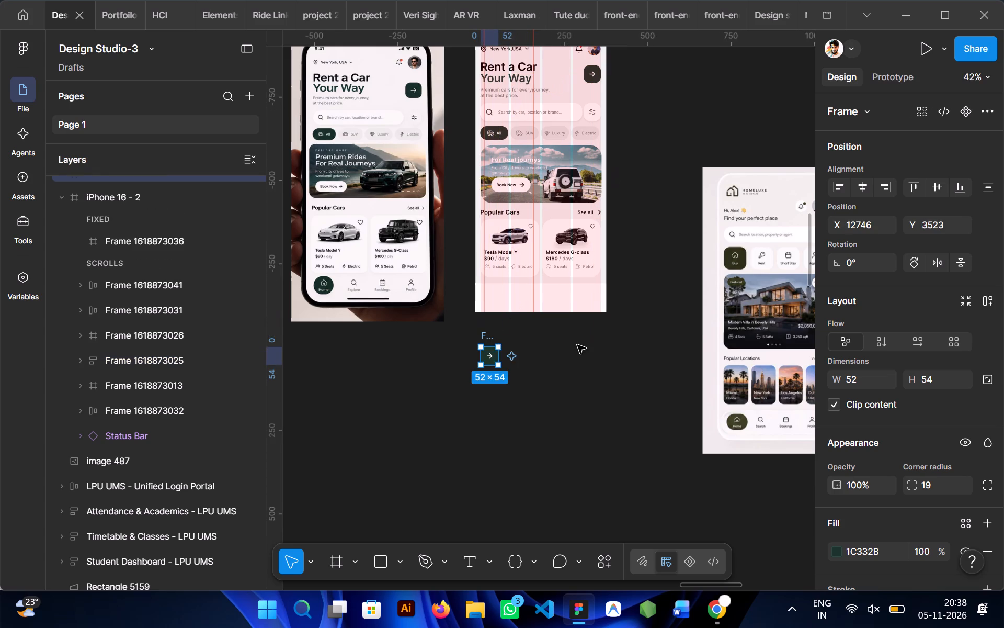
# Paste a copy of the arrow button into the bottom navigation bar and delete the spare one below the screen.
pyautogui.click(579, 348)
pyautogui.click(487, 335)
pyautogui.hotkey('ctrl', 'c')
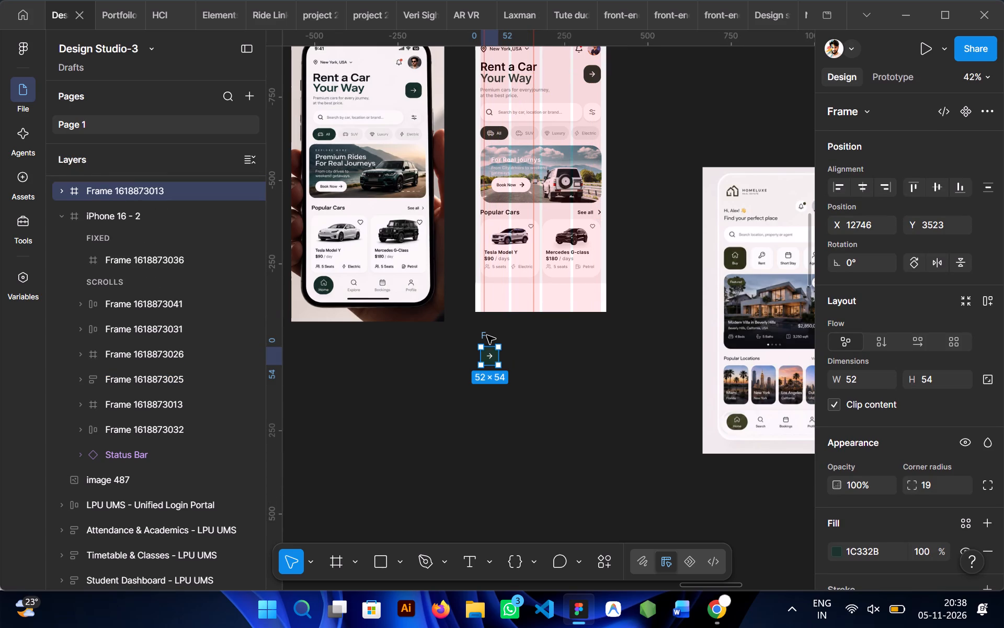
pyautogui.click(498, 299)
pyautogui.hotkey('ctrl', 'v')
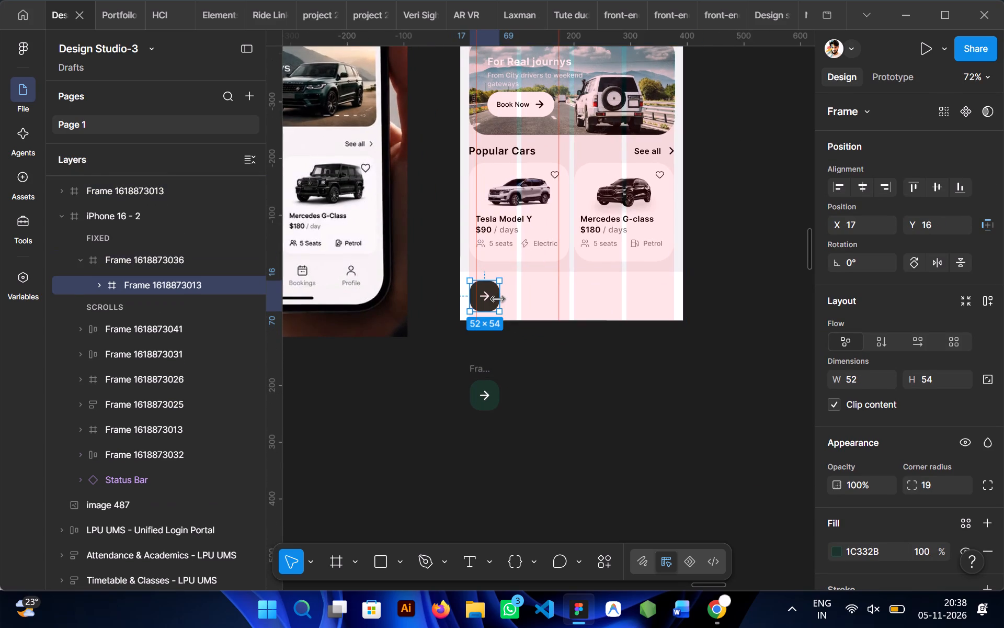
pyautogui.click(546, 371)
pyautogui.click(478, 368)
pyautogui.press('Delete')
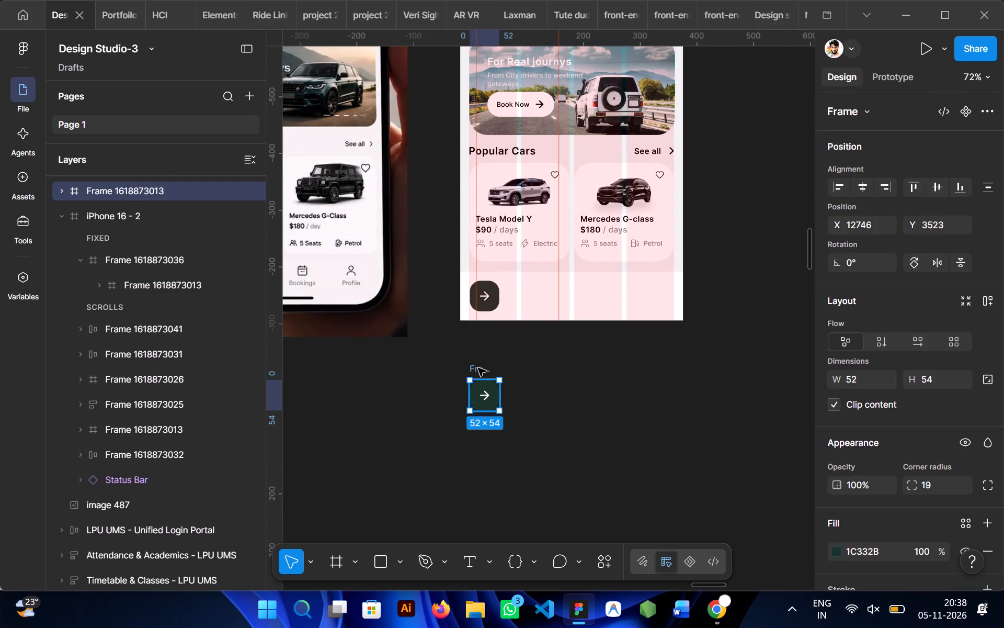
# Search Lucide Icons for "home", insert the house icon and place it in the navigation bar beside the arrow button.
pyautogui.hscroll(1, 488, 354)
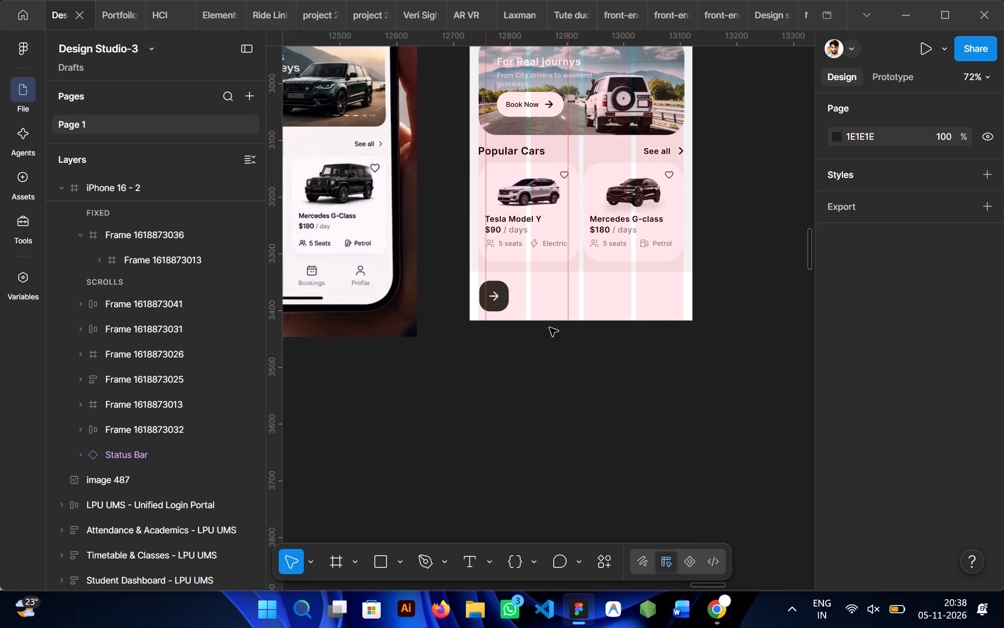
pyautogui.hscroll(2, 527, 346)
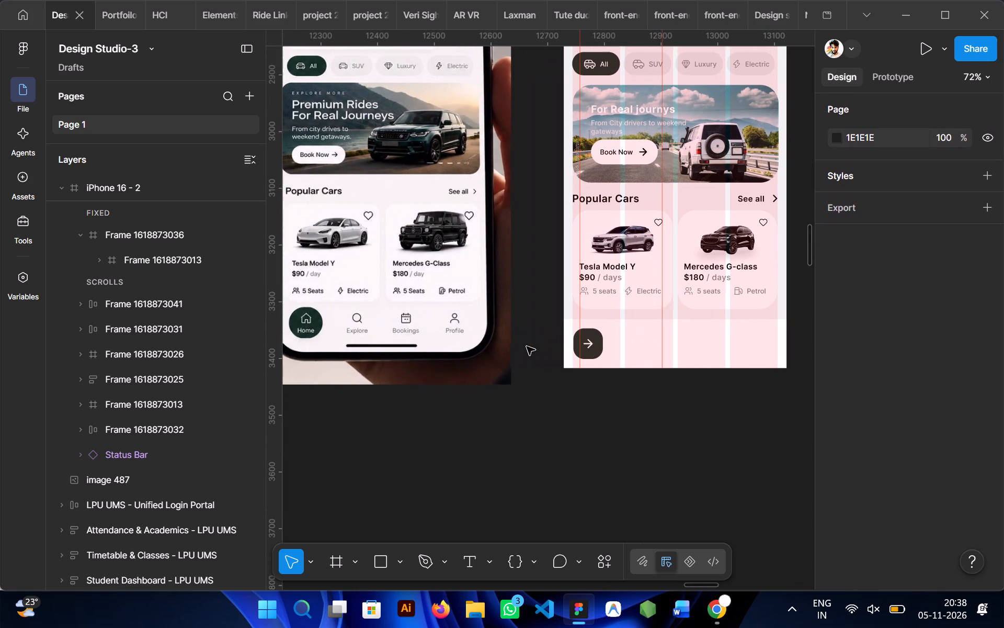
pyautogui.hscroll(1, 527, 346)
pyautogui.click(604, 558)
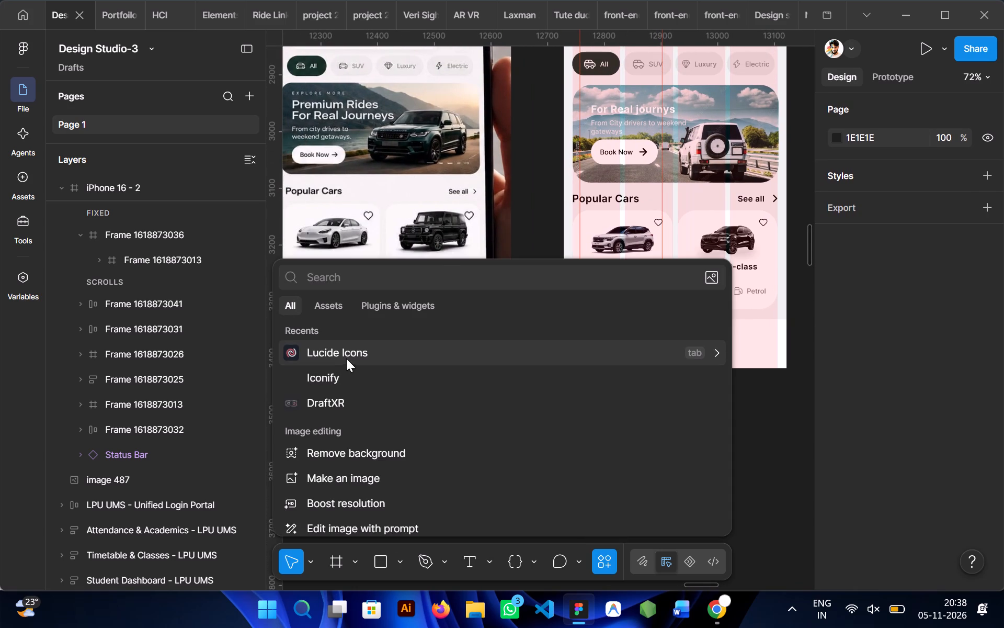
pyautogui.click(351, 361)
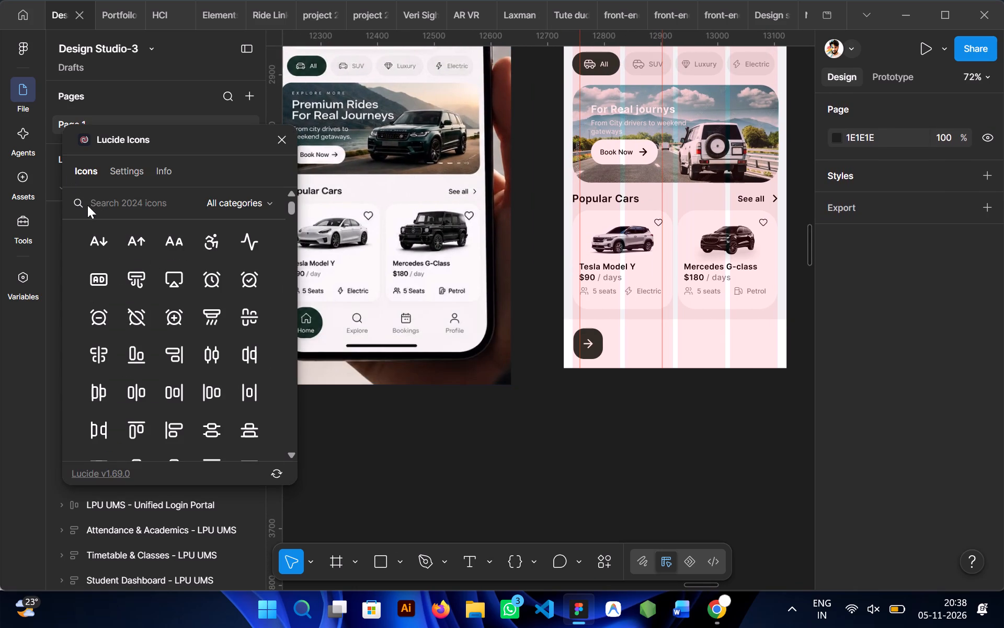
pyautogui.click(96, 200)
pyautogui.write('home')
pyautogui.click(97, 241)
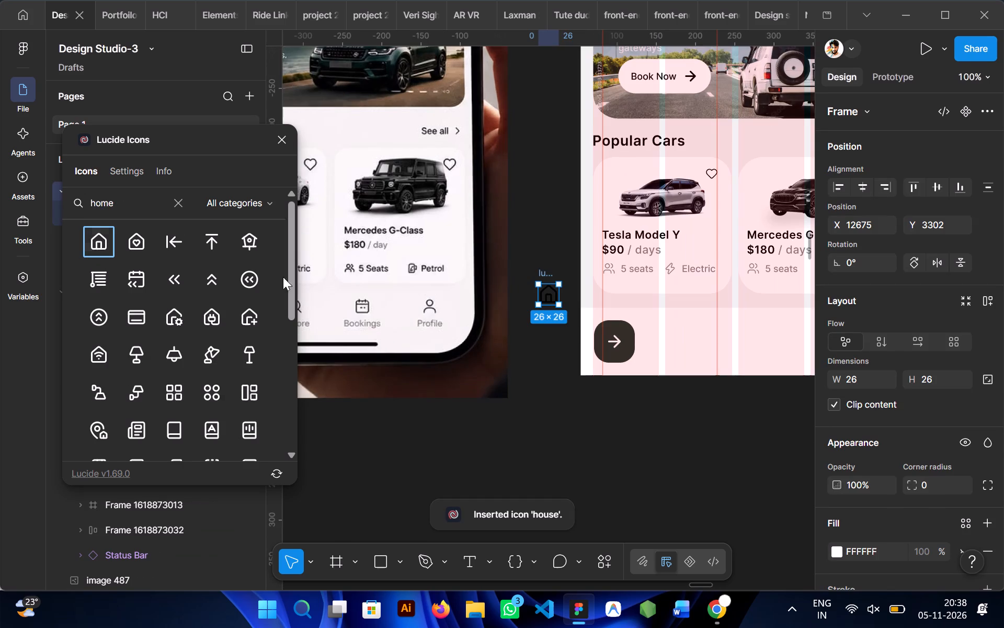
pyautogui.moveTo(537, 267); pyautogui.dragTo(655, 323)
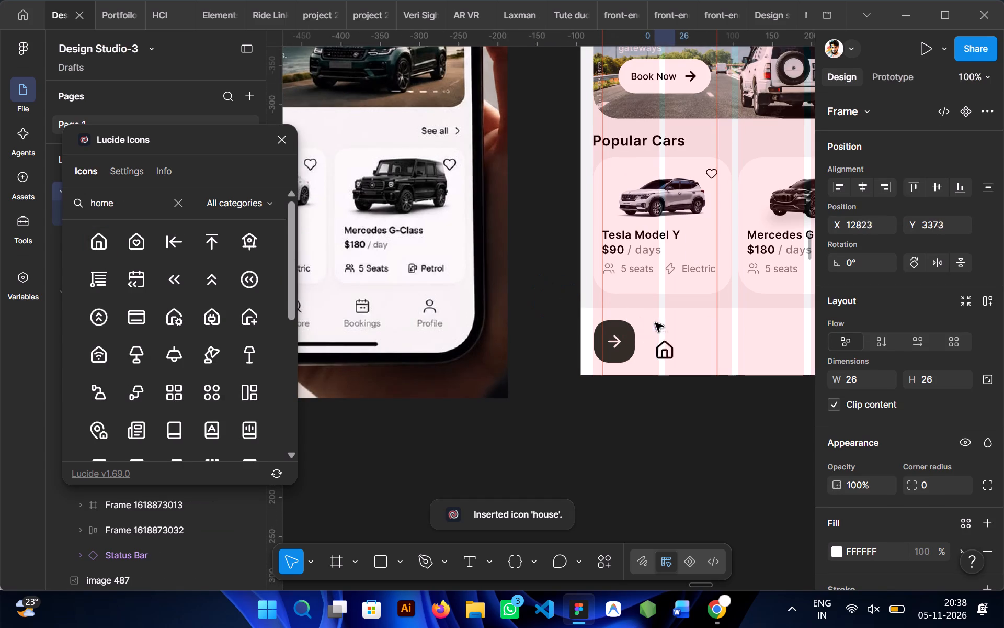
pyautogui.moveTo(655, 323); pyautogui.dragTo(663, 322)
pyautogui.click(695, 436)
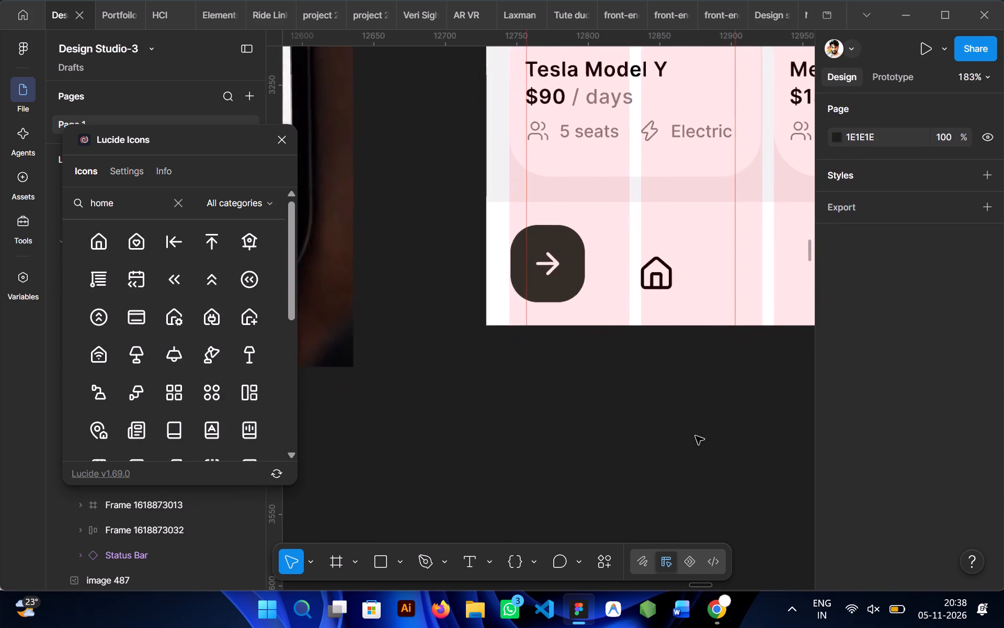
# Resize the house icon to 22 by 22.
pyautogui.hscroll(-2, 695, 436)
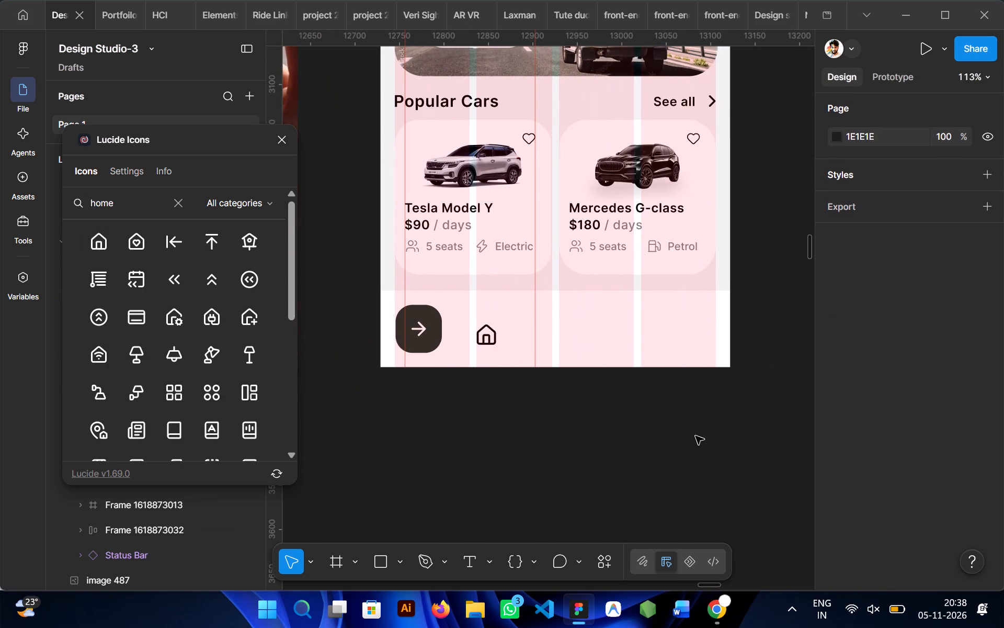
pyautogui.doubleClick(494, 339)
pyautogui.hscroll(1, 494, 339)
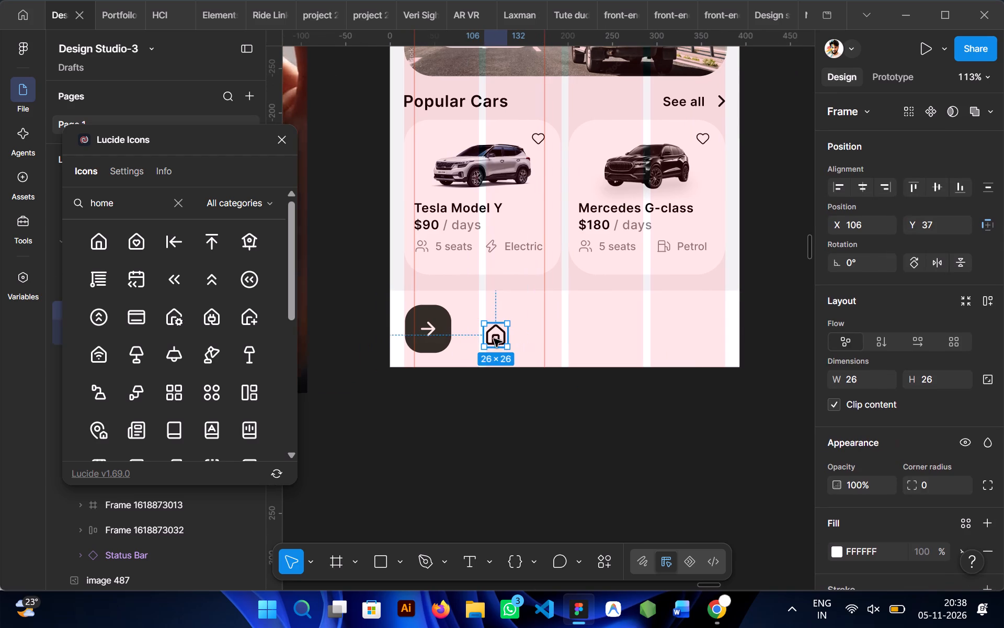
pyautogui.hscroll(1, 494, 339)
pyautogui.click(867, 376)
pyautogui.write('22')
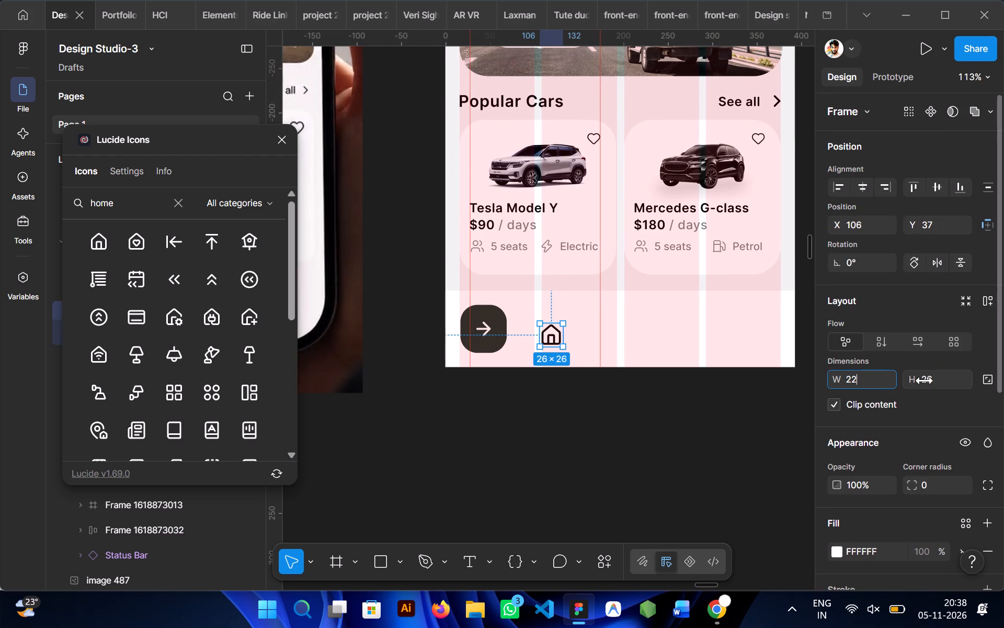
pyautogui.click(954, 381)
pyautogui.press('2')
pyautogui.press('2')
pyautogui.click(613, 426)
# Move the house icon onto the canvas below the navigation bar and set its stroke colour to white (FFFFFF).
pyautogui.doubleClick(554, 339)
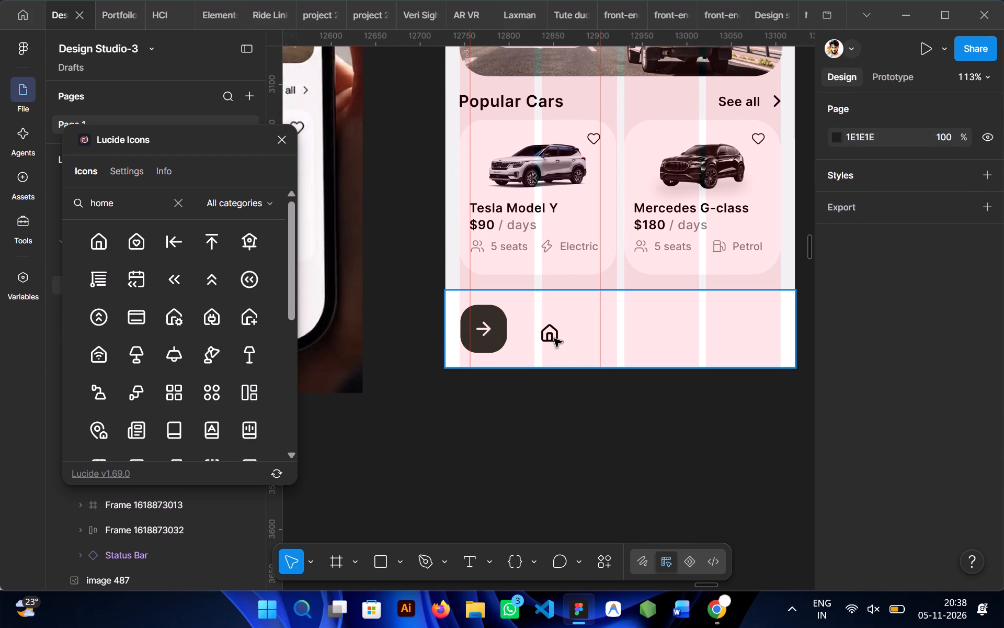
pyautogui.moveTo(547, 337); pyautogui.dragTo(497, 413)
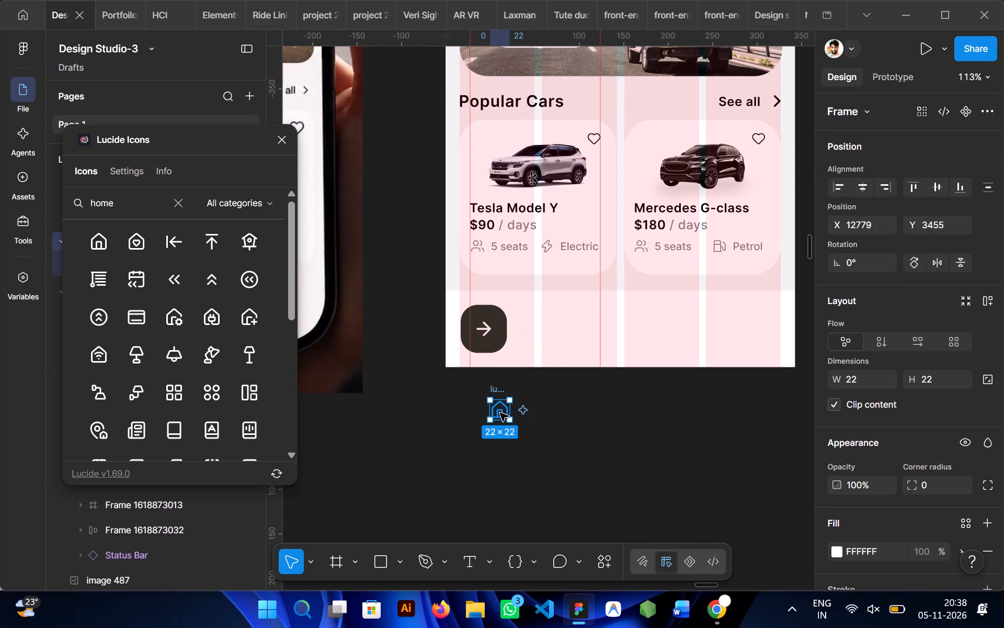
pyautogui.keyDown('ctrl'); pyautogui.click(496, 412); pyautogui.keyUp('ctrl')
pyautogui.scroll(-2, 861, 467)
pyautogui.click(838, 388)
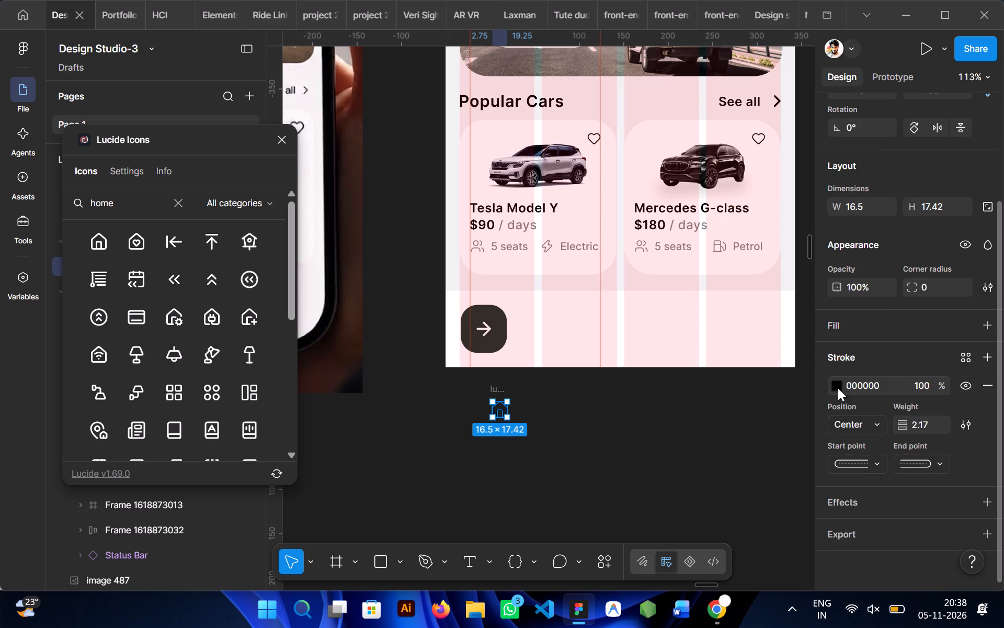
pyautogui.moveTo(724, 355); pyautogui.dragTo(579, 172)
pyautogui.click(567, 406)
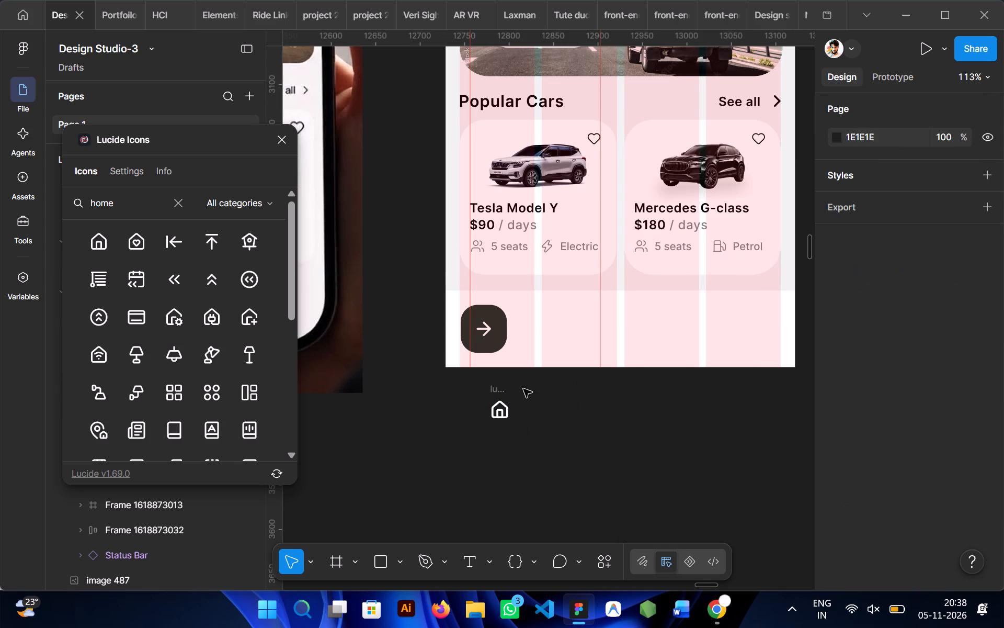
# Copy the white house icon and use it to replace the arrow inside the navigation bar's dark green button.
pyautogui.click(503, 388)
pyautogui.hotkey('ctrl', 'c')
pyautogui.hotkey('ctrl', 'v')
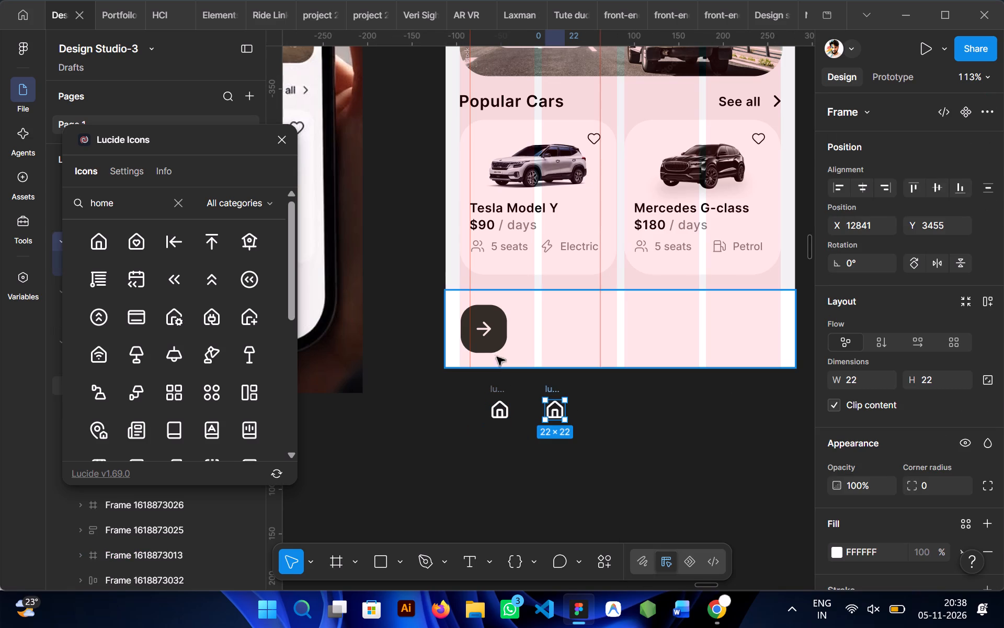
pyautogui.hotkey('ctrl', 'c')
pyautogui.hotkey('ctrl', 'c')
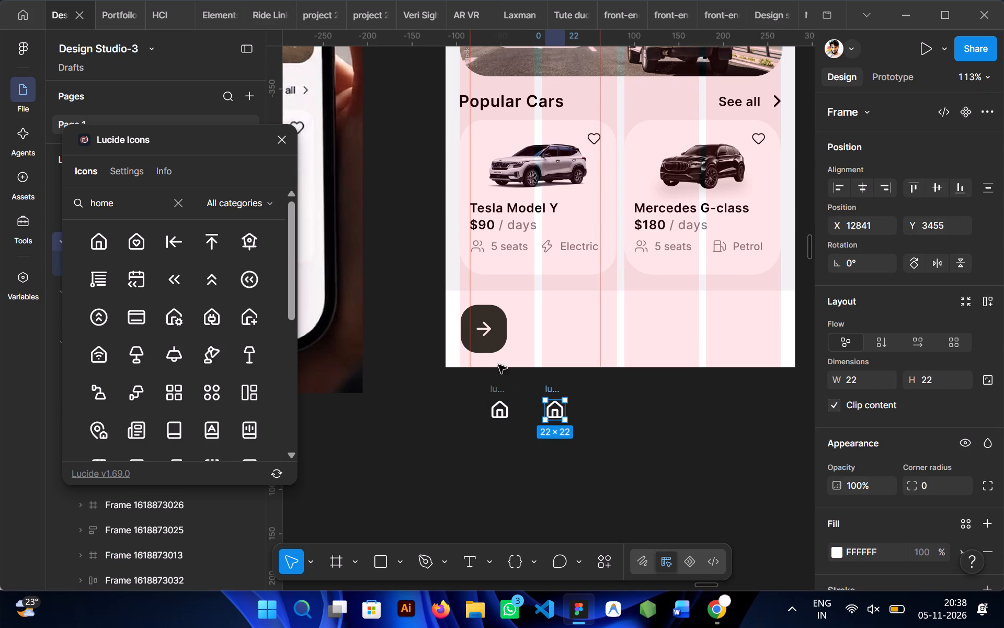
pyautogui.doubleClick(477, 327)
pyautogui.doubleClick(489, 331)
pyautogui.rightClick(486, 330)
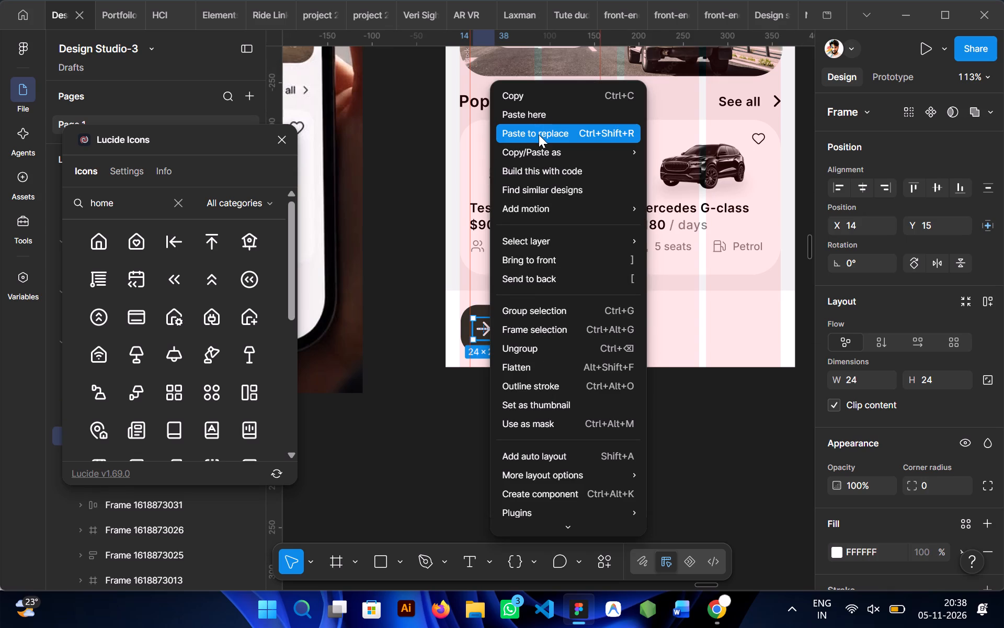
pyautogui.click(539, 134)
pyautogui.click(426, 513)
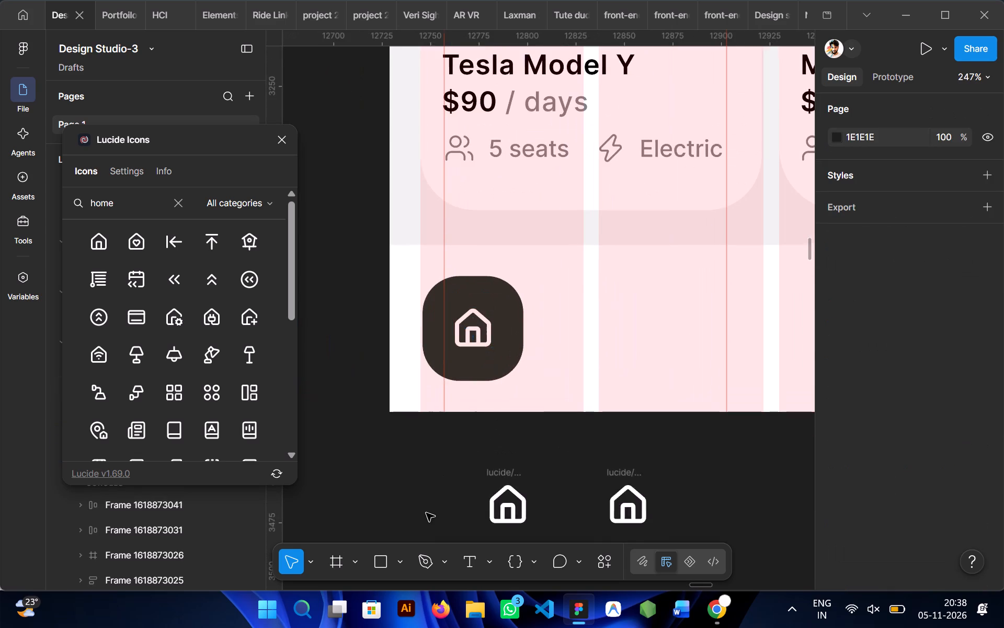
# Delete the two leftover house icons on the canvas below the screen.
pyautogui.scroll(-1, 426, 513)
pyautogui.moveTo(432, 404); pyautogui.dragTo(613, 470)
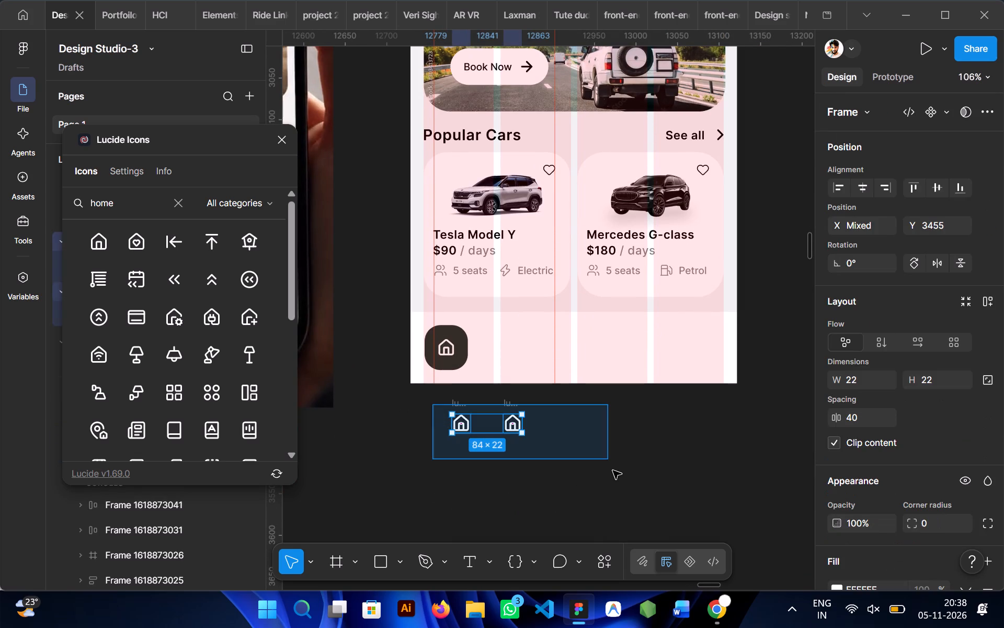
pyautogui.press('Delete')
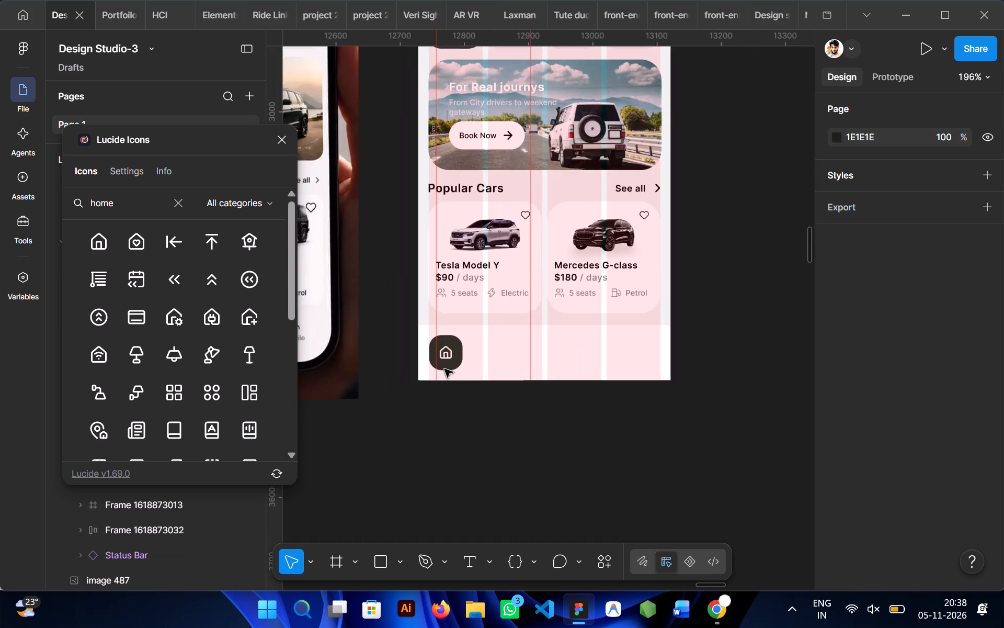
# Set the stroke weight of the house icon in the dark green navigation button to 2.
pyautogui.scroll(1, 444, 369)
pyautogui.scroll(-1, 444, 369)
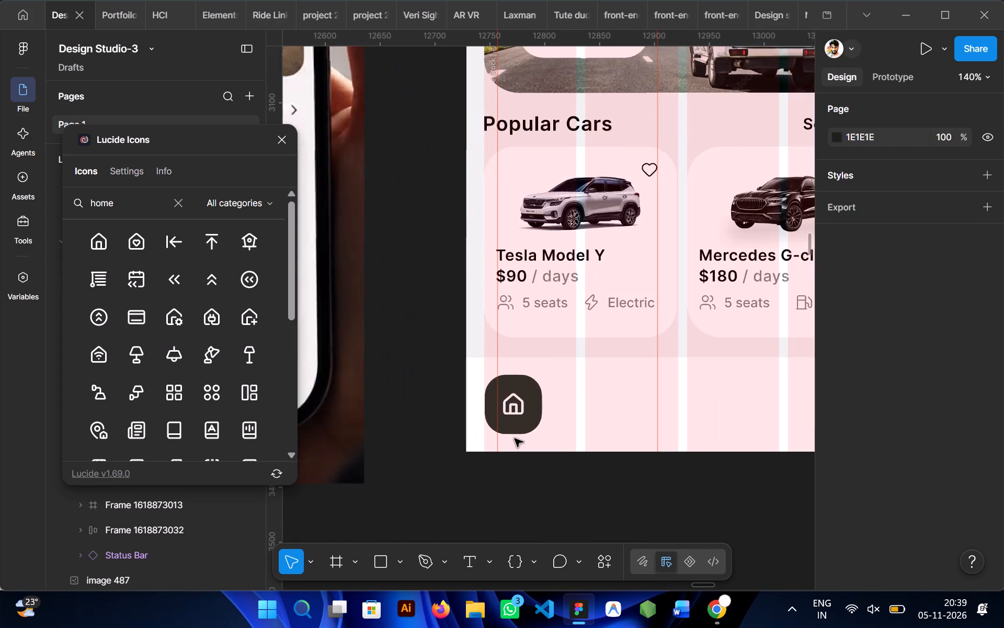
pyautogui.click(515, 439)
pyautogui.keyDown('ctrl'); pyautogui.click(509, 388); pyautogui.keyUp('ctrl')
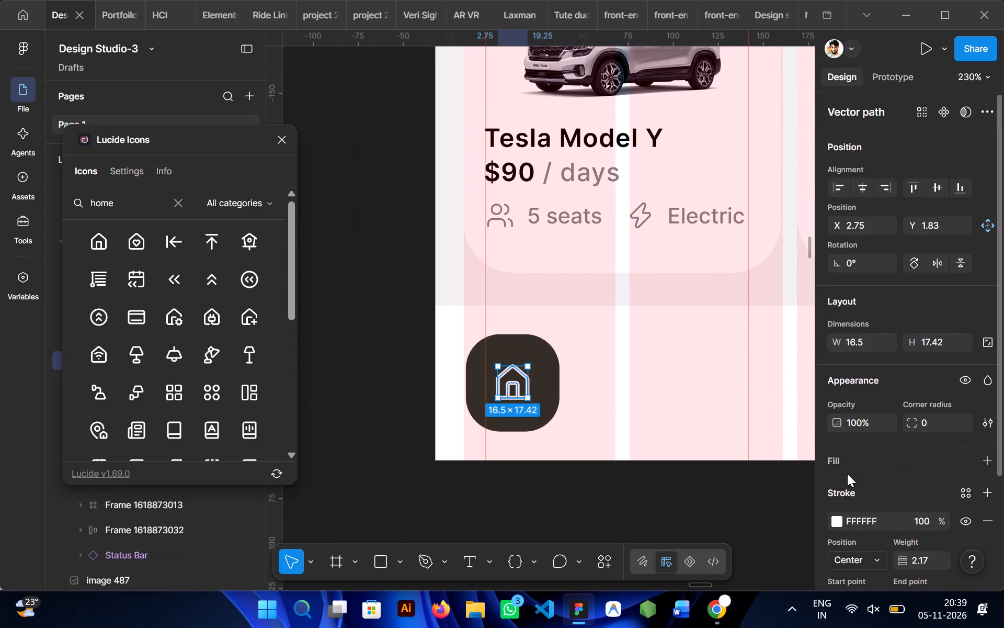
pyautogui.scroll(-1, 847, 474)
pyautogui.click(932, 427)
pyautogui.press('2')
pyautogui.press('Return')
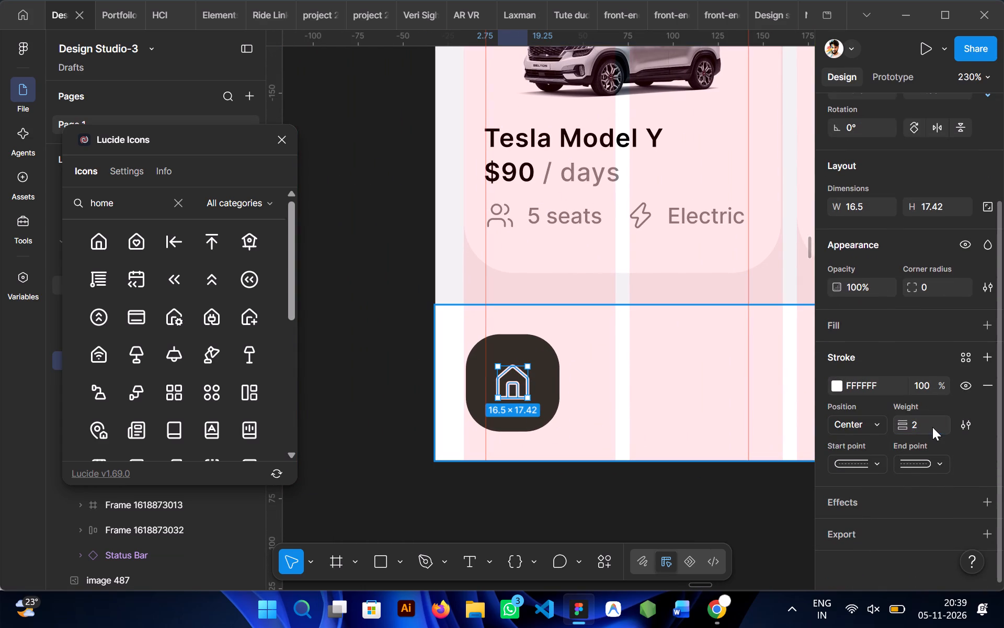
pyautogui.click(586, 499)
# Set the stroke weight of the house icon in the dark green navigation button to 1.5.
pyautogui.scroll(-1, 586, 499)
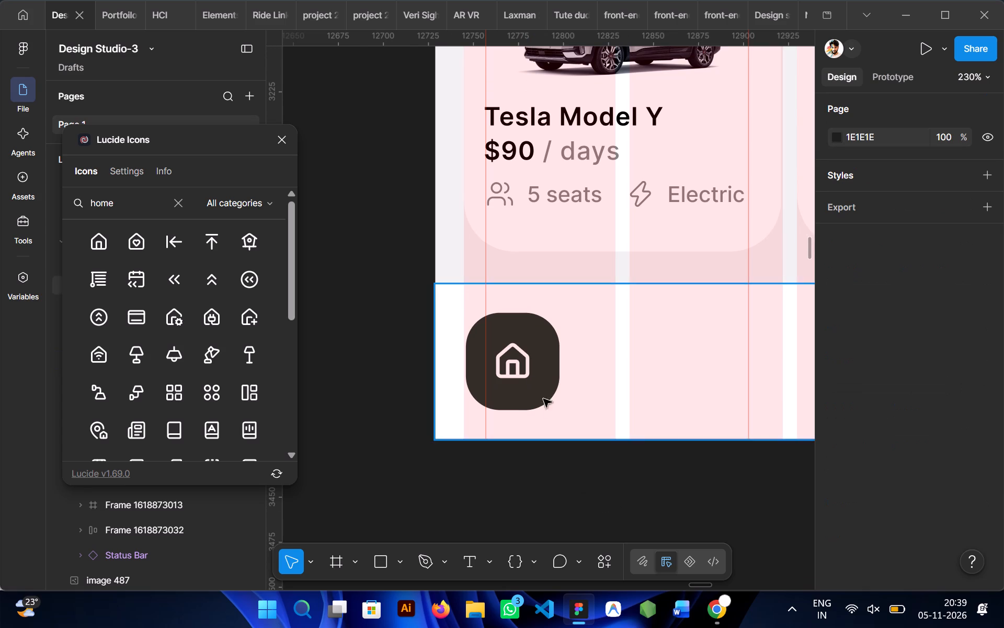
pyautogui.keyDown('ctrl'); pyautogui.click(518, 362); pyautogui.keyUp('ctrl')
pyautogui.scroll(-1, 907, 466)
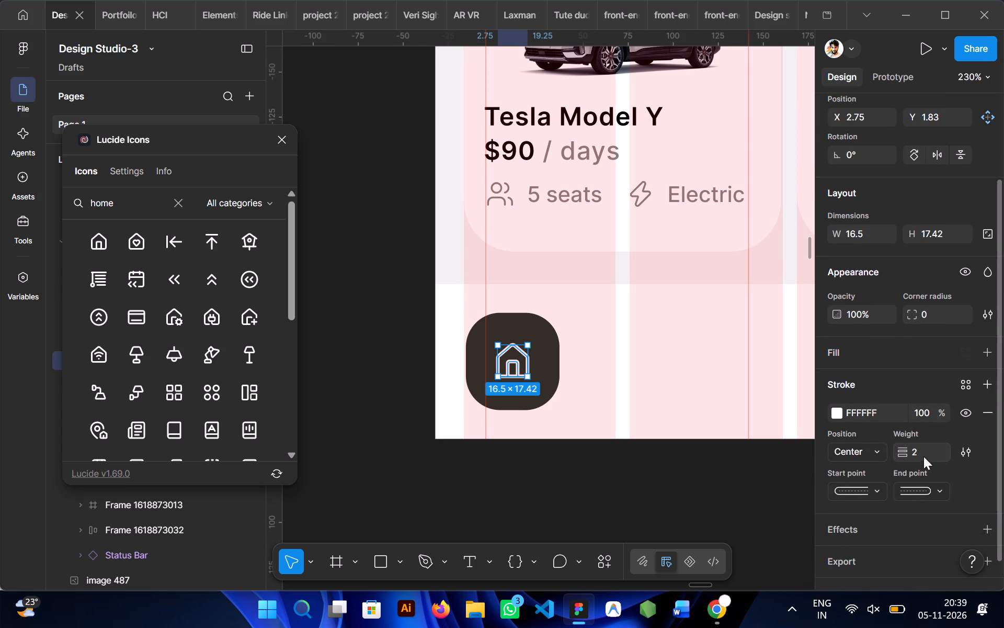
pyautogui.click(921, 454)
pyautogui.write('1.5')
pyautogui.press('Return')
pyautogui.click(584, 515)
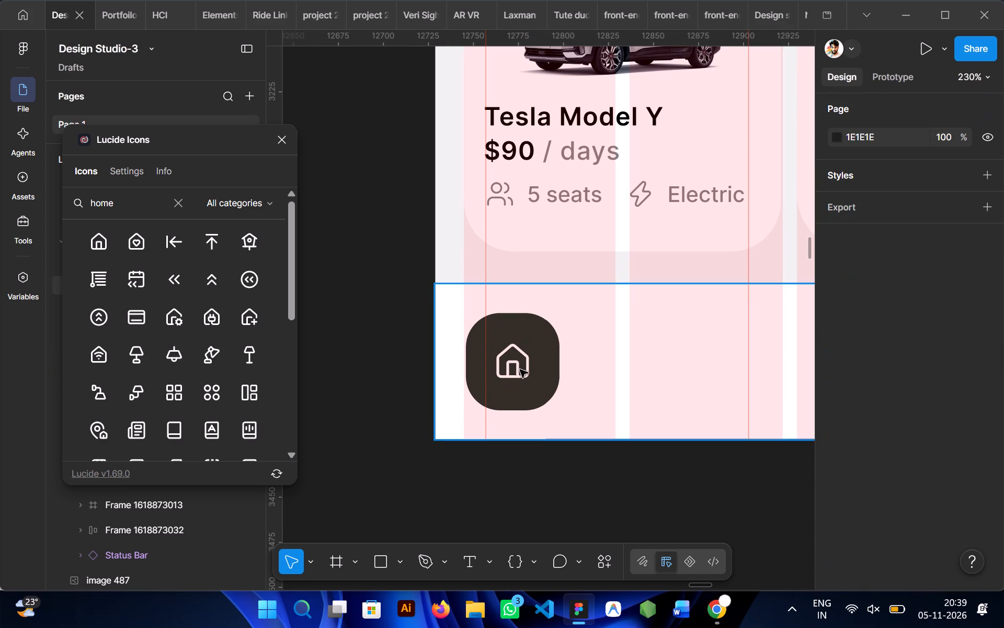
# Nudge the house icon's frame up inside the dark green button to Y 12.
pyautogui.doubleClick(514, 366)
pyautogui.doubleClick(514, 366)
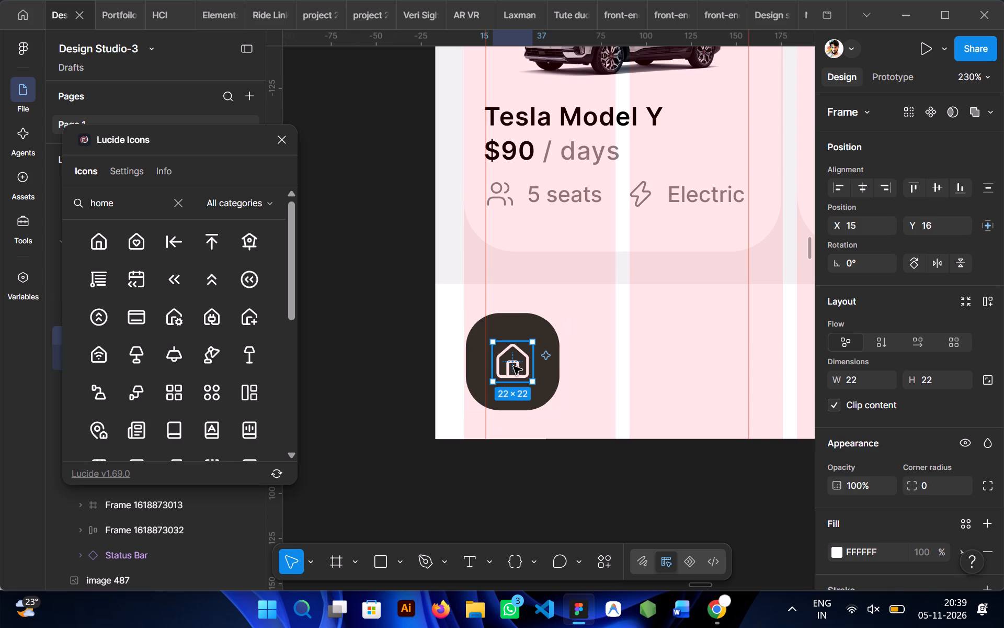
pyautogui.press('Up')
pyautogui.press('Up')
pyautogui.press('Up')
pyautogui.press('Up')
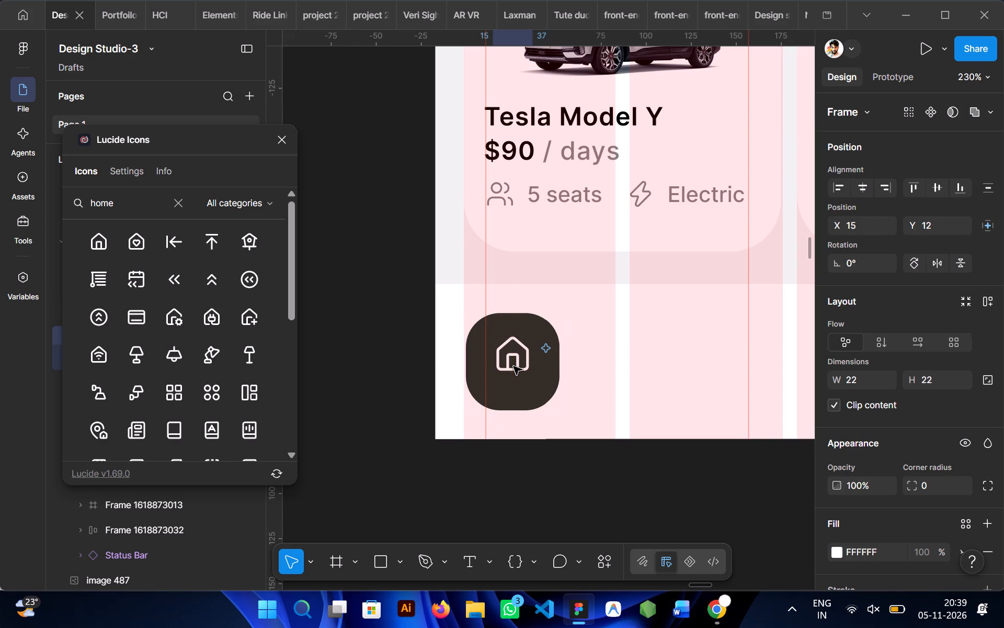
pyautogui.click(532, 457)
# Duplicate the Tesla card's "5 seats" text onto the canvas below the navigation bar and change the copy to "Home".
pyautogui.keyDown('ctrl'); pyautogui.click(554, 203); pyautogui.keyUp('ctrl')
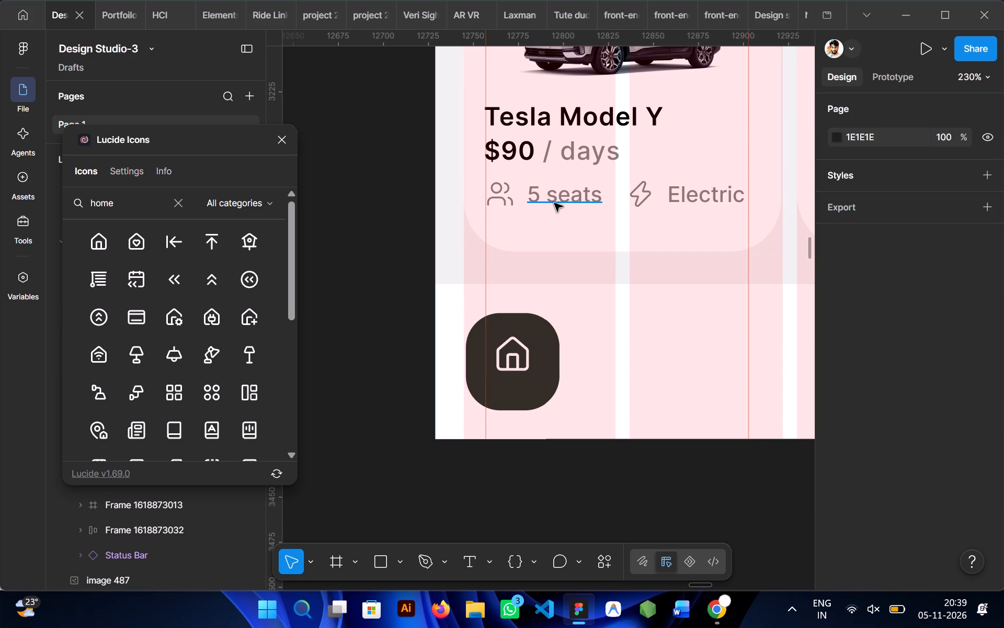
pyautogui.keyDown('alt'); pyautogui.moveTo(577, 192); pyautogui.dragTo(528, 488); pyautogui.keyUp('alt')
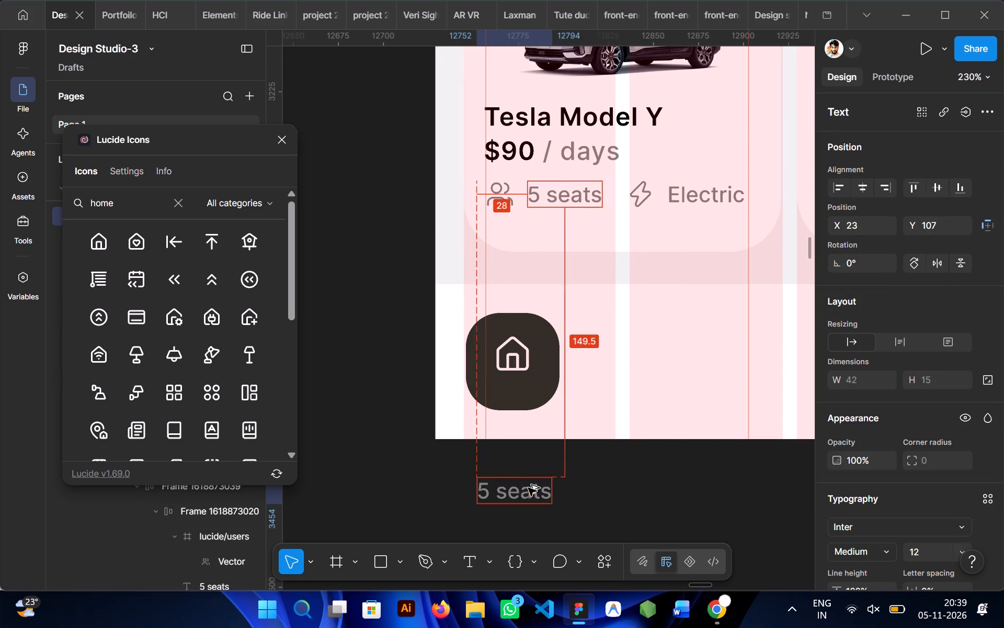
pyautogui.keyDown('alt'); pyautogui.moveTo(528, 488); pyautogui.dragTo(519, 488); pyautogui.keyUp('alt')
pyautogui.click(626, 476)
pyautogui.keyDown('ctrl'); pyautogui.click(489, 496); pyautogui.keyUp('ctrl')
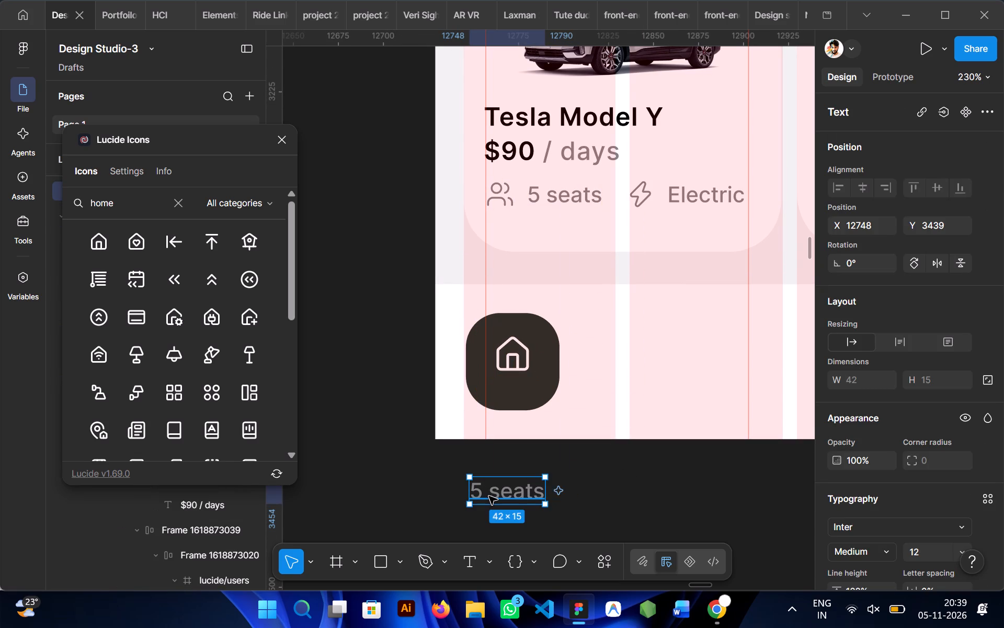
pyautogui.doubleClick(489, 496)
pyautogui.write('Home')
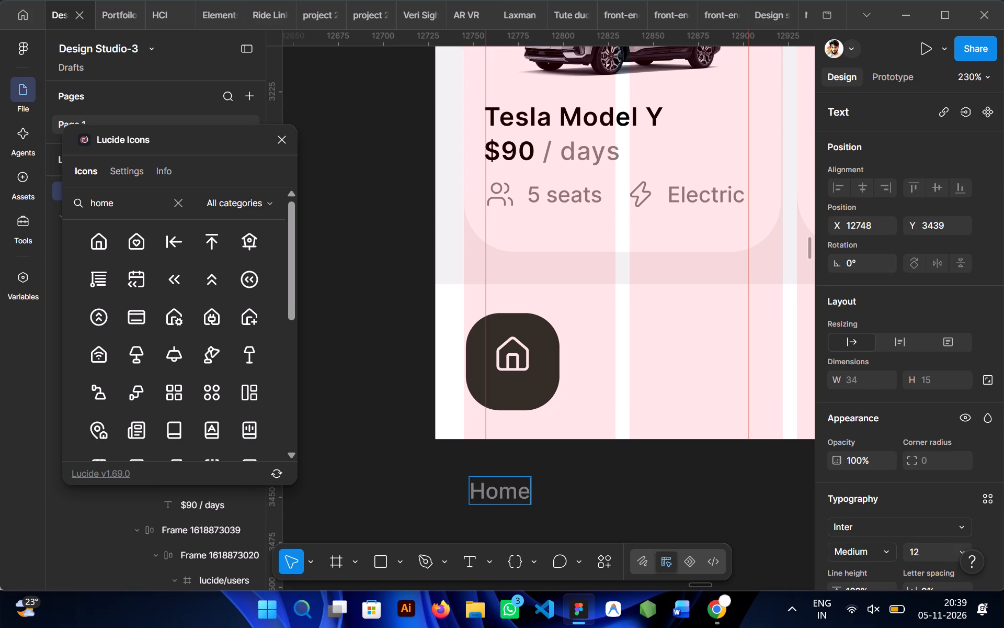
pyautogui.click(614, 516)
# Move the "Home" label into the dark green button, centred under the house icon, and change its fill to white.
pyautogui.scroll(-3, 923, 431)
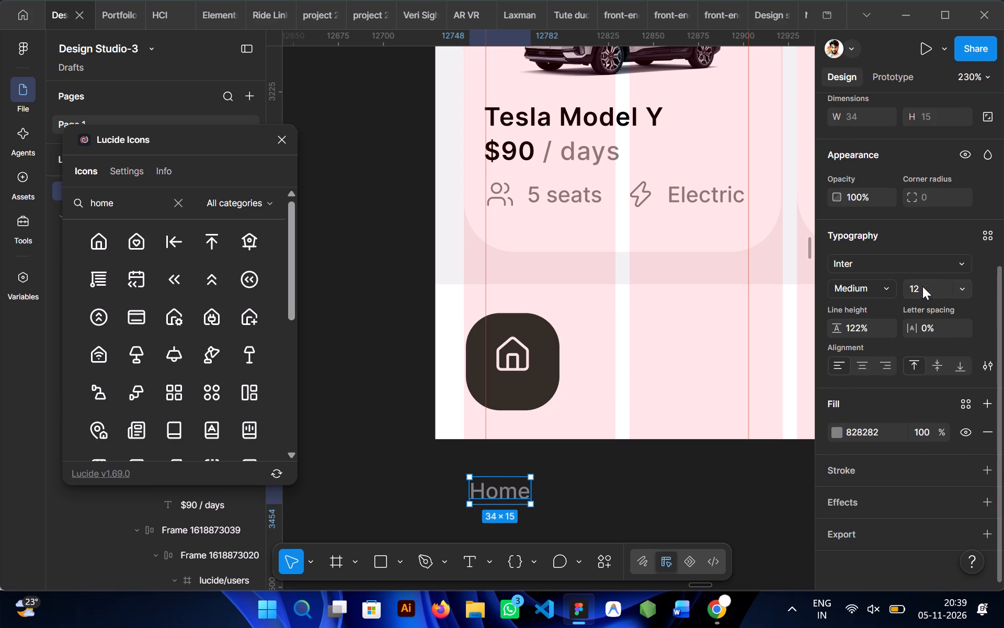
pyautogui.scroll(-1, 568, 518)
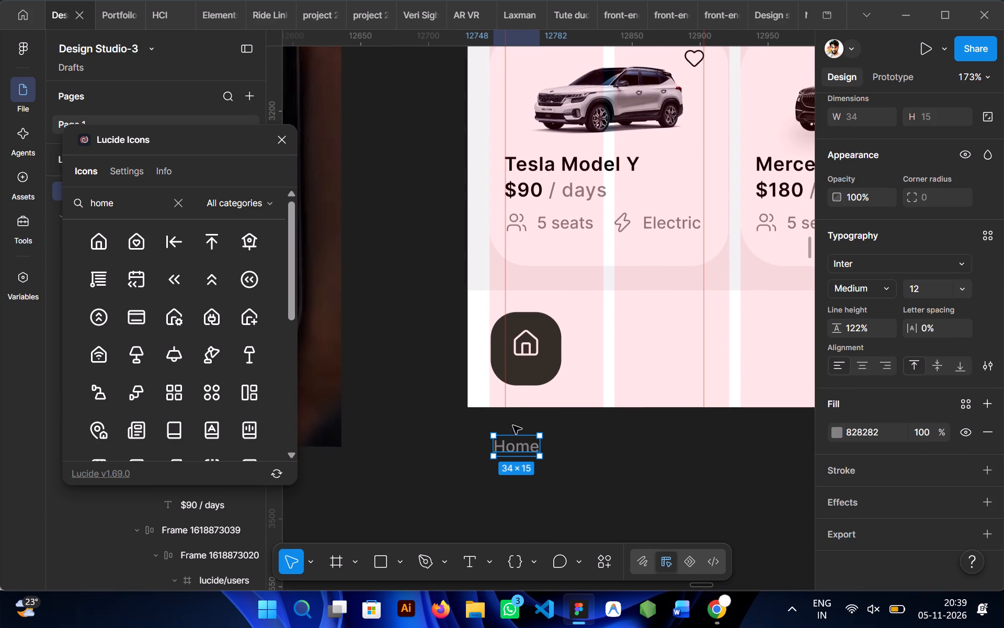
pyautogui.moveTo(516, 451); pyautogui.dragTo(523, 372)
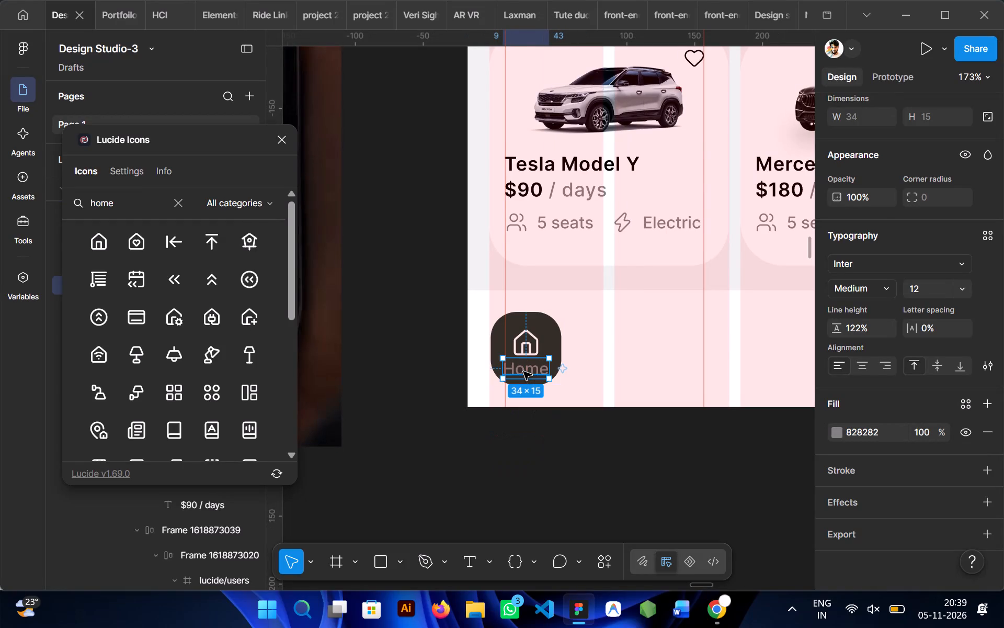
pyautogui.click(836, 432)
pyautogui.moveTo(721, 331); pyautogui.dragTo(645, 212)
pyautogui.click(554, 524)
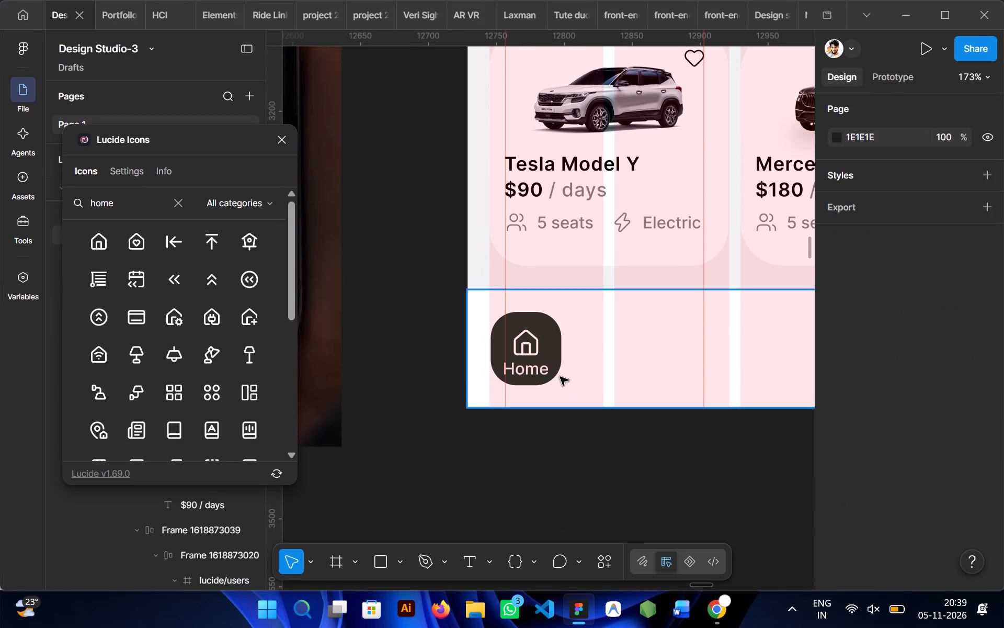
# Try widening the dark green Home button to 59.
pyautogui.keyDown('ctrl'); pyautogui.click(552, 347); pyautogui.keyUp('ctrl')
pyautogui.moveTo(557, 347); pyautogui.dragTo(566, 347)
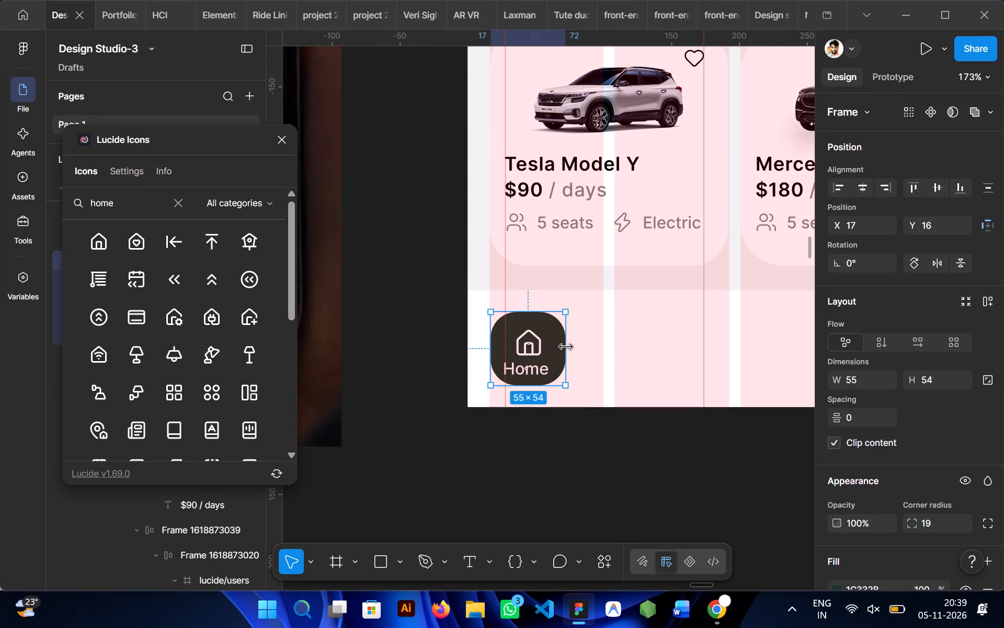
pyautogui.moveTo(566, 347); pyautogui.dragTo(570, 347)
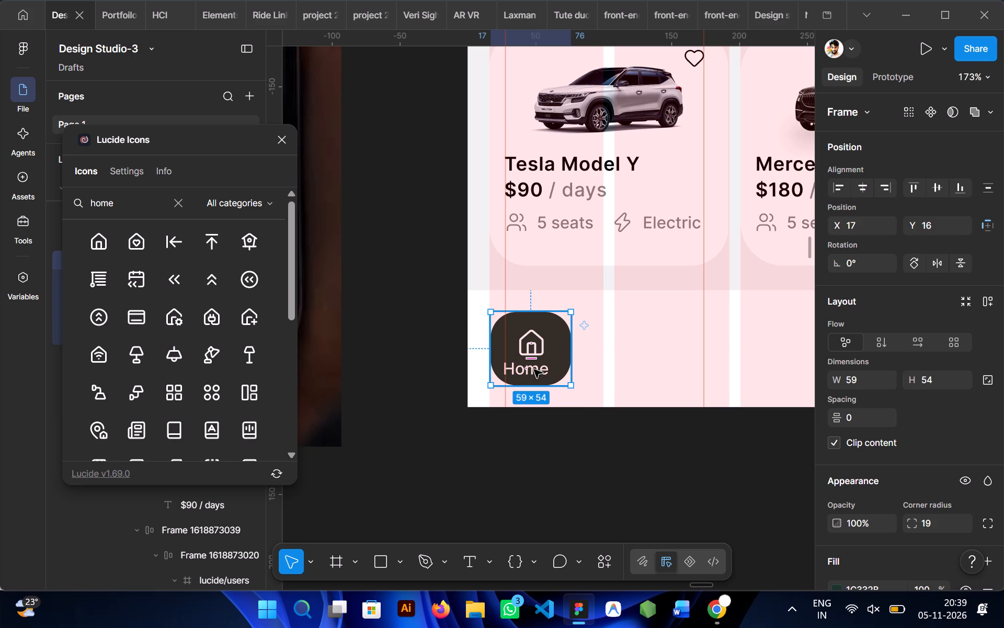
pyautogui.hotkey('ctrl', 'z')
# Wrap the house icon and "Home" label in a vertical auto layout and centre it horizontally and vertically in the button.
pyautogui.keyDown('shift'); pyautogui.doubleClick(519, 340); pyautogui.keyUp('shift')
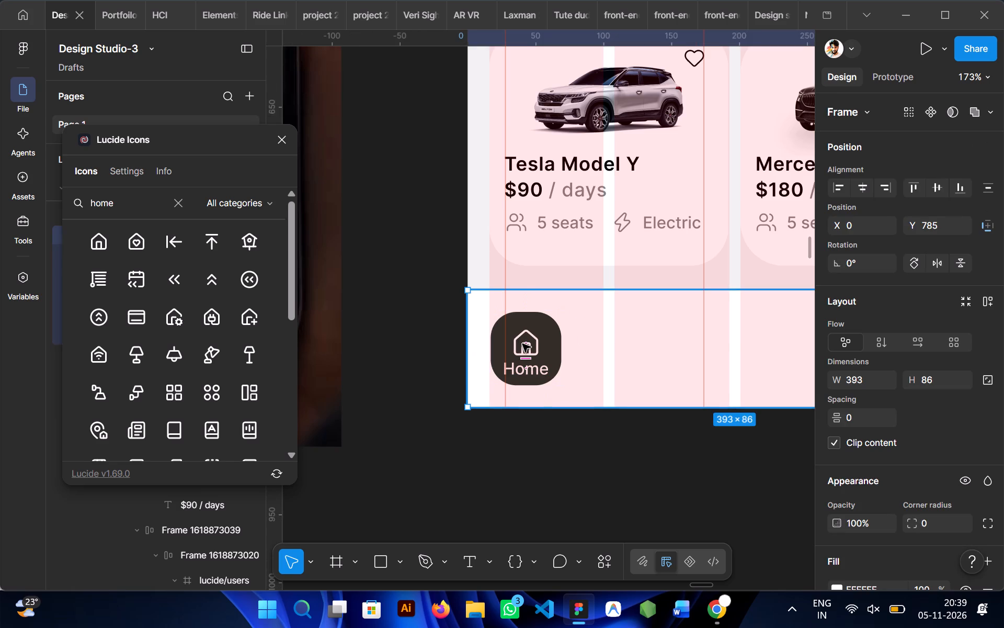
pyautogui.doubleClick(522, 344)
pyautogui.doubleClick(522, 352)
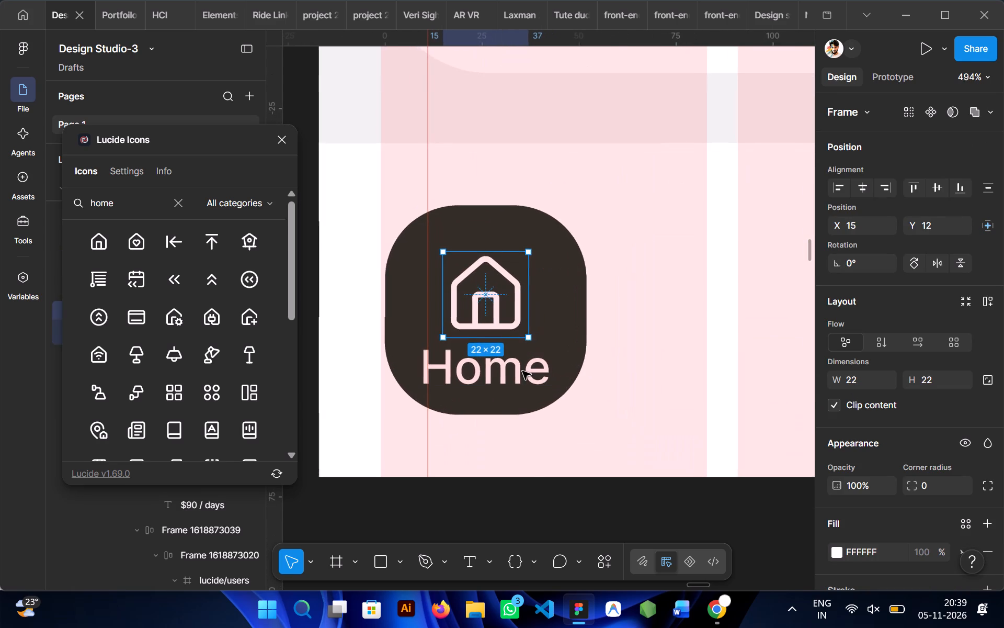
pyautogui.keyDown('shift'); pyautogui.click(522, 371); pyautogui.keyUp('shift')
pyautogui.hotkey('shift', 'a')
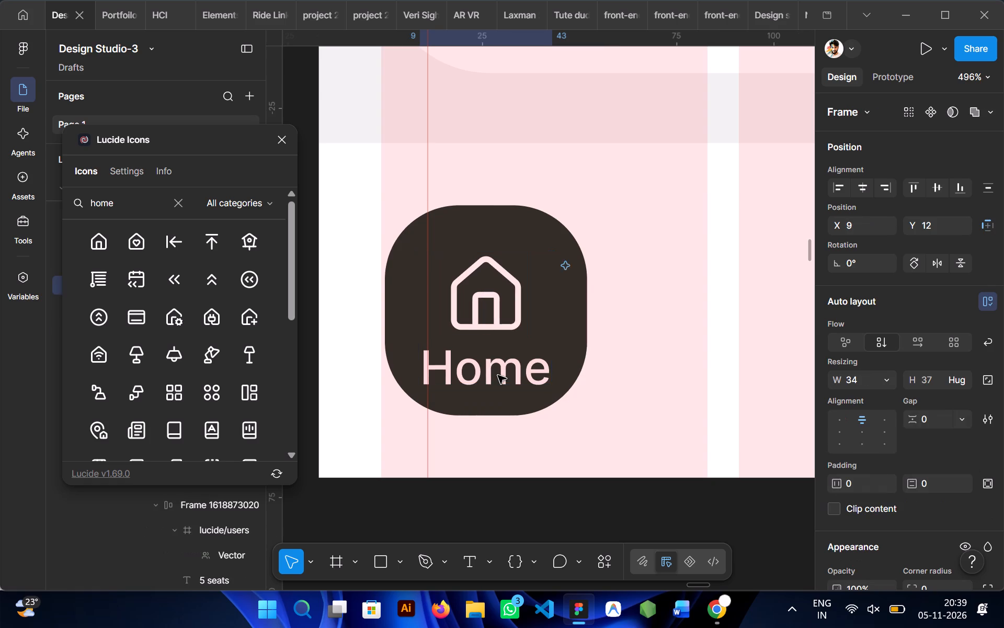
pyautogui.click(864, 188)
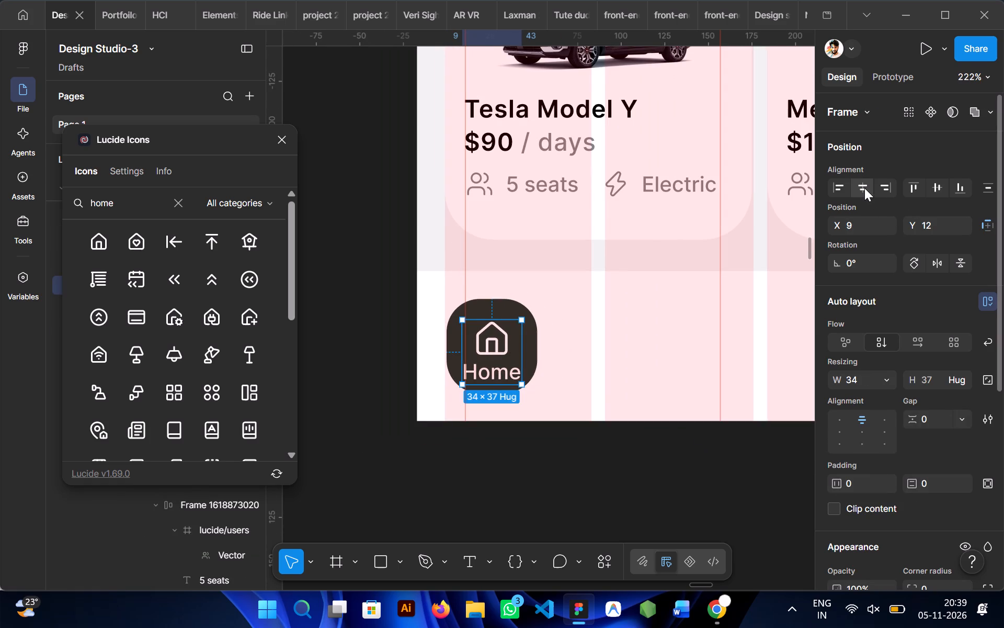
pyautogui.click(938, 189)
pyautogui.click(526, 468)
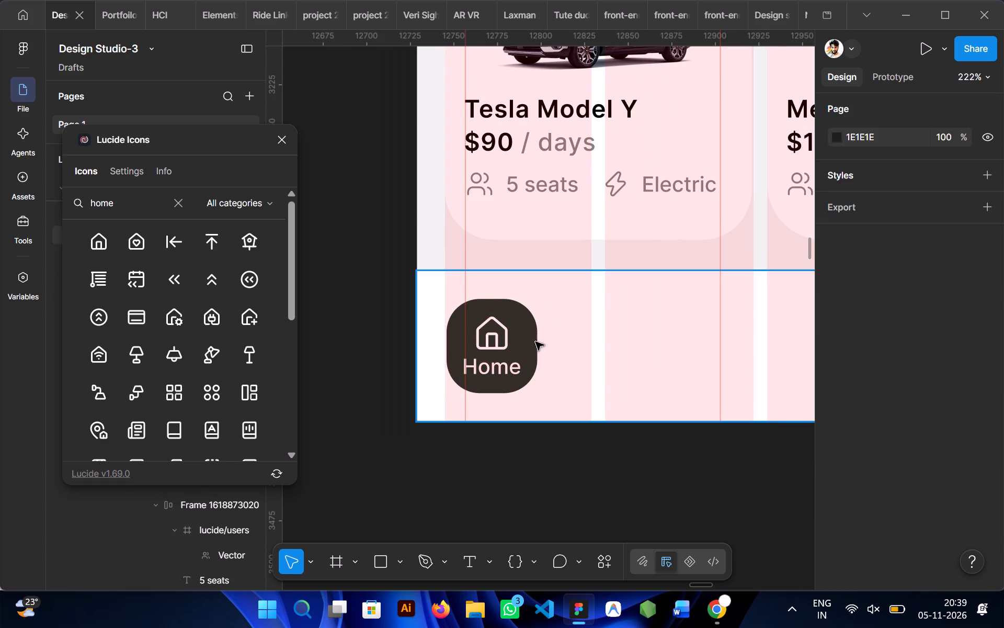
# Resize the dark green Home button to 59 wide by 59 high.
pyautogui.doubleClick(515, 339)
pyautogui.moveTo(538, 344); pyautogui.dragTo(543, 344)
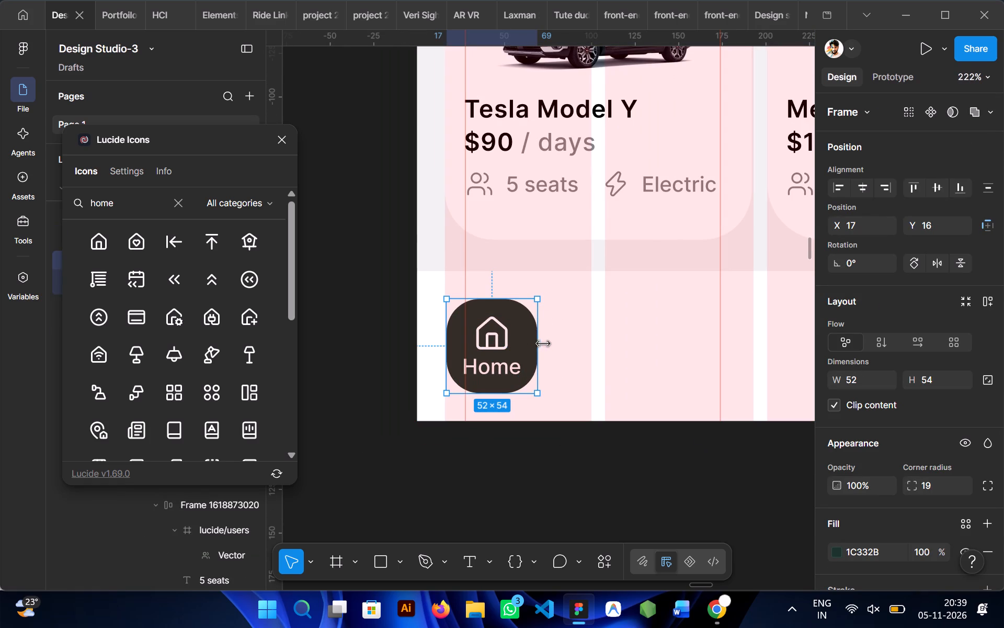
pyautogui.moveTo(543, 344); pyautogui.dragTo(549, 345)
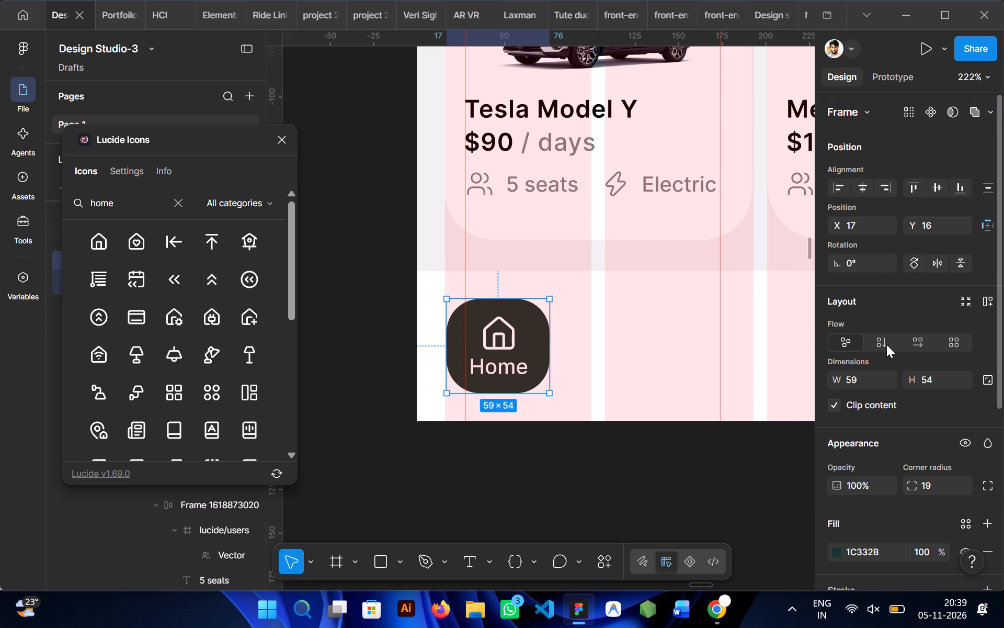
pyautogui.click(941, 382)
pyautogui.click(943, 386)
pyautogui.press('BackSpace')
pyautogui.press('9')
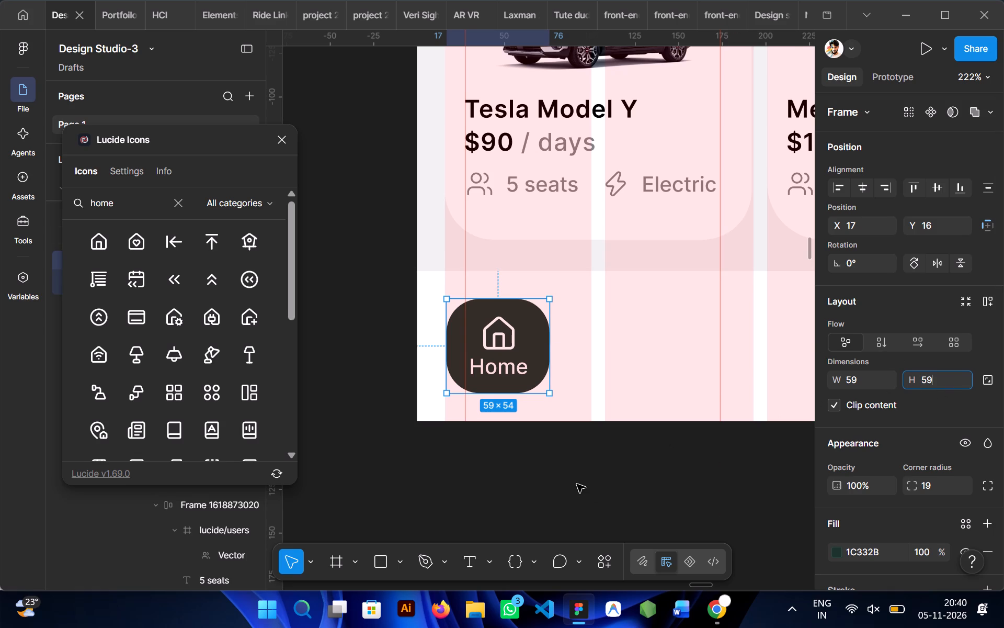
pyautogui.click(577, 484)
# Increase the auto layout gap between the house icon and the "Home" label to about 1.
pyautogui.scroll(-1, 577, 484)
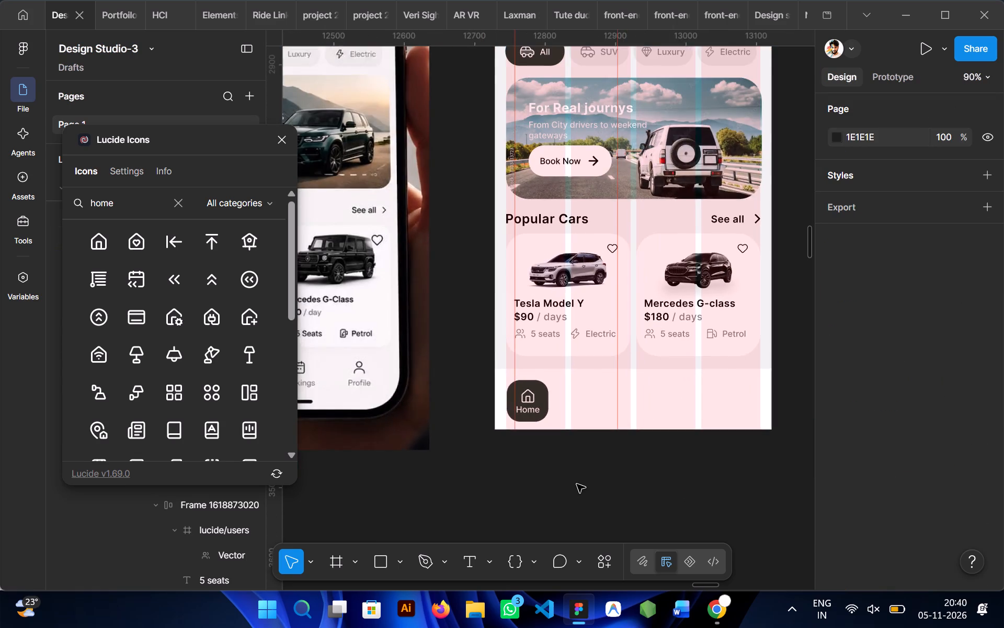
pyautogui.hscroll(2, 577, 484)
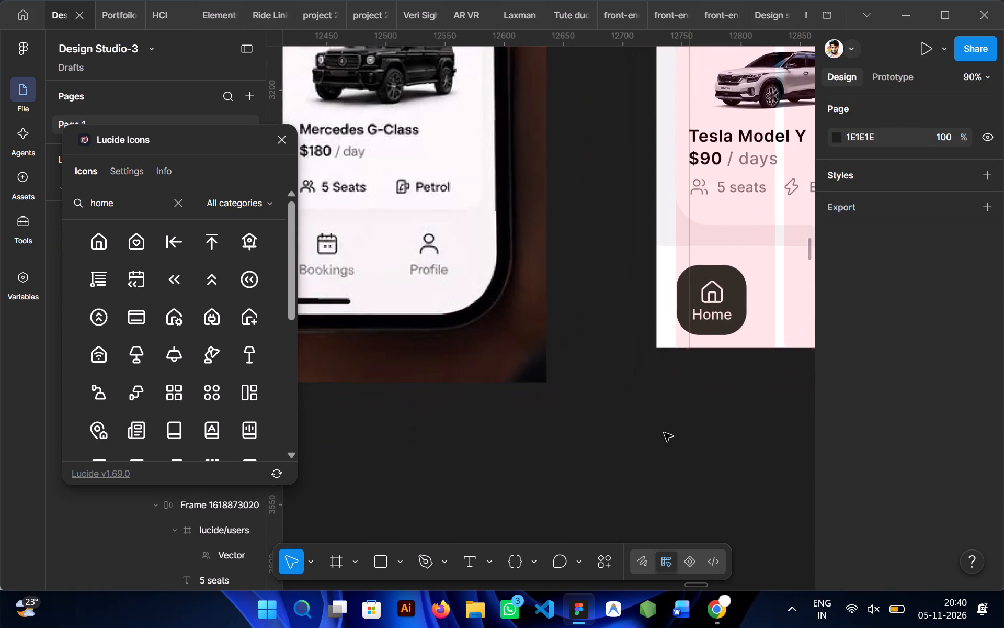
pyautogui.hscroll(-1, 664, 433)
pyautogui.tripleClick(643, 323)
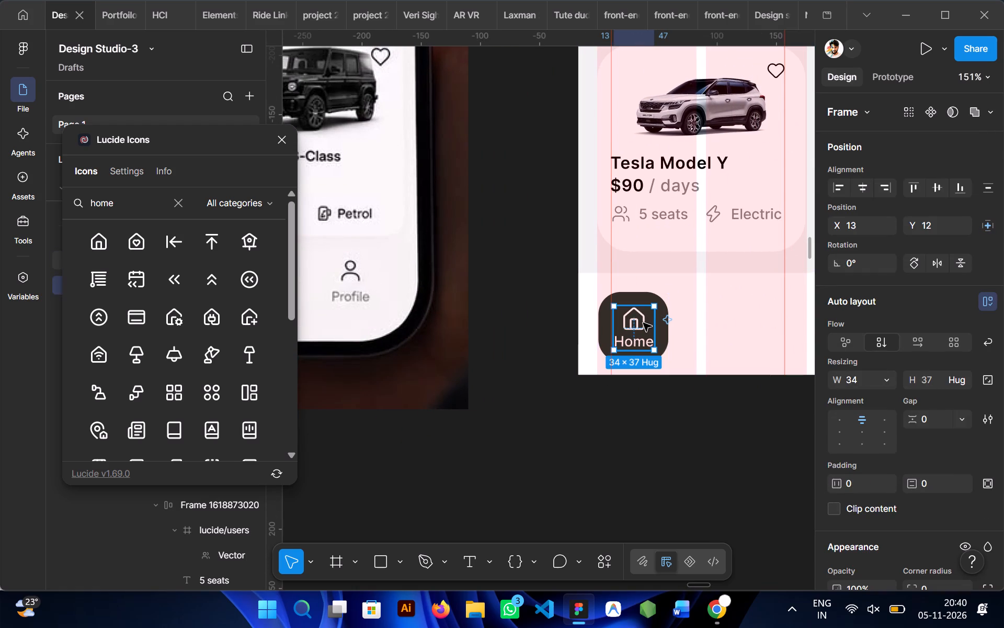
pyautogui.moveTo(917, 413); pyautogui.dragTo(504, 311)
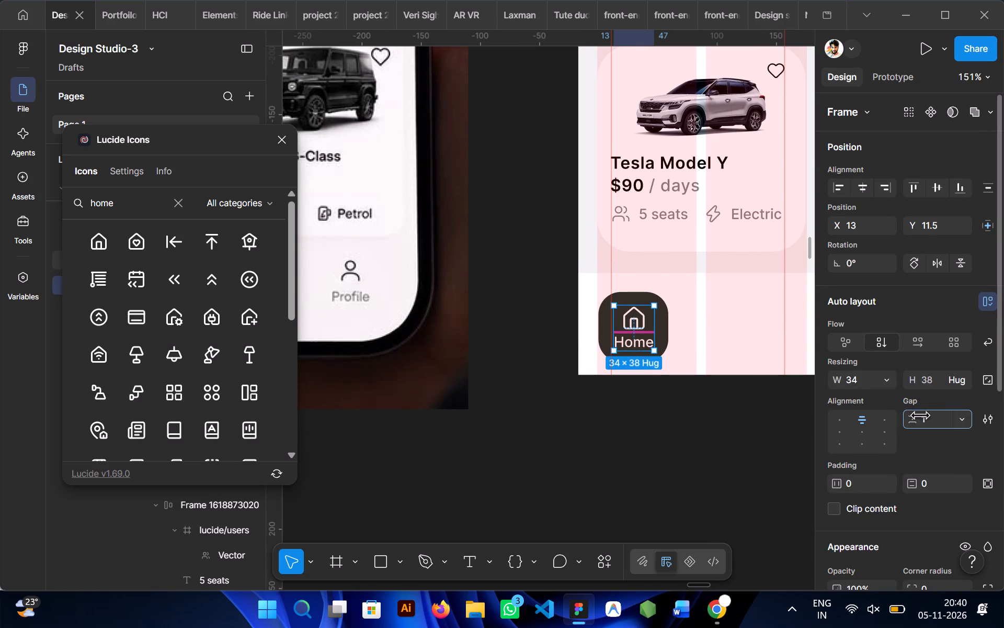
pyautogui.moveTo(504, 311); pyautogui.dragTo(506, 311)
pyautogui.click(694, 459)
# Set the corner radius of the dark green Home button to 24.
pyautogui.scroll(1, 694, 459)
pyautogui.hscroll(1, 694, 459)
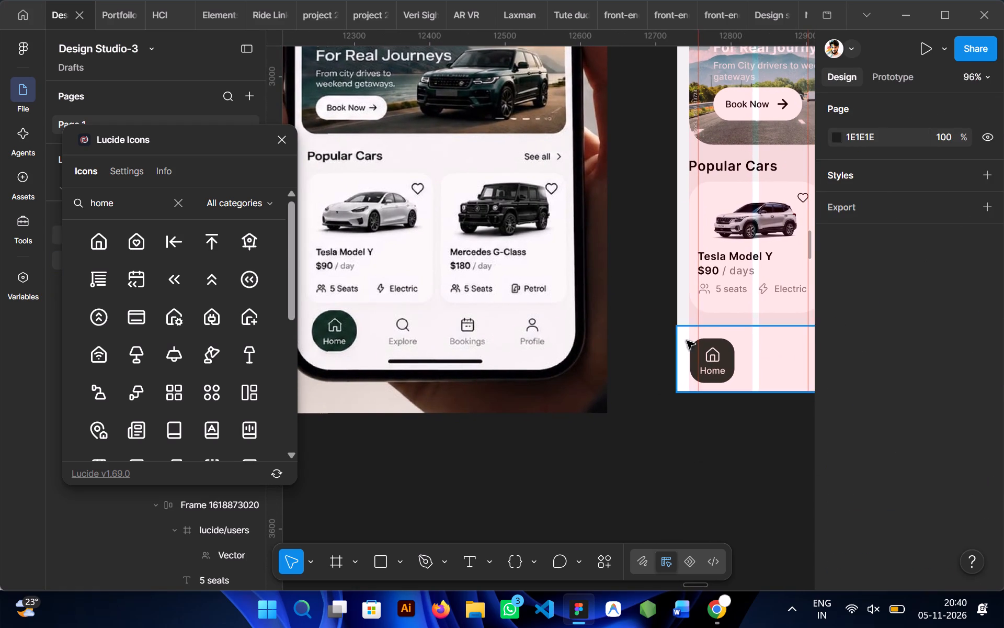
pyautogui.doubleClick(720, 345)
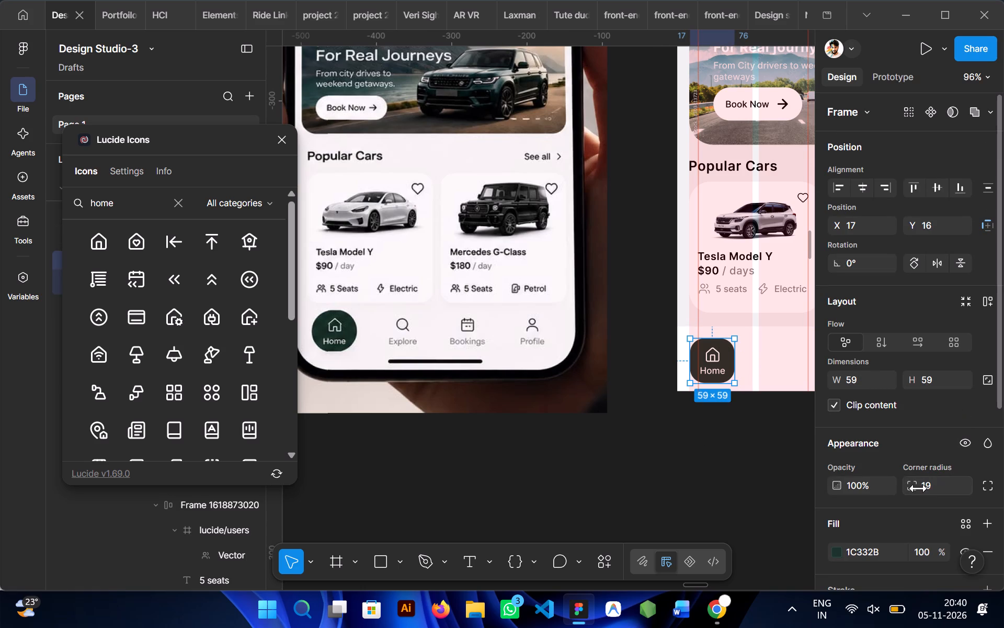
pyautogui.moveTo(917, 488); pyautogui.dragTo(561, 301)
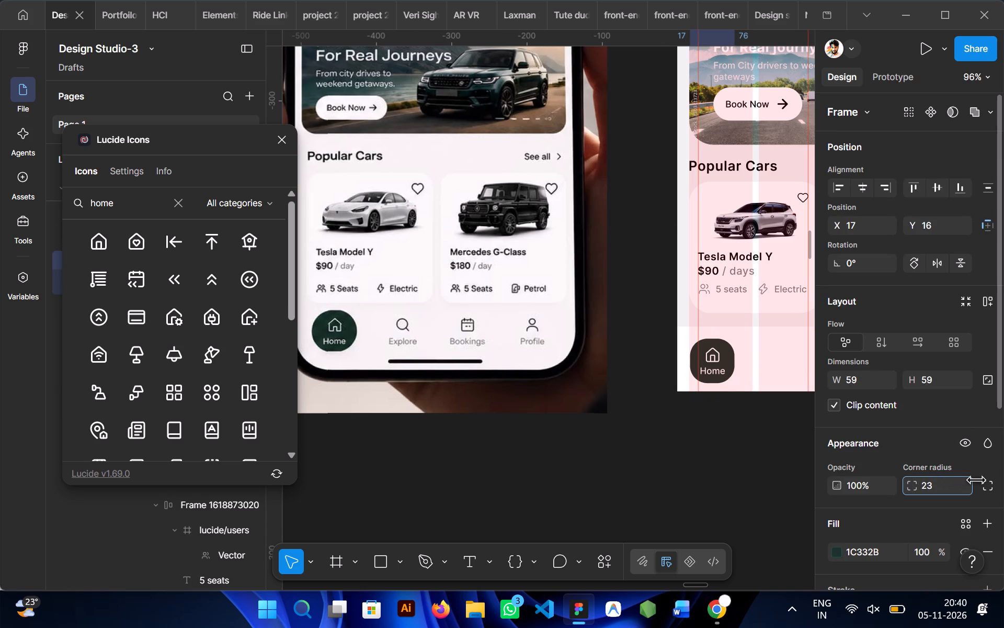
pyautogui.moveTo(561, 301); pyautogui.dragTo(578, 298)
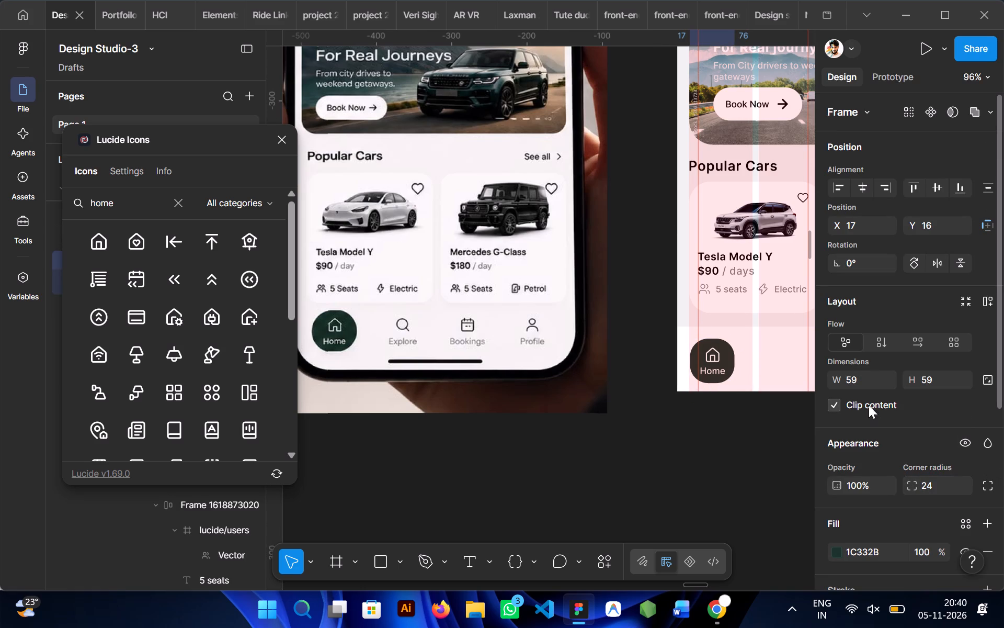
# Set the width of the dark green Home button to 65.
pyautogui.moveTo(840, 380); pyautogui.dragTo(849, 382)
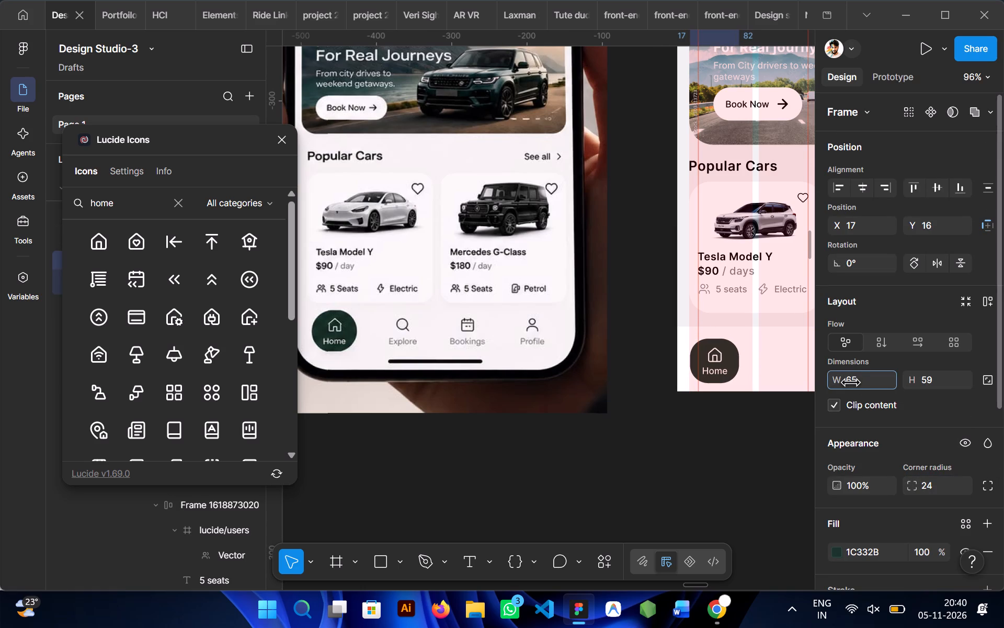
pyautogui.moveTo(849, 382); pyautogui.dragTo(849, 382)
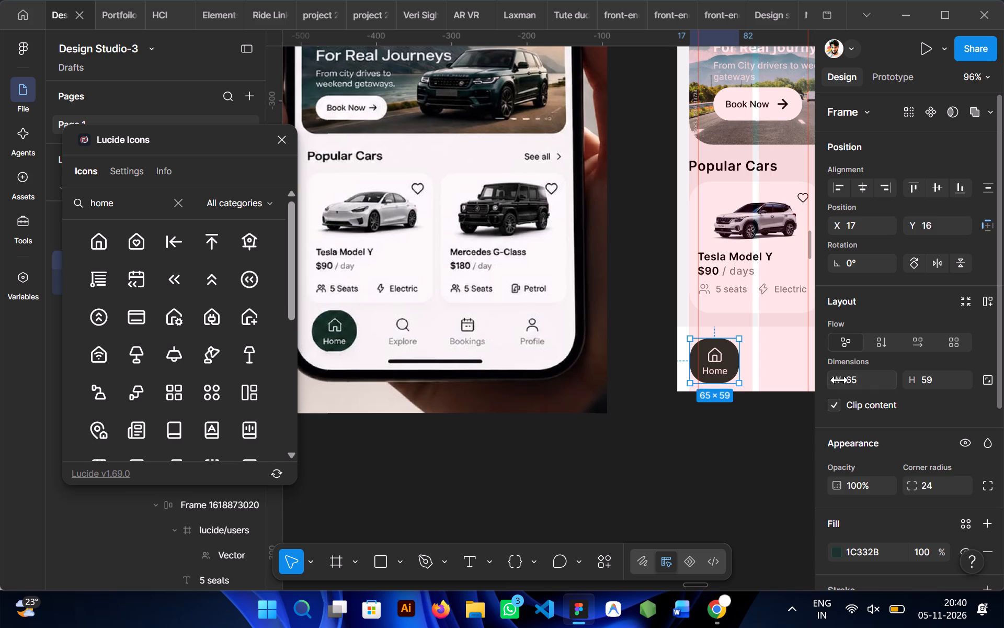
# Set the height of the dark green Home button to 65.
pyautogui.moveTo(915, 378); pyautogui.dragTo(505, 310)
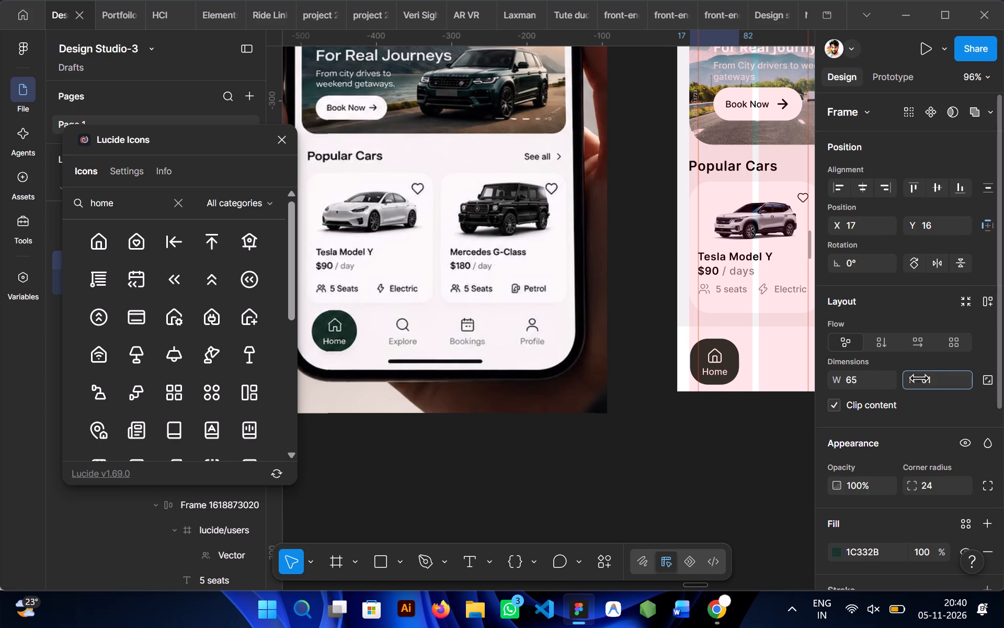
pyautogui.moveTo(505, 310); pyautogui.dragTo(507, 311)
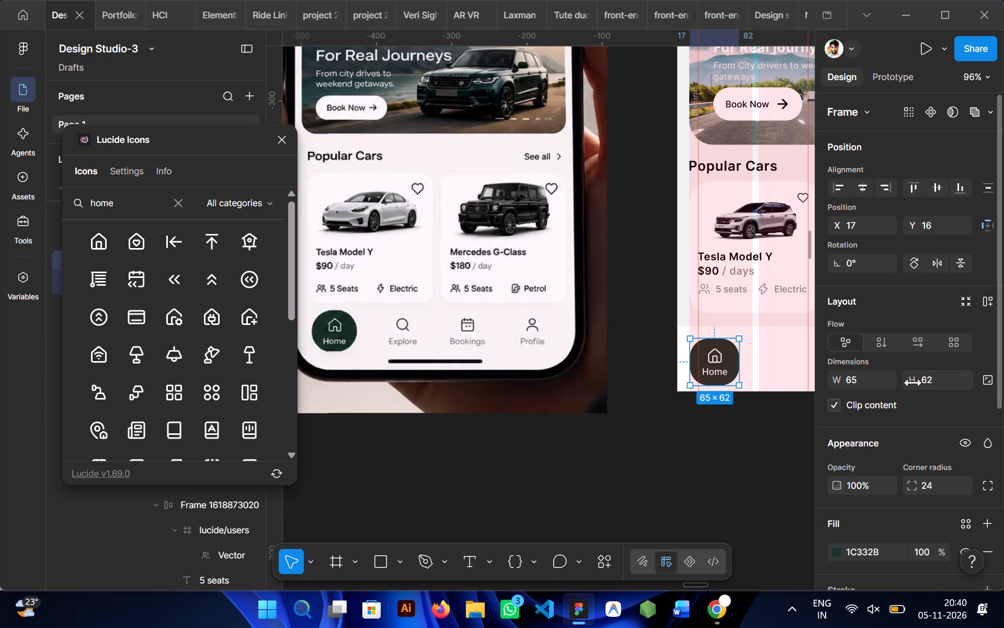
pyautogui.moveTo(909, 384); pyautogui.dragTo(506, 312)
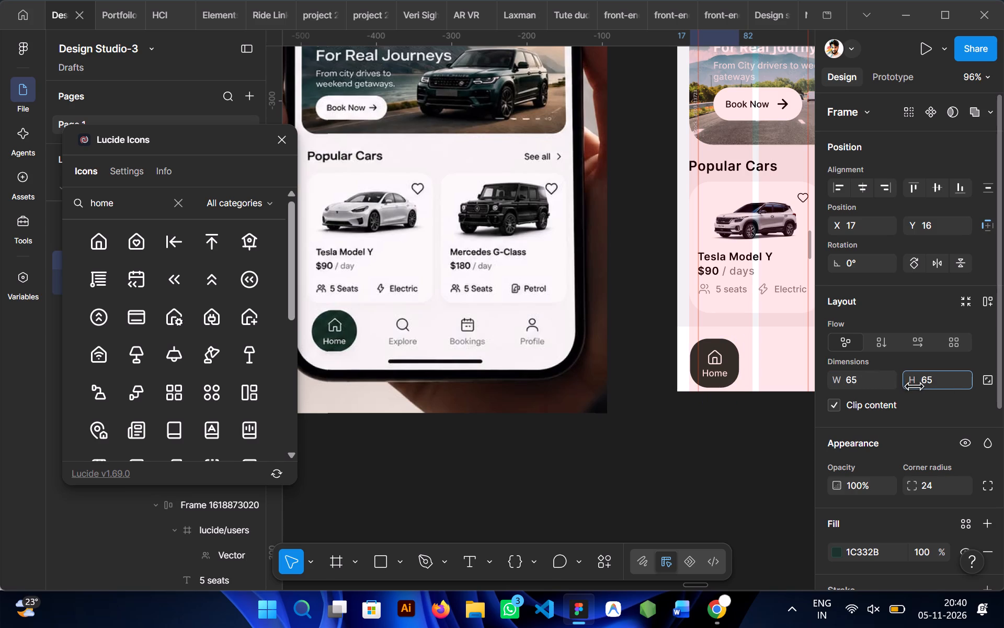
pyautogui.moveTo(506, 312); pyautogui.dragTo(506, 313)
pyautogui.click(657, 483)
# Centre the Home button vertically within the bottom navigation bar.
pyautogui.doubleClick(721, 364)
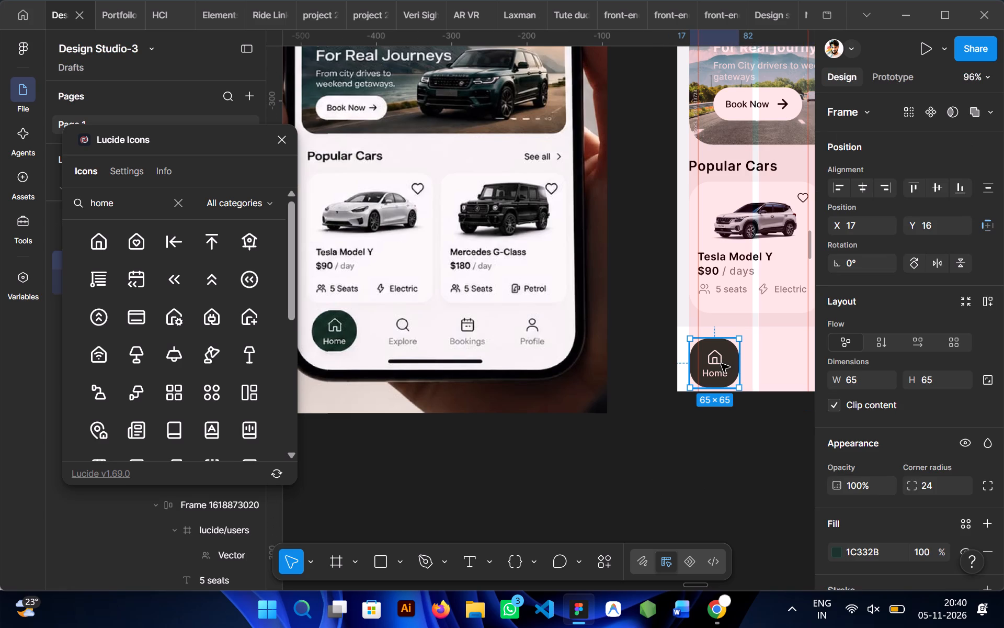
pyautogui.click(942, 192)
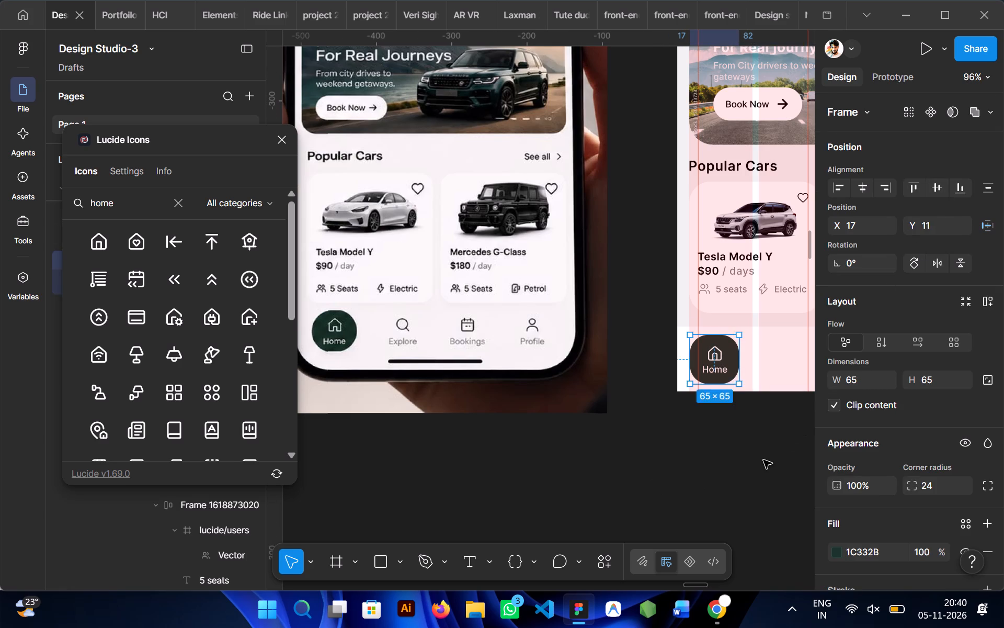
pyautogui.click(763, 460)
# Set the corner radius of the dark green Home button to 26.
pyautogui.hscroll(-1, 695, 456)
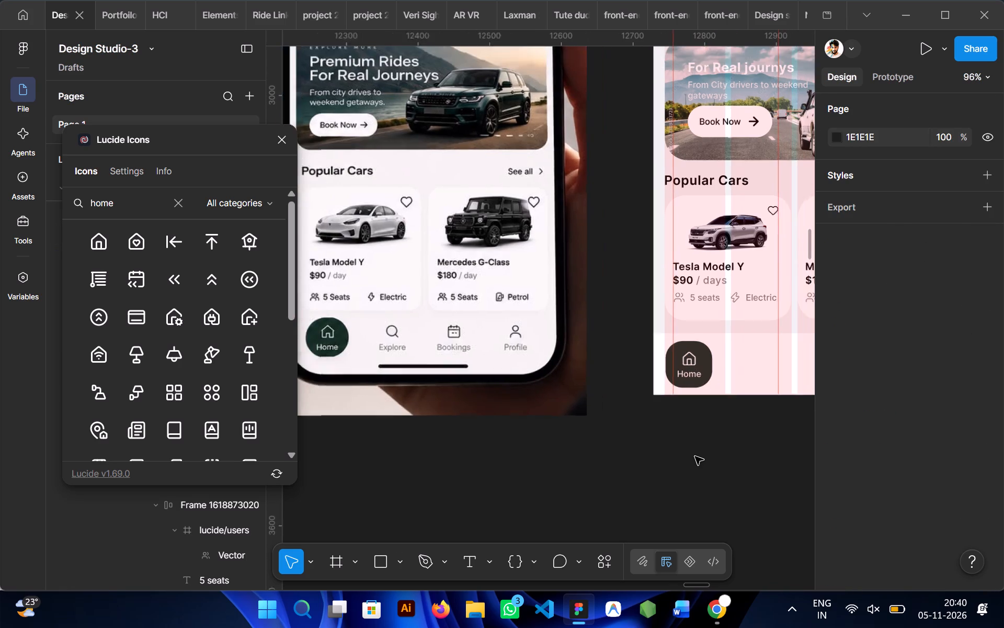
pyautogui.doubleClick(698, 383)
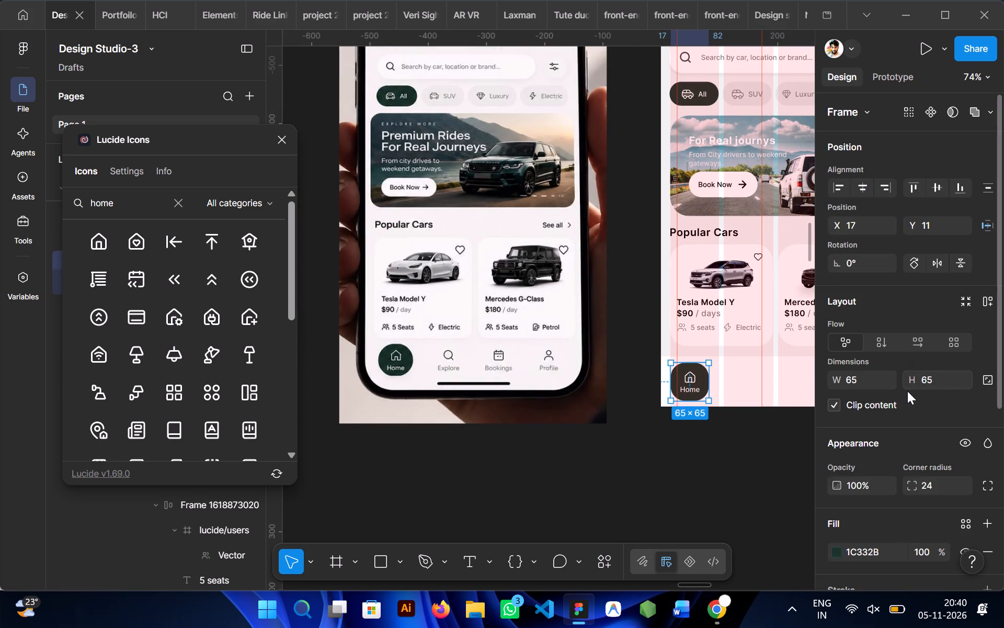
pyautogui.moveTo(915, 492); pyautogui.dragTo(545, 298)
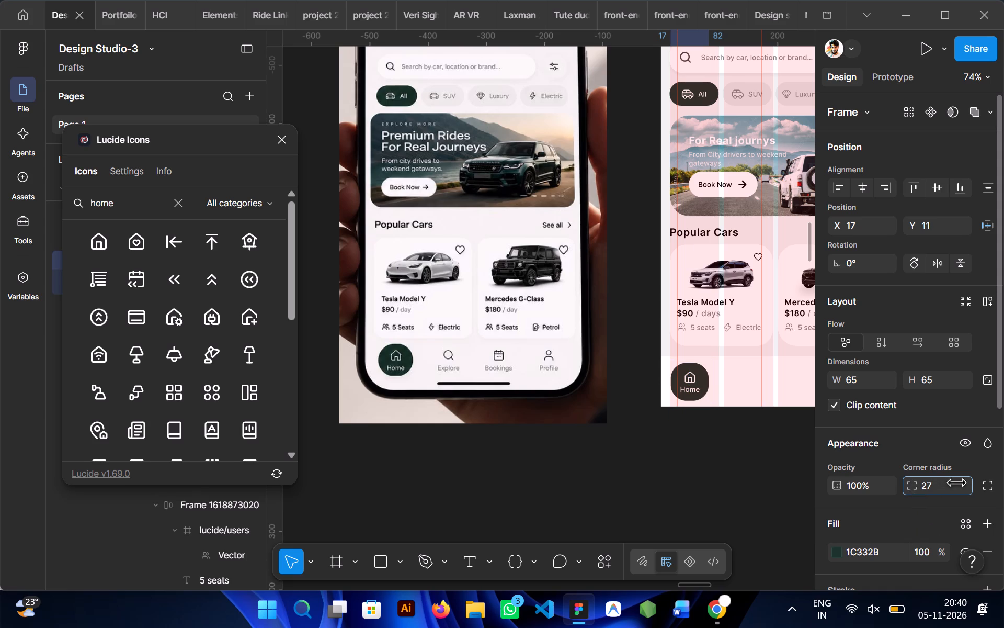
pyautogui.moveTo(545, 298); pyautogui.dragTo(564, 262)
pyautogui.moveTo(564, 262); pyautogui.dragTo(526, 264)
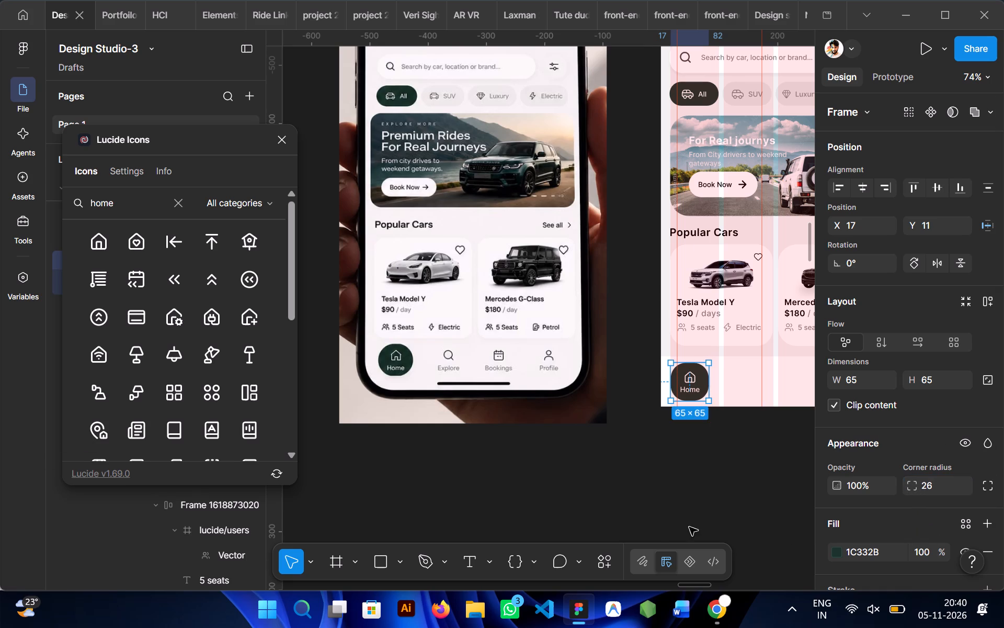
pyautogui.click(663, 522)
# Find "search" in the Lucide Icons plugin, insert the plain magnifying-glass icon and close the plugin.
pyautogui.hscroll(-2, 663, 522)
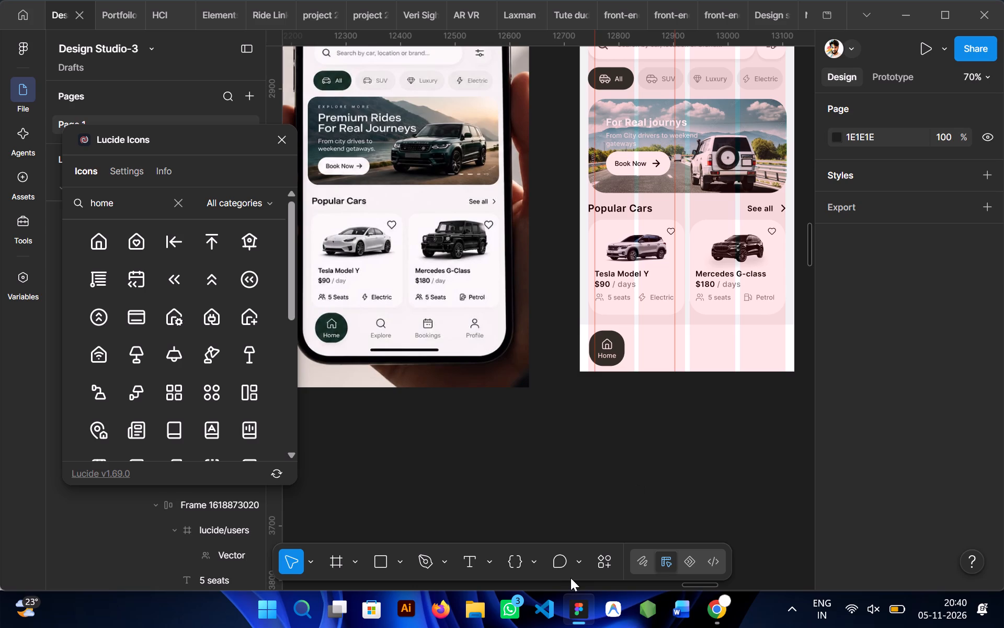
pyautogui.click(610, 554)
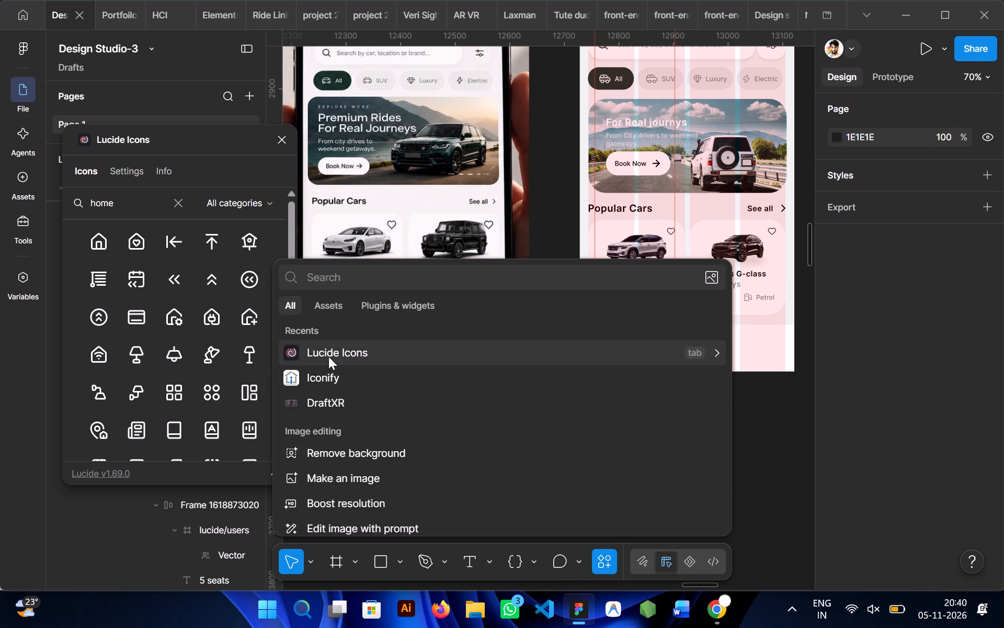
pyautogui.click(328, 356)
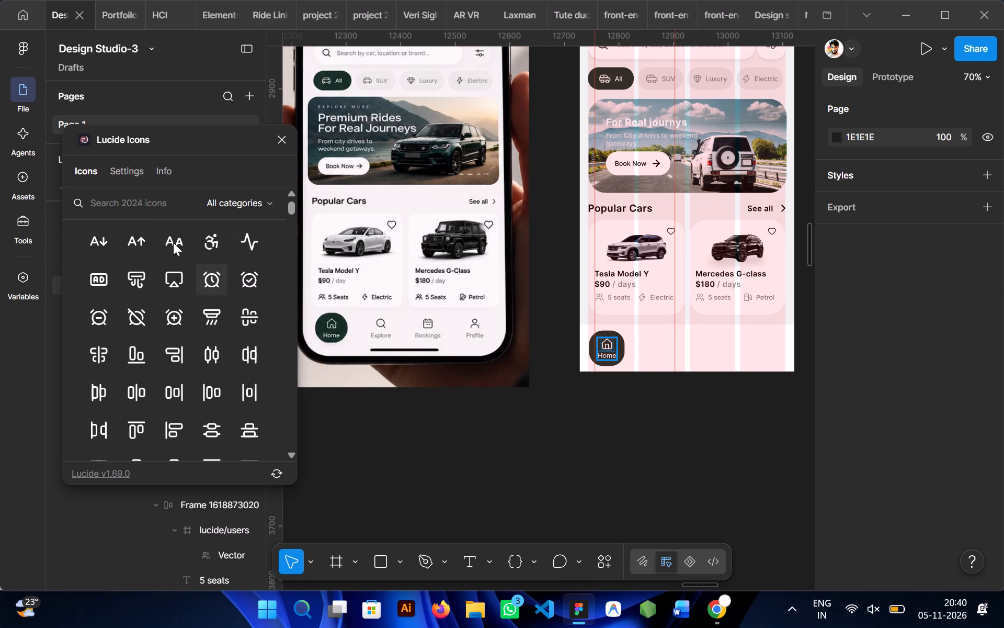
pyautogui.click(118, 194)
pyautogui.write('search')
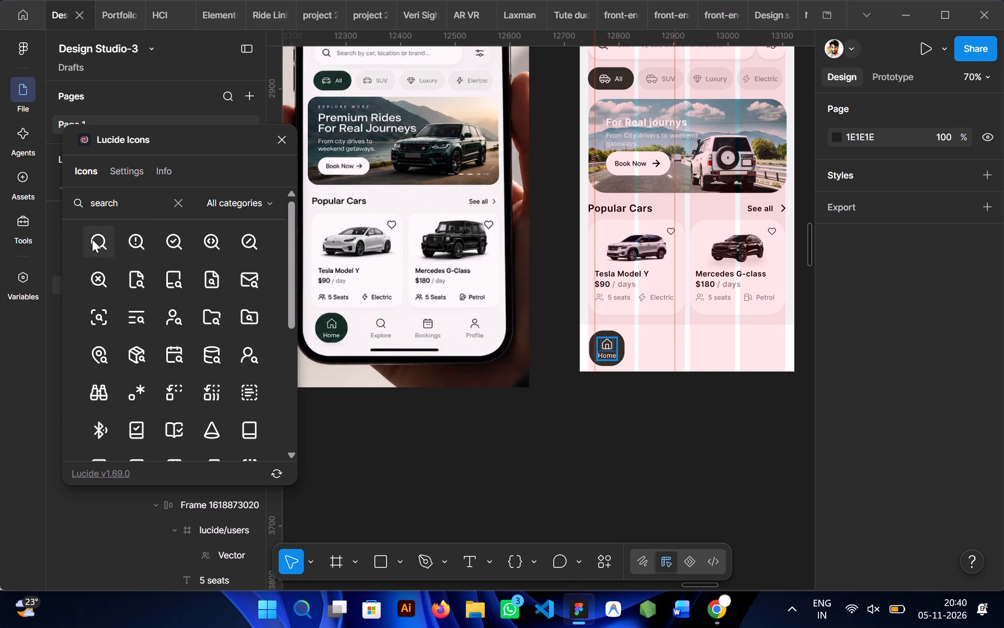
pyautogui.click(93, 238)
pyautogui.click(283, 136)
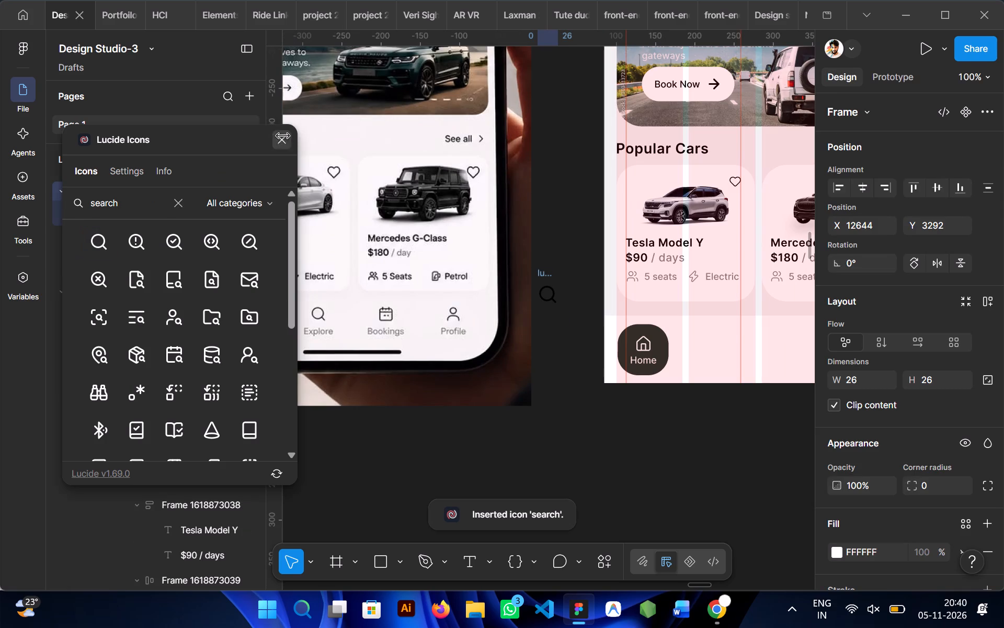
# Move the search icon into the bottom navigation bar beside the Home button, at about X 134, Y 30.
pyautogui.hscroll(-1, 580, 307)
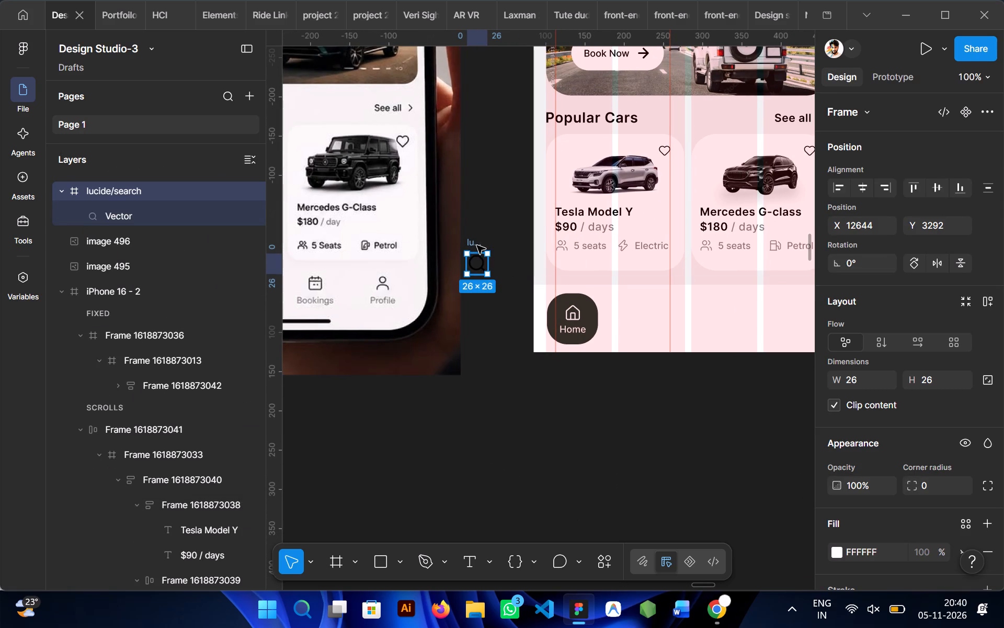
pyautogui.moveTo(471, 243); pyautogui.dragTo(642, 296)
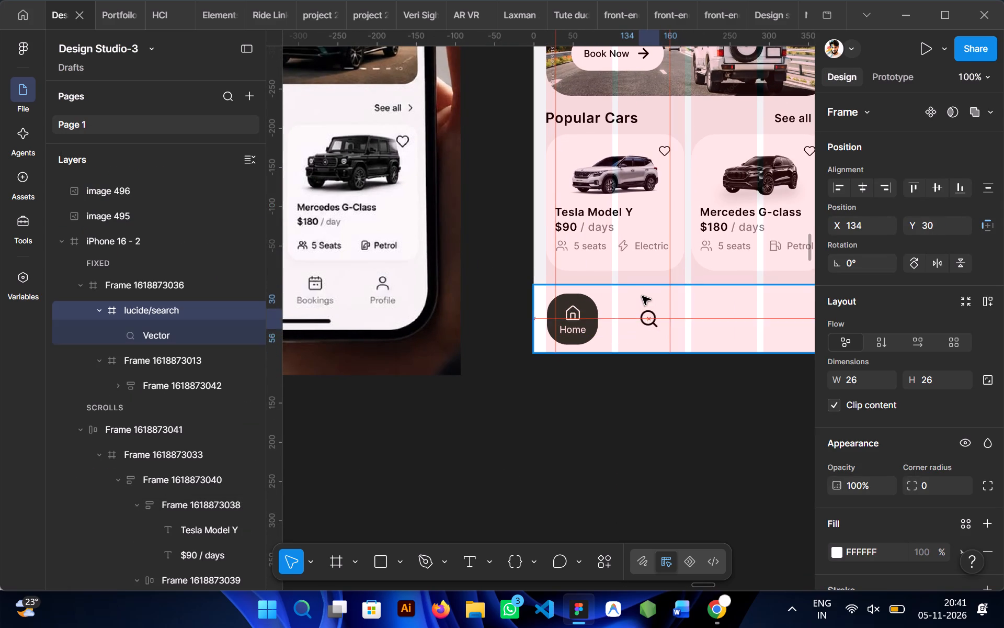
pyautogui.moveTo(642, 296); pyautogui.dragTo(642, 298)
pyautogui.click(719, 421)
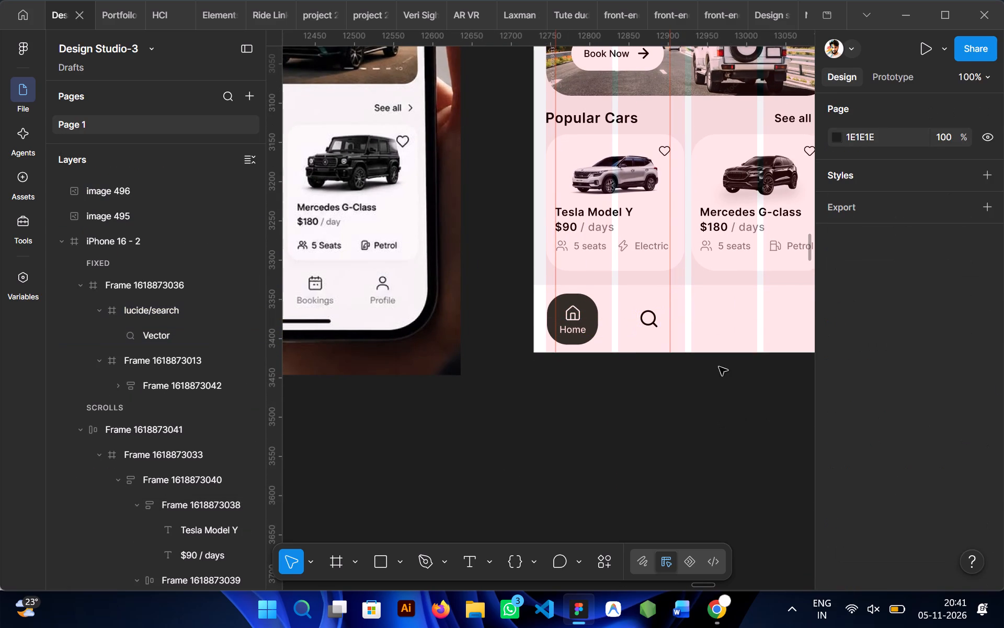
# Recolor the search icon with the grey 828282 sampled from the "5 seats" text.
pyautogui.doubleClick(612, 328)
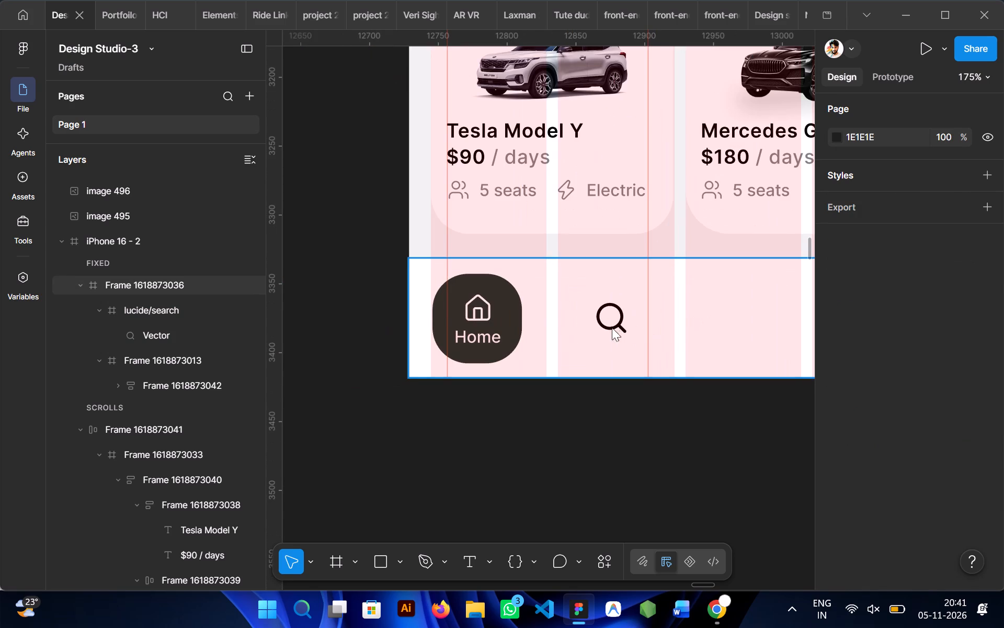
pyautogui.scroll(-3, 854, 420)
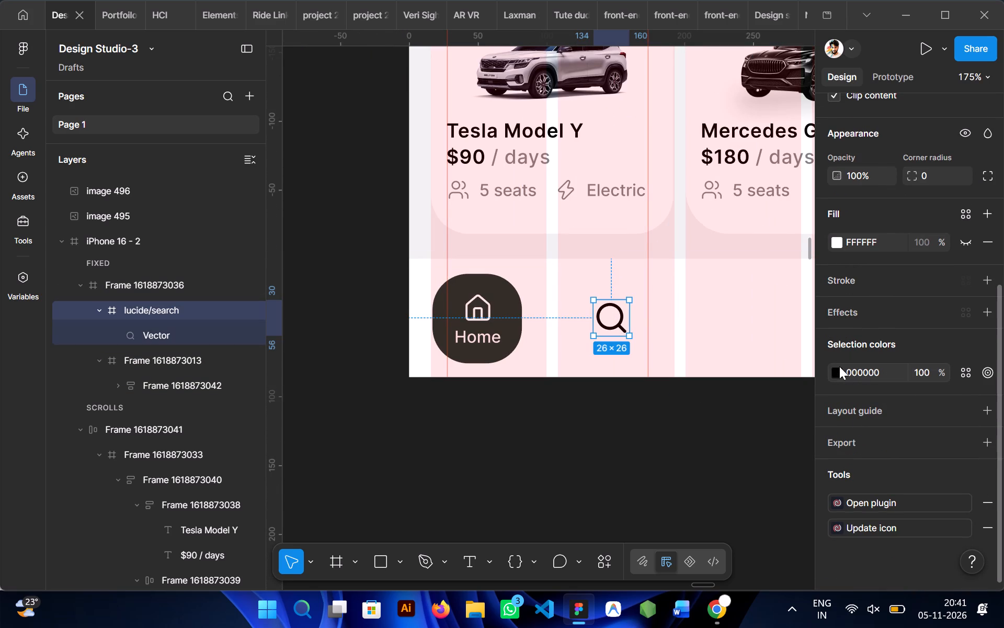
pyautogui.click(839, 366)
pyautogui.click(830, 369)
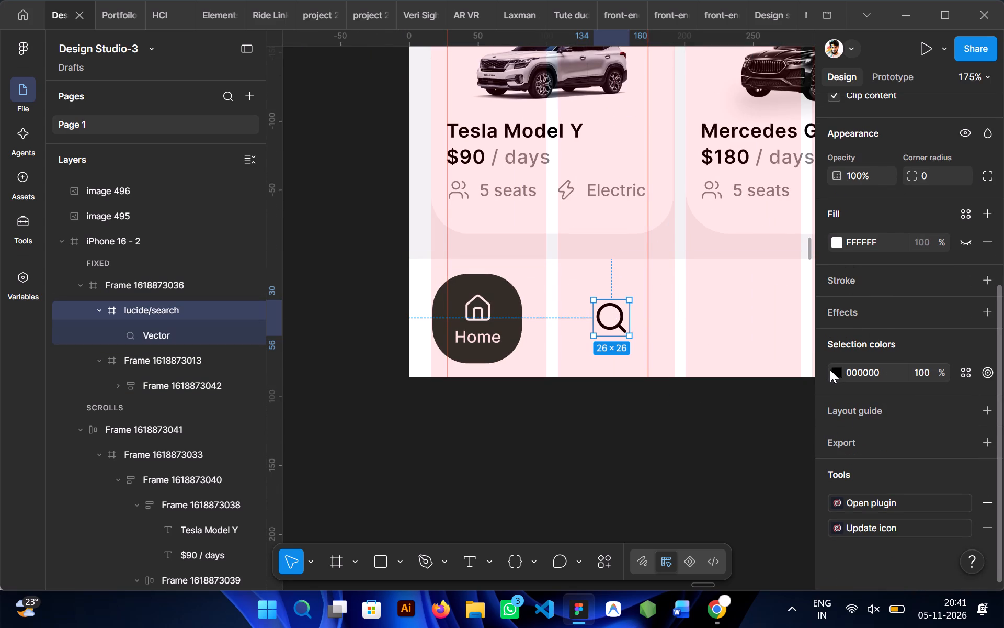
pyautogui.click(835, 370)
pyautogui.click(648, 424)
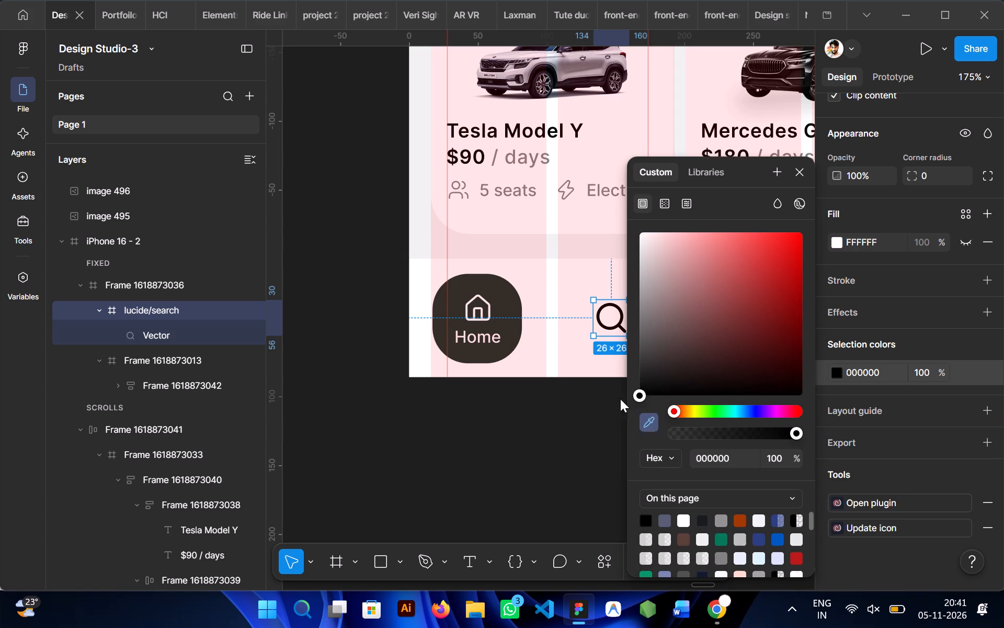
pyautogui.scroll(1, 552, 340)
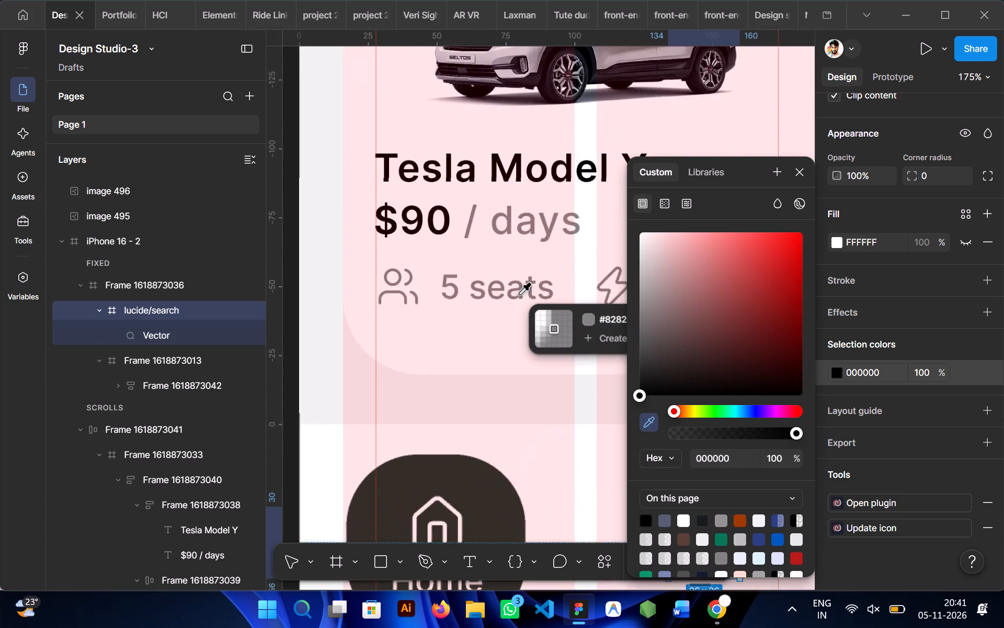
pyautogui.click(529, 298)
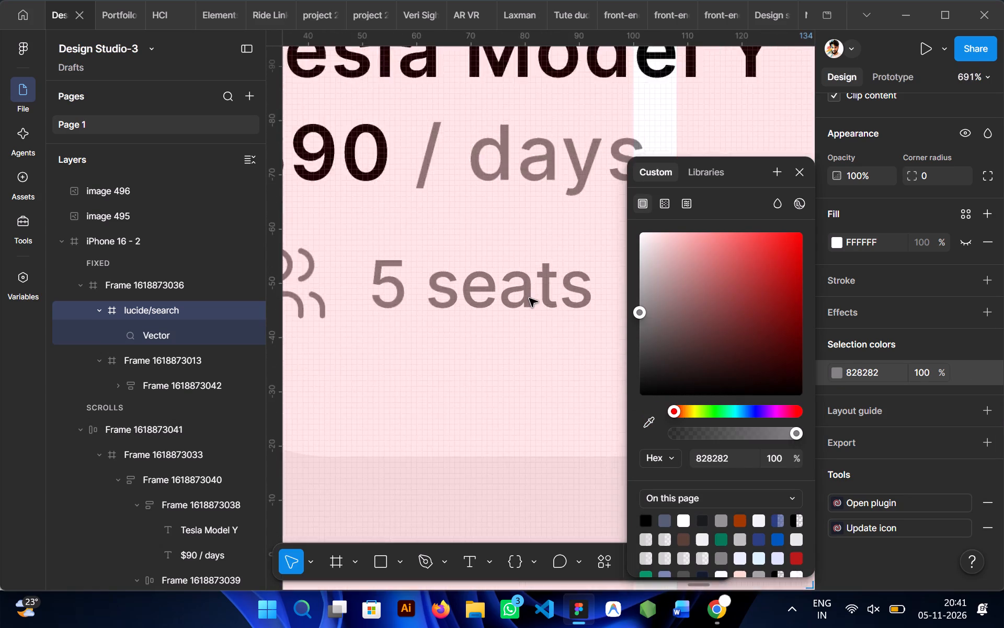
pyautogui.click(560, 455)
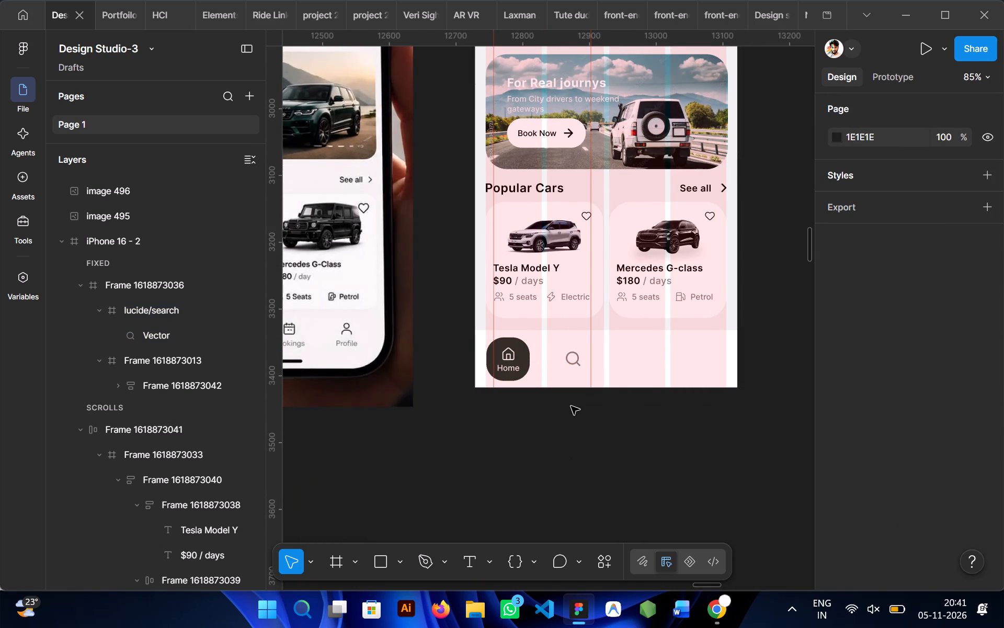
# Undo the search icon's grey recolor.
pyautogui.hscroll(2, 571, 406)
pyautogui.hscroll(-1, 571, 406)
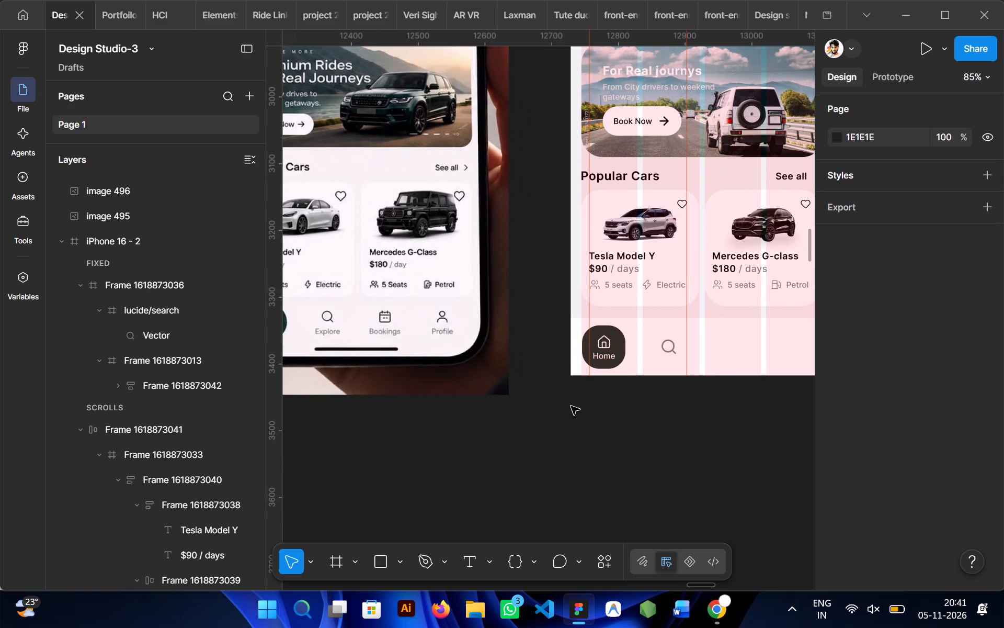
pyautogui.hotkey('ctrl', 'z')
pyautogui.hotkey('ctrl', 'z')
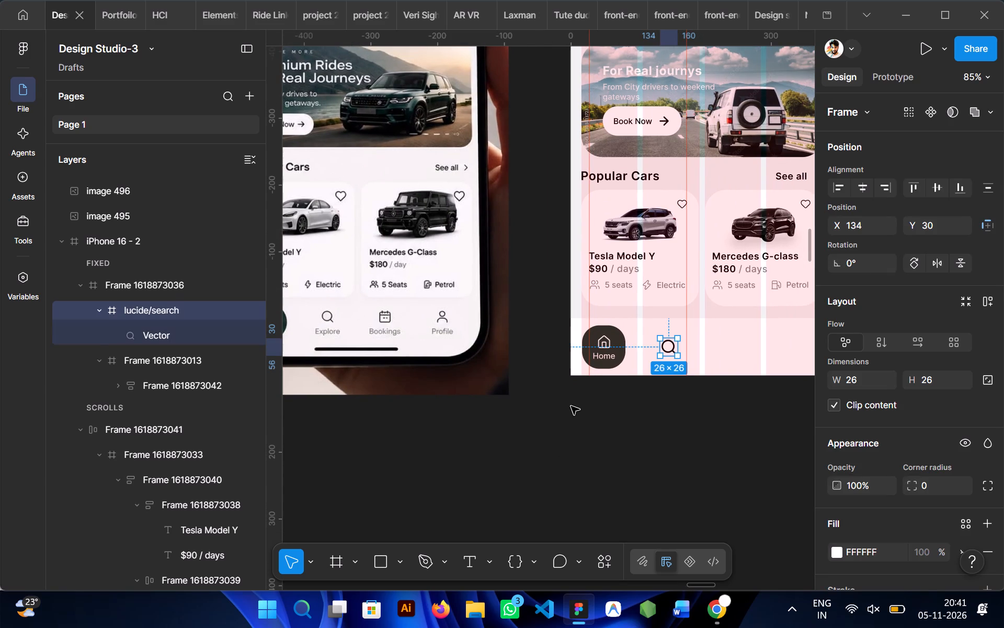
# Move the search icon slightly up and left within the navigation bar to make room for a label.
pyautogui.click(609, 406)
pyautogui.doubleClick(663, 349)
pyautogui.moveTo(668, 348); pyautogui.dragTo(665, 343)
# Place a copy of the Mercedes card's "5 seats" text below the search icon and change it to "Explore".
pyautogui.keyDown('ctrl'); pyautogui.click(623, 289); pyautogui.keyUp('ctrl')
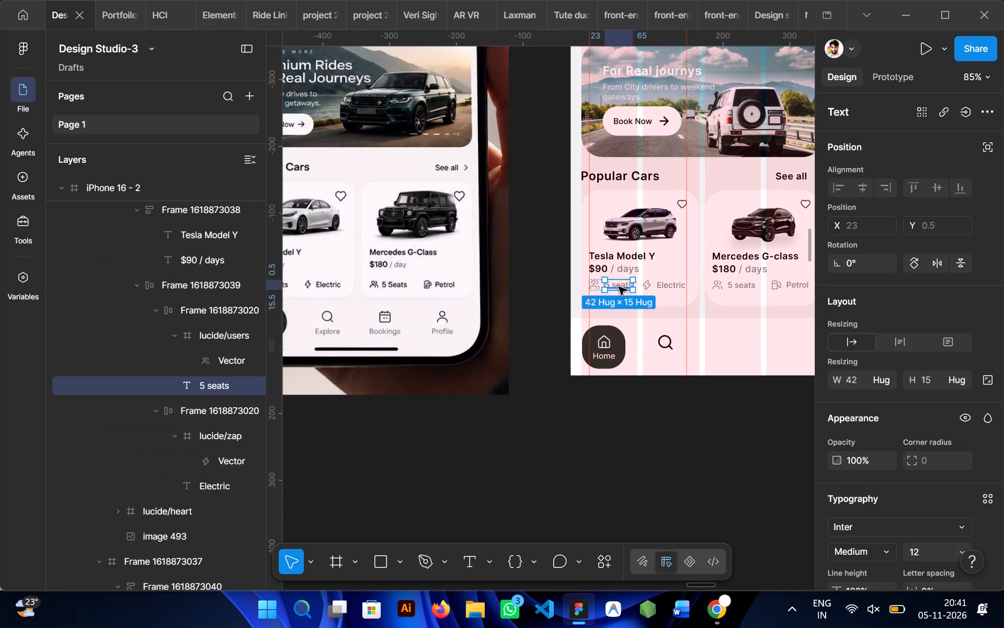
pyautogui.keyDown('ctrl'); pyautogui.click(626, 271); pyautogui.keyUp('ctrl')
pyautogui.keyDown('ctrl'); pyautogui.click(625, 269); pyautogui.keyUp('ctrl')
pyautogui.keyDown('ctrl'); pyautogui.click(737, 285); pyautogui.keyUp('ctrl')
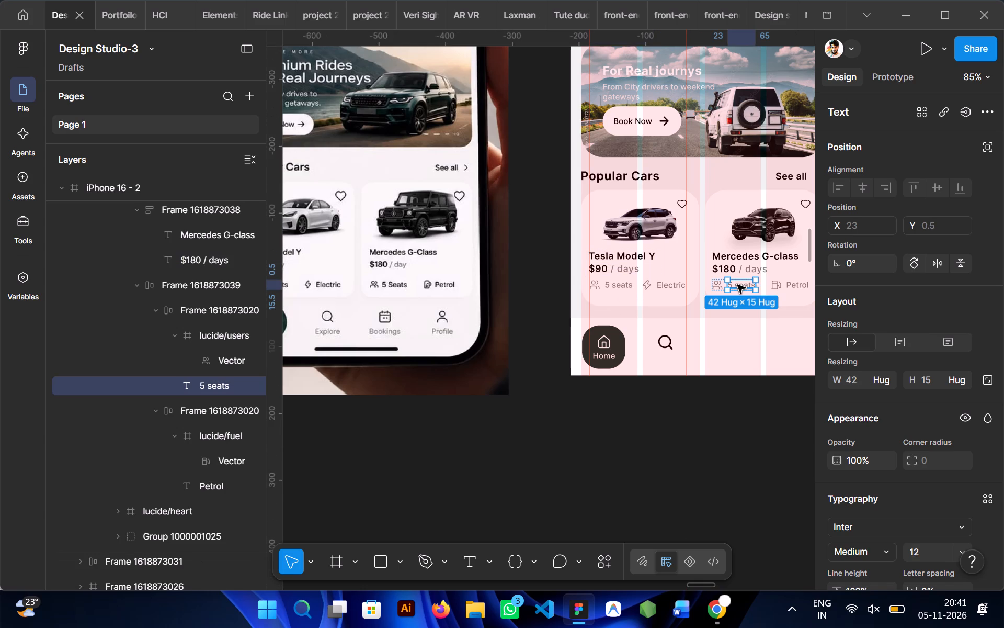
pyautogui.keyDown('alt'); pyautogui.moveTo(737, 285); pyautogui.dragTo(663, 363); pyautogui.keyUp('alt')
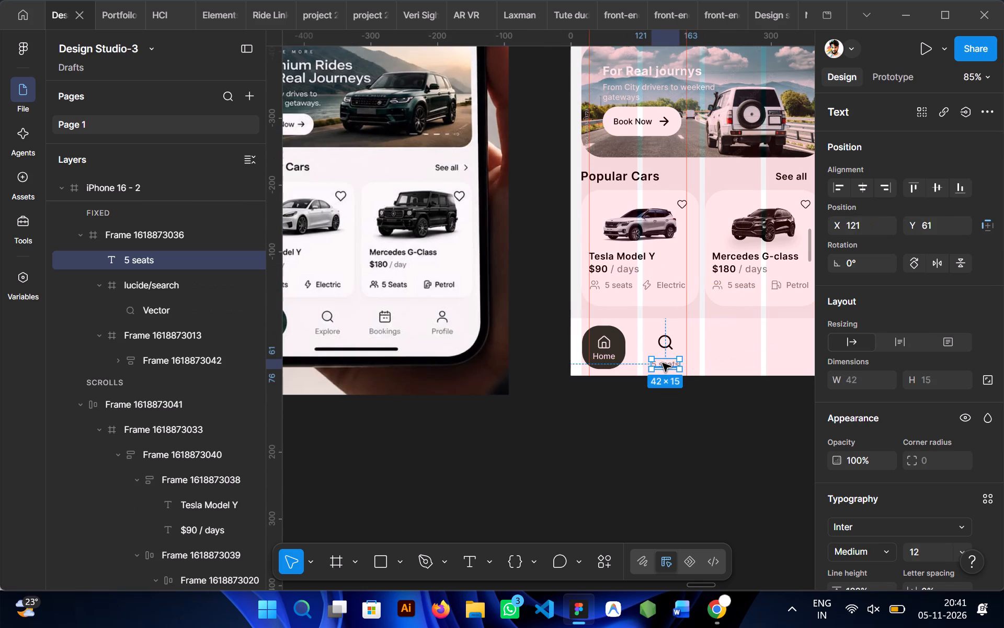
pyautogui.doubleClick(663, 363)
pyautogui.write('Explore')
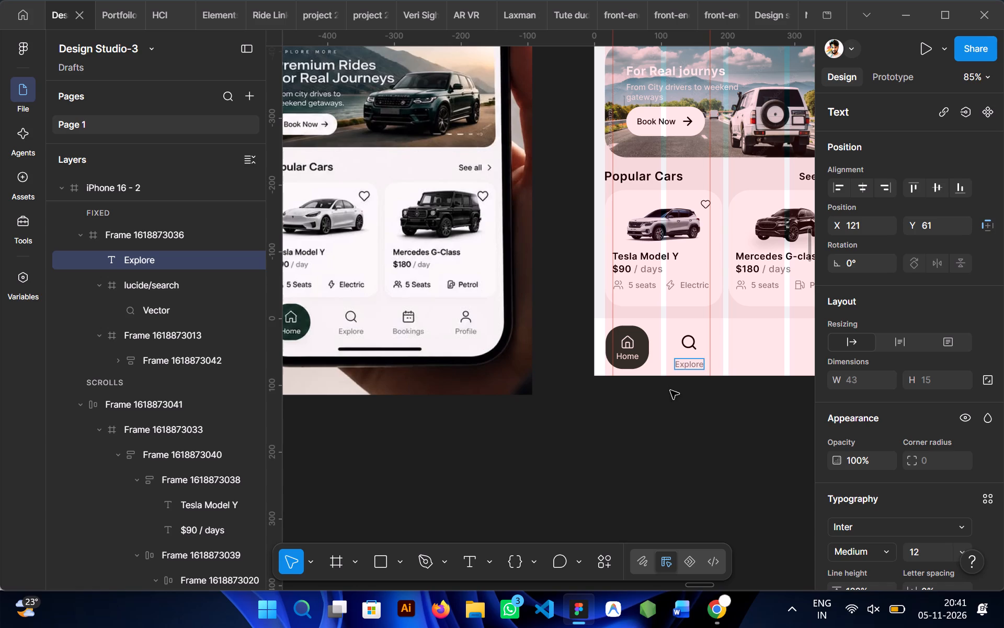
pyautogui.click(672, 392)
# Move the "Explore" label up, closer to the search icon.
pyautogui.moveTo(689, 355); pyautogui.dragTo(692, 346)
pyautogui.click(688, 417)
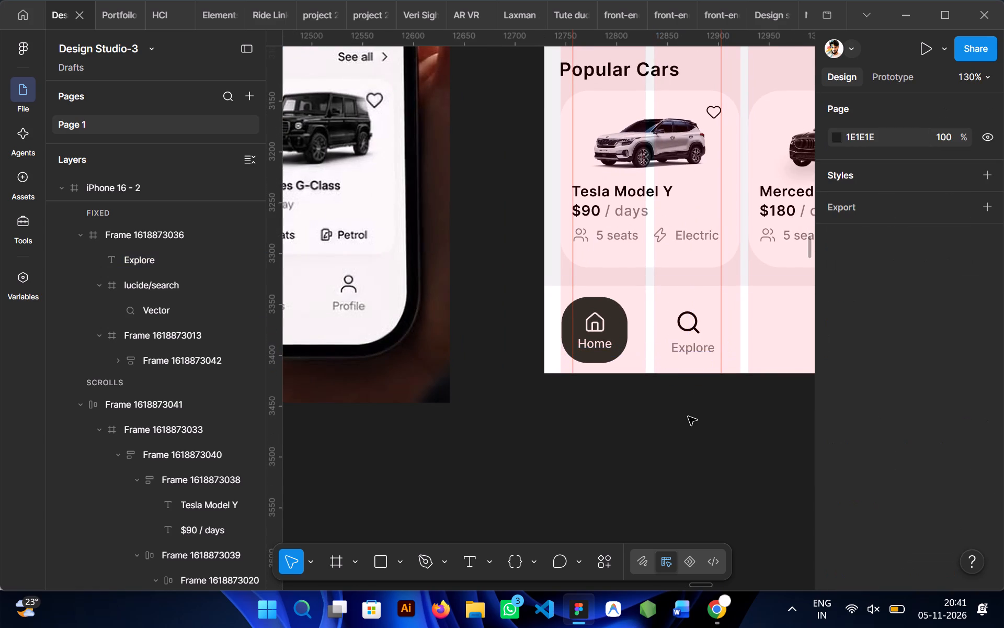
# Recolor the navigation bar search icon's stroke from black to dark grey 5E5C5C.
pyautogui.hscroll(-2, 688, 417)
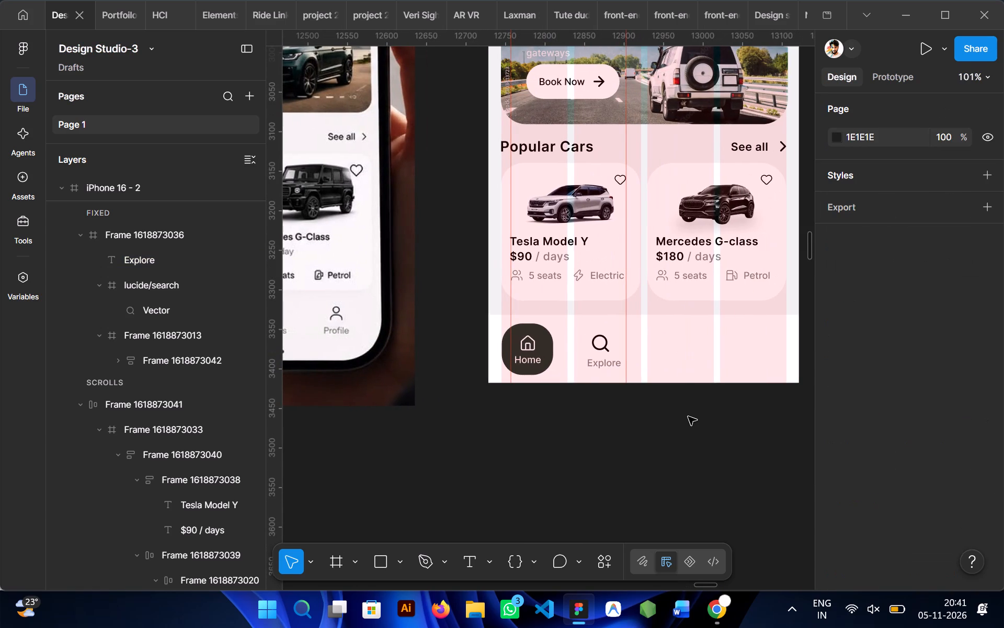
pyautogui.keyDown('ctrl'); pyautogui.click(605, 346); pyautogui.keyUp('ctrl')
pyautogui.keyDown('ctrl'); pyautogui.moveTo(605, 346); pyautogui.dragTo(775, 373); pyautogui.keyUp('ctrl')
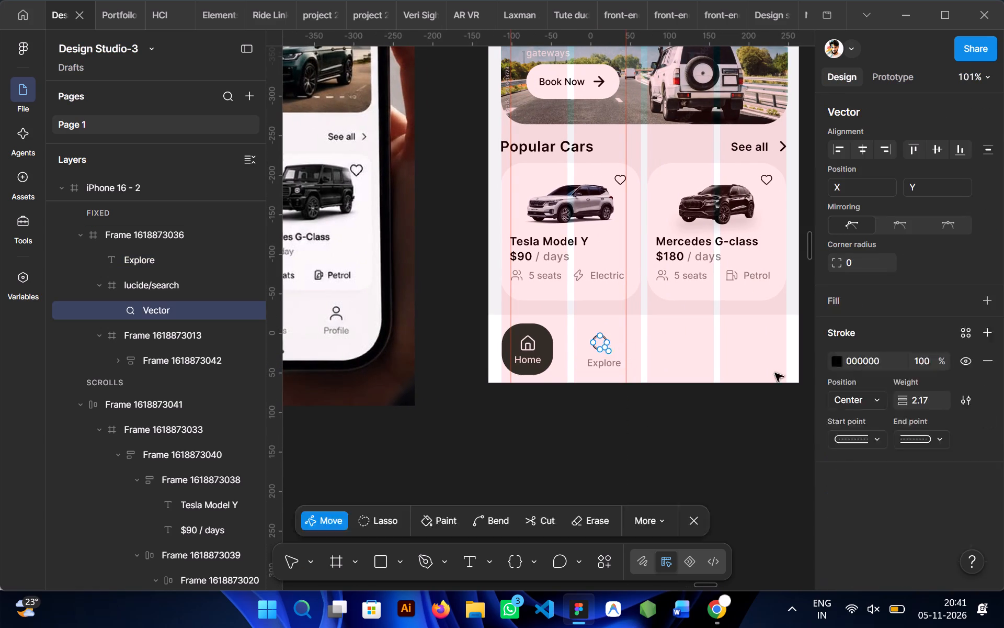
pyautogui.keyDown('ctrl'); pyautogui.moveTo(775, 373); pyautogui.dragTo(550, 457); pyautogui.keyUp('ctrl')
pyautogui.hscroll(1, 550, 457)
pyautogui.doubleClick(550, 457)
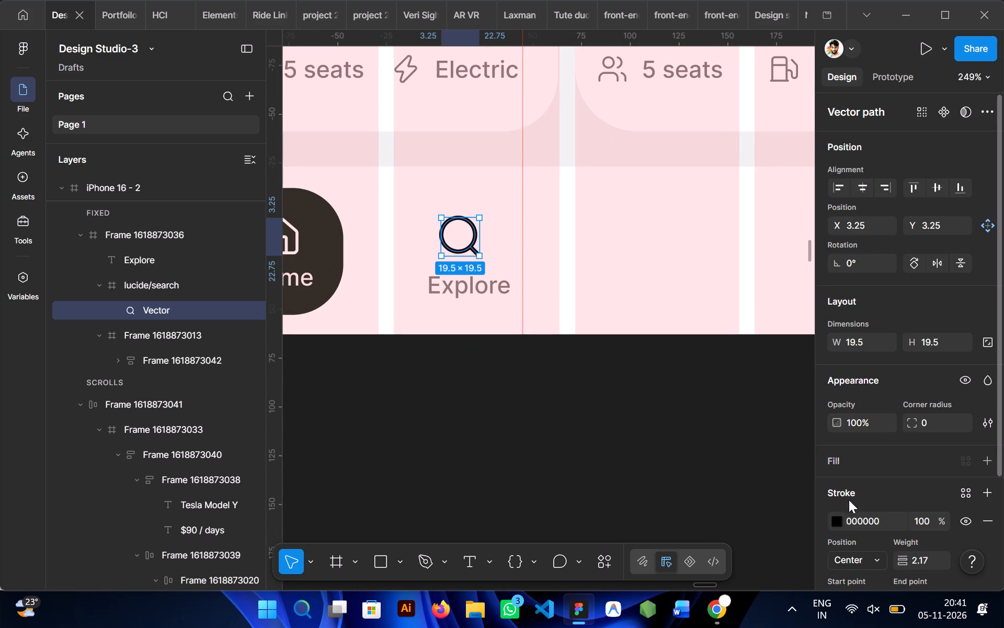
pyautogui.click(835, 520)
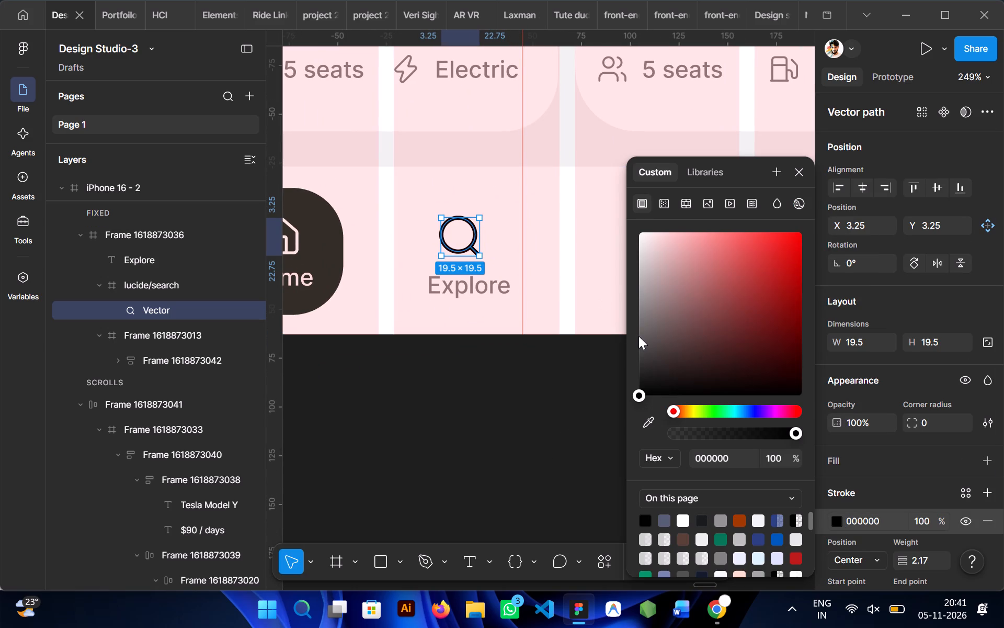
pyautogui.moveTo(646, 348); pyautogui.dragTo(643, 343)
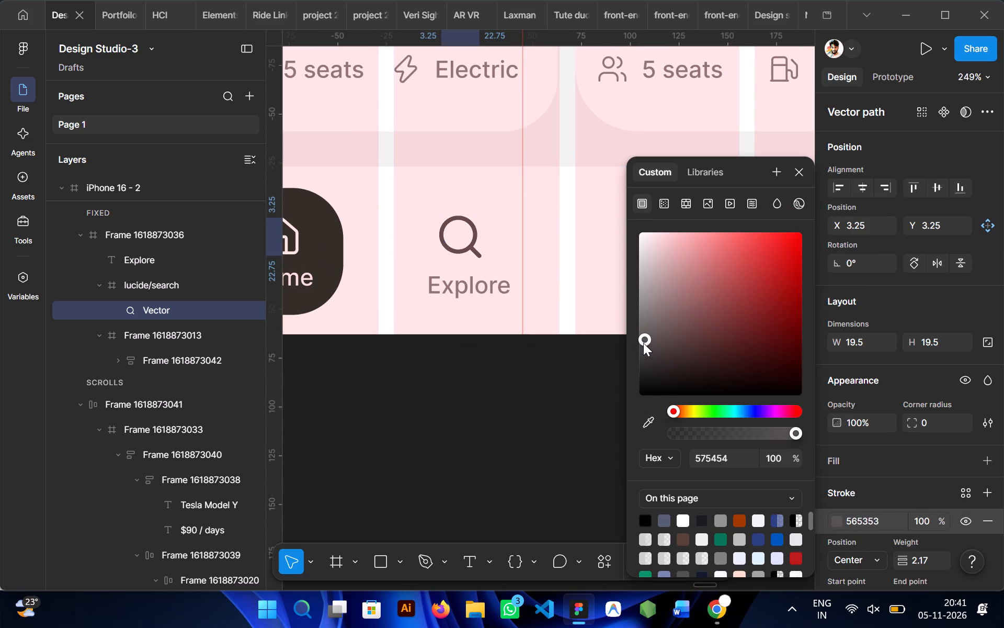
pyautogui.moveTo(643, 343); pyautogui.dragTo(643, 335)
pyautogui.click(501, 409)
pyautogui.hscroll(1, 501, 409)
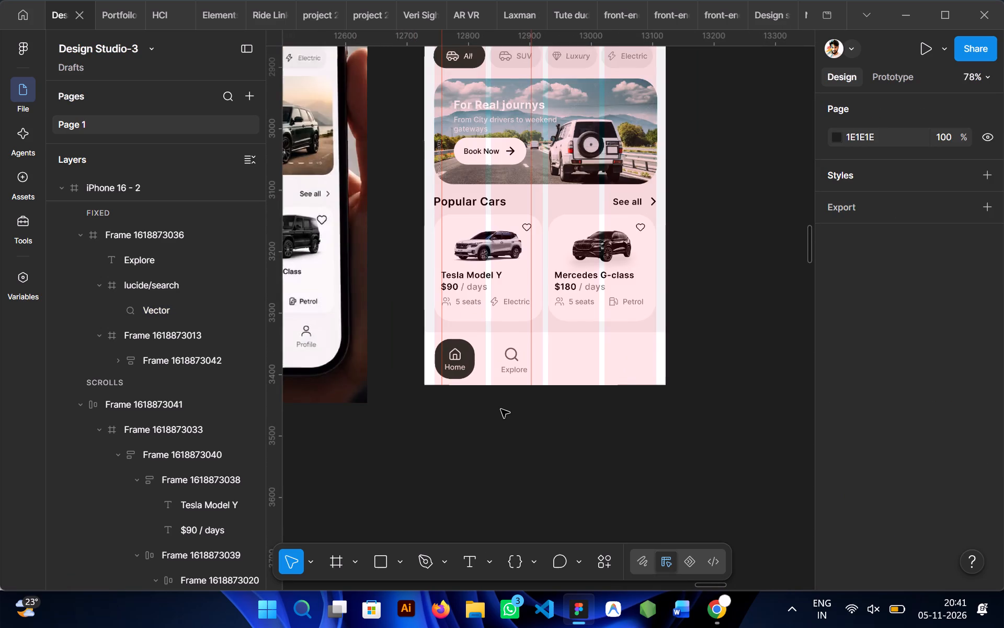
# Wrap the search icon and its "Explore" label together in a vertical auto layout with a gap of 4.
pyautogui.tripleClick(484, 334)
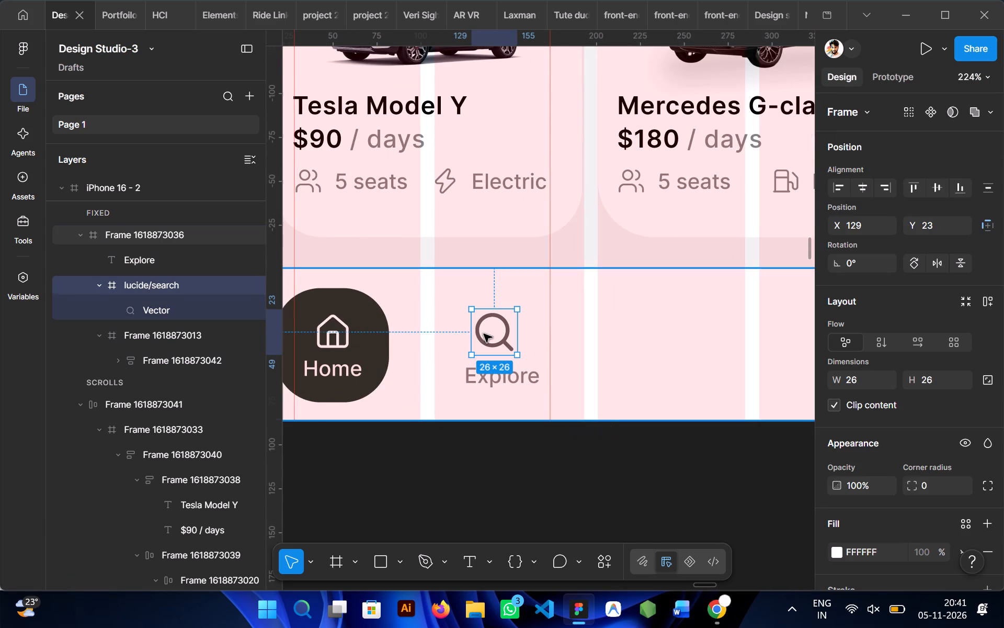
pyautogui.click(498, 379)
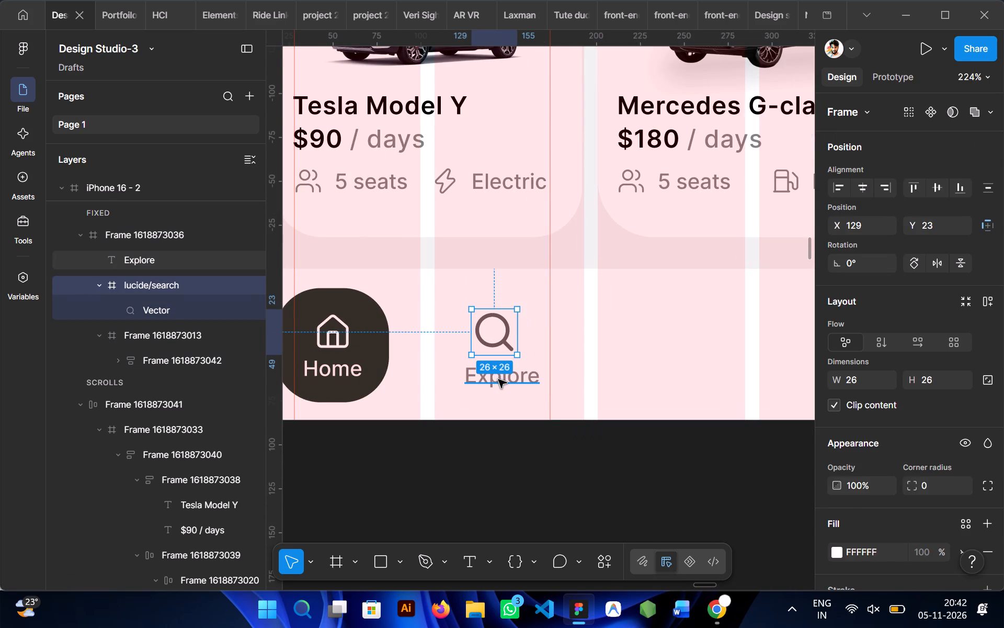
pyautogui.keyDown('shift'); pyautogui.click(493, 327); pyautogui.keyUp('shift')
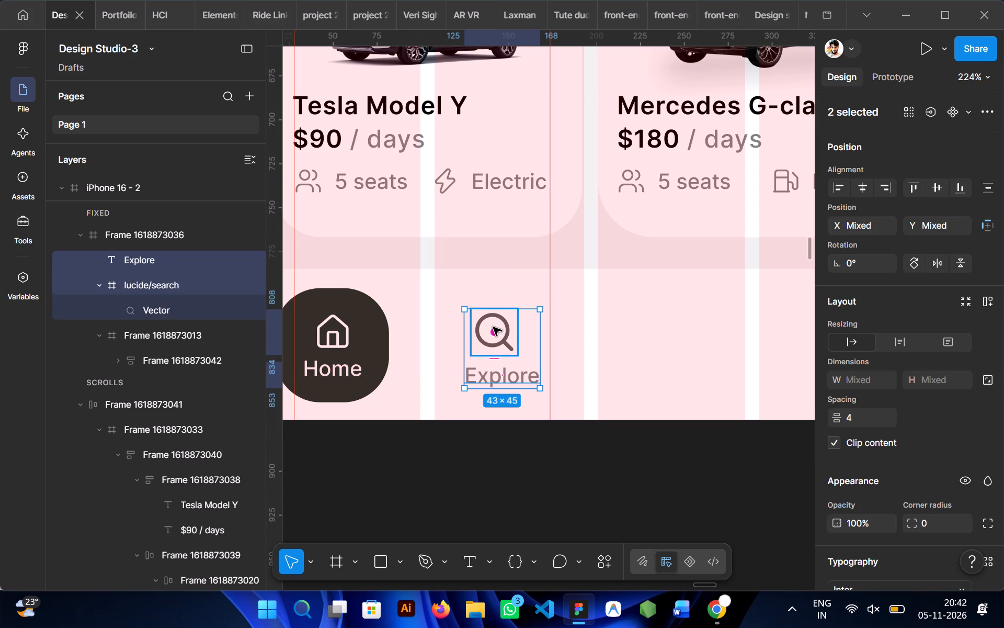
pyautogui.hotkey('shift', 'a')
pyautogui.click(512, 487)
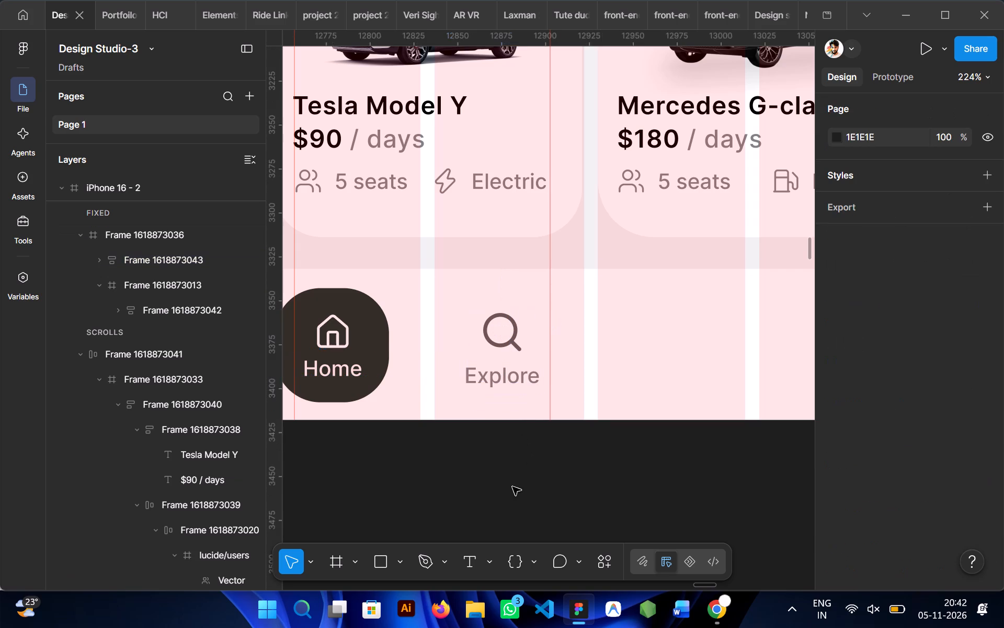
# Duplicate the Explore item beside the original in the navigation bar, at X 211, Y 23.
pyautogui.doubleClick(505, 407)
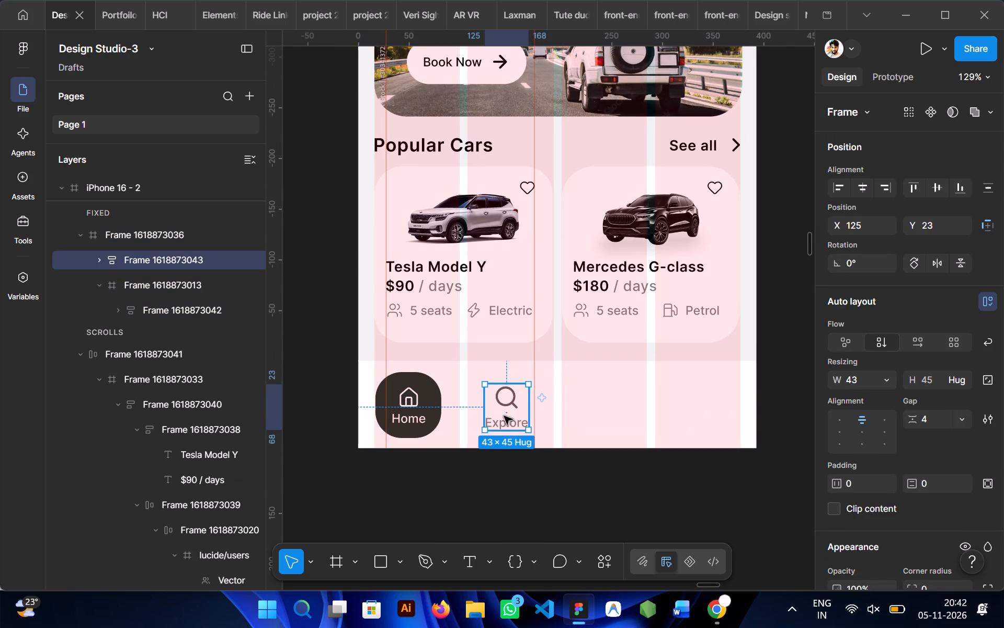
pyautogui.keyDown('alt'); pyautogui.moveTo(504, 413); pyautogui.dragTo(588, 415); pyautogui.keyUp('alt')
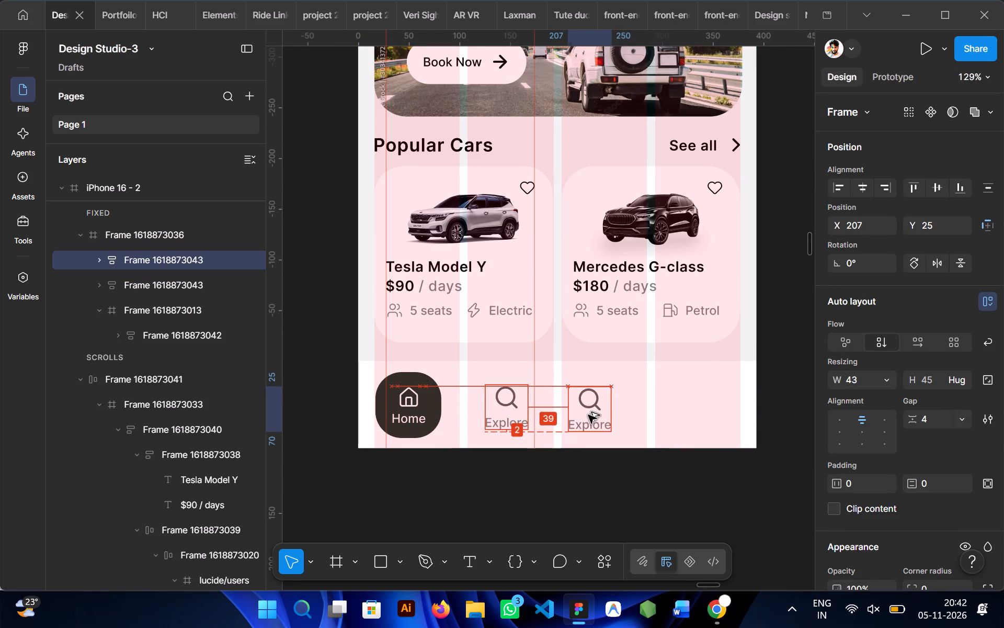
pyautogui.keyDown('alt'); pyautogui.moveTo(588, 415); pyautogui.dragTo(592, 411); pyautogui.keyUp('alt')
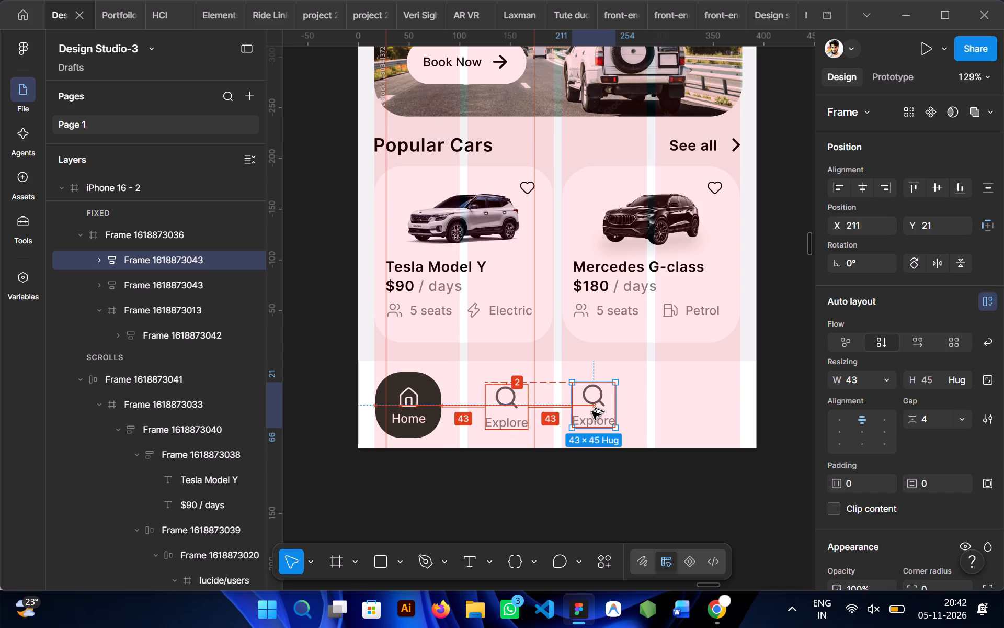
pyautogui.keyDown('alt'); pyautogui.moveTo(592, 411); pyautogui.dragTo(592, 413); pyautogui.keyUp('alt')
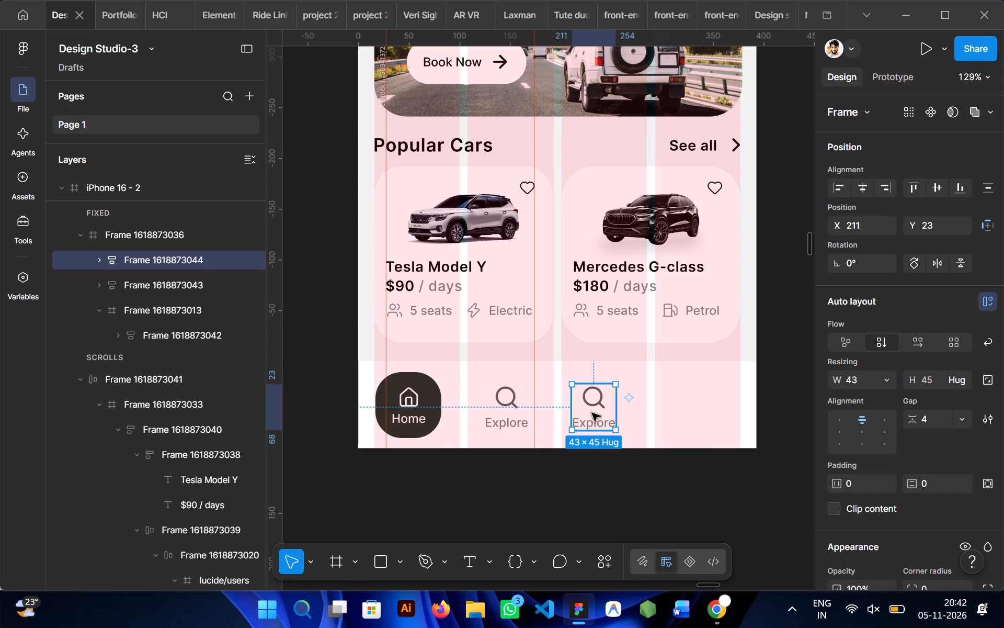
pyautogui.hscroll(1, 592, 413)
pyautogui.click(537, 503)
pyautogui.hscroll(1, 537, 503)
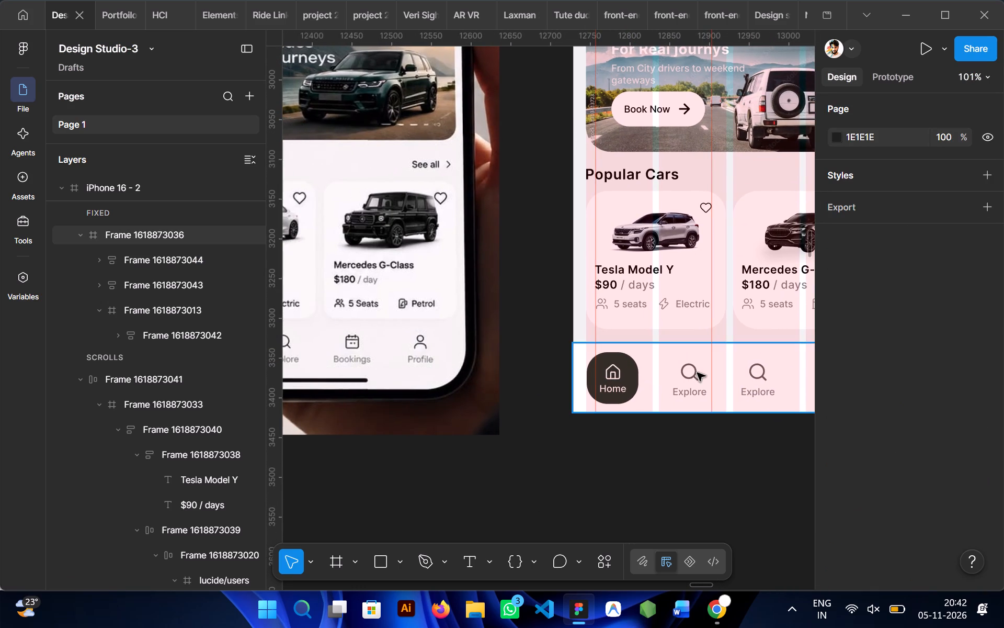
pyautogui.tripleClick(691, 375)
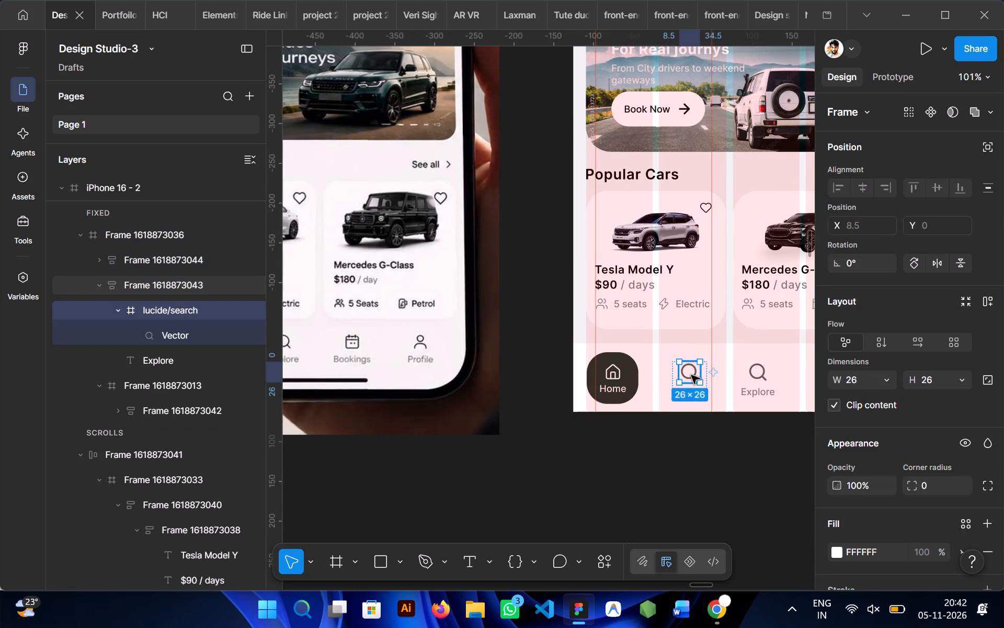
pyautogui.click(521, 502)
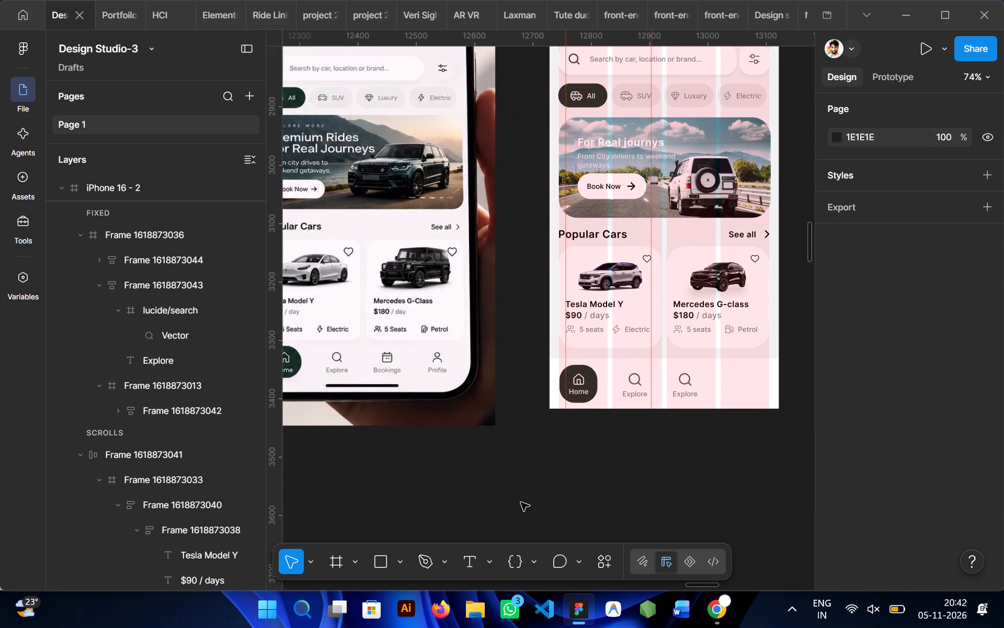
# Change the duplicated item's label to "Booking".
pyautogui.keyDown('ctrl'); pyautogui.doubleClick(684, 398); pyautogui.keyUp('ctrl')
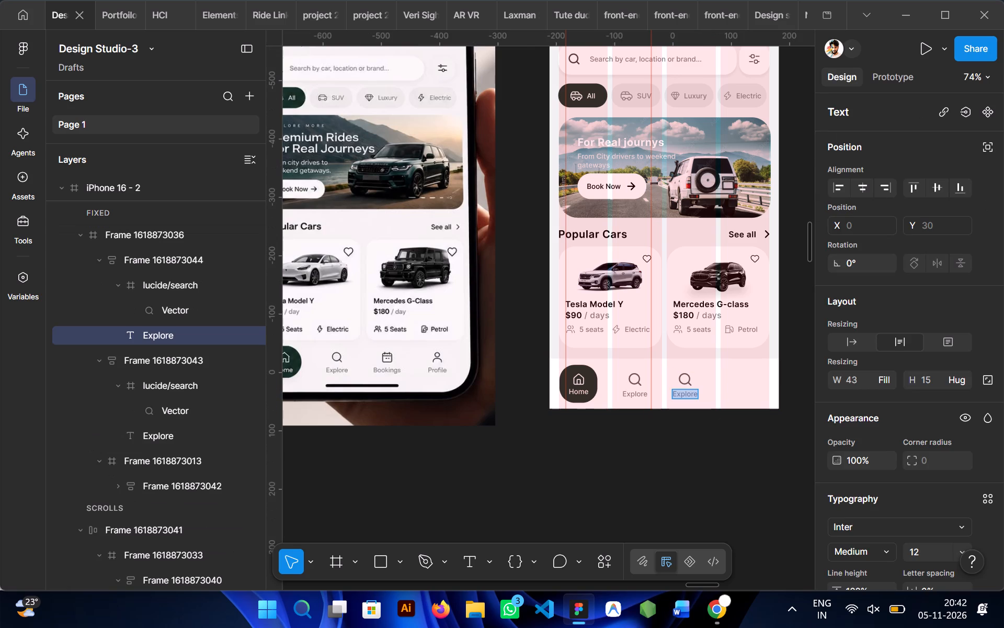
pyautogui.write('Booking')
pyautogui.click(680, 455)
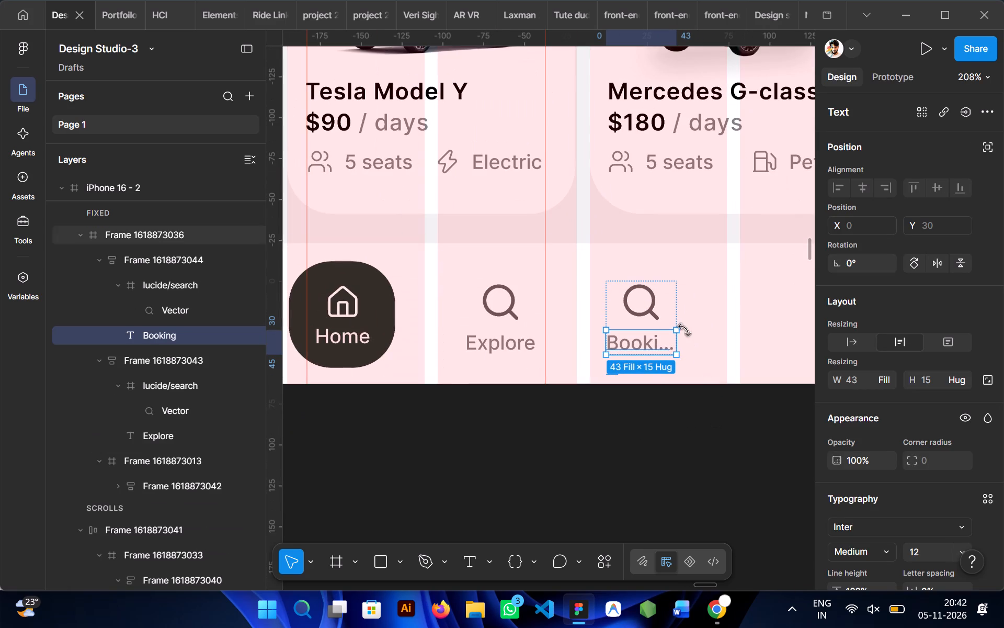
# Widen the Booking item's frame to 46 and set its label to auto width so the whole word fits.
pyautogui.click(678, 342)
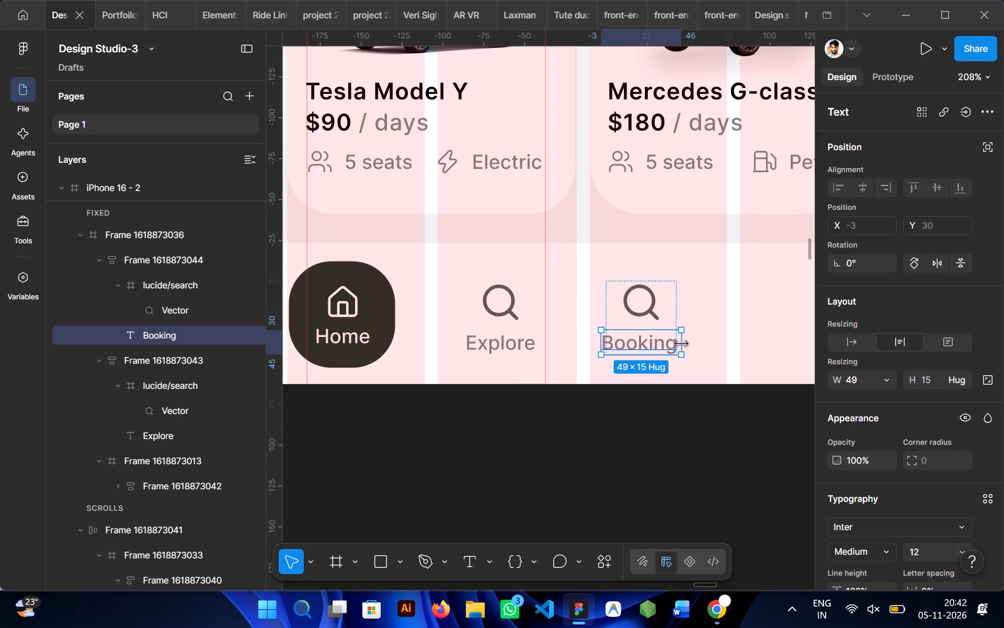
pyautogui.click(664, 294)
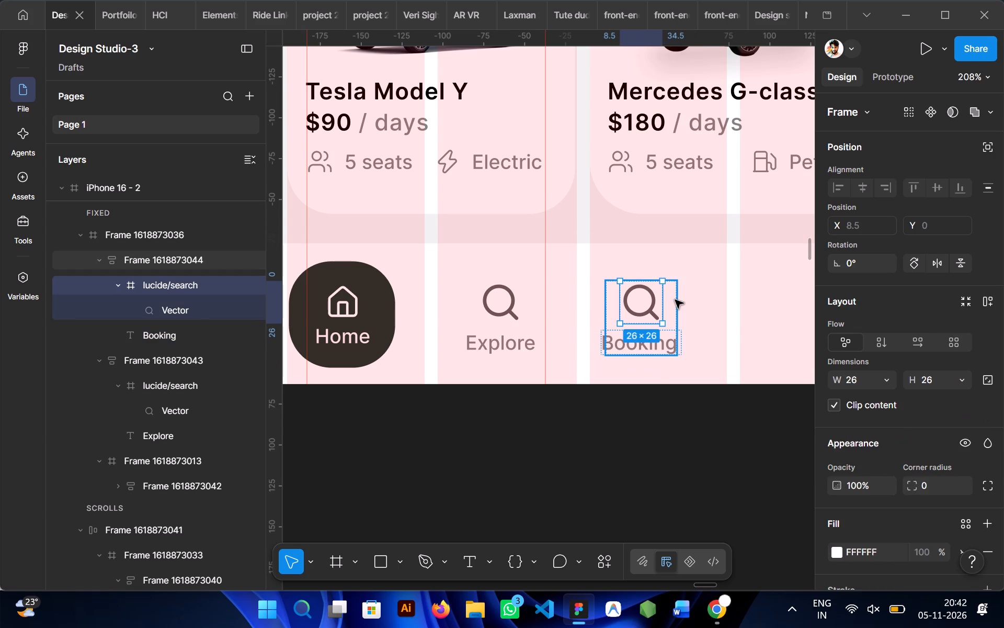
pyautogui.click(675, 300)
pyautogui.moveTo(675, 300); pyautogui.dragTo(683, 301)
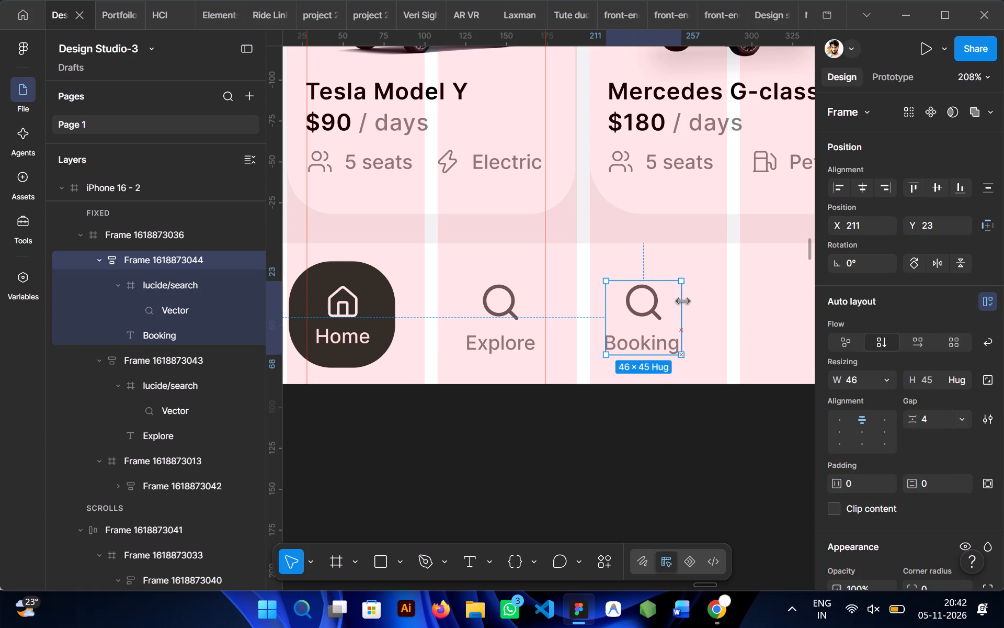
pyautogui.moveTo(683, 301); pyautogui.dragTo(684, 302)
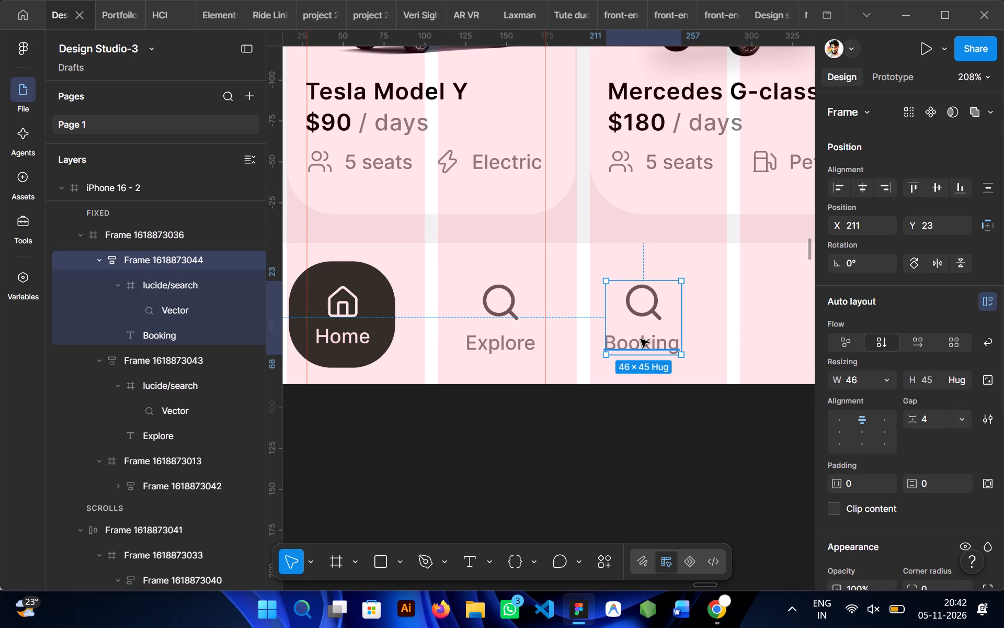
pyautogui.keyDown('ctrl'); pyautogui.click(636, 347); pyautogui.keyUp('ctrl')
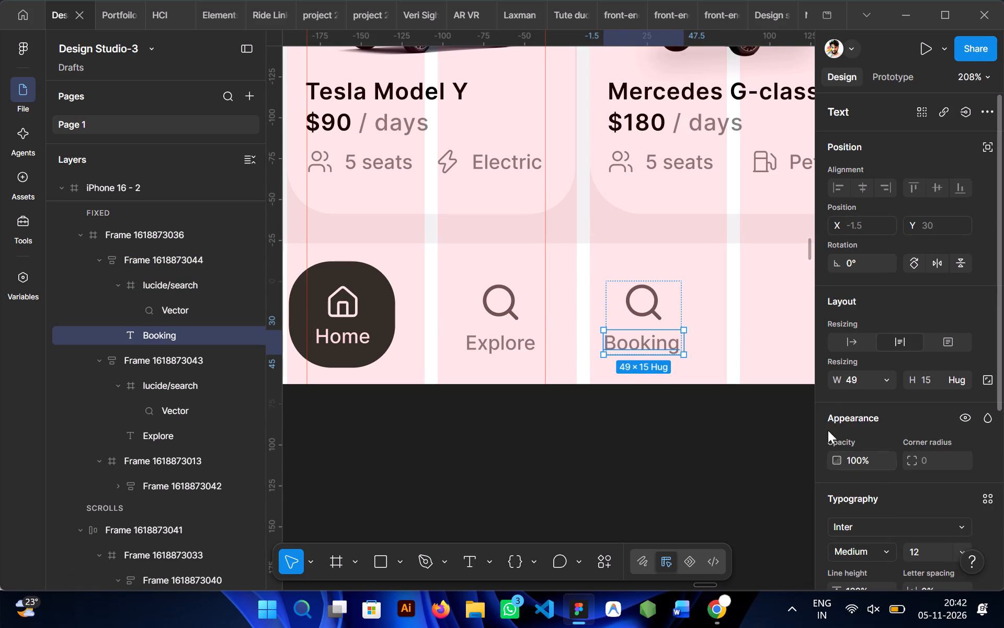
pyautogui.click(851, 345)
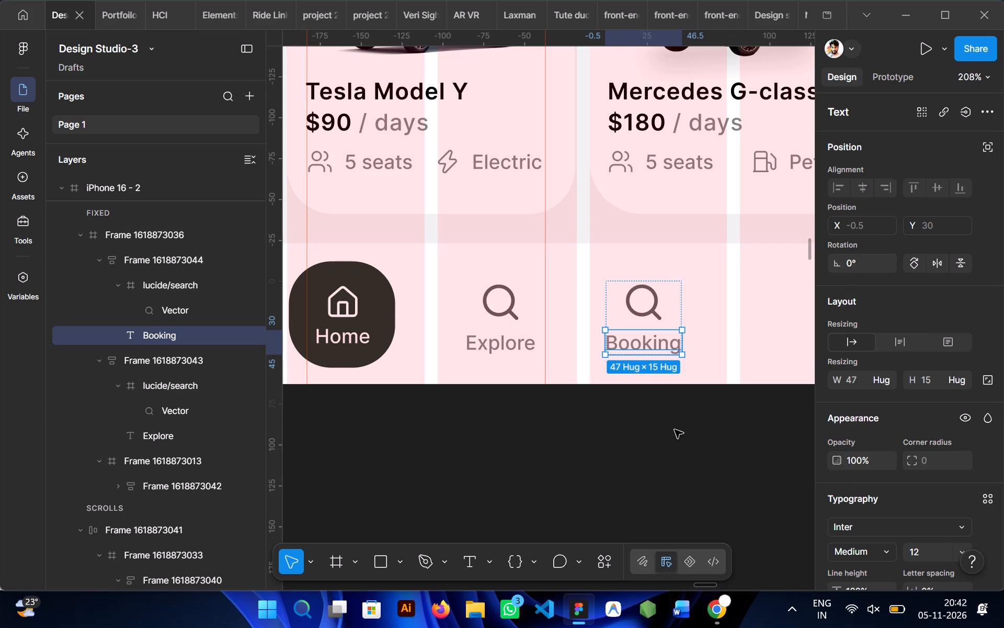
pyautogui.click(675, 431)
# Search Lucide Icons for "calan" and insert the calendar-days icon.
pyautogui.hscroll(-1, 675, 431)
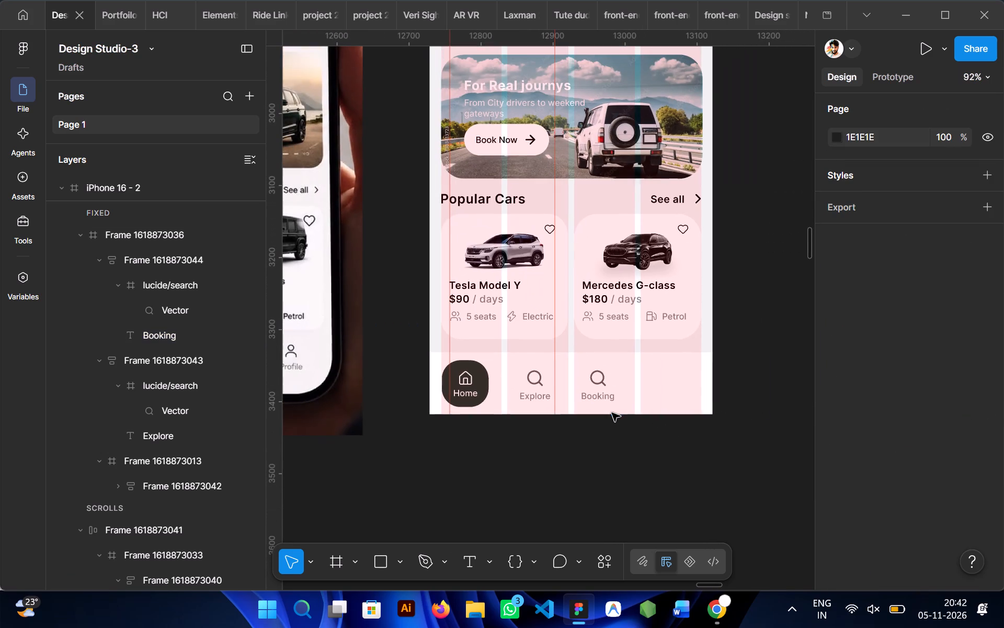
pyautogui.click(602, 562)
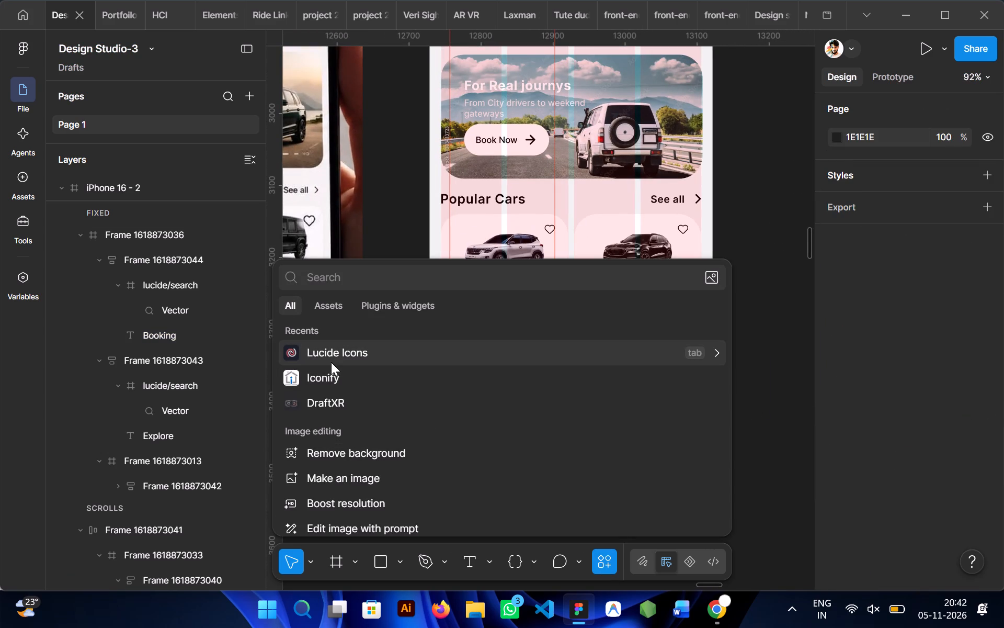
pyautogui.click(326, 364)
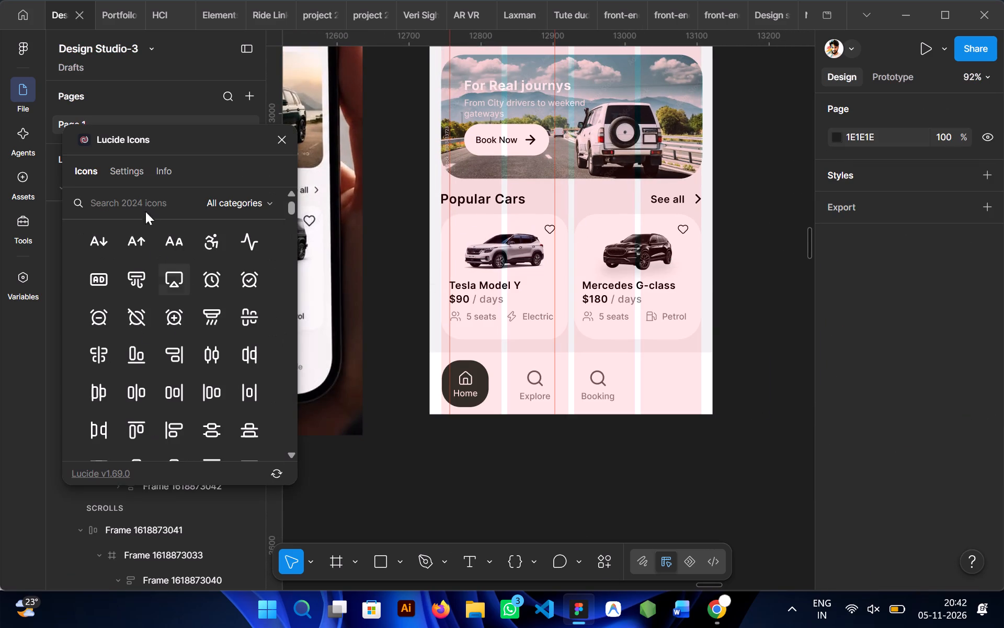
pyautogui.click(134, 205)
pyautogui.write('calan')
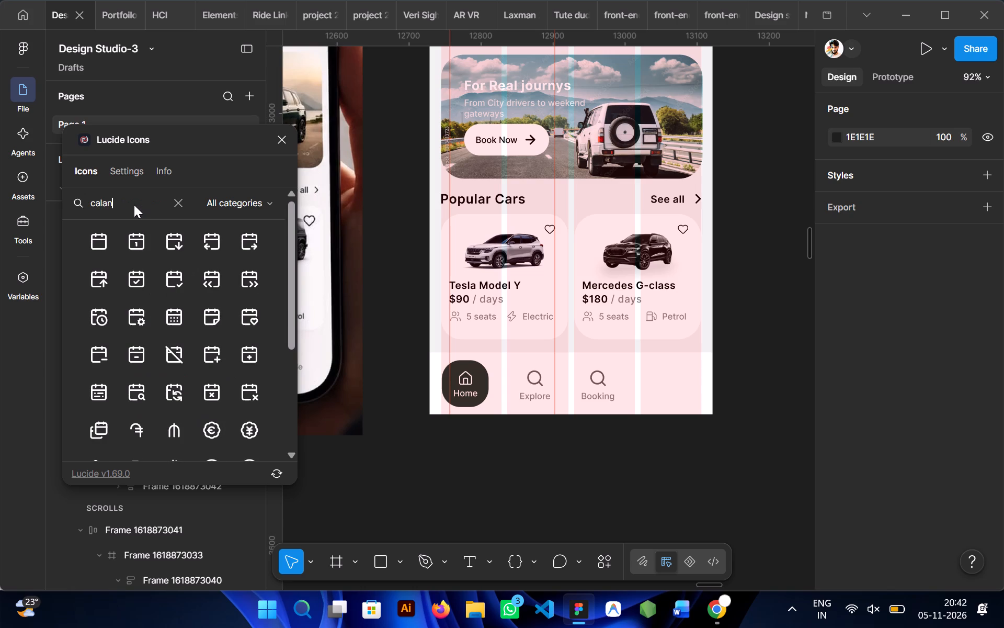
pyautogui.click(166, 319)
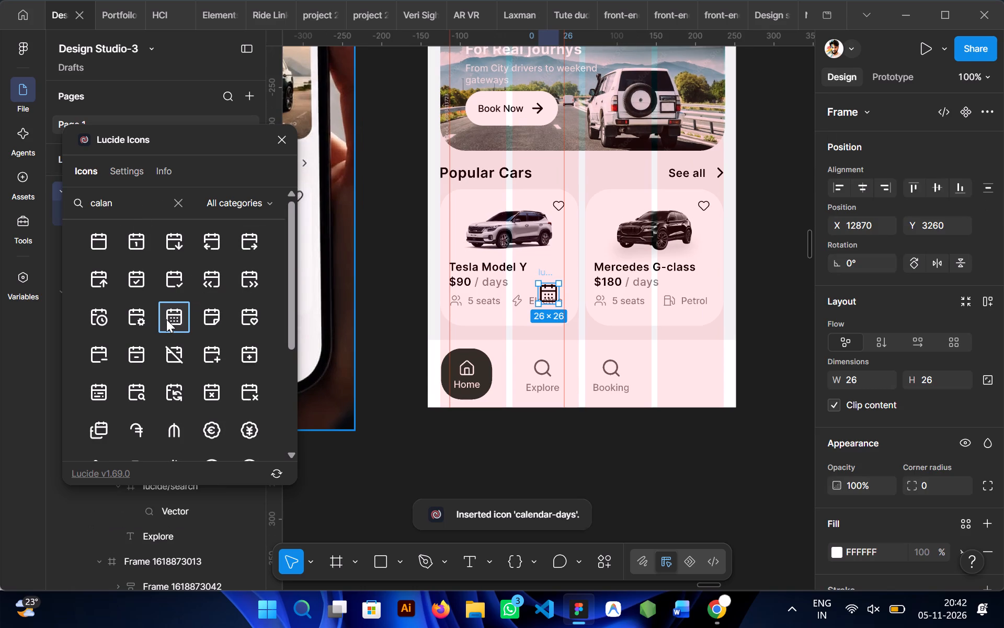
pyautogui.click(287, 140)
# Move the calendar-days icon off the Tesla card onto the empty canvas just below the phone screen.
pyautogui.hscroll(1, 407, 287)
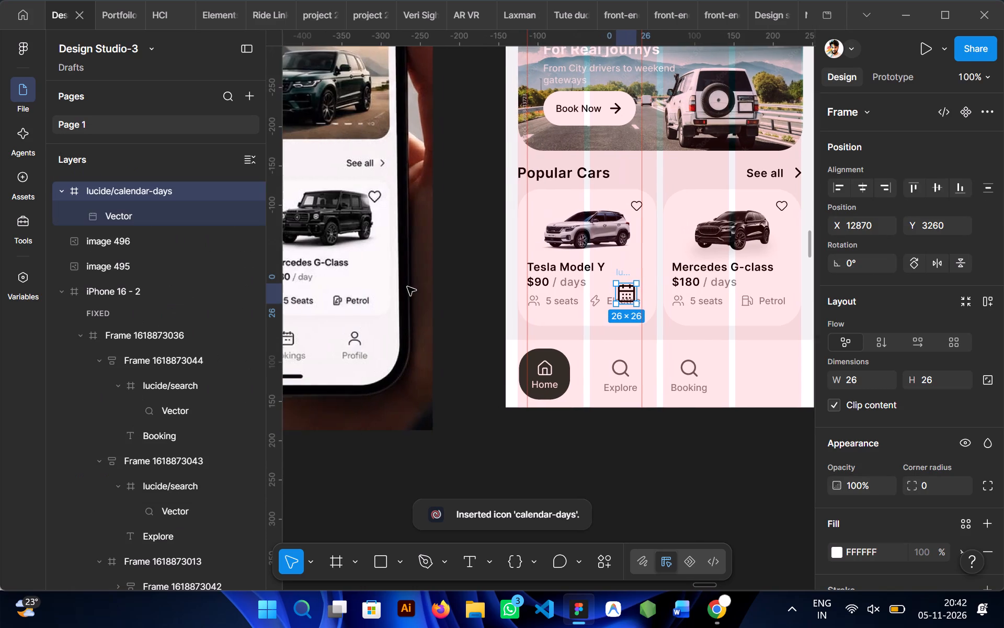
pyautogui.hscroll(2, 407, 287)
pyautogui.moveTo(571, 275); pyautogui.dragTo(552, 438)
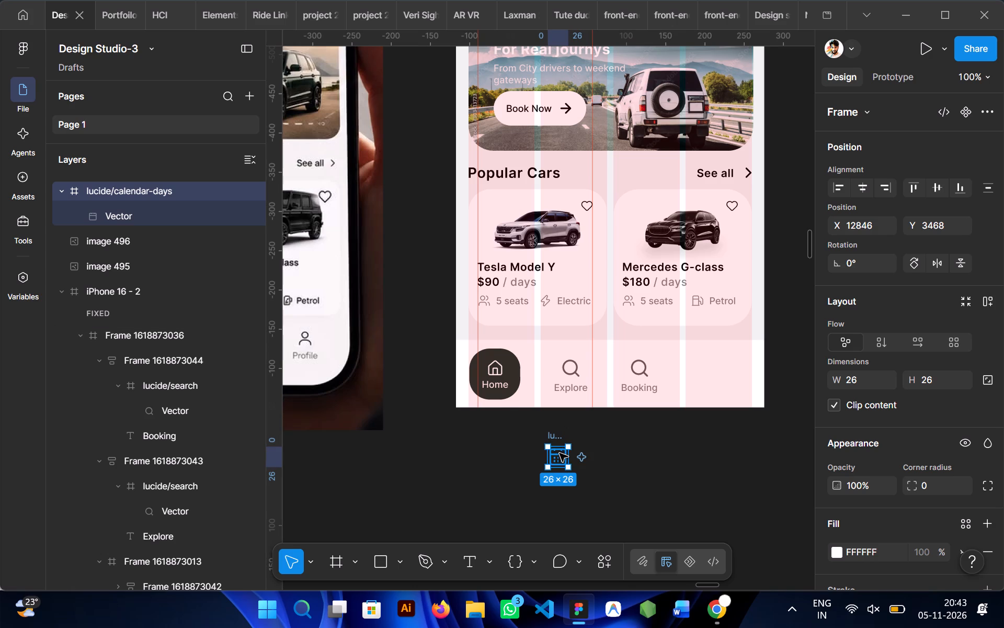
# Recolor the calendar icon's vector with the grey #5E5C5C sampled from the Explore search icon.
pyautogui.keyDown('ctrl'); pyautogui.click(547, 459); pyautogui.keyUp('ctrl')
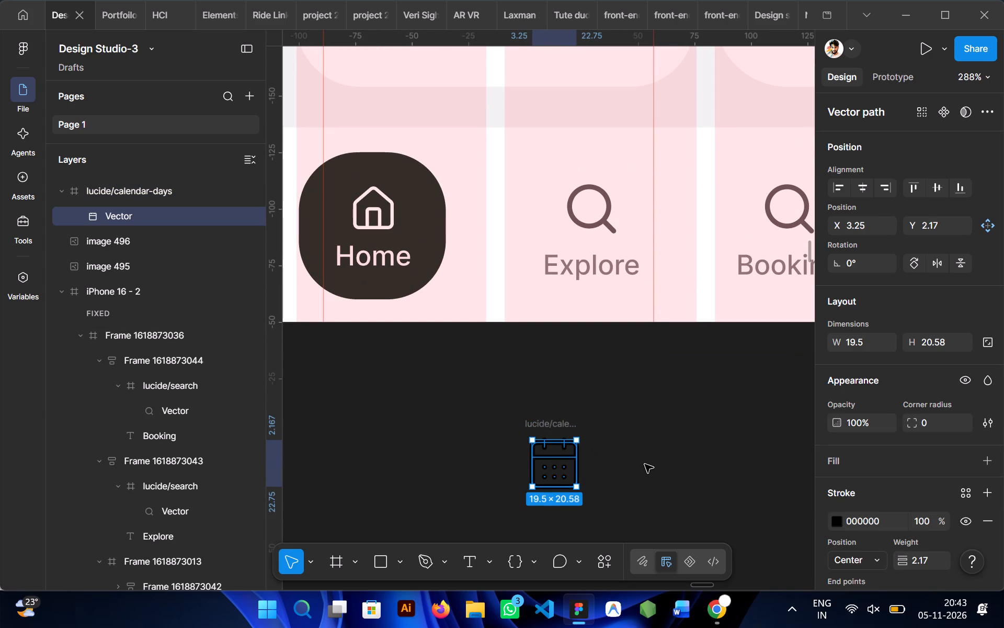
pyautogui.press('i')
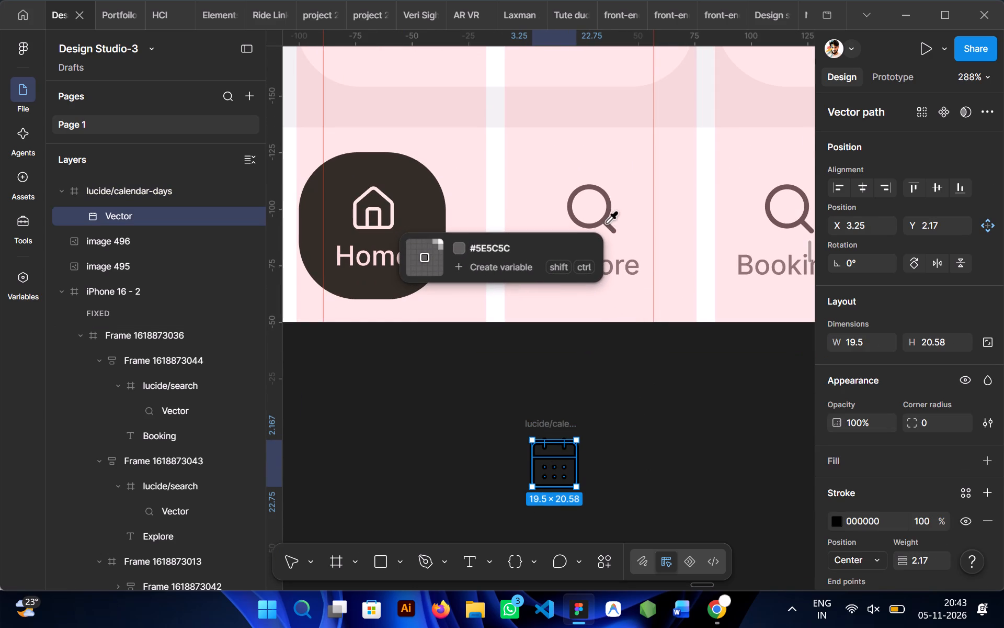
pyautogui.click(607, 223)
pyautogui.click(672, 403)
pyautogui.click(539, 415)
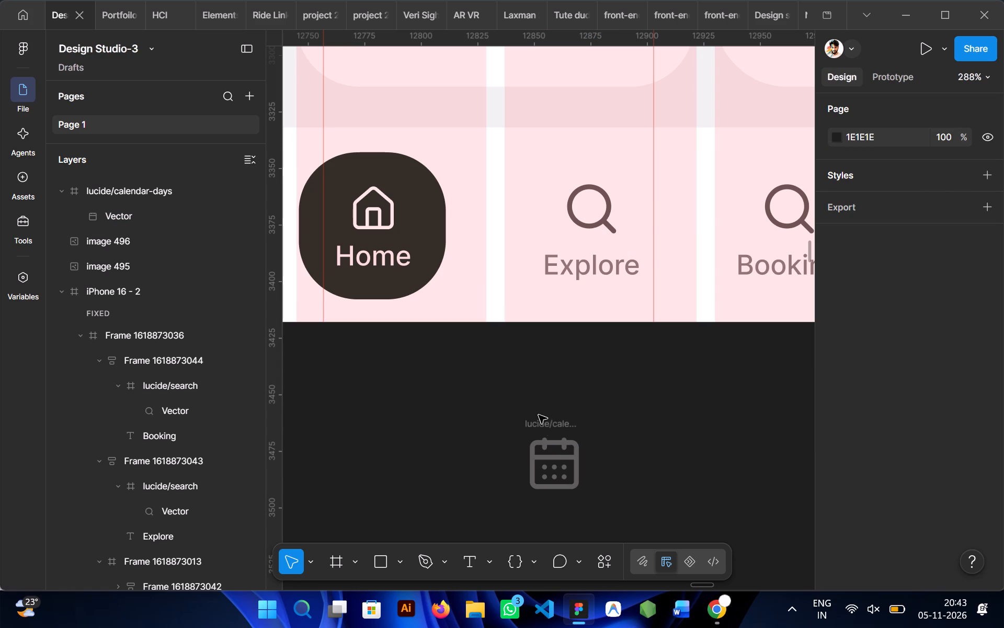
# Set the stroke weight of the Explore item's search icon to 2.
pyautogui.keyDown('ctrl'); pyautogui.click(583, 228); pyautogui.keyUp('ctrl')
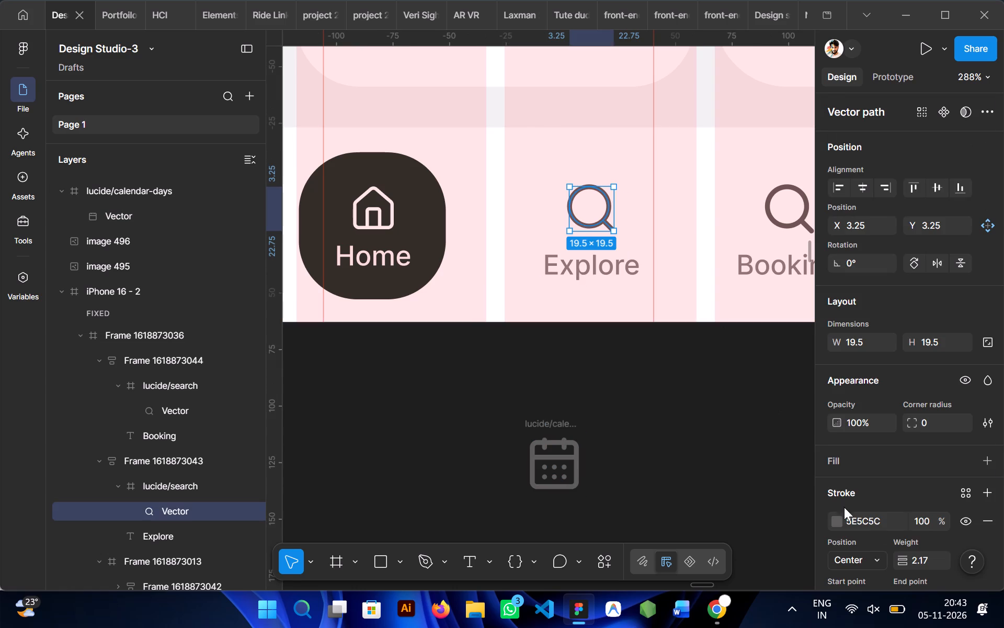
pyautogui.click(920, 567)
pyautogui.press('2')
pyautogui.press('Return')
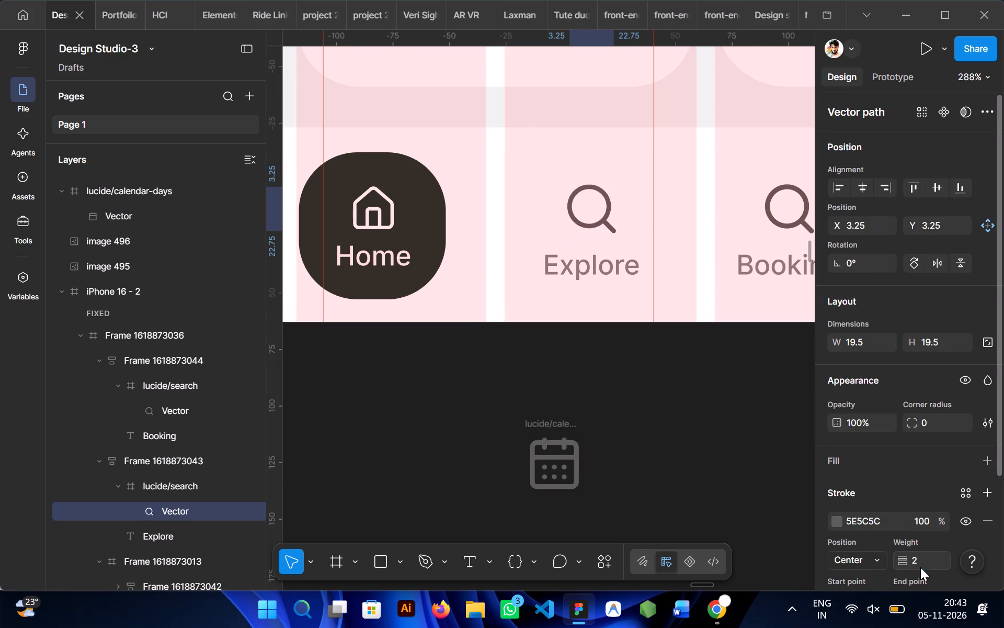
# Set the stroke weight of the calendar-days icon below the phone screen to 2.
pyautogui.click(693, 456)
pyautogui.keyDown('ctrl'); pyautogui.click(550, 472); pyautogui.keyUp('ctrl')
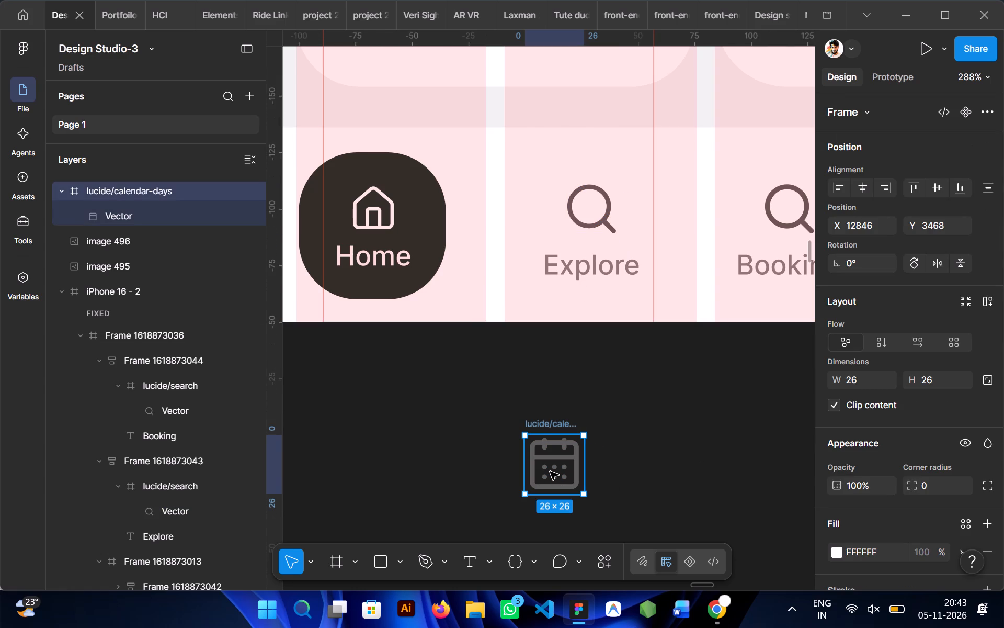
pyautogui.keyDown('ctrl'); pyautogui.click(558, 461); pyautogui.keyUp('ctrl')
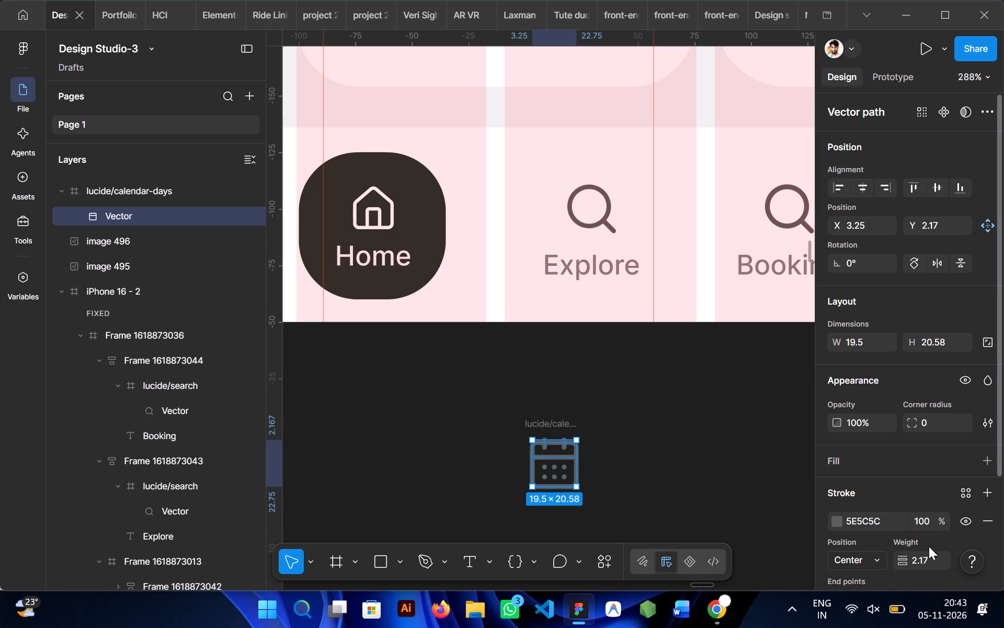
pyautogui.click(934, 562)
pyautogui.press('2')
pyautogui.click(617, 478)
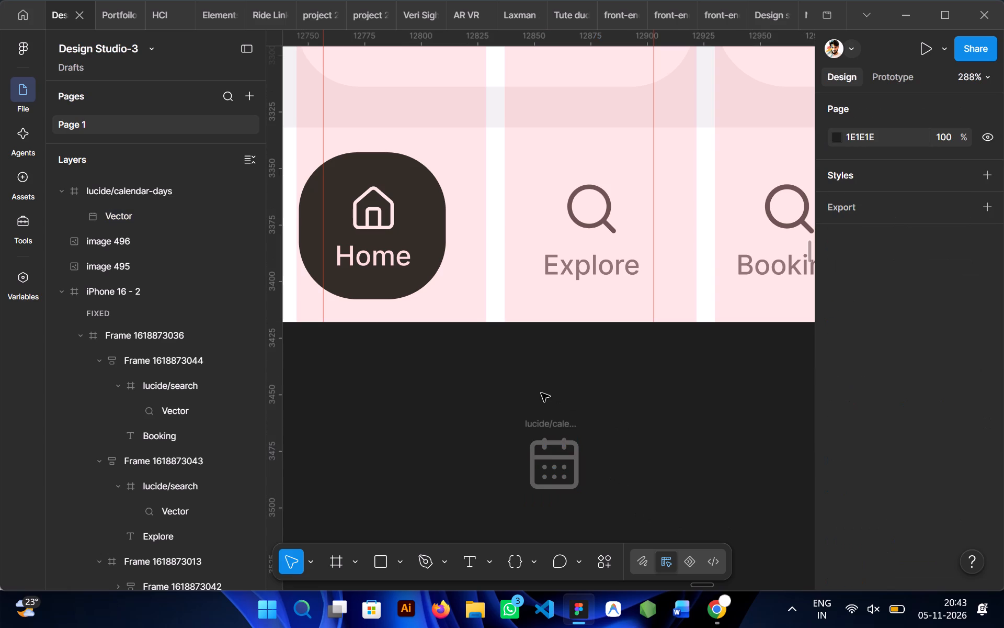
# Replace the Booking item's search icon with the calendar-days icon and delete the leftover original below the phone screen.
pyautogui.click(538, 421)
pyautogui.hscroll(-1, 538, 421)
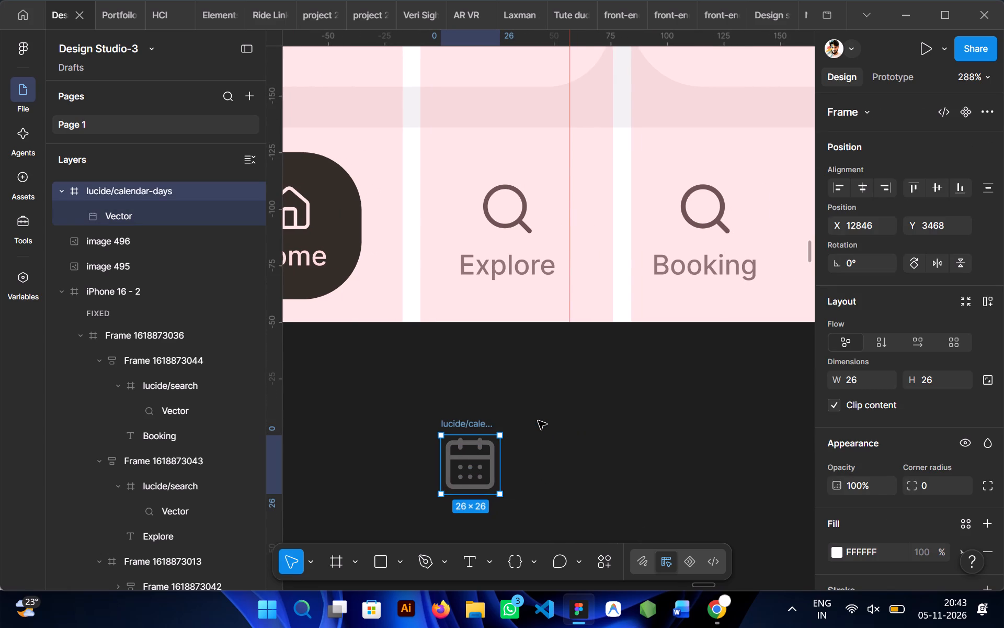
pyautogui.hotkey('ctrl', 'c')
pyautogui.tripleClick(713, 208)
pyautogui.rightClick(713, 208)
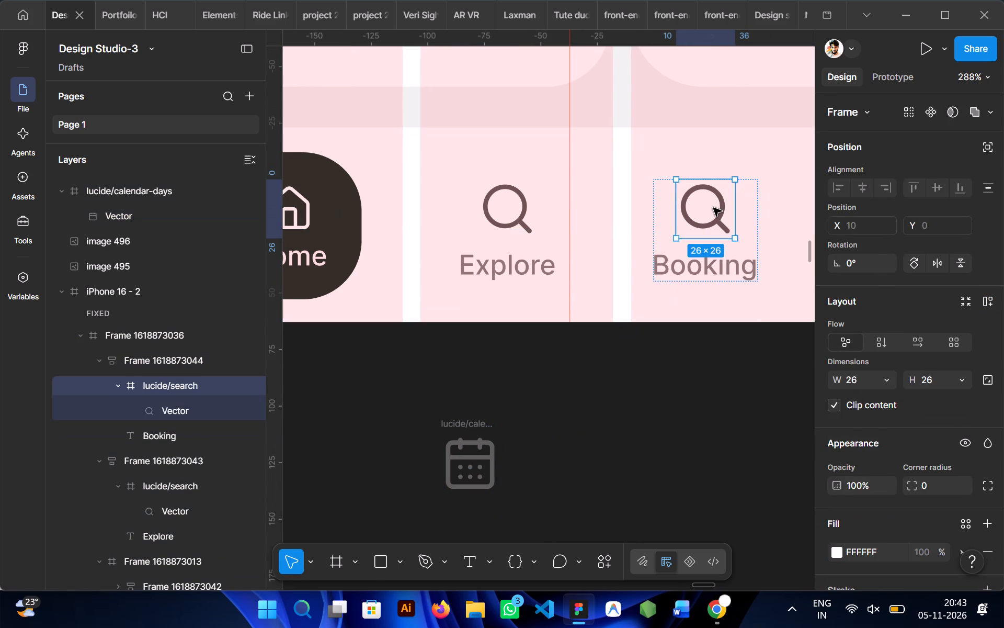
pyautogui.click(762, 131)
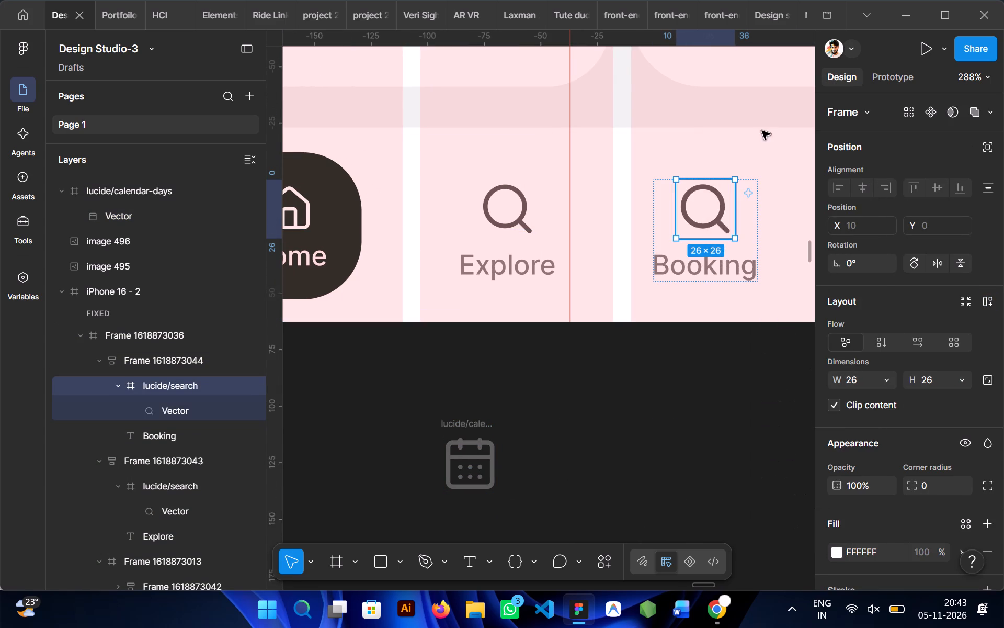
pyautogui.click(674, 378)
pyautogui.click(461, 422)
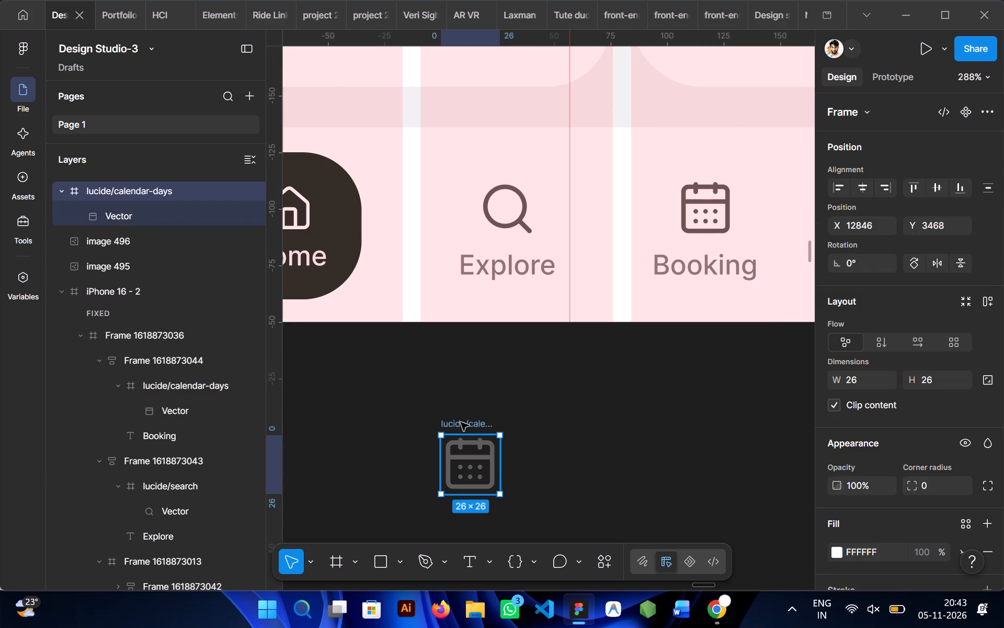
pyautogui.press('Delete')
# Search Lucide Icons for "person" and insert the user-round icon.
pyautogui.hscroll(1, 461, 422)
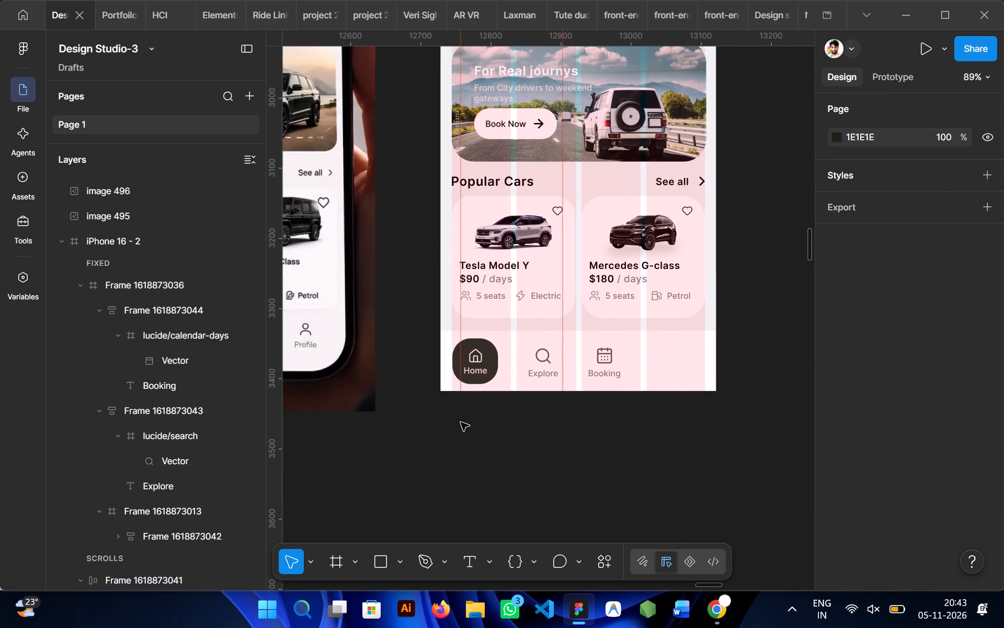
pyautogui.hscroll(1, 461, 422)
pyautogui.hscroll(-1, 461, 422)
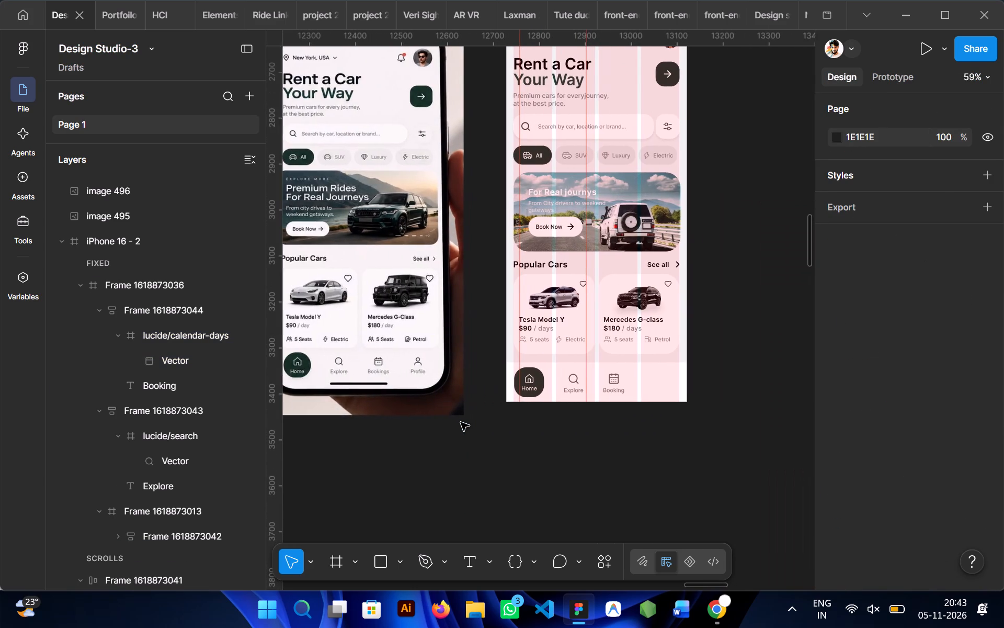
pyautogui.hscroll(-1, 461, 422)
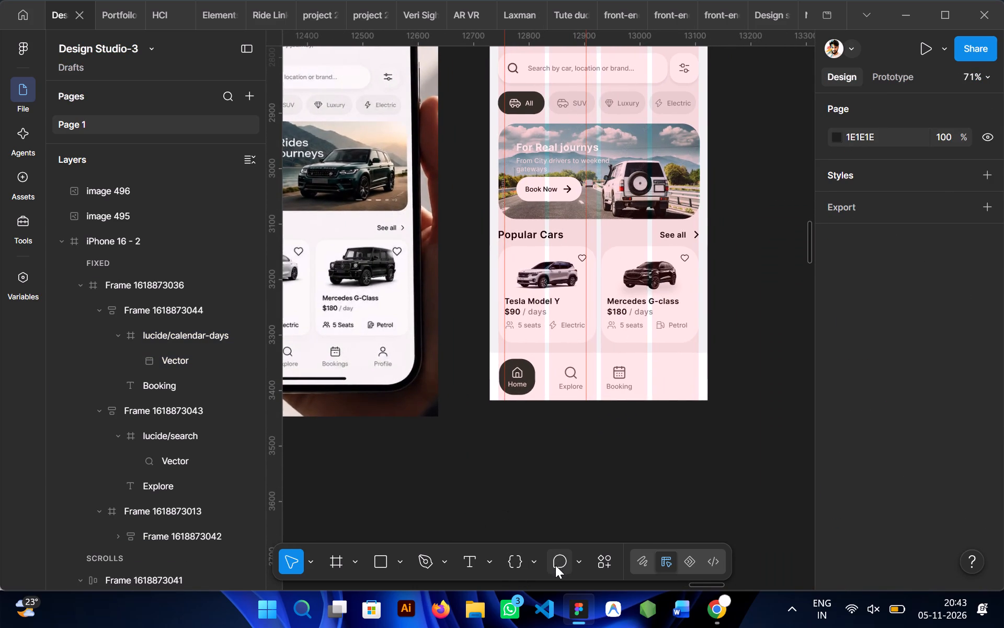
pyautogui.click(598, 561)
pyautogui.click(367, 357)
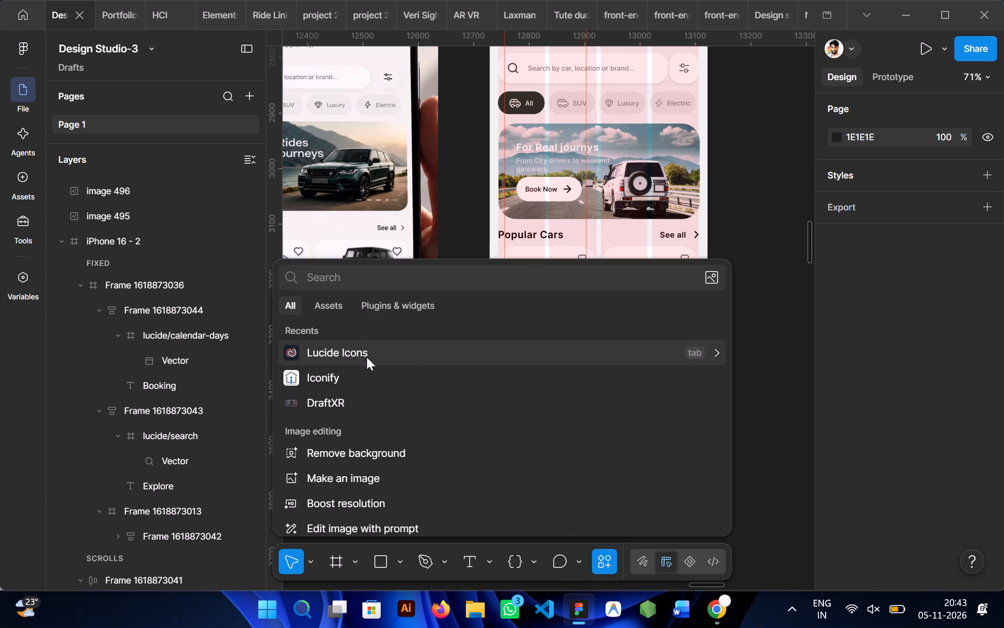
pyautogui.click(138, 205)
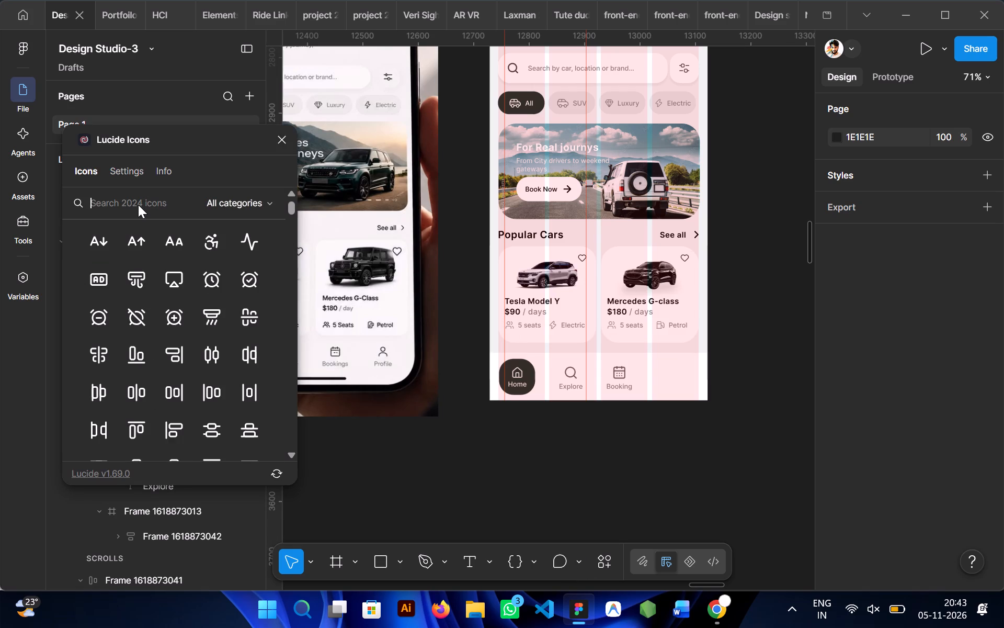
pyautogui.write('person')
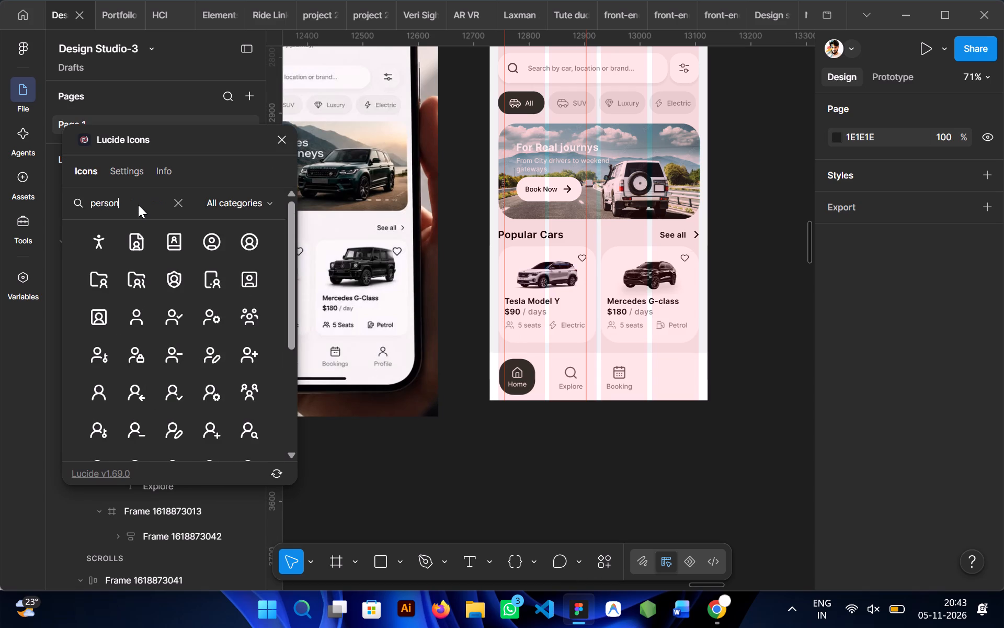
pyautogui.click(100, 382)
pyautogui.click(284, 143)
# Move the user-round icon off the Tesla card onto the empty canvas just below the phone screen.
pyautogui.scroll(-1, 461, 342)
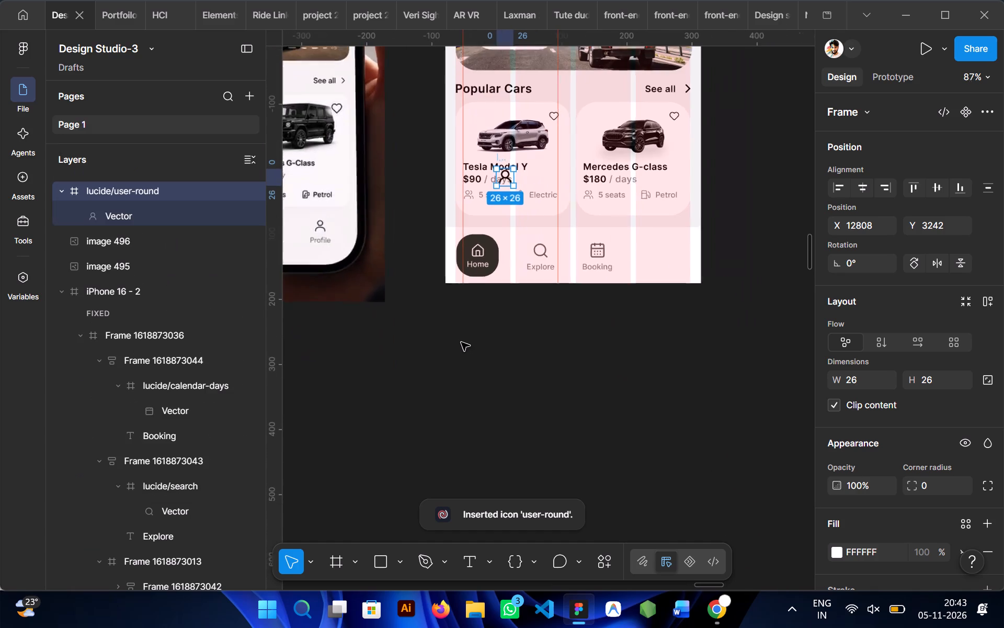
pyautogui.hscroll(1, 461, 342)
pyautogui.moveTo(556, 162); pyautogui.dragTo(574, 214)
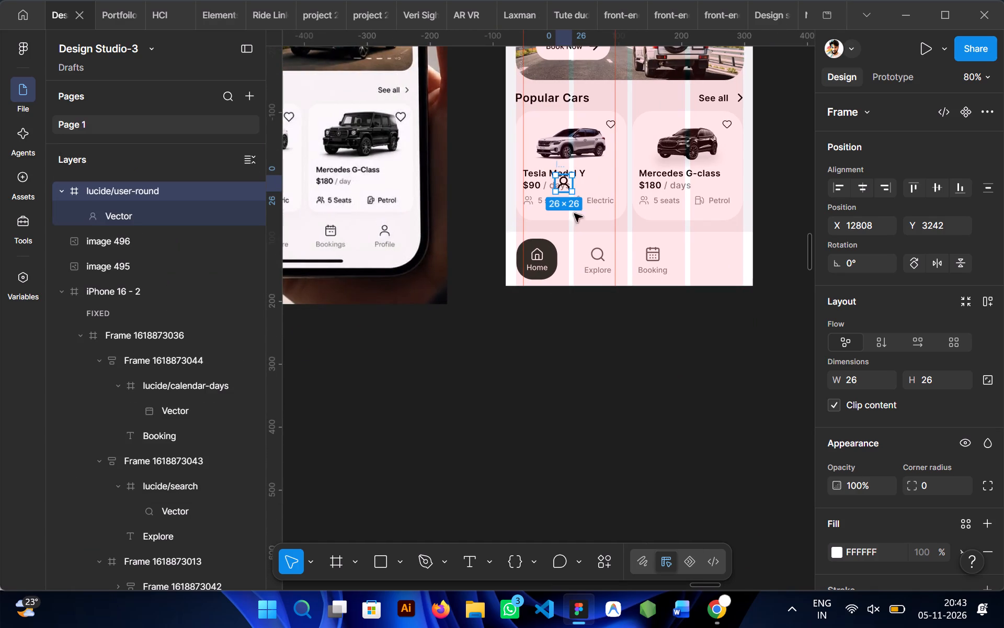
pyautogui.moveTo(574, 214); pyautogui.dragTo(585, 315)
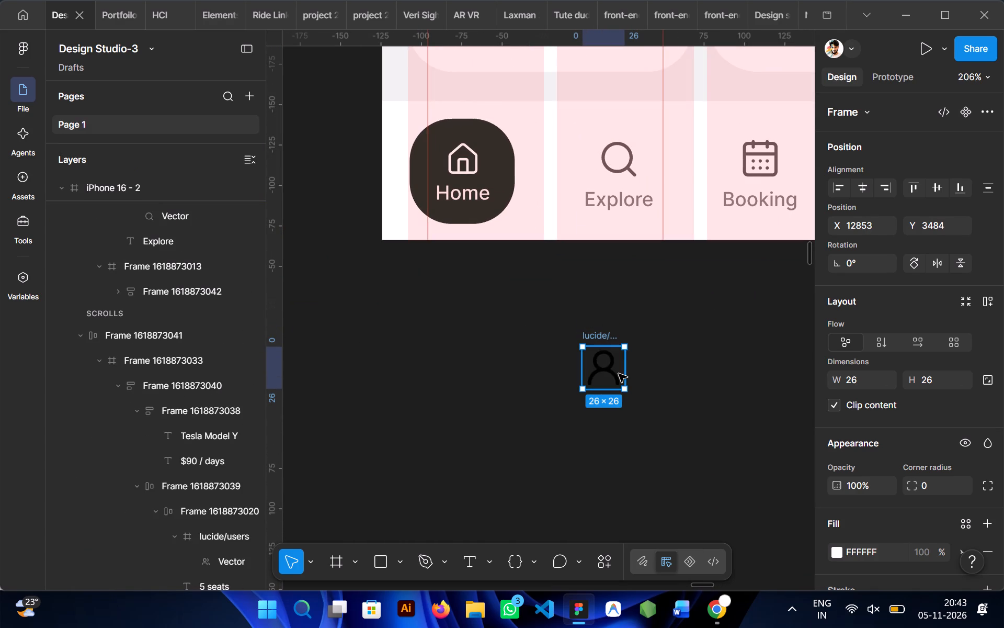
# Recolor the user-round icon's vector with the grey #5E5C5C sampled from the Booking calendar icon.
pyautogui.keyDown('ctrl'); pyautogui.click(611, 372); pyautogui.keyUp('ctrl')
pyautogui.hscroll(-1, 716, 263)
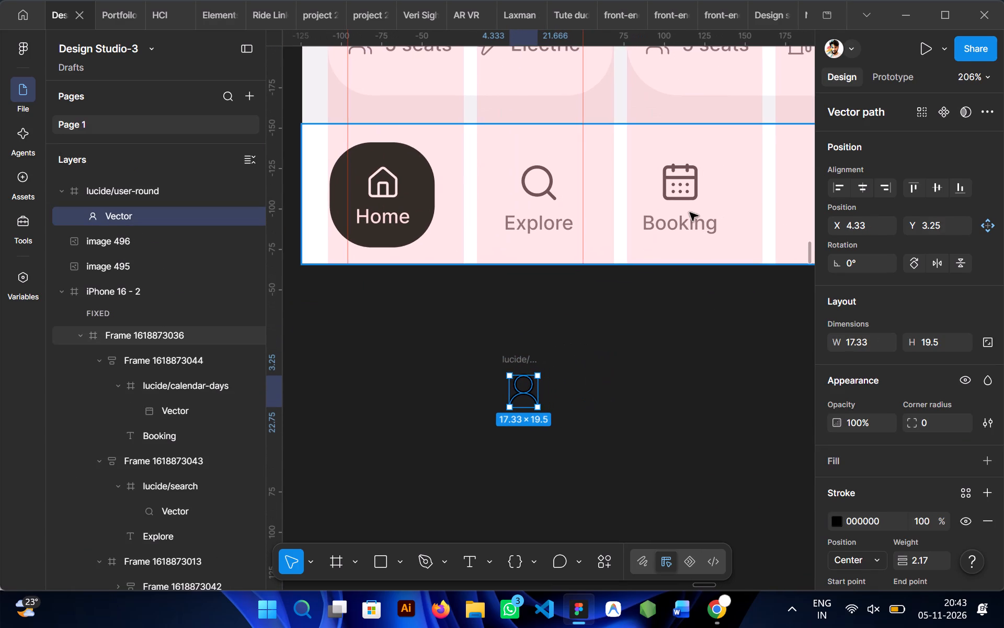
pyautogui.press('i')
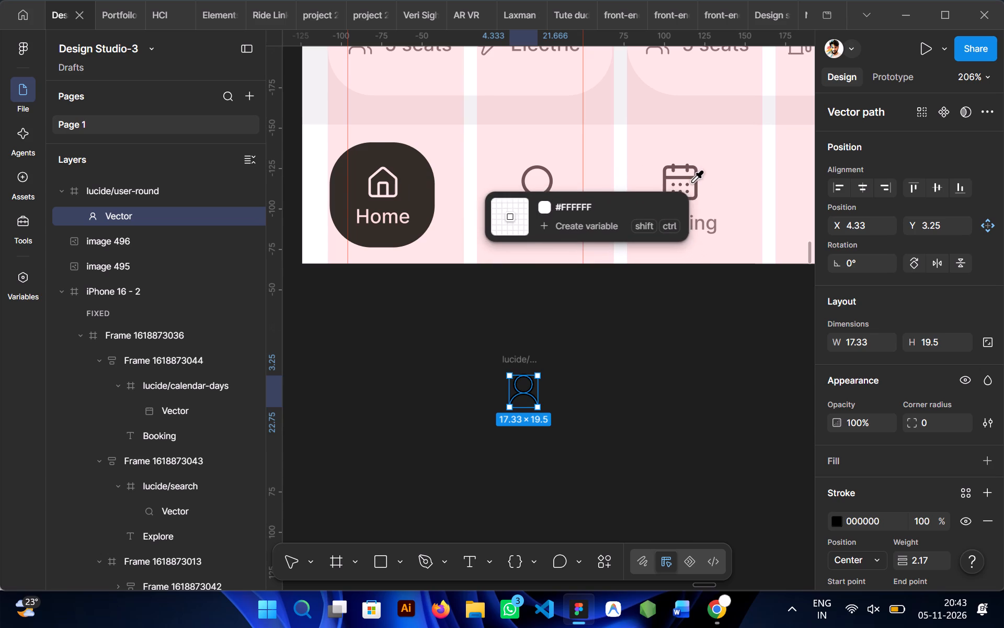
pyautogui.click(697, 180)
pyautogui.click(642, 423)
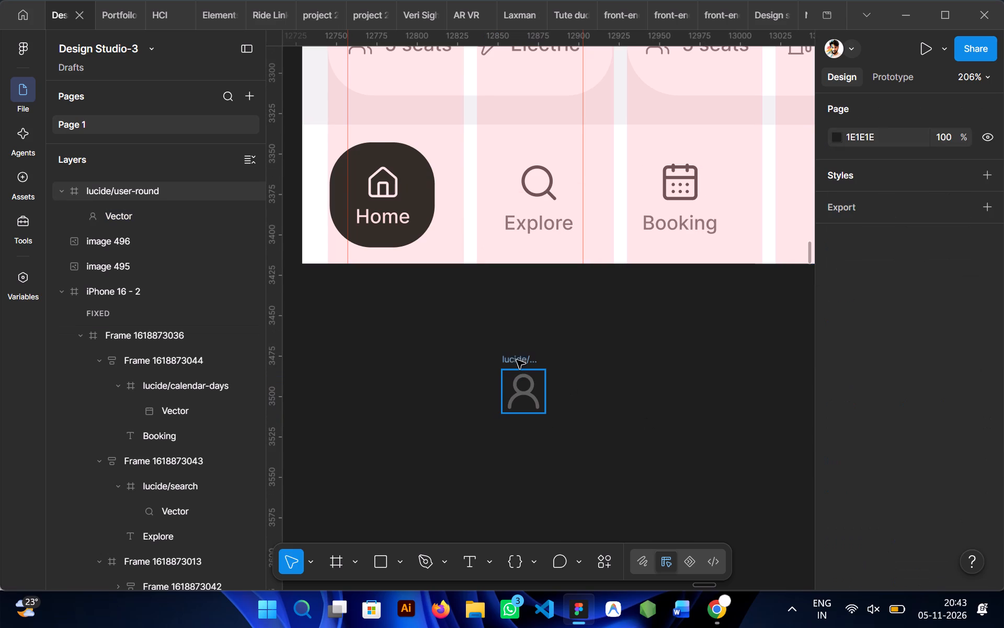
# Set the stroke weight of the user-round icon's vector to 2.
pyautogui.click(518, 357)
pyautogui.keyDown('ctrl'); pyautogui.click(527, 392); pyautogui.keyUp('ctrl')
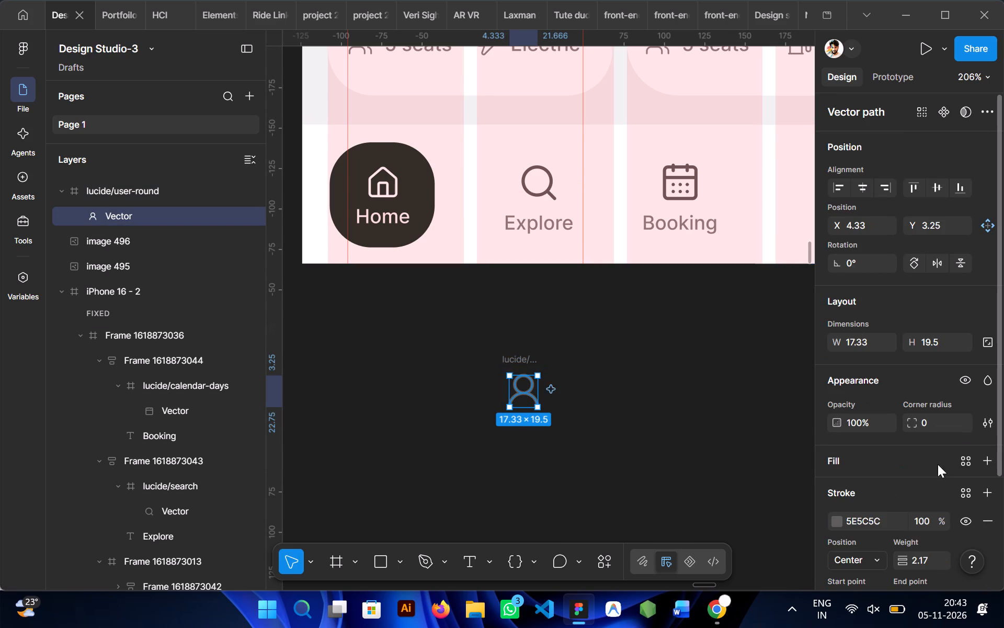
pyautogui.click(928, 567)
pyautogui.press('2')
pyautogui.click(658, 429)
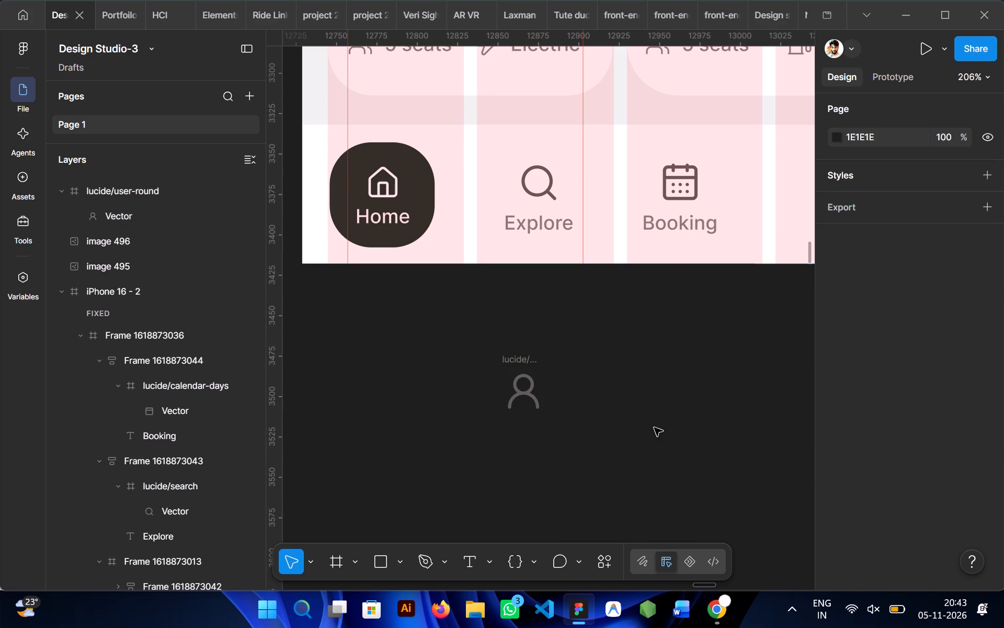
# Copy the user-round icon, and duplicate the Booking item to its right in the navigation bar at about X 281, Y 19.
pyautogui.click(509, 360)
pyautogui.hotkey('ctrl', 'c')
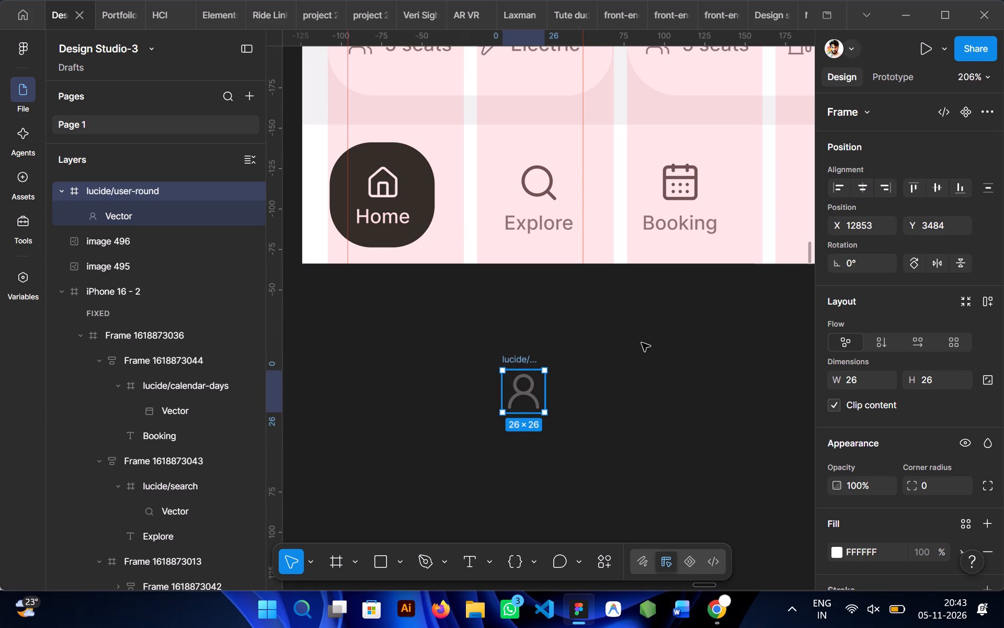
pyautogui.hscroll(-1, 547, 369)
pyautogui.click(589, 351)
pyautogui.doubleClick(625, 209)
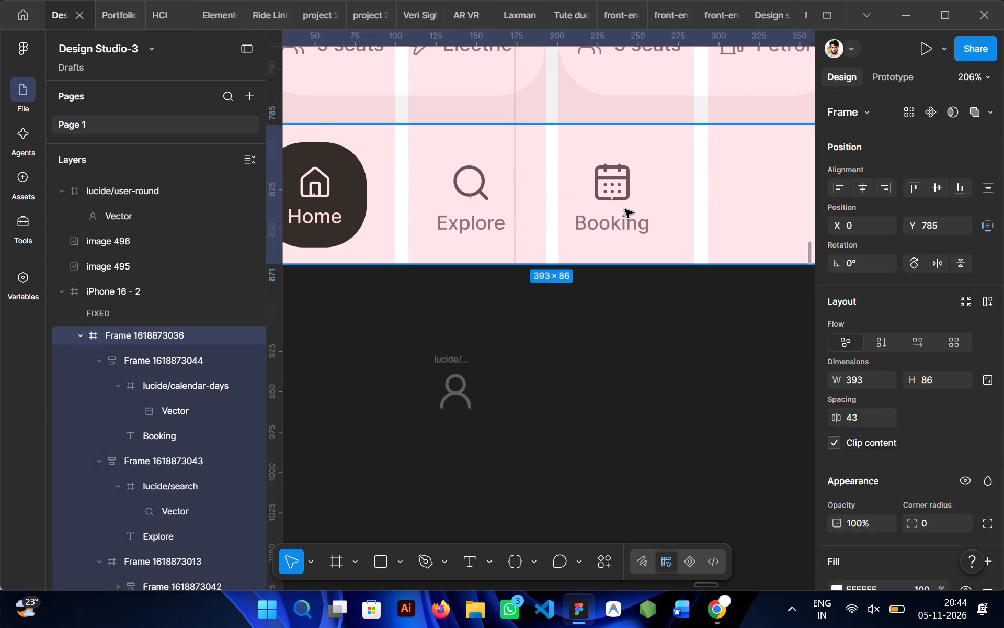
pyautogui.keyDown('alt'); pyautogui.moveTo(620, 207); pyautogui.dragTo(734, 200); pyautogui.keyUp('alt')
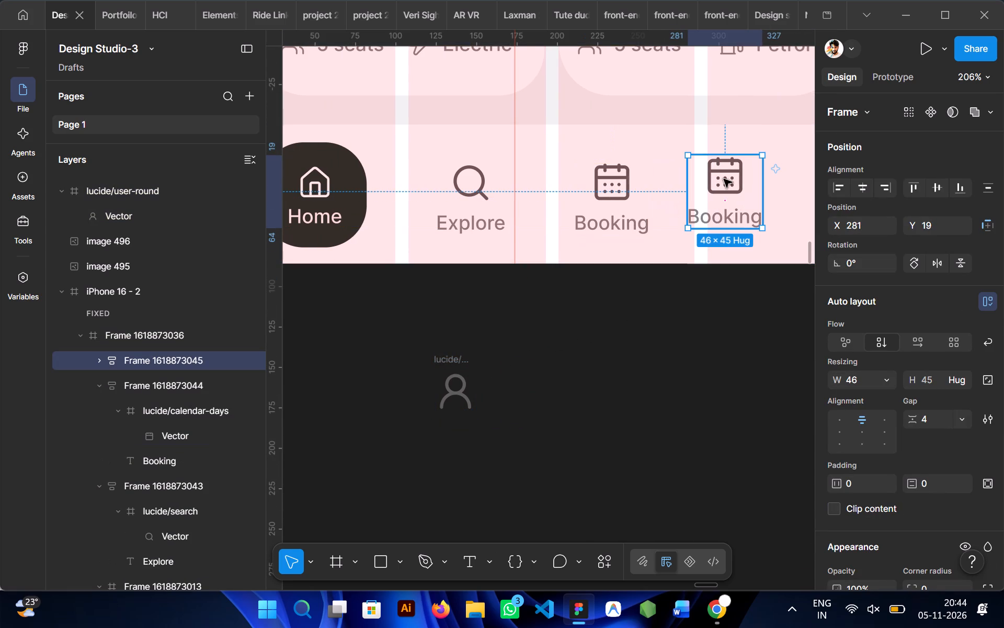
# Replace the calendar icon in the duplicated Booking item with the copied user-round icon.
pyautogui.doubleClick(725, 182)
pyautogui.rightClick(725, 182)
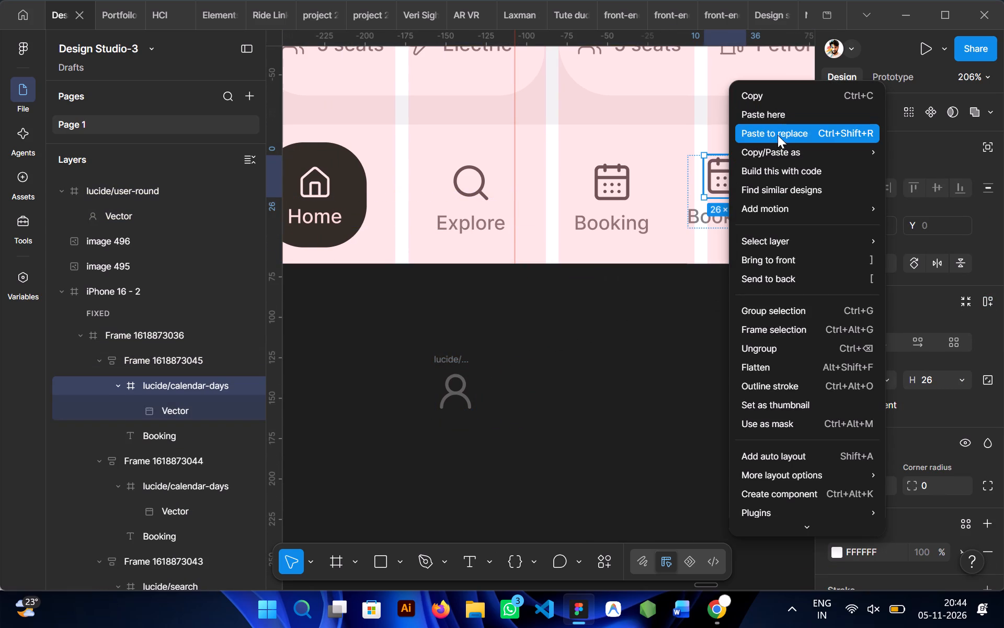
pyautogui.click(778, 135)
pyautogui.click(704, 355)
# Change the duplicated navigation item's label to "Profile".
pyautogui.scroll(1, 704, 355)
pyautogui.keyDown('ctrl'); pyautogui.doubleClick(699, 259); pyautogui.keyUp('ctrl')
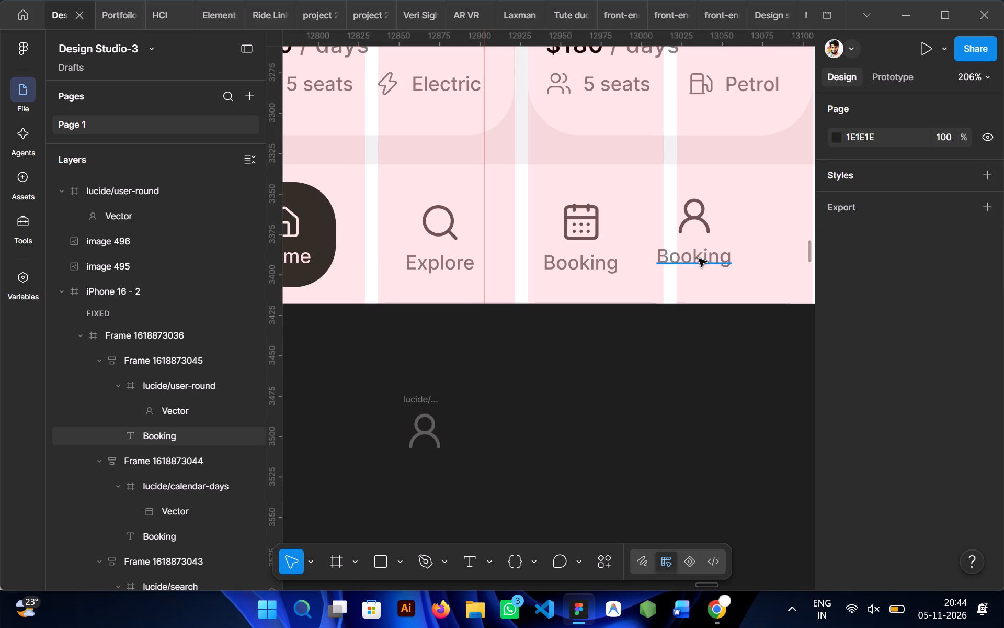
pyautogui.write('Profile')
pyautogui.doubleClick(683, 358)
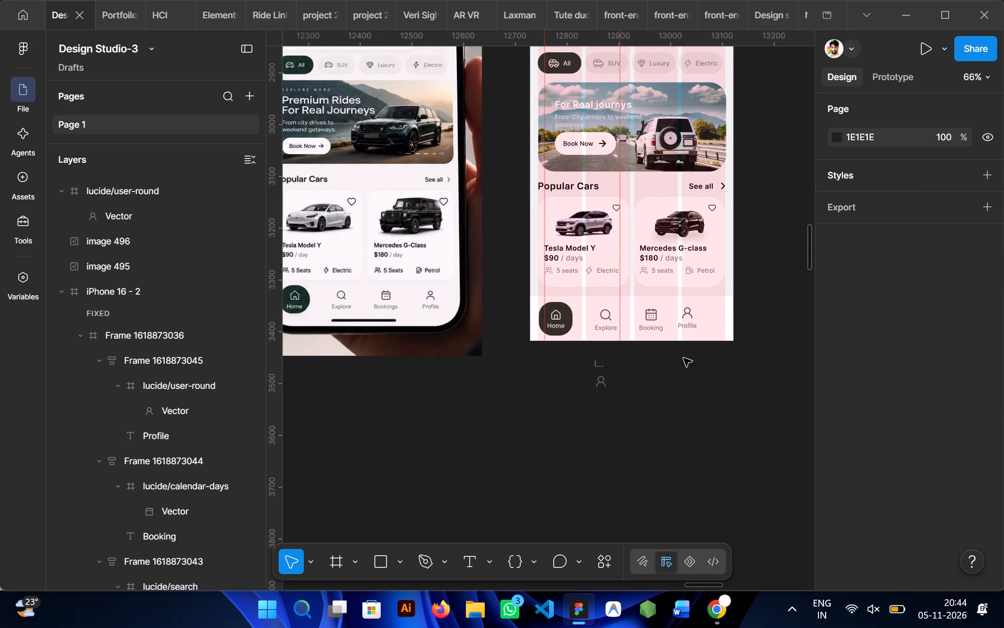
# Preview the car-rental phone screen and arrange the preview window beside the design to check the layout.
pyautogui.scroll(1, 683, 358)
pyautogui.click(627, 338)
pyautogui.hotkey('shift', 'space')
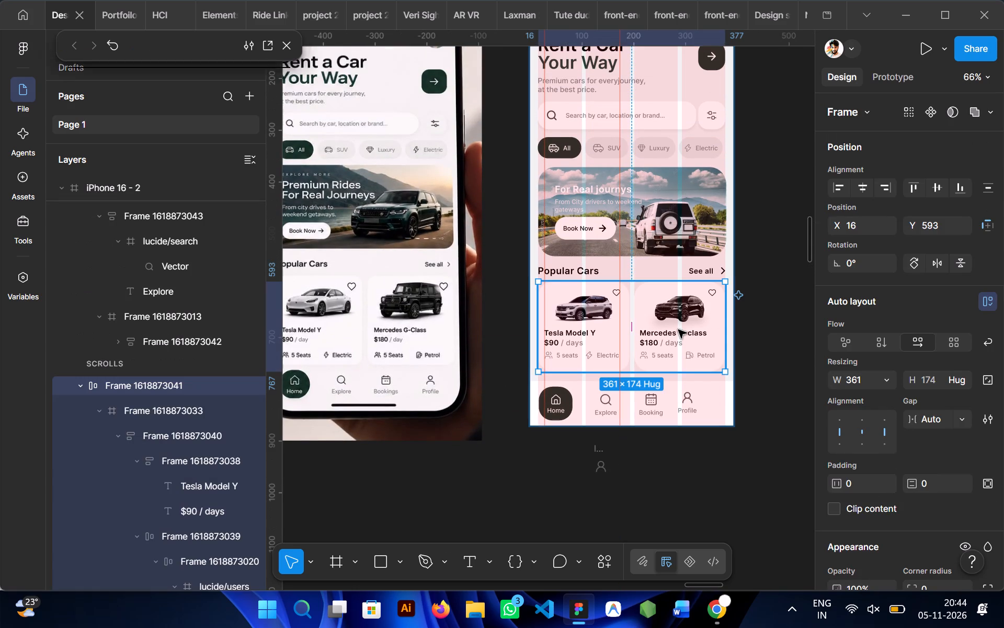
pyautogui.moveTo(160, 38); pyautogui.dragTo(421, 189)
pyautogui.moveTo(421, 189); pyautogui.dragTo(233, 23)
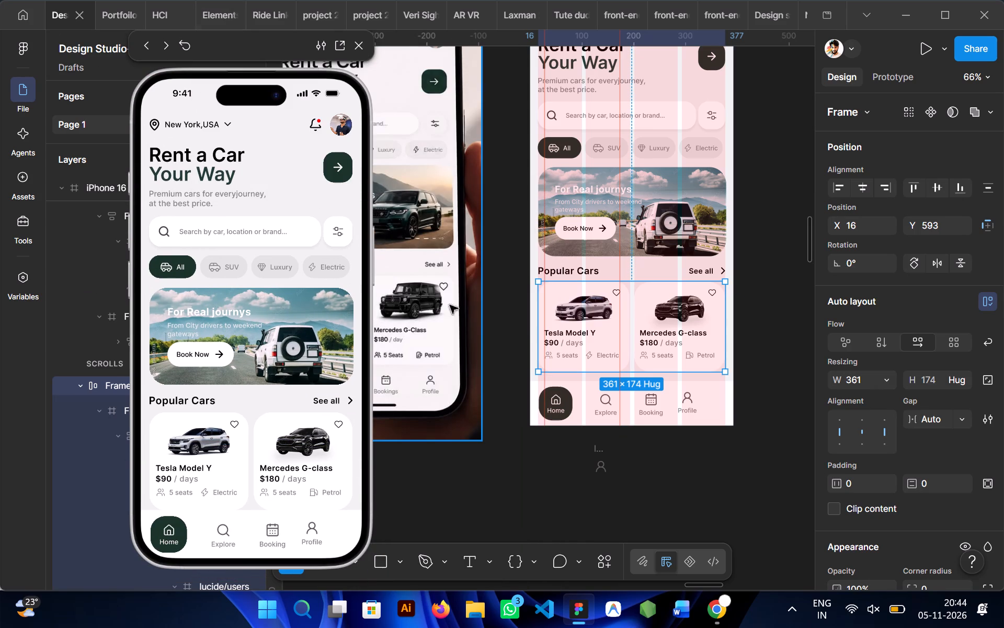
# Delete the leftover user-round icon from the canvas below the phone screen.
pyautogui.scroll(-2, 476, 412)
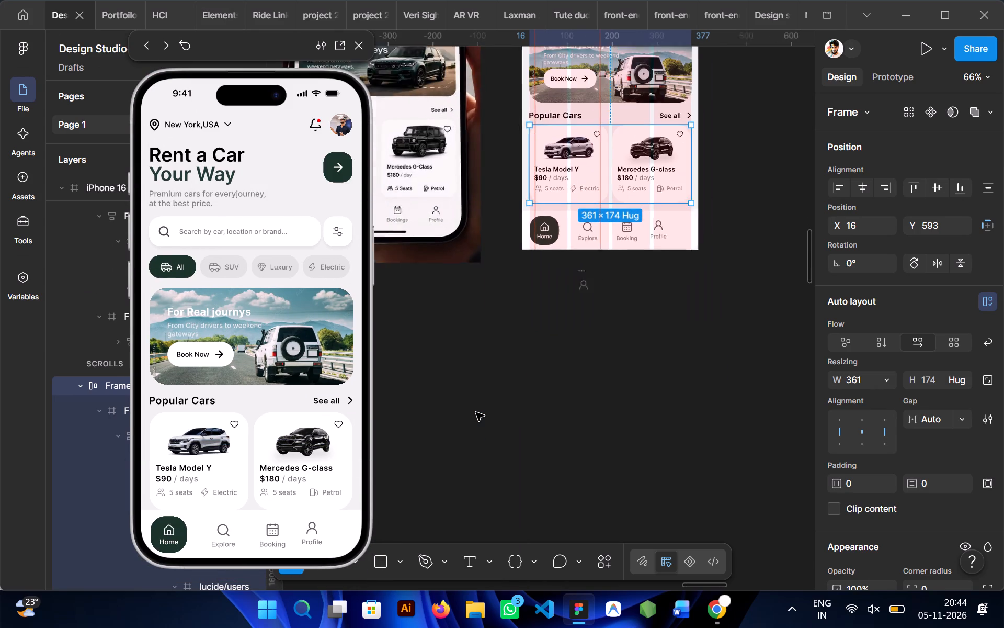
pyautogui.click(576, 281)
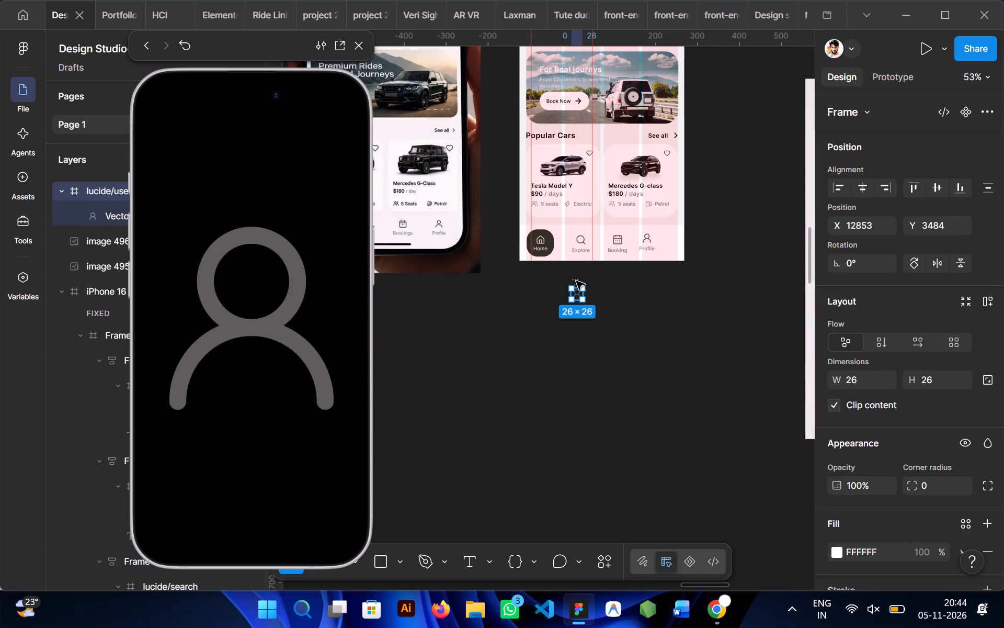
pyautogui.press('Delete')
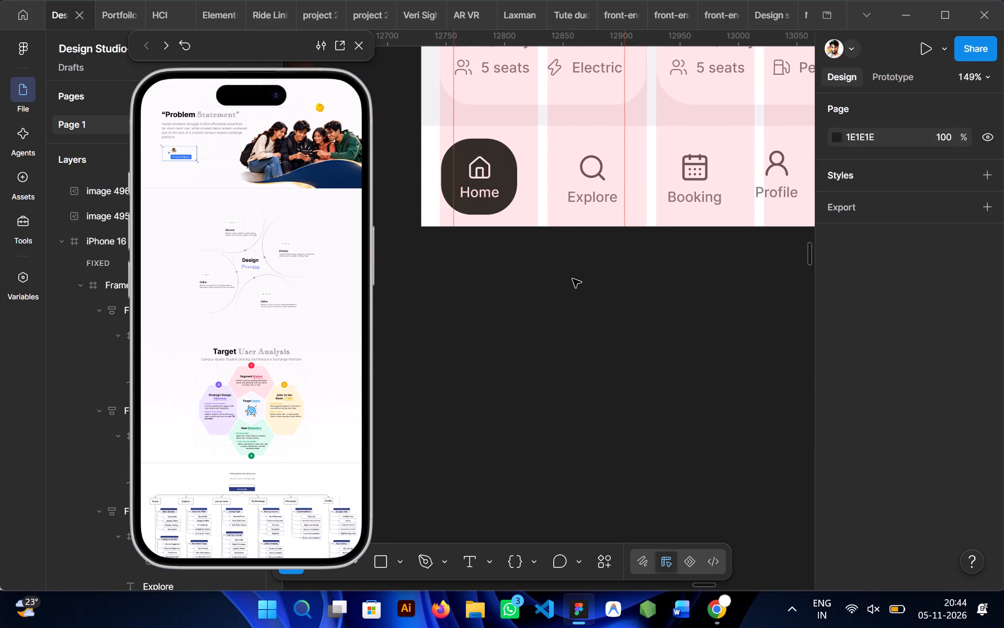
# Align the Home, Explore, Booking and Profile items of the bottom navigation bar to a common vertical centre.
pyautogui.doubleClick(481, 181)
pyautogui.keyDown('shift'); pyautogui.click(596, 176); pyautogui.keyUp('shift')
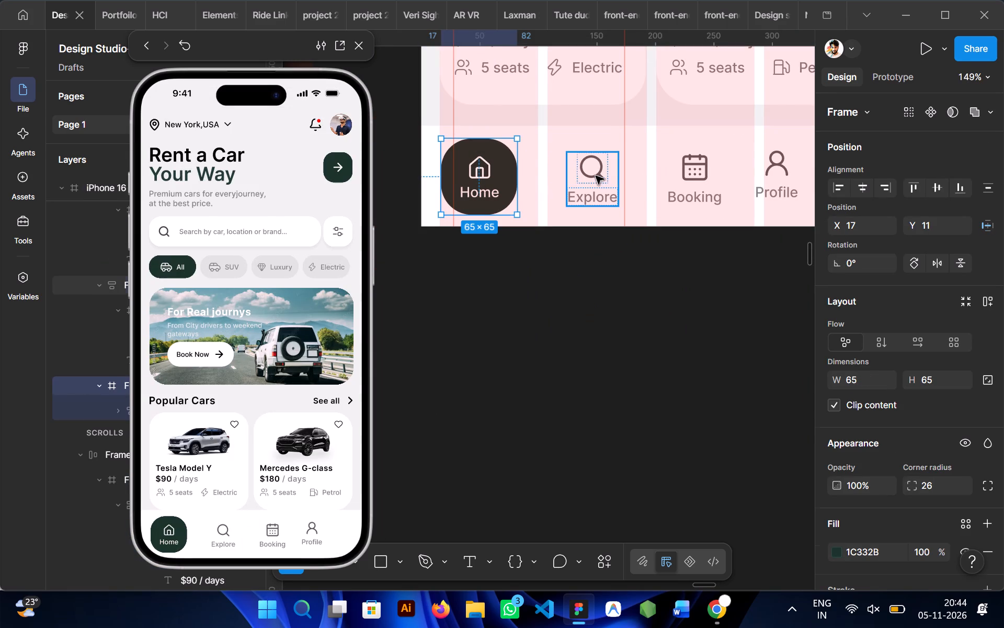
pyautogui.keyDown('shift'); pyautogui.click(698, 178); pyautogui.keyUp('shift')
pyautogui.keyDown('shift'); pyautogui.click(764, 178); pyautogui.keyUp('shift')
pyautogui.hscroll(-1, 764, 178)
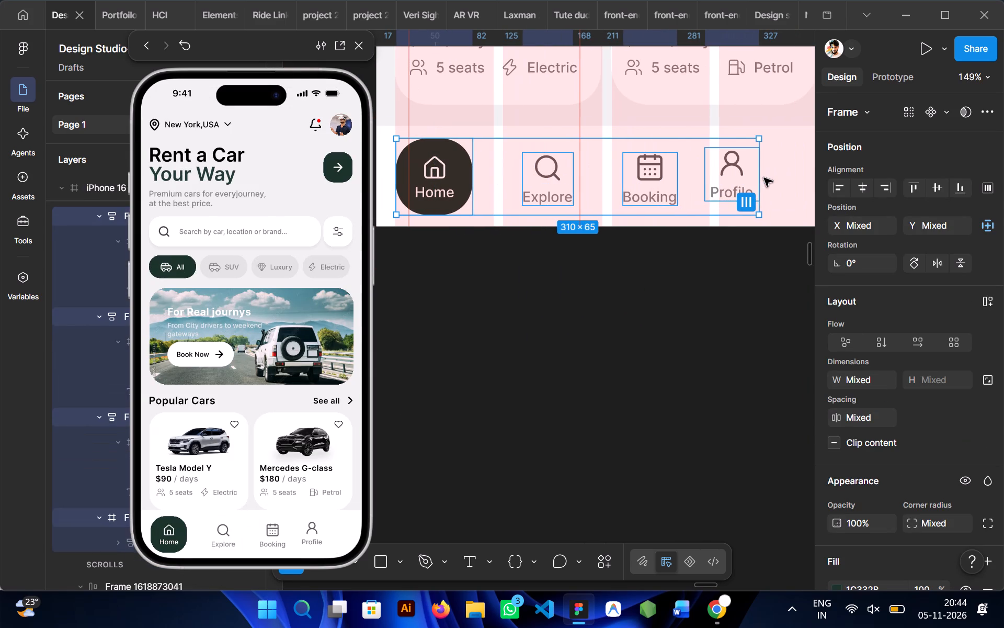
pyautogui.click(934, 187)
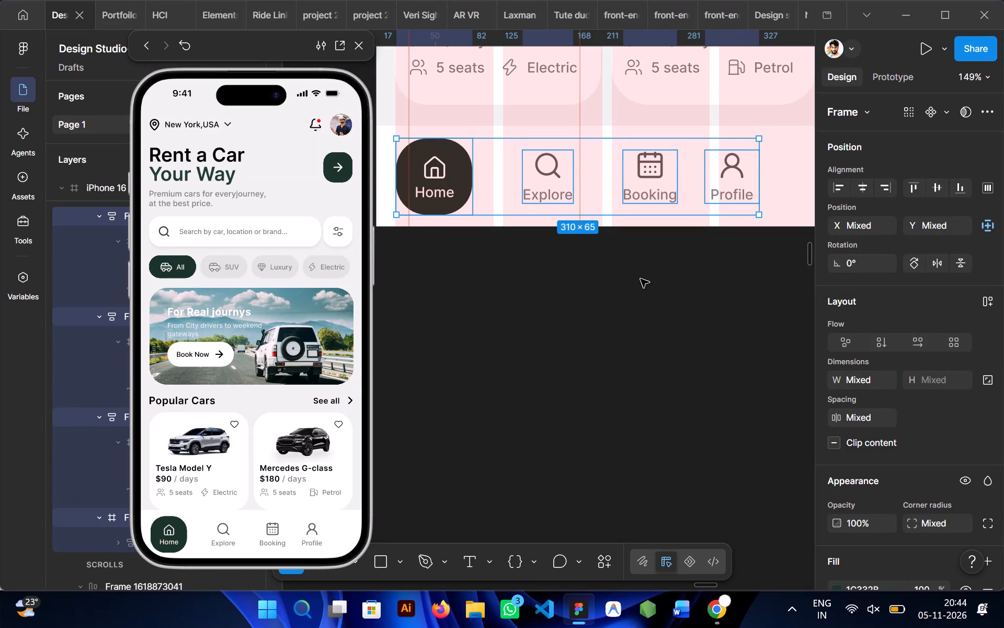
# Wrap the four navigation items in a horizontal auto layout centred in the bar, with a gap of about 47.
pyautogui.hotkey('shift', 'a')
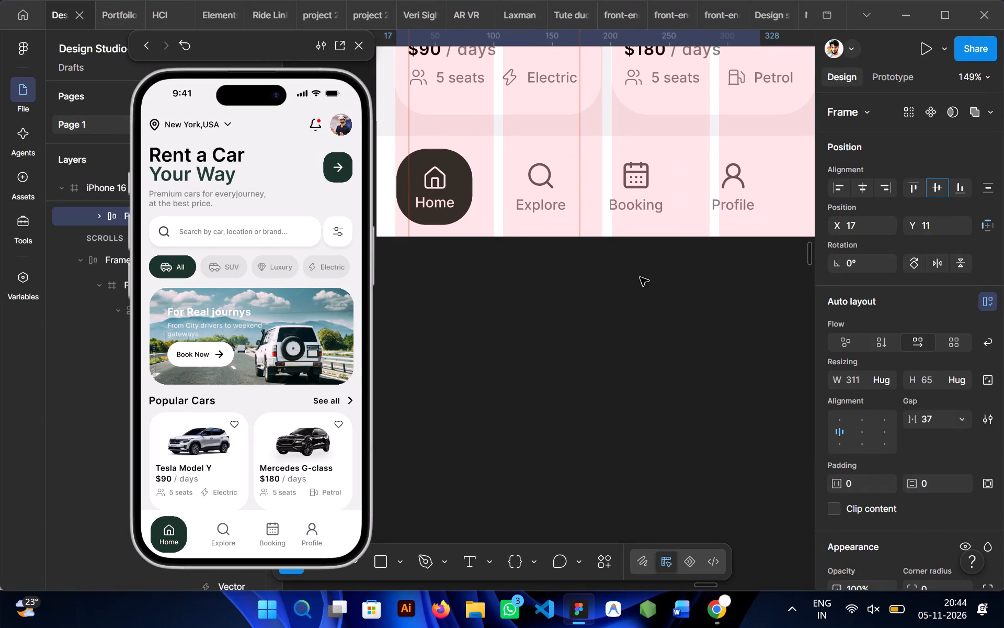
pyautogui.click(858, 188)
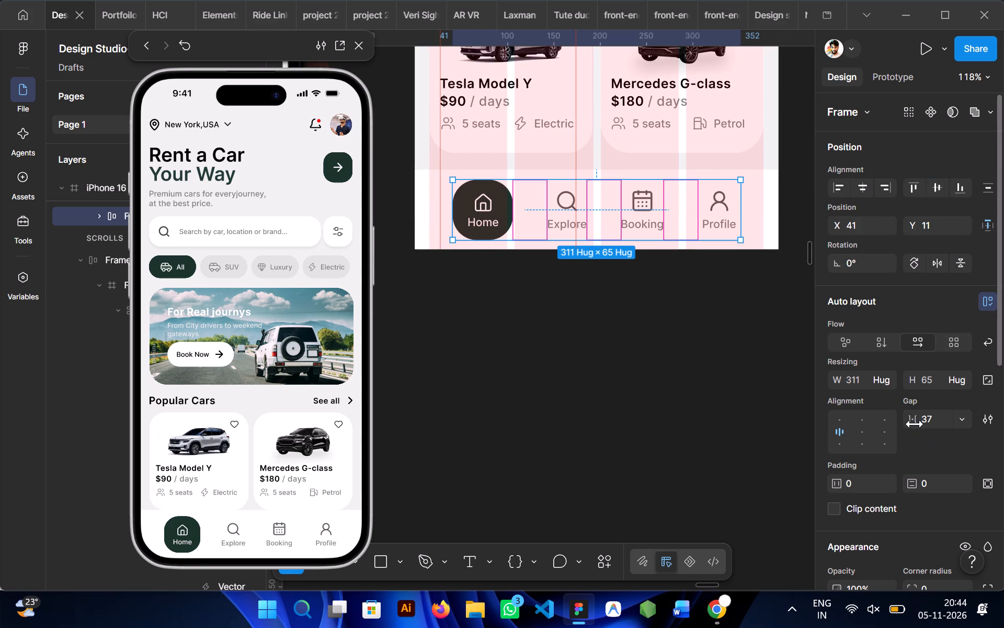
pyautogui.moveTo(915, 424); pyautogui.dragTo(518, 311)
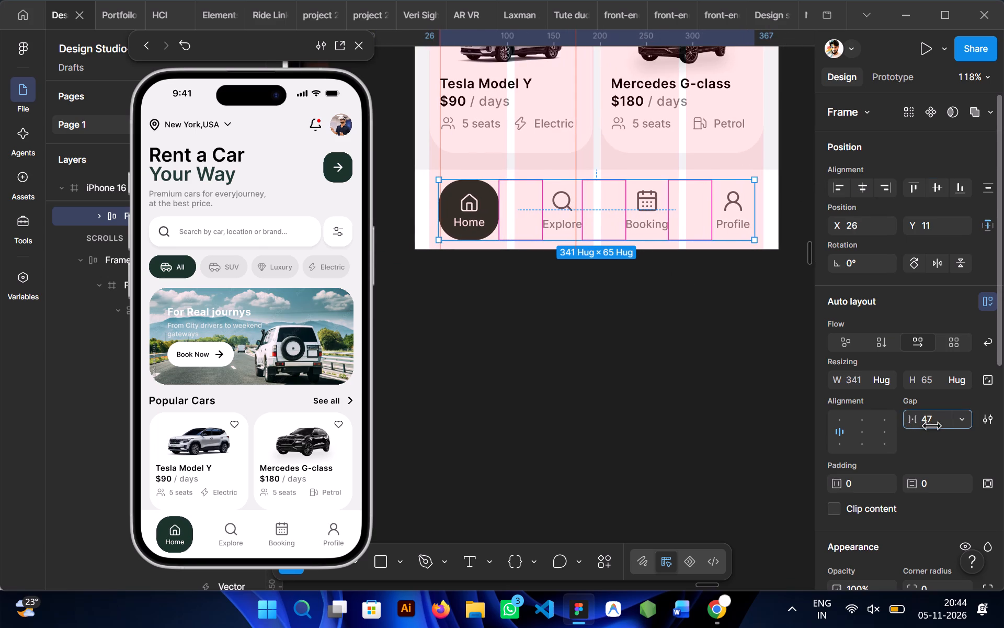
pyautogui.moveTo(518, 311); pyautogui.dragTo(517, 314)
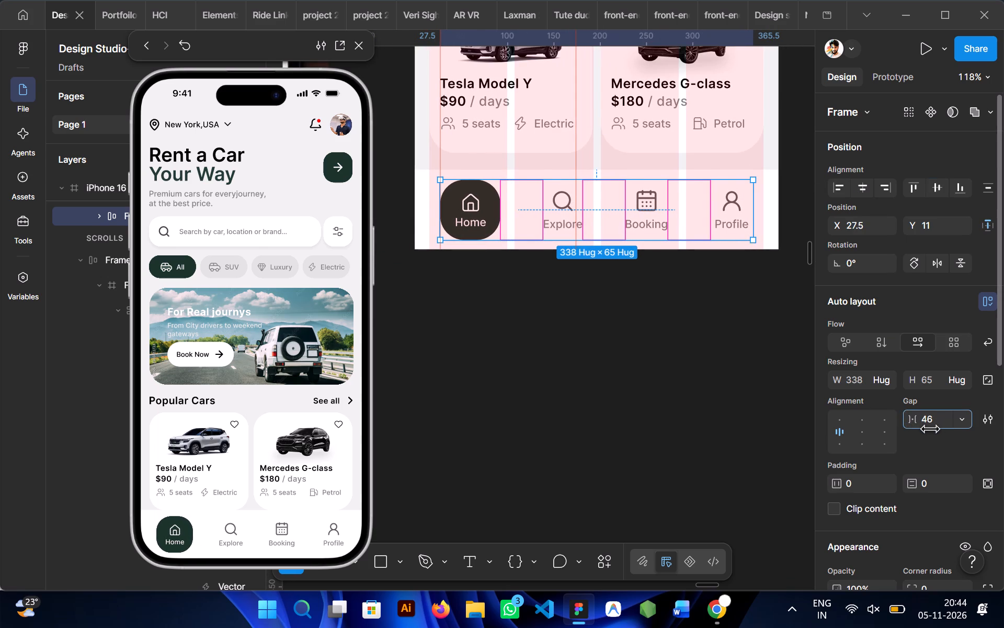
pyautogui.moveTo(517, 314); pyautogui.dragTo(518, 314)
pyautogui.click(738, 427)
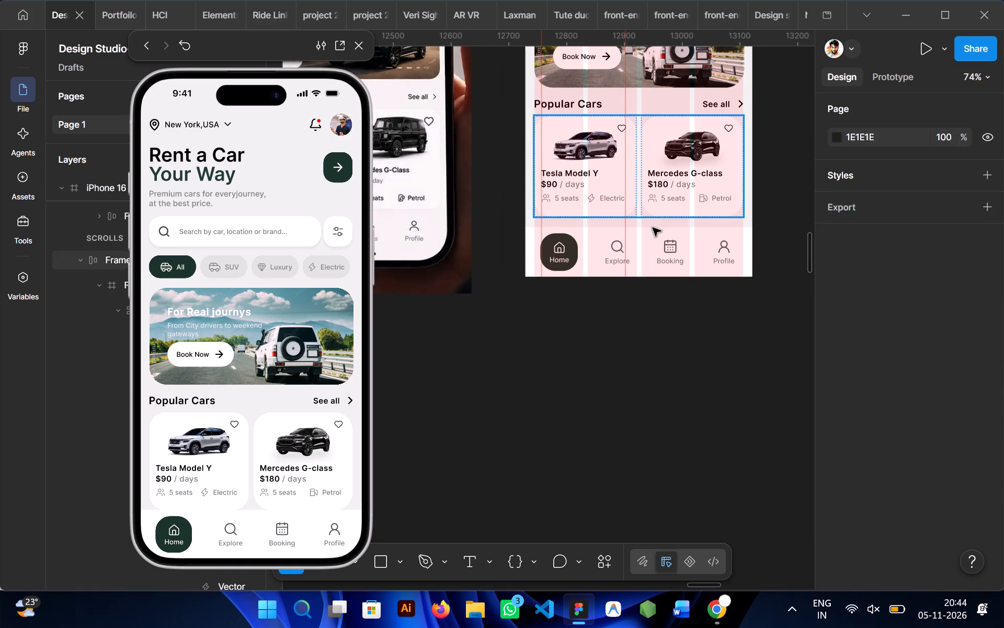
# Give the navigation bar frame a light grey inside stroke, about E9E9E9 with weight 1, on its top edge only.
pyautogui.click(646, 240)
pyautogui.scroll(-3, 961, 390)
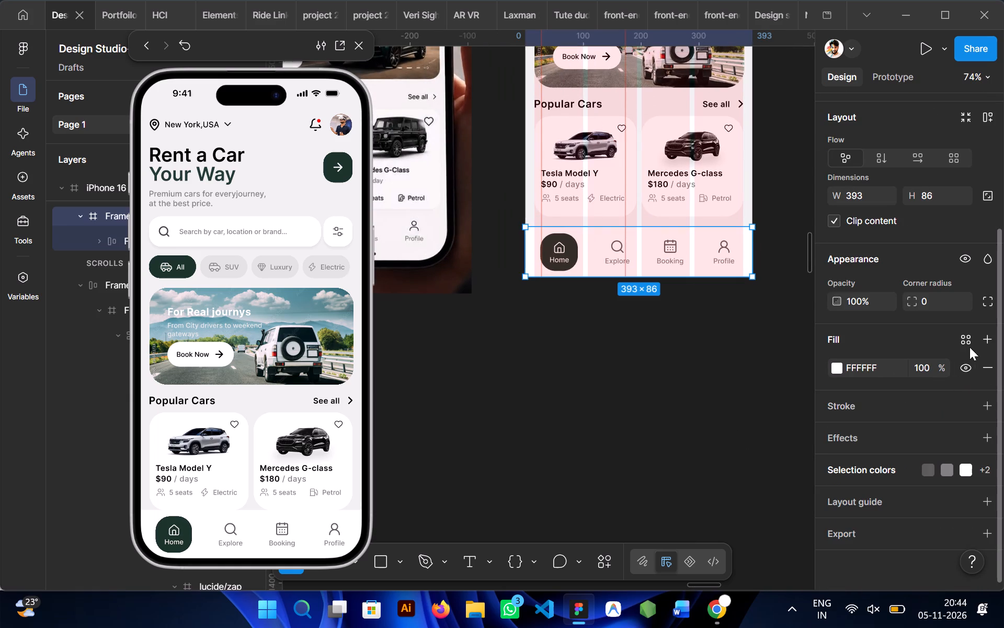
pyautogui.click(991, 405)
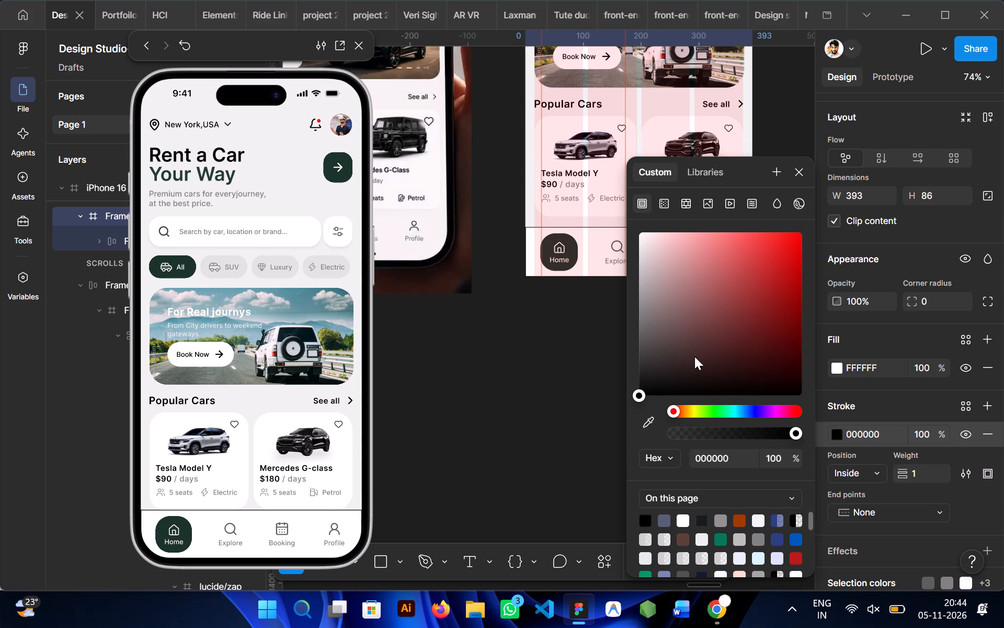
pyautogui.click(990, 478)
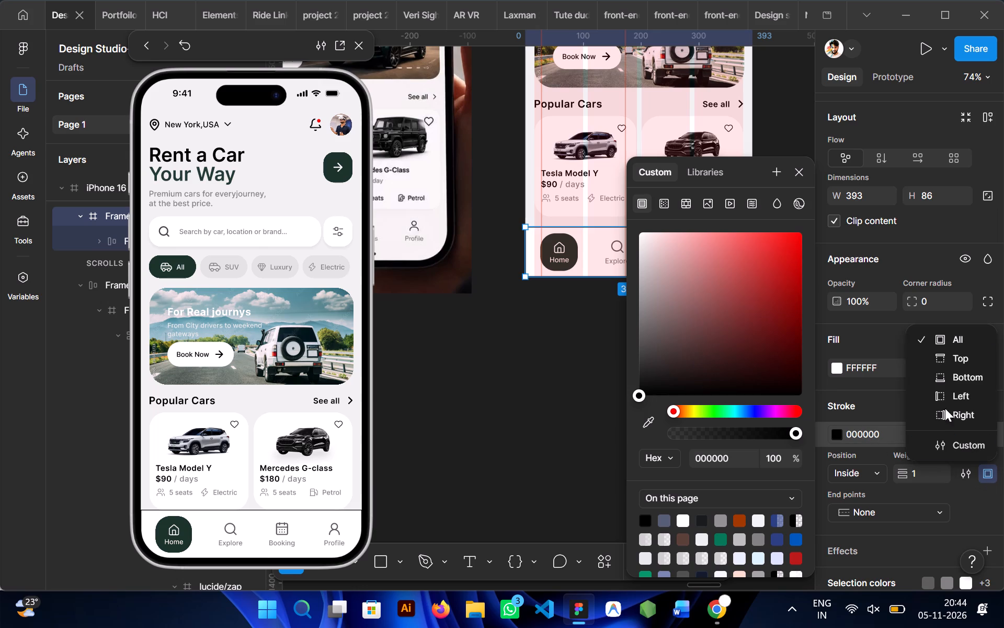
pyautogui.click(943, 364)
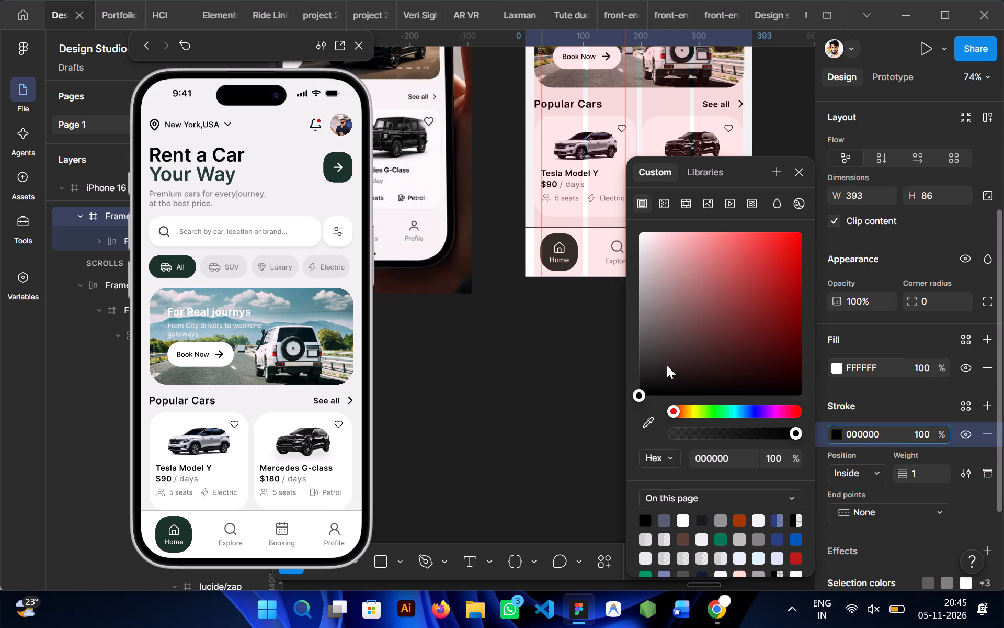
pyautogui.moveTo(643, 342); pyautogui.dragTo(625, 295)
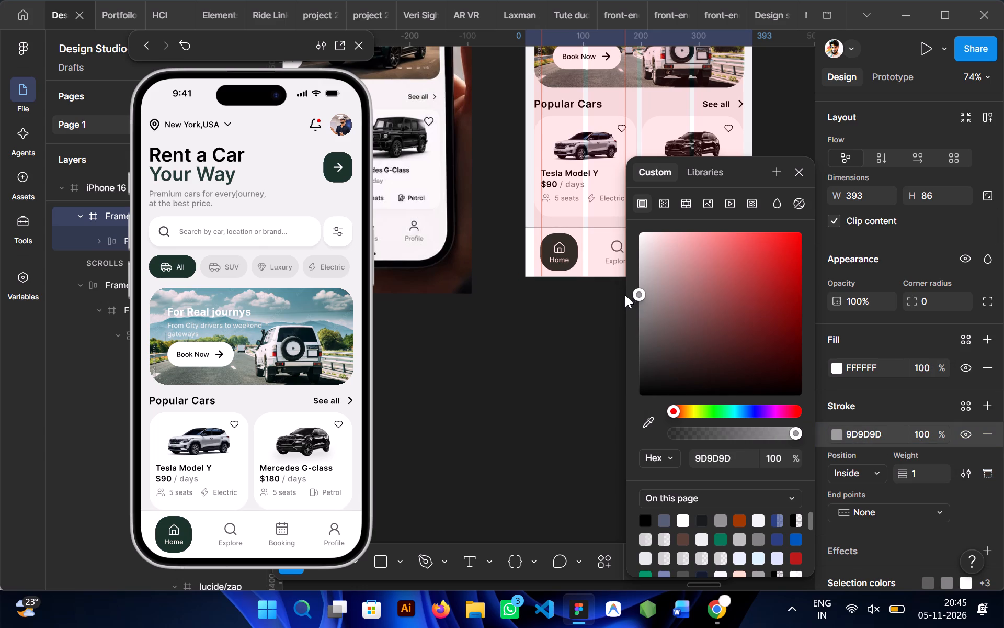
pyautogui.moveTo(625, 295); pyautogui.dragTo(612, 272)
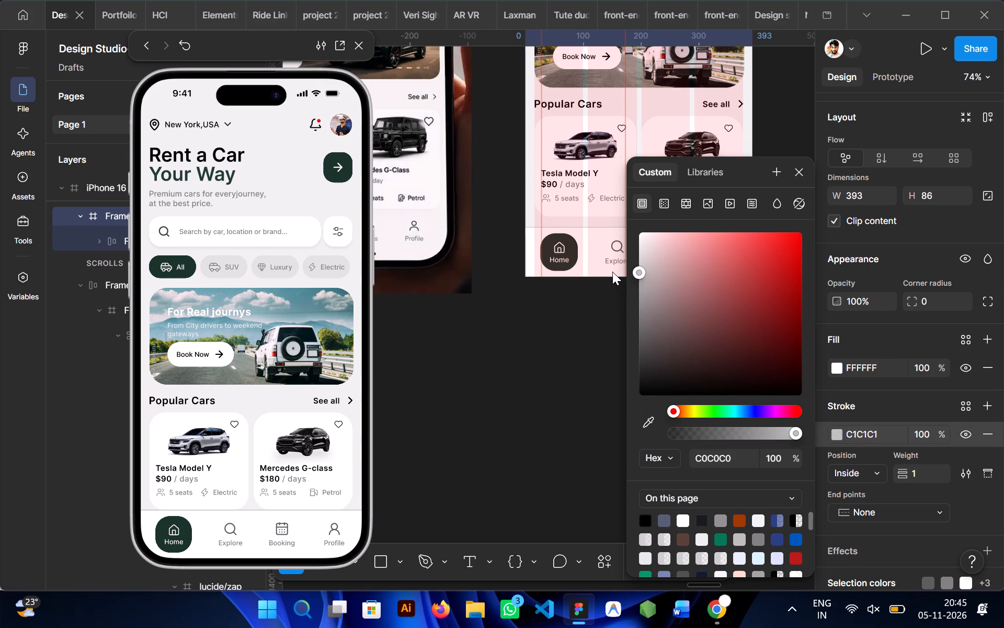
pyautogui.moveTo(612, 272); pyautogui.dragTo(606, 261)
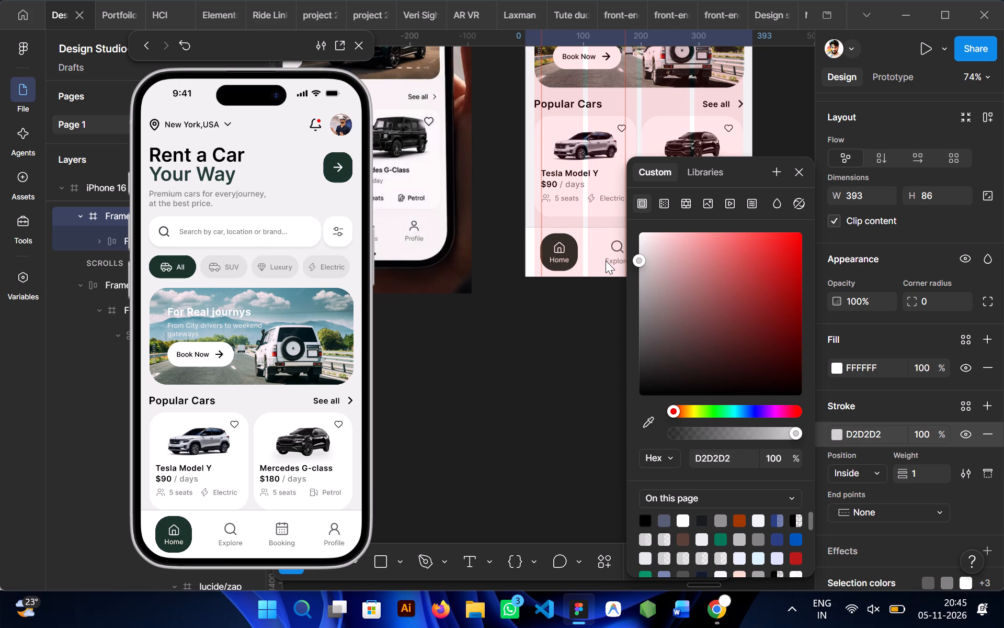
pyautogui.moveTo(606, 261); pyautogui.dragTo(595, 248)
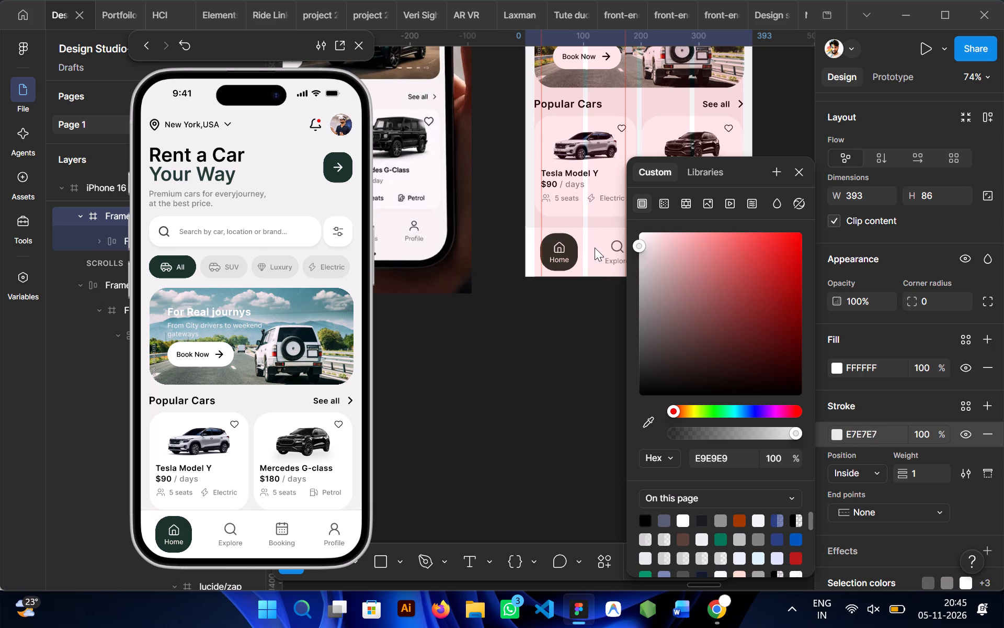
pyautogui.moveTo(595, 248); pyautogui.dragTo(594, 246)
pyautogui.click(509, 403)
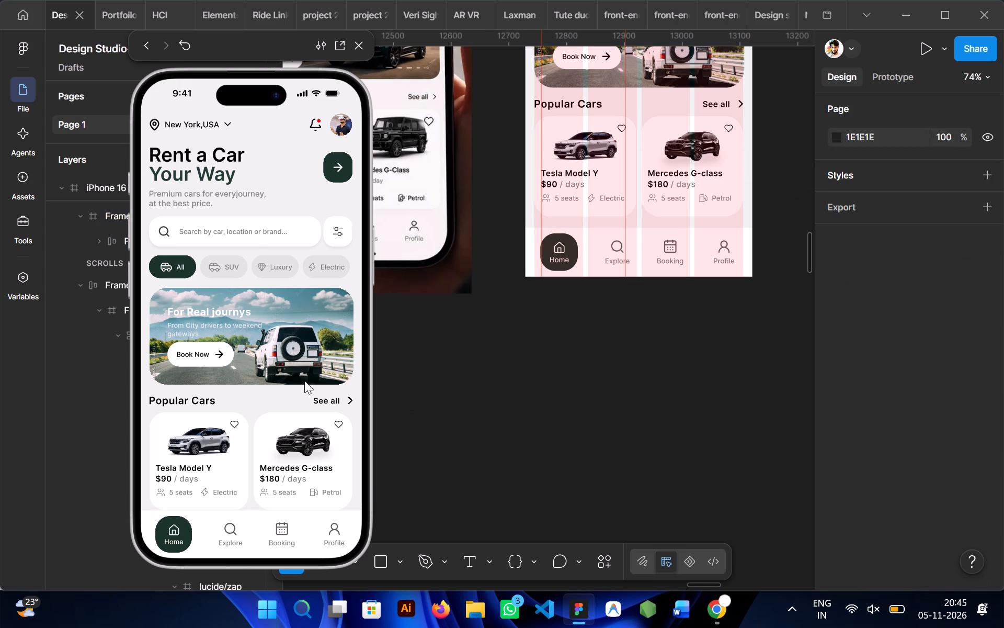
# Check the phone screen's scrolling and fixed navigation bar in the preview, close the preview, and review the design beside the reference.
pyautogui.scroll(-2, 264, 411)
pyautogui.scroll(3, 264, 411)
pyautogui.scroll(-3, 264, 411)
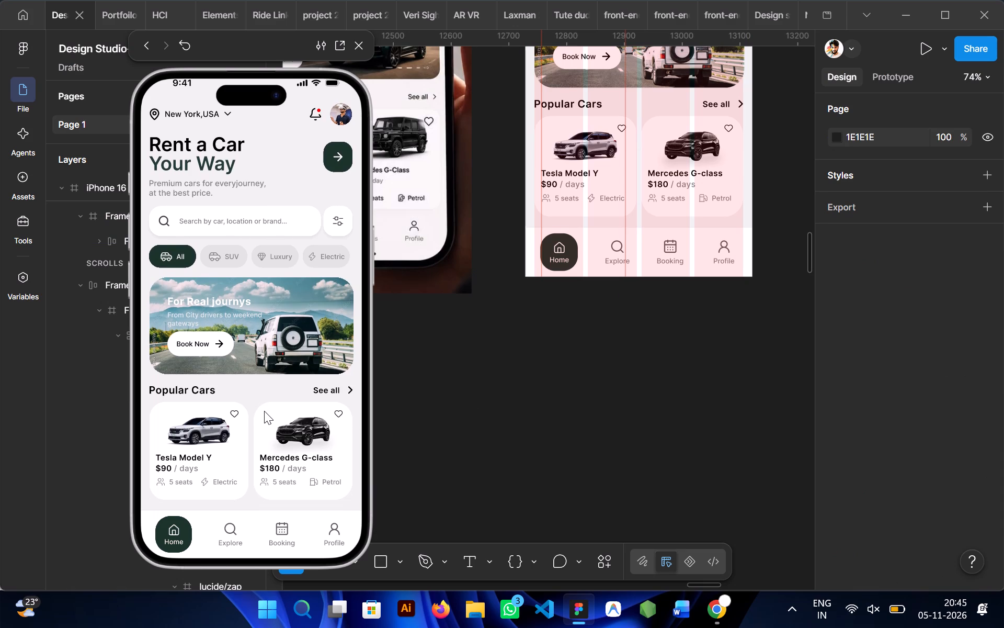
pyautogui.scroll(2, 264, 411)
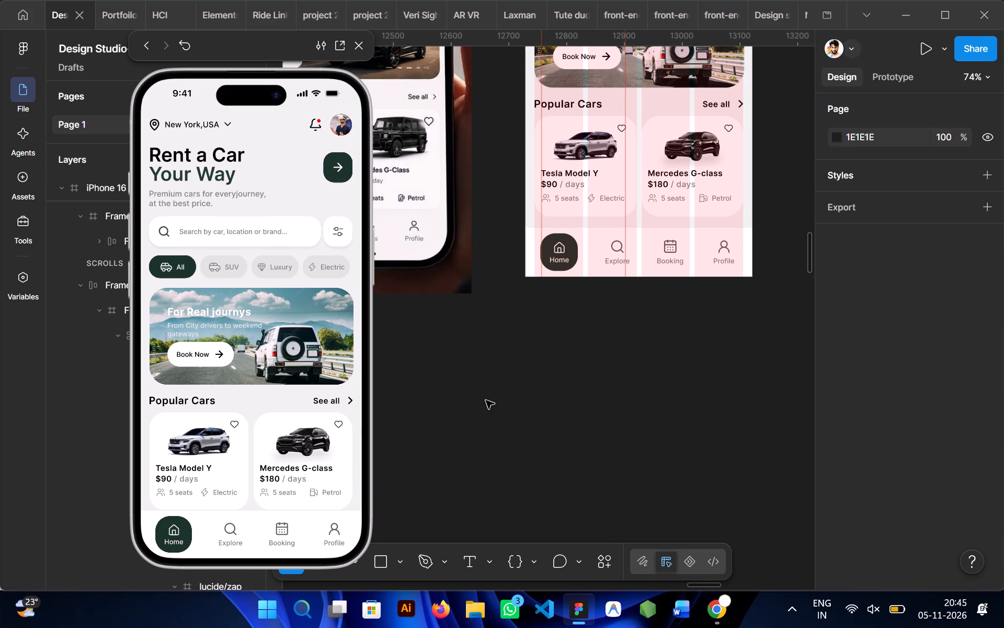
pyautogui.scroll(-1, 271, 362)
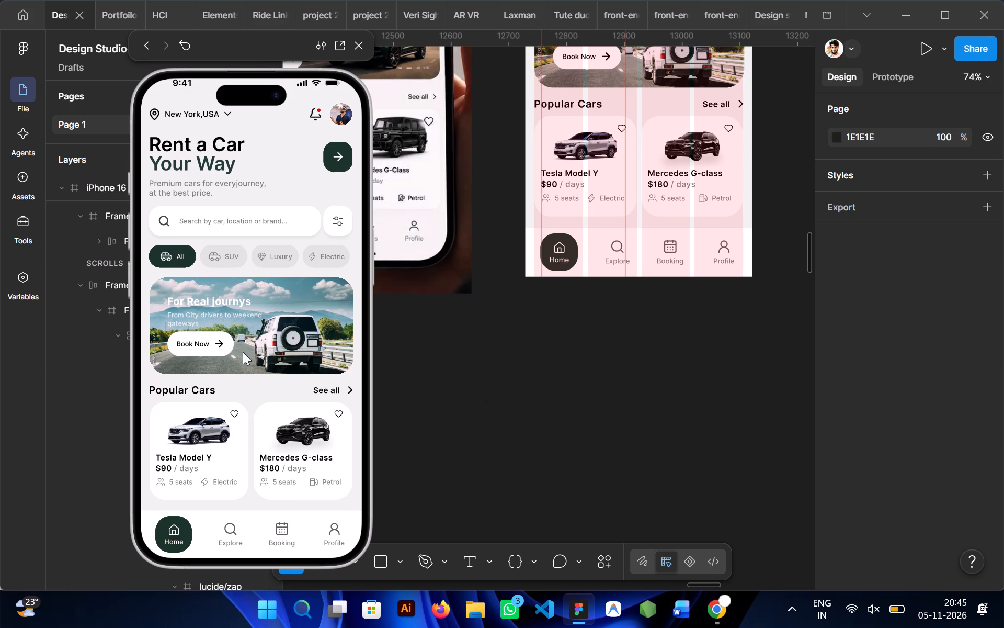
pyautogui.click(212, 340)
pyautogui.scroll(1, 267, 373)
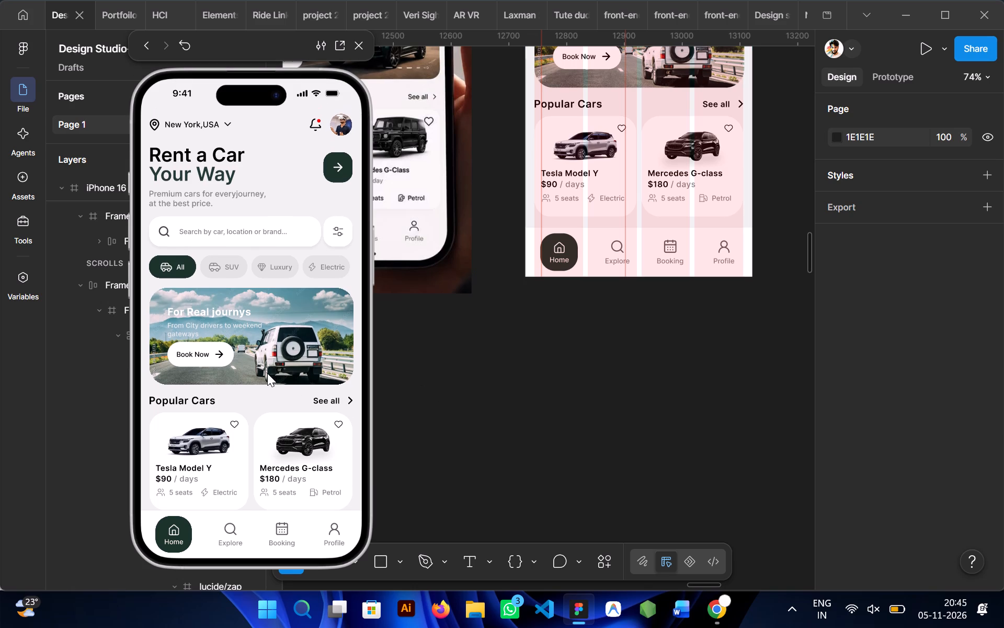
pyautogui.click(207, 354)
pyautogui.scroll(2, 239, 404)
pyautogui.scroll(-2, 239, 404)
pyautogui.click(314, 506)
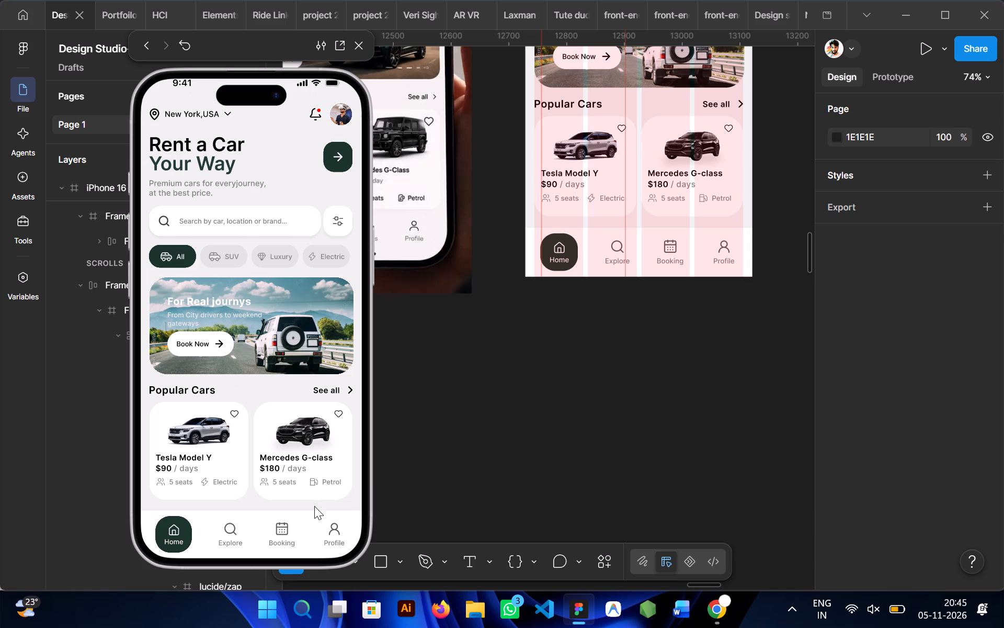
pyautogui.click(194, 474)
pyautogui.click(236, 420)
pyautogui.click(234, 407)
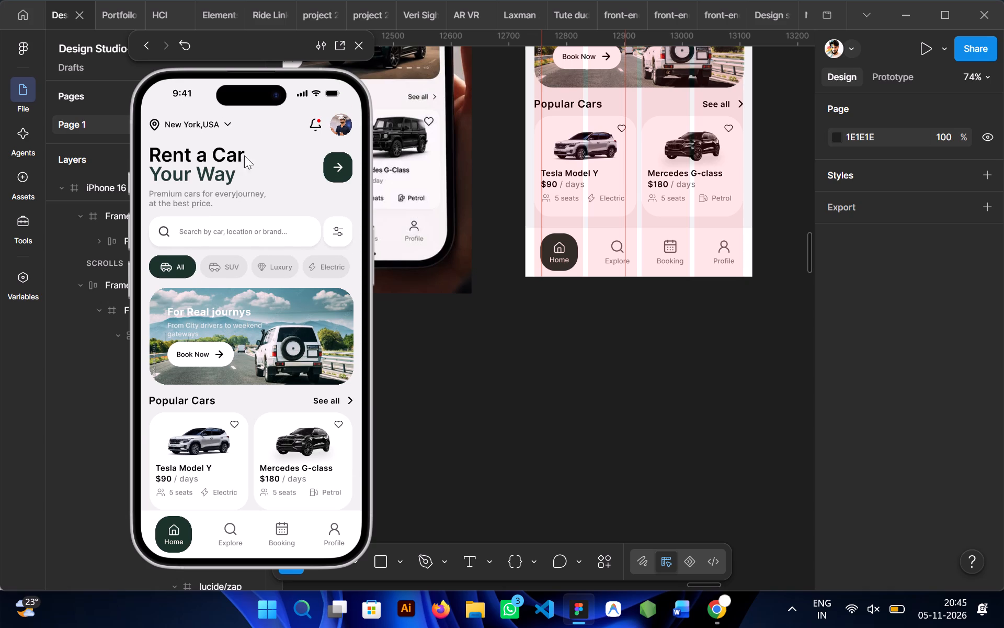
pyautogui.click(362, 46)
pyautogui.click(495, 338)
pyautogui.hscroll(-1, 495, 338)
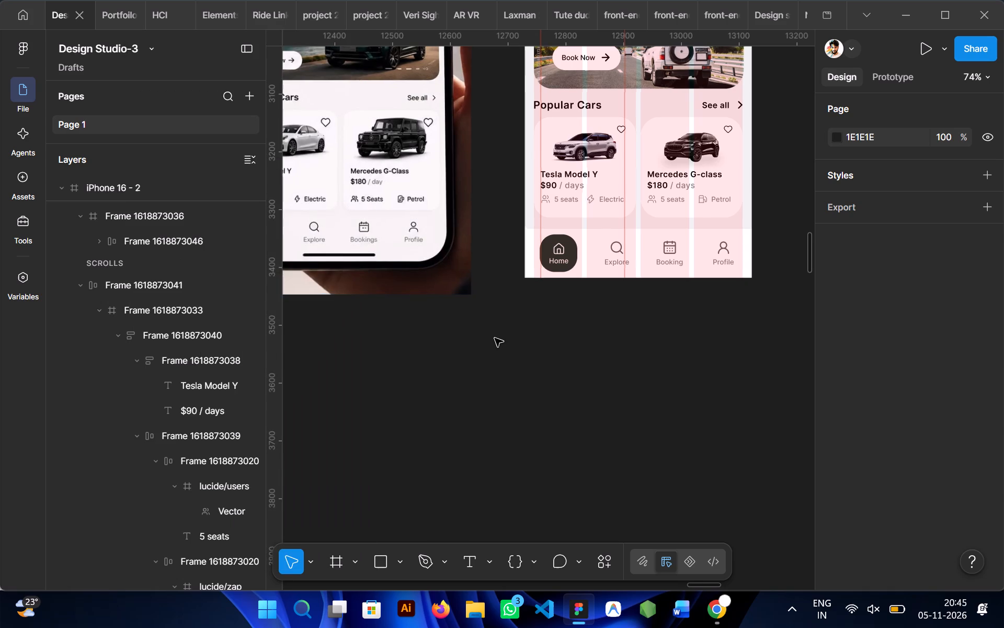
pyautogui.hscroll(-1, 495, 338)
pyautogui.scroll(1, 457, 498)
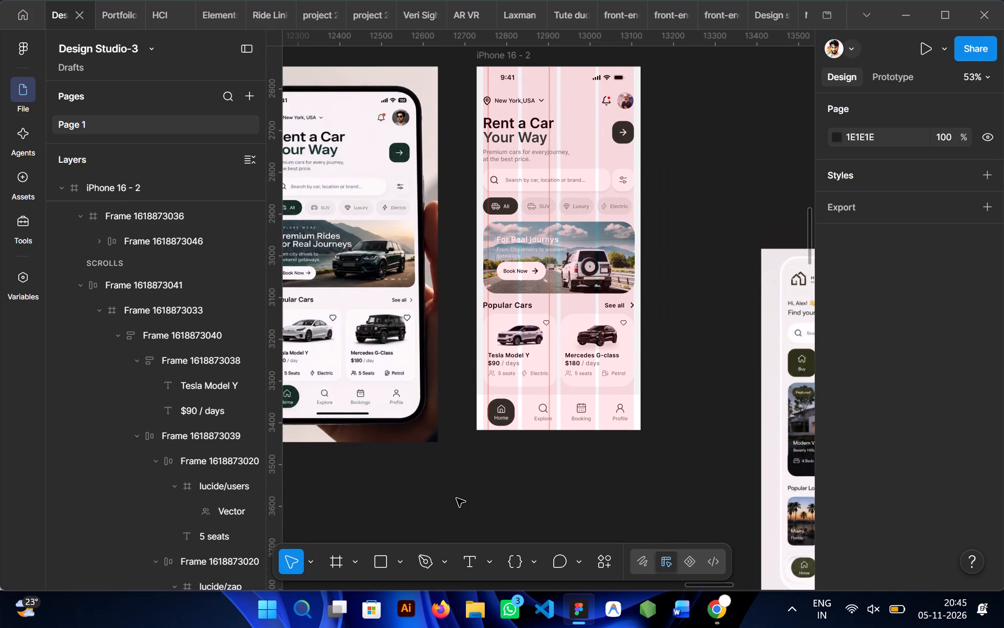
# Switch to Chrome and search Google Images for "profile" in a new tab.
pyautogui.click(710, 611)
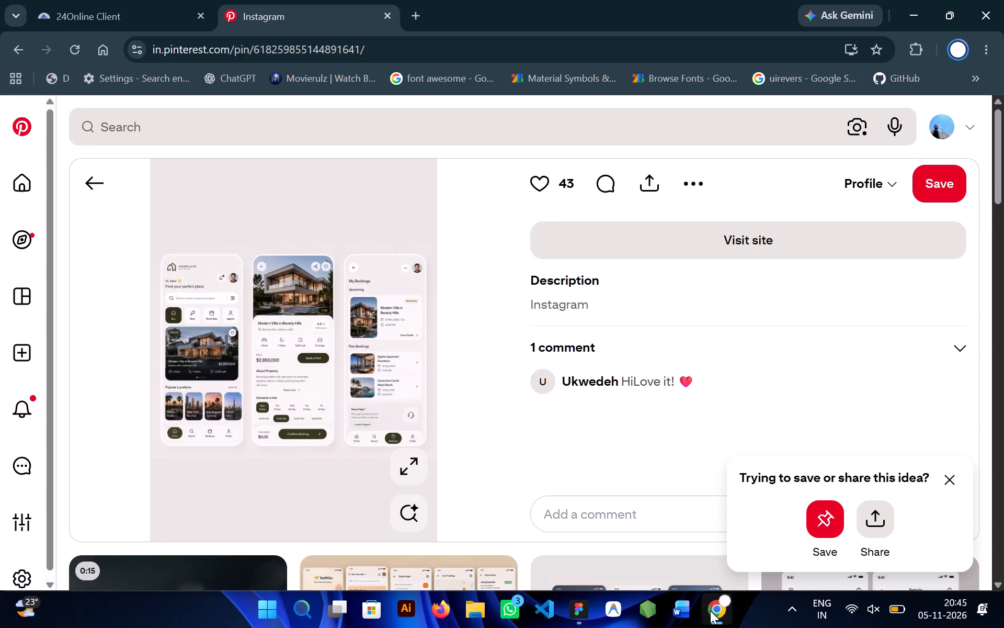
pyautogui.click(424, 17)
pyautogui.click(410, 317)
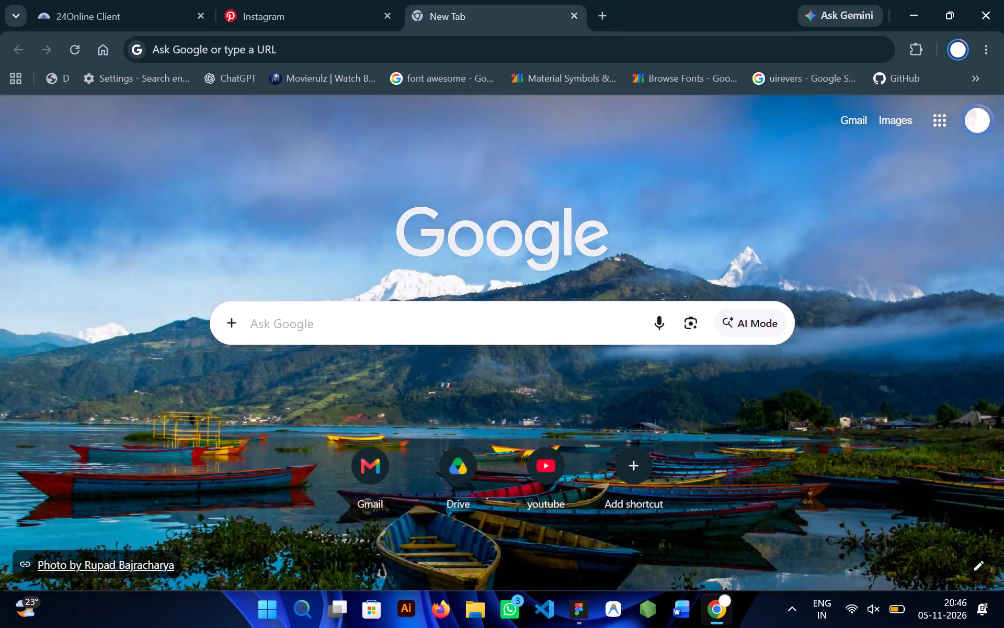
pyautogui.write('profile')
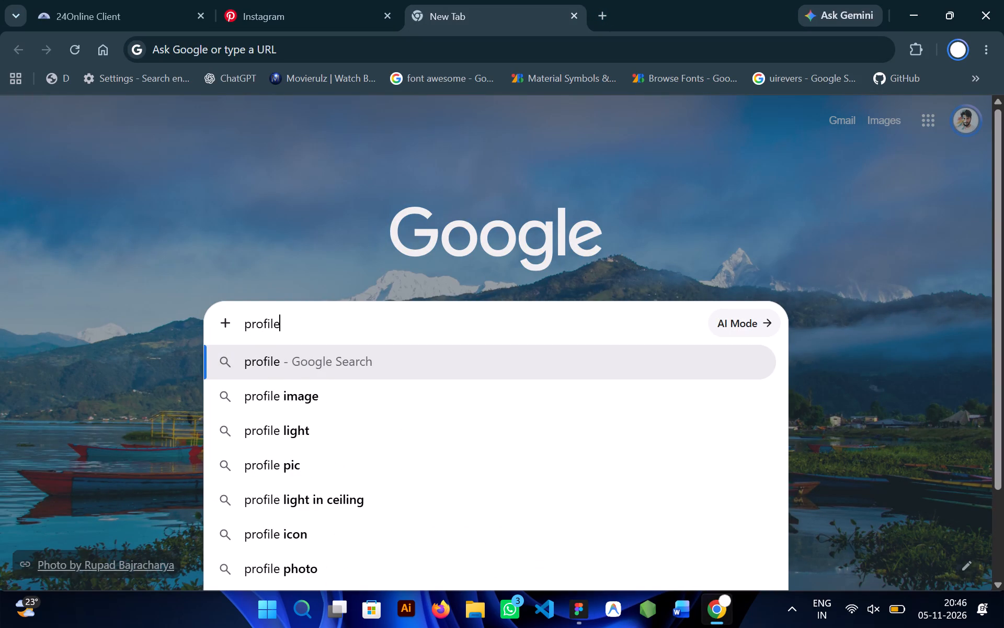
pyautogui.press('Return')
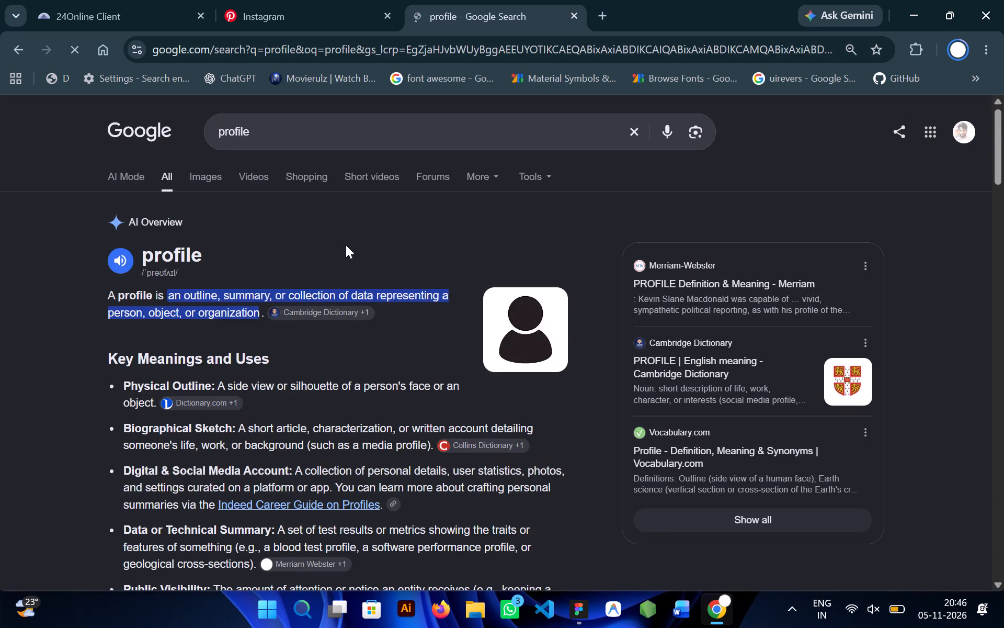
pyautogui.click(211, 176)
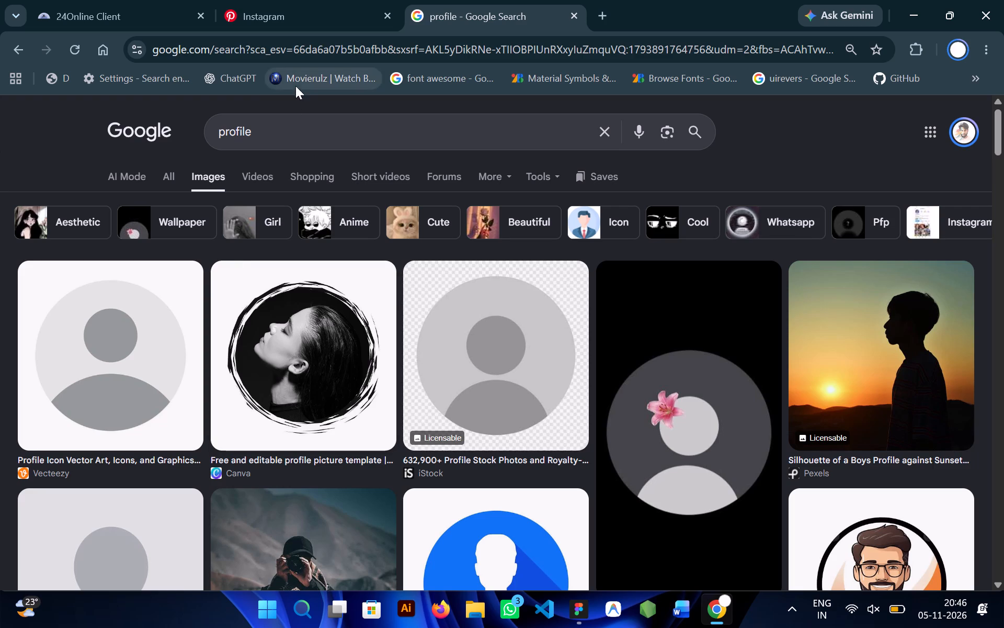
# Refine the Google Images search to "profile men".
pyautogui.click(277, 114)
pyautogui.press('space')
pyautogui.write('men')
pyautogui.press('Return')
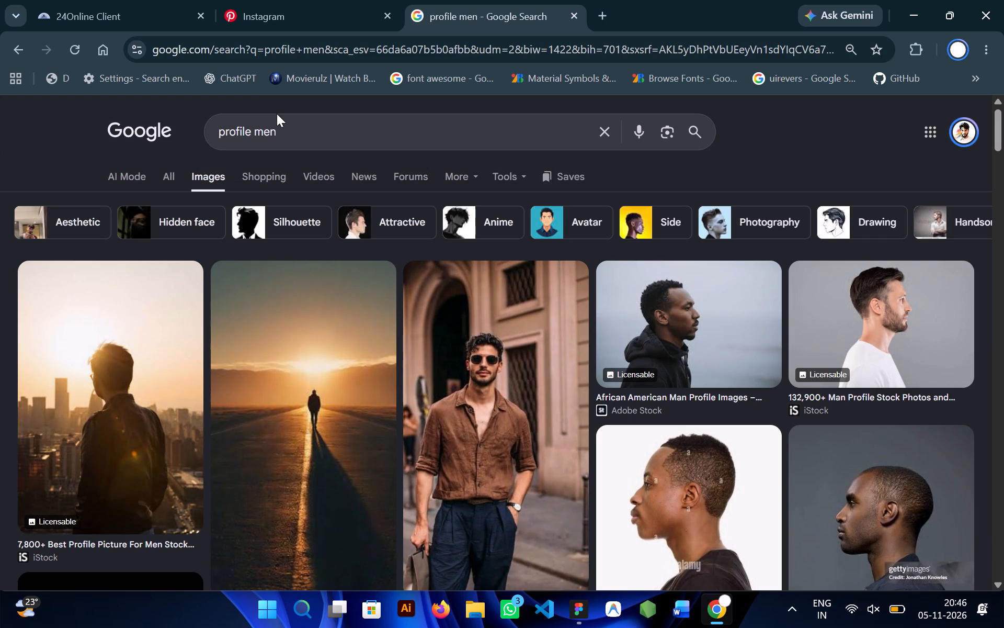
# Browse the "profile men" image results for a suitable man's portrait to use as the profile picture.
pyautogui.scroll(-2, 402, 398)
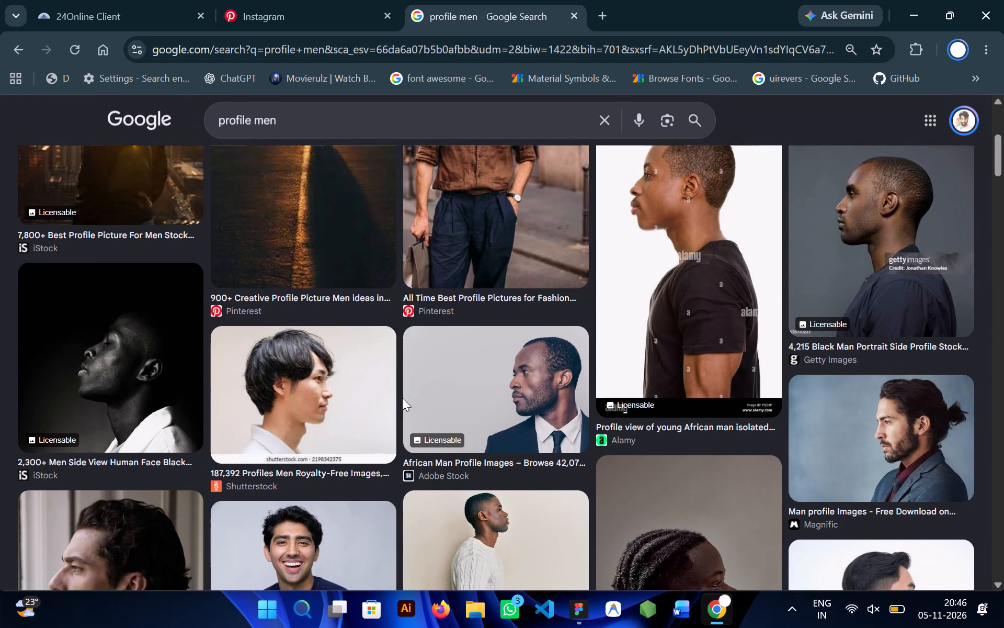
pyautogui.scroll(-2, 402, 398)
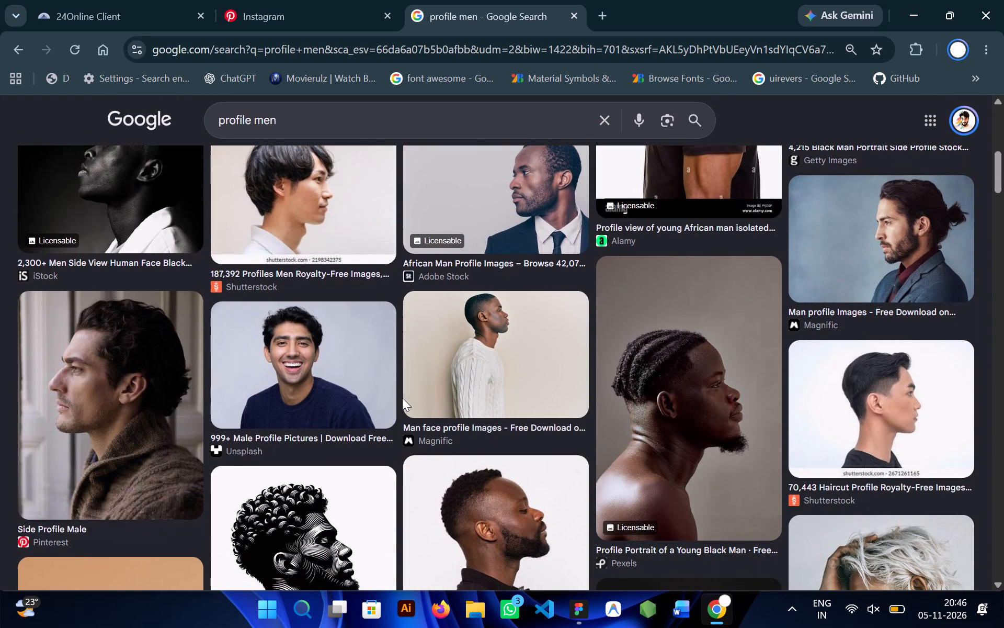
pyautogui.scroll(-1, 470, 404)
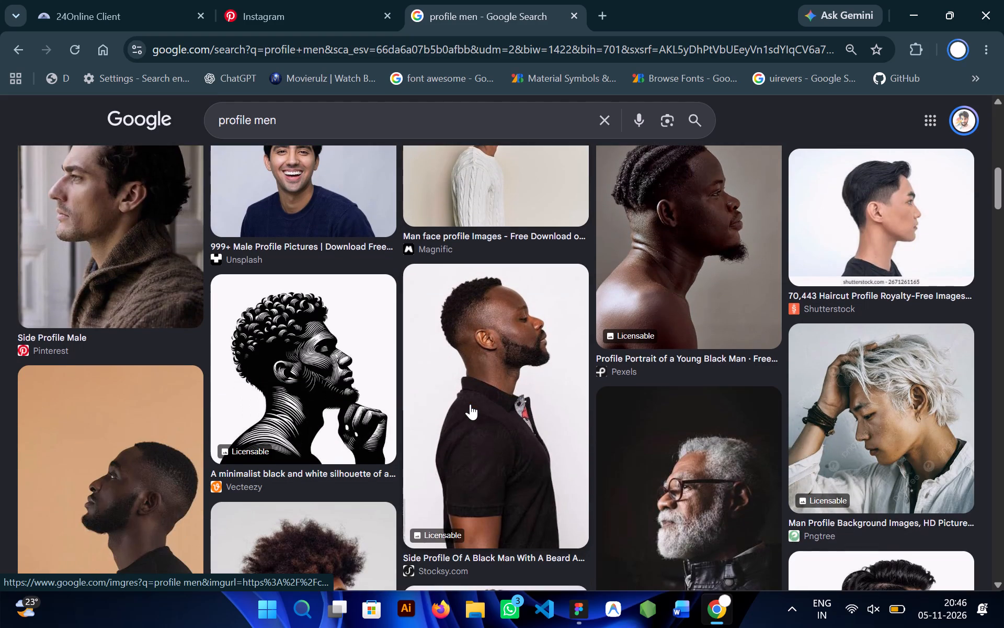
pyautogui.scroll(-4, 470, 404)
pyautogui.scroll(1, 470, 404)
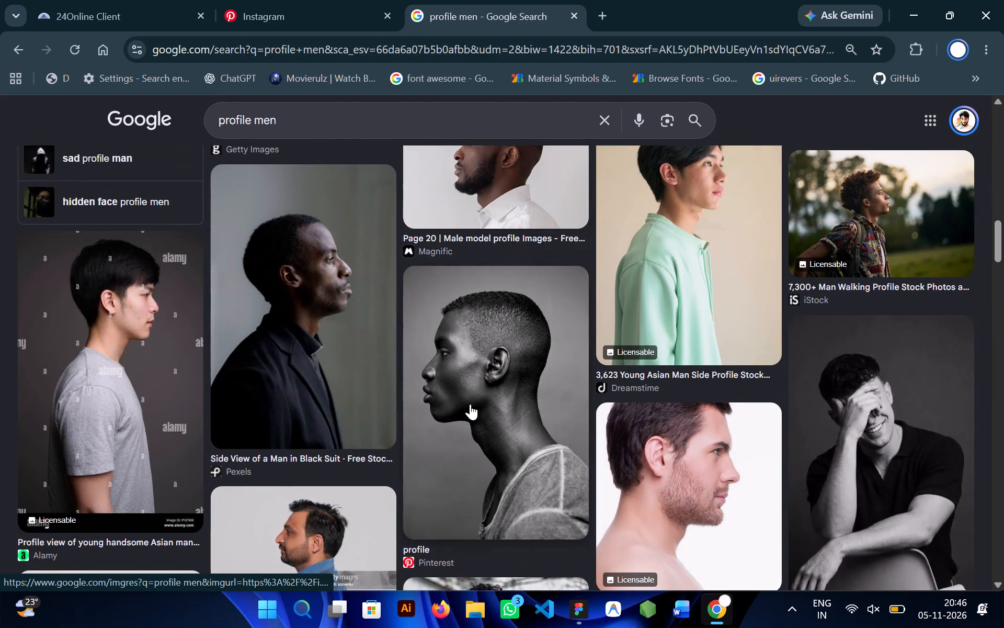
pyautogui.scroll(1, 470, 404)
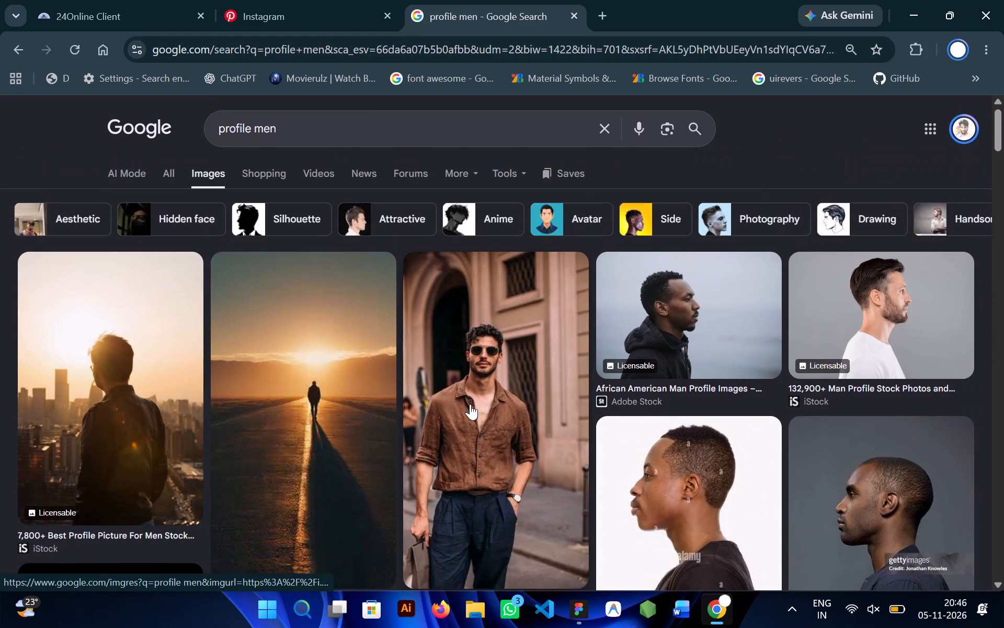
pyautogui.scroll(1, 438, 385)
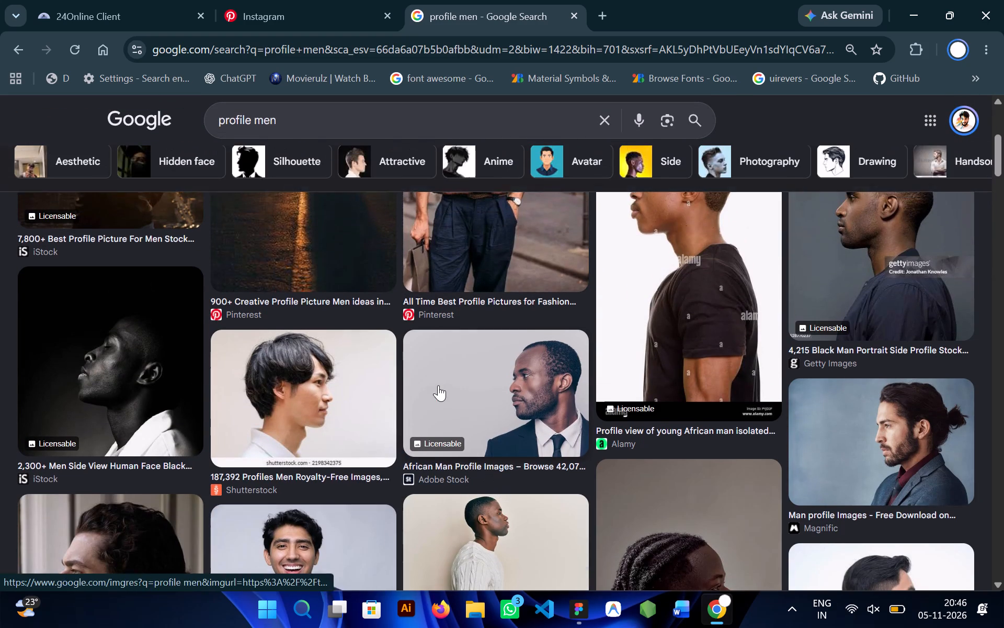
pyautogui.scroll(1, 438, 385)
pyautogui.scroll(-4, 438, 385)
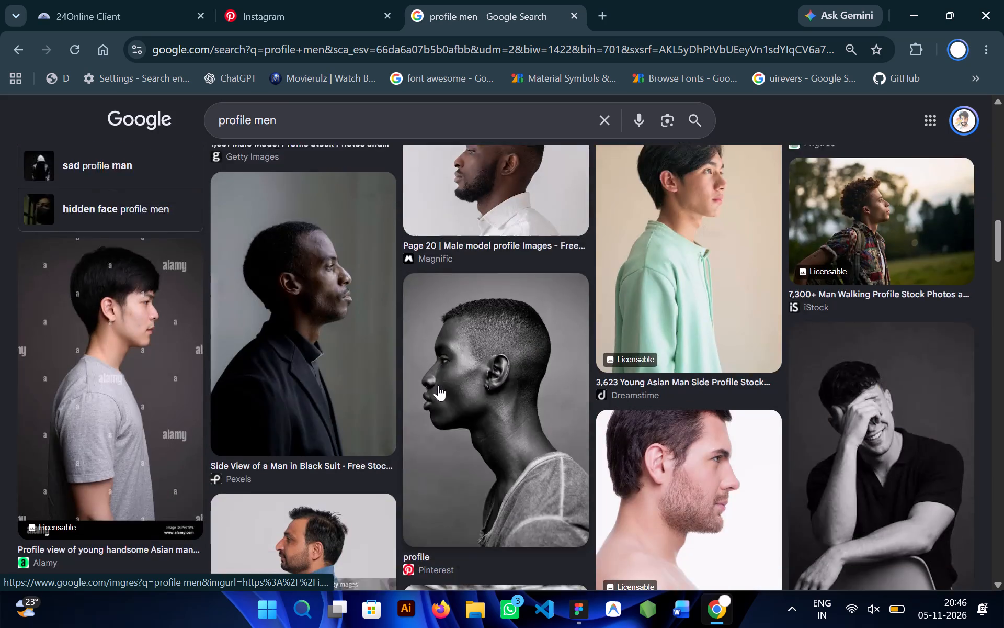
pyautogui.scroll(-4, 438, 385)
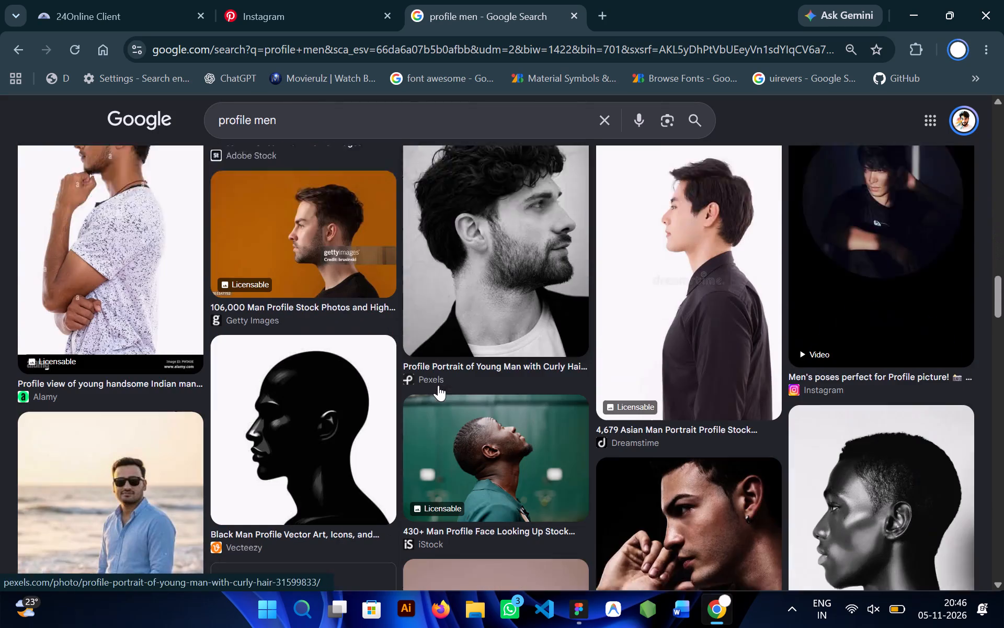
pyautogui.scroll(-1, 438, 385)
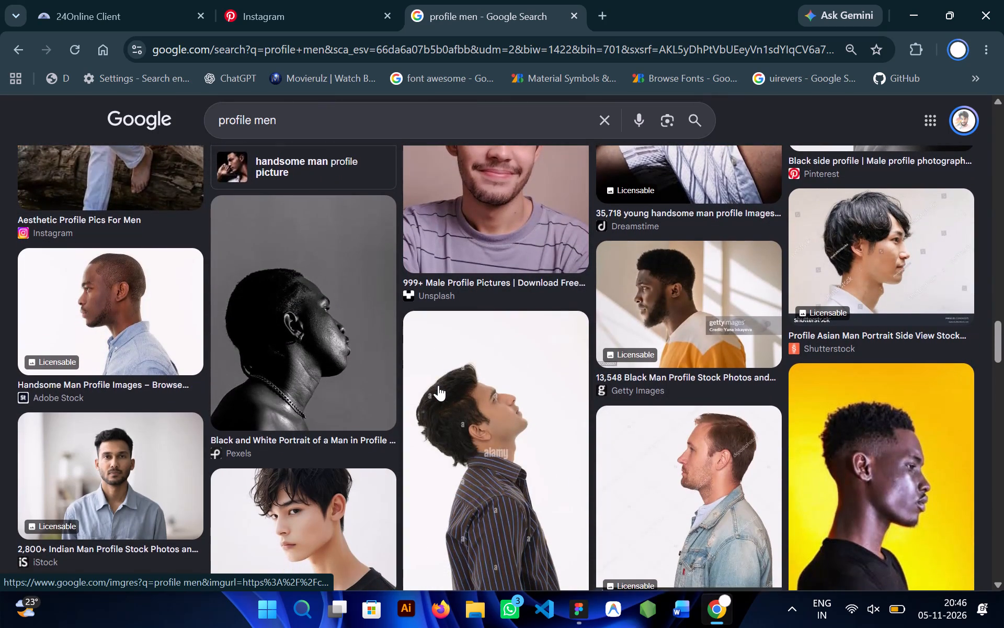
pyautogui.scroll(-6, 438, 385)
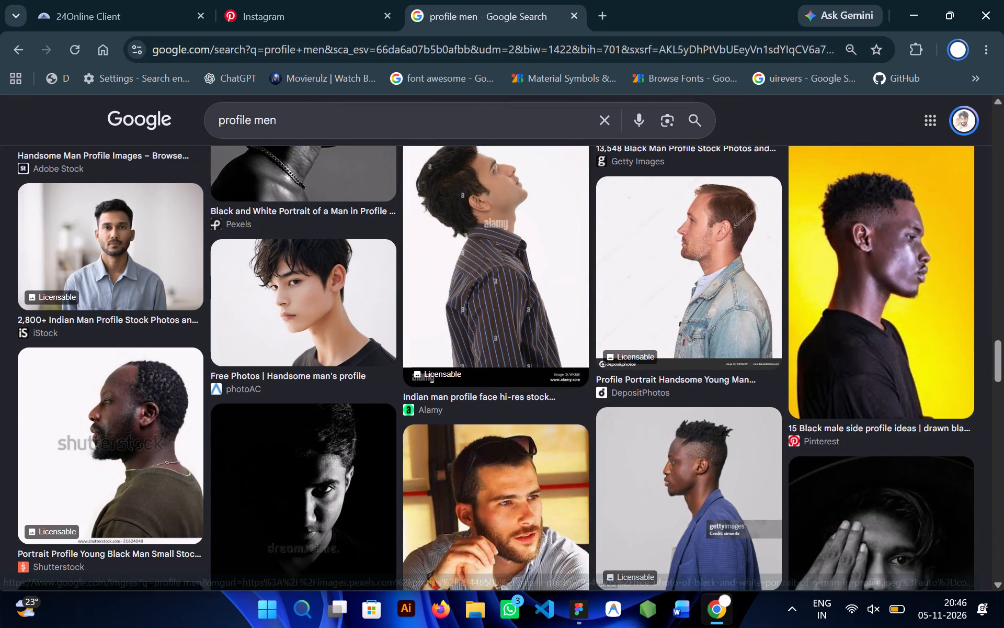
# Shorten the Google Images search to "men".
pyautogui.click(313, 126)
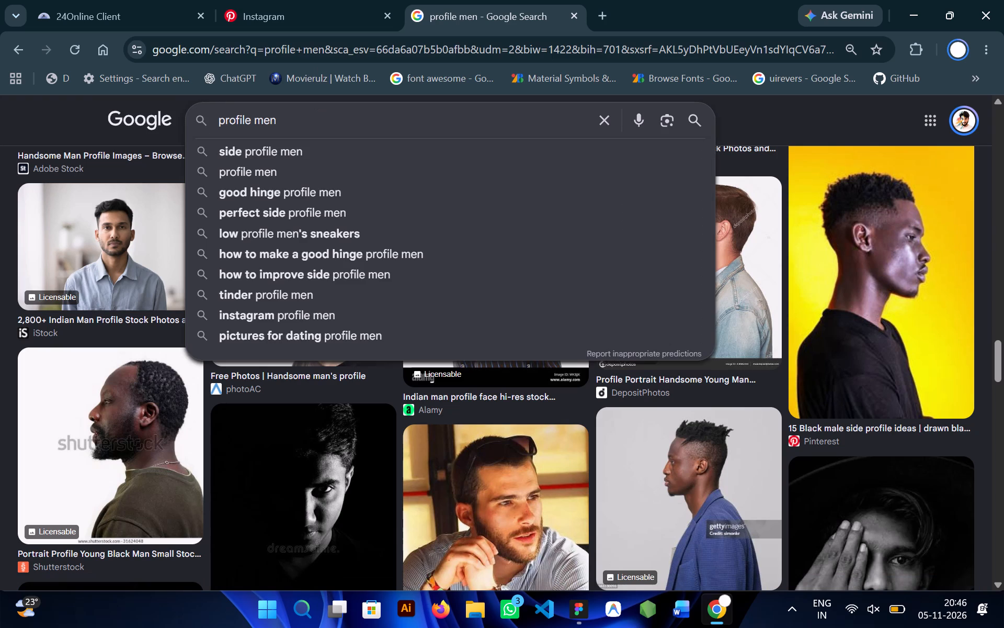
pyautogui.press('Left')
pyautogui.press('Left')
pyautogui.press('Left')
pyautogui.press('Left')
pyautogui.hotkey('ctrl', 'BackSpace')
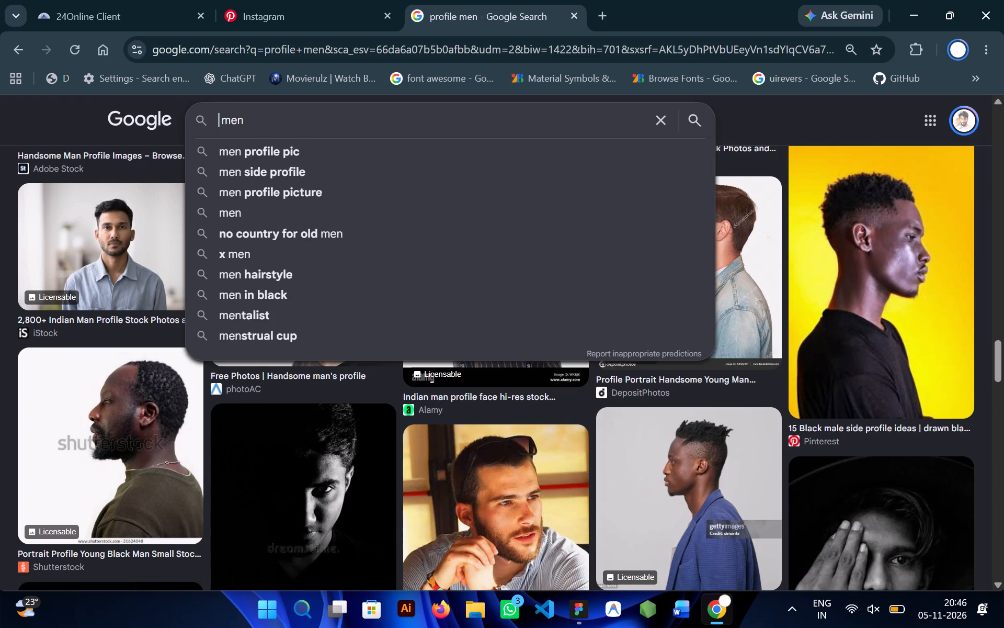
pyautogui.press('Return')
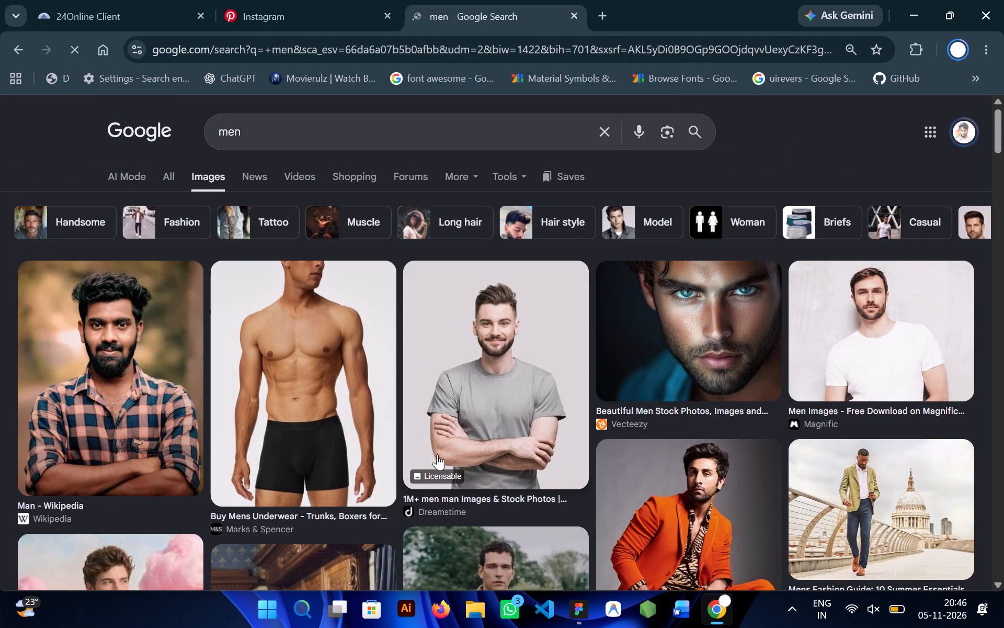
# Open the Dreamstime result of the smiling bearded man in a grey T-shirt and copy its image.
pyautogui.scroll(-1, 492, 344)
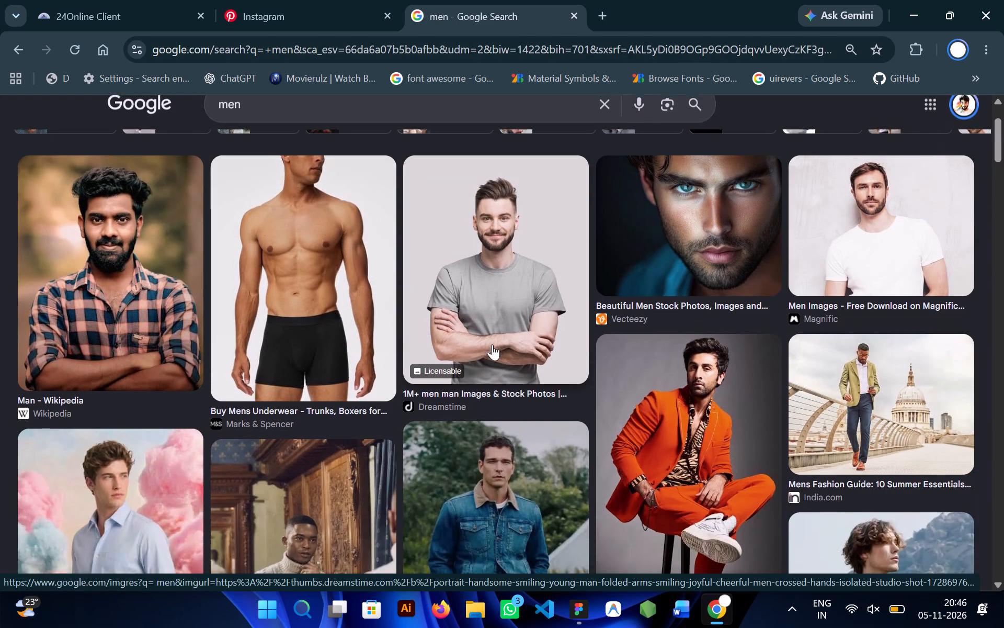
pyautogui.scroll(-1, 492, 344)
pyautogui.scroll(1, 492, 344)
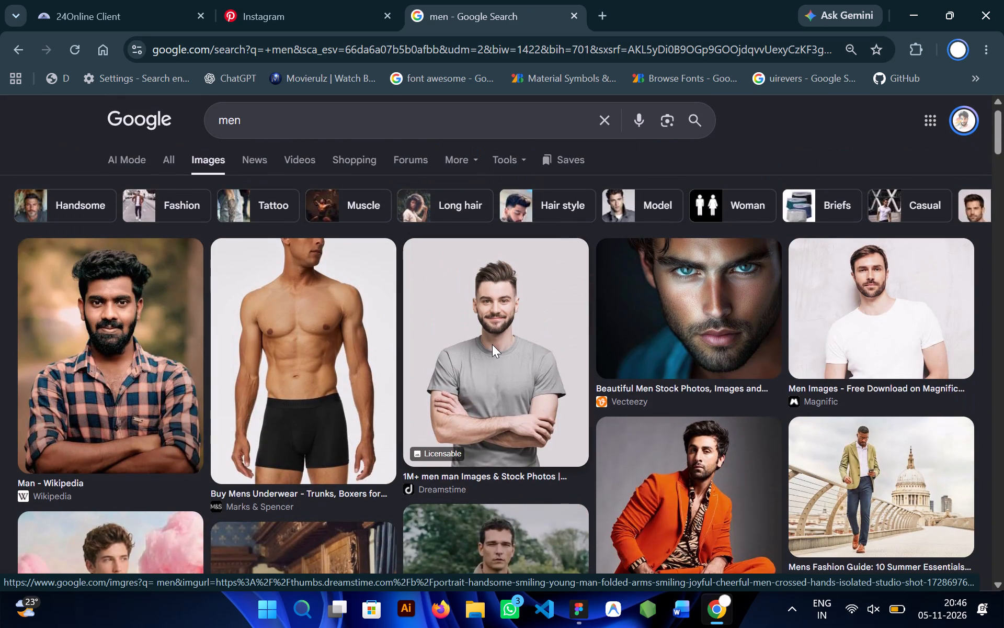
pyautogui.click(492, 344)
pyautogui.rightClick(786, 332)
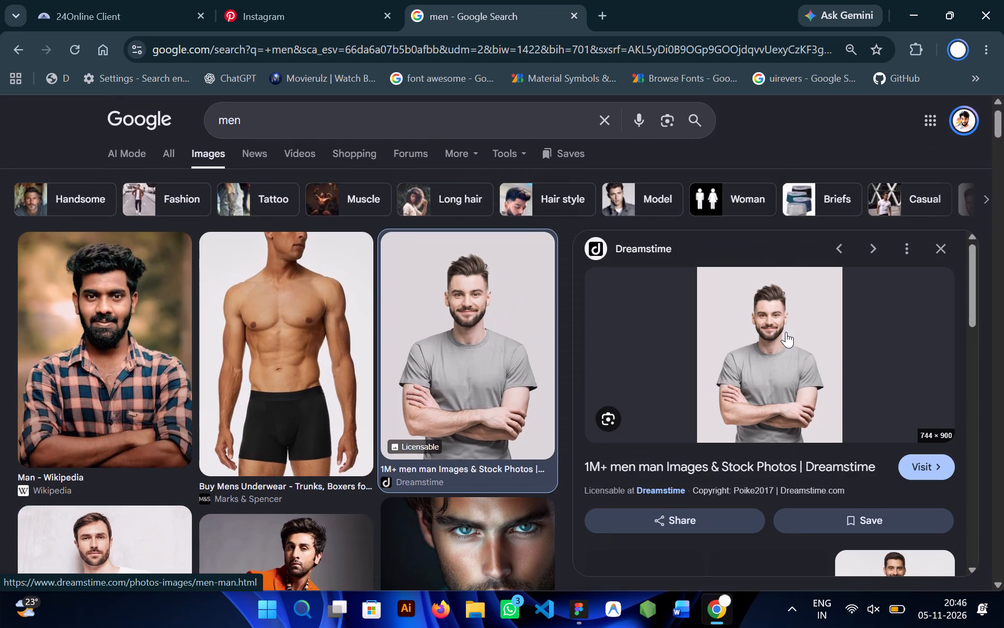
pyautogui.click(600, 431)
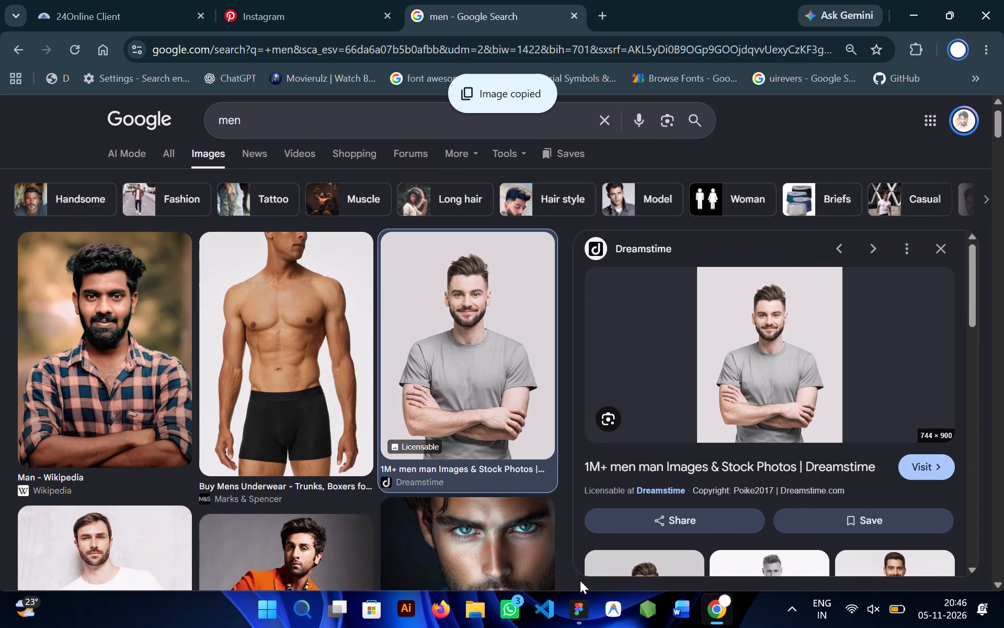
# Switch to Figma, paste the copied photo, and scale it down to about 68 × 83 beside the iPhone 16 - 2 screen.
pyautogui.click(580, 618)
pyautogui.scroll(1, 469, 298)
pyautogui.hscroll(-1, 614, 232)
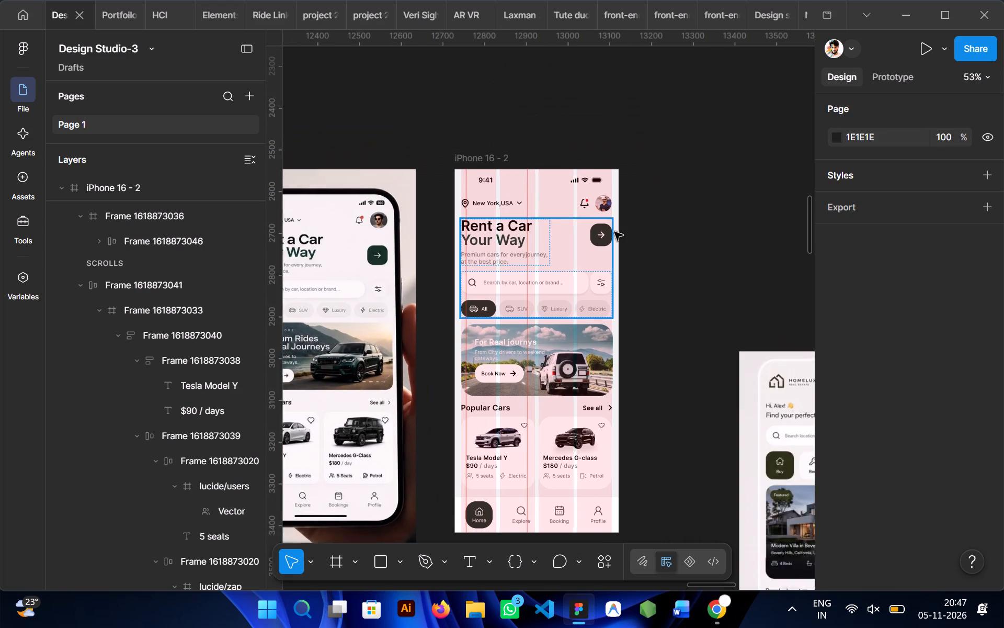
pyautogui.hscroll(-1, 614, 232)
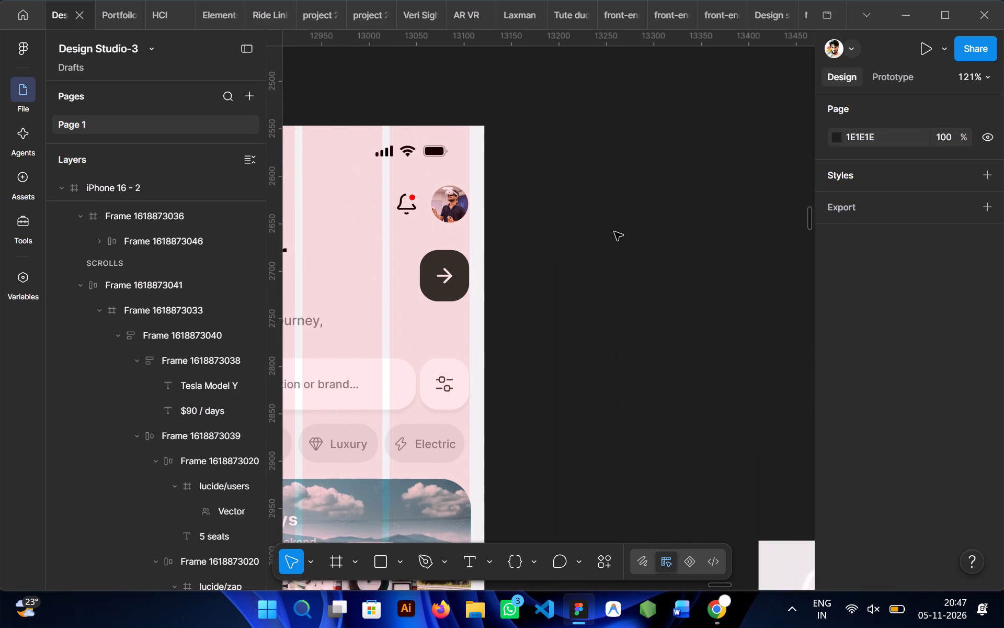
pyautogui.hotkey('ctrl', 'v')
pyautogui.rightClick(573, 234)
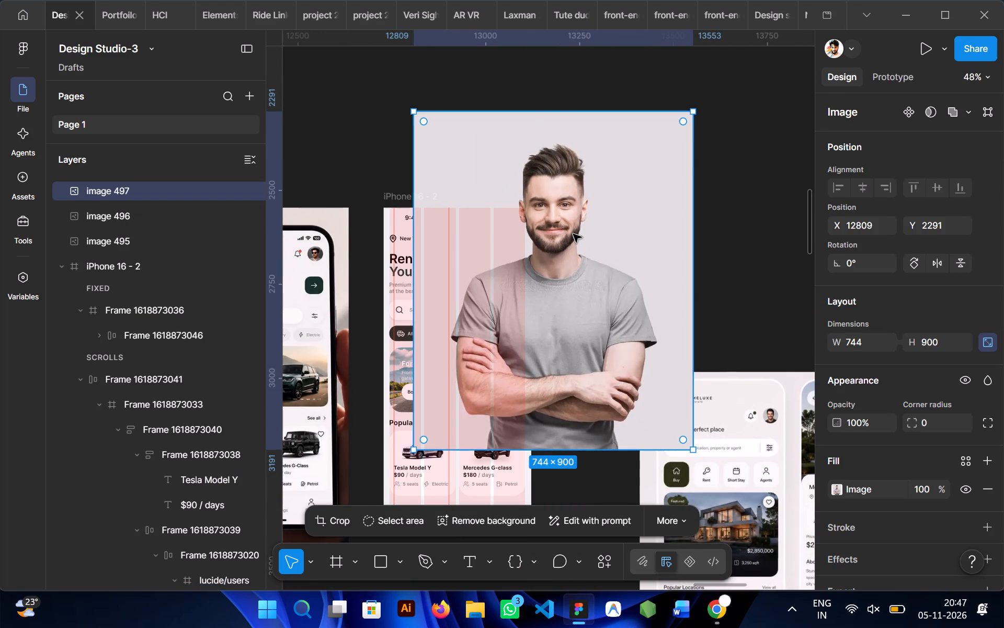
pyautogui.click(615, 94)
pyautogui.moveTo(610, 113); pyautogui.dragTo(573, 365)
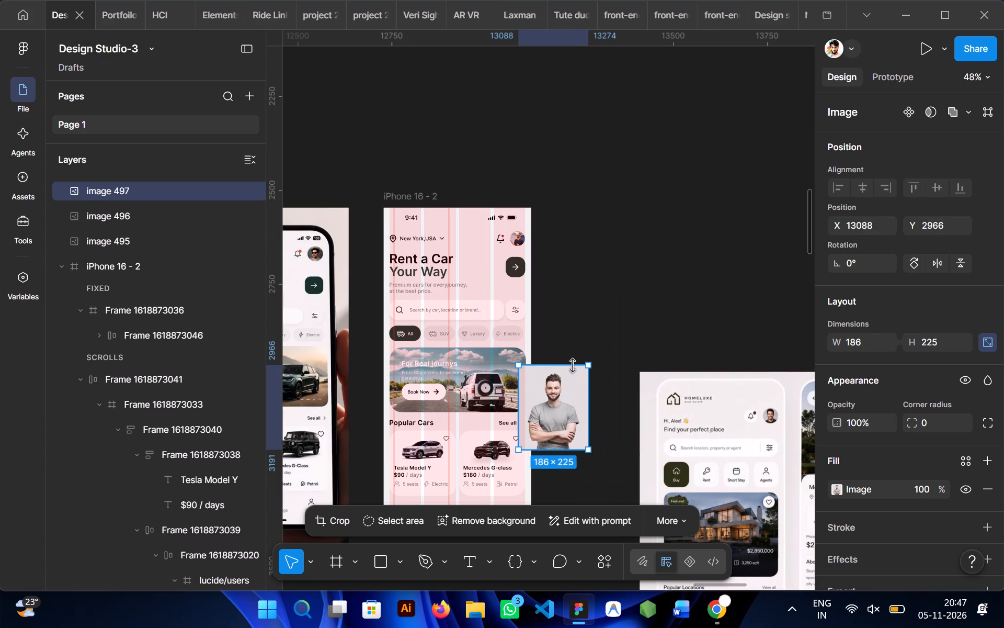
pyautogui.moveTo(566, 409); pyautogui.dragTo(602, 278)
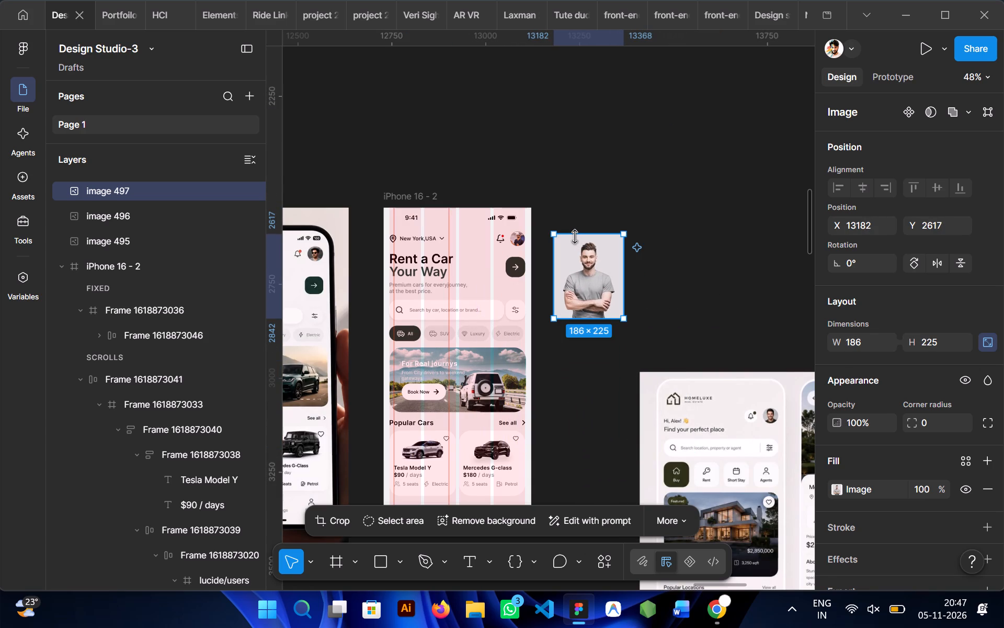
pyautogui.moveTo(575, 237); pyautogui.dragTo(587, 287)
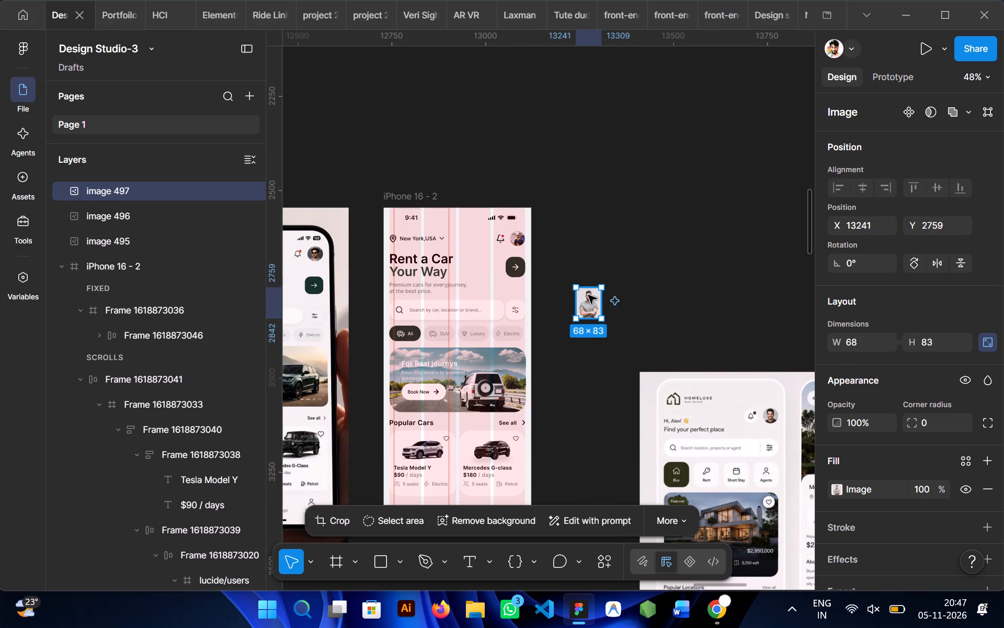
# Copy the small portrait and use it to replace the VR photo in the phone header's circular avatar.
pyautogui.rightClick(588, 295)
pyautogui.click(612, 97)
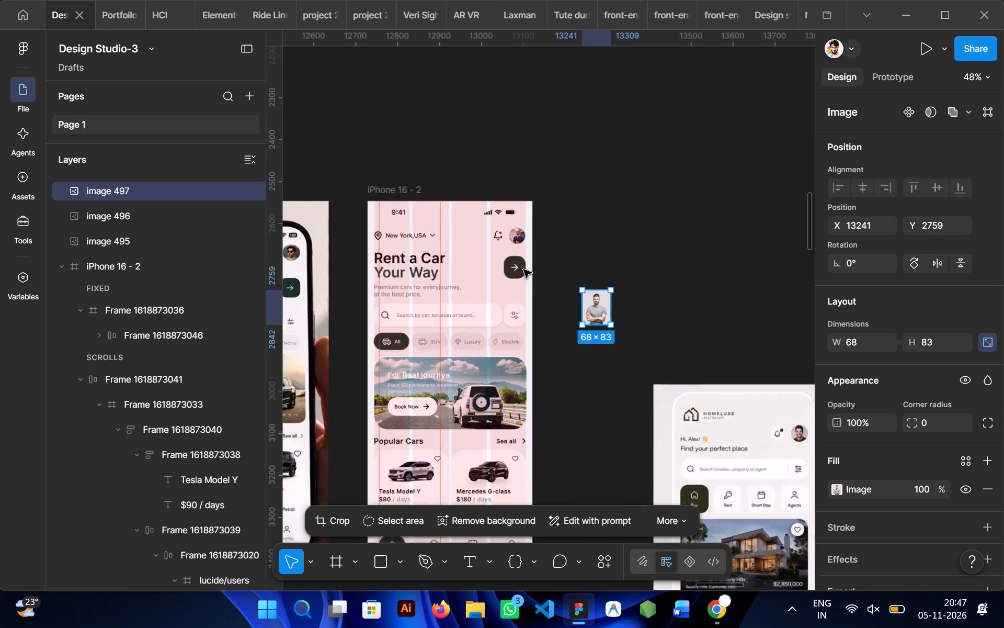
pyautogui.keyDown('ctrl'); pyautogui.click(495, 133); pyautogui.keyUp('ctrl')
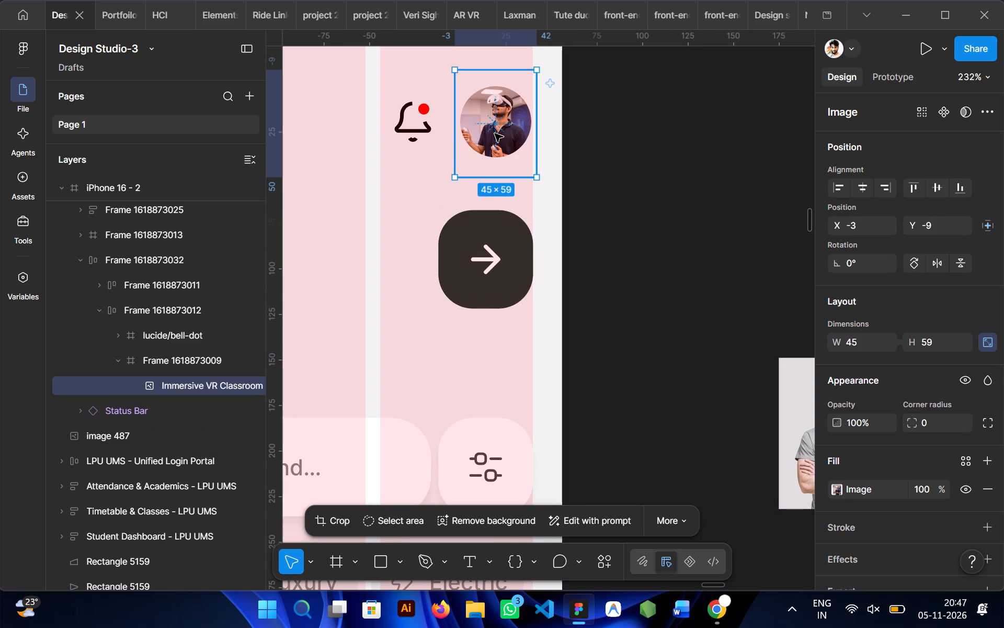
pyautogui.rightClick(495, 133)
pyautogui.click(538, 138)
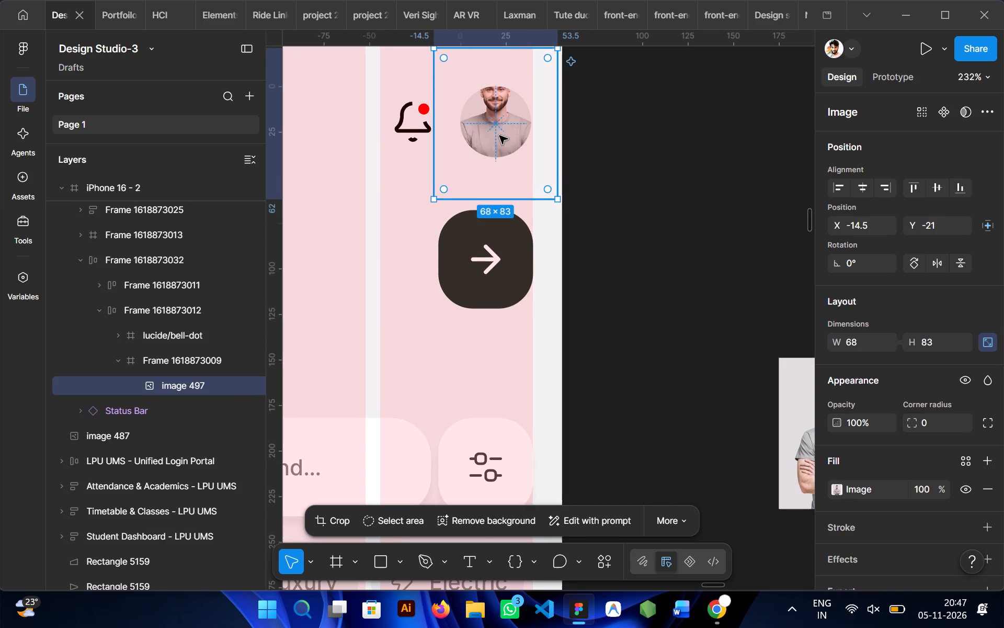
# Nudge the new portrait down inside the avatar circle to Y -6 to frame the man's face.
pyautogui.press('Down')
pyautogui.press('Down')
pyautogui.press('Down')
pyautogui.press('Down')
pyautogui.press('Down')
pyautogui.press('Down')
pyautogui.press('Down')
pyautogui.press('Down')
pyautogui.press('Down')
pyautogui.press('Down')
pyautogui.press('Down')
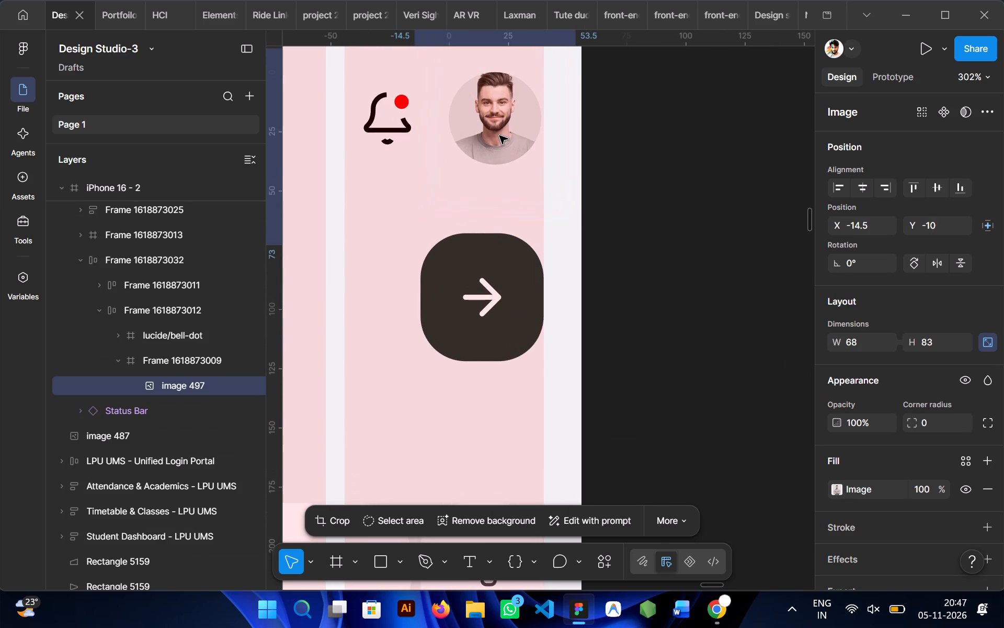
pyautogui.press('Down')
pyautogui.press('Down')
pyautogui.press('Down')
pyautogui.press('Down')
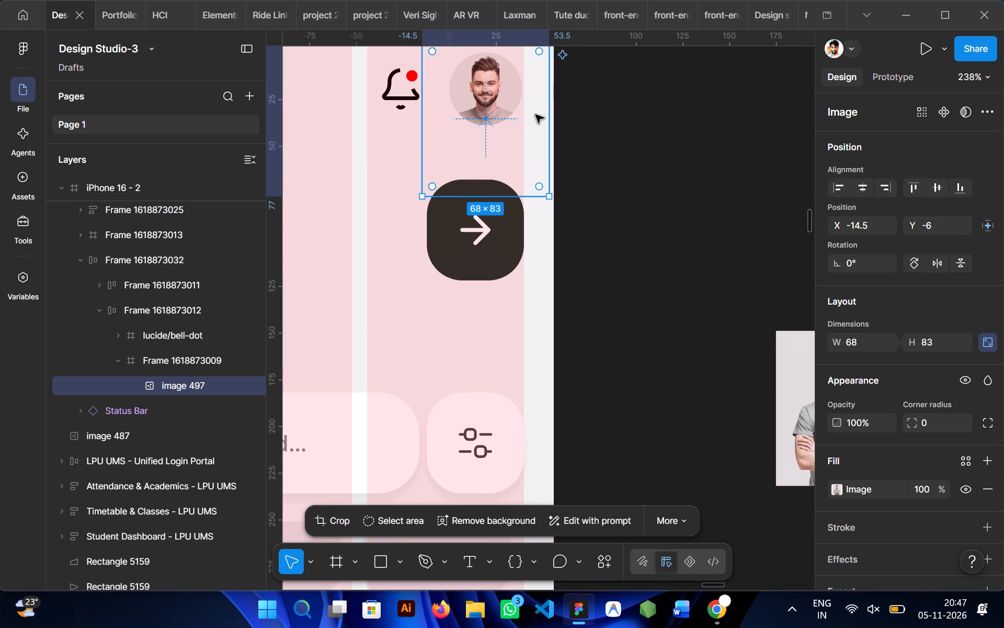
# Scale the avatar portrait down proportionally to about 61 × 73.
pyautogui.scroll(1, 535, 115)
pyautogui.moveTo(547, 150); pyautogui.dragTo(538, 151)
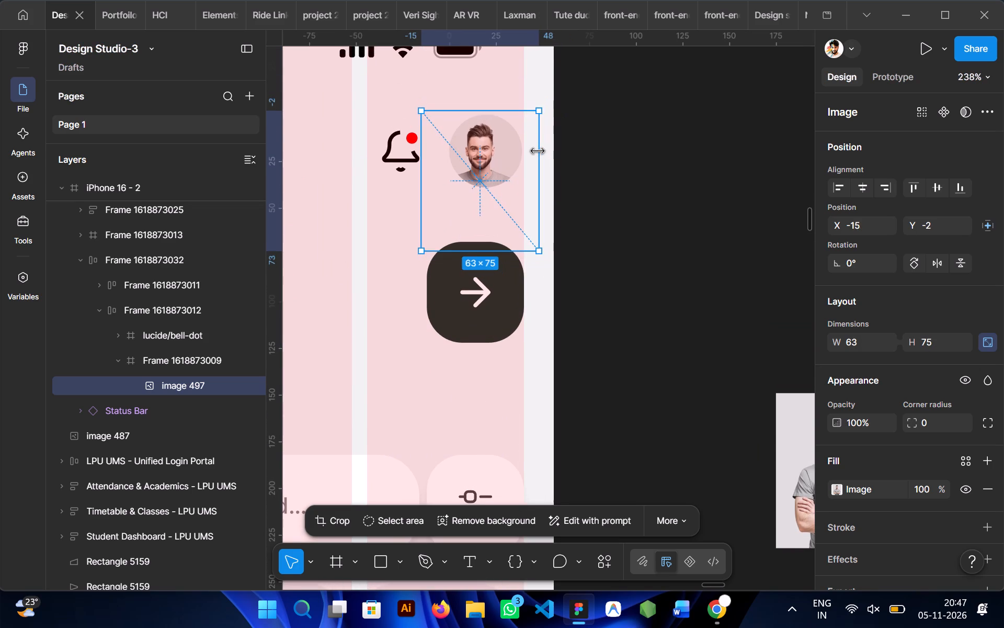
pyautogui.moveTo(538, 151); pyautogui.dragTo(532, 151)
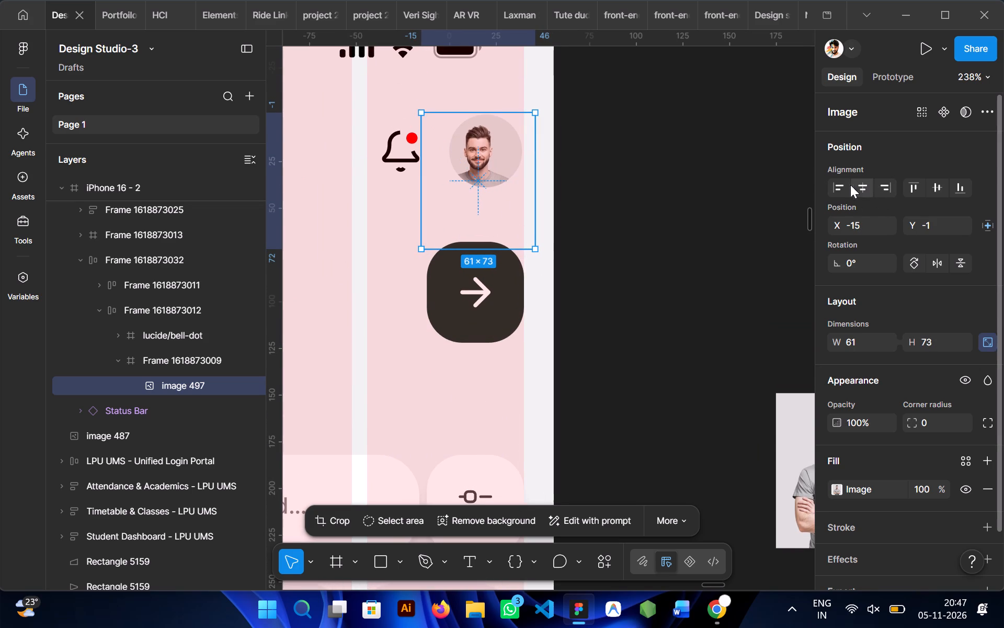
# Left-align the portrait in its avatar frame and nudge it to X -11, Y -3 to centre the face.
pyautogui.click(846, 182)
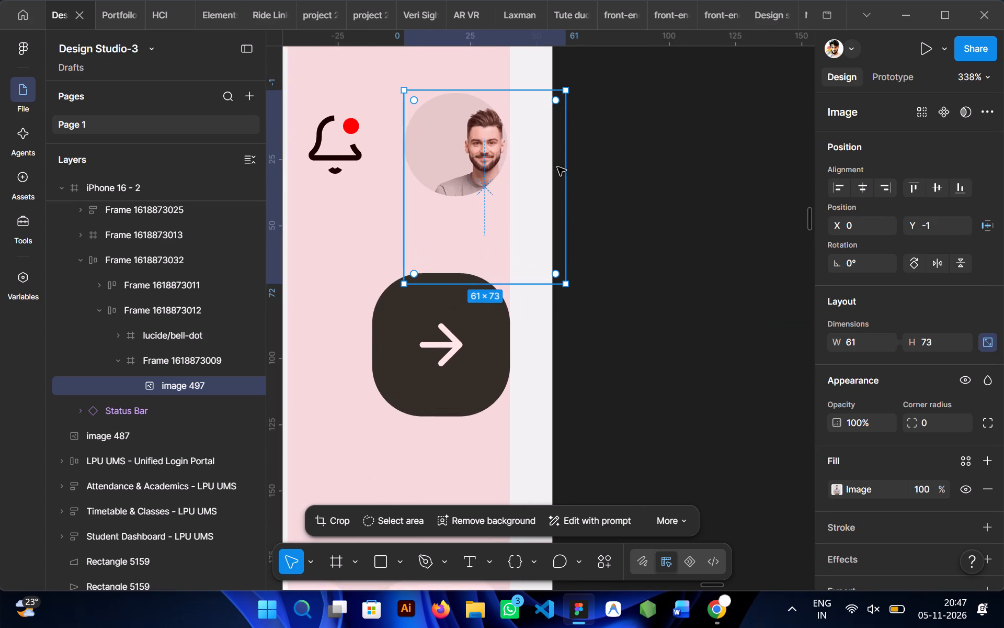
pyautogui.press('Left')
pyautogui.press('Left')
pyautogui.press('Left')
pyautogui.press('Left')
pyautogui.press('Left')
pyautogui.press('Left')
pyautogui.press('Left')
pyautogui.press('Left')
pyautogui.press('Left')
pyautogui.press('Up')
pyautogui.press('Left')
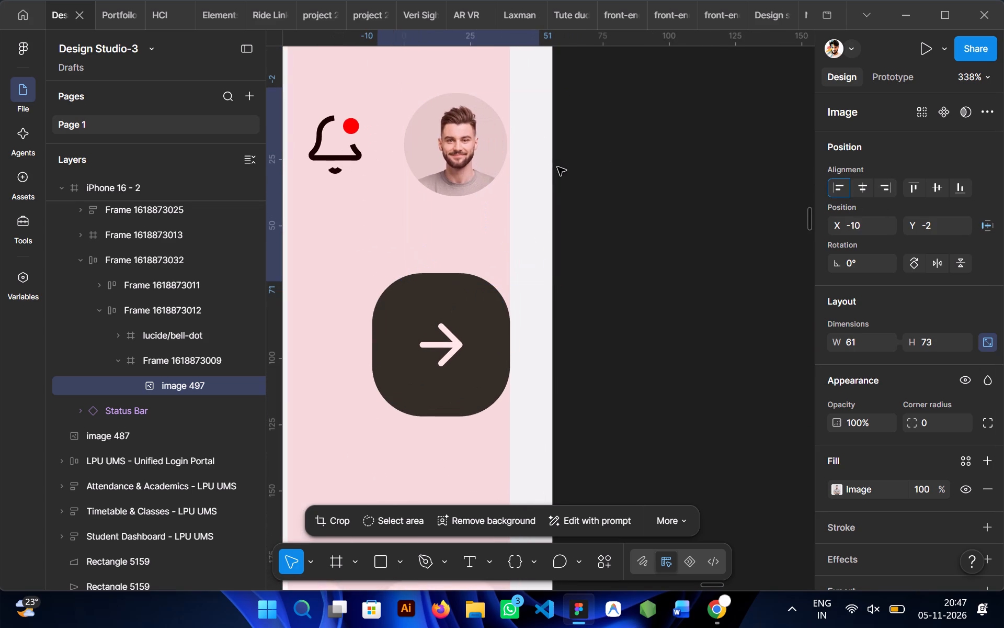
pyautogui.press('Left')
pyautogui.press('Up')
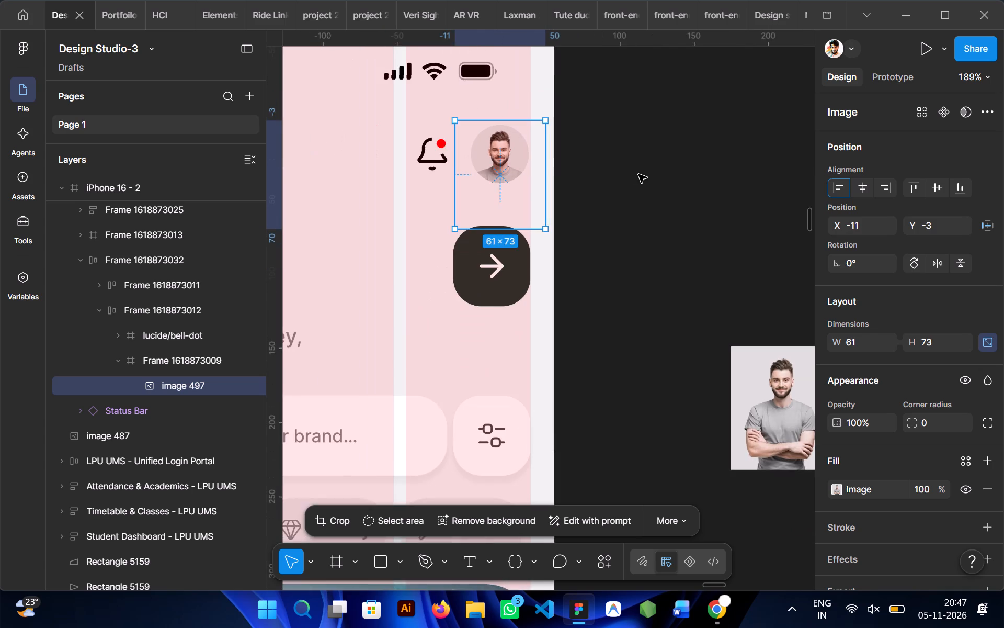
# Delete the leftover portrait photo lying on the canvas beside the phone screen.
pyautogui.click(642, 178)
pyautogui.scroll(-1, 642, 178)
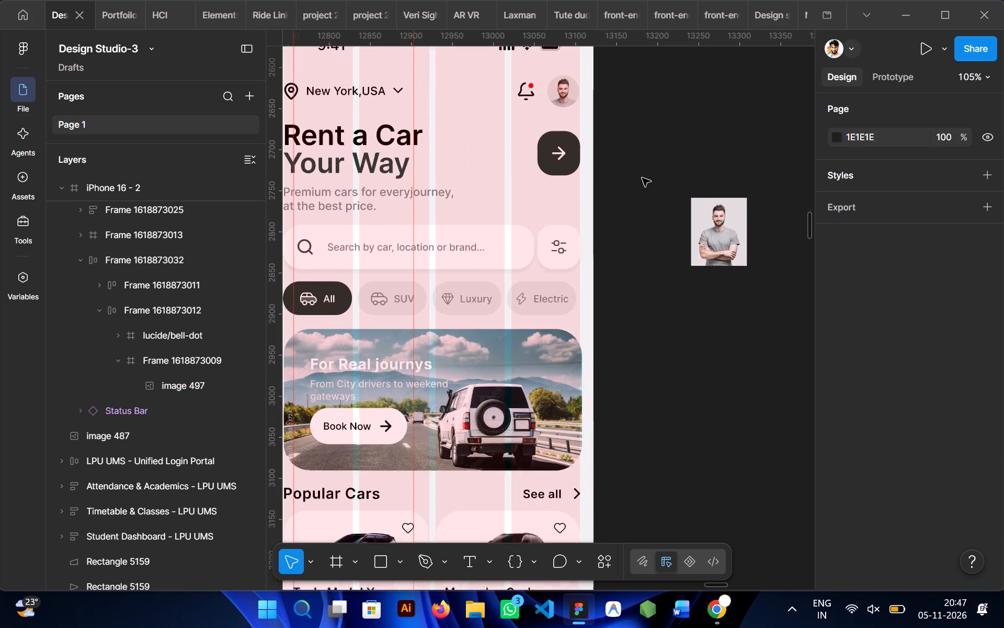
pyautogui.click(698, 220)
pyautogui.press('Delete')
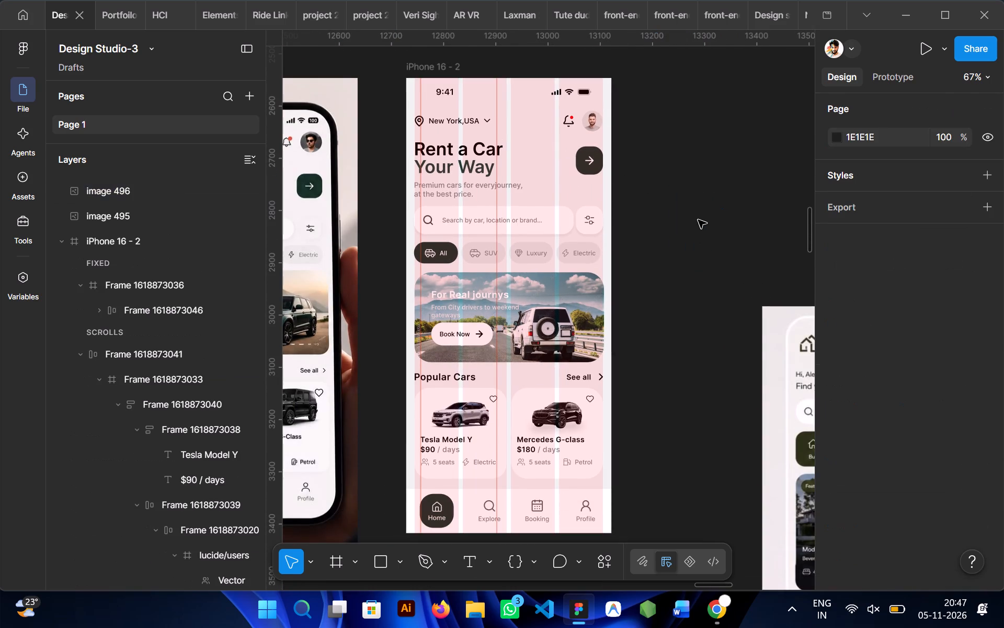
# Add a new blank iPhone 16 frame, 393 × 852, to the canvas.
pyautogui.scroll(-1, 698, 220)
pyautogui.scroll(1, 698, 220)
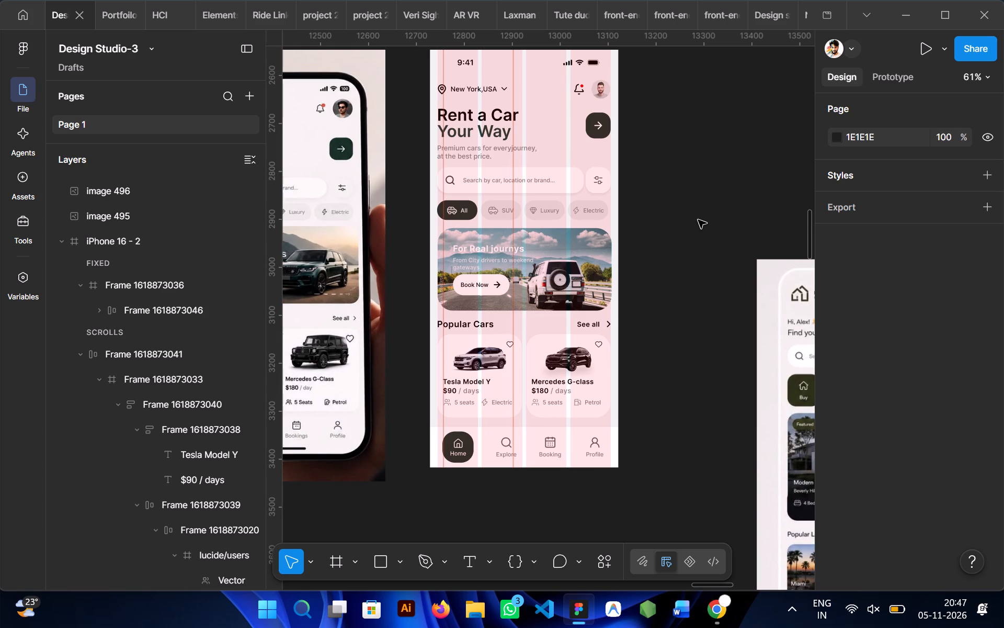
pyautogui.hscroll(-2, 698, 220)
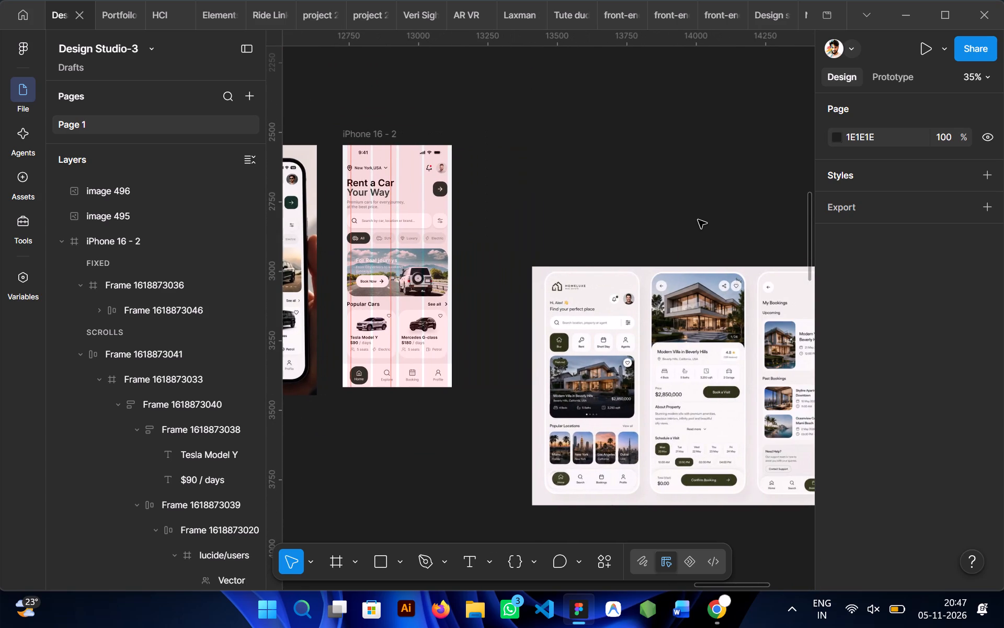
pyautogui.press('f')
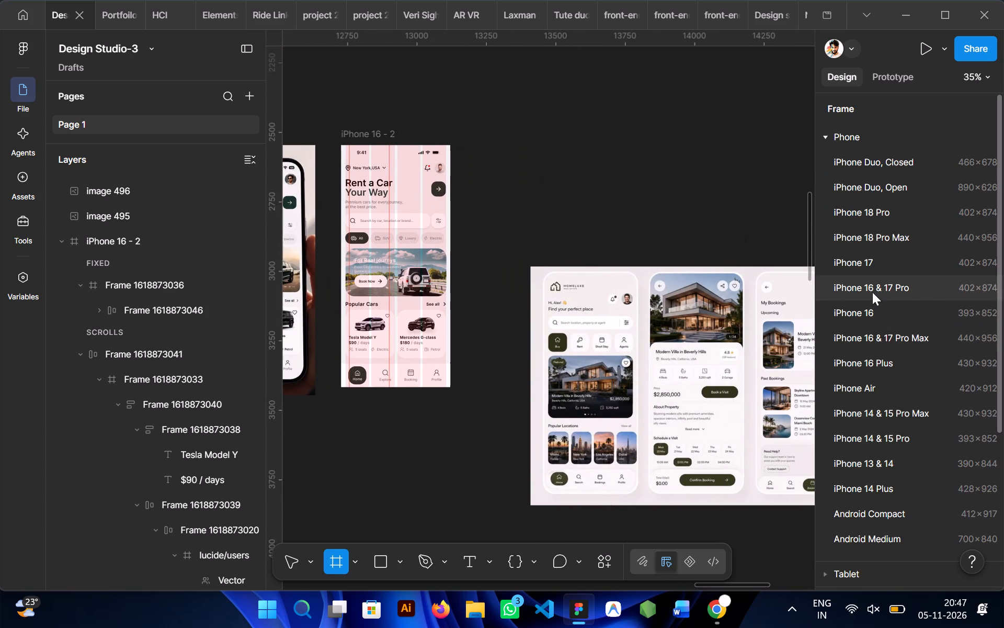
pyautogui.click(871, 311)
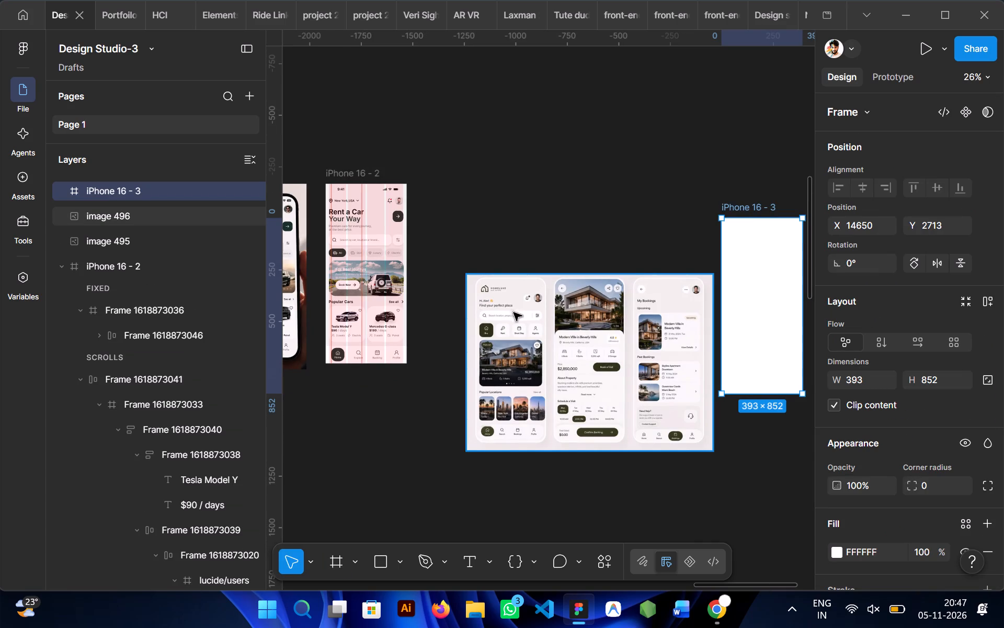
# Place the blank frame beside iPhone 16 - 2 at X 13215, Y 2547, with the real-estate reference beyond it at X 13979, Y 2512.
pyautogui.moveTo(545, 354); pyautogui.dragTo(526, 144)
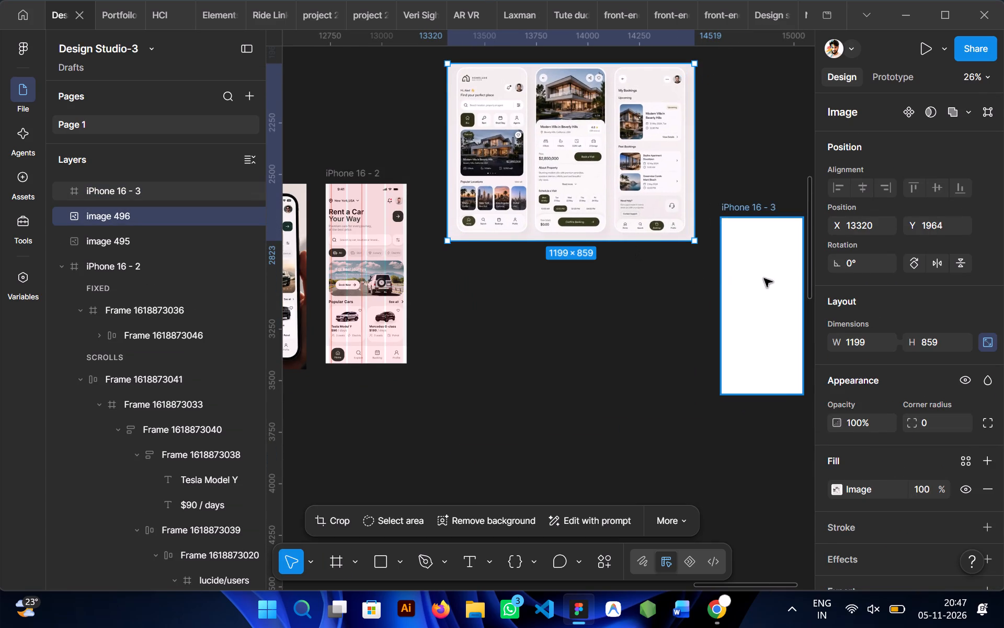
pyautogui.moveTo(765, 280); pyautogui.dragTo(495, 310)
pyautogui.moveTo(553, 183); pyautogui.dragTo(689, 296)
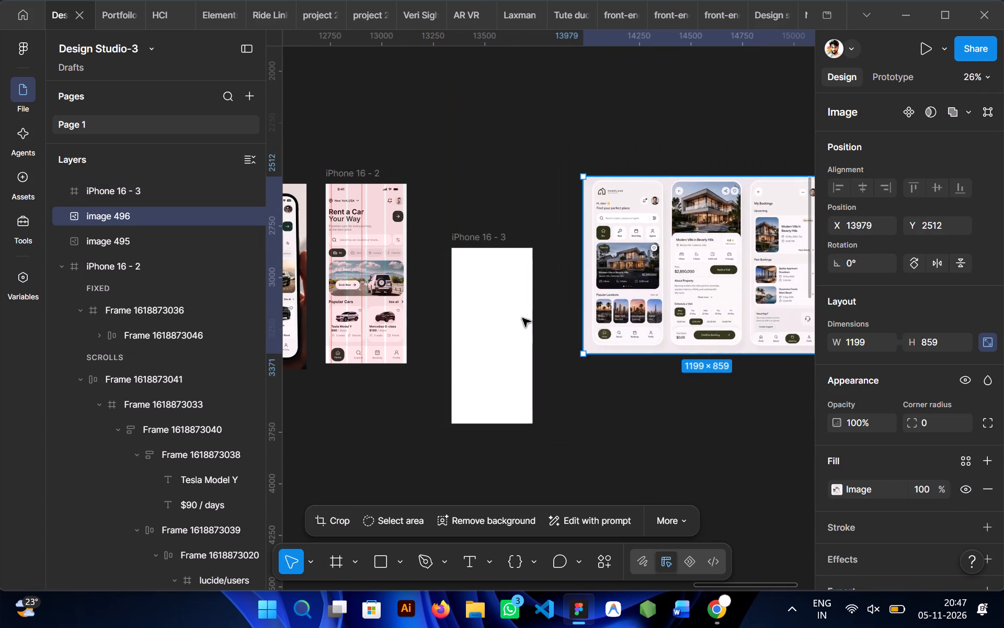
pyautogui.moveTo(488, 331); pyautogui.dragTo(465, 265)
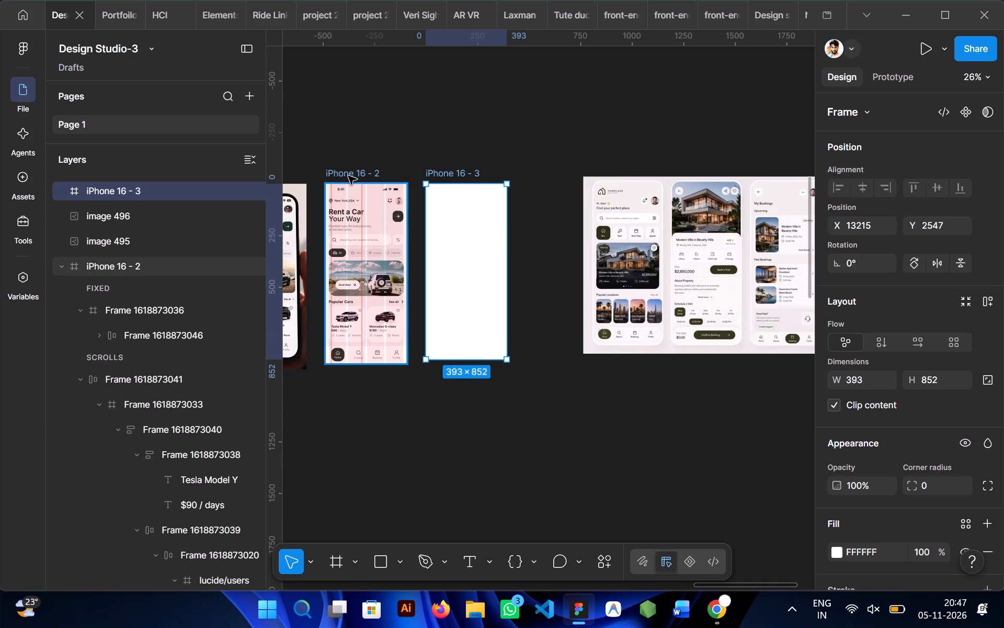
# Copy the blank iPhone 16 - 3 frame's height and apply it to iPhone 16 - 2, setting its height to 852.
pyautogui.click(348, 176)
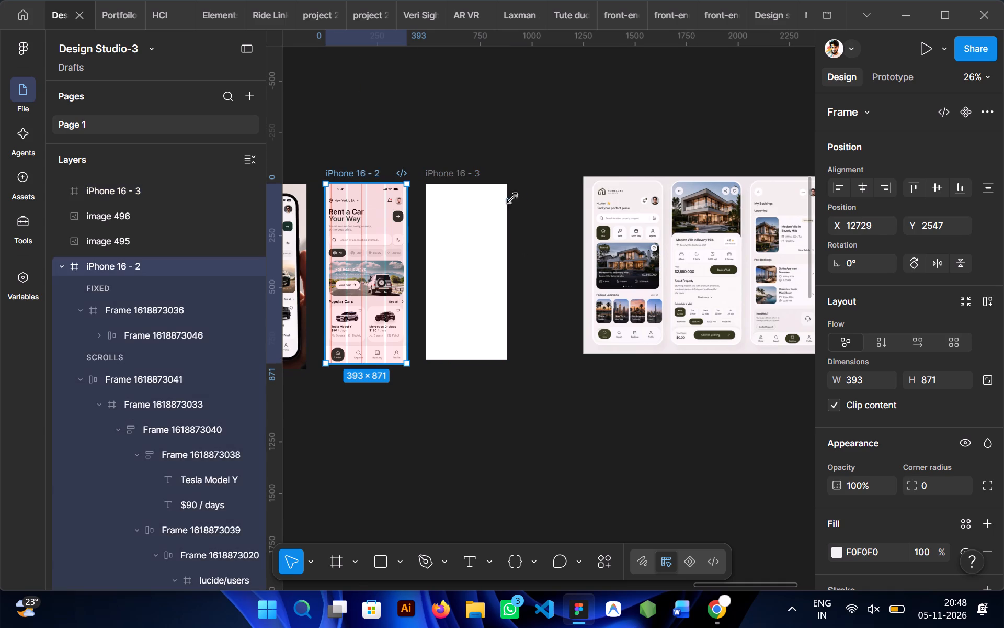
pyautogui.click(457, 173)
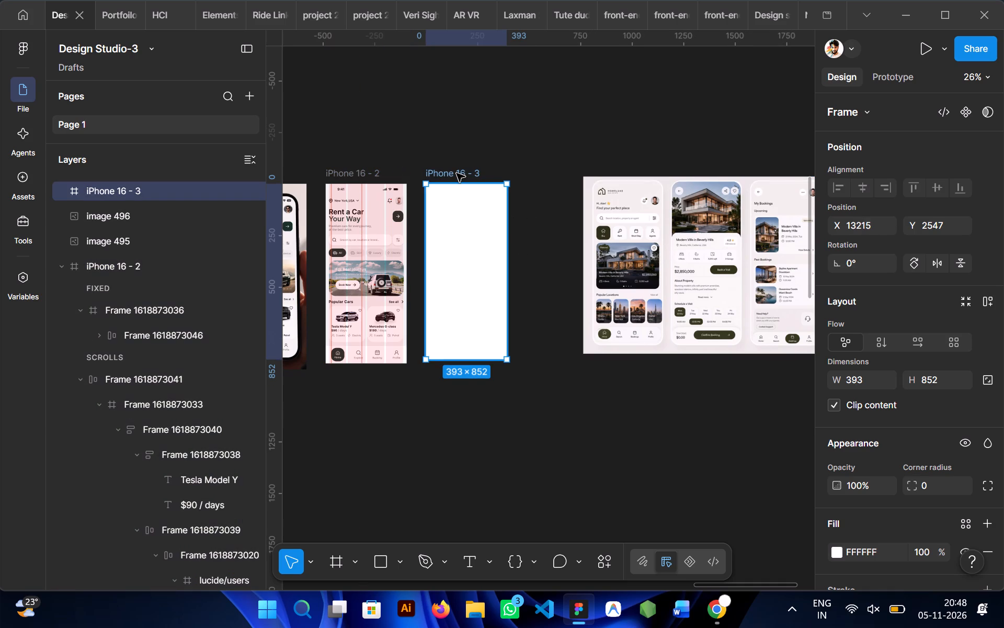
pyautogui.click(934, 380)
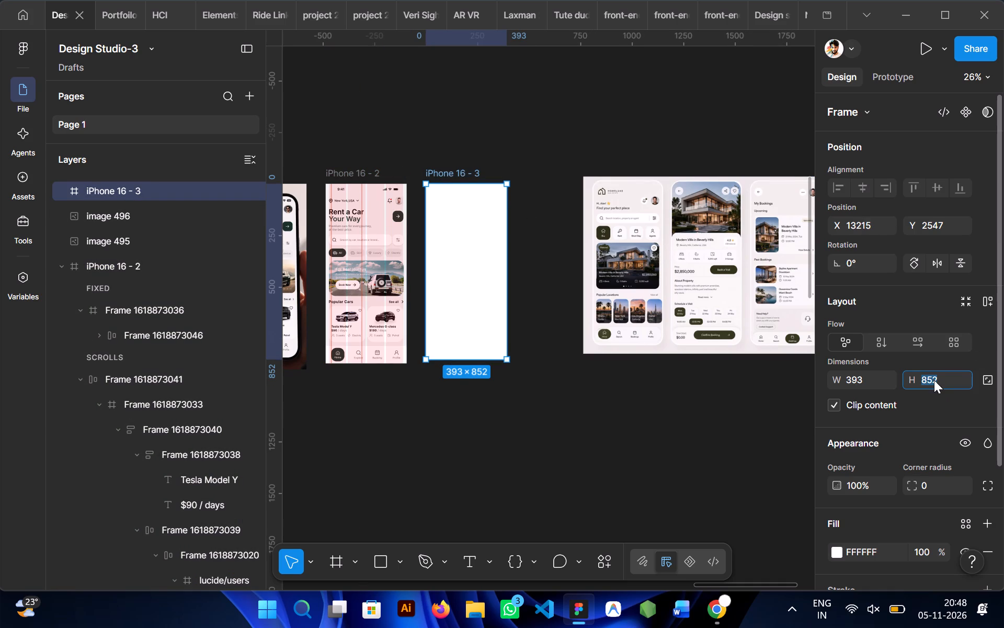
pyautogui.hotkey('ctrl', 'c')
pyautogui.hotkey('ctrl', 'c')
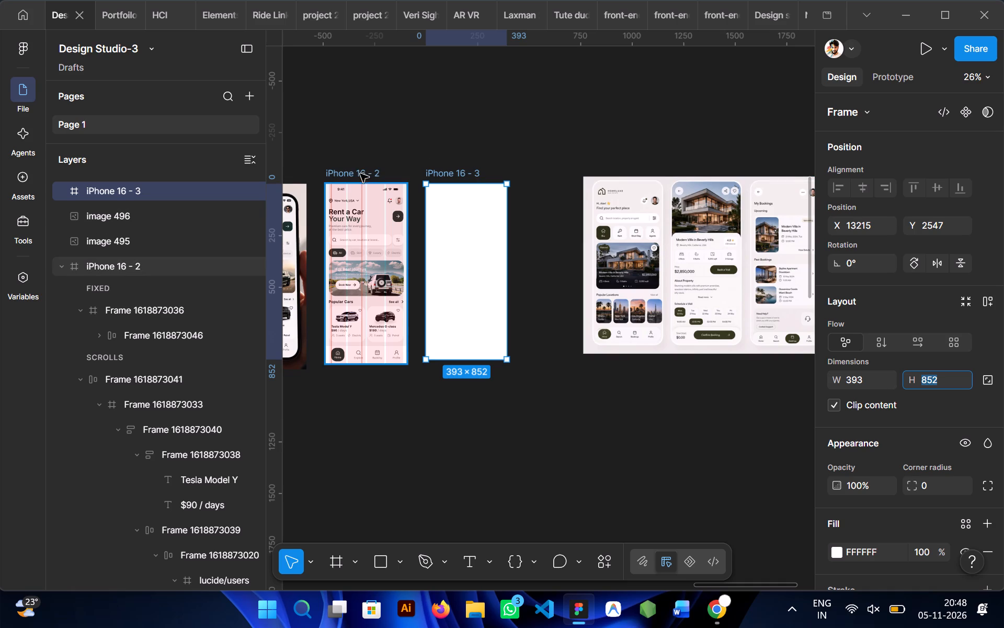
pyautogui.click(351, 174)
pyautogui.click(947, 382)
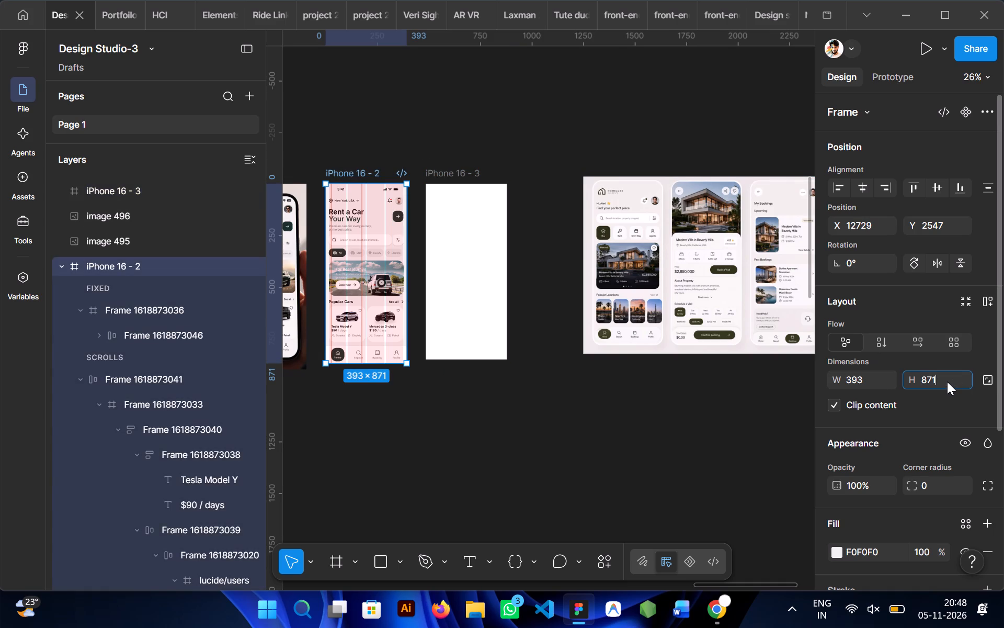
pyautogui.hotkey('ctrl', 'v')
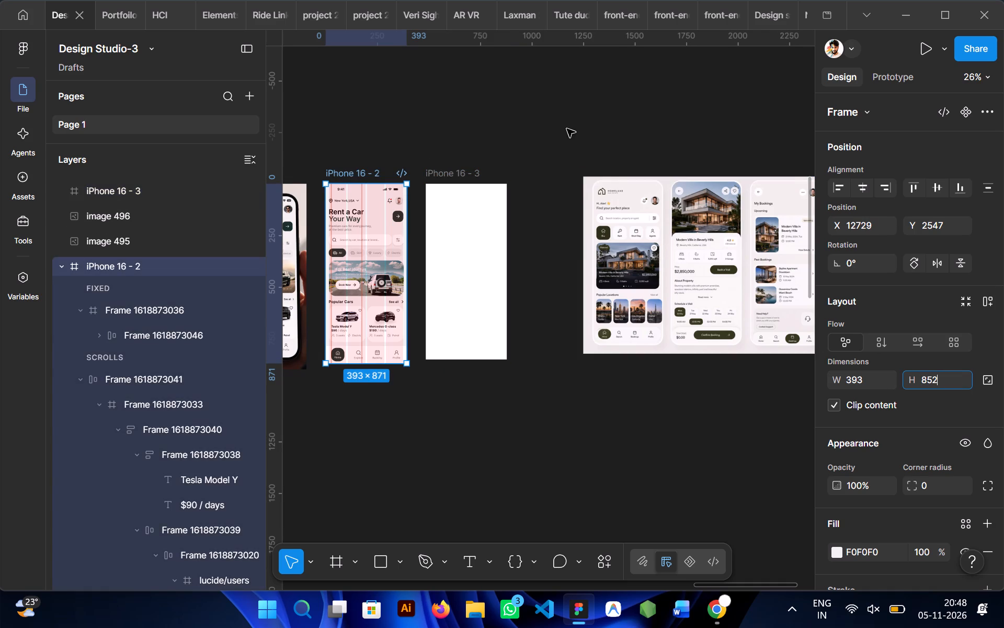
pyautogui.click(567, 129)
# Preview the car-rental screen in the phone prototype and check how its content scrolls.
pyautogui.scroll(1, 316, 402)
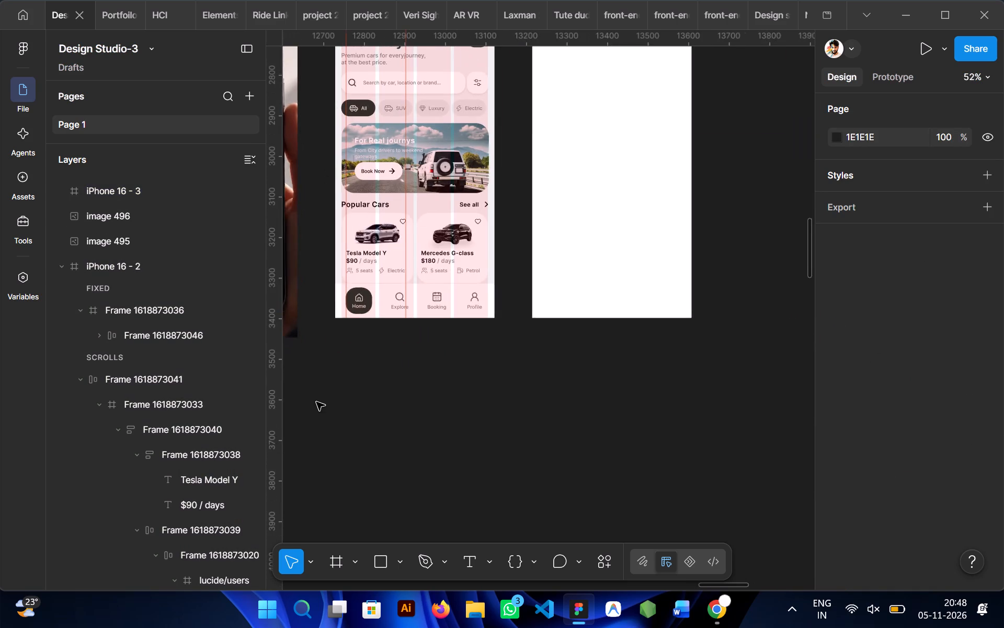
pyautogui.scroll(1, 316, 402)
pyautogui.click(446, 152)
pyautogui.hotkey('shift', 'space')
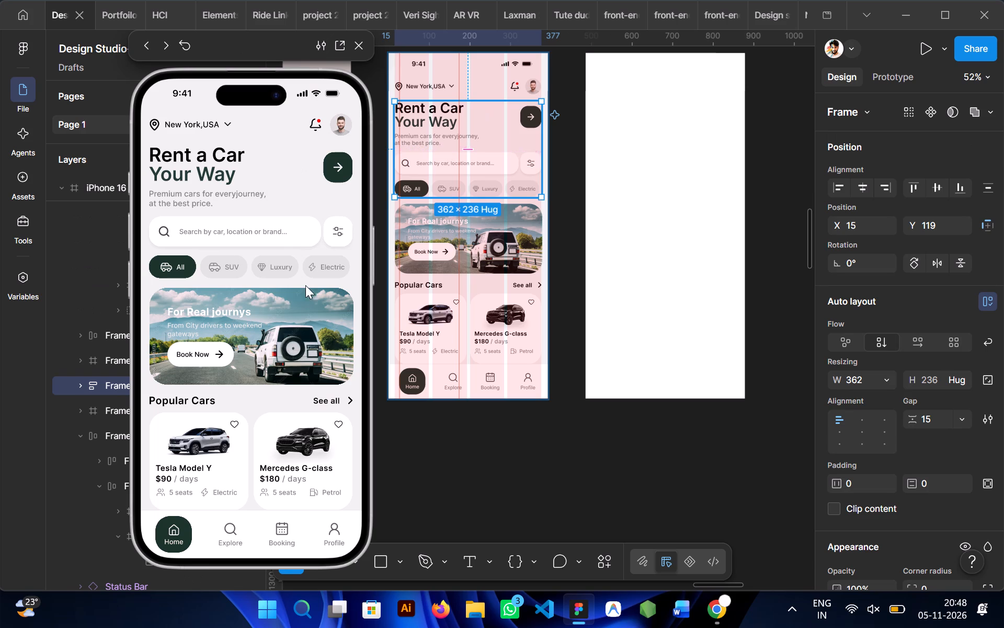
pyautogui.scroll(-2, 248, 366)
pyautogui.scroll(2, 248, 366)
pyautogui.scroll(-1, 248, 366)
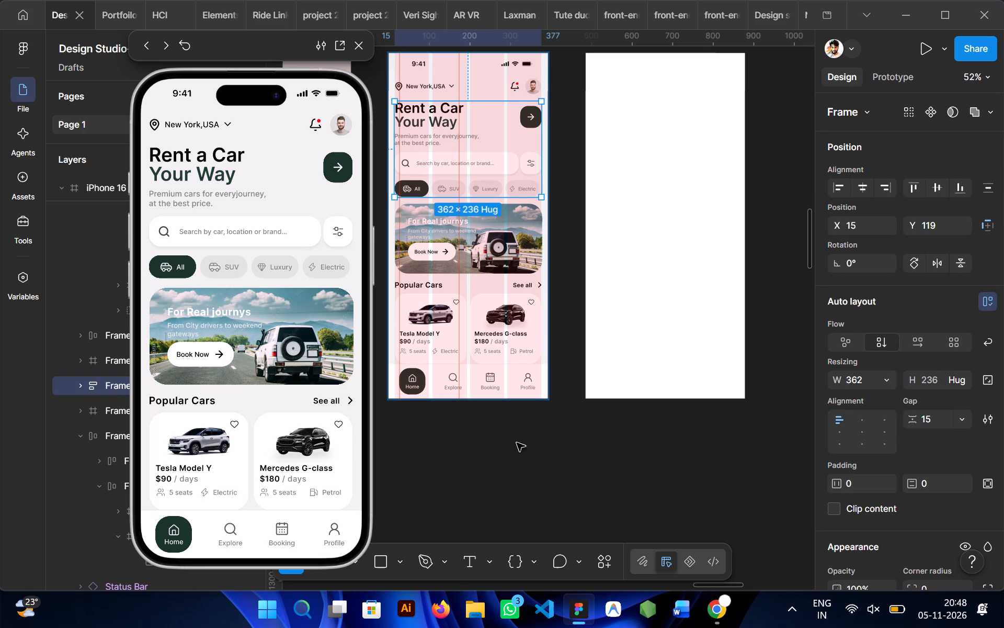
pyautogui.scroll(-1, 267, 405)
pyautogui.scroll(1, 267, 405)
pyautogui.click(484, 500)
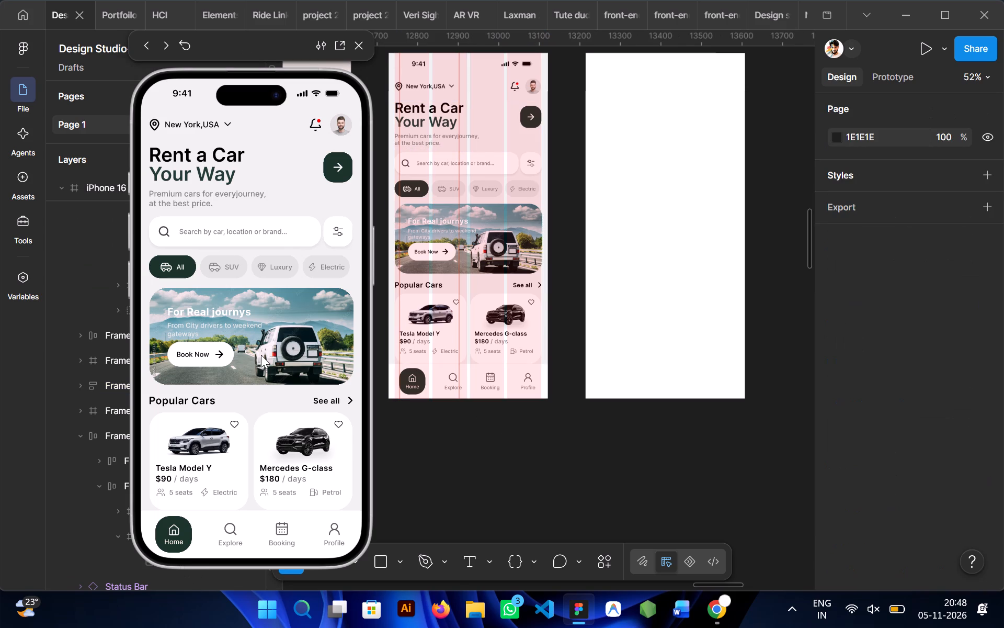
pyautogui.scroll(-2, 261, 355)
pyautogui.scroll(1, 261, 355)
pyautogui.scroll(-2, 261, 355)
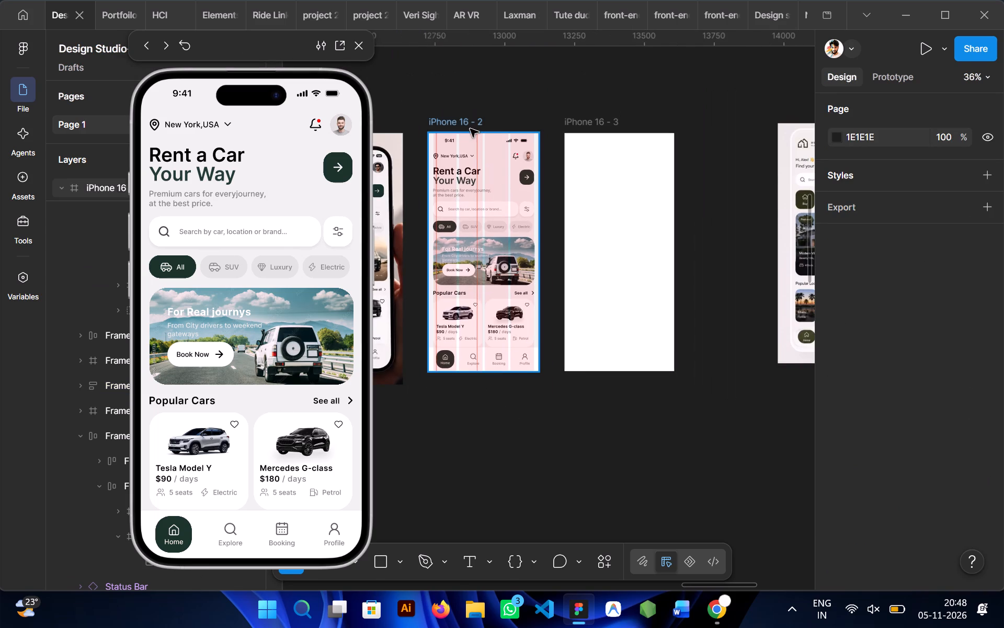
# Extend the iPhone 16 - 2 frame at its bottom edge to a height of 872.
pyautogui.click(454, 126)
pyautogui.click(486, 375)
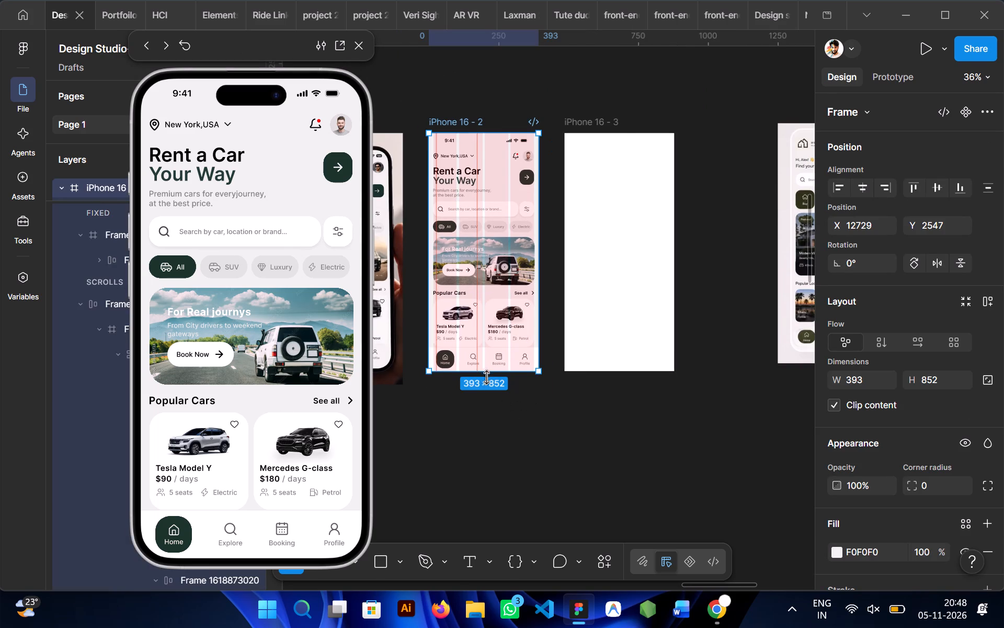
# Check the scrolling and category chips in the car-rental preview, and close the preview.
pyautogui.scroll(-3, 274, 442)
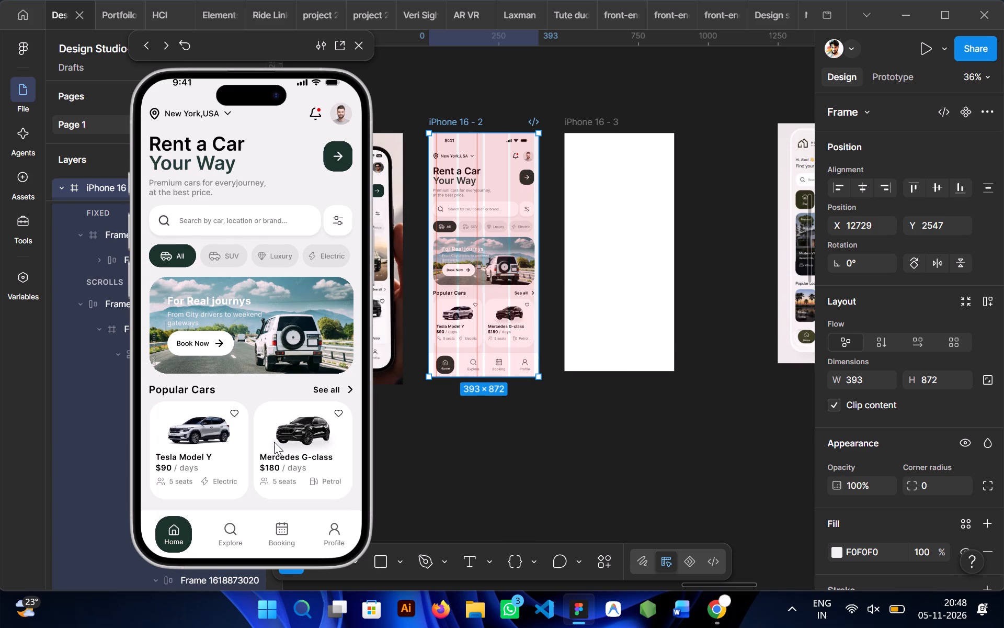
pyautogui.scroll(8, 274, 442)
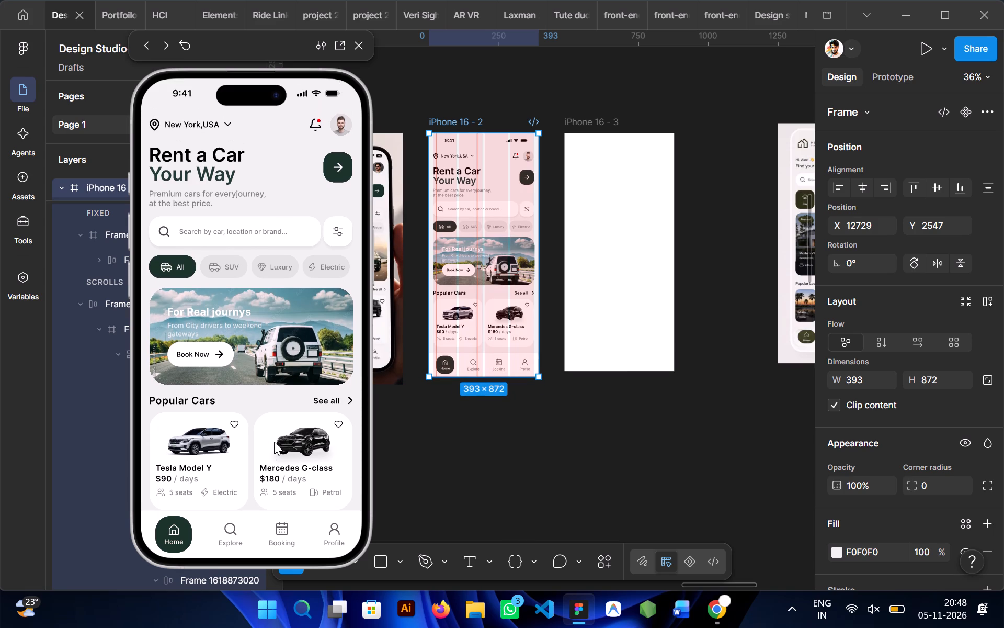
pyautogui.scroll(1, 274, 442)
pyautogui.scroll(2, 295, 308)
pyautogui.click(222, 270)
pyautogui.click(310, 253)
pyautogui.click(358, 52)
pyautogui.click(393, 91)
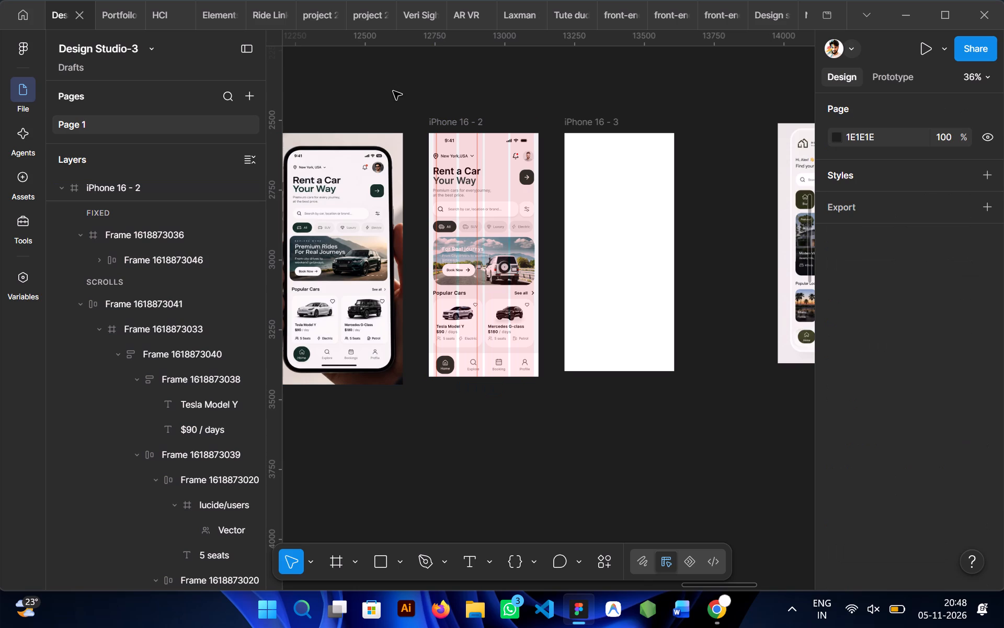
# Add a column layout guide to the iPhone 16 - 3 frame with 4 columns, margin 16 and gutter 8.
pyautogui.click(613, 183)
pyautogui.hscroll(-1, 613, 183)
pyautogui.scroll(-6, 852, 386)
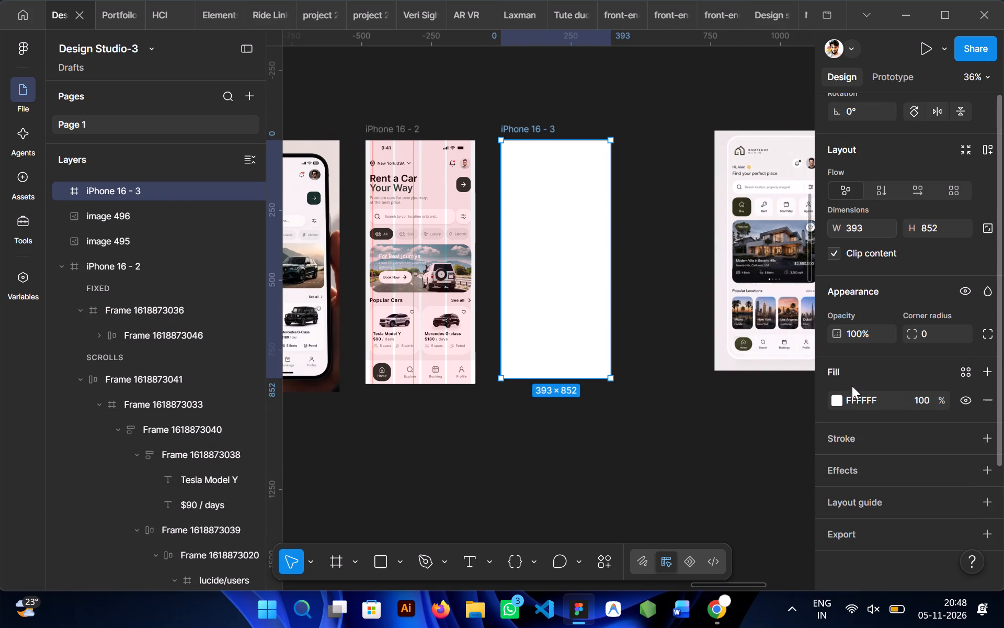
pyautogui.click(985, 507)
pyautogui.scroll(-2, 870, 406)
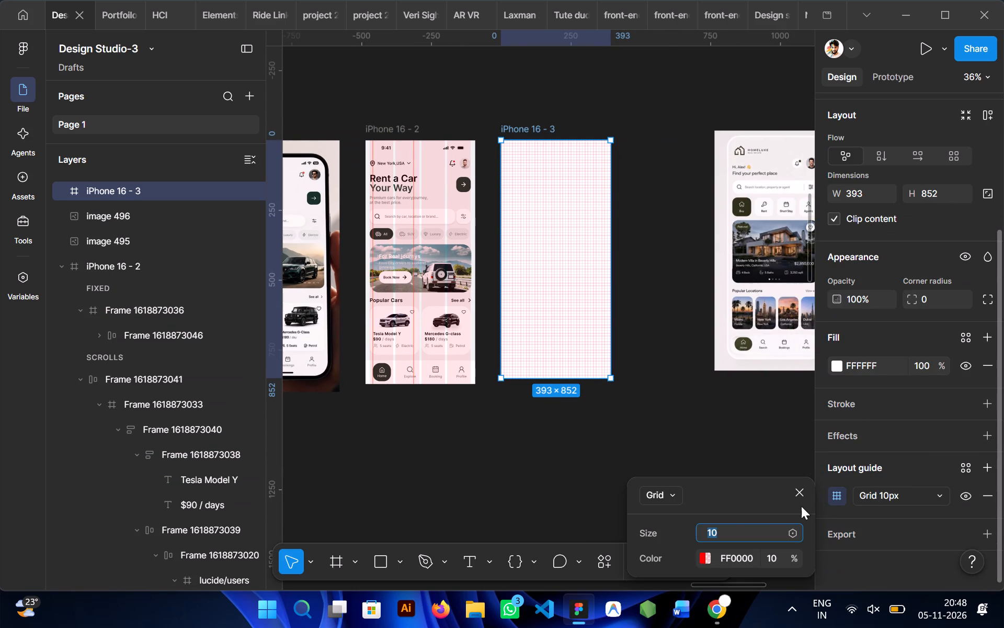
pyautogui.click(672, 501)
pyautogui.click(668, 543)
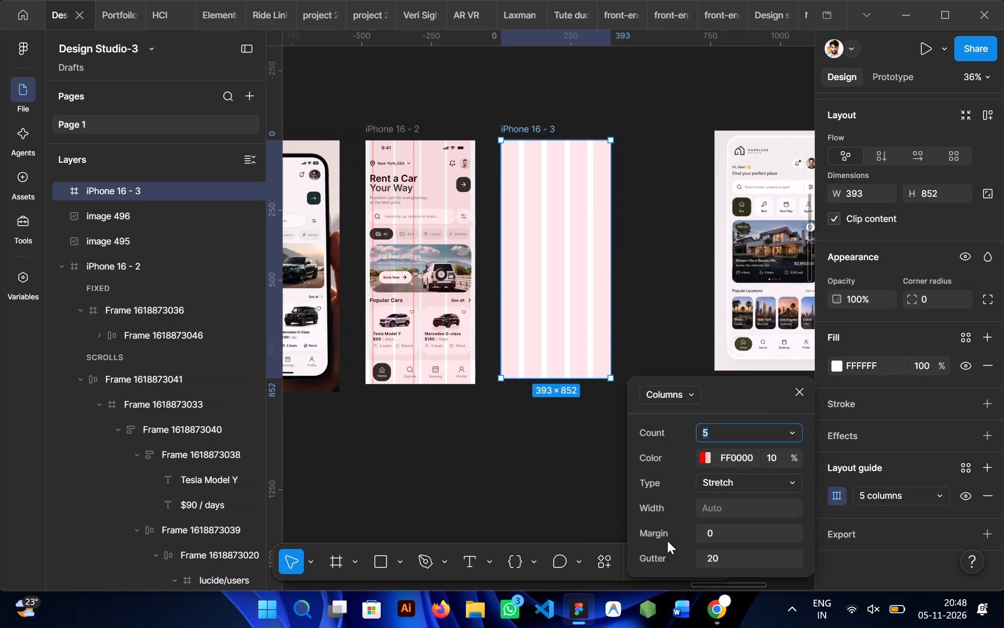
pyautogui.press('4')
pyautogui.click(723, 540)
pyautogui.press('1')
pyautogui.press('6')
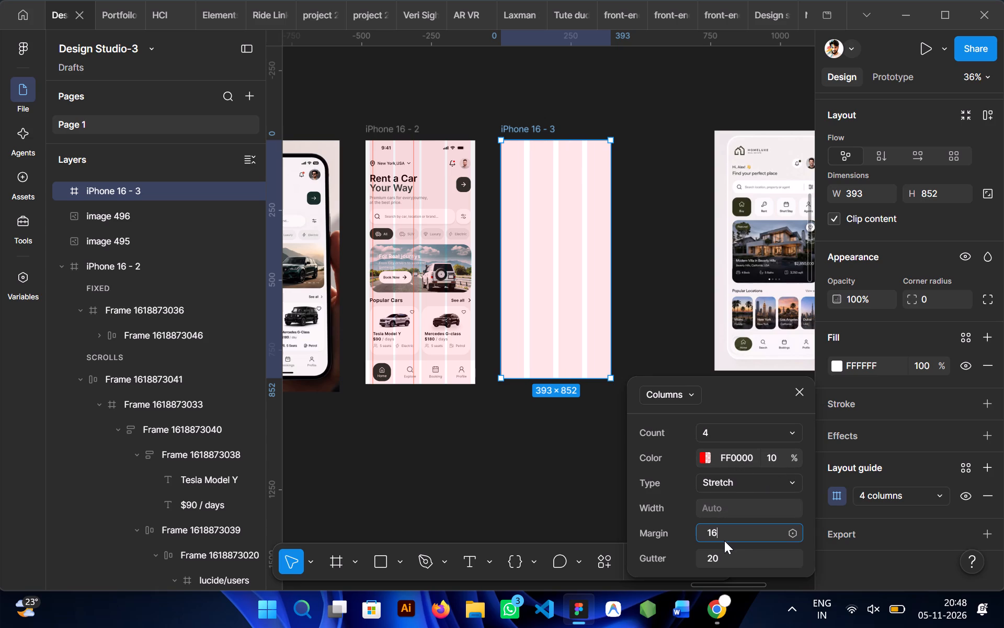
pyautogui.click(727, 559)
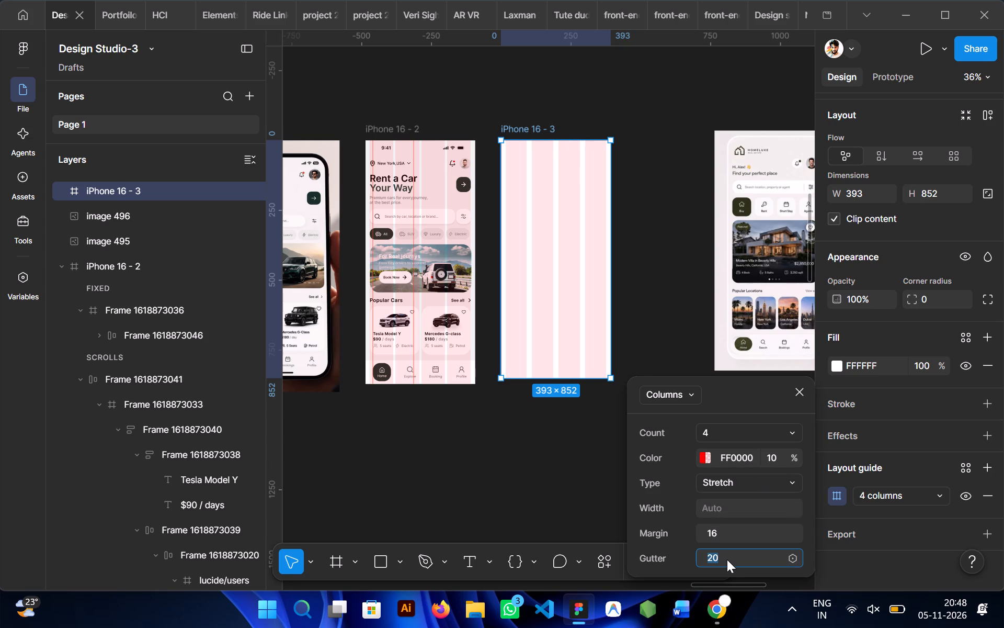
pyautogui.press('8')
pyautogui.click(453, 476)
pyautogui.click(568, 262)
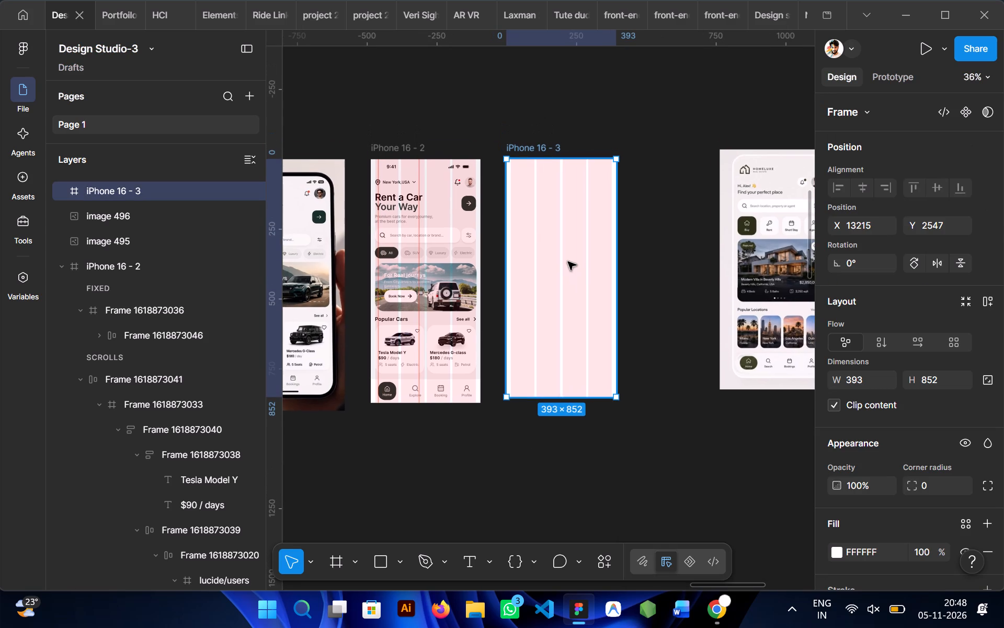
# Copy the status bar from the iPhone 16 - 2 frame into the top of the iPhone 16 - 3 frame.
pyautogui.click(427, 166)
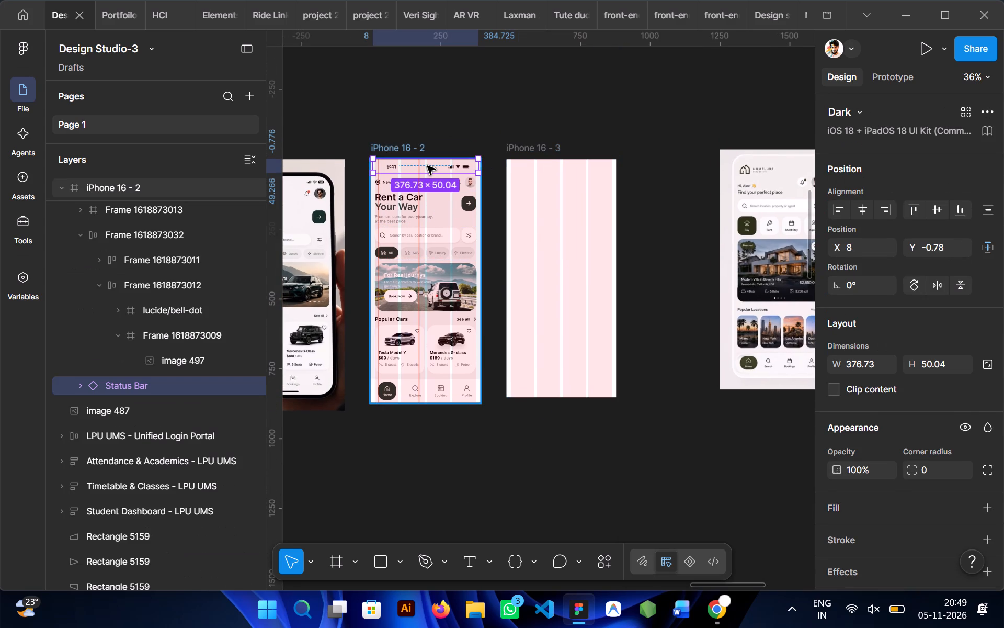
pyautogui.hotkey('ctrl', 'c')
pyautogui.hotkey('ctrl', 'c')
pyautogui.click(586, 163)
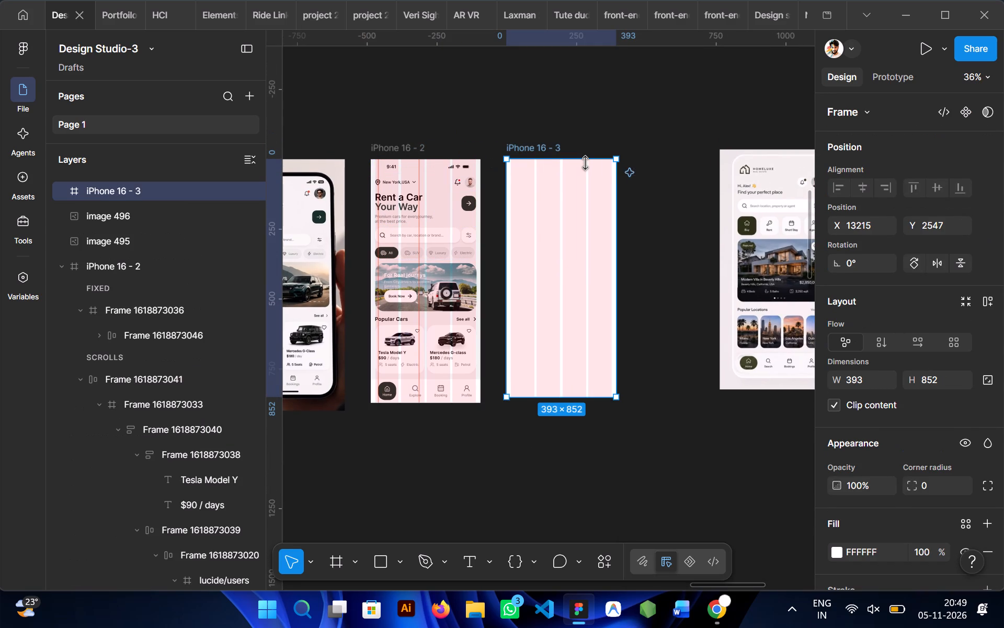
pyautogui.hotkey('ctrl', 'v')
pyautogui.click(516, 93)
# Move the real-estate reference image closer to the iPhone 16 - 3 frame, to about X 13701, Y 2523.
pyautogui.hscroll(1, 516, 93)
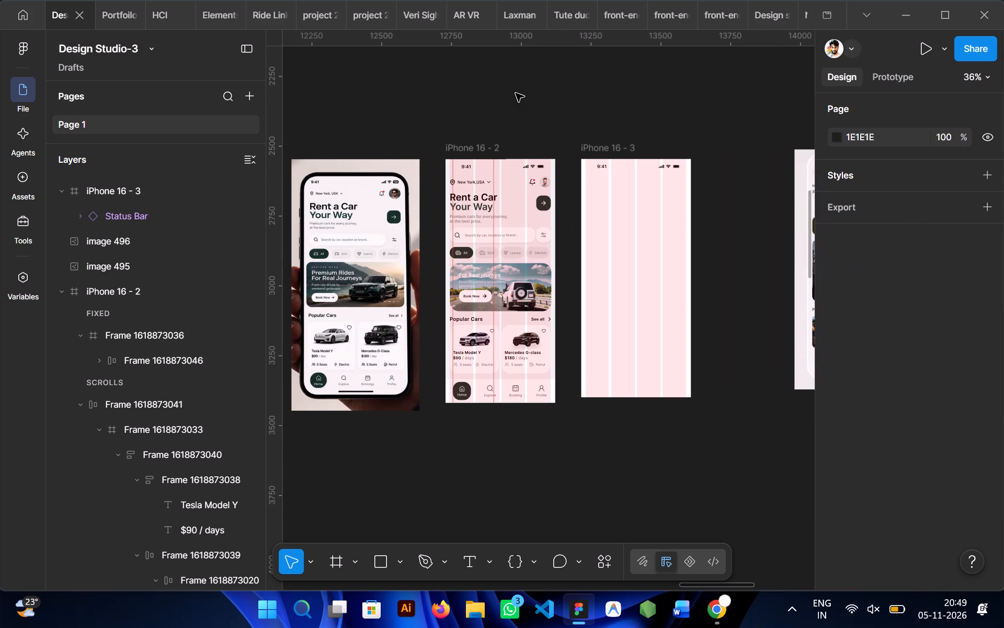
pyautogui.hscroll(1, 516, 93)
pyautogui.hscroll(-2, 608, 138)
pyautogui.moveTo(622, 265); pyautogui.dragTo(585, 267)
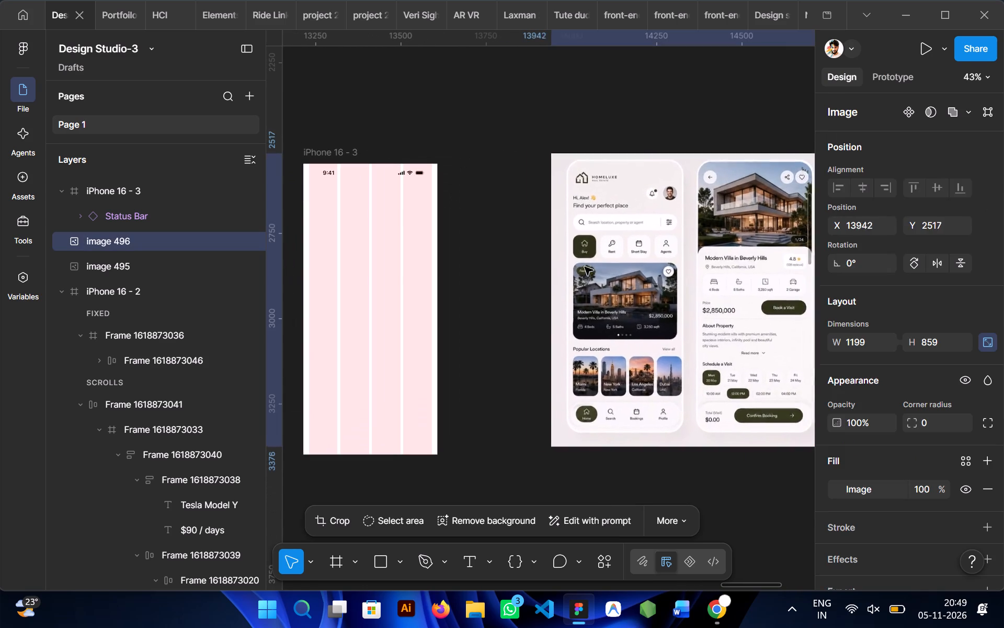
pyautogui.moveTo(585, 267); pyautogui.dragTo(529, 268)
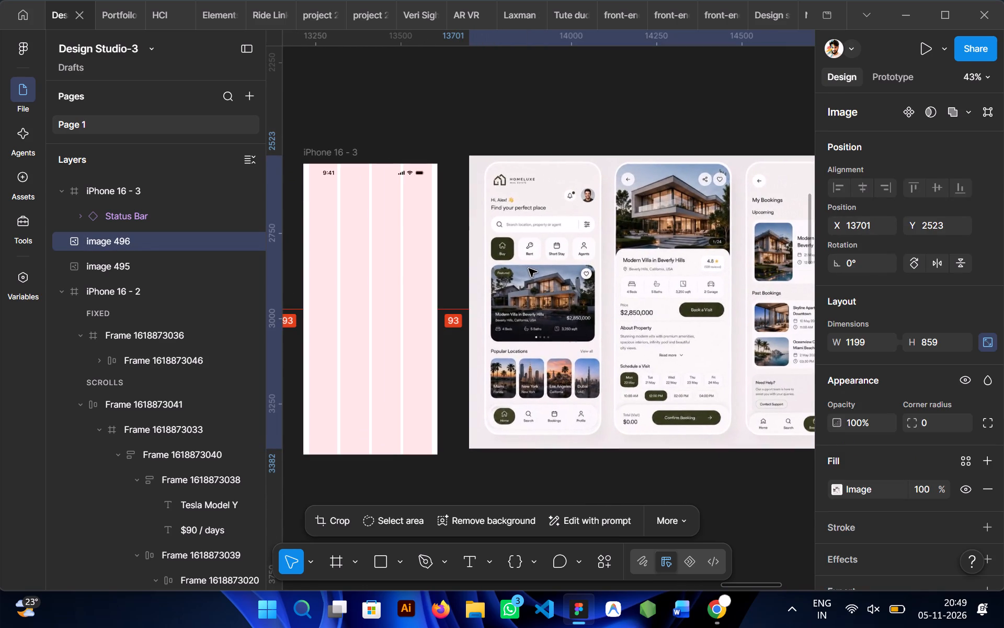
pyautogui.moveTo(529, 268); pyautogui.dragTo(530, 268)
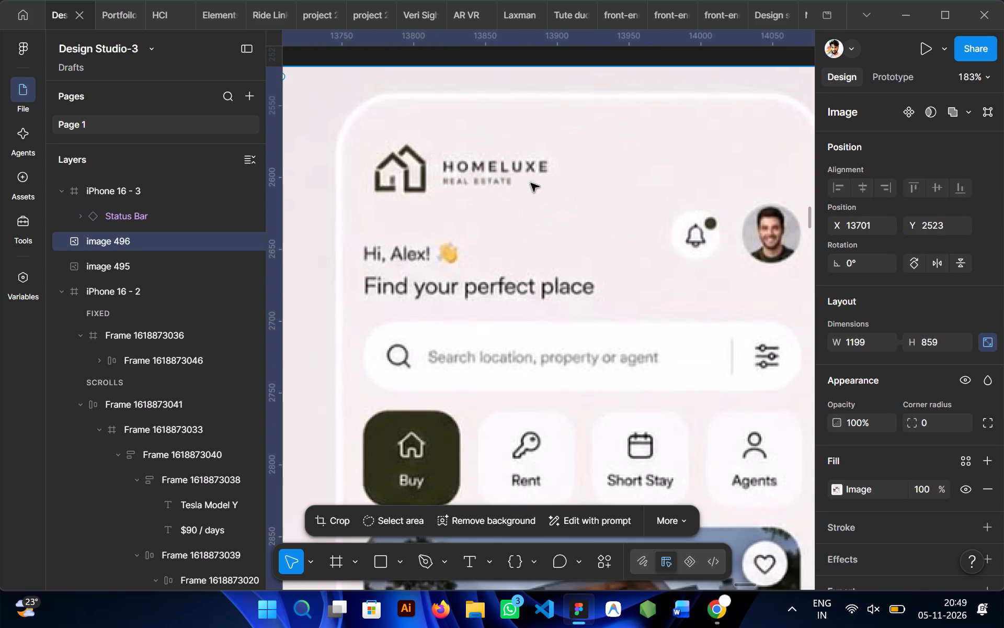
# Duplicate the real-estate reference image and place the copy in the empty area above the frames, at about X 13345, Y 1629.
pyautogui.hscroll(1, 531, 183)
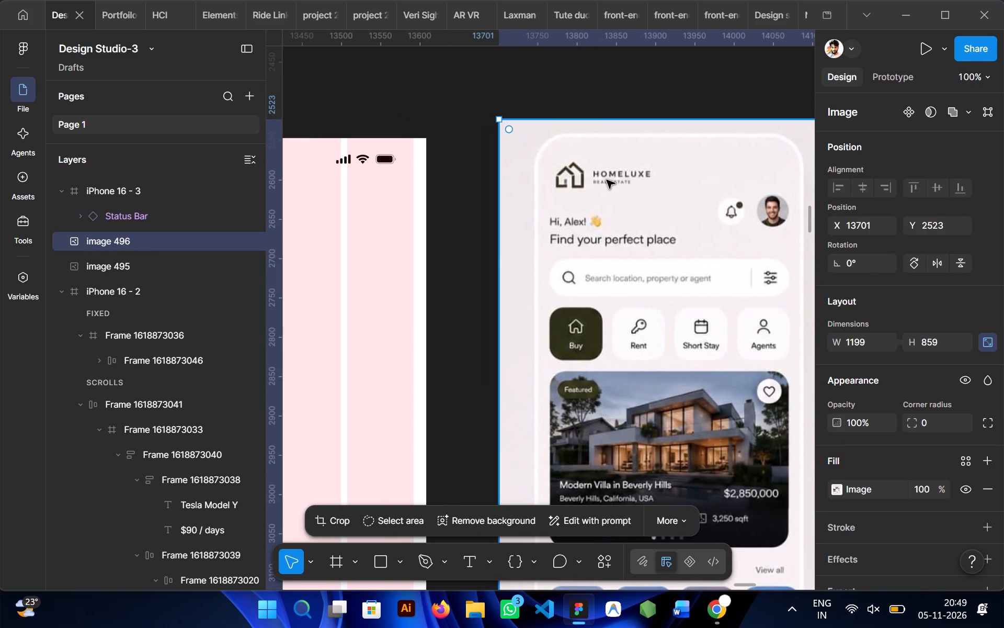
pyautogui.scroll(2, 607, 180)
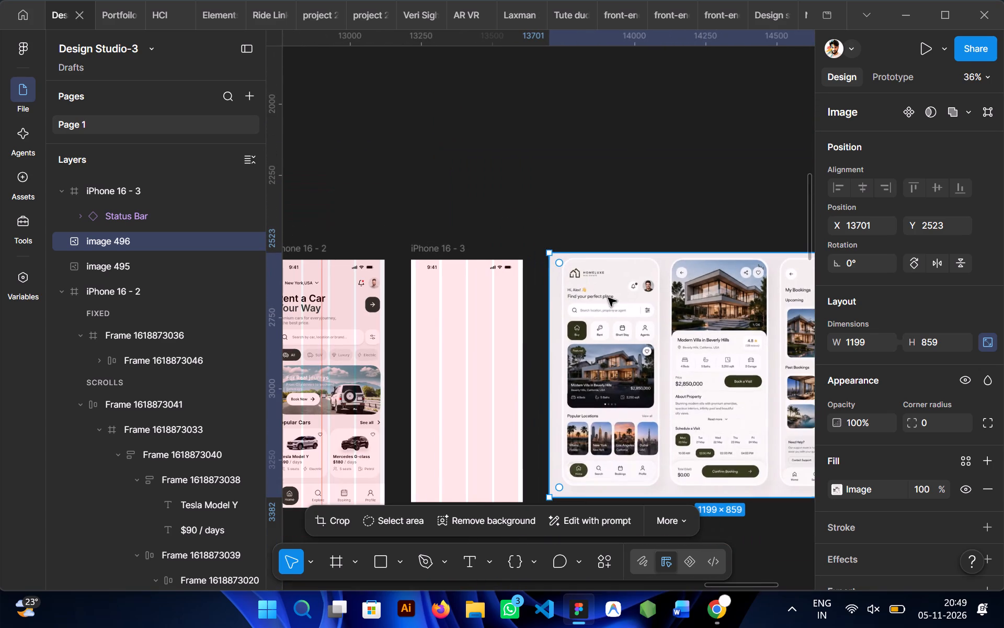
pyautogui.click(613, 304)
pyautogui.keyDown('alt'); pyautogui.moveTo(612, 304); pyautogui.dragTo(425, 35); pyautogui.keyUp('alt')
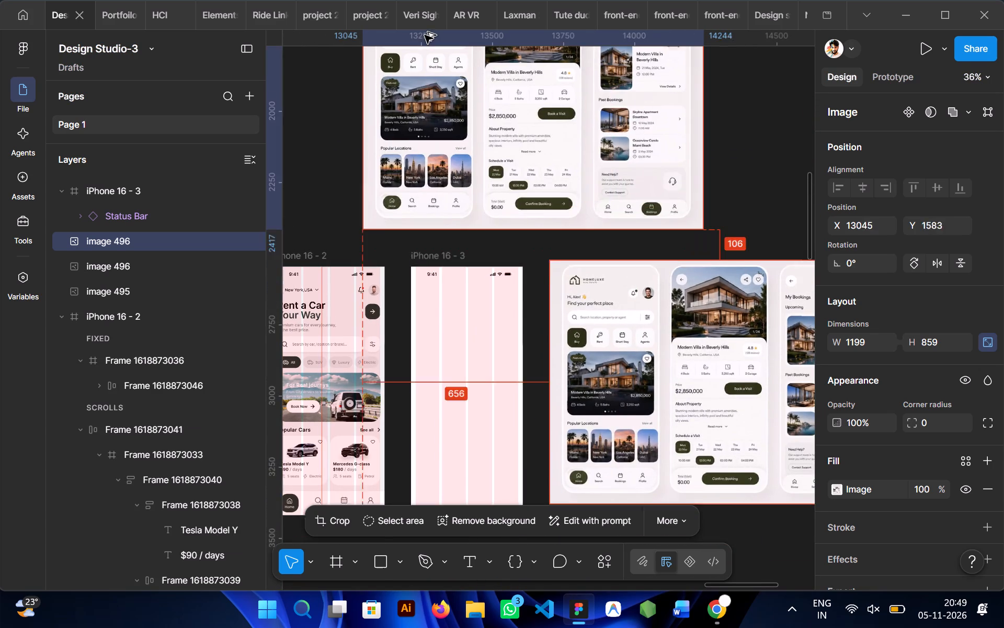
pyautogui.keyDown('alt'); pyautogui.moveTo(425, 35); pyautogui.dragTo(424, 35); pyautogui.keyUp('alt')
pyautogui.scroll(1, 512, 181)
pyautogui.moveTo(525, 217); pyautogui.dragTo(564, 309)
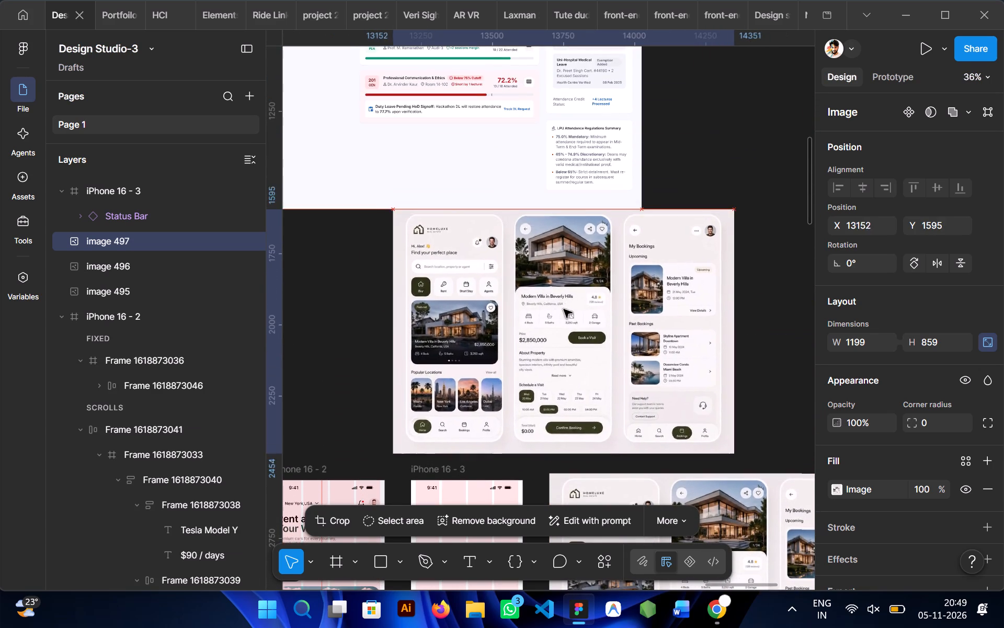
pyautogui.moveTo(564, 309); pyautogui.dragTo(612, 316)
# Crop the duplicated reference image from above and below to a strip about 61 high containing the HOMELUXE logo.
pyautogui.doubleClick(612, 316)
pyautogui.hscroll(-1, 612, 316)
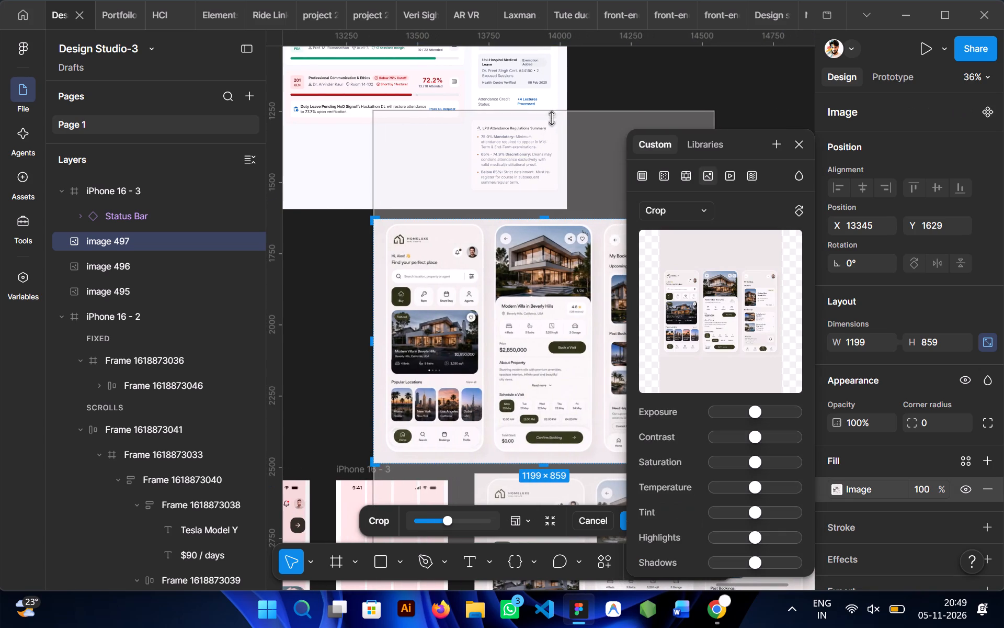
pyautogui.moveTo(552, 222); pyautogui.dragTo(553, 235)
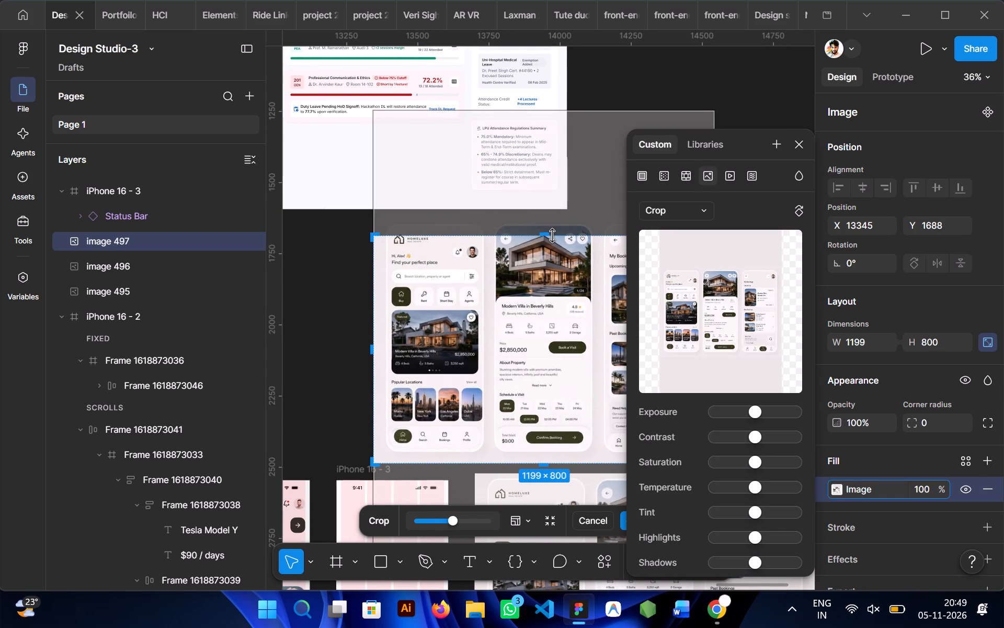
pyautogui.moveTo(553, 235); pyautogui.dragTo(552, 233)
pyautogui.hscroll(-1, 552, 233)
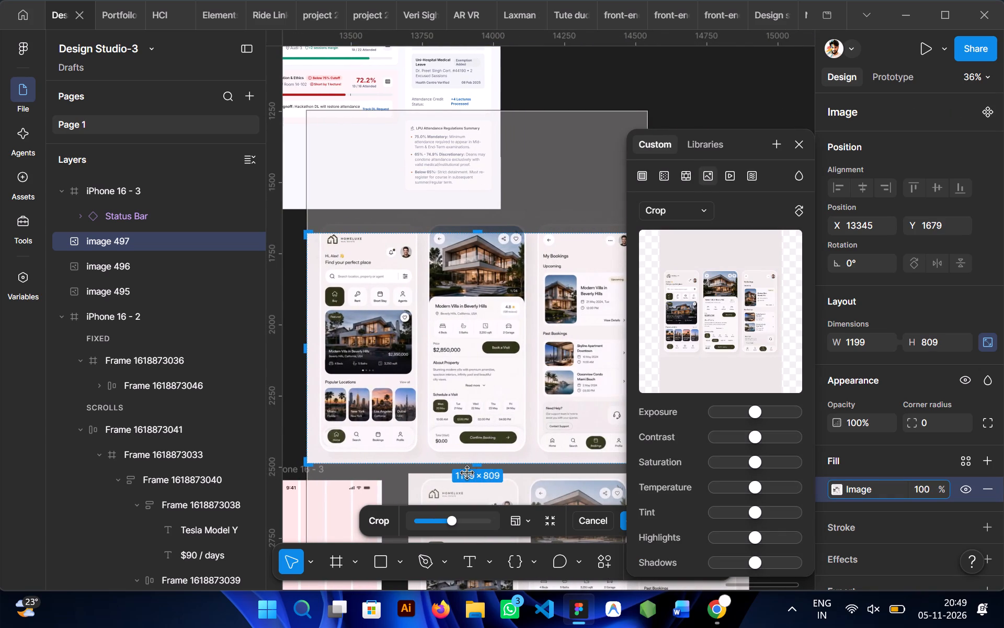
pyautogui.moveTo(478, 468); pyautogui.dragTo(478, 312)
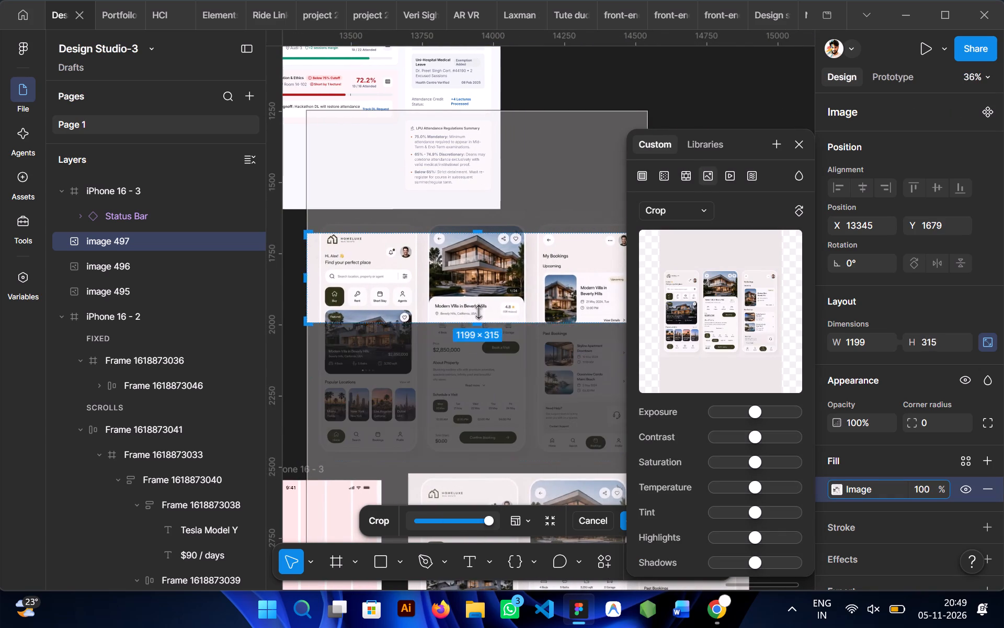
pyautogui.moveTo(478, 312); pyautogui.dragTo(462, 250)
pyautogui.hscroll(-1, 462, 250)
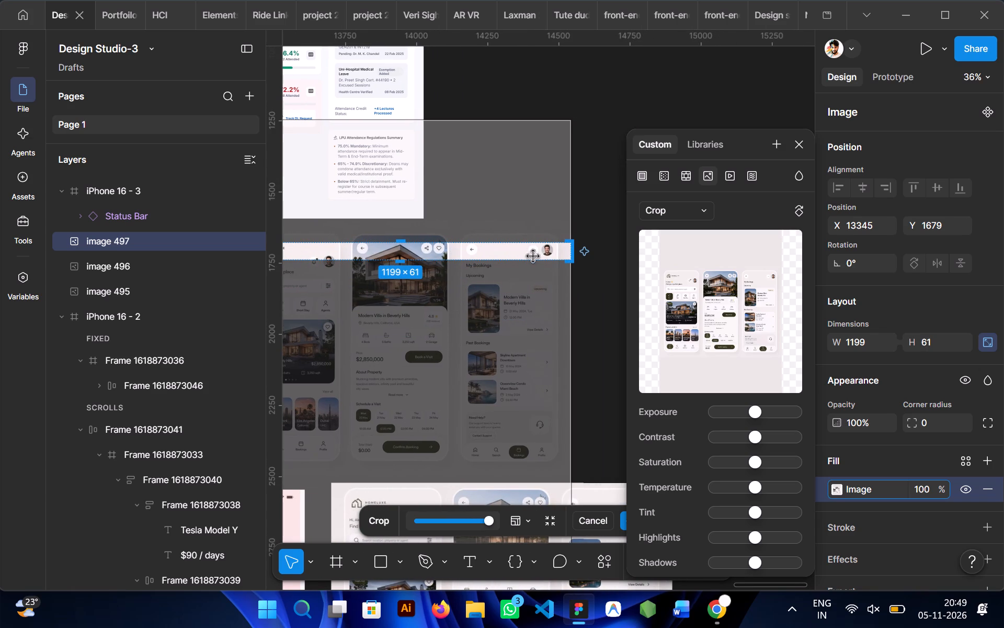
pyautogui.click(574, 248)
pyautogui.click(574, 248)
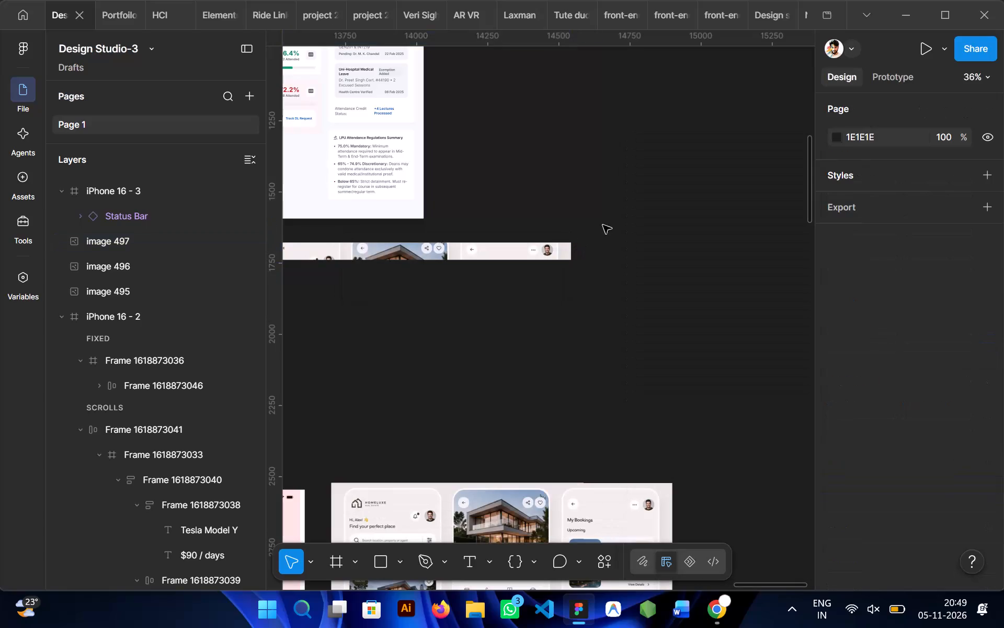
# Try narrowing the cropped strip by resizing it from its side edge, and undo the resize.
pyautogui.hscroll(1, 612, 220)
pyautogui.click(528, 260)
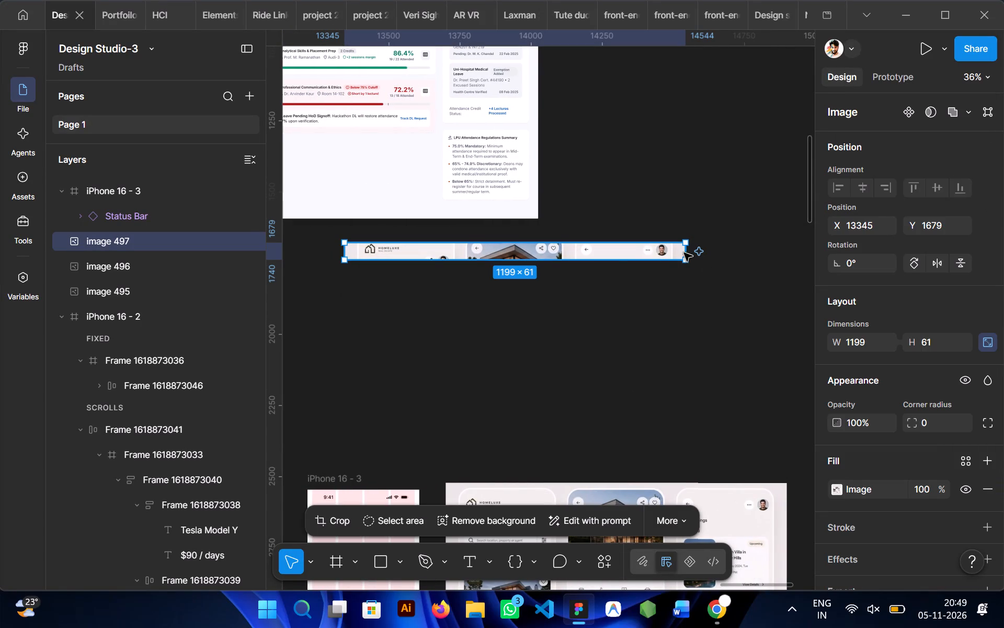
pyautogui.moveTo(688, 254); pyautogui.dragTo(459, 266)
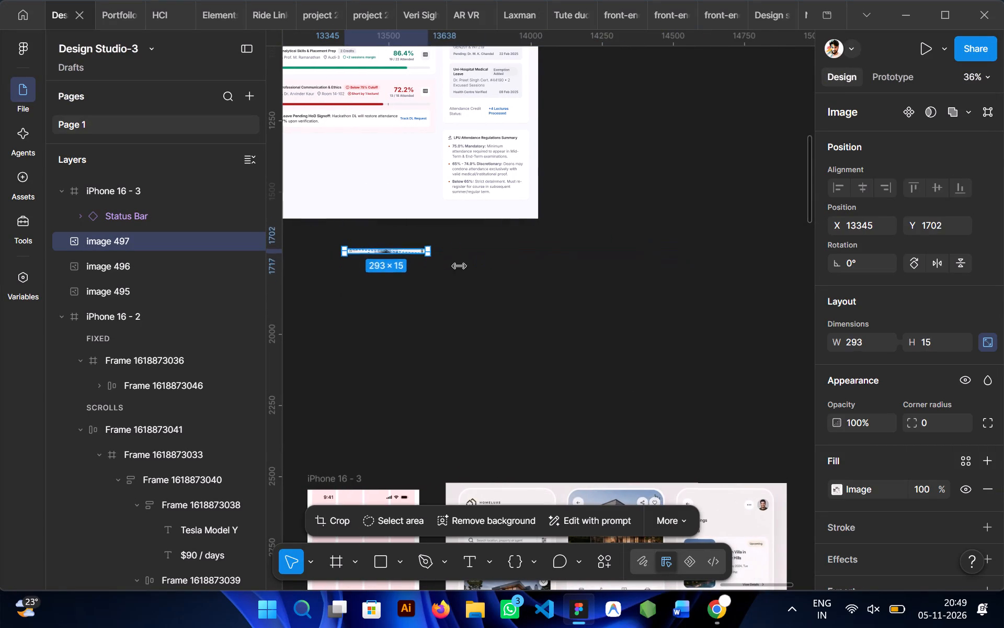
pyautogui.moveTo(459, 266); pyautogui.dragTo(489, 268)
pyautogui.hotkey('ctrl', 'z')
# Crop the strip's sides and bottom tightly around the HOMELUXE logo, to about 181 × 51.
pyautogui.doubleClick(488, 252)
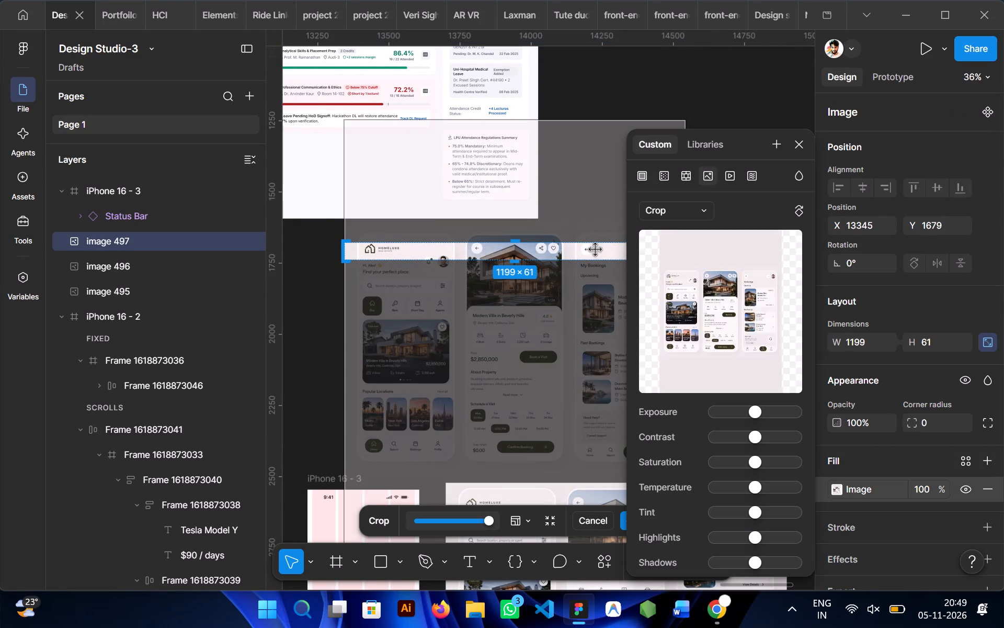
pyautogui.hscroll(-1, 531, 285)
pyautogui.click(572, 253)
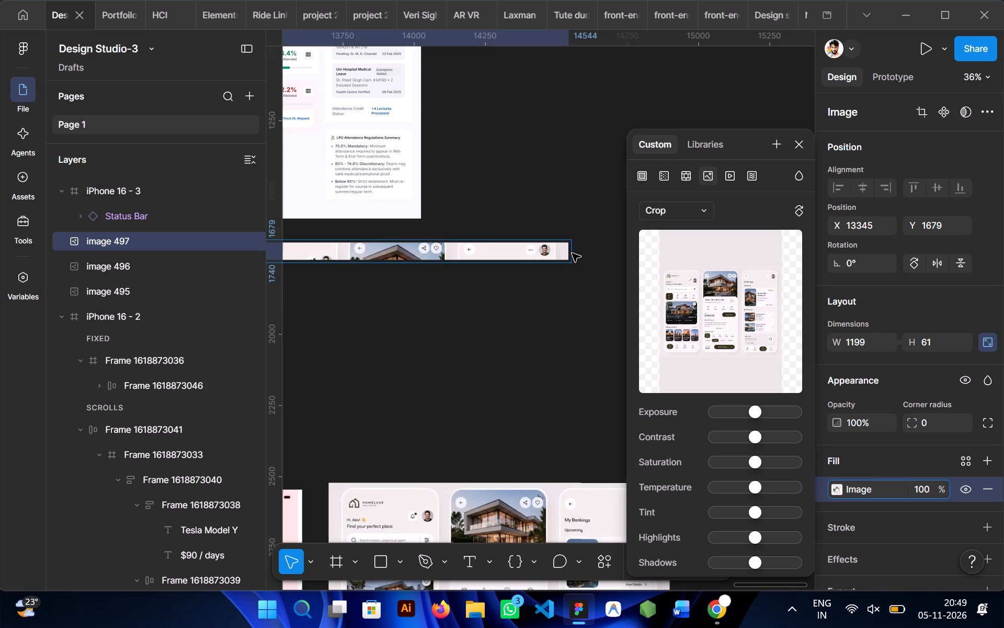
pyautogui.doubleClick(577, 190)
pyautogui.doubleClick(516, 255)
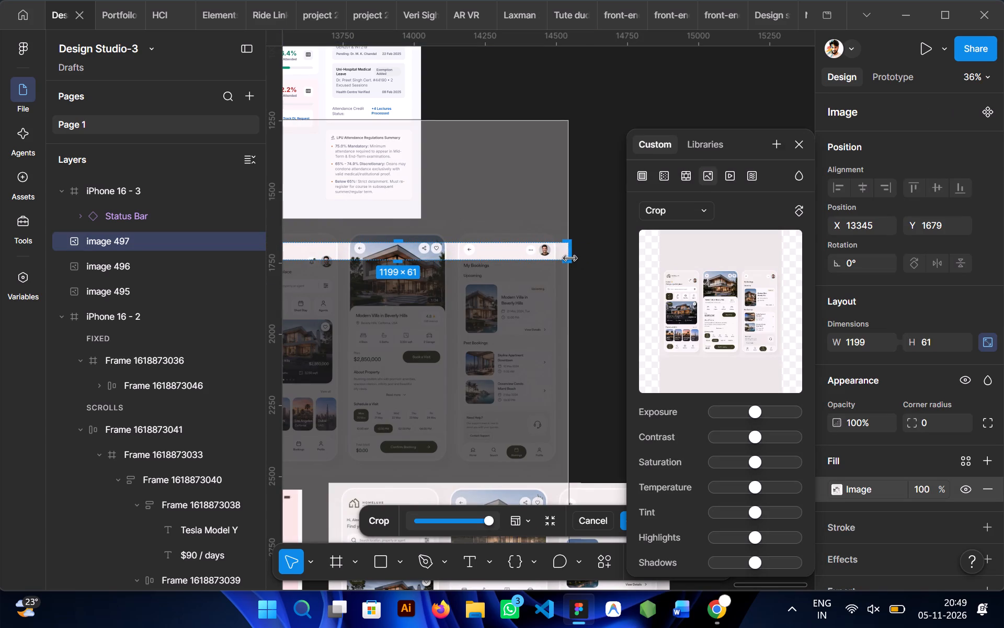
pyautogui.moveTo(570, 259); pyautogui.dragTo(213, 259)
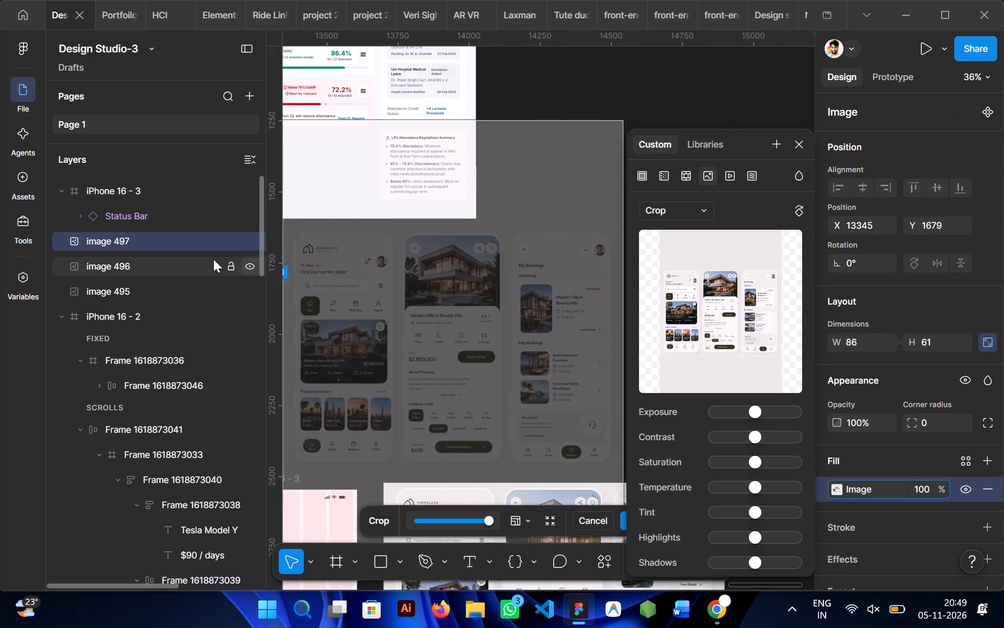
pyautogui.moveTo(213, 259); pyautogui.dragTo(455, 240)
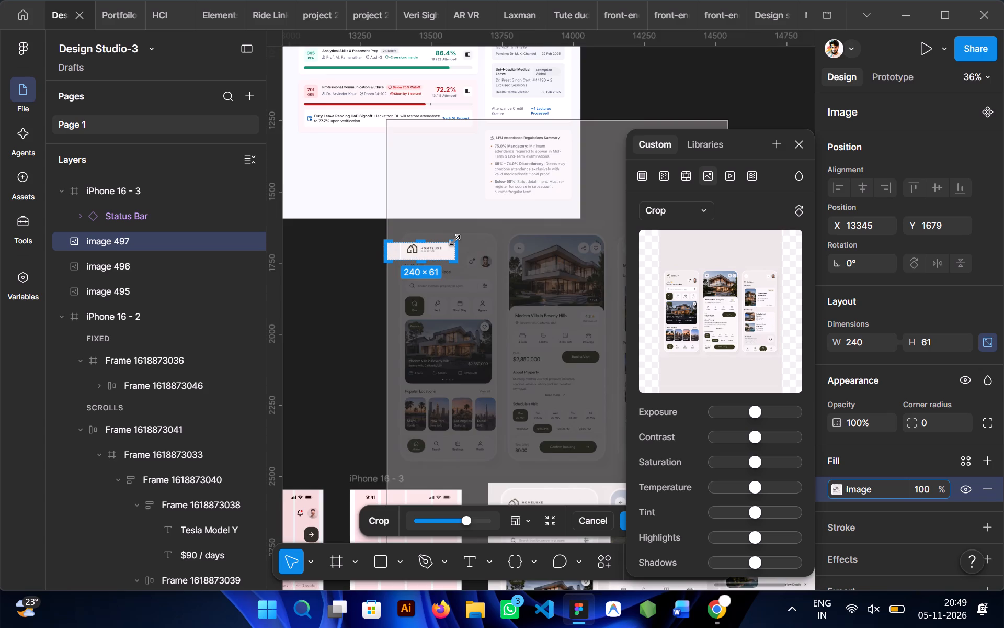
pyautogui.hscroll(1, 455, 240)
pyautogui.hscroll(1, 344, 285)
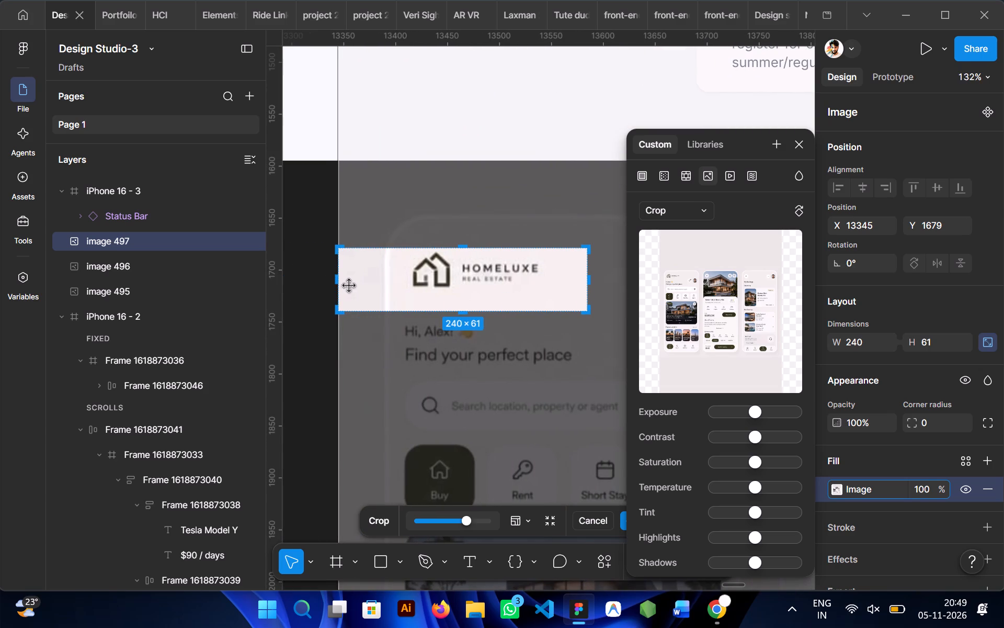
pyautogui.moveTo(339, 284); pyautogui.dragTo(399, 282)
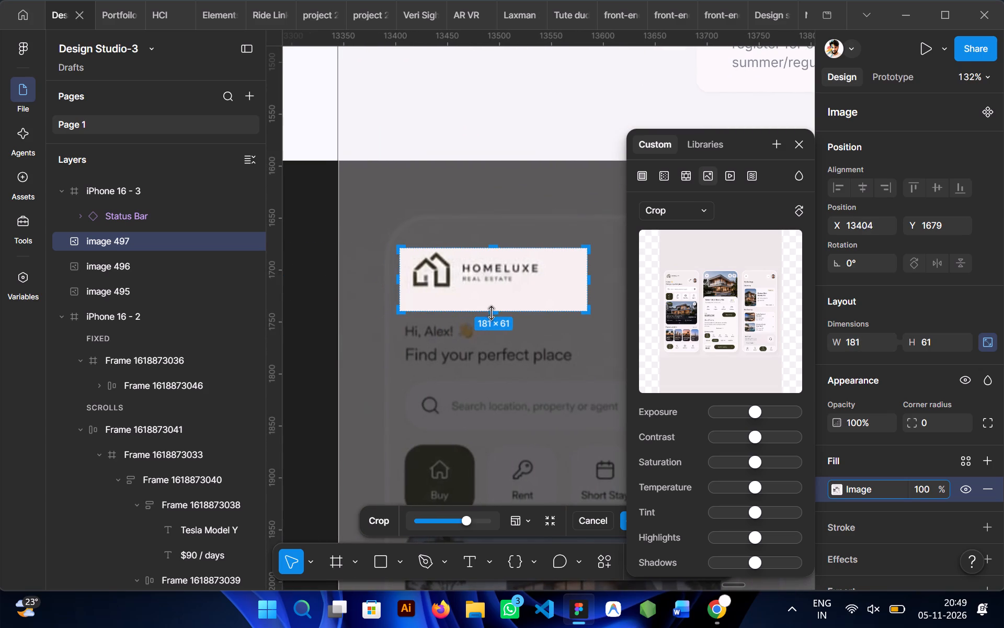
pyautogui.moveTo(494, 316); pyautogui.dragTo(492, 300)
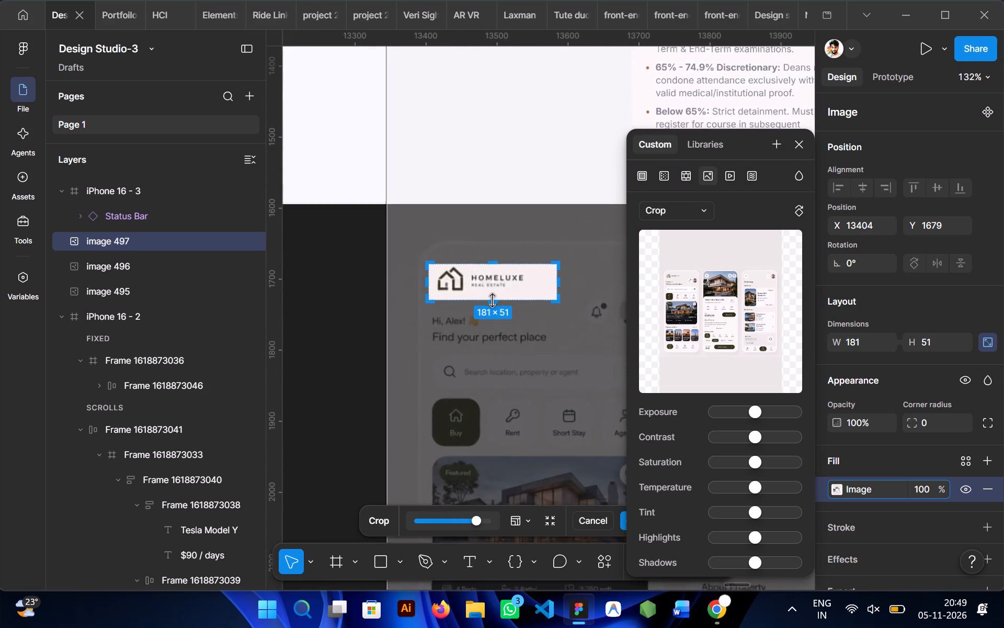
pyautogui.click(332, 360)
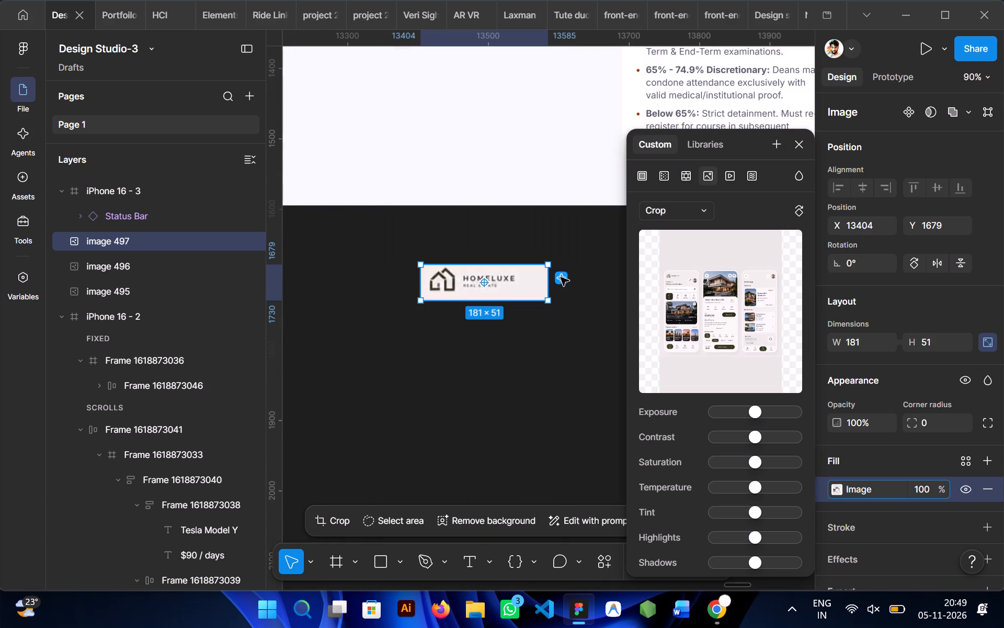
# Regenerate the cropped HOMELUXE logo image with the AI prompt "generate this logo".
pyautogui.click(563, 282)
pyautogui.hscroll(-1, 563, 287)
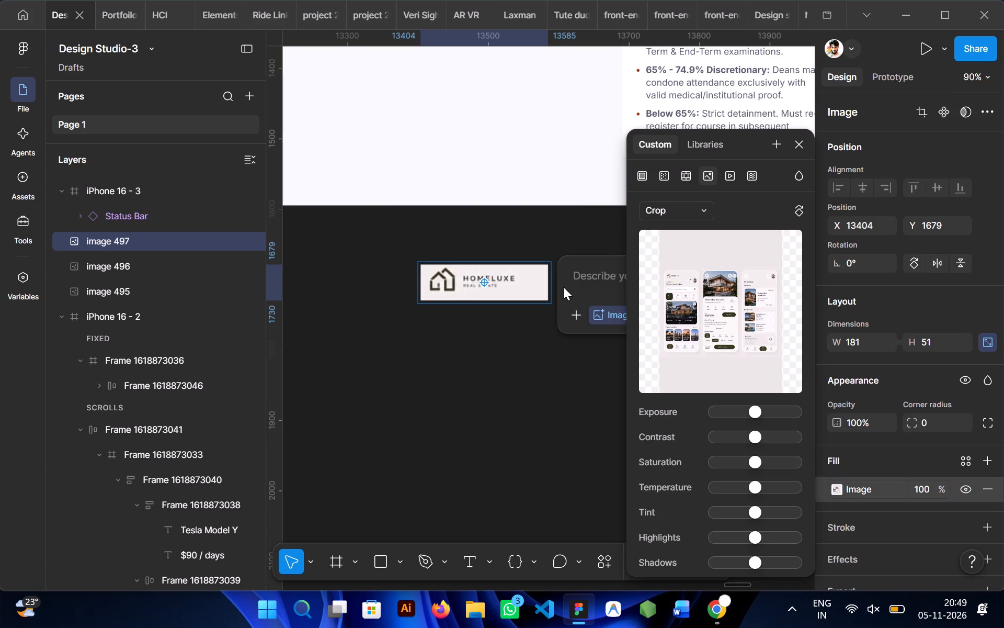
pyautogui.write('generate')
pyautogui.press('space')
pyautogui.hscroll(-1, 563, 287)
pyautogui.click(797, 149)
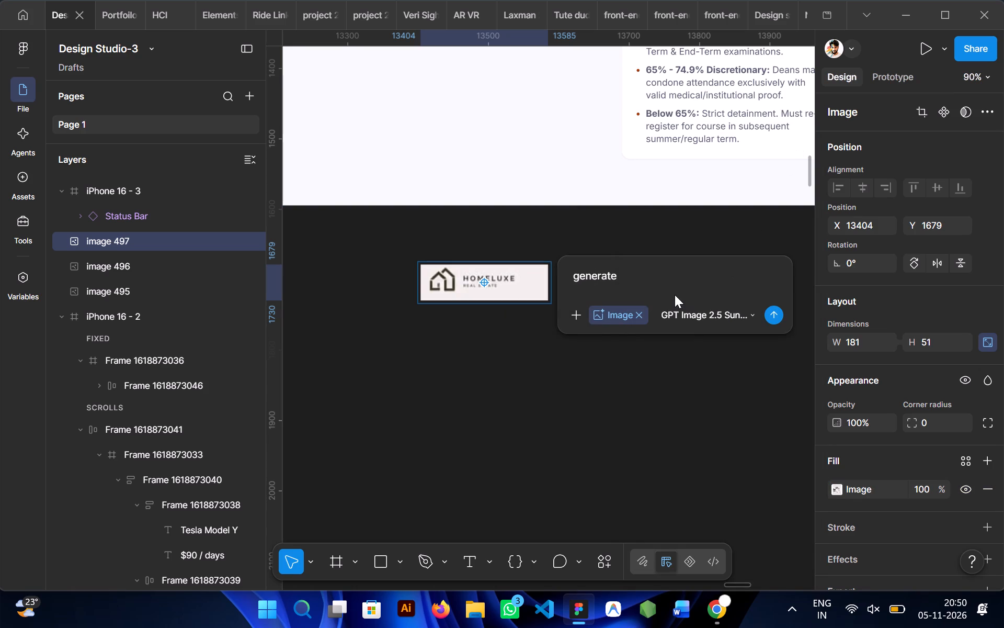
pyautogui.click(655, 268)
pyautogui.write('sample')
pyautogui.press('space')
pyautogui.hotkey('ctrl', 'BackSpace')
pyautogui.write('image')
pyautogui.press('space')
pyautogui.press('Left')
pyautogui.press('Right')
pyautogui.hotkey('ctrl', 'BackSpace')
pyautogui.write('this logo')
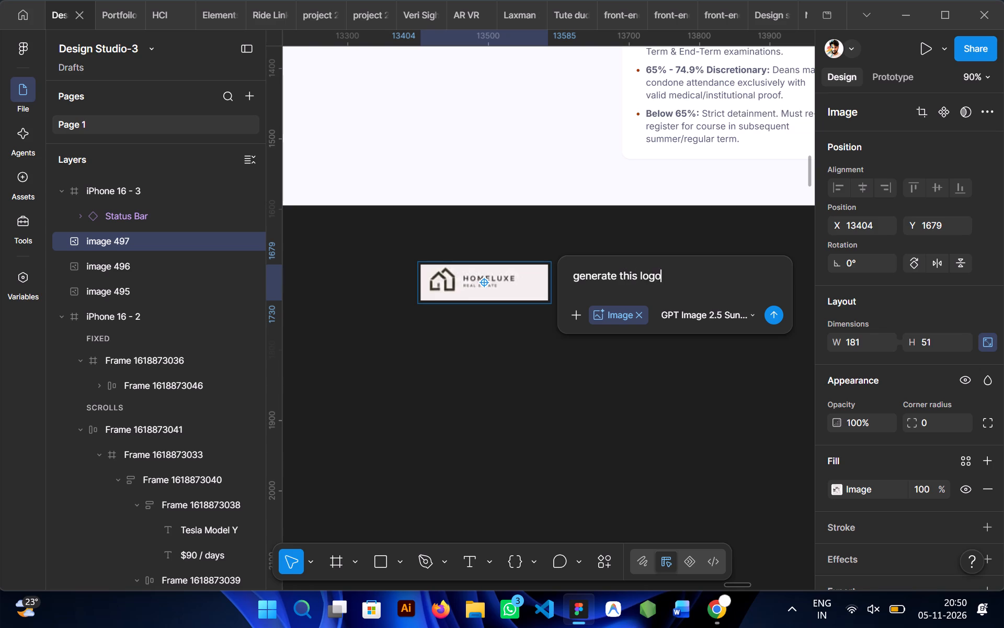
pyautogui.press('Return')
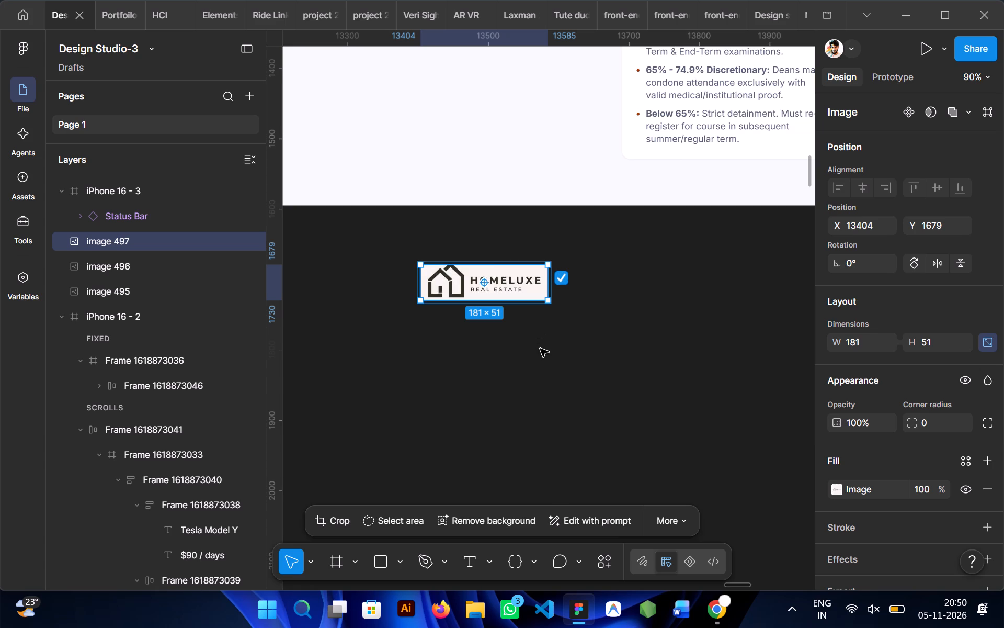
pyautogui.click(509, 355)
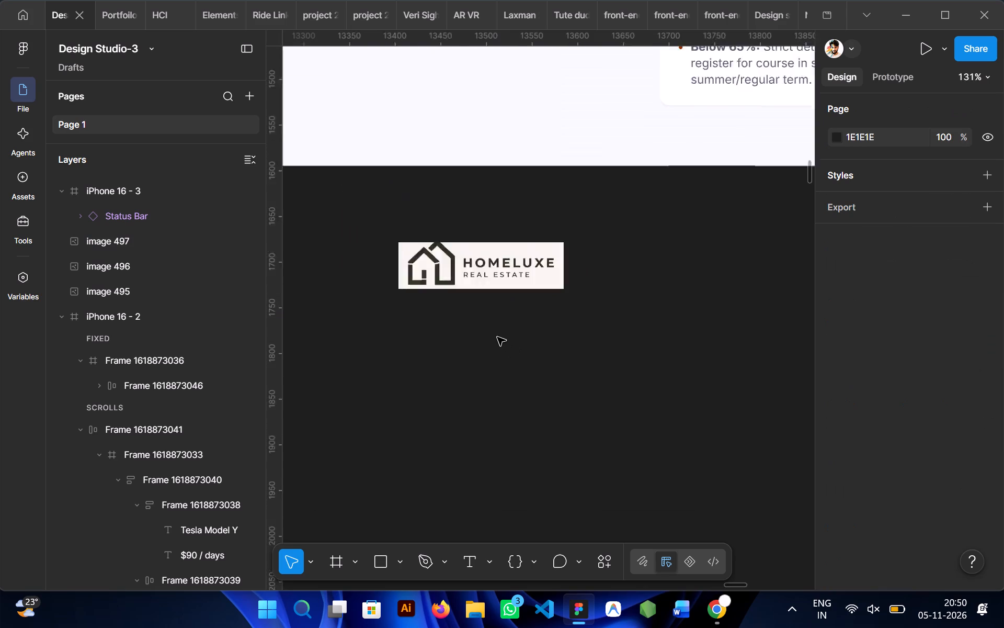
# Remove the background from the regenerated HOMELUXE logo image.
pyautogui.scroll(-1, 497, 337)
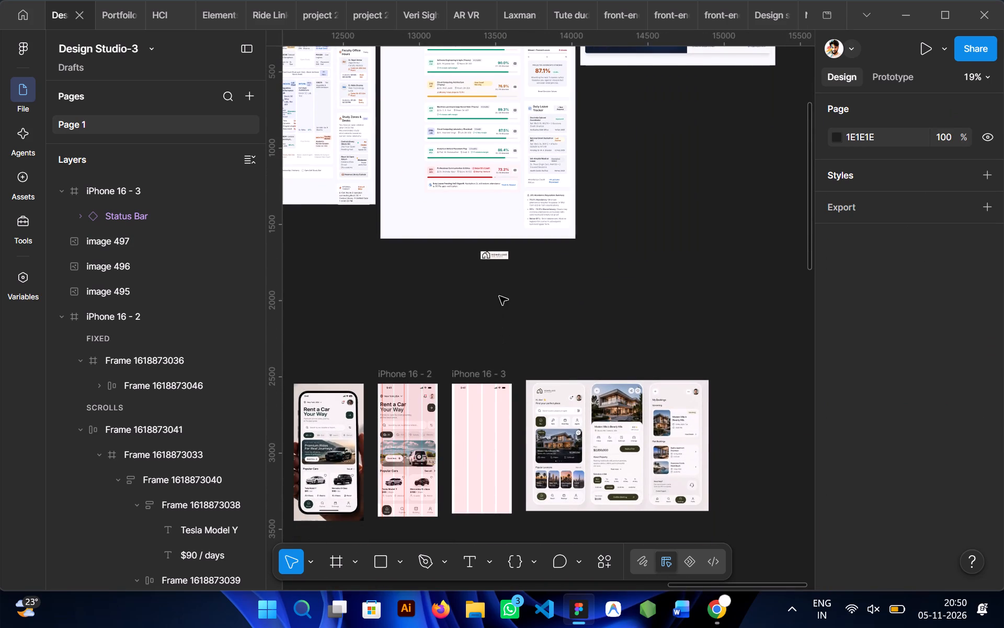
pyautogui.click(493, 255)
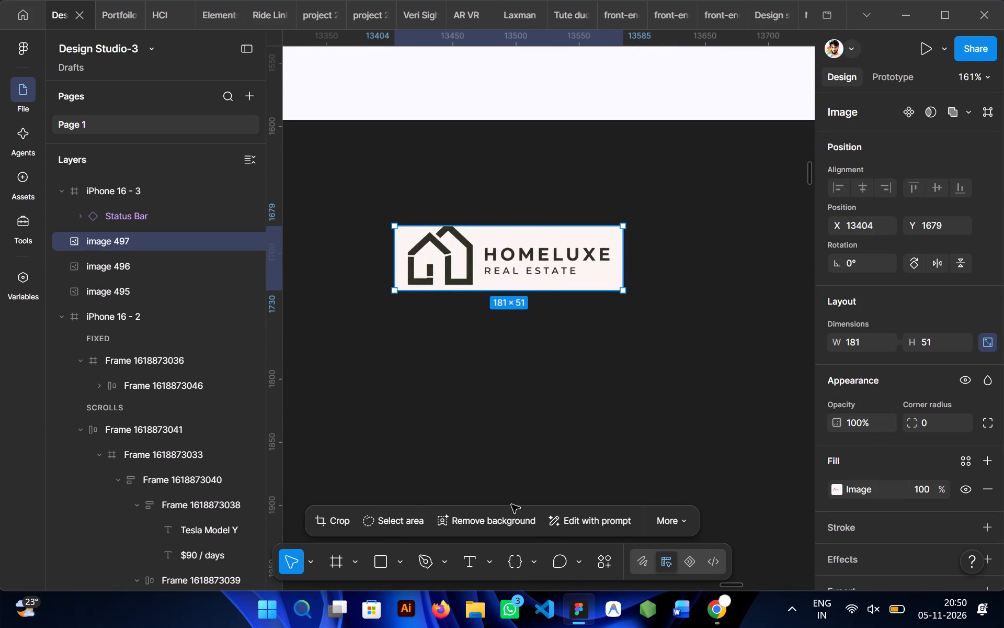
pyautogui.click(488, 515)
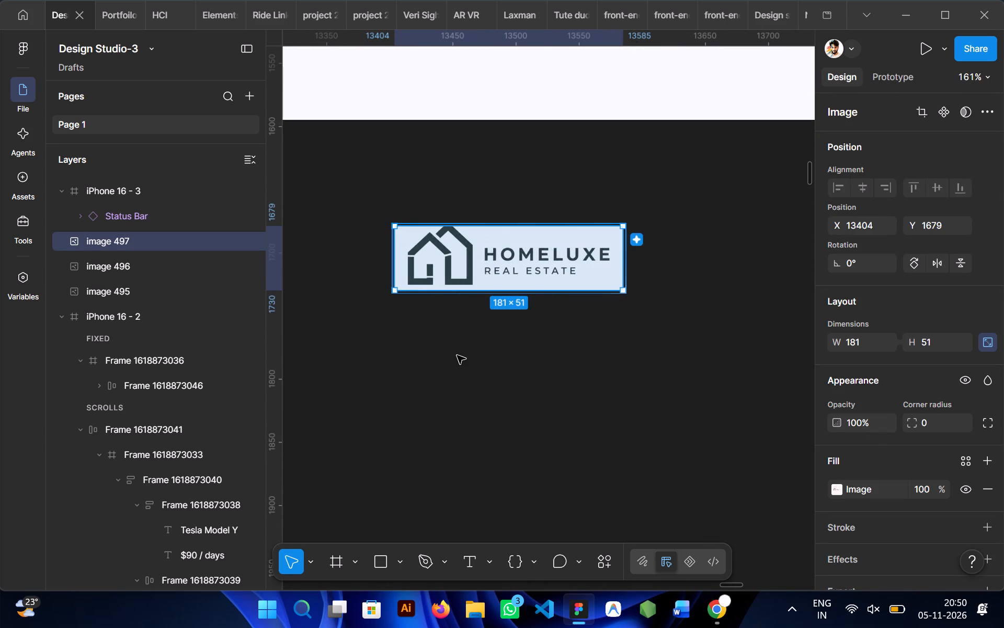
pyautogui.click(471, 365)
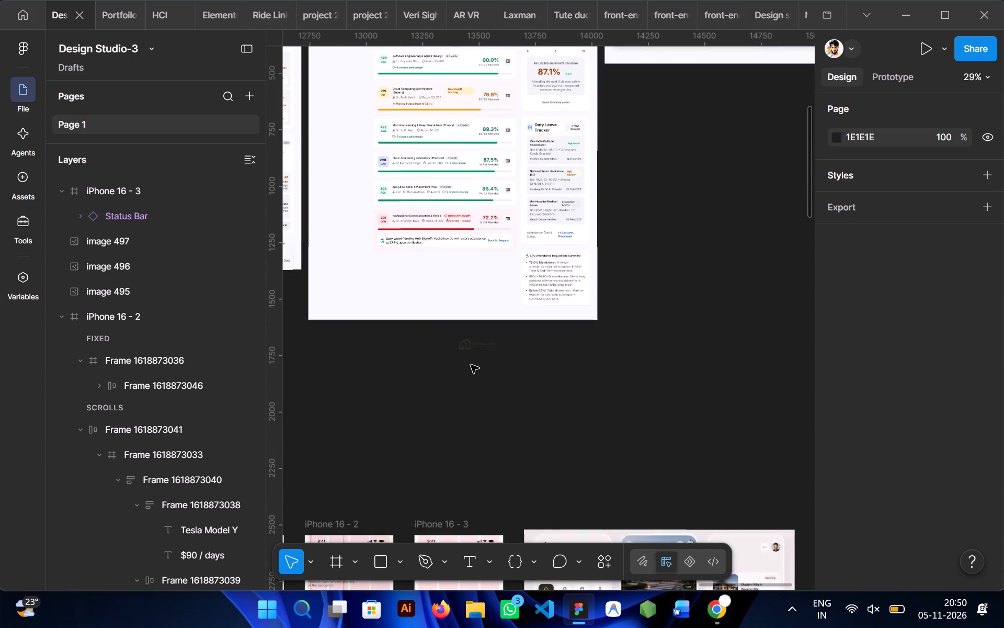
# Move the HOMELUXE logo into the iPhone 16 - 3 frame below the status bar, at about X 12, Y 80.
pyautogui.moveTo(470, 344); pyautogui.dragTo(484, 429)
pyautogui.scroll(-2, 484, 429)
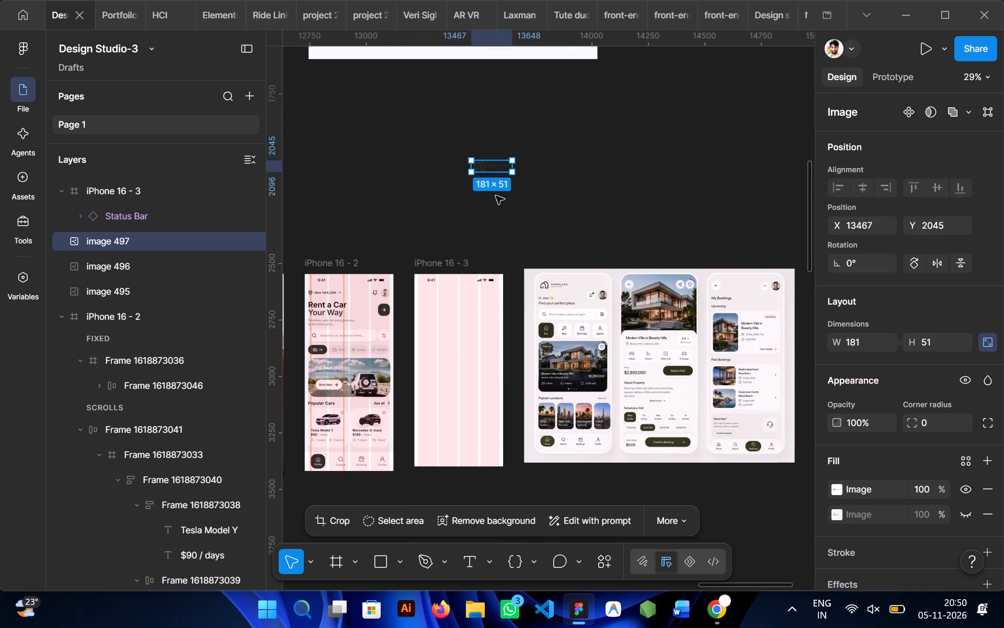
pyautogui.moveTo(486, 167); pyautogui.dragTo(443, 338)
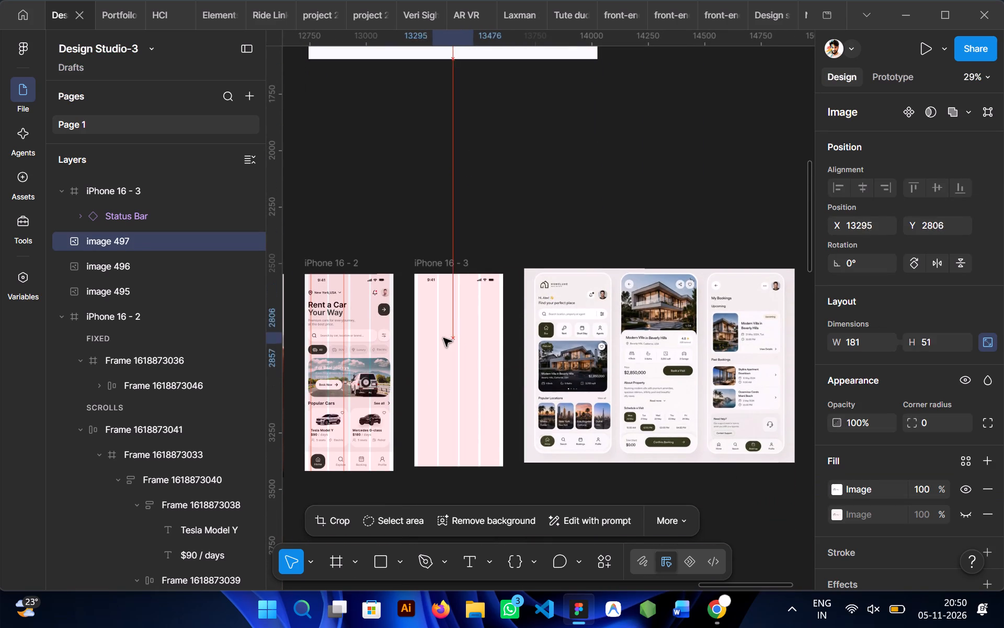
pyautogui.moveTo(443, 338); pyautogui.dragTo(428, 309)
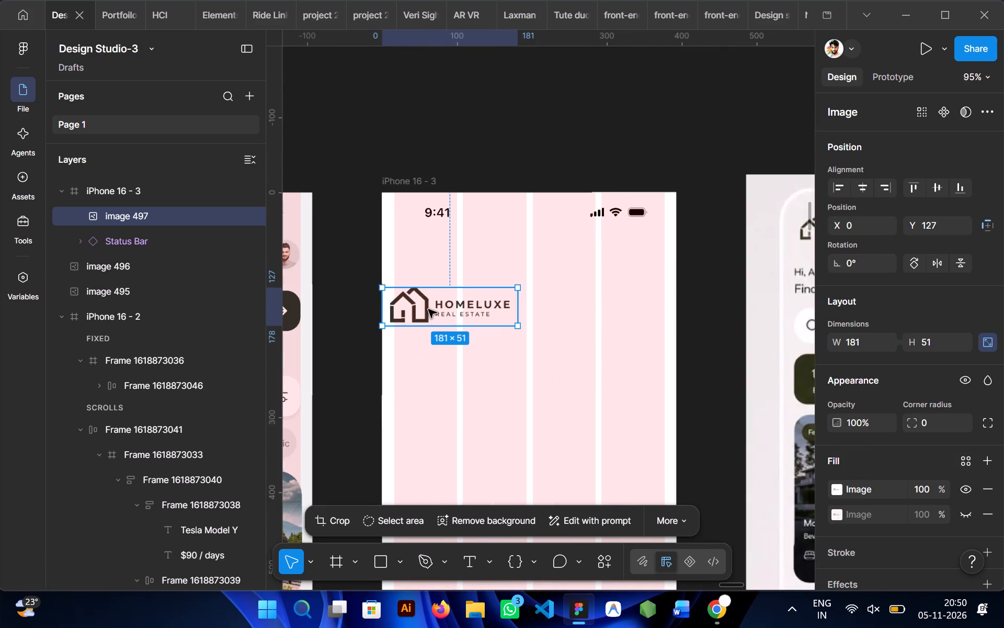
pyautogui.moveTo(453, 306); pyautogui.dragTo(463, 271)
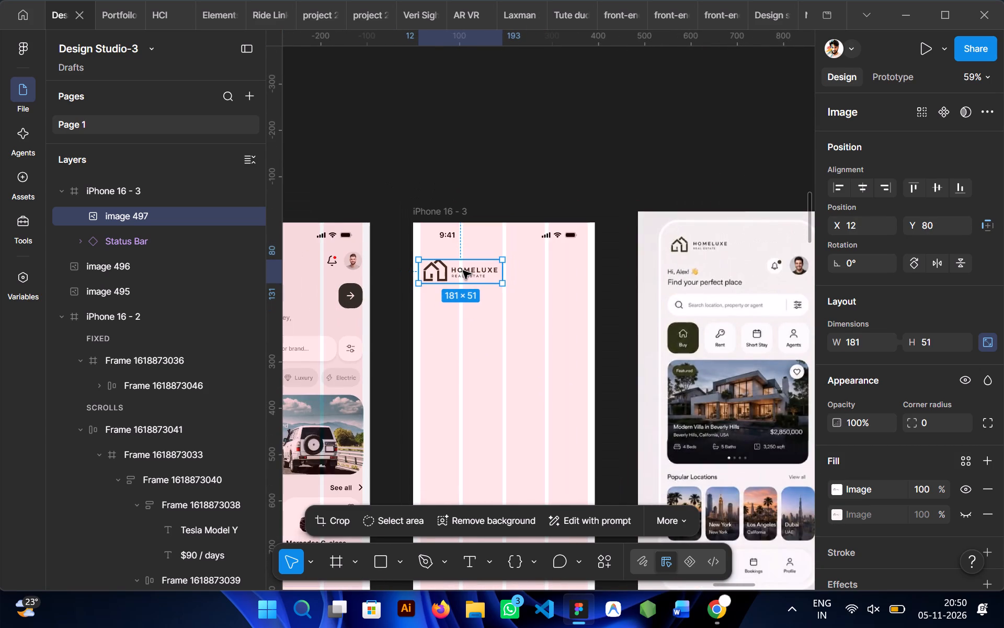
# Move the Rent a Car reference image to about X 11172, Y 2218, and place the iPhone 16 - 2 frame beside it.
pyautogui.hscroll(1, 463, 271)
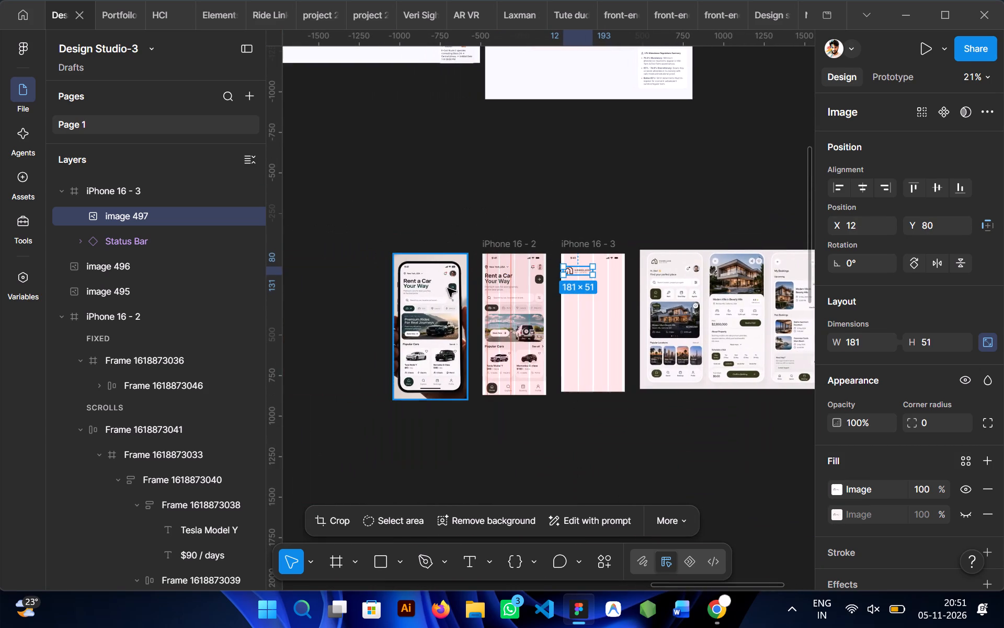
pyautogui.moveTo(447, 290); pyautogui.dragTo(281, 237)
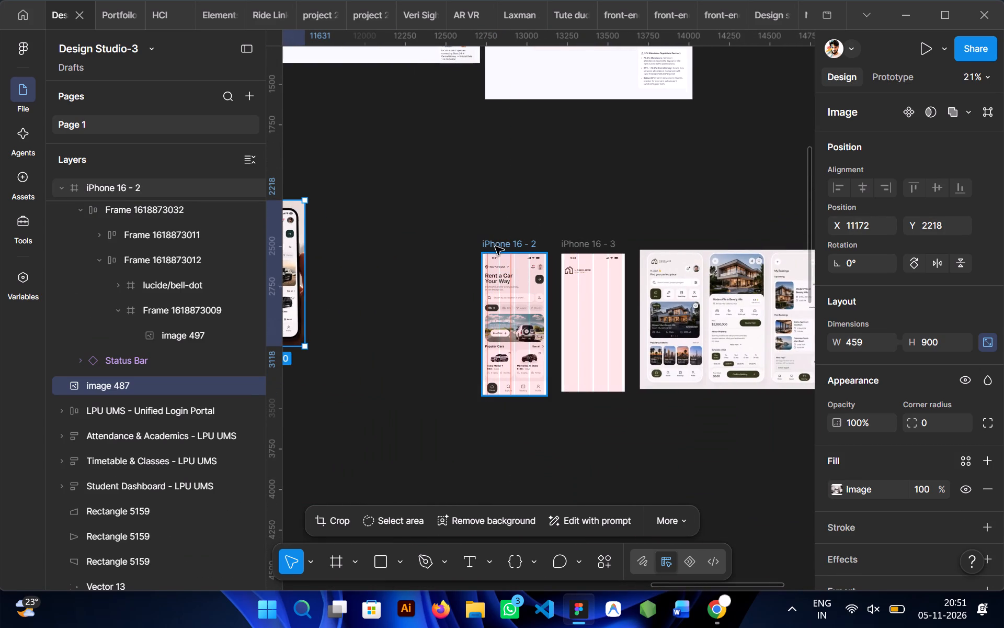
pyautogui.moveTo(495, 246); pyautogui.dragTo(322, 201)
pyautogui.click(539, 242)
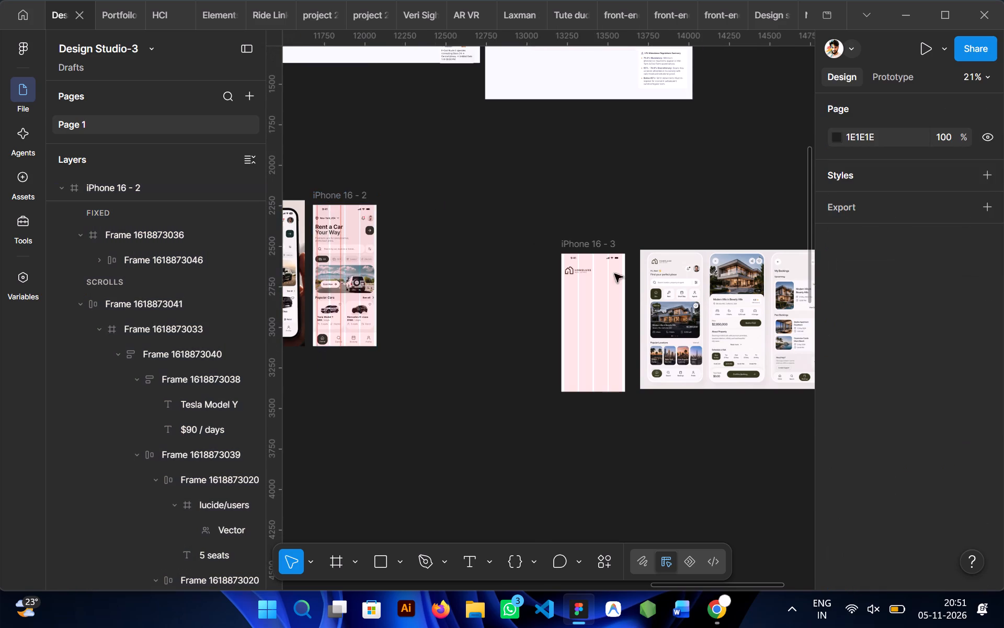
# Scale the HOMELUXE logo down to about 128 × 37 and place it under the status bar at about X 10, Y 56.
pyautogui.hscroll(-1, 627, 282)
pyautogui.hscroll(1, 456, 286)
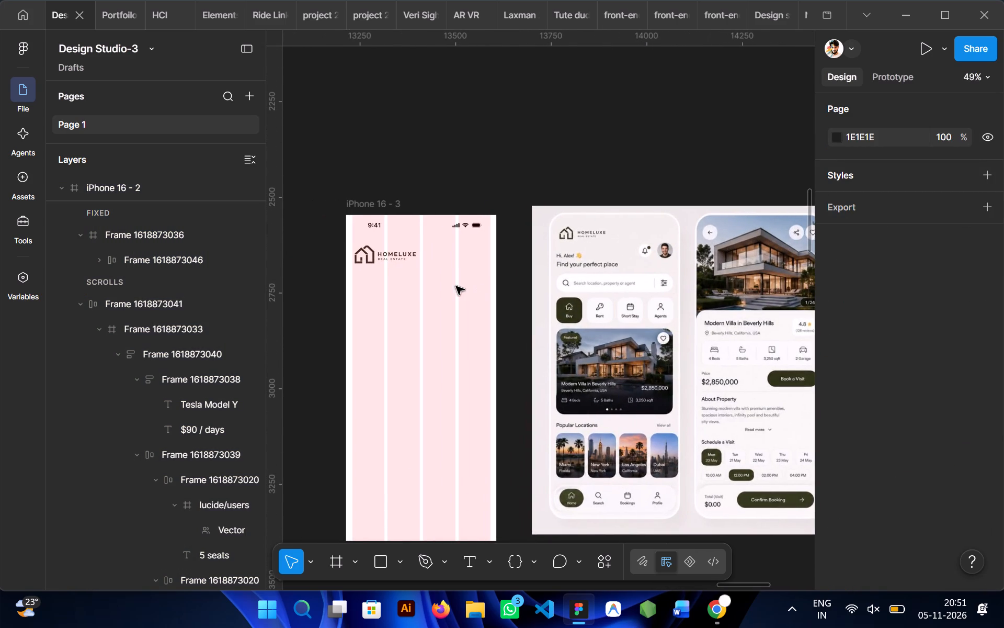
pyautogui.hscroll(1, 478, 318)
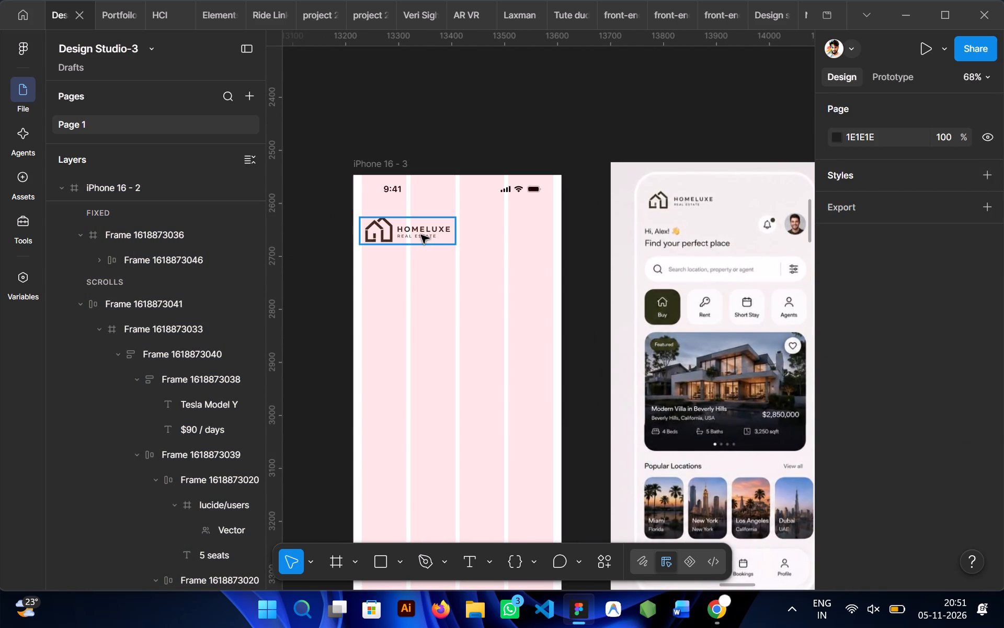
pyautogui.click(419, 233)
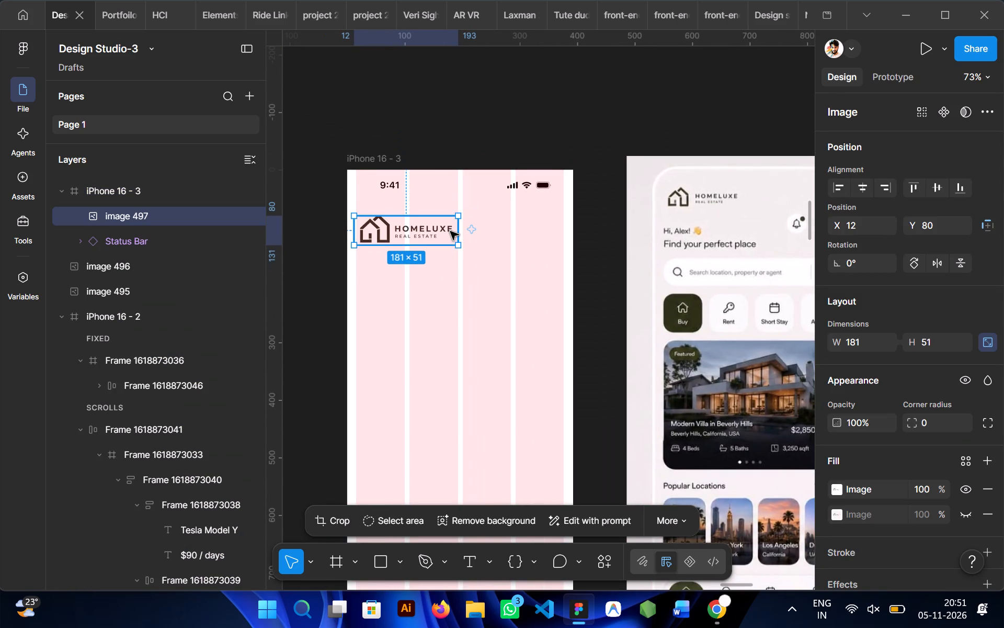
pyautogui.moveTo(454, 231); pyautogui.dragTo(428, 231)
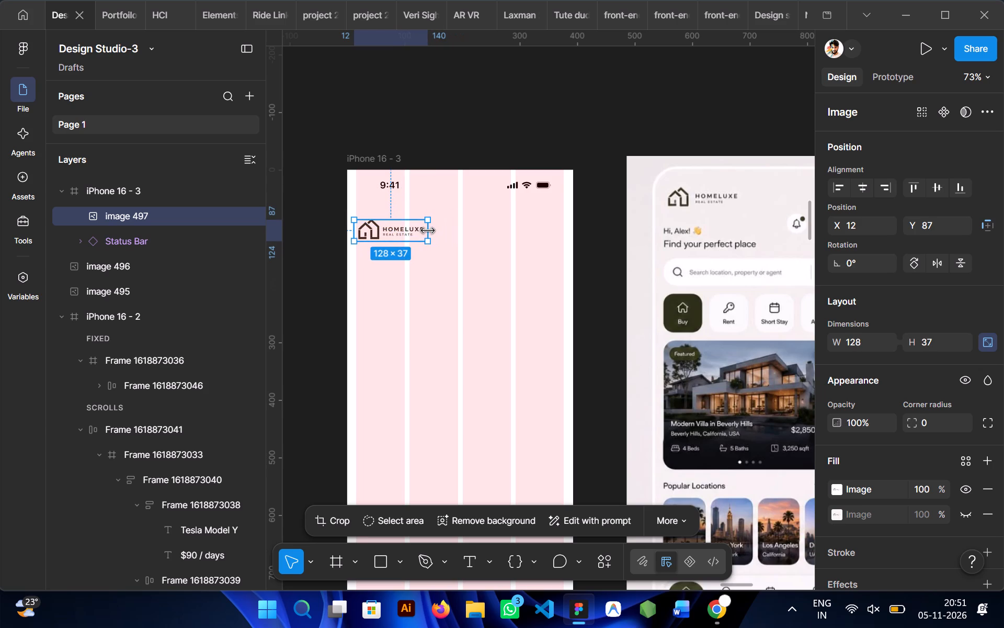
pyautogui.moveTo(395, 235); pyautogui.dragTo(394, 215)
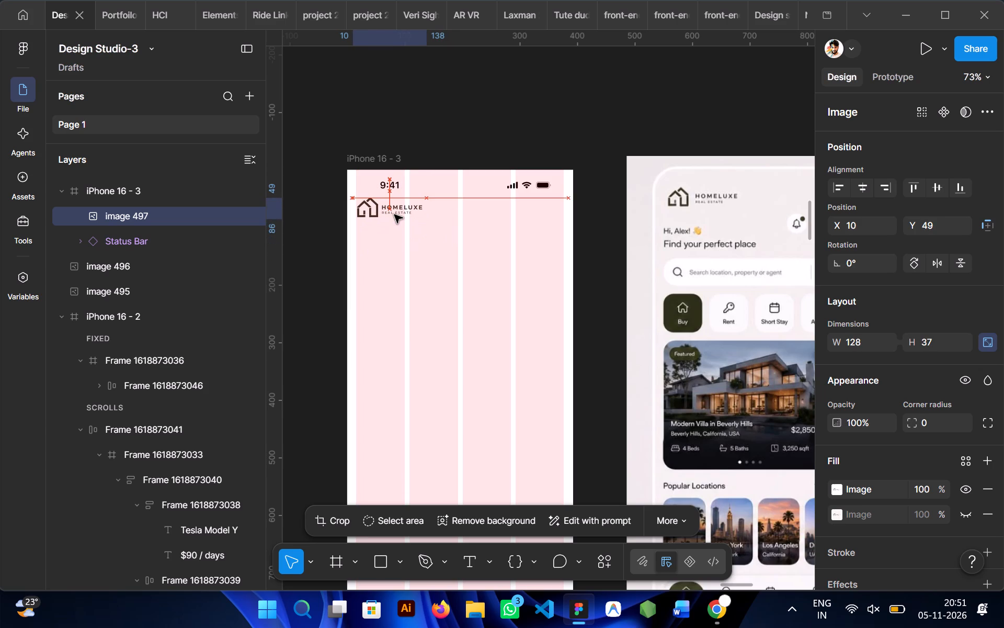
pyautogui.moveTo(394, 215); pyautogui.dragTo(395, 218)
# Crop the empty margins on both sides of the HOMELUXE logo, narrowing it to about 114 × 37.
pyautogui.hscroll(1, 392, 219)
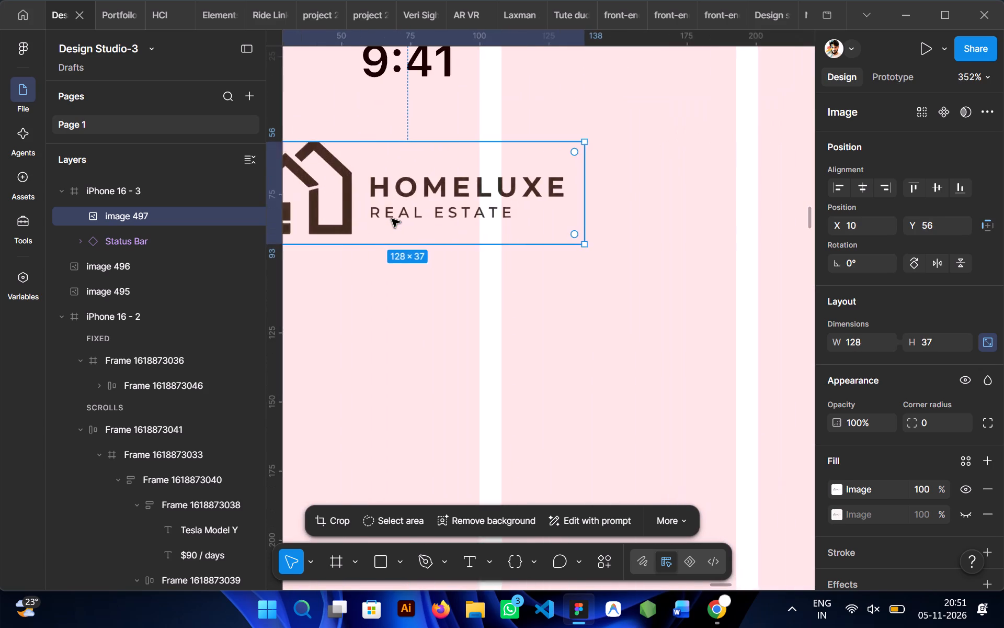
pyautogui.hscroll(1, 392, 219)
pyautogui.doubleClick(516, 199)
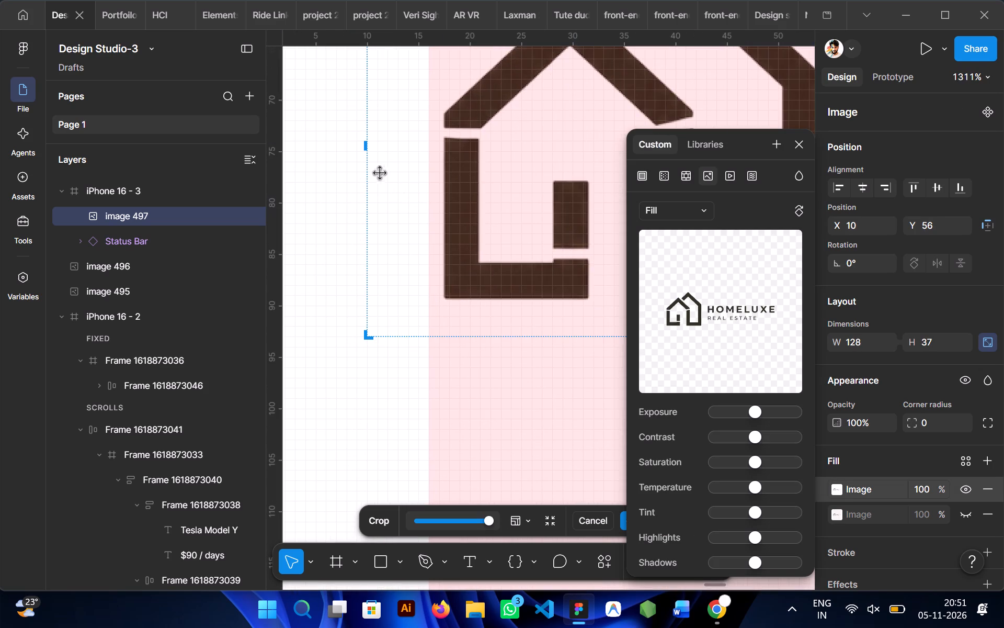
pyautogui.moveTo(368, 145); pyautogui.dragTo(441, 149)
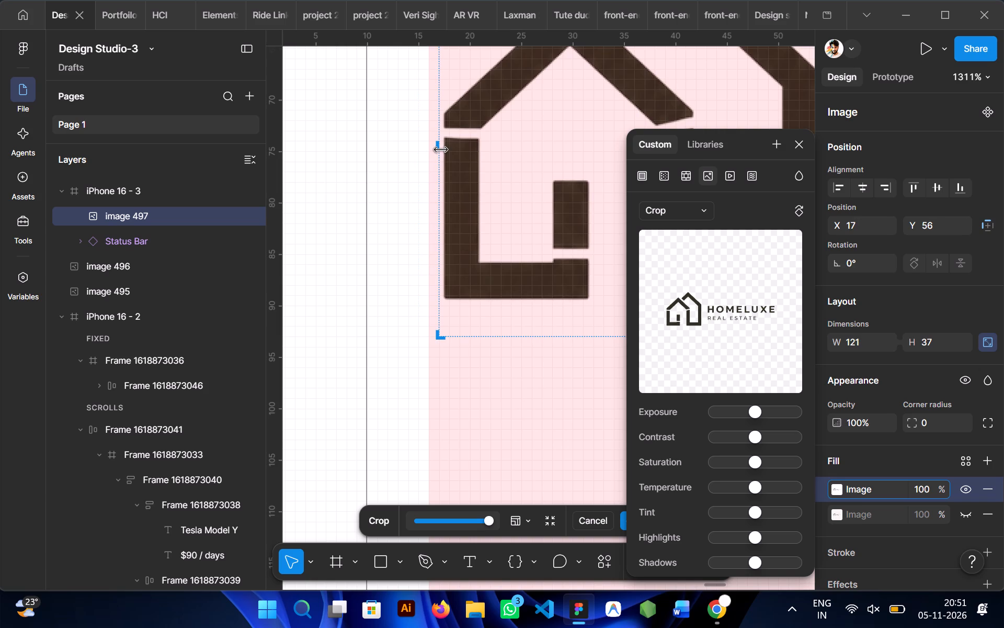
pyautogui.moveTo(441, 149); pyautogui.dragTo(441, 150)
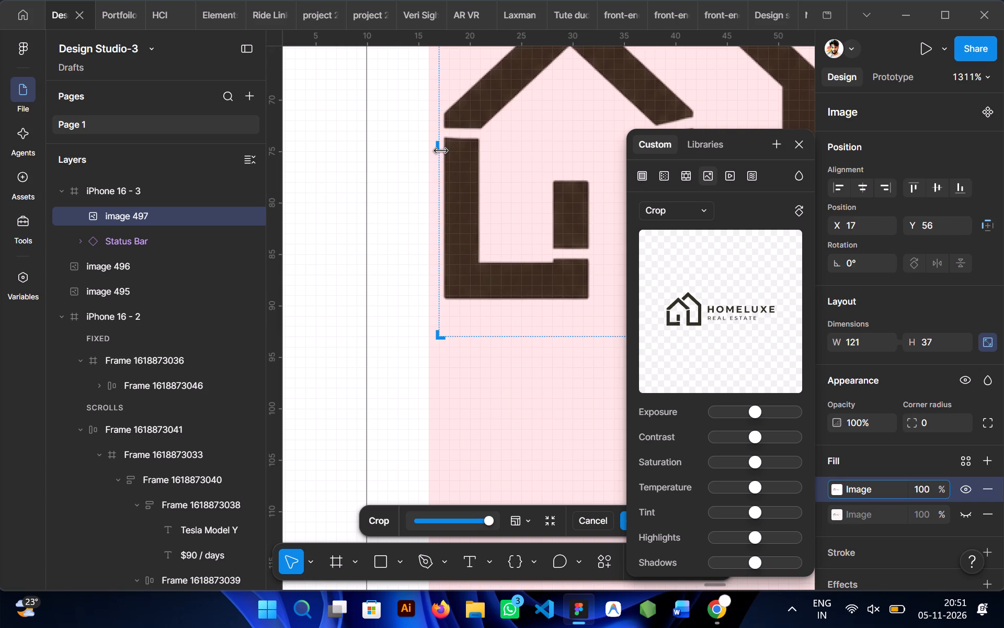
pyautogui.hscroll(-5, 441, 150)
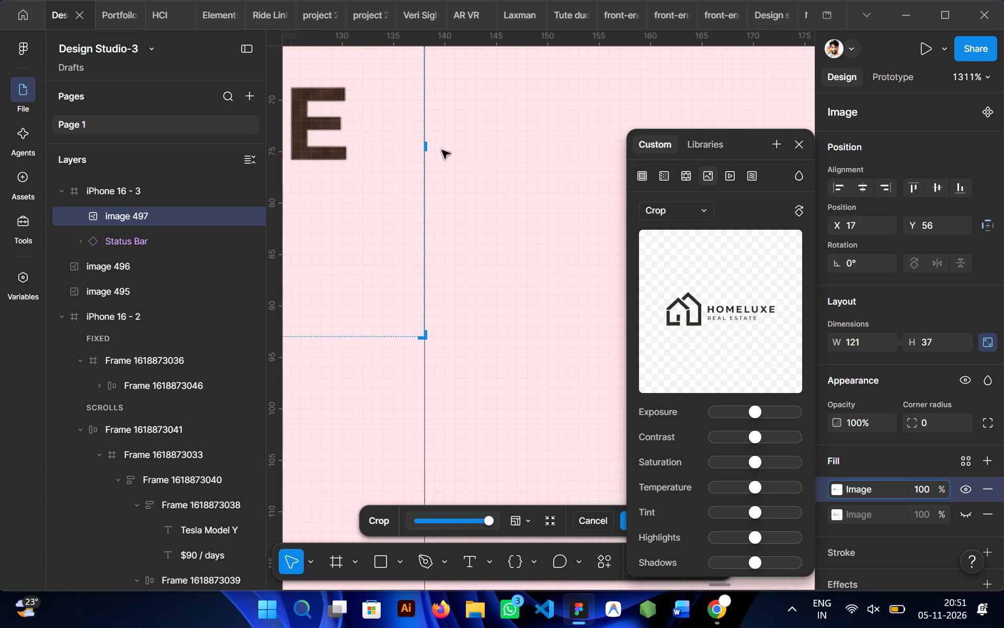
pyautogui.moveTo(423, 149); pyautogui.dragTo(349, 140)
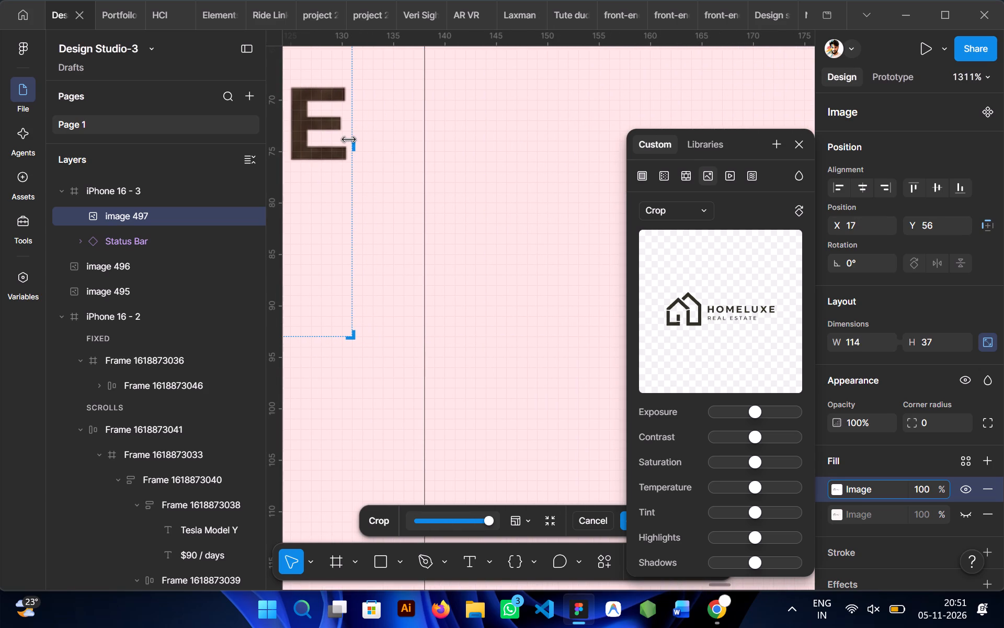
pyautogui.doubleClick(413, 262)
# Nudge the HOMELUXE logo to X 16 so it aligns with the first layout column's edge.
pyautogui.hscroll(1, 413, 262)
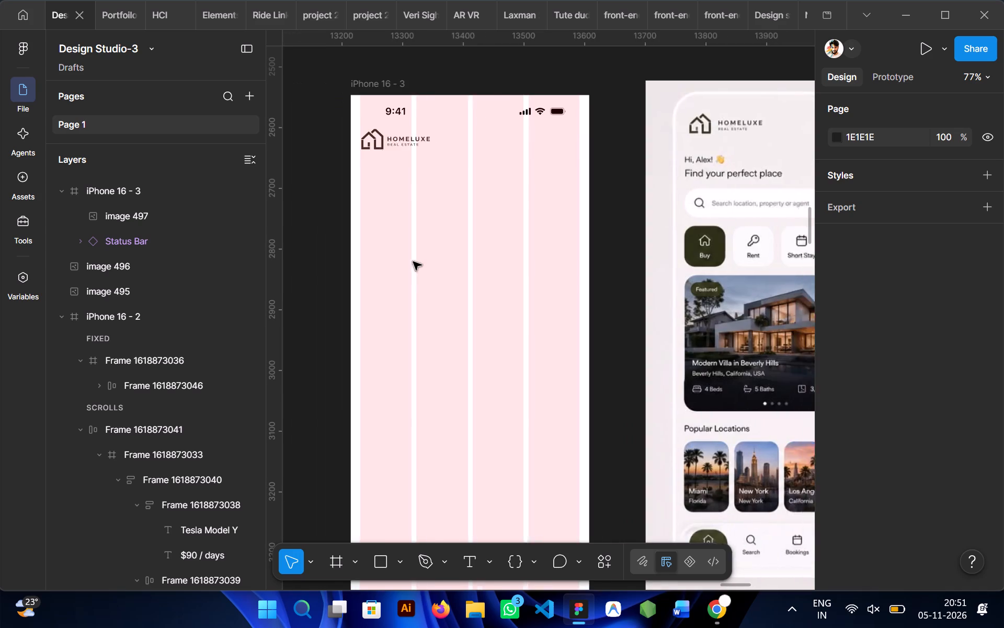
pyautogui.click(396, 142)
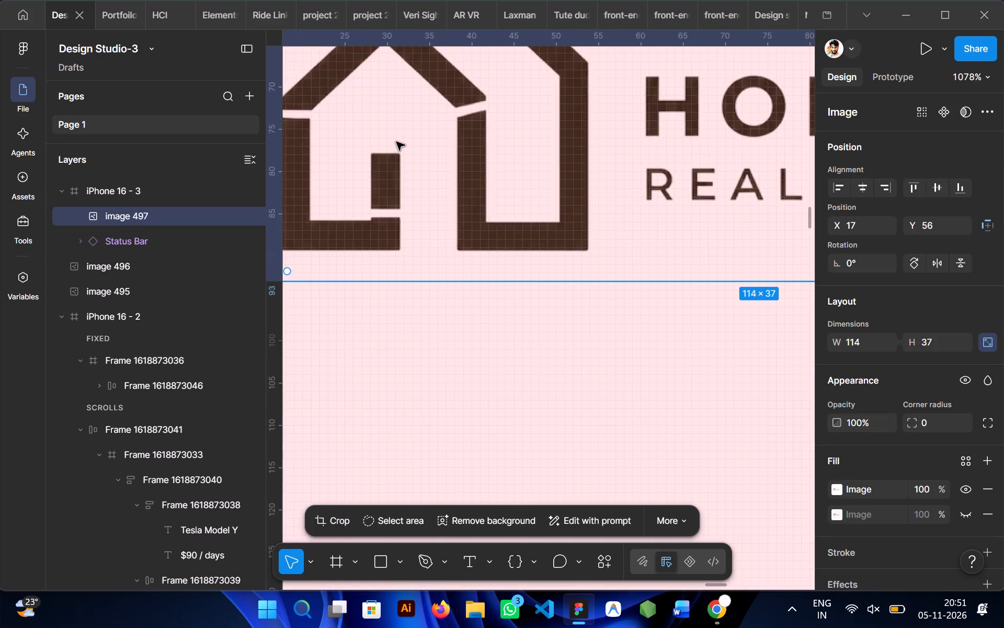
pyautogui.hscroll(1, 396, 142)
pyautogui.press('Left')
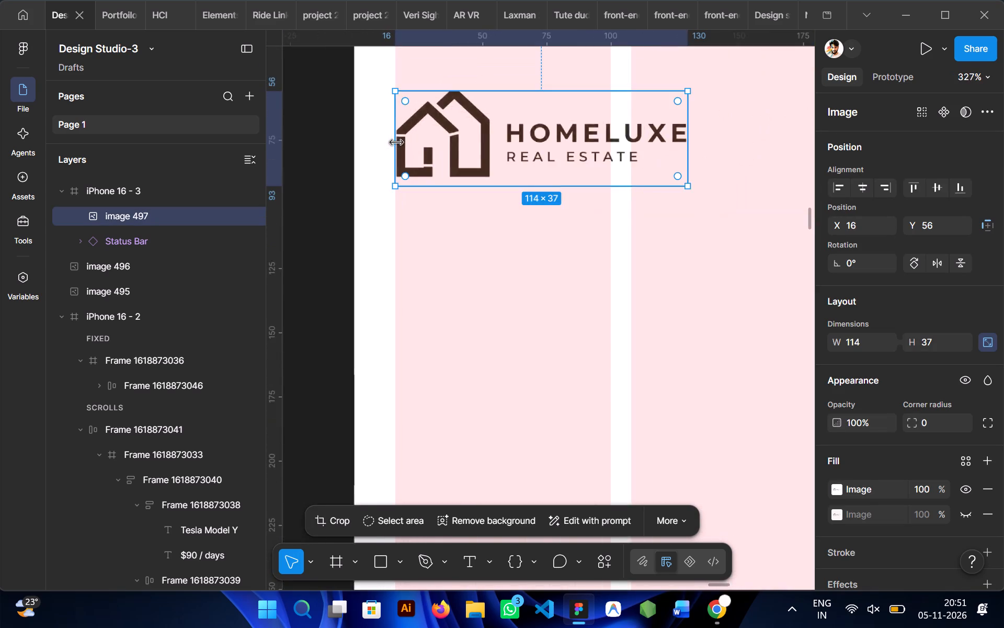
# Add the text "Hi,Alex" in the iPhone 16 - 3 frame, below the HOMELUXE logo.
pyautogui.click(349, 233)
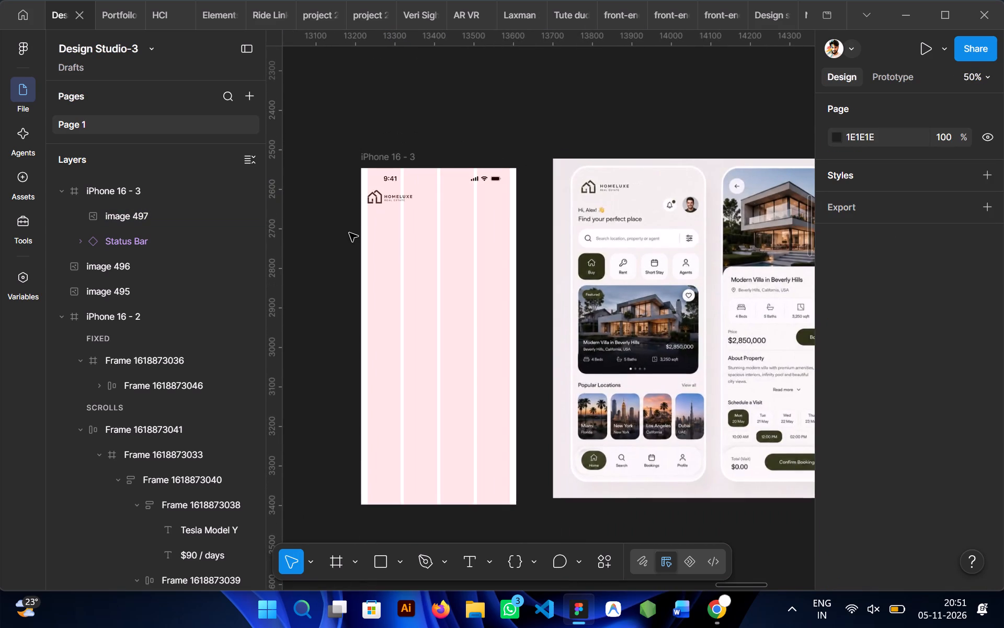
pyautogui.hscroll(2, 478, 234)
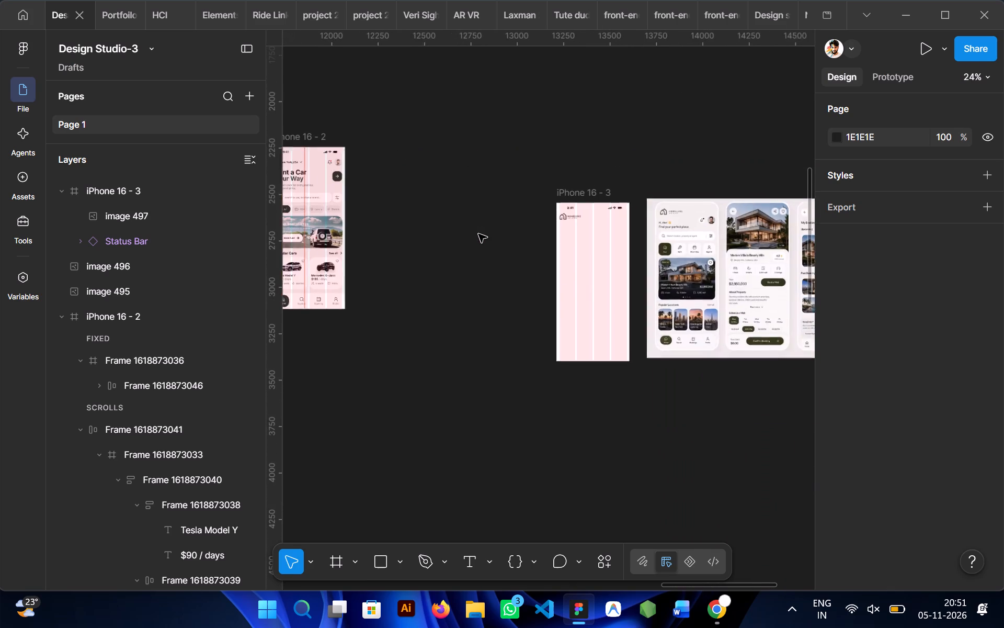
pyautogui.hscroll(1, 478, 234)
pyautogui.hscroll(-2, 420, 163)
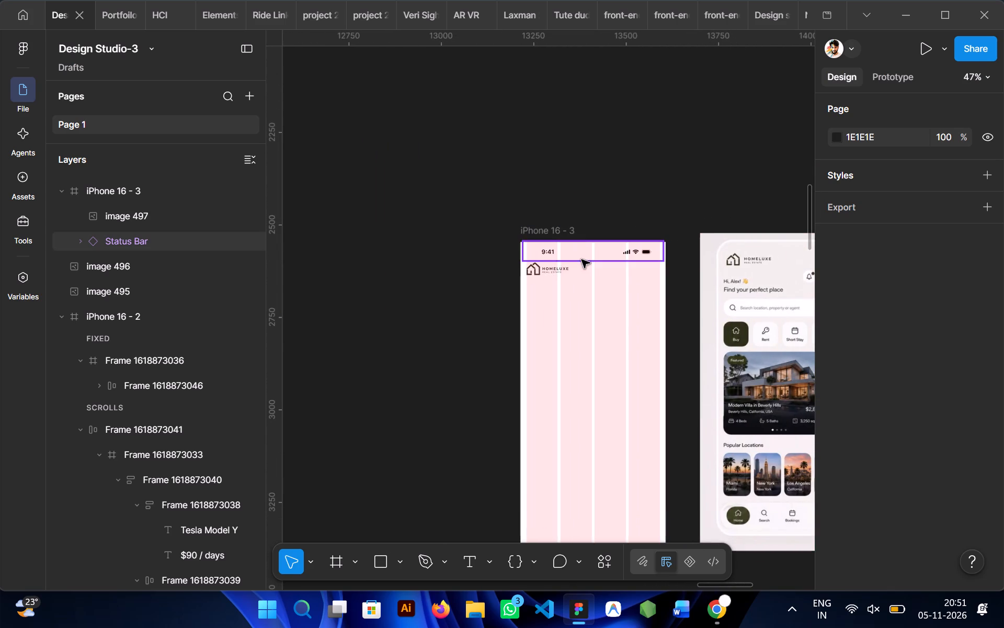
pyautogui.hscroll(-1, 581, 260)
pyautogui.hscroll(-1, 534, 294)
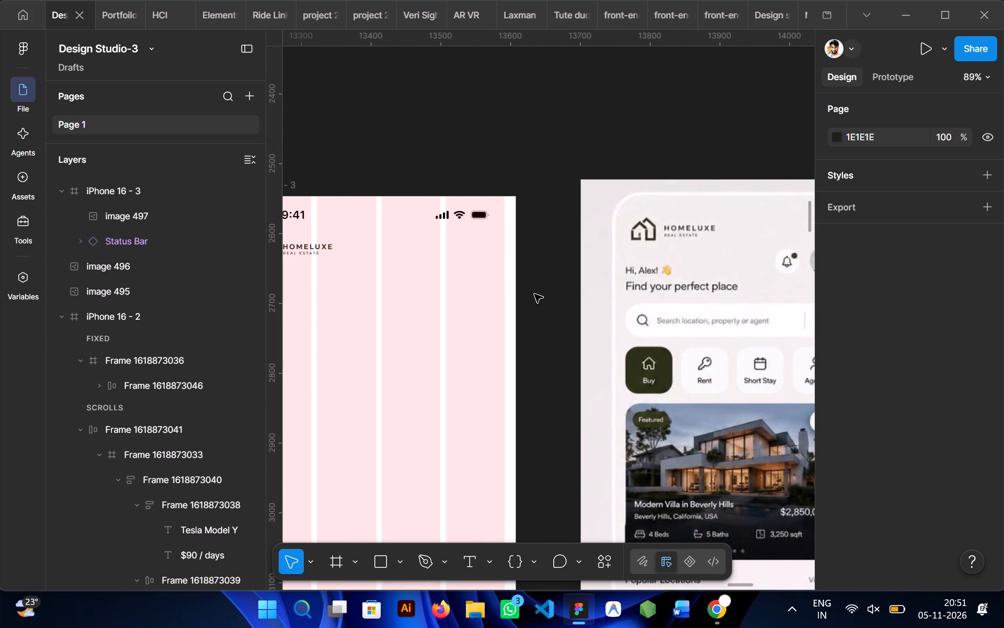
pyautogui.hscroll(-1, 534, 294)
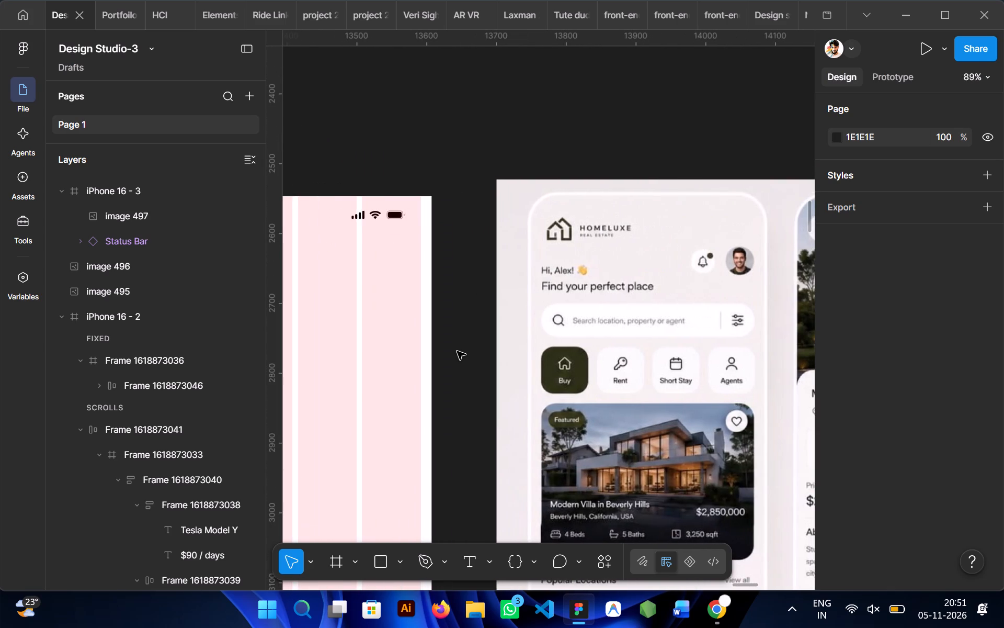
pyautogui.hscroll(1, 457, 351)
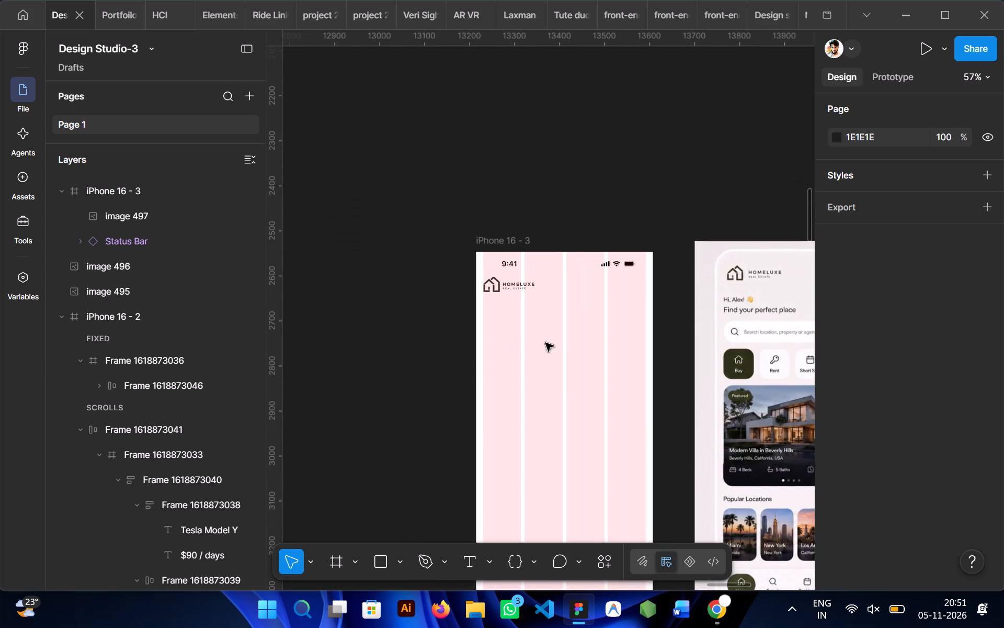
pyautogui.press('t')
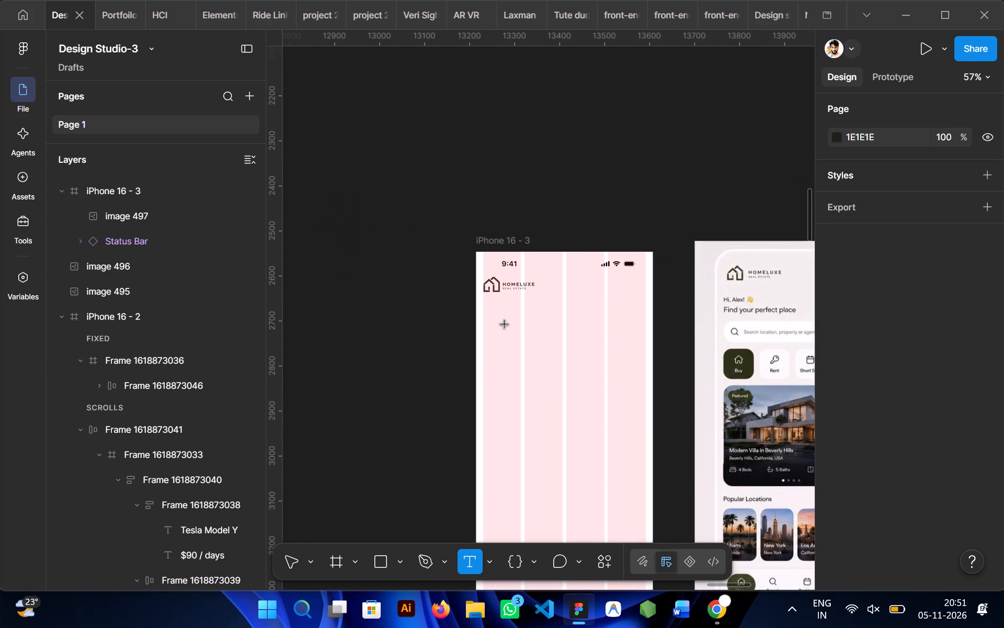
pyautogui.click(505, 324)
pyautogui.scroll(-2, 906, 439)
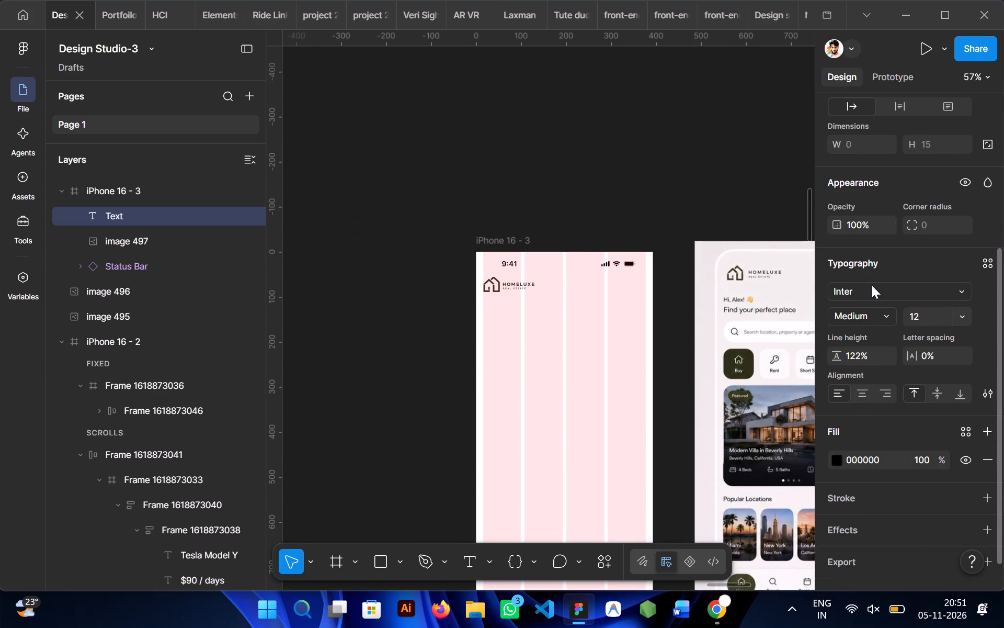
pyautogui.hscroll(-1, 506, 342)
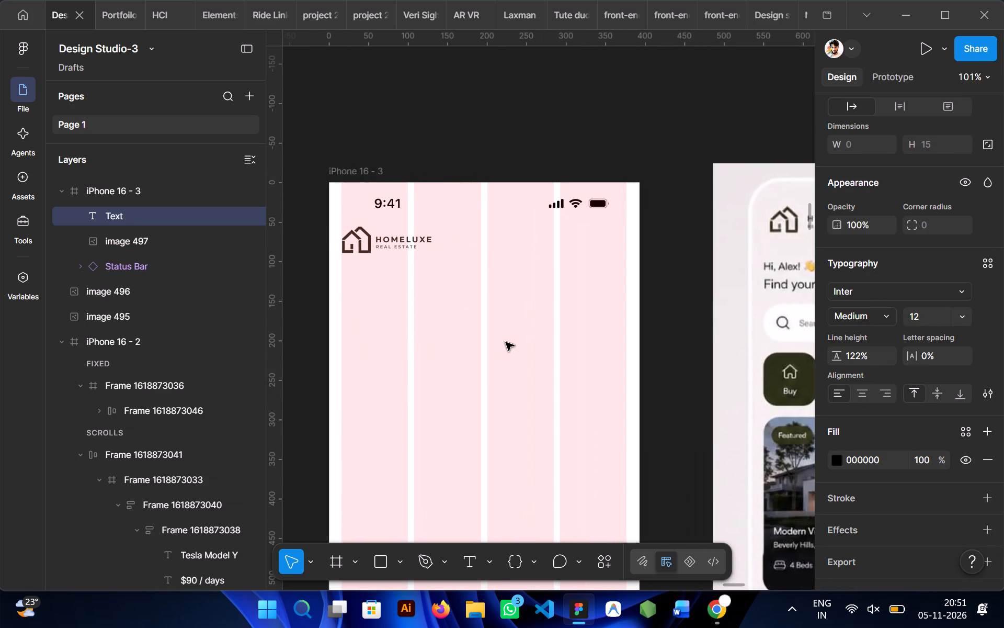
pyautogui.write('Hi')
pyautogui.press('space')
pyautogui.press('BackSpace')
pyautogui.press(',')
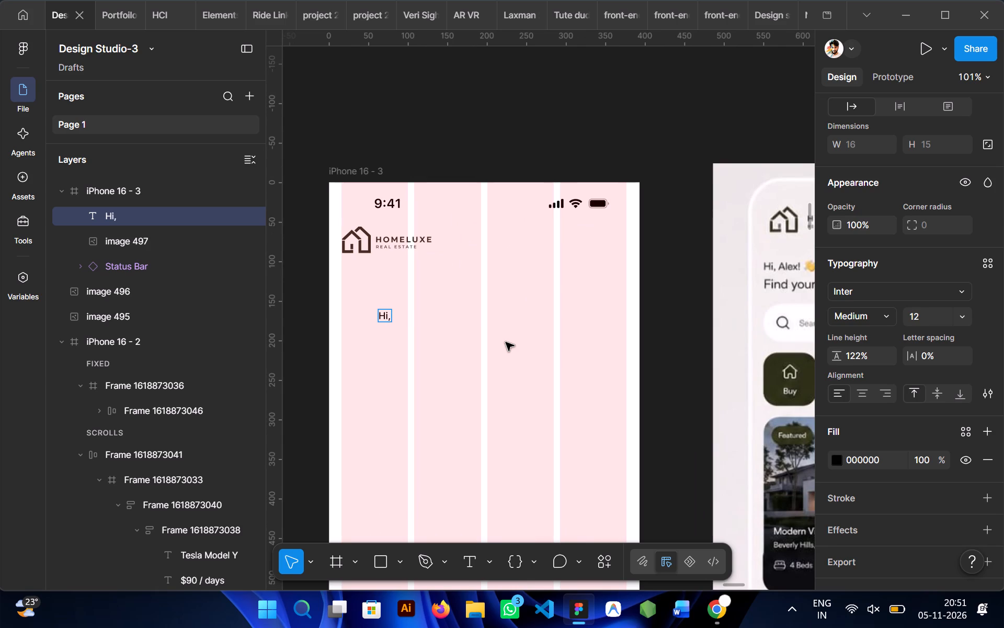
pyautogui.write('Alex')
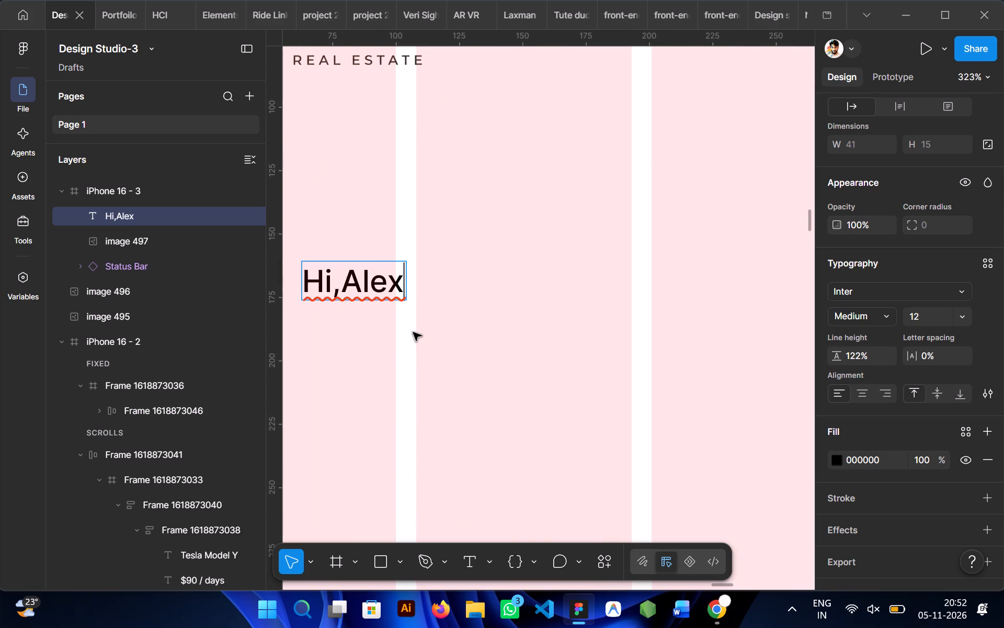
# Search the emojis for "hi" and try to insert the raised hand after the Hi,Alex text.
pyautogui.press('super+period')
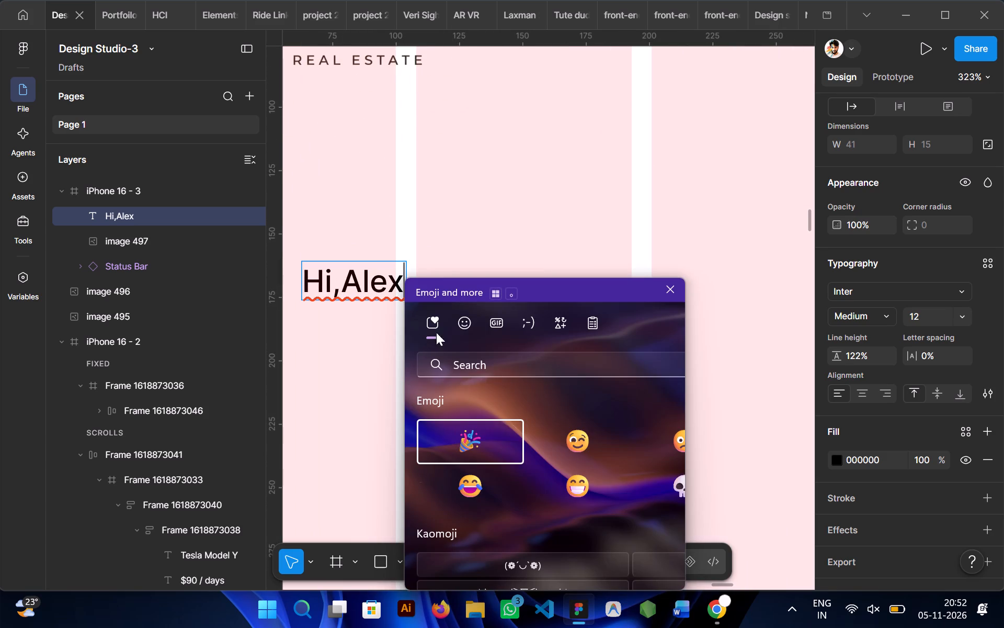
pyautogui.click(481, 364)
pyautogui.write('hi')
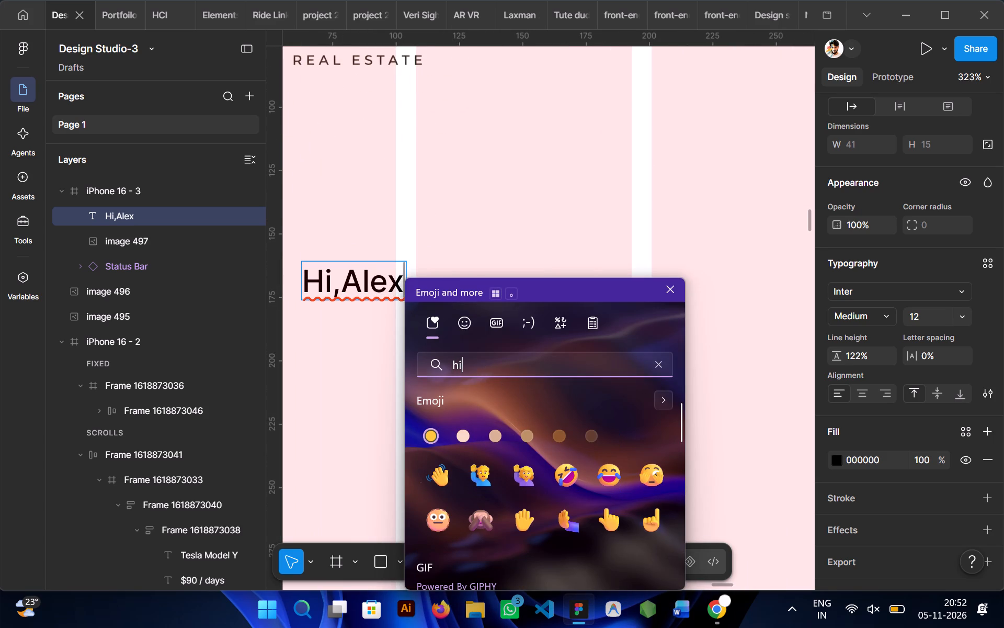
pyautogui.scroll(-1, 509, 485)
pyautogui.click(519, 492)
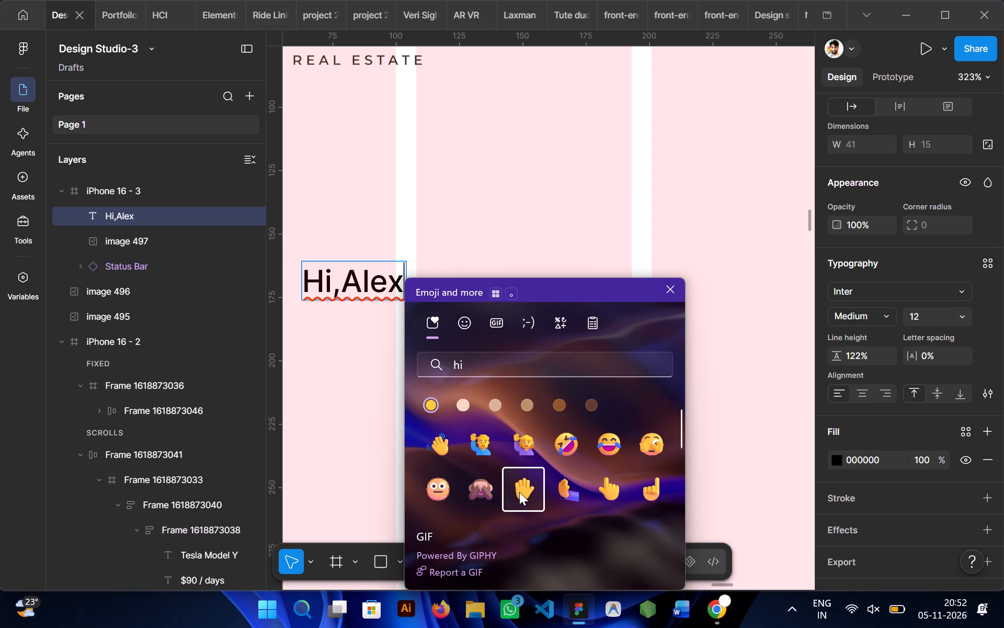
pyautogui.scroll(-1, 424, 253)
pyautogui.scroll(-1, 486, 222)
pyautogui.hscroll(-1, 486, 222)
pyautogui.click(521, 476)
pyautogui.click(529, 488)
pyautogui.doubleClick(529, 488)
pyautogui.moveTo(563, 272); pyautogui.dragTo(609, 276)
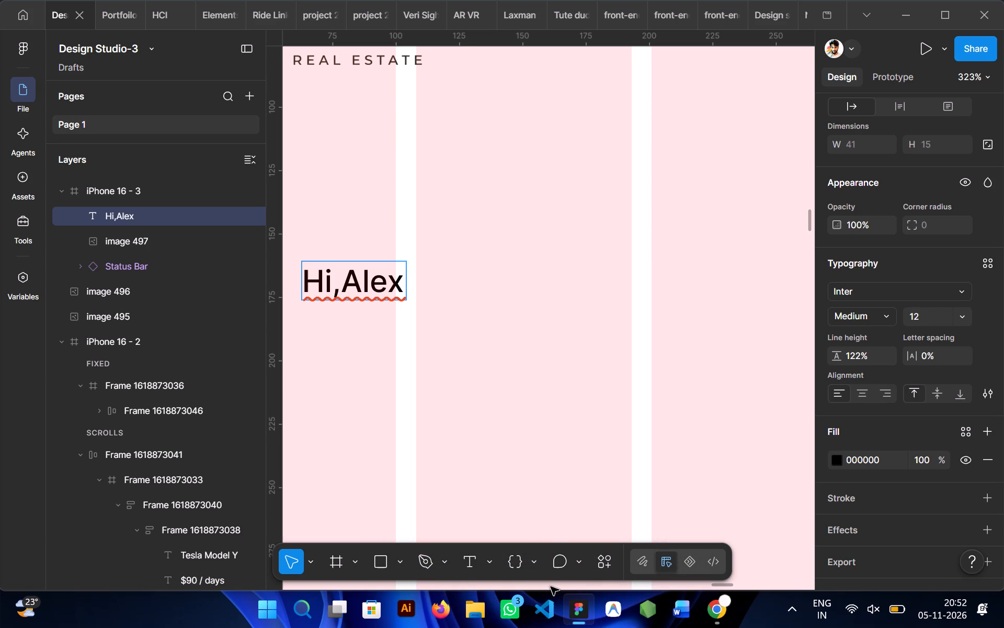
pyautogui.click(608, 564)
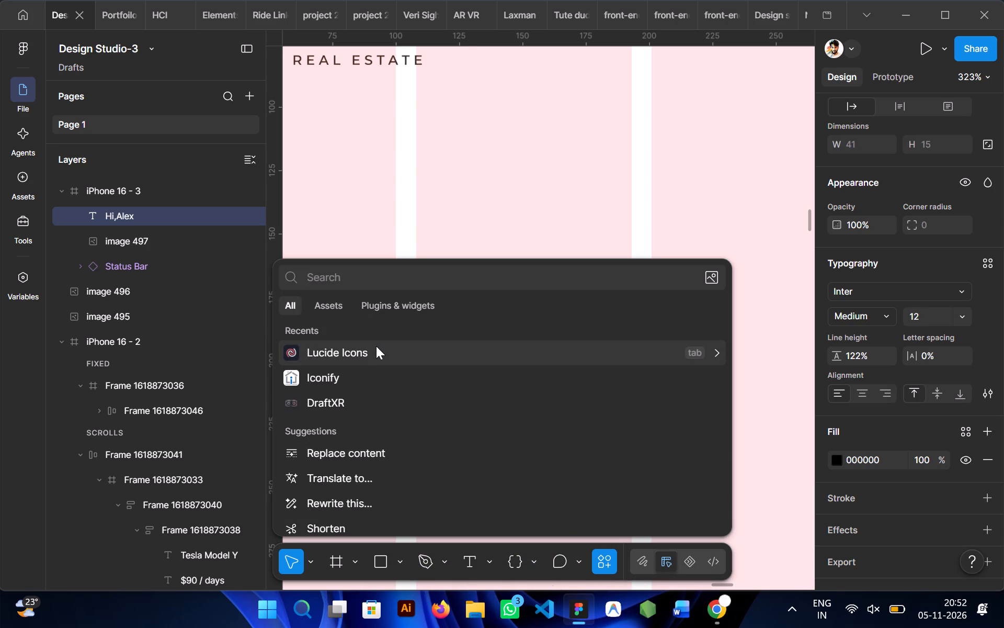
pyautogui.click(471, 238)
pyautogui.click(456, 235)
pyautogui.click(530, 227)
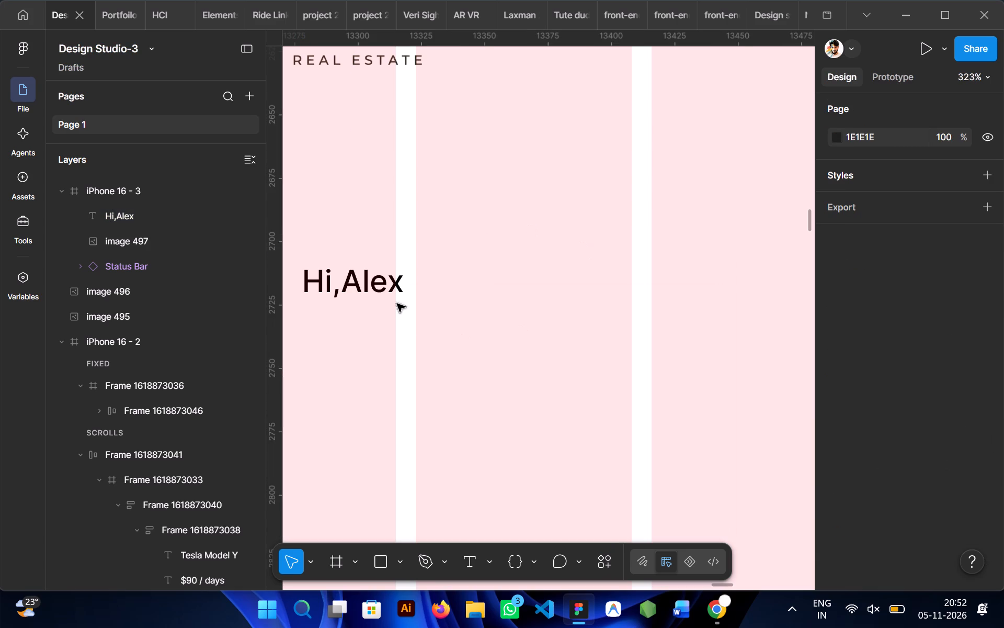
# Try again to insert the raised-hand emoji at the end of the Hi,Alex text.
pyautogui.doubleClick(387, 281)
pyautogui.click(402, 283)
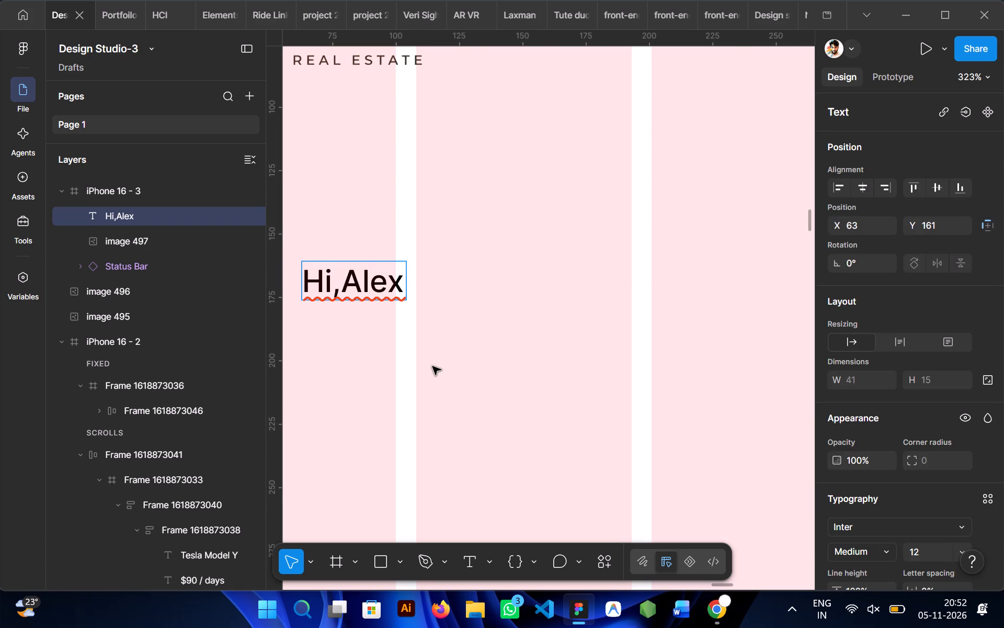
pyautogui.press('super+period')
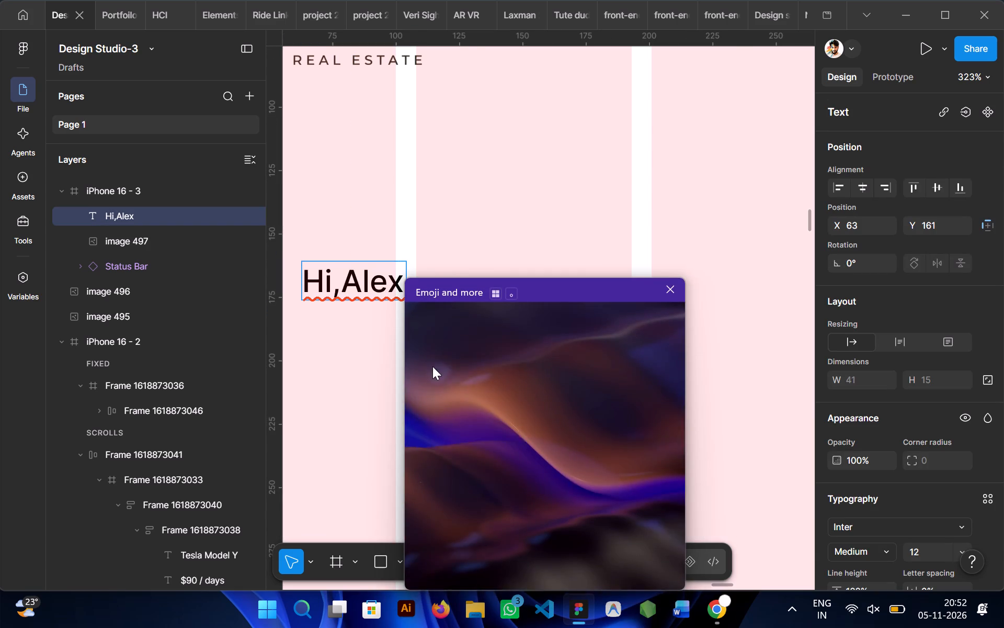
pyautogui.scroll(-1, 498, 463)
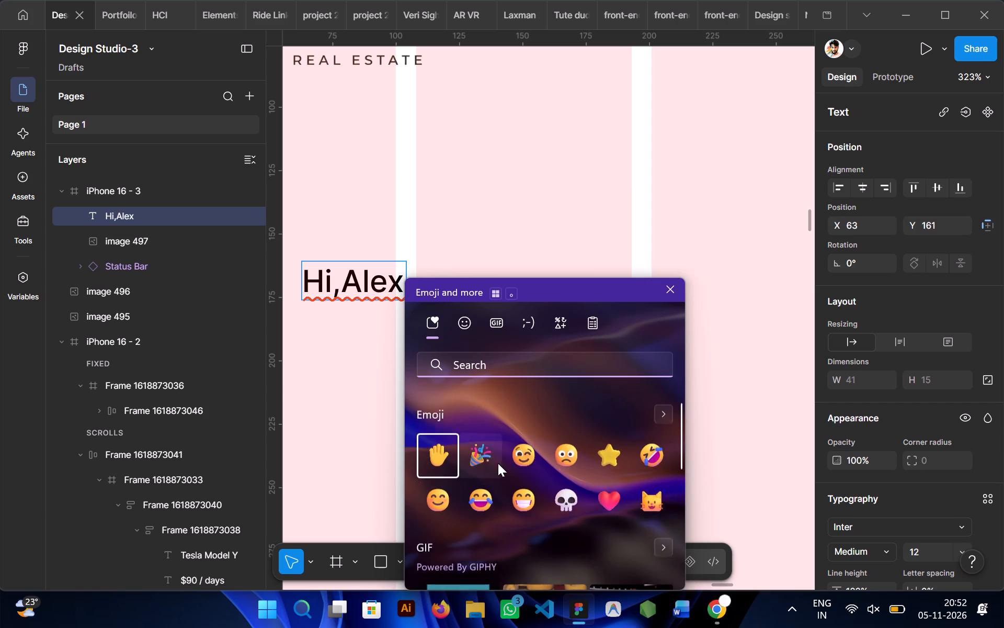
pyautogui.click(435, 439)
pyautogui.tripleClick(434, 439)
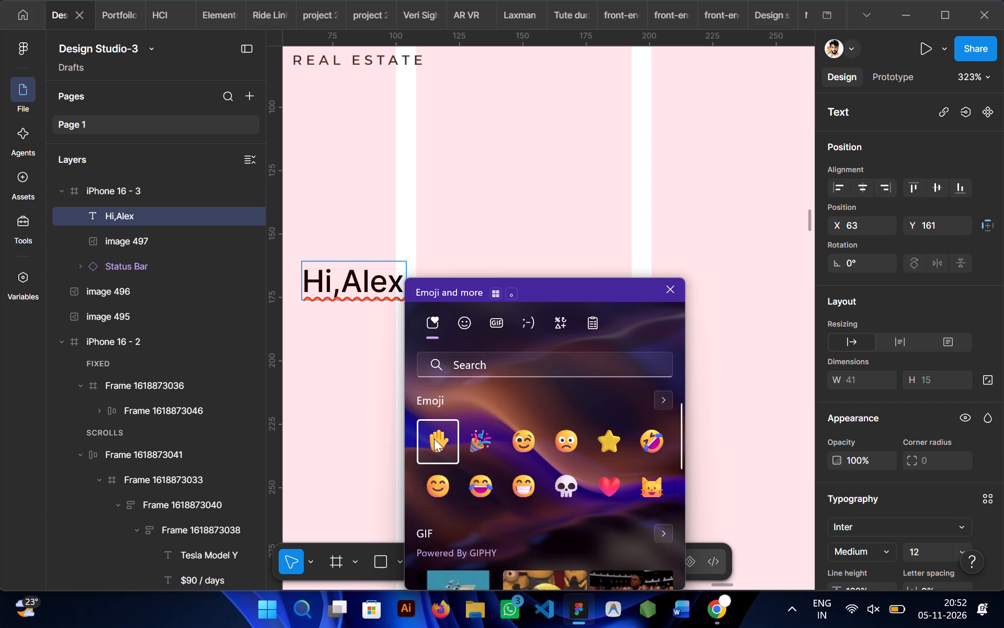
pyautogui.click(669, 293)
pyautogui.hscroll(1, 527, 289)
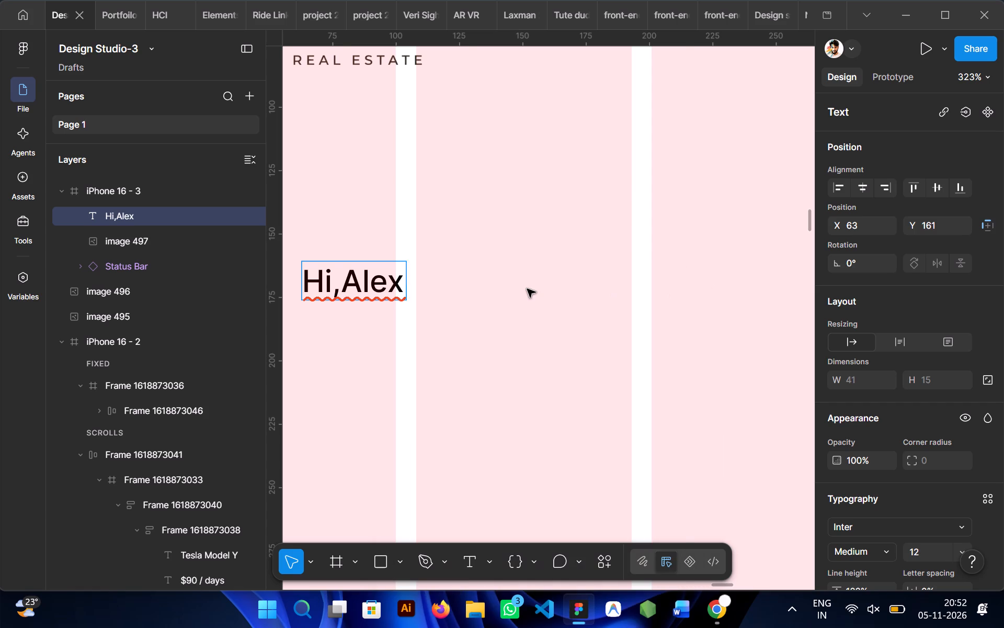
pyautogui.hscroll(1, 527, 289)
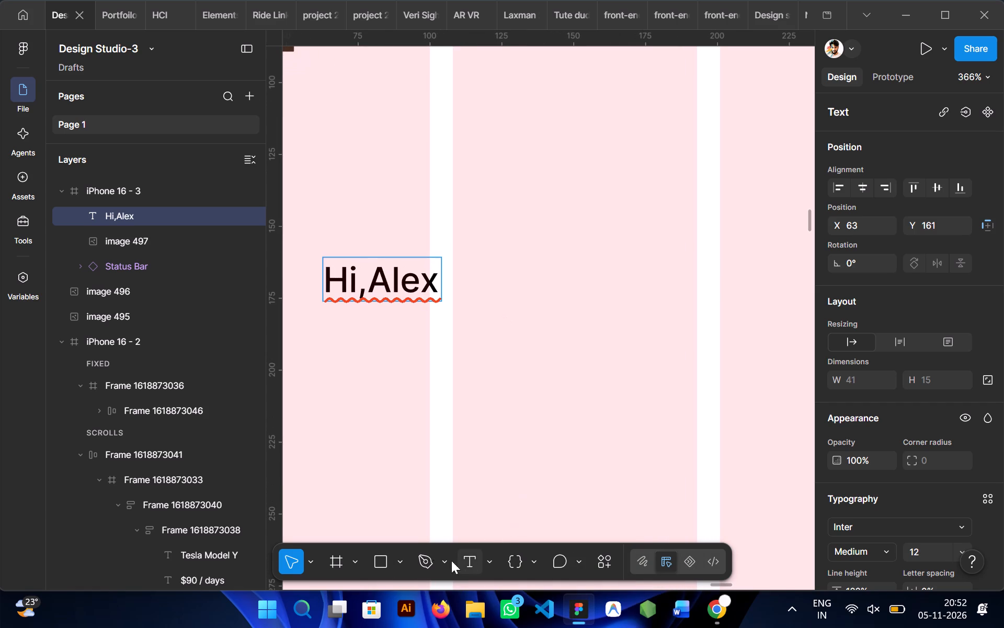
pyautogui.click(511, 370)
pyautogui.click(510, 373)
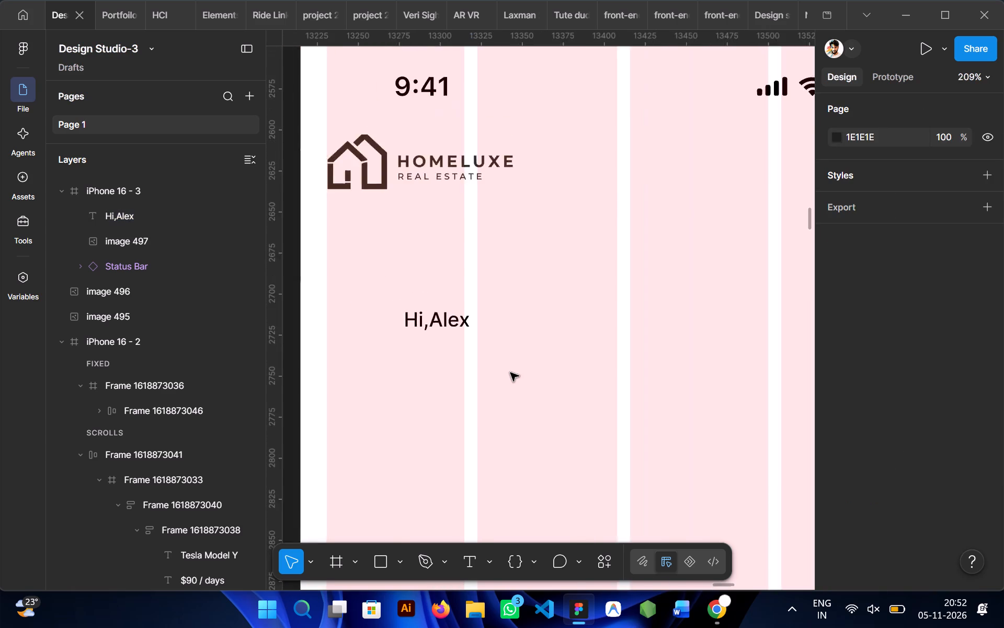
# Move the Hi,Alex text to X 16, Y 110, aligned with the logo's edge just beneath it.
pyautogui.moveTo(464, 341); pyautogui.dragTo(419, 299)
pyautogui.click(419, 299)
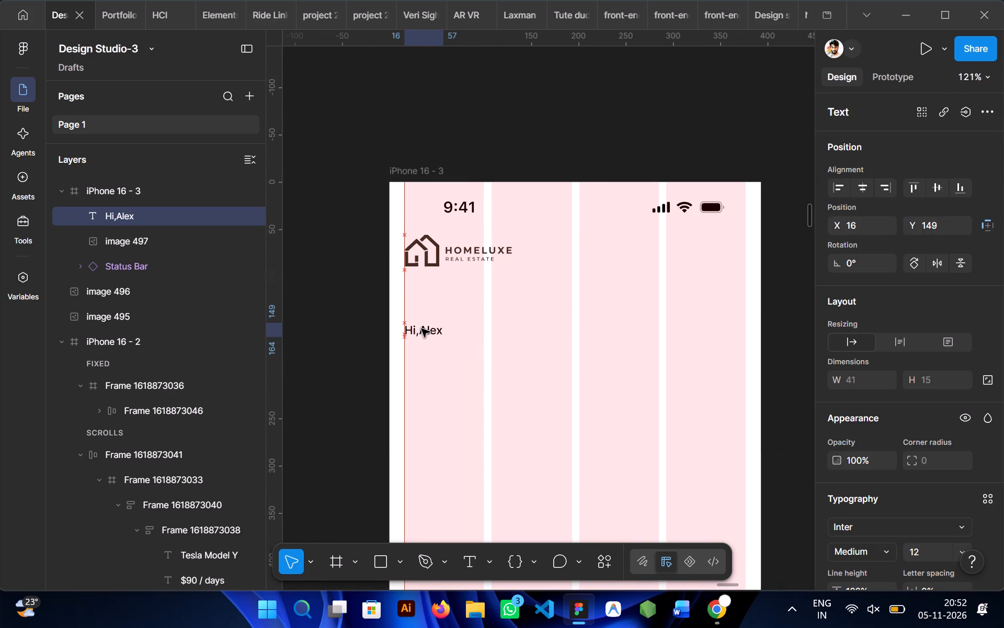
pyautogui.moveTo(420, 300); pyautogui.dragTo(420, 293)
pyautogui.click(500, 352)
pyautogui.click(426, 294)
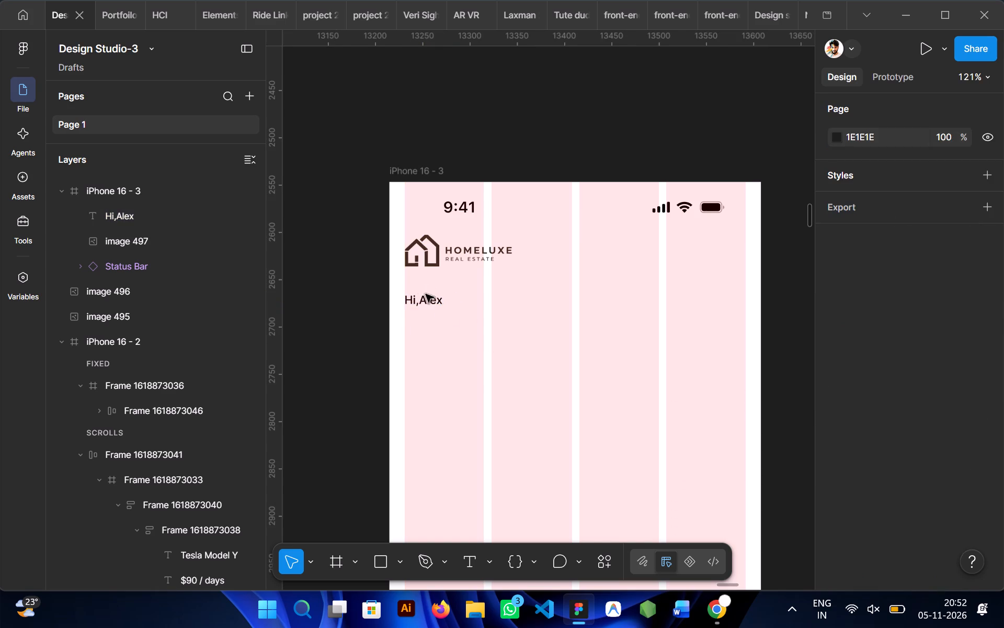
pyautogui.moveTo(423, 301); pyautogui.dragTo(426, 294)
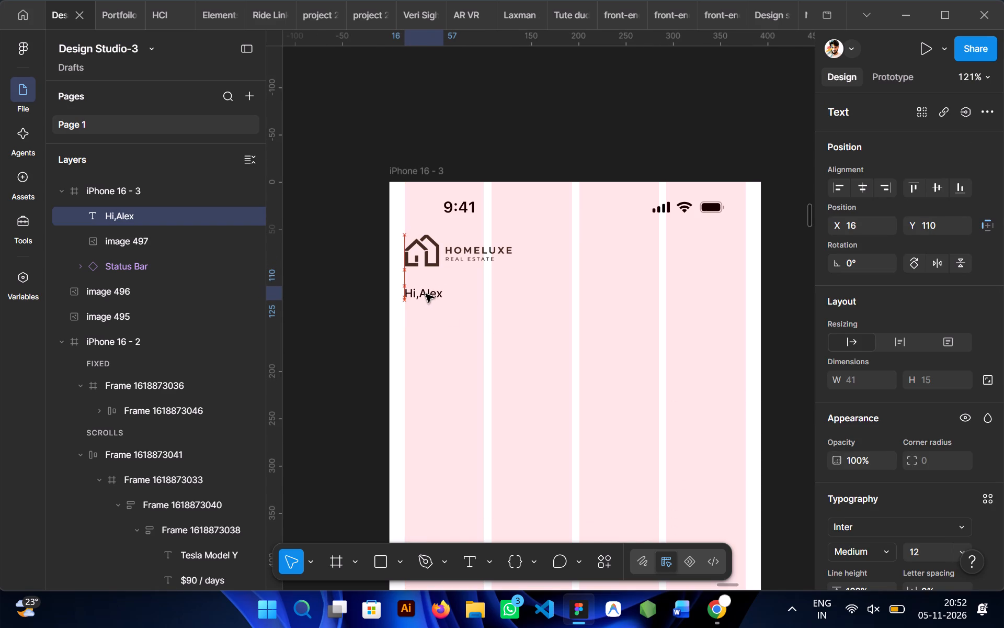
# Duplicate the Hi,Alex text and place the copy directly below the original at about X 17, Y 132.
pyautogui.moveTo(426, 294); pyautogui.dragTo(424, 295)
pyautogui.keyDown('alt'); pyautogui.moveTo(424, 295); pyautogui.dragTo(426, 319); pyautogui.keyUp('alt')
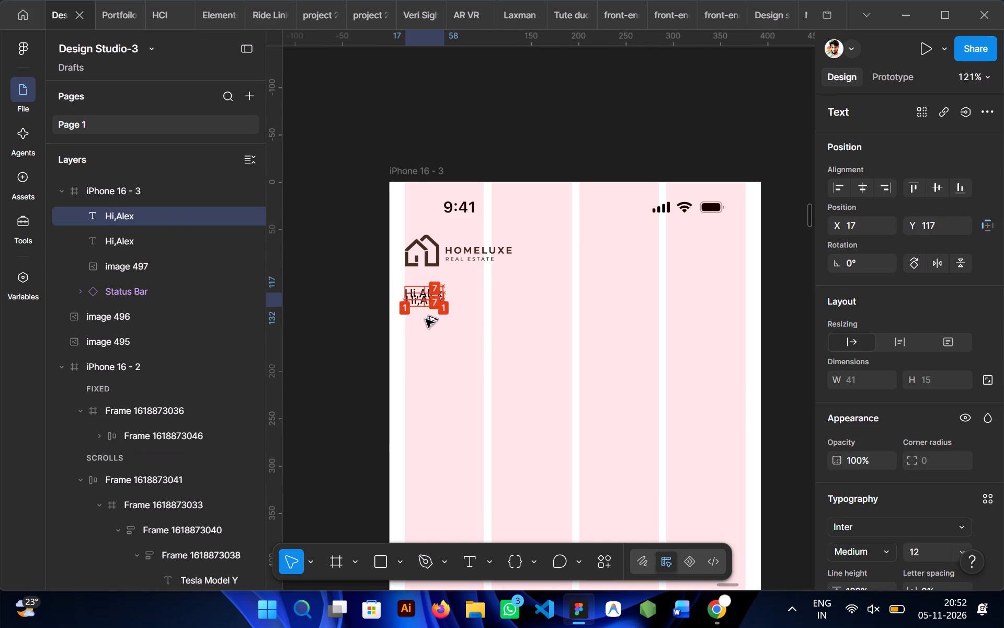
pyautogui.keyDown('alt'); pyautogui.moveTo(426, 319); pyautogui.dragTo(426, 317); pyautogui.keyUp('alt')
# Replace the wording of the duplicated Hi,Alex text below the original with "Find your perfect place".
pyautogui.hscroll(-1, 426, 317)
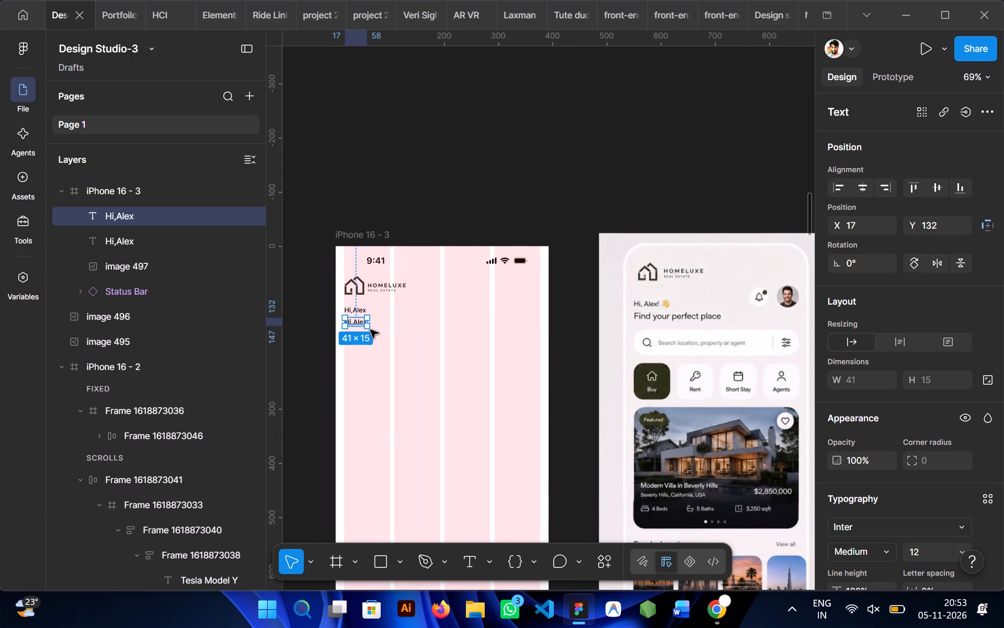
pyautogui.doubleClick(344, 320)
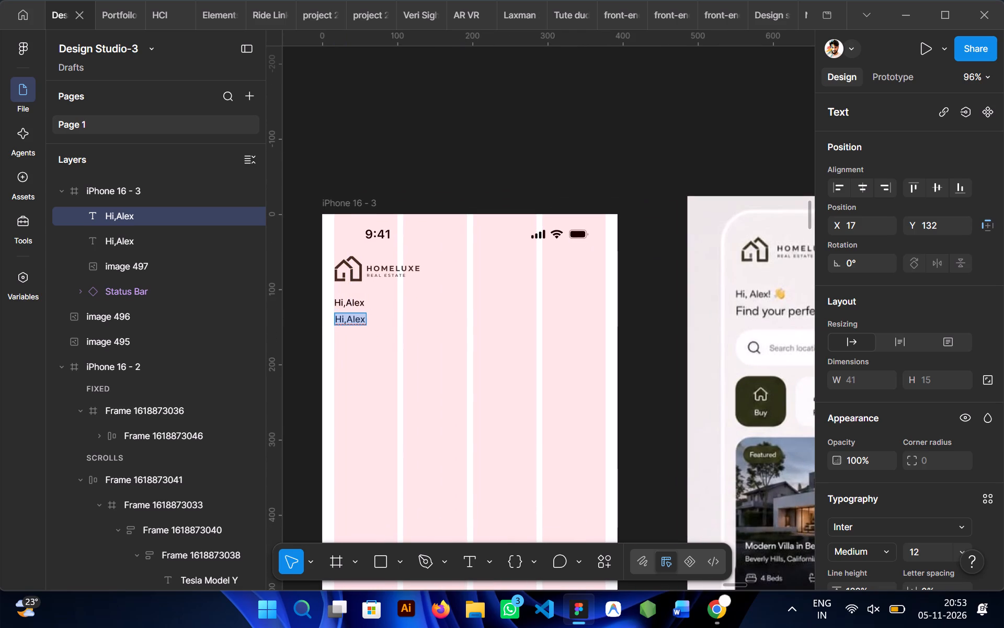
pyautogui.write('Fi')
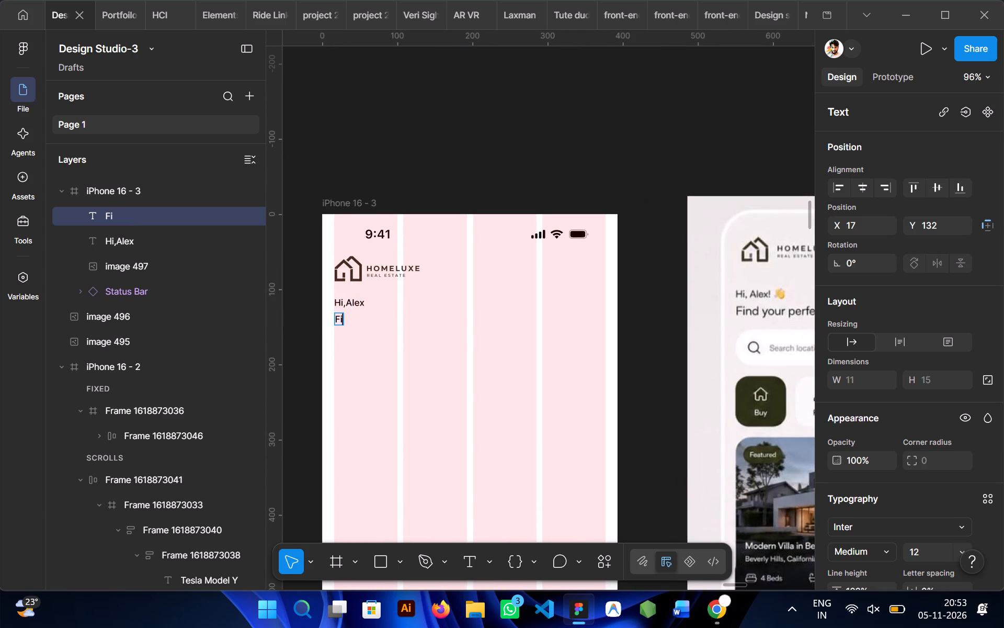
pyautogui.write('nd')
pyautogui.press('space')
pyautogui.write('ypur')
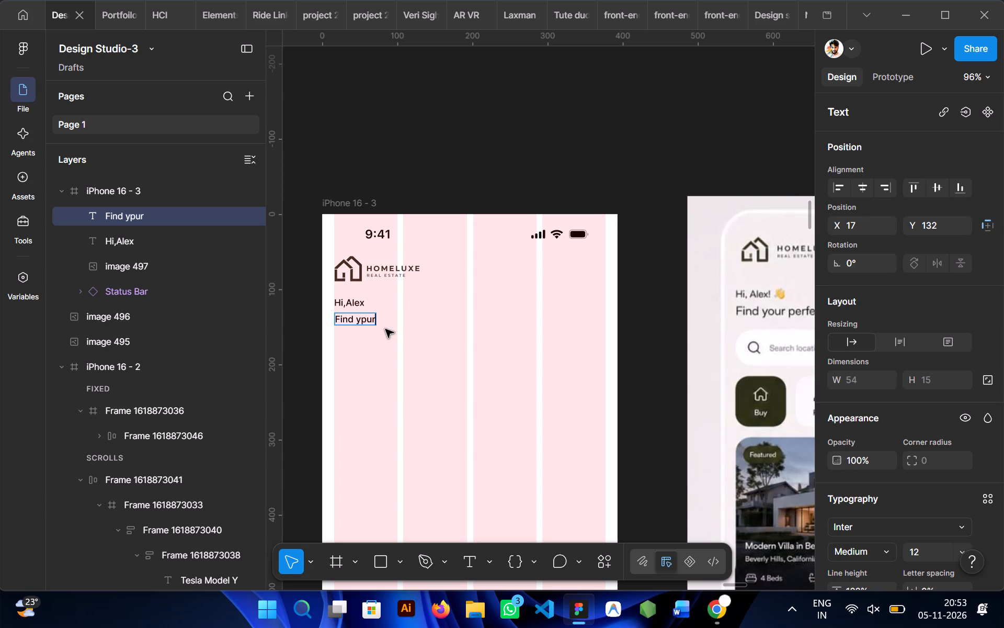
pyautogui.press('BackSpace')
pyautogui.press('BackSpace')
pyautogui.press('BackSpace')
pyautogui.write('our')
pyautogui.press('space')
pyautogui.write('per')
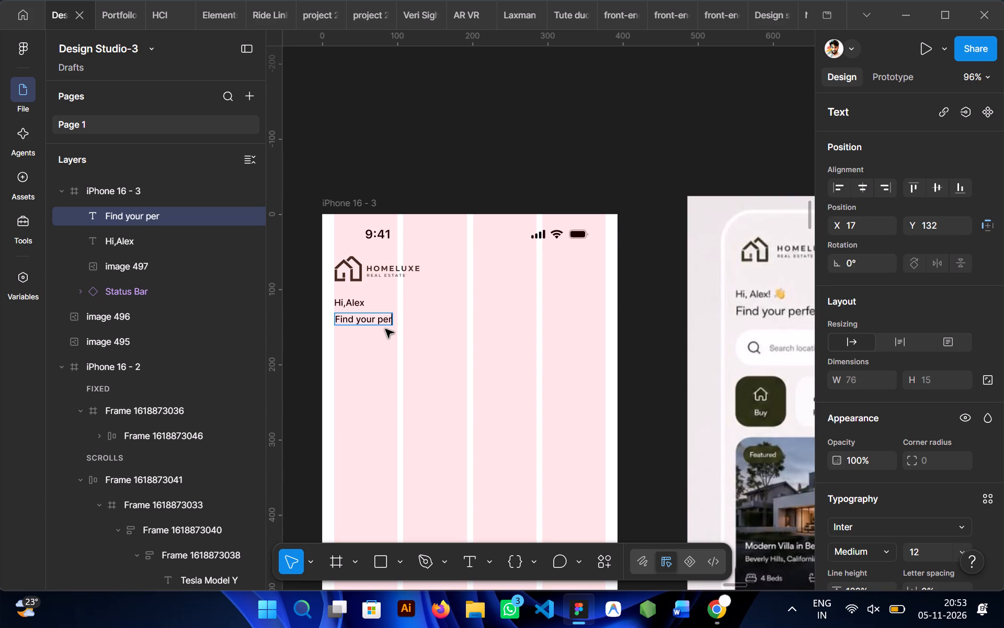
pyautogui.hscroll(-1, 385, 329)
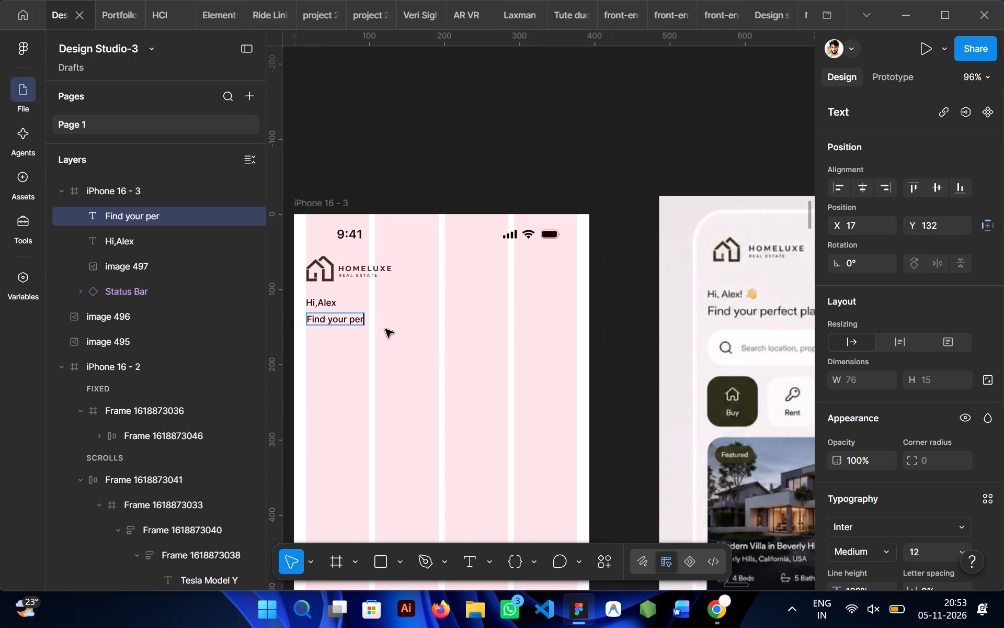
pyautogui.write('fect')
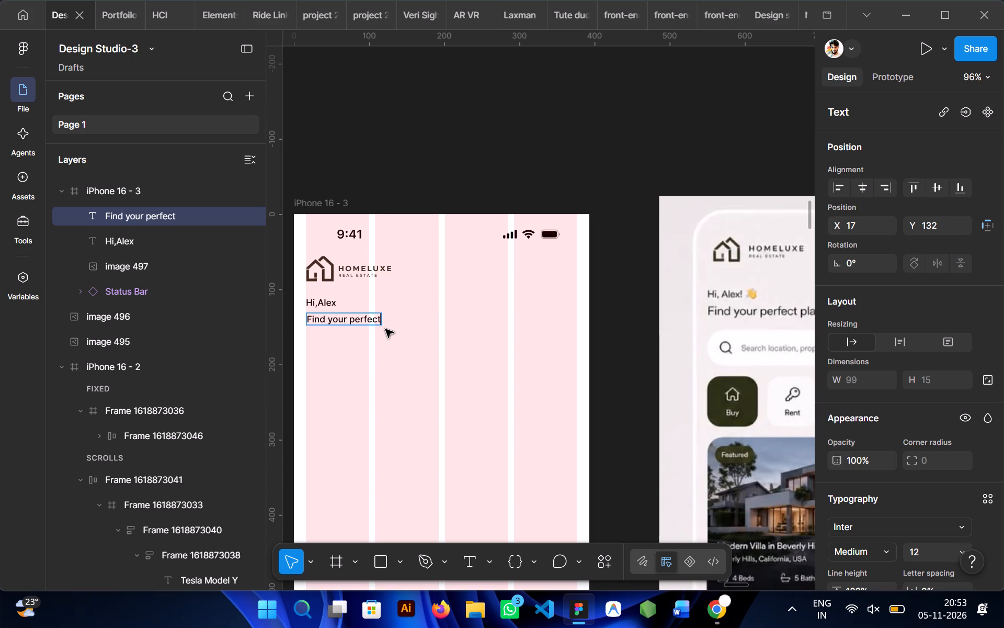
pyautogui.hscroll(-1, 385, 329)
pyautogui.press('space')
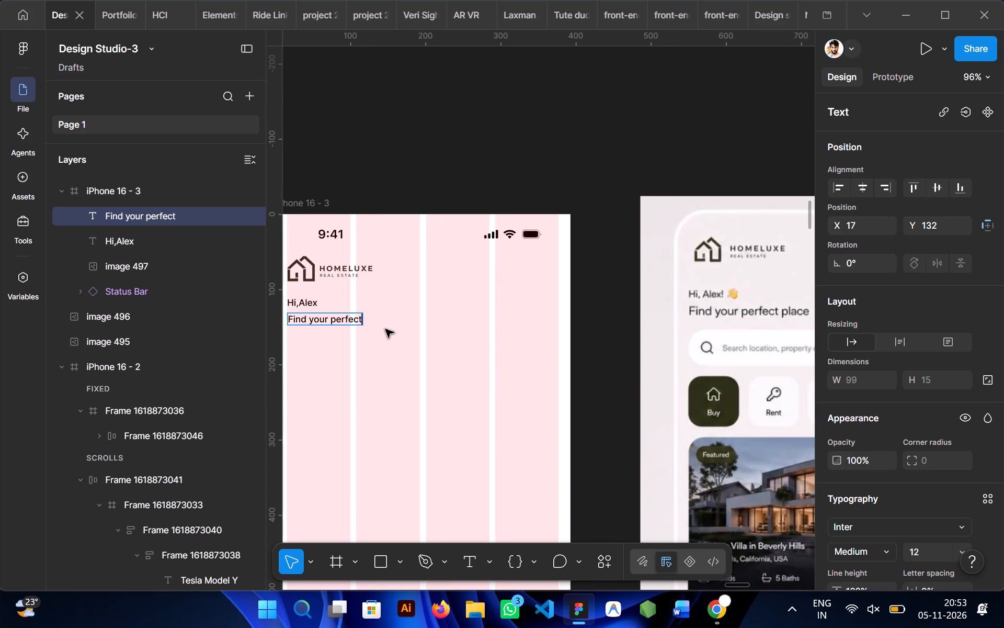
pyautogui.write('place')
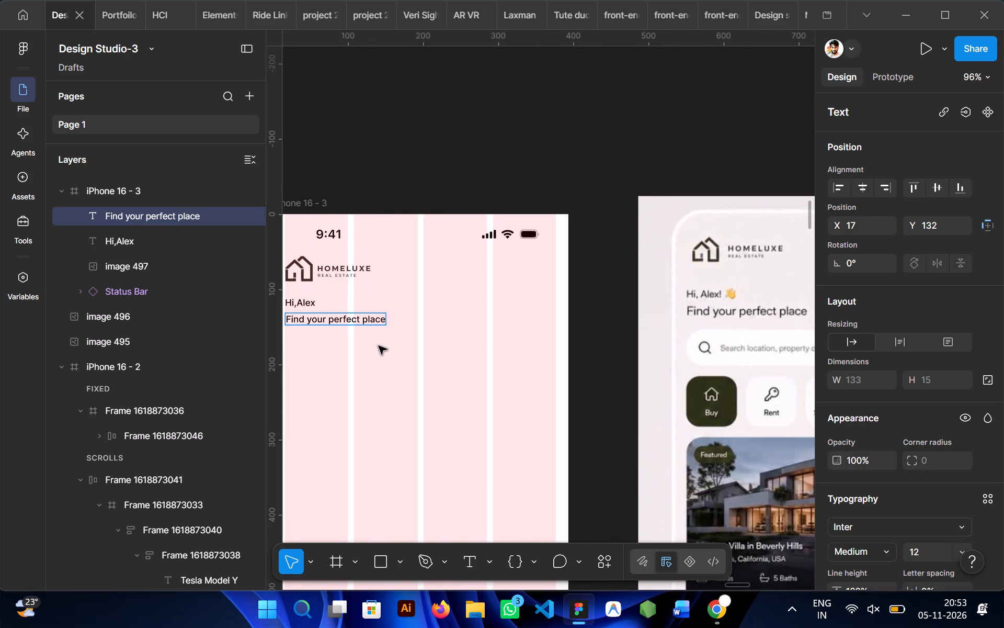
pyautogui.hscroll(1, 379, 346)
pyautogui.hscroll(-1, 388, 351)
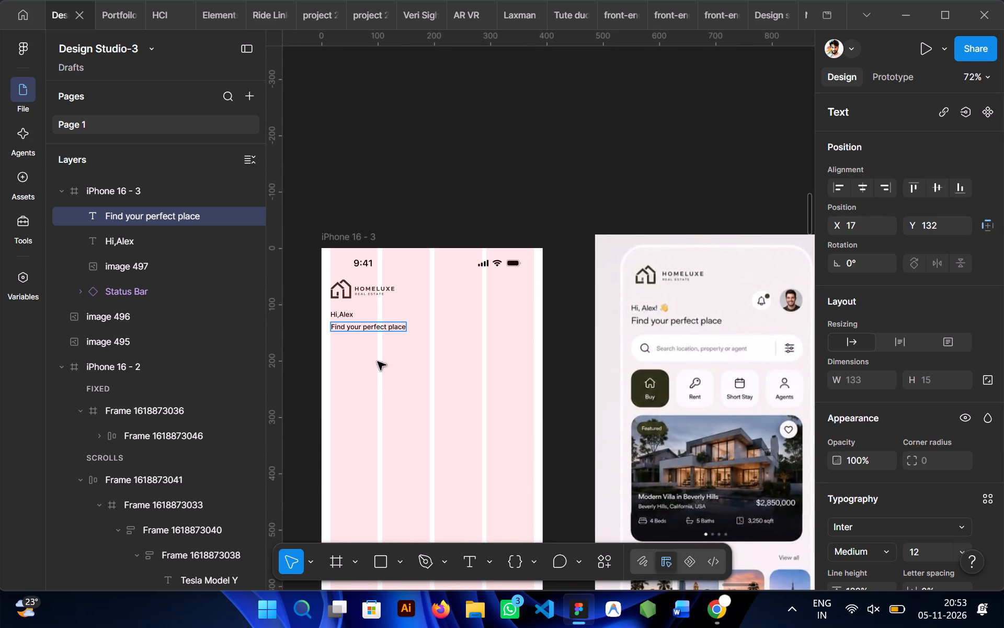
pyautogui.click(375, 362)
pyautogui.click(343, 367)
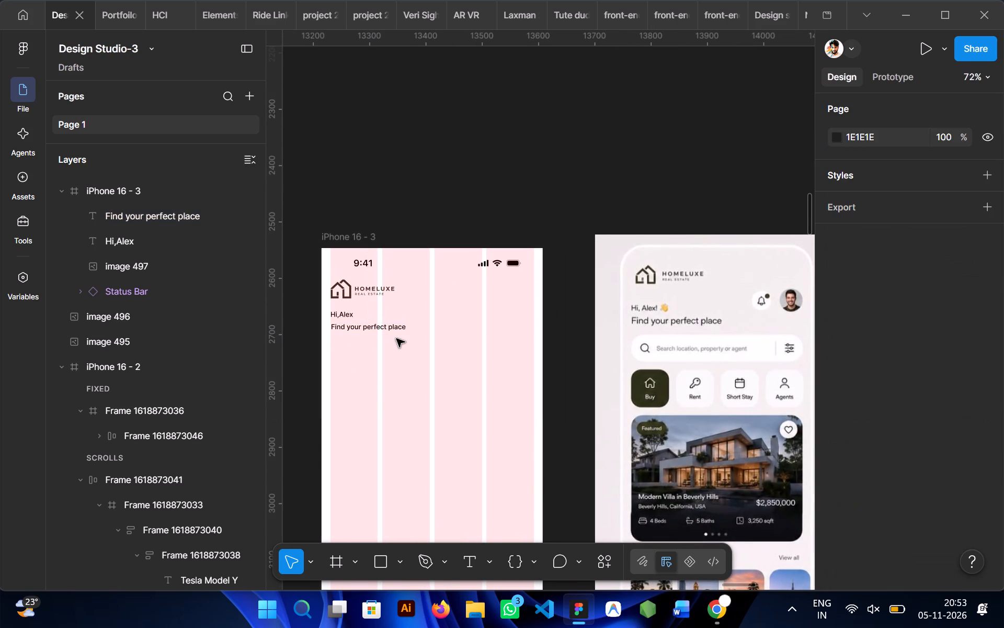
# Set the "Find your perfect place" text to Semi Bold weight and font size 16.
pyautogui.click(387, 327)
pyautogui.scroll(-2, 869, 413)
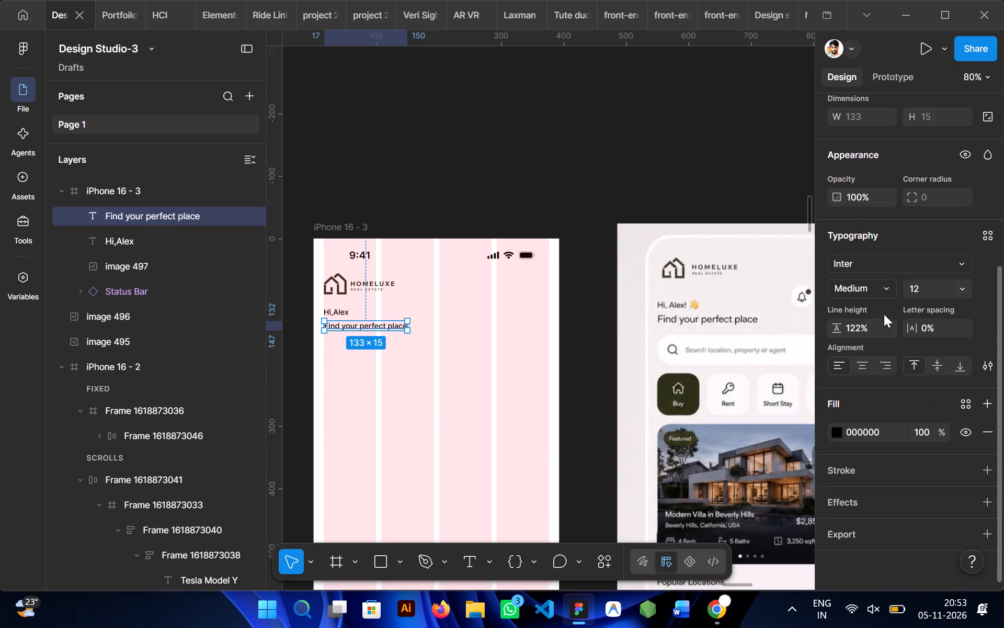
pyautogui.click(885, 289)
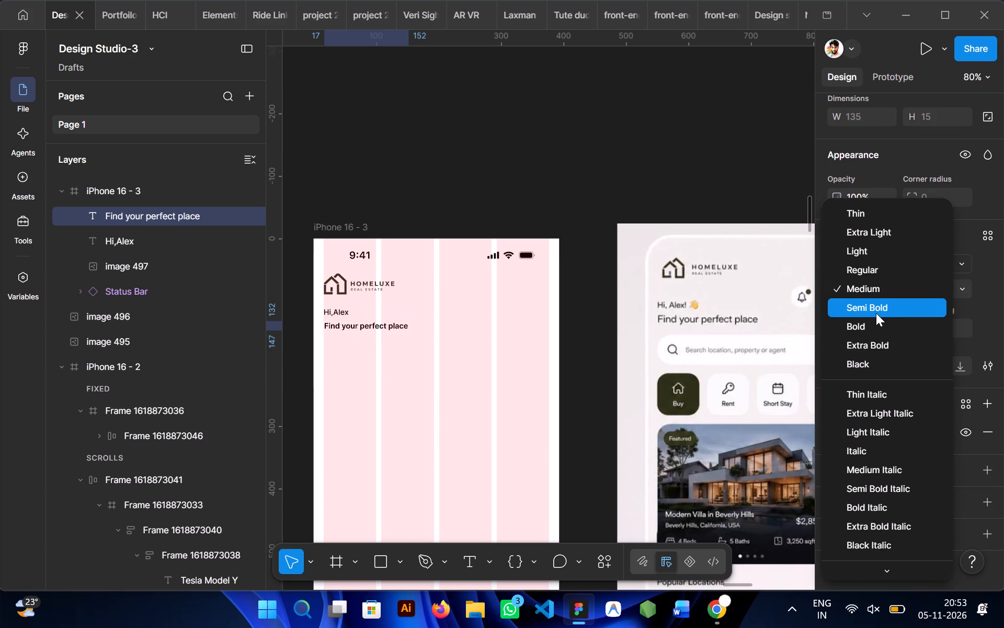
pyautogui.click(876, 313)
pyautogui.click(921, 289)
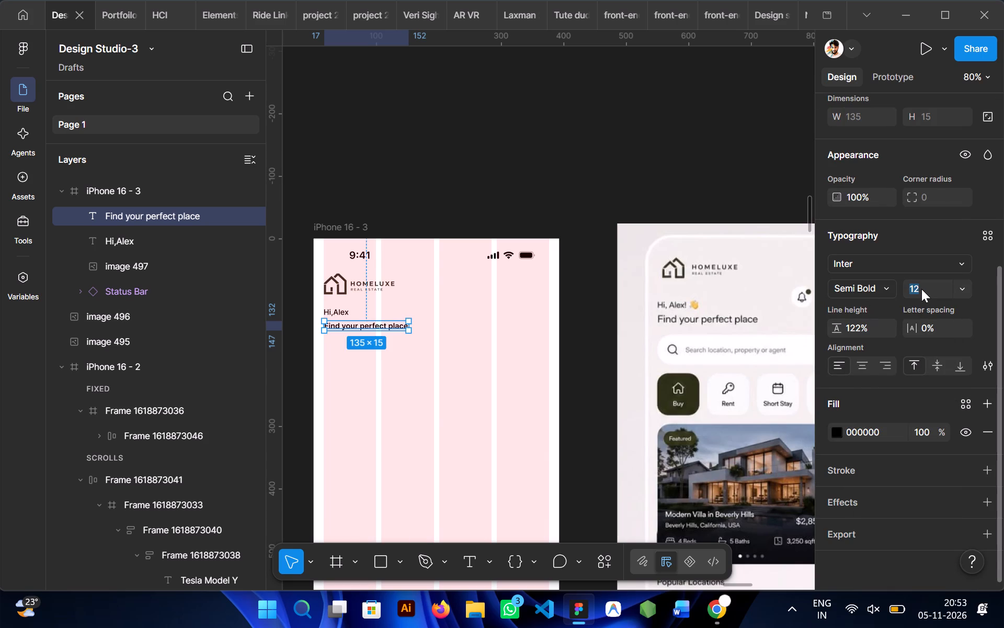
pyautogui.write('16')
pyautogui.press('Return')
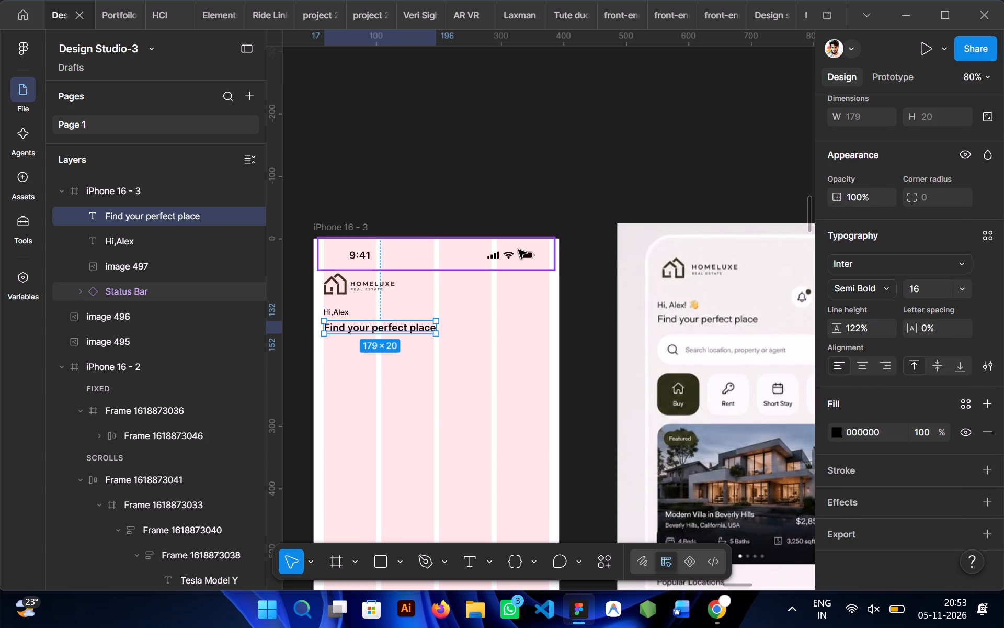
# Set the font size of the Hi,Alex text above the tagline to 14.
pyautogui.doubleClick(342, 315)
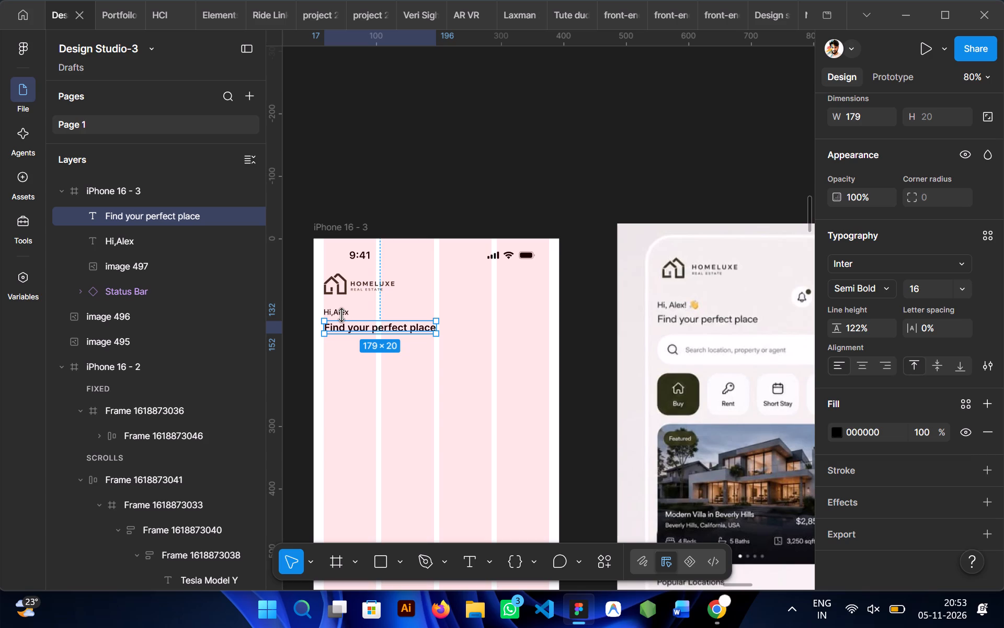
pyautogui.click(343, 315)
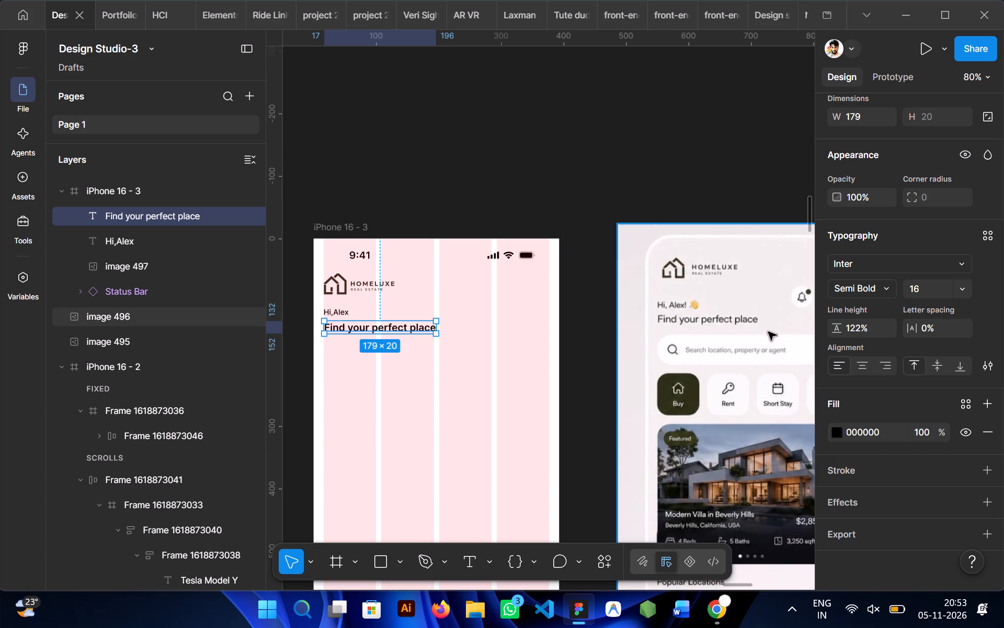
pyautogui.click(375, 409)
pyautogui.hscroll(1, 375, 409)
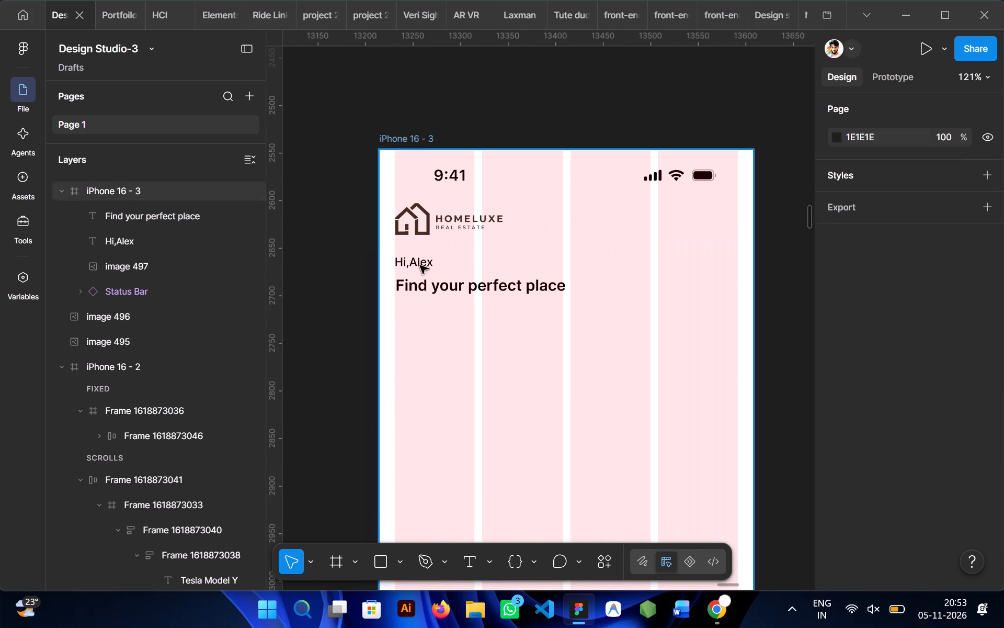
pyautogui.keyDown('ctrl'); pyautogui.click(418, 265); pyautogui.keyUp('ctrl')
pyautogui.scroll(-1, 901, 424)
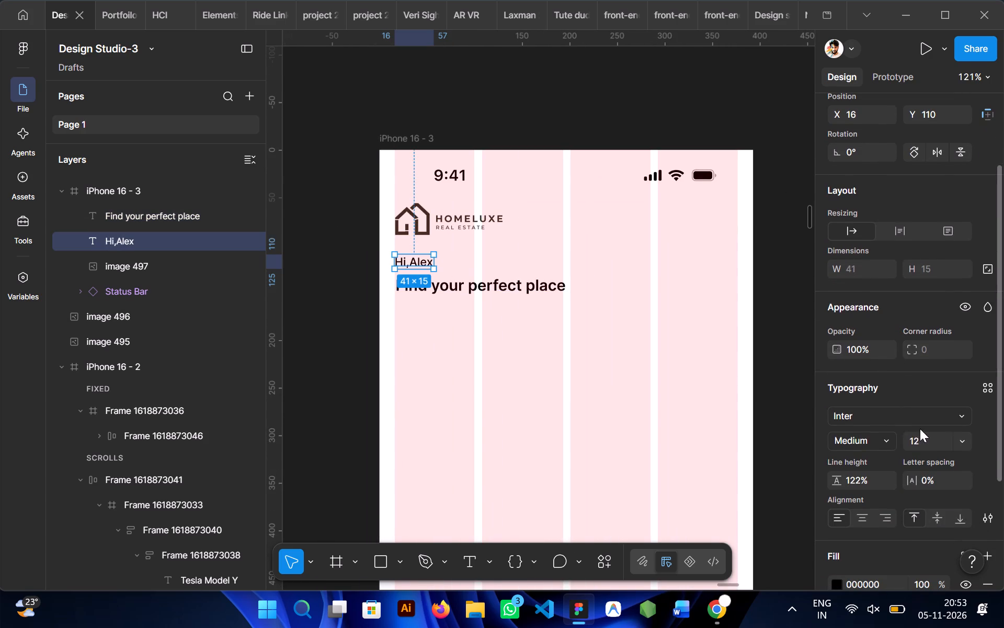
pyautogui.click(922, 440)
pyautogui.press('1')
pyautogui.press('4')
pyautogui.press('Return')
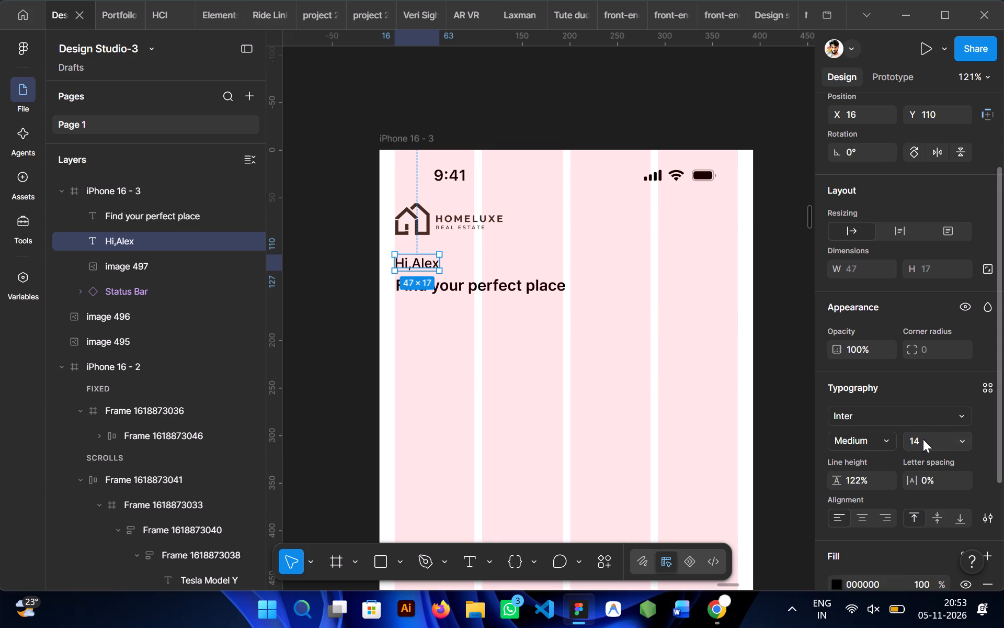
pyautogui.click(509, 439)
pyautogui.hscroll(-1, 509, 439)
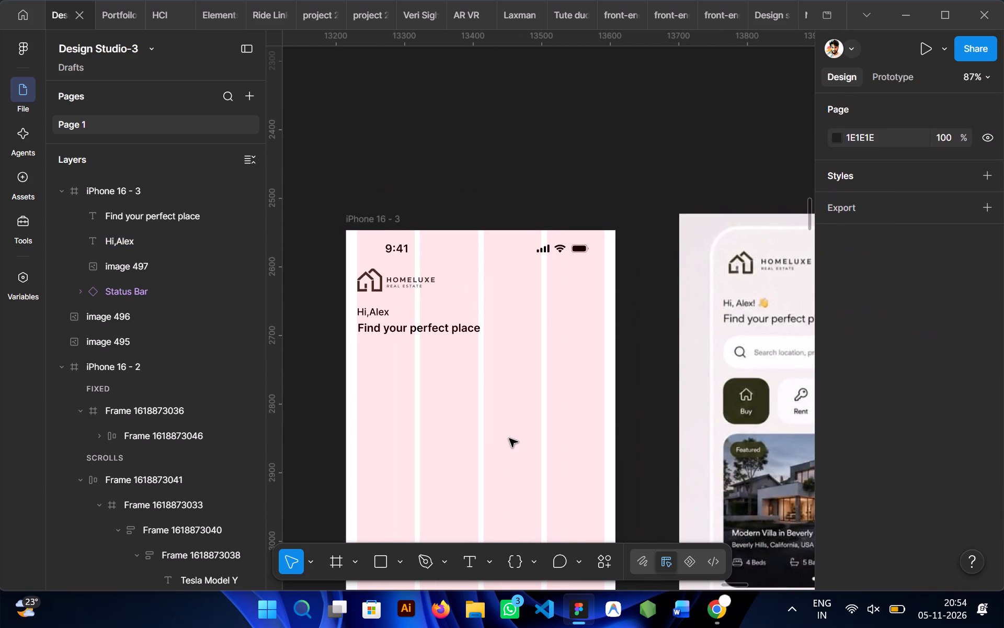
# Open the Lucide Icons plugin, search it for "hi" and look through the icons for a greeting hand.
pyautogui.click(598, 559)
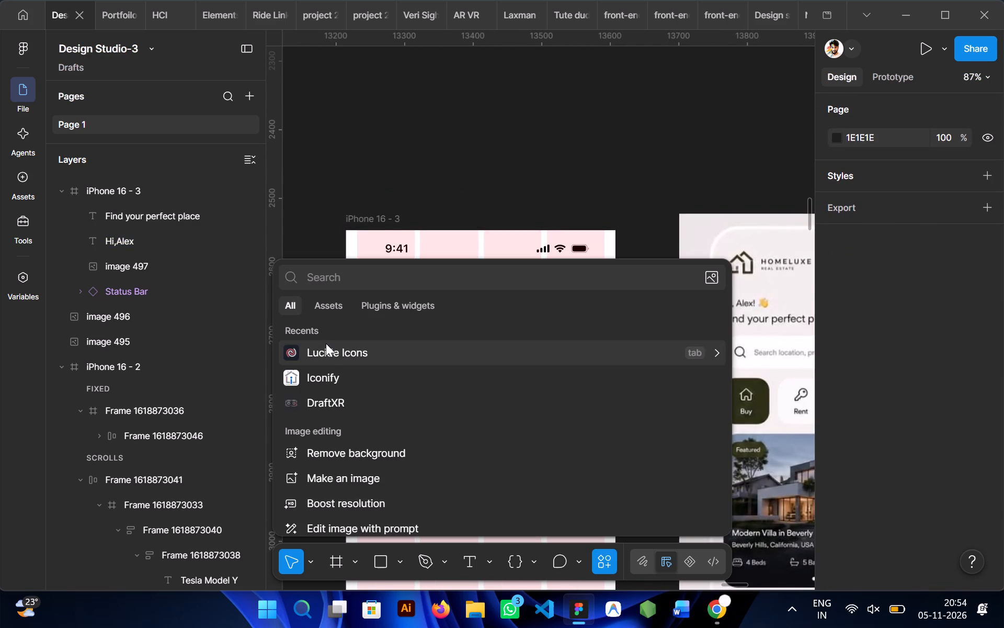
pyautogui.click(326, 351)
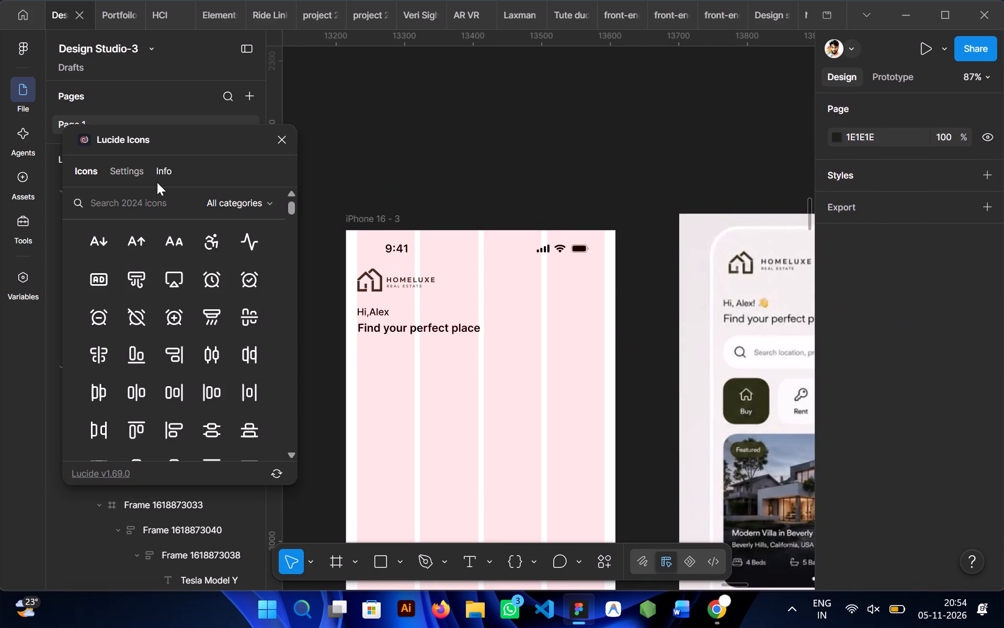
pyautogui.click(132, 200)
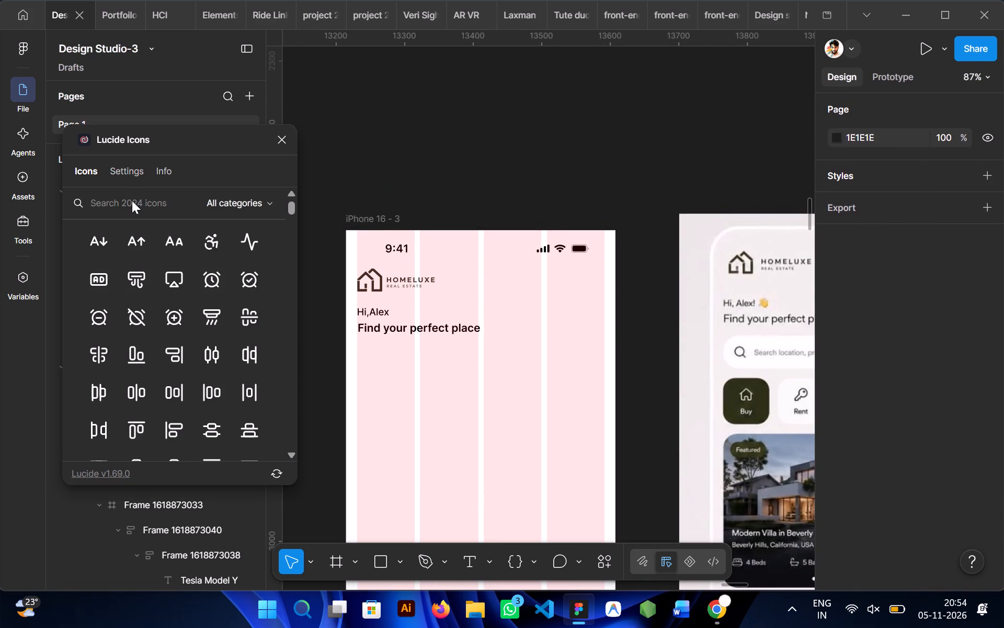
pyautogui.write('hi')
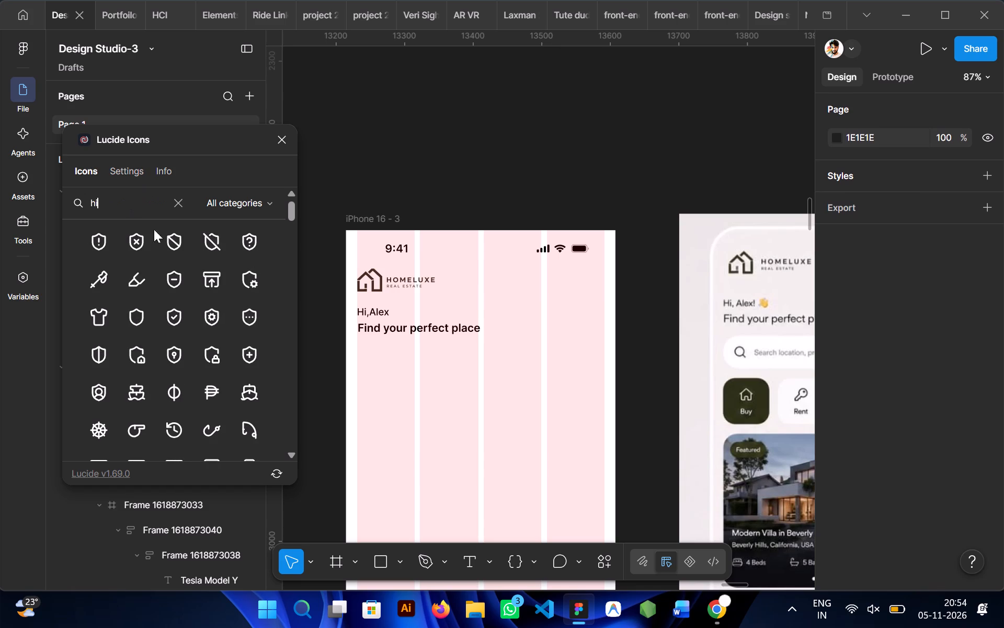
pyautogui.scroll(-4, 203, 341)
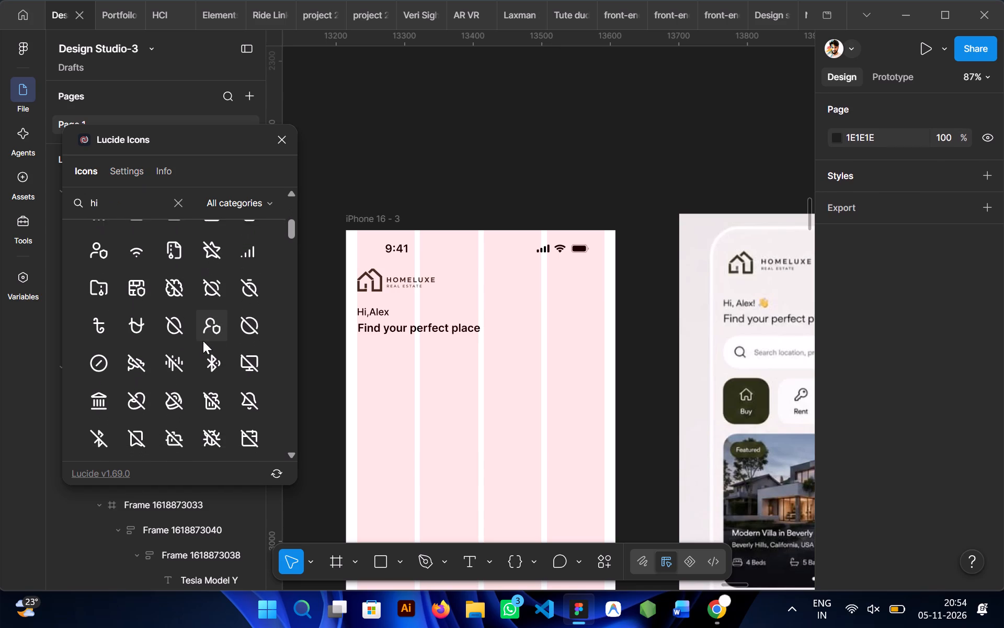
pyautogui.scroll(-3, 203, 341)
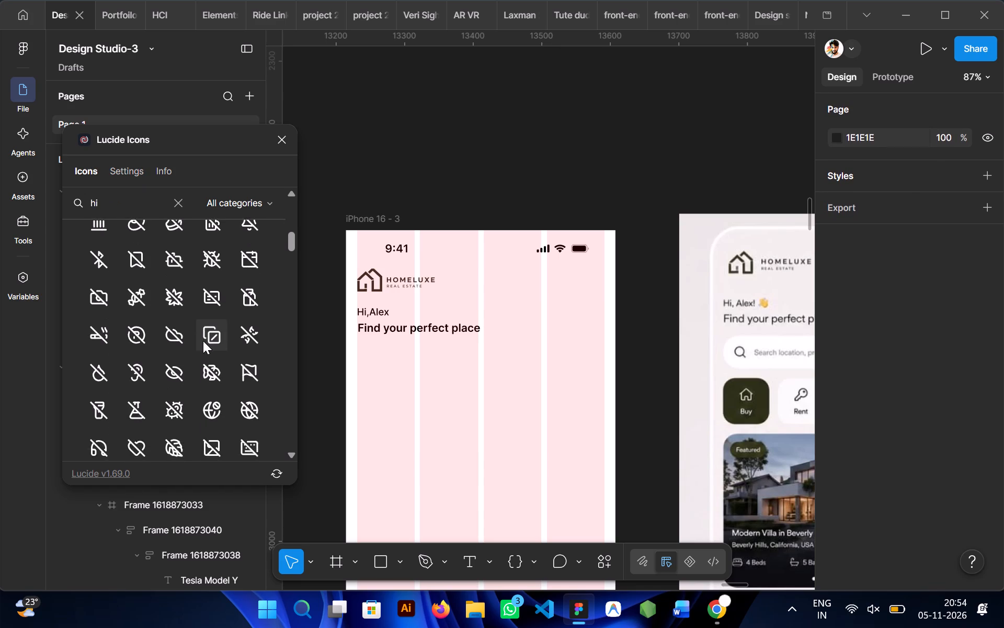
pyautogui.scroll(-3, 203, 341)
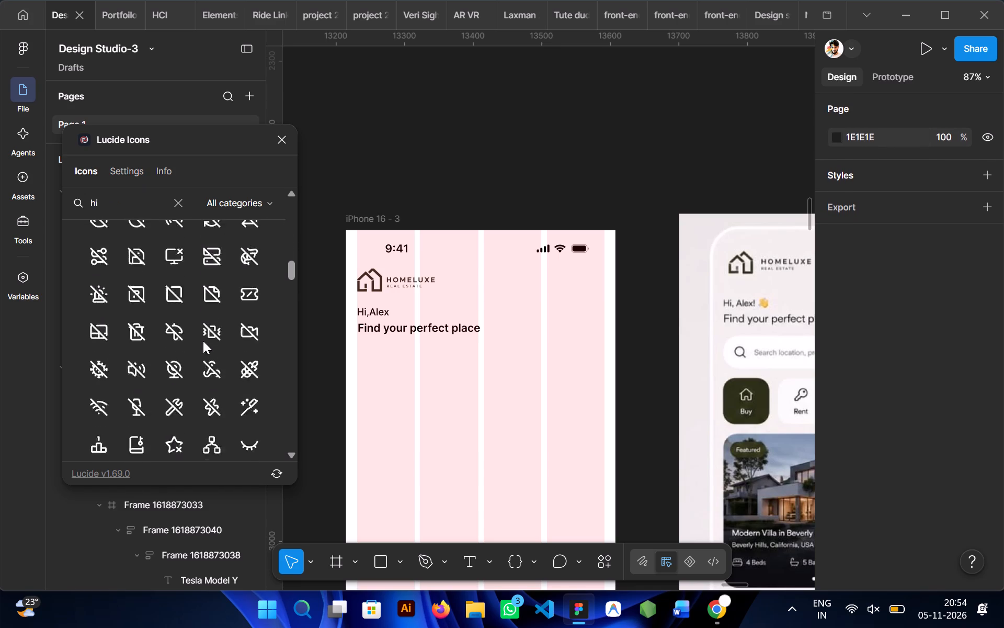
pyautogui.scroll(-4, 203, 341)
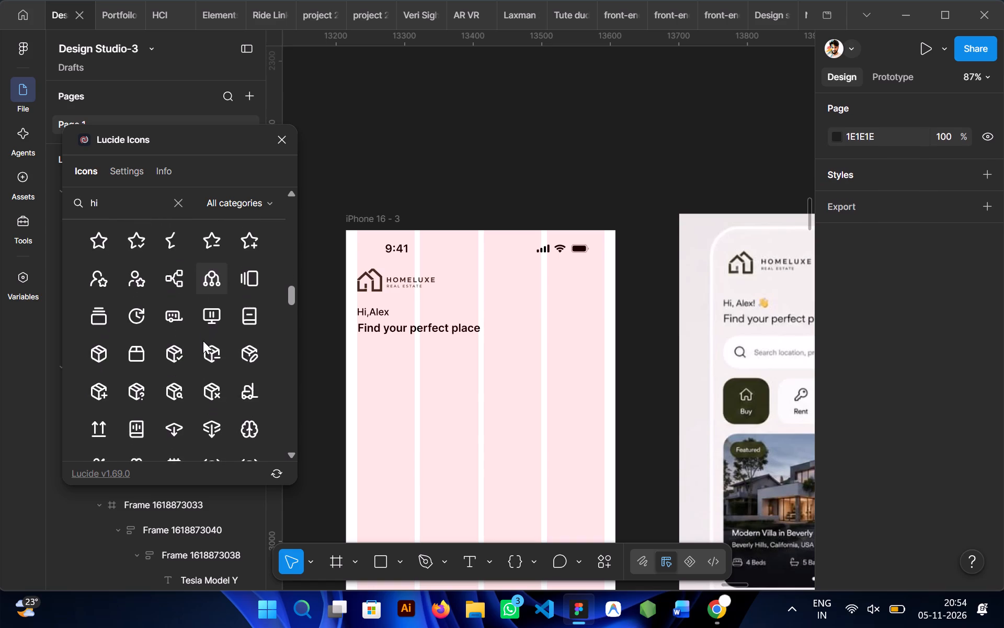
pyautogui.scroll(-3, 203, 341)
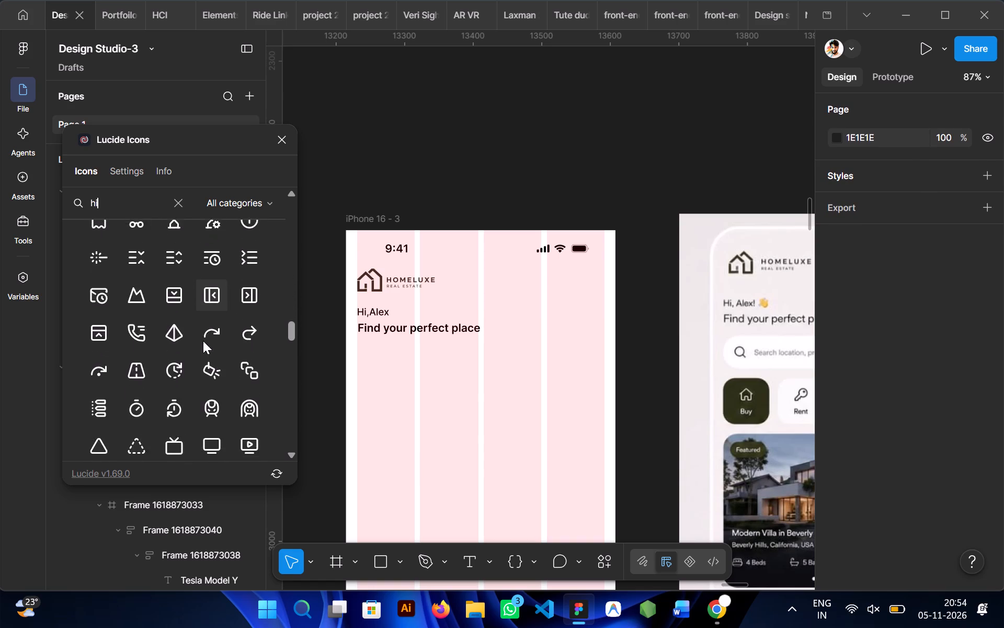
pyautogui.scroll(-4, 203, 341)
pyautogui.scroll(2, 203, 341)
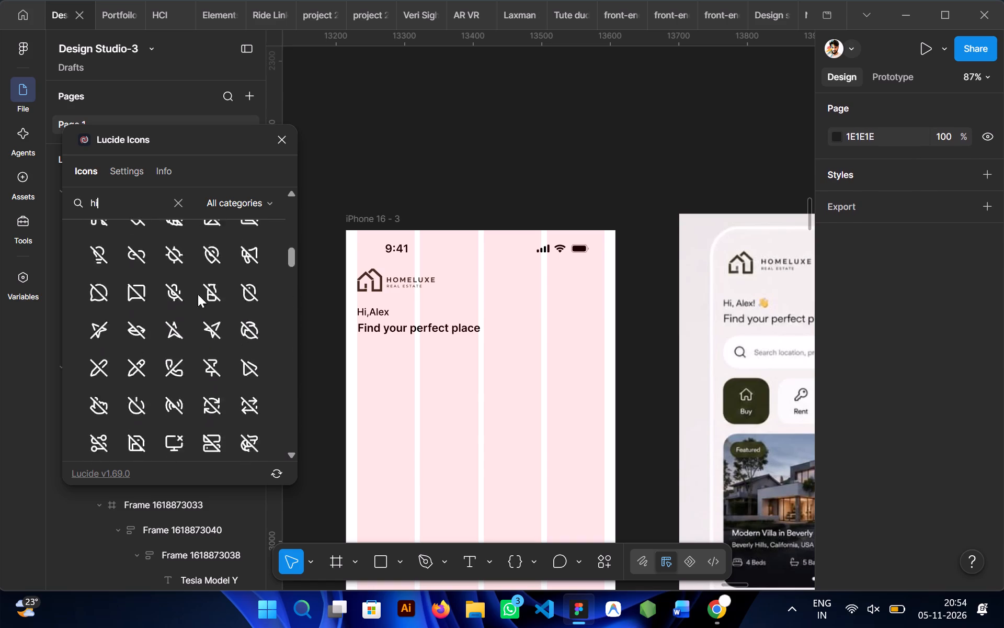
# Replace the Lucide Icons search term with "hand".
pyautogui.click(108, 218)
pyautogui.press('BackSpace')
pyautogui.press('BackSpace')
pyautogui.press('BackSpace')
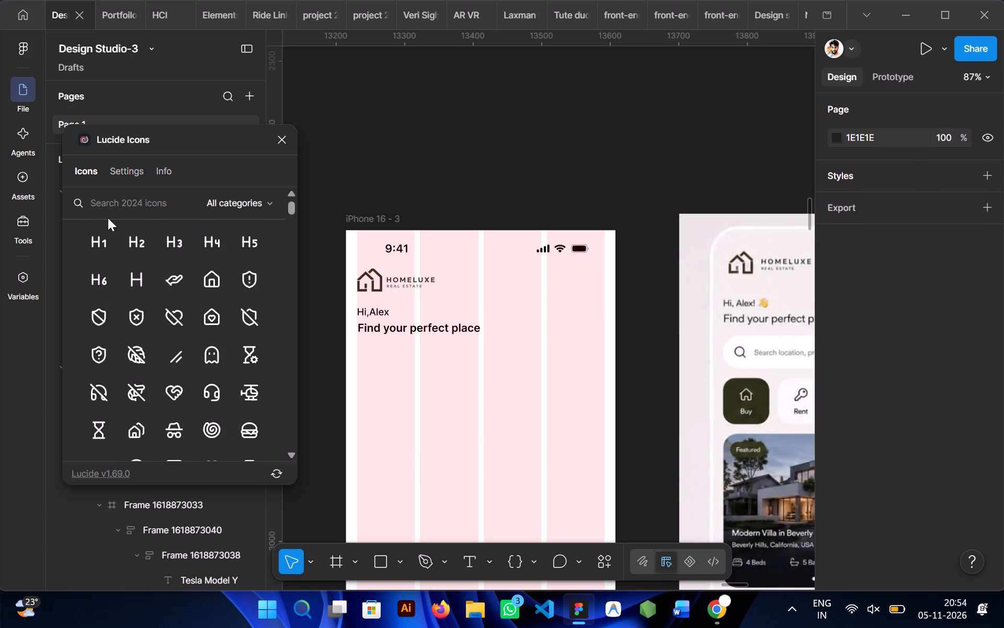
pyautogui.write('hand')
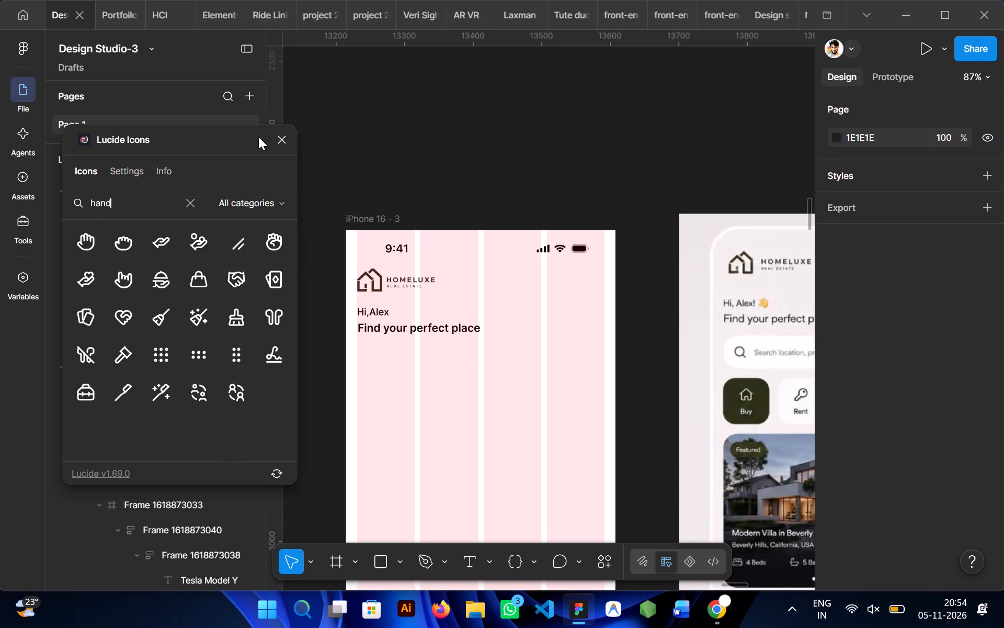
# Close the Lucide Icons plugin and examine the hand emoji beside the greeting in the reference design.
pyautogui.click(284, 141)
pyautogui.click(346, 165)
pyautogui.hscroll(-1, 346, 165)
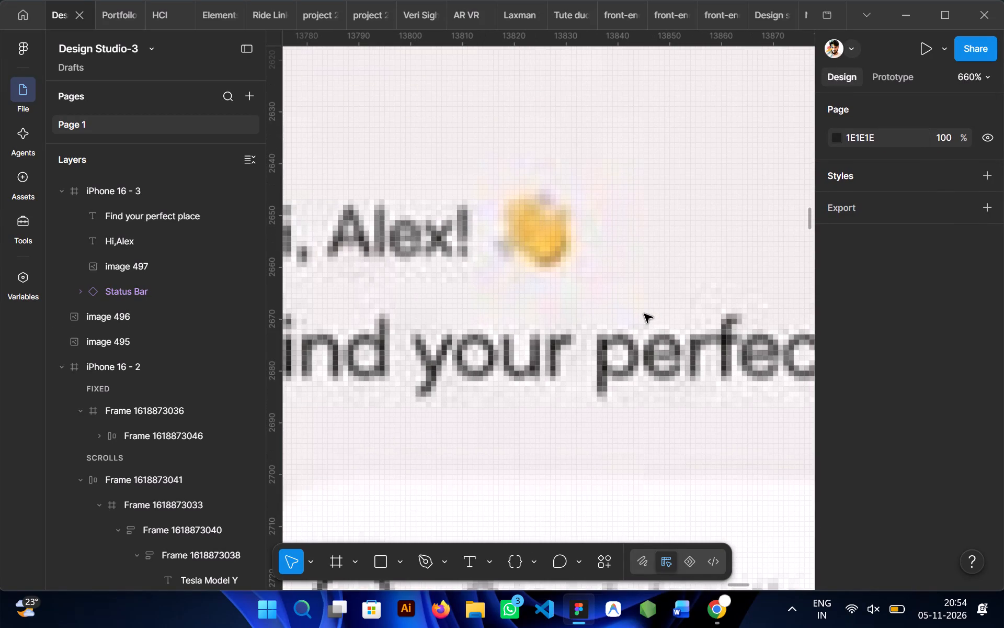
pyautogui.hscroll(1, 644, 314)
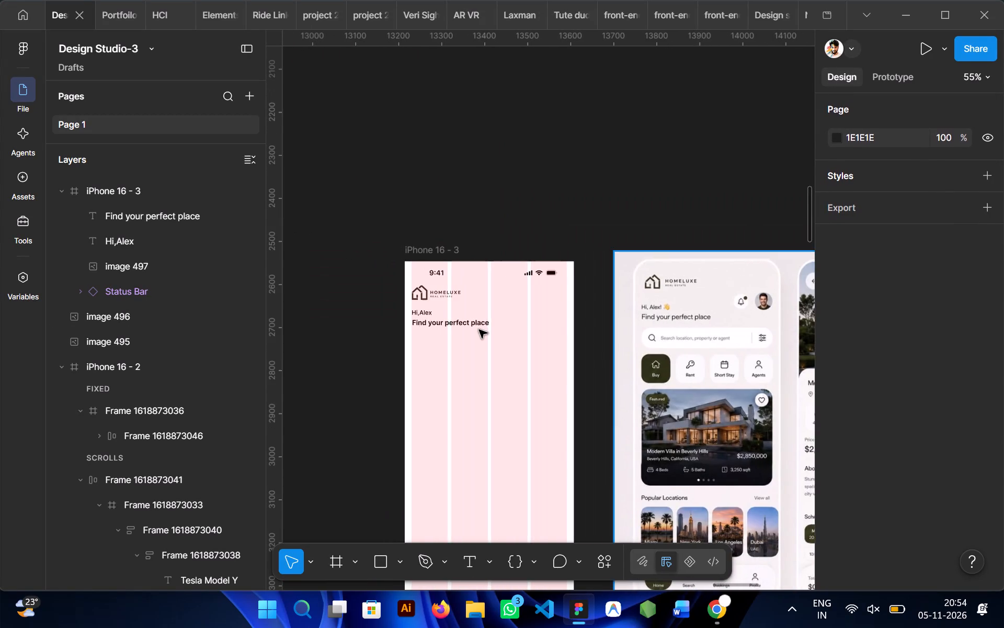
# Switch to Chrome and search Google Images for "hi emoji".
pyautogui.click(719, 619)
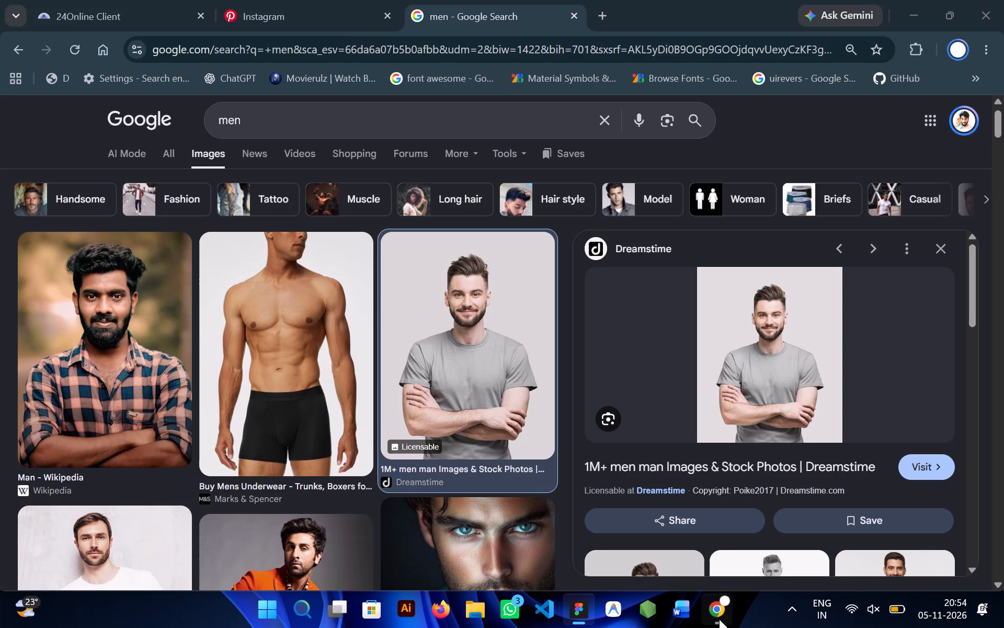
pyautogui.click(327, 119)
pyautogui.hotkey('ctrl', 'BackSpace')
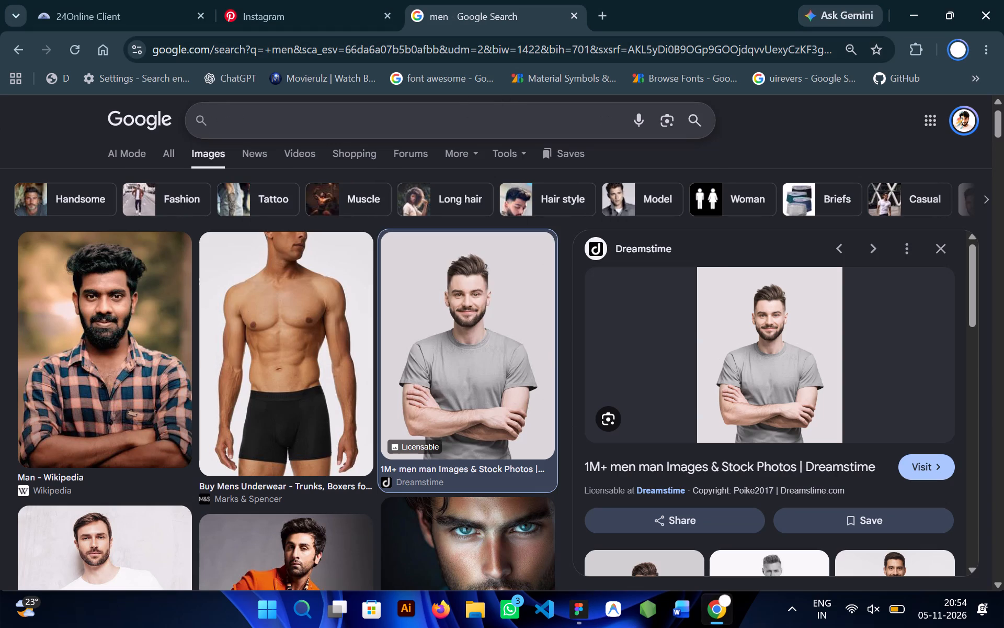
pyautogui.write('hi ema')
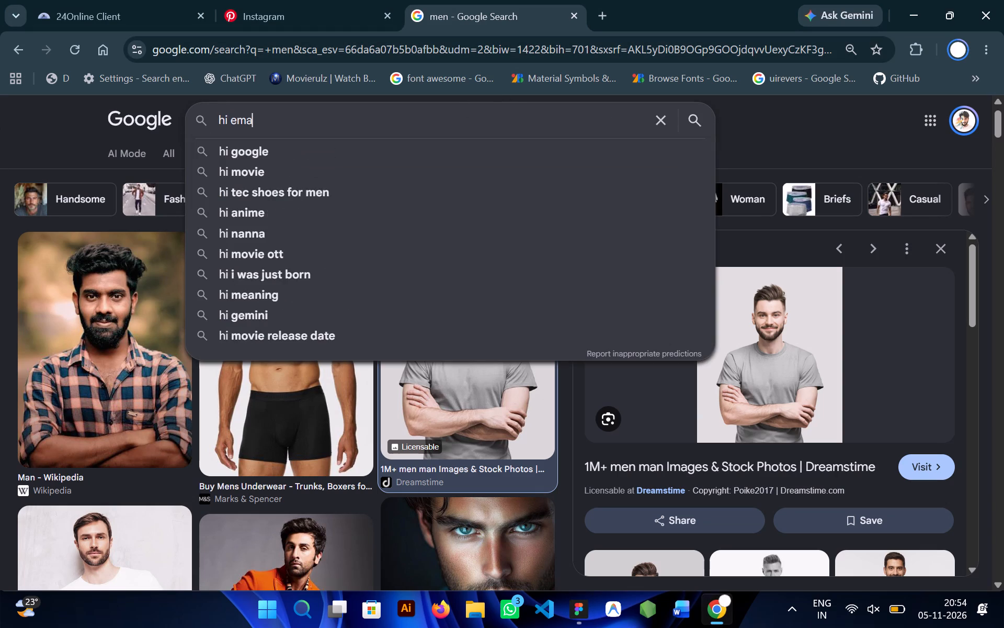
pyautogui.write('ji')
pyautogui.press('BackSpace')
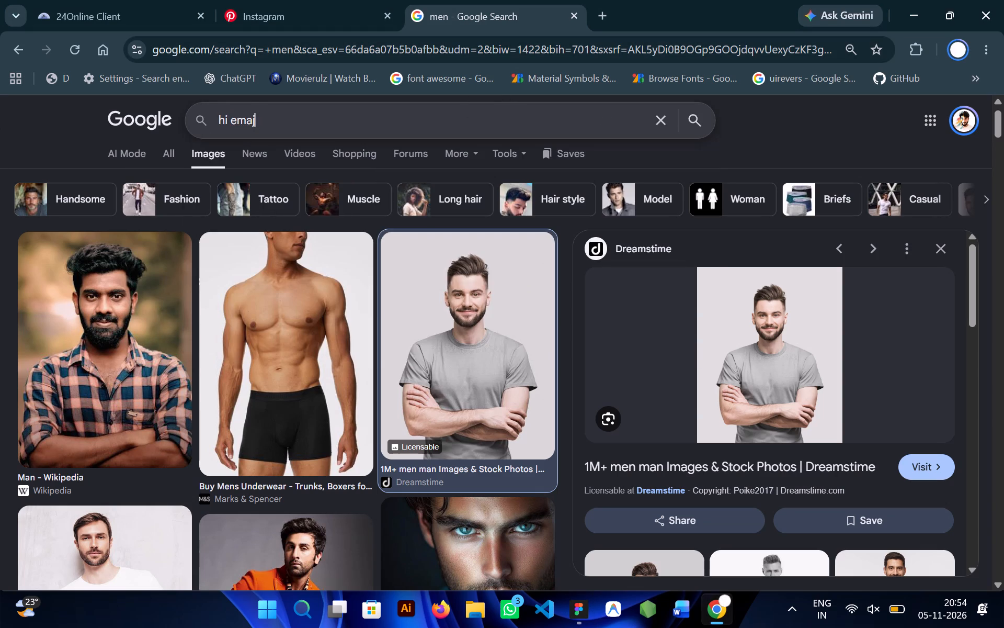
pyautogui.press('BackSpace')
pyautogui.press('BackSpace')
pyautogui.press('o')
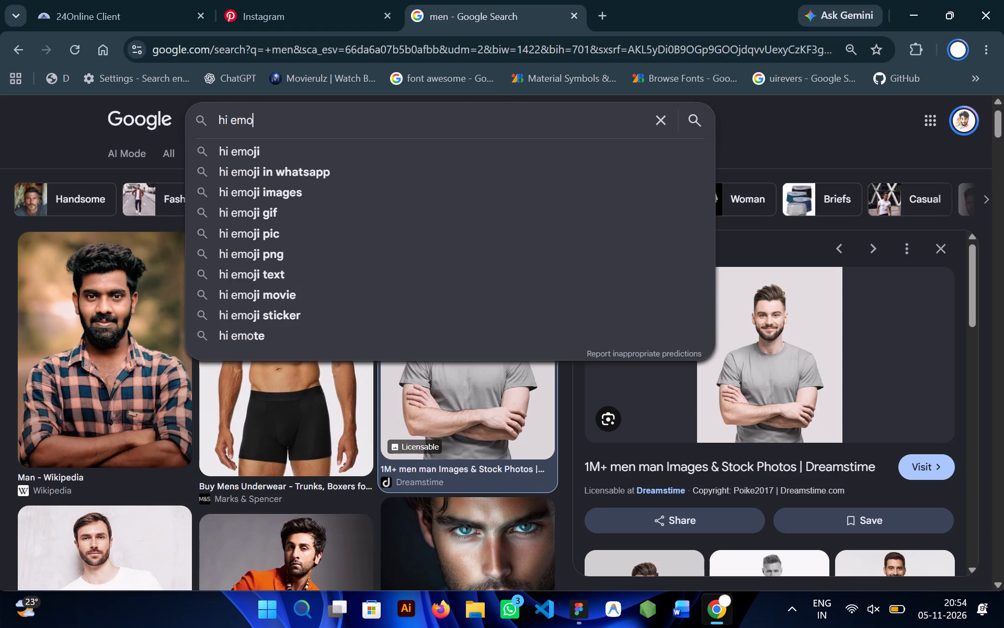
pyautogui.click(259, 149)
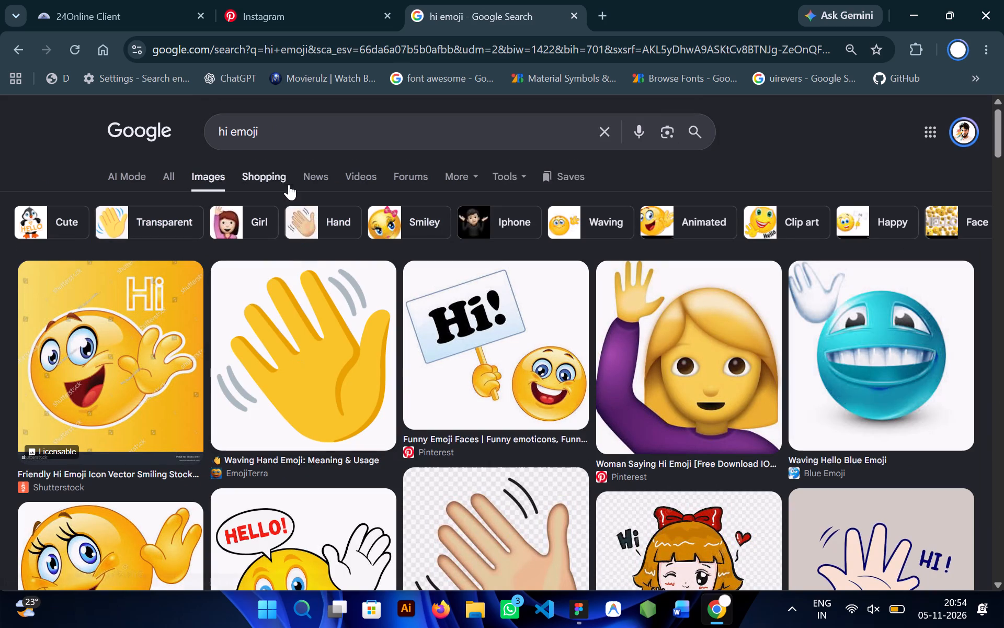
# Copy the yellow EmojiTerra waving-hand image and paste it into the Figma file.
pyautogui.click(299, 318)
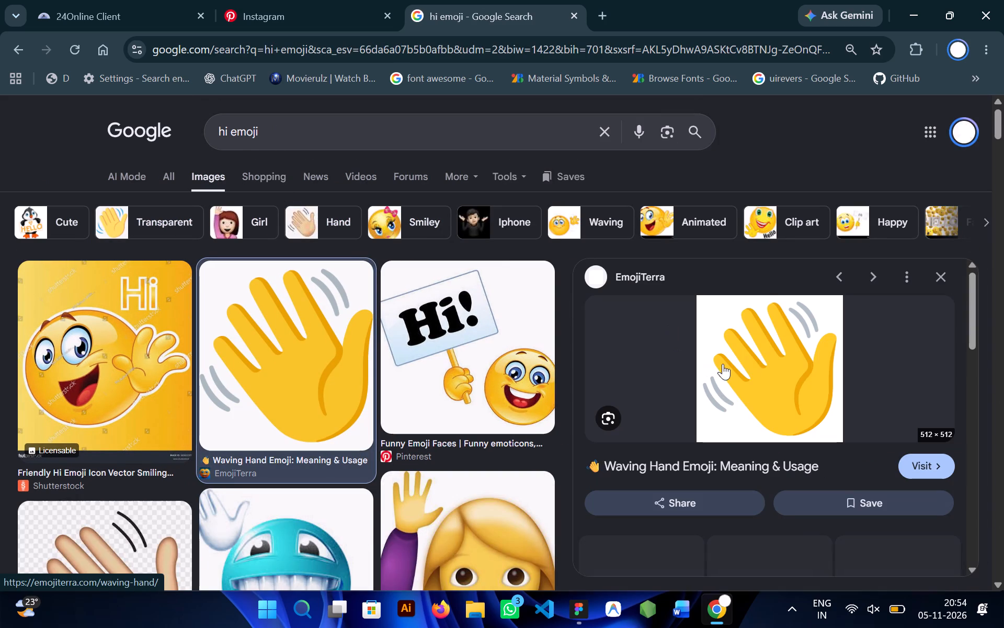
pyautogui.rightClick(754, 360)
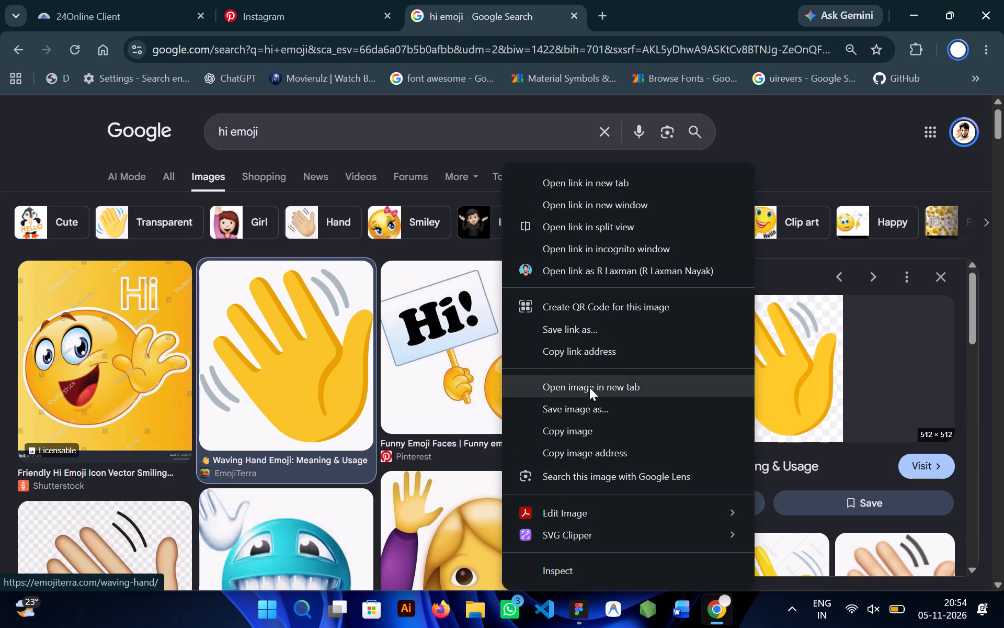
pyautogui.click(558, 437)
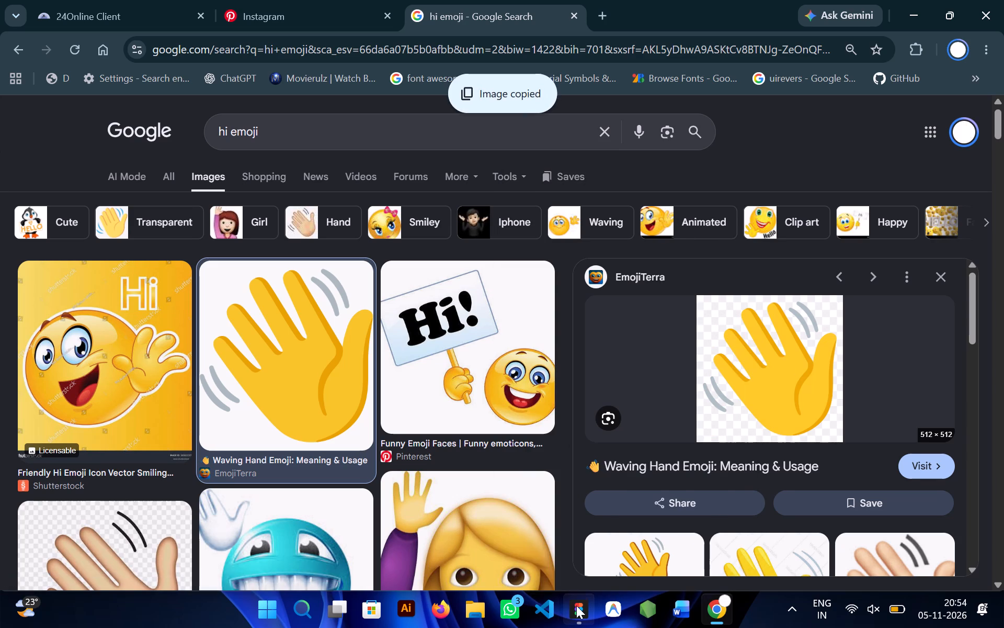
pyautogui.click(577, 607)
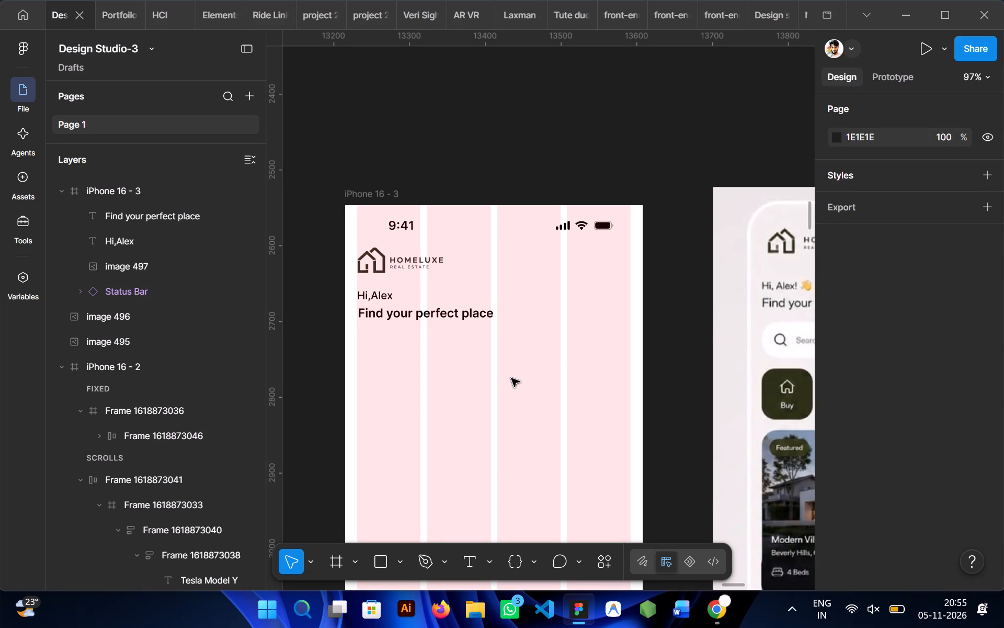
pyautogui.hotkey('ctrl', 'v')
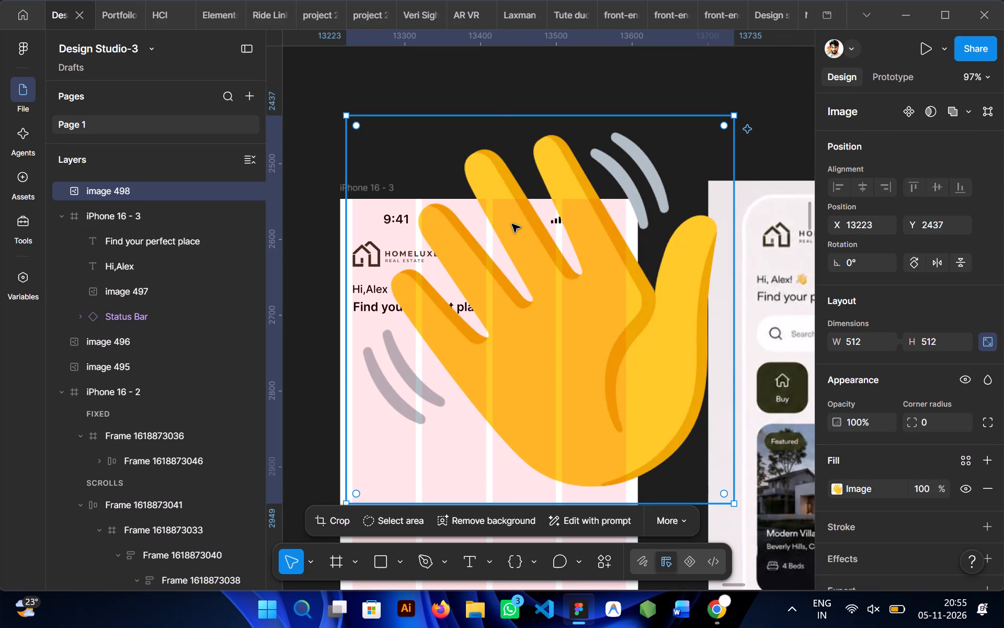
# Scale the waving-hand image down to 15 × 15 and place it just after the Hi,Alex text in the iPhone 16 - 3 frame.
pyautogui.moveTo(503, 115); pyautogui.dragTo(541, 401)
pyautogui.moveTo(542, 454); pyautogui.dragTo(505, 403)
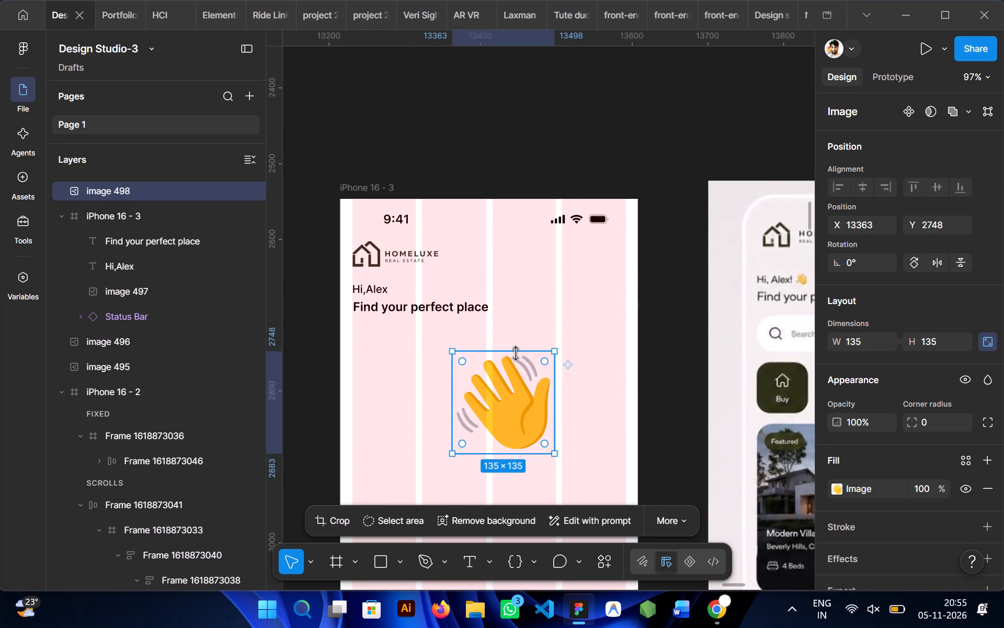
pyautogui.moveTo(505, 351); pyautogui.dragTo(507, 420)
pyautogui.moveTo(503, 432); pyautogui.dragTo(464, 161)
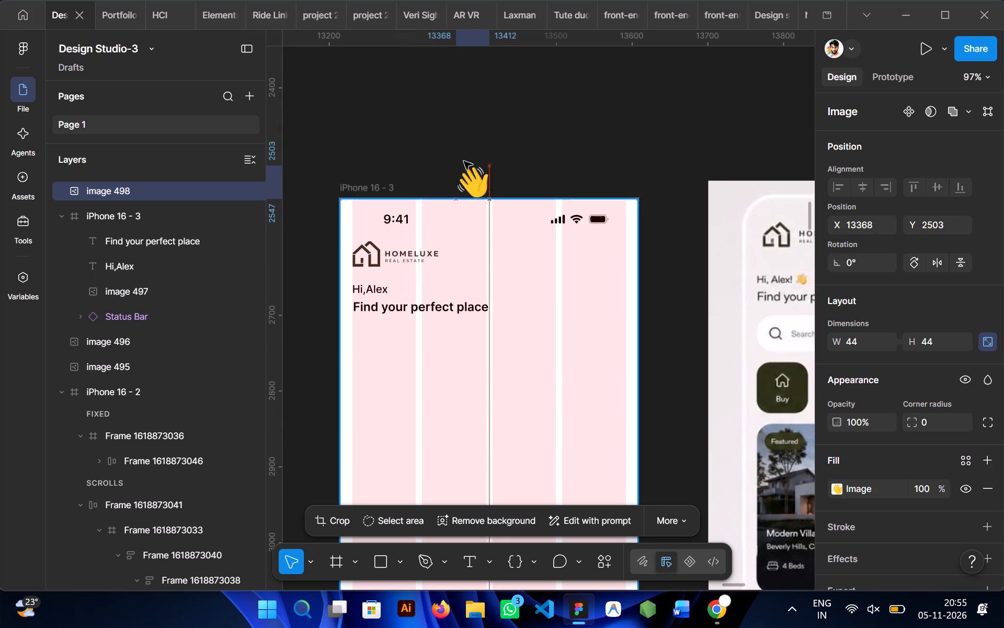
pyautogui.moveTo(464, 161); pyautogui.dragTo(462, 160)
pyautogui.moveTo(462, 160); pyautogui.dragTo(457, 252)
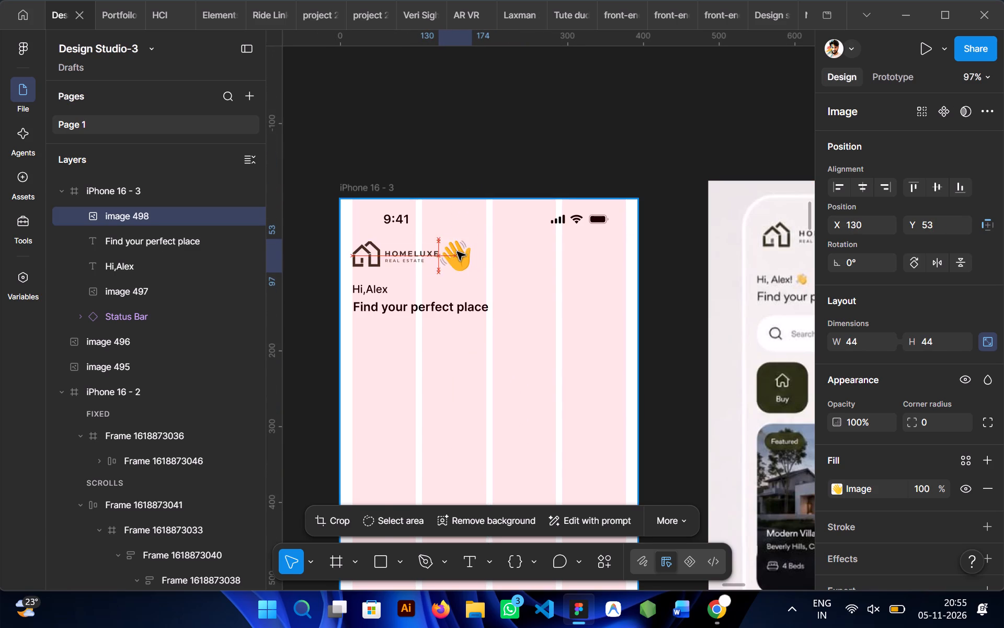
pyautogui.moveTo(452, 229); pyautogui.dragTo(453, 244)
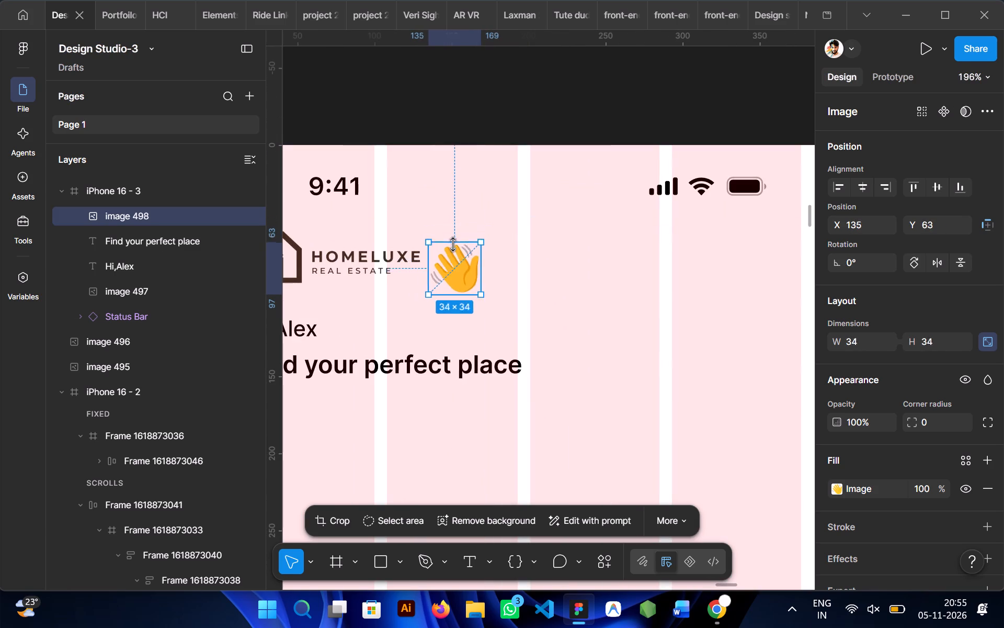
pyautogui.moveTo(453, 244); pyautogui.dragTo(454, 271)
pyautogui.moveTo(456, 281); pyautogui.dragTo(353, 324)
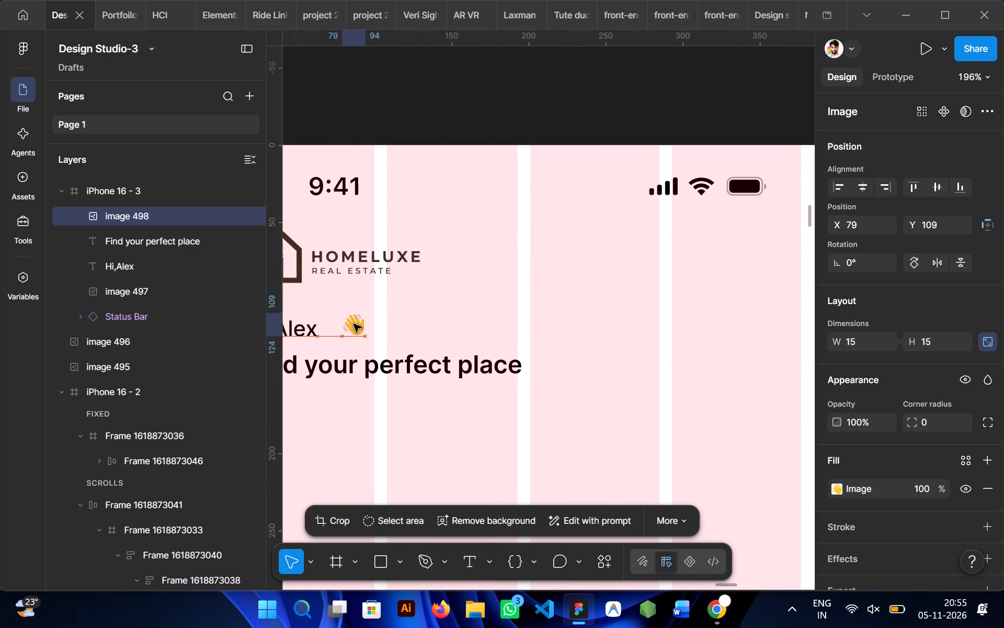
pyautogui.moveTo(353, 324); pyautogui.dragTo(343, 328)
pyautogui.hscroll(1, 343, 328)
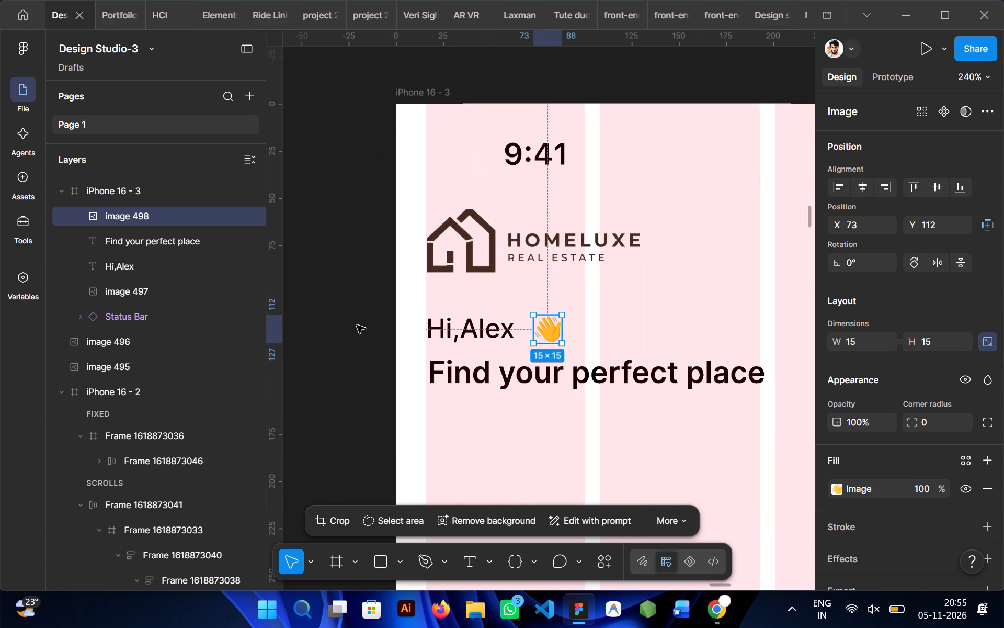
# Wrap the Hi,Alex text and the waving hand in a horizontal auto layout with centered alignment.
pyautogui.keyDown('shift'); pyautogui.click(487, 328); pyautogui.keyUp('shift')
pyautogui.hotkey('shift', 'a')
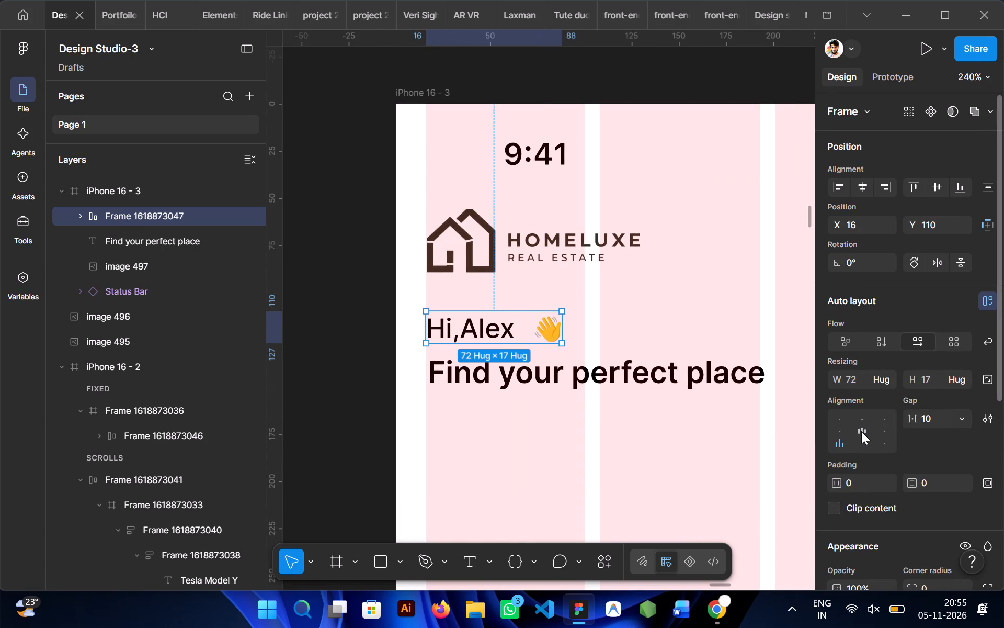
pyautogui.click(861, 431)
pyautogui.click(602, 333)
pyautogui.click(496, 332)
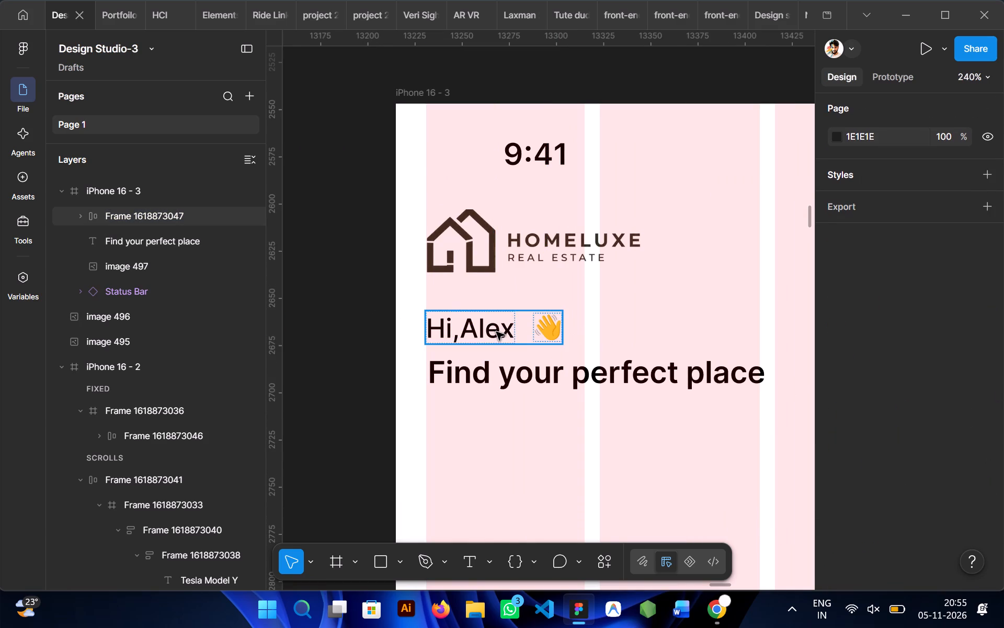
pyautogui.click(527, 417)
pyautogui.hscroll(-1, 527, 417)
pyautogui.click(527, 417)
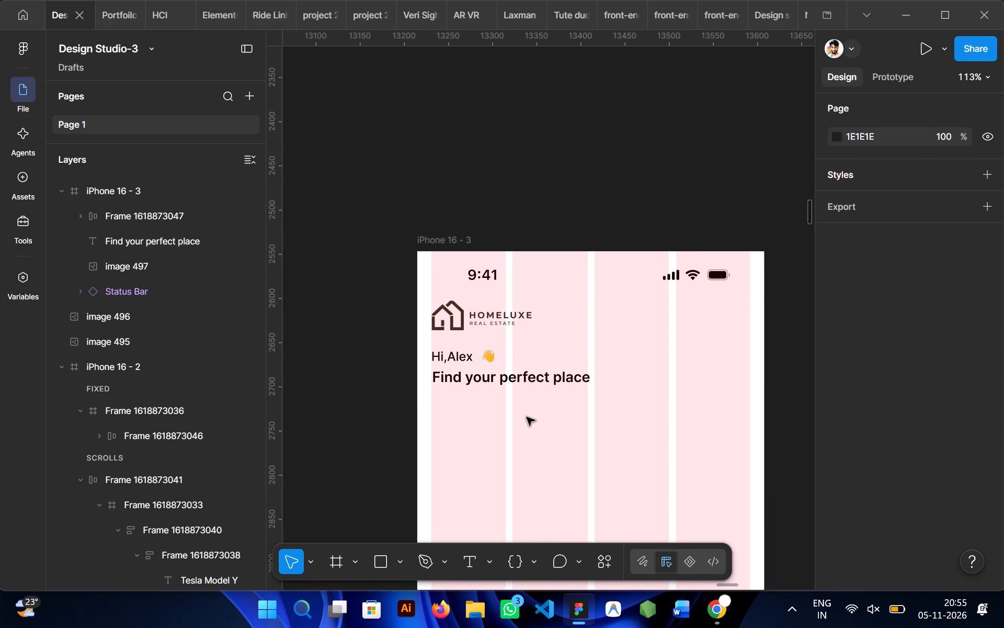
# Set the "Find your perfect place" font size to 18 and widen its text box to about 210 so it fits one line.
pyautogui.keyDown('ctrl'); pyautogui.click(451, 376); pyautogui.keyUp('ctrl')
pyautogui.hscroll(-1, 451, 376)
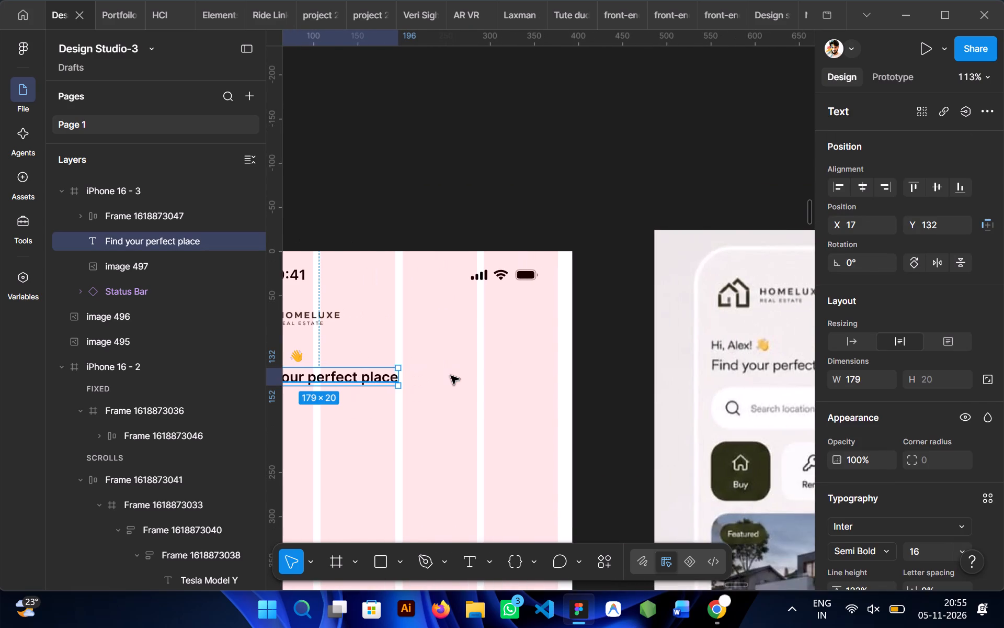
pyautogui.hscroll(1, 451, 376)
pyautogui.scroll(-1, 880, 448)
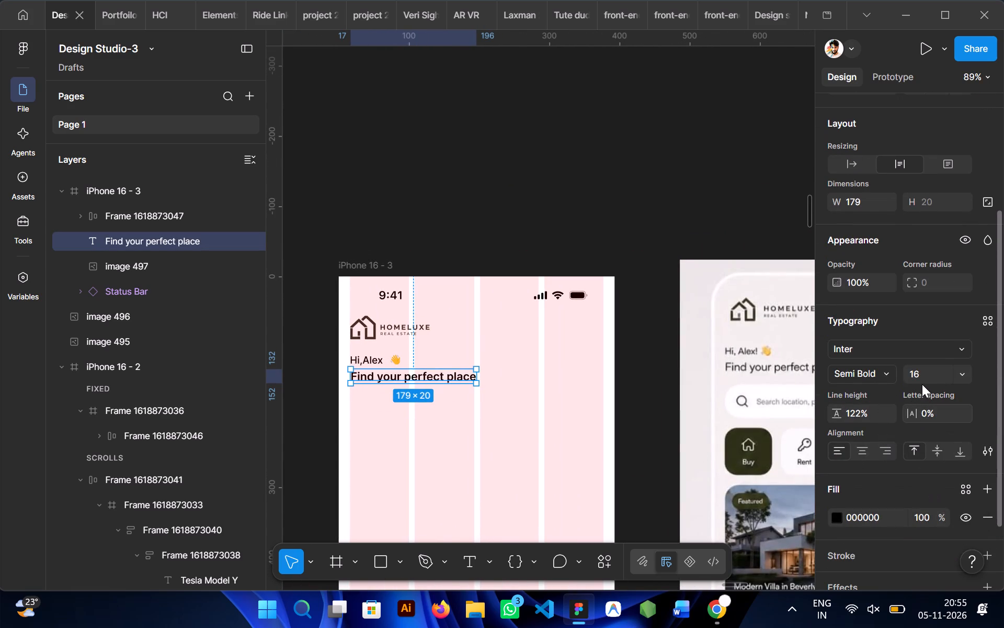
pyautogui.click(922, 384)
pyautogui.click(921, 374)
pyautogui.press('1')
pyautogui.press('8')
pyautogui.press('Return')
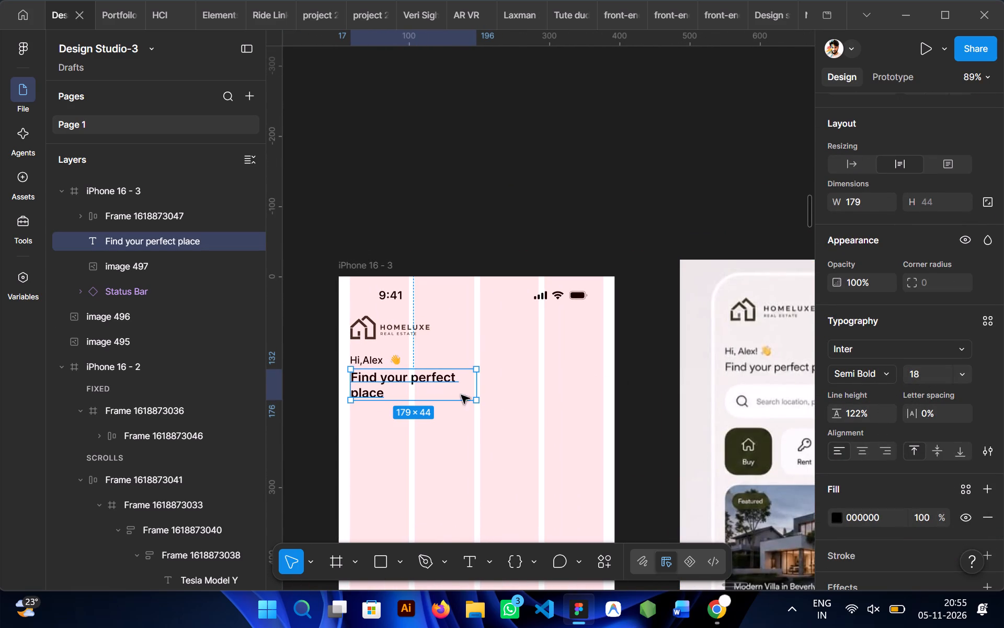
pyautogui.moveTo(475, 378); pyautogui.dragTo(498, 378)
pyautogui.click(446, 418)
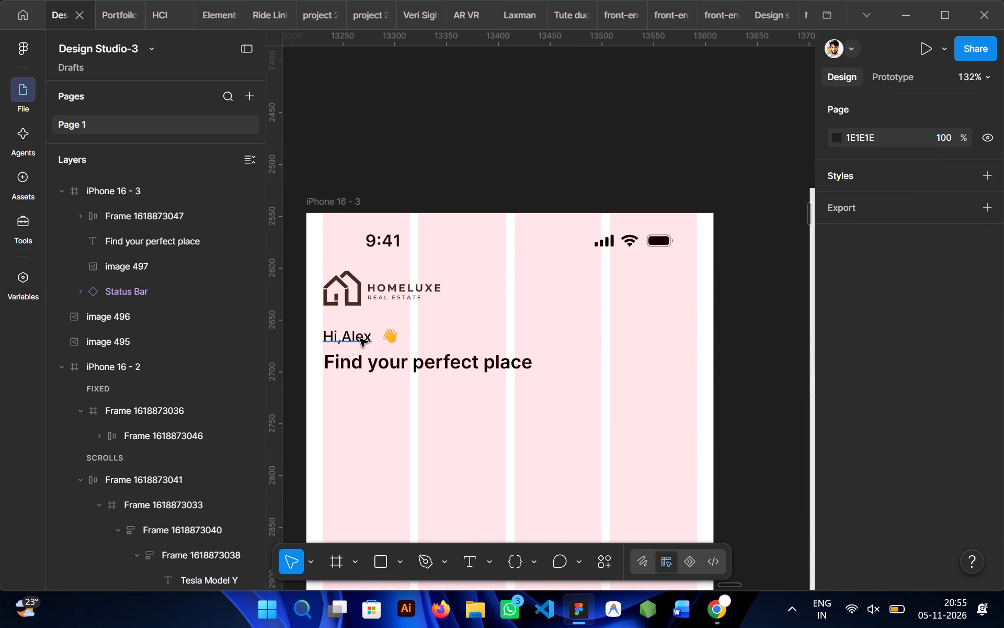
# Set the Hi,Alex text's font size to 16.
pyautogui.keyDown('ctrl'); pyautogui.click(359, 339); pyautogui.keyUp('ctrl')
pyautogui.scroll(-1, 947, 450)
pyautogui.click(922, 401)
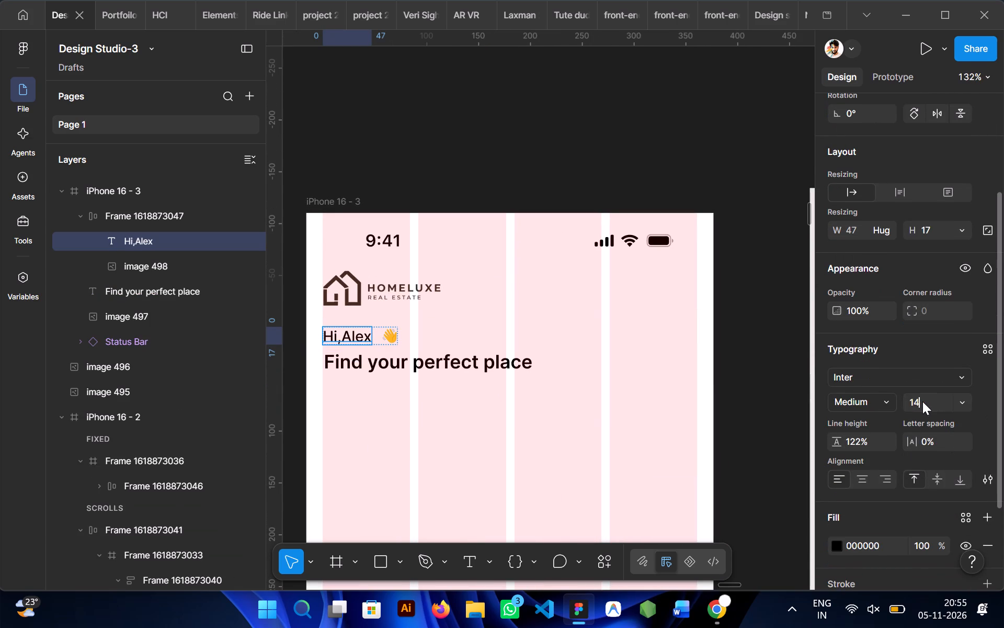
pyautogui.press('1')
pyautogui.press('6')
pyautogui.press('Return')
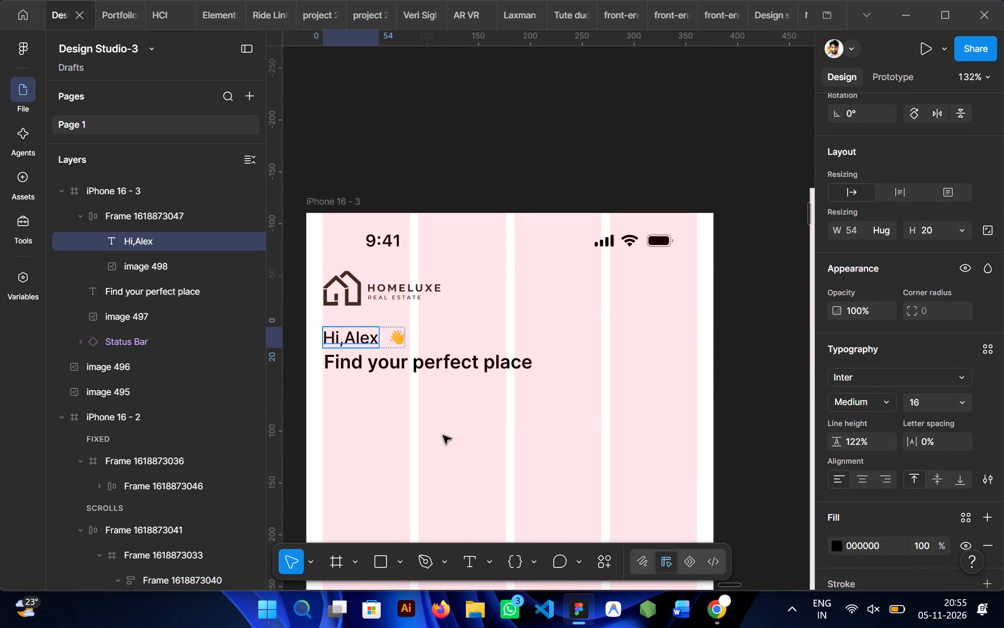
pyautogui.click(432, 445)
# Take the waving-hand image out of the greeting's auto layout frame and enlarge it slightly to match the Hi,Alex text.
pyautogui.click(397, 342)
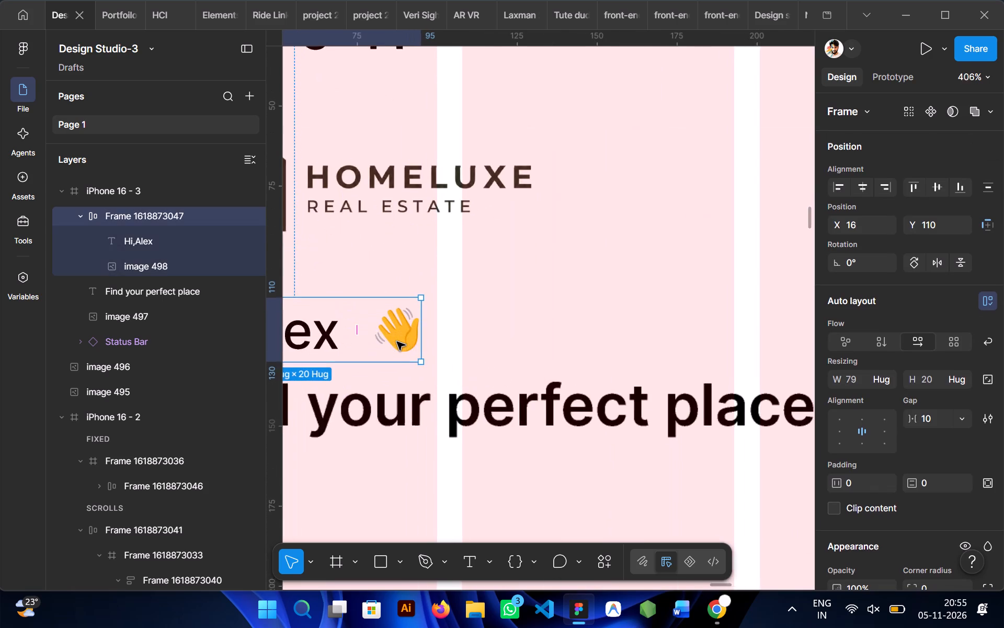
pyautogui.doubleClick(397, 342)
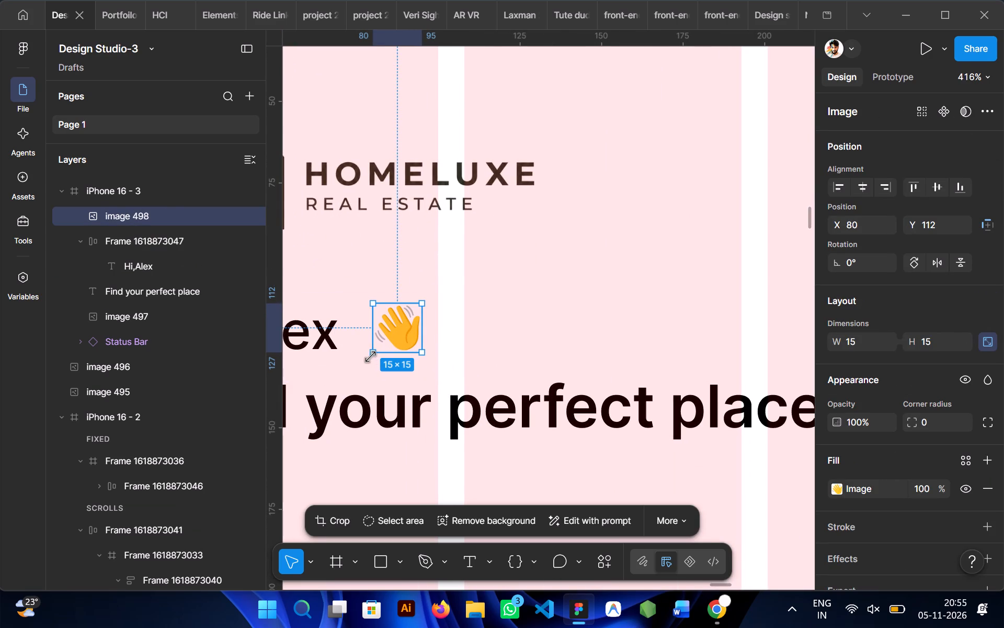
pyautogui.moveTo(370, 356); pyautogui.dragTo(364, 360)
pyautogui.click(518, 333)
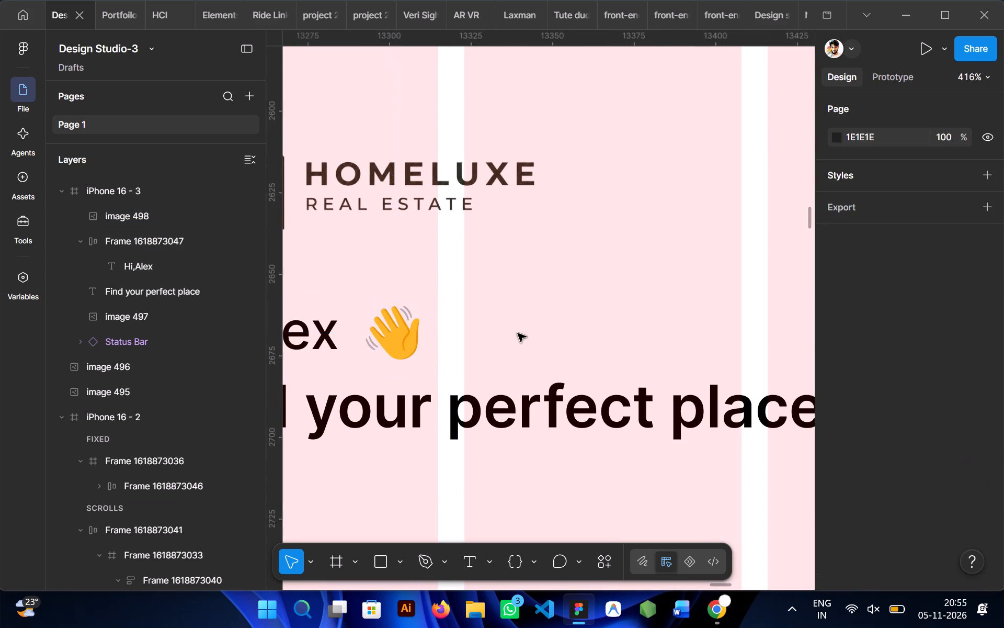
# Wrap the Hi,Alex text frame and the waving-hand image in a horizontal auto layout with centered alignment.
pyautogui.click(471, 355)
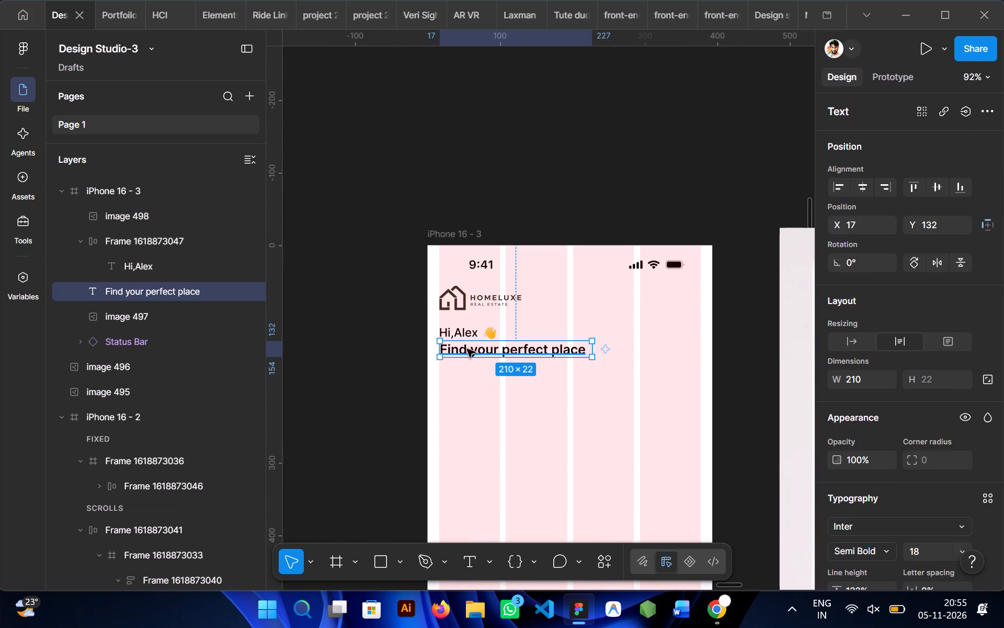
pyautogui.keyDown('shift'); pyautogui.click(460, 329); pyautogui.keyUp('shift')
pyautogui.click(501, 443)
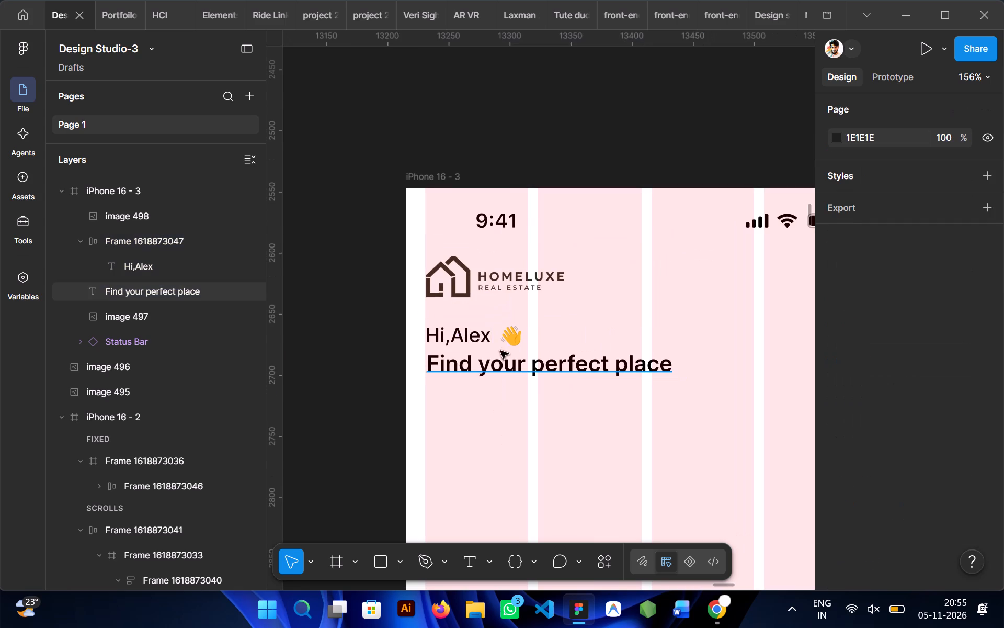
pyautogui.click(497, 333)
pyautogui.keyDown('shift'); pyautogui.click(436, 338); pyautogui.keyUp('shift')
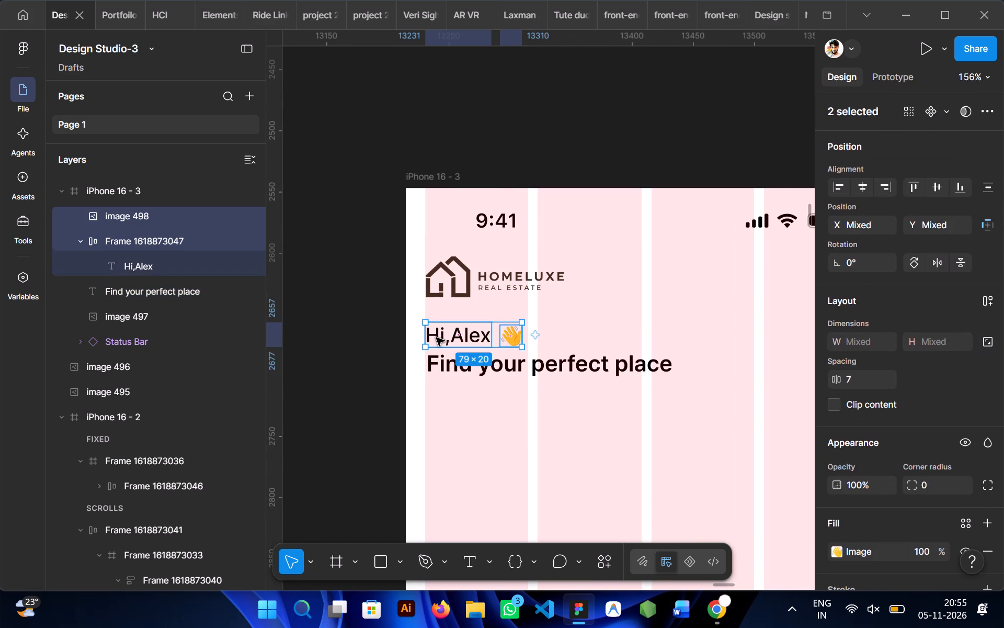
pyautogui.hotkey('shift', 'a')
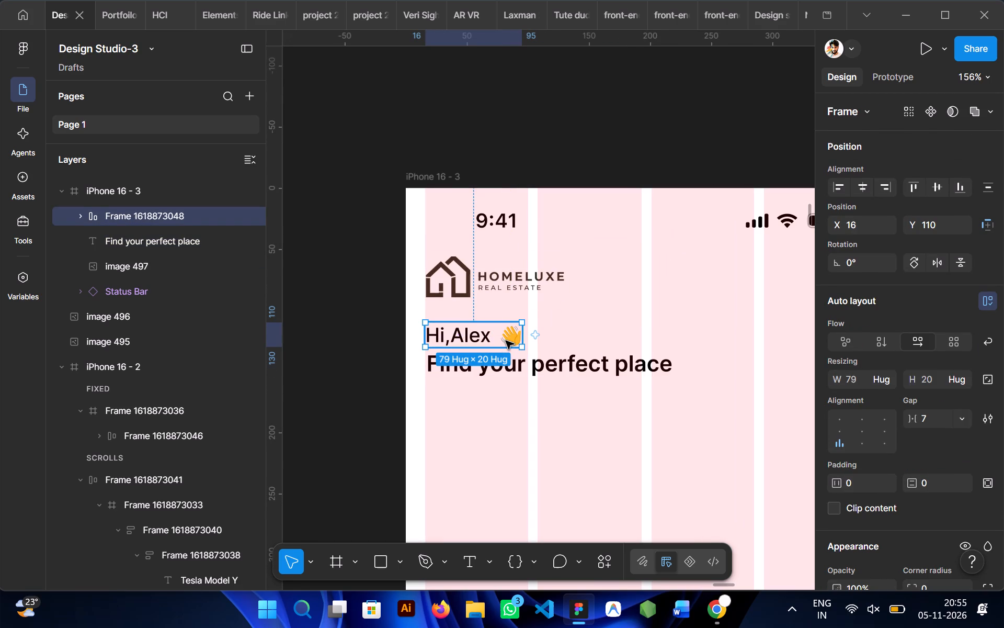
pyautogui.click(862, 432)
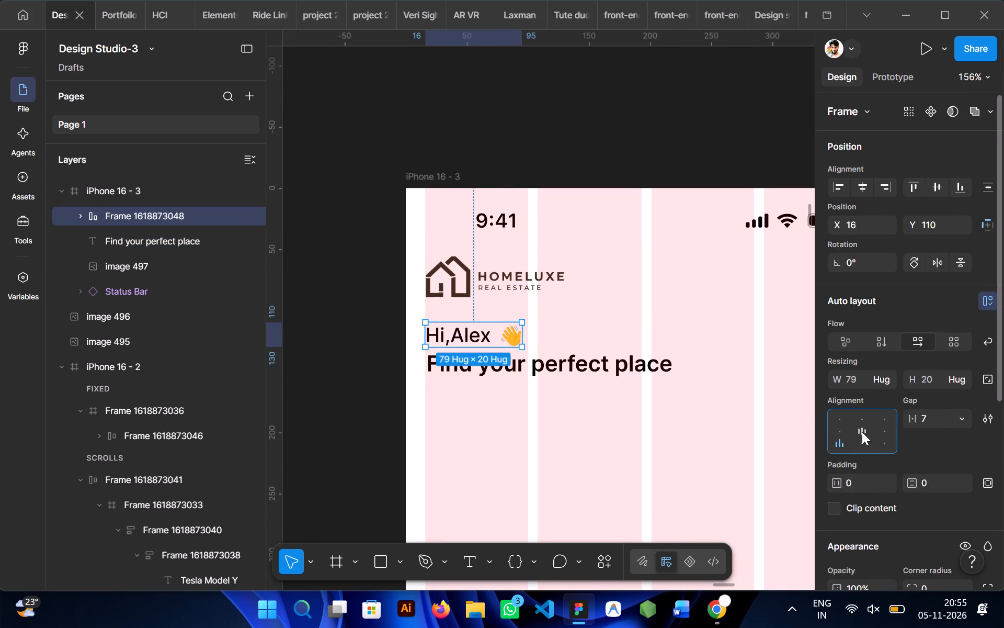
pyautogui.click(592, 335)
# Nudge the "Find your perfect place" text down 3 px to Y 135.
pyautogui.click(498, 366)
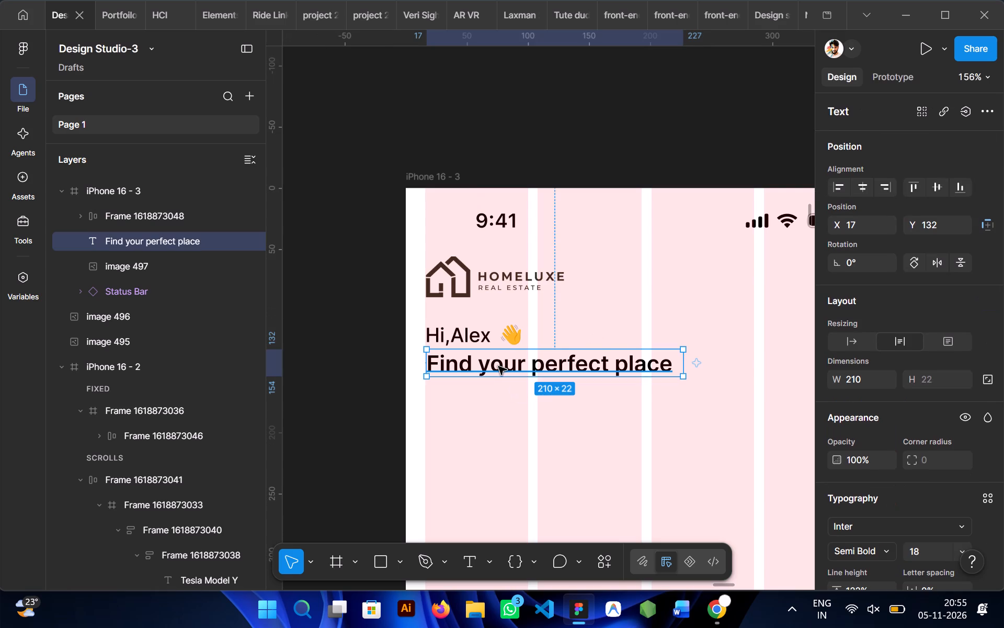
pyautogui.press('Down')
pyautogui.press('Down')
pyautogui.press('Down')
pyautogui.hscroll(-1, 498, 366)
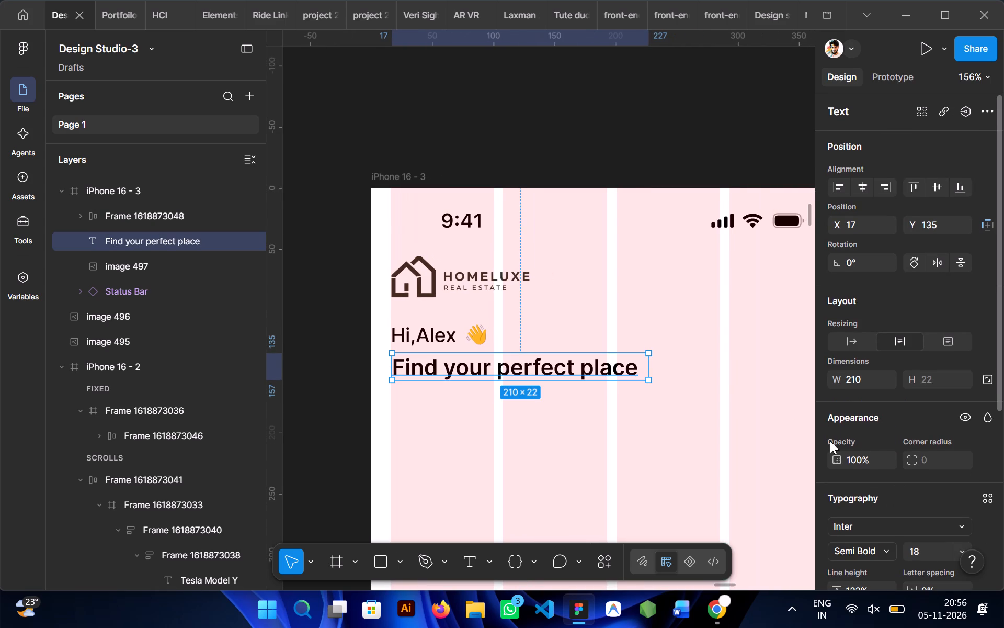
pyautogui.scroll(-1, 882, 453)
pyautogui.click(623, 462)
# Draw a small square frame of about 35 × 35 below the greeting in the iPhone 16 - 3 frame.
pyautogui.hscroll(-1, 623, 462)
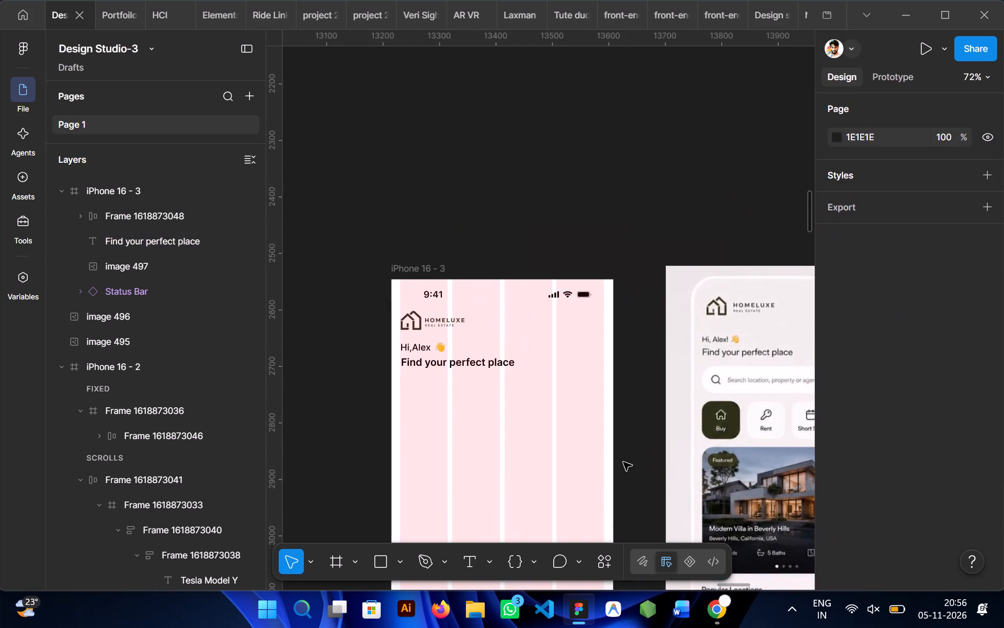
pyautogui.scroll(-1, 623, 462)
pyautogui.hscroll(-1, 500, 429)
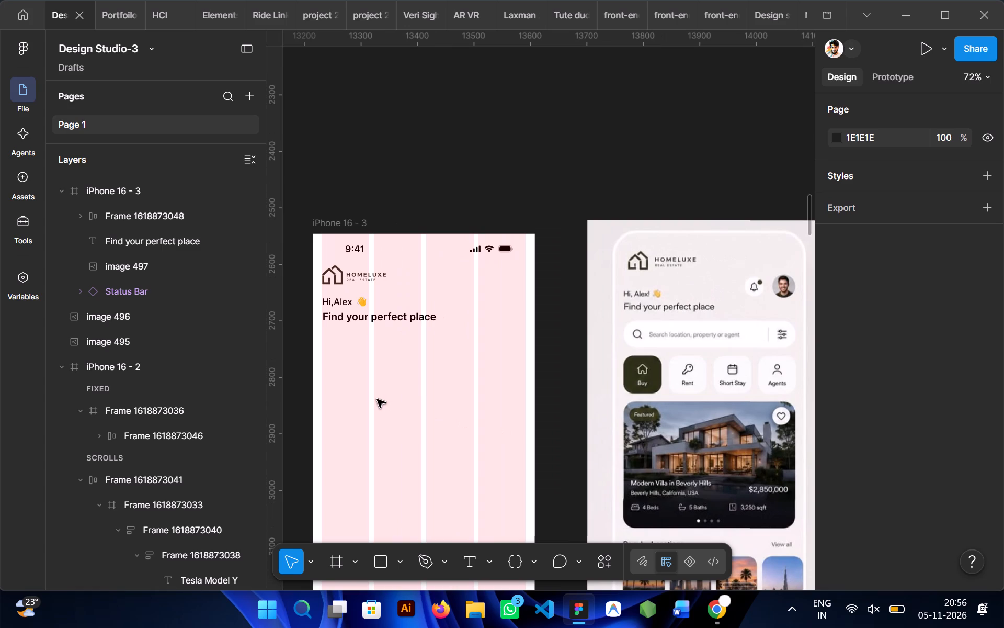
pyautogui.press('f')
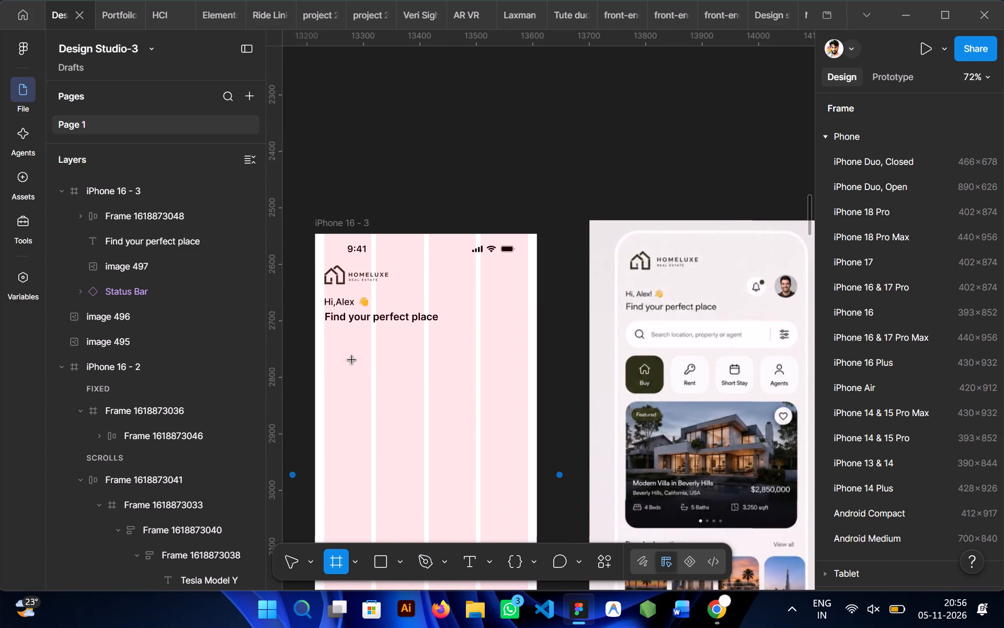
pyautogui.press('v')
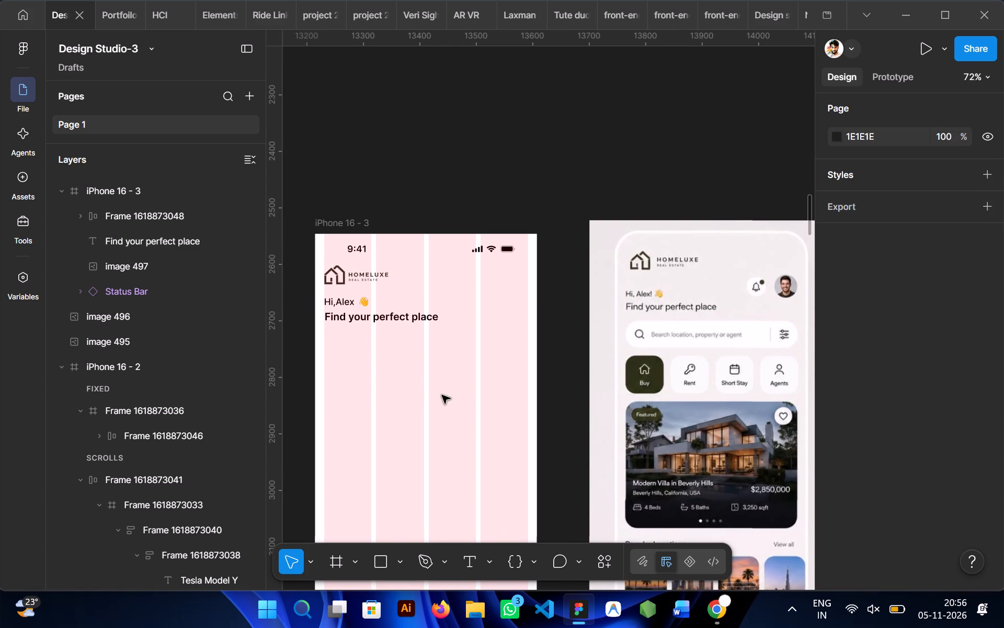
pyautogui.press('f')
pyautogui.keyDown('shift'); pyautogui.moveTo(409, 376); pyautogui.dragTo(428, 395); pyautogui.keyUp('shift')
pyautogui.scroll(-1, 887, 480)
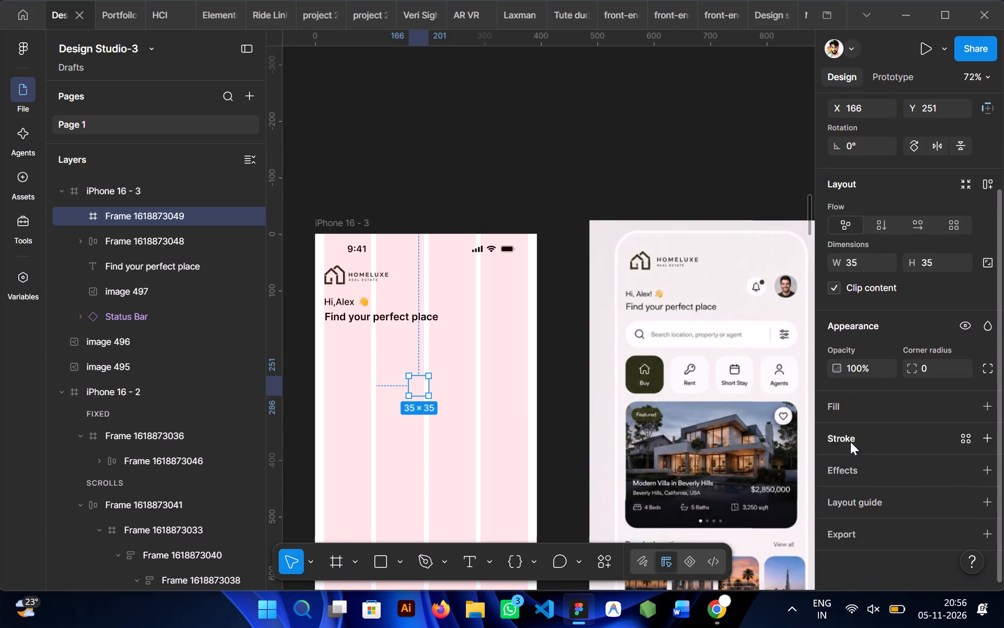
# Set the iPhone 16 - 3 frame's fill to F2EEEB, sampled from the reference screen's background.
pyautogui.hscroll(1, 521, 332)
pyautogui.click(374, 208)
pyautogui.hscroll(-1, 374, 208)
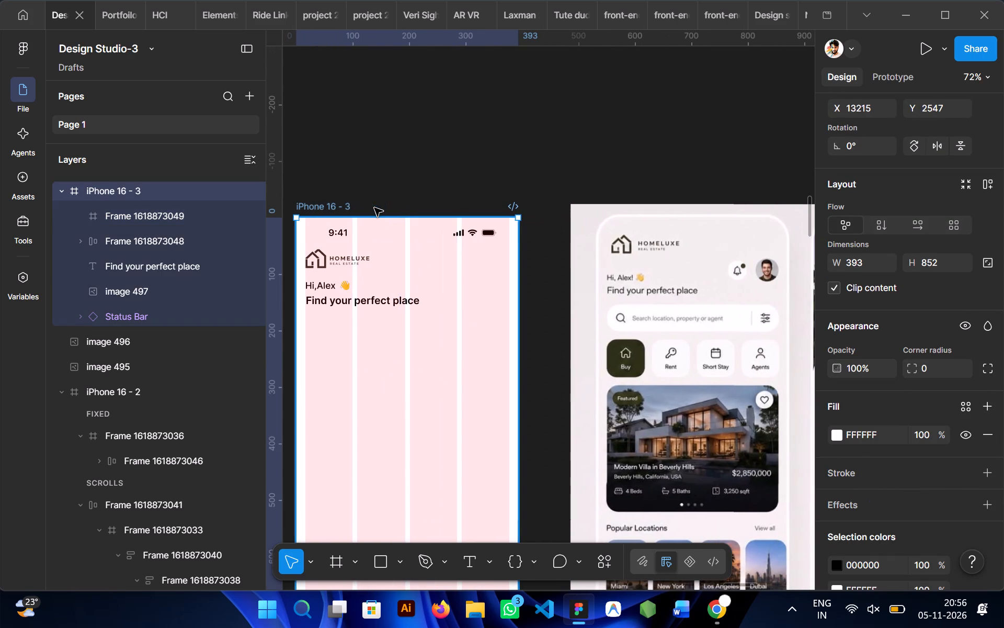
pyautogui.press('i')
pyautogui.click(699, 270)
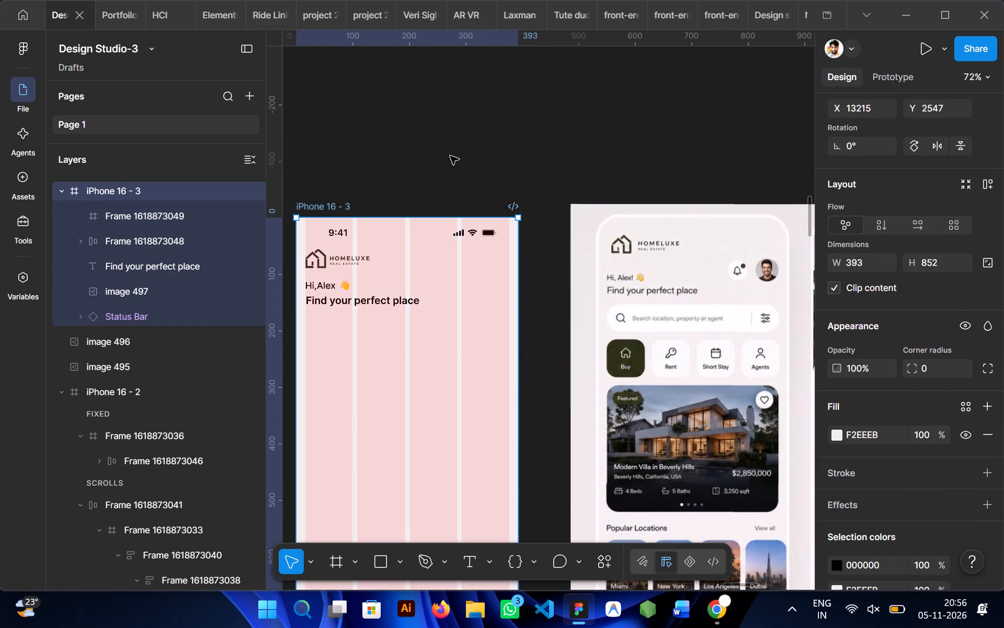
pyautogui.click(449, 156)
# Give the small square frame a white FFFFFF fill and a corner radius of 26.
pyautogui.hscroll(1, 449, 156)
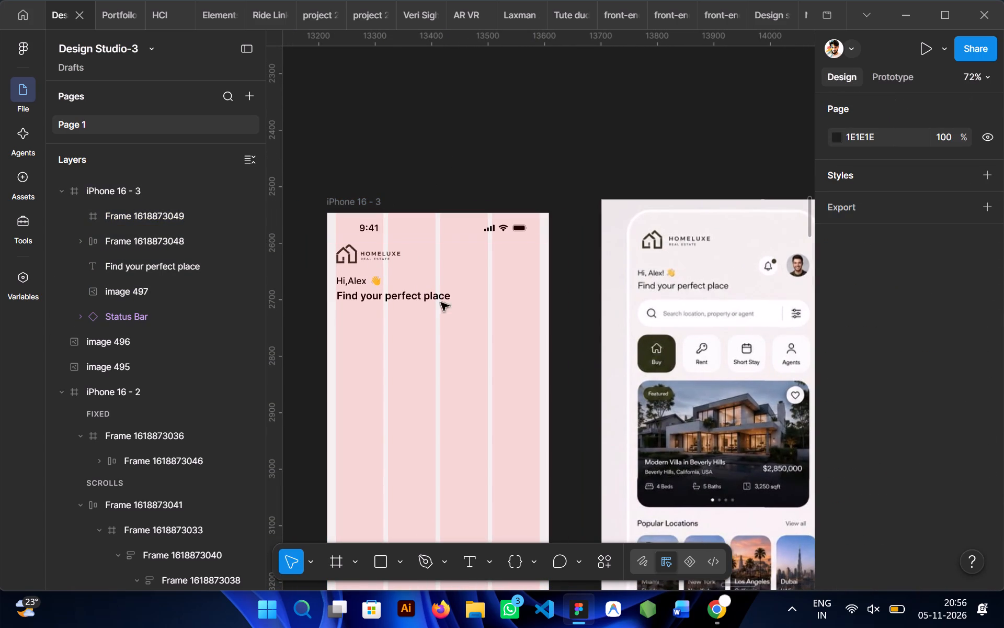
pyautogui.moveTo(351, 344); pyautogui.dragTo(459, 414)
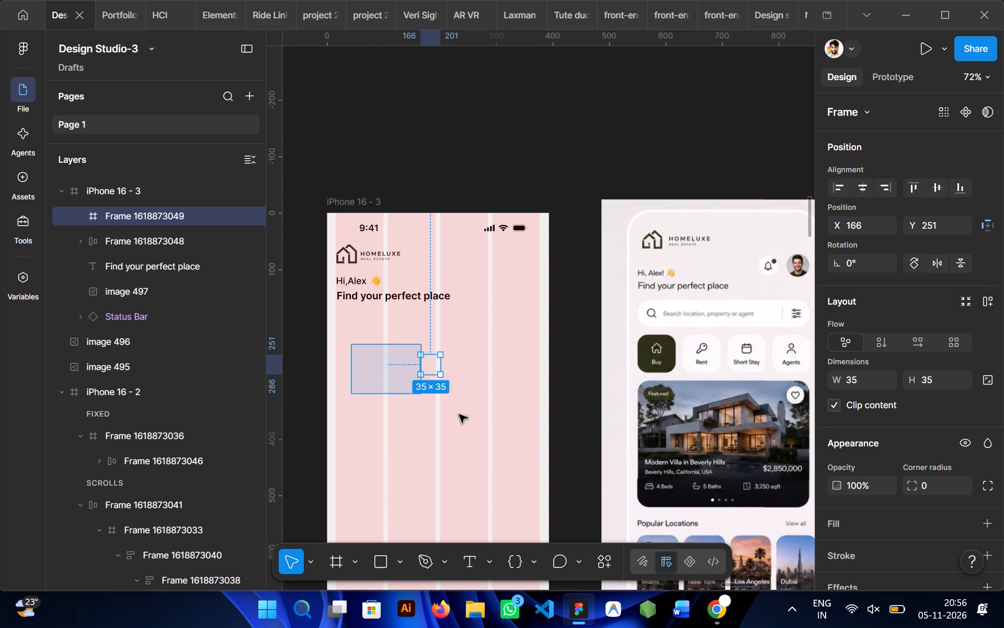
pyautogui.moveTo(459, 414); pyautogui.dragTo(460, 414)
pyautogui.scroll(-1, 939, 537)
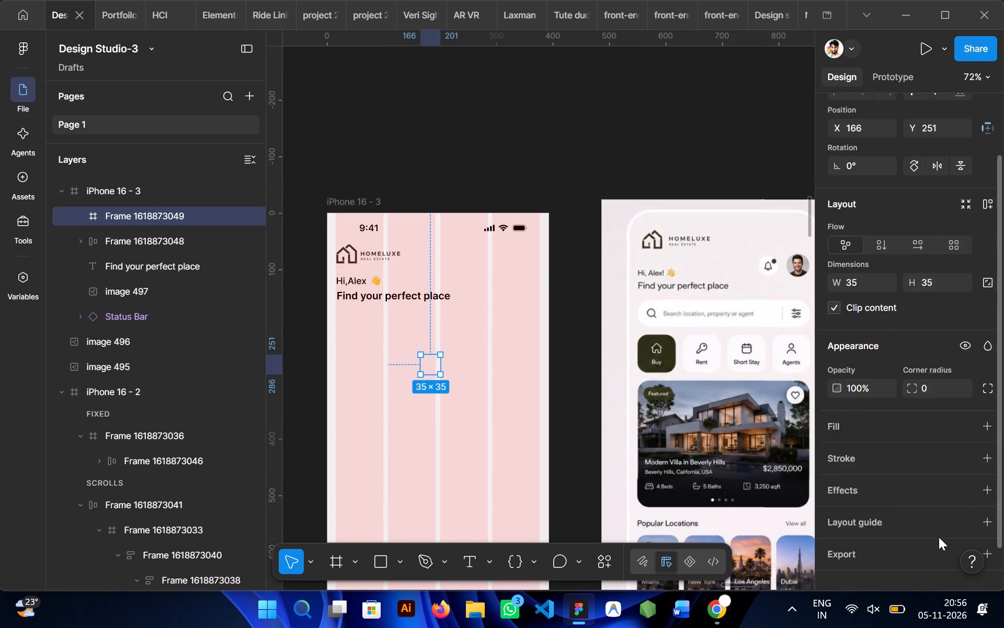
pyautogui.click(982, 406)
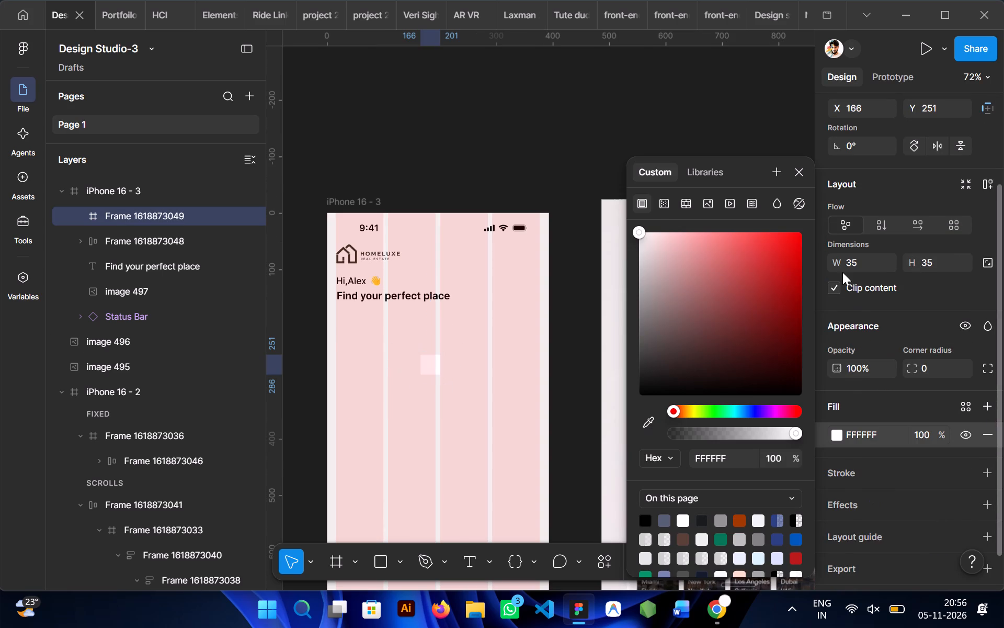
pyautogui.moveTo(909, 366); pyautogui.dragTo(677, 286)
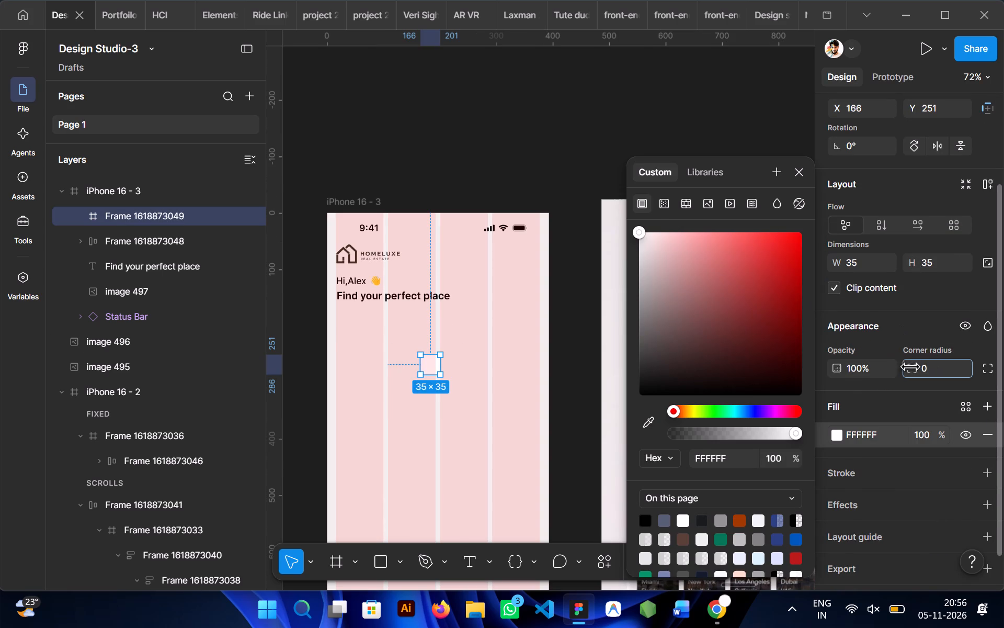
pyautogui.moveTo(677, 286); pyautogui.dragTo(735, 276)
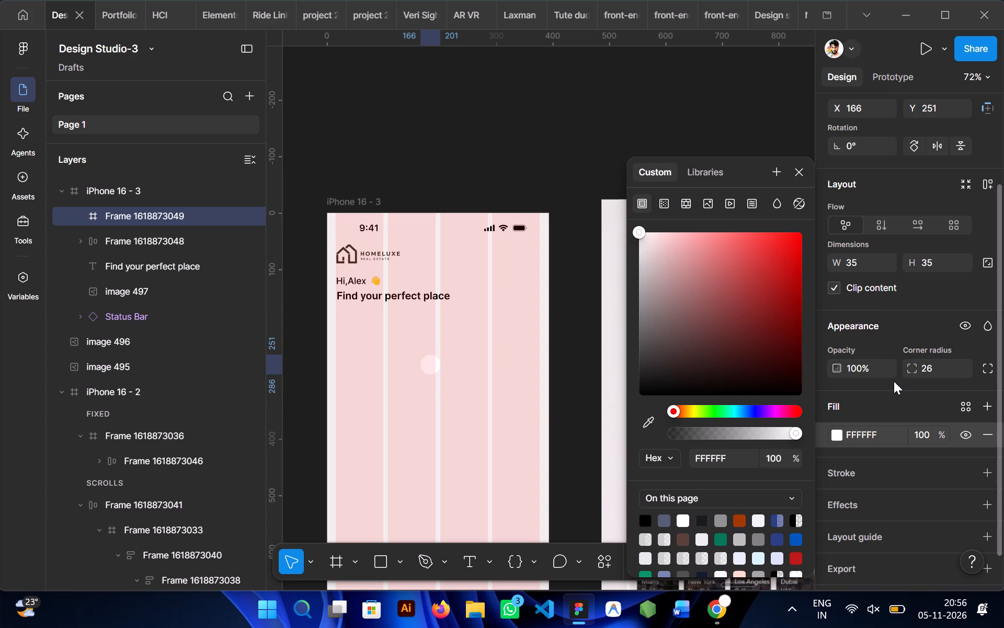
# Lock the small white frame's aspect ratio and enlarge it to 47 × 47.
pyautogui.click(987, 263)
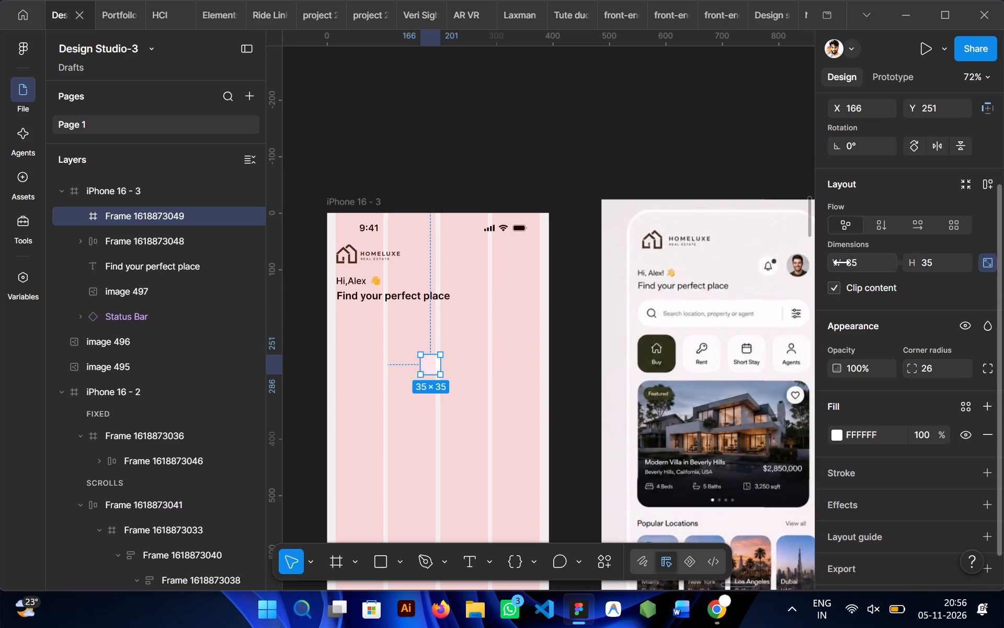
pyautogui.moveTo(842, 262); pyautogui.dragTo(503, 313)
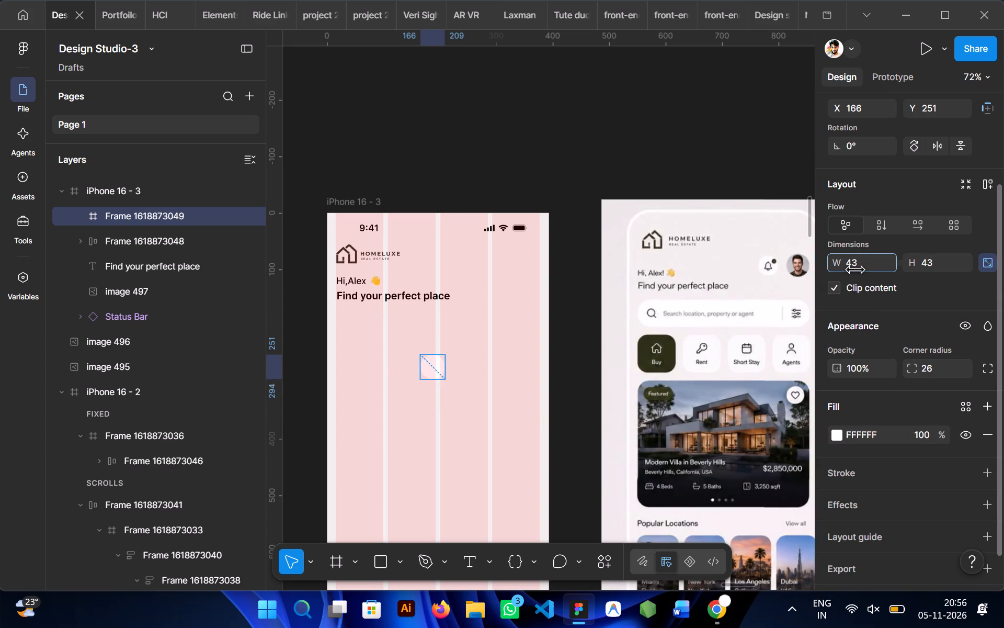
pyautogui.moveTo(503, 313); pyautogui.dragTo(523, 313)
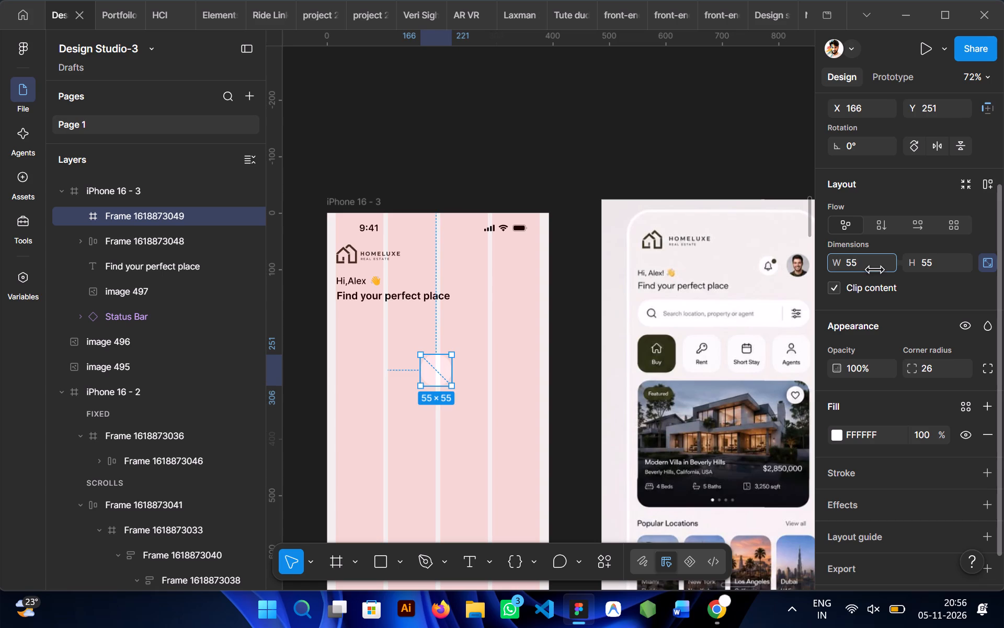
pyautogui.moveTo(523, 313); pyautogui.dragTo(512, 315)
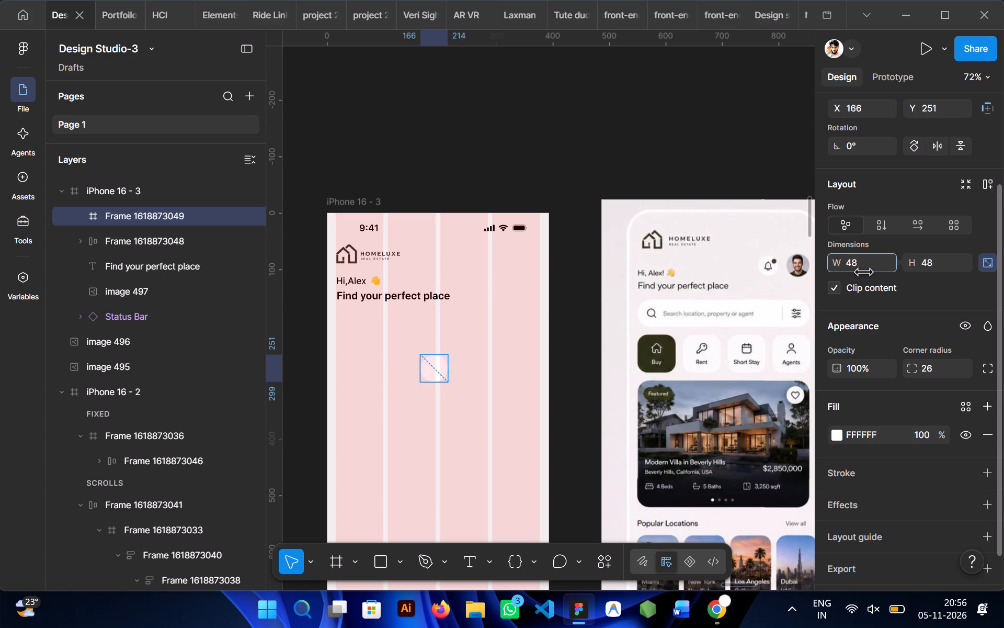
pyautogui.moveTo(512, 315); pyautogui.dragTo(509, 315)
# Move the white circle beside the greeting to about X 246, Y 88 and unlock its aspect ratio.
pyautogui.moveTo(430, 368); pyautogui.dragTo(477, 286)
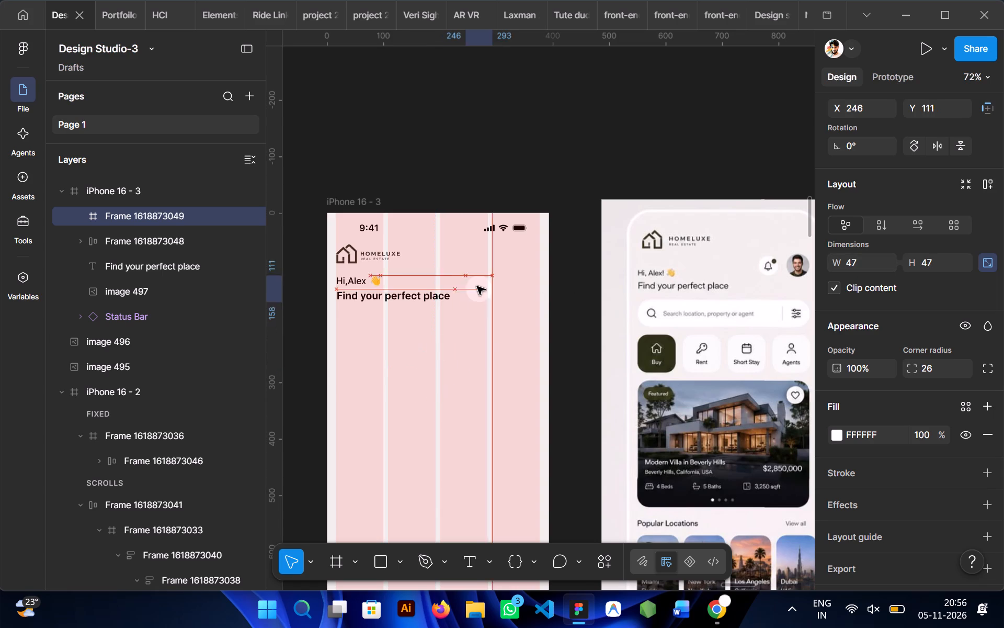
pyautogui.moveTo(477, 286); pyautogui.dragTo(476, 276)
pyautogui.click(988, 266)
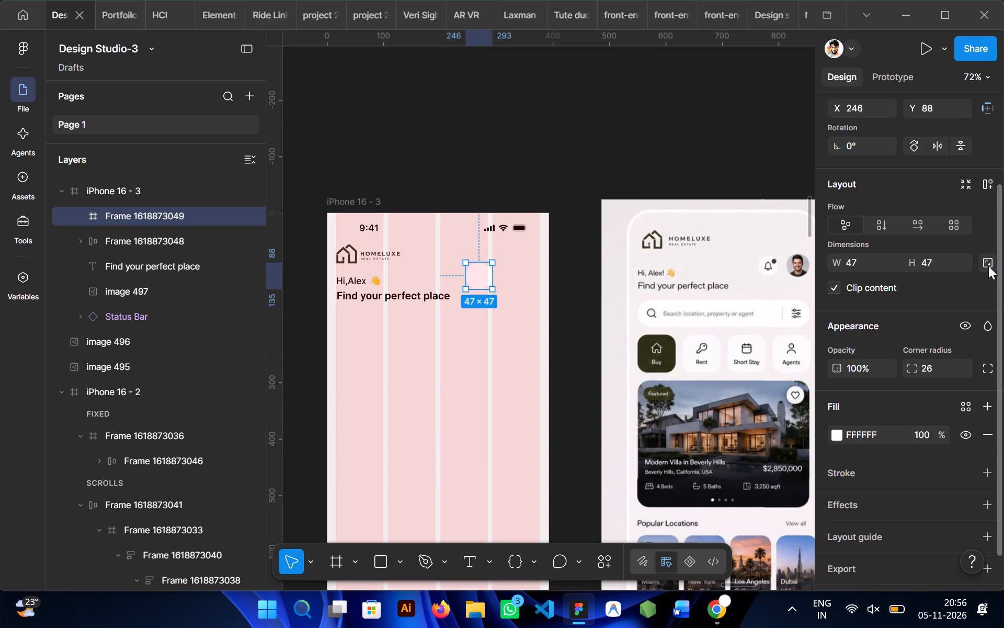
pyautogui.click(433, 375)
# Copy the lucide/bell-dot icon from the car-rental screen's header and paste it into the white circle in iPhone 16 - 3.
pyautogui.click(474, 282)
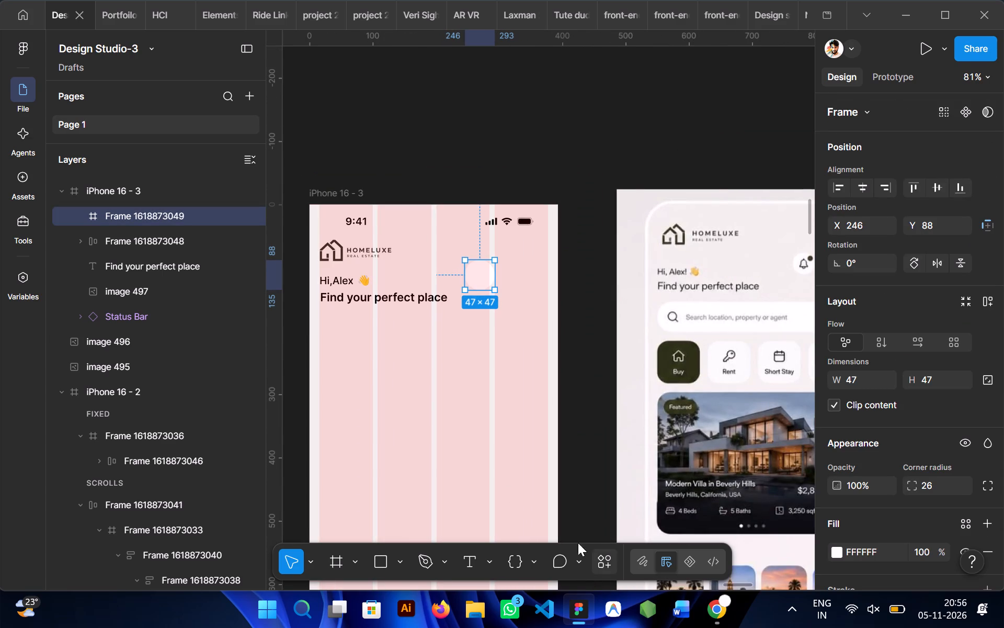
pyautogui.hscroll(3, 427, 394)
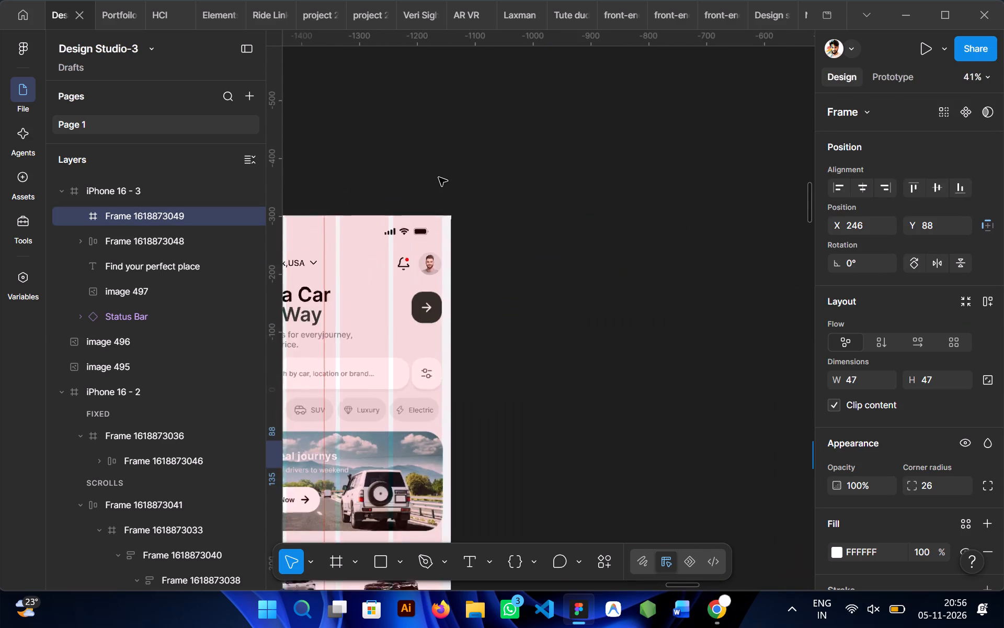
pyautogui.tripleClick(363, 329)
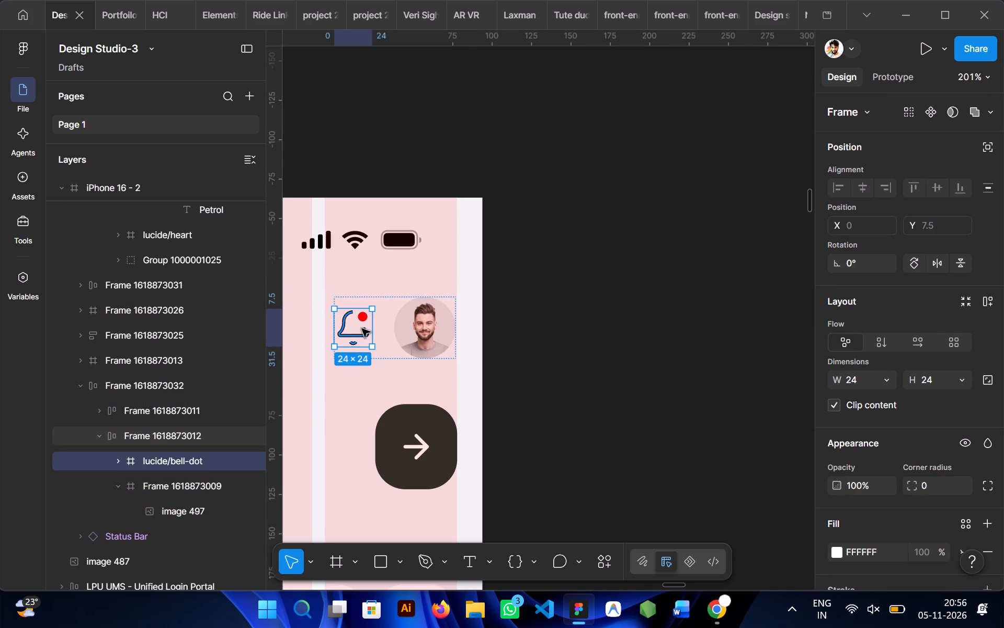
pyautogui.hotkey('ctrl', 'c')
pyautogui.hotkey('ctrl', 'c')
pyautogui.doubleClick(572, 355)
pyautogui.hscroll(-3, 572, 355)
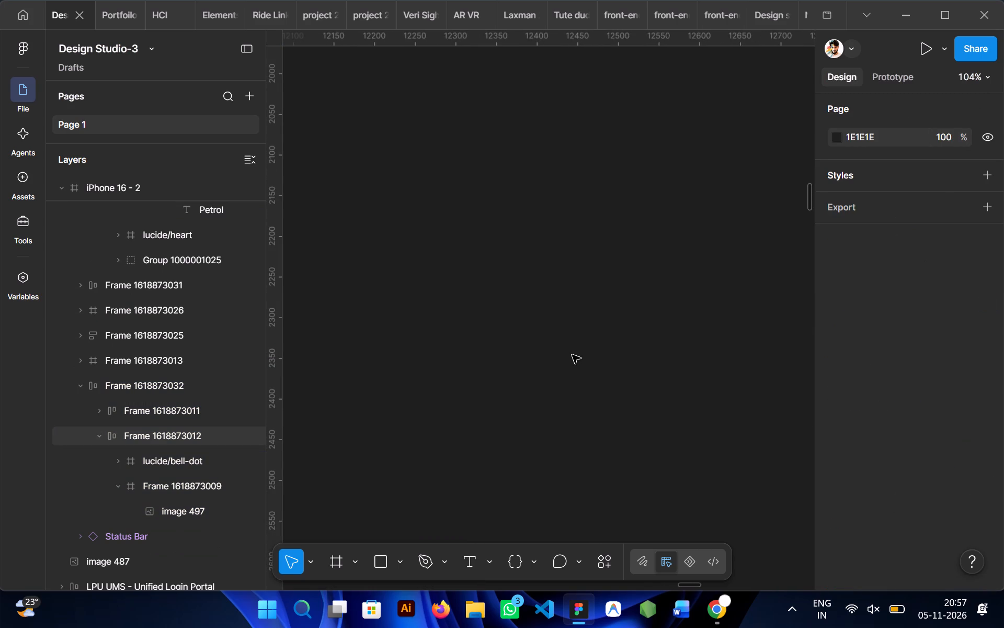
pyautogui.hscroll(-2, 572, 355)
pyautogui.hscroll(-1, 668, 361)
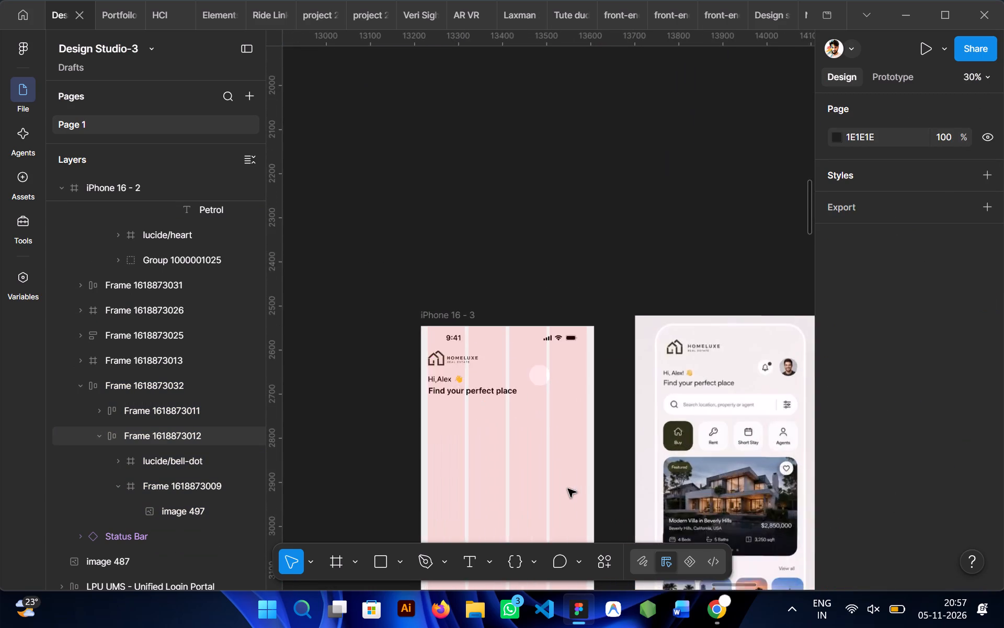
pyautogui.click(516, 287)
pyautogui.hotkey('ctrl', 'v')
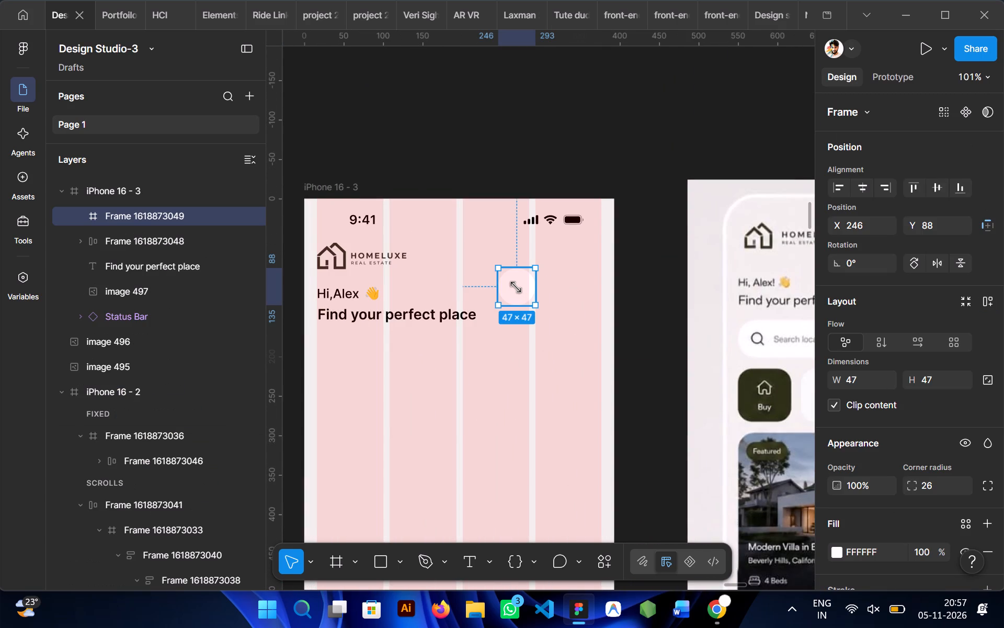
# Center the bell icon horizontally and vertically inside the white circle.
pyautogui.click(863, 187)
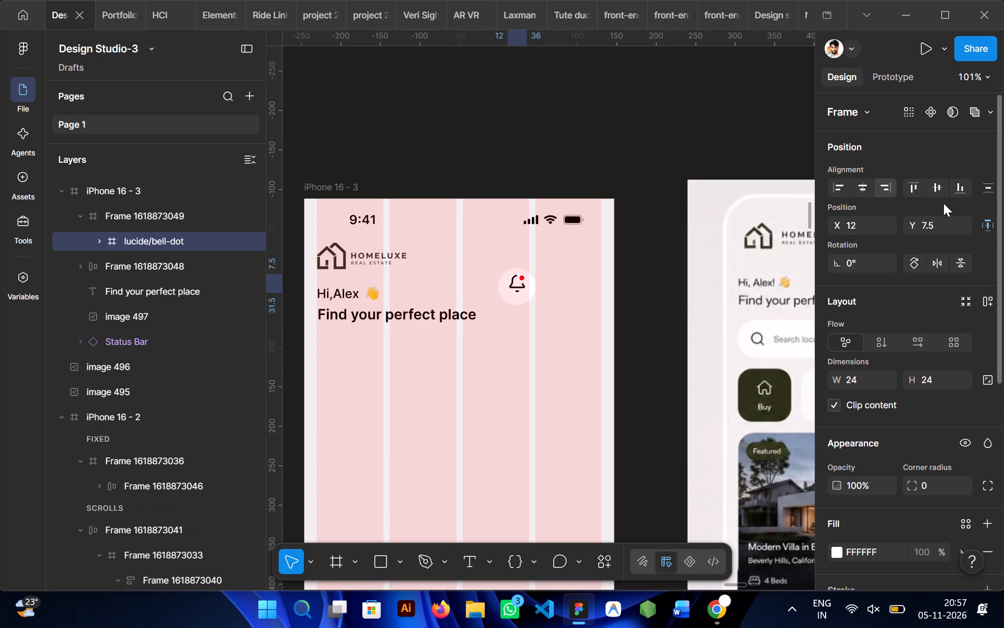
pyautogui.click(937, 189)
pyautogui.click(547, 352)
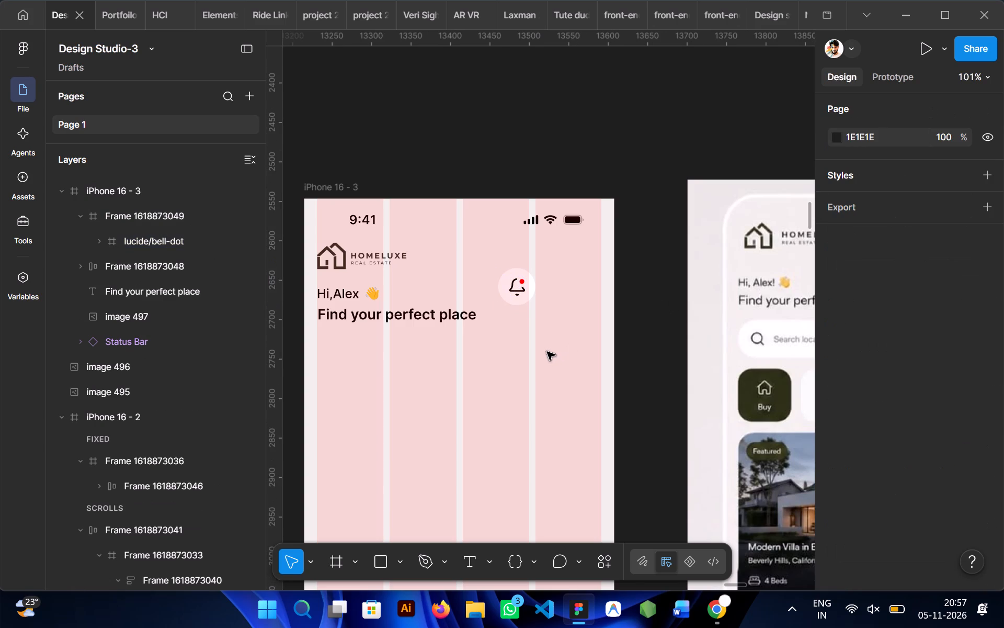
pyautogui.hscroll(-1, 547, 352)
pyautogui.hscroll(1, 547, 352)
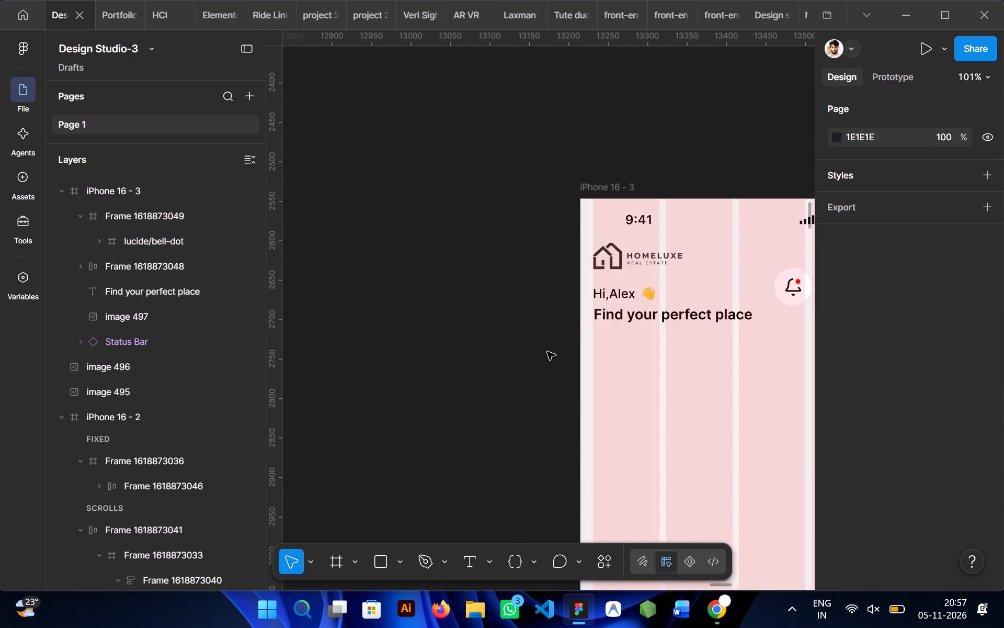
# Copy the circular profile picture frame from the car-rental screen's header and paste it into iPhone 16 - 3.
pyautogui.hscroll(2, 547, 352)
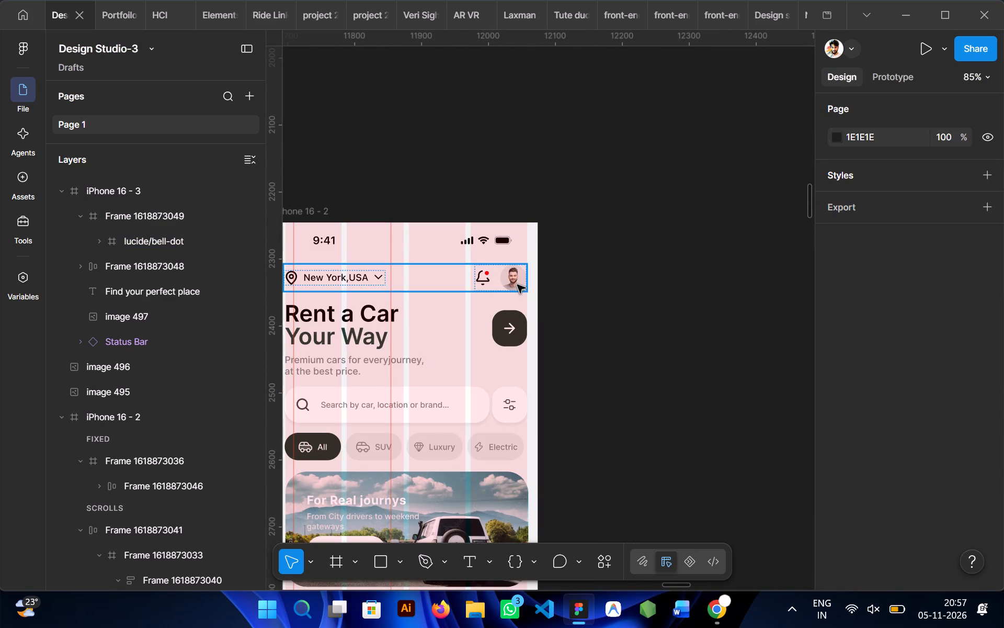
pyautogui.doubleClick(515, 286)
pyautogui.doubleClick(510, 277)
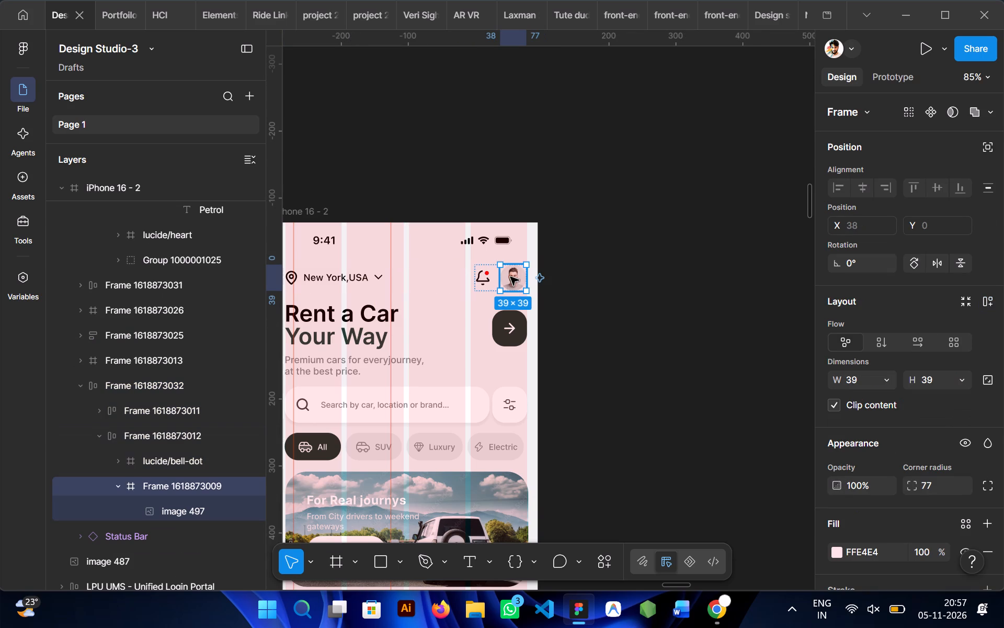
pyautogui.hotkey('ctrl', 'c')
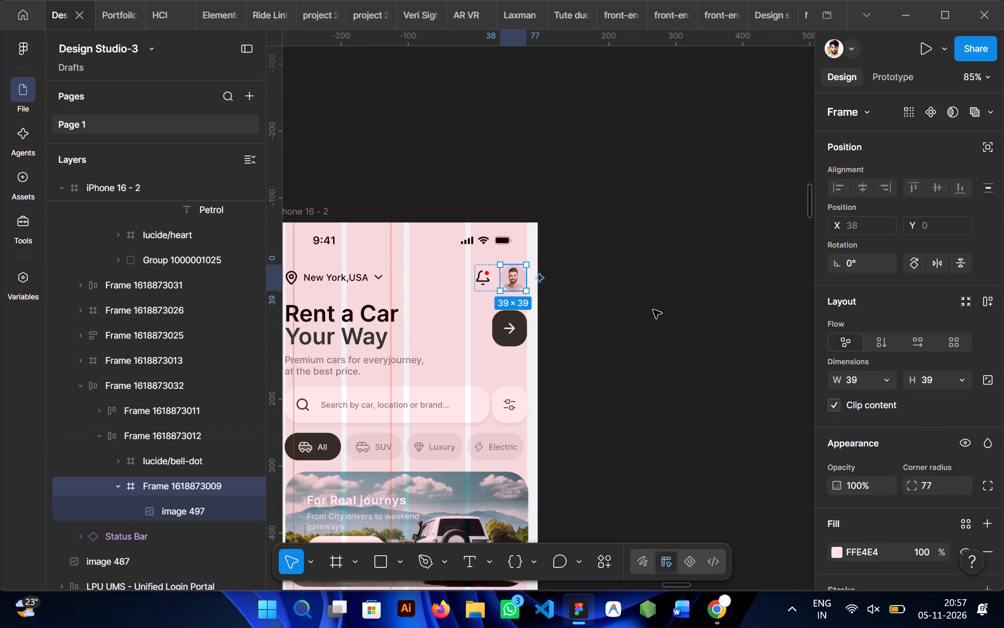
pyautogui.click(653, 310)
pyautogui.hscroll(-5, 653, 310)
pyautogui.hscroll(-1, 633, 440)
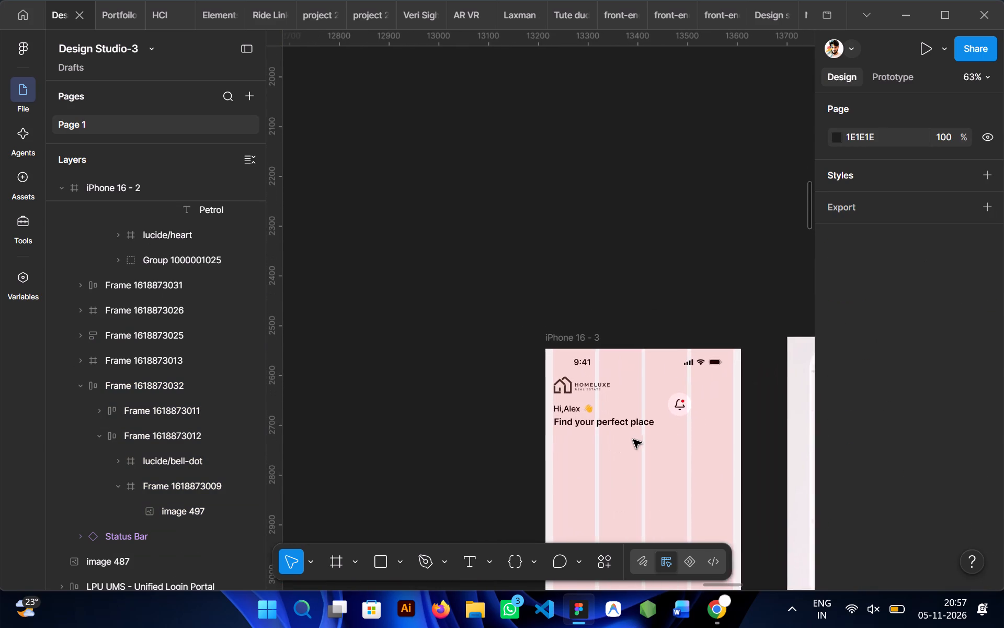
pyautogui.hscroll(-1, 633, 440)
pyautogui.click(440, 293)
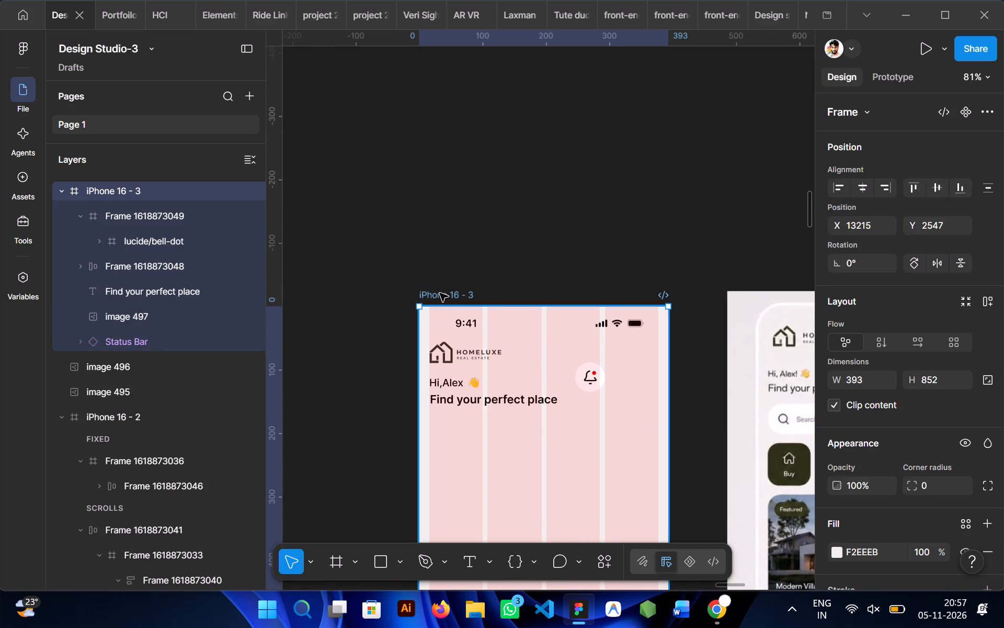
pyautogui.hotkey('ctrl', 'v')
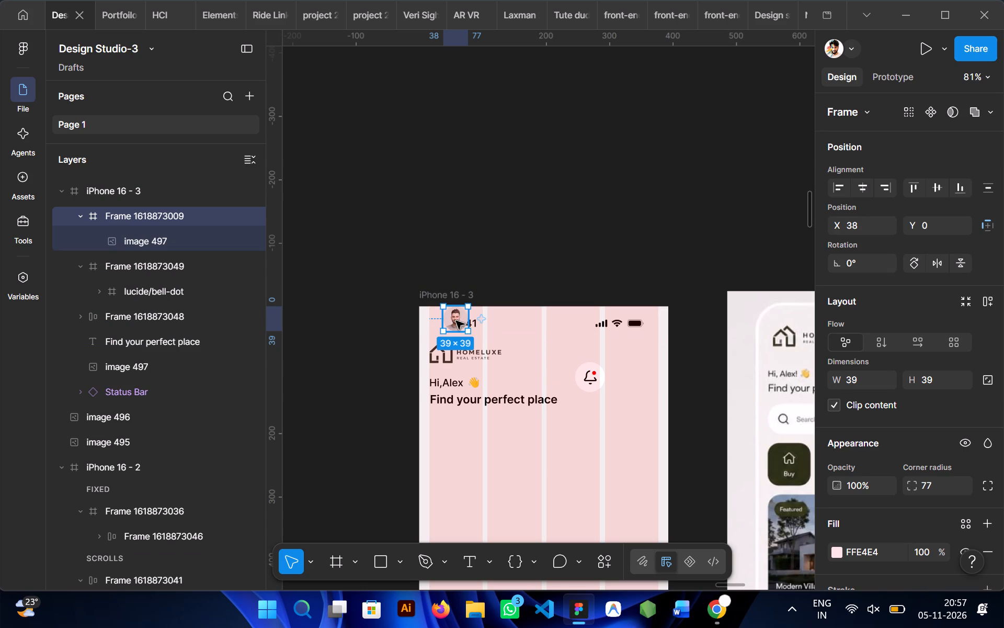
# Move the profile picture beside the bell circle, to about X 304, Y 88.
pyautogui.moveTo(456, 321); pyautogui.dragTo(624, 375)
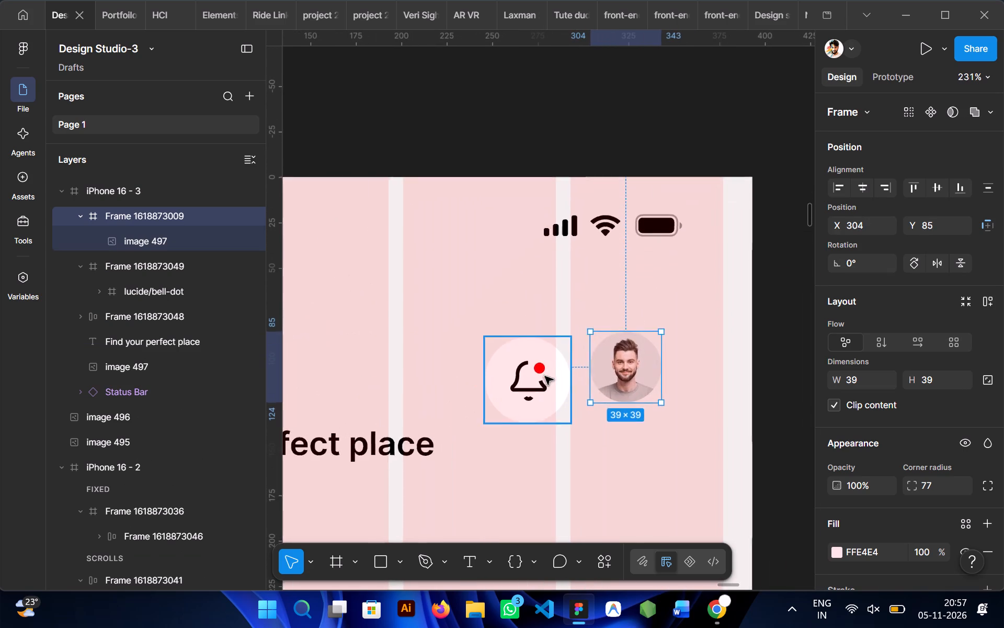
pyautogui.moveTo(624, 369); pyautogui.dragTo(622, 375)
pyautogui.click(530, 389)
pyautogui.click(635, 379)
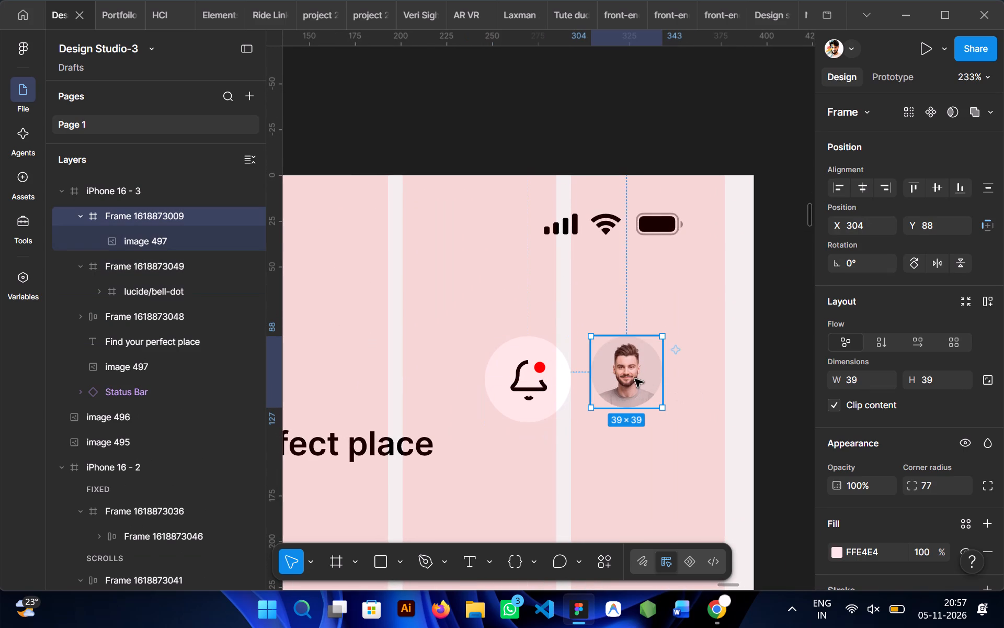
# Lock the profile picture frame's aspect ratio and resize it to 47 × 47.
pyautogui.click(987, 382)
pyautogui.click(866, 381)
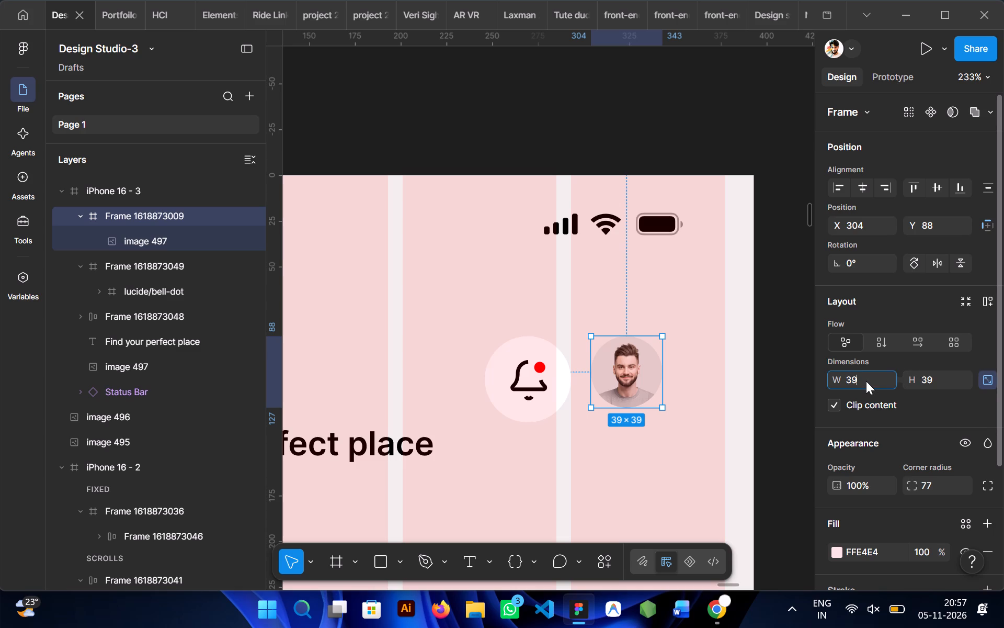
pyautogui.write('37')
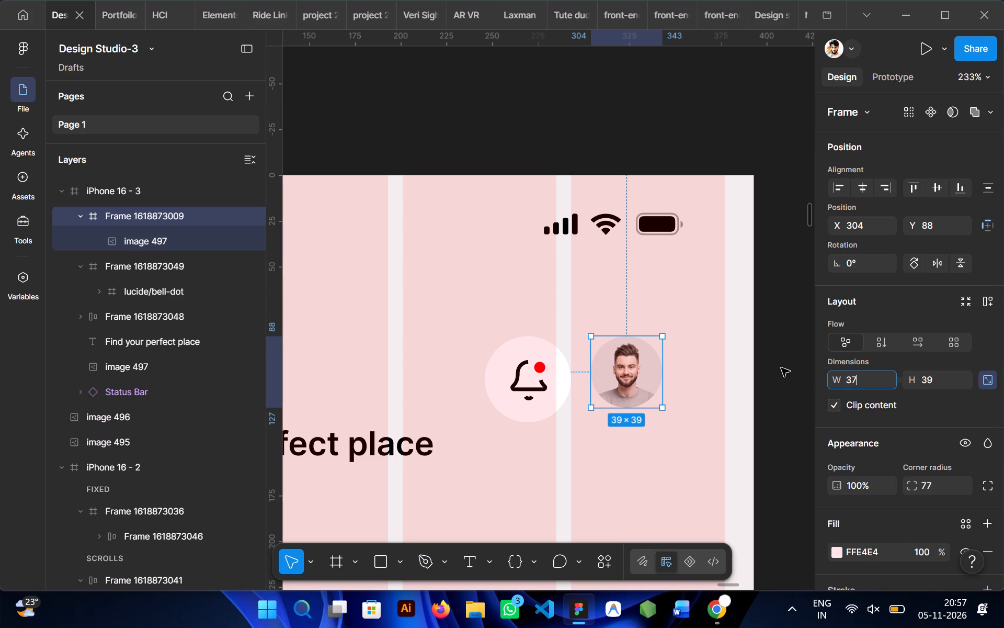
pyautogui.click(769, 366)
pyautogui.click(609, 389)
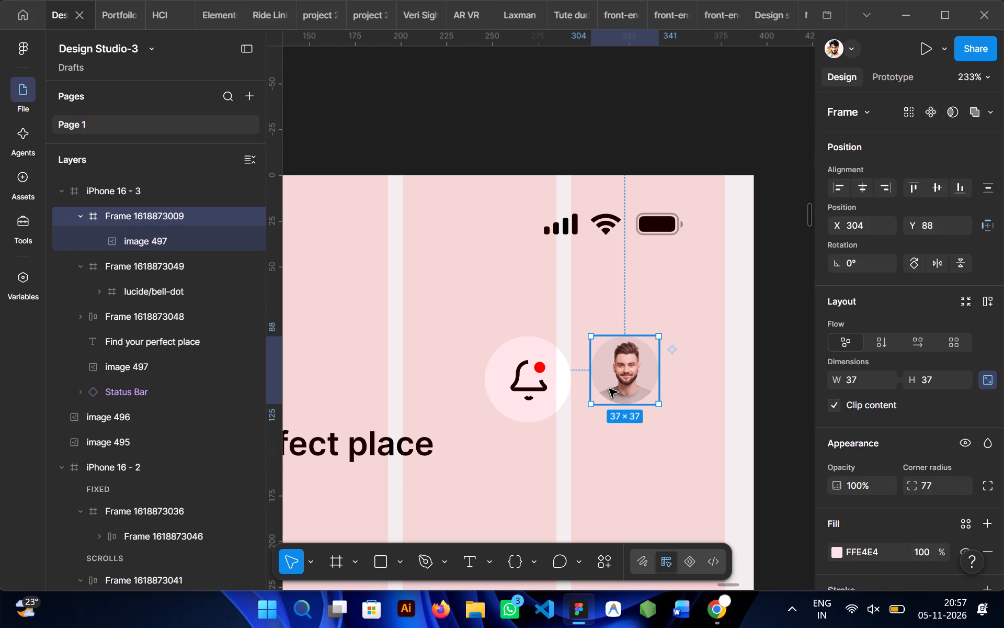
pyautogui.doubleClick(861, 384)
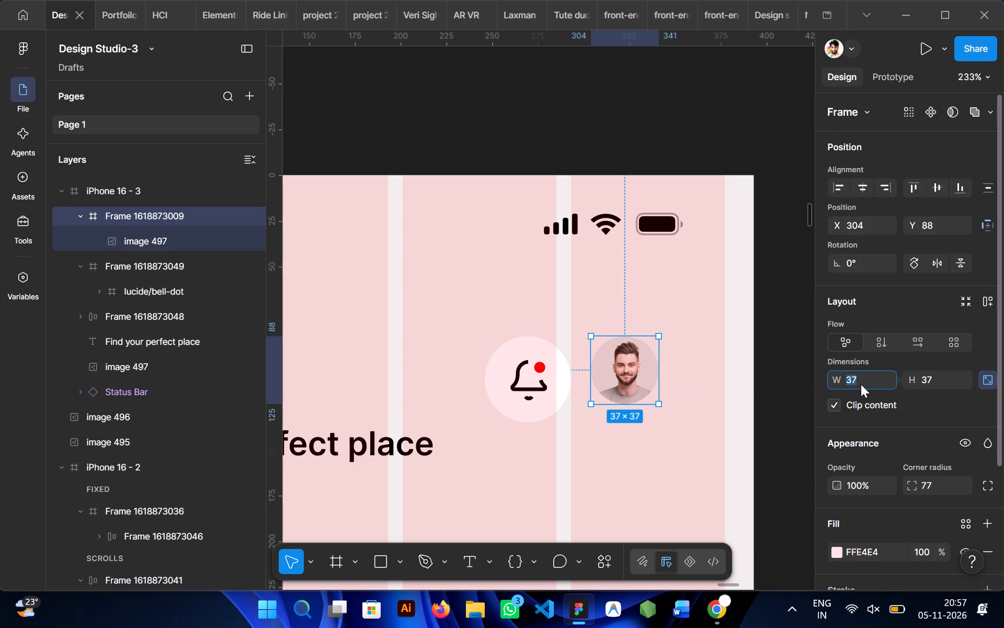
pyautogui.write('47')
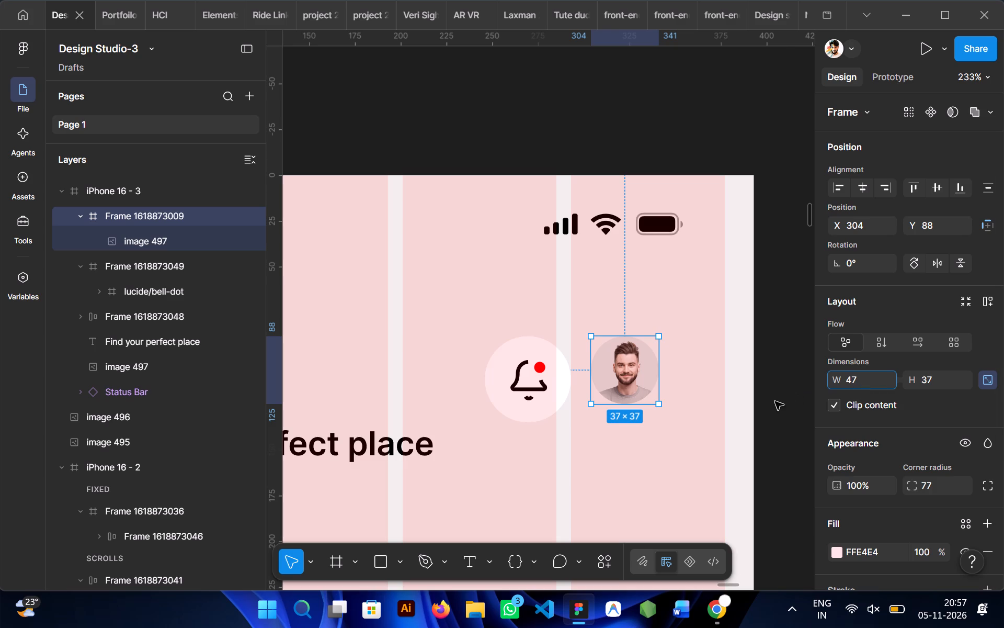
pyautogui.click(771, 402)
pyautogui.click(644, 384)
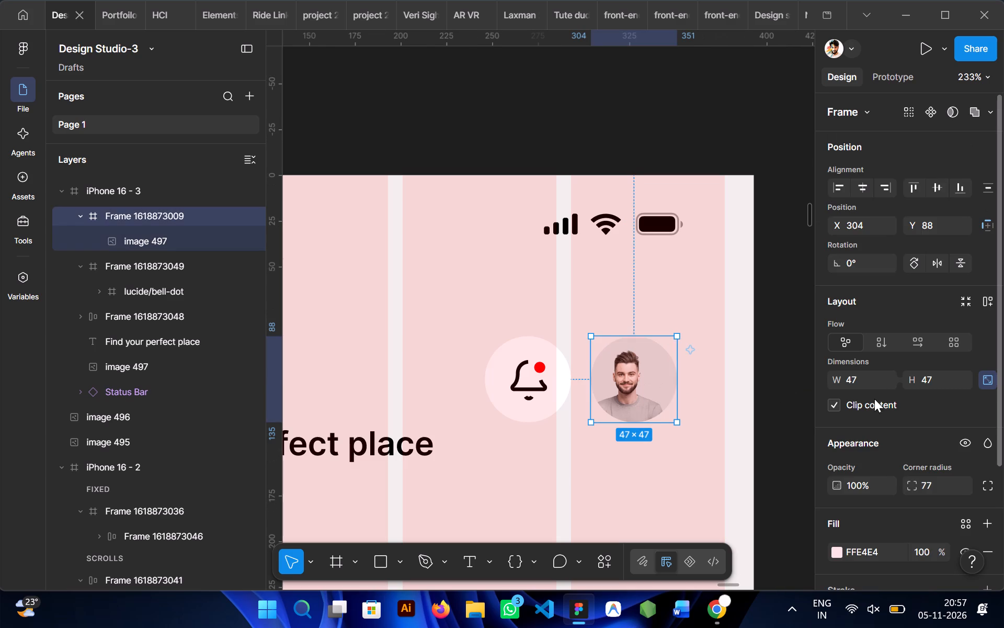
# Nudge the portrait image inside the circular profile frame rightward to X -9.
pyautogui.click(625, 394)
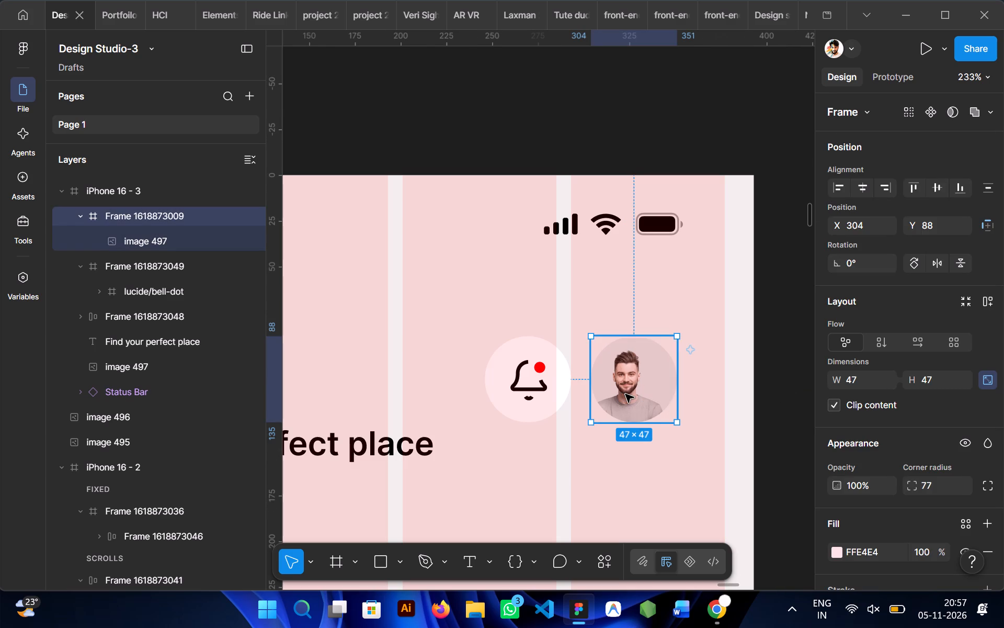
pyautogui.doubleClick(625, 394)
pyautogui.press('Right')
pyautogui.press('Right')
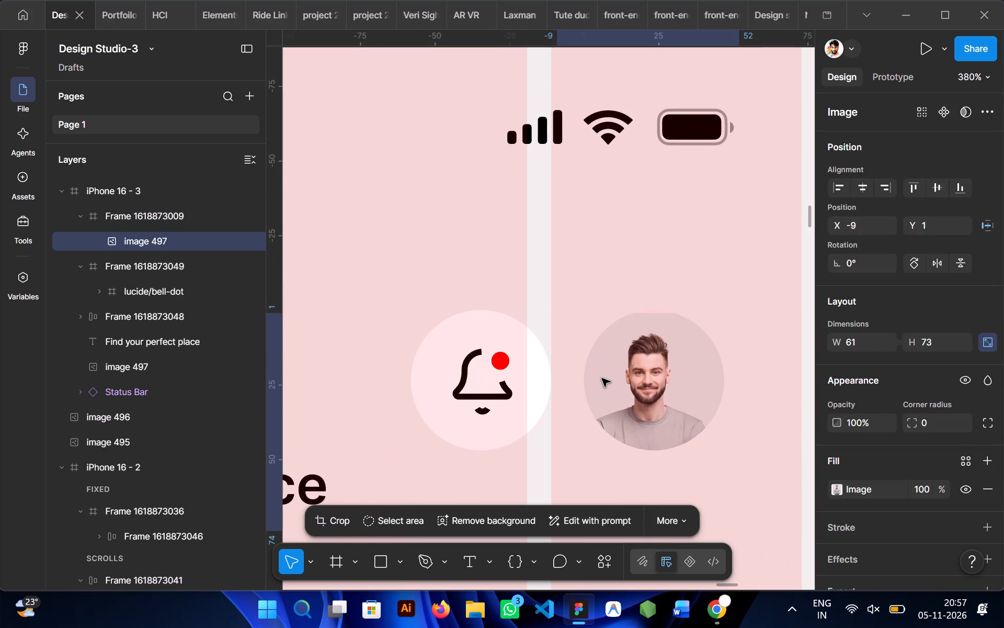
# Enlarge the portrait image inside the circular profile frame to 66 × 79, placed at X -9, Y -5.
pyautogui.press('Right')
pyautogui.press('Right')
pyautogui.press('Right')
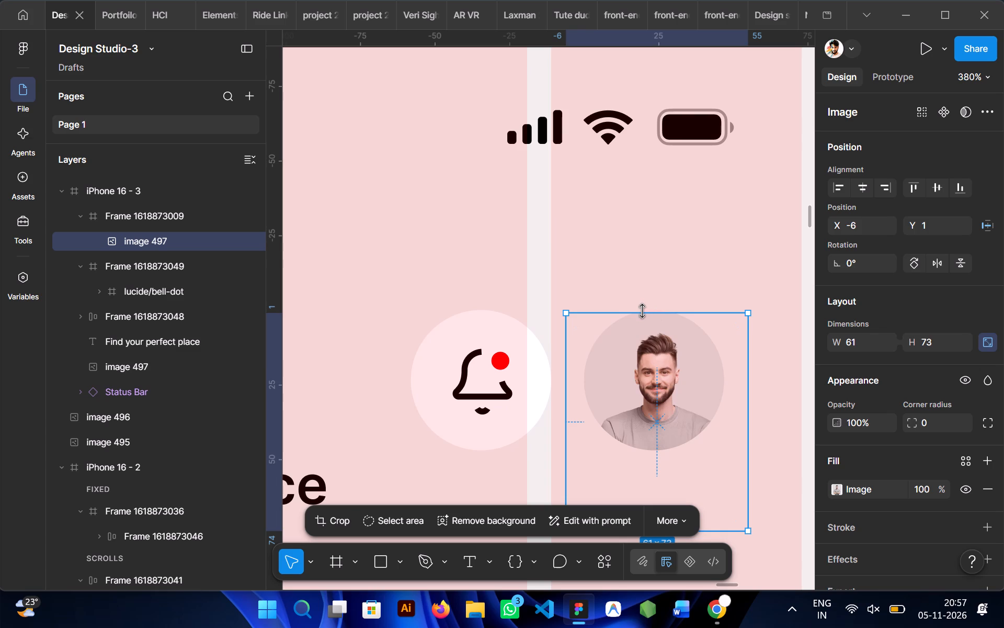
pyautogui.moveTo(643, 311); pyautogui.dragTo(640, 294)
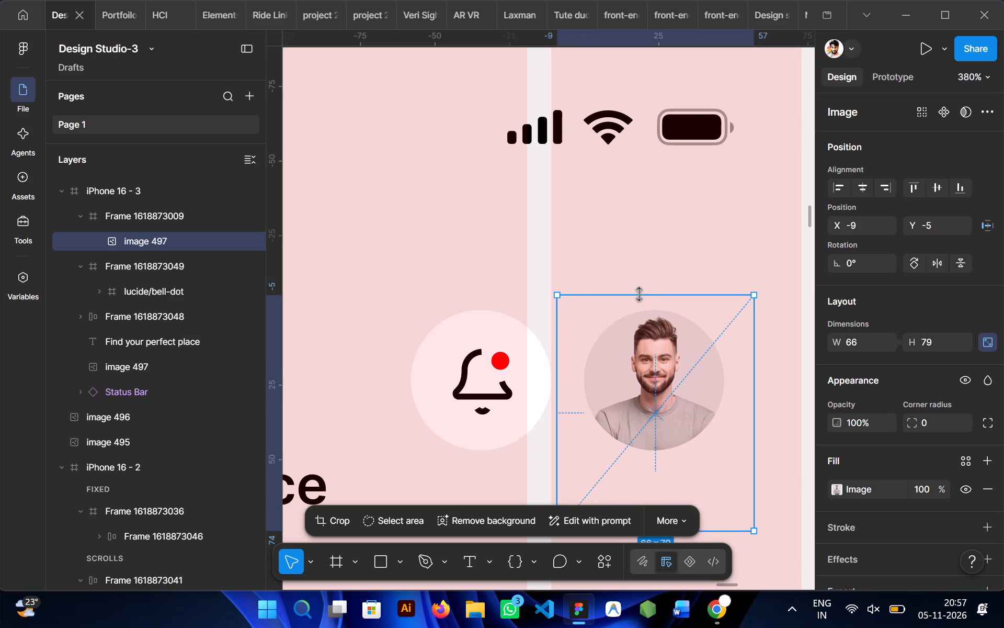
pyautogui.moveTo(640, 294); pyautogui.dragTo(639, 294)
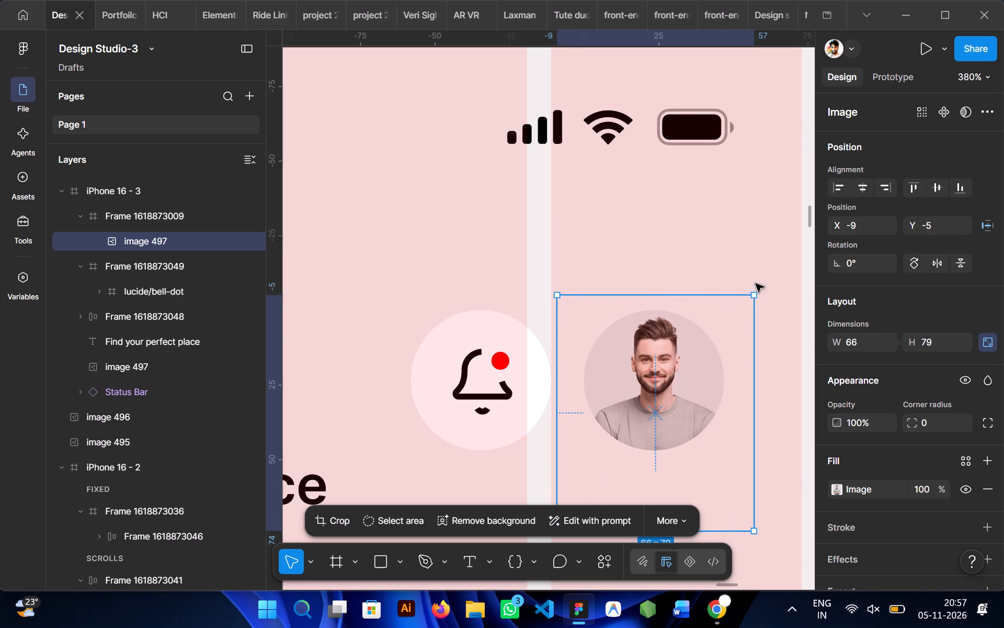
# Align the bell circle and the profile picture frame on their vertical centers.
pyautogui.click(442, 379)
pyautogui.click(661, 398)
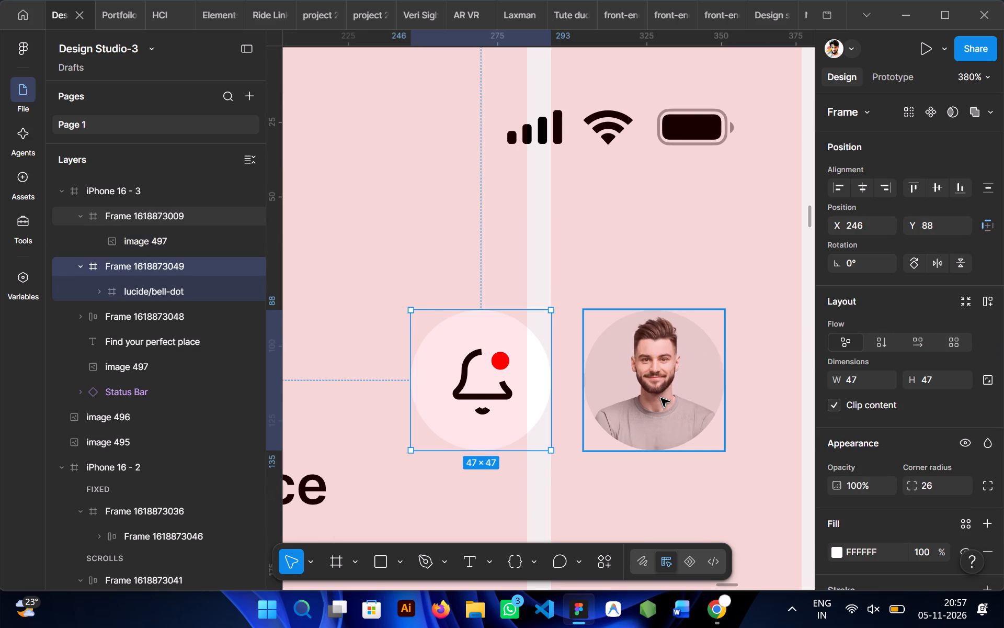
pyautogui.click(732, 261)
pyautogui.click(668, 351)
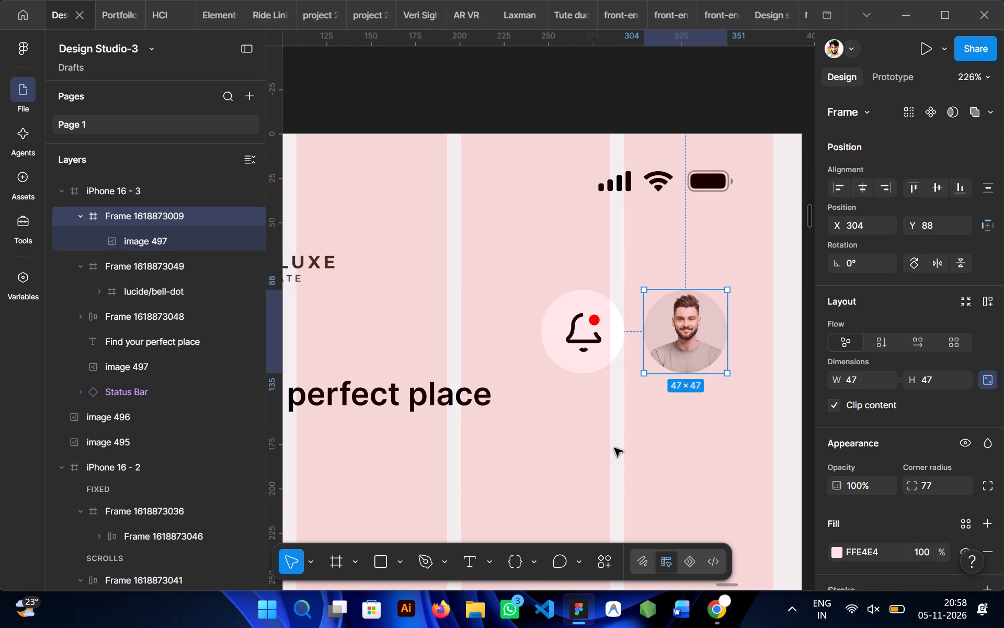
pyautogui.keyDown('shift'); pyautogui.click(577, 352); pyautogui.keyUp('shift')
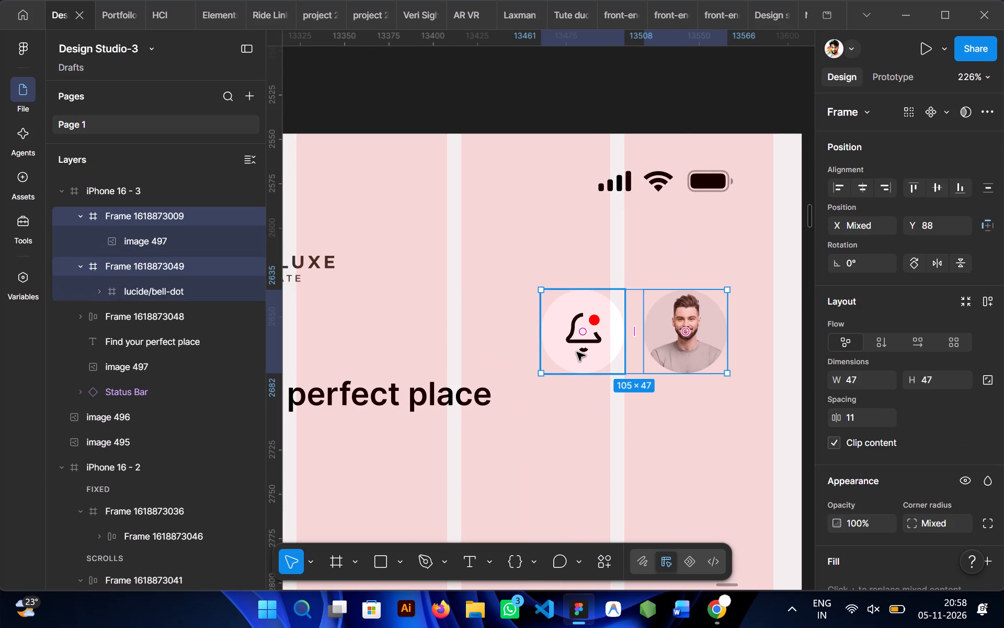
pyautogui.click(937, 192)
pyautogui.click(642, 444)
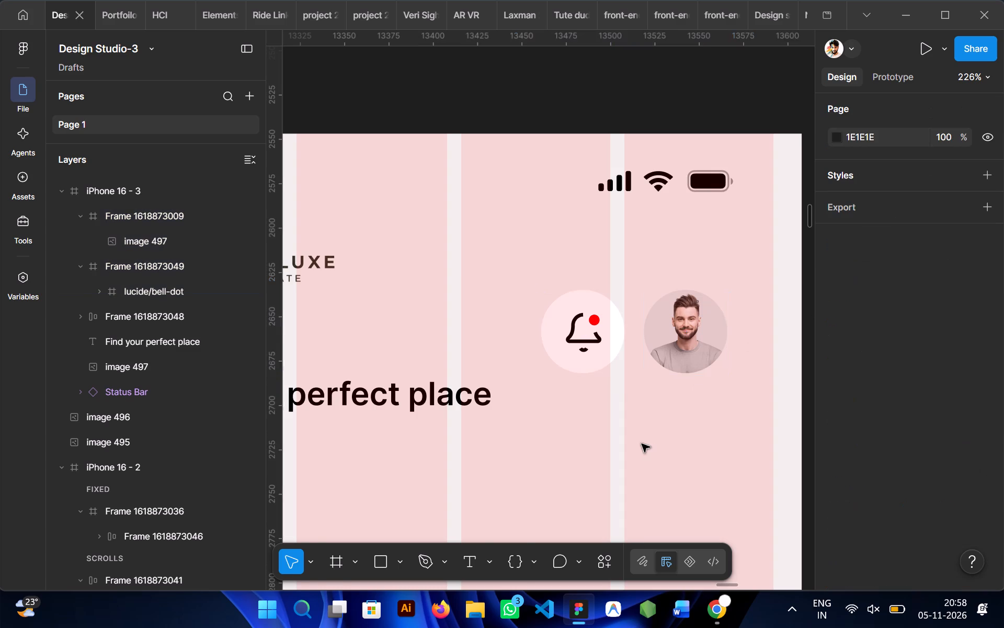
# Wrap the bell circle and profile picture in a horizontal auto layout with a gap of 7.
pyautogui.click(595, 368)
pyautogui.keyDown('shift'); pyautogui.click(698, 378); pyautogui.keyUp('shift')
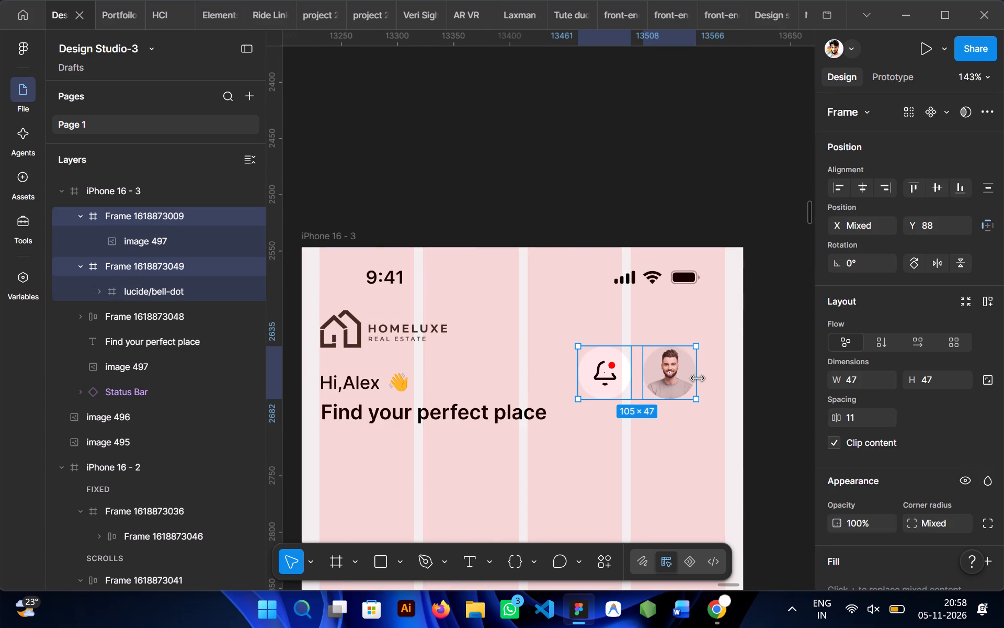
pyautogui.hotkey('shift', 'a')
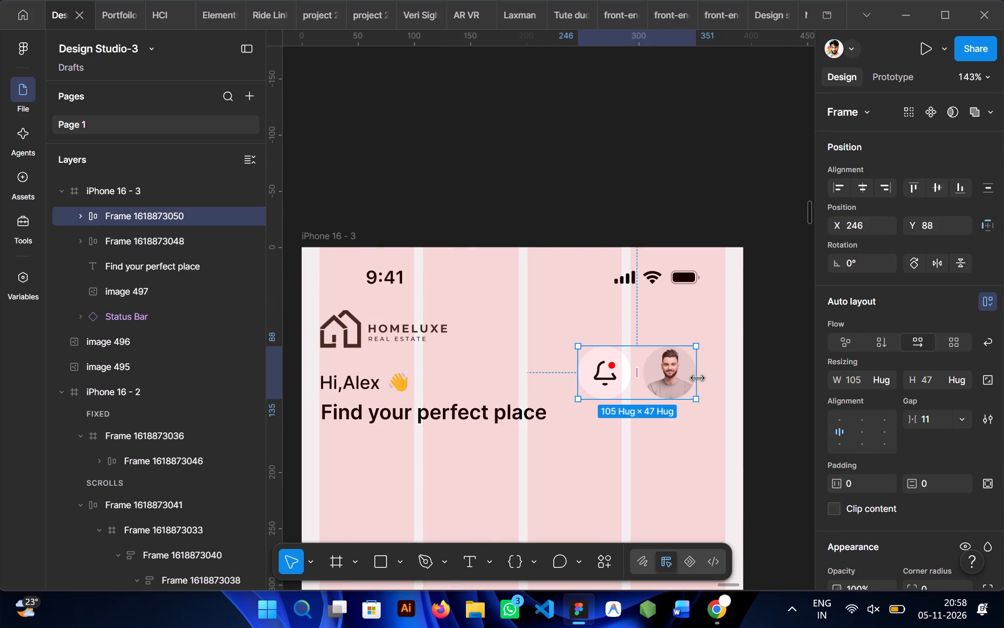
pyautogui.moveTo(917, 419); pyautogui.dragTo(502, 309)
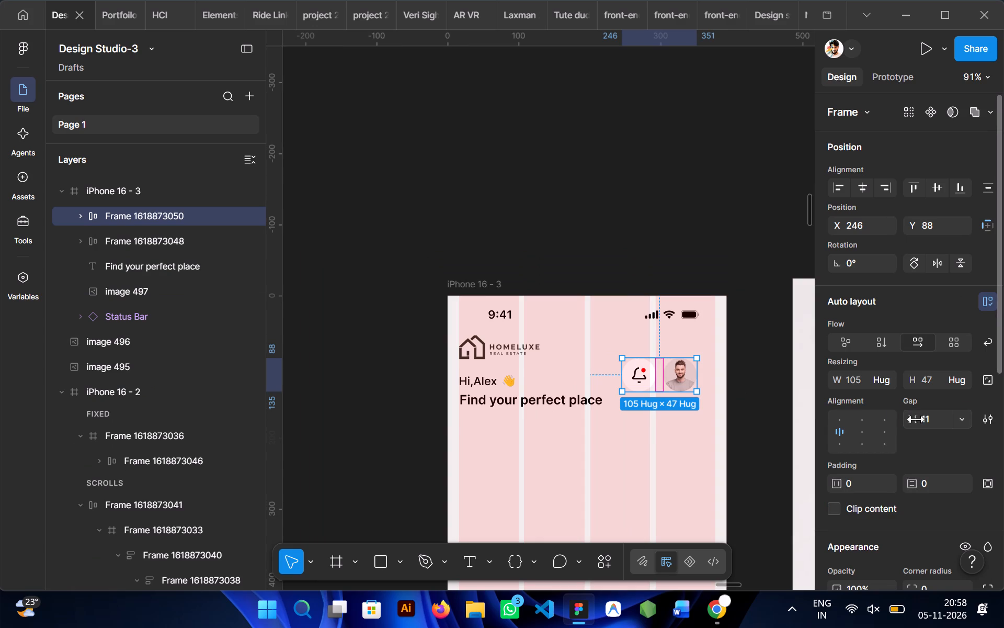
pyautogui.click(926, 423)
pyautogui.press('7')
pyautogui.press('Return')
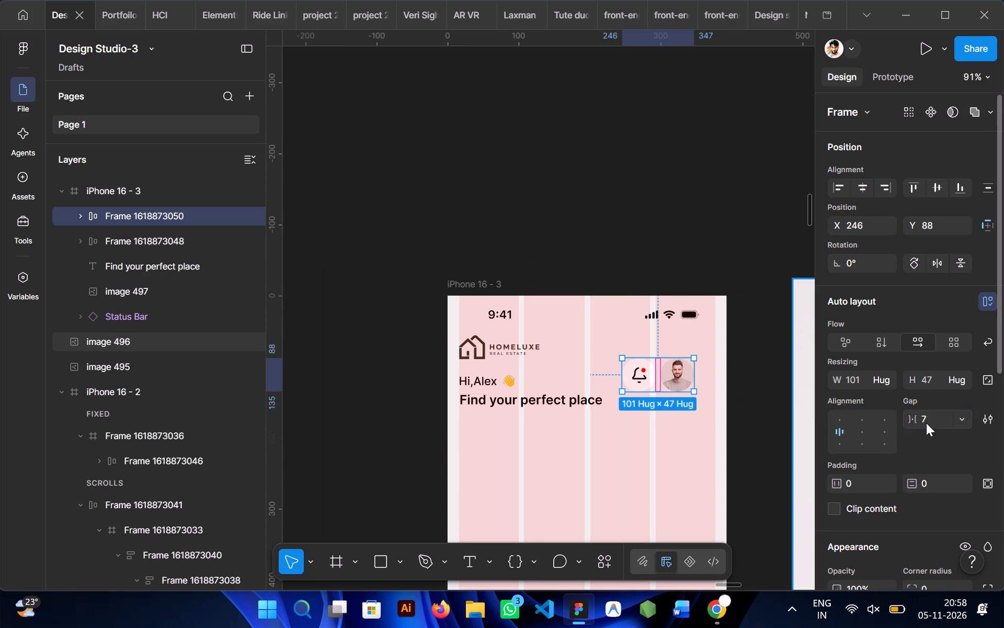
pyautogui.click(684, 470)
# Lock the bell icon's aspect ratio and resize it to 20 × 20.
pyautogui.scroll(-1, 684, 470)
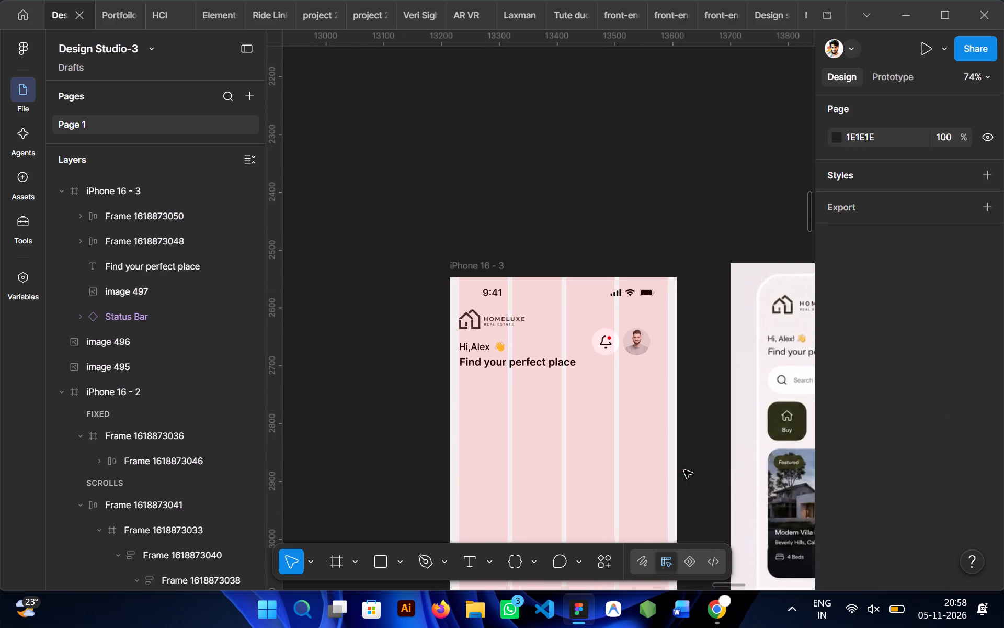
pyautogui.hscroll(-2, 637, 447)
pyautogui.hscroll(1, 529, 432)
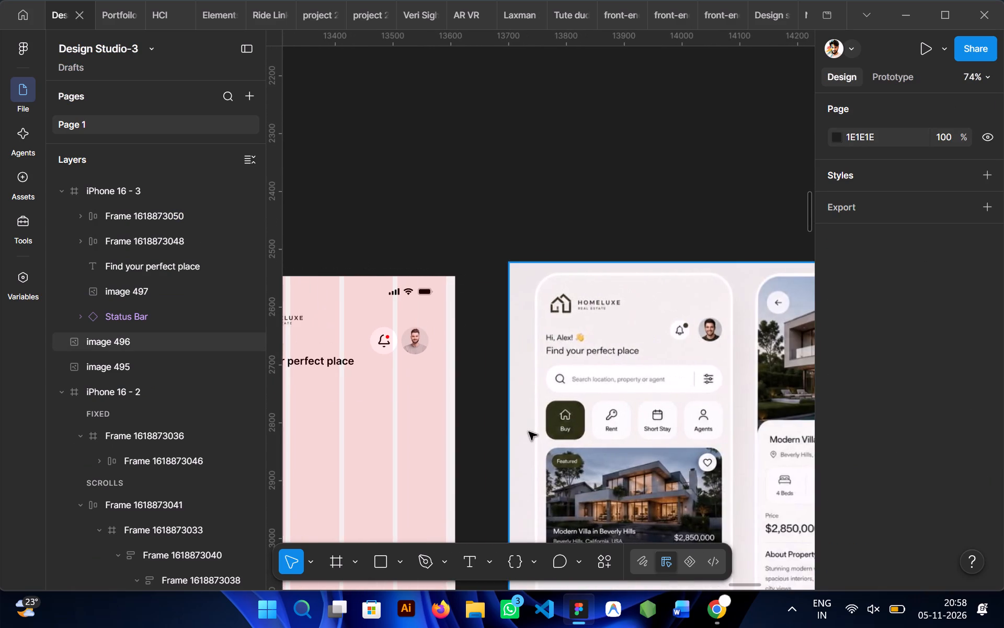
pyautogui.hscroll(1, 529, 432)
pyautogui.doubleClick(385, 281)
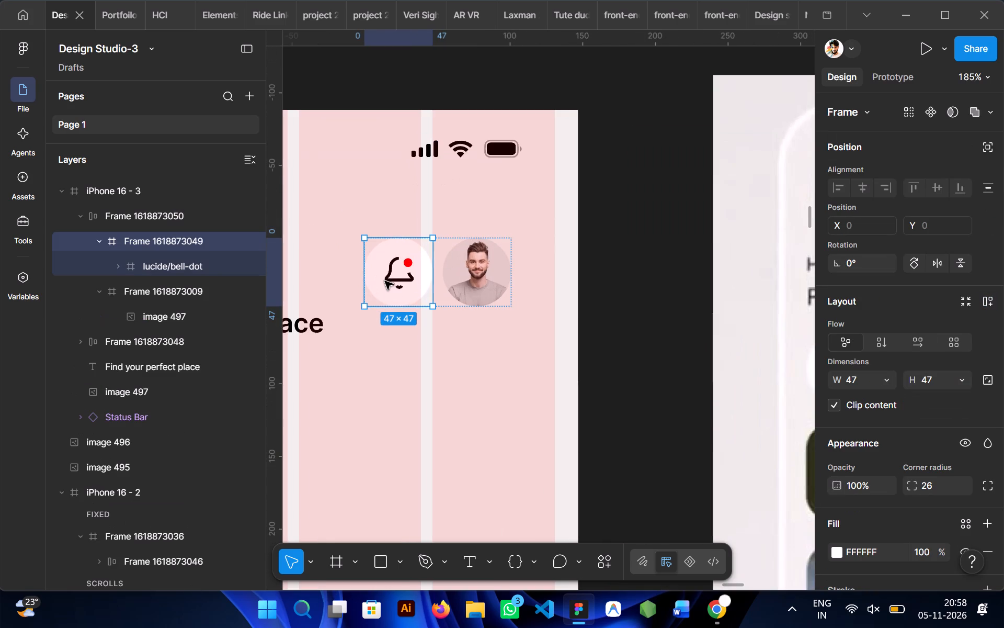
pyautogui.tripleClick(393, 283)
pyautogui.click(432, 369)
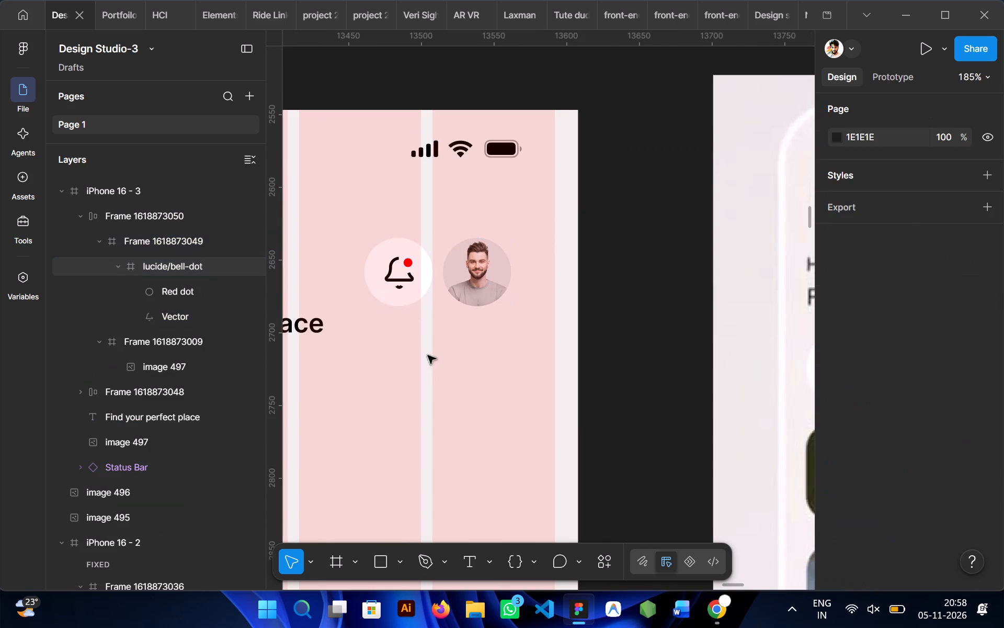
pyautogui.doubleClick(399, 278)
pyautogui.doubleClick(399, 278)
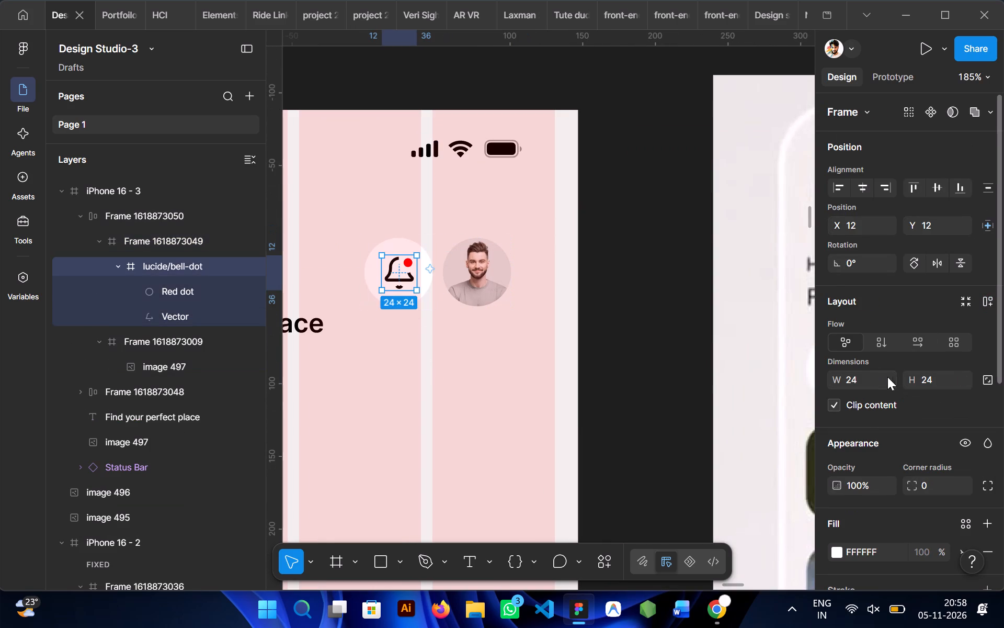
pyautogui.click(988, 377)
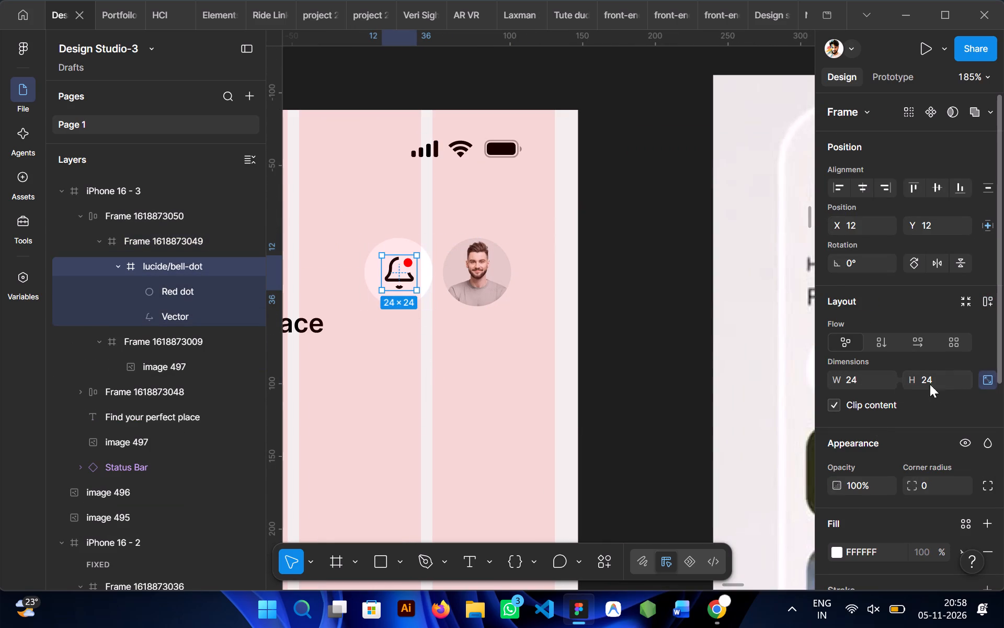
pyautogui.moveTo(839, 379); pyautogui.dragTo(831, 379)
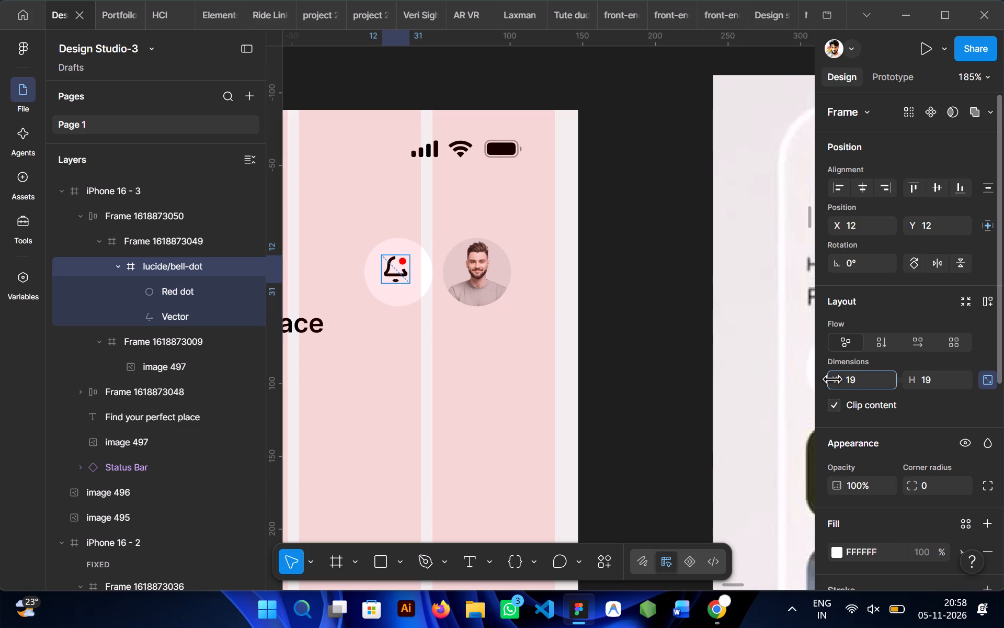
pyautogui.moveTo(831, 379); pyautogui.dragTo(831, 379)
# Center the bell icon horizontally and vertically inside its circle.
pyautogui.click(863, 195)
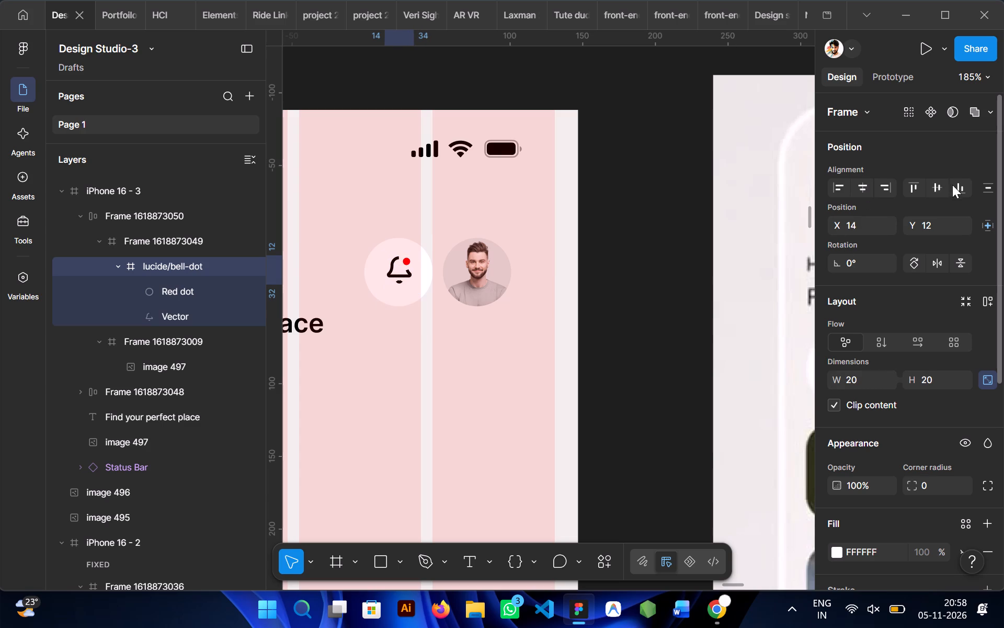
pyautogui.click(939, 189)
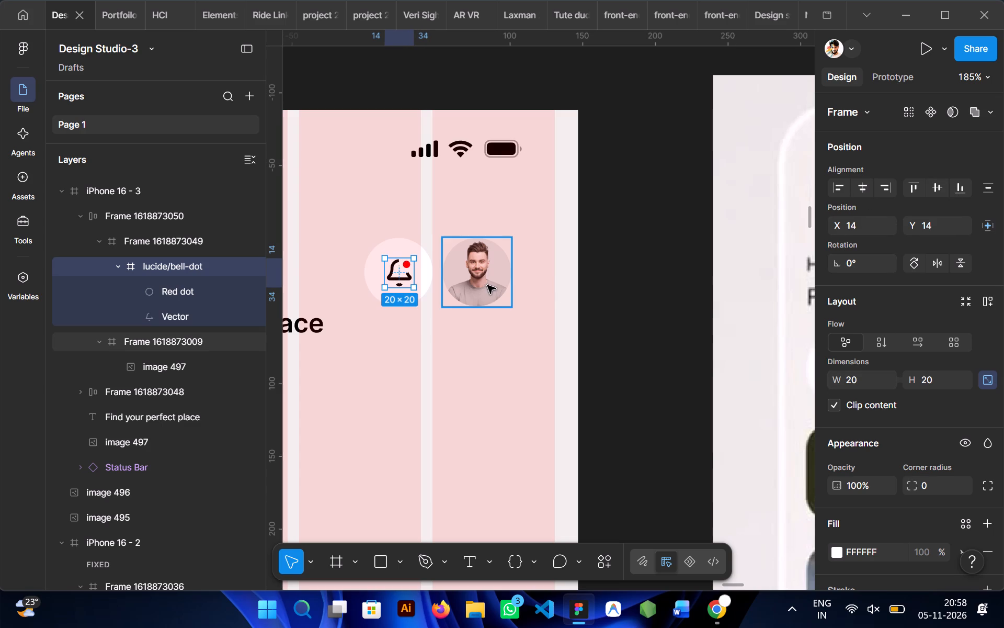
pyautogui.click(494, 353)
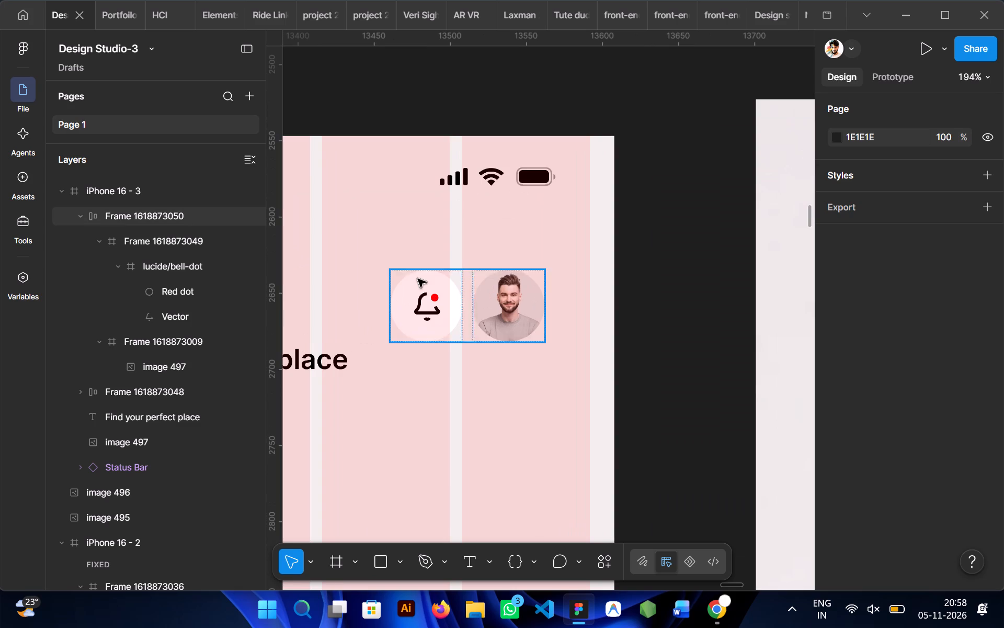
# Lock the bell circle frame's aspect ratio and resize it to a width of 40.
pyautogui.keyDown('ctrl'); pyautogui.click(414, 278); pyautogui.keyUp('ctrl')
pyautogui.click(994, 380)
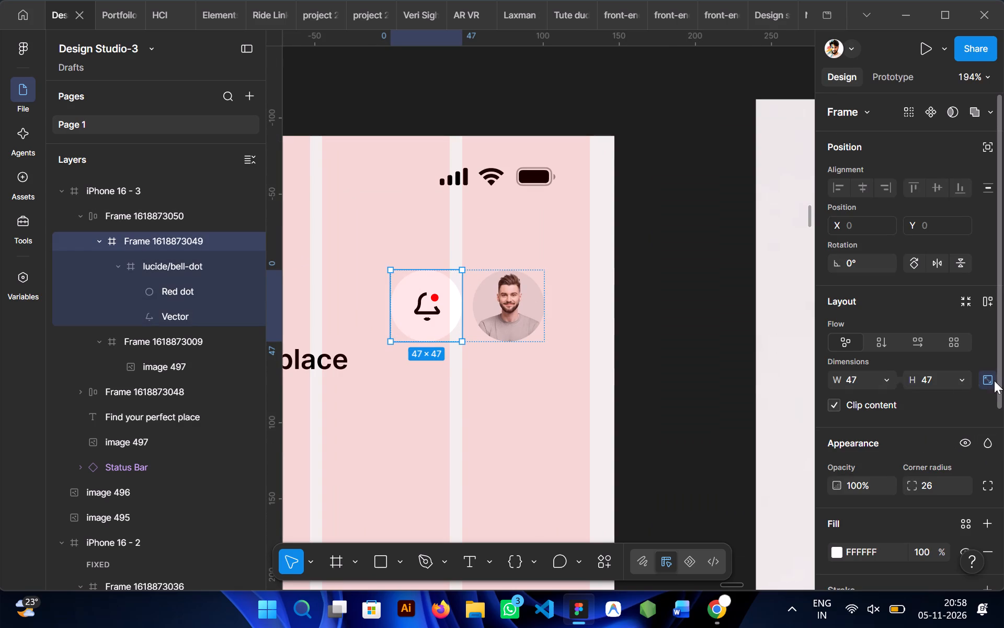
pyautogui.moveTo(837, 383); pyautogui.dragTo(835, 383)
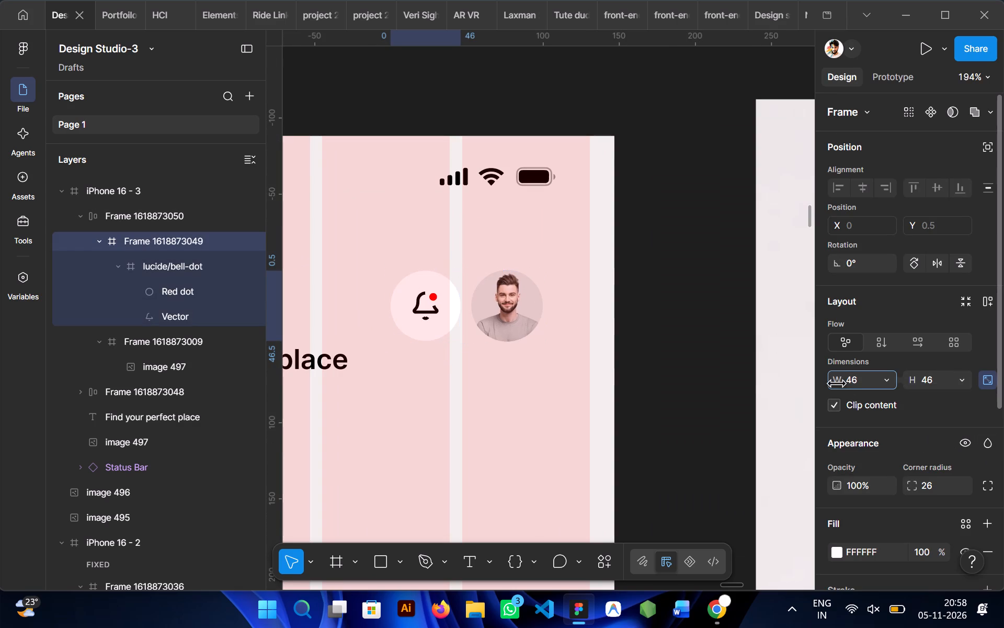
pyautogui.moveTo(835, 383); pyautogui.dragTo(826, 384)
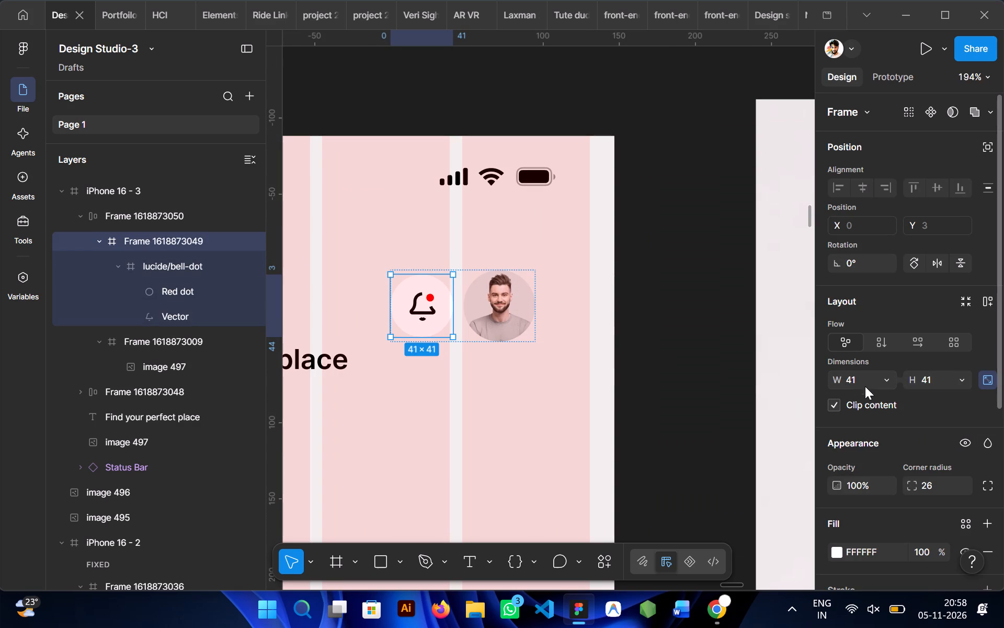
pyautogui.click(862, 382)
pyautogui.write('40')
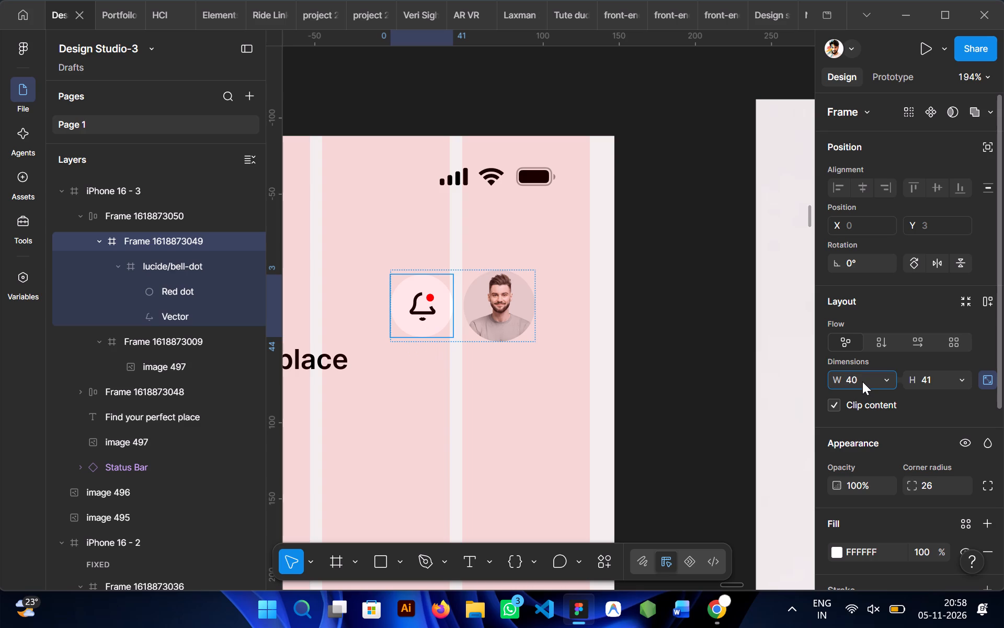
# Set the circular profile picture frame's width to 40, keeping its proportions.
pyautogui.click(507, 306)
pyautogui.click(863, 379)
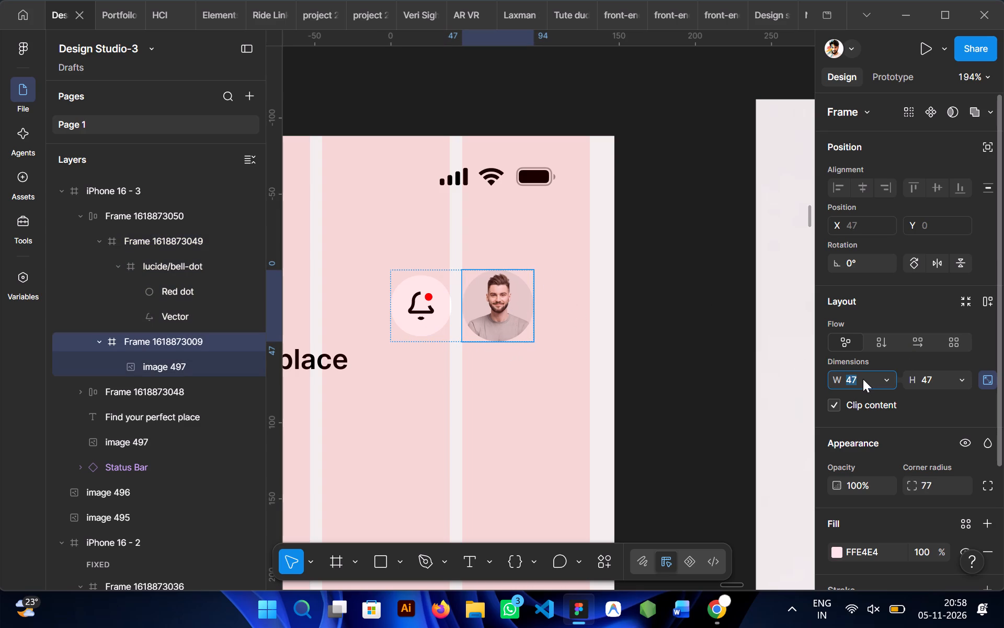
pyautogui.write('40')
pyautogui.click(509, 409)
# Combine the "Hi,Alex" greeting and the bell-and-profile group into one horizontal auto layout row.
pyautogui.hscroll(1, 477, 383)
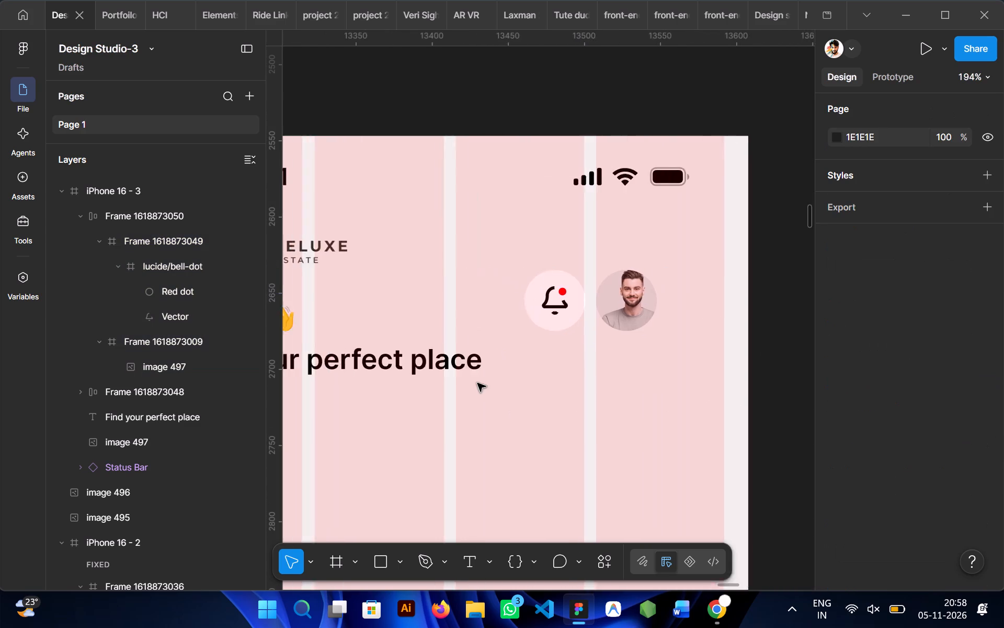
pyautogui.hscroll(1, 580, 346)
pyautogui.click(635, 328)
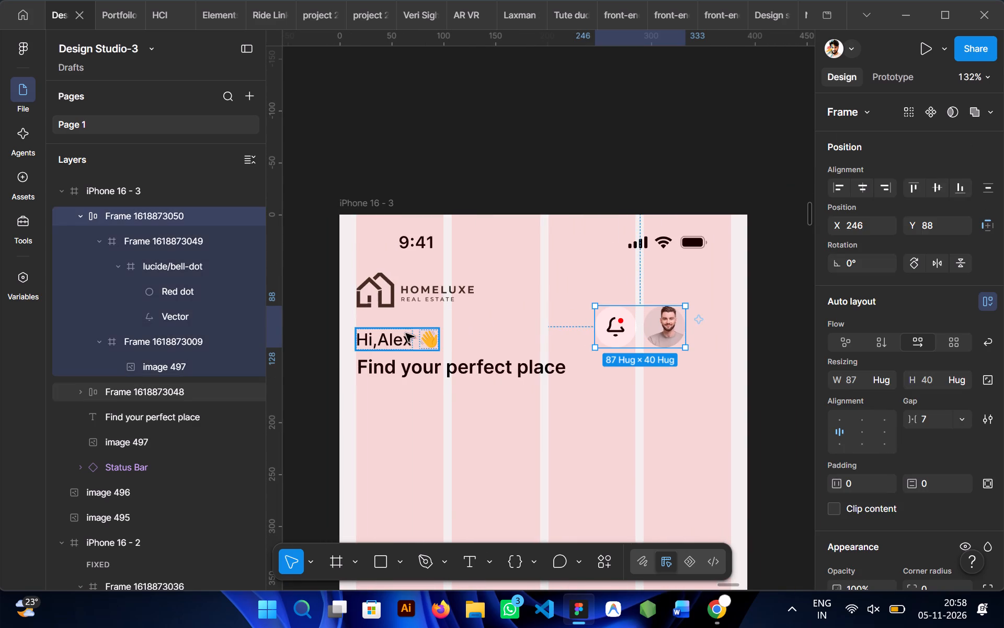
pyautogui.click(402, 334)
pyautogui.keyDown('shift'); pyautogui.click(657, 328); pyautogui.keyUp('shift')
pyautogui.hotkey('shift', 'a')
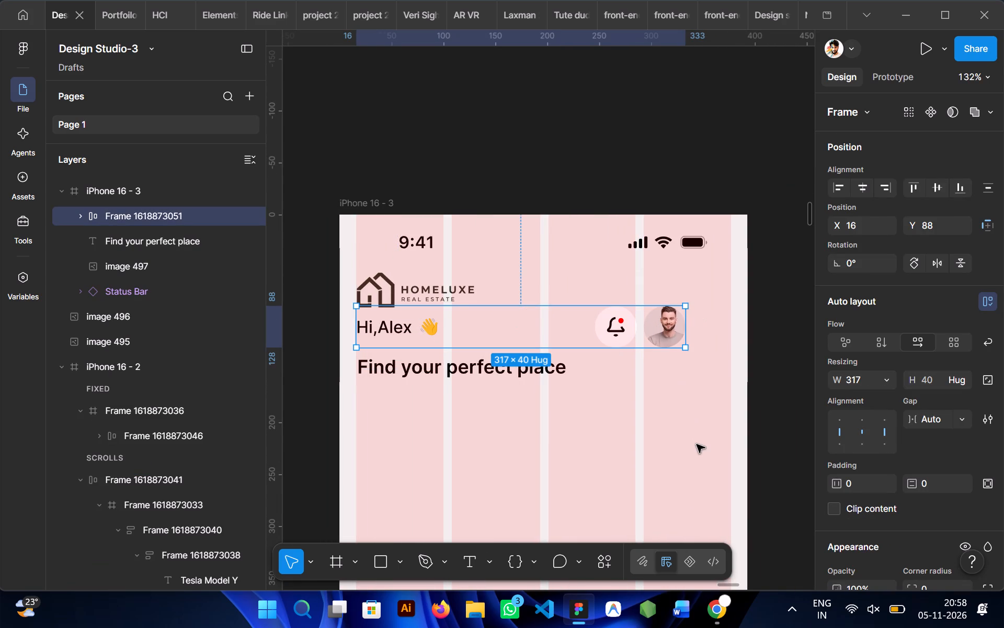
# Move the combined greeting row down to Y 97, between the logo and the "Find your perfect place" text.
pyautogui.press('Down')
pyautogui.press('Down')
pyautogui.press('Down')
pyautogui.press('Down')
pyautogui.press('Down')
pyautogui.press('Down')
pyautogui.press('Down')
pyautogui.press('Down')
pyautogui.press('Down')
pyautogui.press('Down')
pyautogui.press('Down')
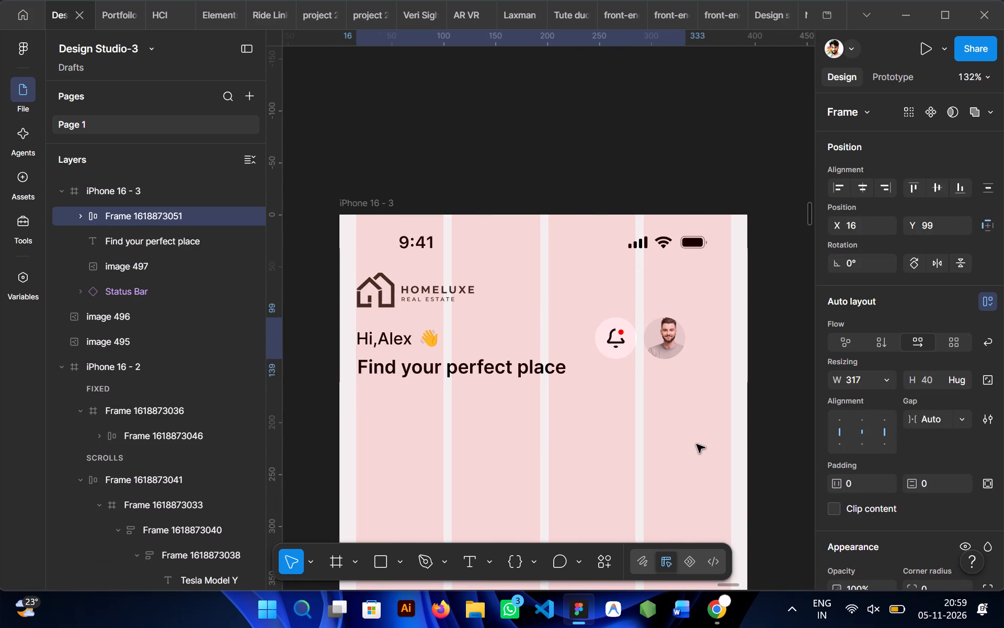
pyautogui.press('Up')
pyautogui.press('Up')
pyautogui.click(538, 465)
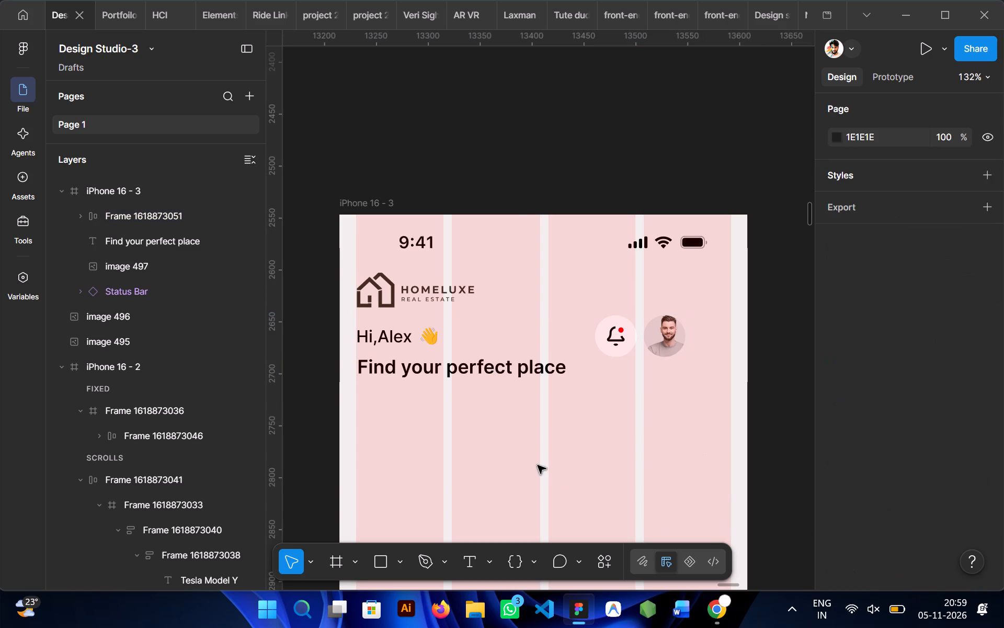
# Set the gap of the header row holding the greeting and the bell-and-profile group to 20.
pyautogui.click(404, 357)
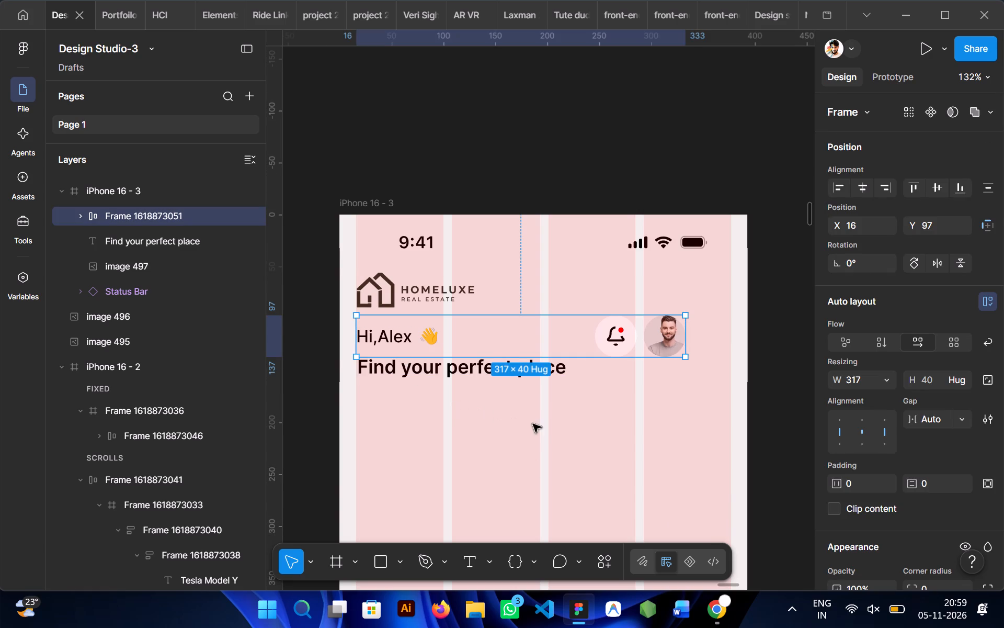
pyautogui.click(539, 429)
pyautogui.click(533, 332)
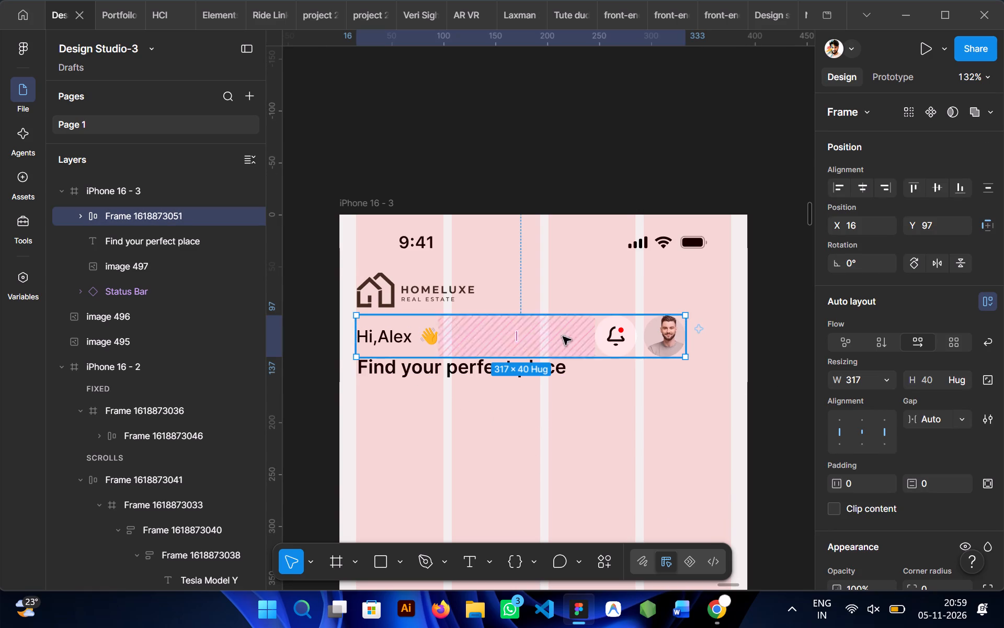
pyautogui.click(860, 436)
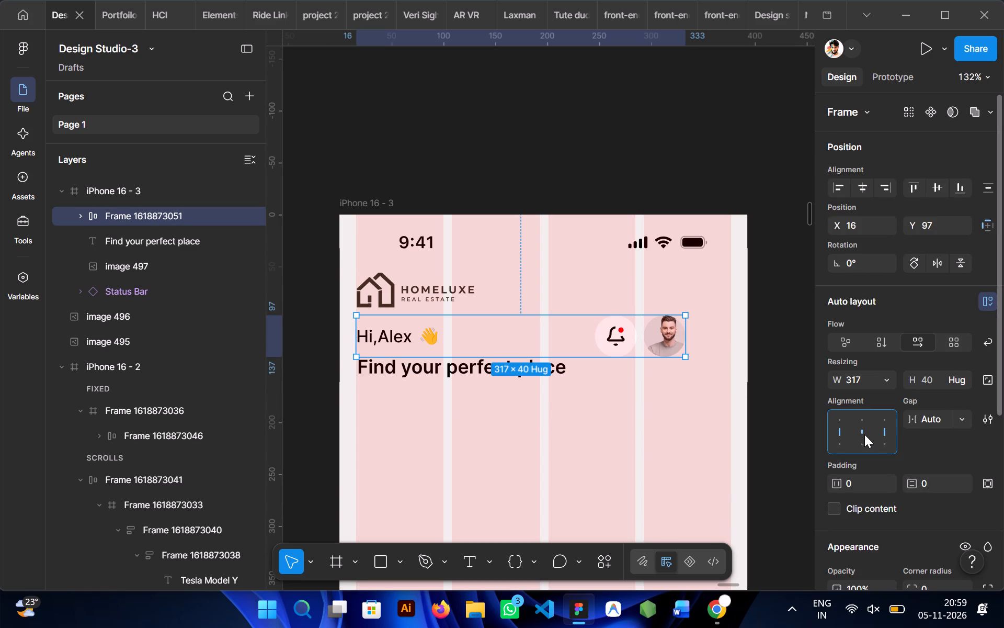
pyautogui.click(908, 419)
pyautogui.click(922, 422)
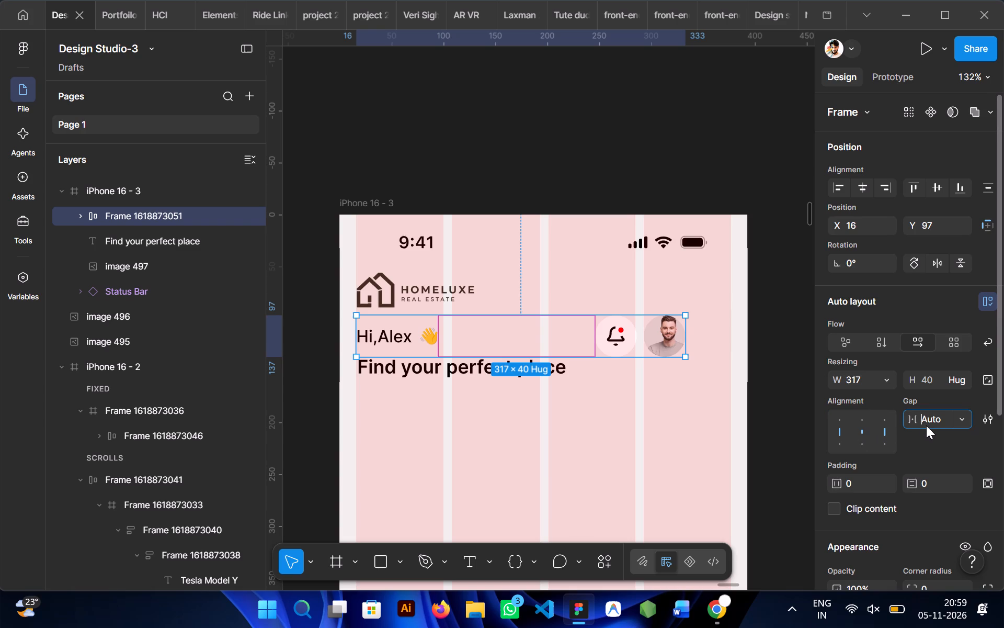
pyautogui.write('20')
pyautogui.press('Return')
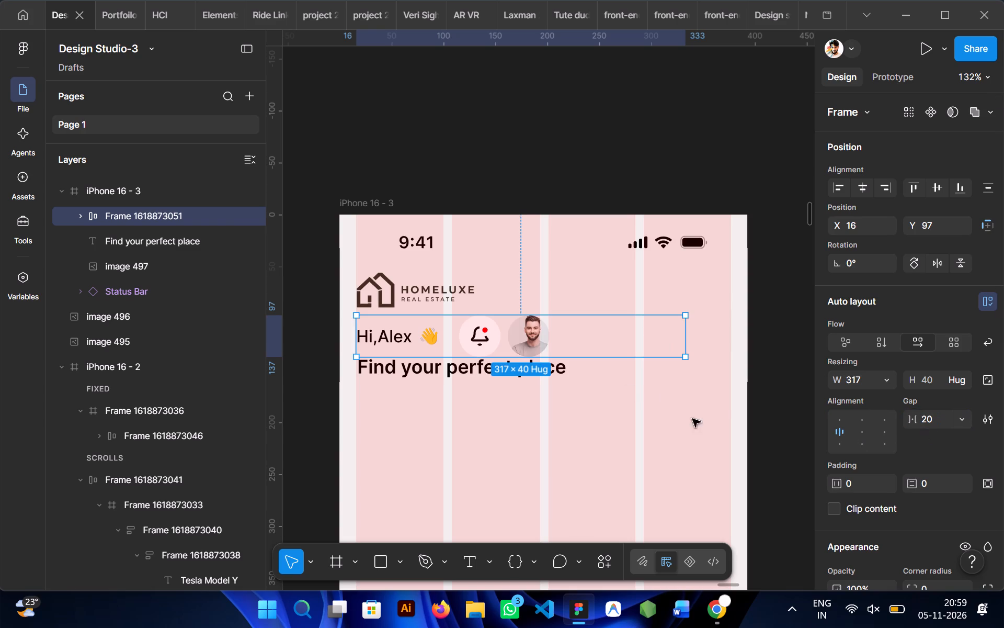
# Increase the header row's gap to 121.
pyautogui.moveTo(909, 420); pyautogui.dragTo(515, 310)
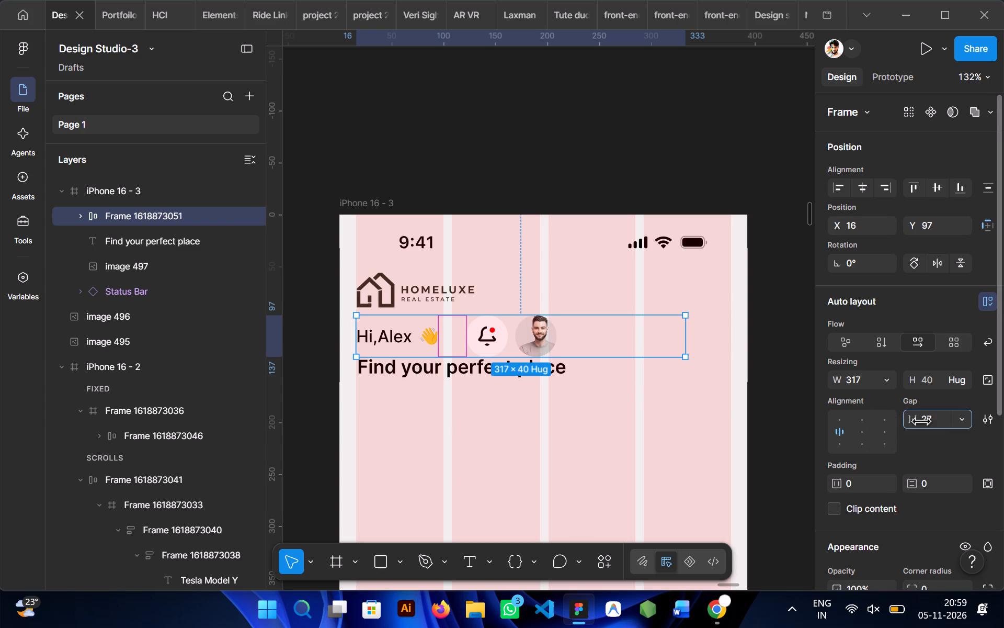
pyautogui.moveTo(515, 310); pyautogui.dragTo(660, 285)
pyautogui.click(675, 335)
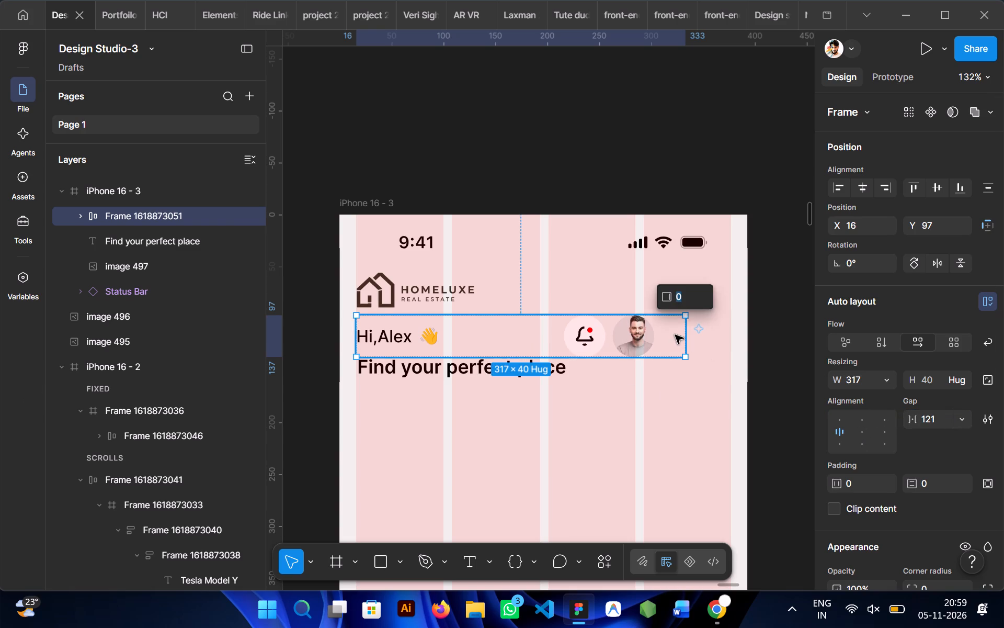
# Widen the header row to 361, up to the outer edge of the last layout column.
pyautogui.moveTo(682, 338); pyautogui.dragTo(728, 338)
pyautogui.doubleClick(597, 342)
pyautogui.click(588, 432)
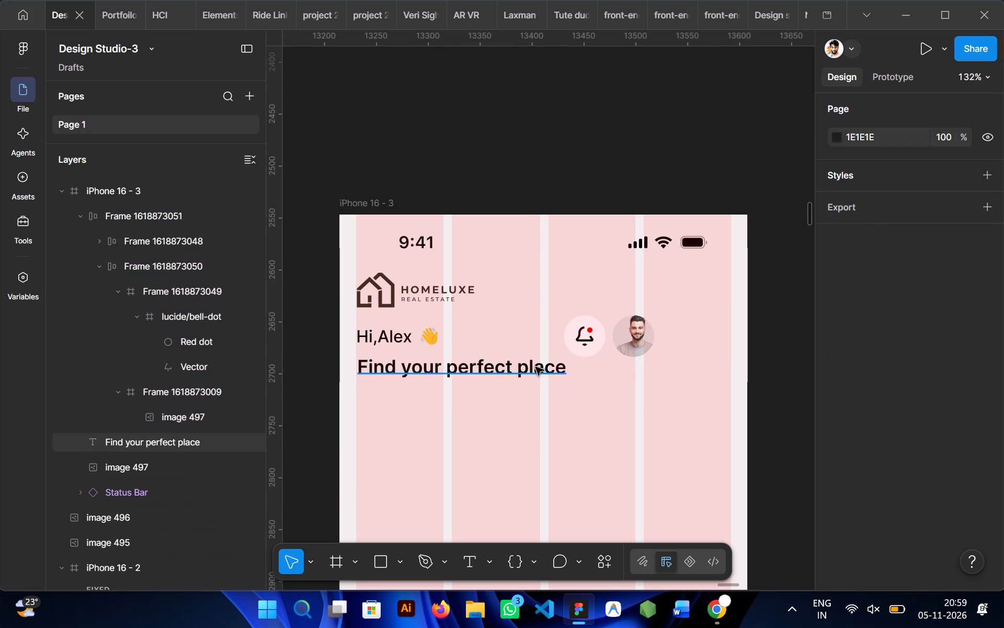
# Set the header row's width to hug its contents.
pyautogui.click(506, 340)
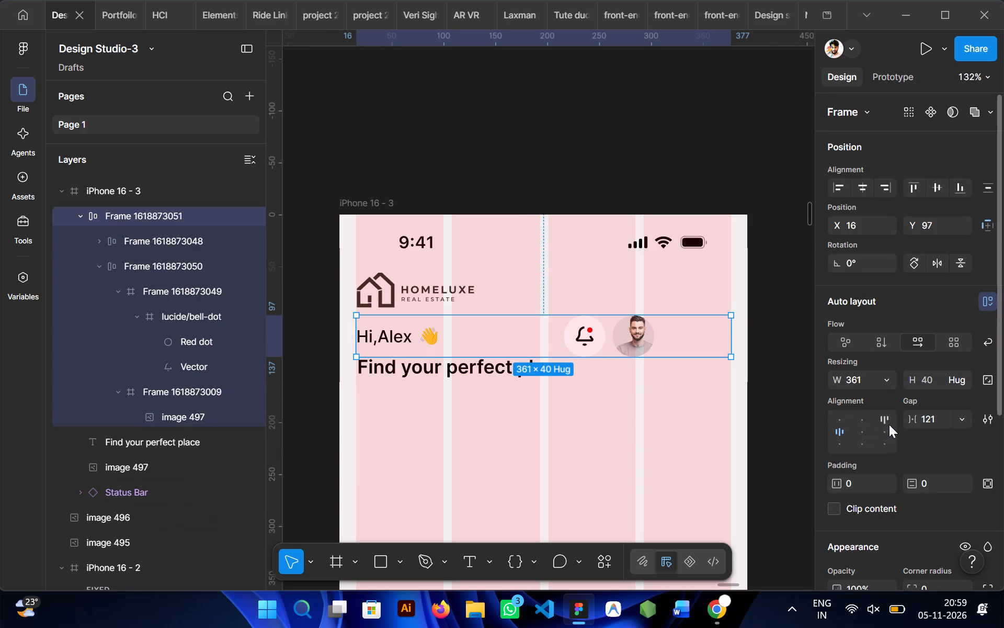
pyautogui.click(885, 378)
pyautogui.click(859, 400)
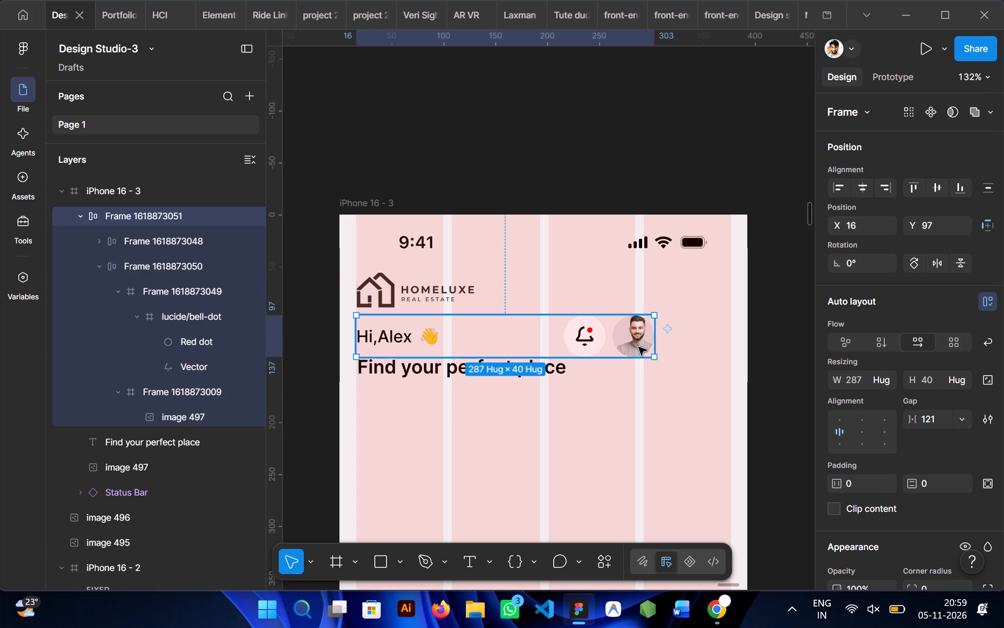
# Switch the header row to a fixed width and widen it to 361, ending at the last layout column's edge.
pyautogui.click(624, 339)
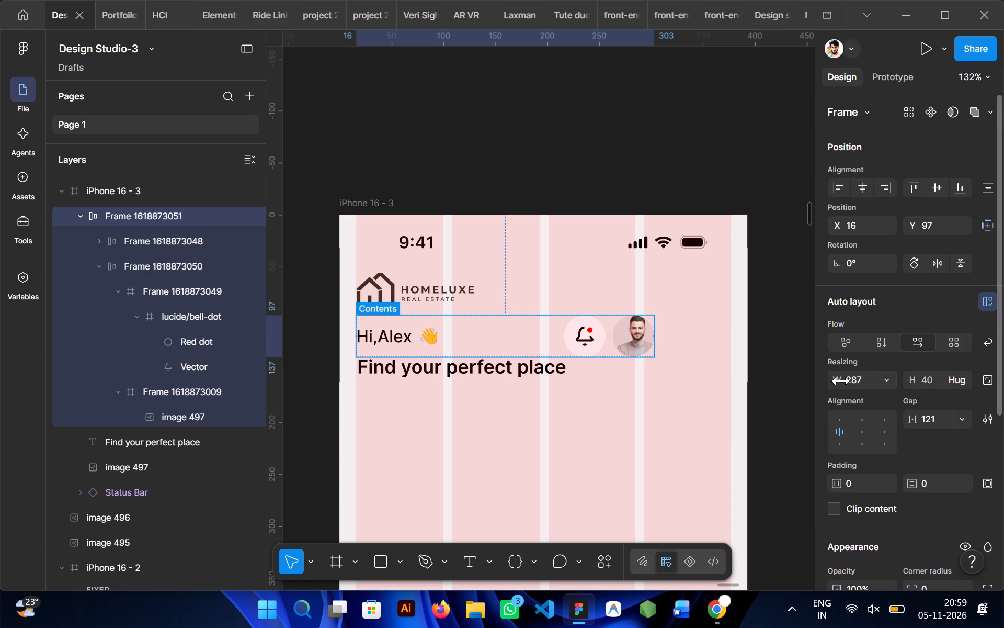
pyautogui.click(866, 384)
pyautogui.click(886, 382)
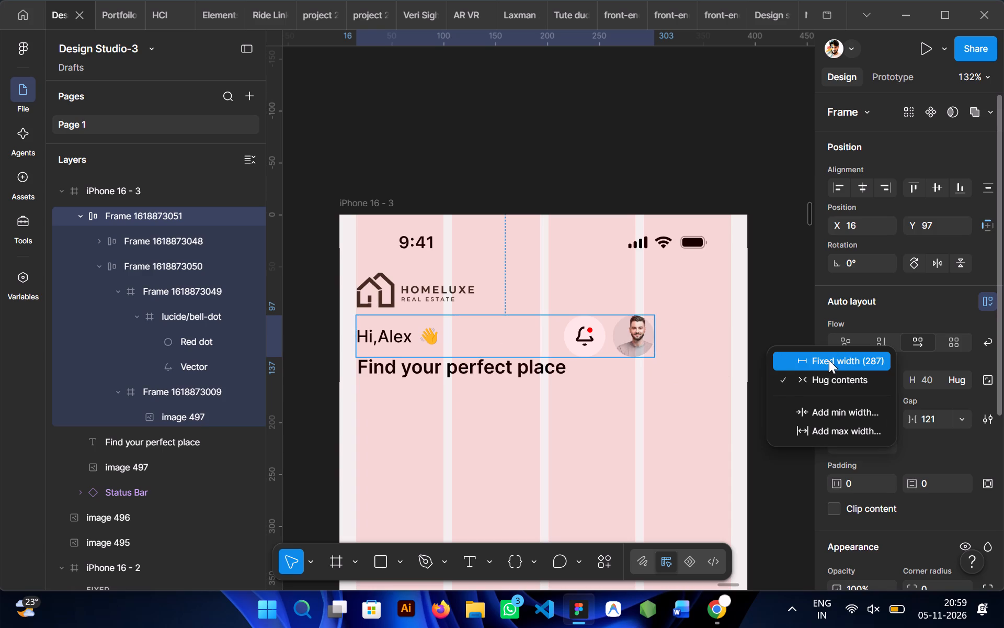
pyautogui.click(829, 361)
pyautogui.click(606, 333)
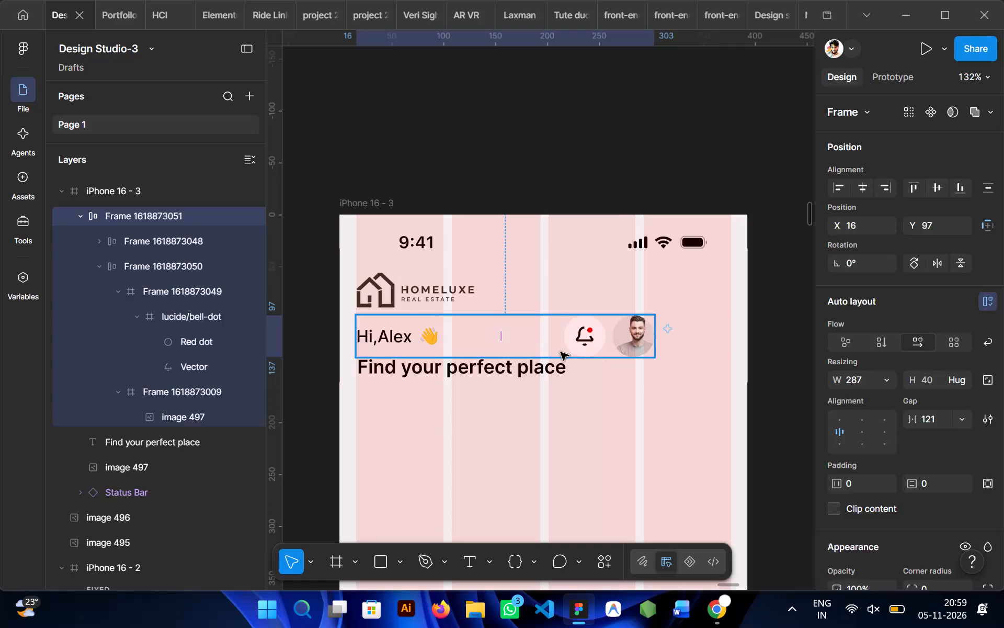
pyautogui.click(549, 346)
pyautogui.click(669, 392)
pyautogui.click(618, 335)
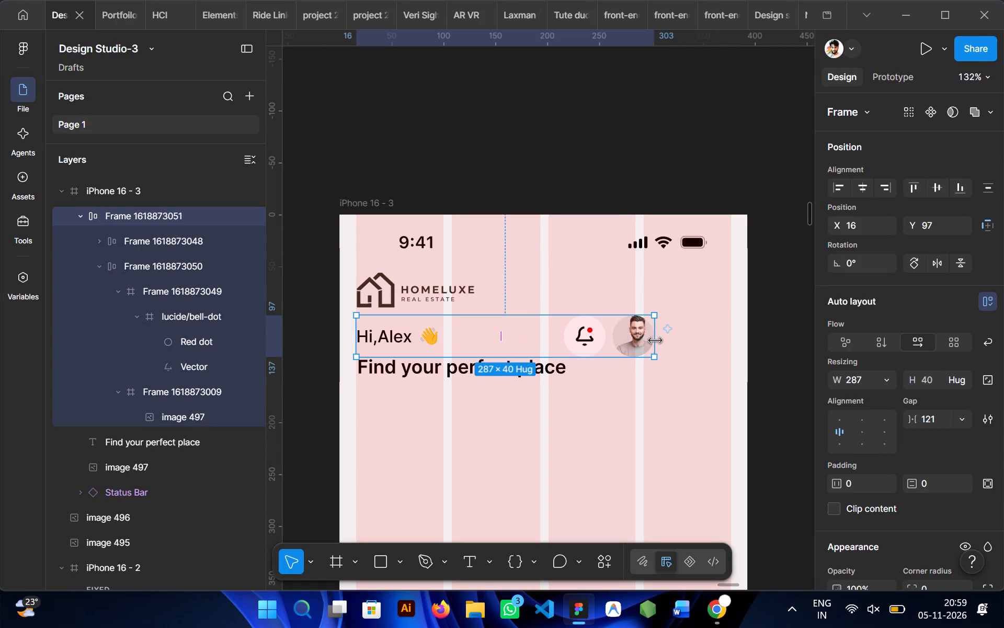
pyautogui.moveTo(654, 341); pyautogui.dragTo(729, 343)
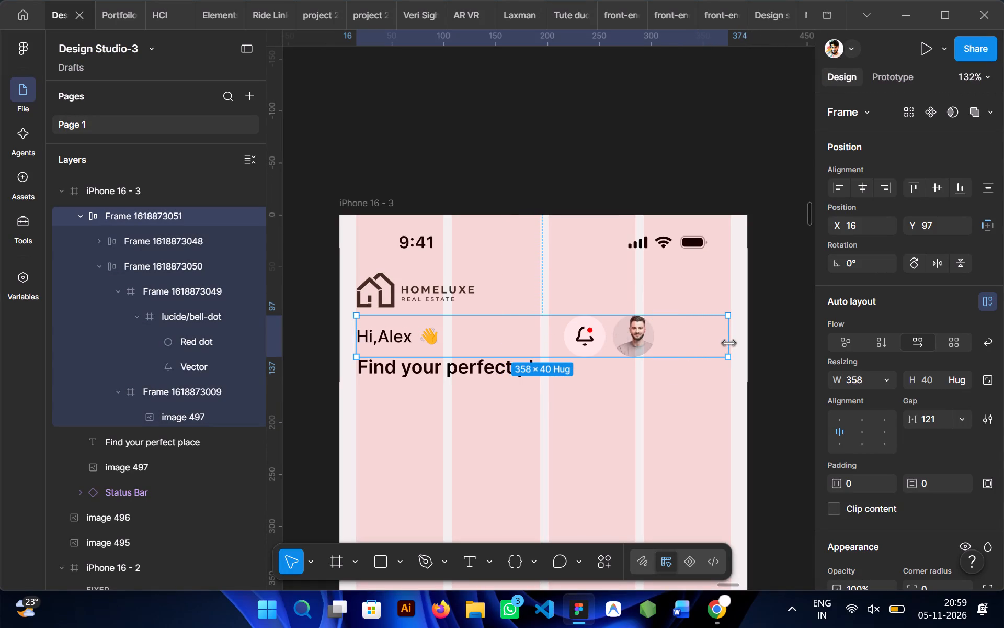
pyautogui.moveTo(729, 343); pyautogui.dragTo(729, 343)
pyautogui.click(873, 382)
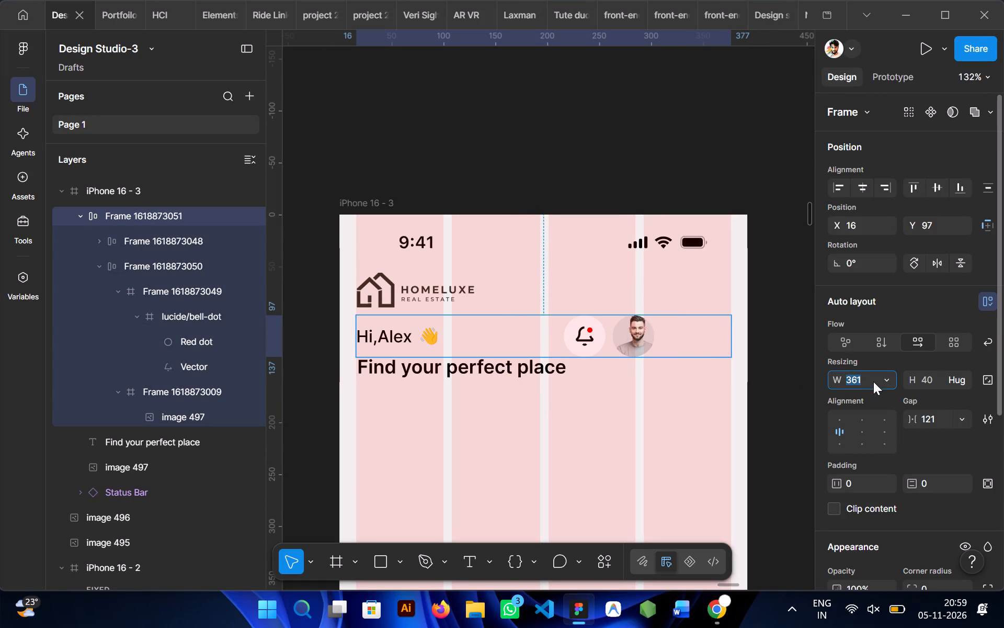
pyautogui.click(884, 378)
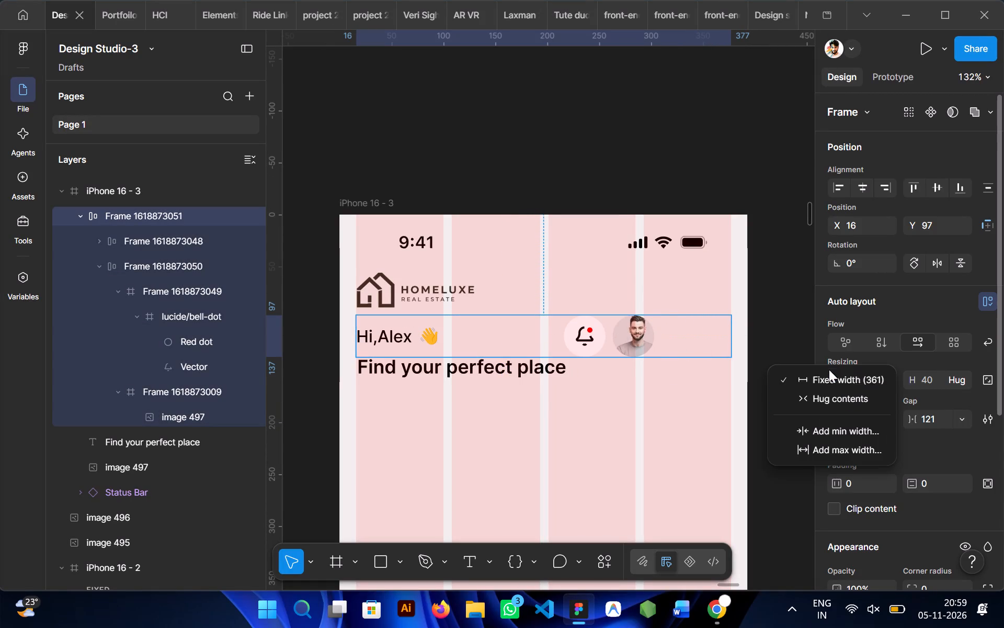
pyautogui.click(829, 377)
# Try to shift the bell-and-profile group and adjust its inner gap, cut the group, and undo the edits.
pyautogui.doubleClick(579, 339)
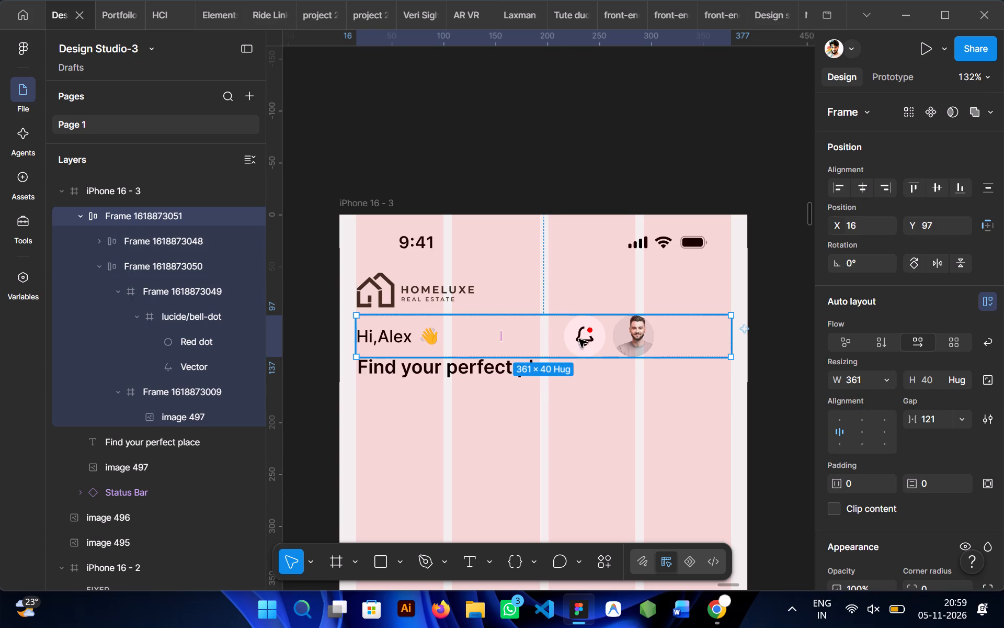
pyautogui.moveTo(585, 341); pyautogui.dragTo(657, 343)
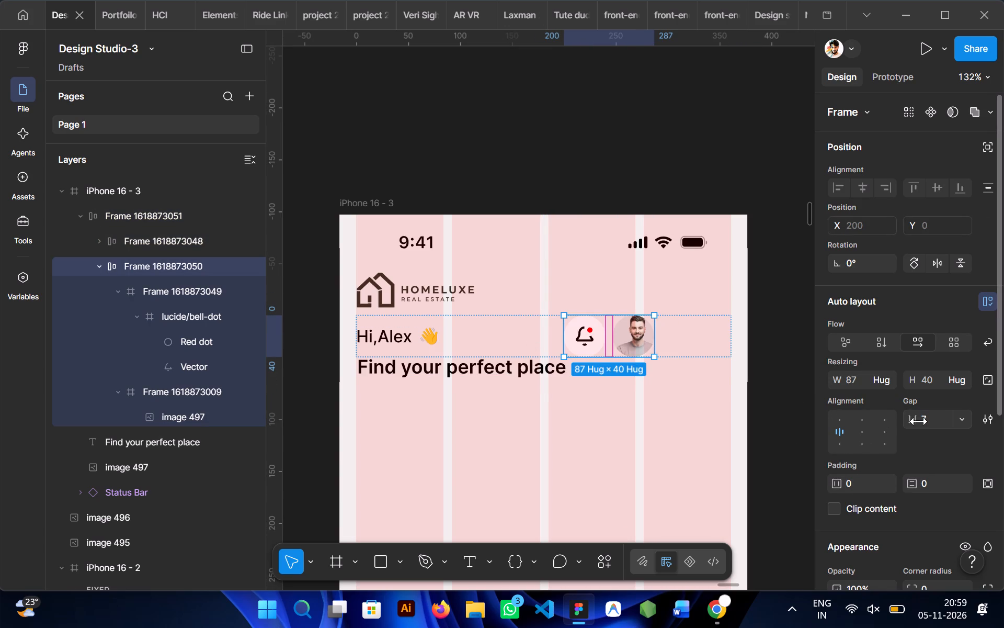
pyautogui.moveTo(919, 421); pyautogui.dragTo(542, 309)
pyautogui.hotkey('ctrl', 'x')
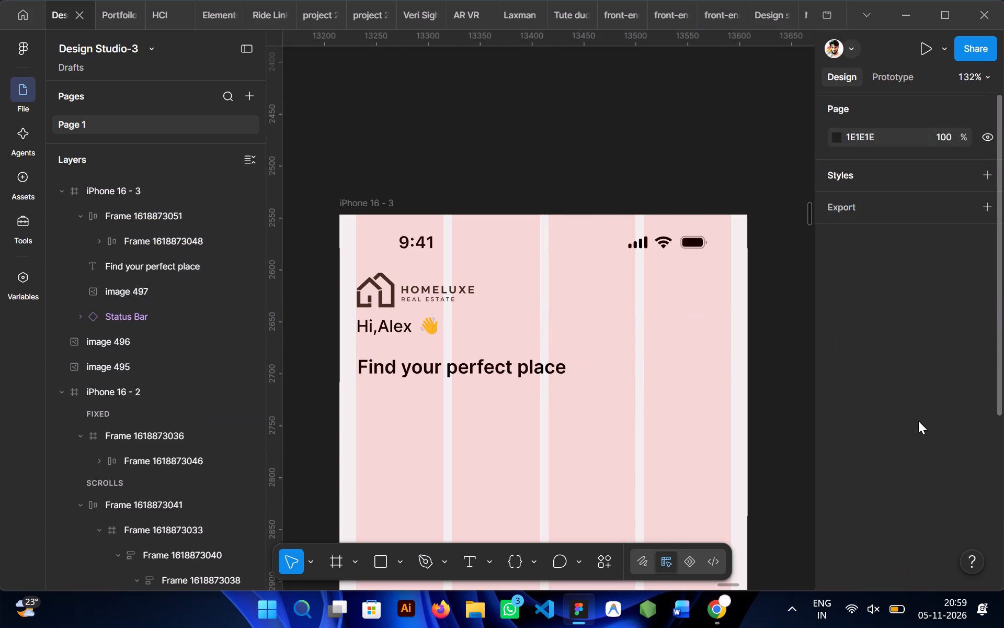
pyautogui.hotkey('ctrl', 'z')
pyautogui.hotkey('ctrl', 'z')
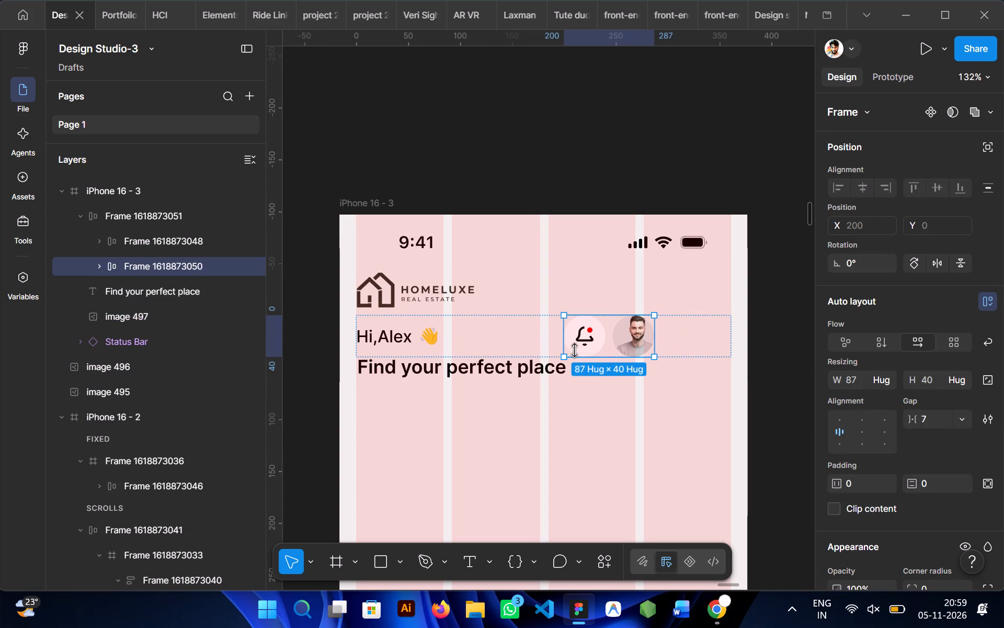
# Set the header row's gap to 195 so the profile picture meets the row's right edge.
pyautogui.click(527, 332)
pyautogui.moveTo(914, 419); pyautogui.dragTo(619, 305)
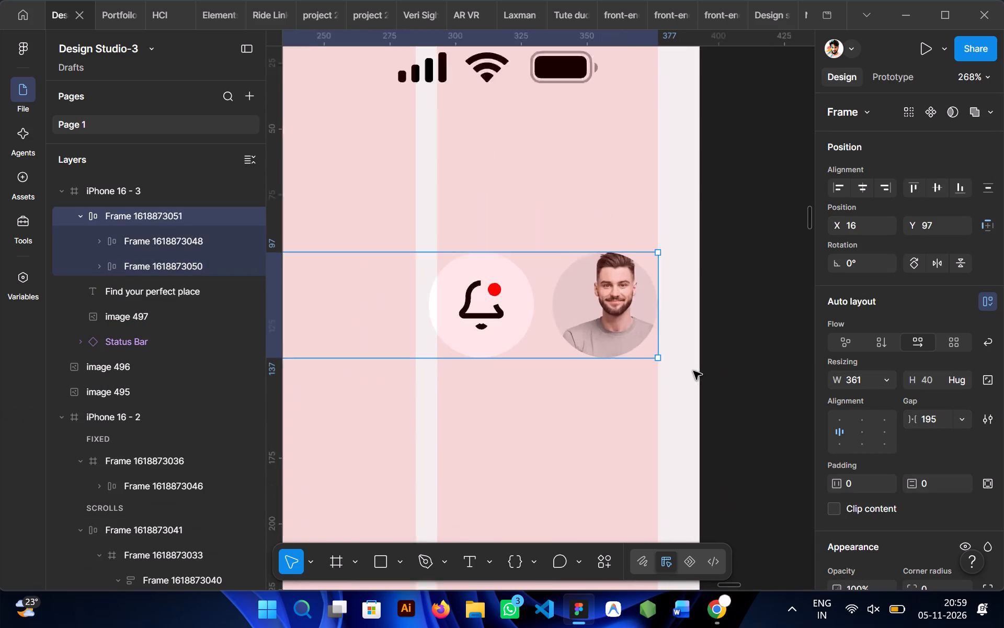
pyautogui.scroll(1, 693, 371)
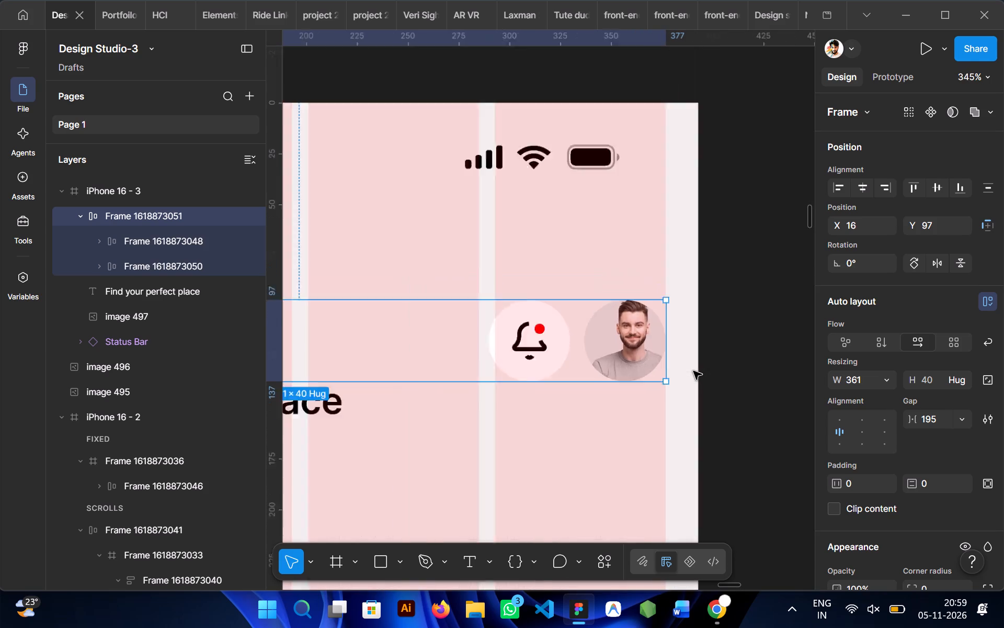
pyautogui.click(742, 389)
# Ungroup the header row so the greeting and the bell-and-profile group are separate objects in the iPhone 16 - 3 frame.
pyautogui.hscroll(-1, 742, 389)
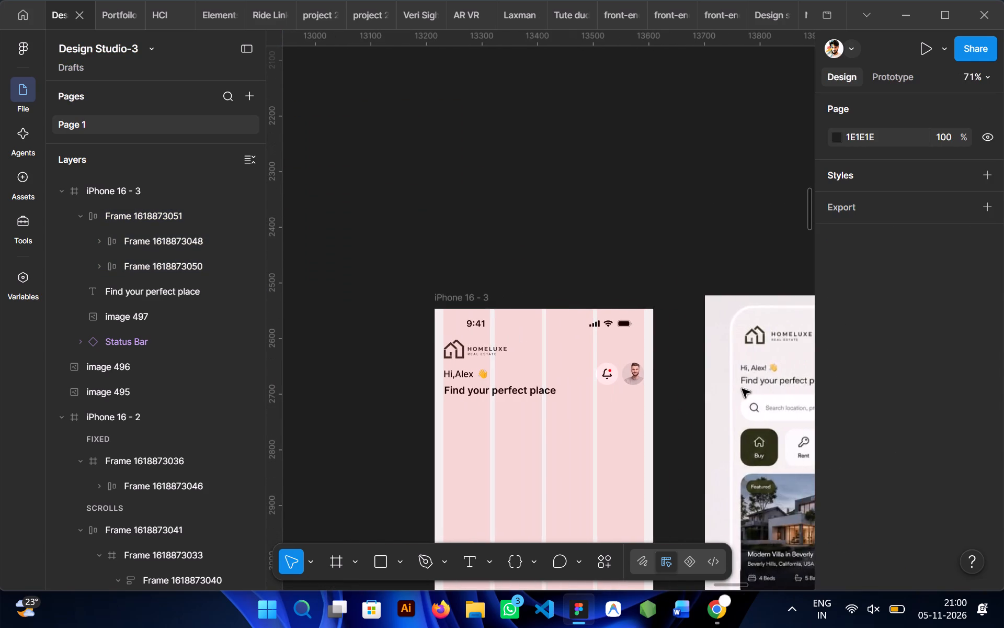
pyautogui.hscroll(-1, 670, 413)
pyautogui.scroll(-1, 670, 413)
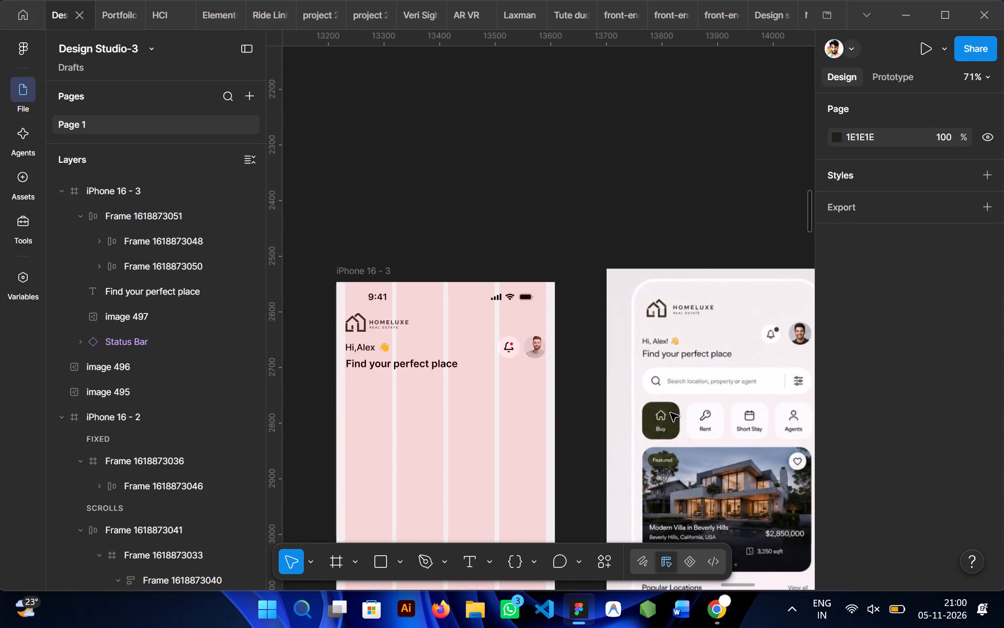
pyautogui.scroll(-1, 665, 412)
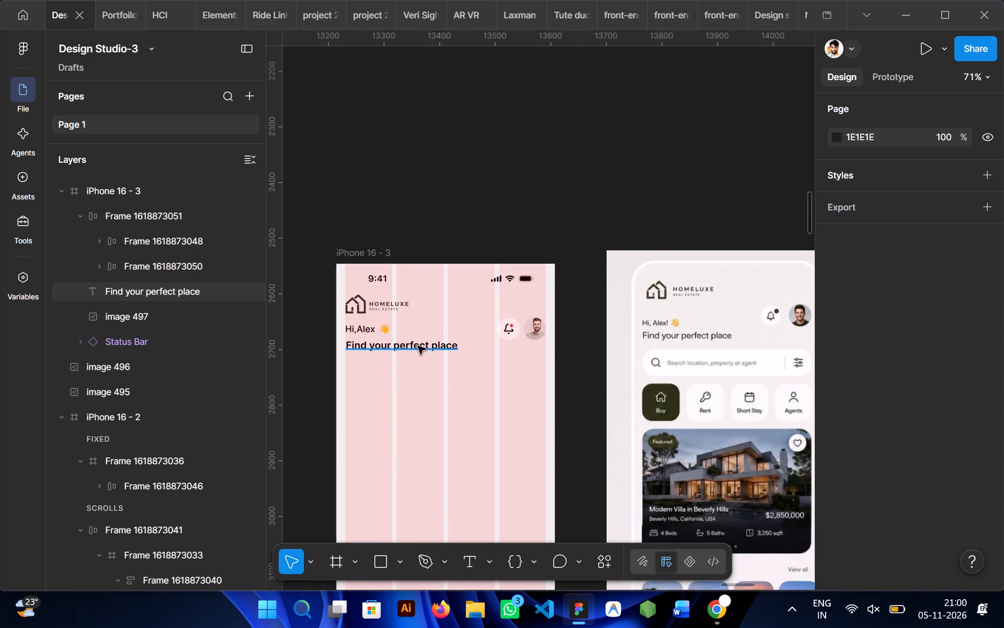
pyautogui.keyDown('ctrl'); pyautogui.click(418, 347); pyautogui.keyUp('ctrl')
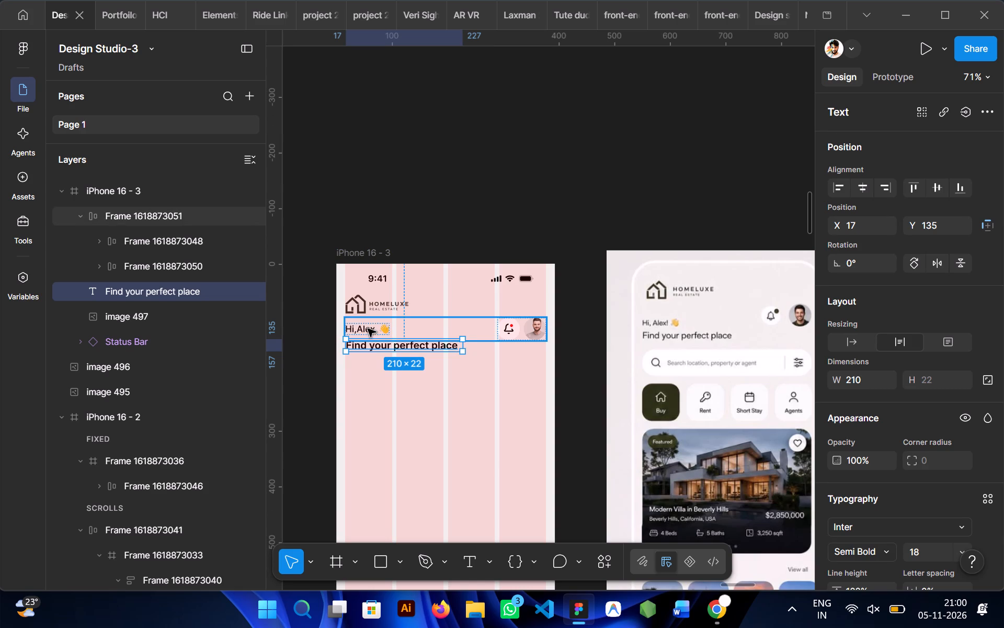
pyautogui.click(458, 324)
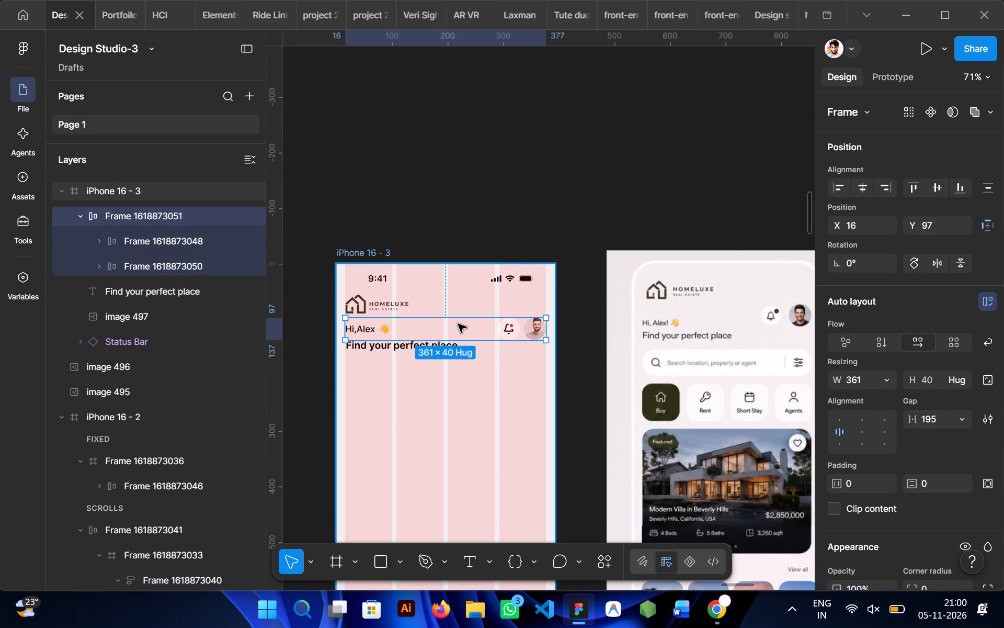
pyautogui.hotkey('ctrl', 'shift', 'g')
pyautogui.click(551, 155)
# Move the "Hi,Alex" greeting and the bell-and-profile group down together by 14 px.
pyautogui.click(362, 325)
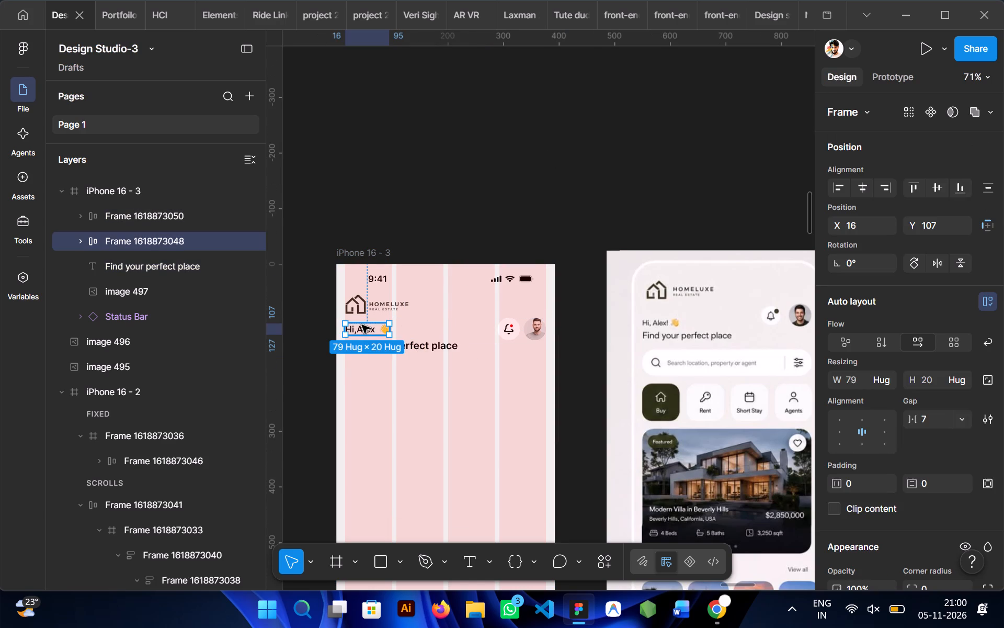
pyautogui.keyDown('shift'); pyautogui.click(534, 331); pyautogui.keyUp('shift')
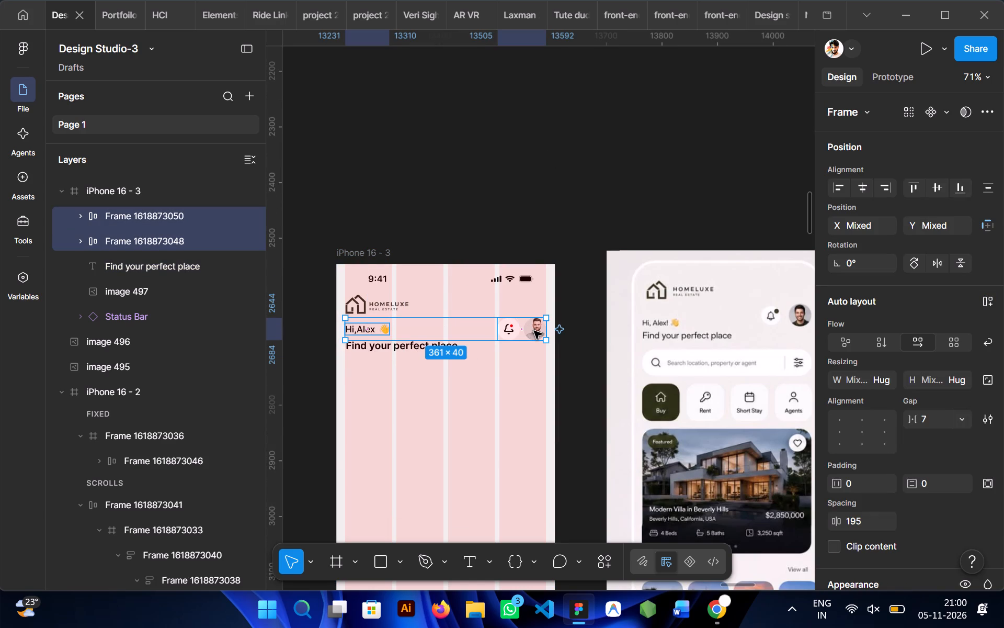
pyautogui.press('Down')
pyautogui.press('Down')
pyautogui.press('Down')
pyautogui.press('Down')
pyautogui.press('Down')
pyautogui.press('Down')
pyautogui.press('Down')
pyautogui.press('Down')
pyautogui.press('Down')
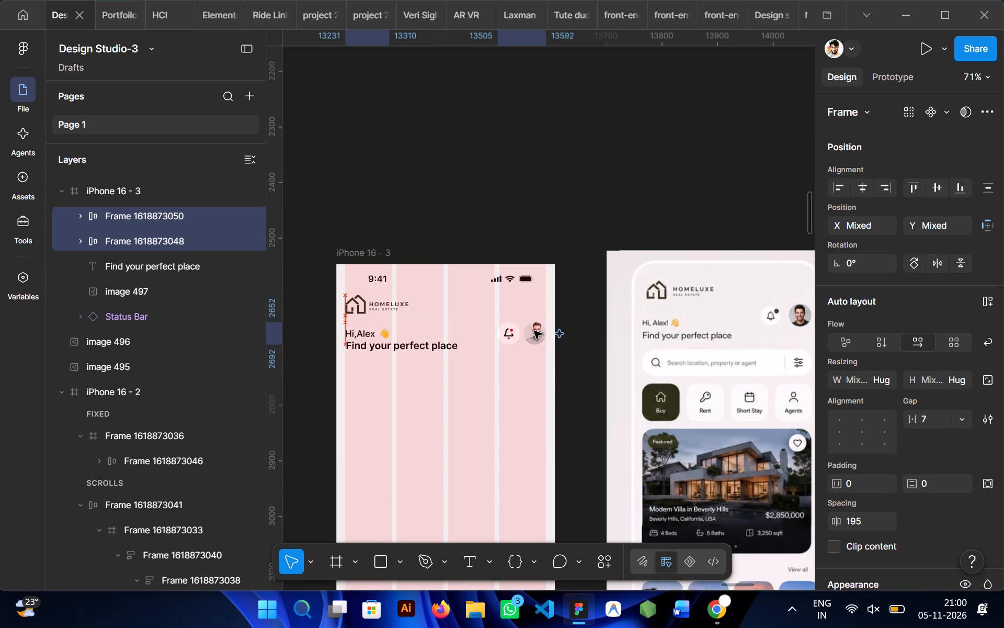
pyautogui.press('Down')
pyautogui.press('Down')
pyautogui.press('Down')
pyautogui.press('Down')
pyautogui.press('Down')
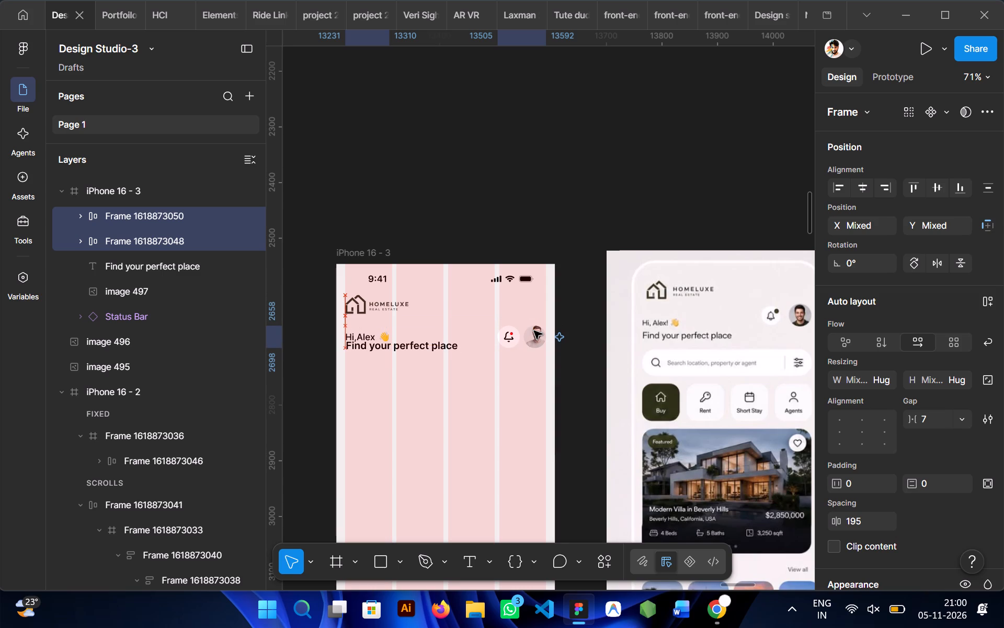
# Move the "Find your perfect place" text down to Y 151, below the greeting.
pyautogui.click(447, 404)
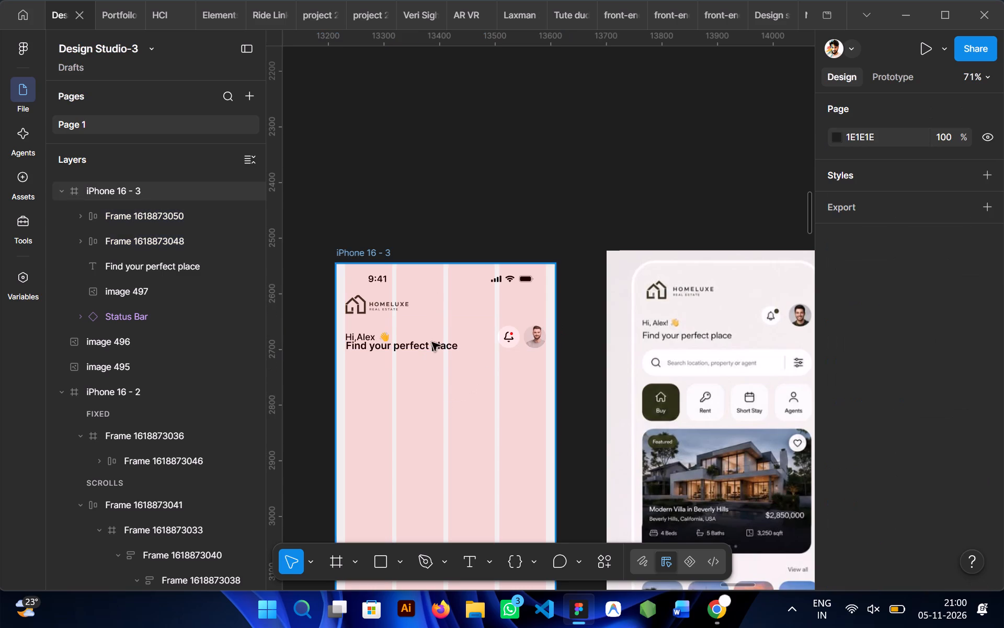
pyautogui.keyDown('ctrl'); pyautogui.click(430, 345); pyautogui.keyUp('ctrl')
pyautogui.press('Down')
pyautogui.press('Down')
pyautogui.press('Down')
pyautogui.press('Down')
pyautogui.press('Down')
pyautogui.press('Down')
pyautogui.press('Down')
pyautogui.press('Down')
pyautogui.press('Down')
pyautogui.press('Down')
pyautogui.press('Down')
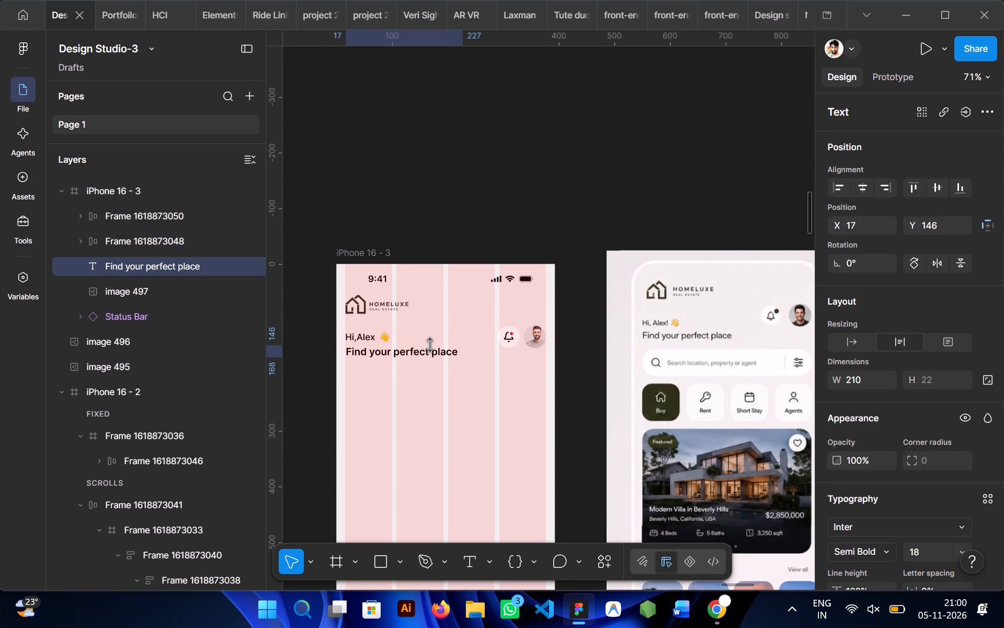
pyautogui.press('Down')
pyautogui.press('Down')
pyautogui.press('Down')
pyautogui.press('Down')
pyautogui.press('Down')
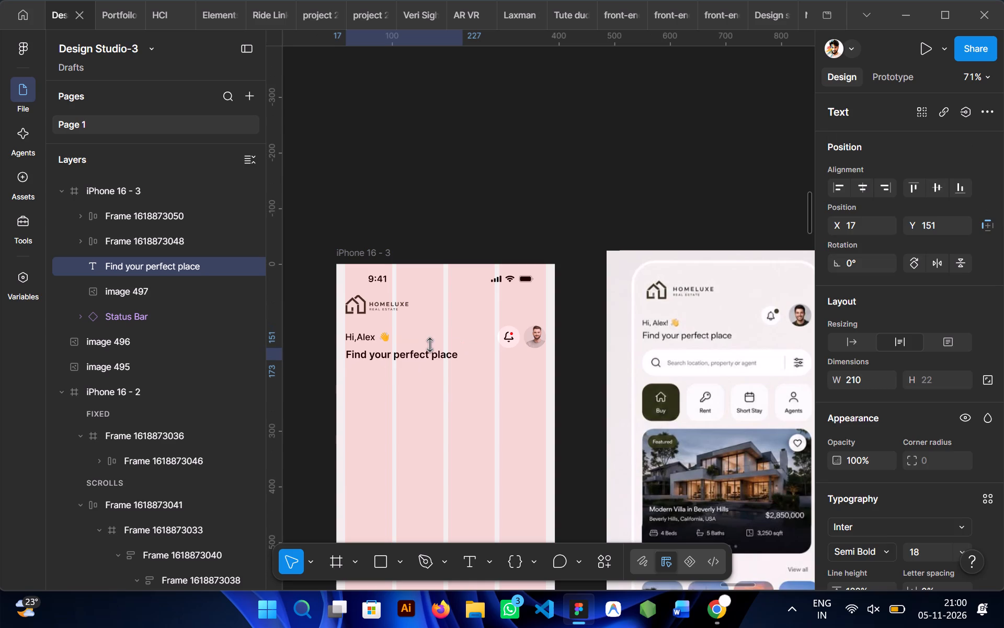
# Draw a frame of about 352 × 57 for the search bar below "Find your perfect place", placed at X 21, Y 191.
pyautogui.click(443, 393)
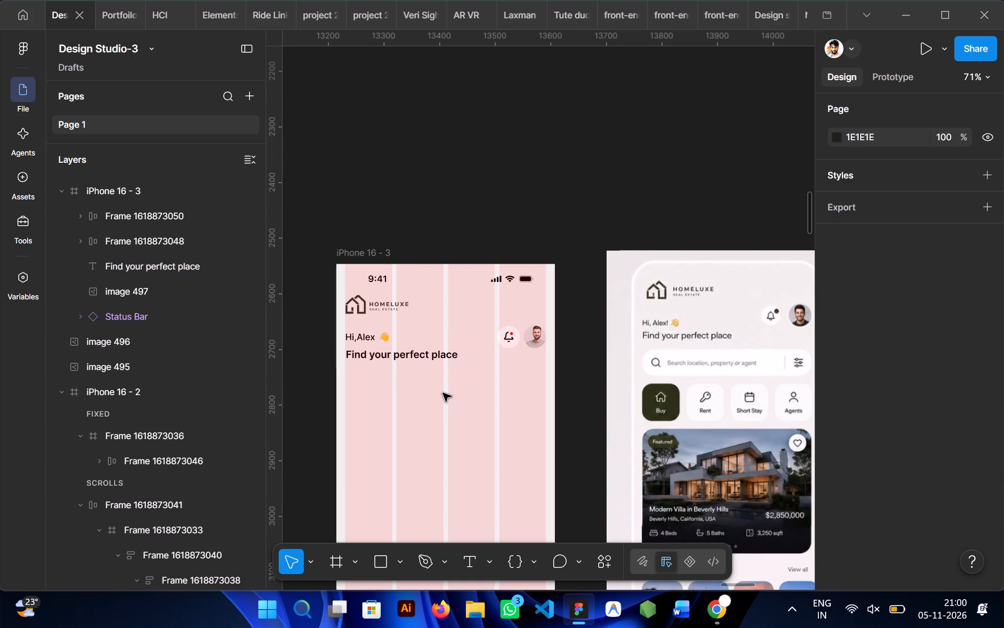
pyautogui.hscroll(1, 443, 393)
pyautogui.press('f')
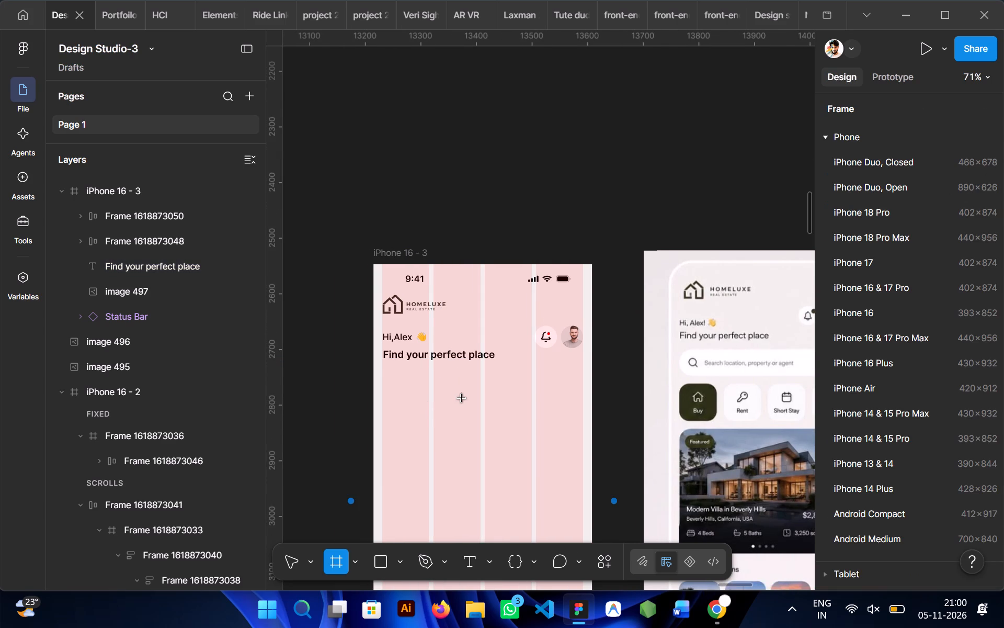
pyautogui.hscroll(-1, 462, 398)
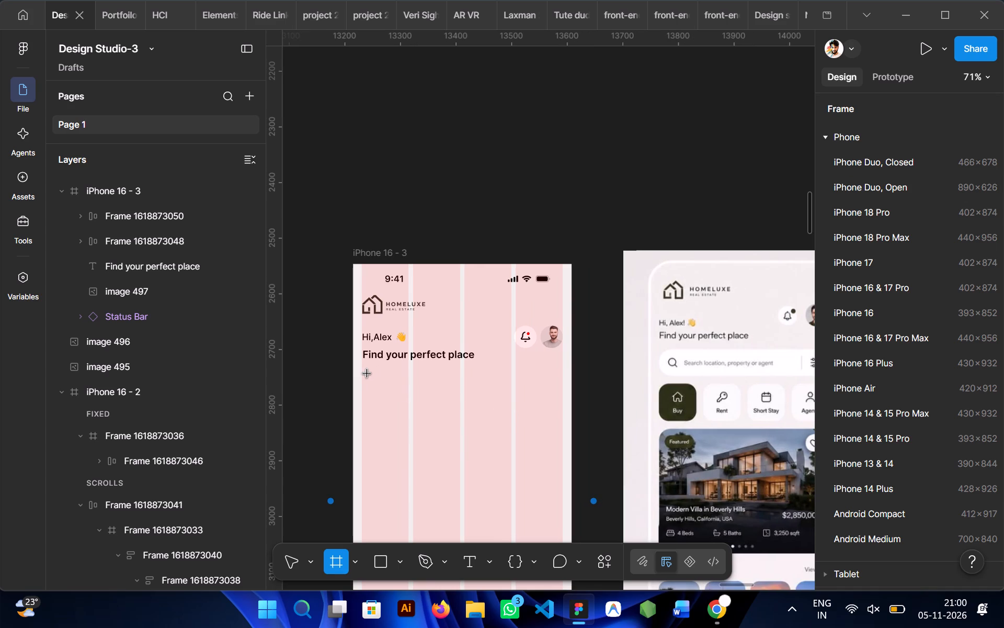
pyautogui.moveTo(367, 376); pyautogui.dragTo(559, 398)
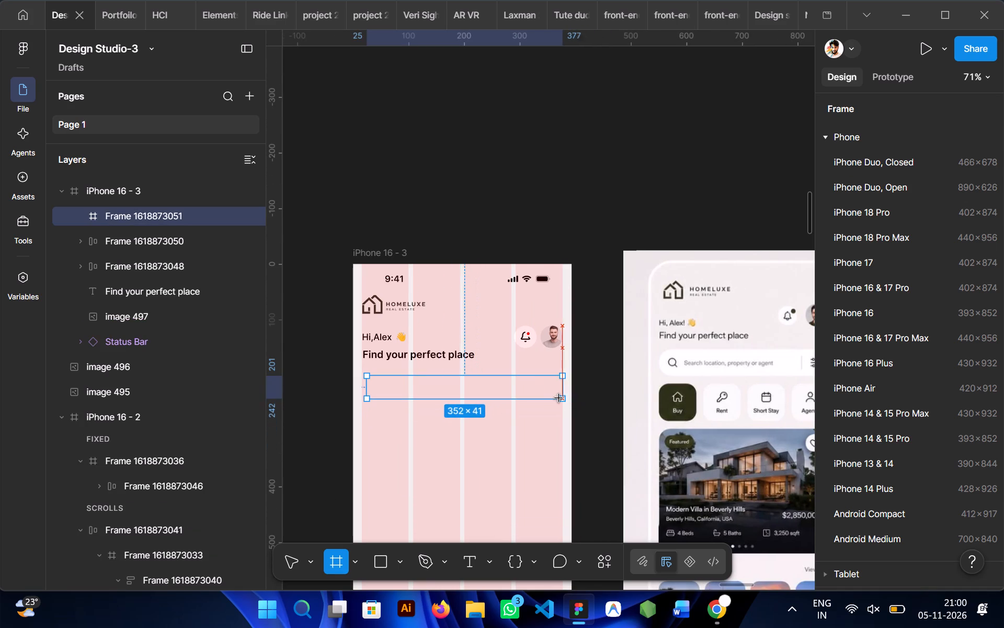
pyautogui.moveTo(559, 398); pyautogui.dragTo(564, 407)
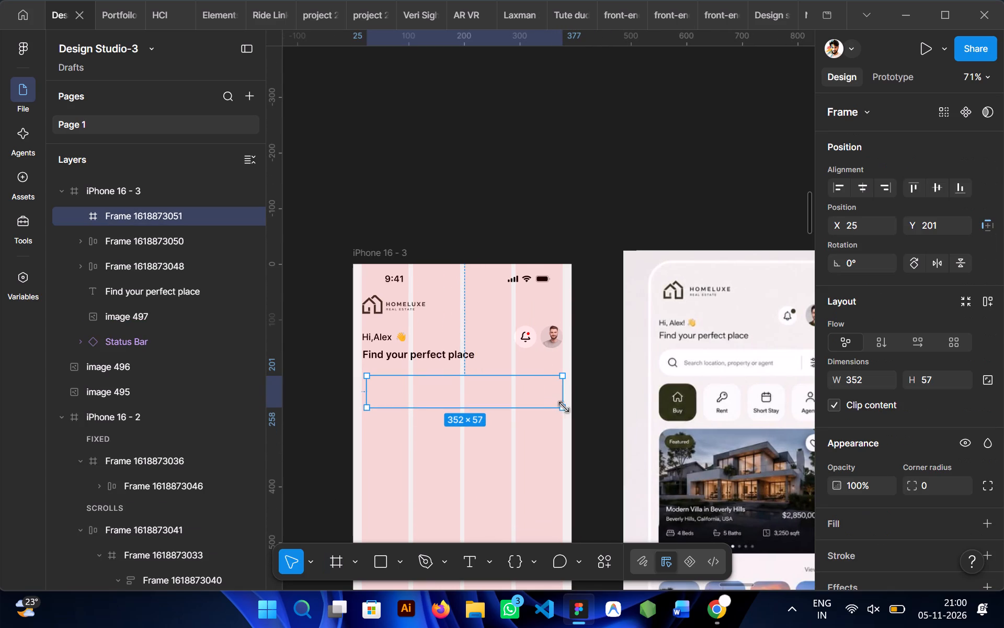
pyautogui.click(505, 387)
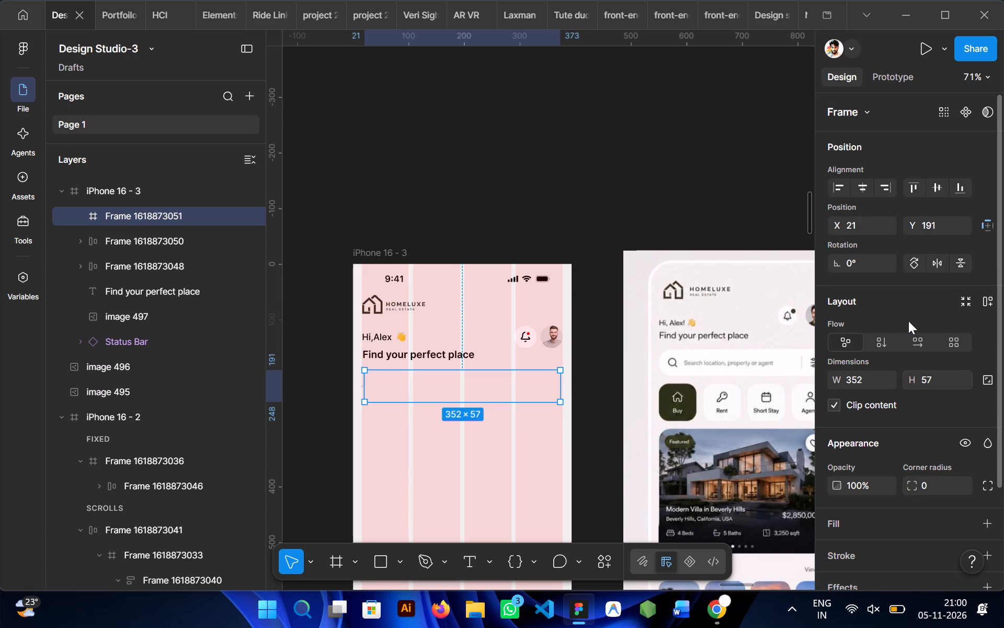
# Give the search bar frame a white FFFFFF fill and a corner radius of 29.
pyautogui.scroll(-1, 908, 321)
pyautogui.click(987, 407)
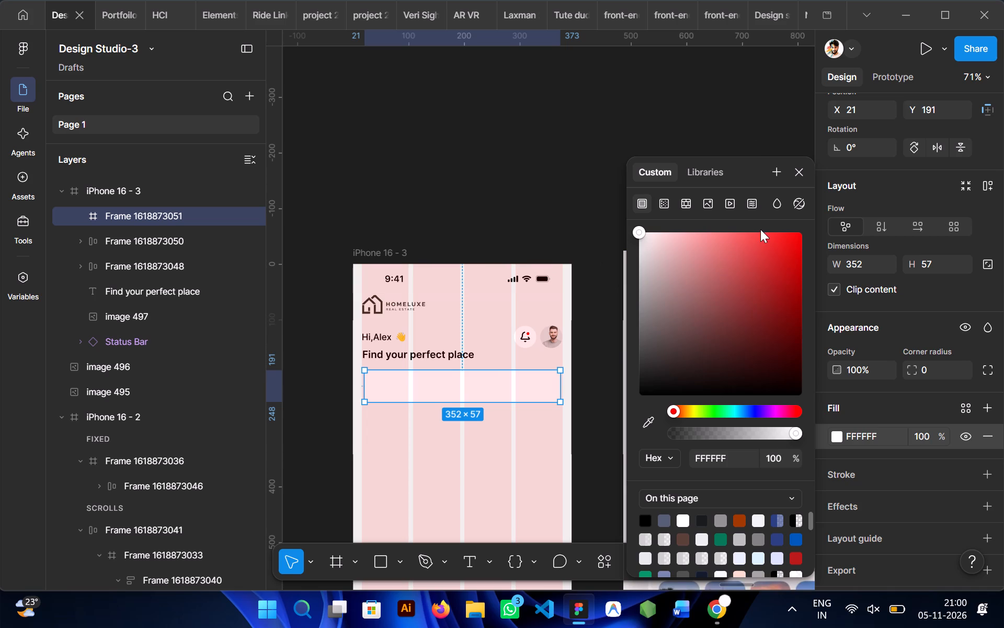
pyautogui.moveTo(732, 175); pyautogui.dragTo(694, 97)
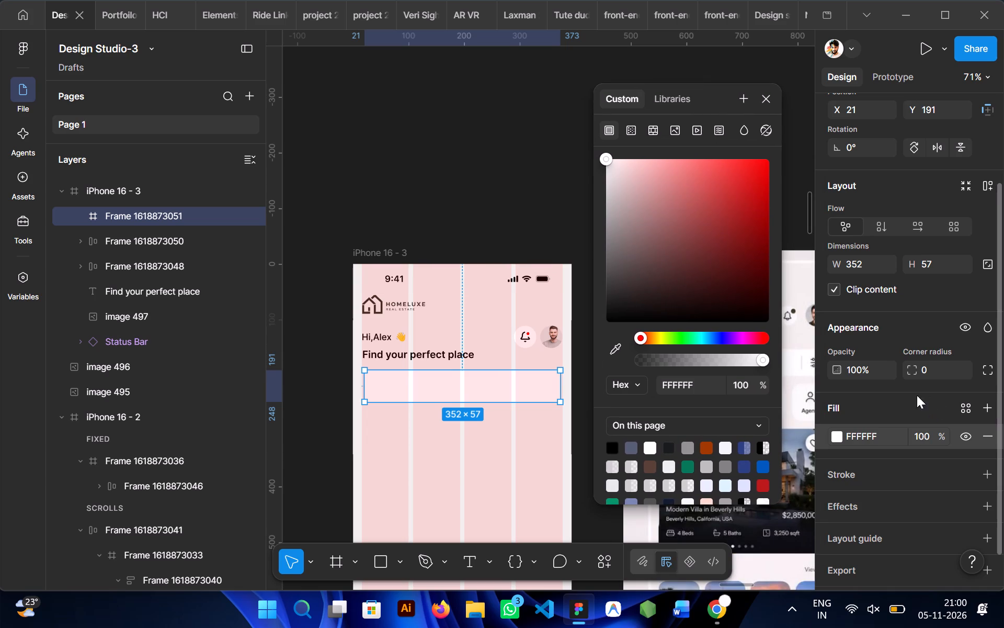
pyautogui.moveTo(909, 364); pyautogui.dragTo(533, 309)
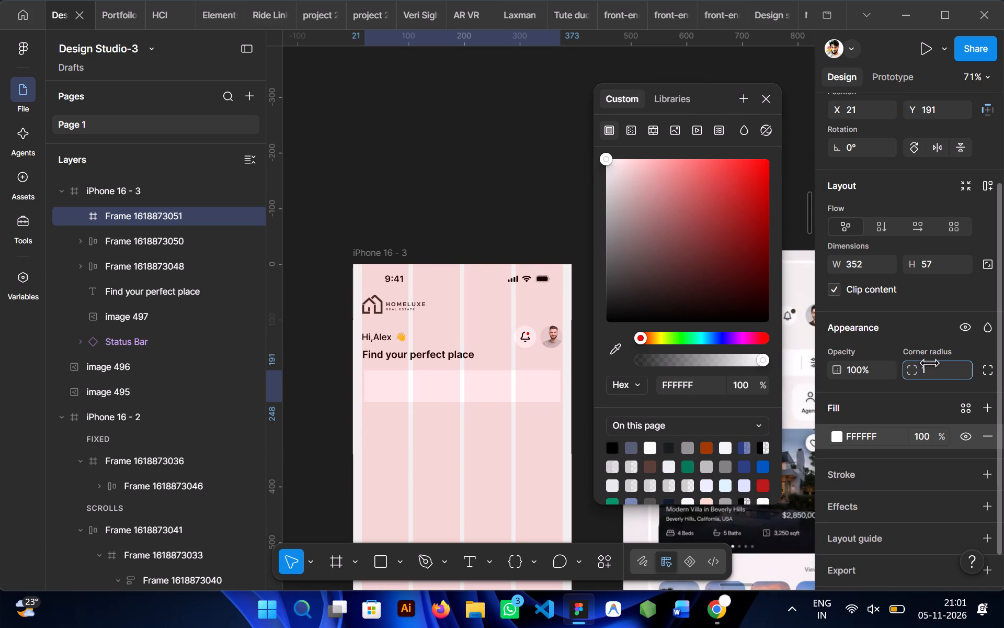
pyautogui.moveTo(533, 309); pyautogui.dragTo(600, 309)
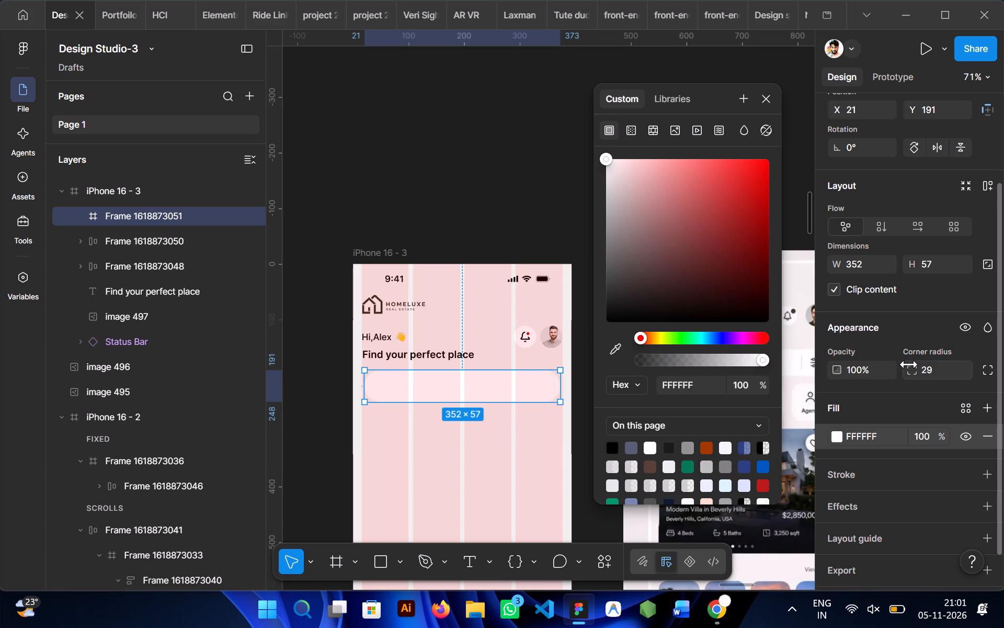
pyautogui.moveTo(707, 97); pyautogui.dragTo(191, 32)
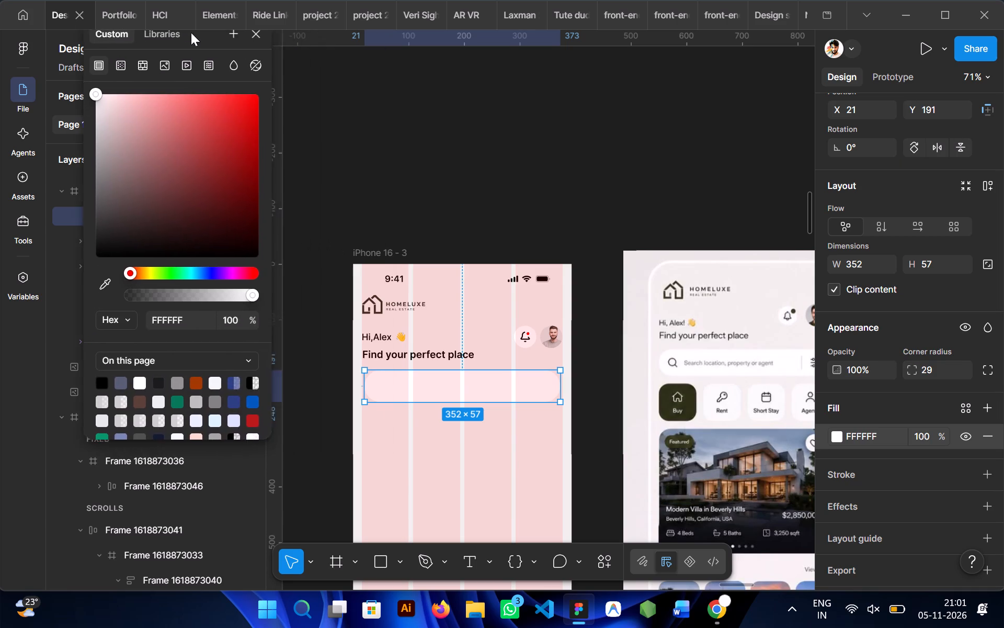
pyautogui.moveTo(191, 32); pyautogui.dragTo(213, 46)
pyautogui.scroll(-1, 684, 203)
pyautogui.scroll(-1, 605, 206)
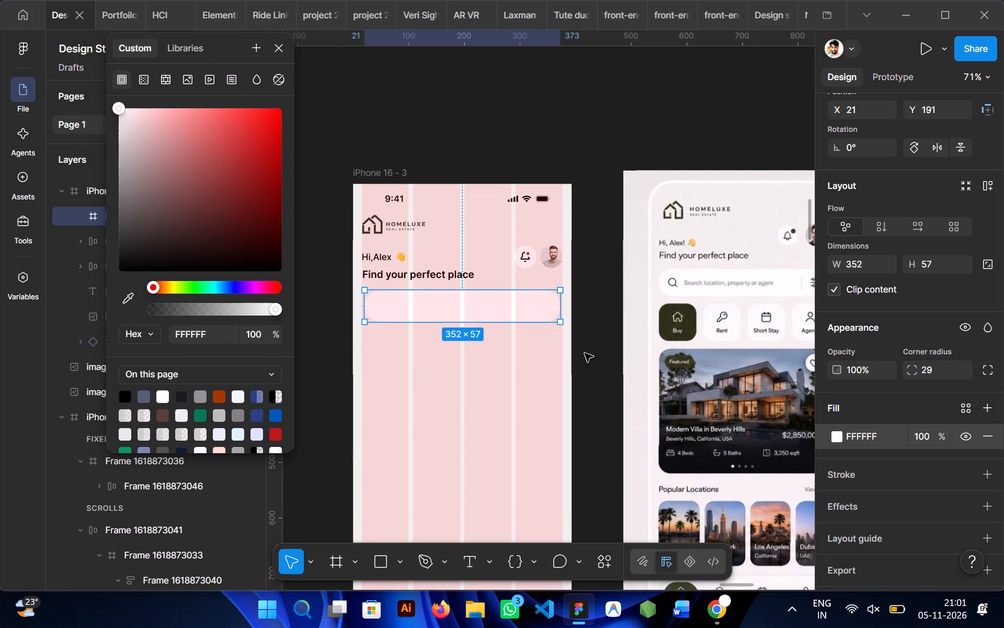
pyautogui.click(582, 357)
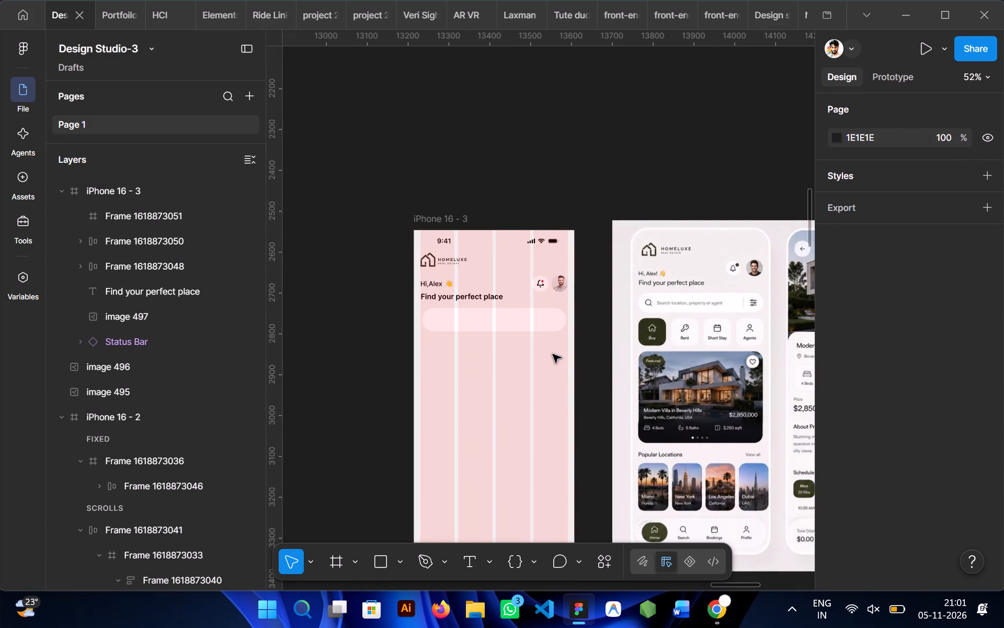
# Open the inline preview of the iPhone 16 - 3 screen and place it beside the design to check the search bar.
pyautogui.click(482, 307)
pyautogui.hotkey('shift', 'space')
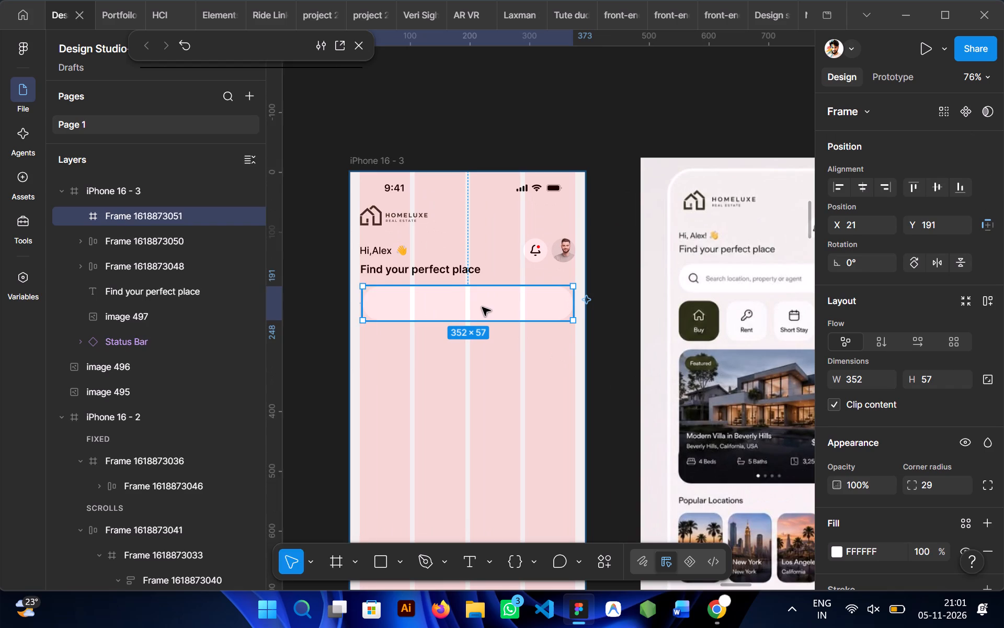
pyautogui.moveTo(218, 44); pyautogui.dragTo(139, 49)
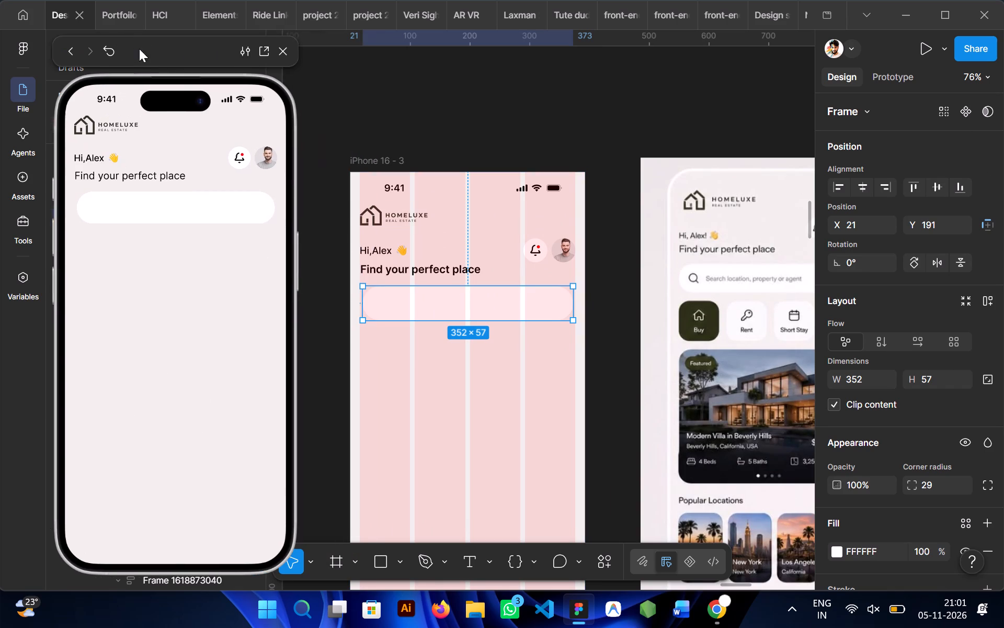
pyautogui.moveTo(139, 49); pyautogui.dragTo(133, 49)
# Stretch the search bar frame to the outer edges of the column grid, giving X 16 and width 361, and close the preview.
pyautogui.click(482, 304)
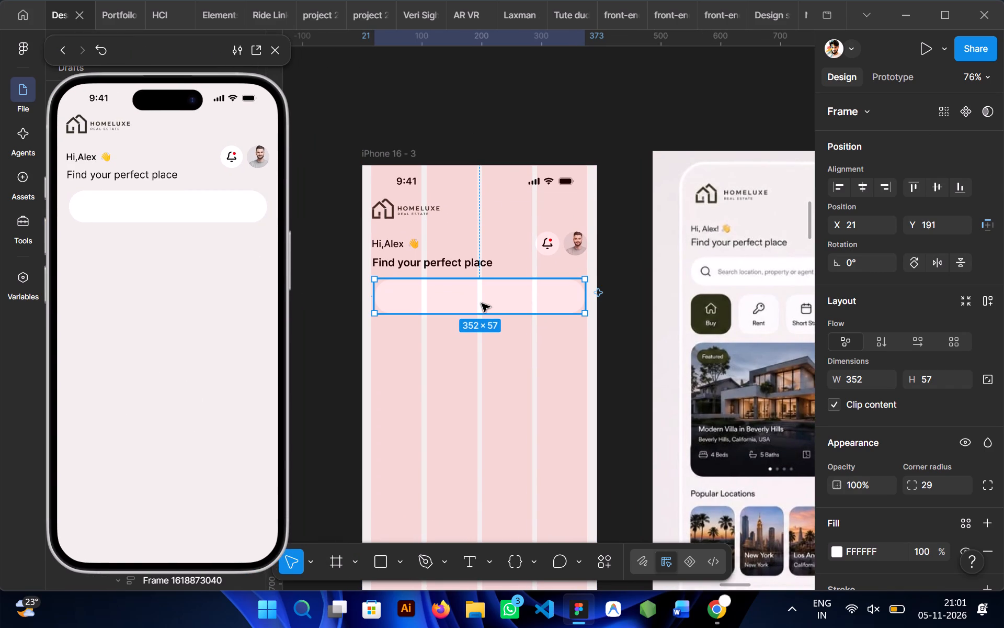
pyautogui.click(462, 312)
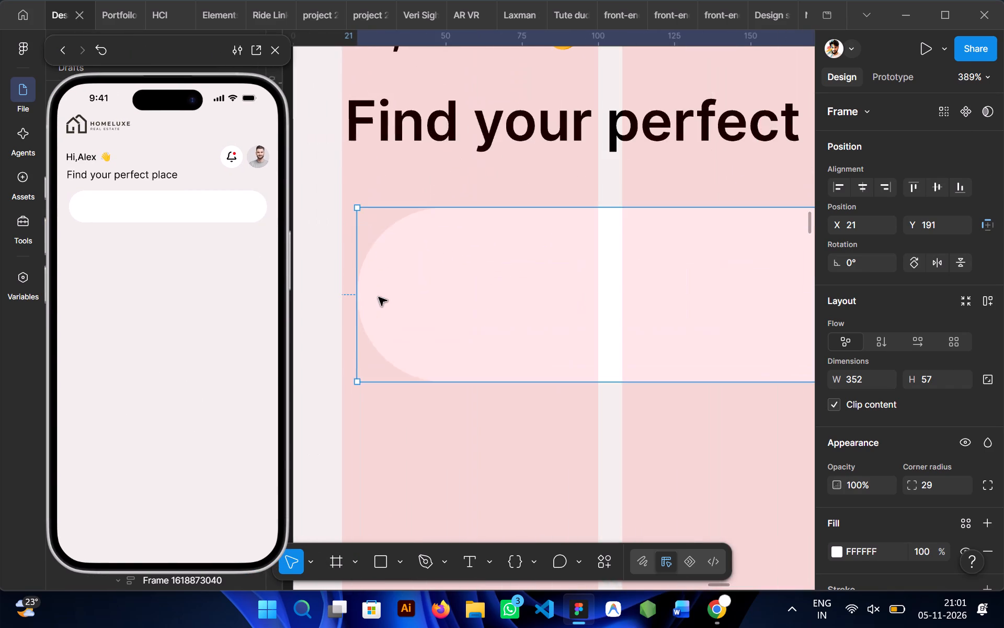
pyautogui.hscroll(1, 379, 297)
pyautogui.moveTo(357, 299); pyautogui.dragTo(345, 300)
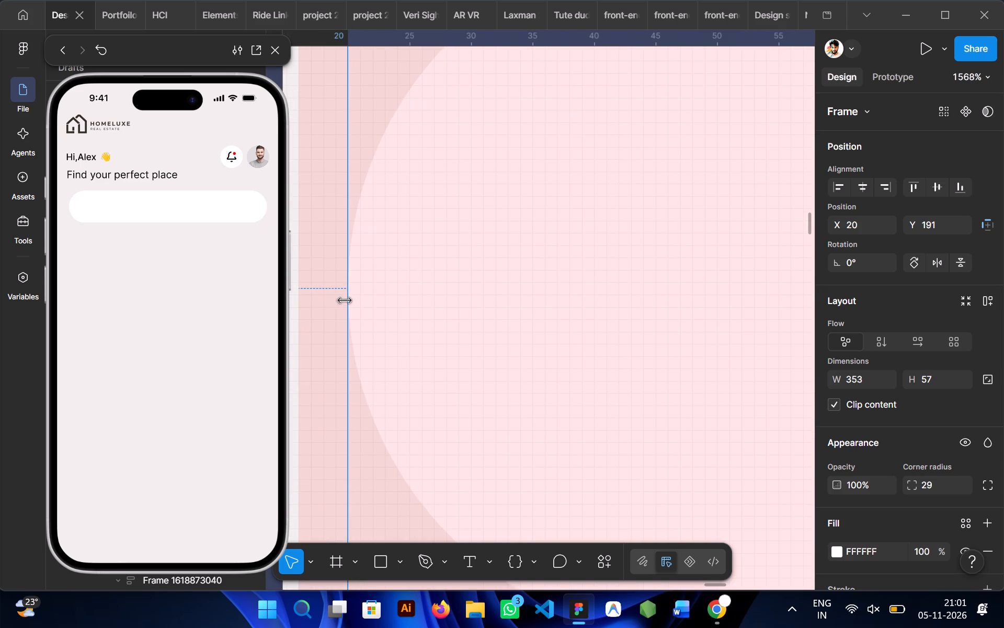
pyautogui.moveTo(345, 300); pyautogui.dragTo(305, 297)
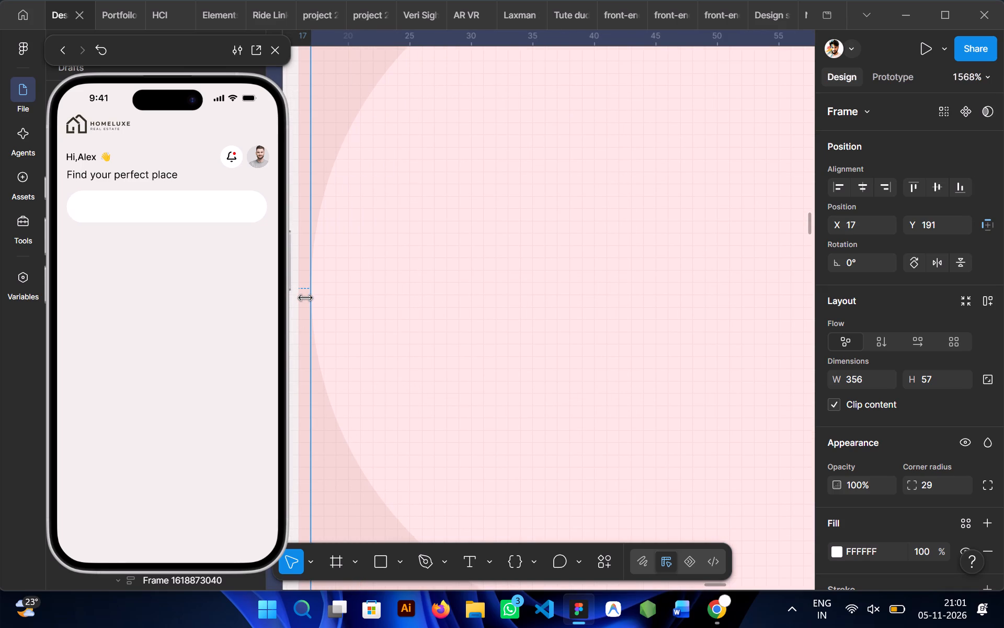
pyautogui.moveTo(305, 297); pyautogui.dragTo(302, 297)
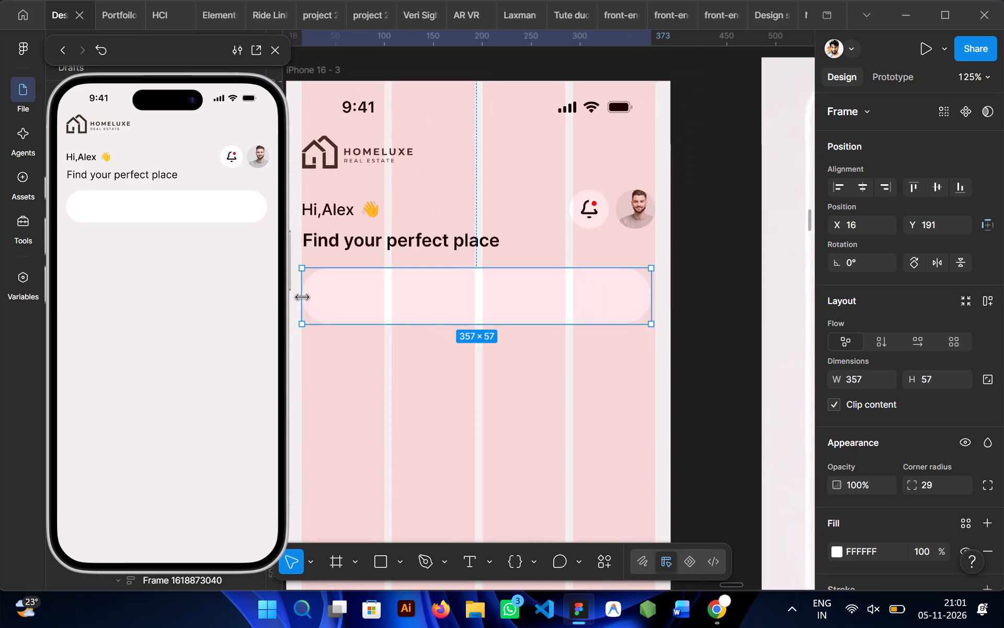
pyautogui.hscroll(-1, 555, 304)
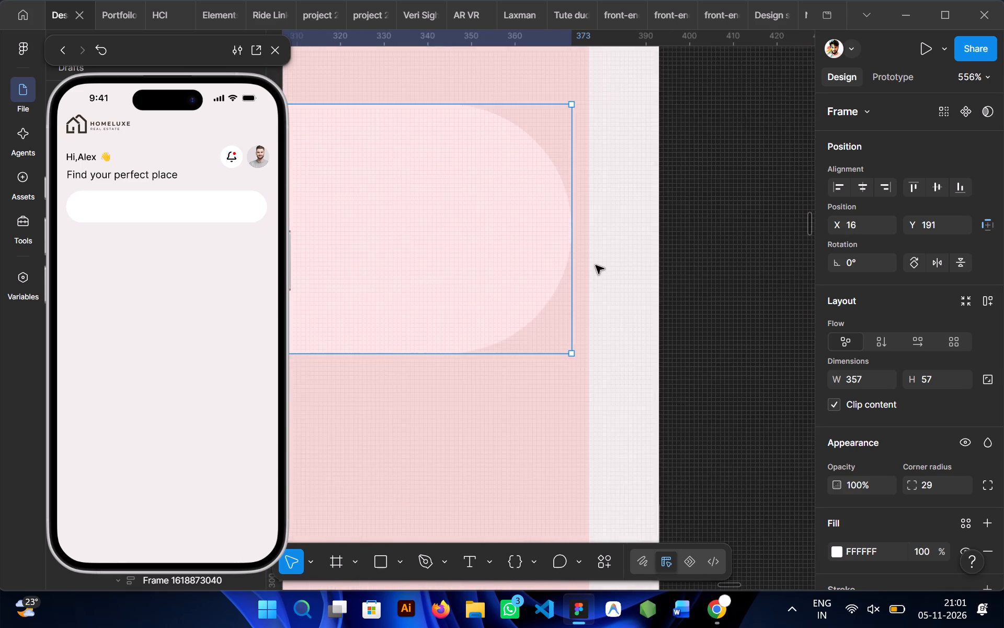
pyautogui.scroll(1, 596, 265)
pyautogui.moveTo(481, 251); pyautogui.dragTo(531, 248)
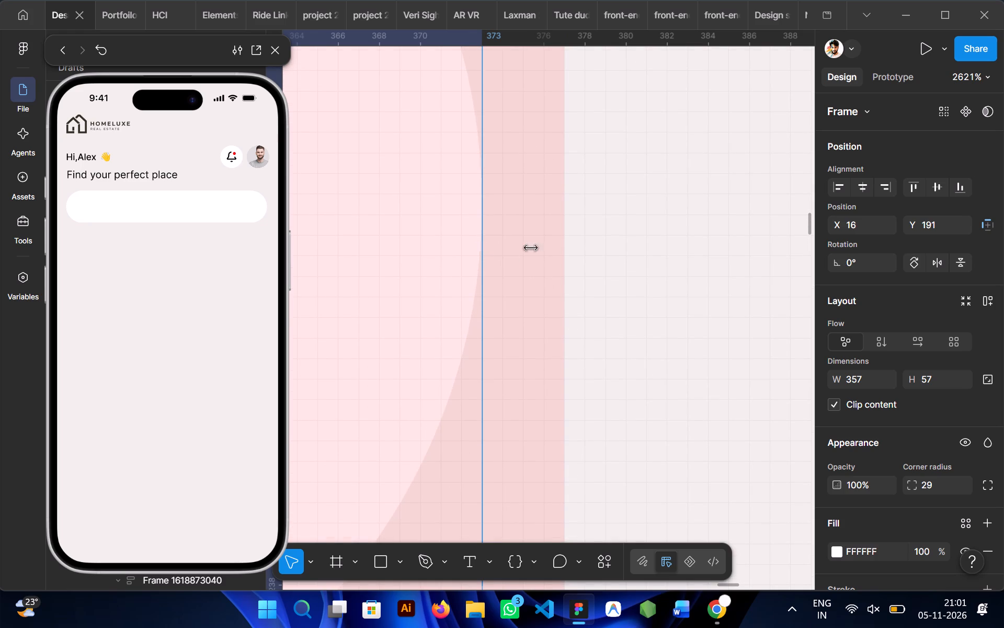
pyautogui.moveTo(531, 248); pyautogui.dragTo(558, 254)
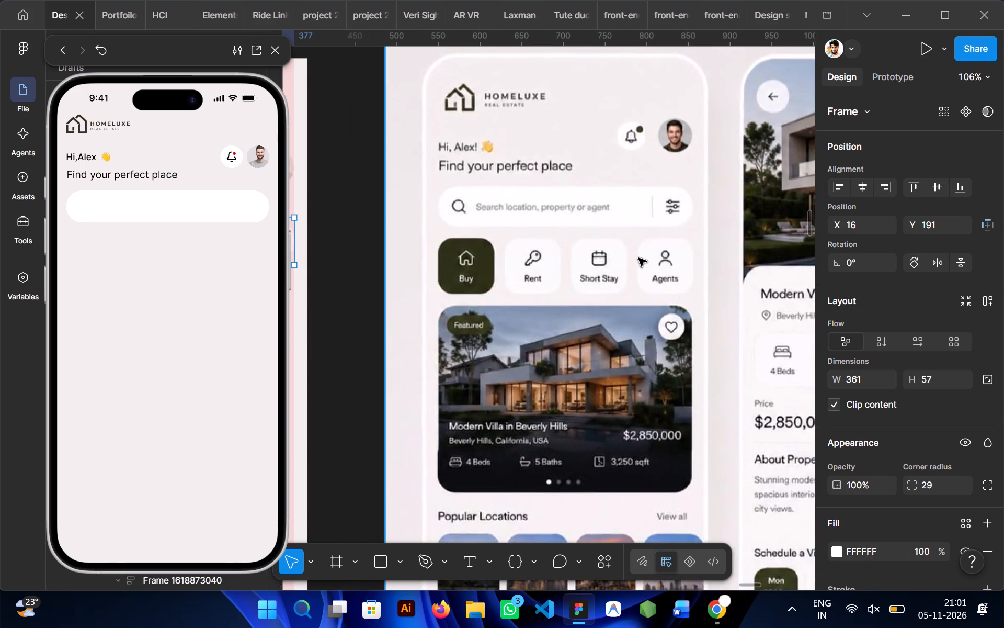
pyautogui.hscroll(1, 638, 258)
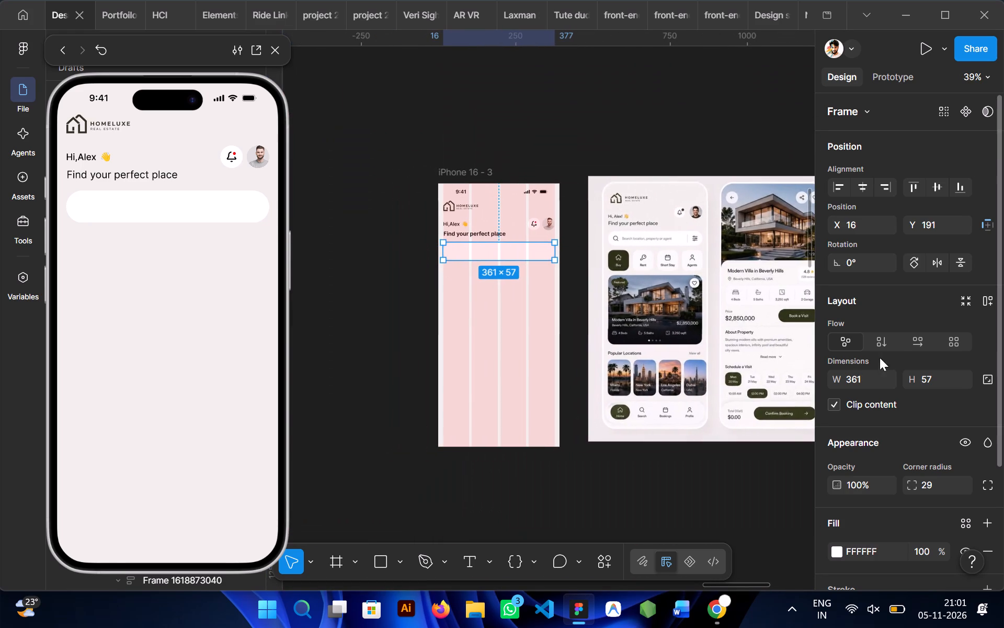
pyautogui.scroll(-2, 884, 368)
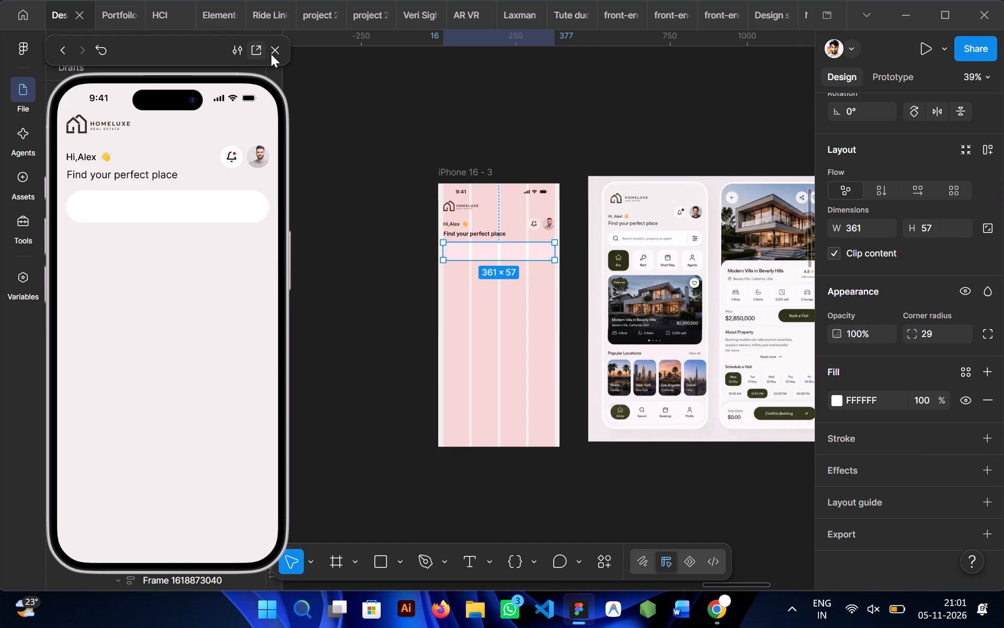
pyautogui.click(272, 53)
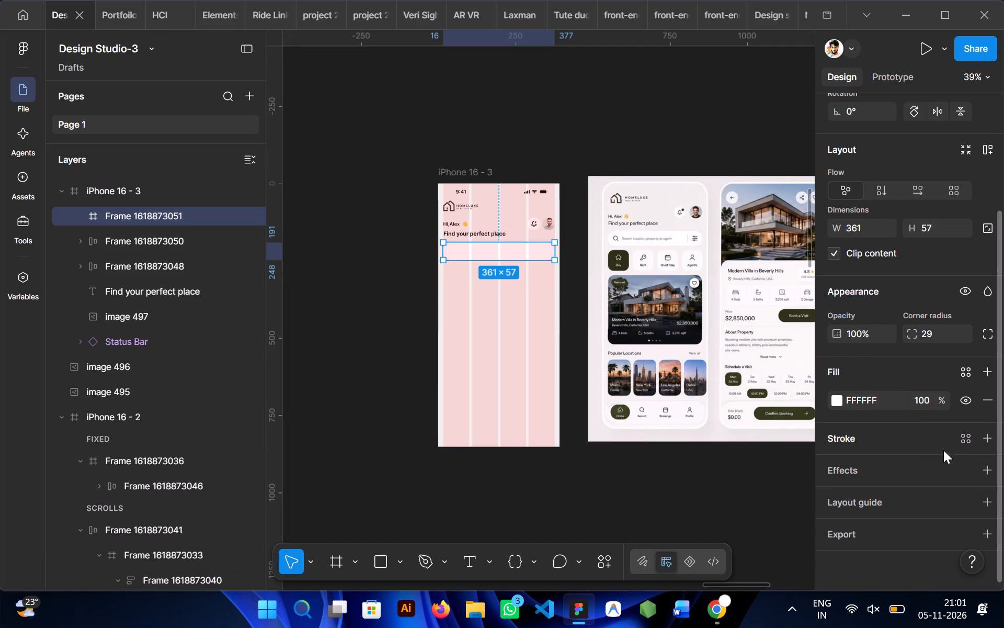
# Add a drop shadow to the search bar frame with the shadow colour 000000 at 8% opacity.
pyautogui.hscroll(-1, 670, 448)
pyautogui.scroll(-3, 670, 448)
pyautogui.scroll(1, 670, 448)
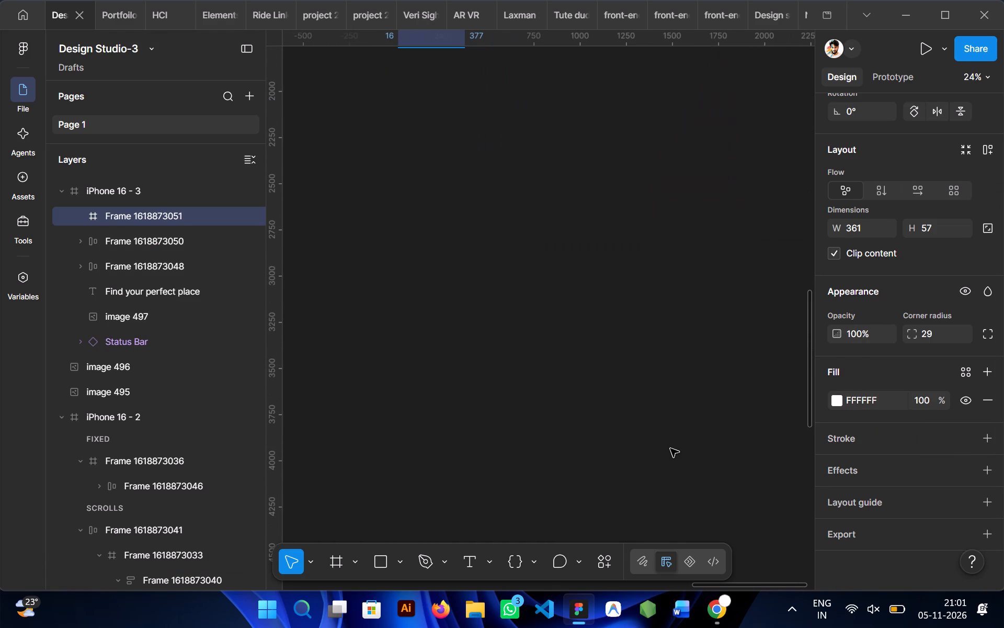
pyautogui.scroll(1, 670, 448)
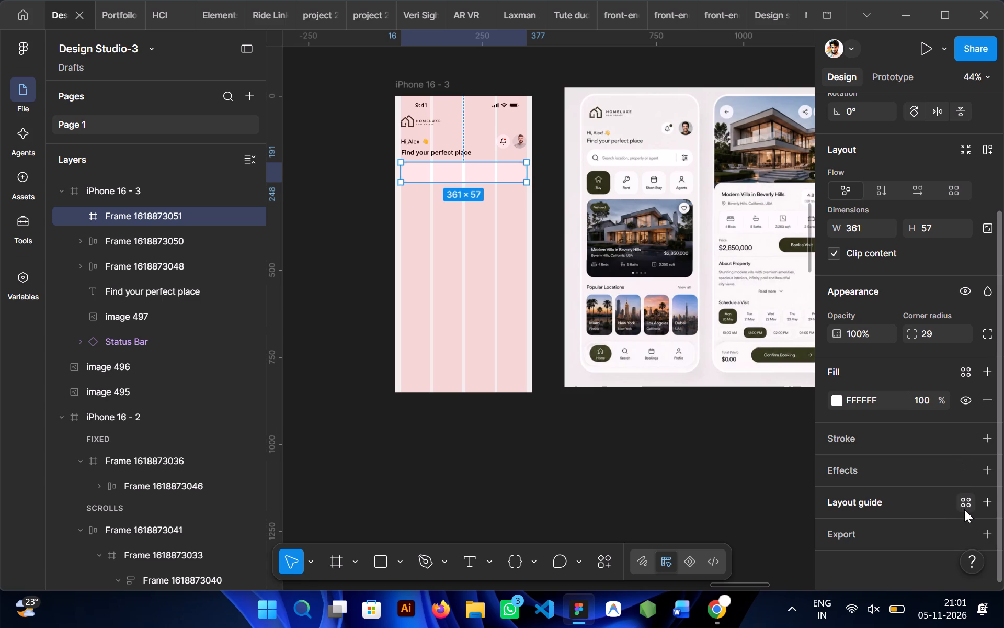
pyautogui.click(989, 470)
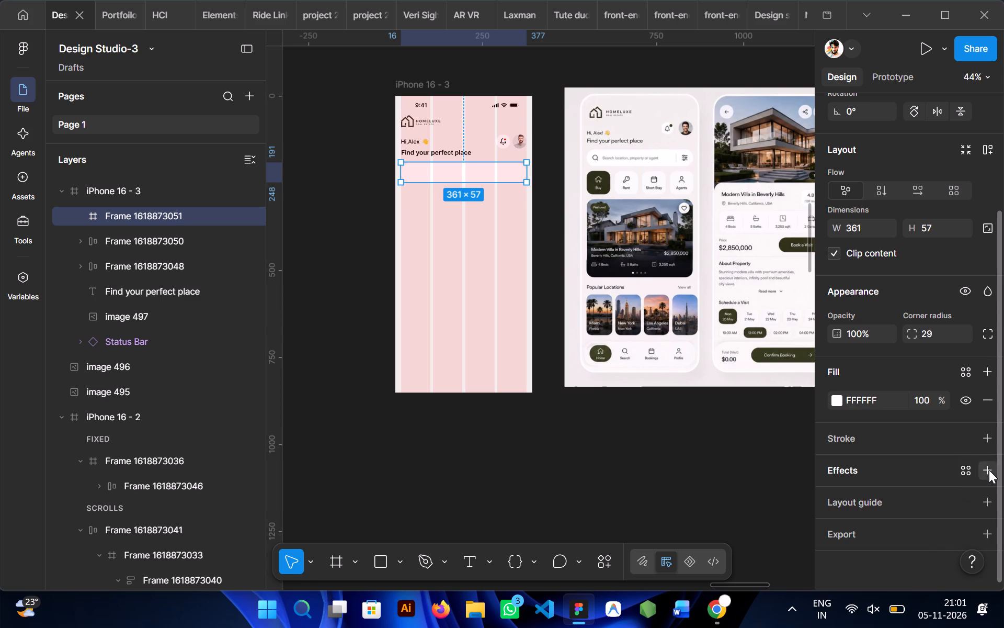
pyautogui.click(893, 339)
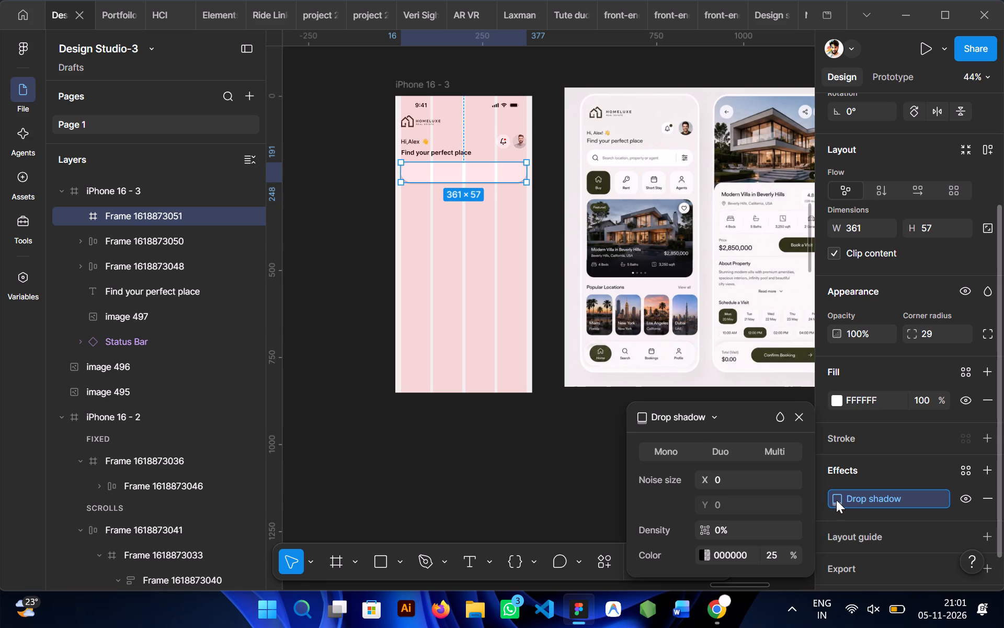
pyautogui.click(708, 419)
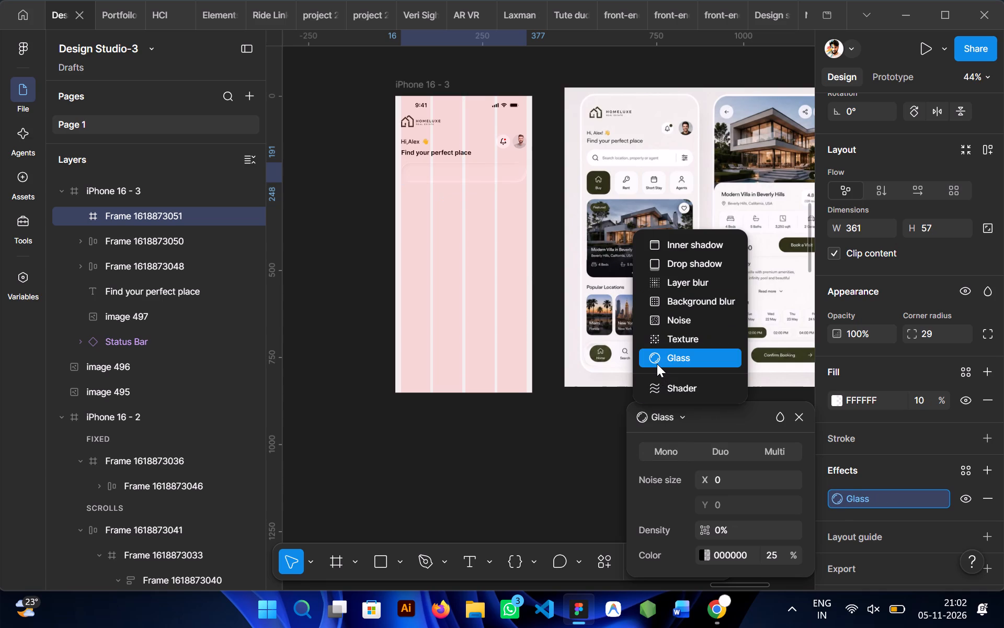
pyautogui.click(657, 267)
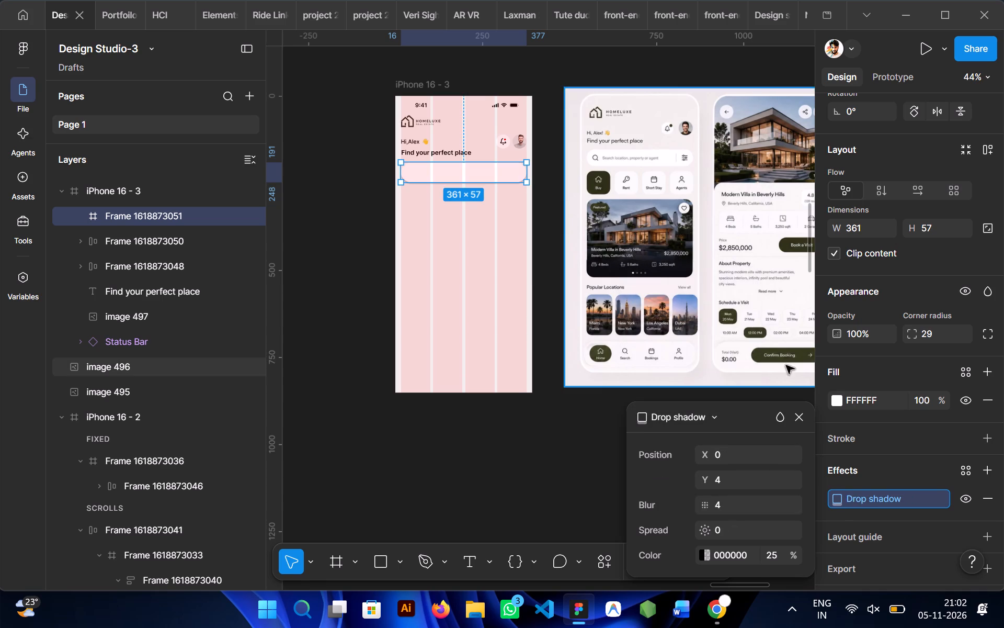
pyautogui.click(781, 557)
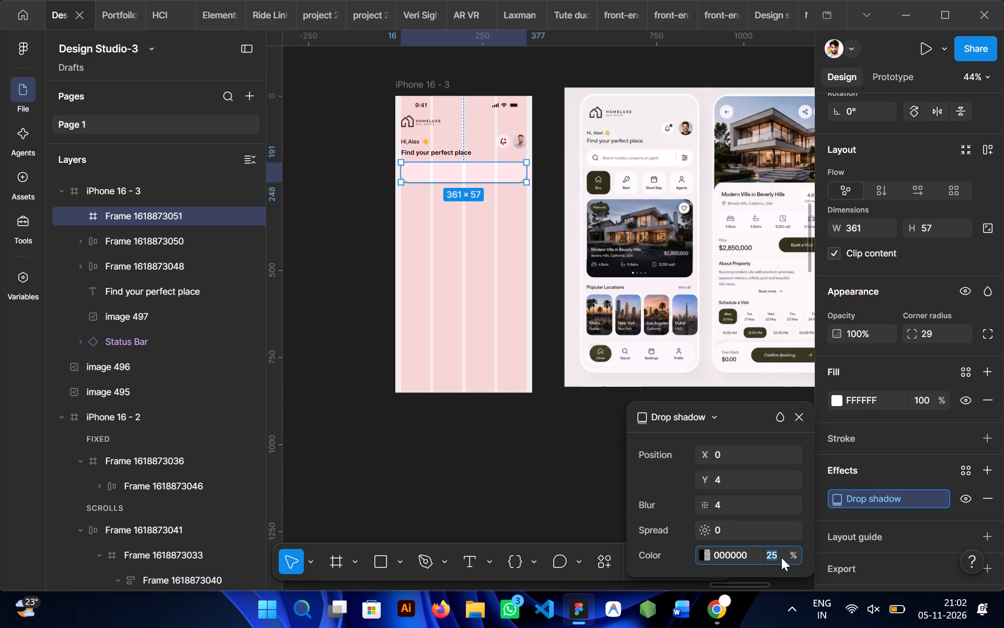
pyautogui.press('8')
pyautogui.press('Return')
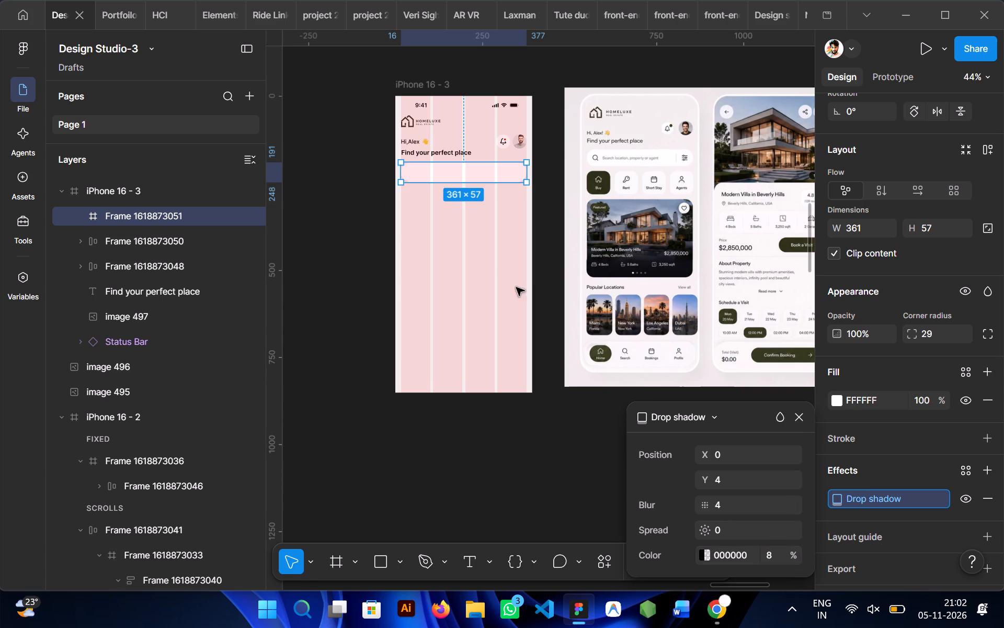
pyautogui.scroll(1, 494, 238)
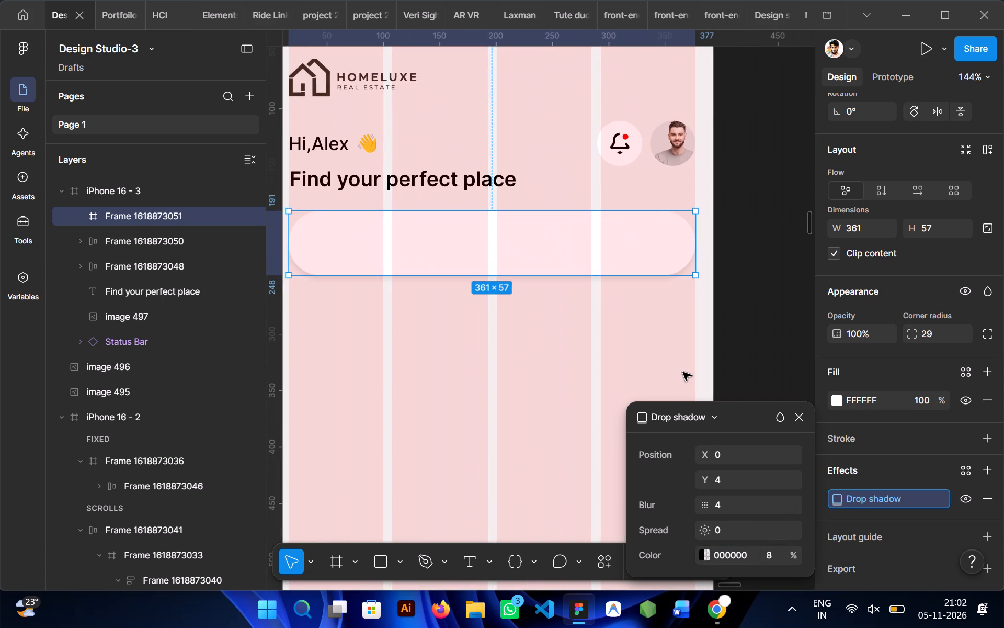
# Insert the "search" icon from the Lucide Icons plugin and place it over the start of the search bar.
pyautogui.hscroll(1, 616, 343)
pyautogui.moveTo(792, 560); pyautogui.dragTo(488, 309)
pyautogui.click(382, 332)
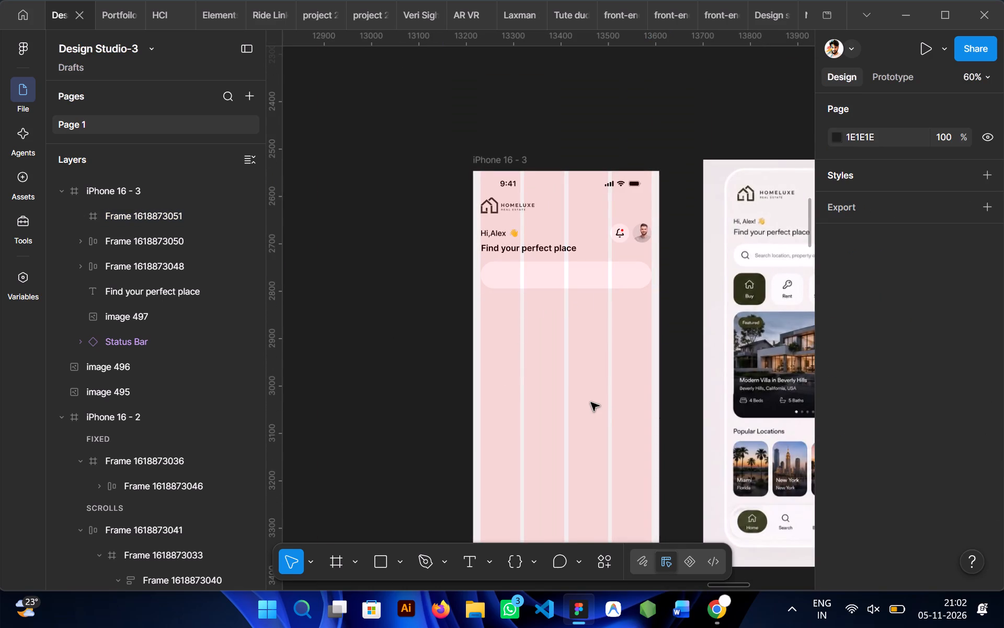
pyautogui.hscroll(-1, 591, 402)
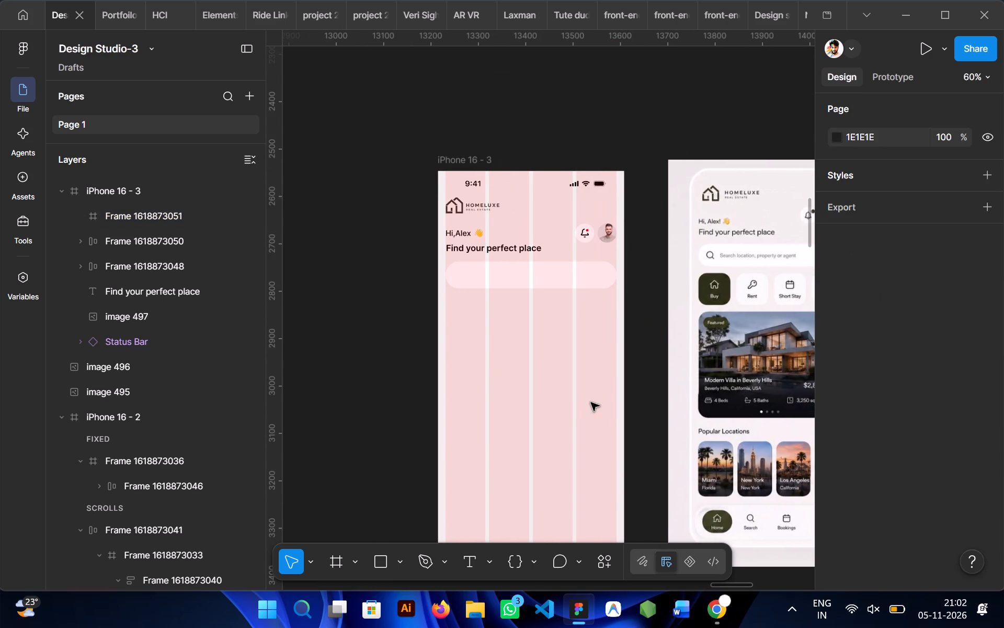
pyautogui.hscroll(1, 591, 402)
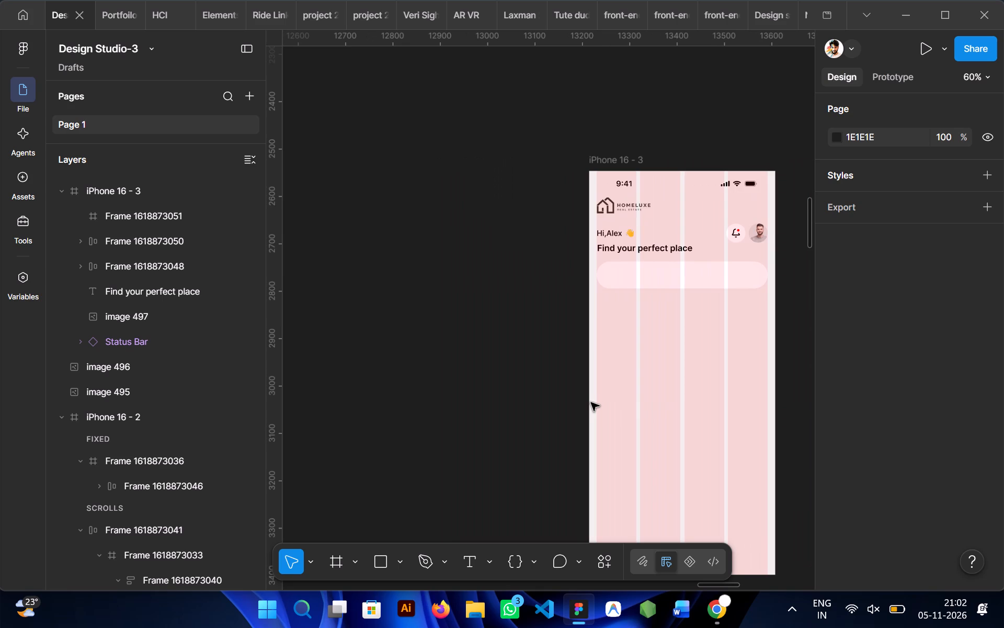
pyautogui.hscroll(-1, 669, 335)
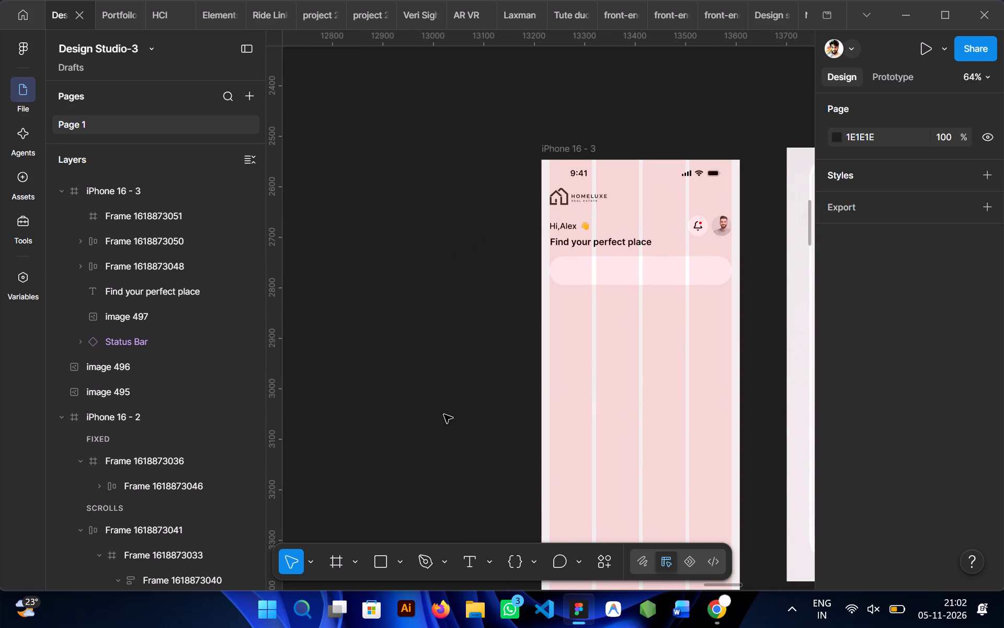
pyautogui.hscroll(-1, 444, 414)
pyautogui.click(604, 563)
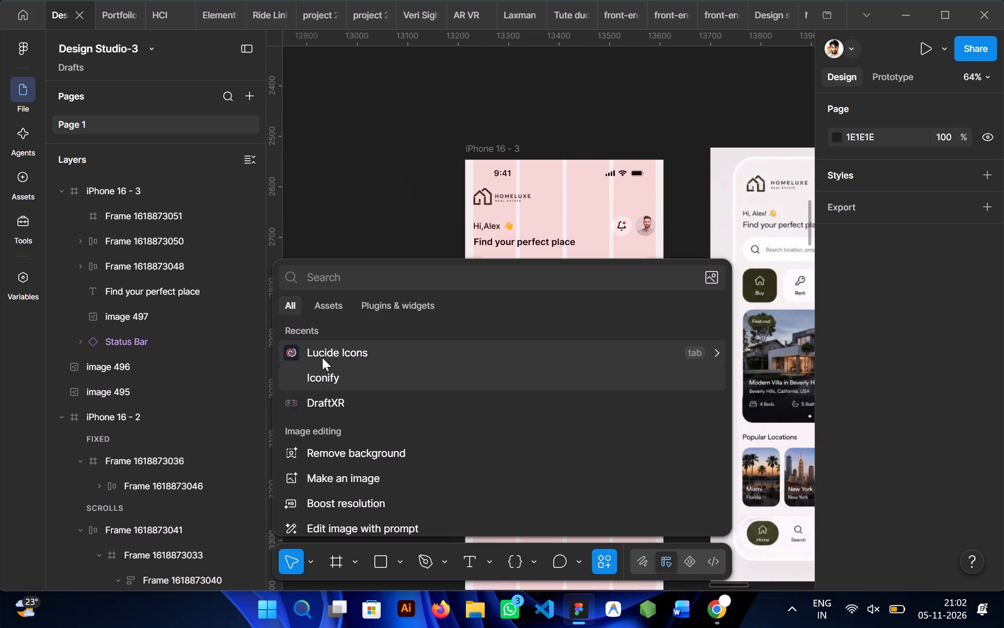
pyautogui.click(326, 357)
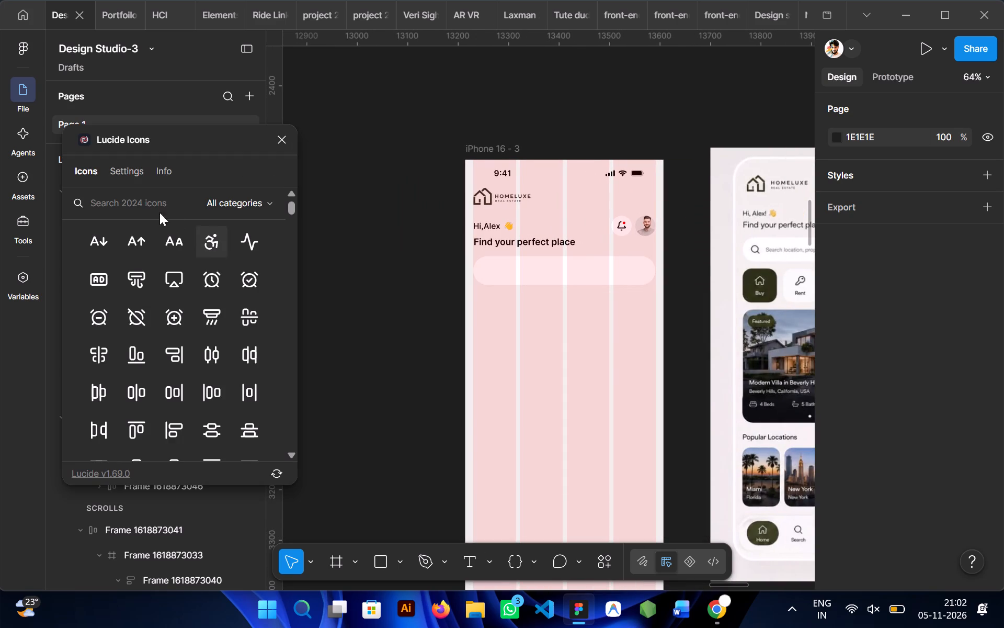
pyautogui.click(132, 206)
pyautogui.write('search')
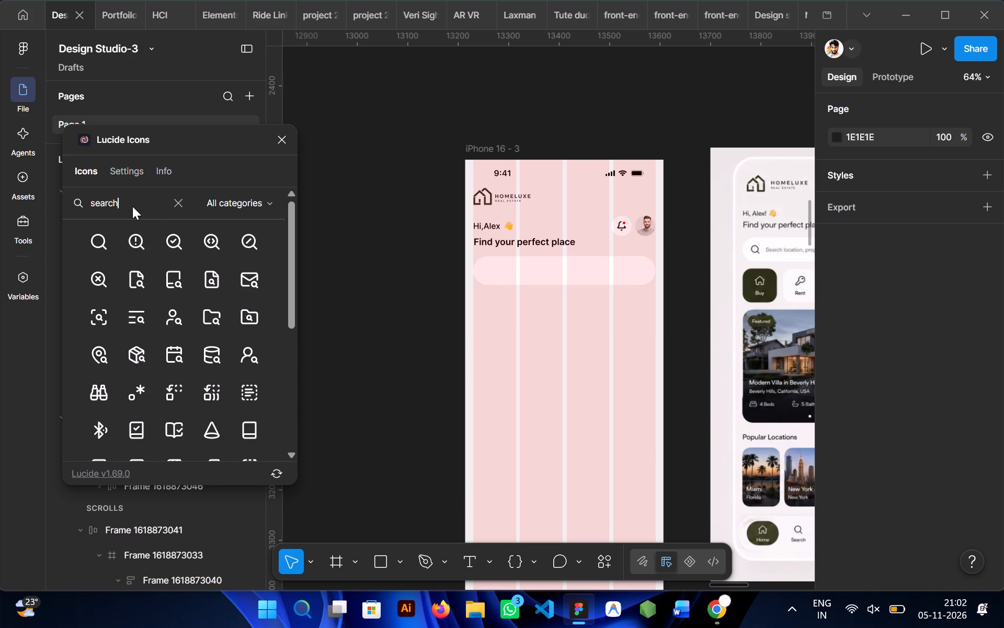
pyautogui.click(101, 237)
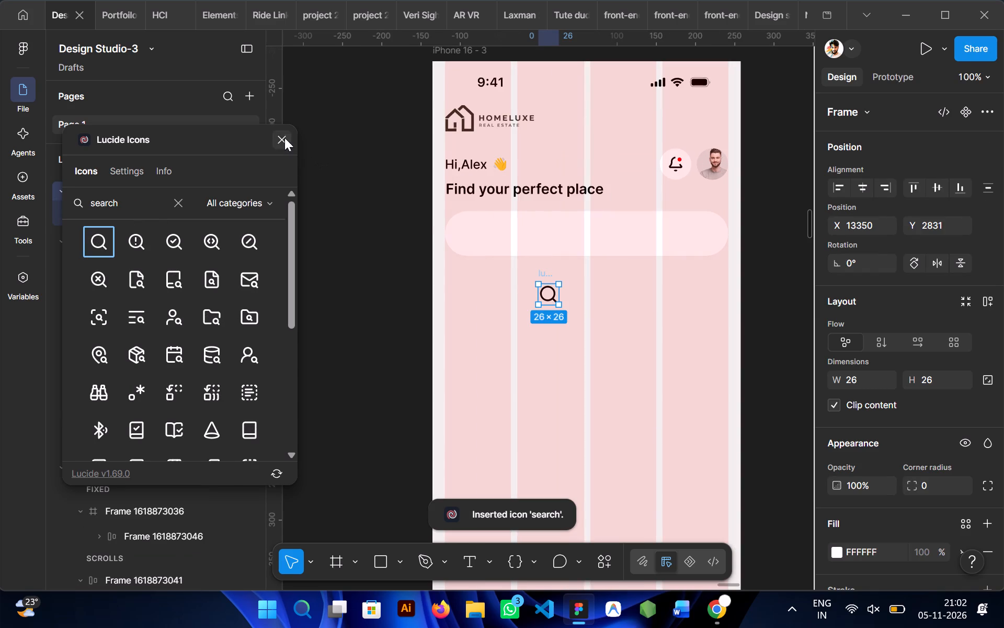
pyautogui.click(284, 138)
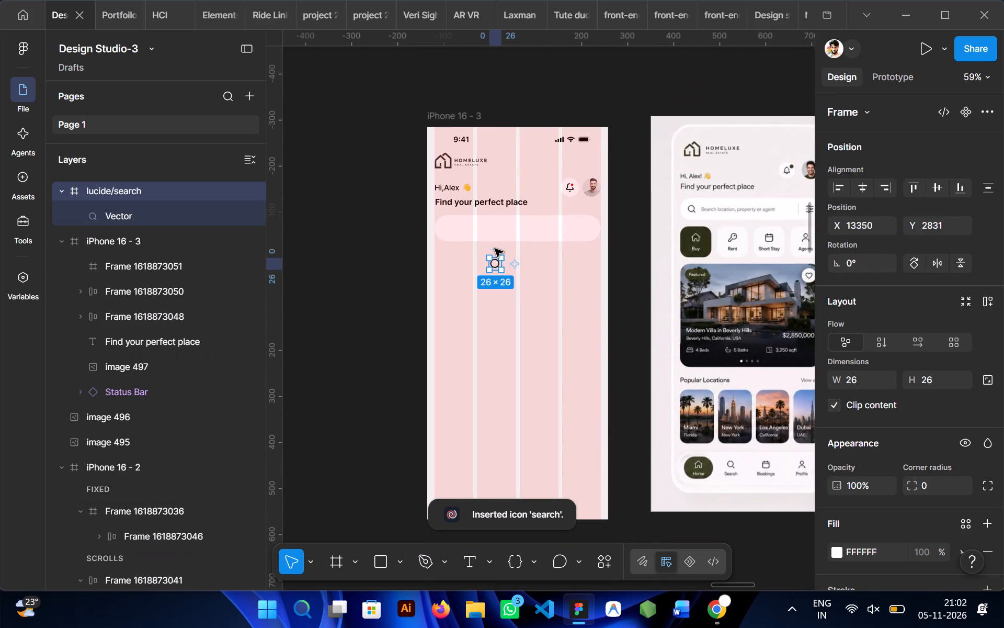
pyautogui.moveTo(492, 248); pyautogui.dragTo(451, 214)
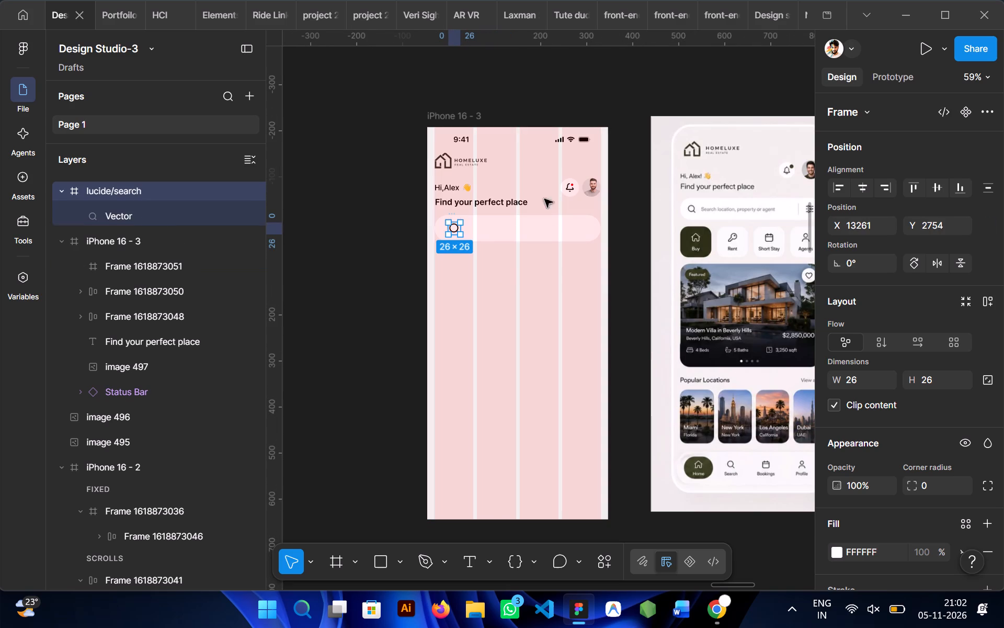
# Check the dimensions of the notification bell's circular frame and of the bell icon inside it.
pyautogui.keyDown('ctrl'); pyautogui.click(574, 189); pyautogui.keyUp('ctrl')
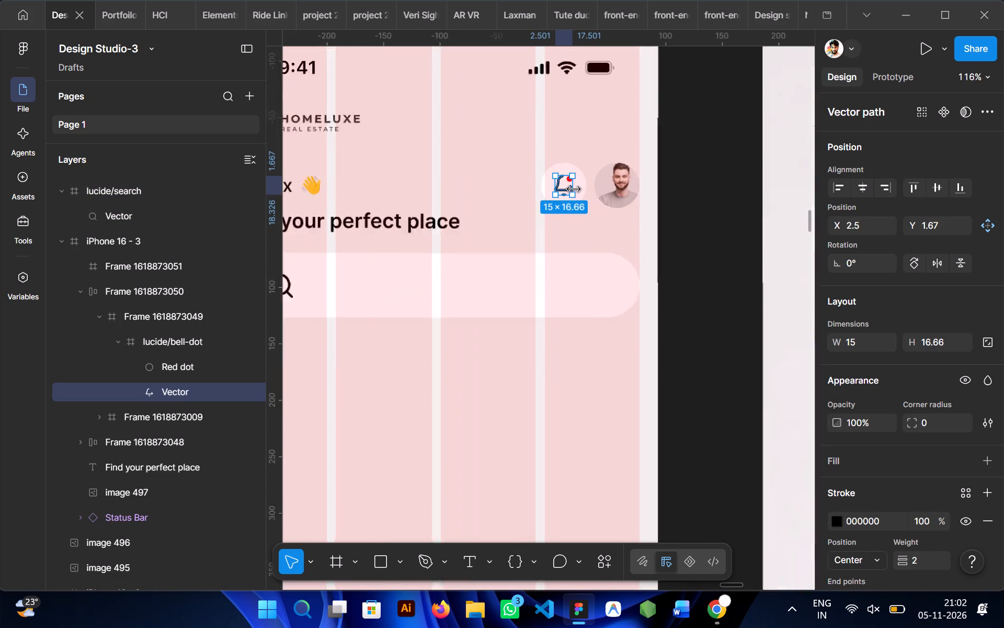
pyautogui.doubleClick(546, 155)
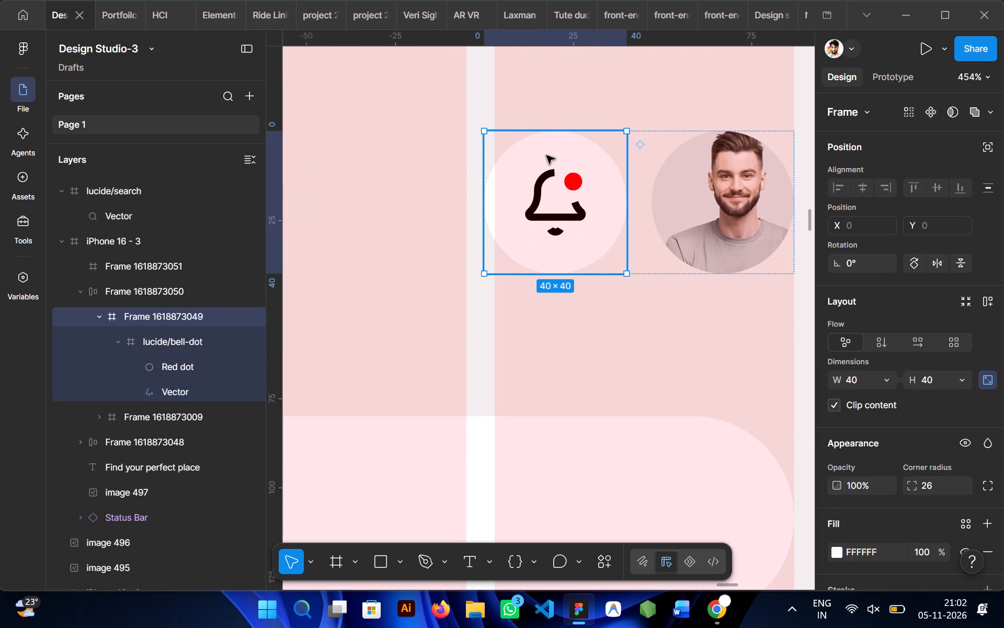
pyautogui.doubleClick(555, 183)
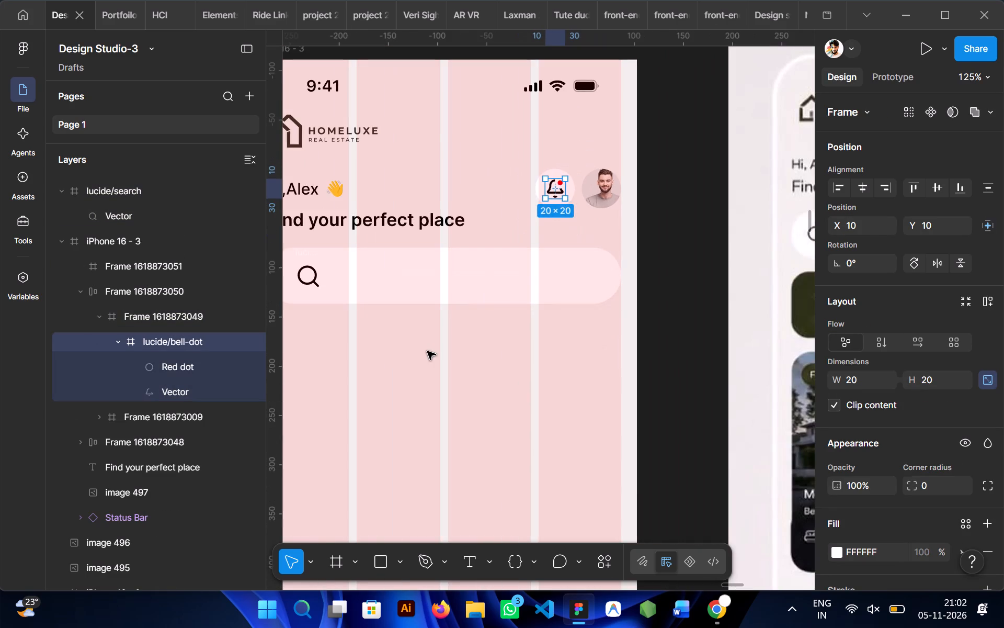
pyautogui.click(427, 351)
pyautogui.hscroll(2, 427, 351)
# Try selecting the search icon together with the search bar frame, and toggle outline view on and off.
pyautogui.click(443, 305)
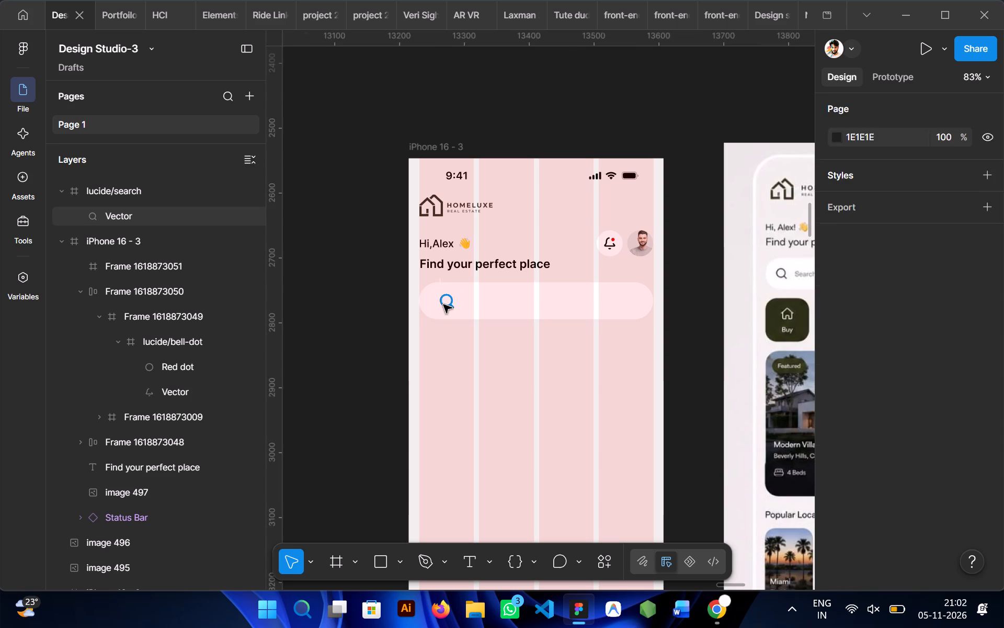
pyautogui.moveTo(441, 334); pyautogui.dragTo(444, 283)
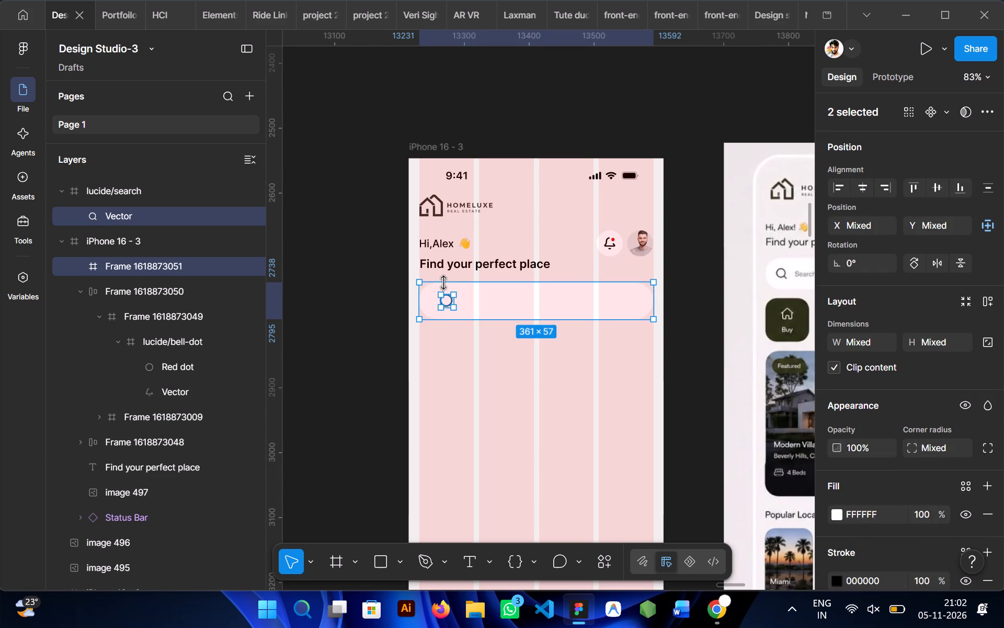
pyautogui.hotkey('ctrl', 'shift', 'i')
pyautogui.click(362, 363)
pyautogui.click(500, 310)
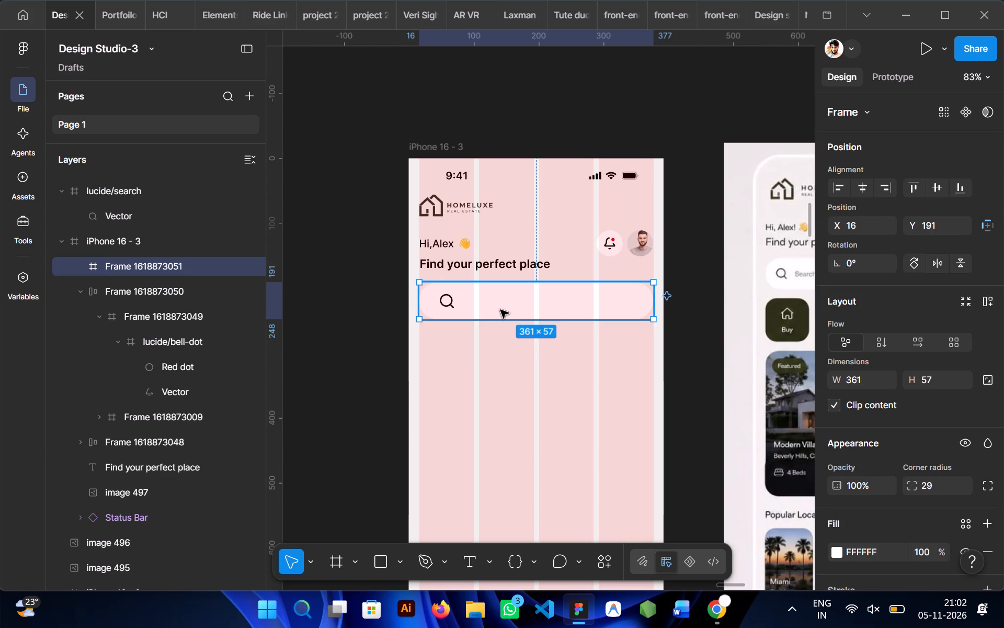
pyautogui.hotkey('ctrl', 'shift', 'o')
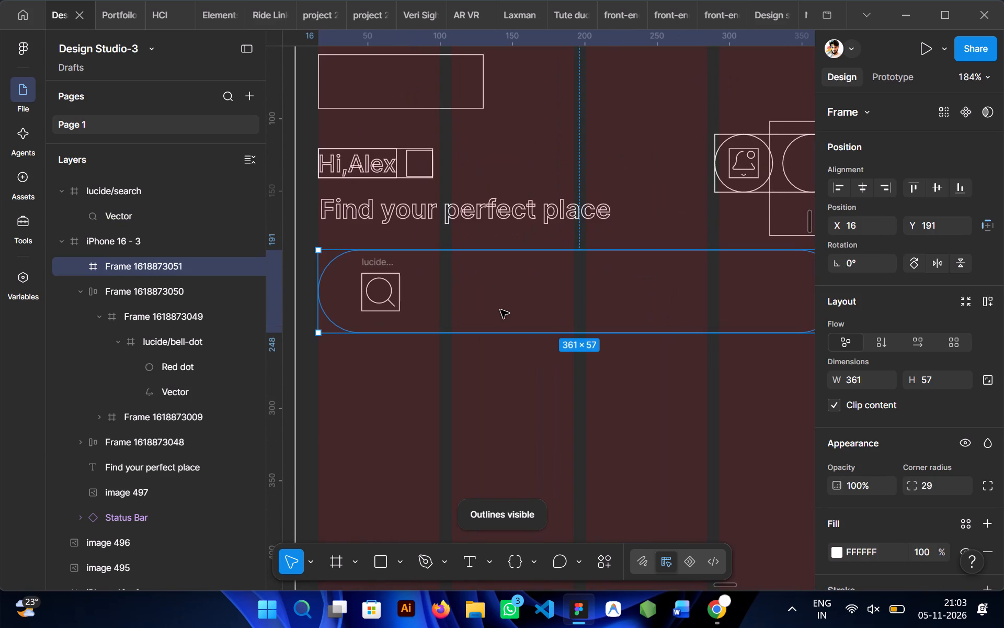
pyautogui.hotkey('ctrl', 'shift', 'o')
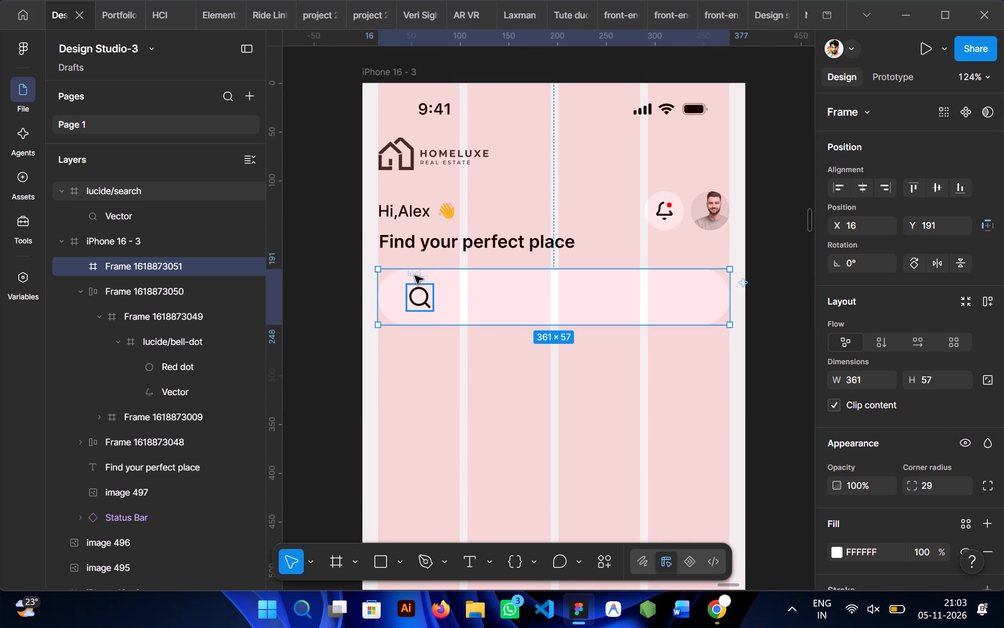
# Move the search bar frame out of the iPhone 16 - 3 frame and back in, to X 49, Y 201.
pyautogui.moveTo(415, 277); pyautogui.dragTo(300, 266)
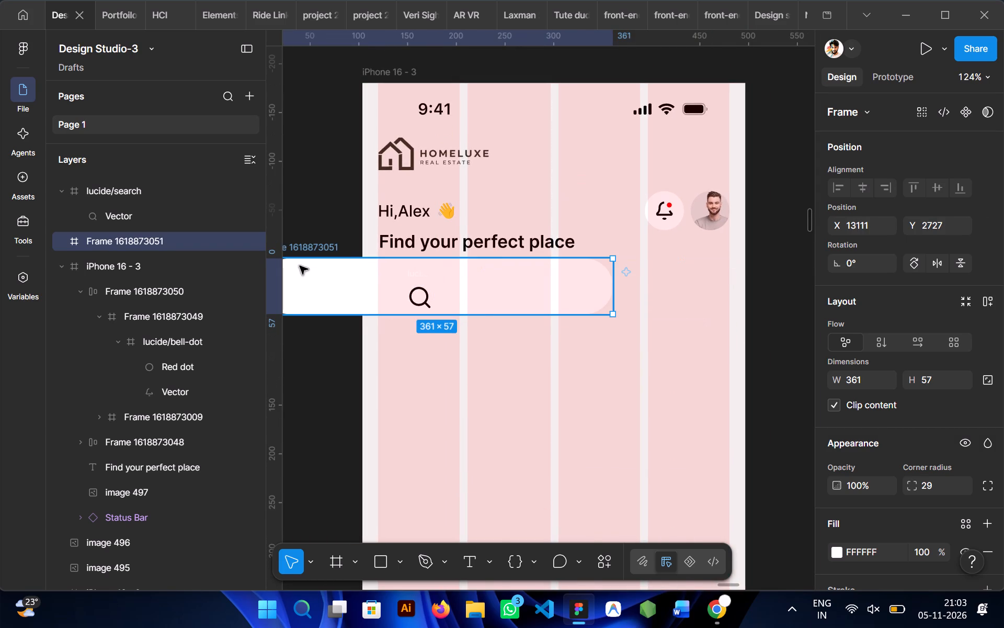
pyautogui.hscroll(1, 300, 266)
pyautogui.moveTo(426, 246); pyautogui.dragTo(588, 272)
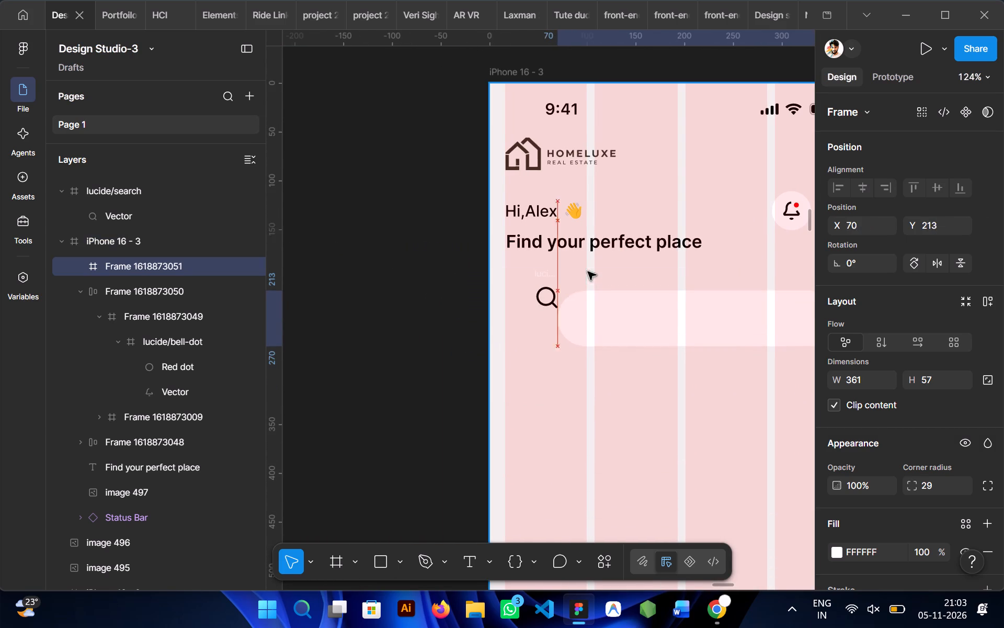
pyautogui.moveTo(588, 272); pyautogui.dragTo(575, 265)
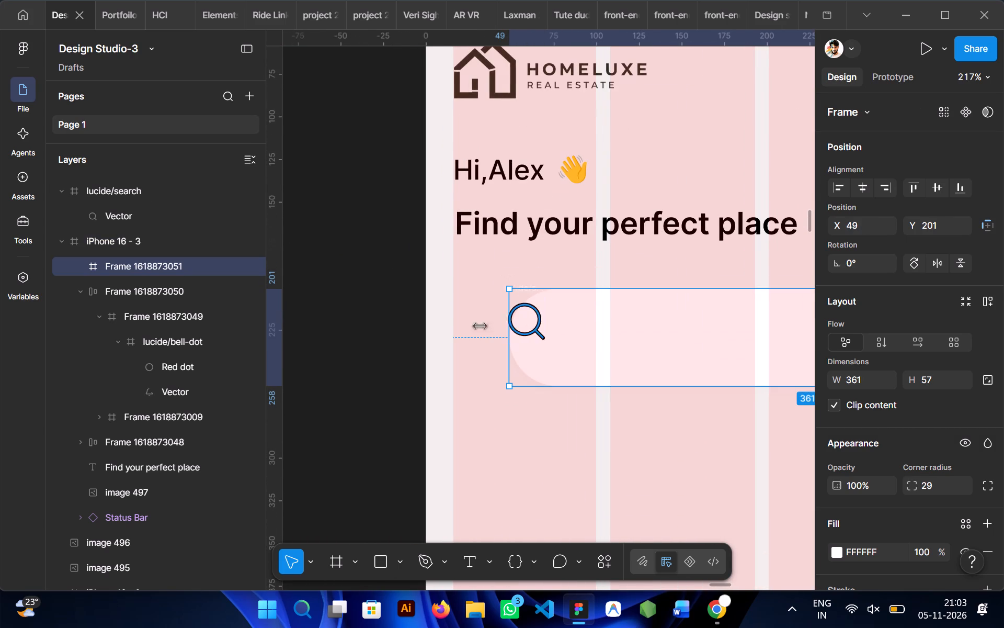
# Move the search icon frame off the search bar, into the empty area just below it.
pyautogui.click(474, 324)
pyautogui.moveTo(512, 286); pyautogui.dragTo(517, 421)
# Centre the search bar frame horizontally in the screen at X 16 and nudge it up to Y 183.
pyautogui.click(644, 289)
pyautogui.hscroll(-1, 644, 289)
pyautogui.click(865, 185)
pyautogui.hscroll(-1, 662, 386)
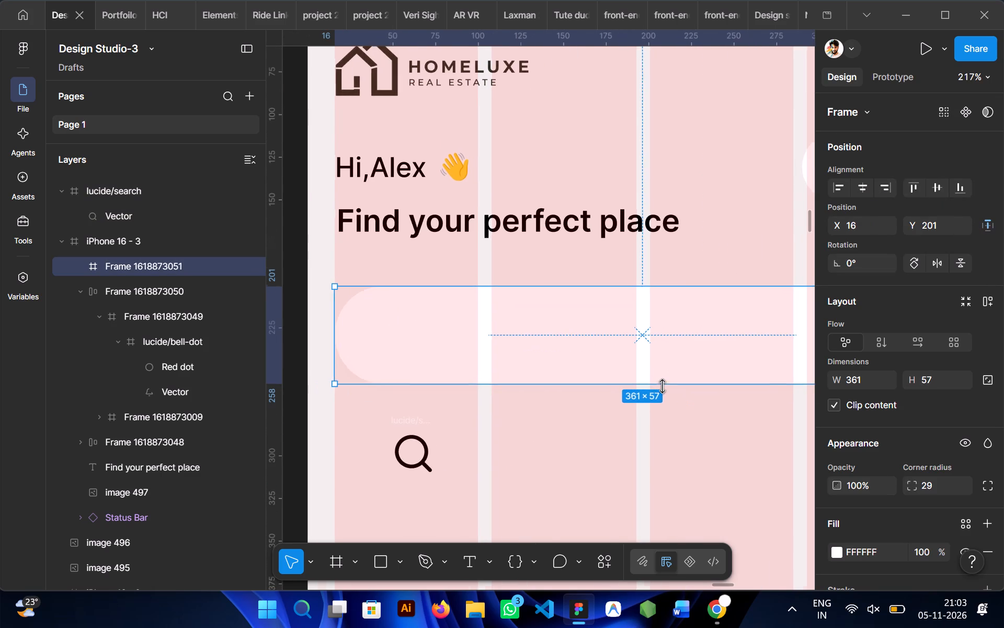
pyautogui.hscroll(-1, 662, 386)
pyautogui.press('Up')
pyautogui.press('Up')
pyautogui.press('Up')
pyautogui.press('Up')
pyautogui.press('Up')
pyautogui.press('Up')
pyautogui.press('Up')
pyautogui.press('Up')
pyautogui.press('Up')
pyautogui.press('Up')
pyautogui.press('Up')
pyautogui.press('Up')
pyautogui.press('Up')
pyautogui.press('Up')
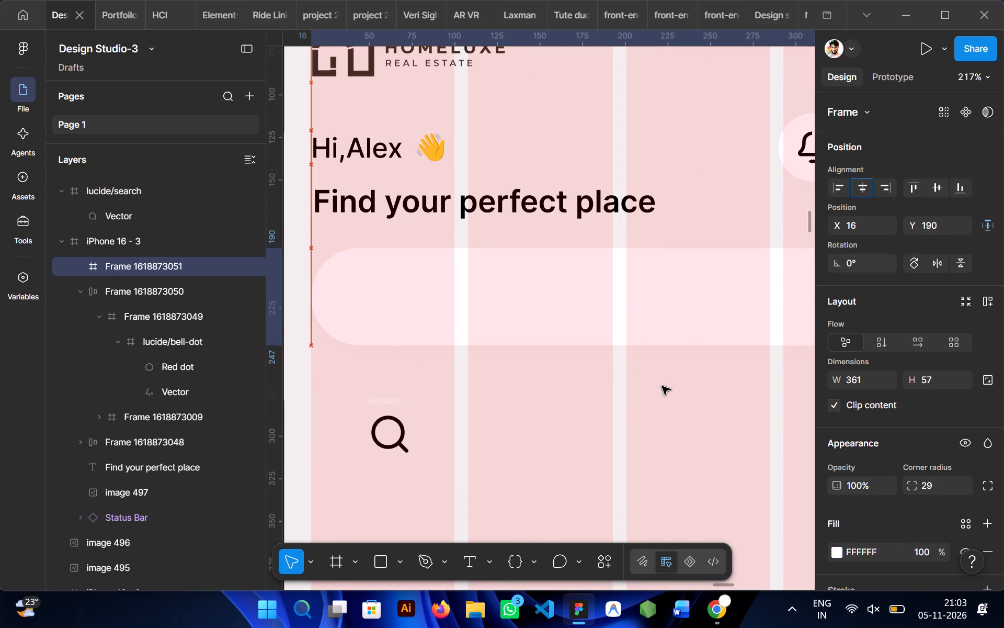
pyautogui.press('Up')
pyautogui.press('Up')
pyautogui.press('Up')
pyautogui.press('Up')
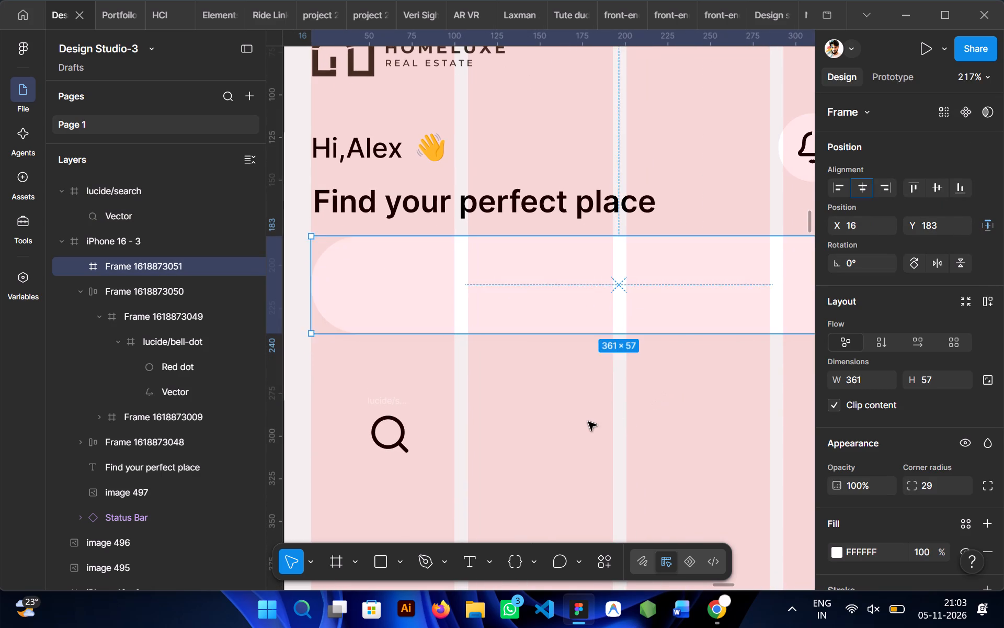
# Copy and delete the loose search icon, paste it inside the search bar frame, and centre it vertically there.
pyautogui.click(587, 421)
pyautogui.click(372, 395)
pyautogui.hotkey('ctrl', 'c')
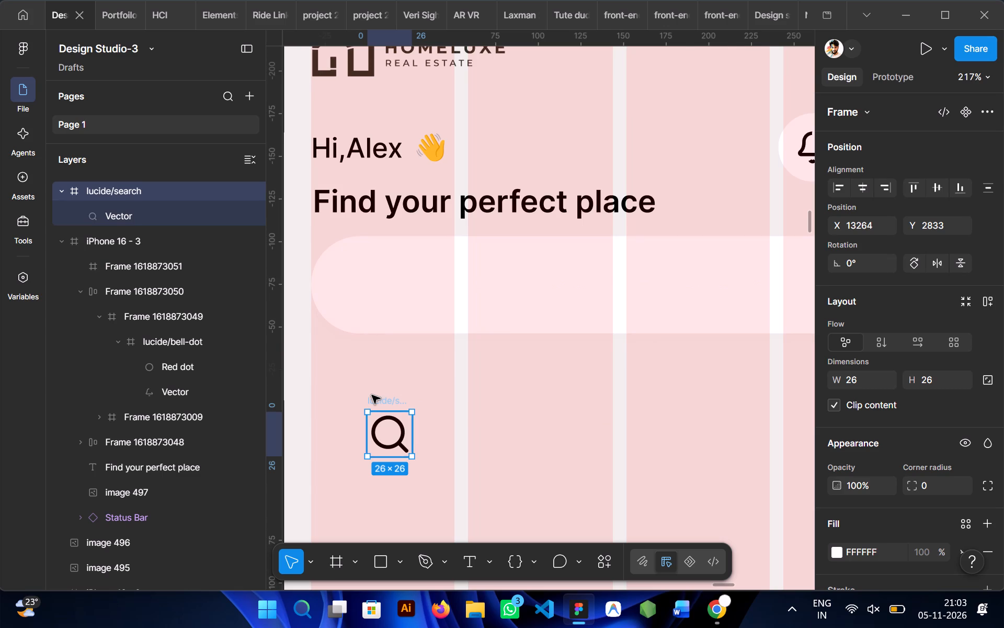
pyautogui.press('Delete')
pyautogui.click(383, 315)
pyautogui.hotkey('ctrl', 'v')
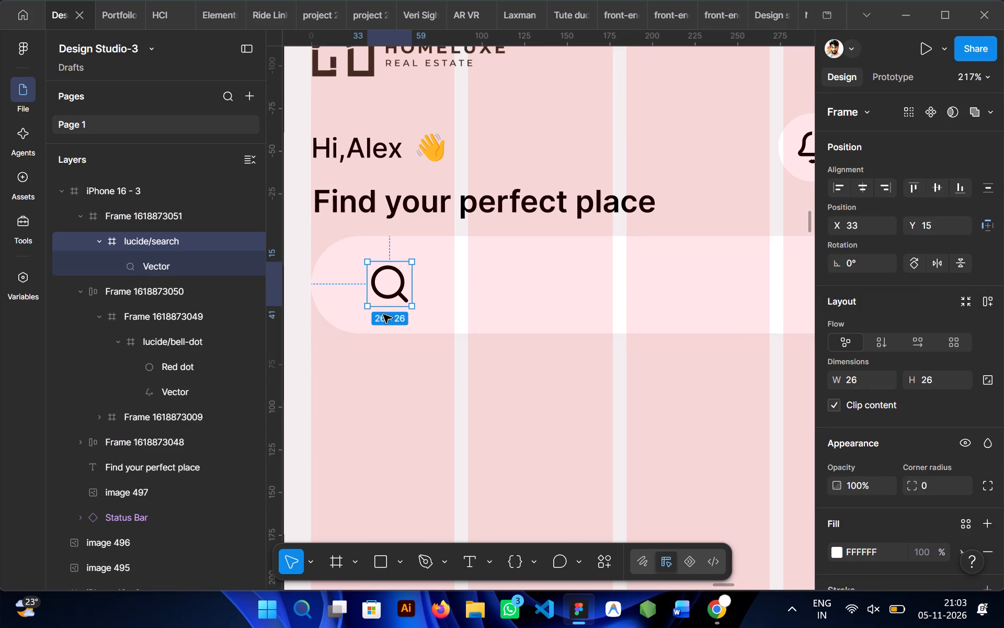
pyautogui.click(945, 192)
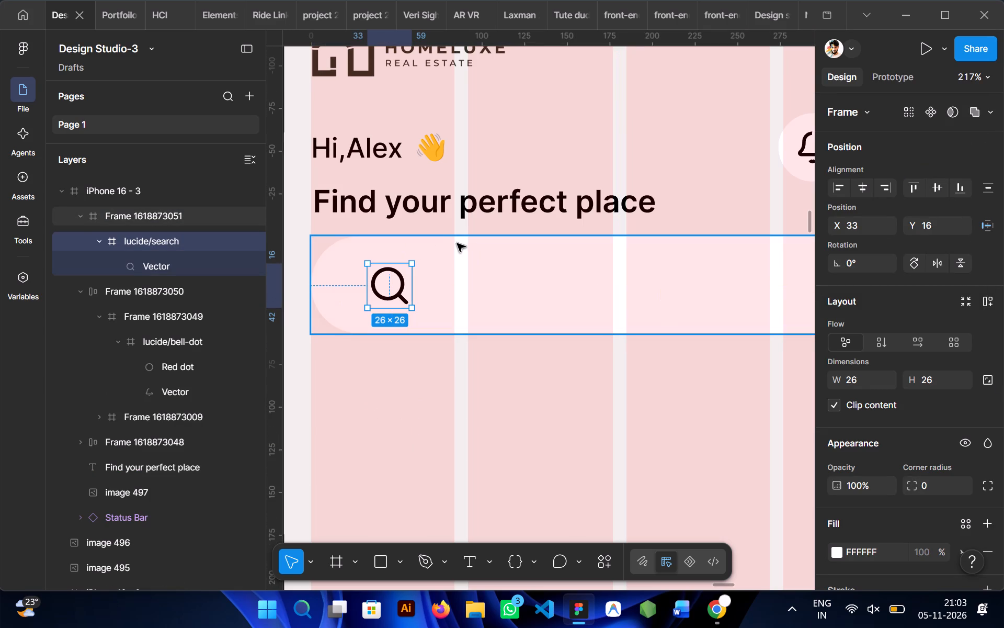
# Set the search bar frame's height to 58.
pyautogui.click(515, 319)
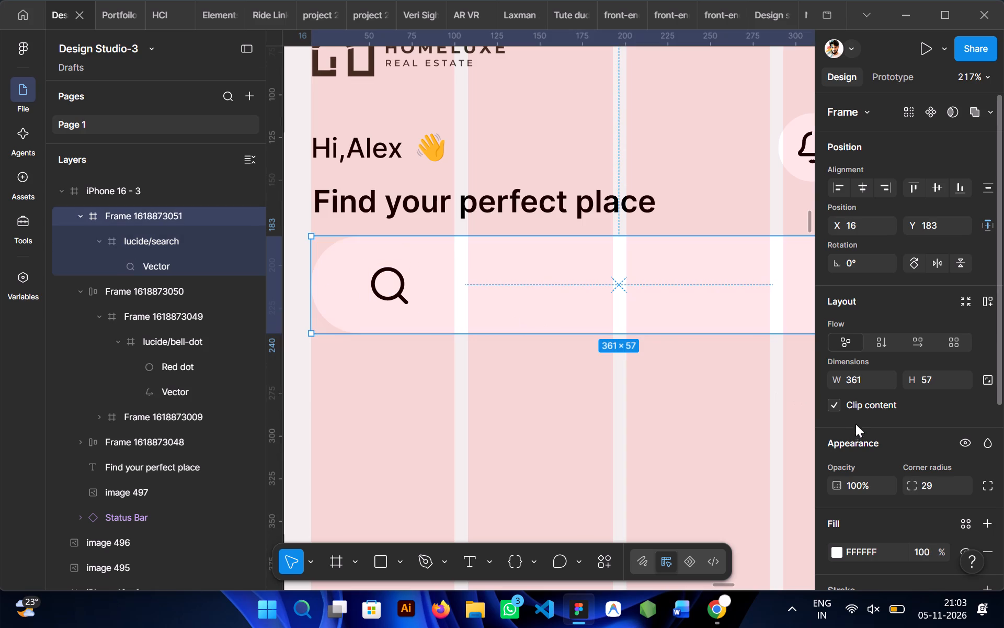
pyautogui.click(945, 382)
pyautogui.click(938, 380)
pyautogui.press('BackSpace')
pyautogui.press('8')
pyautogui.click(449, 392)
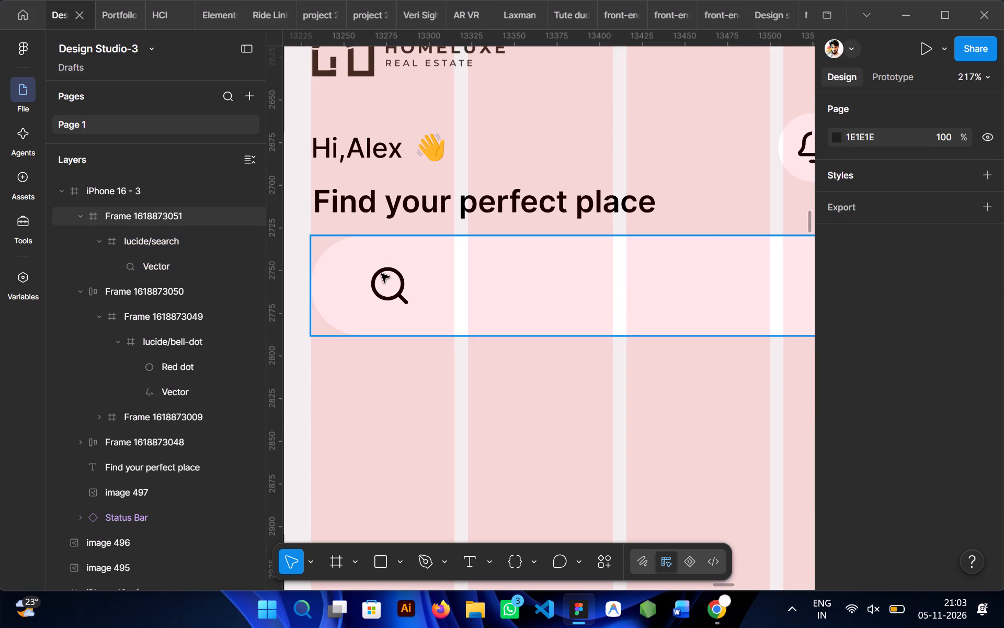
# Lock the search icon frame's aspect ratio and resize it to 24 × 24.
pyautogui.doubleClick(381, 274)
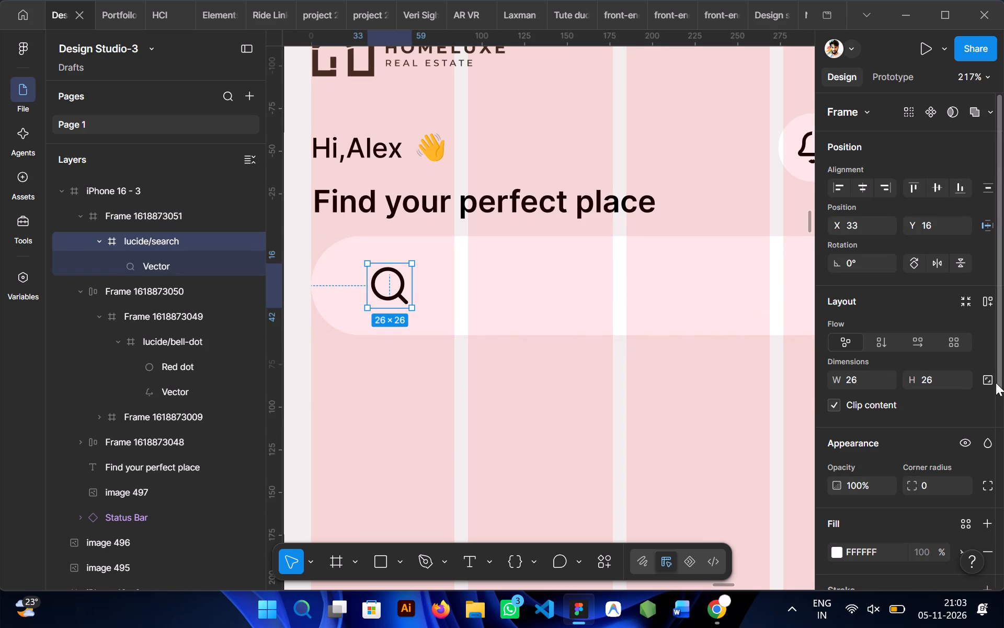
pyautogui.click(986, 382)
pyautogui.click(865, 382)
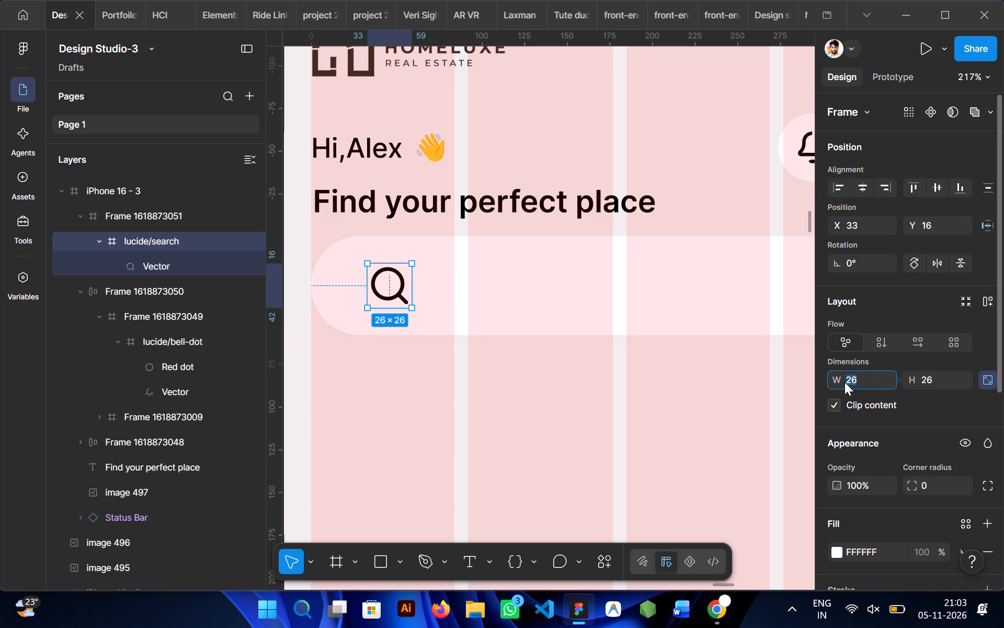
pyautogui.click(838, 382)
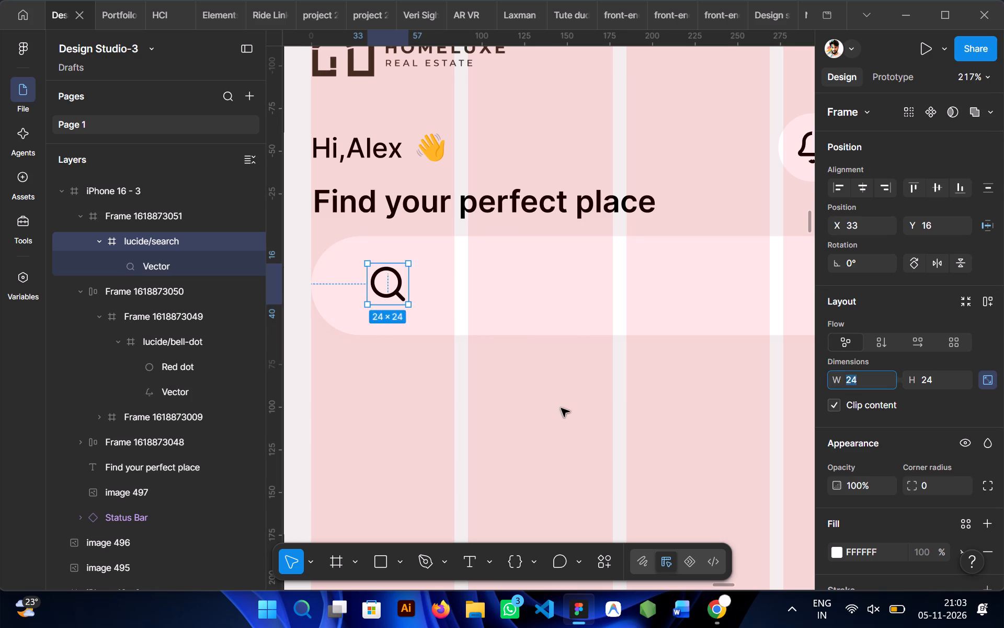
# Centre the search icon vertically in the search bar frame and nudge it horizontally to X 17.
pyautogui.click(556, 408)
pyautogui.doubleClick(393, 280)
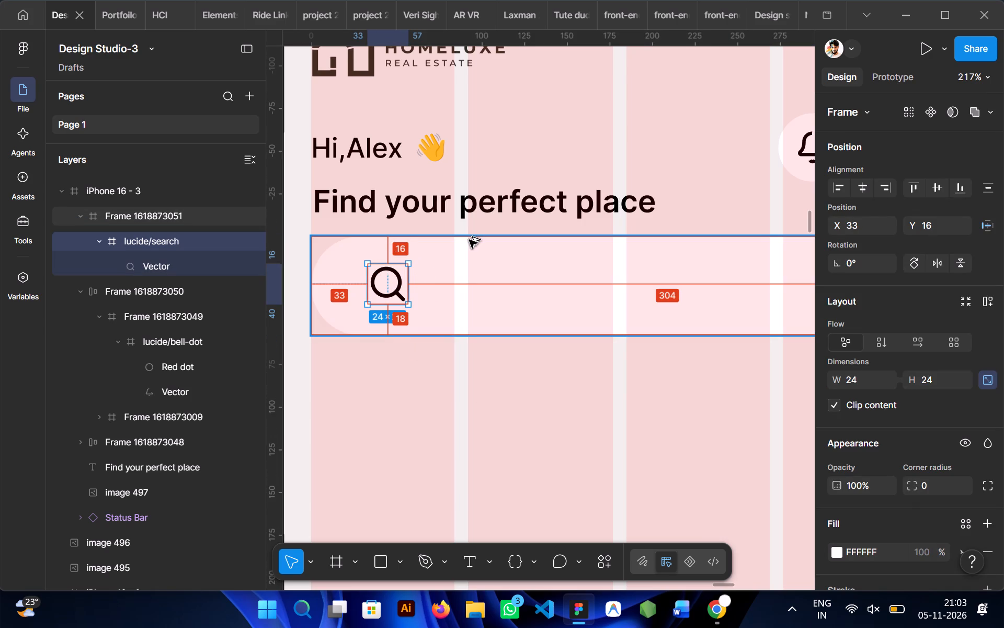
pyautogui.click(940, 185)
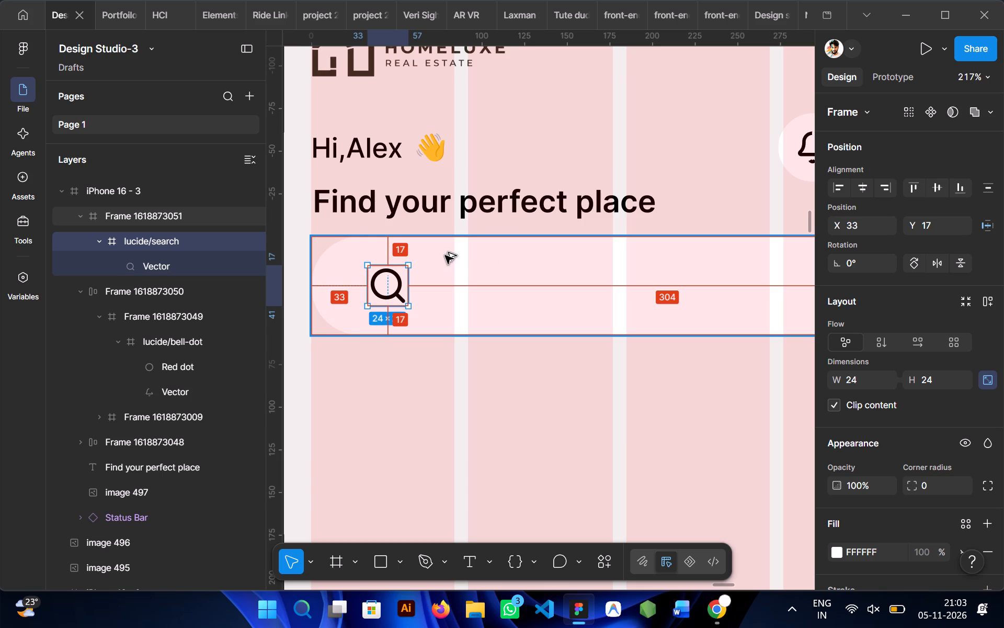
pyautogui.press('Left')
pyautogui.press('Left')
pyautogui.press('Left')
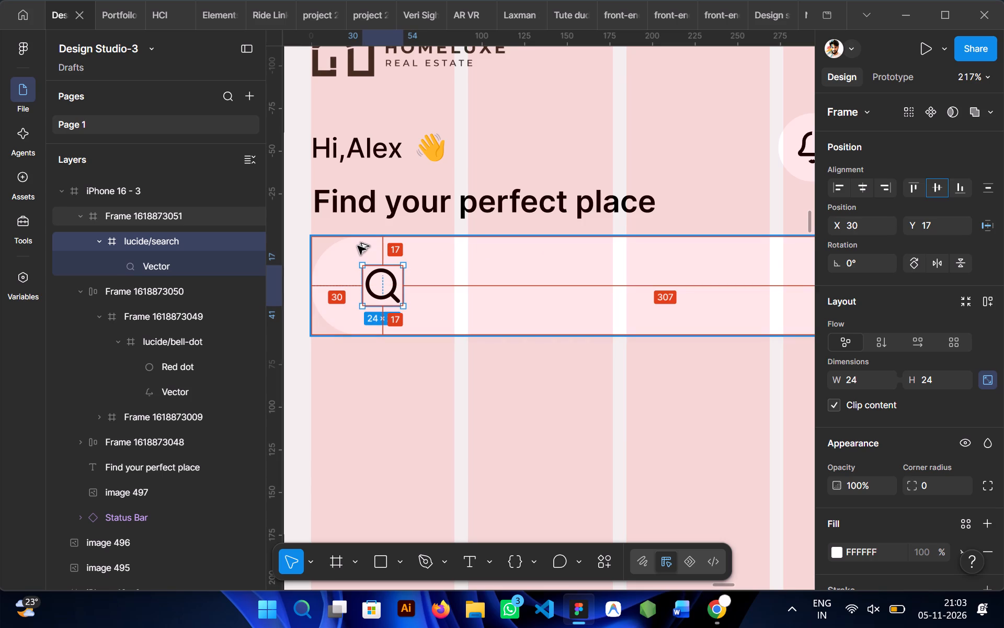
pyautogui.hotkey('shift', 'Left')
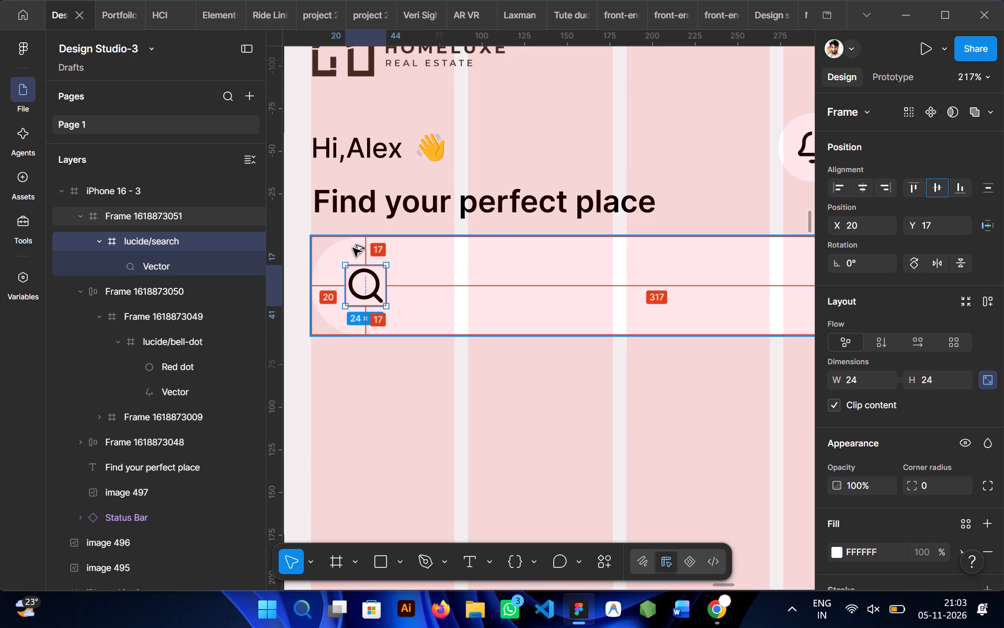
pyautogui.press('Left')
pyautogui.press('Left')
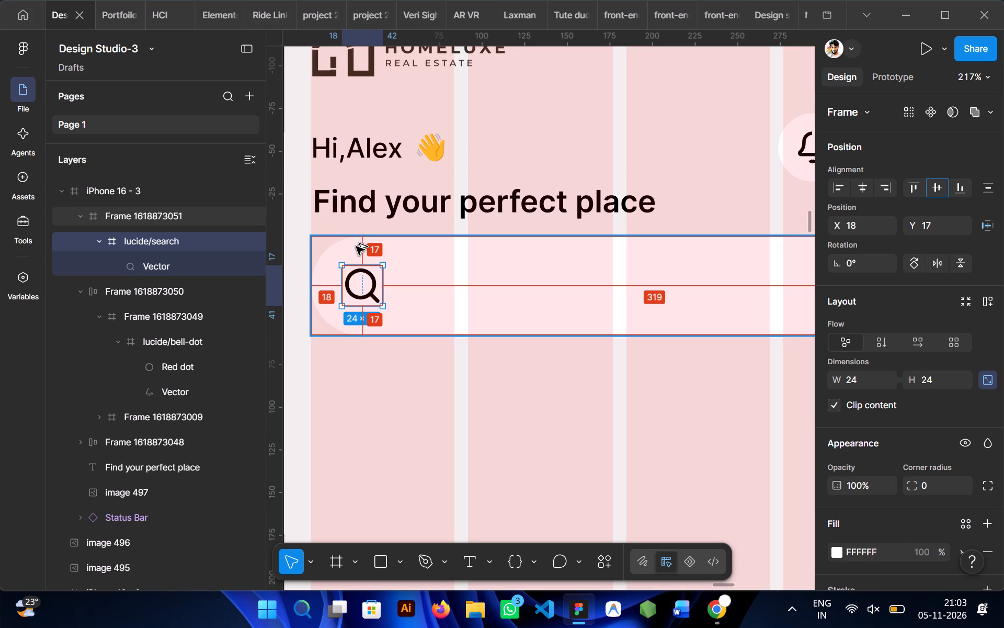
pyautogui.press('Left')
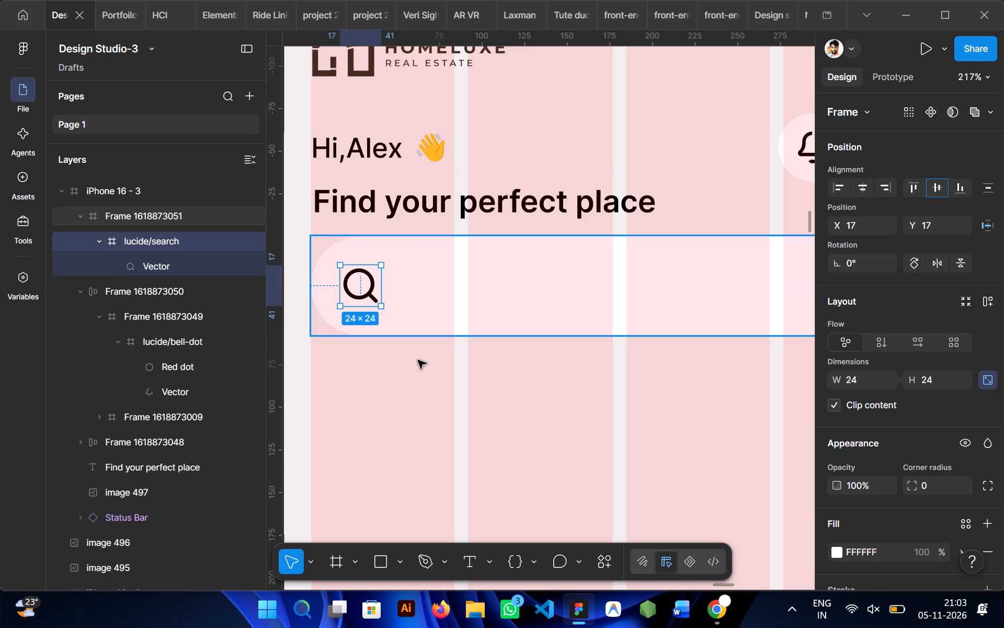
pyautogui.click(425, 395)
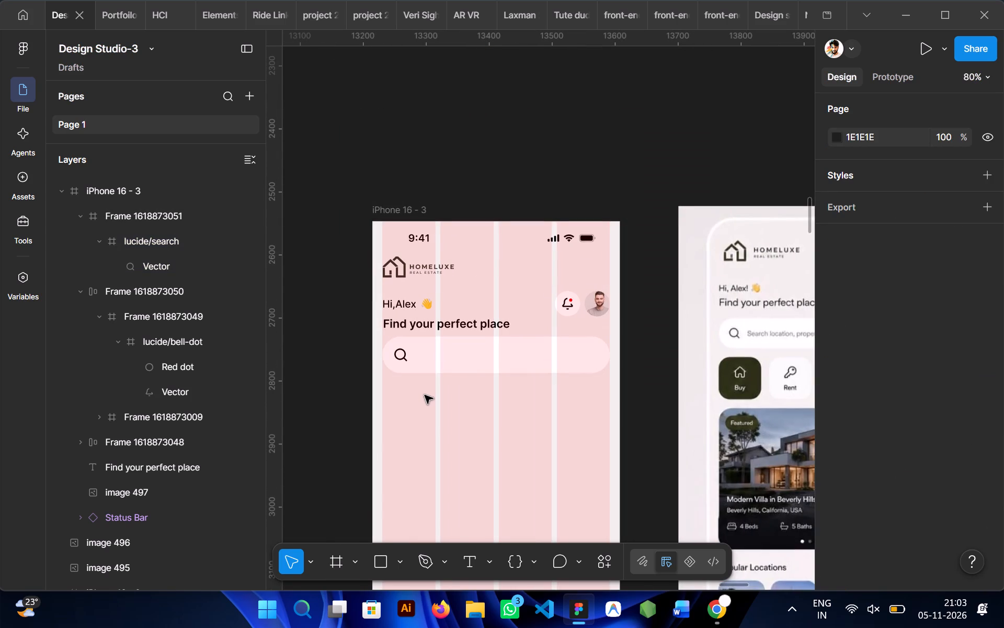
# Set the search icon vector's stroke weight to 2 and its stroke colour to dark grey 525151.
pyautogui.hscroll(-1, 425, 395)
pyautogui.doubleClick(352, 362)
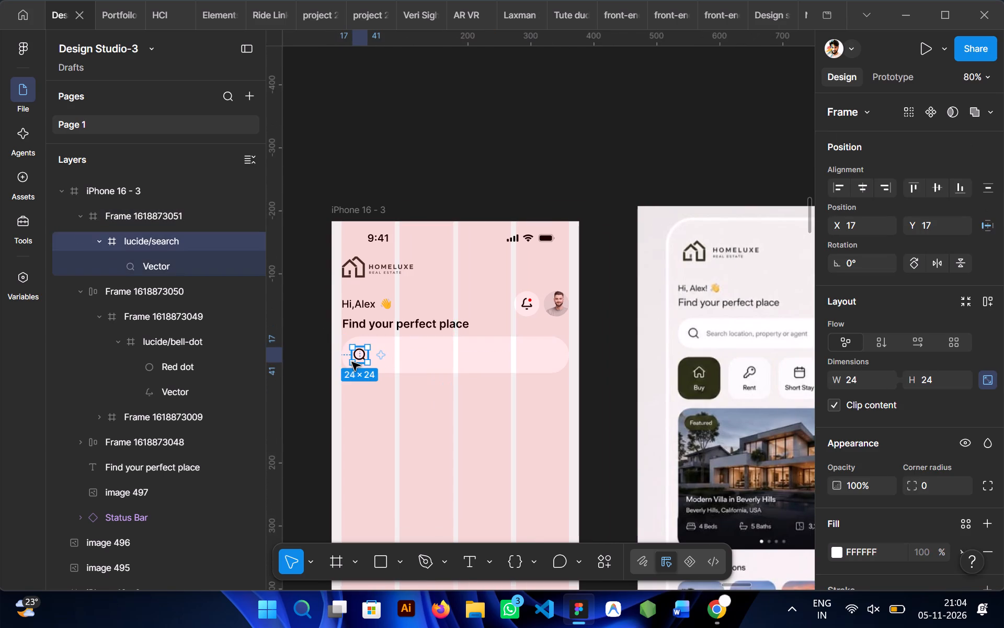
pyautogui.keyDown('ctrl'); pyautogui.click(368, 357); pyautogui.keyUp('ctrl')
pyautogui.scroll(-3, 868, 439)
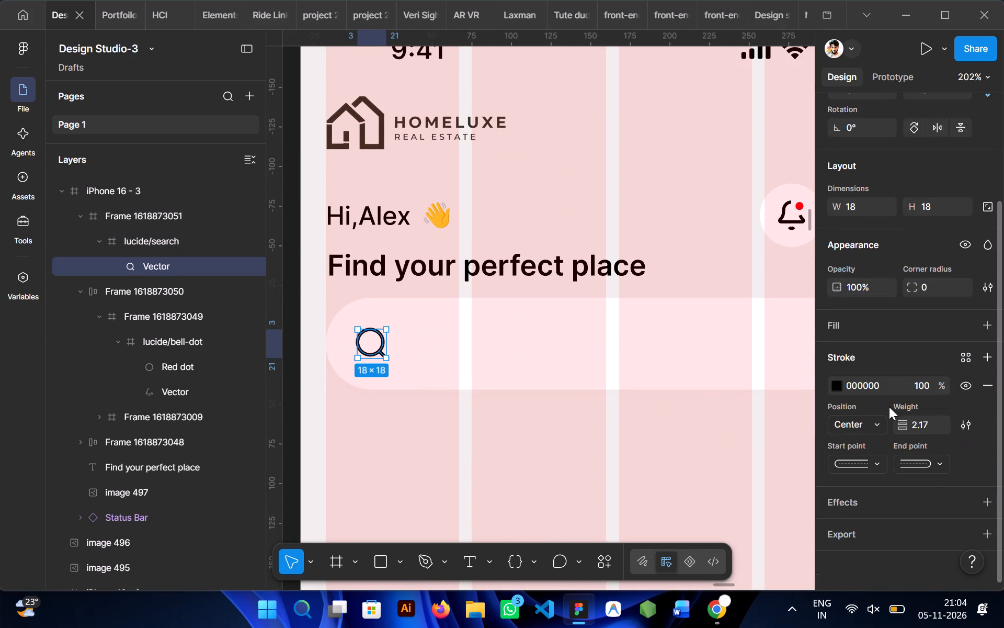
pyautogui.click(926, 422)
pyautogui.press('2')
pyautogui.press('Return')
pyautogui.click(839, 382)
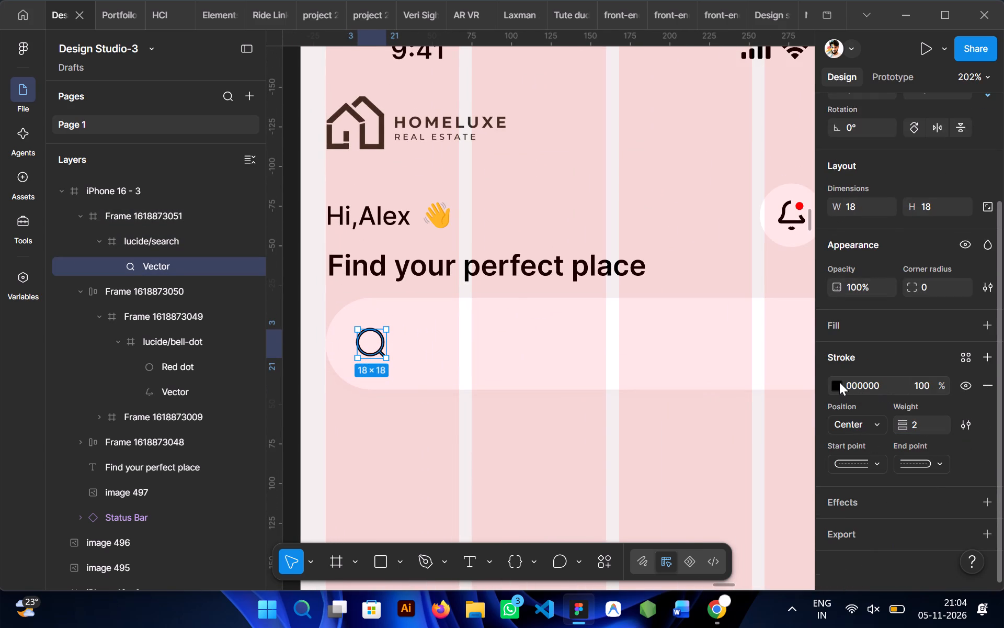
pyautogui.moveTo(645, 325); pyautogui.dragTo(642, 328)
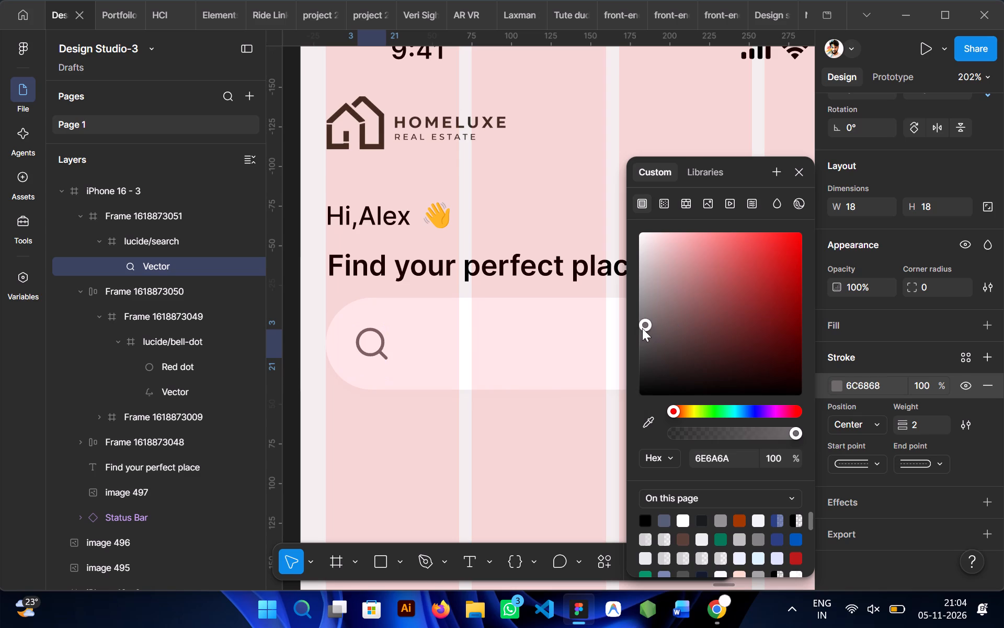
pyautogui.moveTo(642, 328); pyautogui.dragTo(641, 343)
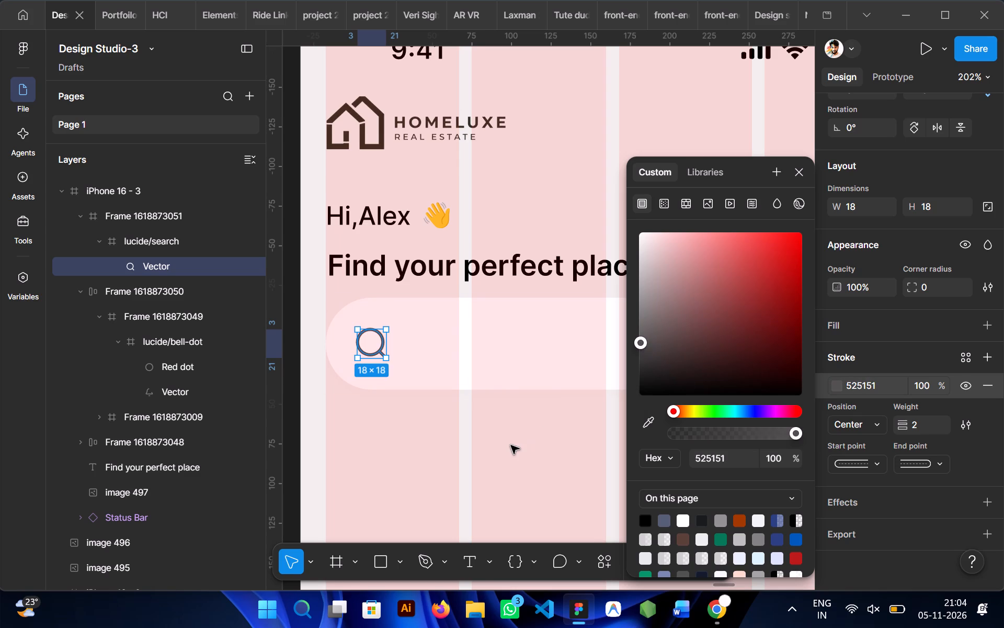
pyautogui.doubleClick(511, 445)
# Add the text "search location, property or agent" below the search bar in the iPhone 16 - 3 frame.
pyautogui.hscroll(-1, 511, 445)
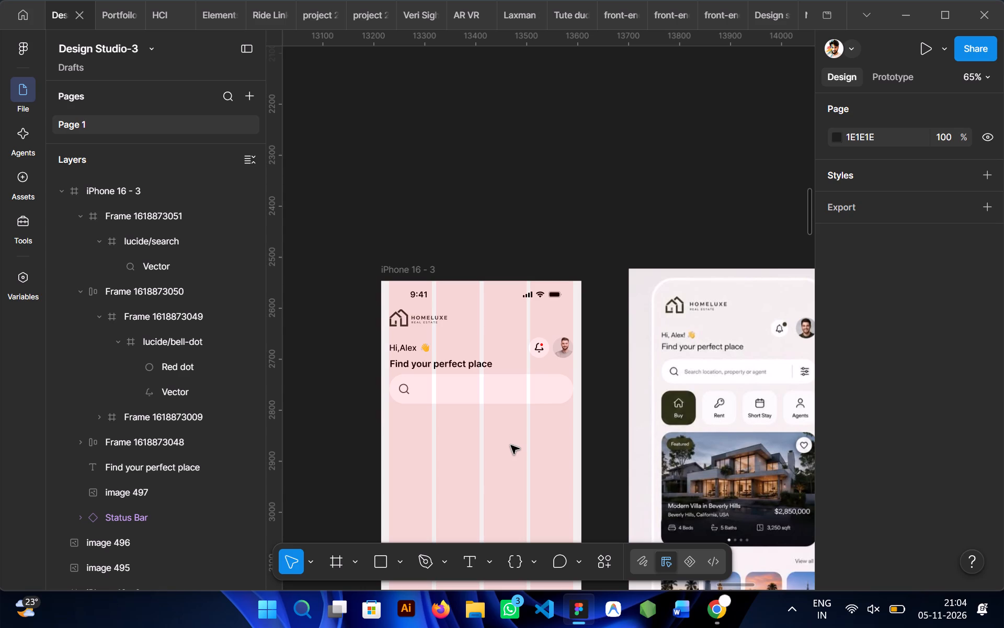
pyautogui.scroll(-1, 480, 357)
pyautogui.press('t')
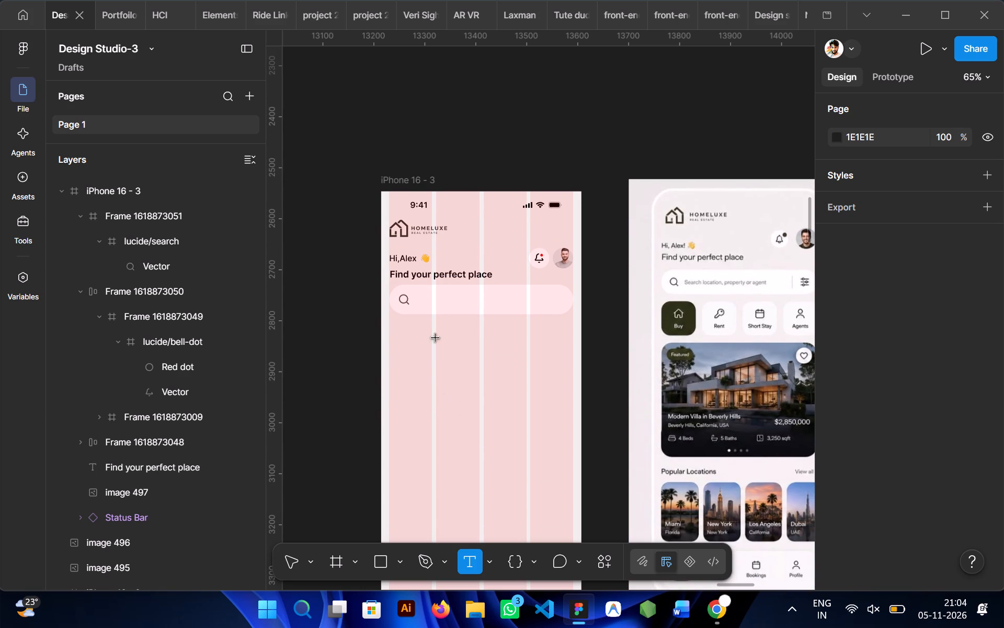
pyautogui.click(435, 339)
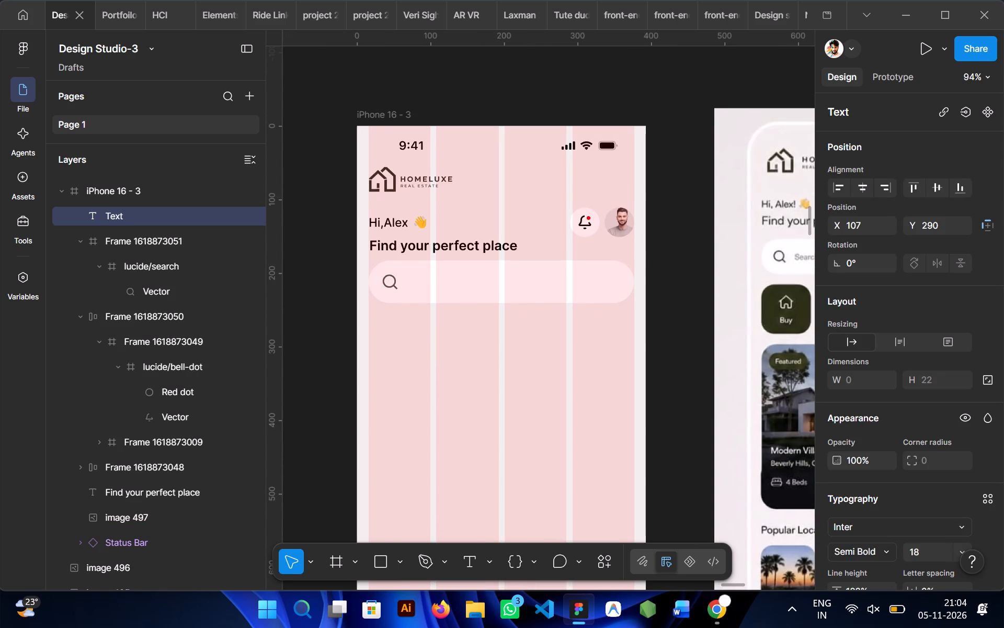
pyautogui.hscroll(-1, 435, 339)
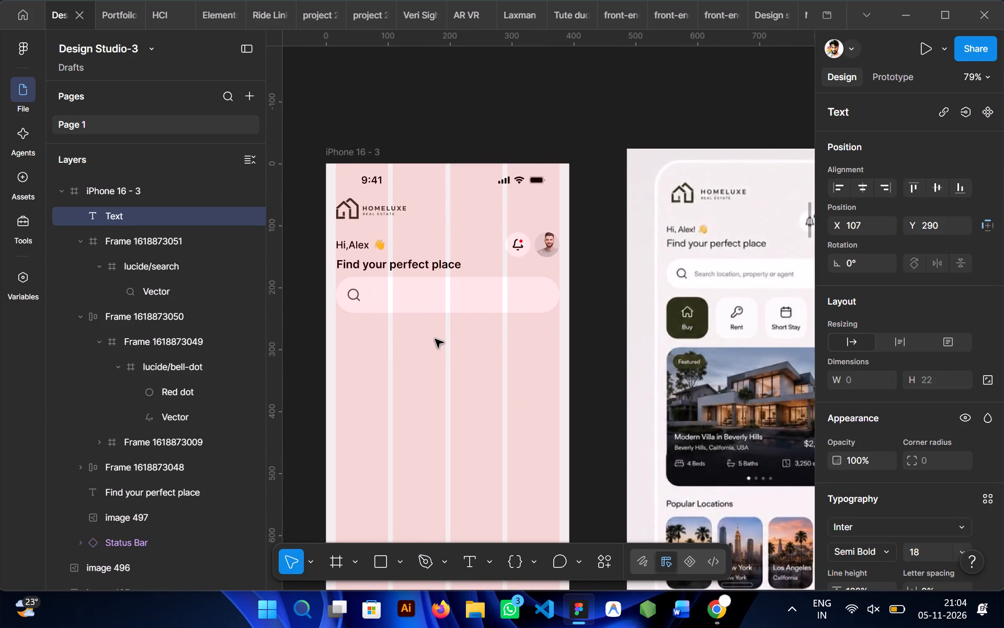
pyautogui.write('ser')
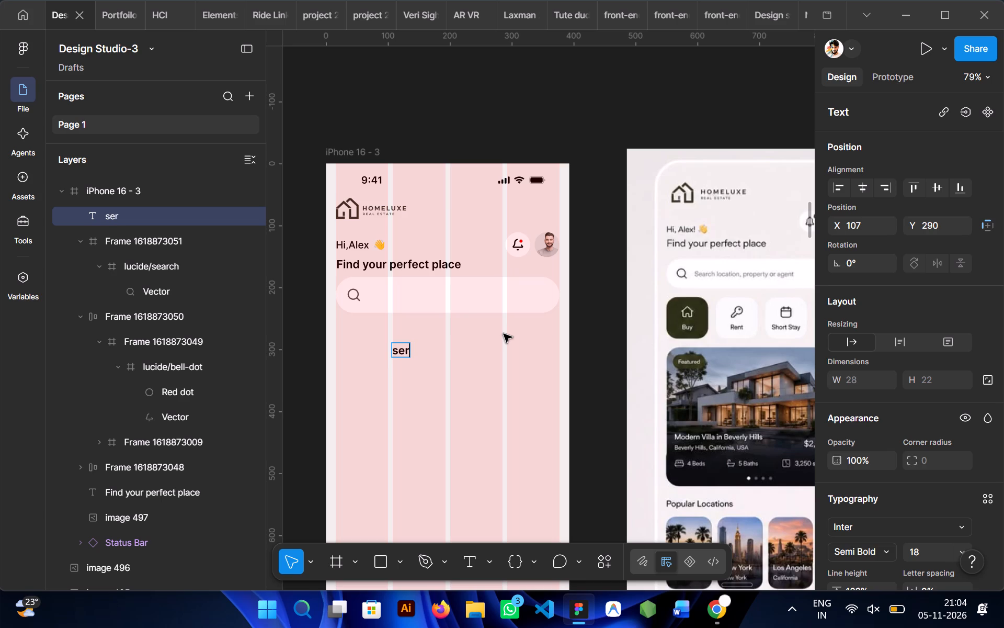
pyautogui.press('BackSpace')
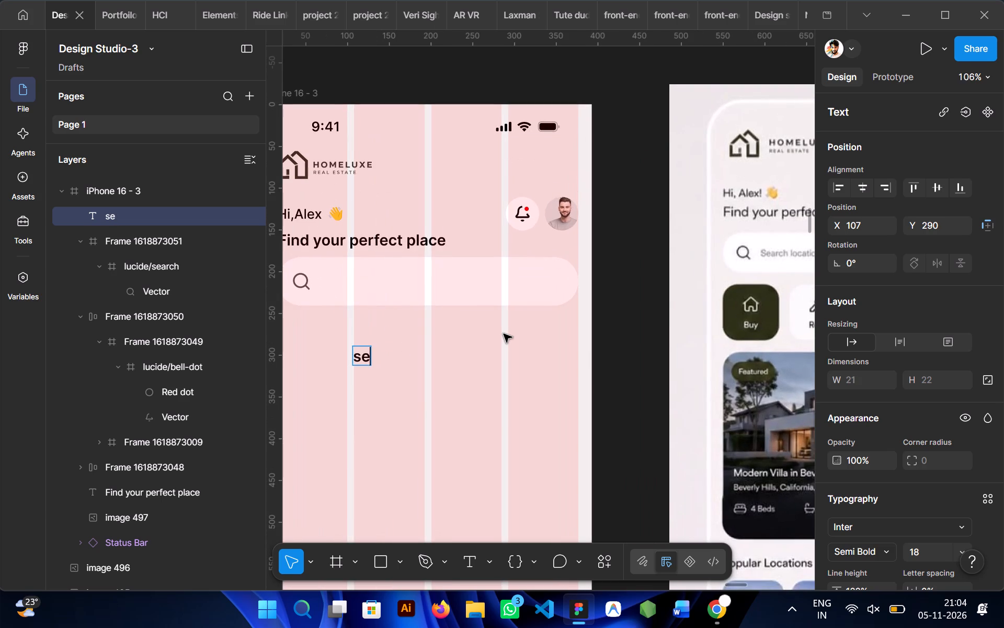
pyautogui.press('a')
pyautogui.write('rch')
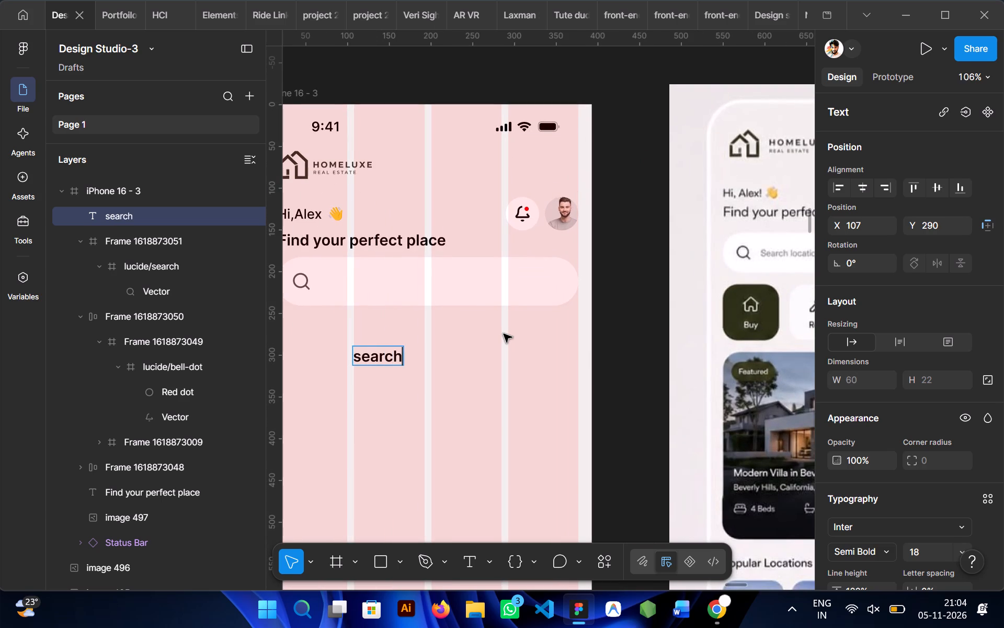
pyautogui.hscroll(-1, 504, 334)
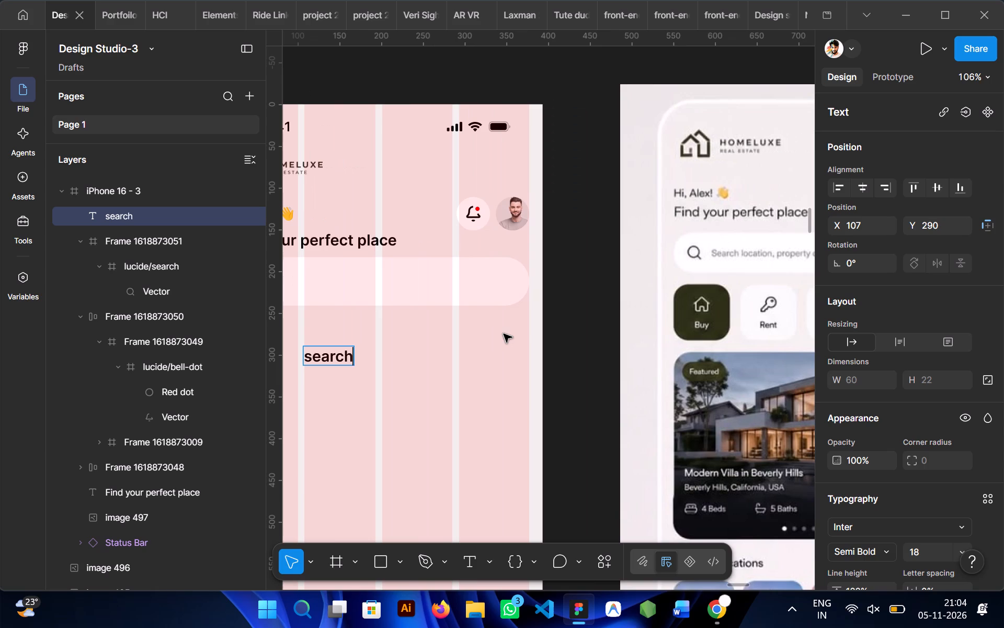
pyautogui.press('space')
pyautogui.write('location')
pyautogui.press(',')
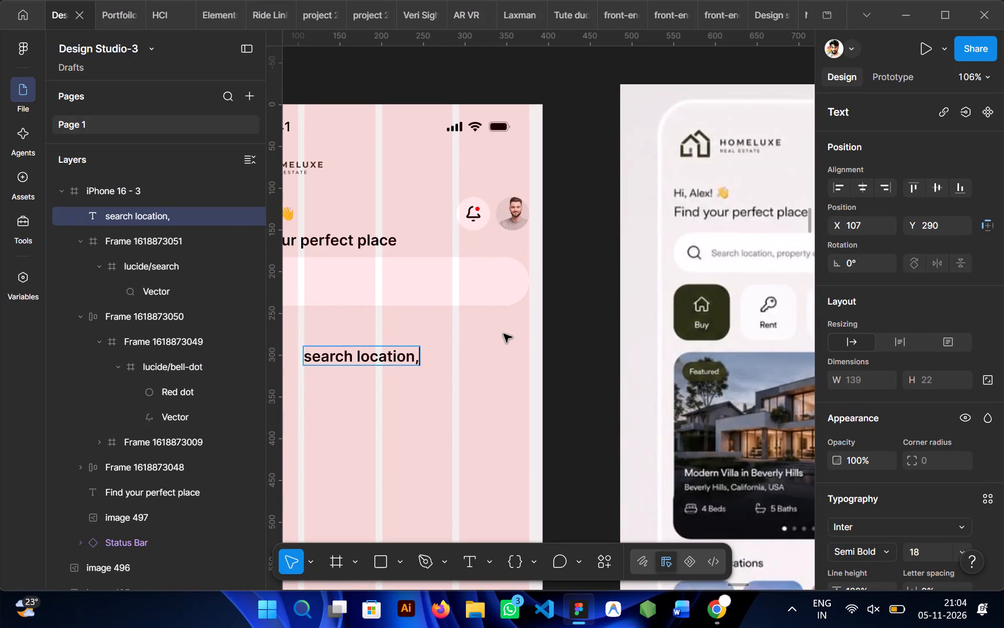
pyautogui.hscroll(-1, 504, 334)
pyautogui.press('space')
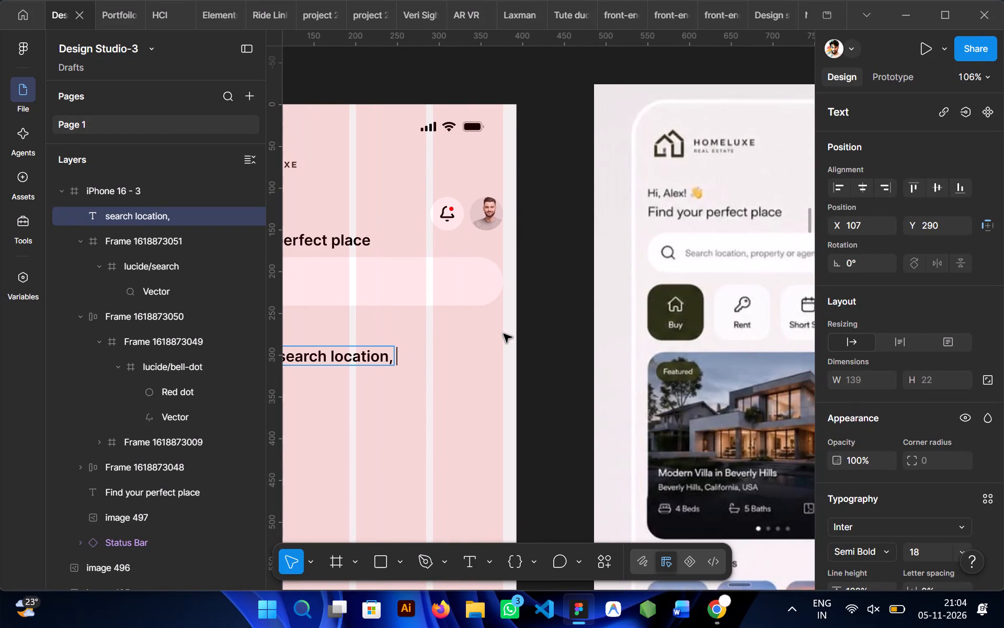
pyautogui.write('pro')
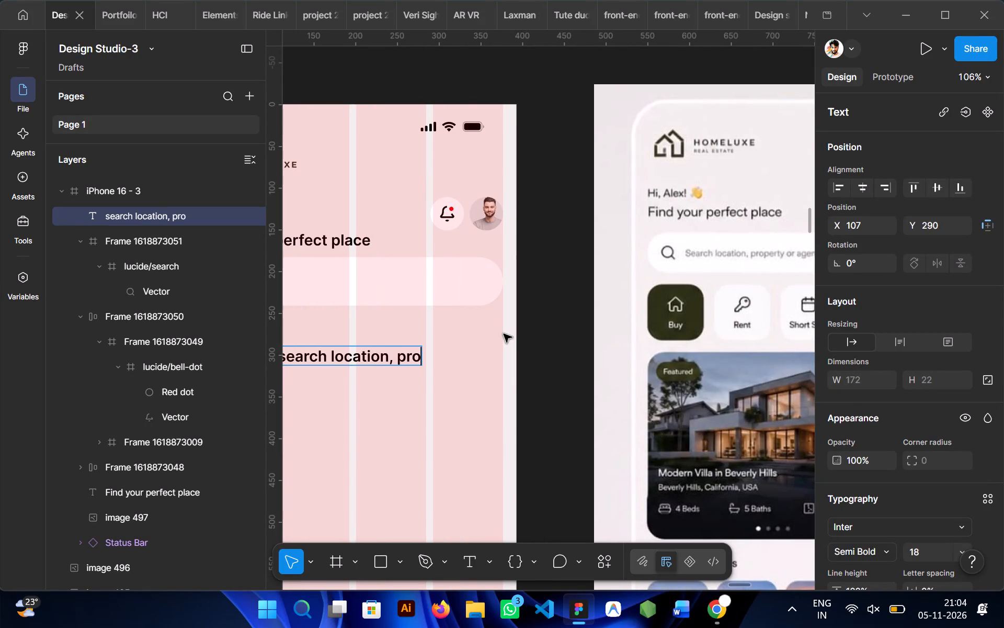
pyautogui.write('perty')
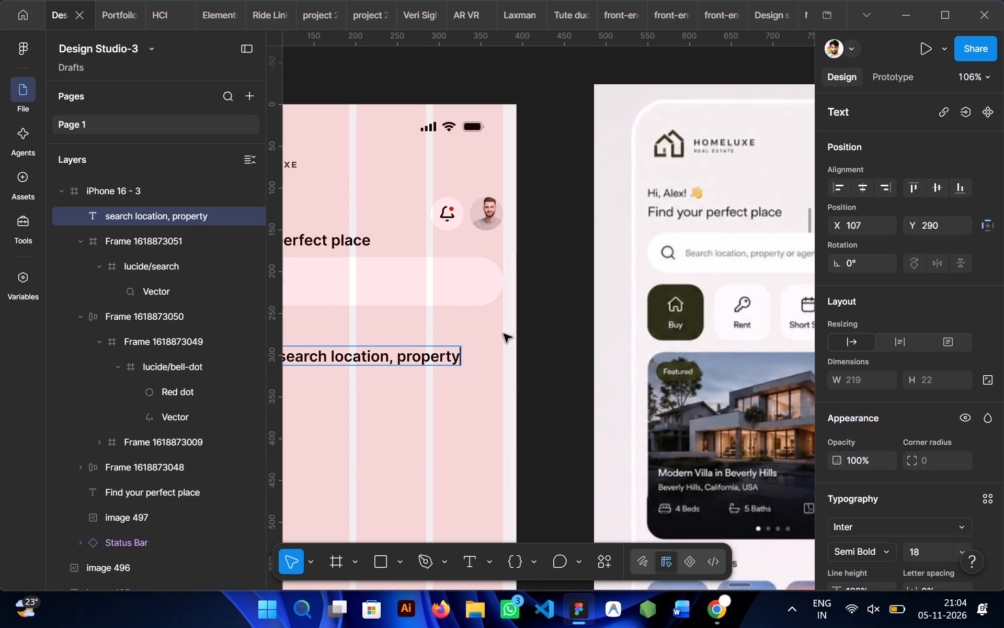
pyautogui.hscroll(-1, 504, 334)
pyautogui.press('space')
pyautogui.write('or')
pyautogui.press('space')
pyautogui.write('agent')
pyautogui.click(363, 448)
# Move the placeholder text to about X 38, Y 283, just below the search bar.
pyautogui.hscroll(1, 363, 448)
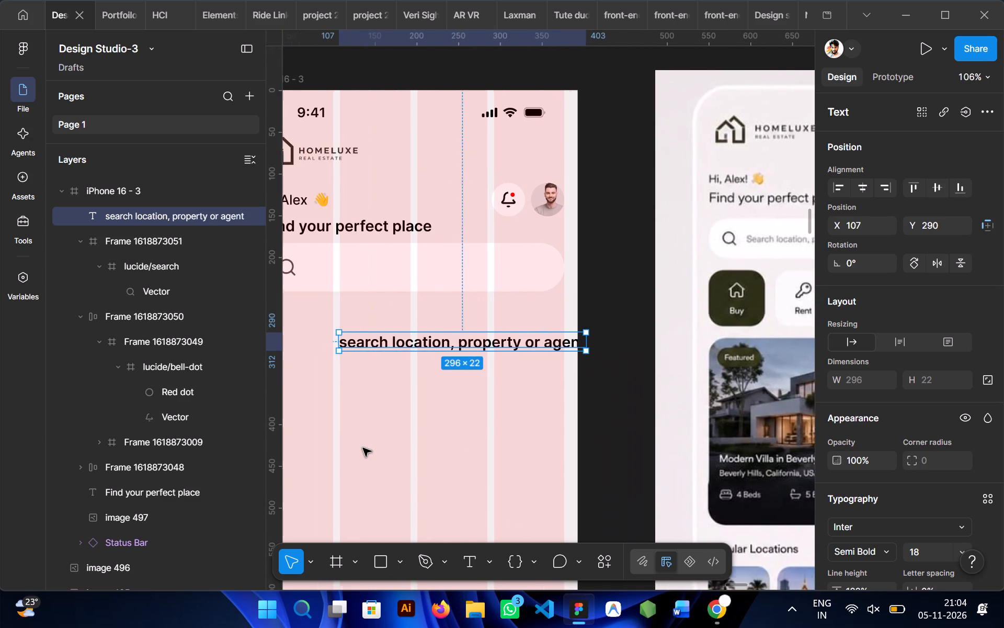
pyautogui.moveTo(439, 334); pyautogui.dragTo(383, 327)
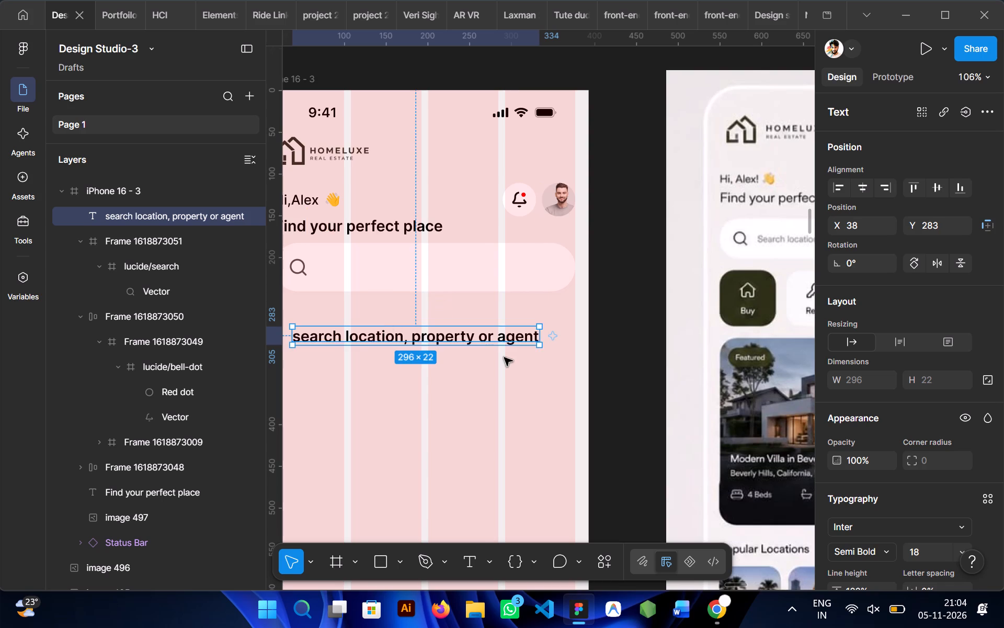
# Set the placeholder text's font size to 12 and its weight to Medium.
pyautogui.hscroll(1, 504, 357)
pyautogui.scroll(-2, 907, 483)
pyautogui.click(924, 321)
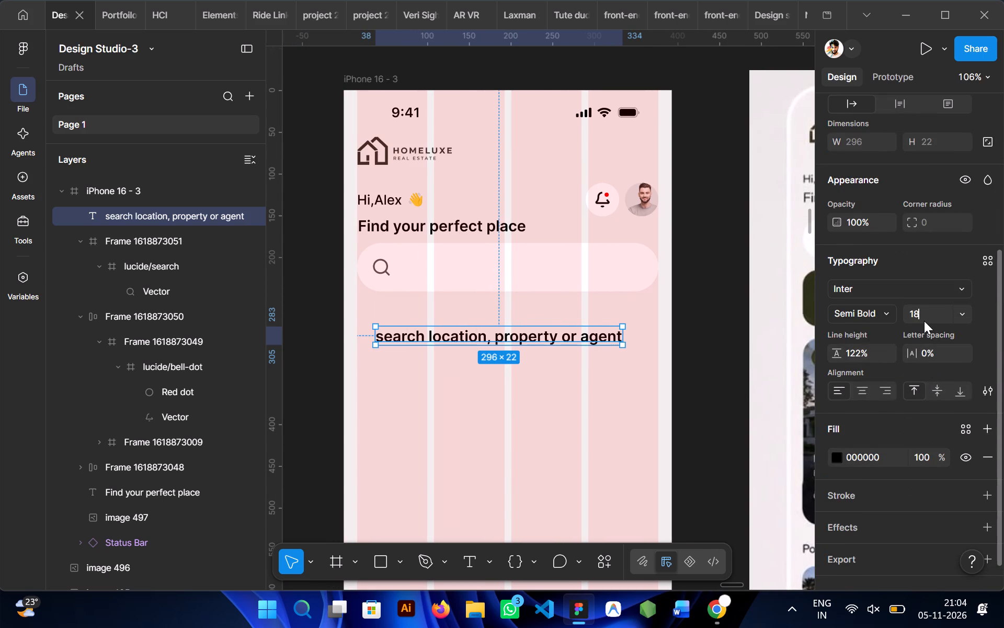
pyautogui.press('1')
pyautogui.press('2')
pyautogui.press('Return')
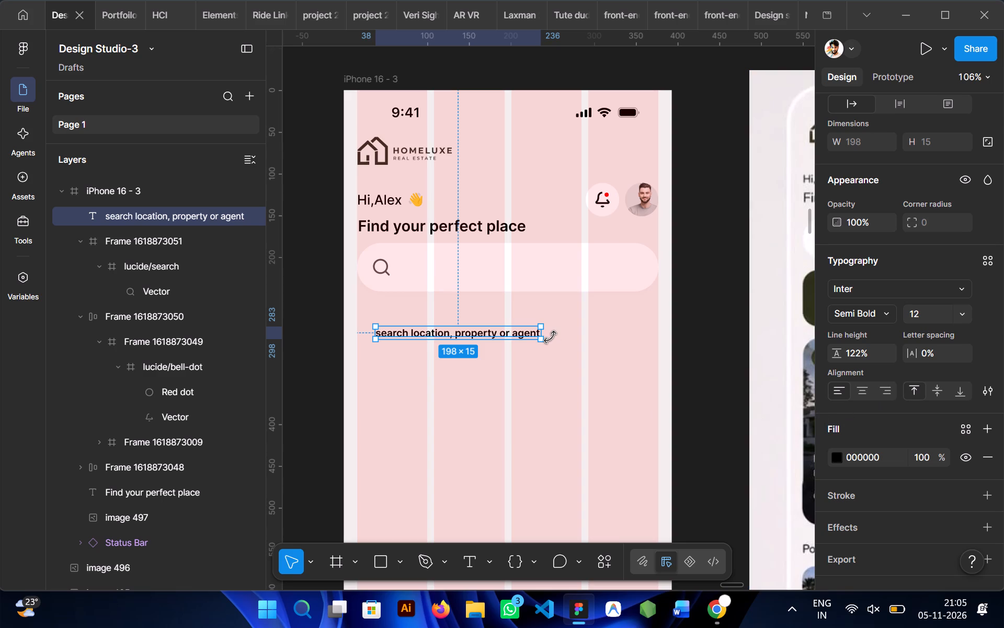
pyautogui.click(897, 320)
pyautogui.click(888, 311)
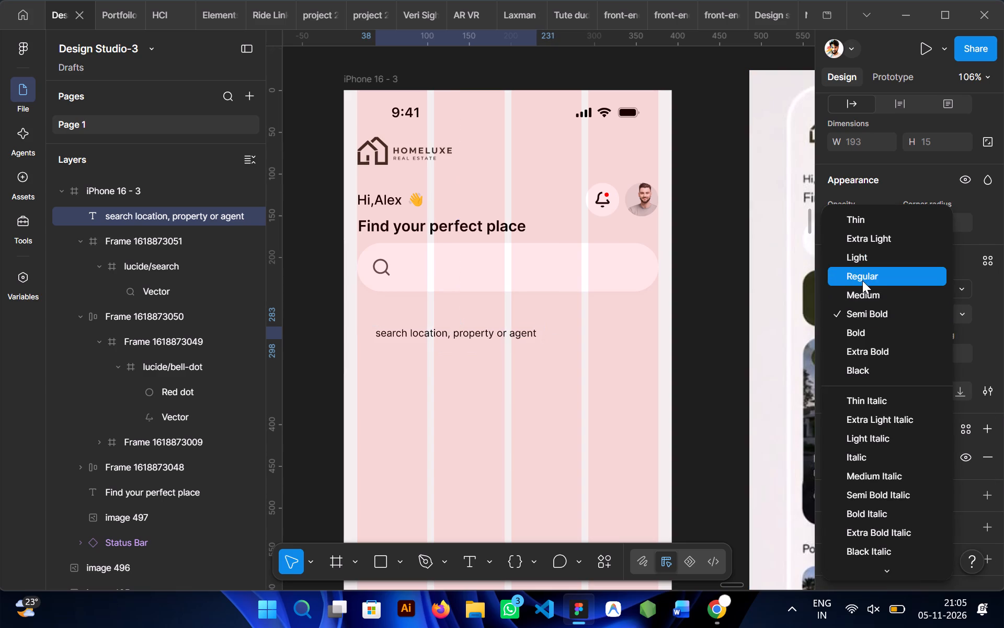
pyautogui.click(862, 293)
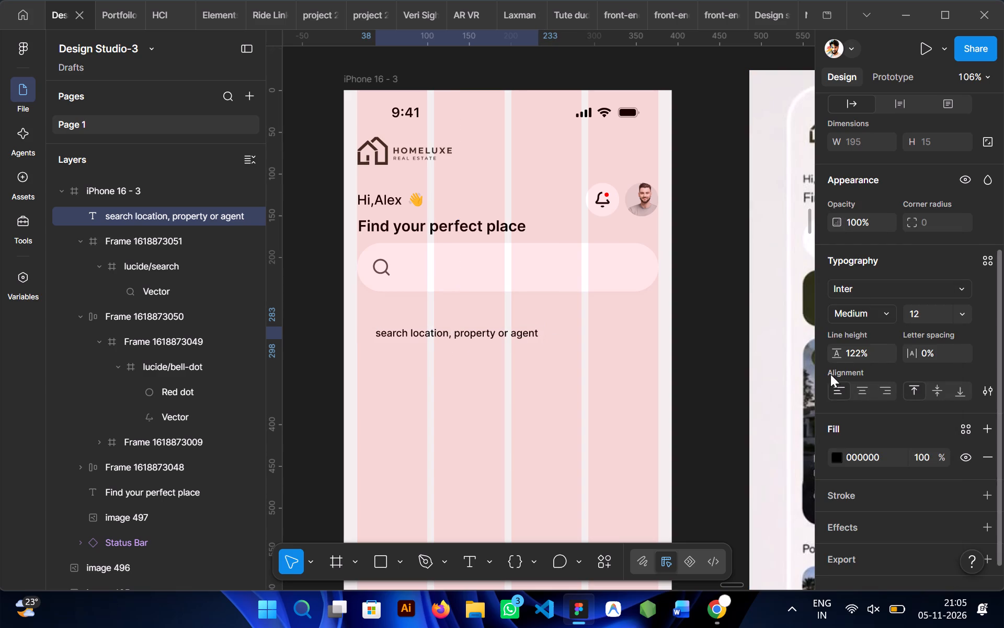
# Change the placeholder text's fill colour to mid grey 8E8E8E.
pyautogui.click(839, 459)
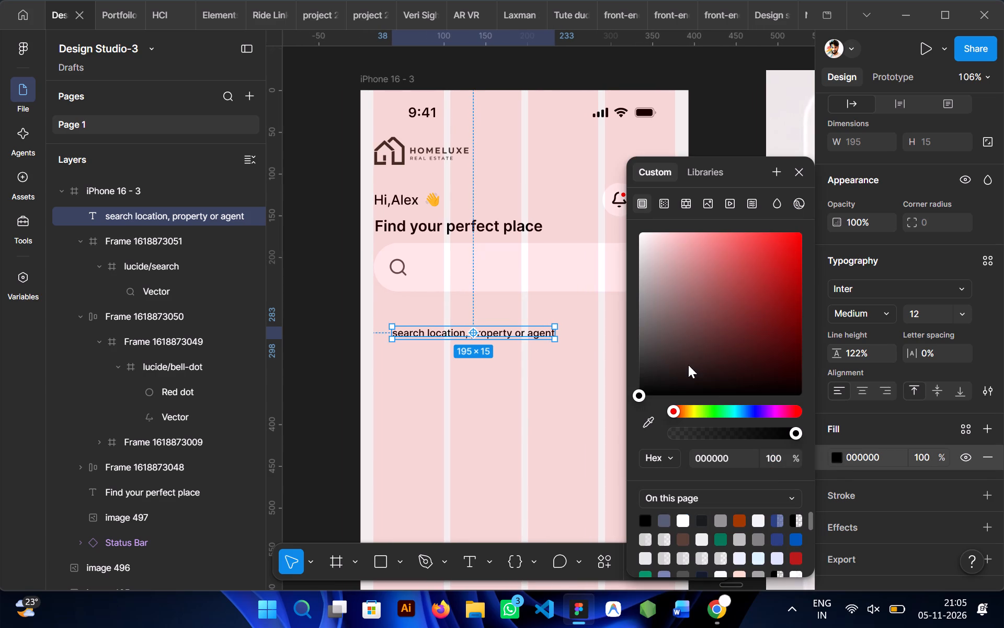
pyautogui.moveTo(663, 342); pyautogui.dragTo(634, 311)
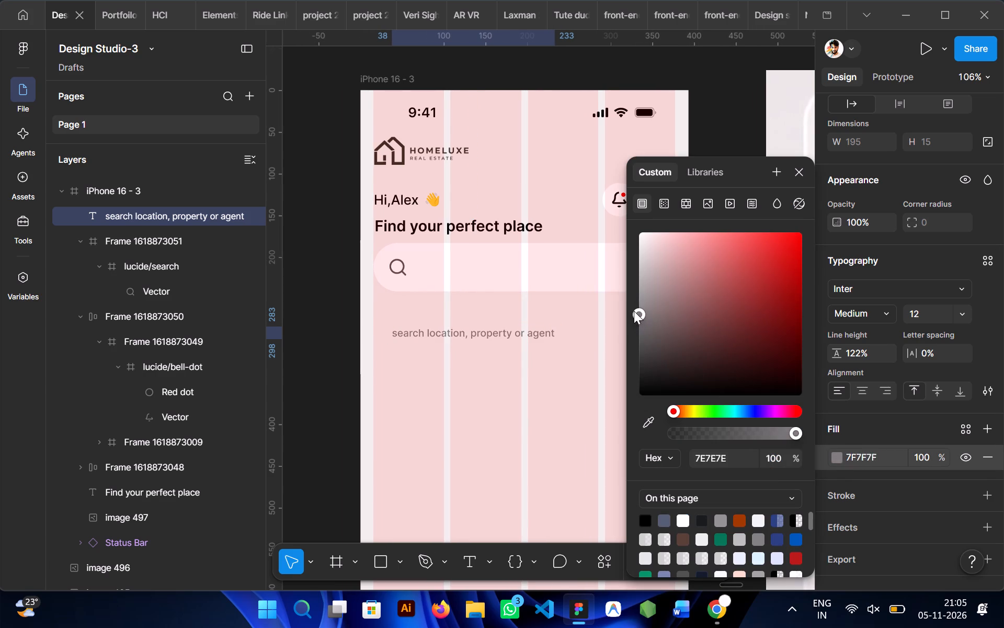
pyautogui.moveTo(634, 311); pyautogui.dragTo(628, 305)
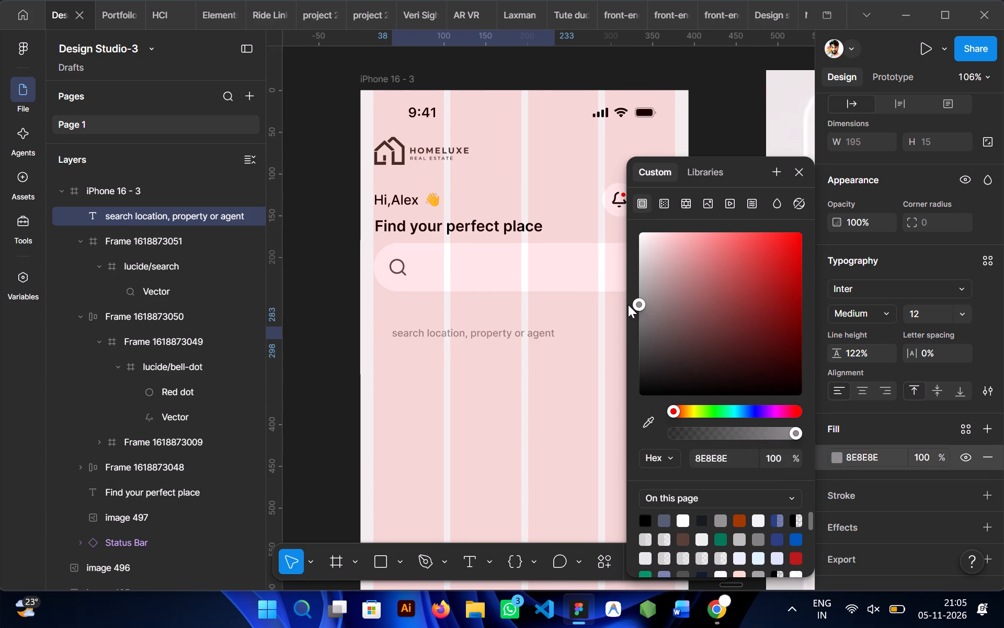
# Move the placeholder text into the search bar beside the search icon, at about X 59, and centre it vertically.
pyautogui.click(494, 397)
pyautogui.moveTo(465, 335); pyautogui.dragTo(494, 273)
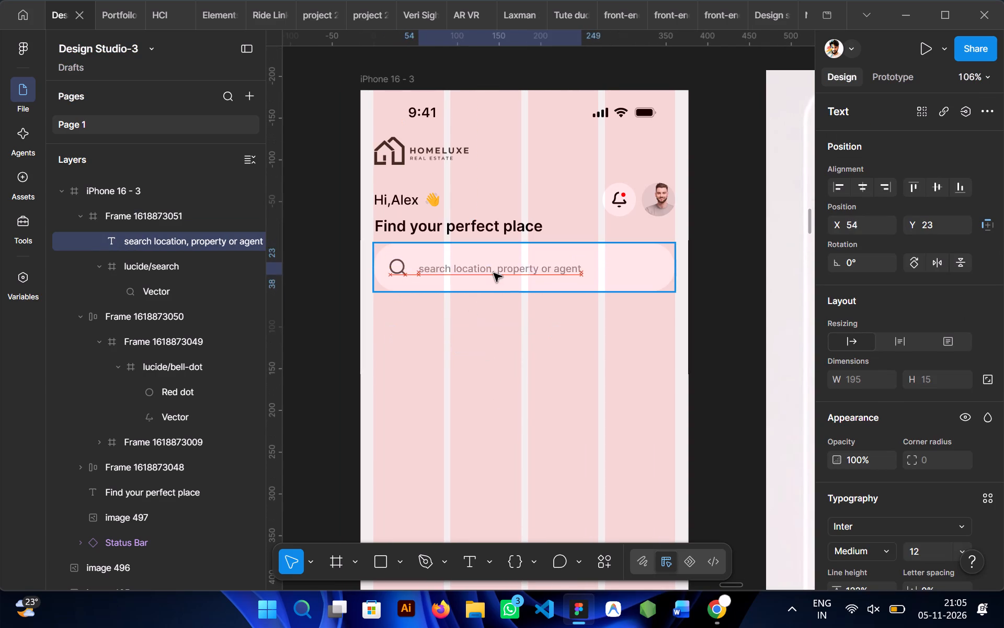
pyautogui.moveTo(494, 273); pyautogui.dragTo(496, 266)
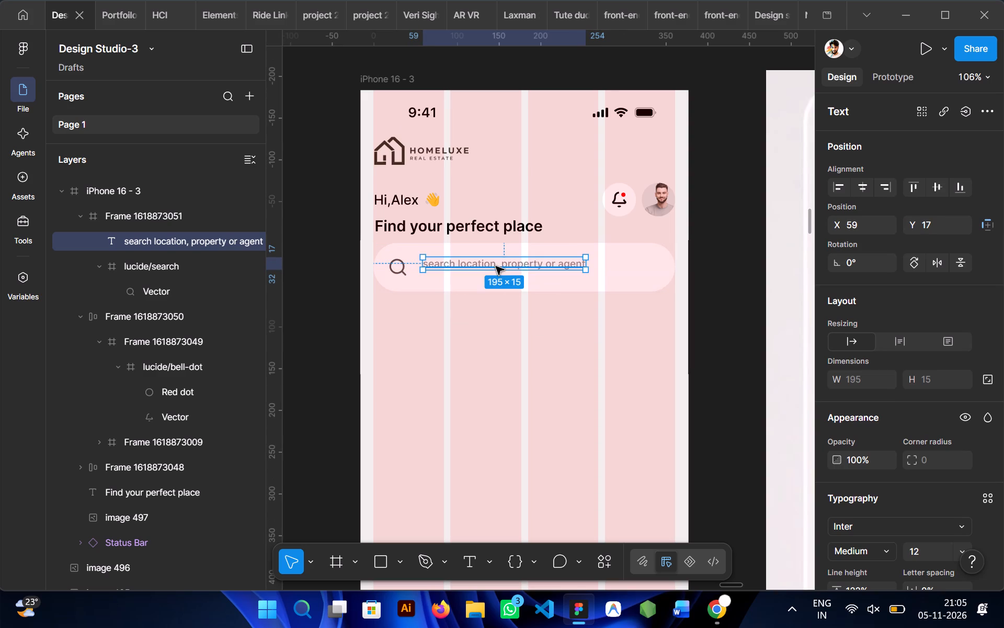
pyautogui.click(938, 188)
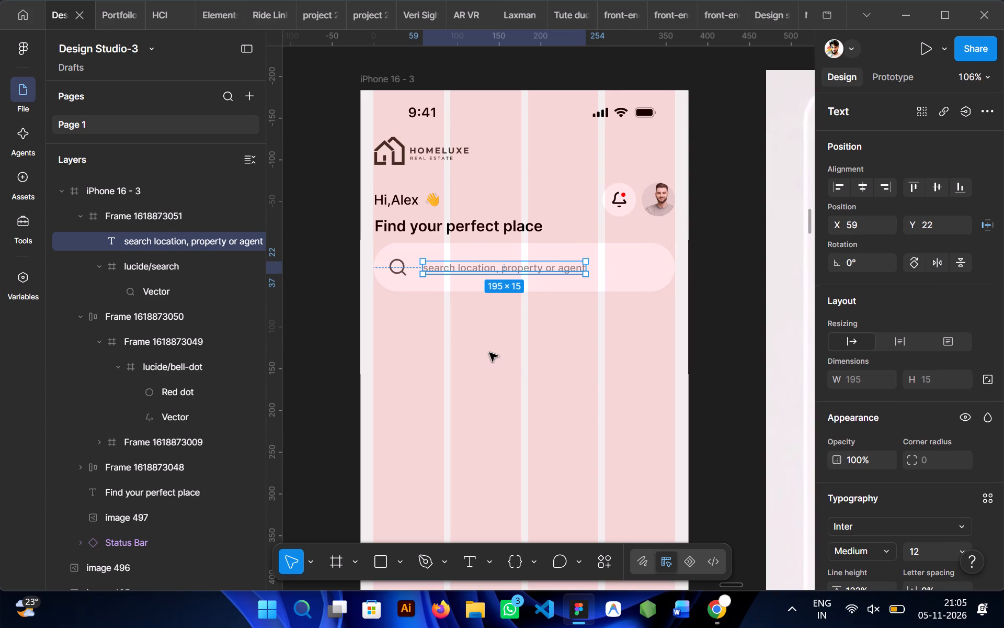
# Combine the search icon and placeholder text in a horizontal auto layout with a gap of 7.
pyautogui.click(391, 270)
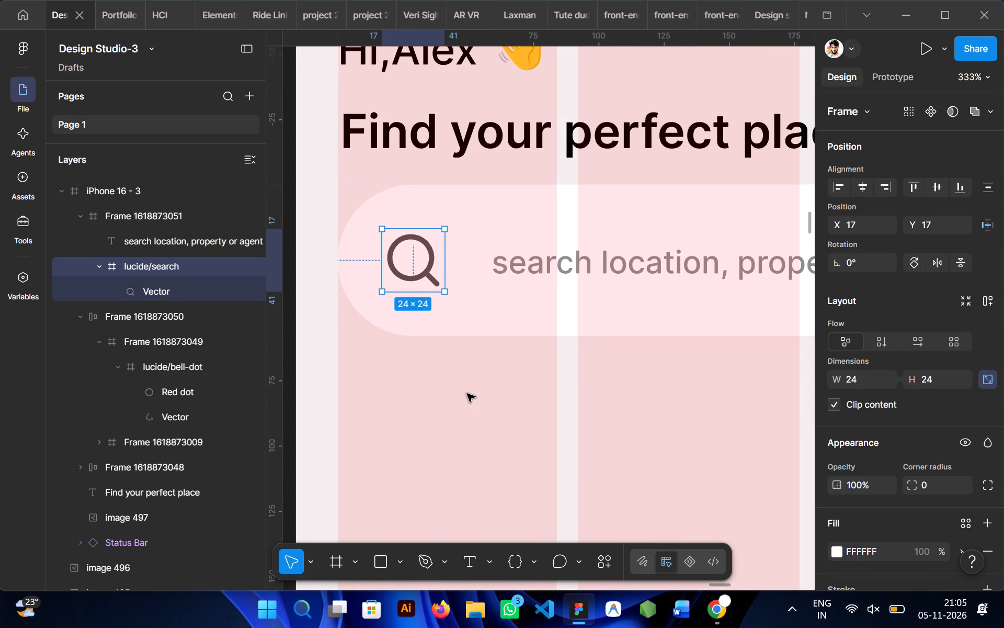
pyautogui.click(523, 325)
pyautogui.keyDown('shift'); pyautogui.click(438, 323); pyautogui.keyUp('shift')
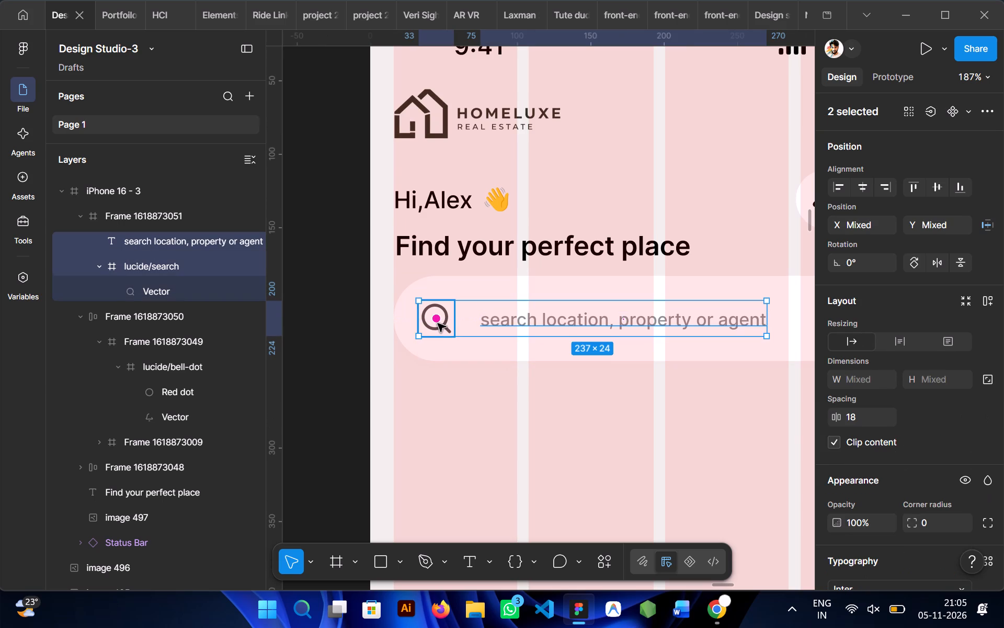
pyautogui.hotkey('shift', 'a')
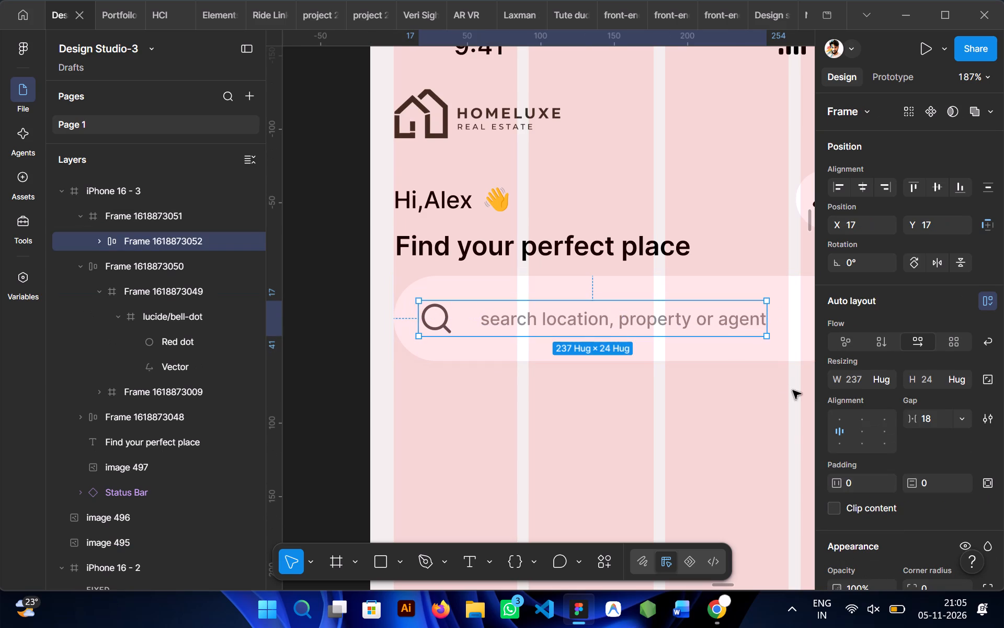
pyautogui.click(930, 428)
pyautogui.click(931, 423)
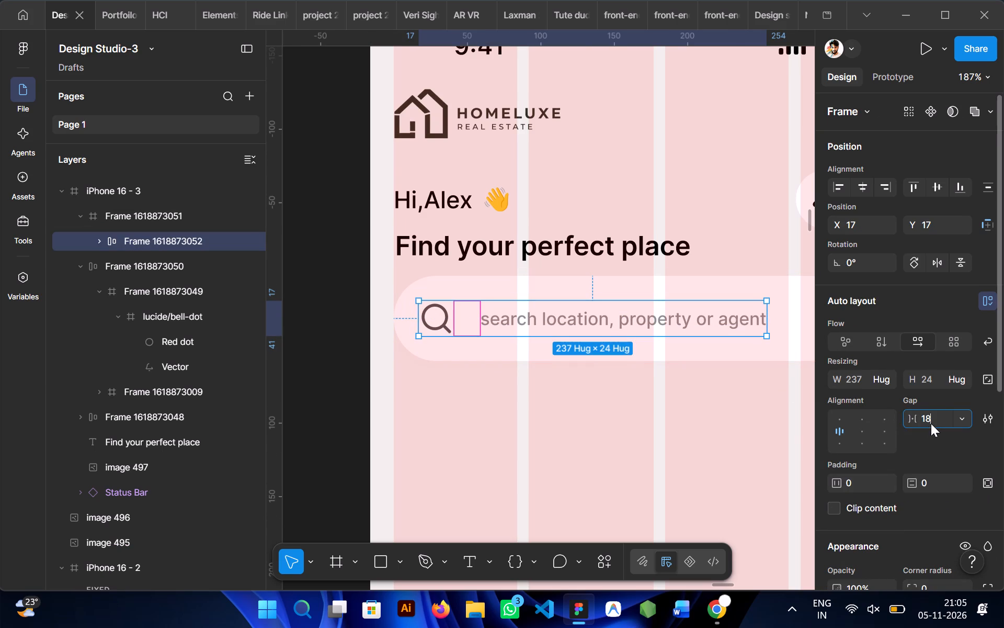
pyautogui.press('7')
pyautogui.press('Return')
pyautogui.click(621, 428)
# Draw a vertical divider line about 30 long in the search bar, after the placeholder text at about X 269, Y 19.
pyautogui.hscroll(-1, 621, 428)
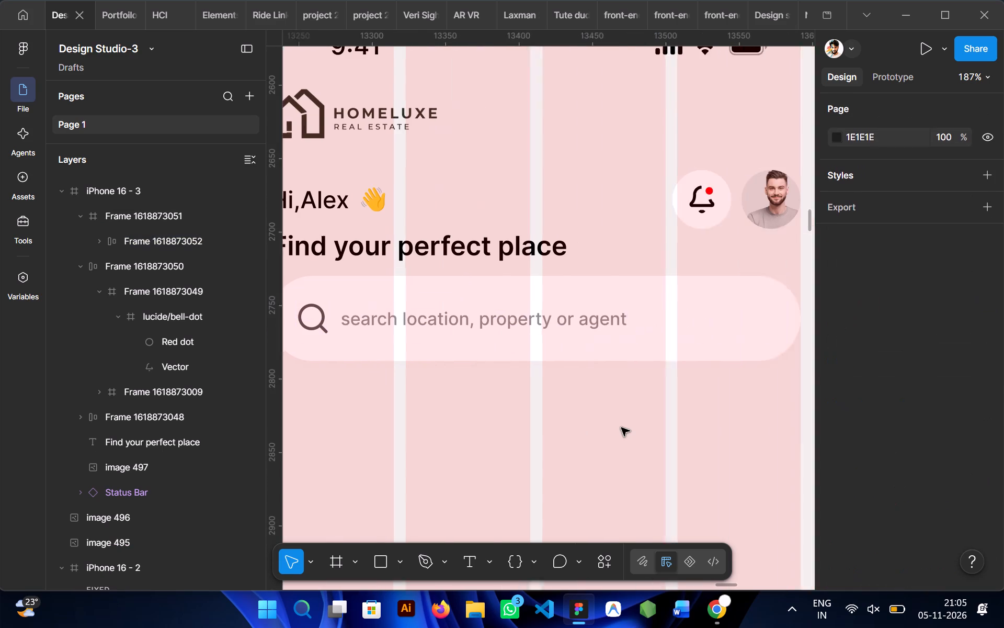
pyautogui.hscroll(-3, 621, 428)
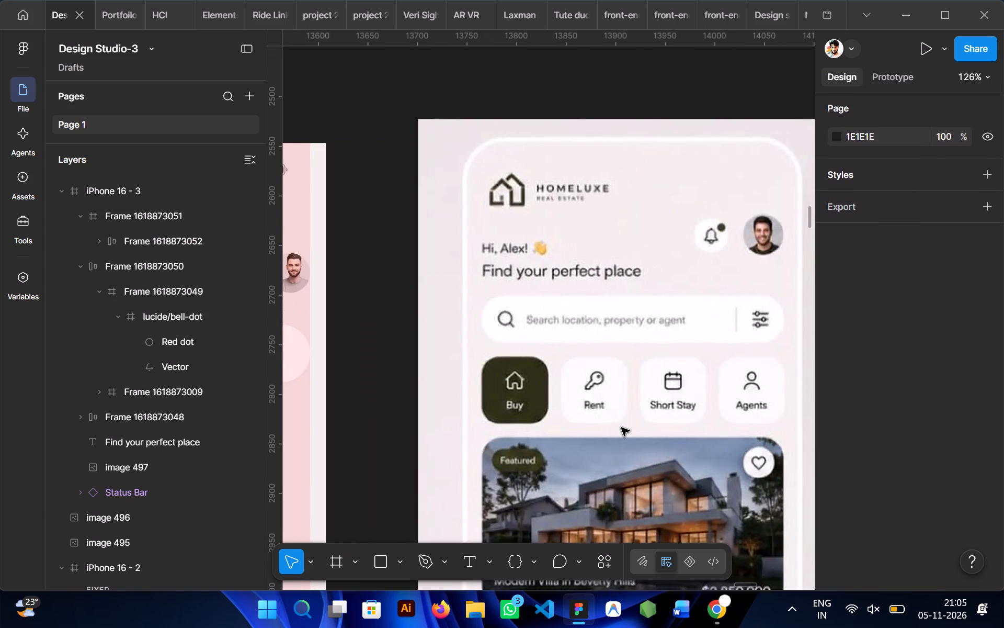
pyautogui.hscroll(1, 621, 428)
pyautogui.hscroll(1, 507, 435)
pyautogui.hscroll(-1, 617, 435)
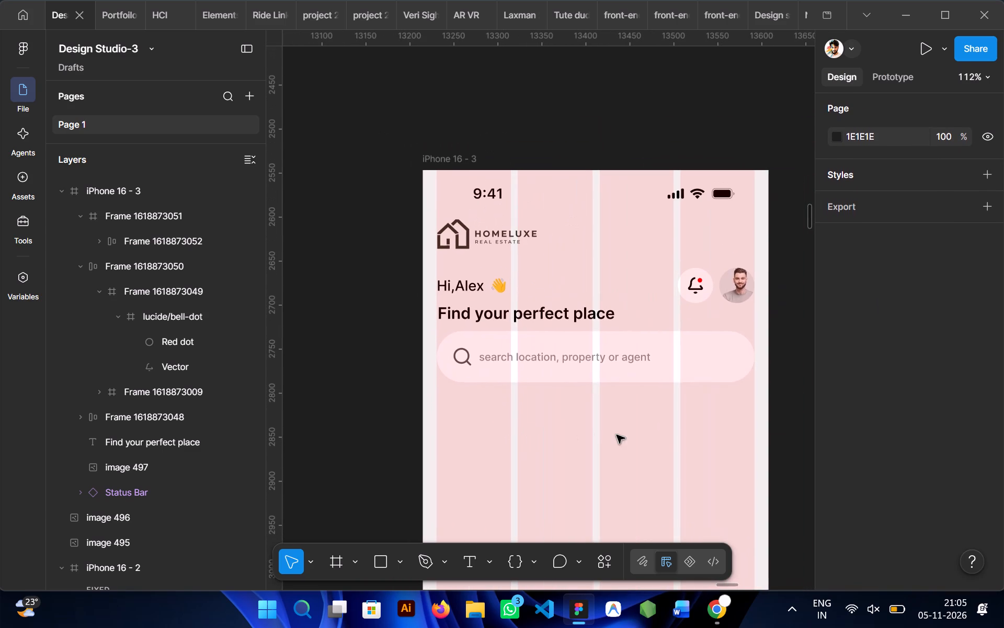
pyautogui.hscroll(-1, 617, 435)
pyautogui.hscroll(-1, 668, 425)
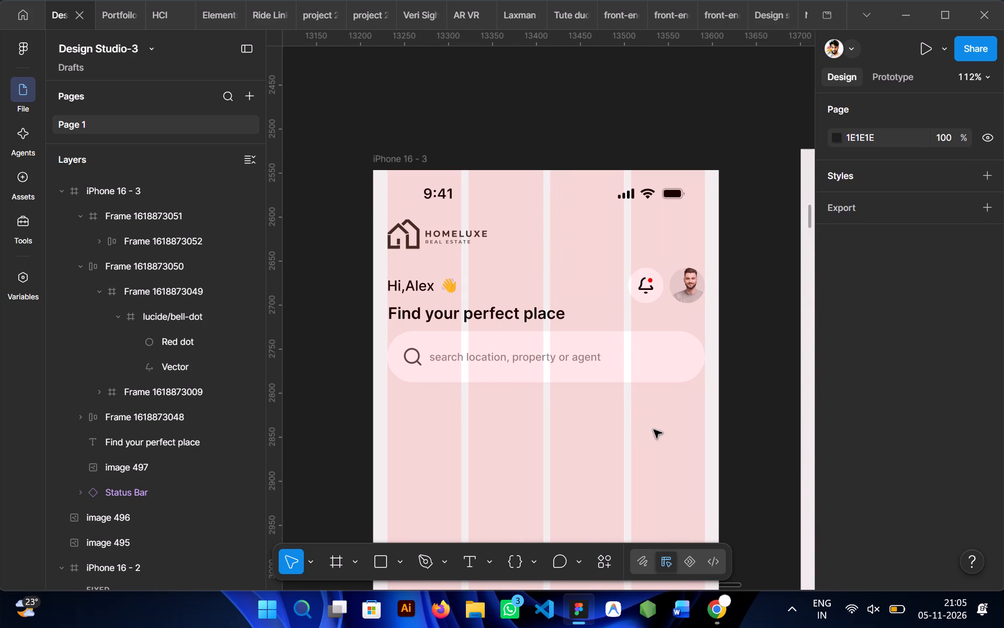
pyautogui.press('l')
pyautogui.click(621, 346)
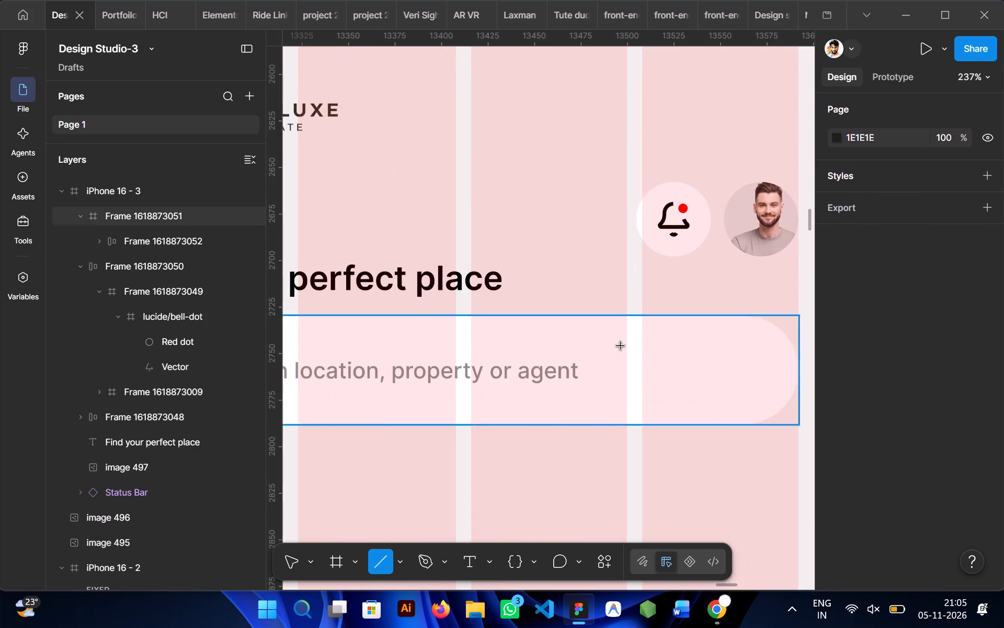
pyautogui.moveTo(631, 356); pyautogui.dragTo(632, 409)
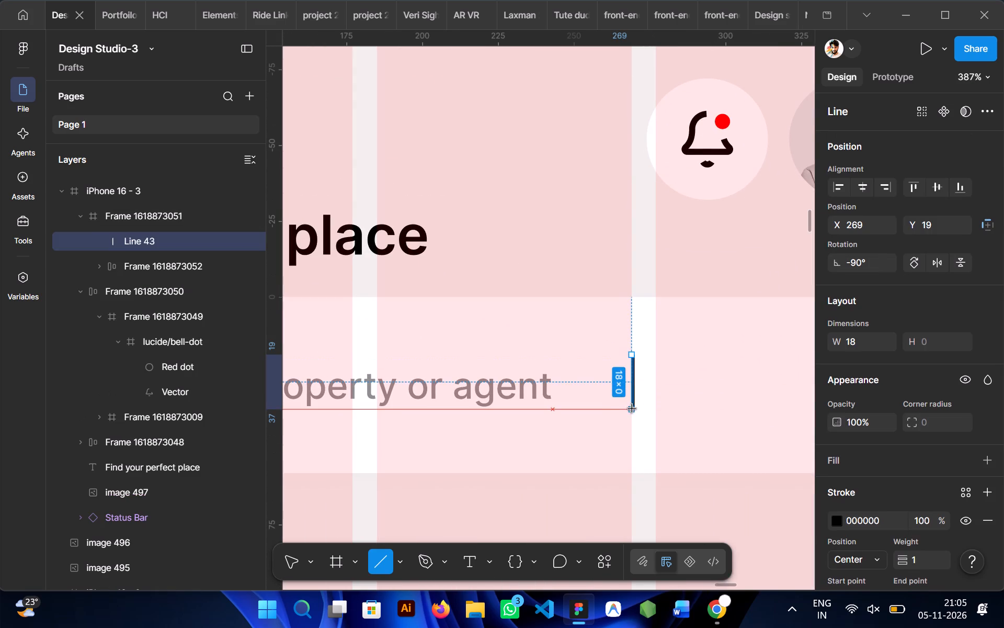
pyautogui.moveTo(632, 409); pyautogui.dragTo(630, 444)
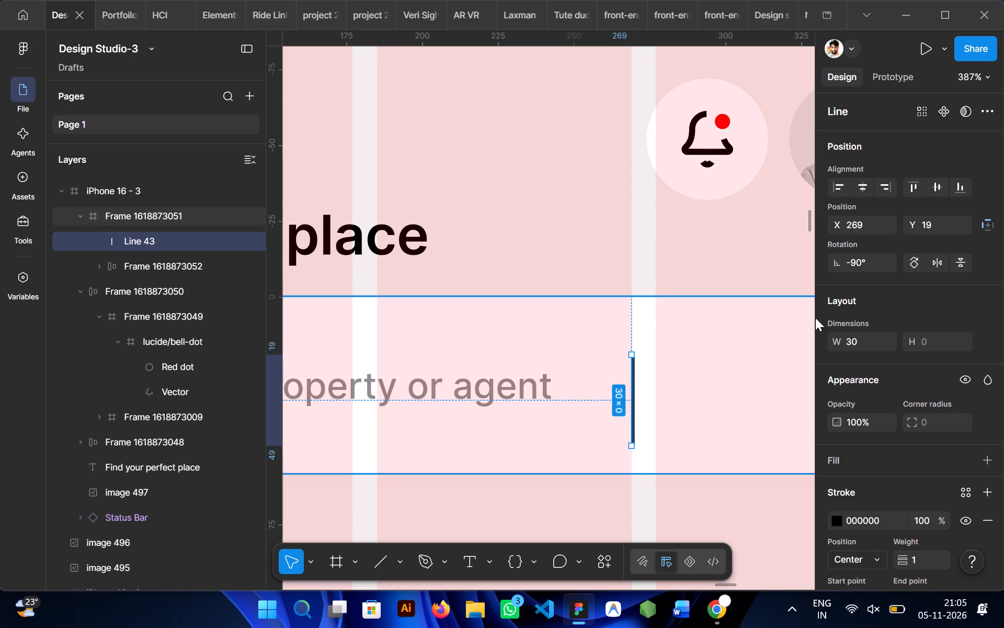
# Set the divider line's end point to Round and centre the line vertically in the search bar.
pyautogui.scroll(-1, 875, 332)
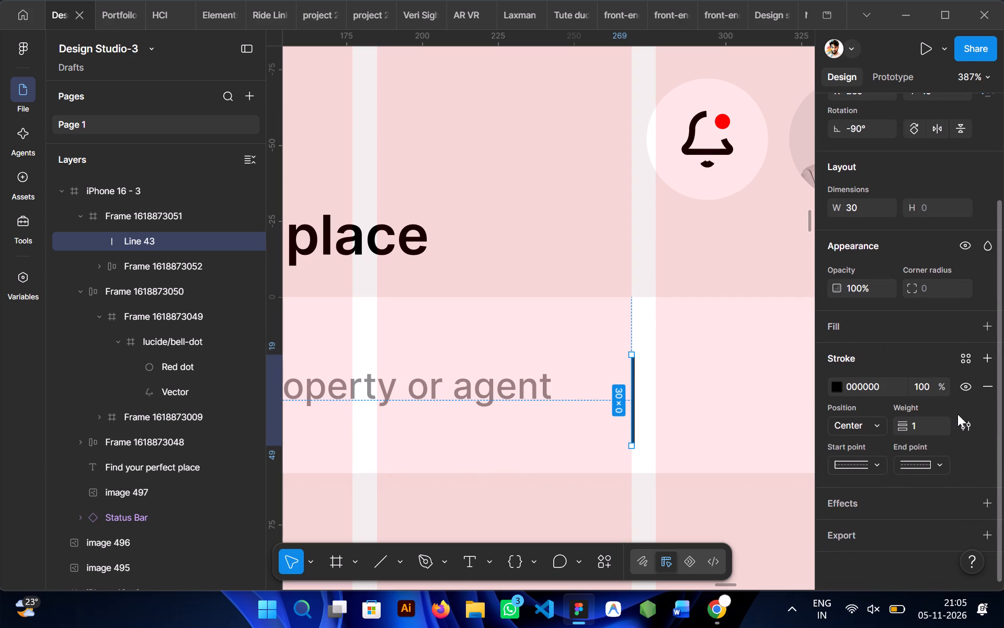
pyautogui.click(937, 462)
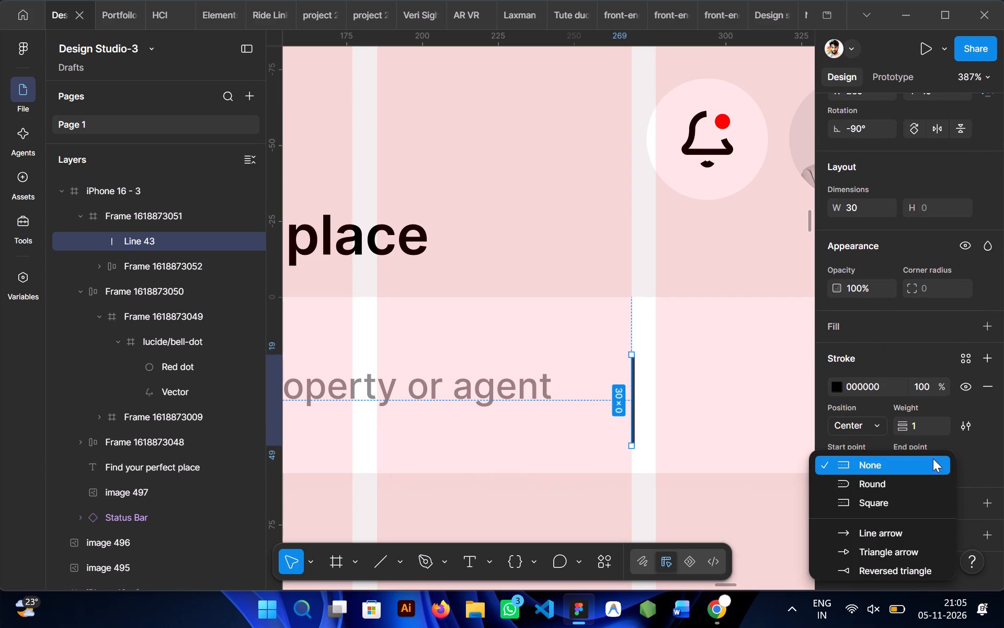
pyautogui.click(875, 477)
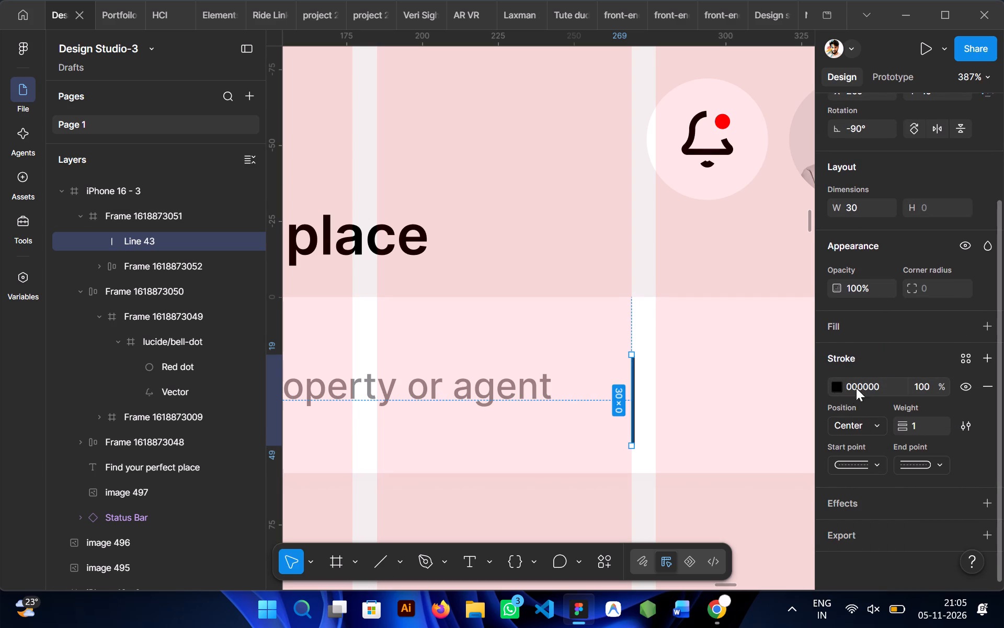
pyautogui.scroll(3, 929, 231)
pyautogui.click(935, 189)
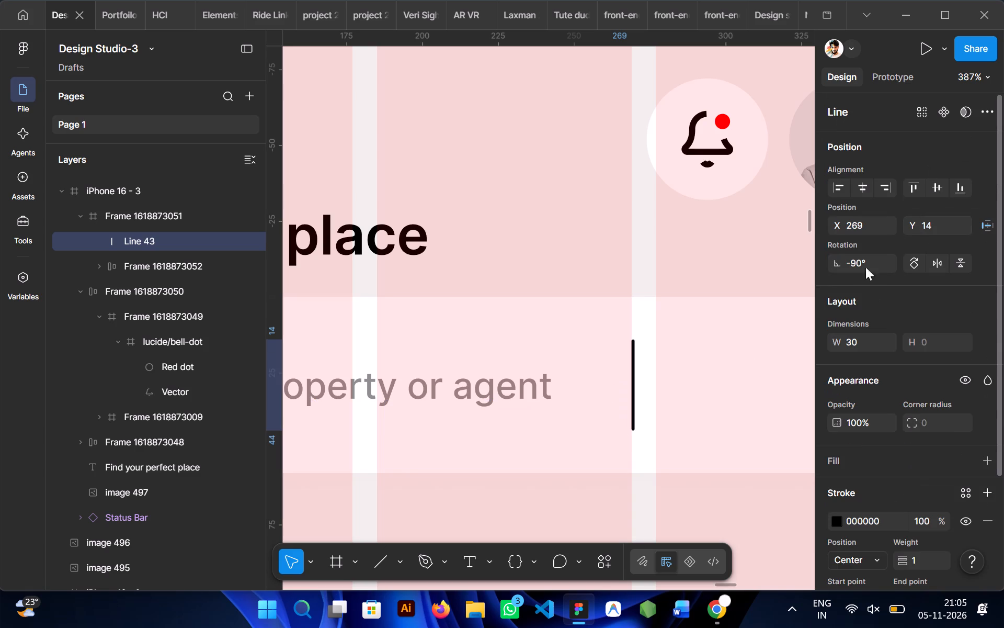
# Change the divider line's stroke colour to the grey sampled from the placeholder text.
pyautogui.scroll(-1, 868, 448)
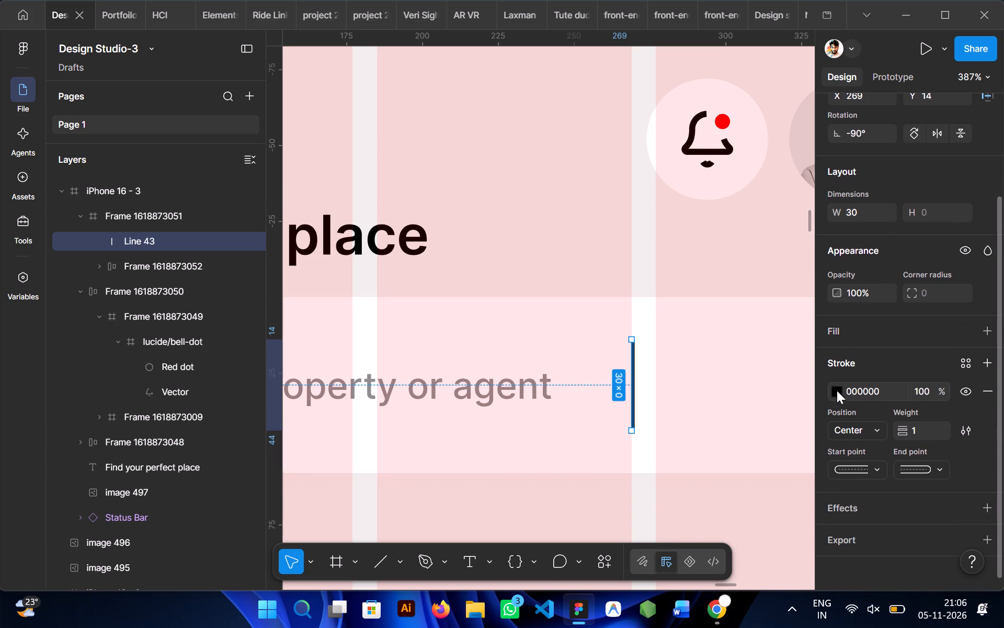
pyautogui.click(838, 394)
pyautogui.click(637, 419)
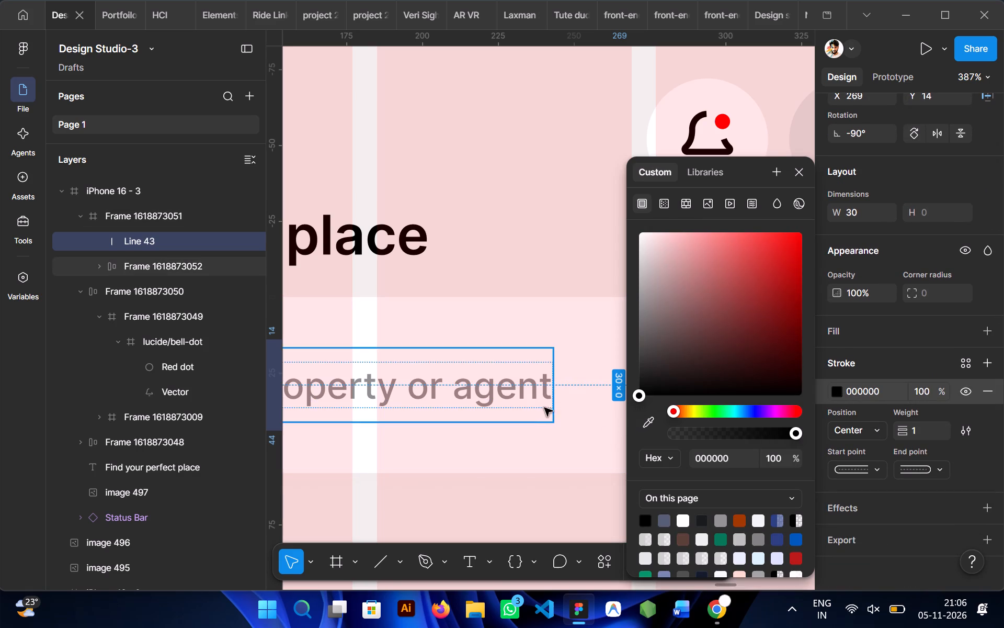
pyautogui.click(654, 421)
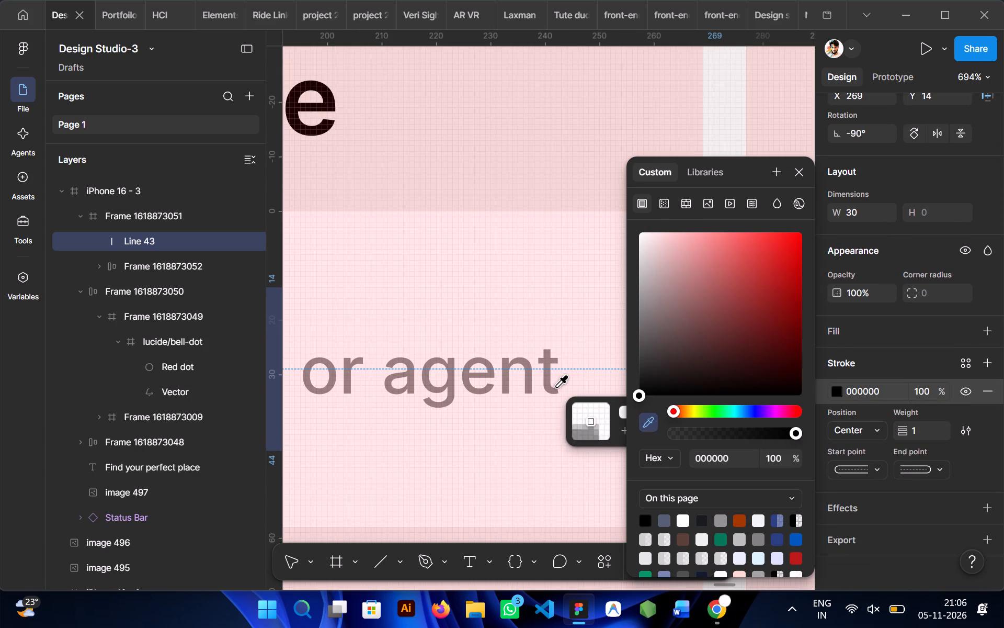
pyautogui.click(553, 391)
pyautogui.click(550, 456)
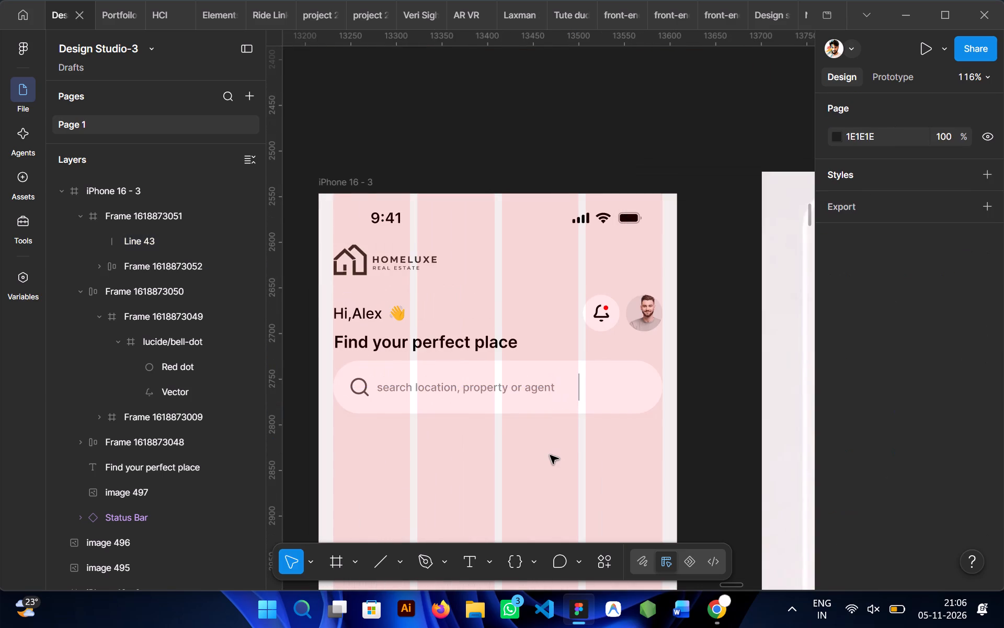
# Copy the horizontal filter icon from the iPhone 16 - 2 search row into the iPhone 16 - 3 search bar.
pyautogui.hscroll(-2, 550, 455)
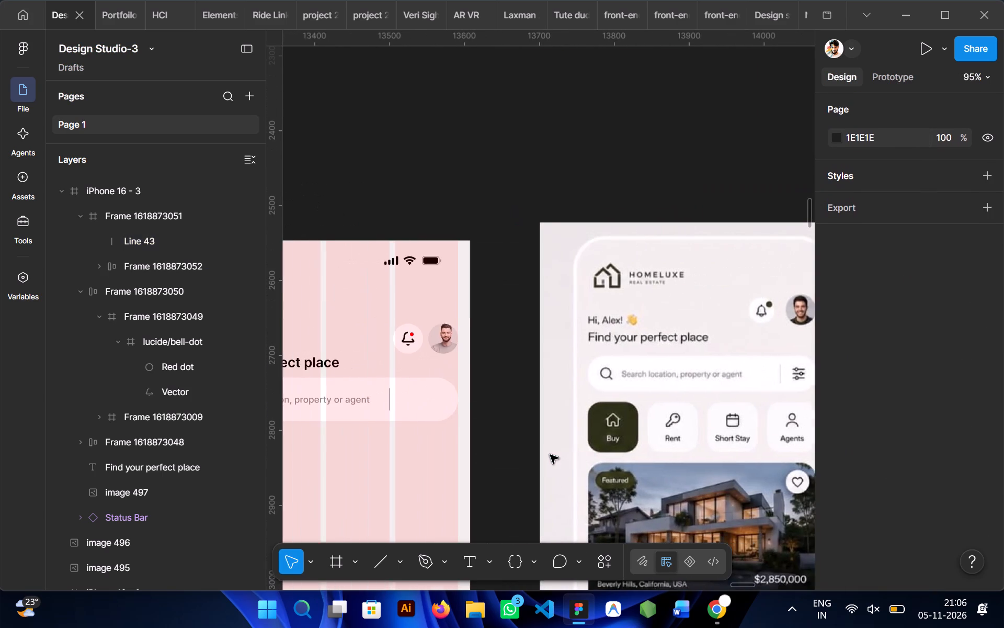
pyautogui.hscroll(1, 550, 455)
pyautogui.hscroll(-1, 550, 455)
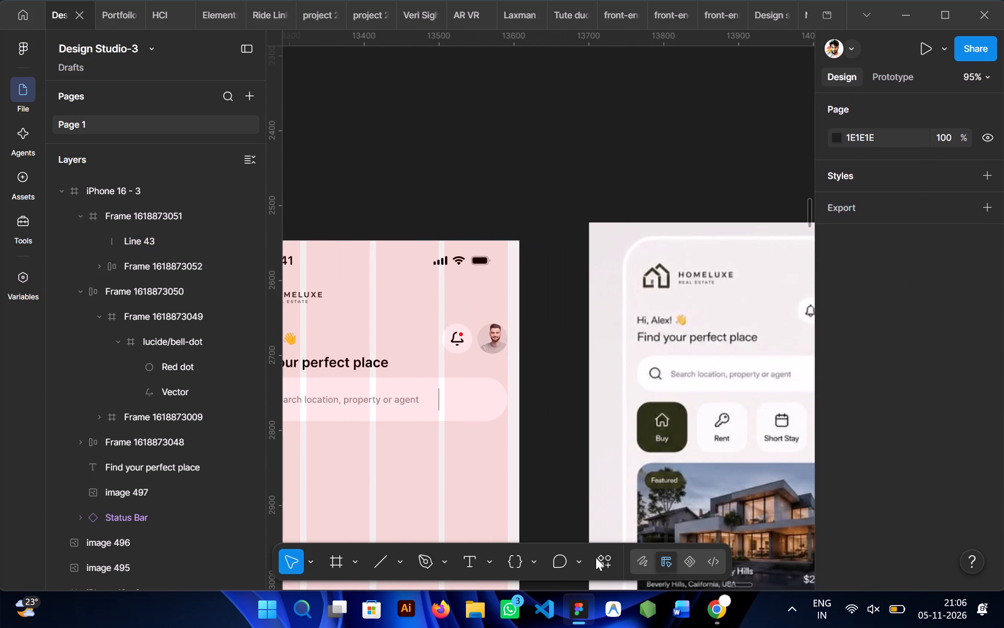
pyautogui.hscroll(2, 511, 423)
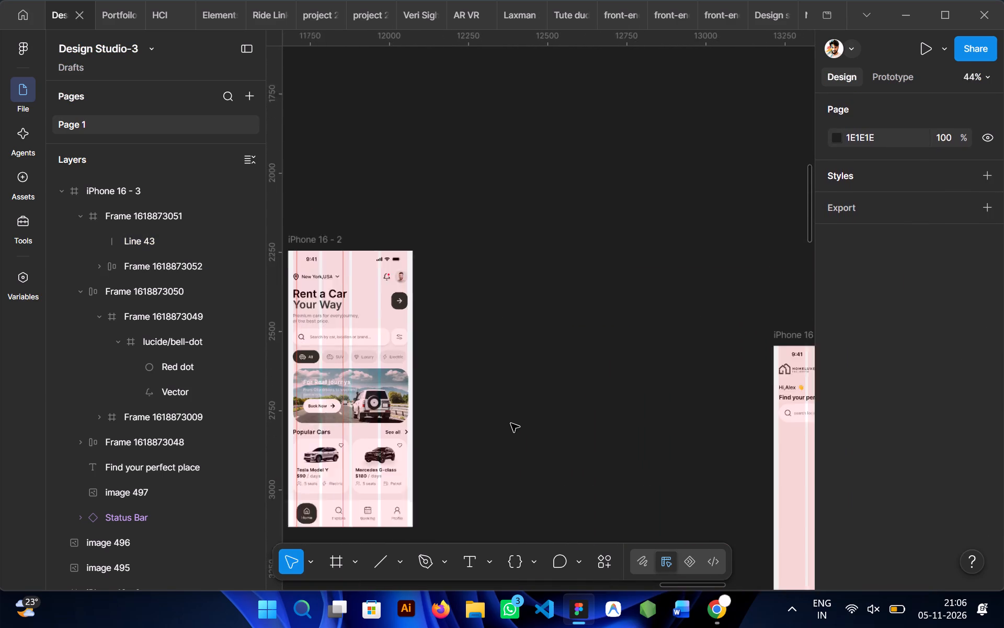
pyautogui.tripleClick(416, 316)
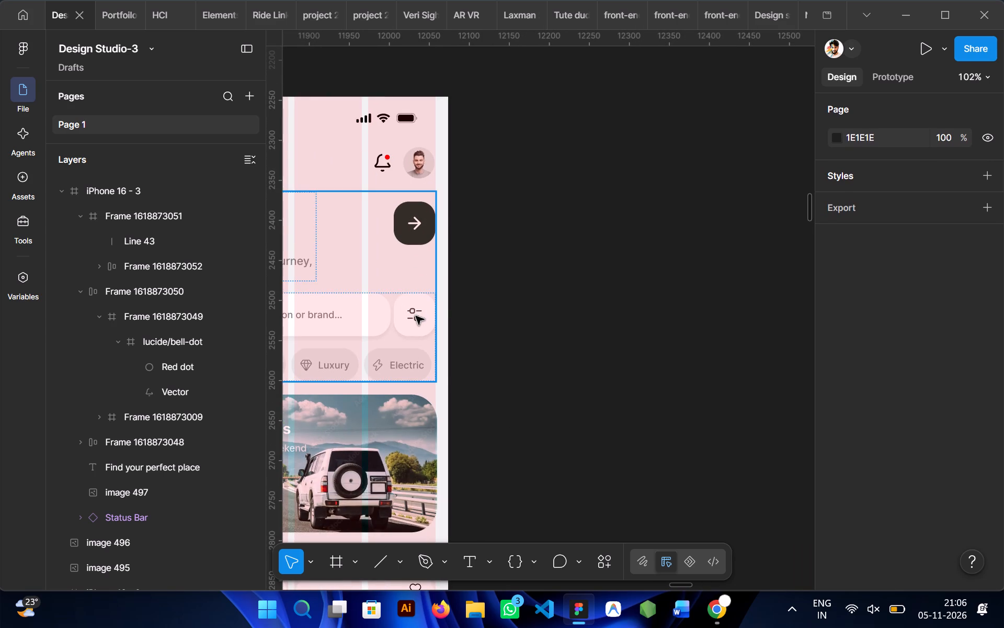
pyautogui.doubleClick(416, 316)
pyautogui.doubleClick(416, 316)
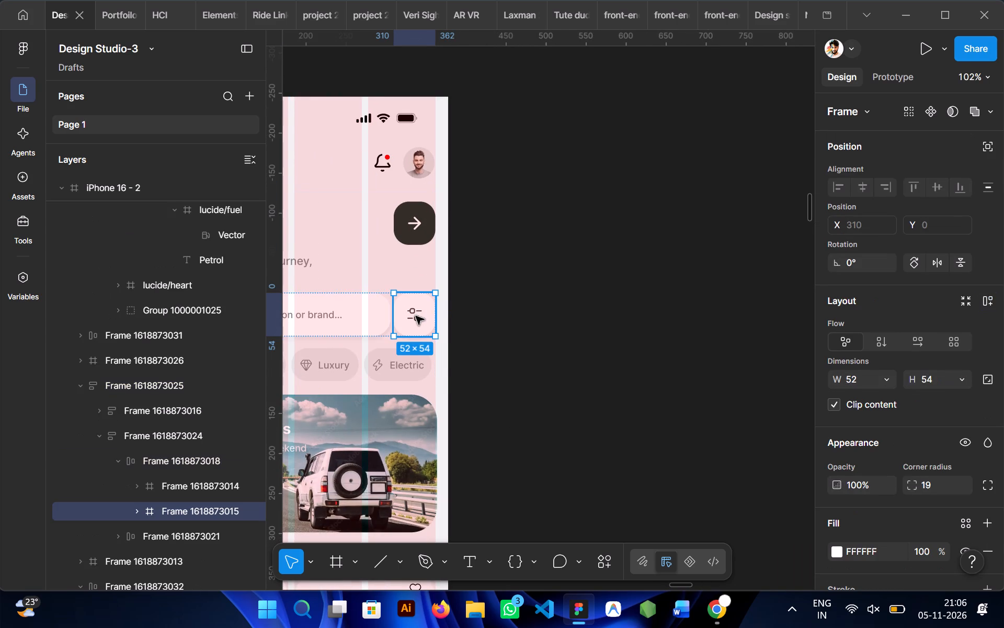
pyautogui.hotkey('ctrl', 'c')
pyautogui.hotkey('ctrl', 'c')
pyautogui.click(590, 356)
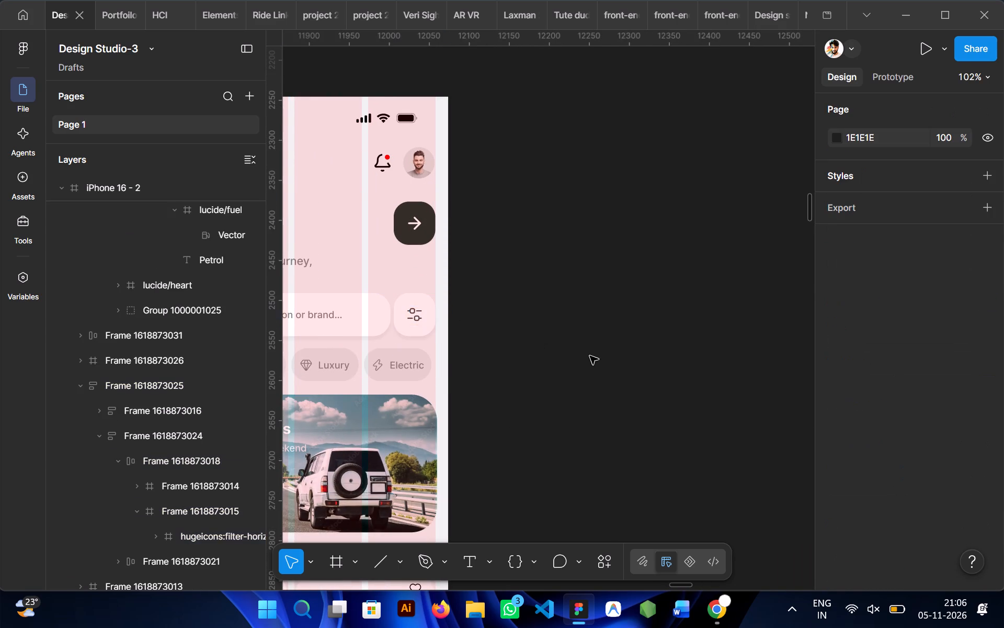
pyautogui.hscroll(-5, 590, 356)
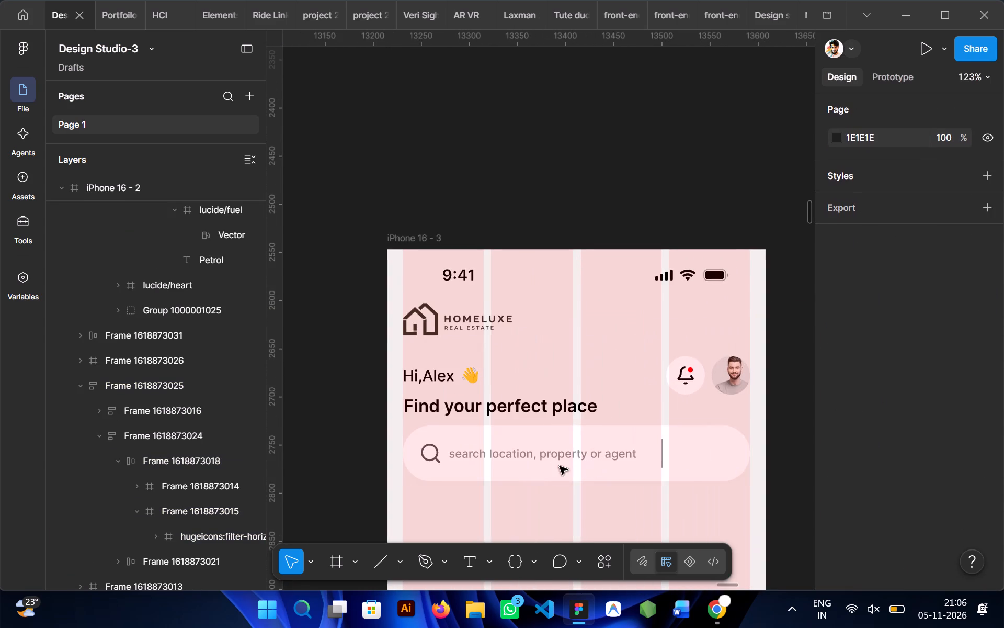
pyautogui.click(542, 458)
pyautogui.hscroll(-1, 542, 458)
pyautogui.hotkey('ctrl', 'v')
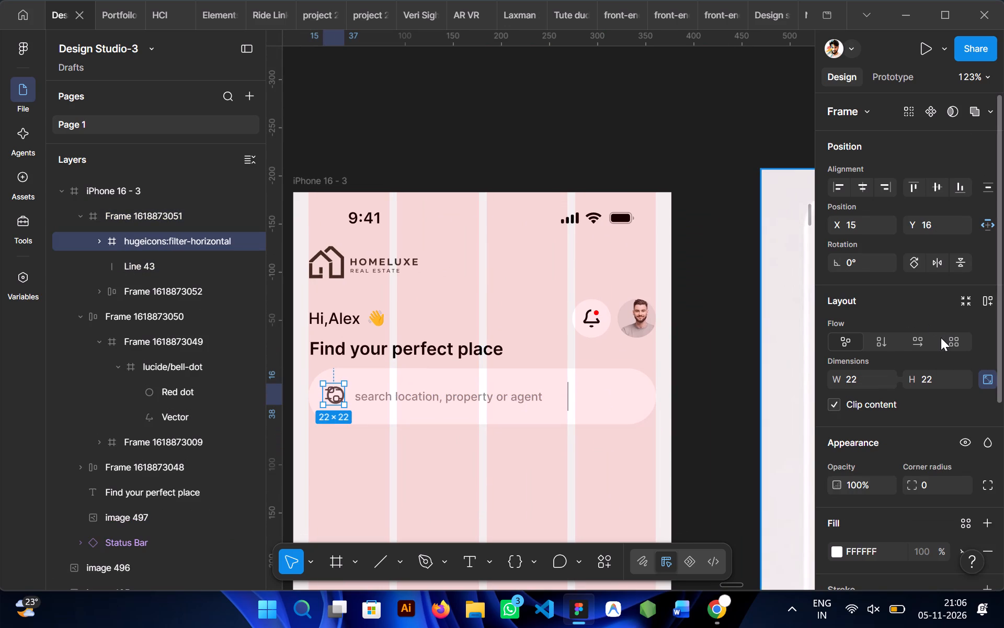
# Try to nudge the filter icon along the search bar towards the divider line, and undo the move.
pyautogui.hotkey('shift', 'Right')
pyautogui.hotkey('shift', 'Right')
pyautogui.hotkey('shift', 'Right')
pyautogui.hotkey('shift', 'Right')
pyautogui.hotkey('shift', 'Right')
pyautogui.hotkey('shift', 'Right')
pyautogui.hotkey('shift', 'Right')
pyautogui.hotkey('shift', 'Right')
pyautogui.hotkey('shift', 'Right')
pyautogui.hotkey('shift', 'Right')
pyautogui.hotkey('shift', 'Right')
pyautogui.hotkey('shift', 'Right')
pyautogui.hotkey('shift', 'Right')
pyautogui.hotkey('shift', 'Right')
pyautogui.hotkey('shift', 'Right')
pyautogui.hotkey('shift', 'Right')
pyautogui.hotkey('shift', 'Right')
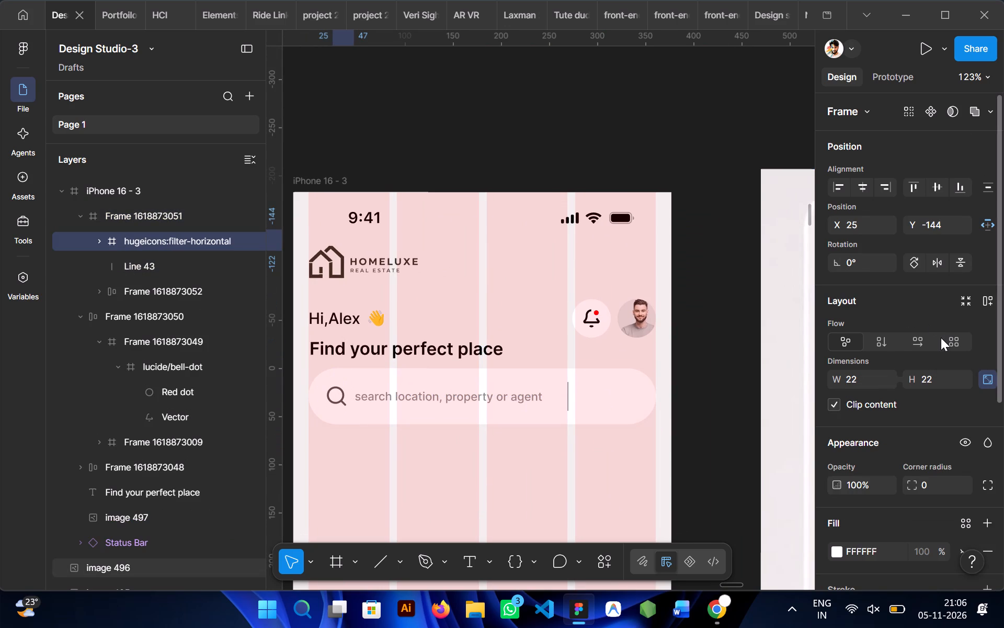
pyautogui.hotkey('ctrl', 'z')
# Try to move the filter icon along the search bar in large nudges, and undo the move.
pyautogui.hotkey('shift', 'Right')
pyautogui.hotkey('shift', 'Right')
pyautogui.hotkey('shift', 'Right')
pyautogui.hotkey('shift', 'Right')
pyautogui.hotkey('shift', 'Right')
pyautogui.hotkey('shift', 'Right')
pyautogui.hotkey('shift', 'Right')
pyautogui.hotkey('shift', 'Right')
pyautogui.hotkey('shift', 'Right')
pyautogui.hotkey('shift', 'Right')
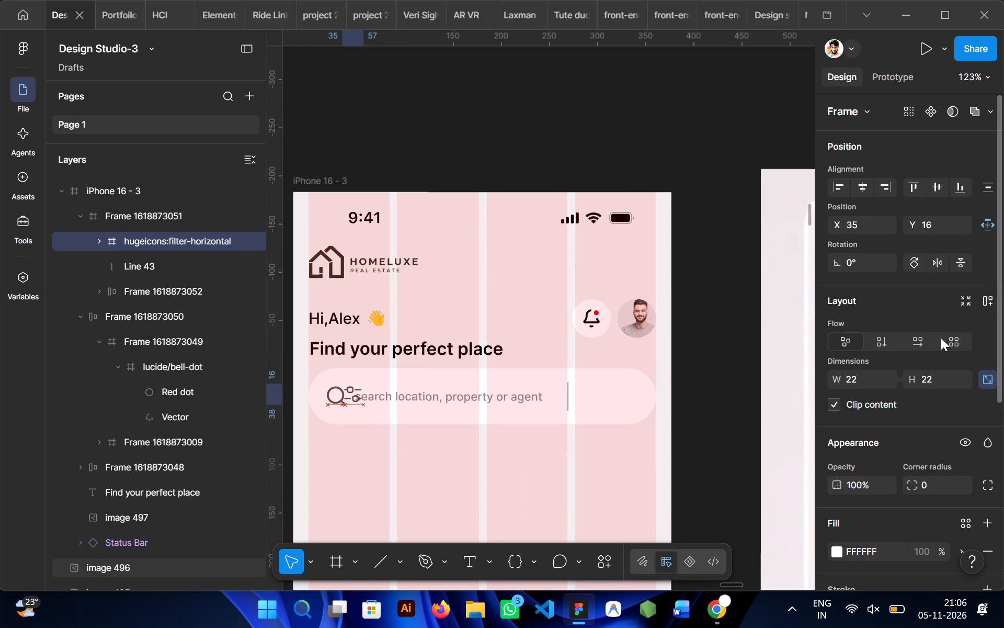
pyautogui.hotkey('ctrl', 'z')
# Move the filter icon horizontally past the divider line to X 317 and centre it vertically in the search bar.
pyautogui.press('Right')
pyautogui.press('Right')
pyautogui.hotkey('shift', 'Right')
pyautogui.hotkey('shift', 'Right')
pyautogui.hotkey('shift', 'Right')
pyautogui.hotkey('shift', 'Right')
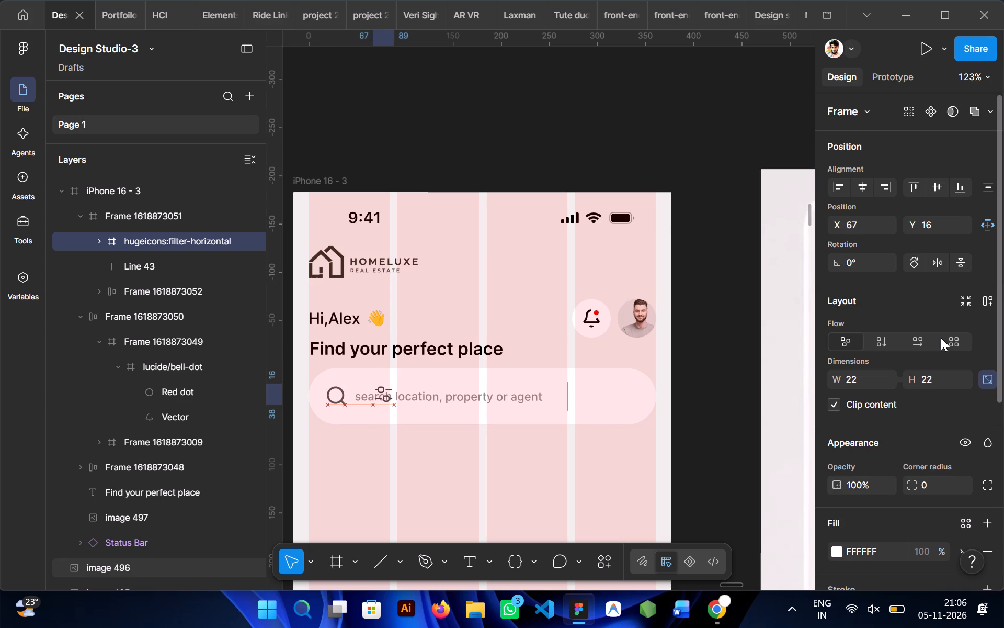
pyautogui.hotkey('shift', 'Right')
pyautogui.hotkey('shift', 'Right')
pyautogui.hotkey('shift', 'Right')
pyautogui.hotkey('shift', 'Right')
pyautogui.hotkey('shift', 'Right')
pyautogui.hotkey('shift', 'Right')
pyautogui.hotkey('shift', 'Right')
pyautogui.hotkey('shift', 'Right')
pyautogui.hotkey('shift', 'Right')
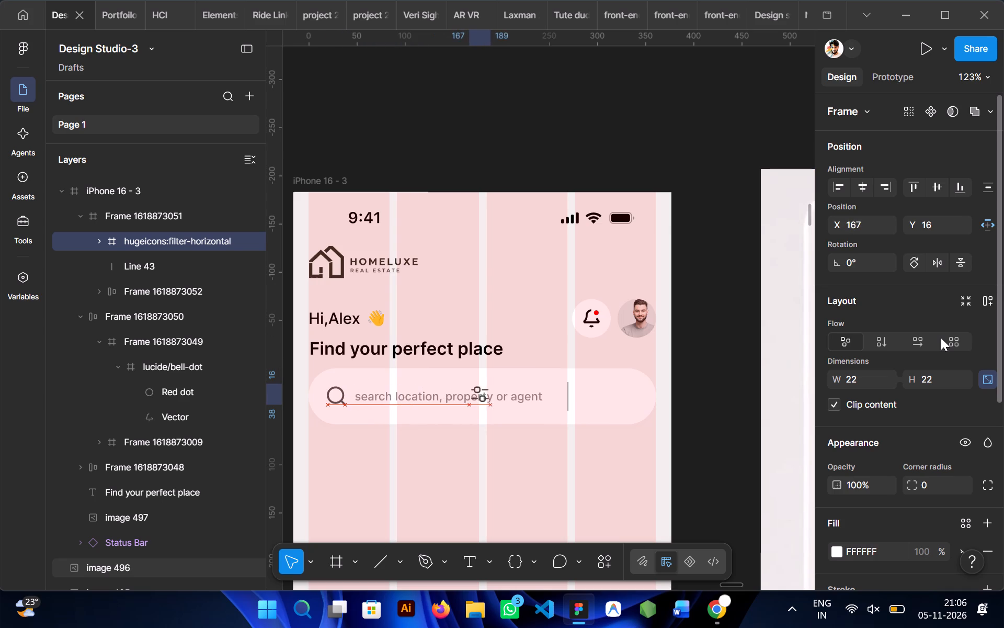
pyautogui.hotkey('shift', 'Right')
pyautogui.hotkey('shift', 'Right')
pyautogui.hotkey('shift', 'Right')
pyautogui.hotkey('shift', 'Right')
pyautogui.hotkey('shift', 'Right')
pyautogui.hotkey('shift', 'Right')
pyautogui.hotkey('shift', 'Right')
pyautogui.hotkey('shift', 'Right')
pyautogui.hotkey('shift', 'Right')
pyautogui.hotkey('shift', 'Right')
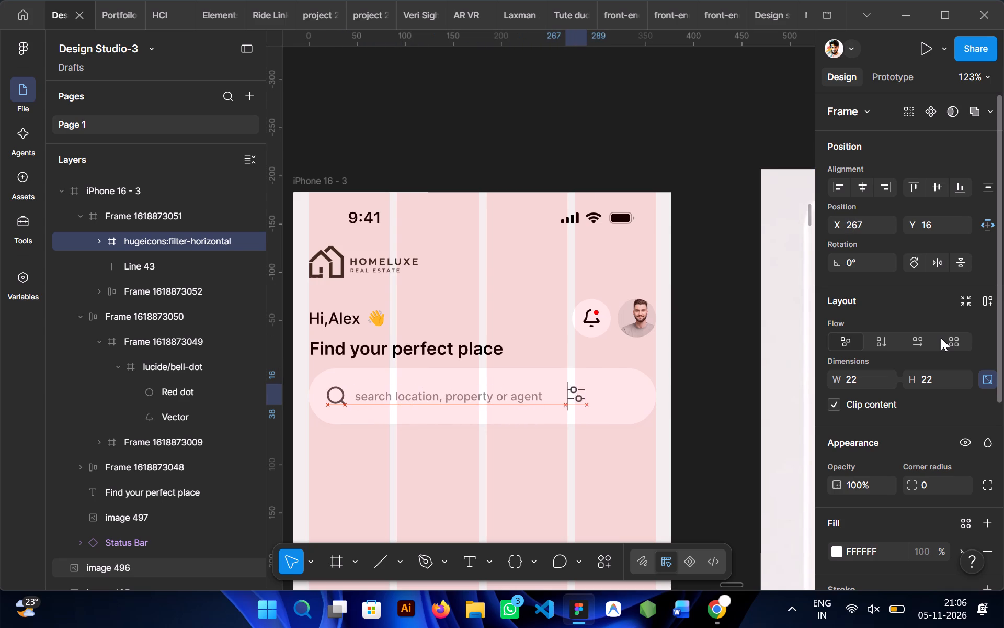
pyautogui.hotkey('shift', 'Right')
pyautogui.hotkey('shift', 'Right')
pyautogui.hotkey('shift', 'Right')
pyautogui.hotkey('shift', 'Right')
pyautogui.hotkey('shift', 'Right')
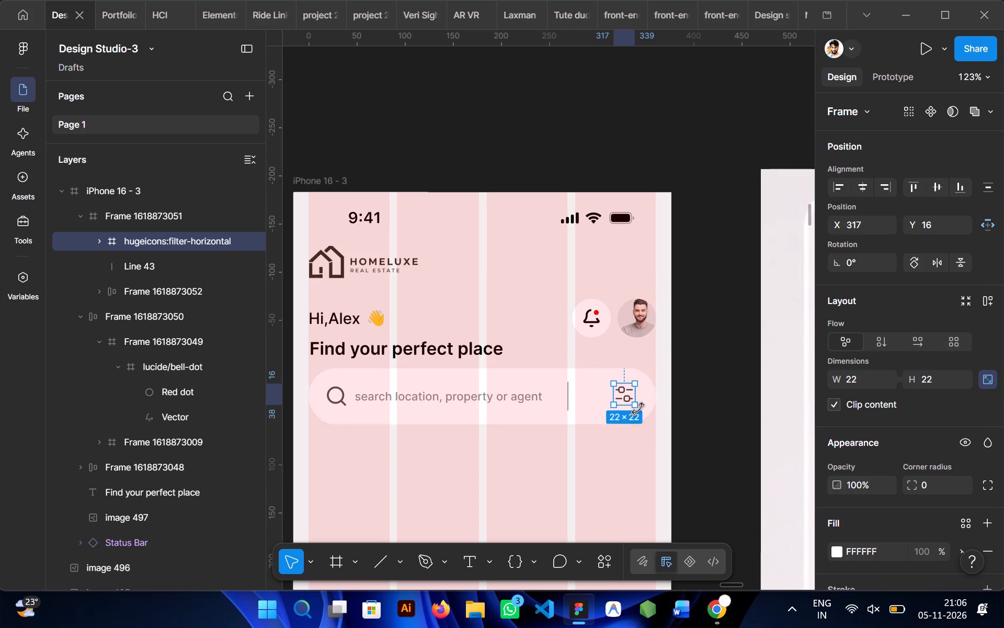
pyautogui.click(933, 192)
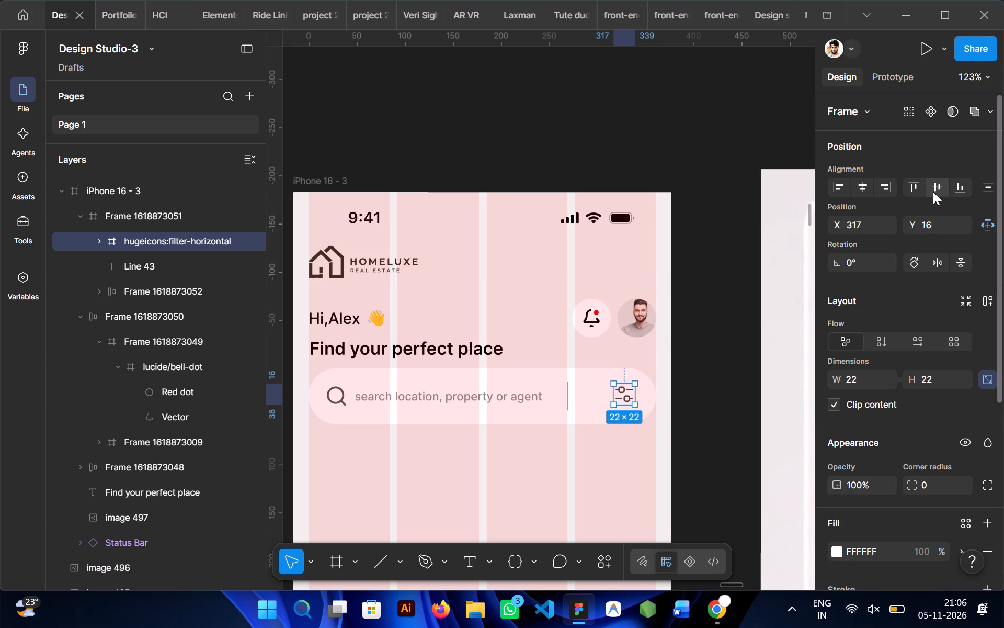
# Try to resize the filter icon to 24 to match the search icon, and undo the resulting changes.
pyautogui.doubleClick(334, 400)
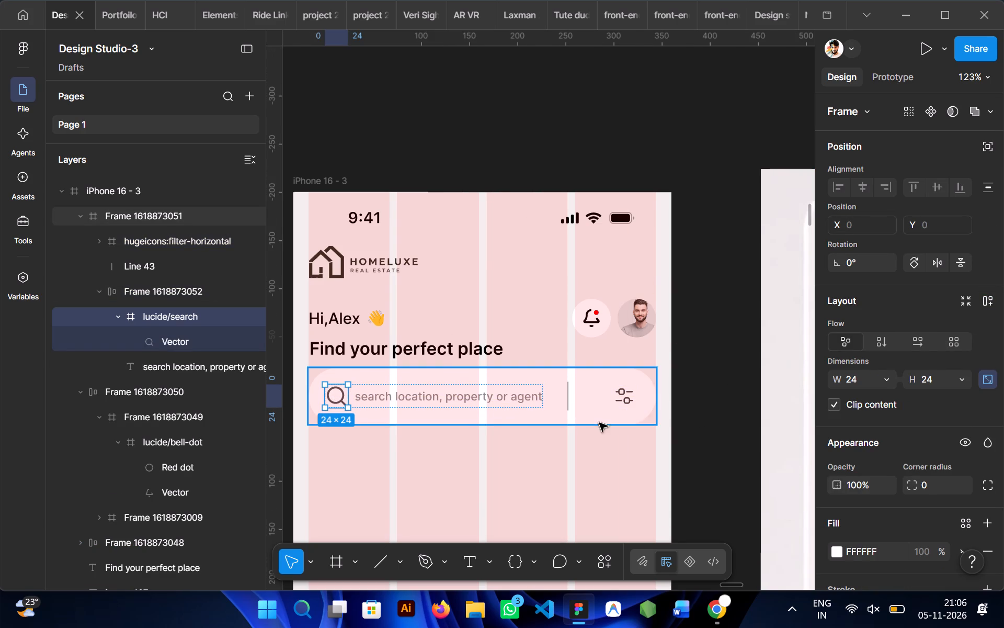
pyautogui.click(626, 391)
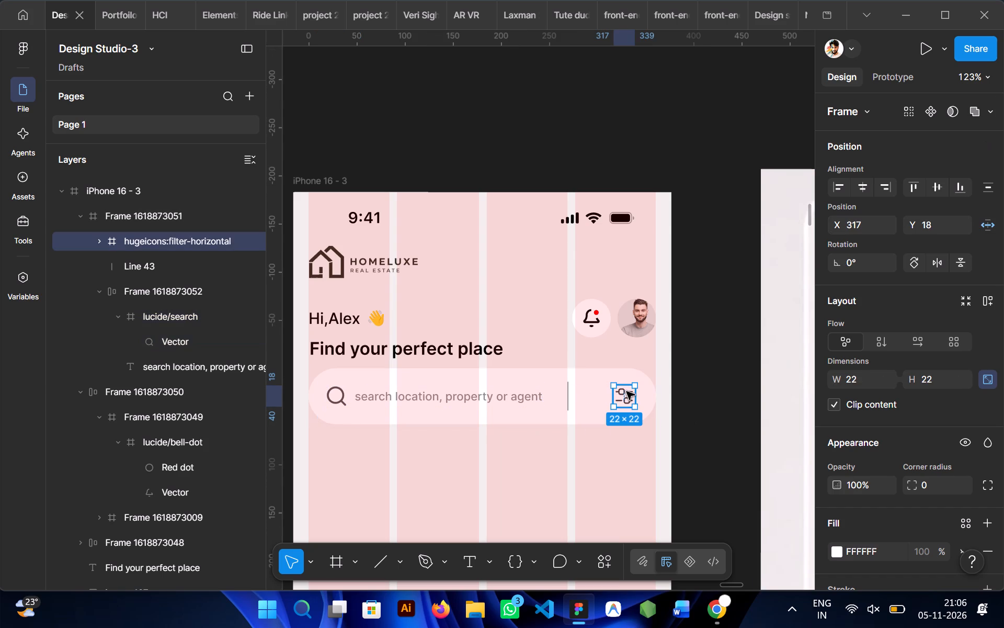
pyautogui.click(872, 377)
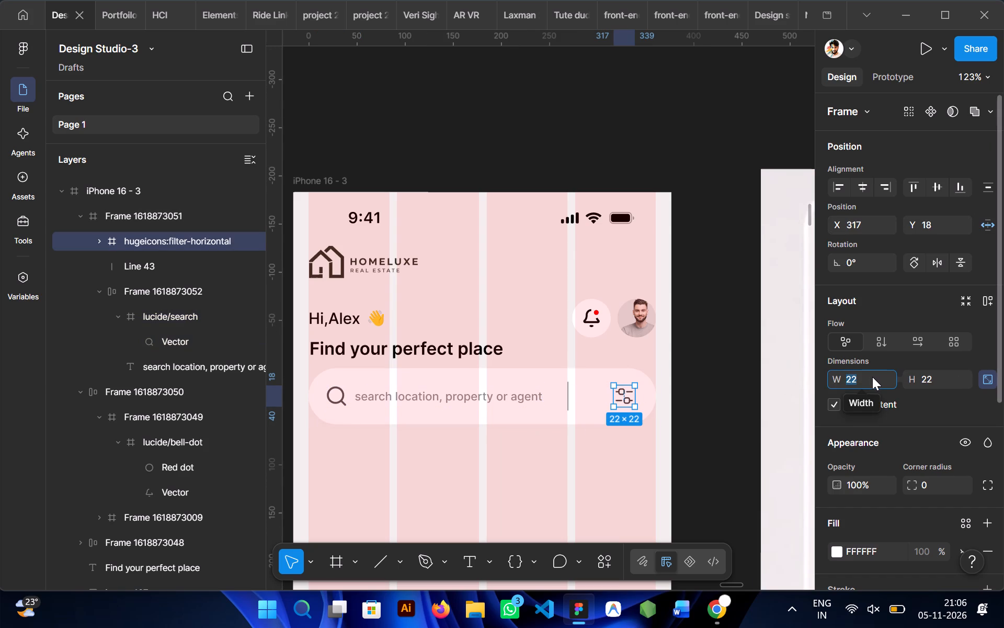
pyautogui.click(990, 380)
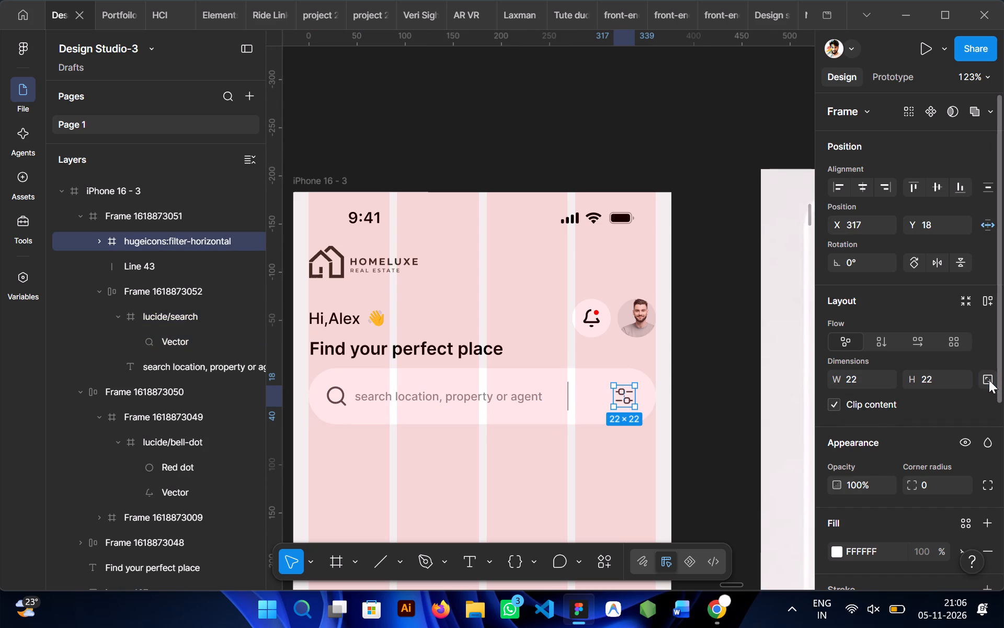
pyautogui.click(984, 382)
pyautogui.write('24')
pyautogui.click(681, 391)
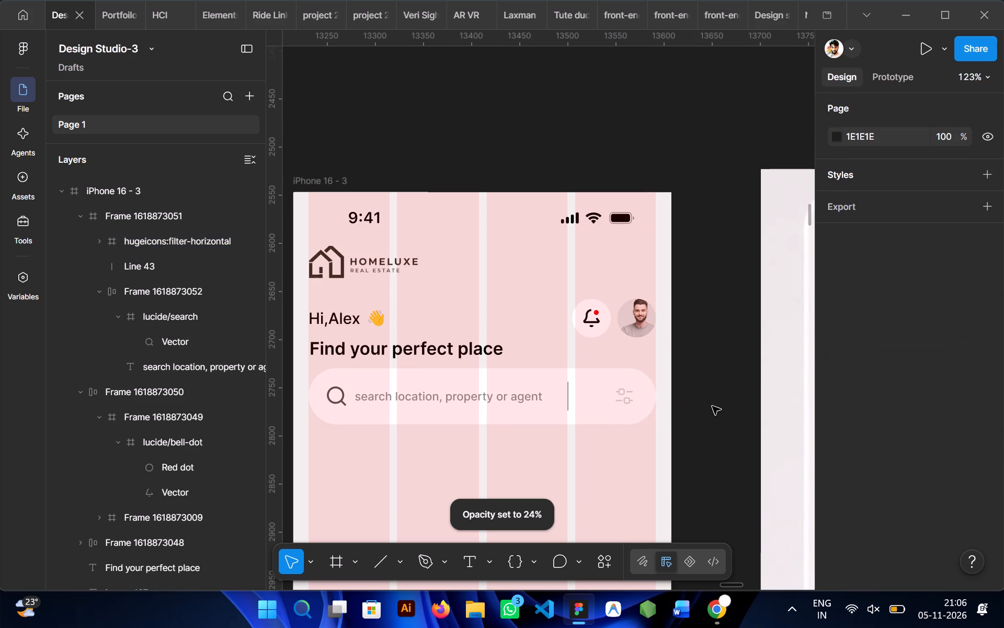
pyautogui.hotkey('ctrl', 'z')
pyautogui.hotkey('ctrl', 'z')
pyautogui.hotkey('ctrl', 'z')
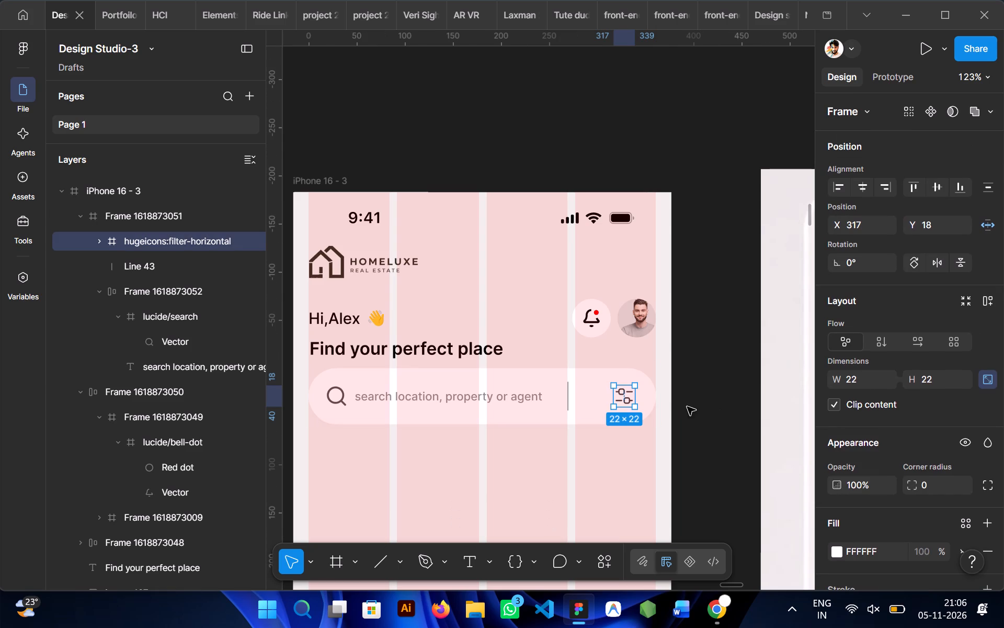
# Resize the filter icon to 24 × 24 and centre it vertically in the search bar again.
pyautogui.click(866, 379)
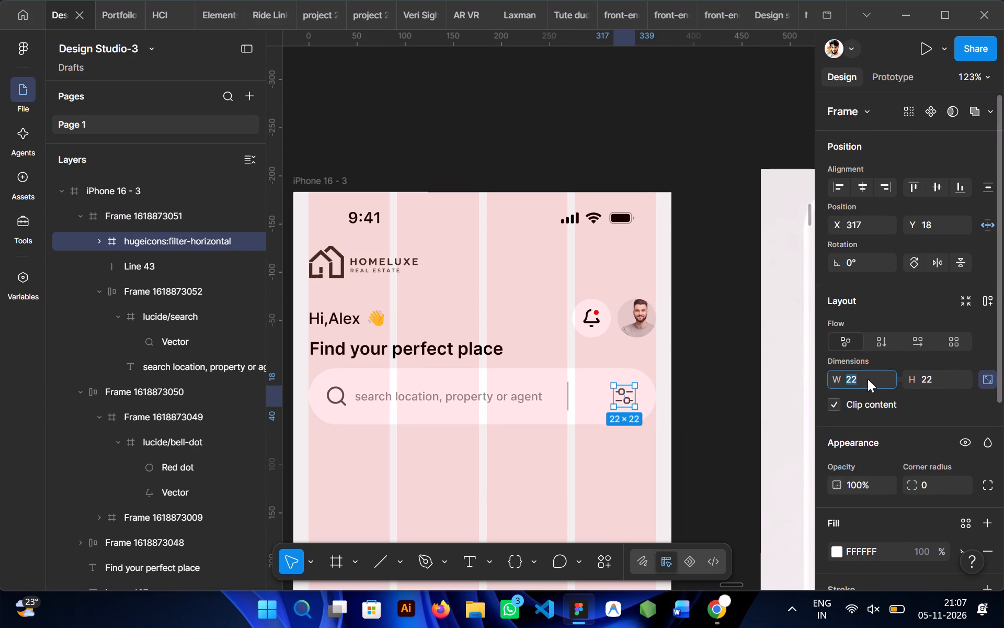
pyautogui.write('24')
pyautogui.click(703, 380)
pyautogui.doubleClick(616, 404)
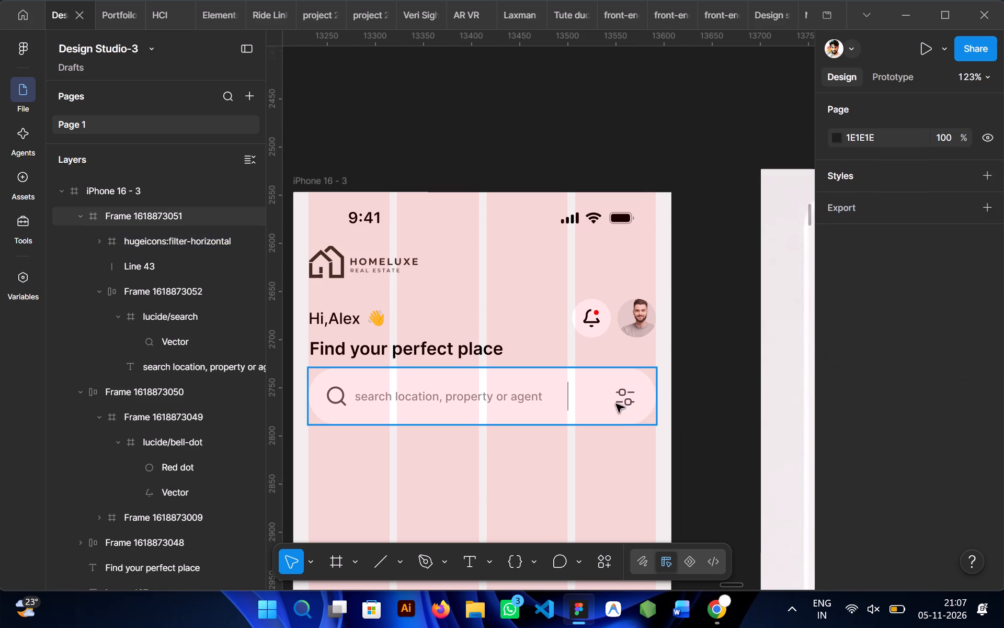
pyautogui.click(939, 188)
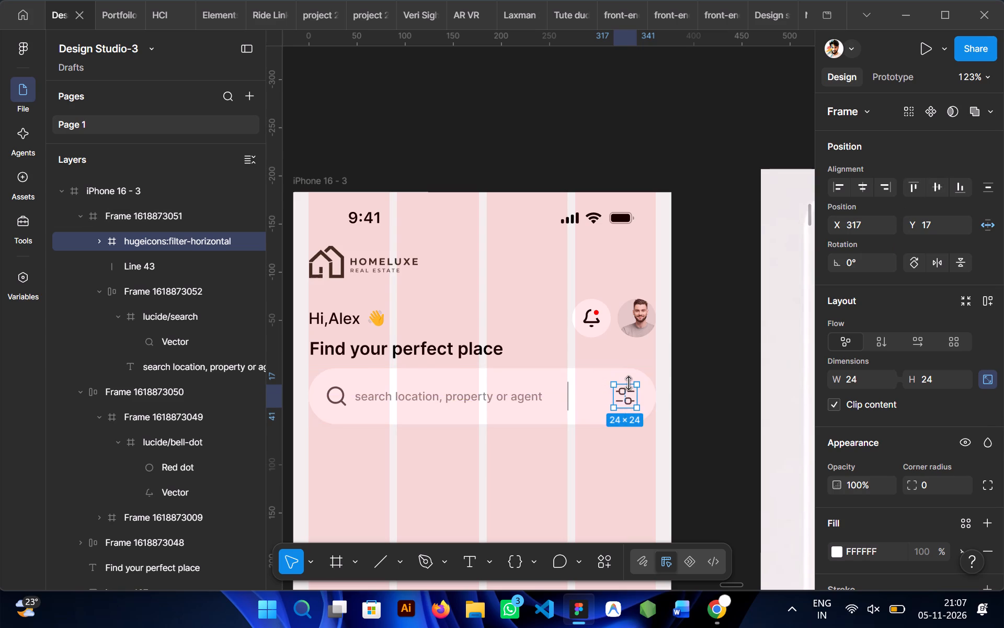
# Nudge the filter icon towards the end of the search bar to X 320.
pyautogui.press('Right')
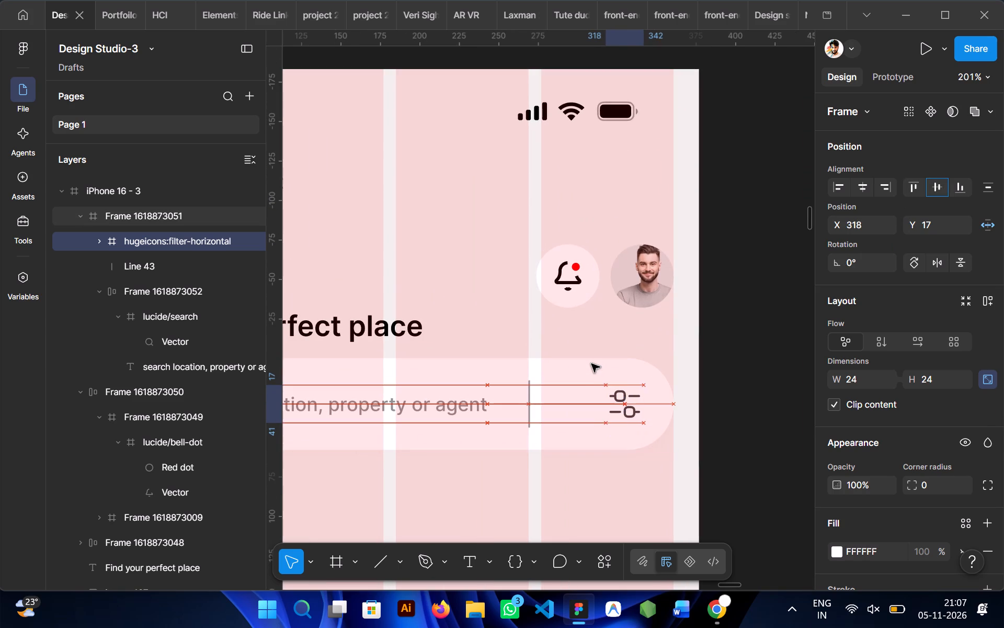
pyautogui.press('Right')
pyautogui.press('Right')
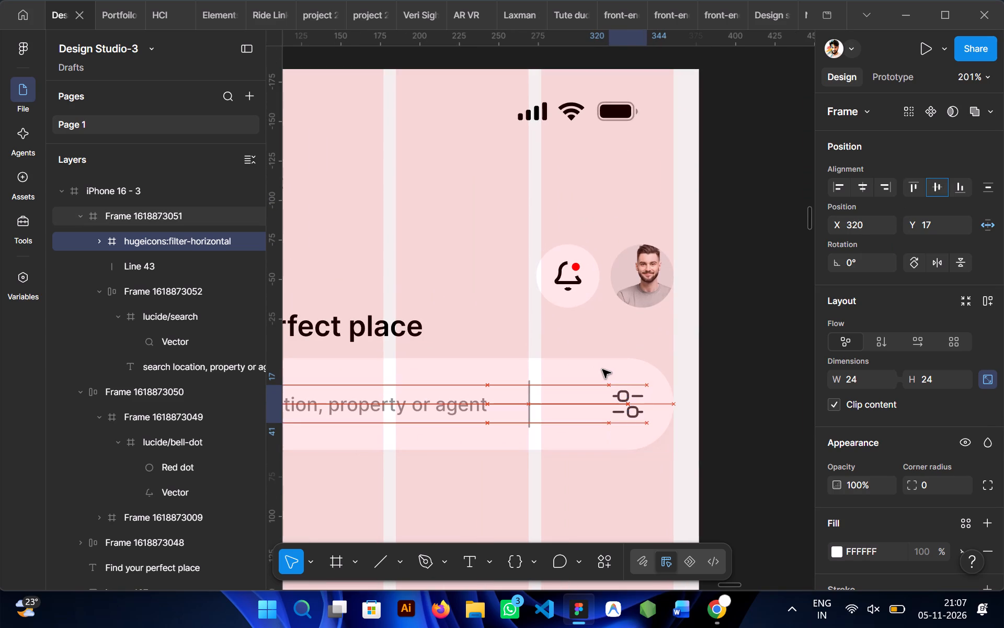
pyautogui.click(680, 384)
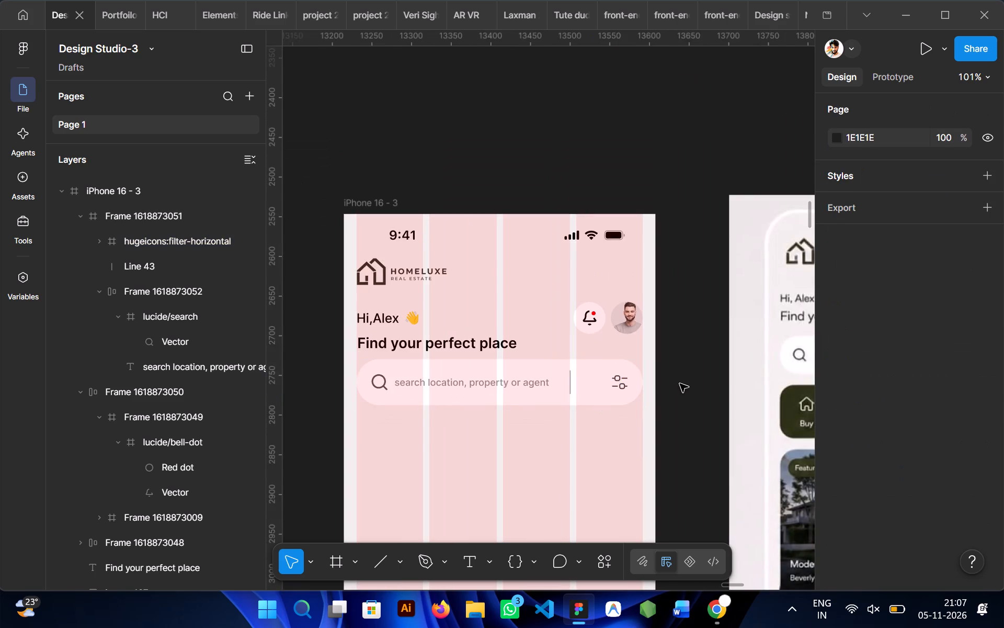
# Move the search bar's divider line closer to the filter icon, to X 303.
pyautogui.hscroll(-1, 680, 384)
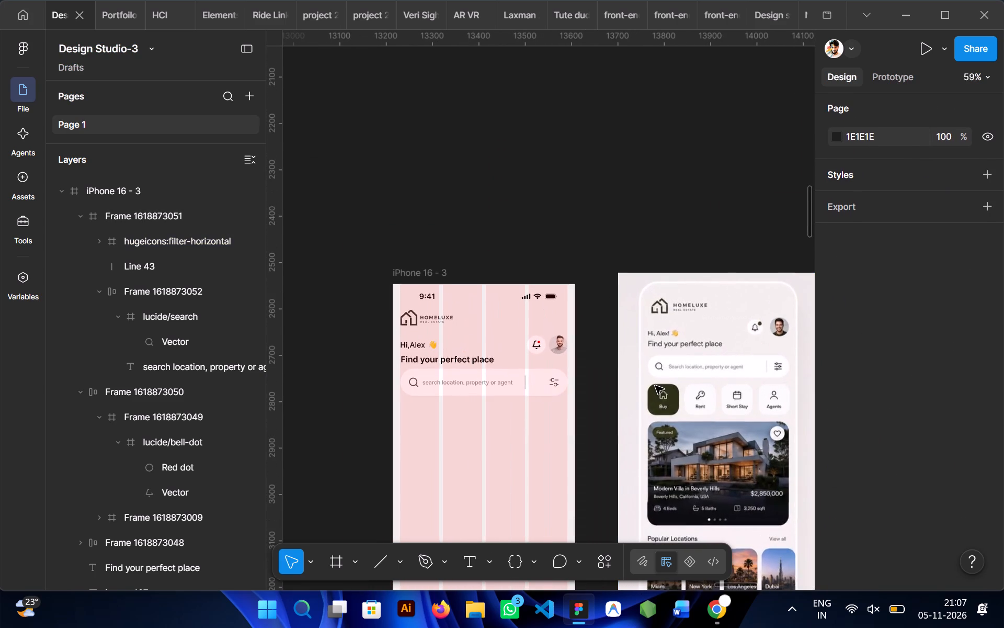
pyautogui.click(523, 385)
pyautogui.keyDown('ctrl'); pyautogui.click(524, 384); pyautogui.keyUp('ctrl')
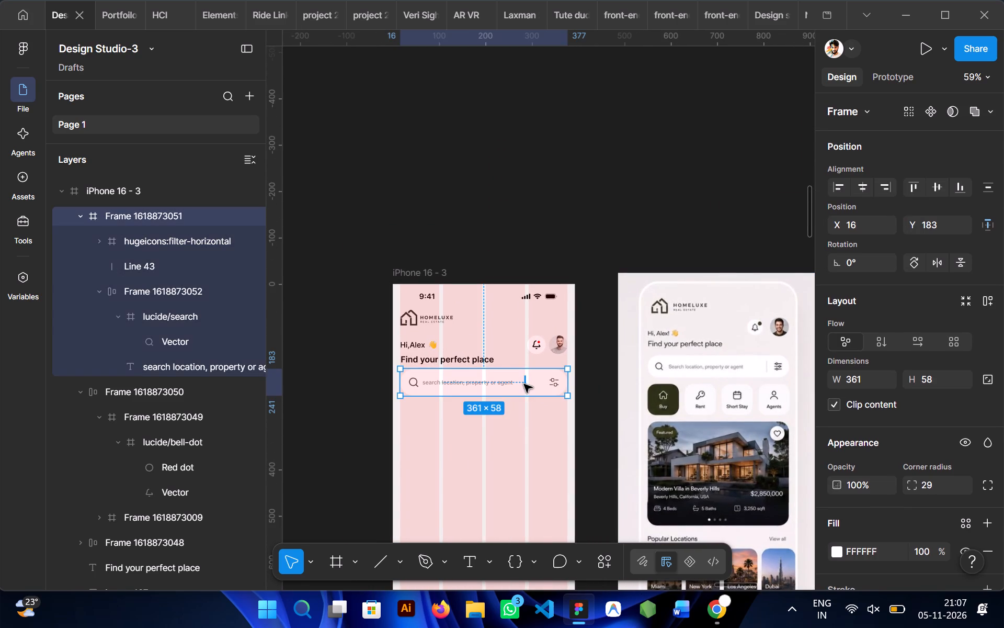
pyautogui.hotkey('shift', 'Right')
pyautogui.hotkey('shift', 'Right')
pyautogui.hotkey('shift', 'Right')
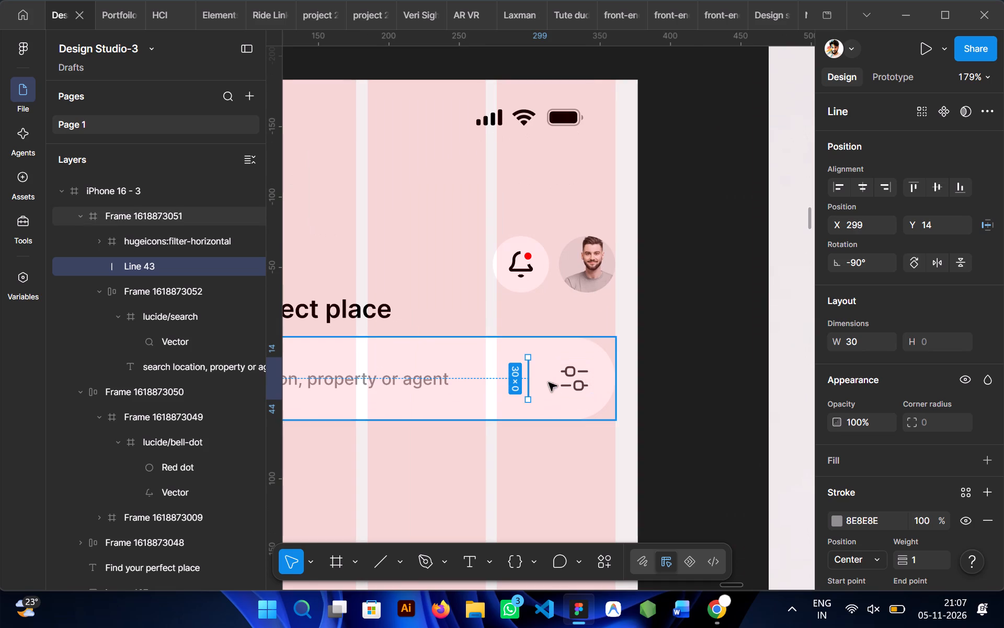
pyautogui.click(565, 385)
pyautogui.click(525, 383)
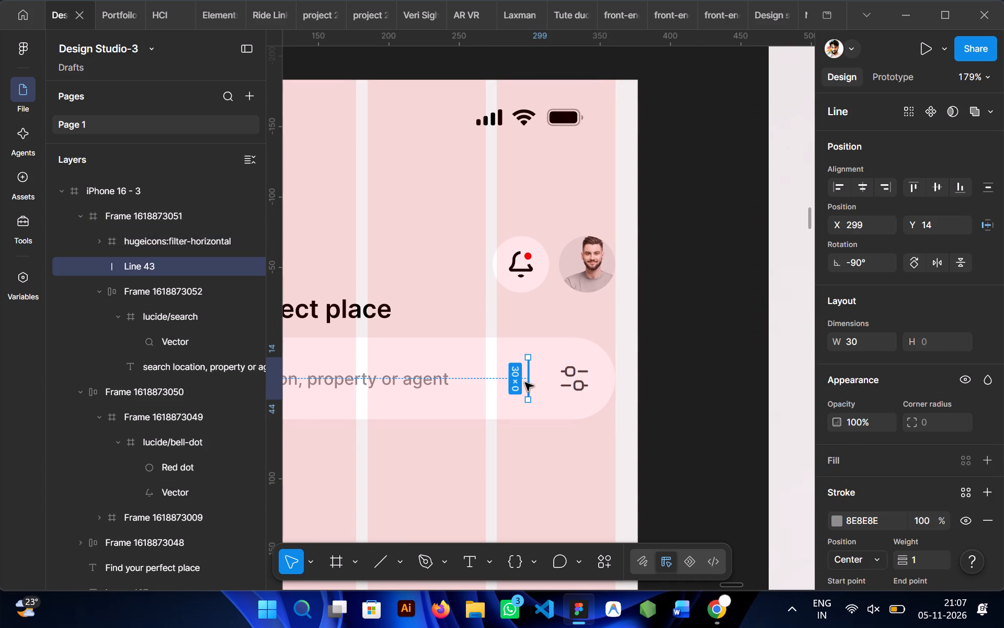
pyautogui.press('Right')
pyautogui.press('Right')
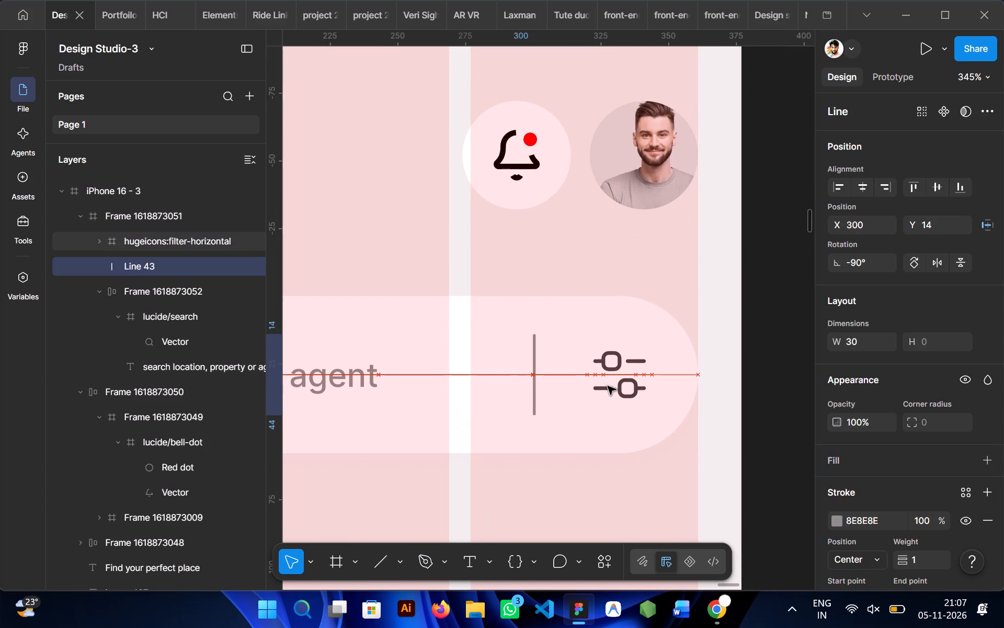
pyautogui.press('Right')
pyautogui.press('Right')
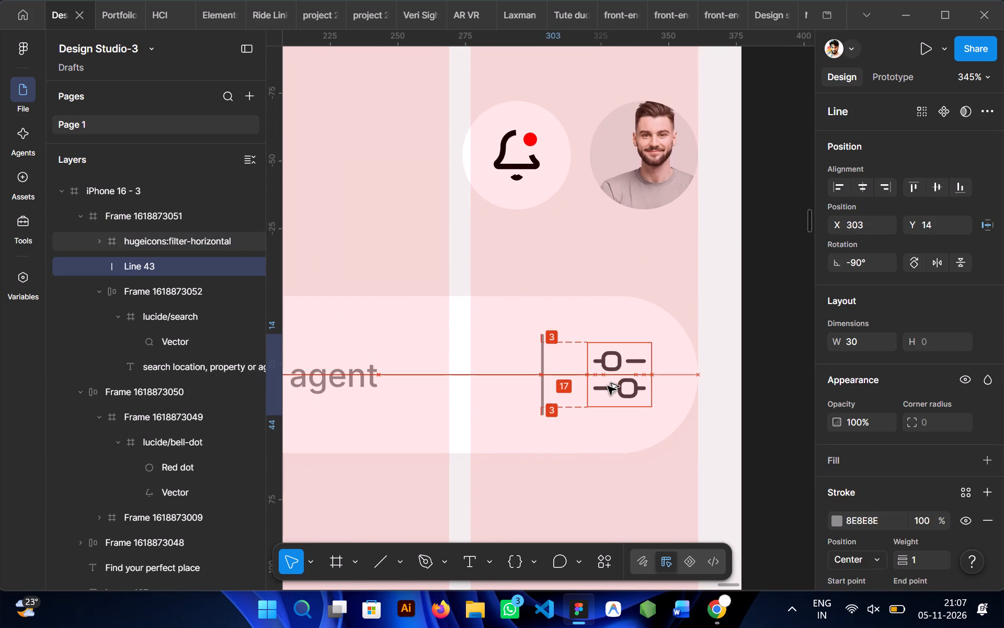
pyautogui.click(677, 403)
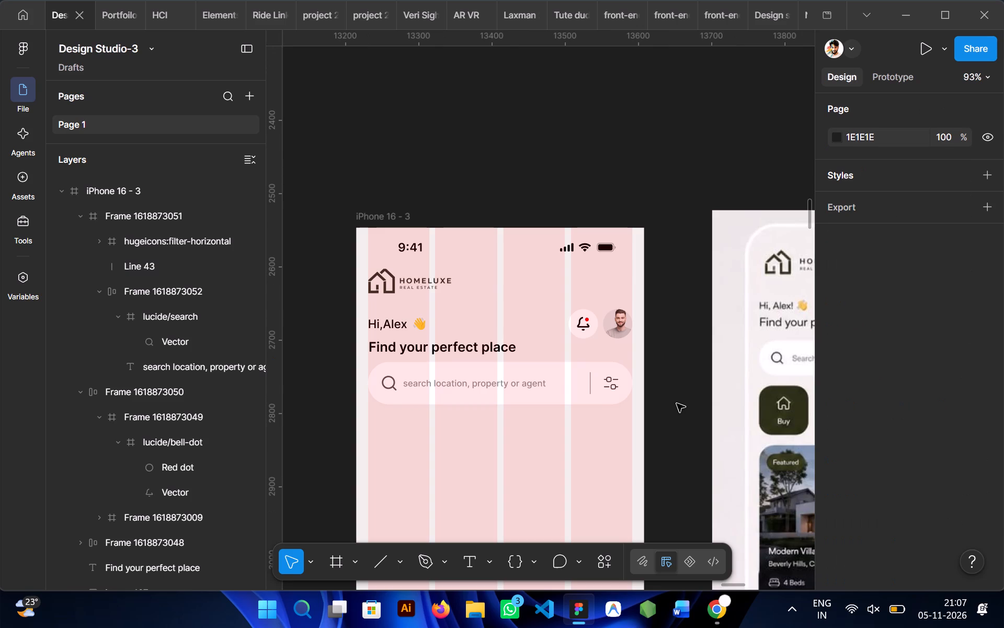
# Preview the iPhone 16 - 3 frame and examine the header and search bar in the device view.
pyautogui.scroll(-1, 677, 403)
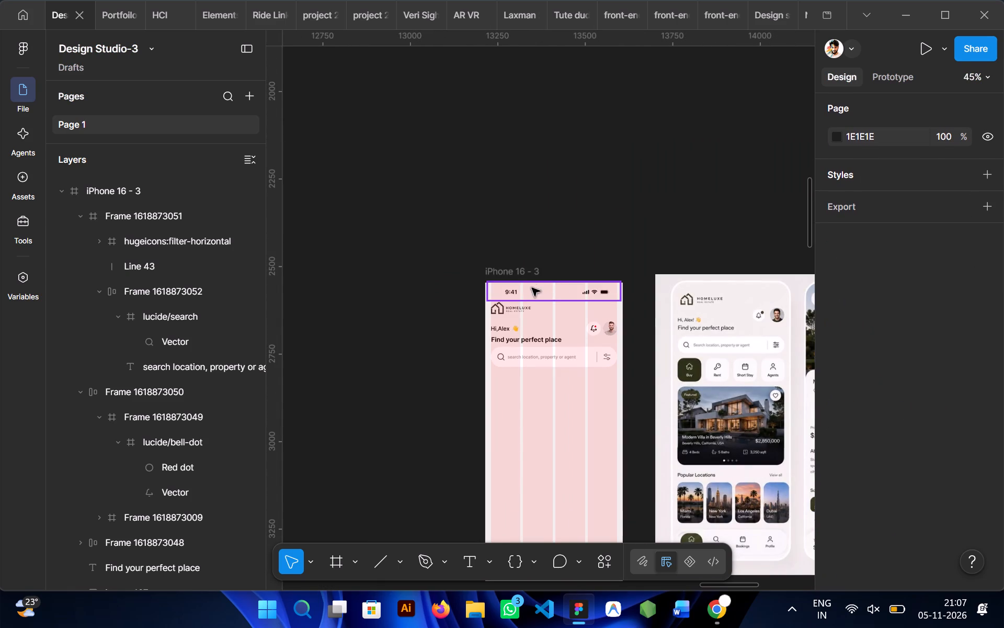
pyautogui.click(514, 277)
pyautogui.hotkey('shift', 'space')
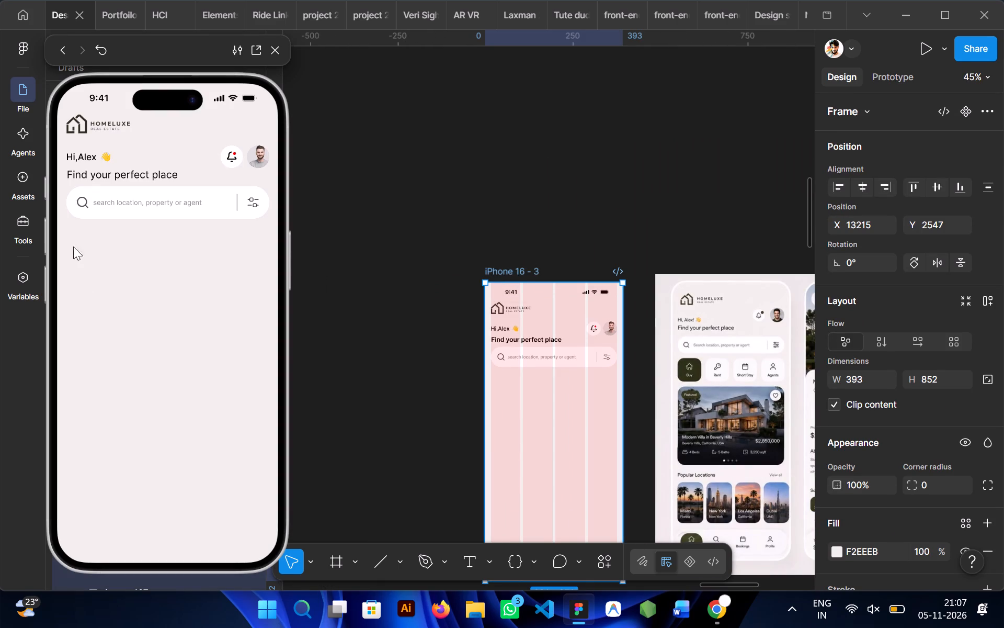
pyautogui.scroll(3, 181, 216)
pyautogui.doubleClick(159, 200)
pyautogui.click(162, 204)
# Retype the p of "perfect" in the "Find your perfect place" heading to refresh the heading in the preview.
pyautogui.scroll(1, 138, 216)
pyautogui.hscroll(-1, 503, 294)
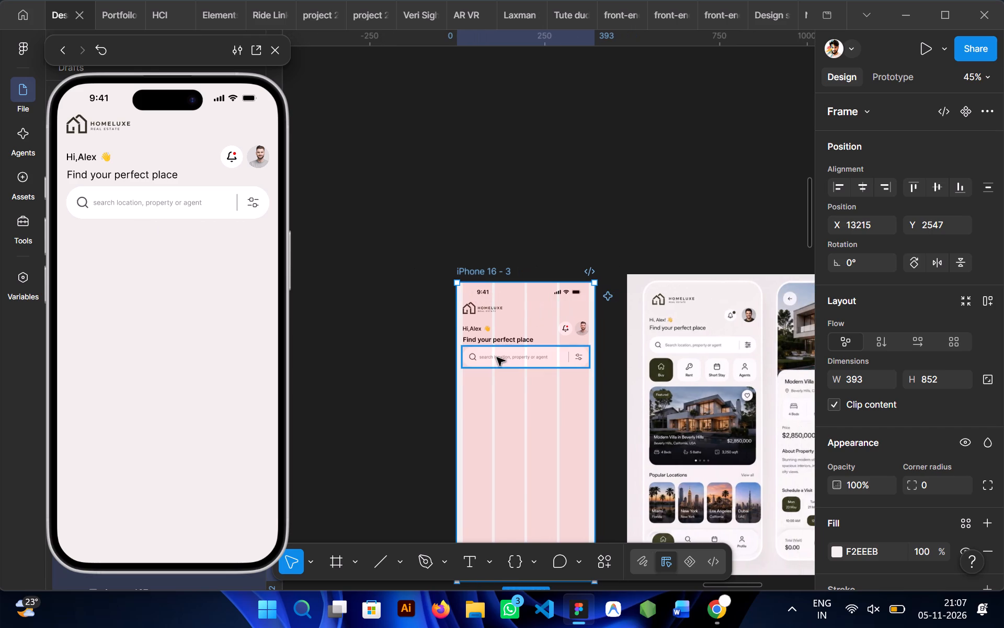
pyautogui.keyDown('ctrl'); pyautogui.doubleClick(501, 328); pyautogui.keyUp('ctrl')
pyautogui.click(496, 328)
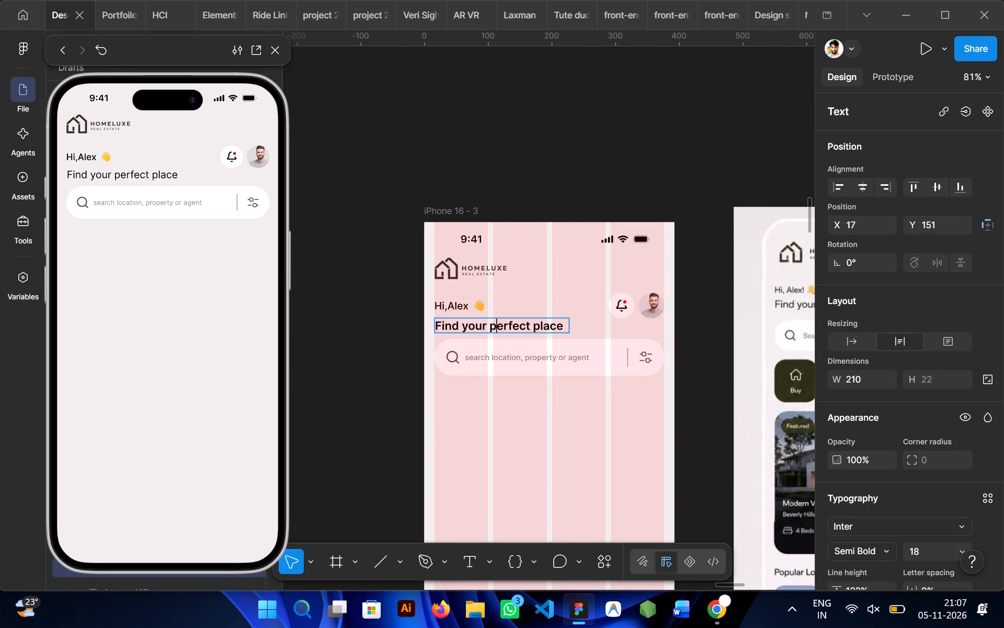
pyautogui.press('BackSpace')
pyautogui.press('p')
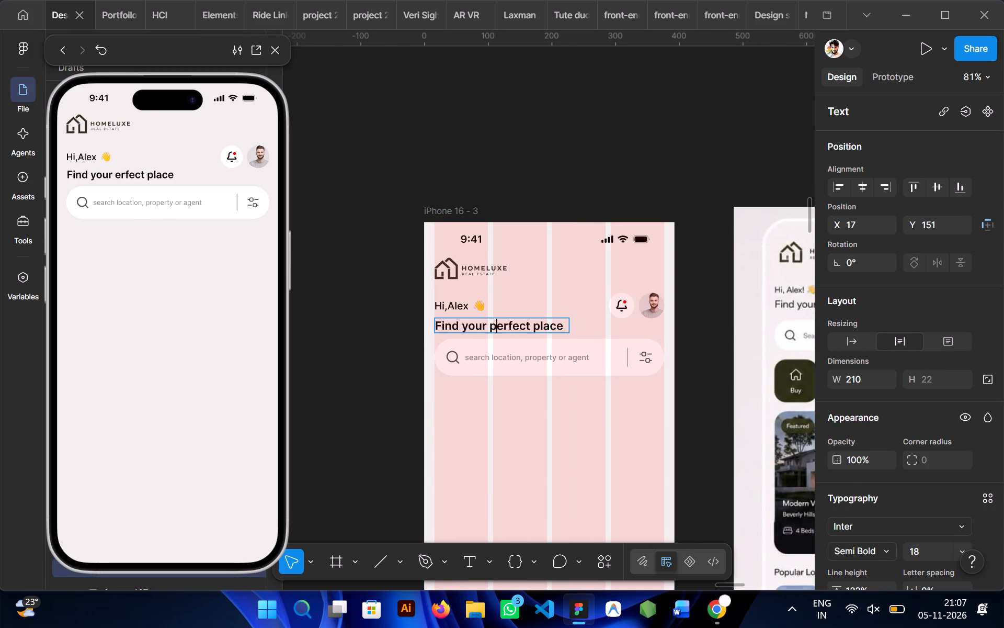
pyautogui.click(375, 248)
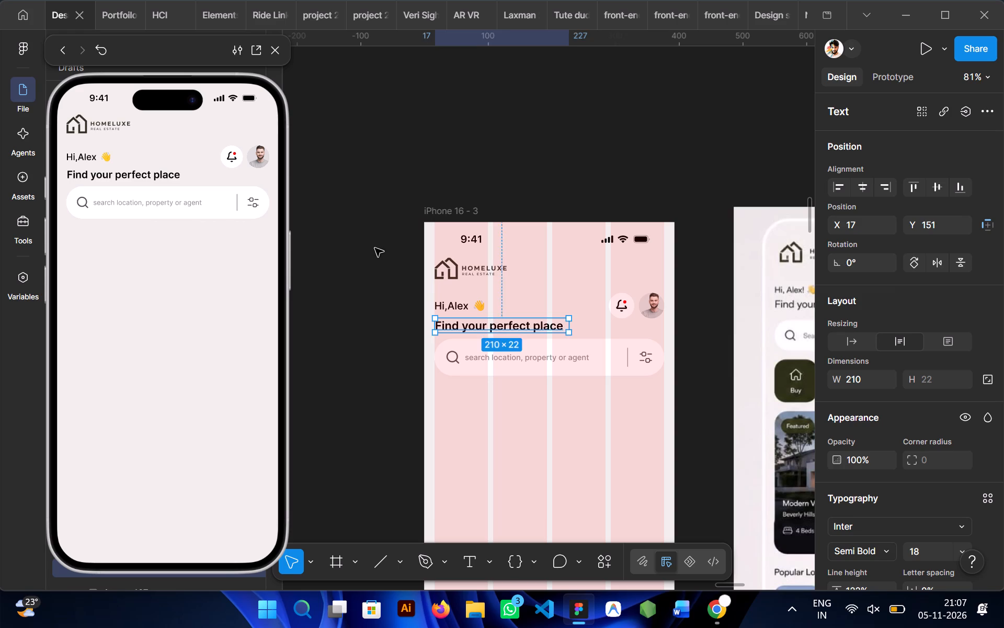
pyautogui.click(378, 253)
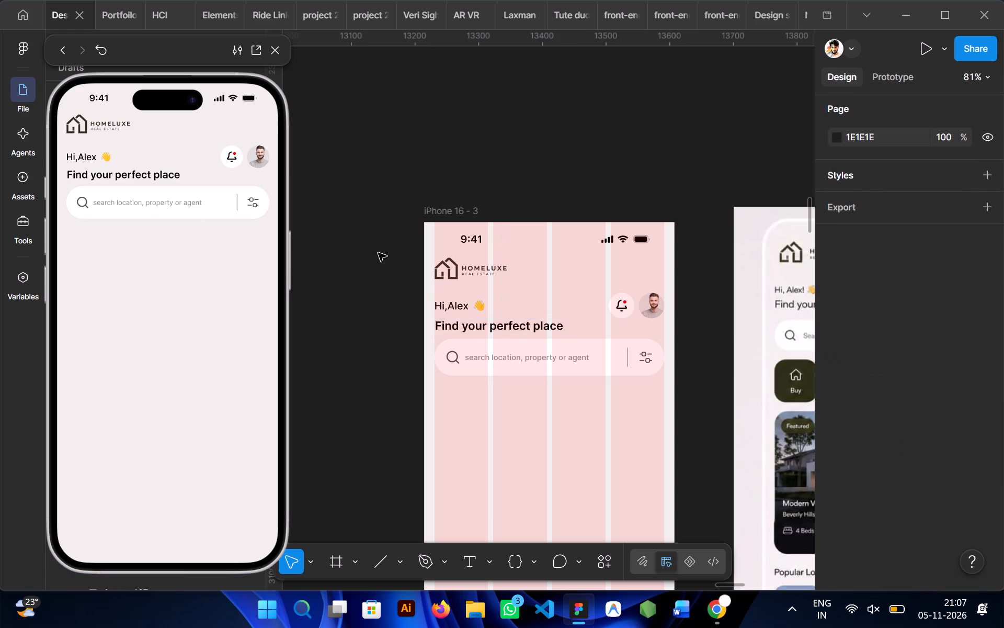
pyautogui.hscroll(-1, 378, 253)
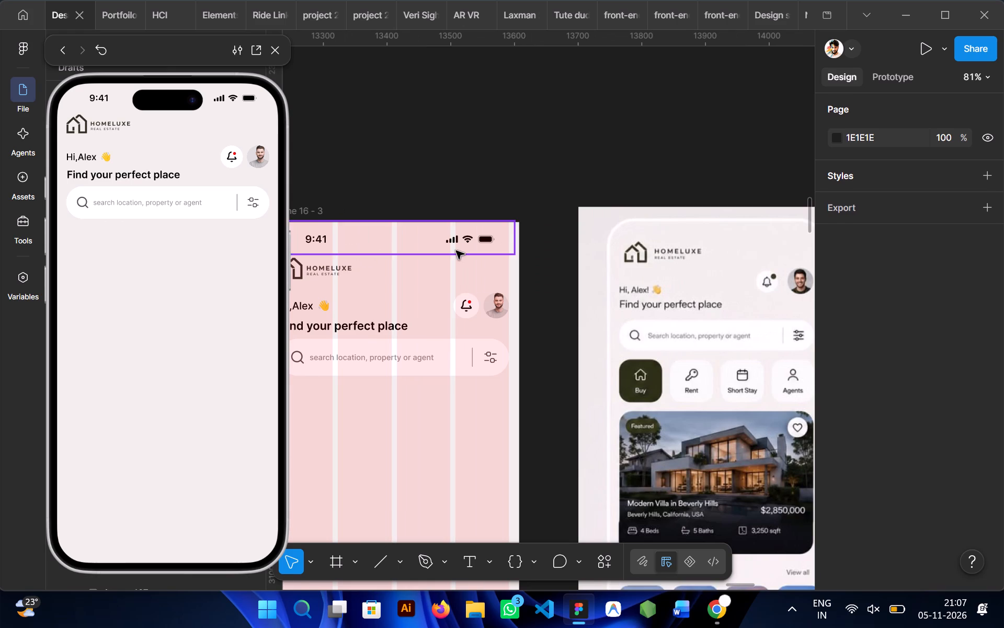
# Draw a frame about 84 × 79 below the search bar, aligned to the first layout column at X 16, Y 264.
pyautogui.hscroll(1, 456, 251)
pyautogui.scroll(-1, 432, 368)
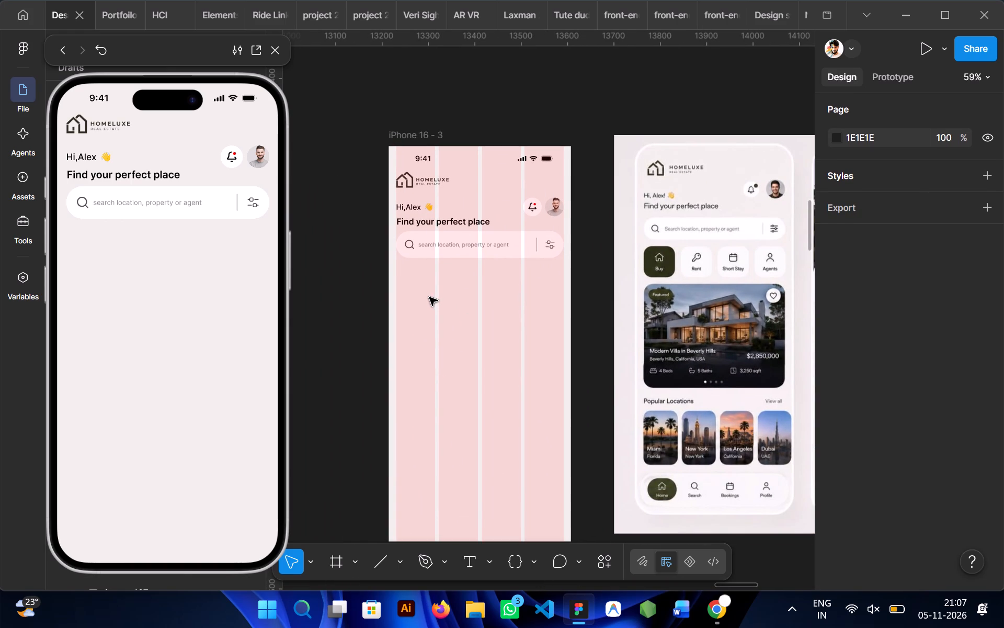
pyautogui.press('f')
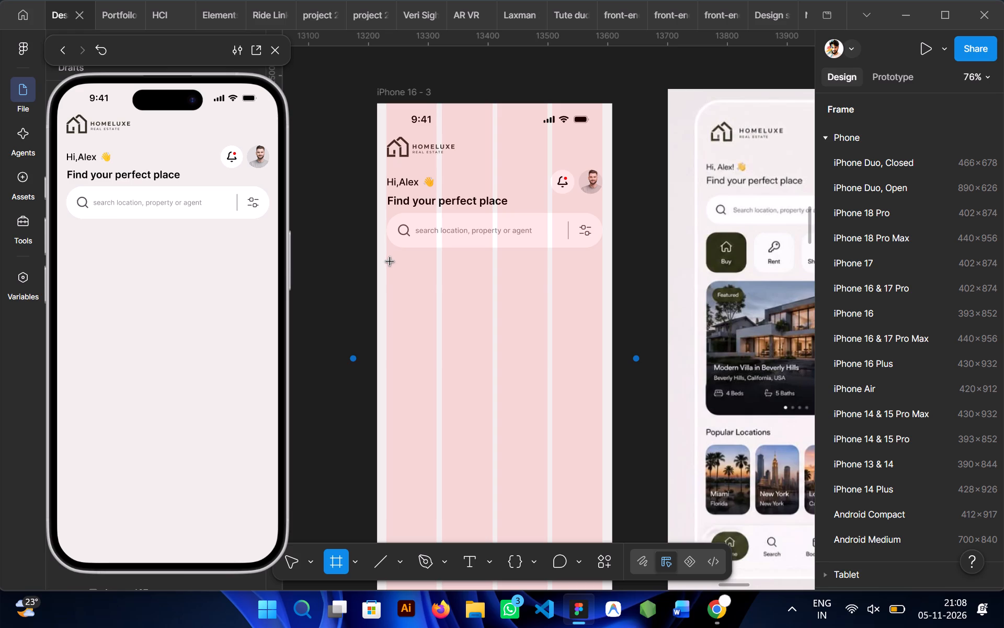
pyautogui.moveTo(390, 262); pyautogui.dragTo(435, 308)
# Give the new frame a solid fill, sampling the dark olive 2F2F17 from the reference's Buy tile.
pyautogui.hscroll(-1, 713, 315)
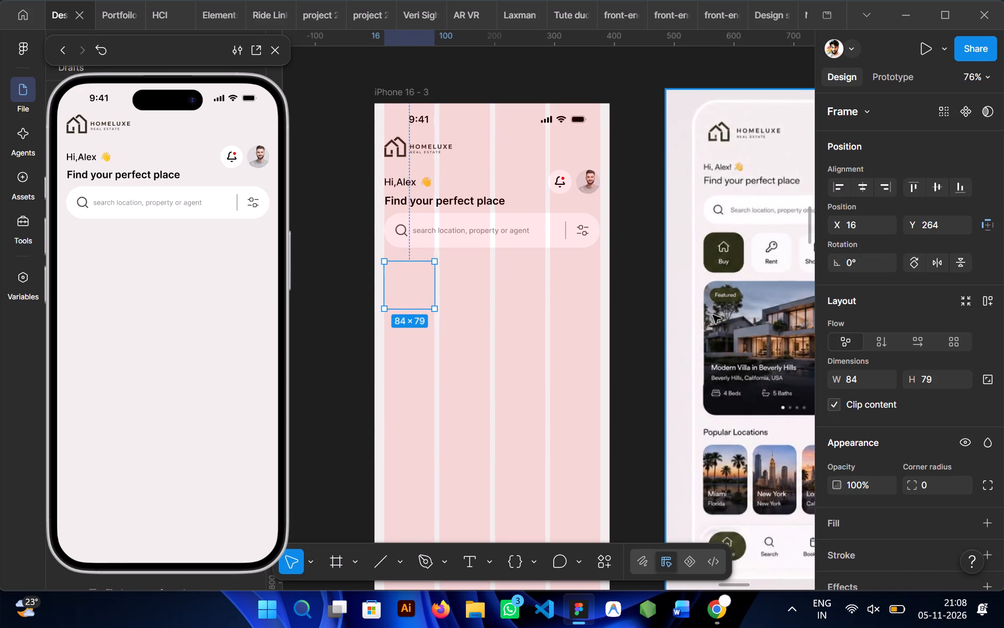
pyautogui.hscroll(-1, 713, 315)
pyautogui.hscroll(1, 713, 315)
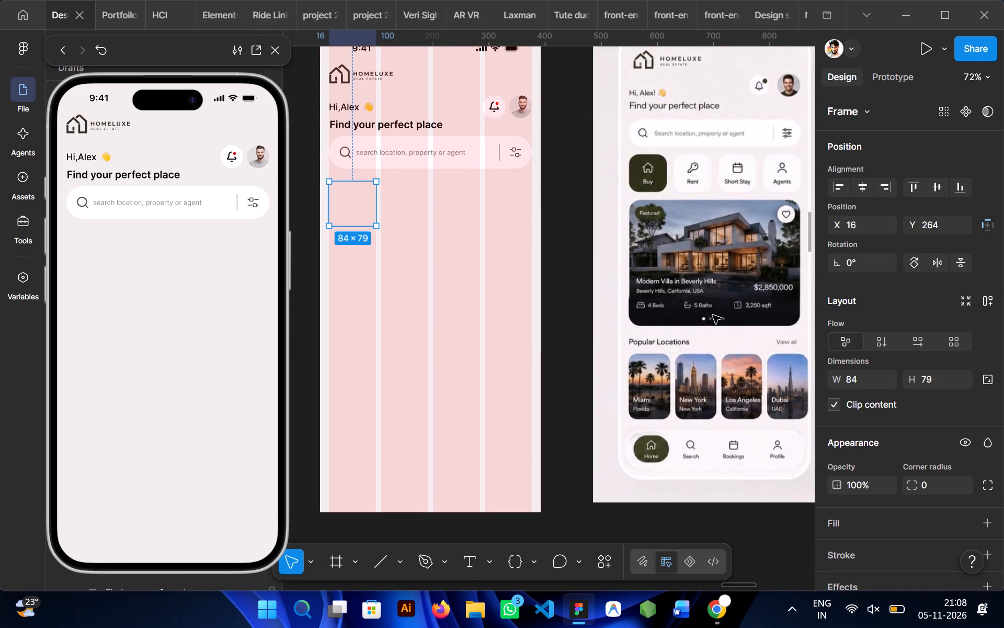
pyautogui.hscroll(-1, 713, 315)
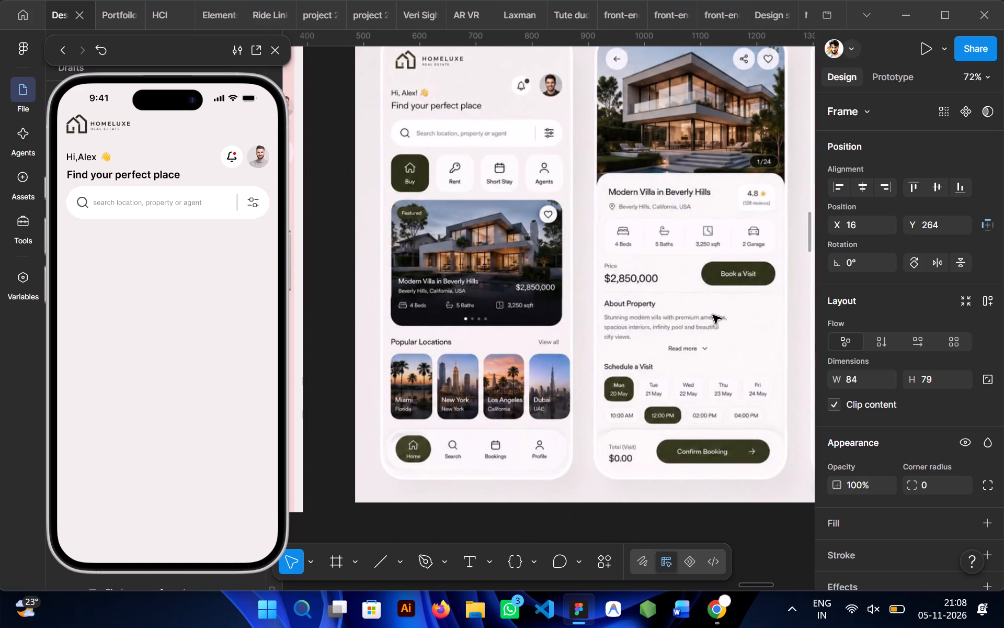
pyautogui.hscroll(-1, 713, 315)
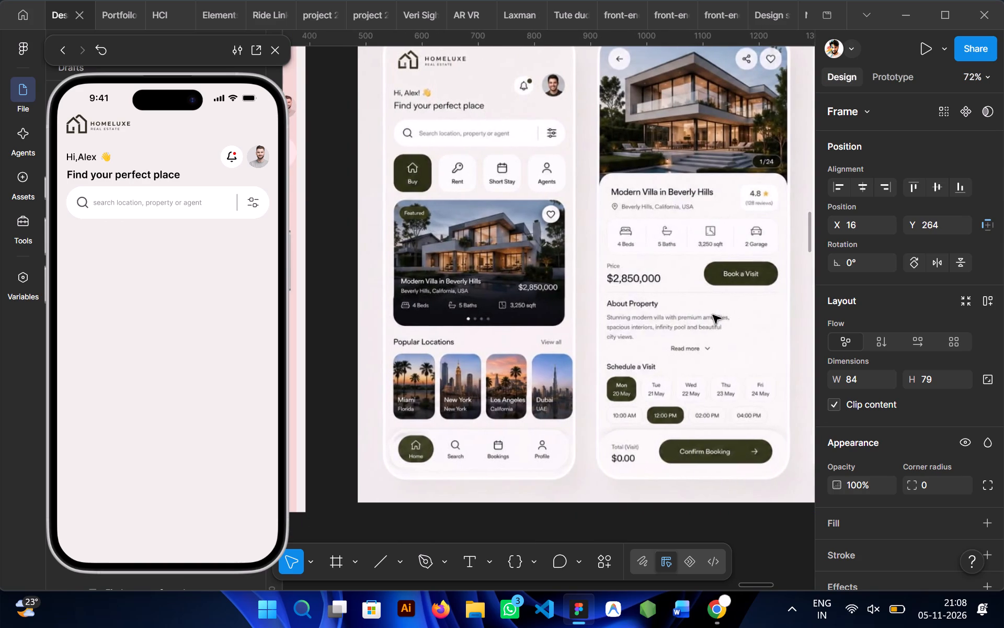
pyautogui.hscroll(-1, 713, 315)
pyautogui.hscroll(1, 713, 315)
pyautogui.hscroll(1, 604, 293)
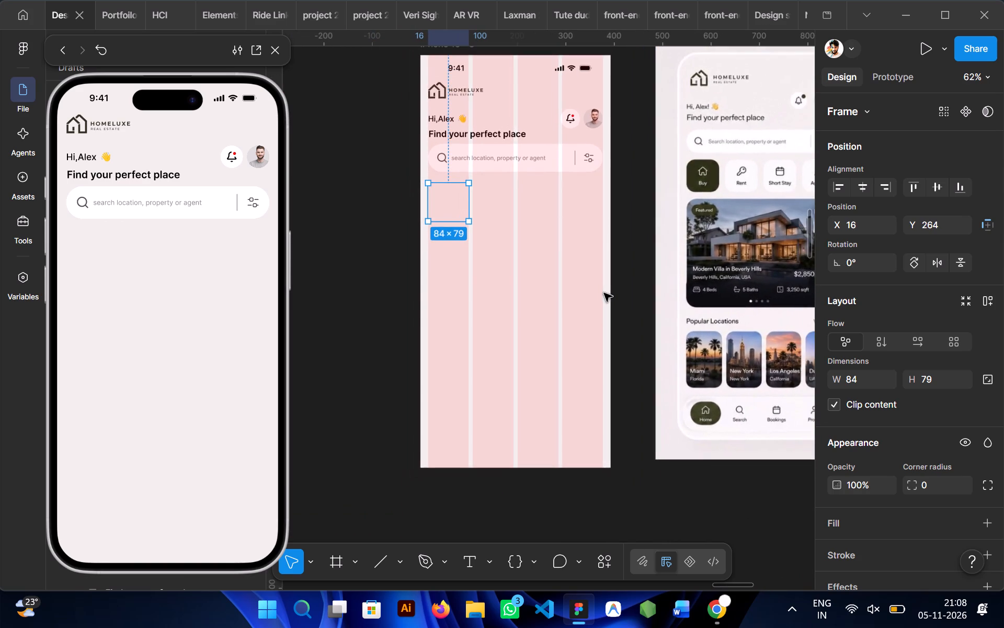
pyautogui.click(989, 525)
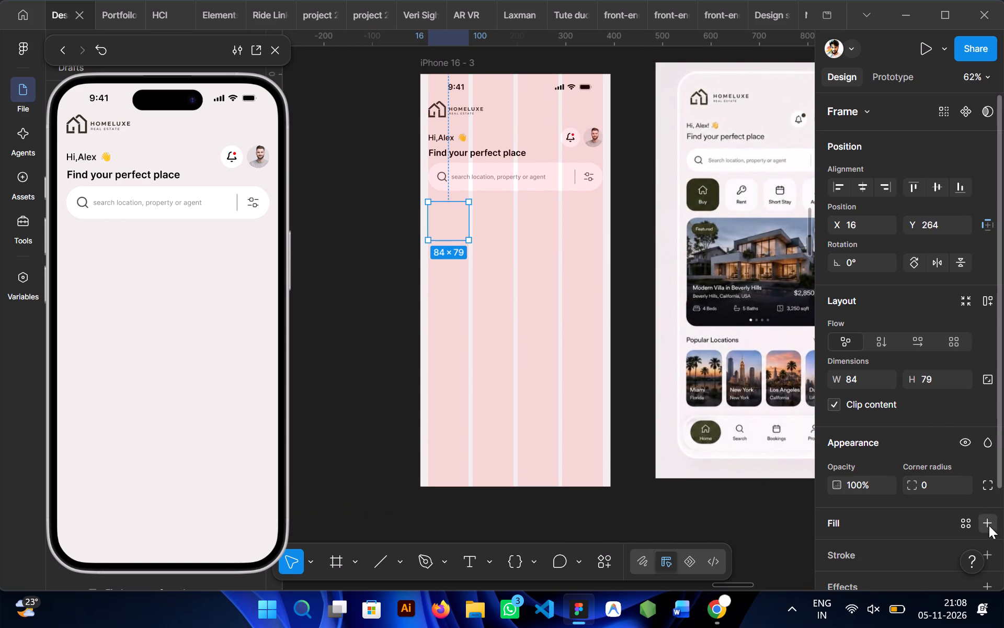
pyautogui.click(651, 424)
pyautogui.hscroll(-1, 517, 365)
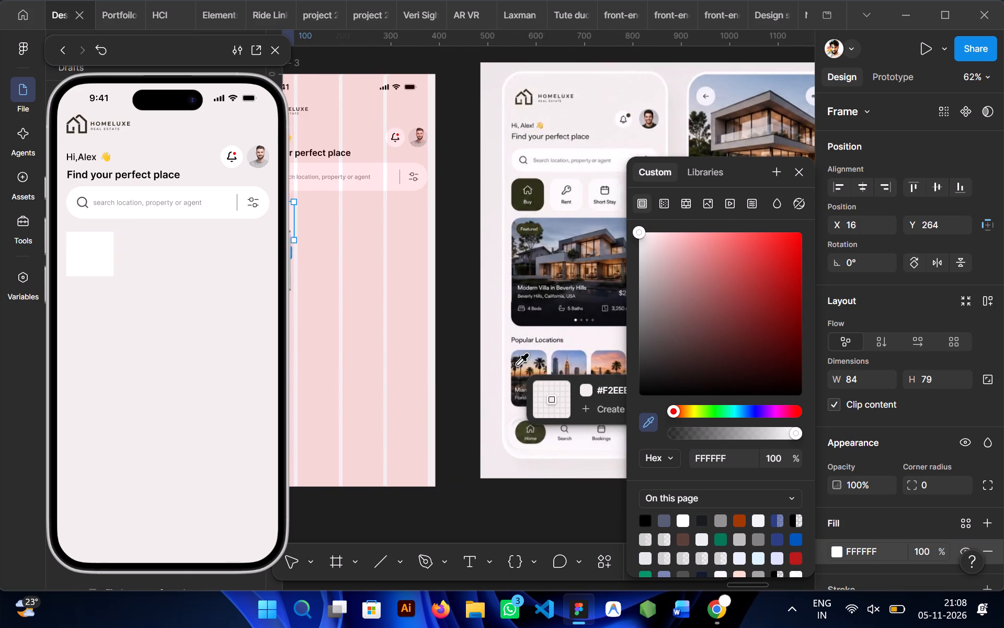
pyautogui.hscroll(-1, 597, 332)
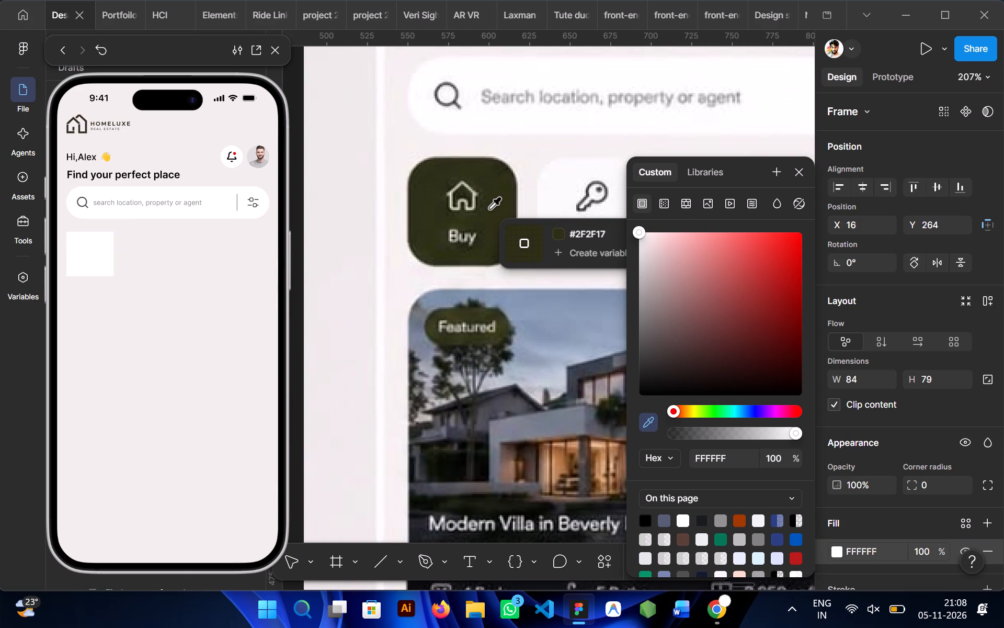
pyautogui.click(498, 215)
pyautogui.hscroll(1, 498, 215)
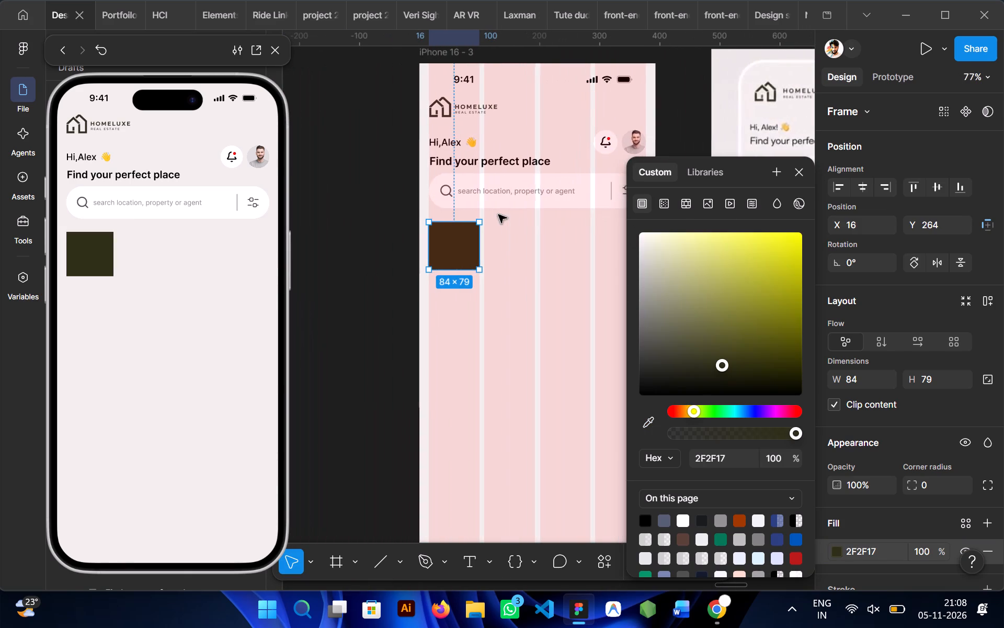
pyautogui.click(803, 174)
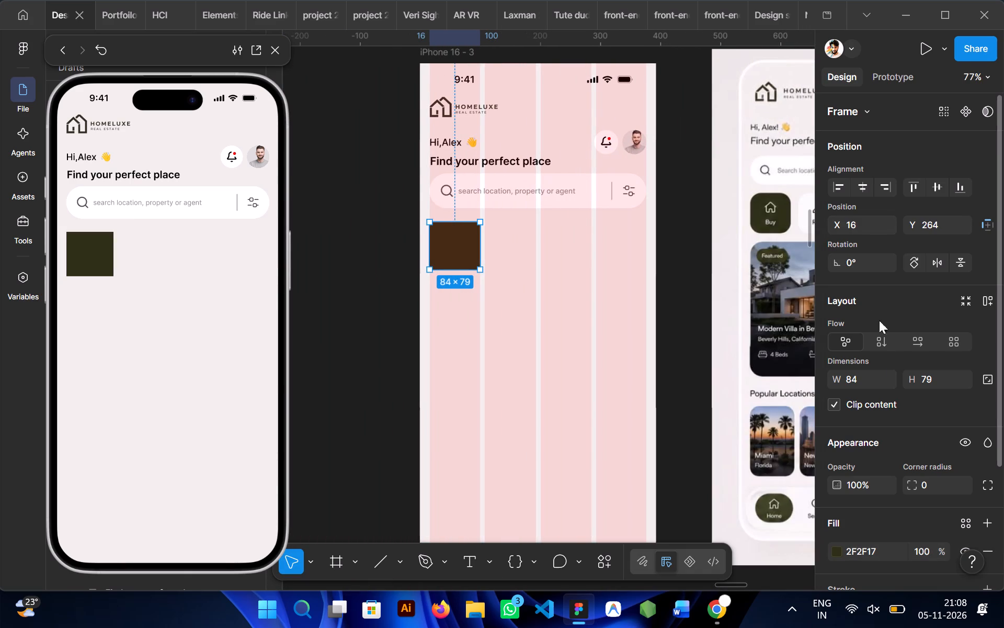
# Round the olive tile's corners to a radius of 23.
pyautogui.moveTo(909, 486); pyautogui.dragTo(720, 259)
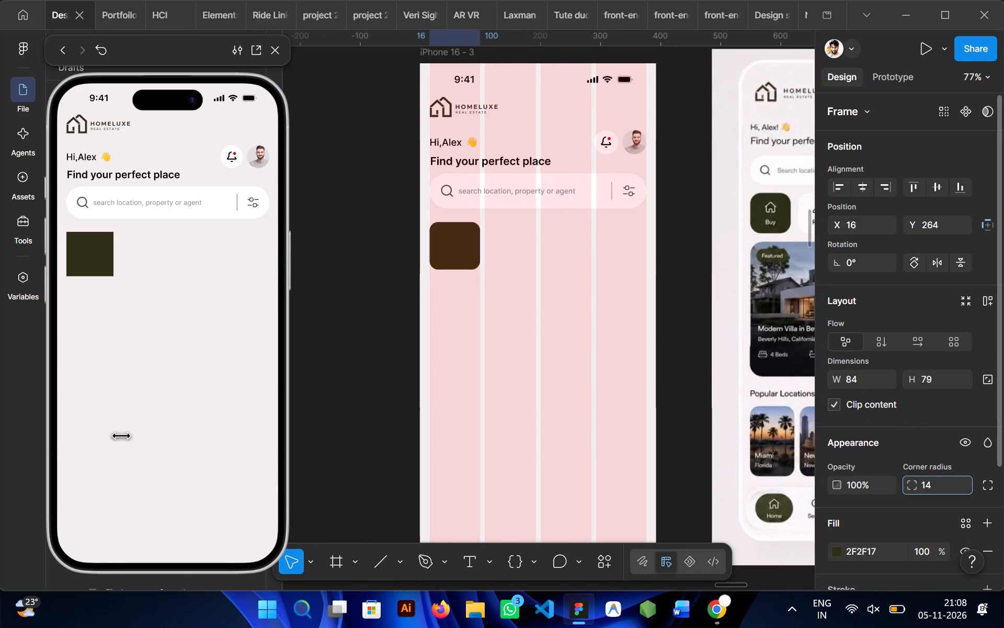
pyautogui.moveTo(720, 259); pyautogui.dragTo(496, 307)
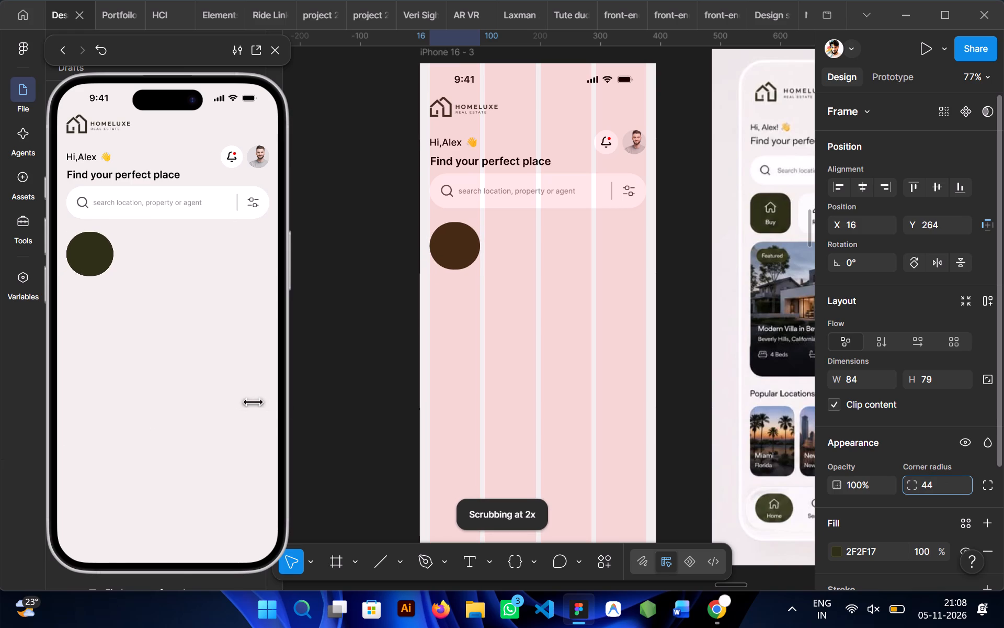
pyautogui.moveTo(496, 307); pyautogui.dragTo(374, 296)
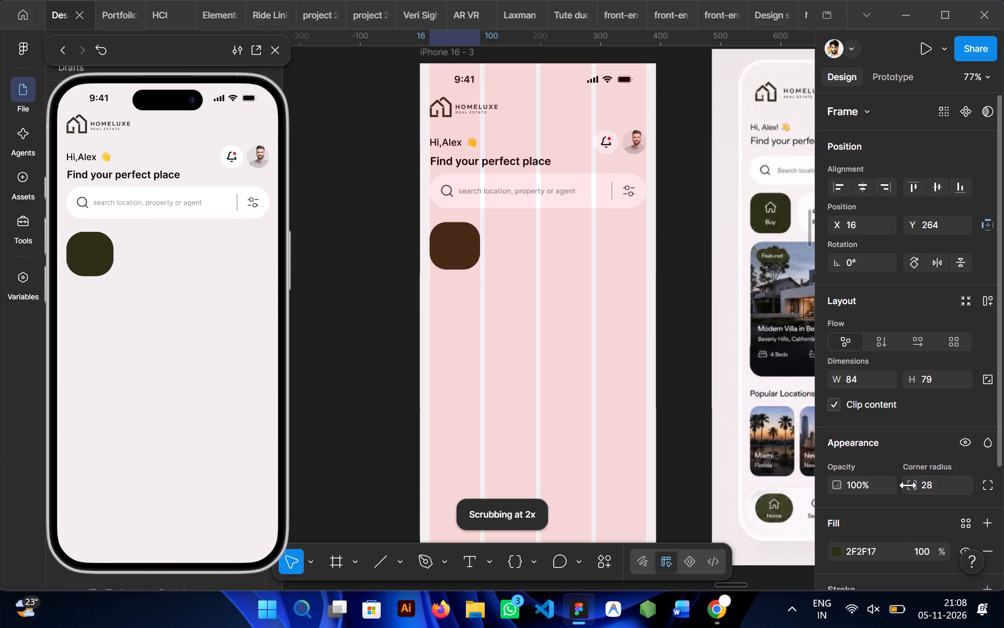
pyautogui.moveTo(912, 484); pyautogui.dragTo(465, 312)
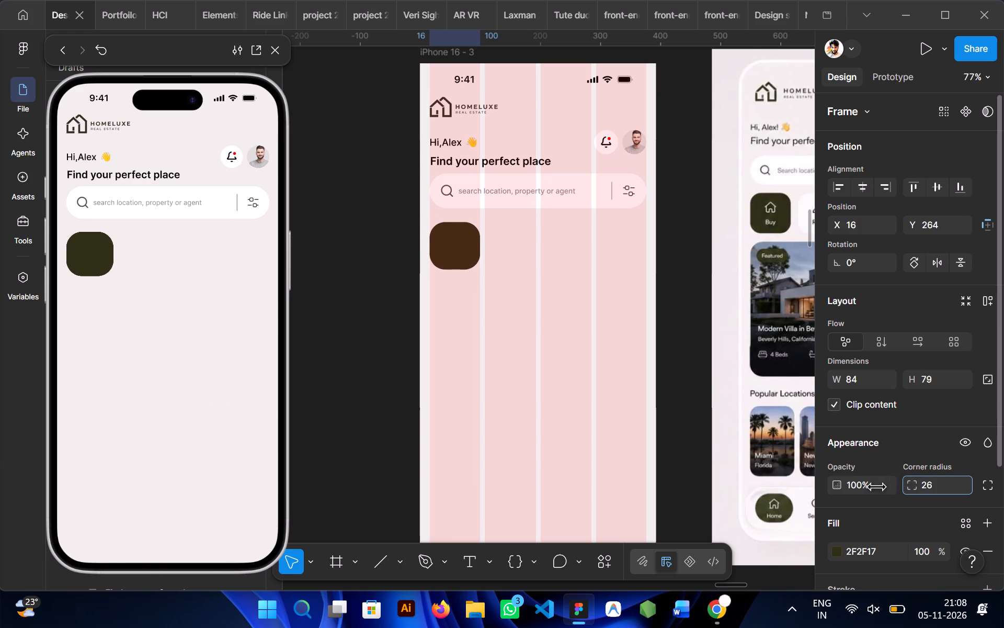
pyautogui.moveTo(465, 312); pyautogui.dragTo(419, 304)
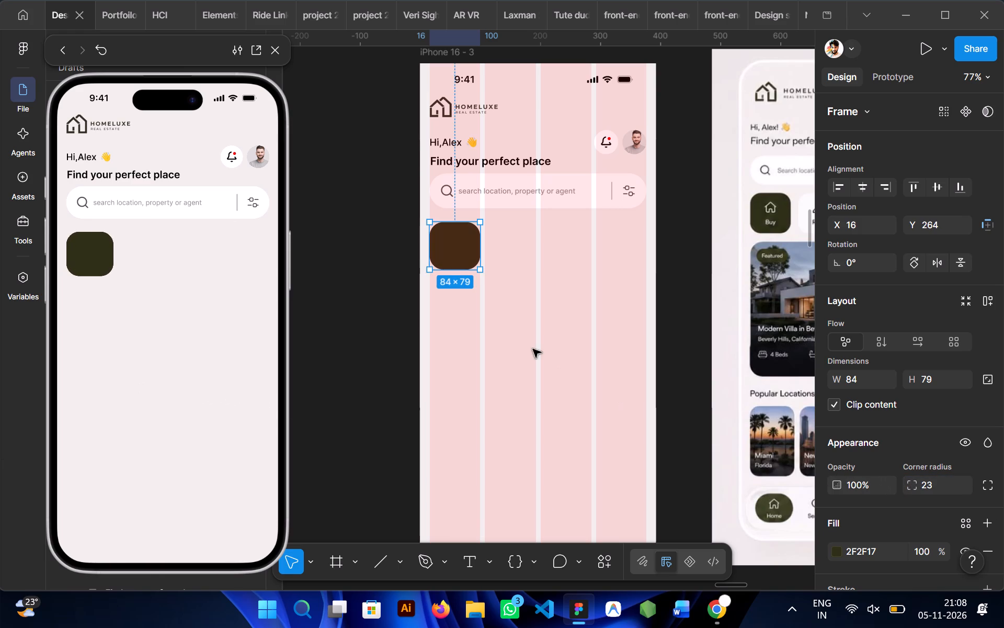
pyautogui.click(500, 333)
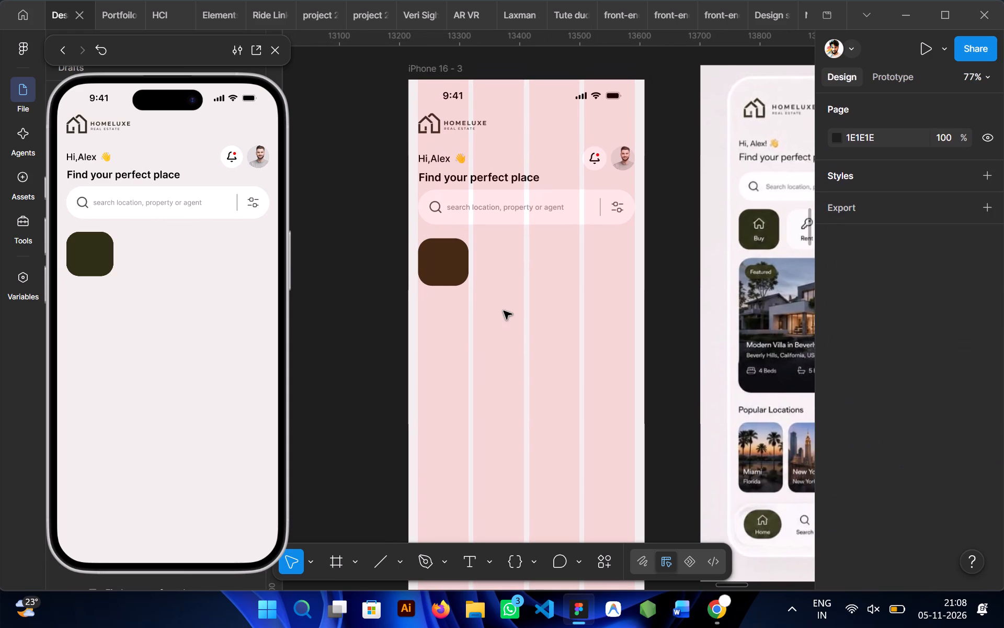
# Reduce the search bar's corner radius to 22 to suit the rounded tile below it.
pyautogui.click(532, 210)
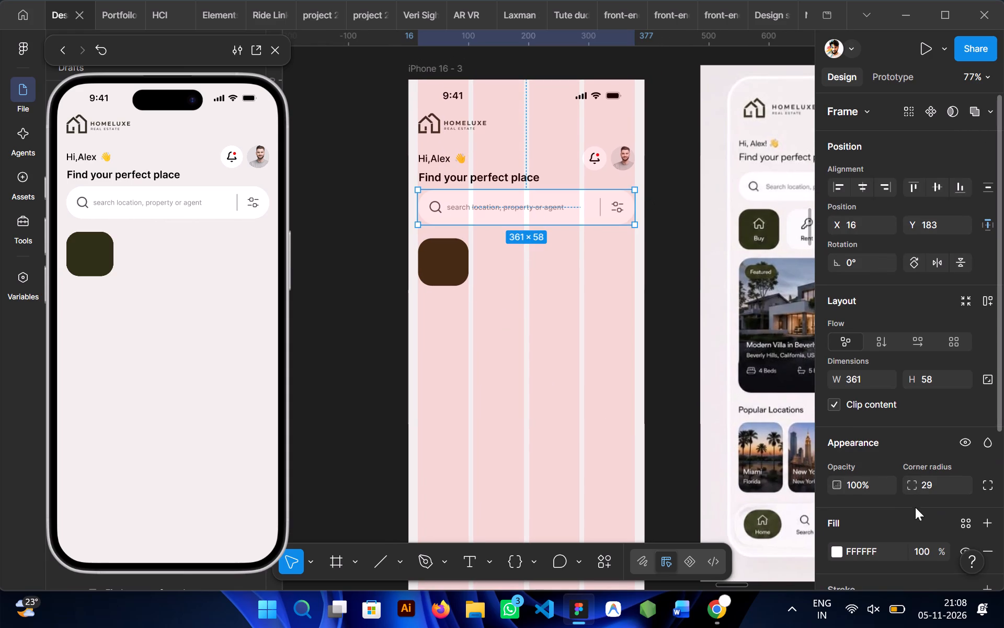
pyautogui.moveTo(915, 488); pyautogui.dragTo(431, 308)
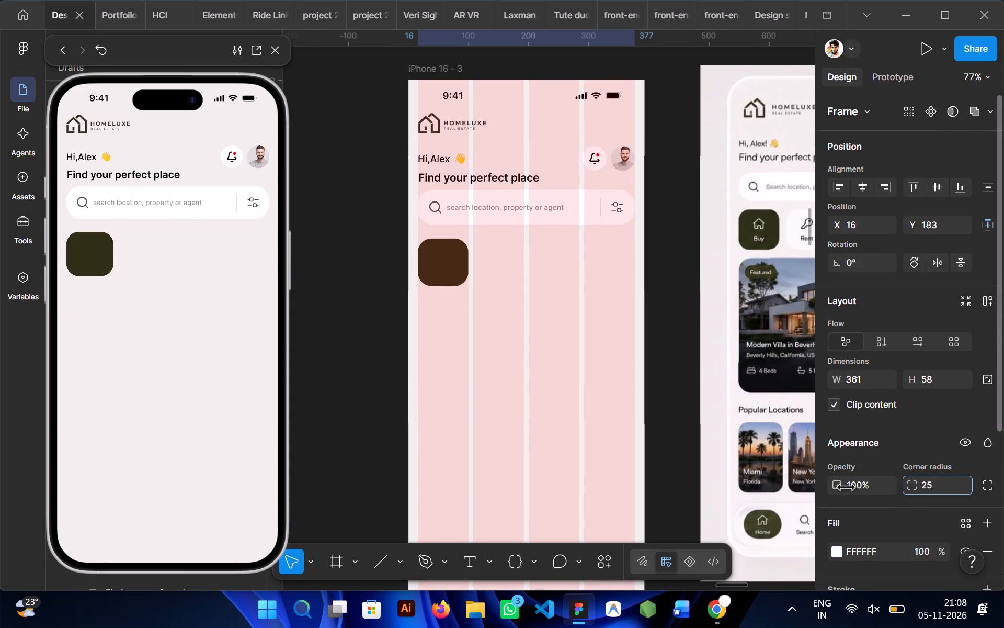
pyautogui.moveTo(431, 308); pyautogui.dragTo(369, 308)
pyautogui.moveTo(369, 308); pyautogui.dragTo(389, 305)
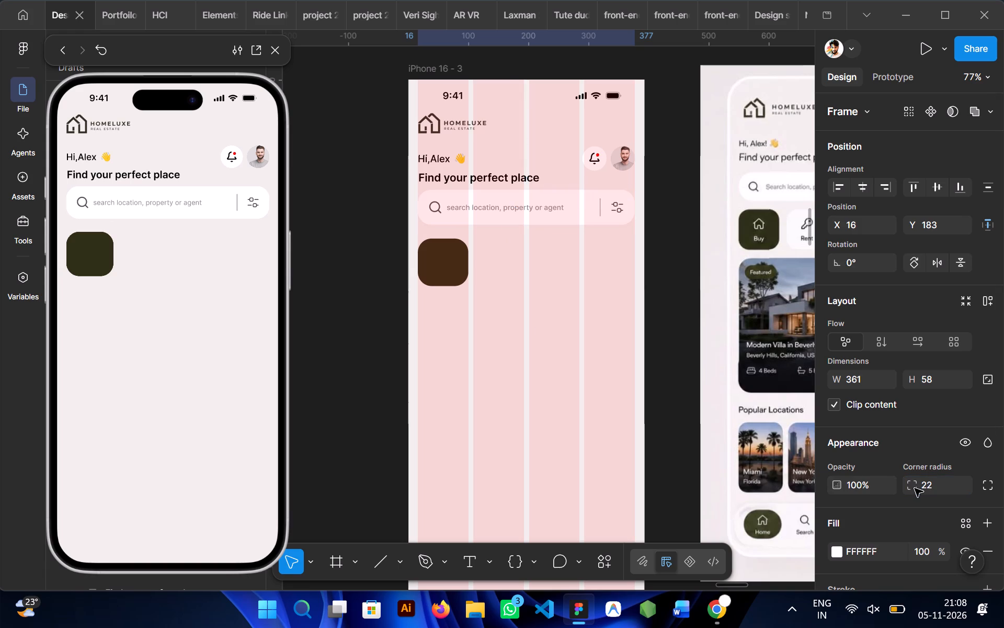
pyautogui.click(437, 264)
pyautogui.click(552, 383)
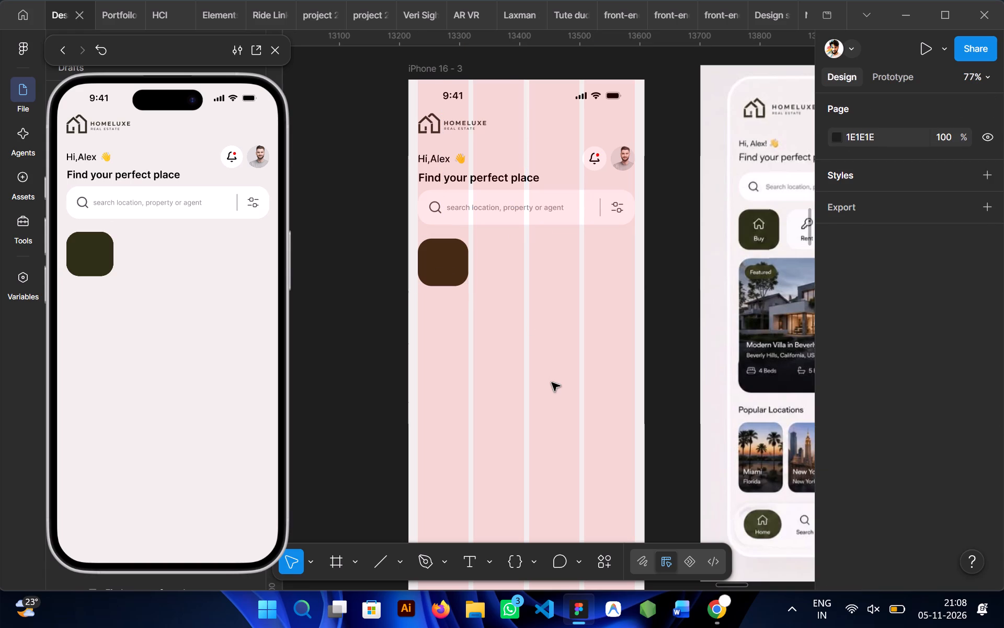
# Search Lucide Icons for "home", insert the plain house icon and place it inside the olive tile, closing the preview and plugin.
pyautogui.click(601, 565)
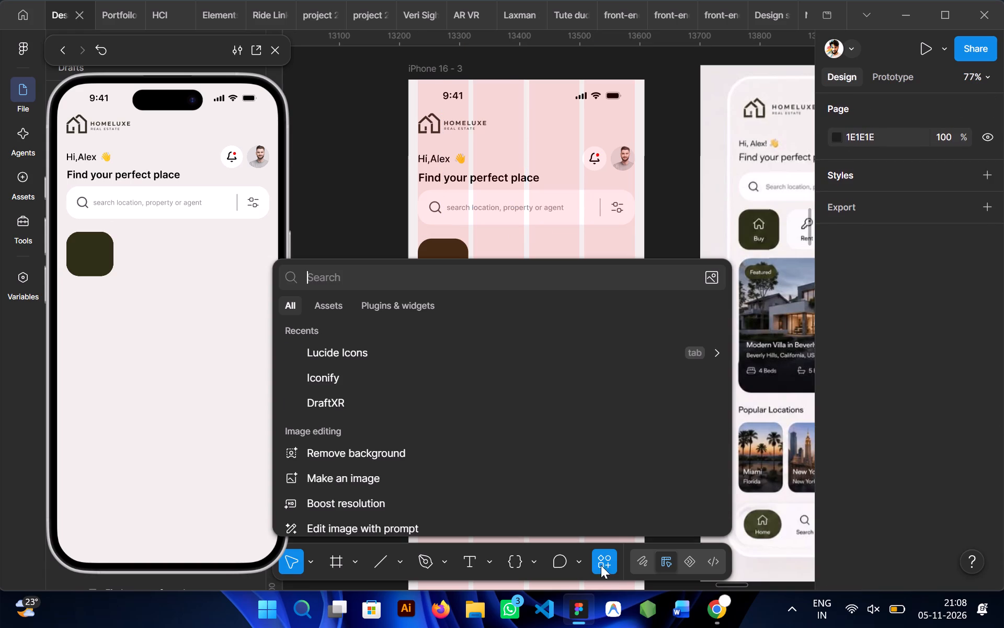
pyautogui.click(341, 347)
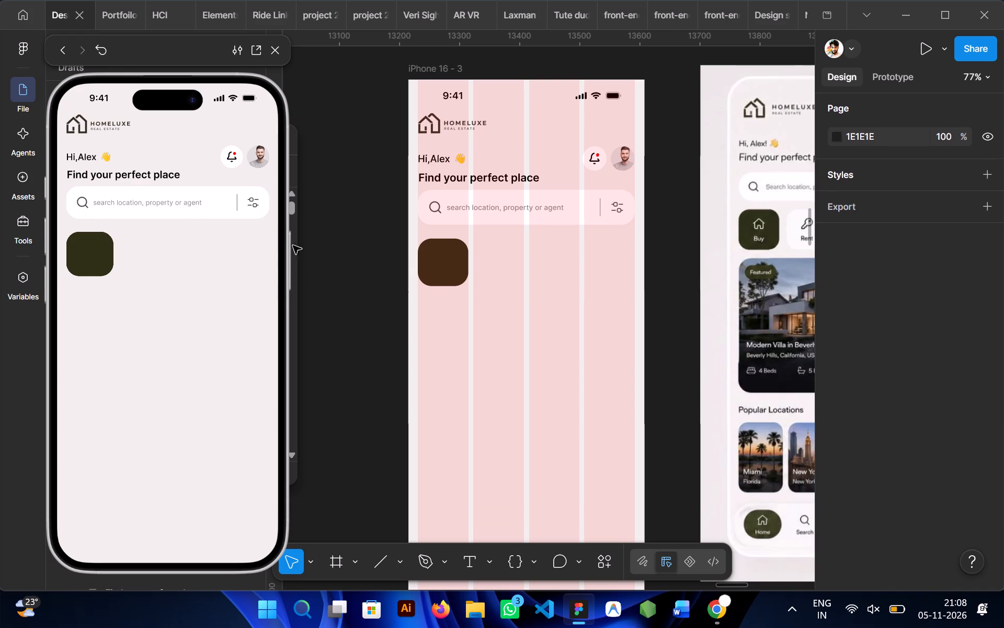
pyautogui.click(273, 52)
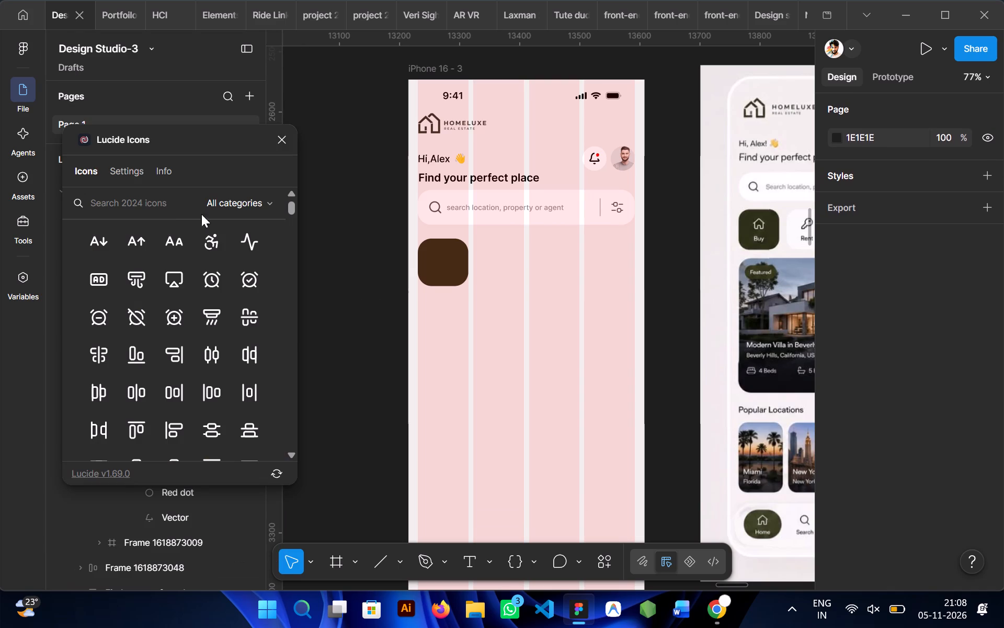
pyautogui.click(145, 209)
pyautogui.write('home')
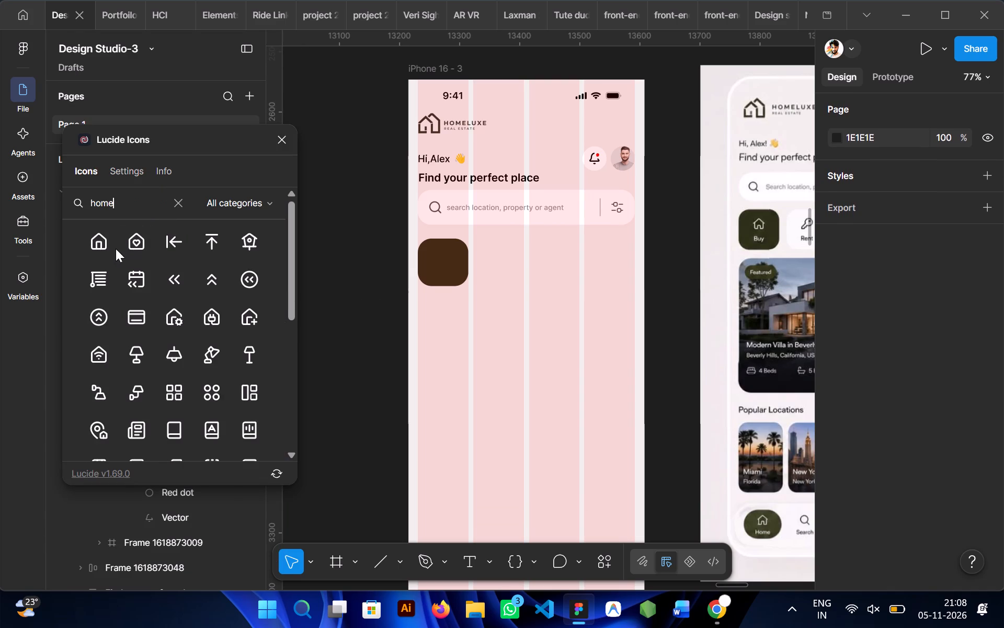
pyautogui.click(99, 243)
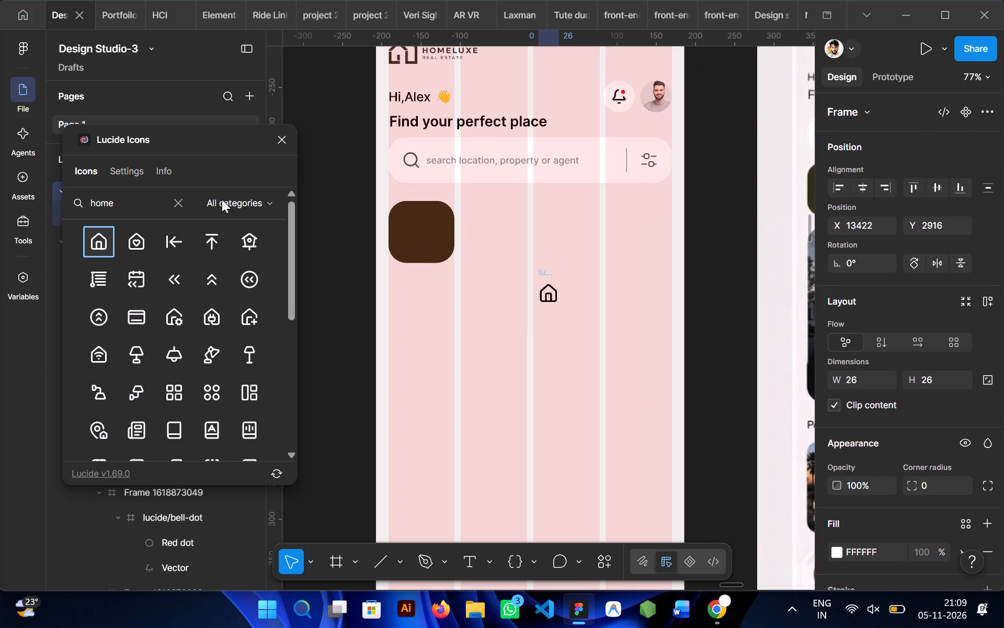
pyautogui.click(283, 141)
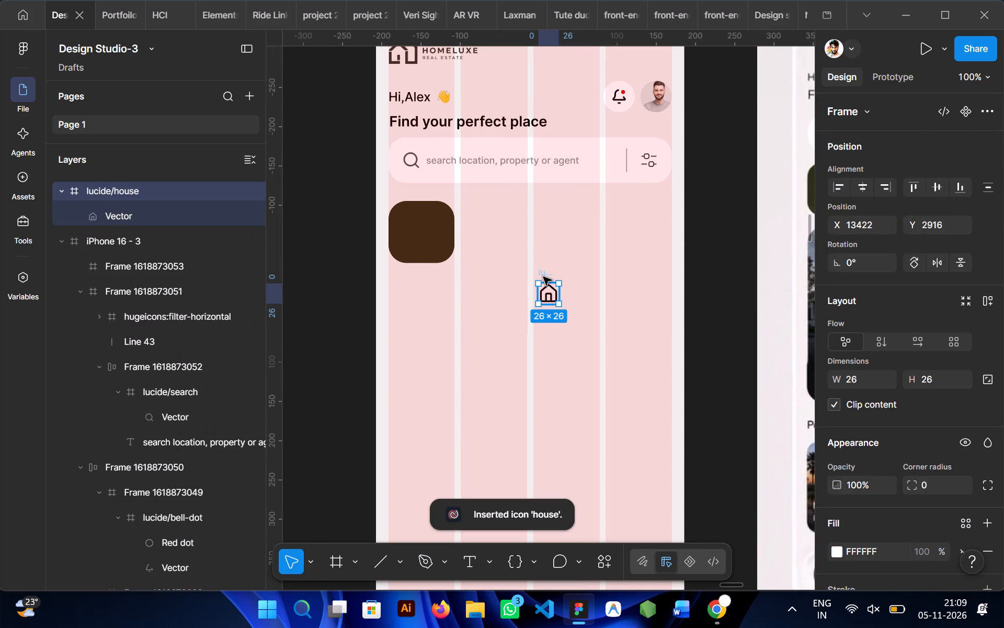
pyautogui.moveTo(543, 277); pyautogui.dragTo(425, 220)
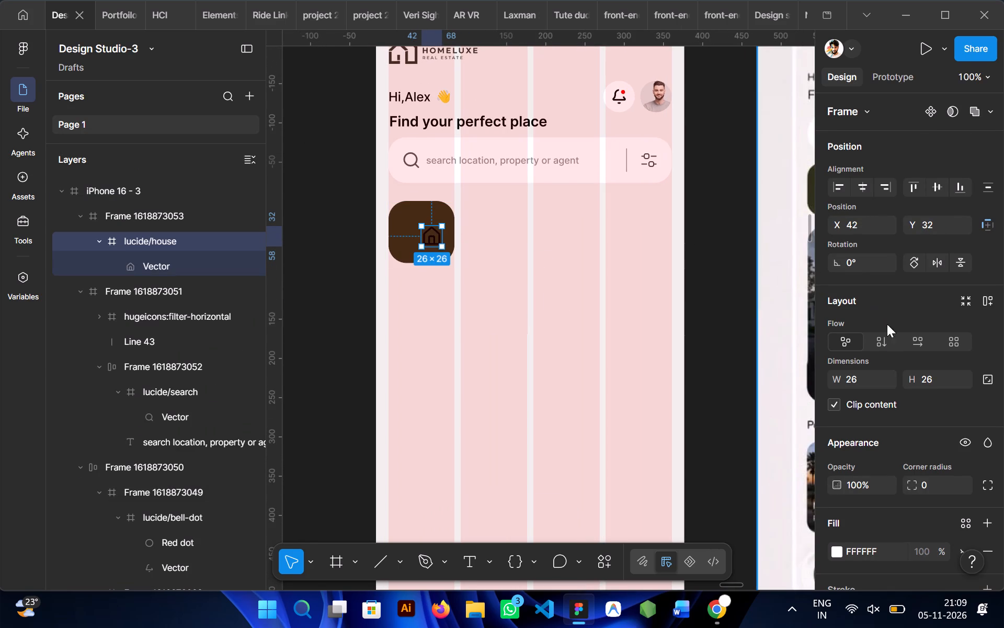
# Recolour the house icon's outline to white, FFFFFF.
pyautogui.scroll(-1, 863, 407)
pyautogui.click(838, 451)
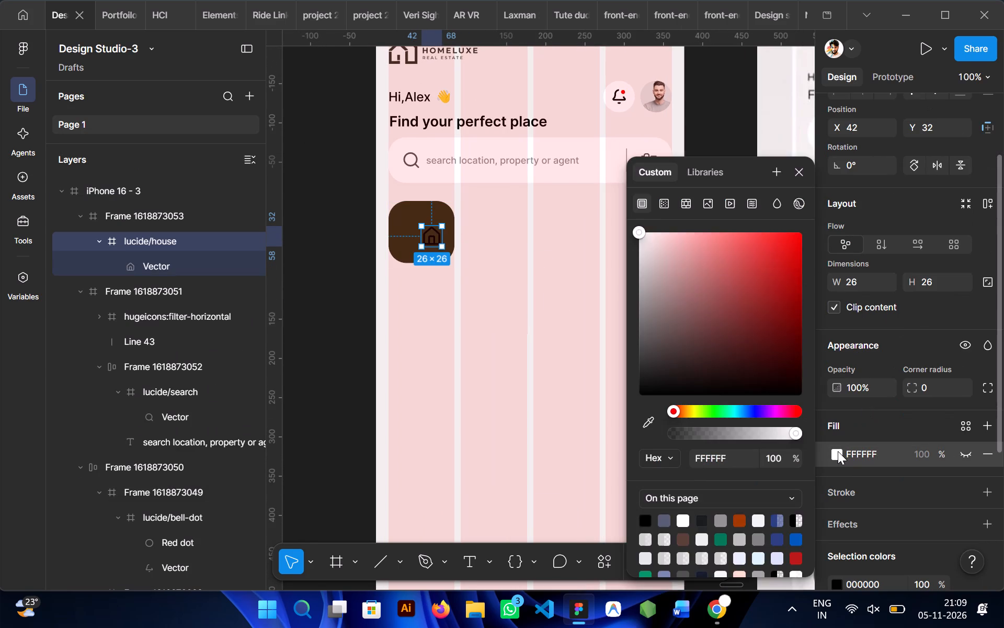
pyautogui.click(838, 451)
pyautogui.scroll(-1, 852, 532)
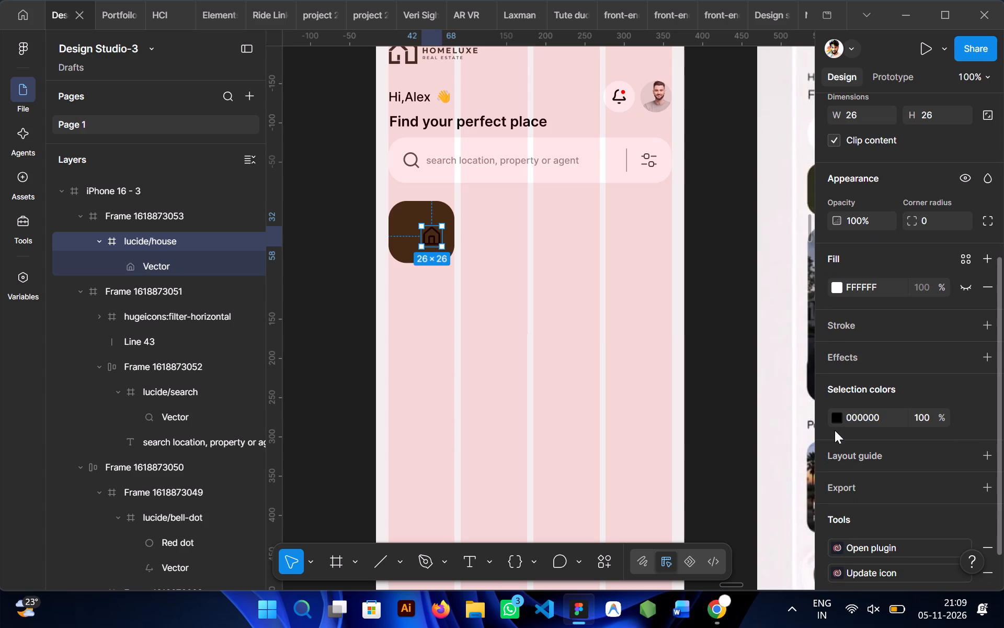
pyautogui.click(836, 413)
pyautogui.moveTo(707, 340); pyautogui.dragTo(586, 137)
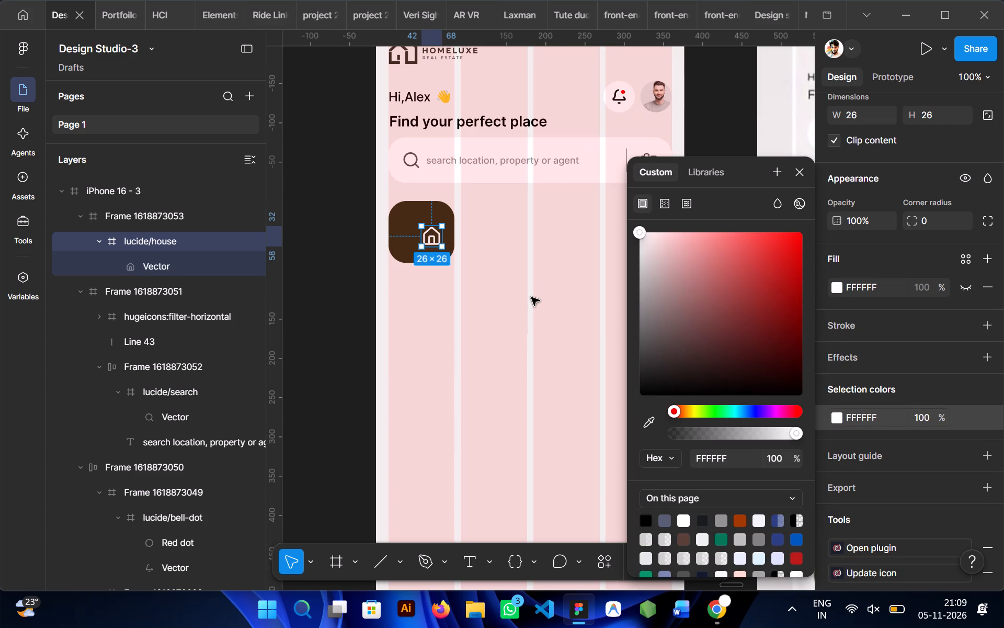
pyautogui.click(531, 298)
# Centre the house icon horizontally and vertically within the olive tile.
pyautogui.doubleClick(431, 241)
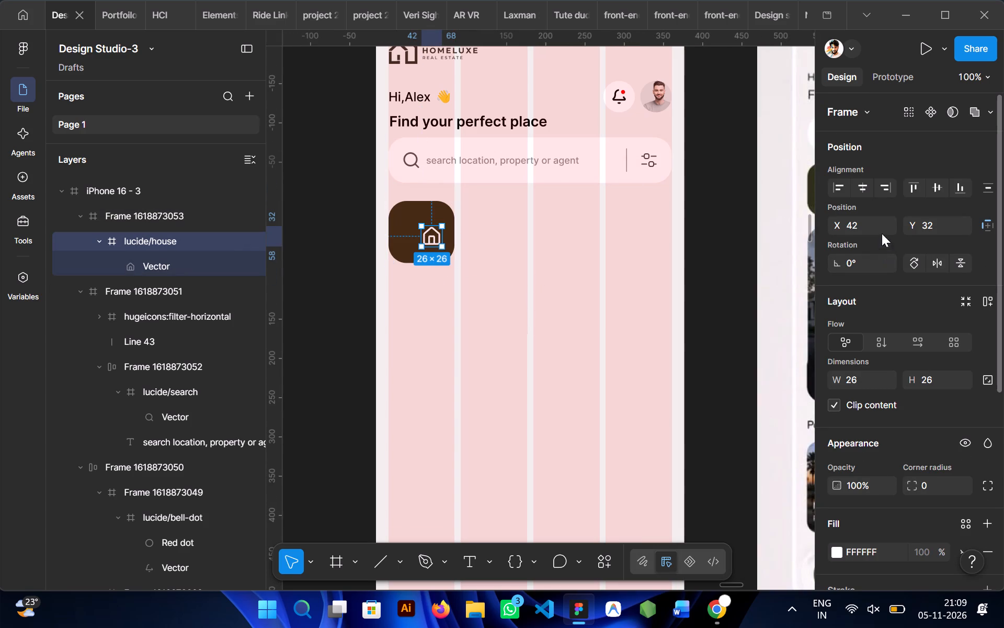
pyautogui.click(862, 183)
pyautogui.click(946, 186)
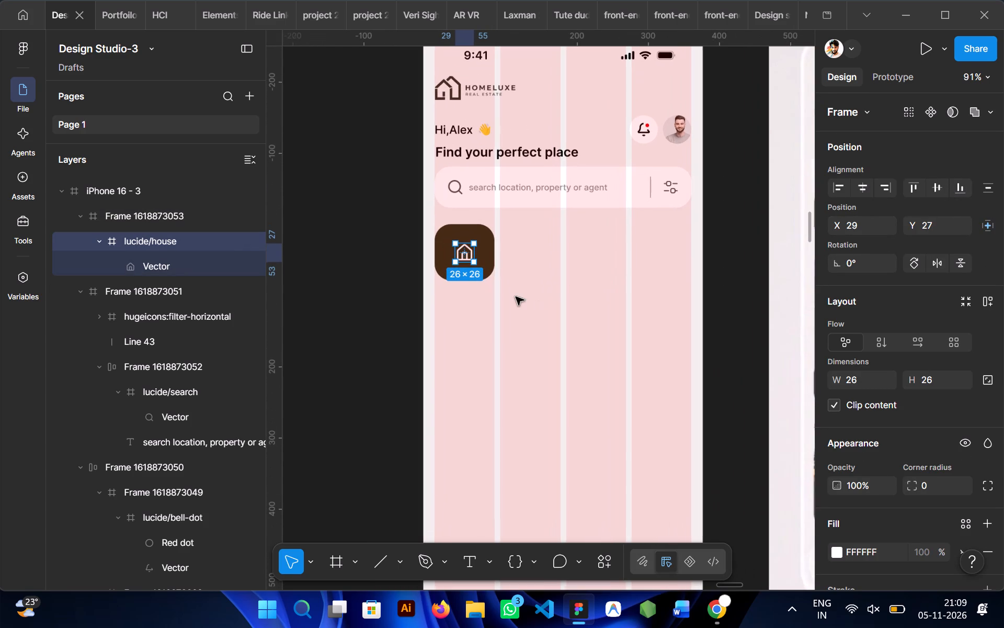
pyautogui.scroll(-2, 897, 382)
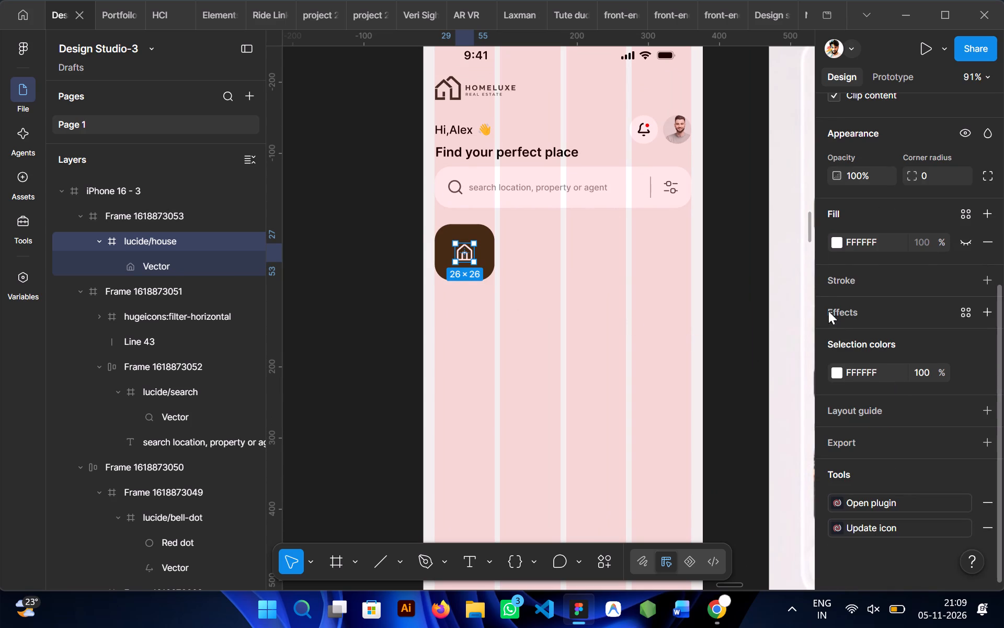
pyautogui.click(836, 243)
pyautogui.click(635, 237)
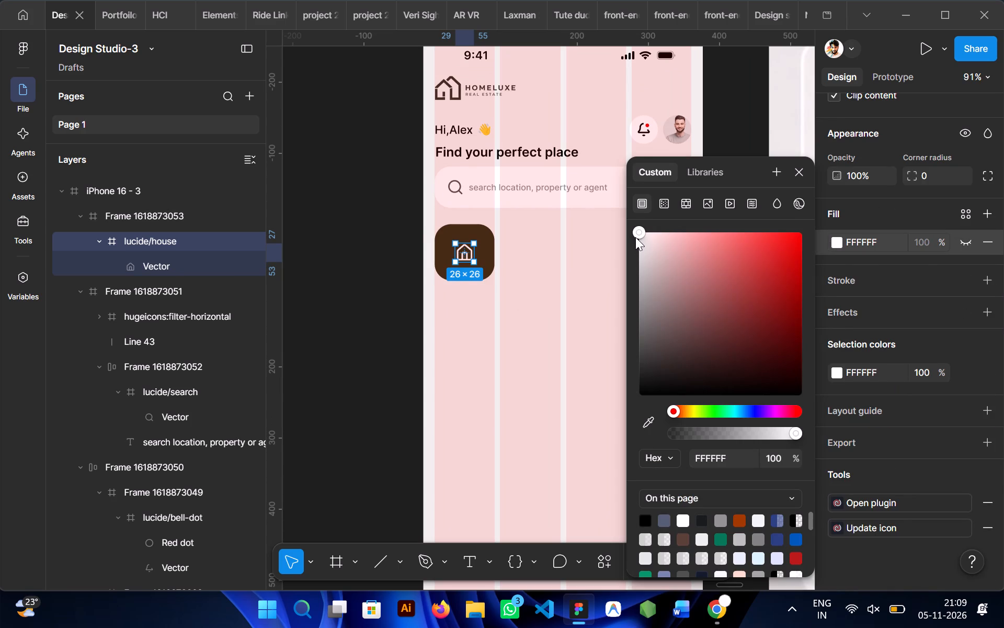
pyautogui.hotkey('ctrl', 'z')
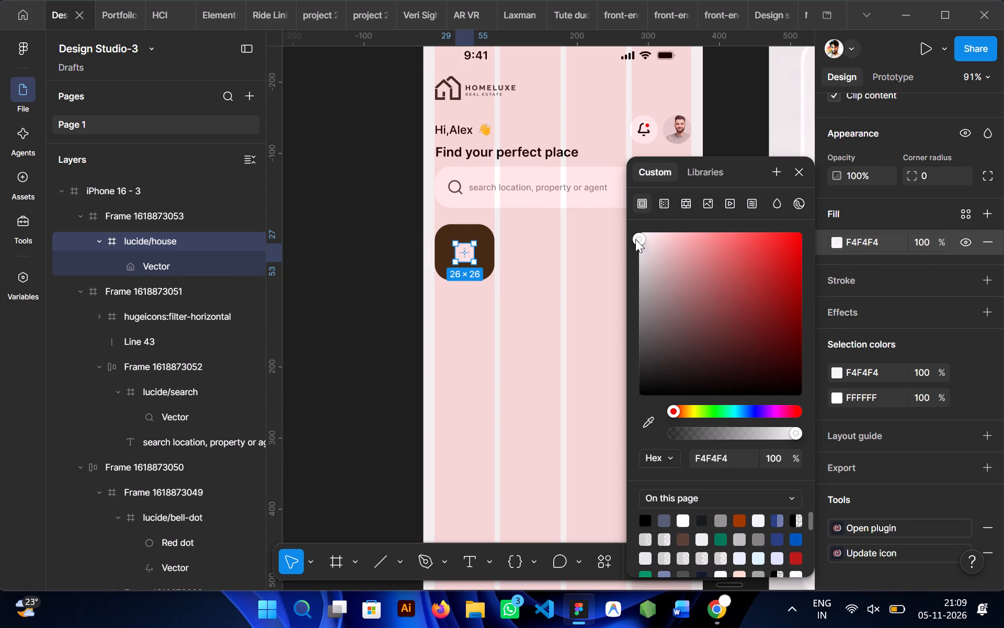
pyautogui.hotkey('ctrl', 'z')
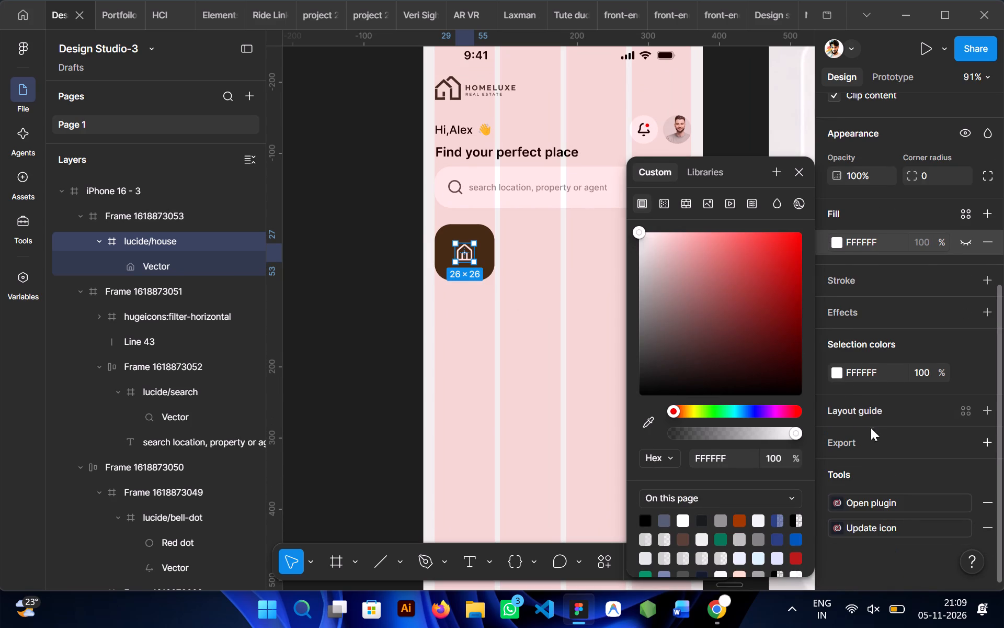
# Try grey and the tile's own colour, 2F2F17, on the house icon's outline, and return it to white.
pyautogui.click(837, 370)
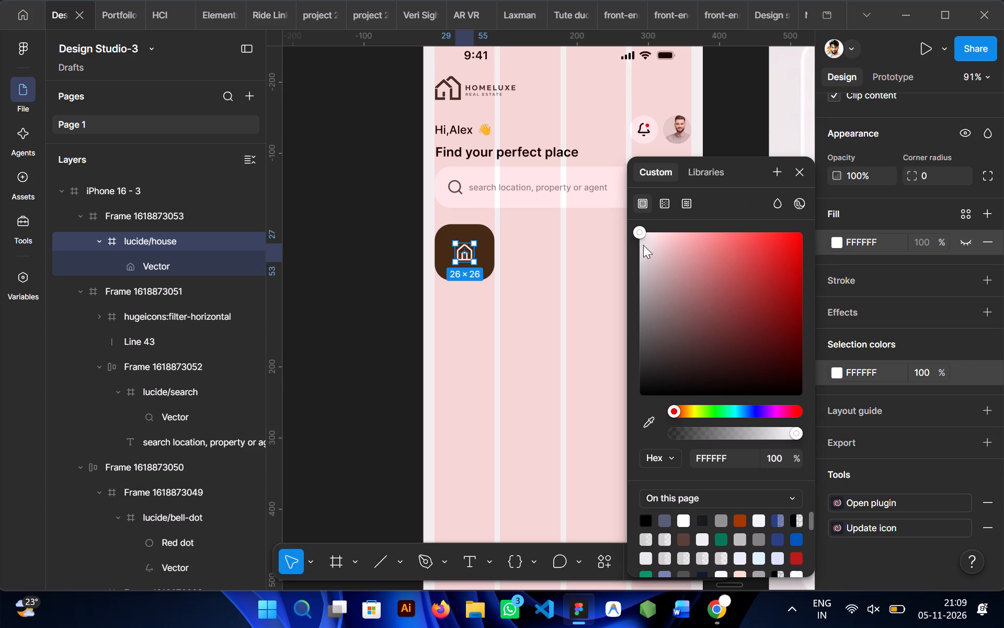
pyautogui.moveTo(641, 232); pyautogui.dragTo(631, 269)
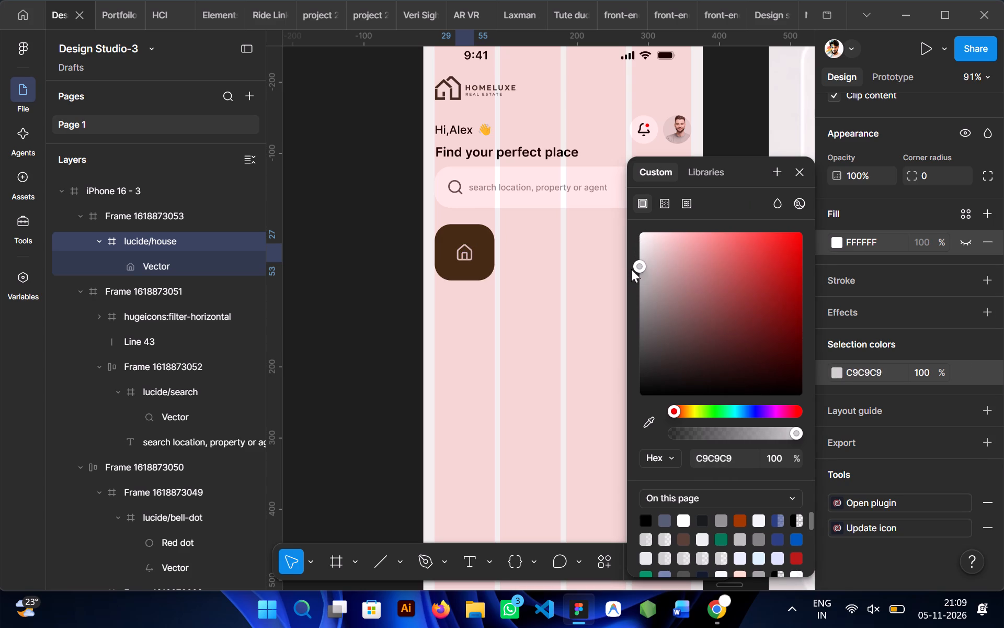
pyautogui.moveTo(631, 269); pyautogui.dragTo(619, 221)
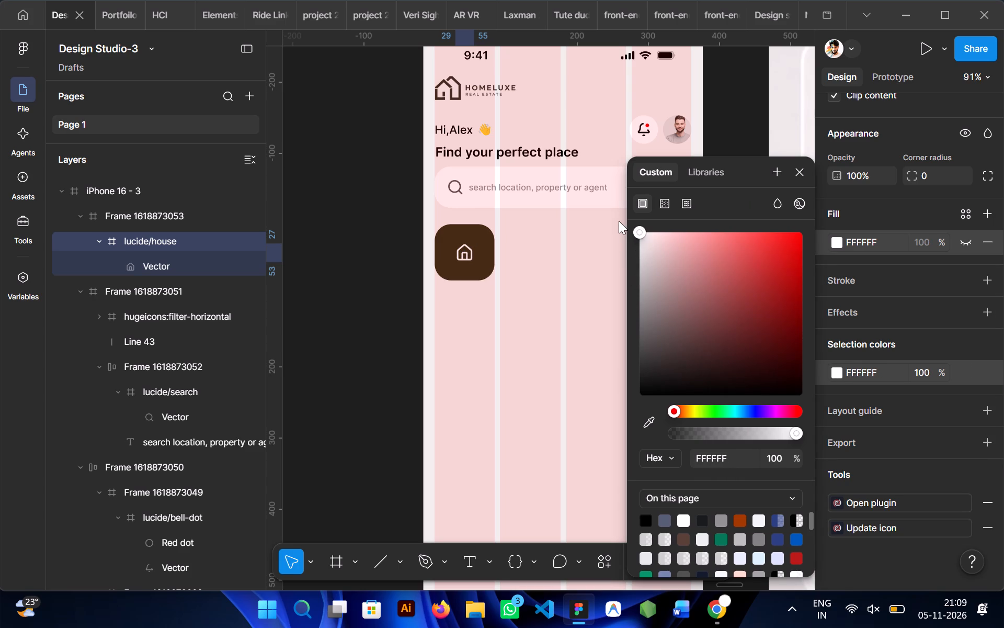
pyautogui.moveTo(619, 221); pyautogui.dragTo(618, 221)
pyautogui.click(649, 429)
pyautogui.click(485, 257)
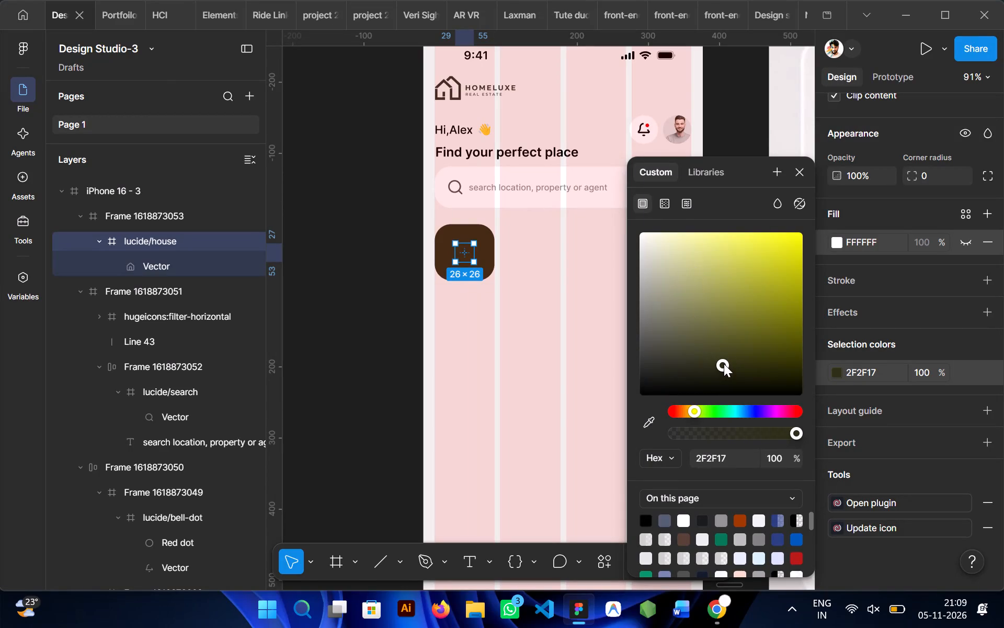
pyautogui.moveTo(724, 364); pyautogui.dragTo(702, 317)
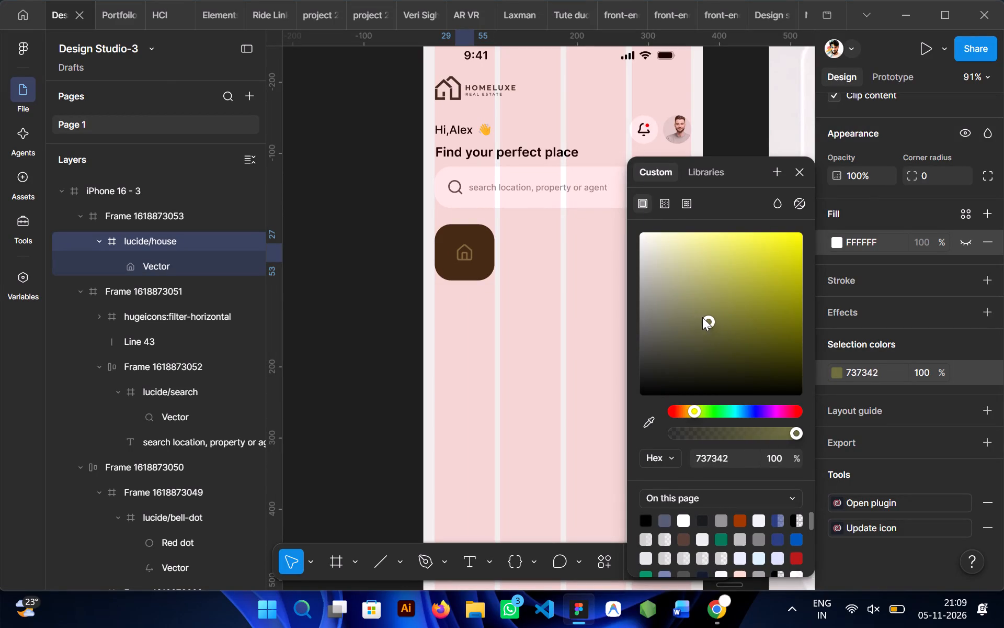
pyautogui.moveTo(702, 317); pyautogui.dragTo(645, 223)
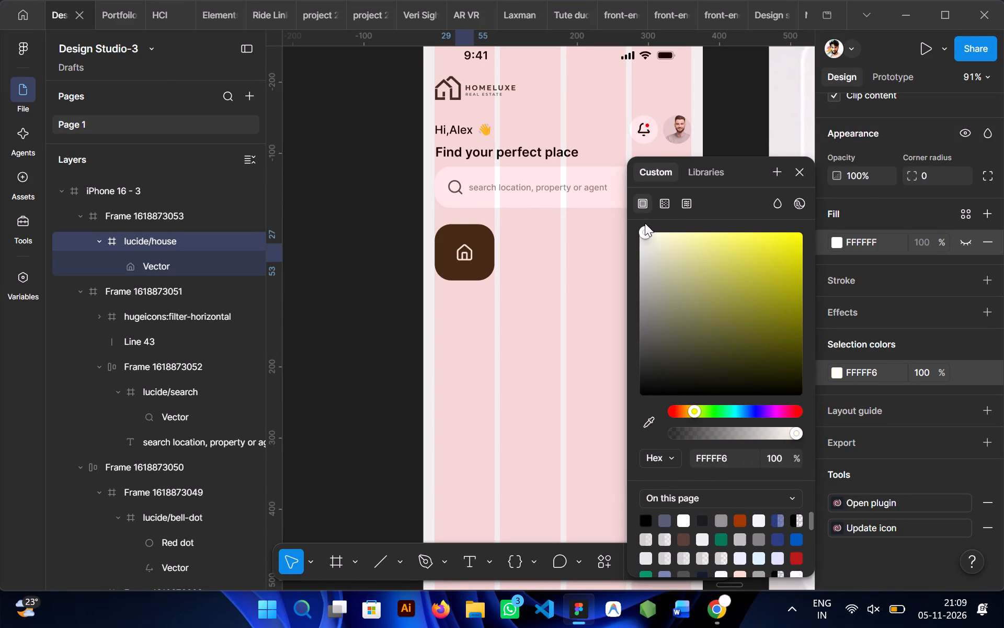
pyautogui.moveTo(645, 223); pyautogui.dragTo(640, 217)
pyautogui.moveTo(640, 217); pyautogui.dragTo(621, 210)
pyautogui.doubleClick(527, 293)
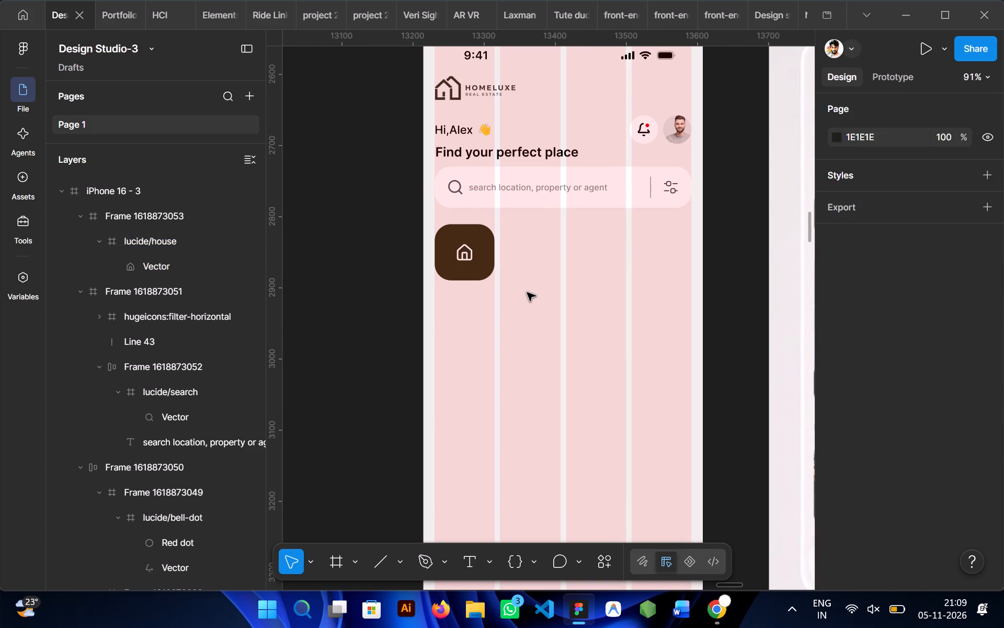
# Add the text "Buy" and place it inside the olive tile, just below the house icon.
pyautogui.hscroll(-1, 527, 293)
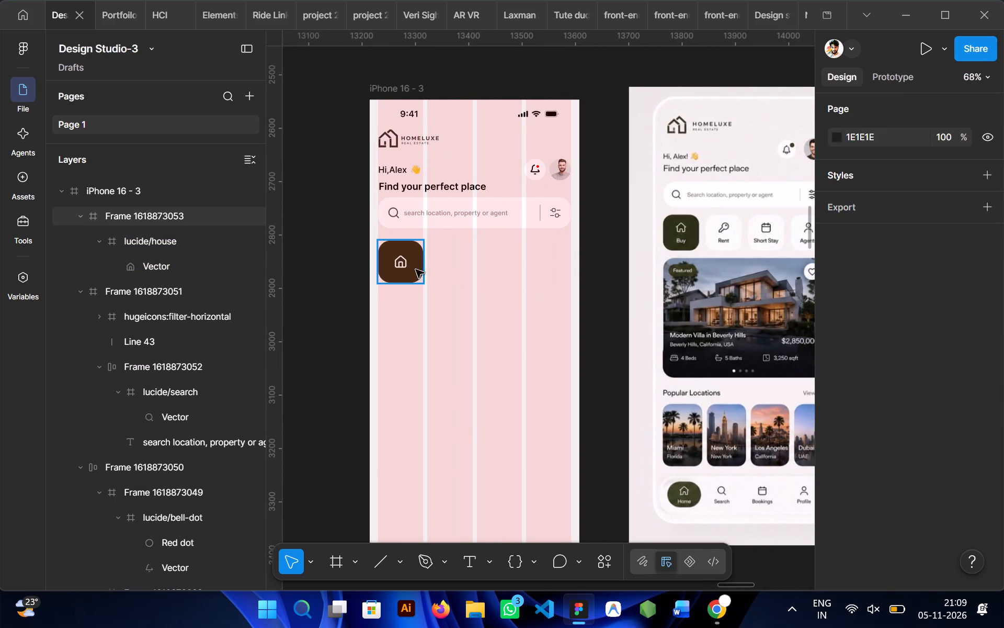
pyautogui.hscroll(1, 477, 273)
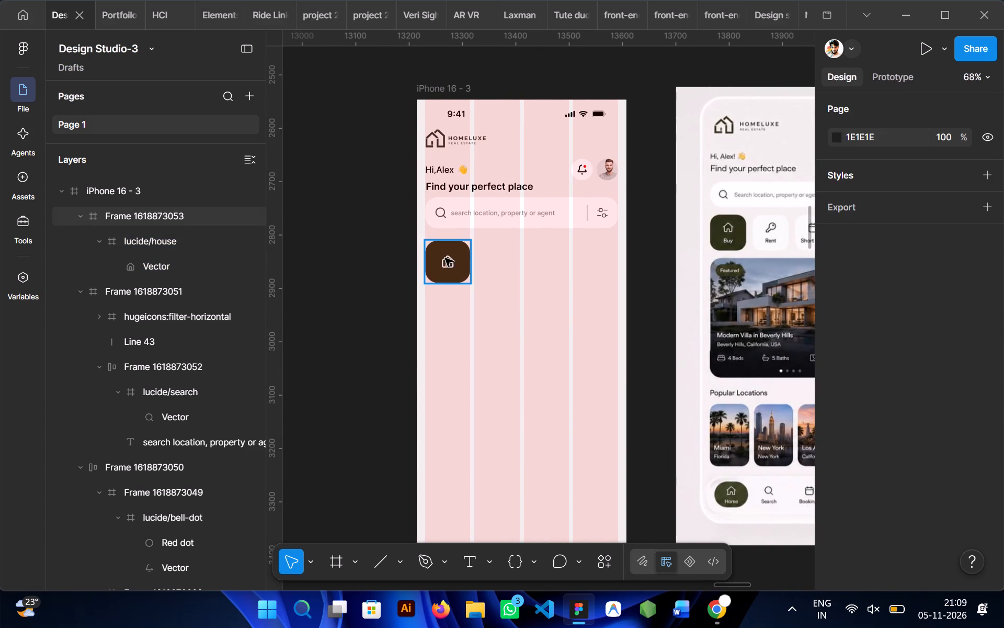
pyautogui.press('t')
pyautogui.click(533, 303)
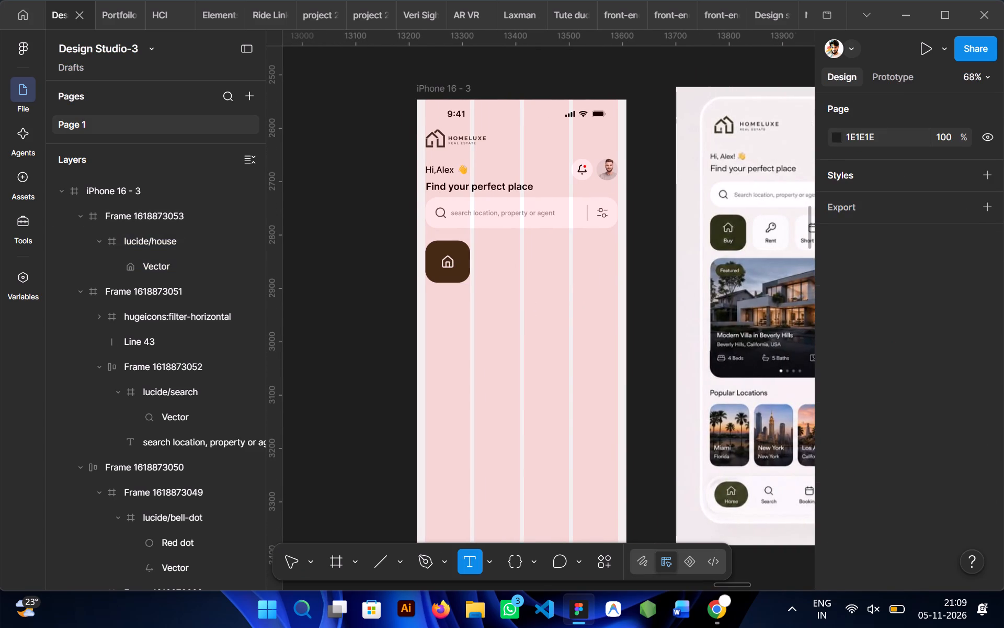
pyautogui.write('Buy')
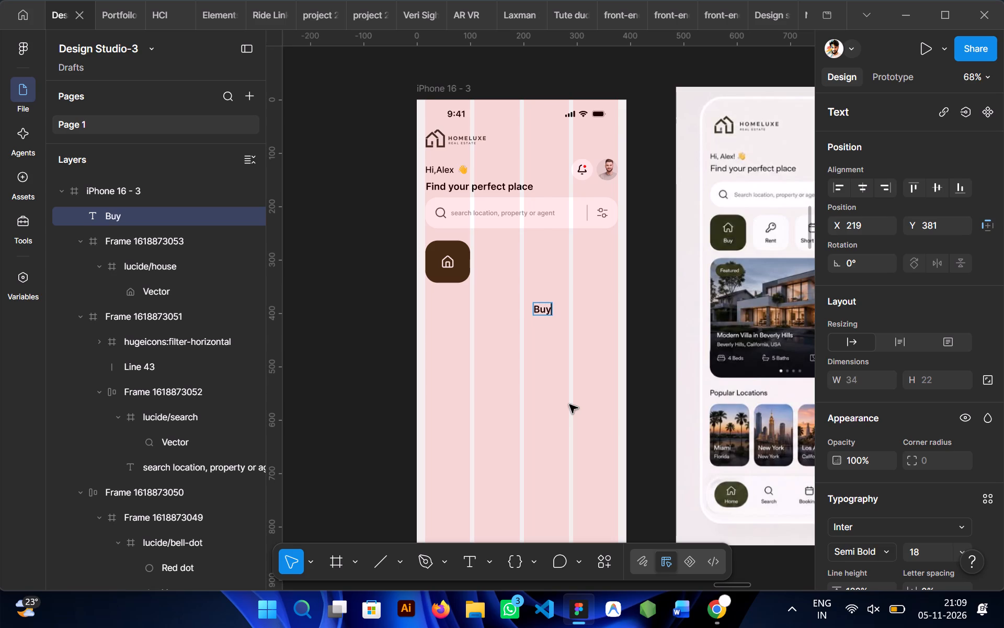
pyautogui.click(559, 402)
pyautogui.moveTo(540, 309); pyautogui.dragTo(444, 272)
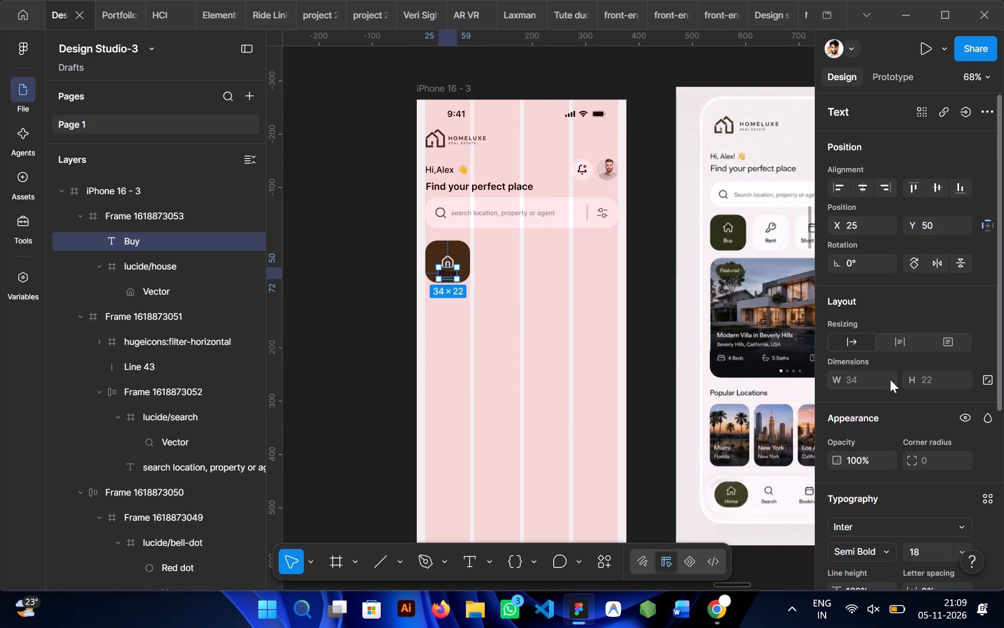
# Recolour the Buy label to white, FFFFFF.
pyautogui.scroll(-3, 890, 379)
pyautogui.click(834, 432)
pyautogui.moveTo(732, 333); pyautogui.dragTo(699, 296)
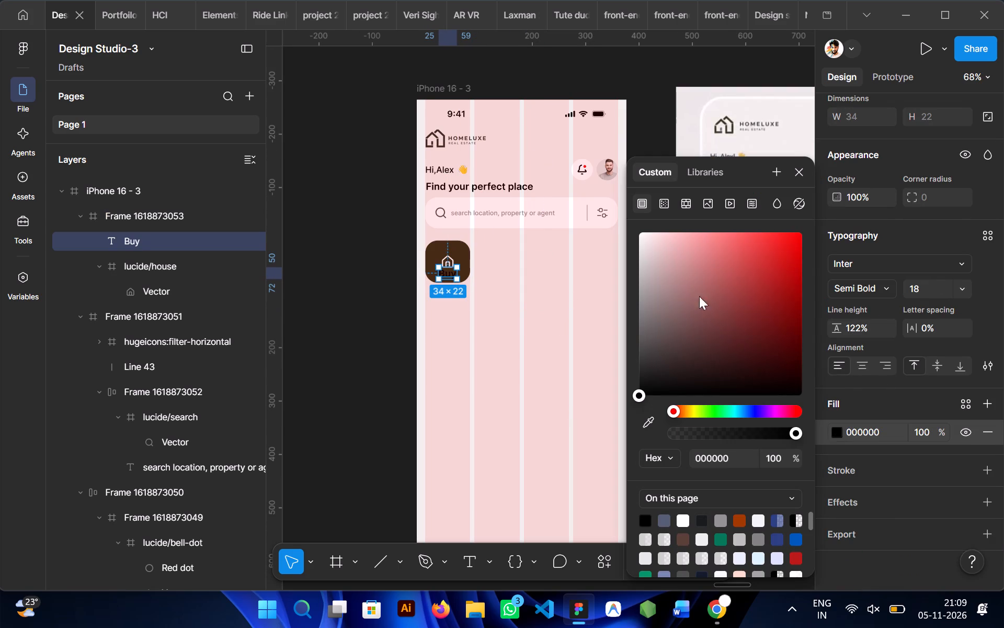
pyautogui.moveTo(699, 296); pyautogui.dragTo(554, 52)
pyautogui.click(526, 298)
# Wrap the house icon and the Buy label together in a vertical auto layout.
pyautogui.doubleClick(415, 238)
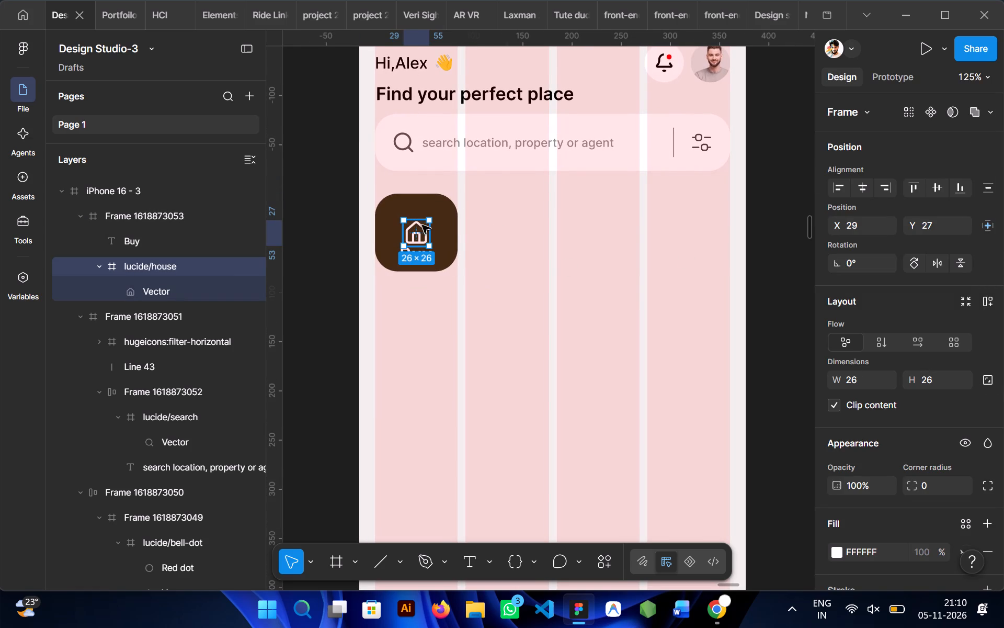
pyautogui.click(455, 246)
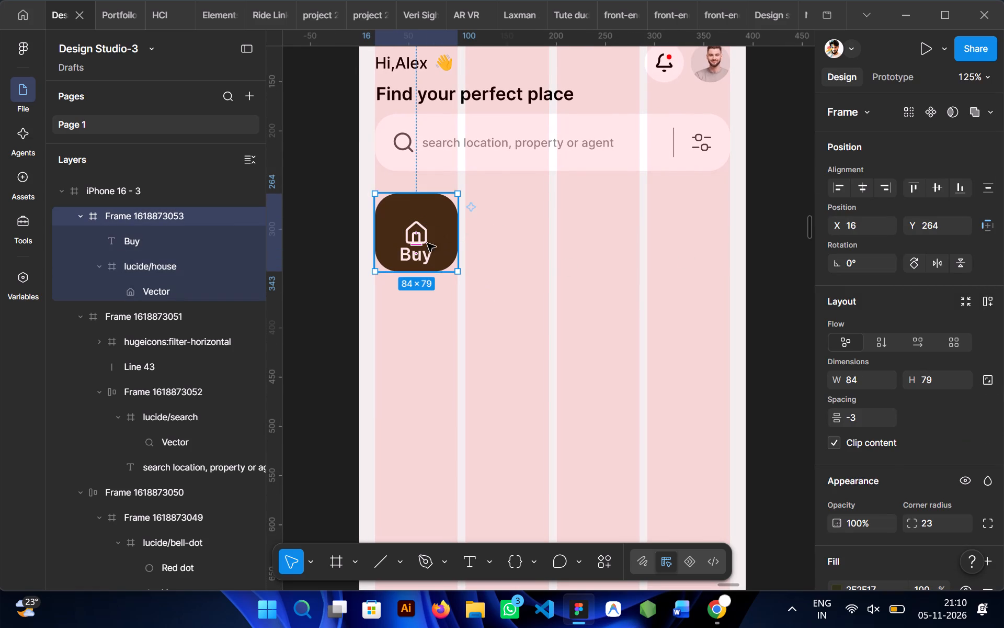
pyautogui.doubleClick(415, 229)
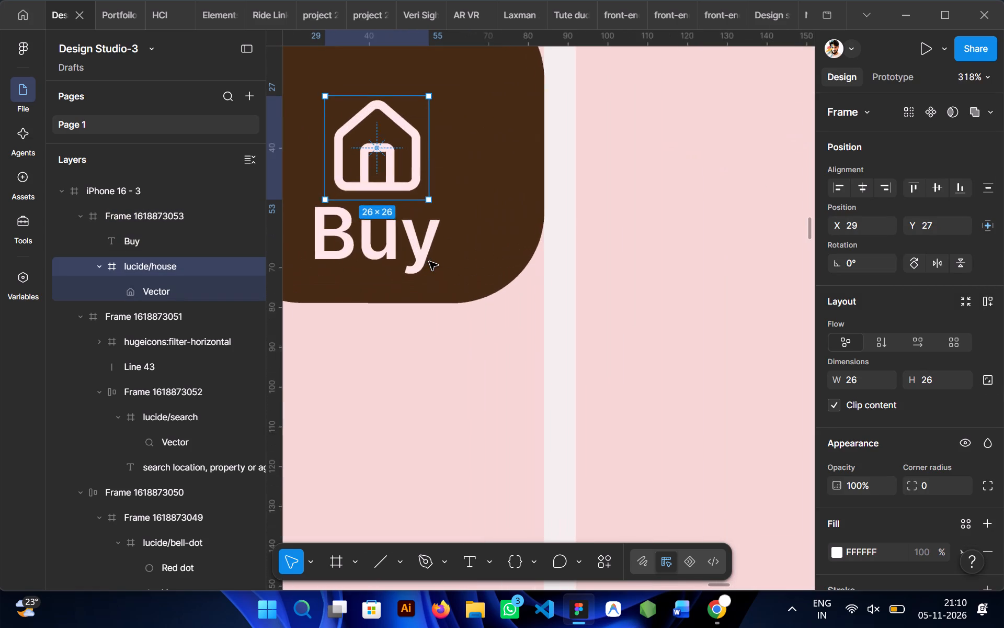
pyautogui.keyDown('shift'); pyautogui.click(398, 255); pyautogui.keyUp('shift')
pyautogui.hotkey('shift', 'a')
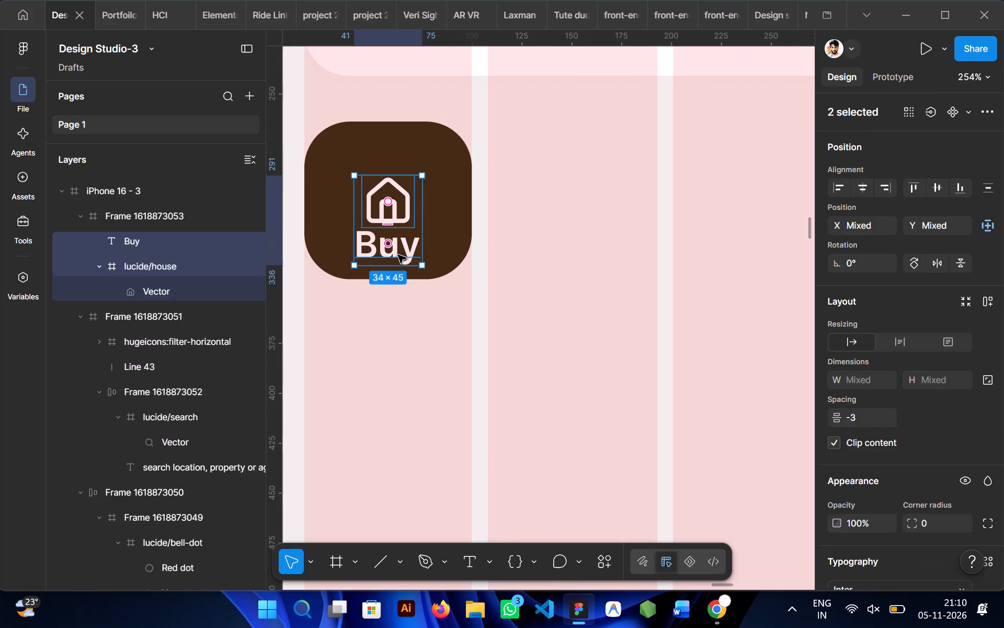
# Centre the icon-and-label stack vertically within the tile and check its spacing to the tile's edges.
pyautogui.click(946, 190)
pyautogui.click(568, 236)
pyautogui.click(405, 222)
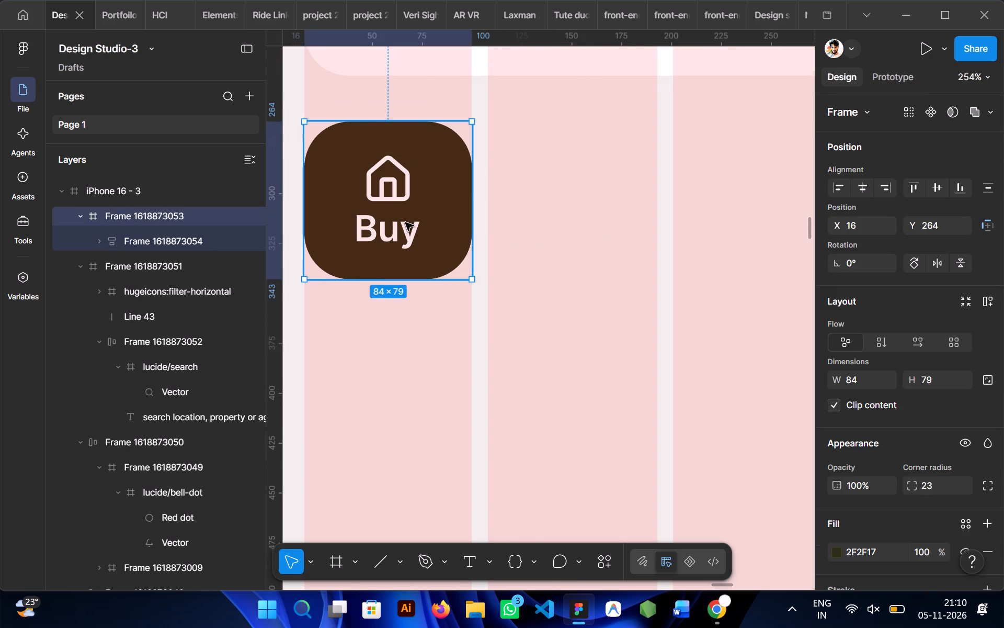
pyautogui.doubleClick(400, 226)
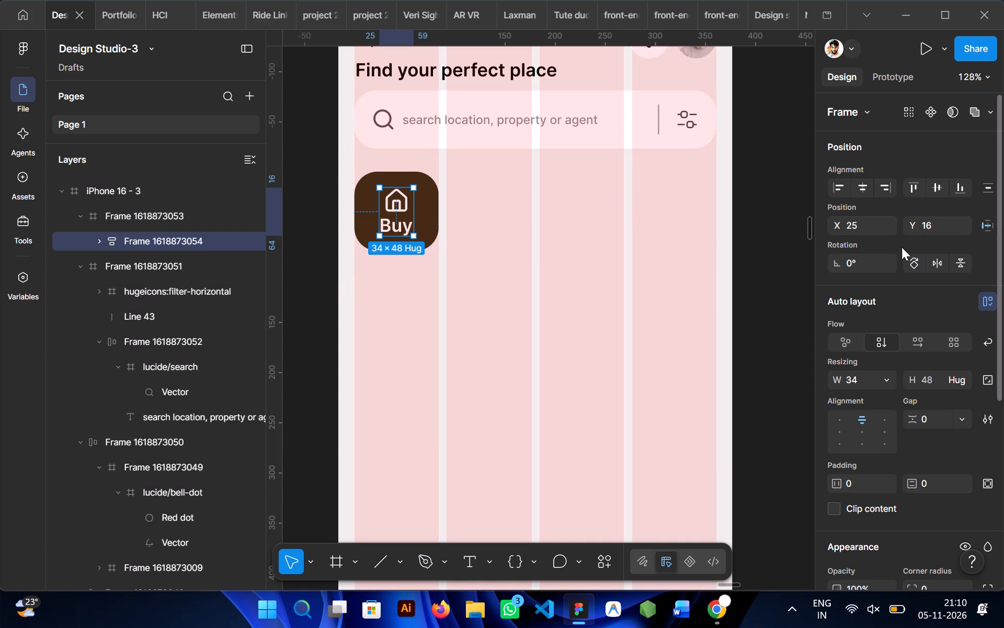
pyautogui.click(936, 187)
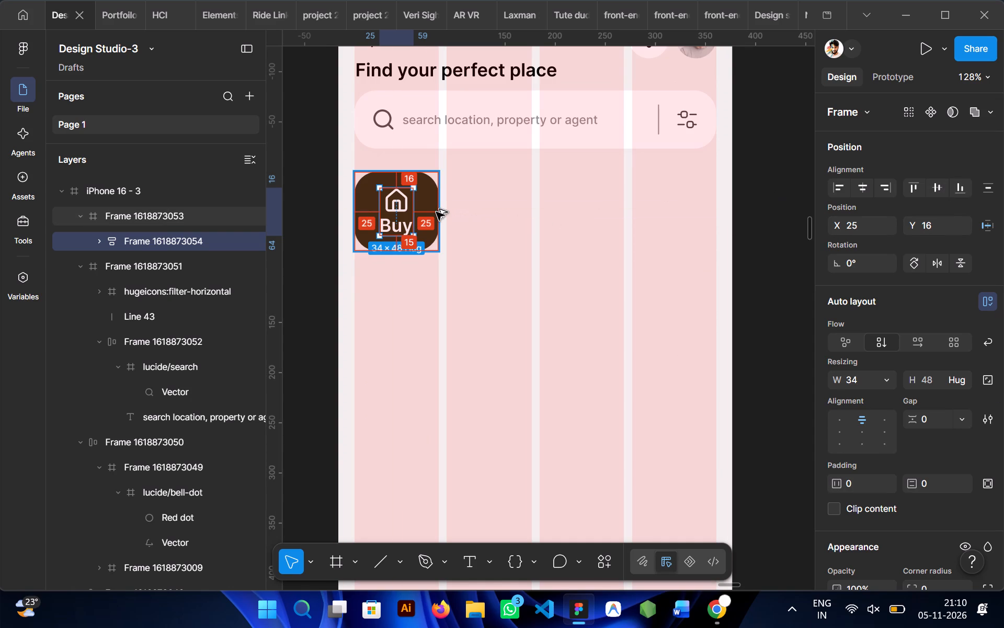
pyautogui.hscroll(1, 436, 212)
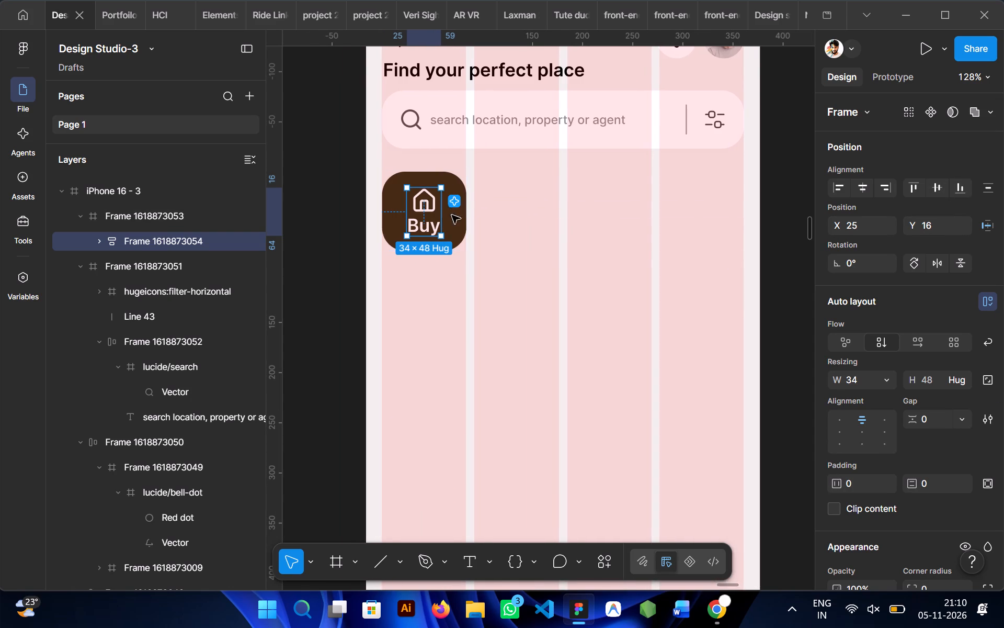
# Reduce the Buy tile's height to 78 and check the stack's spacing to the tile's edges.
pyautogui.click(453, 226)
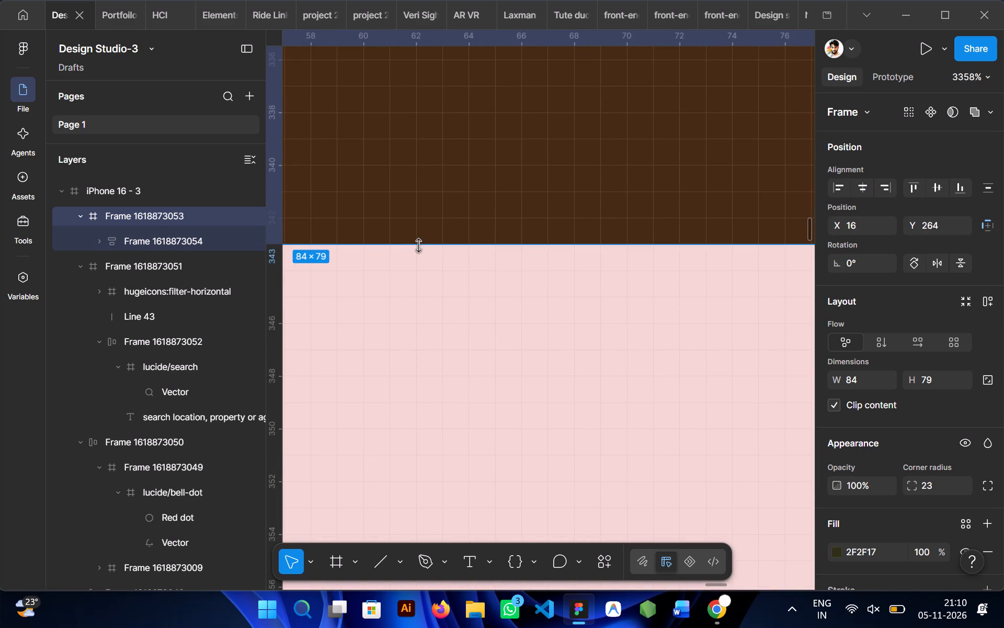
pyautogui.moveTo(418, 245); pyautogui.dragTo(416, 229)
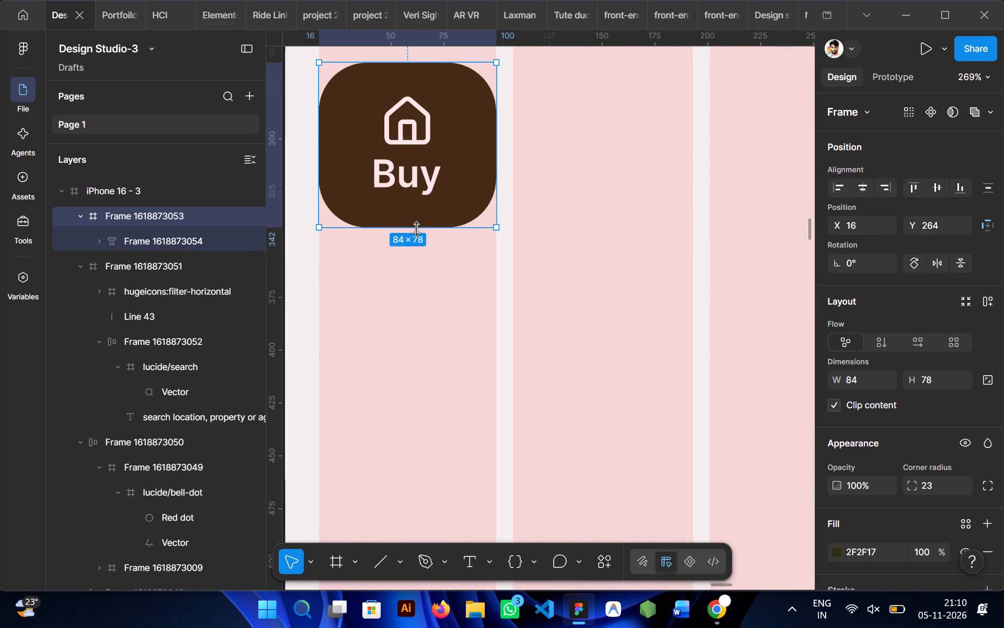
pyautogui.scroll(1, 416, 229)
pyautogui.doubleClick(428, 154)
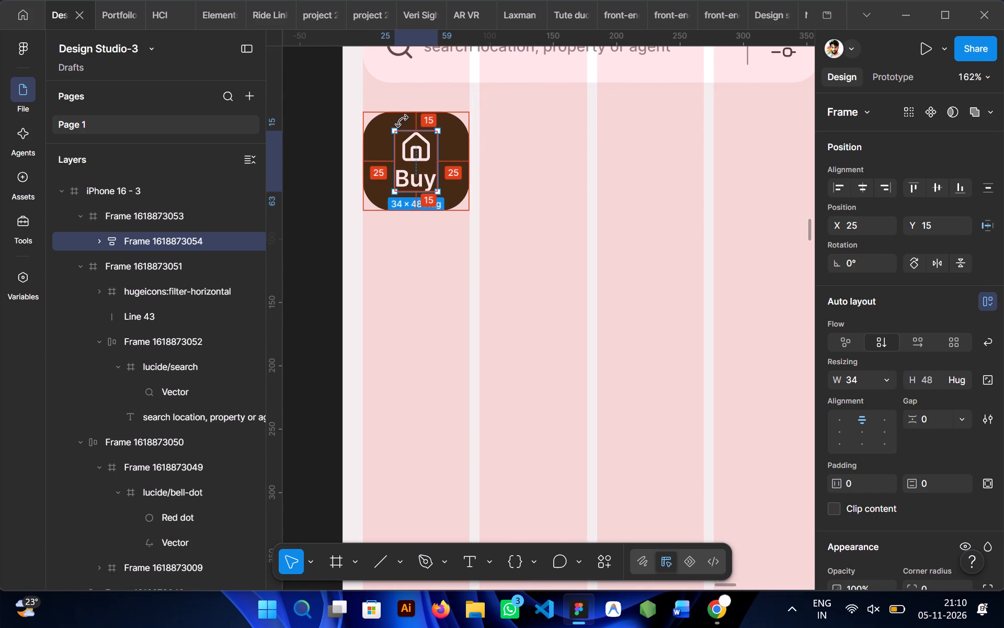
pyautogui.click(510, 252)
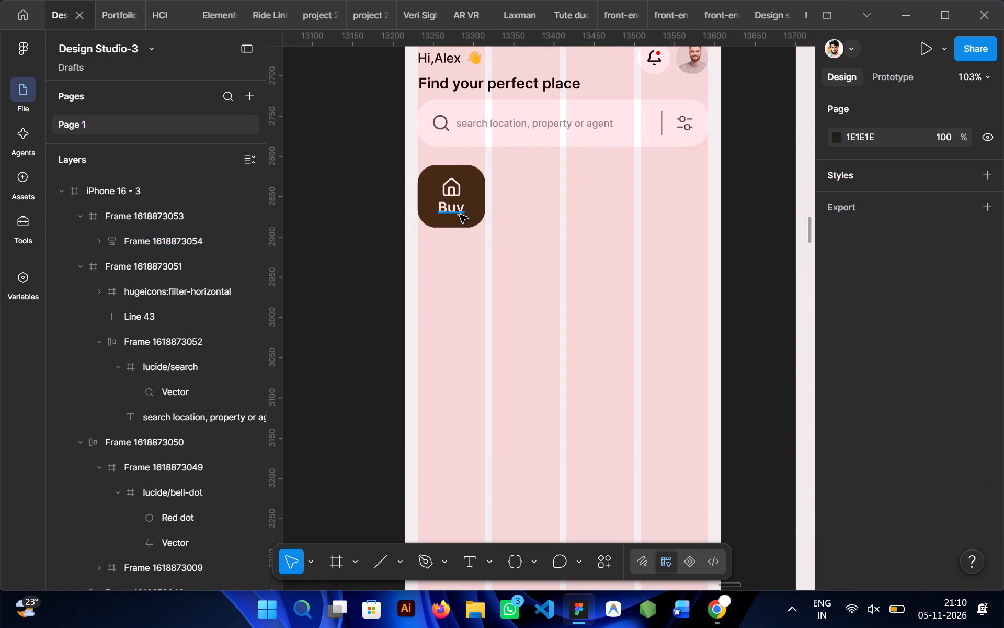
# Set the Buy label's font size to 16.
pyautogui.keyDown('ctrl'); pyautogui.click(446, 207); pyautogui.keyUp('ctrl')
pyautogui.scroll(-2, 920, 339)
pyautogui.click(920, 296)
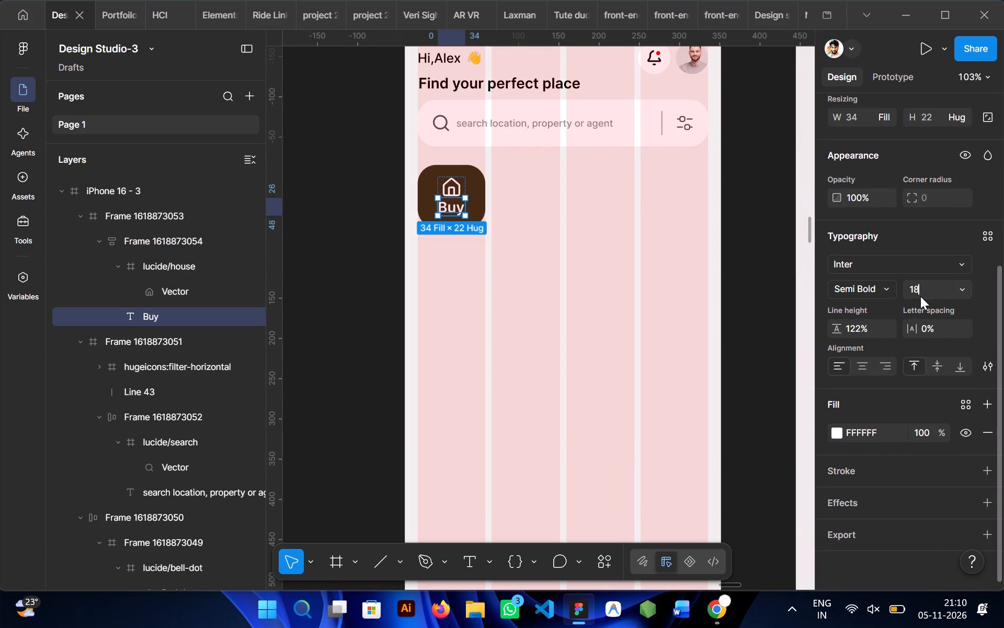
pyautogui.write('16')
pyautogui.press('Return')
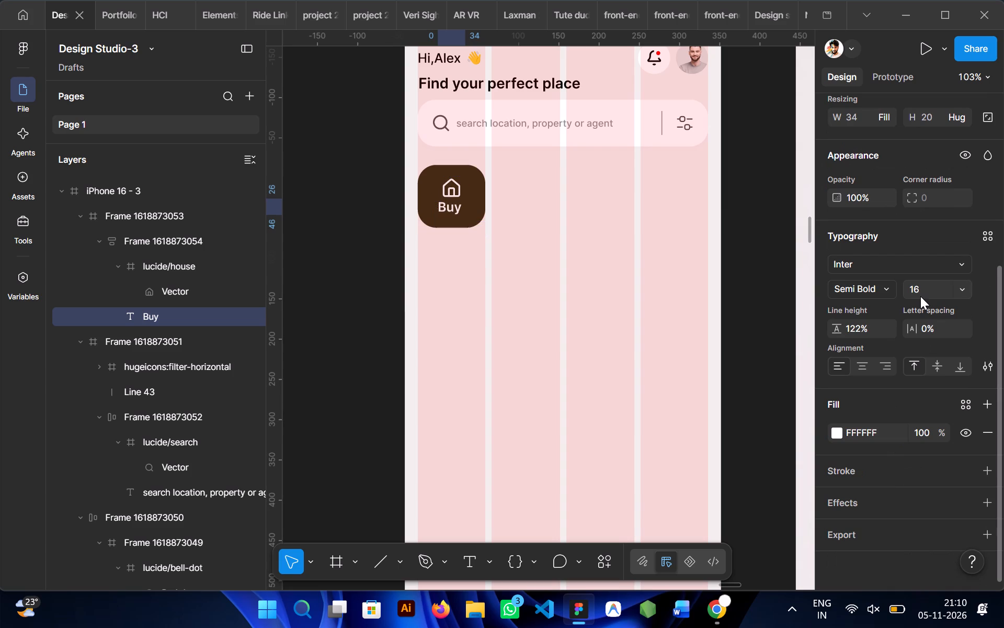
# Centre-align the Buy label's text under the house icon.
pyautogui.scroll(3, 859, 334)
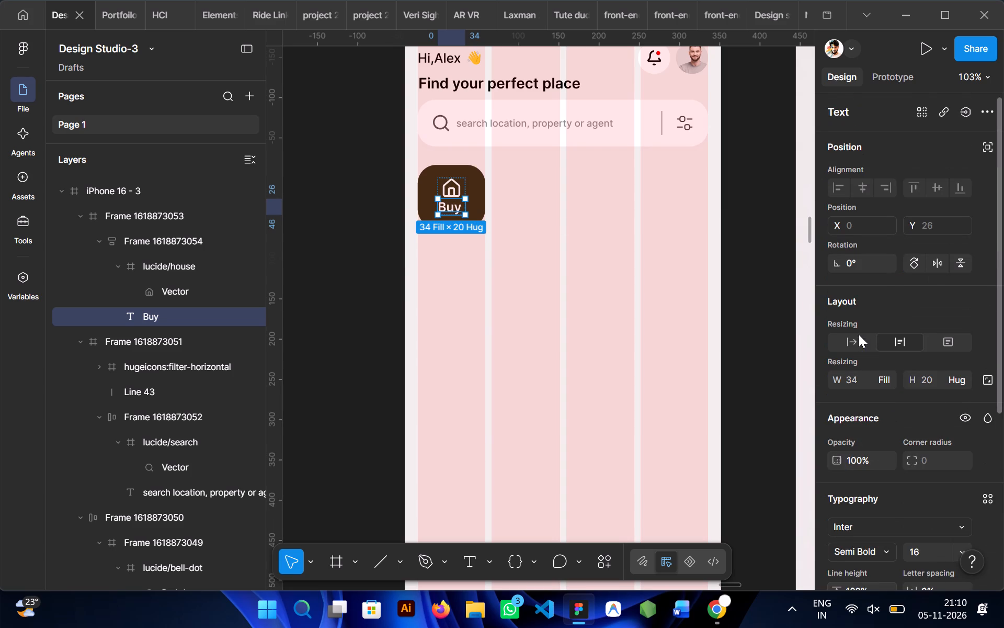
pyautogui.scroll(-1, 864, 392)
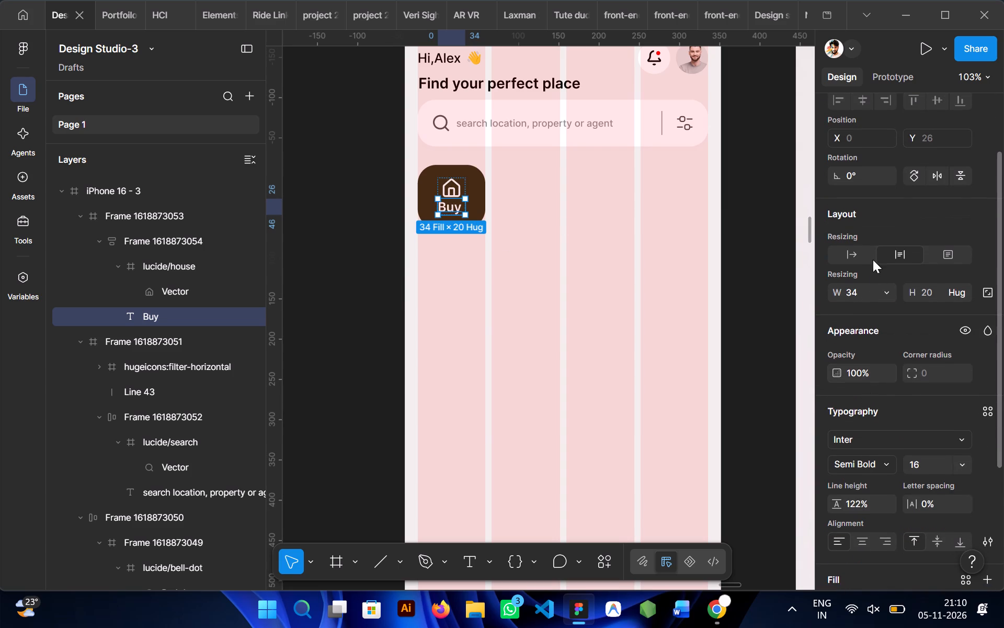
pyautogui.scroll(-1, 859, 407)
pyautogui.click(863, 478)
pyautogui.click(497, 227)
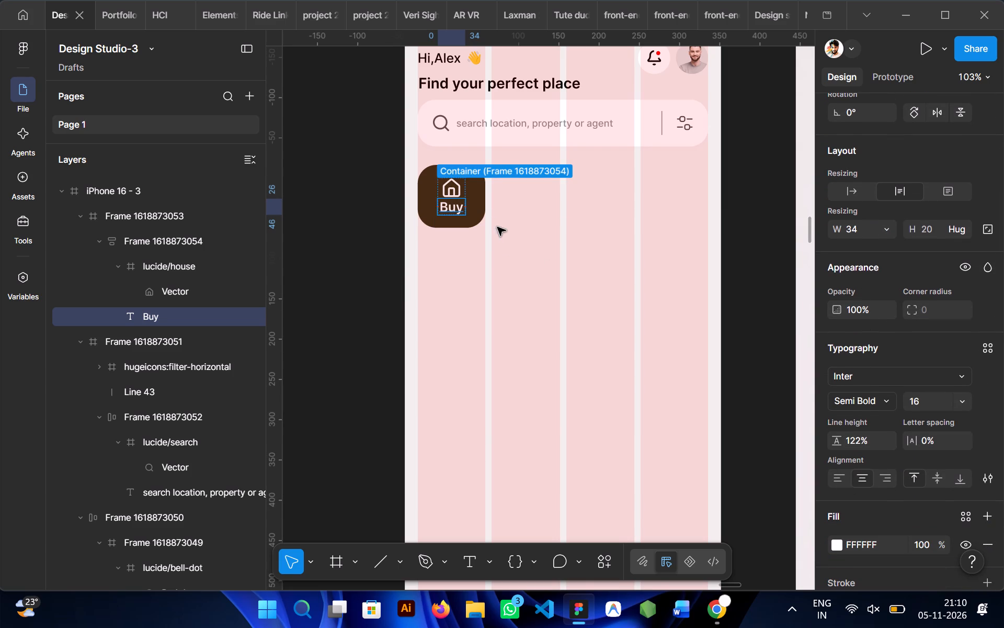
# Change the Buy label's font weight to Medium.
pyautogui.scroll(1, 497, 227)
pyautogui.doubleClick(468, 243)
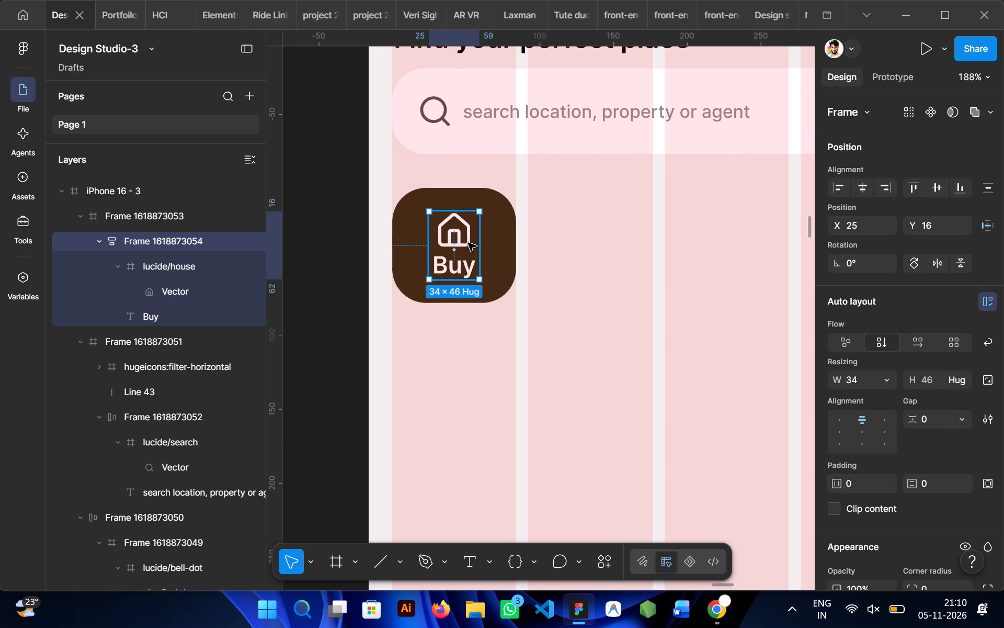
pyautogui.keyDown('ctrl'); pyautogui.click(450, 266); pyautogui.keyUp('ctrl')
pyautogui.scroll(-1, 835, 341)
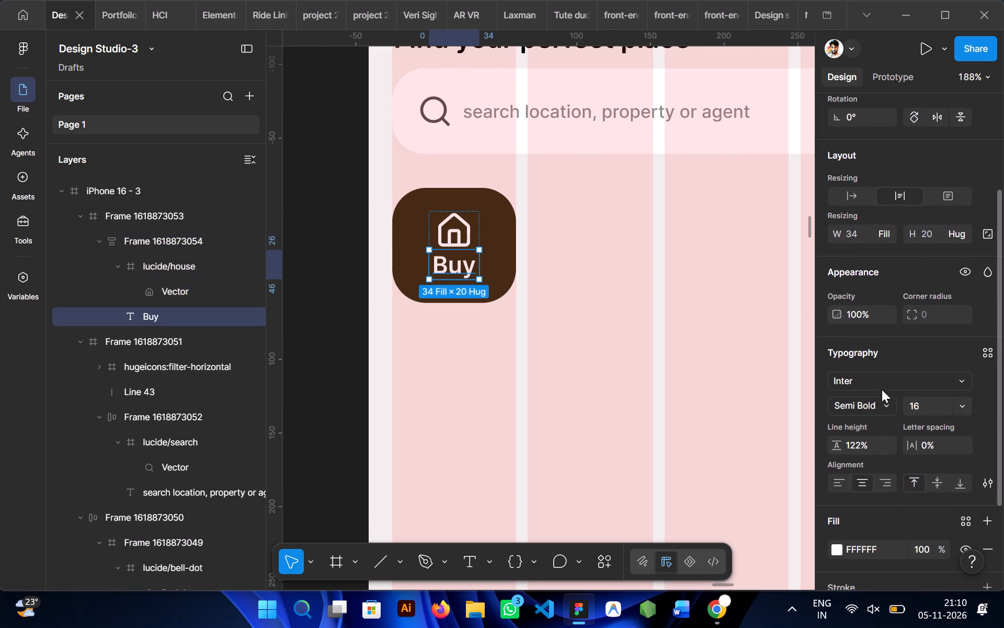
pyautogui.click(878, 402)
pyautogui.click(873, 394)
pyautogui.click(610, 287)
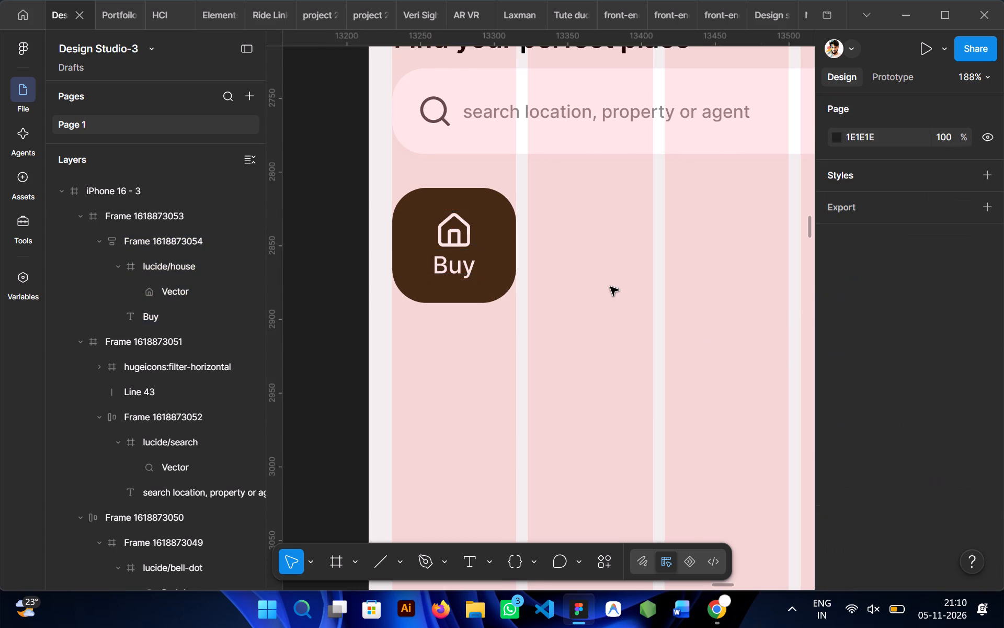
# Lock the Buy tile's aspect ratio and scale the tile down to 71 × 66.
pyautogui.hscroll(-1, 610, 287)
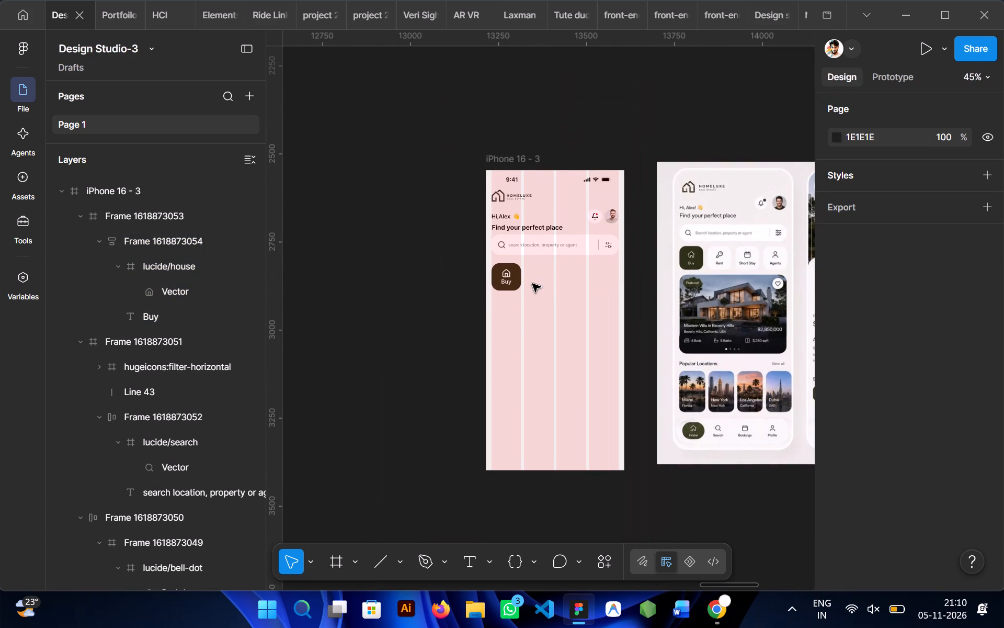
pyautogui.click(505, 275)
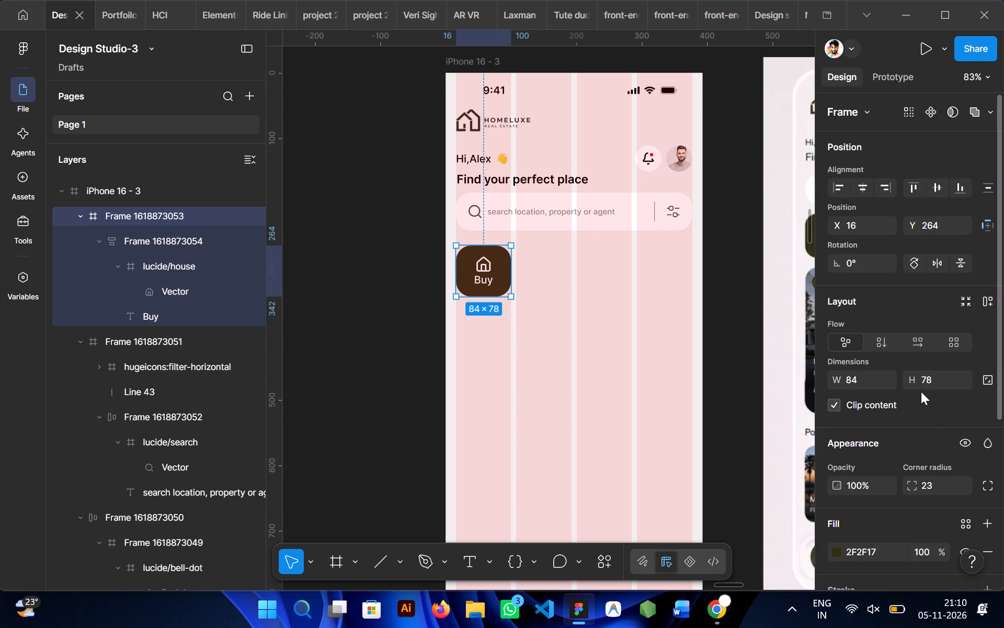
pyautogui.click(987, 380)
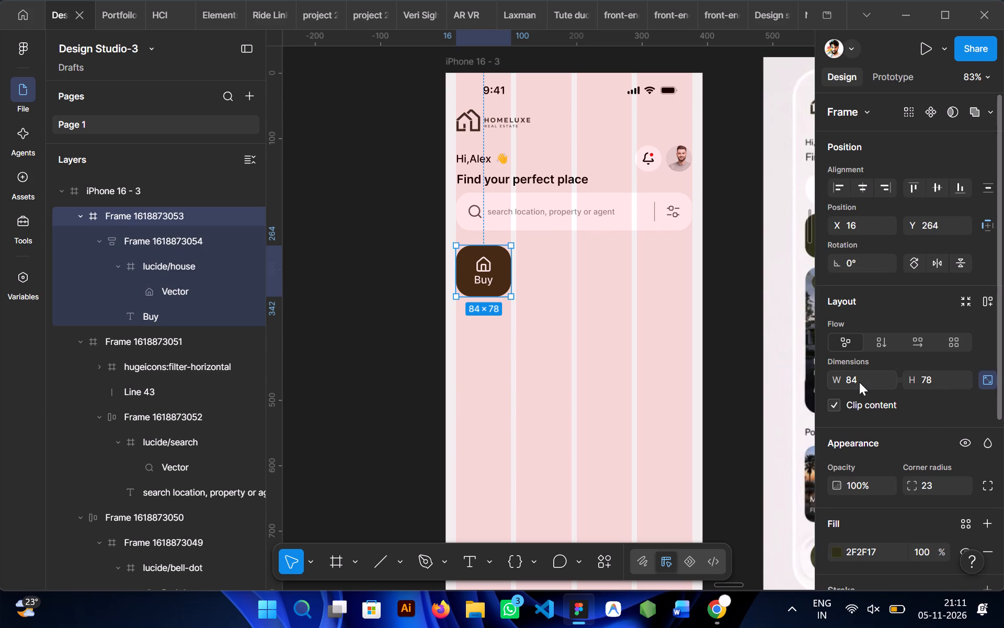
pyautogui.moveTo(841, 382); pyautogui.dragTo(832, 385)
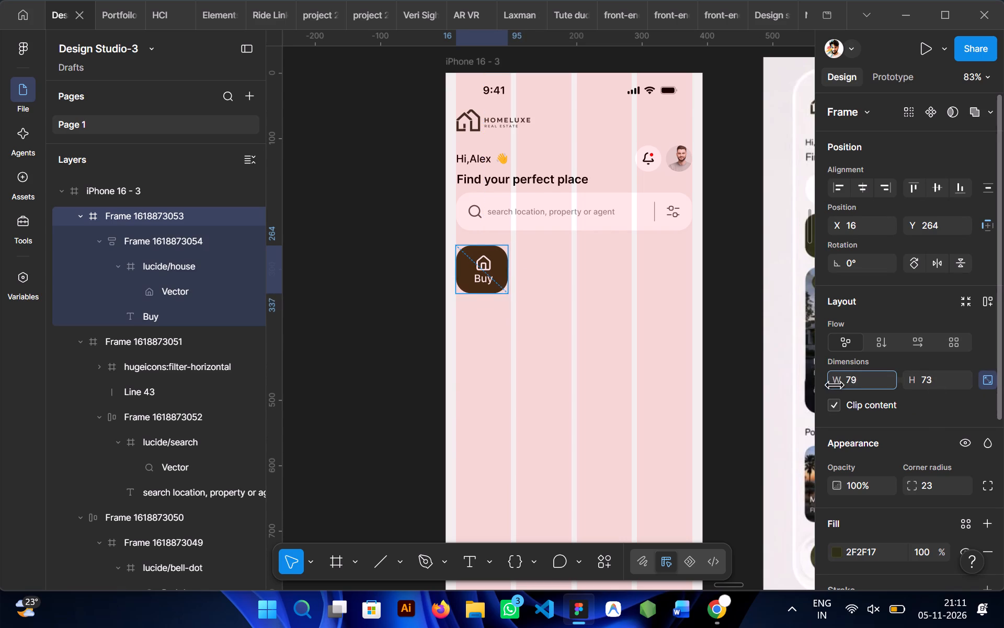
pyautogui.moveTo(832, 385); pyautogui.dragTo(820, 385)
# Centre the house icon and Buy label stack horizontally and vertically within the tile.
pyautogui.doubleClick(485, 272)
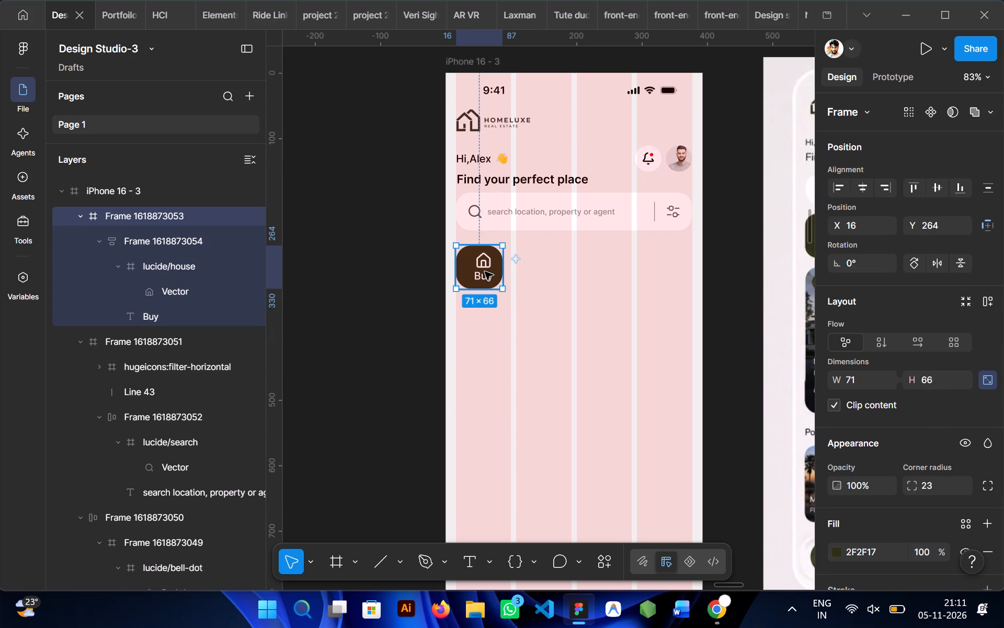
pyautogui.click(872, 185)
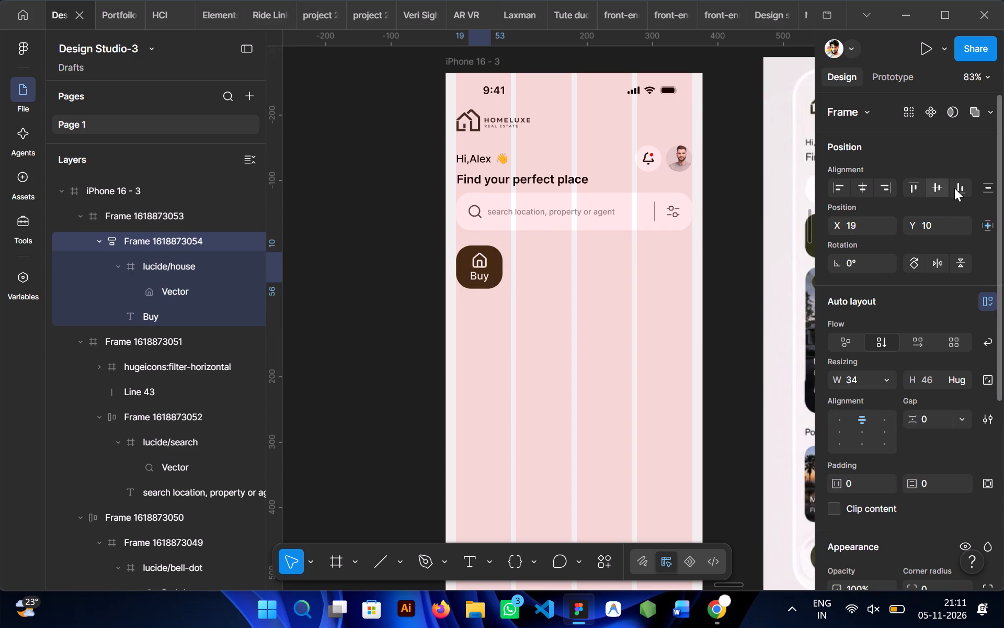
pyautogui.click(939, 191)
pyautogui.click(574, 288)
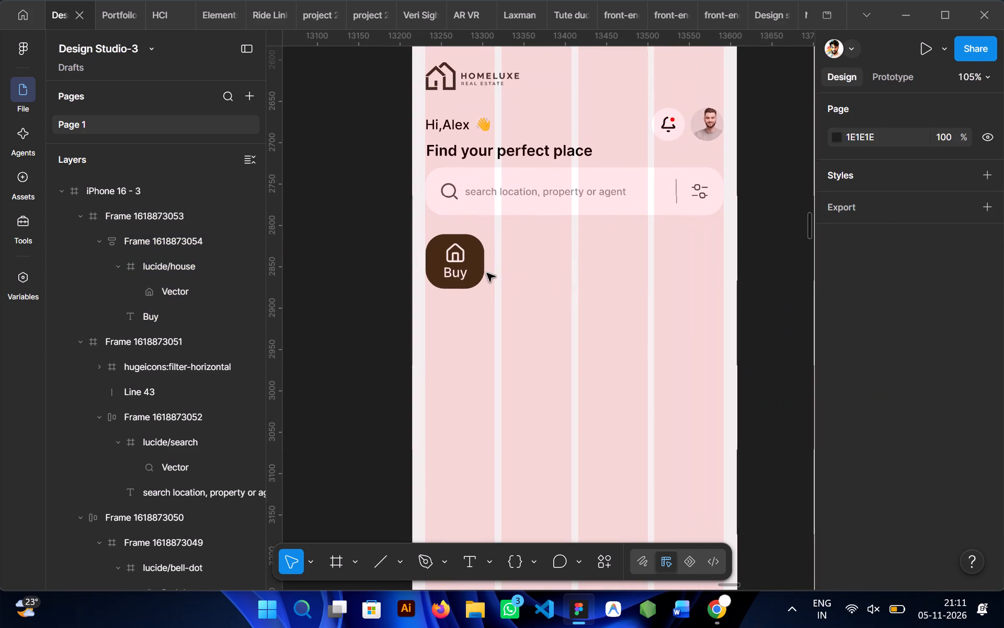
# Enlarge the Buy tile proportionally to 80 × 74.
pyautogui.doubleClick(457, 272)
pyautogui.doubleClick(457, 272)
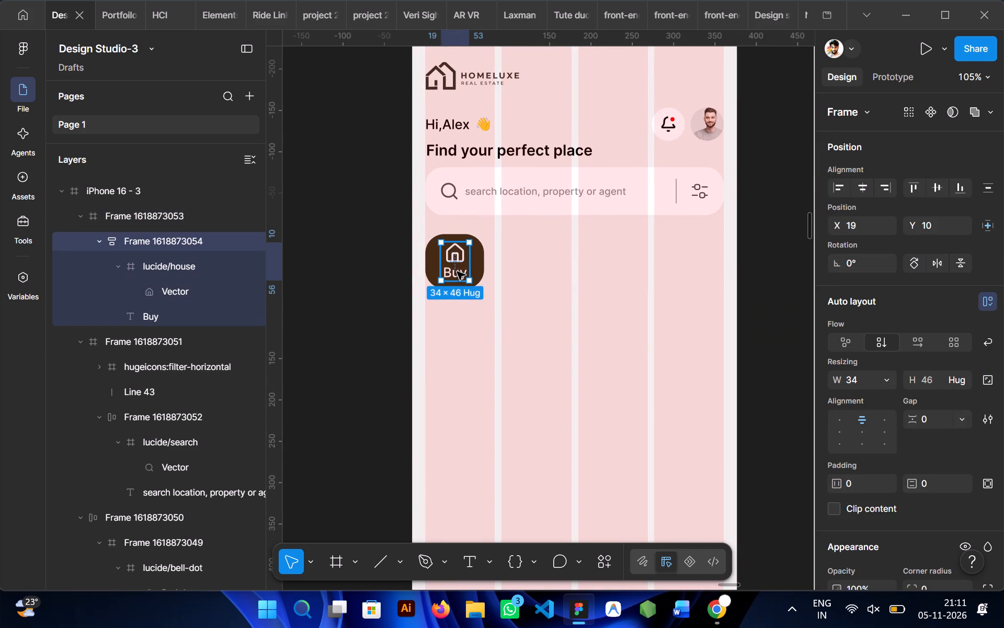
pyautogui.click(580, 308)
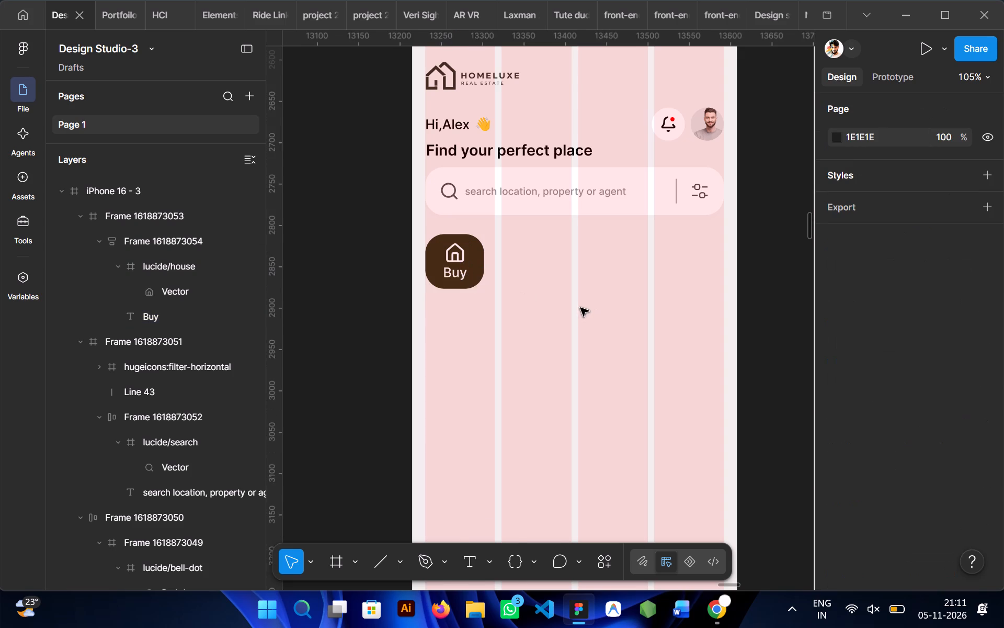
pyautogui.click(504, 276)
pyautogui.click(508, 294)
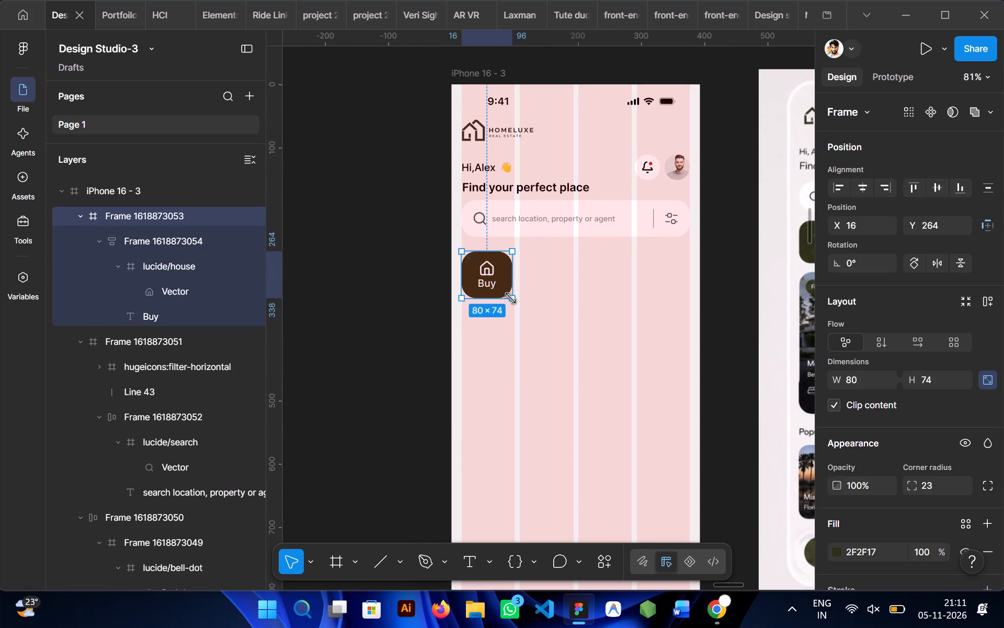
pyautogui.click(537, 323)
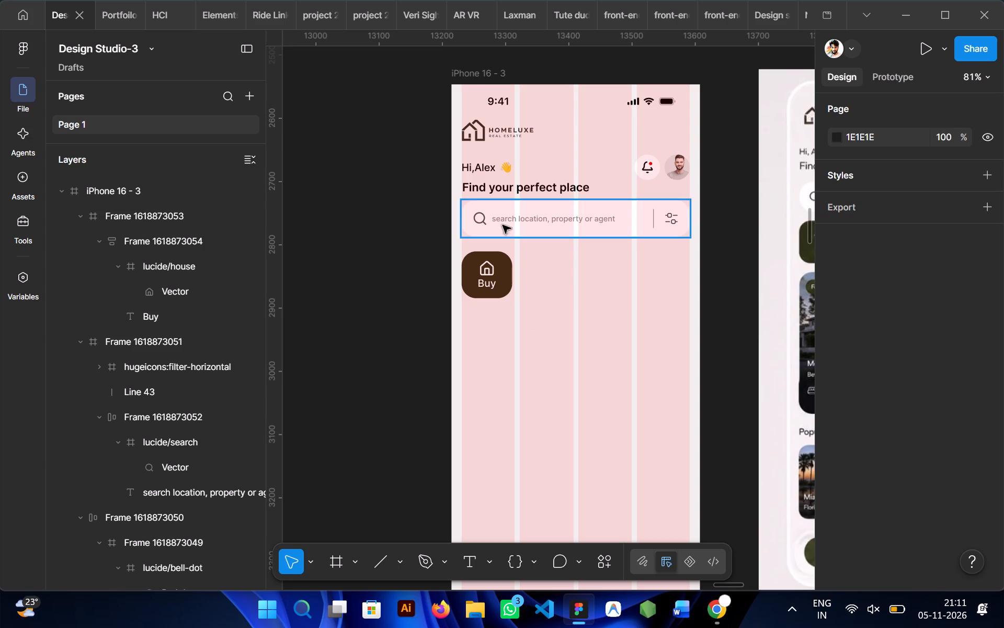
# Open an inline preview of the iPhone 16 - 3 frame.
pyautogui.click(460, 75)
pyautogui.hotkey('shift', 'space')
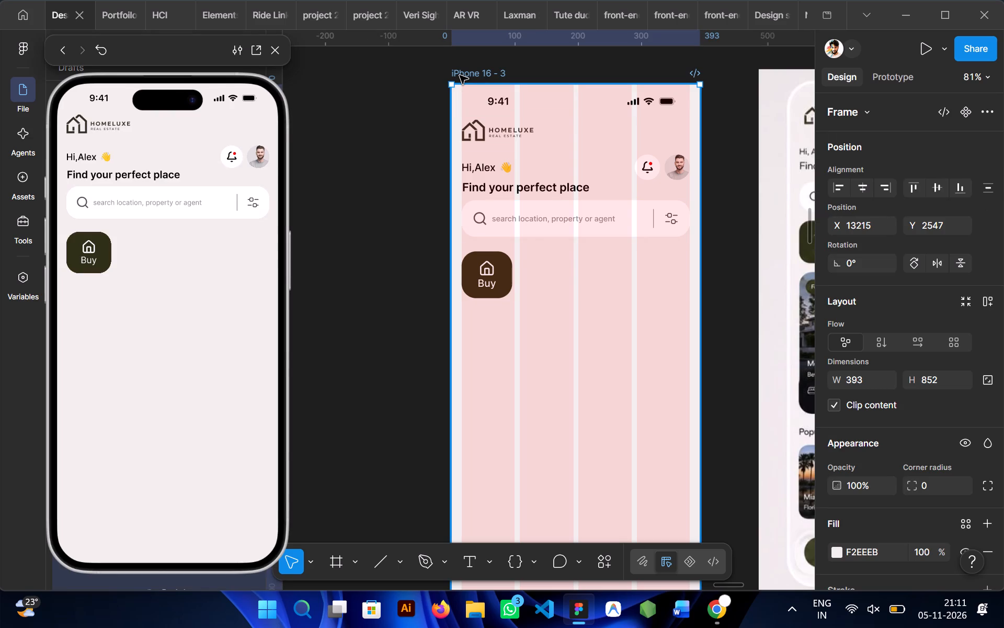
# Set the house icon frame in the Buy tile to 22 wide and 22 high.
pyautogui.hscroll(-1, 465, 293)
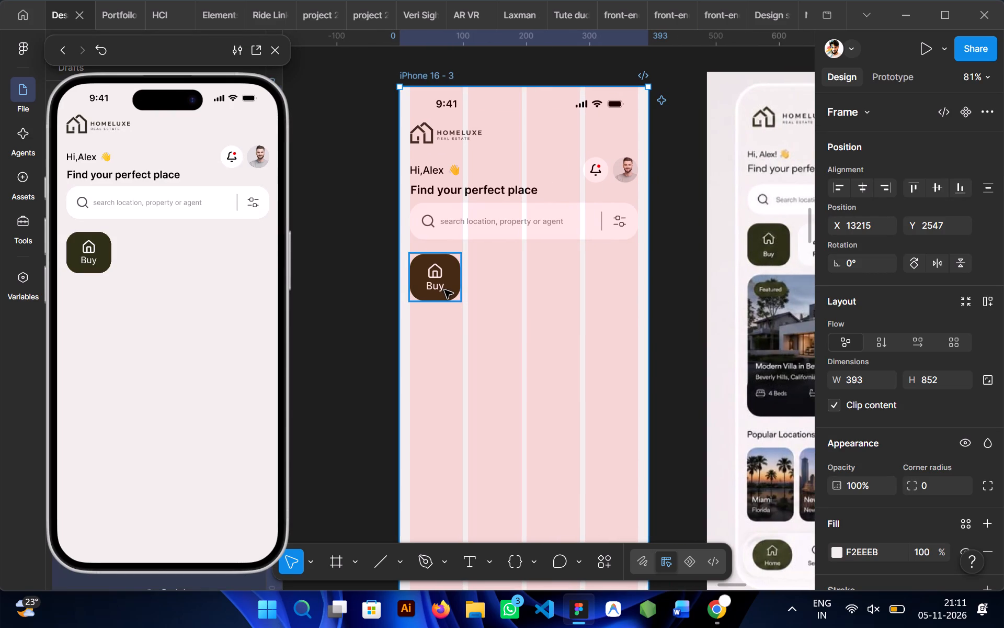
pyautogui.hscroll(-1, 444, 290)
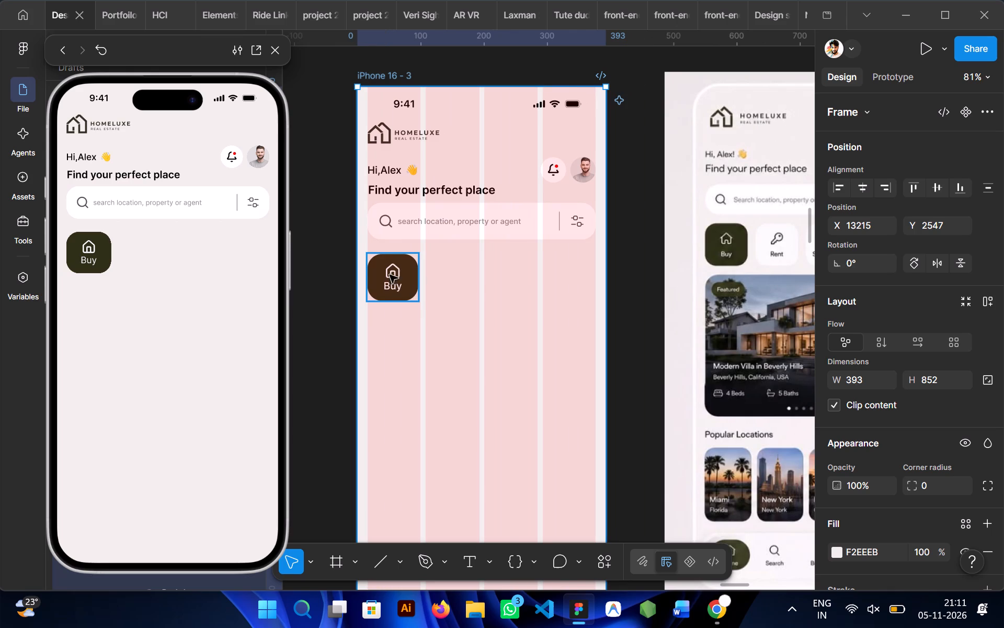
pyautogui.doubleClick(389, 274)
pyautogui.doubleClick(389, 274)
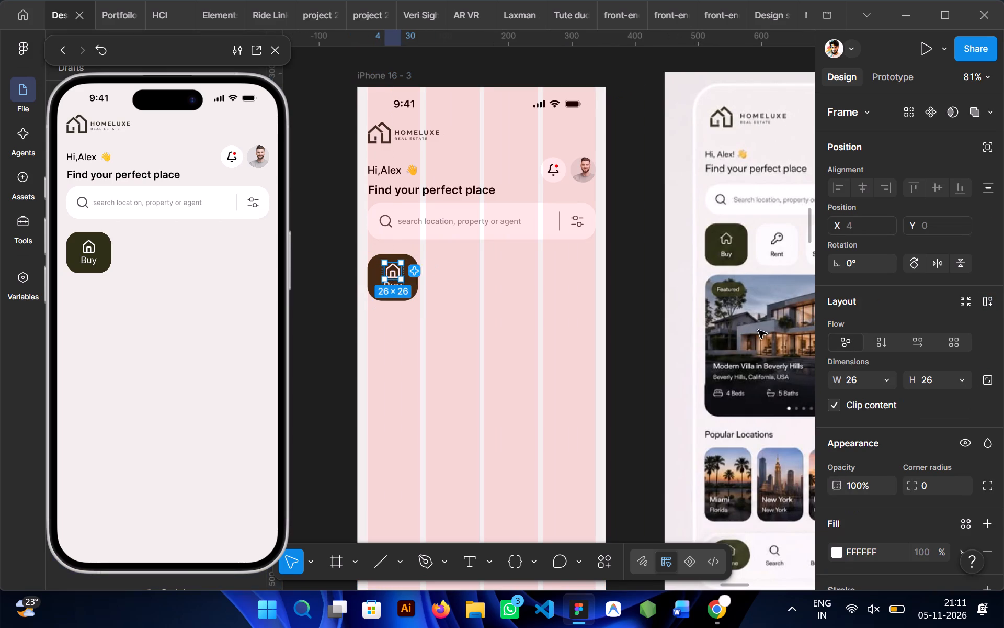
pyautogui.click(855, 378)
pyautogui.write('22')
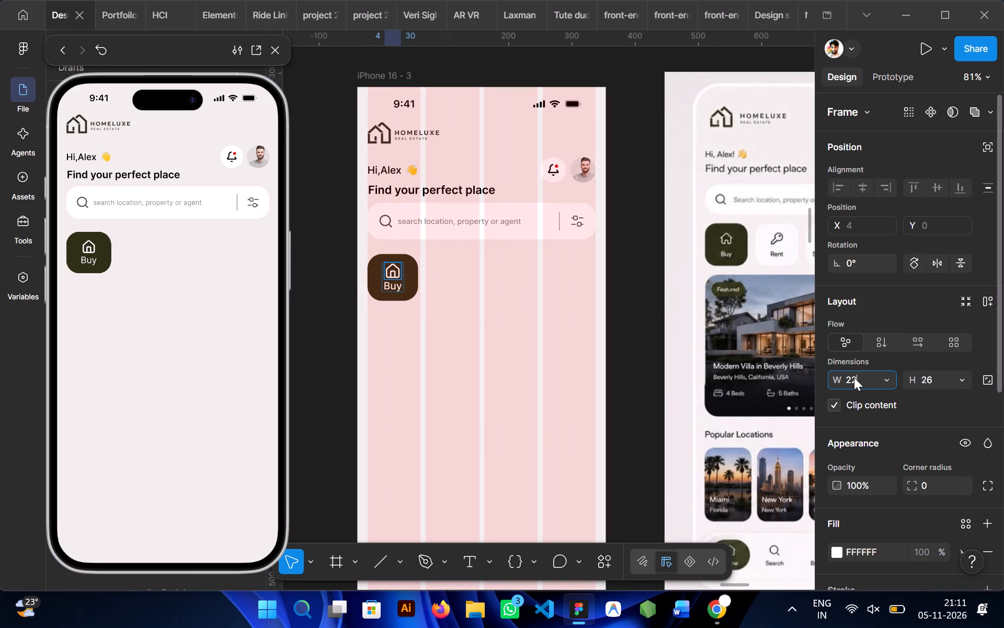
pyautogui.click(937, 380)
pyautogui.write('22')
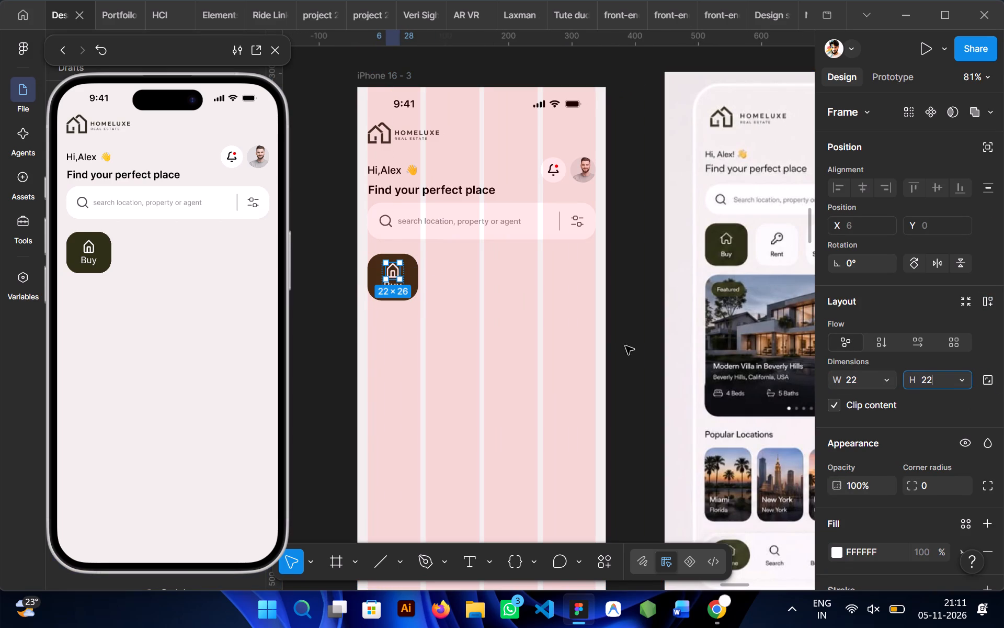
pyautogui.click(619, 344)
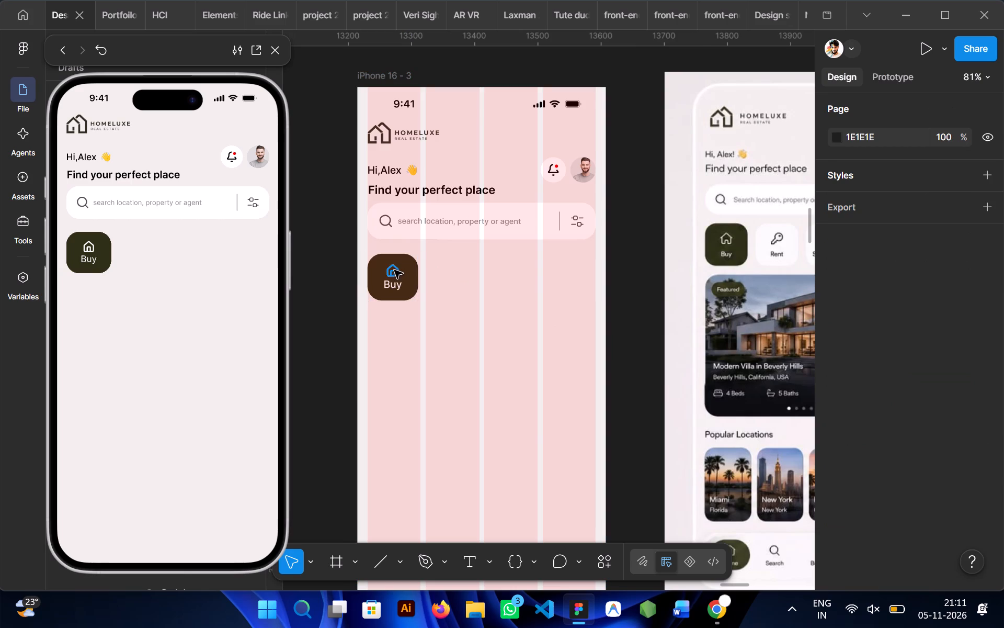
# Set the house icon vector's stroke weight to 1.5.
pyautogui.keyDown('ctrl'); pyautogui.click(394, 270); pyautogui.keyUp('ctrl')
pyautogui.scroll(-2, 816, 378)
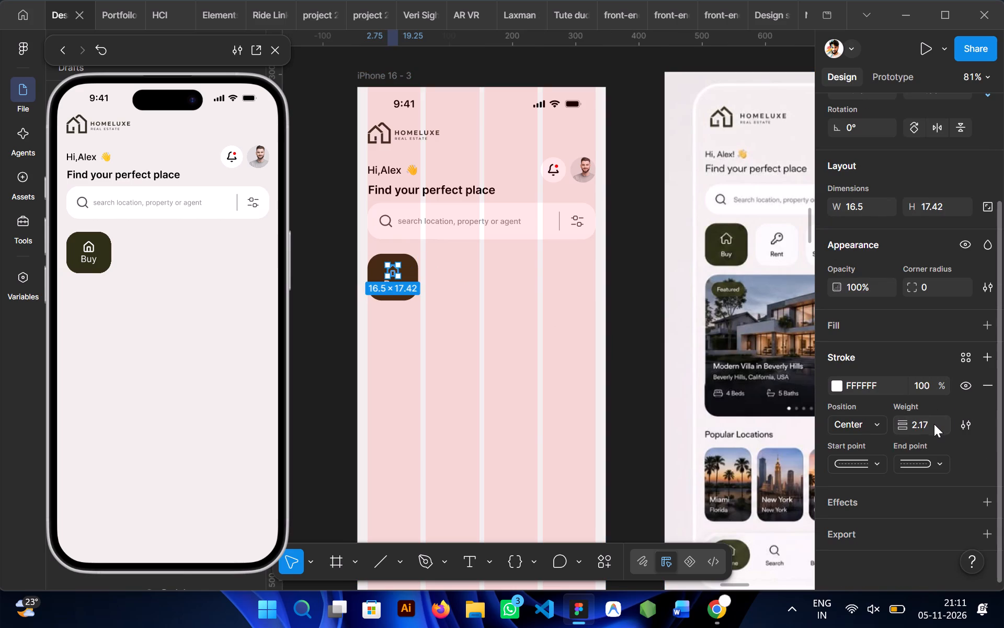
pyautogui.click(934, 425)
pyautogui.press('1')
pyautogui.write('.5')
pyautogui.press('Return')
pyautogui.click(465, 369)
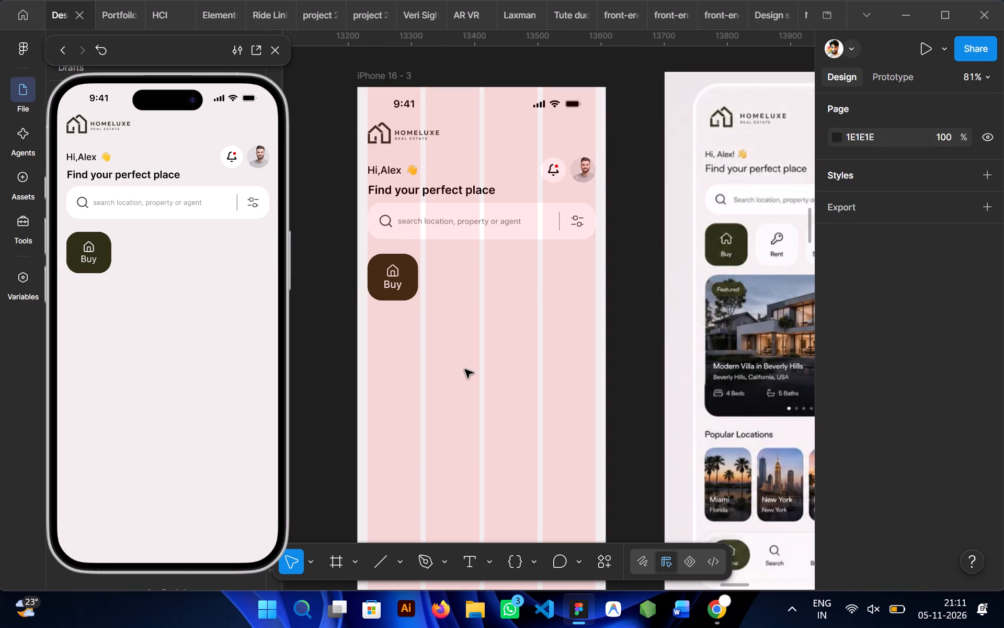
# Set the Buy label's font size to 14.
pyautogui.keyDown('ctrl'); pyautogui.click(394, 287); pyautogui.keyUp('ctrl')
pyautogui.scroll(-1, 888, 435)
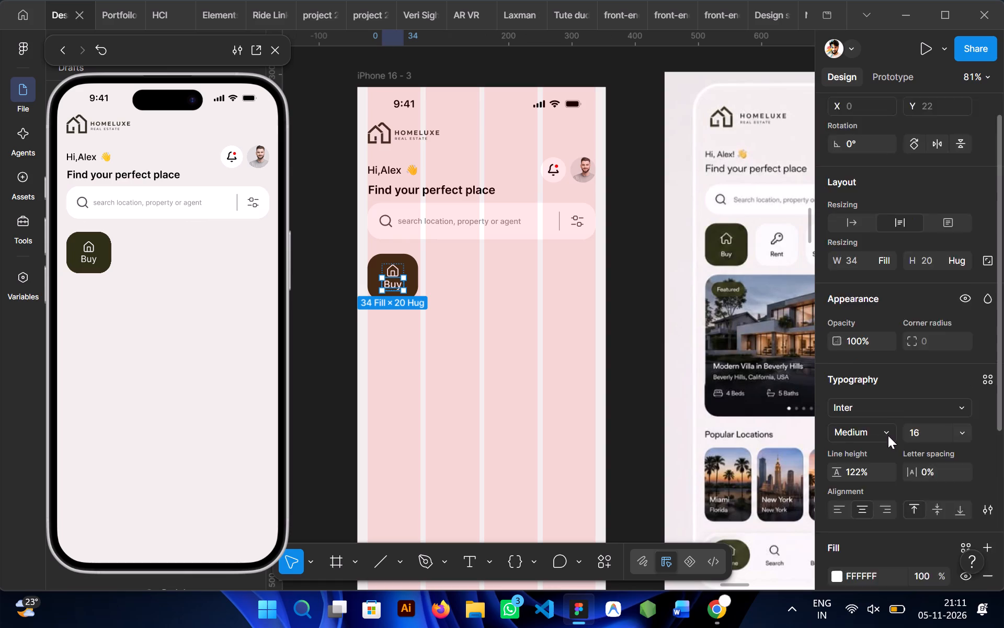
pyautogui.scroll(-1, 888, 435)
pyautogui.click(924, 323)
pyautogui.write('14')
pyautogui.press('Return')
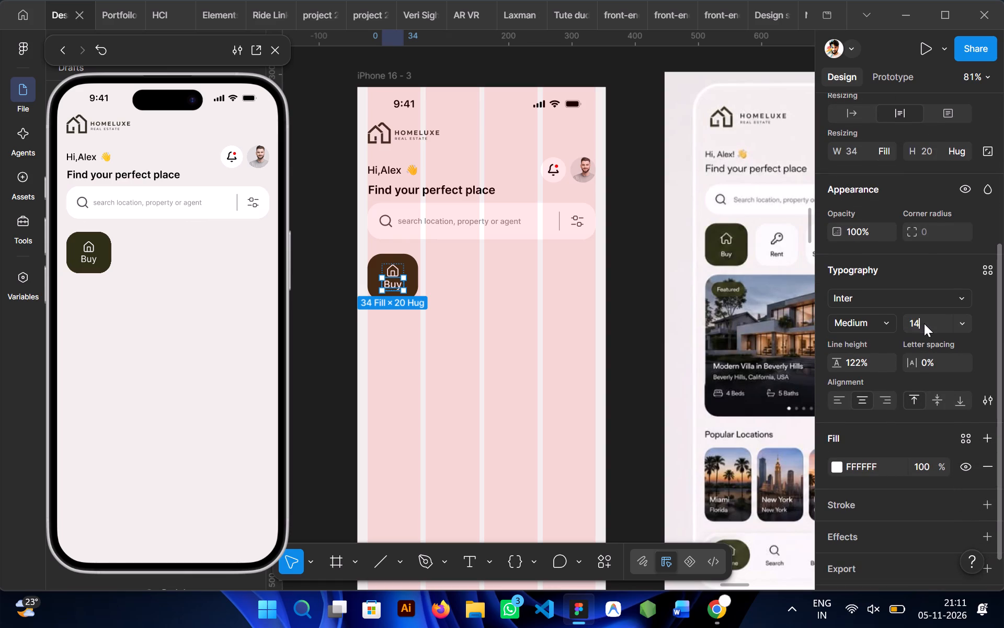
pyautogui.click(470, 345)
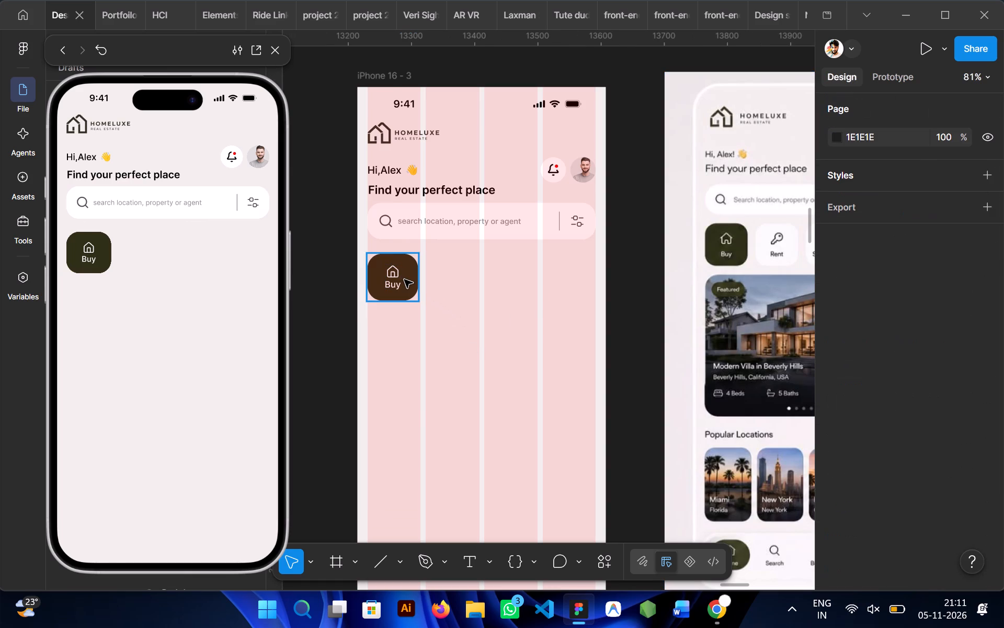
# Set the gap between the house icon and Buy label to 3 and centre the stack in the tile both ways.
pyautogui.click(404, 279)
pyautogui.doubleClick(401, 280)
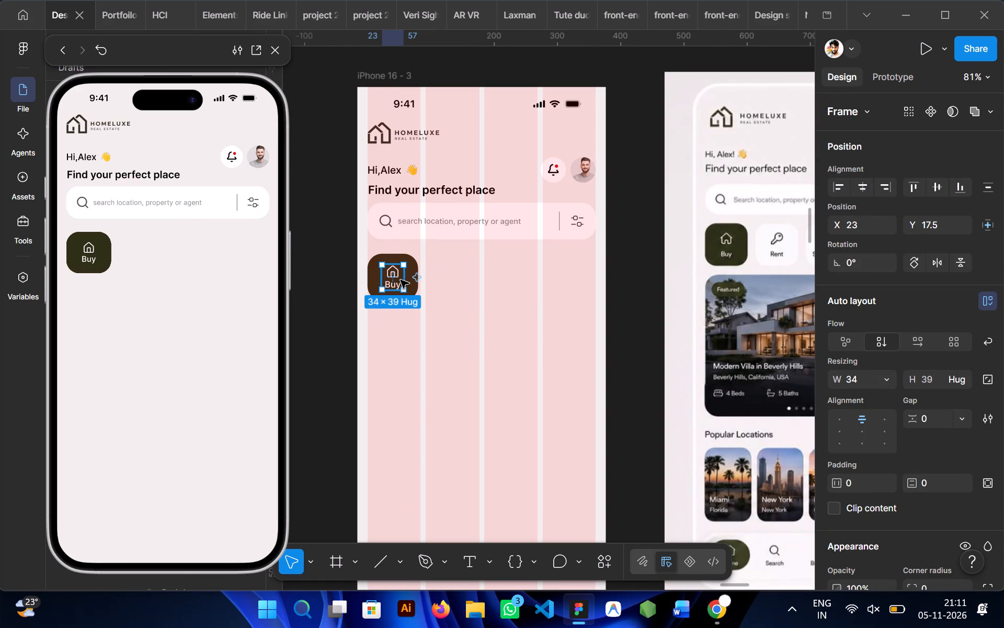
pyautogui.moveTo(913, 414); pyautogui.dragTo(506, 310)
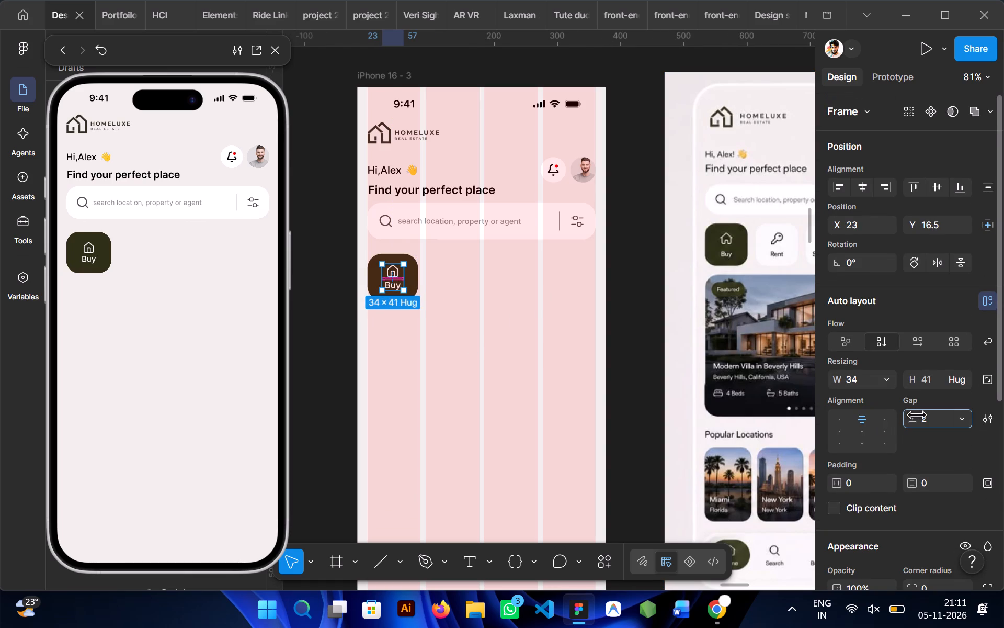
pyautogui.moveTo(506, 310); pyautogui.dragTo(510, 313)
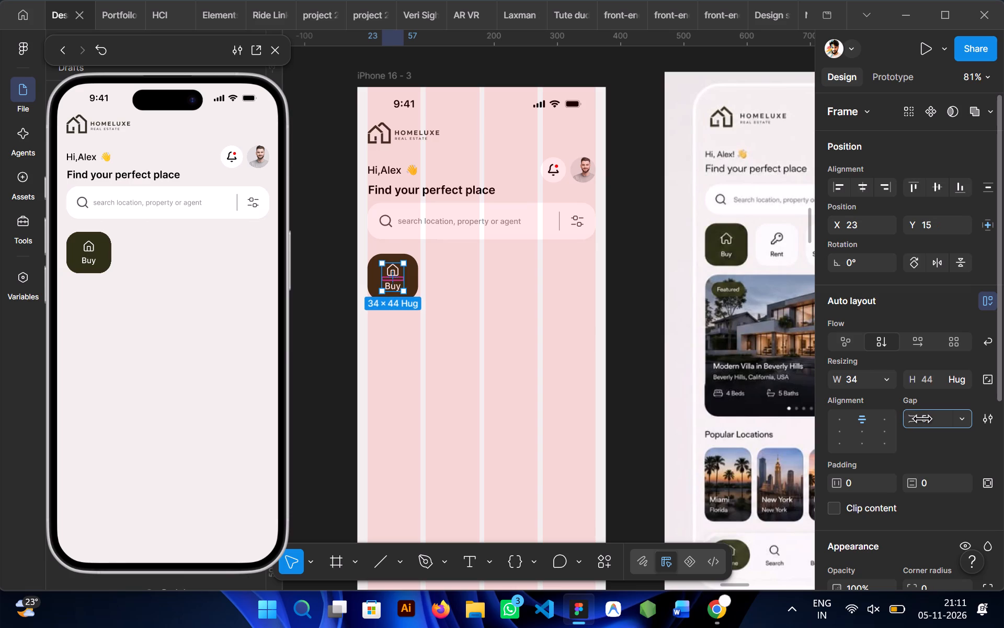
pyautogui.moveTo(510, 313); pyautogui.dragTo(507, 315)
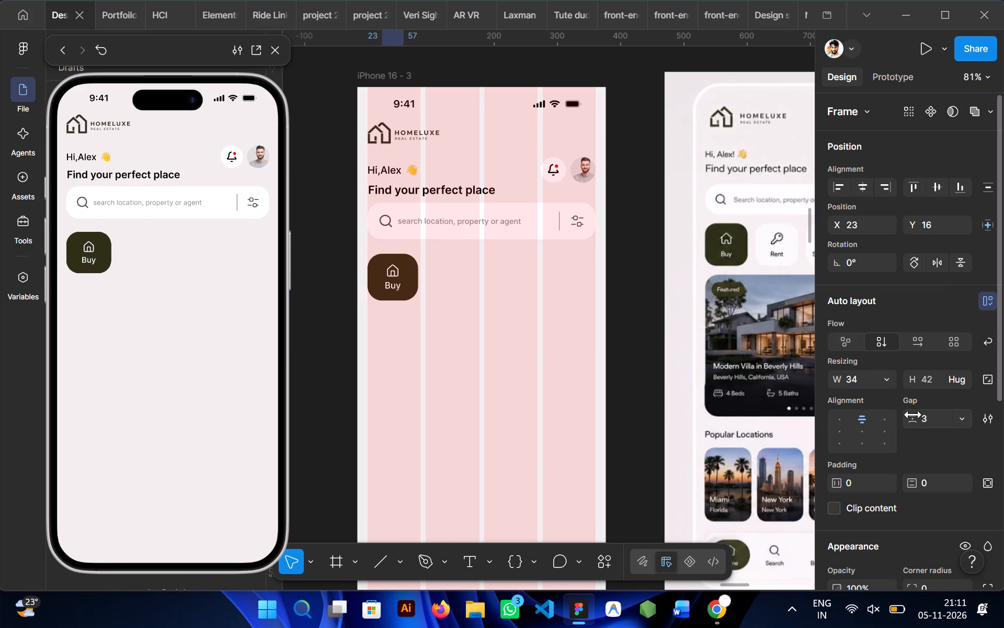
pyautogui.click(938, 185)
pyautogui.click(860, 184)
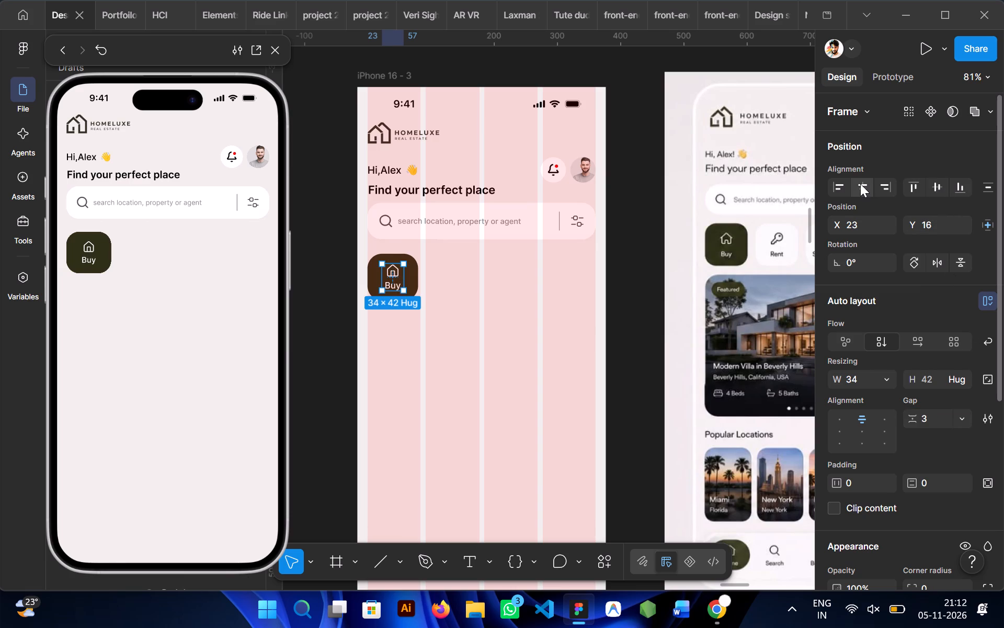
pyautogui.click(504, 292)
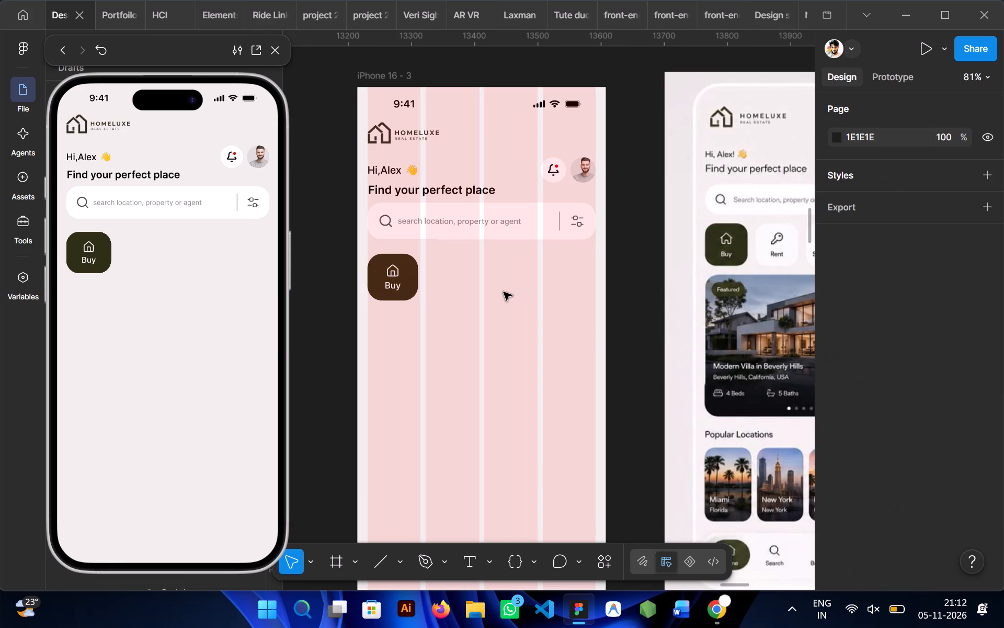
# Check the spacing between the icon-and-label stack and the Buy tile's edges.
pyautogui.click(402, 280)
pyautogui.doubleClick(368, 280)
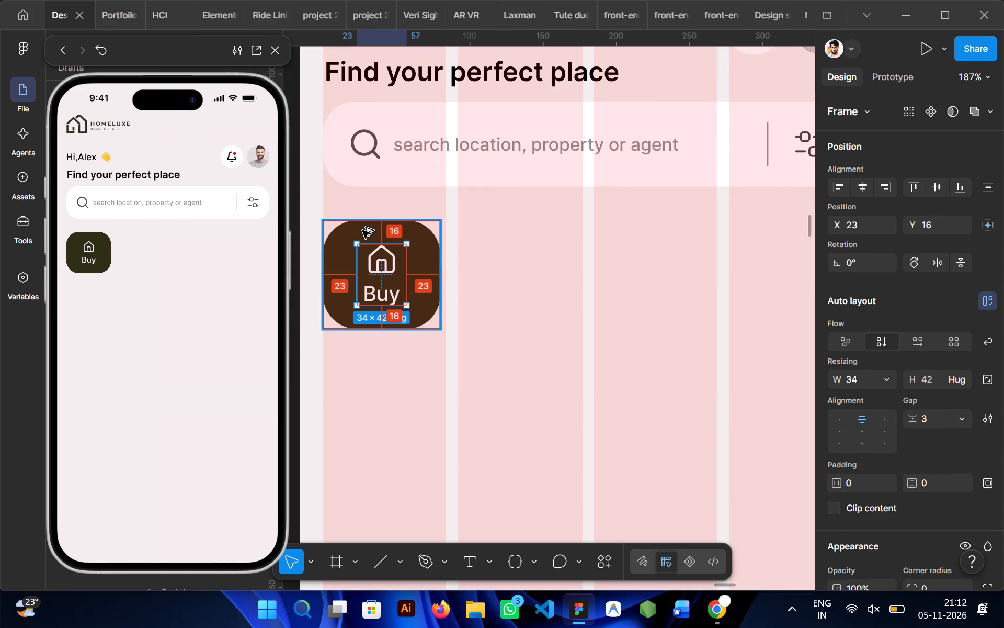
pyautogui.click(532, 330)
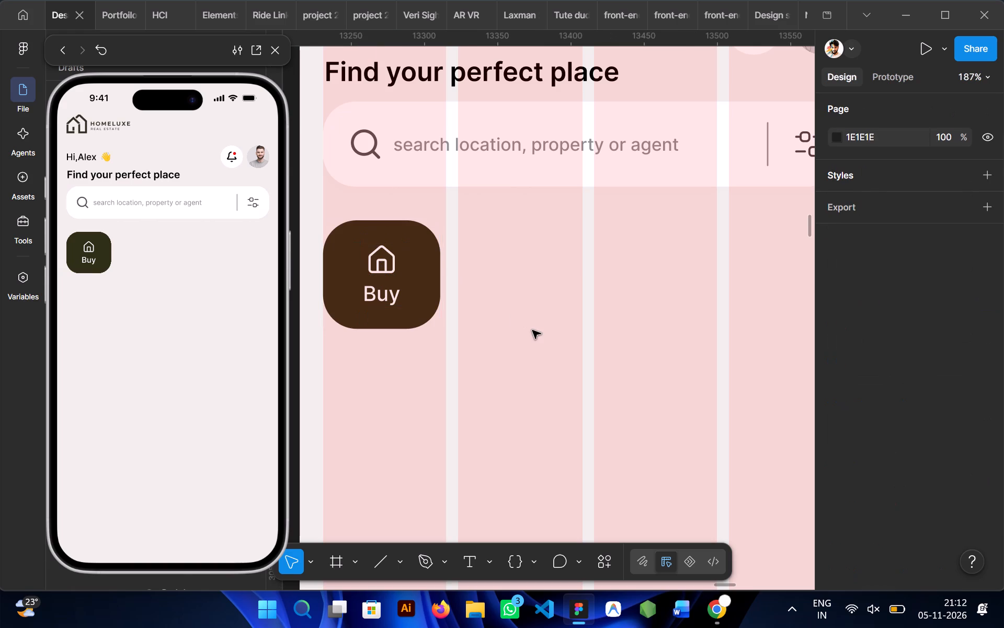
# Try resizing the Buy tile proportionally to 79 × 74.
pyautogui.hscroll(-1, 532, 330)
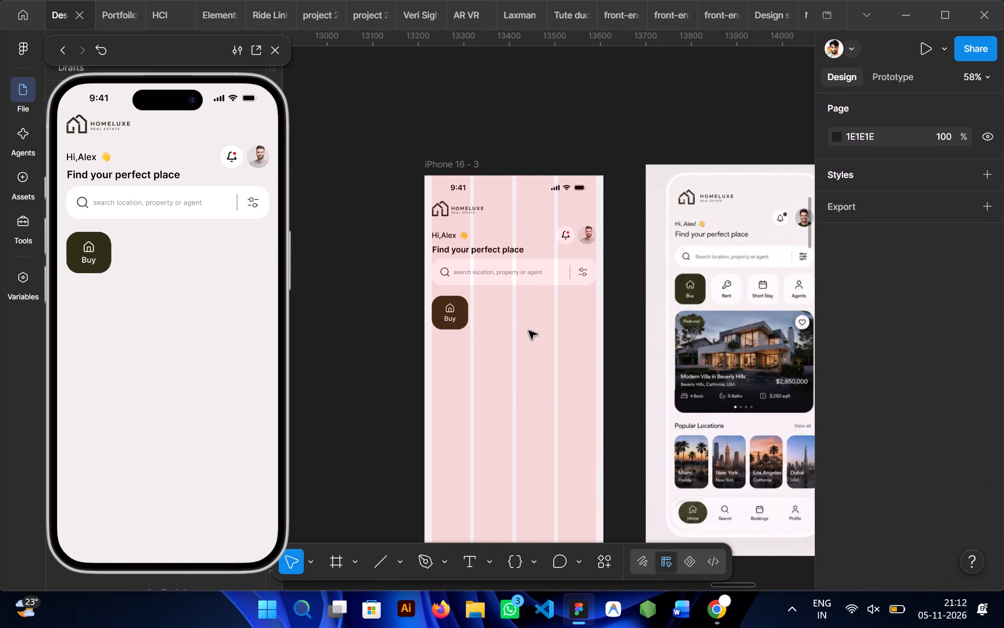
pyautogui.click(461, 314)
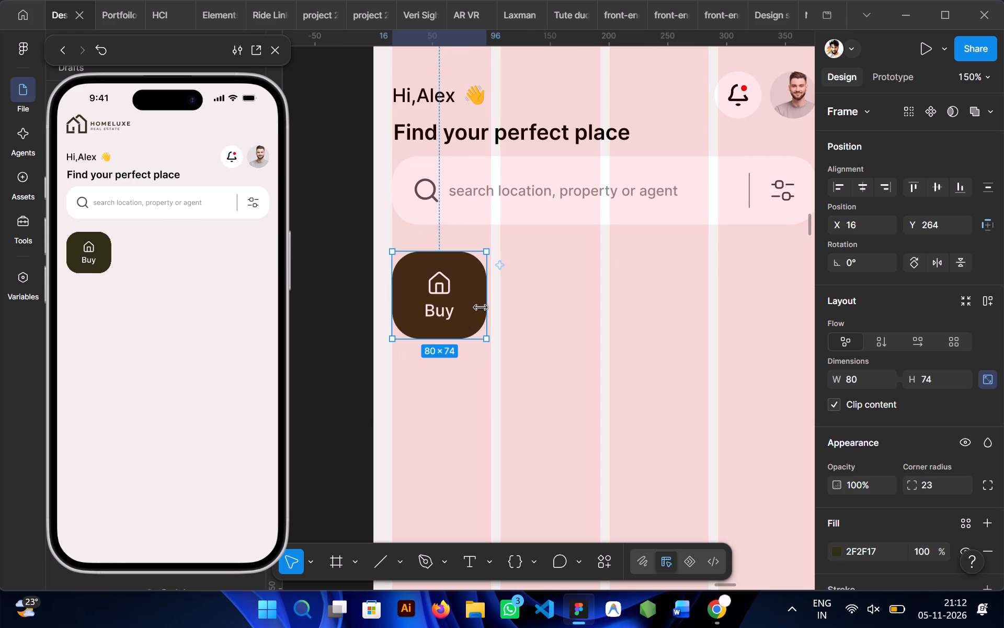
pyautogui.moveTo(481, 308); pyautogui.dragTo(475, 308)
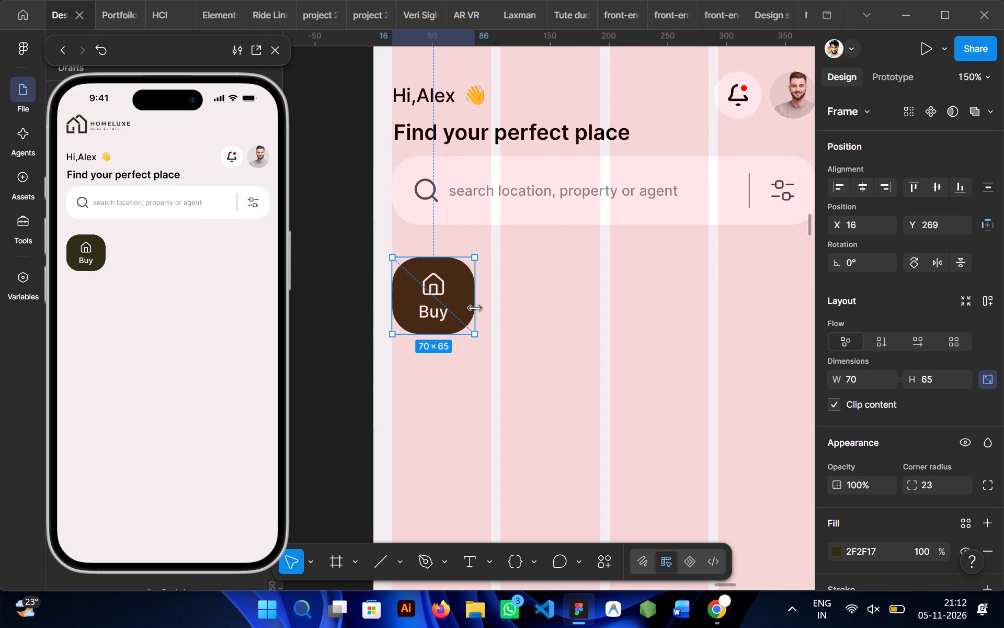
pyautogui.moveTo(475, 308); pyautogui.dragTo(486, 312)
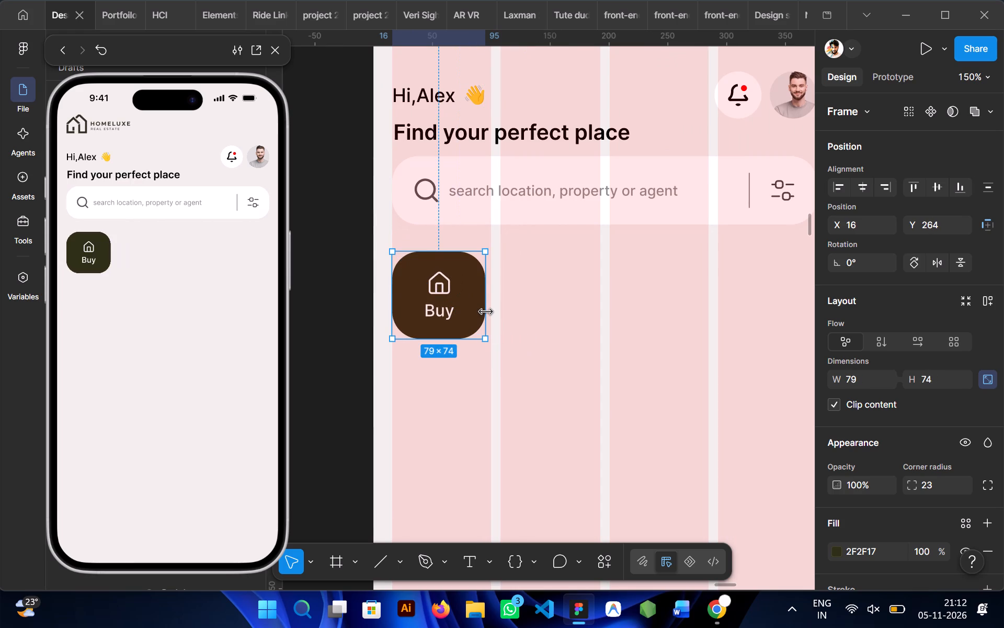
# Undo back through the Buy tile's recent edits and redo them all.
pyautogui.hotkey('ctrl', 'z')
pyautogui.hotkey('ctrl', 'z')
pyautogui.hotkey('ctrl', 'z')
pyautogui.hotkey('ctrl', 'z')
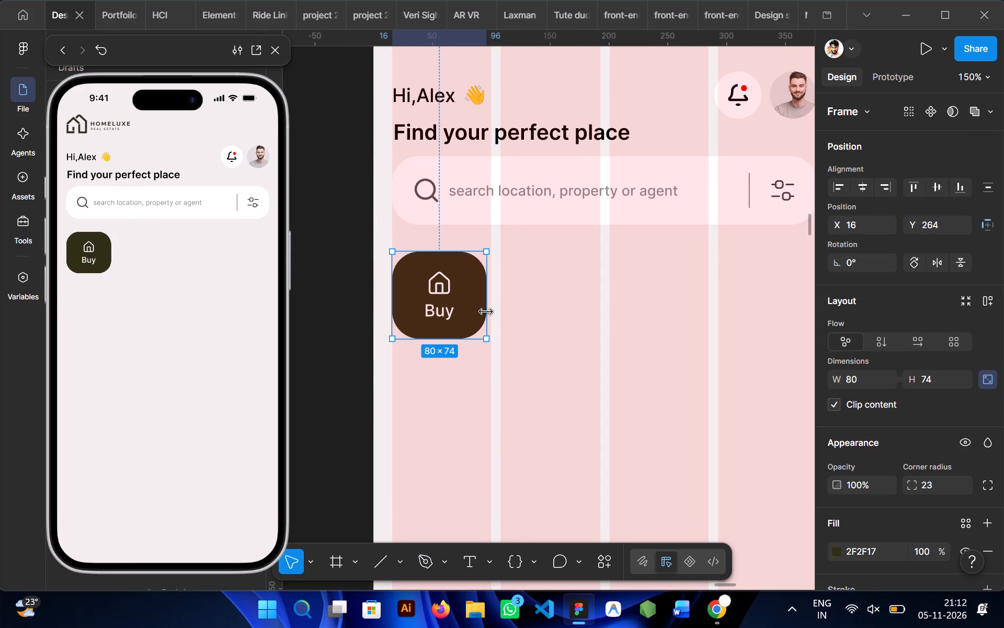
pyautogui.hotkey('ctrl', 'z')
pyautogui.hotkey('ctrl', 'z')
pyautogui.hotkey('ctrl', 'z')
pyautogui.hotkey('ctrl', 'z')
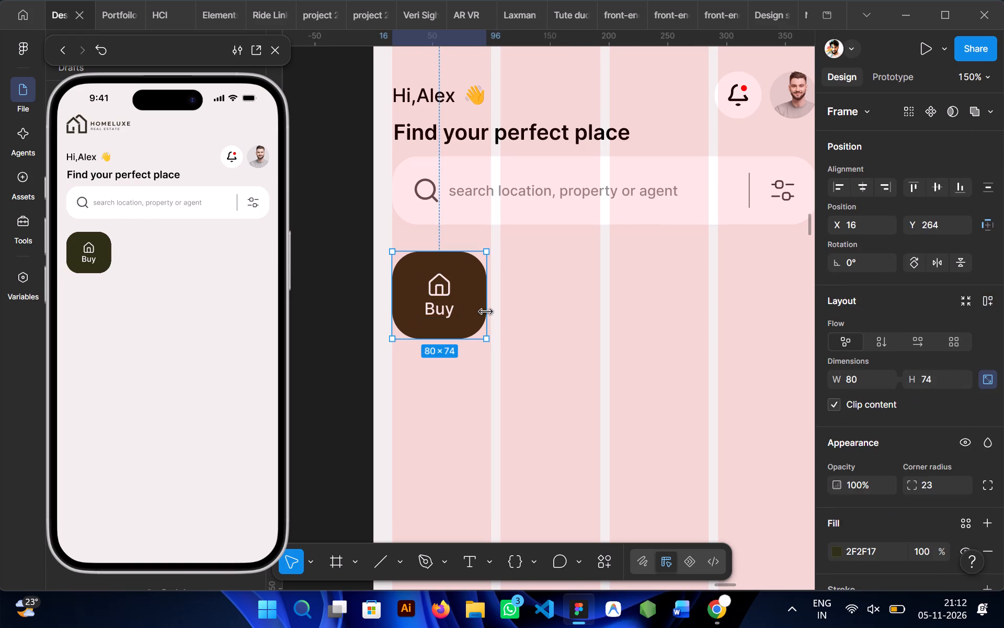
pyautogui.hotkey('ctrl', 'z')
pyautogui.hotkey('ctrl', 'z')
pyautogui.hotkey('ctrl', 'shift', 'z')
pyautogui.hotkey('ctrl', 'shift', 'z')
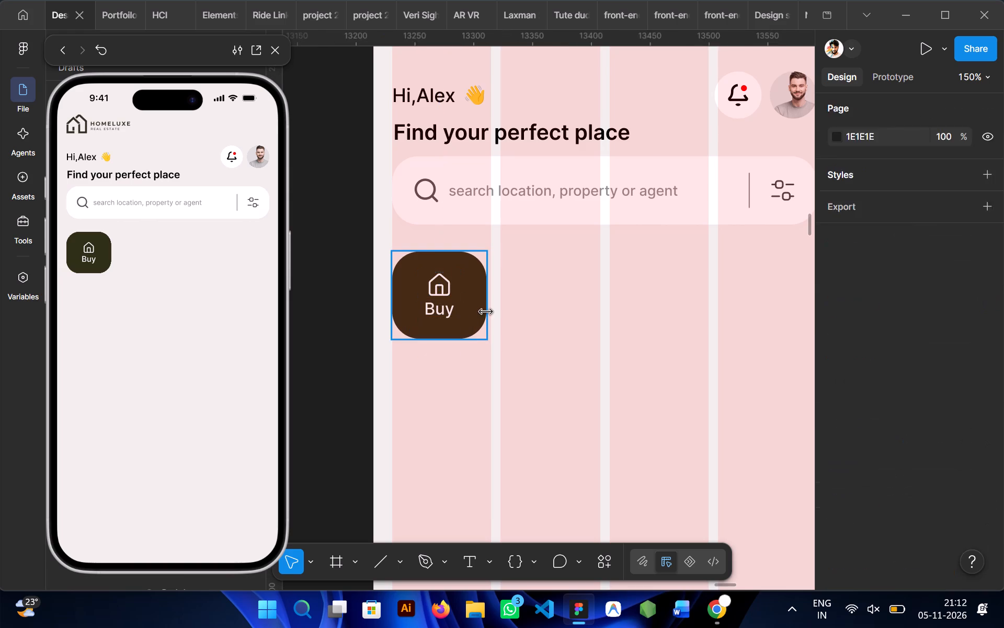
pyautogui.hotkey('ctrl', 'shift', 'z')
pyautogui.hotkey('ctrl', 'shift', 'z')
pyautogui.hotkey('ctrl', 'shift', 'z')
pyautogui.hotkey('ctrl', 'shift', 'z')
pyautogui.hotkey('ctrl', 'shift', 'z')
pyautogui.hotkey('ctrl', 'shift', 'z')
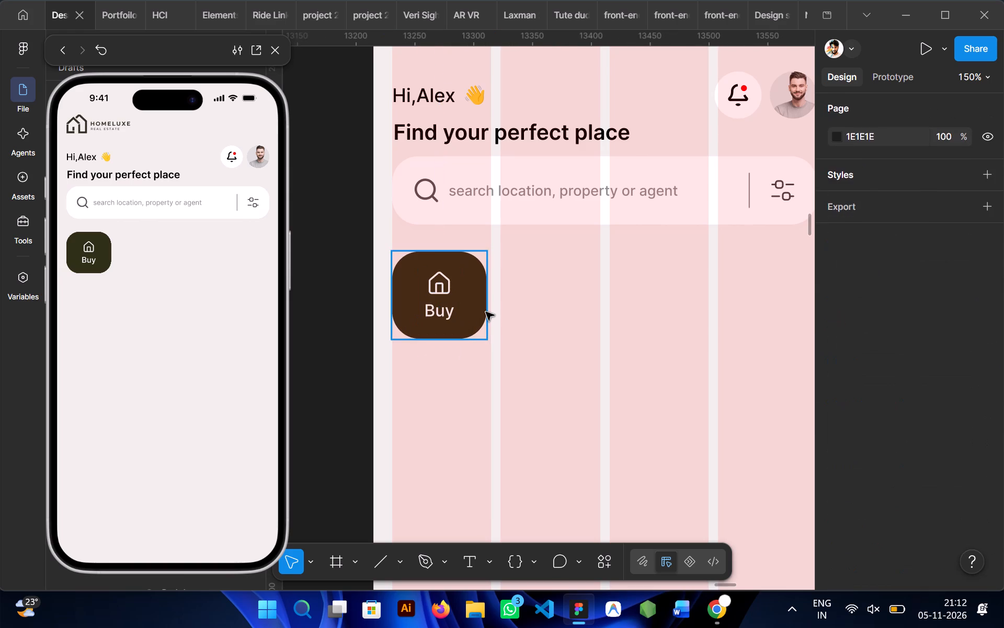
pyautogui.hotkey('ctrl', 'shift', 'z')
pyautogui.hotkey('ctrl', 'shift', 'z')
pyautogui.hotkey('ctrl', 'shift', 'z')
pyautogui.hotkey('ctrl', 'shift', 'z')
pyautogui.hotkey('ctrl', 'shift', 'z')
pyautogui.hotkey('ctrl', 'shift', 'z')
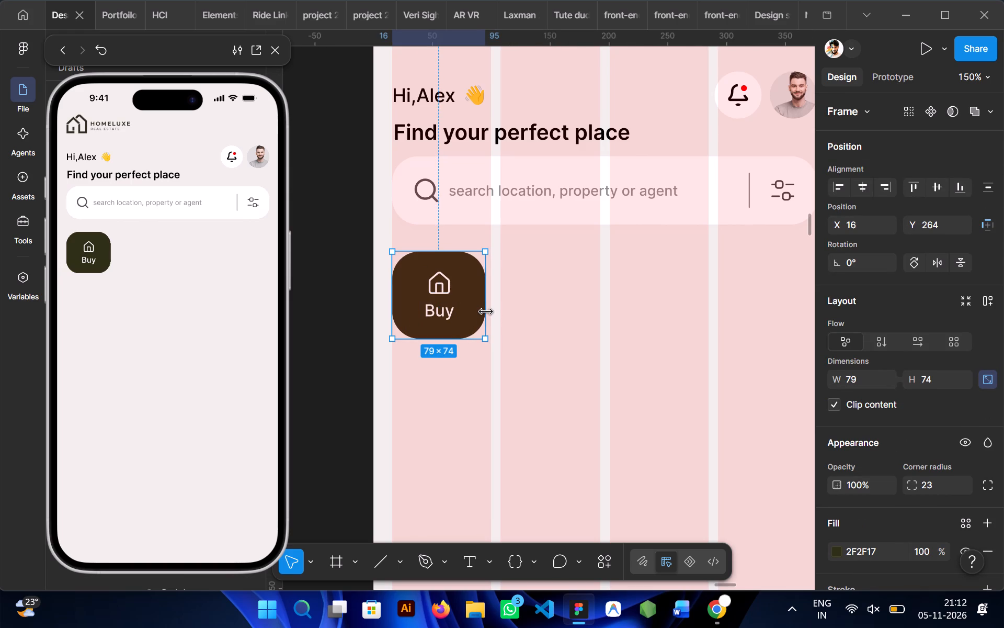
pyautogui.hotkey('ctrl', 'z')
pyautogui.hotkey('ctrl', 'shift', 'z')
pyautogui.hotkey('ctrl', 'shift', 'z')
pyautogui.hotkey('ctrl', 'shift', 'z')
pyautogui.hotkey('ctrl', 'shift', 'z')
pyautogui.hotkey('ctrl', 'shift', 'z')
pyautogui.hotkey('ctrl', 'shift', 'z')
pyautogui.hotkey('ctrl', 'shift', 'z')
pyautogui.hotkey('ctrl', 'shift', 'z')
# Shrink the Buy tile proportionally to 71 × 66.
pyautogui.moveTo(486, 288); pyautogui.dragTo(484, 290)
pyautogui.moveTo(484, 290); pyautogui.dragTo(474, 290)
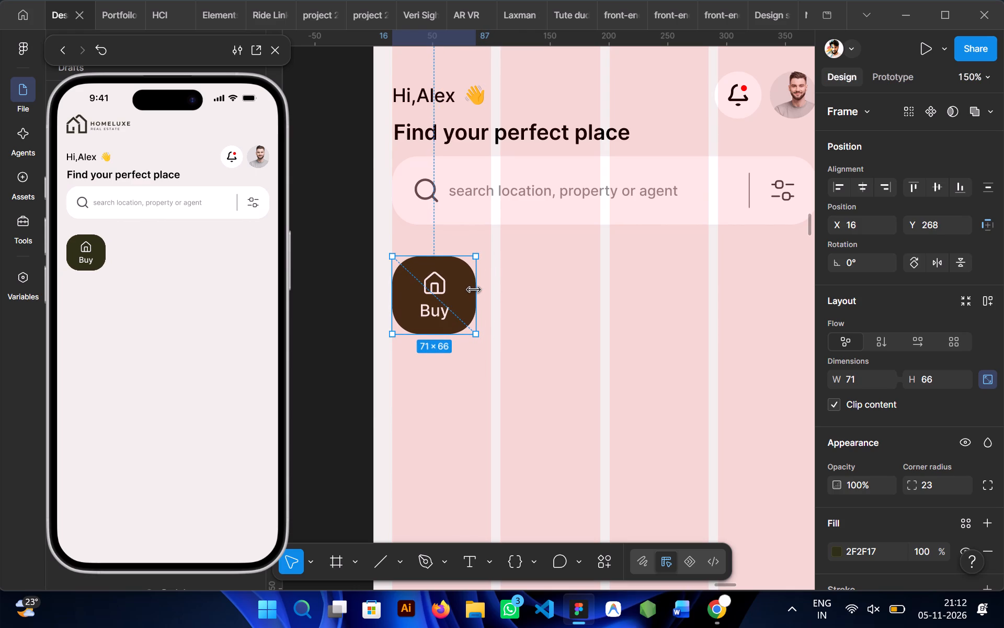
pyautogui.moveTo(474, 290); pyautogui.dragTo(474, 290)
# Tighten the gap between the house icon and Buy label and set the stack's content alignment to centre.
pyautogui.doubleClick(439, 298)
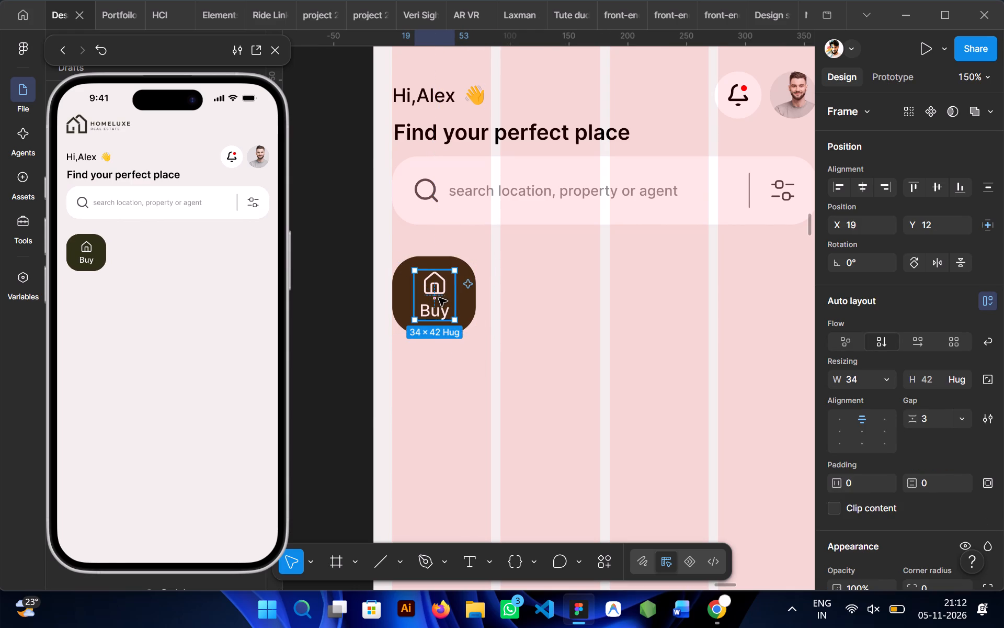
pyautogui.moveTo(919, 418); pyautogui.dragTo(498, 311)
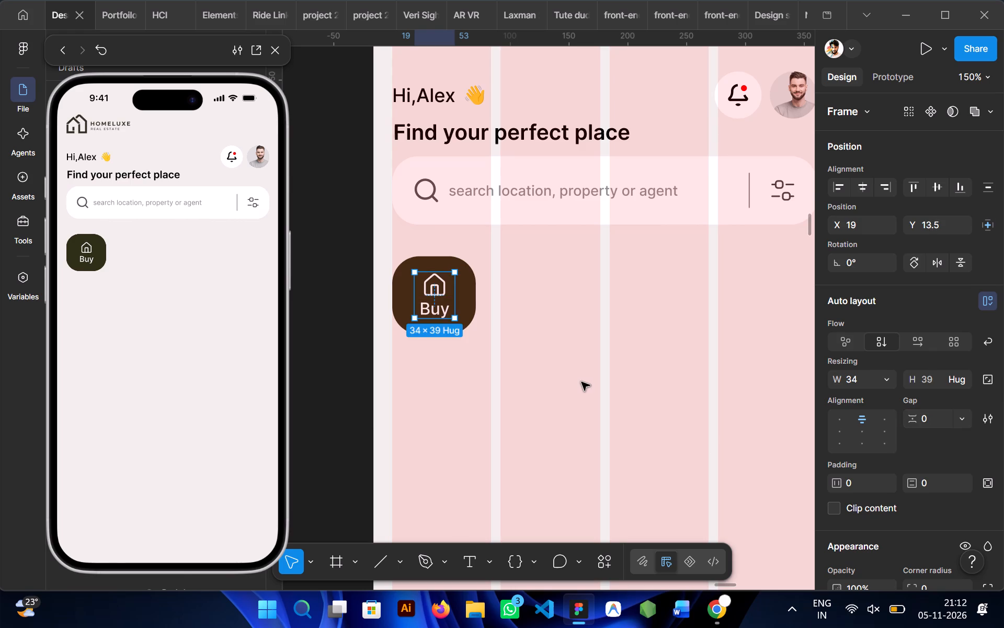
pyautogui.click(583, 382)
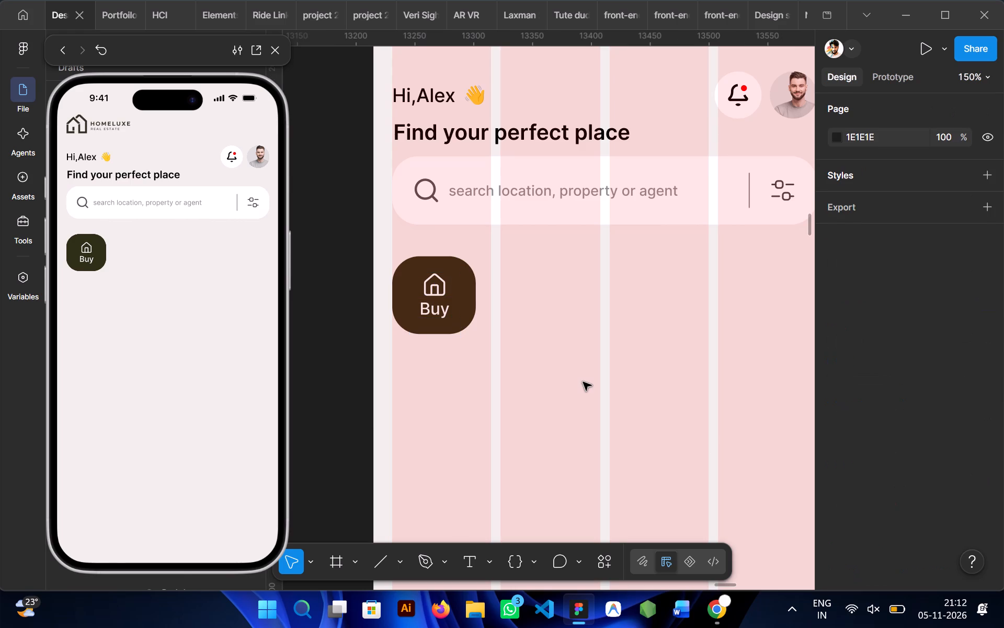
pyautogui.hscroll(-1, 562, 385)
pyautogui.doubleClick(383, 311)
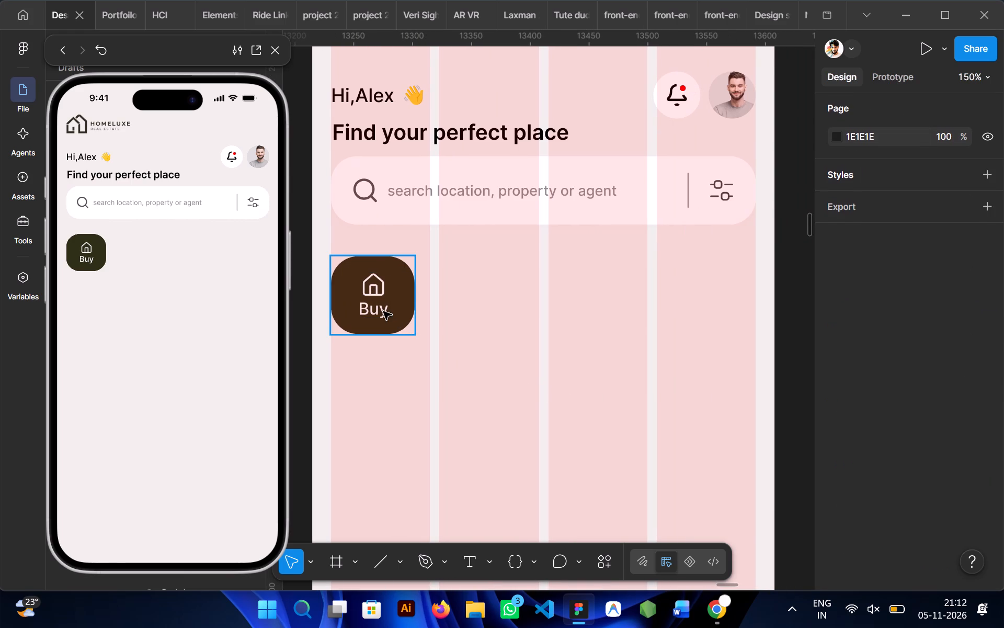
pyautogui.moveTo(908, 422); pyautogui.dragTo(502, 309)
pyautogui.click(863, 435)
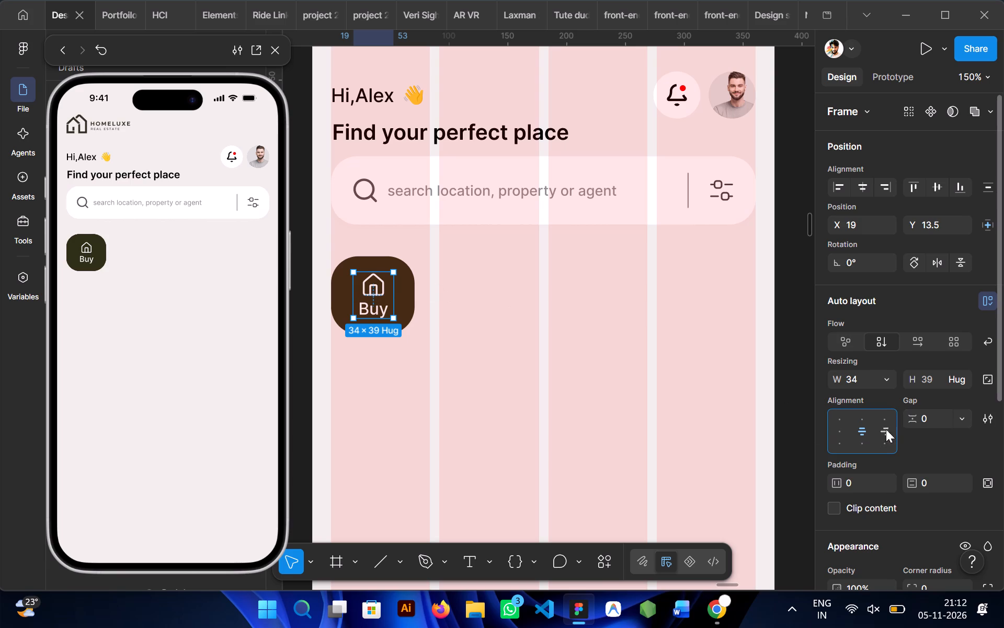
pyautogui.moveTo(909, 420); pyautogui.dragTo(505, 311)
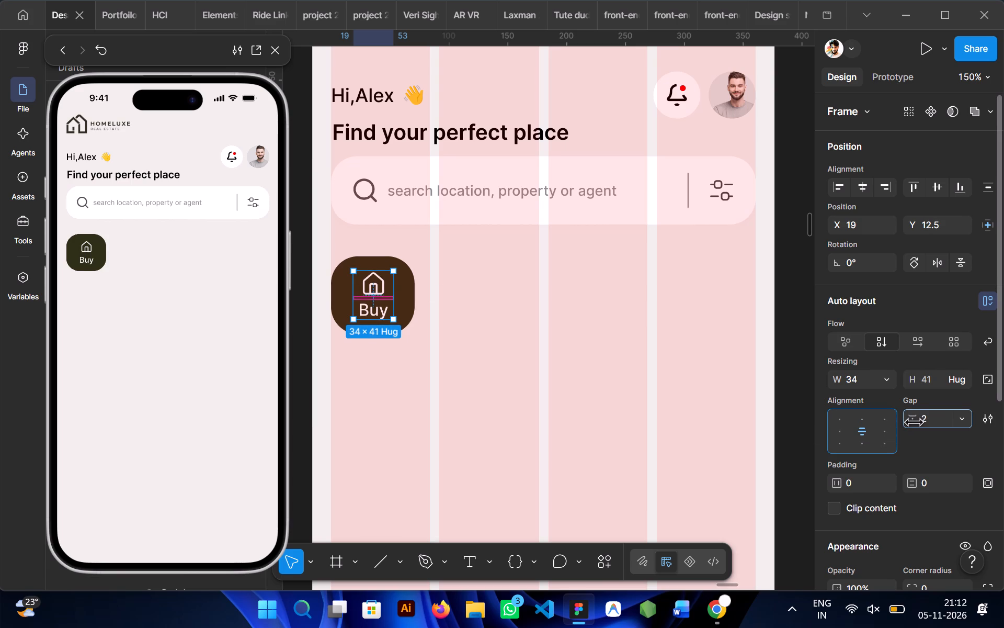
pyautogui.moveTo(505, 311); pyautogui.dragTo(504, 312)
pyautogui.click(596, 386)
# Duplicate the Buy tile and place the copy beside it at X 94, Y 269.
pyautogui.hscroll(-1, 596, 386)
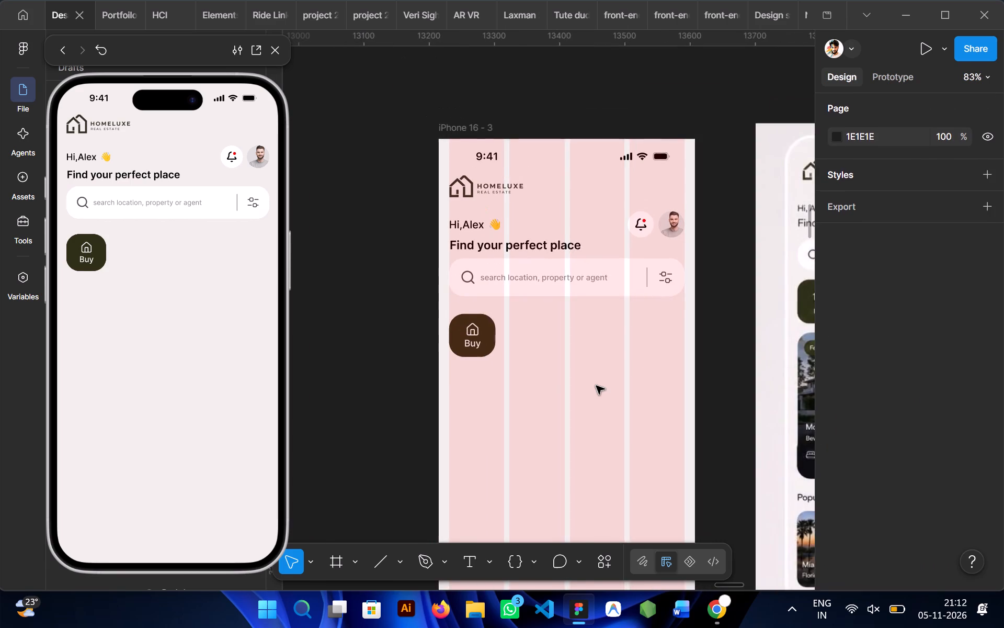
pyautogui.hscroll(-1, 596, 386)
pyautogui.click(340, 324)
pyautogui.hscroll(-1, 359, 330)
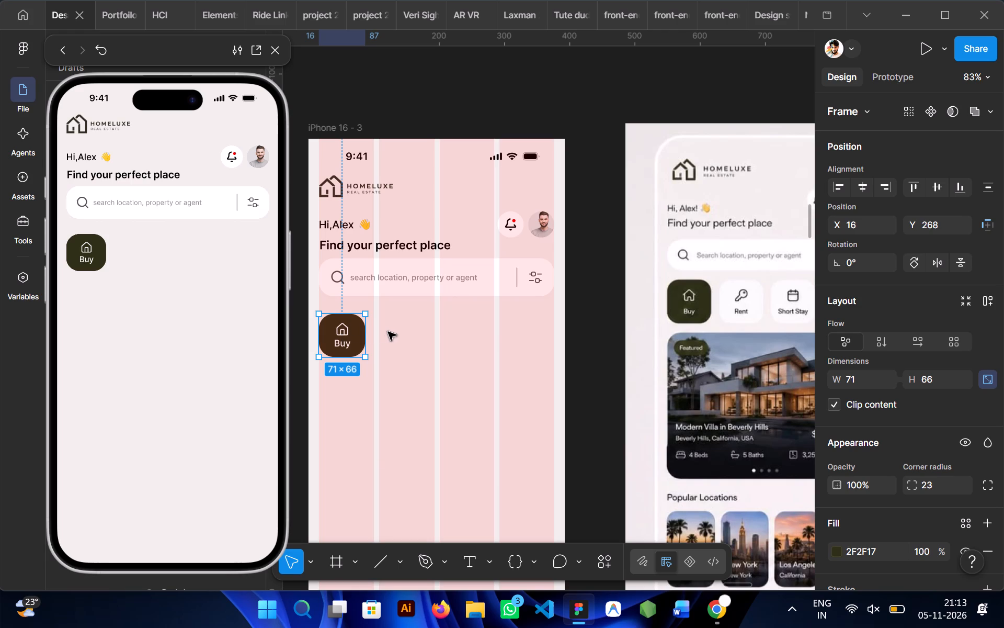
pyautogui.keyDown('alt'); pyautogui.moveTo(357, 333); pyautogui.dragTo(403, 335); pyautogui.keyUp('alt')
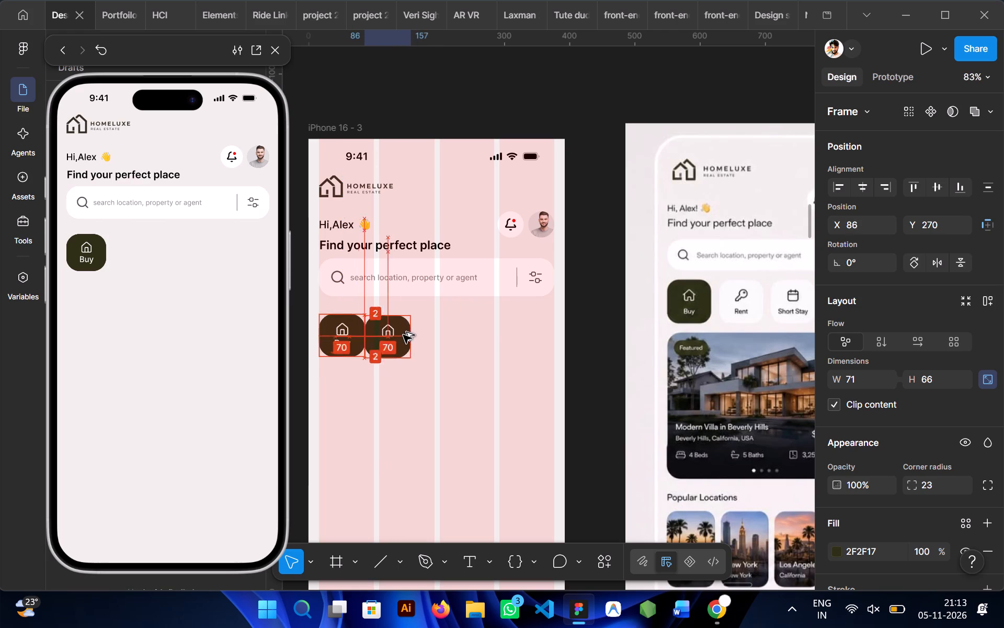
pyautogui.keyDown('alt'); pyautogui.moveTo(403, 335); pyautogui.dragTo(407, 334); pyautogui.keyUp('alt')
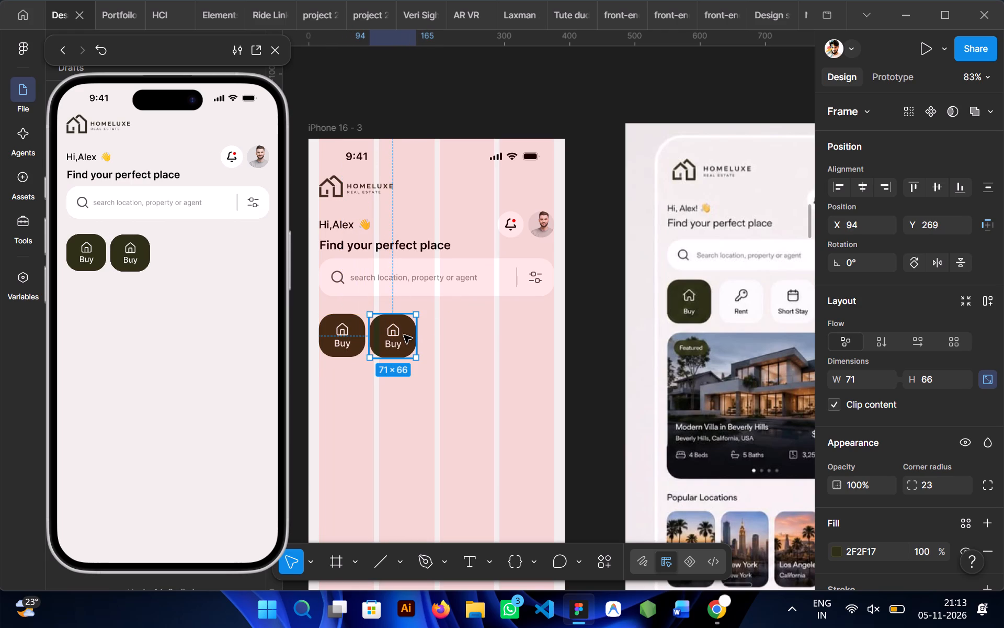
# Change the duplicated tile's label to Rent.
pyautogui.keyDown('ctrl'); pyautogui.doubleClick(391, 345); pyautogui.keyUp('ctrl')
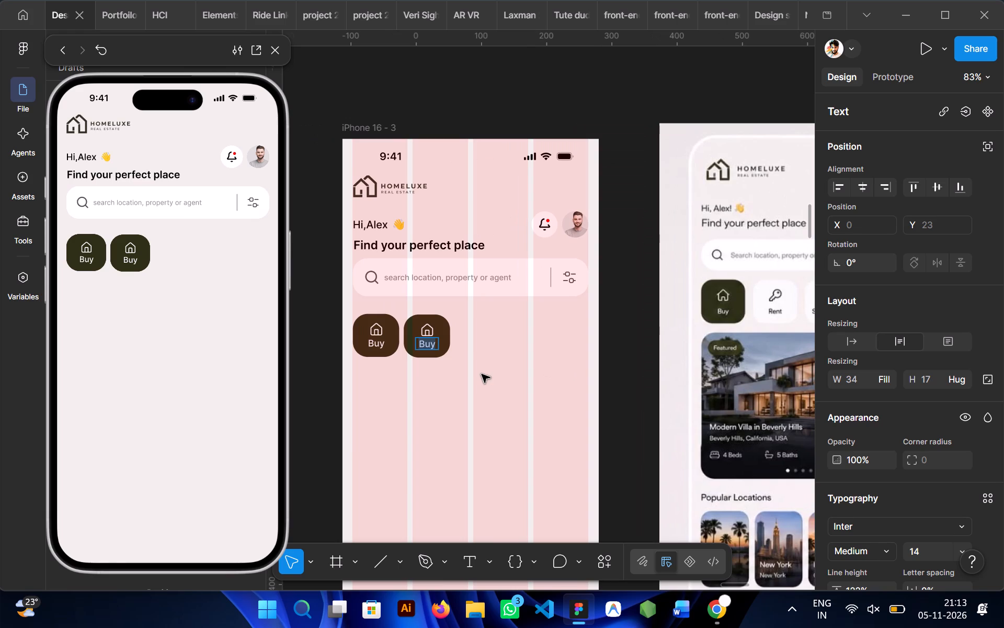
pyautogui.write('Rent')
pyautogui.click(470, 378)
pyautogui.click(470, 378)
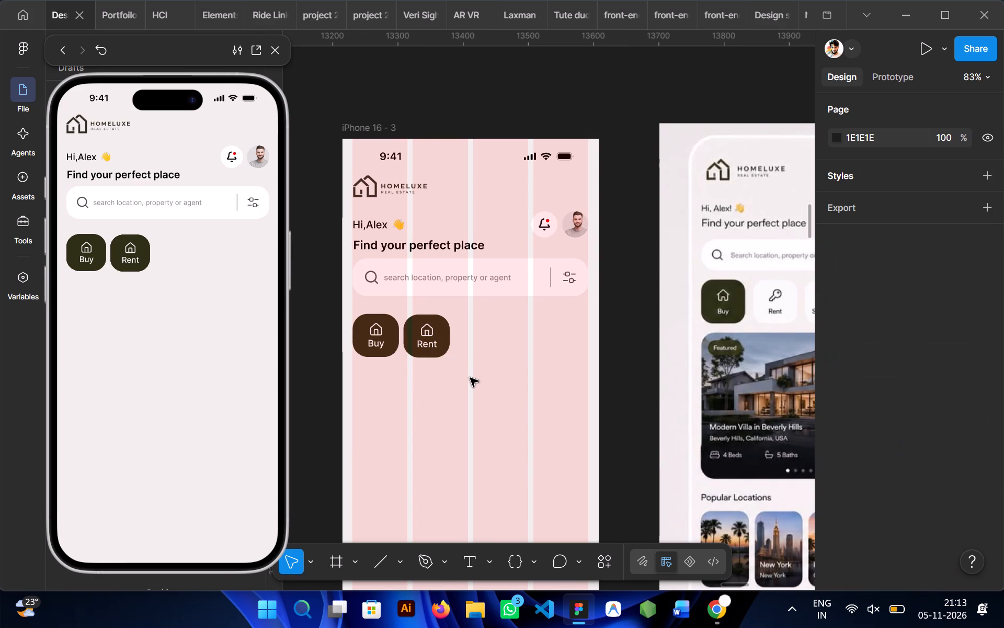
# Insert the key-round icon from the Lucide Icons plugin and place it below the Rent tile at about X 131, Y 400.
pyautogui.click(606, 565)
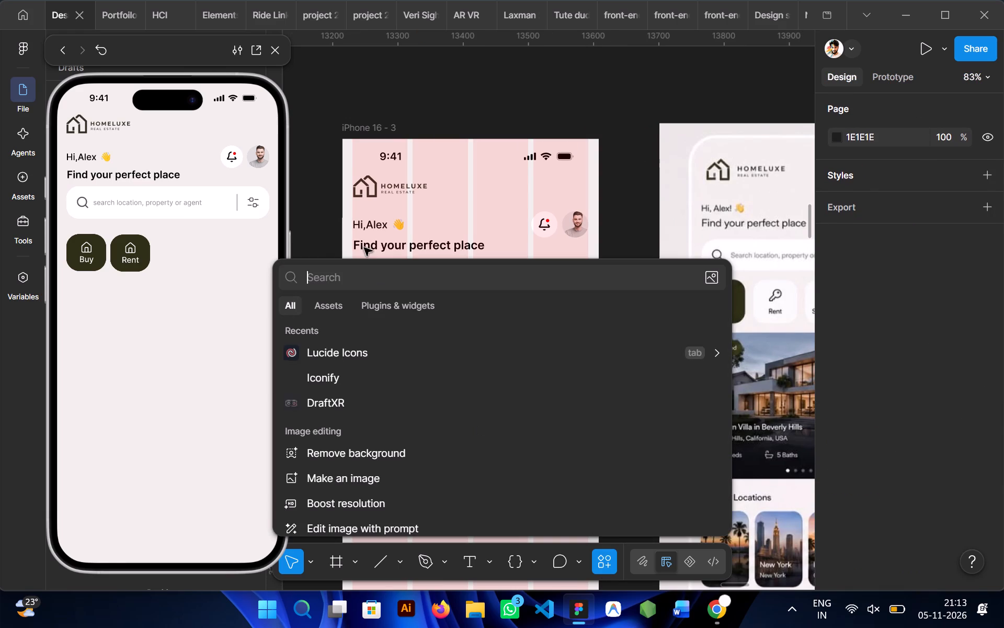
pyautogui.click(283, 50)
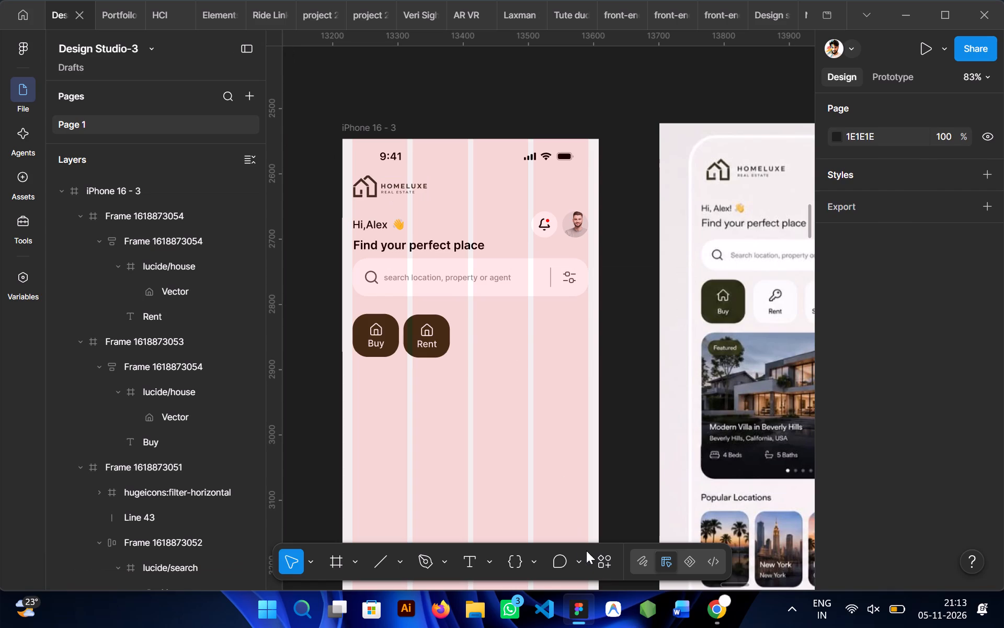
pyautogui.click(602, 570)
pyautogui.click(375, 352)
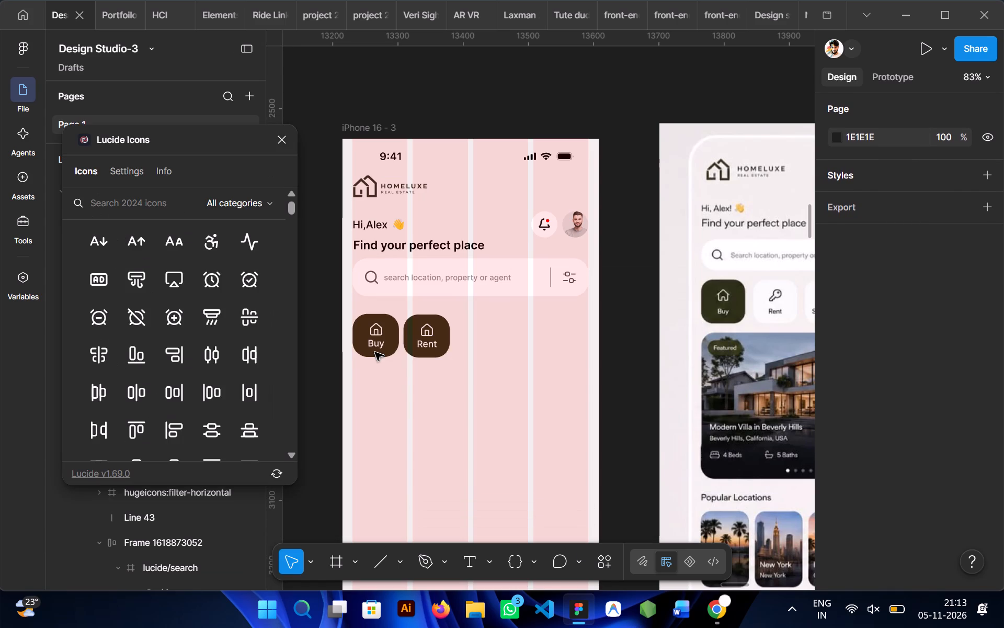
pyautogui.write('key')
pyautogui.click(116, 196)
pyautogui.write('key')
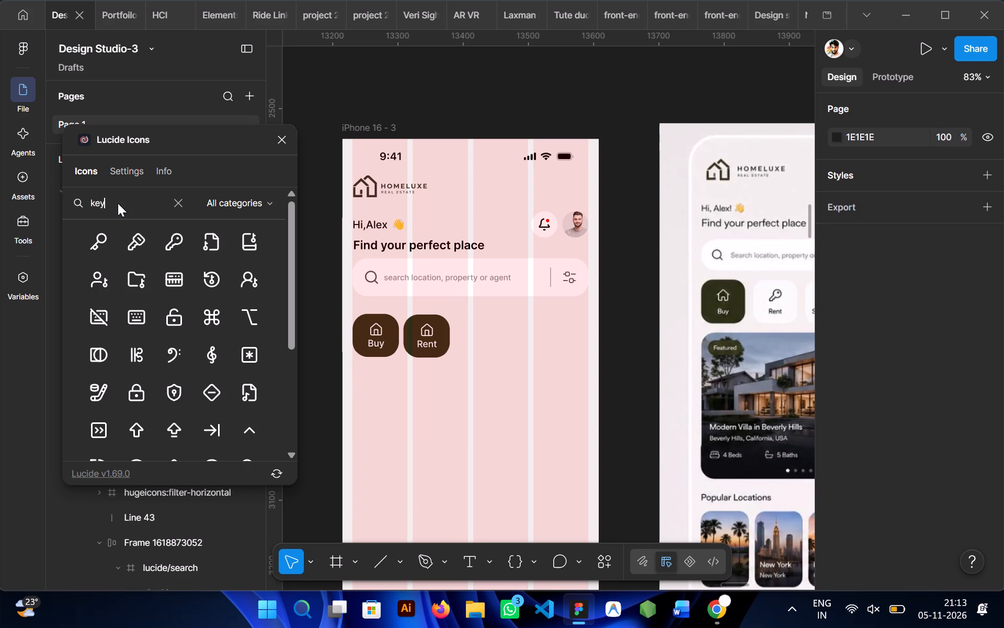
pyautogui.click(168, 245)
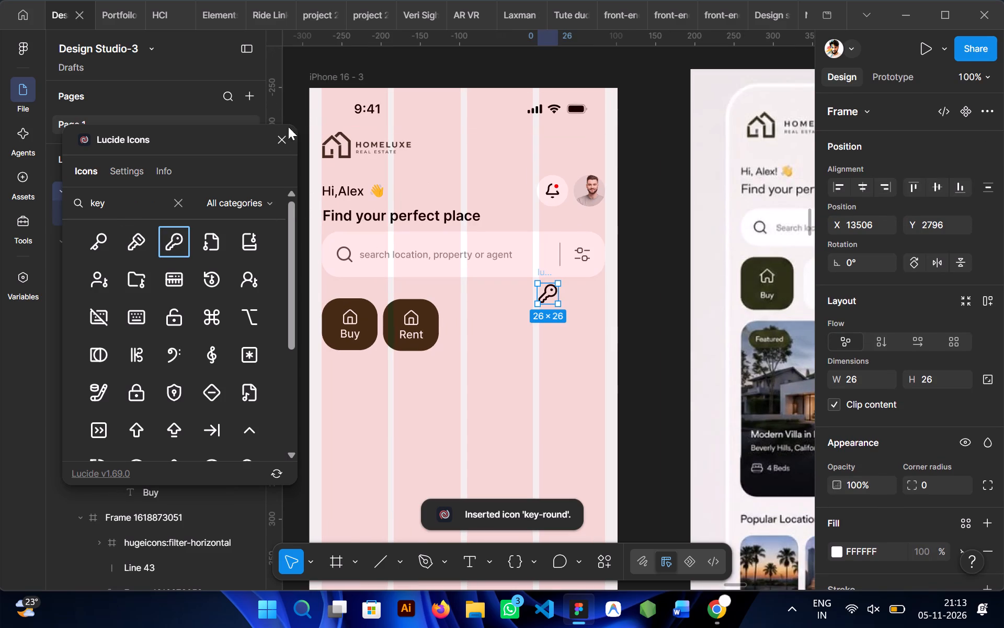
pyautogui.click(282, 137)
pyautogui.moveTo(542, 270); pyautogui.dragTo(417, 387)
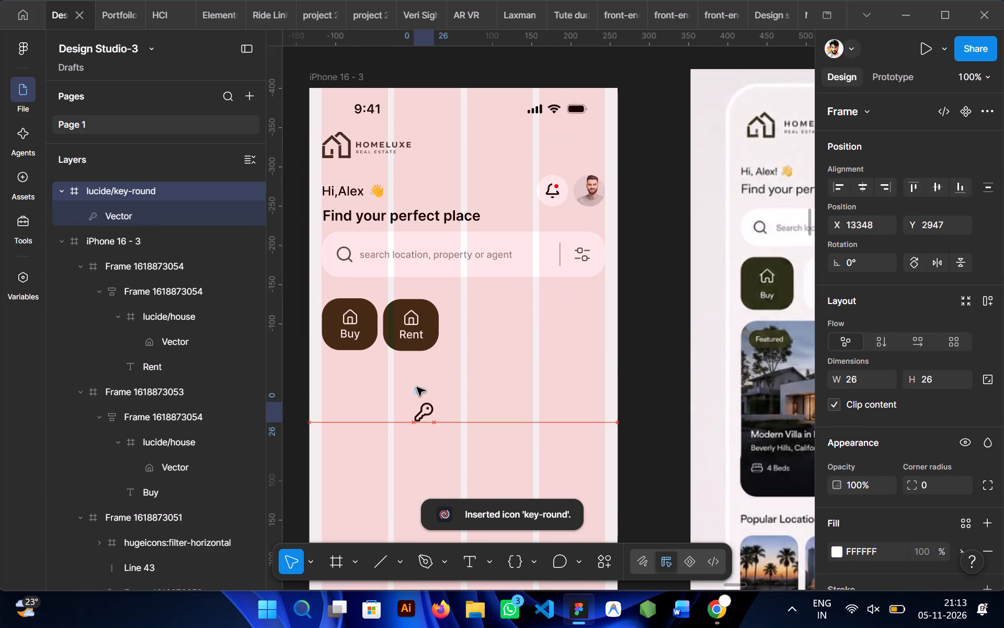
# Check the size of the Buy tile's house icon, and lock the aspect ratio of the loose key-round icon.
pyautogui.doubleClick(354, 321)
pyautogui.doubleClick(354, 321)
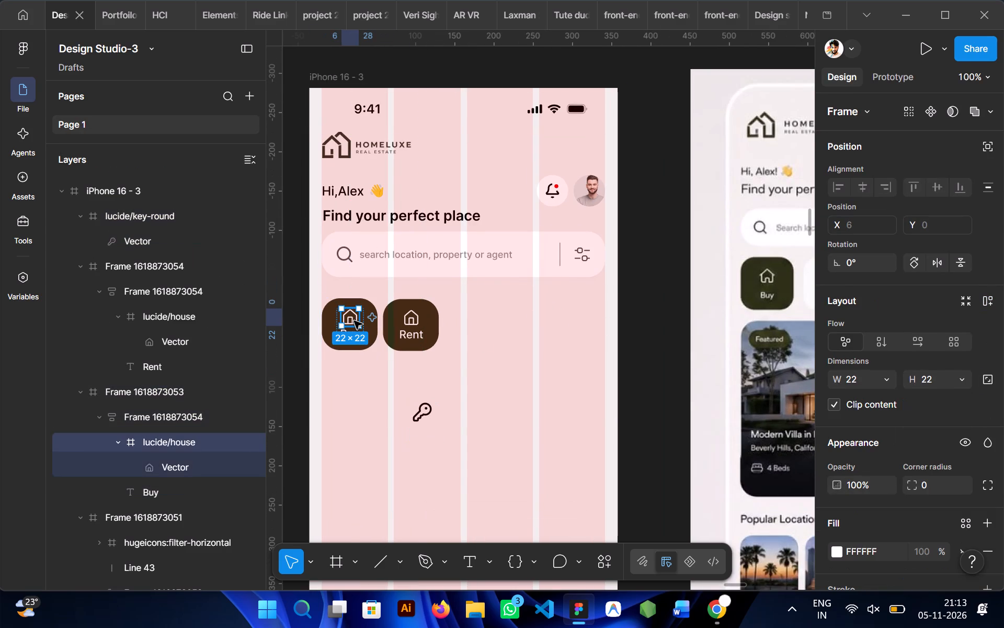
pyautogui.click(436, 411)
pyautogui.click(414, 414)
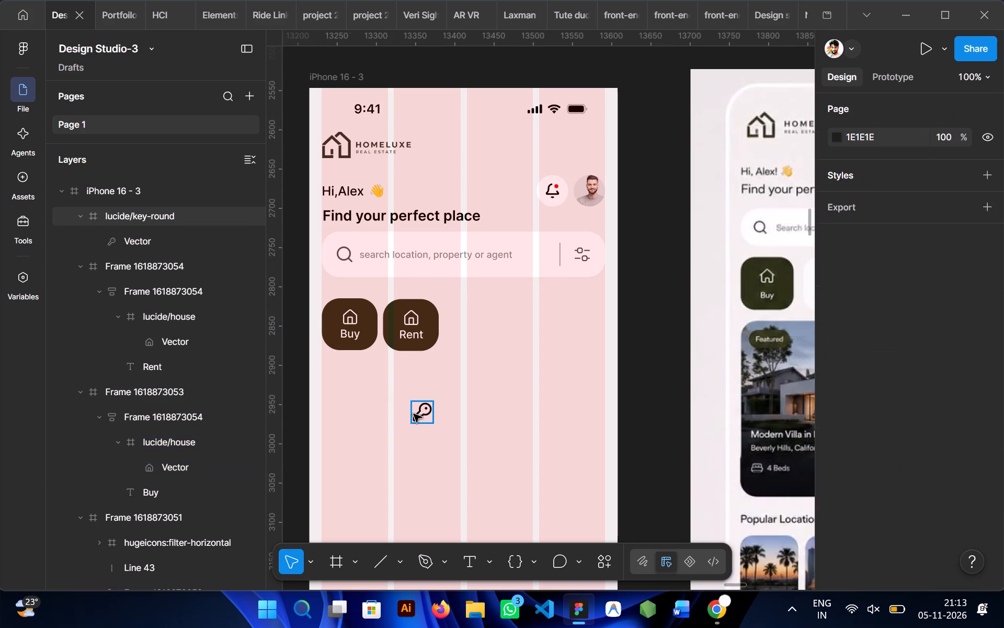
pyautogui.click(860, 385)
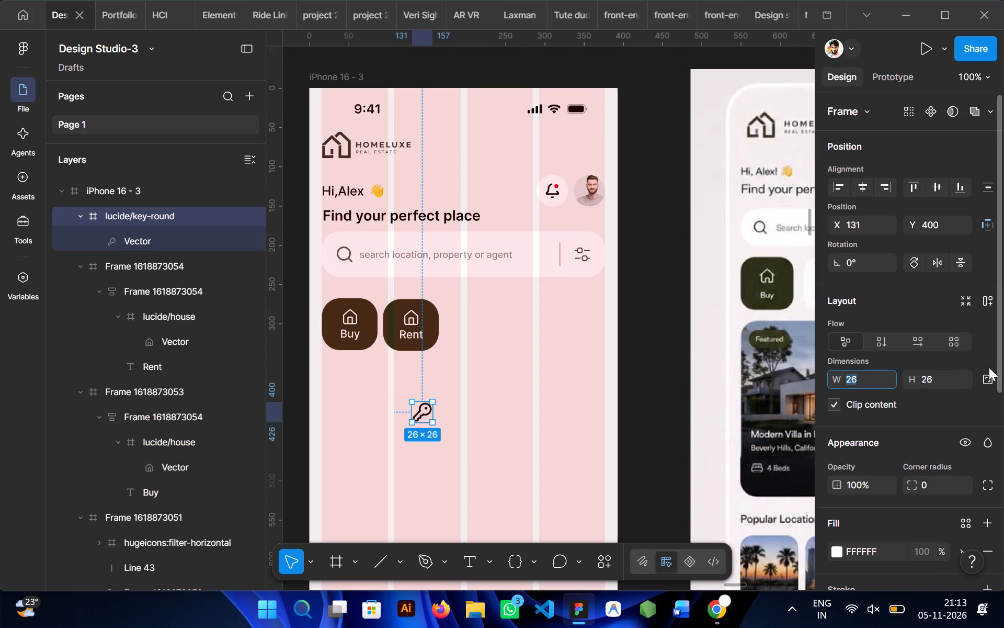
pyautogui.click(985, 384)
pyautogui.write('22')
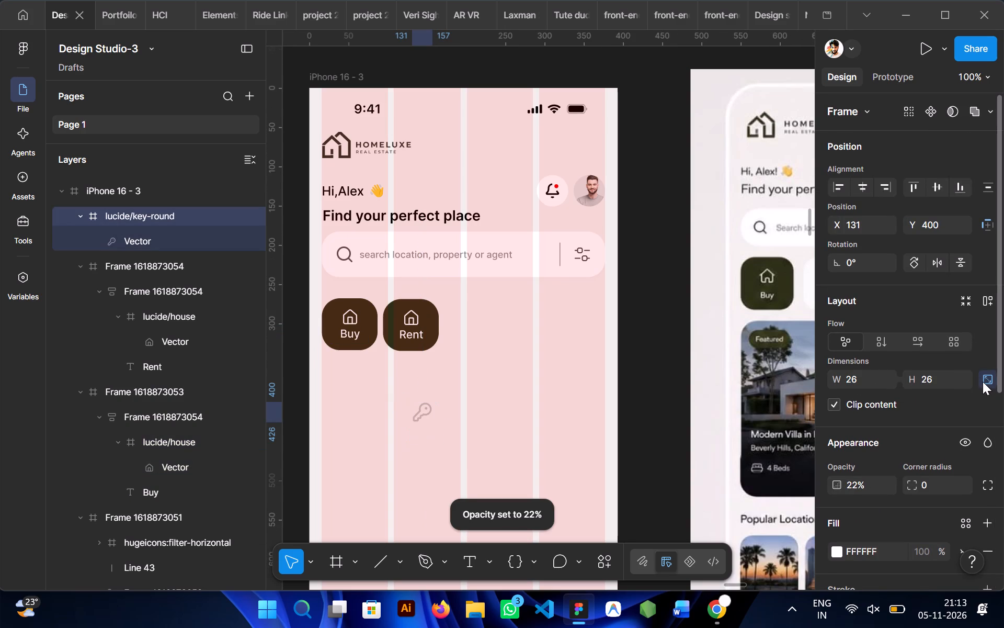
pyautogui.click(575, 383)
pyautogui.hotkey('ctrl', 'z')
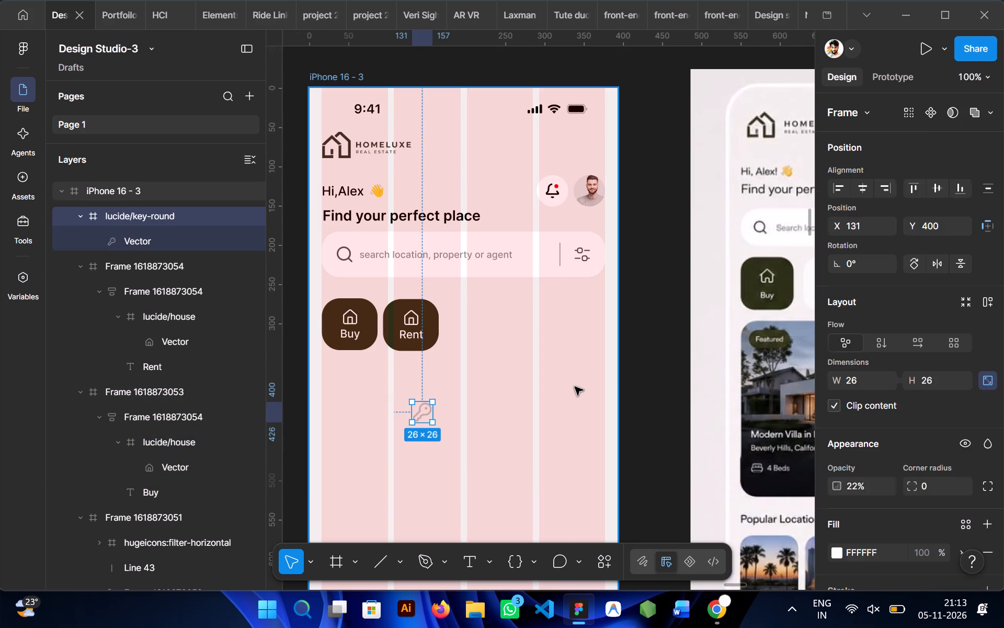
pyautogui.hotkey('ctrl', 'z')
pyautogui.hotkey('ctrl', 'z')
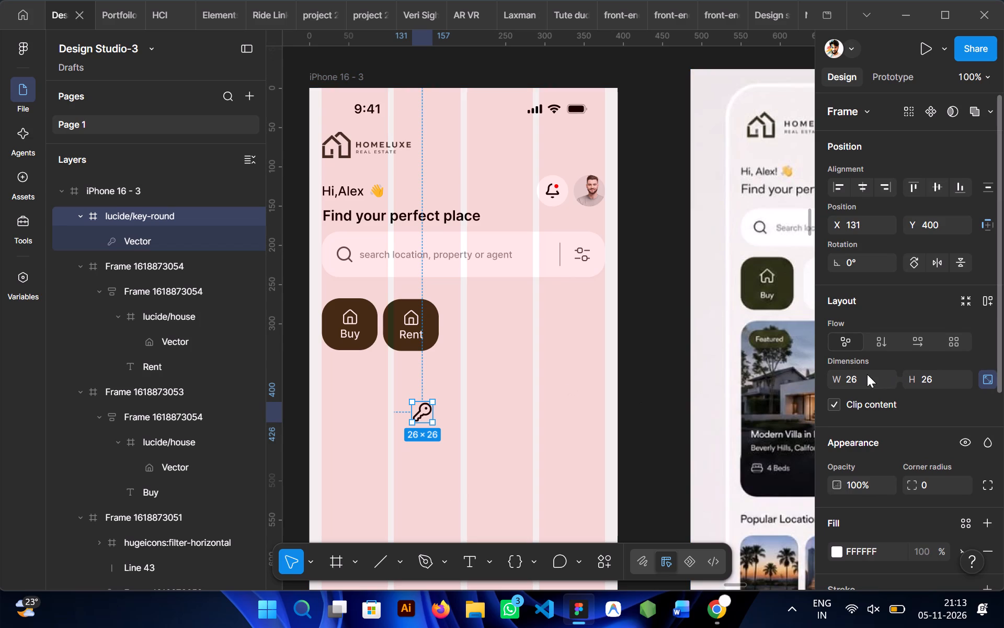
# Set the loose key-round icon's width to 22 with its proportions kept.
pyautogui.click(866, 378)
pyautogui.write('22')
pyautogui.click(522, 379)
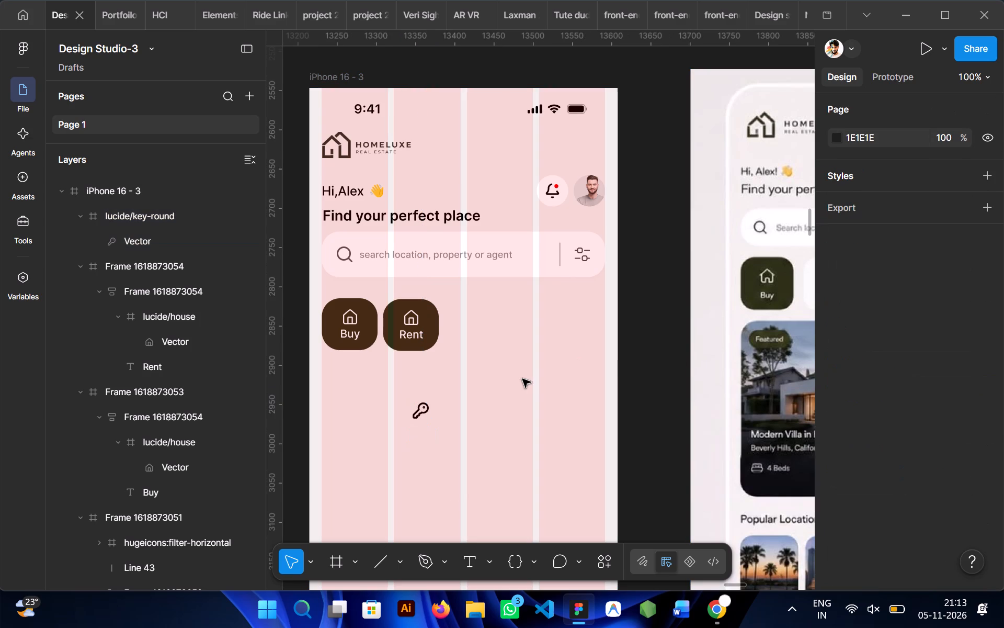
# Set the stroke weight of the key-round icon's vector to 1.5.
pyautogui.keyDown('ctrl'); pyautogui.click(417, 414); pyautogui.keyUp('ctrl')
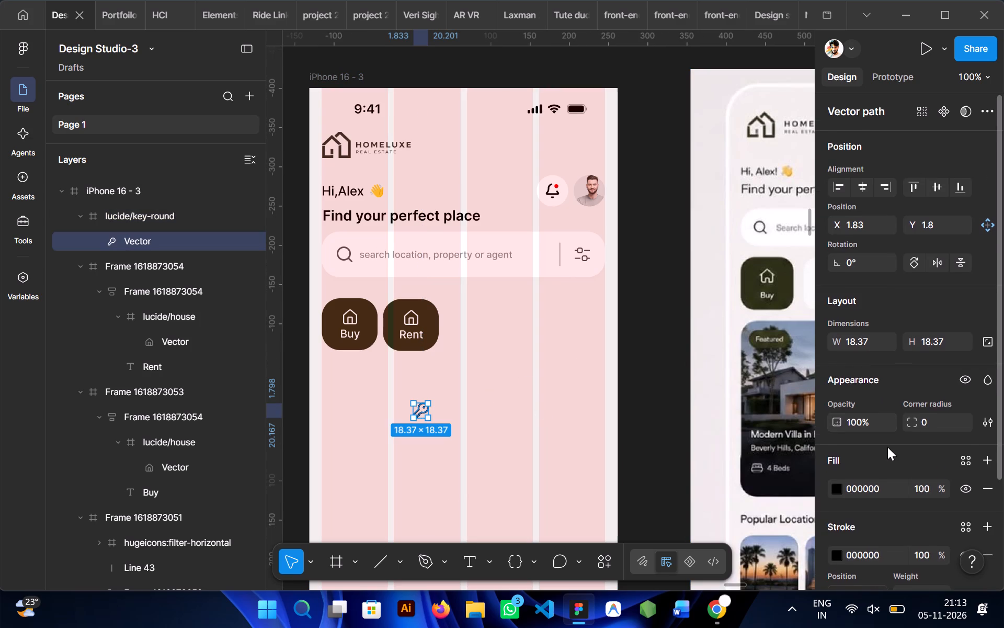
pyautogui.scroll(-2, 887, 447)
pyautogui.click(917, 466)
pyautogui.press('1')
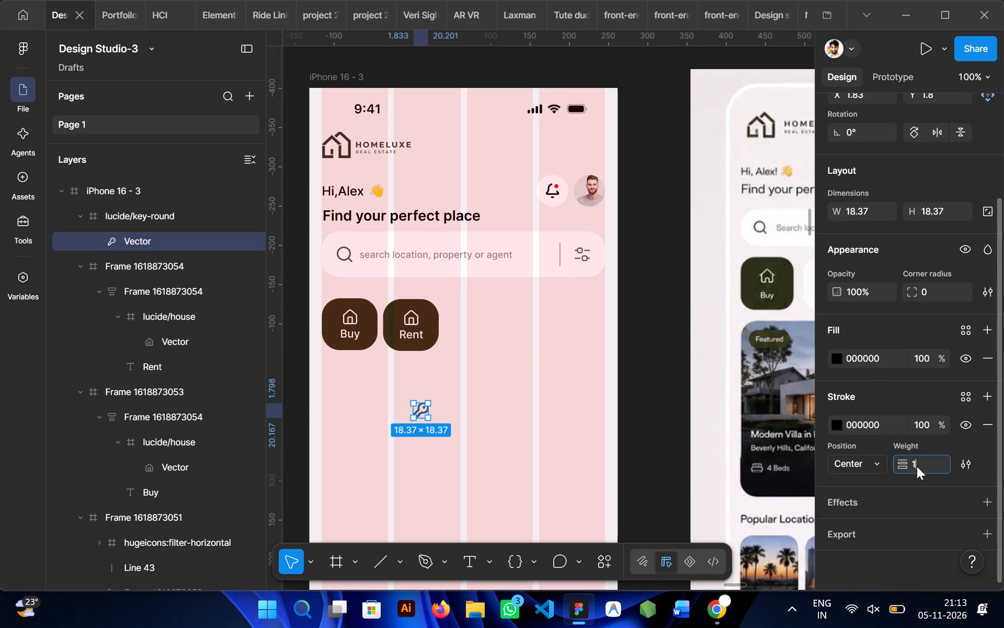
pyautogui.write('.5')
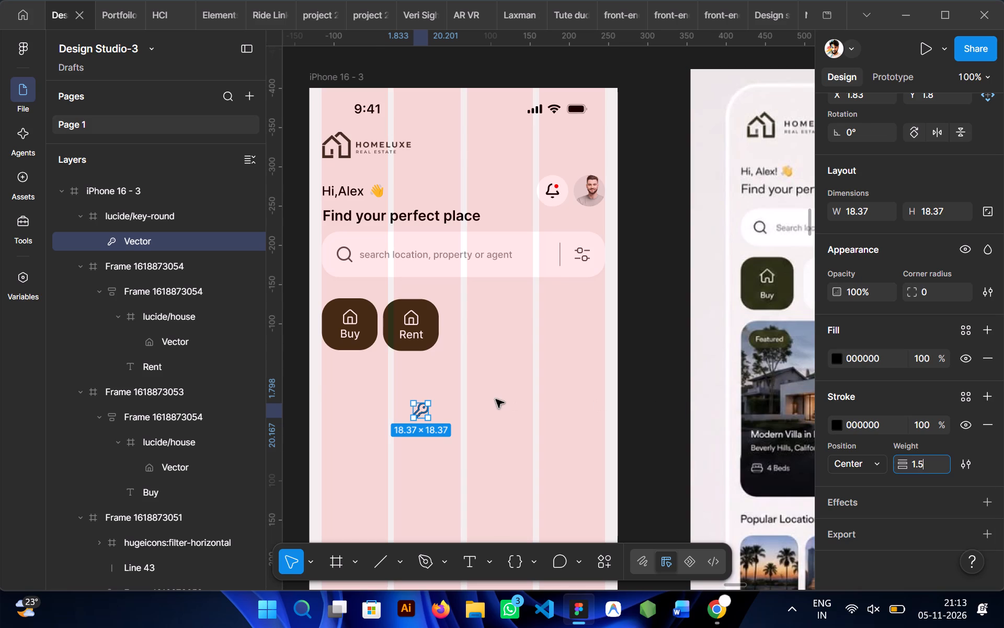
pyautogui.click(496, 400)
# Copy the key-round icon and paste it to replace the house icon inside the Rent tile.
pyautogui.click(425, 406)
pyautogui.rightClick(425, 406)
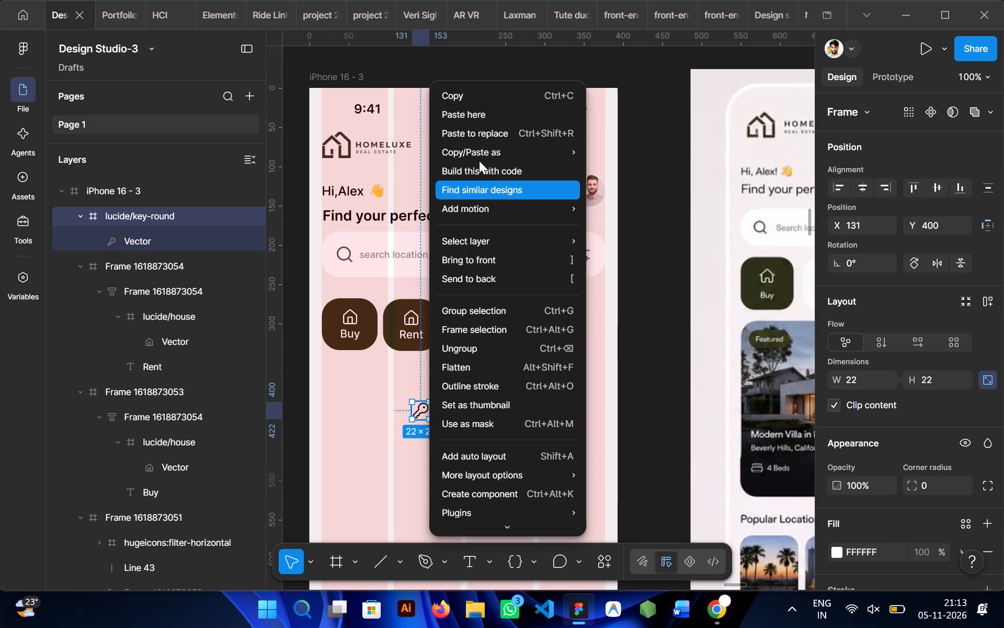
pyautogui.click(454, 96)
pyautogui.hscroll(-1, 522, 302)
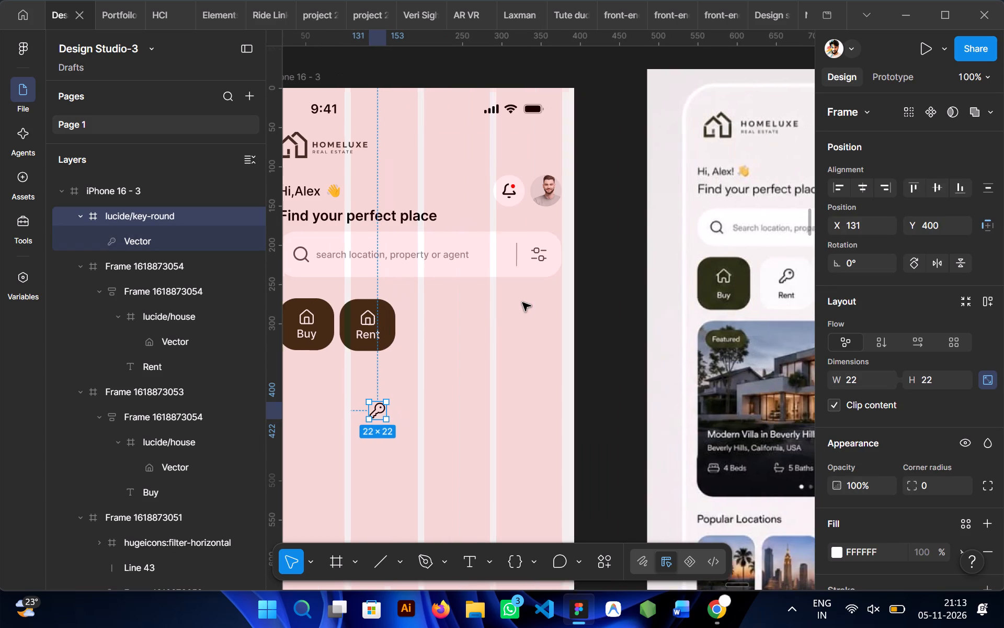
pyautogui.hscroll(-1, 522, 302)
pyautogui.hscroll(1, 478, 344)
pyautogui.doubleClick(412, 323)
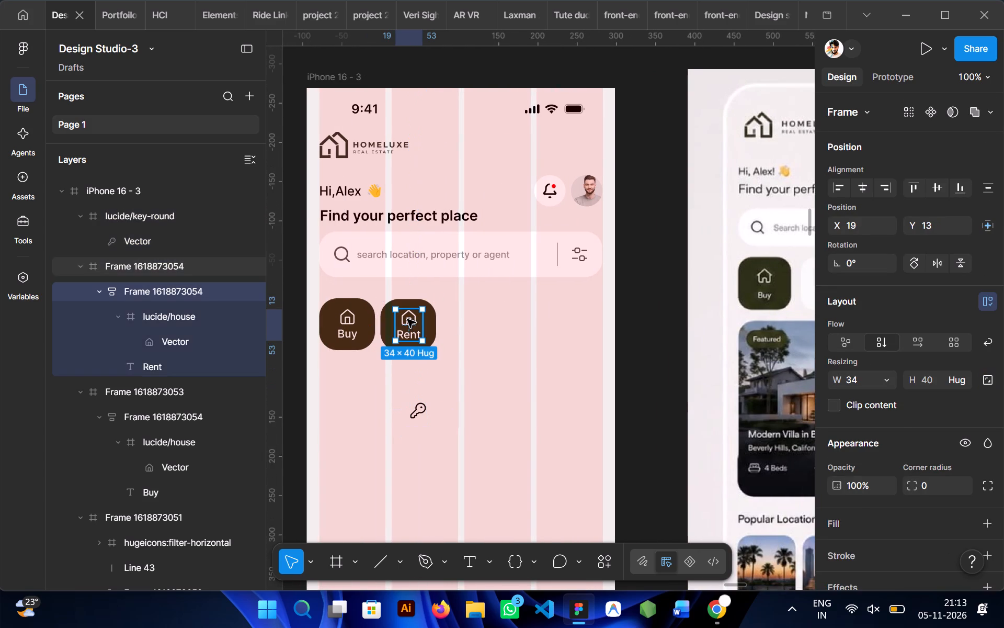
pyautogui.doubleClick(407, 319)
pyautogui.rightClick(407, 319)
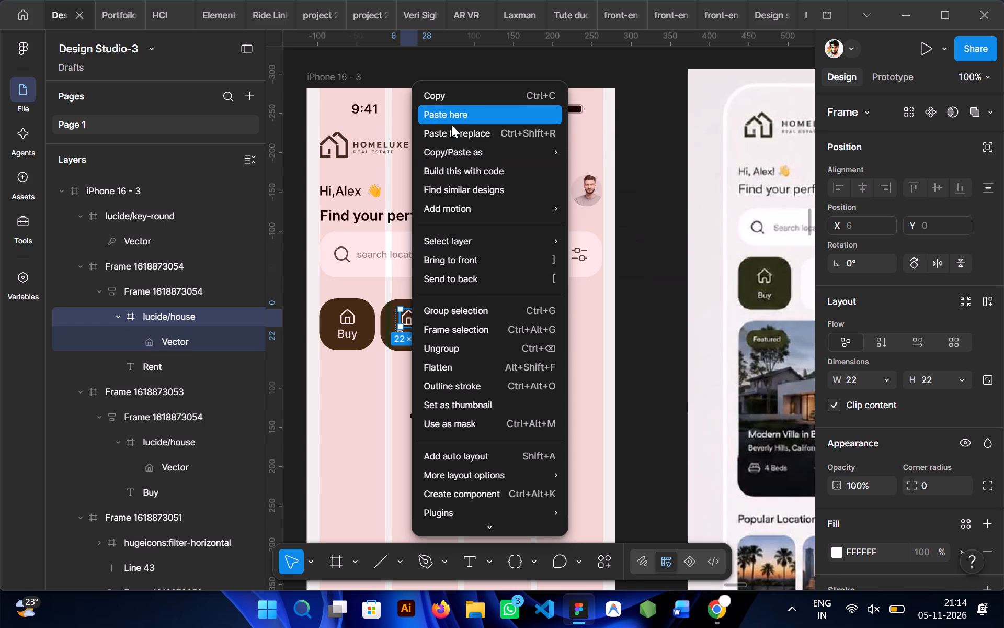
pyautogui.click(452, 131)
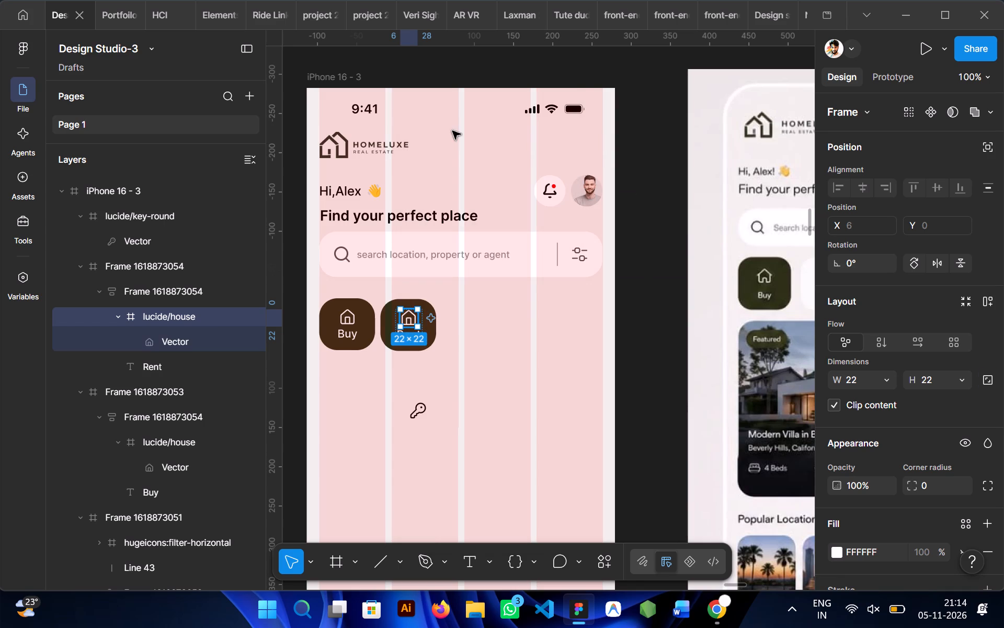
pyautogui.click(493, 346)
# Recolour the Rent label to 8E8E8E by sampling the grey of the search bar's placeholder text.
pyautogui.click(419, 331)
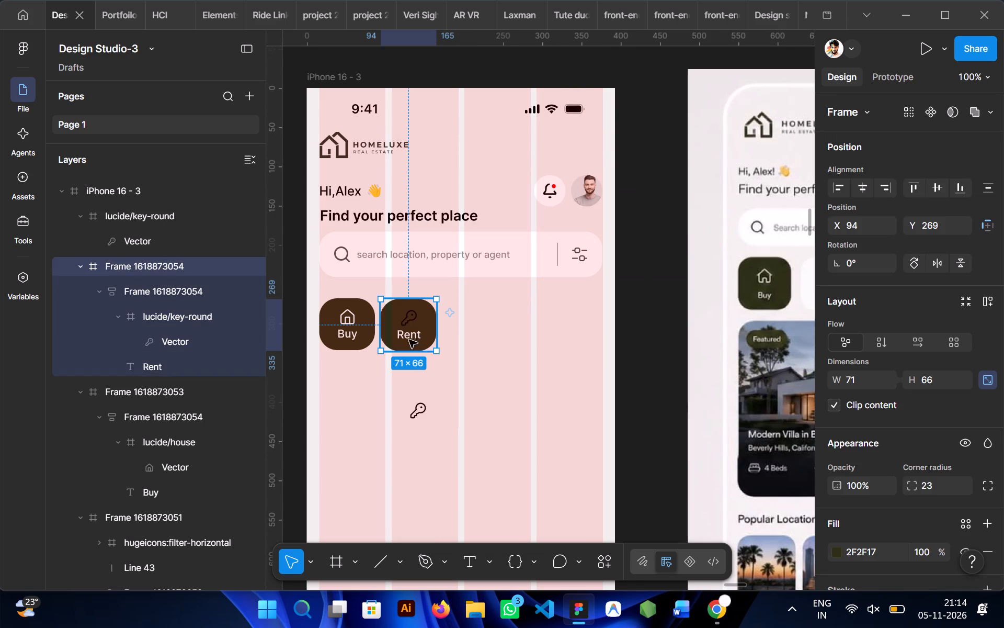
pyautogui.keyDown('shift'); pyautogui.click(404, 335); pyautogui.keyUp('shift')
pyautogui.keyDown('ctrl'); pyautogui.click(404, 335); pyautogui.keyUp('ctrl')
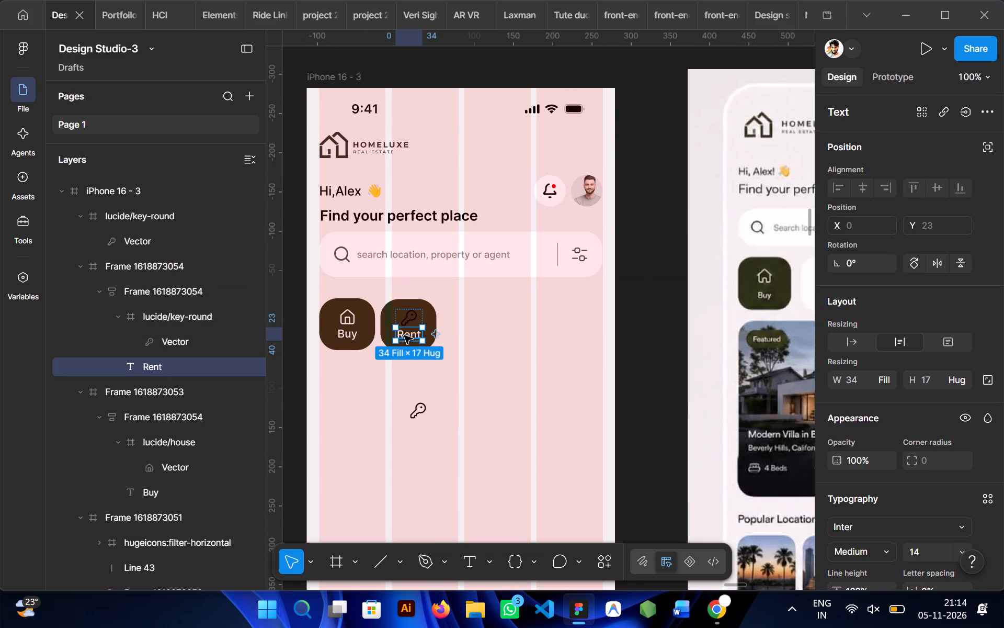
pyautogui.hscroll(1, 545, 337)
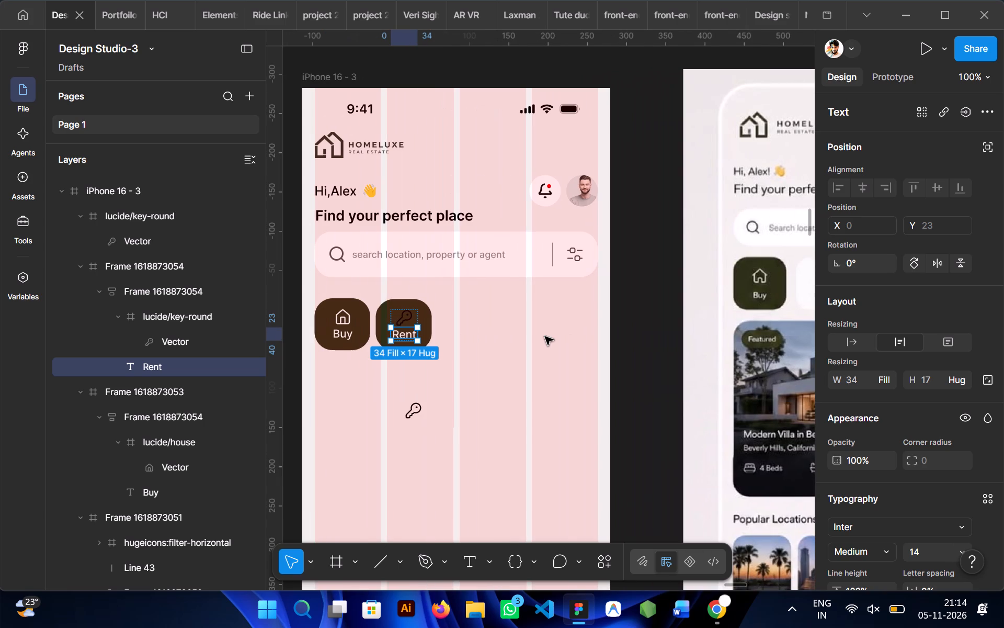
pyautogui.hscroll(1, 545, 337)
pyautogui.scroll(-1, 963, 426)
pyautogui.scroll(-2, 902, 421)
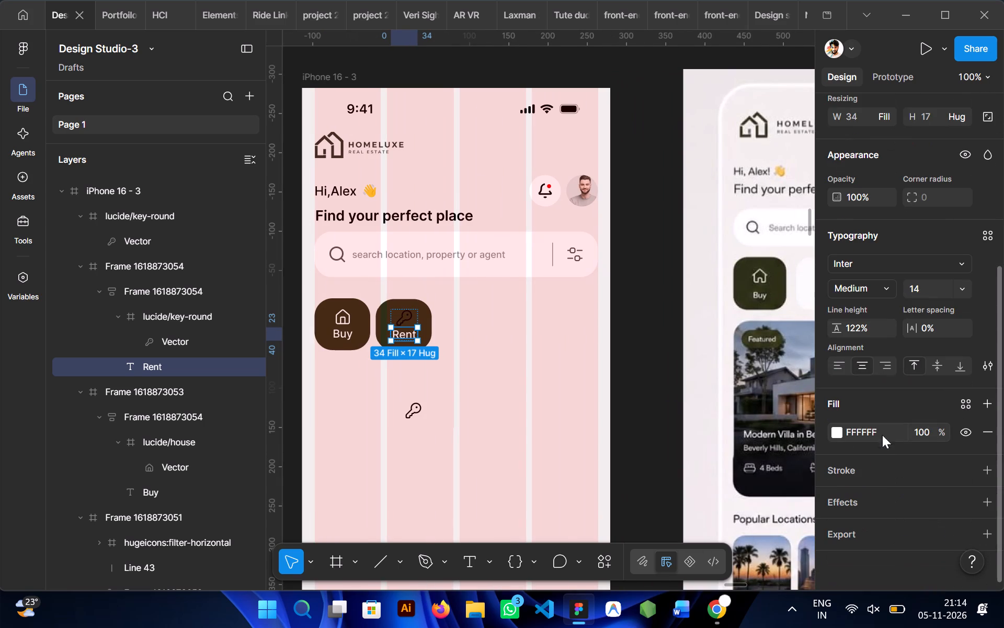
pyautogui.click(839, 435)
pyautogui.click(654, 423)
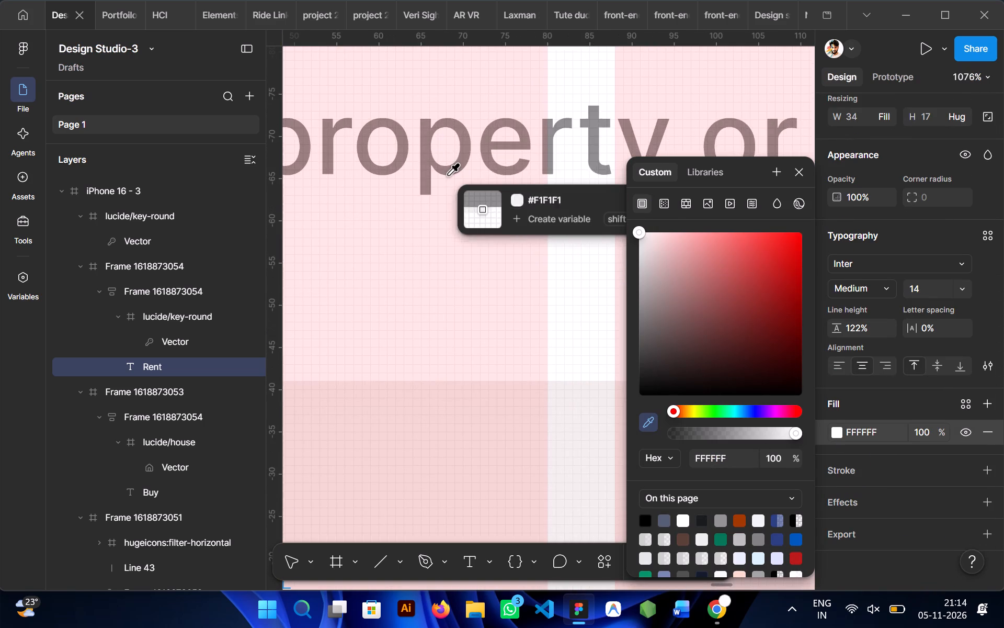
pyautogui.click(454, 167)
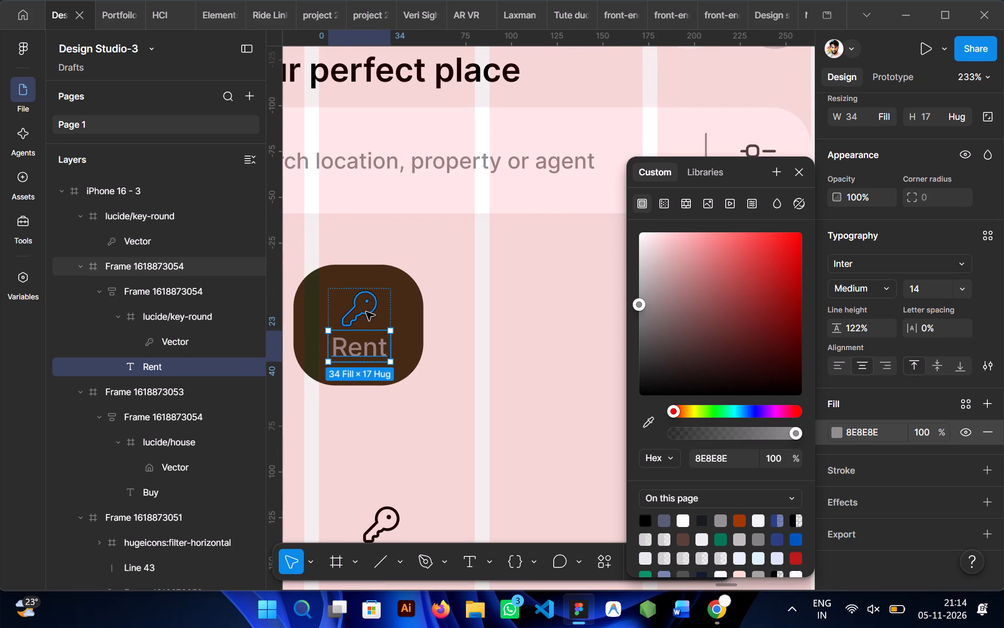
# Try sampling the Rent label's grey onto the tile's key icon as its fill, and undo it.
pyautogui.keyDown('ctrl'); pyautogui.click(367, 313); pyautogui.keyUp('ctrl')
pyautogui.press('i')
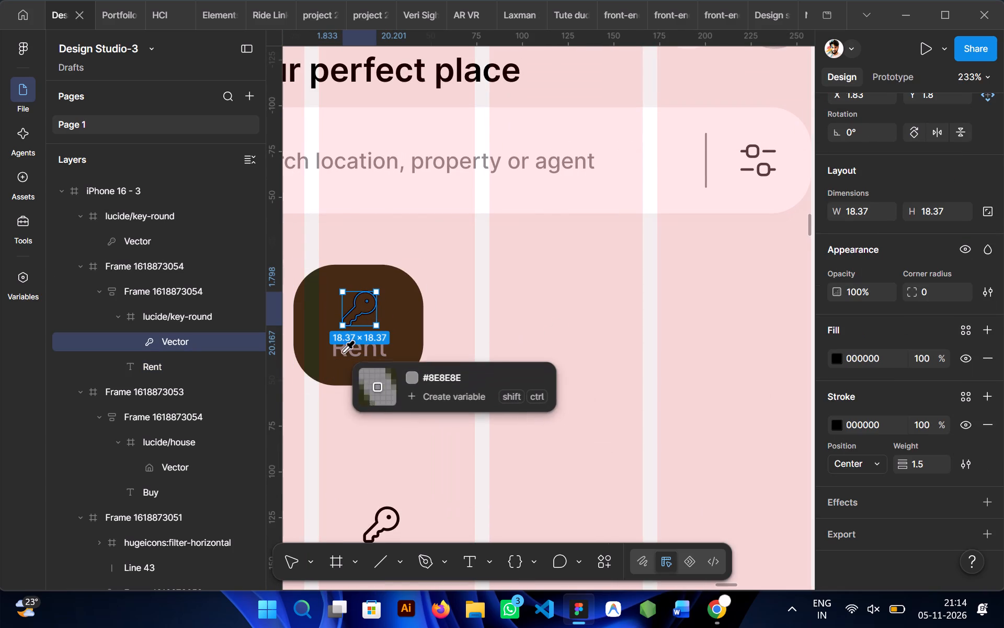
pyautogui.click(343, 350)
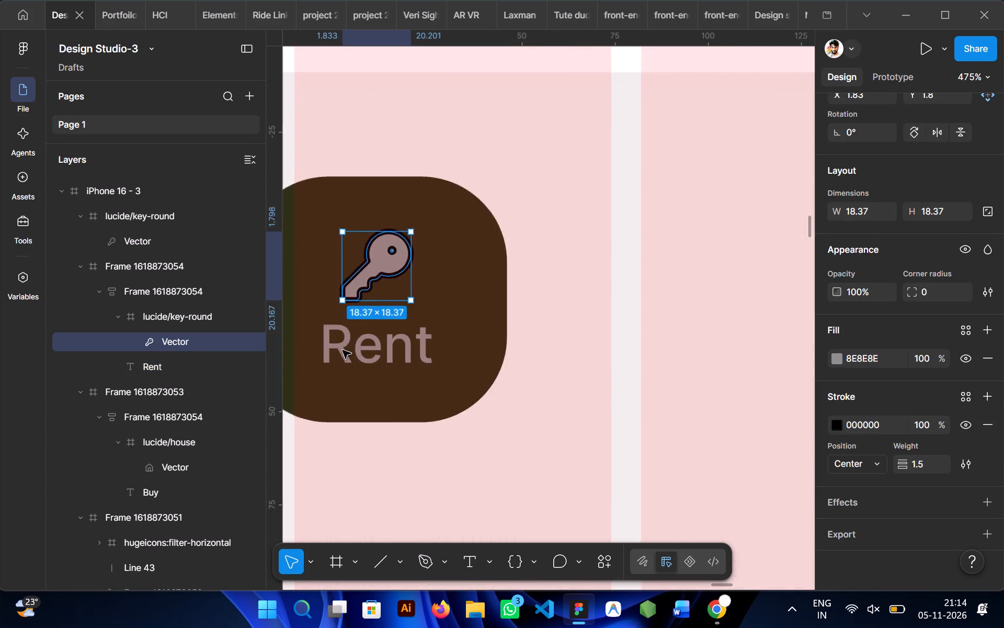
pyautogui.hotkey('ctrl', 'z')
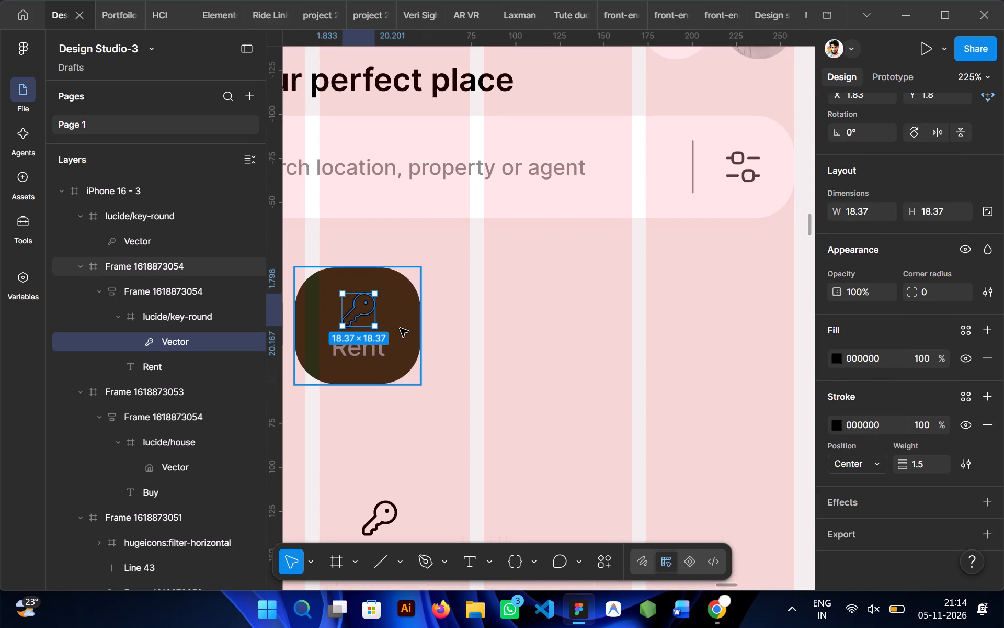
# Set the Rent tile's key icon stroke to 8E8E8E by sampling the Rent label's colour.
pyautogui.click(838, 427)
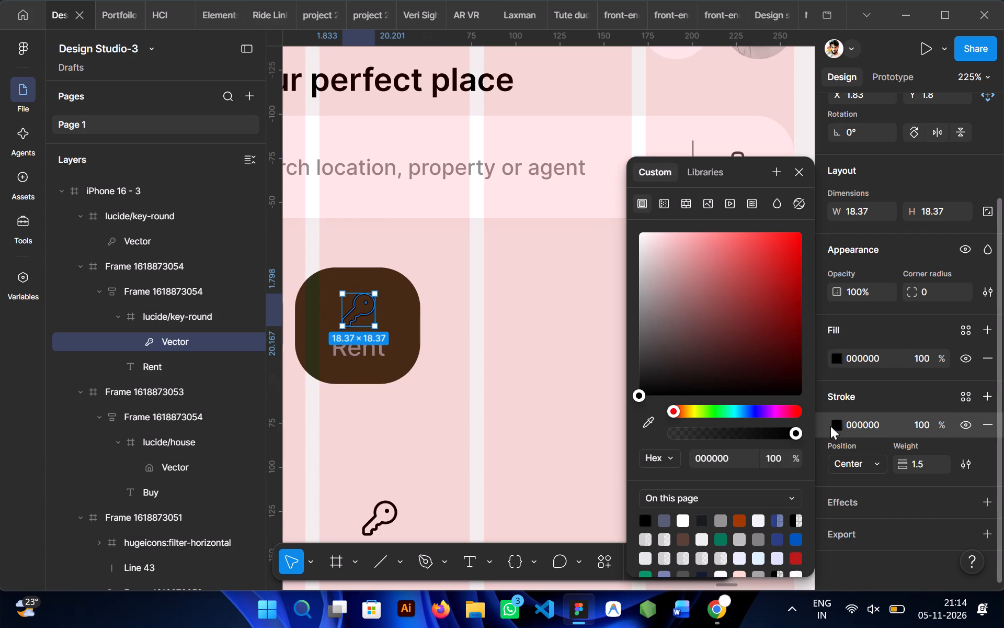
pyautogui.click(655, 427)
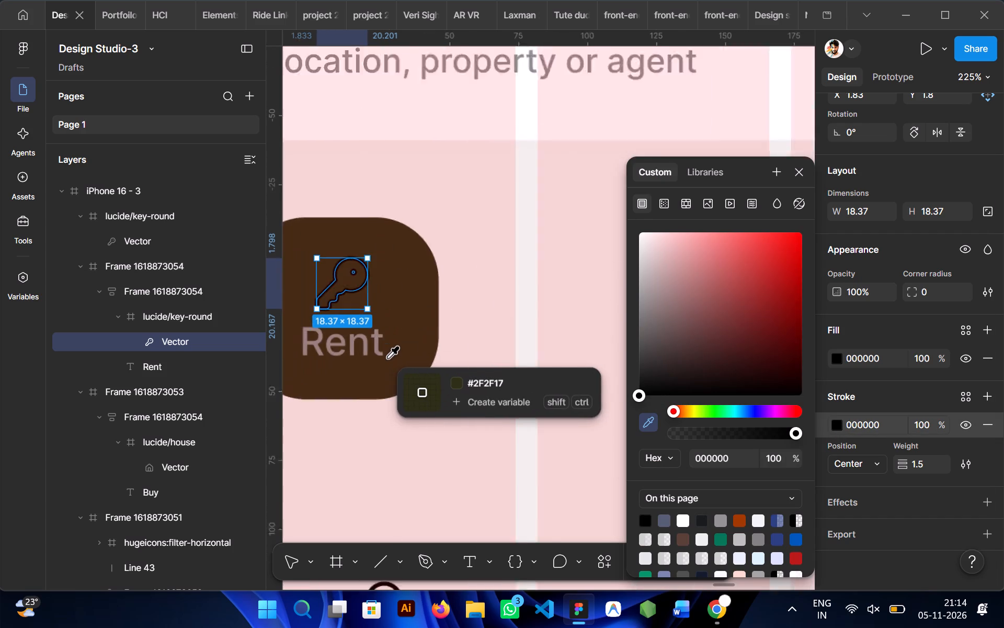
pyautogui.click(339, 327)
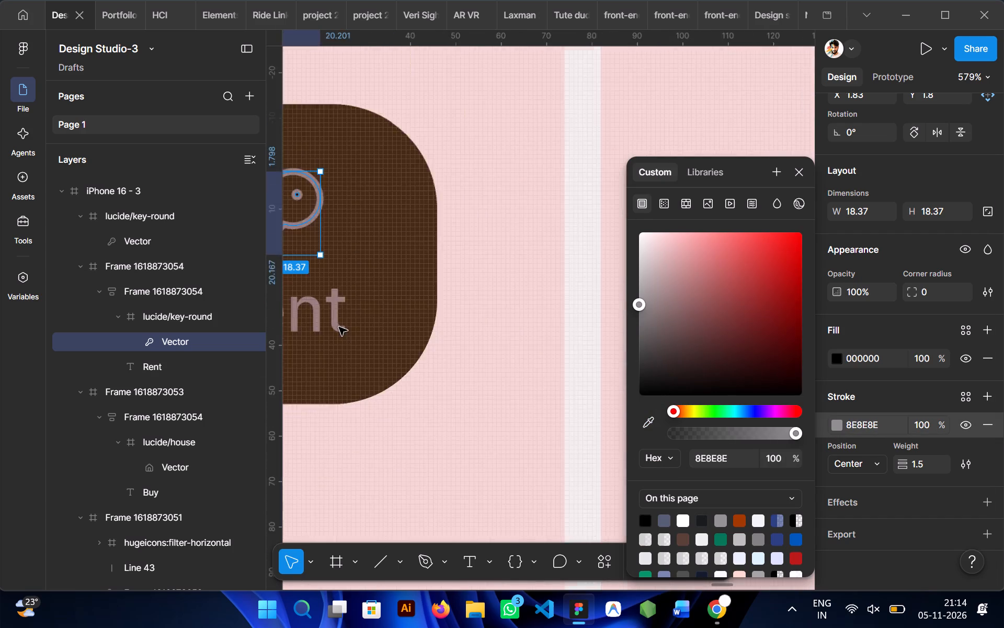
# Change the Rent tile's background fill to white, FFFFFF.
pyautogui.click(382, 300)
pyautogui.hscroll(1, 382, 300)
pyautogui.scroll(-2, 933, 359)
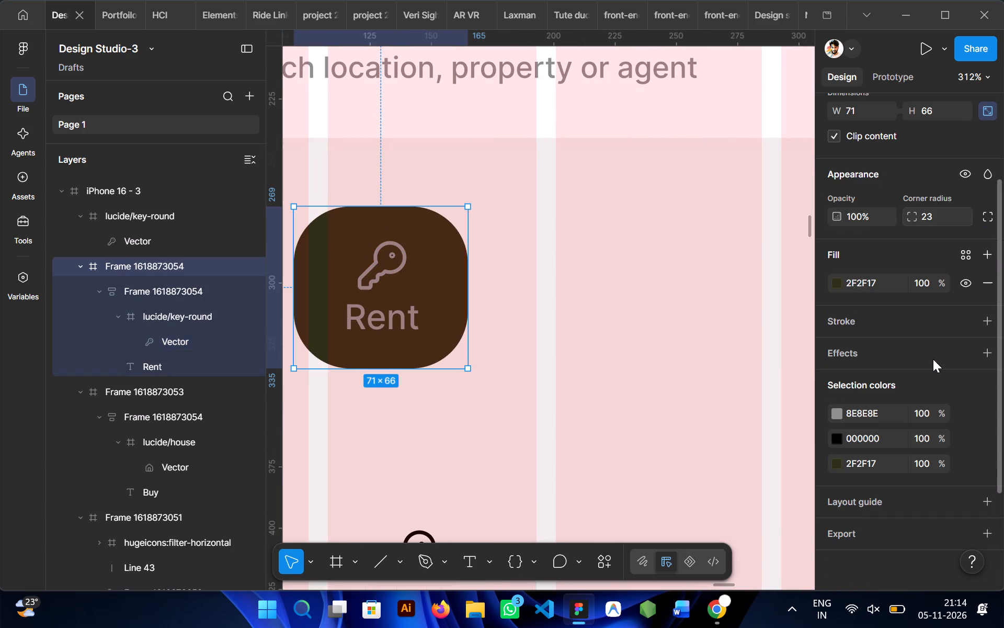
pyautogui.click(837, 284)
pyautogui.moveTo(780, 280); pyautogui.dragTo(601, 188)
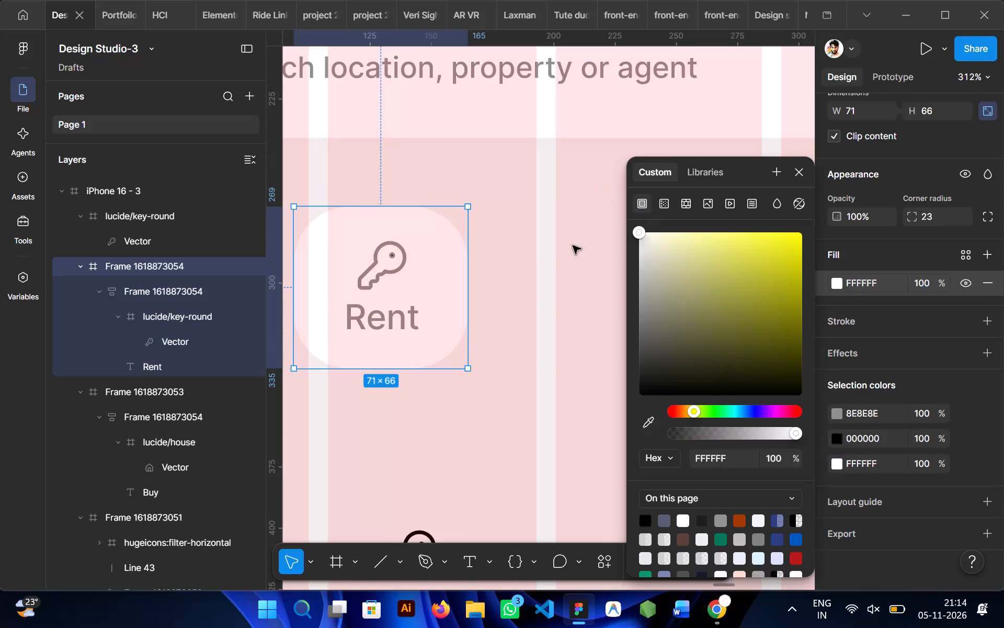
pyautogui.click(515, 406)
# Delete the spare key-round icon below the Rent tile.
pyautogui.click(486, 446)
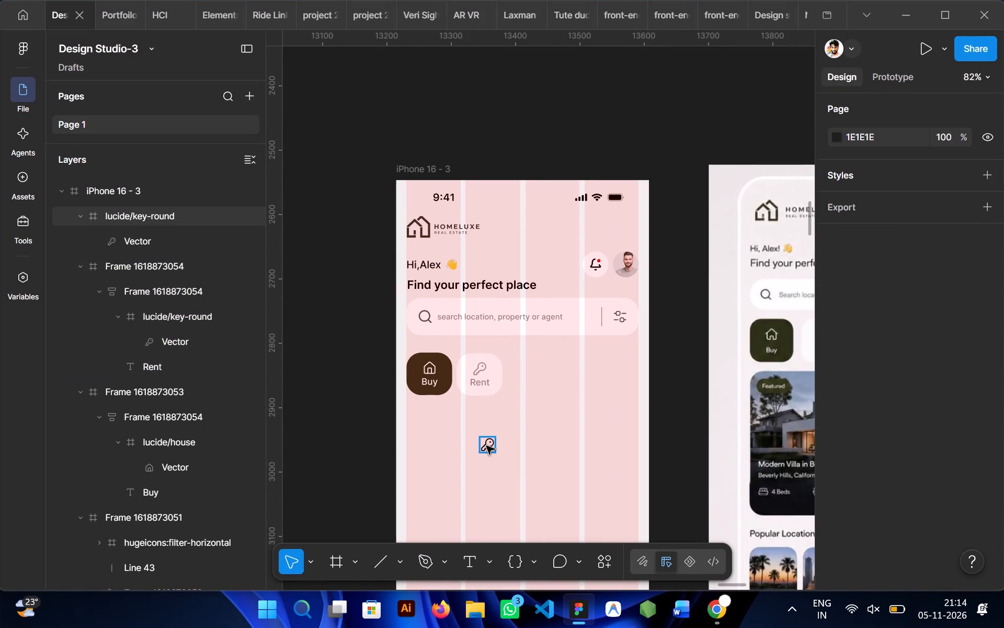
pyautogui.press('BackSpace')
# Preview the iPhone 16 - 3 frame to inspect the Buy and Rent tiles.
pyautogui.click(417, 174)
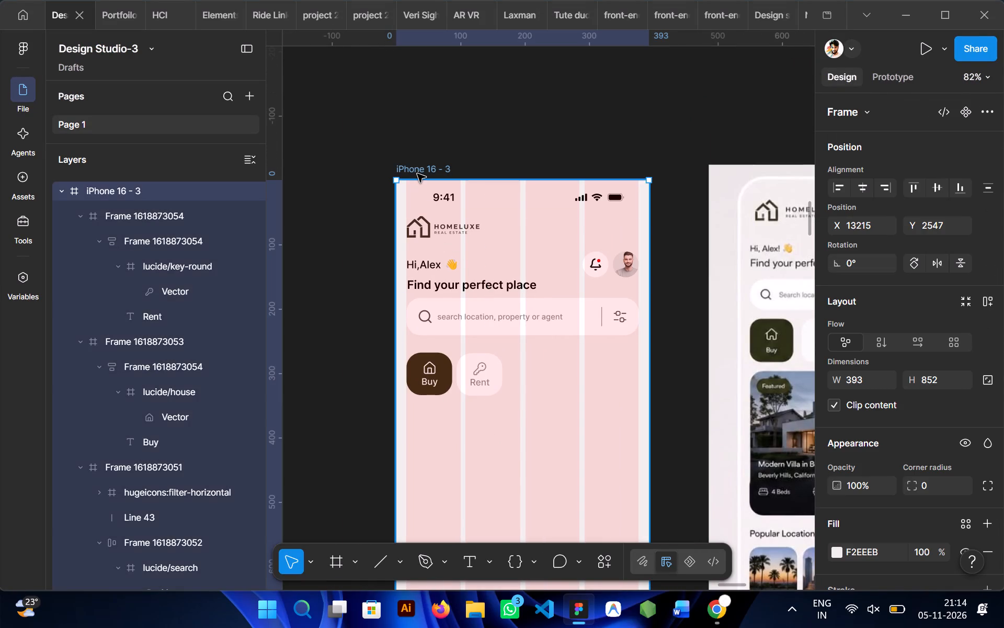
pyautogui.hotkey('shift', 'space')
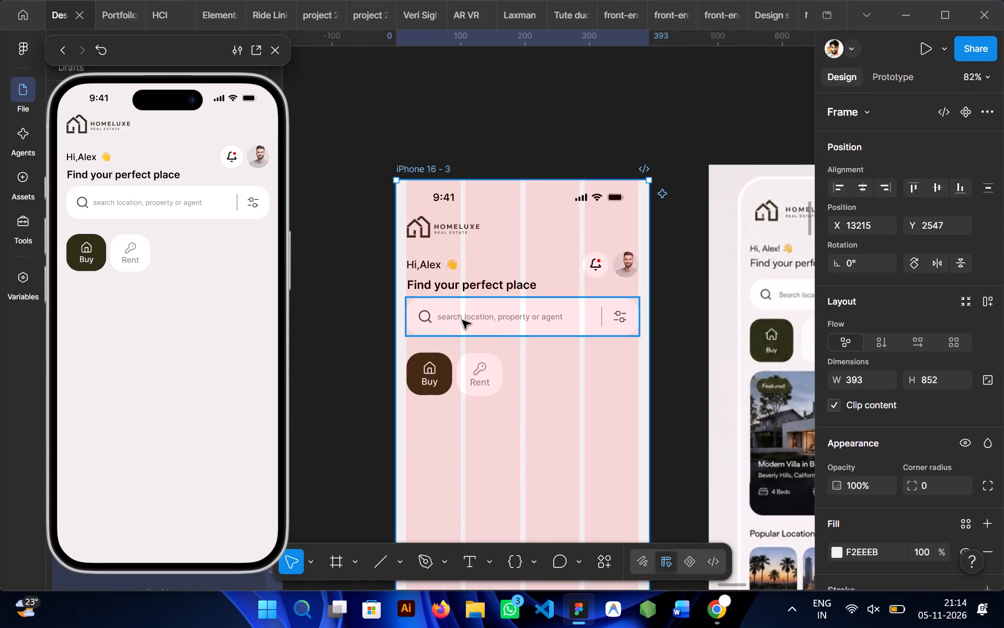
pyautogui.hscroll(-1, 500, 345)
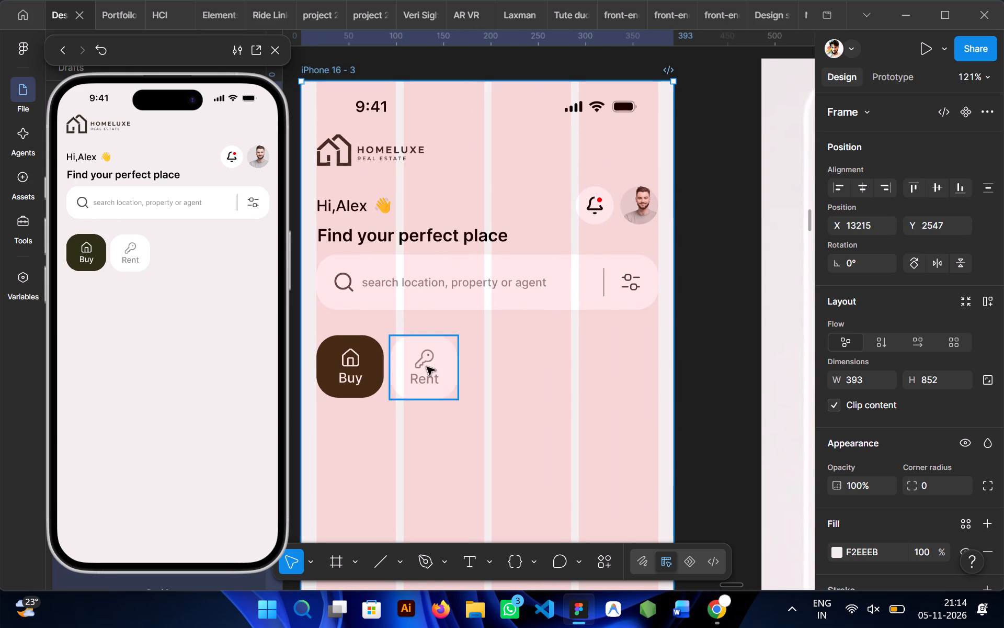
# Darken the Rent tile's key icon stroke to 414141.
pyautogui.keyDown('ctrl'); pyautogui.click(423, 366); pyautogui.keyUp('ctrl')
pyautogui.scroll(-1, 837, 531)
pyautogui.click(836, 423)
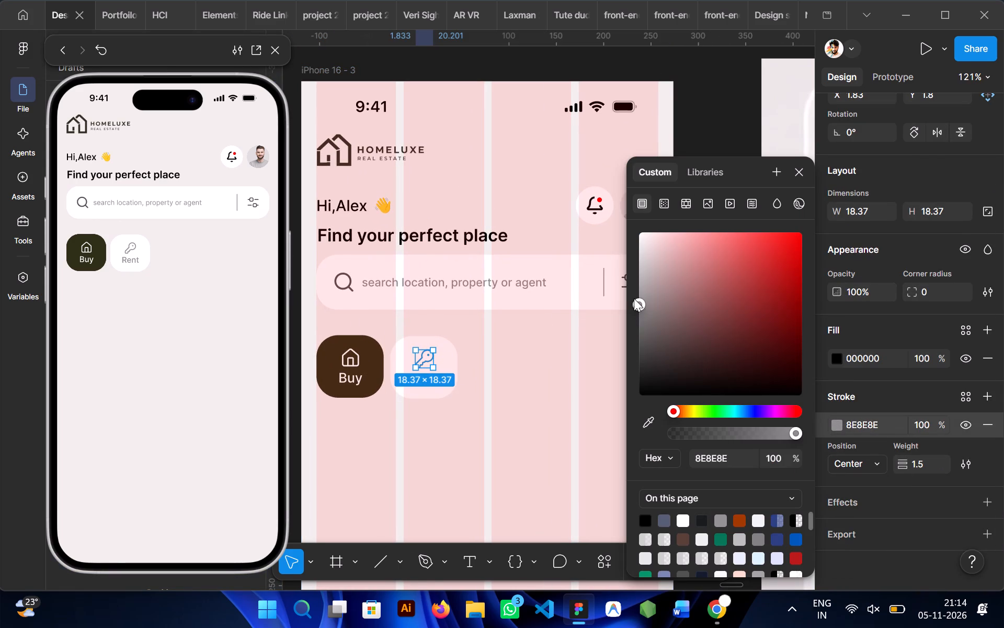
pyautogui.moveTo(637, 301); pyautogui.dragTo(636, 326)
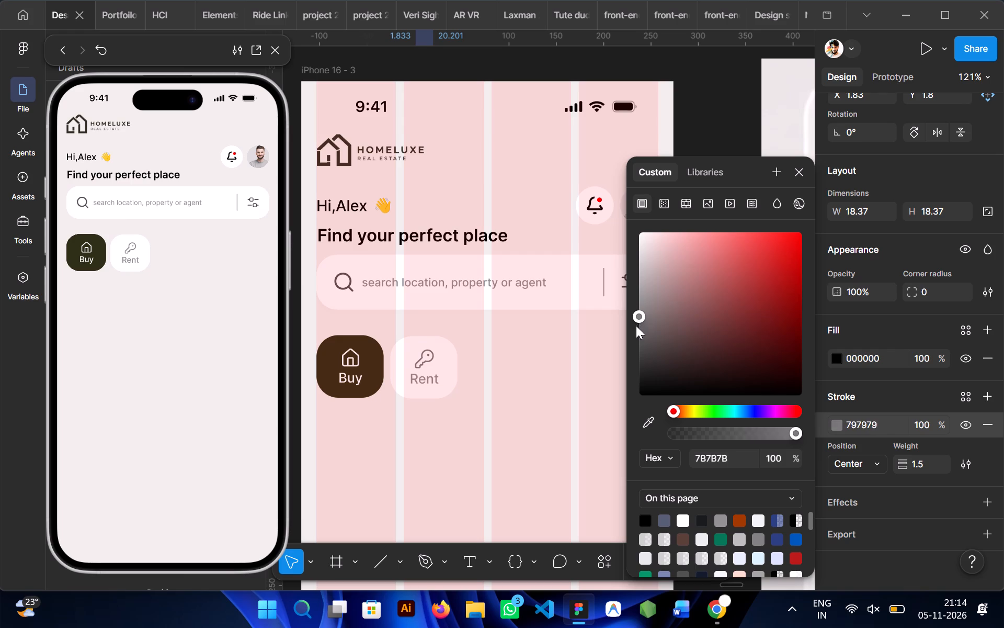
pyautogui.moveTo(636, 326); pyautogui.dragTo(634, 354)
pyautogui.doubleClick(489, 422)
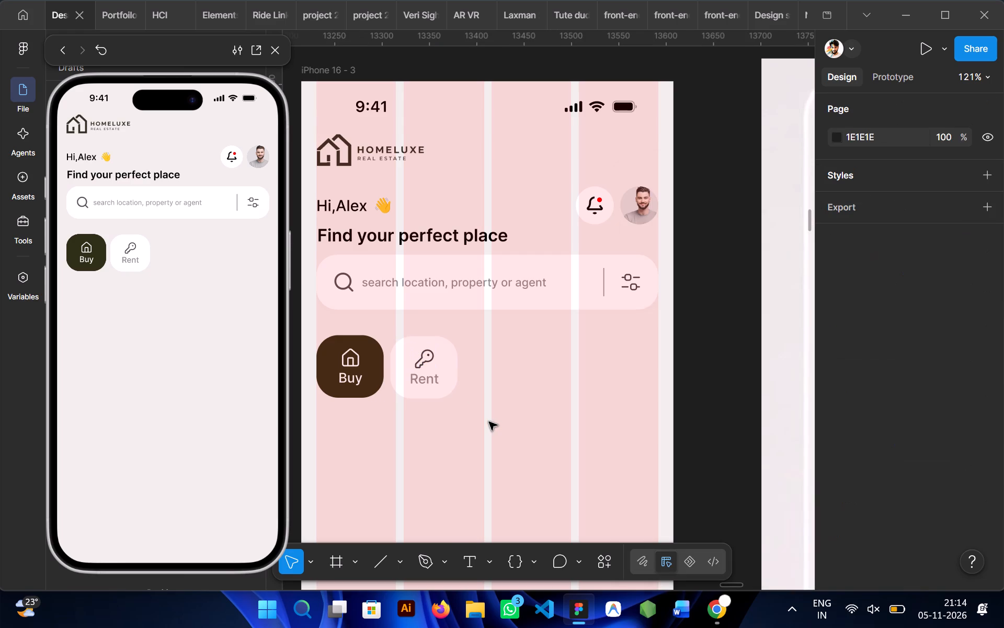
# Duplicate the Rent tile and place the copy beside it in the category row, at about X 188, Y 268.
pyautogui.hscroll(-1, 489, 422)
pyautogui.click(405, 372)
pyautogui.keyDown('alt'); pyautogui.moveTo(405, 372); pyautogui.dragTo(463, 371); pyautogui.keyUp('alt')
# Insert the calendar icon from the Lucide Icons plugin and place it in the empty area below the duplicated Rent tile.
pyautogui.click(606, 566)
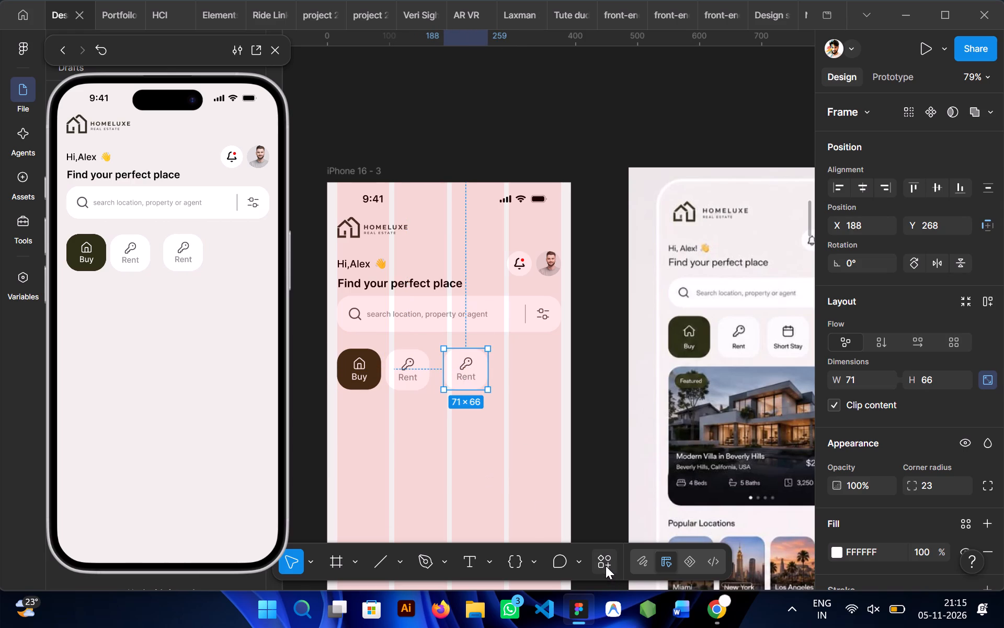
pyautogui.click(344, 352)
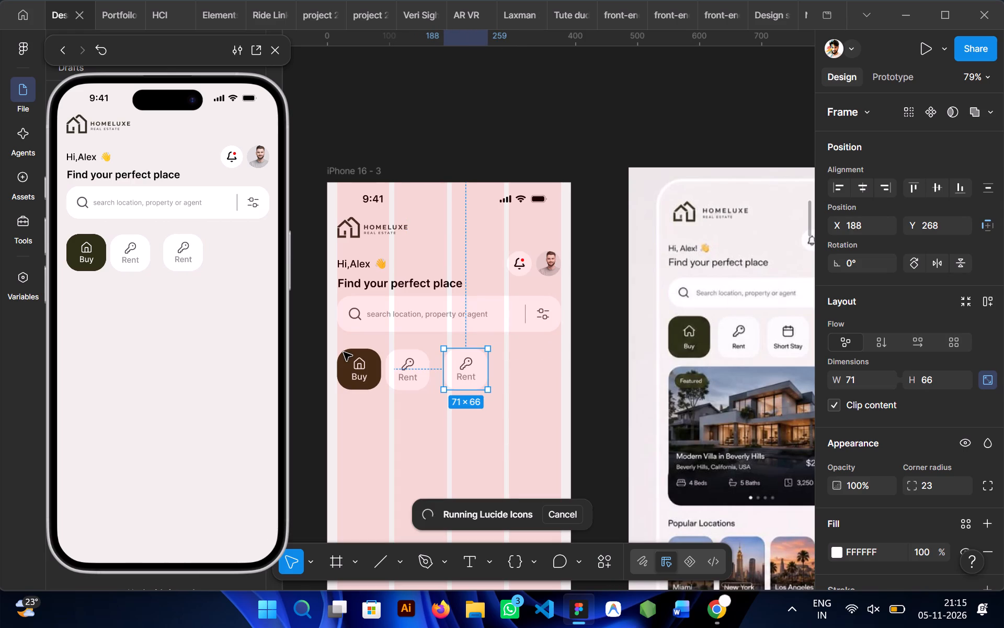
pyautogui.click(276, 57)
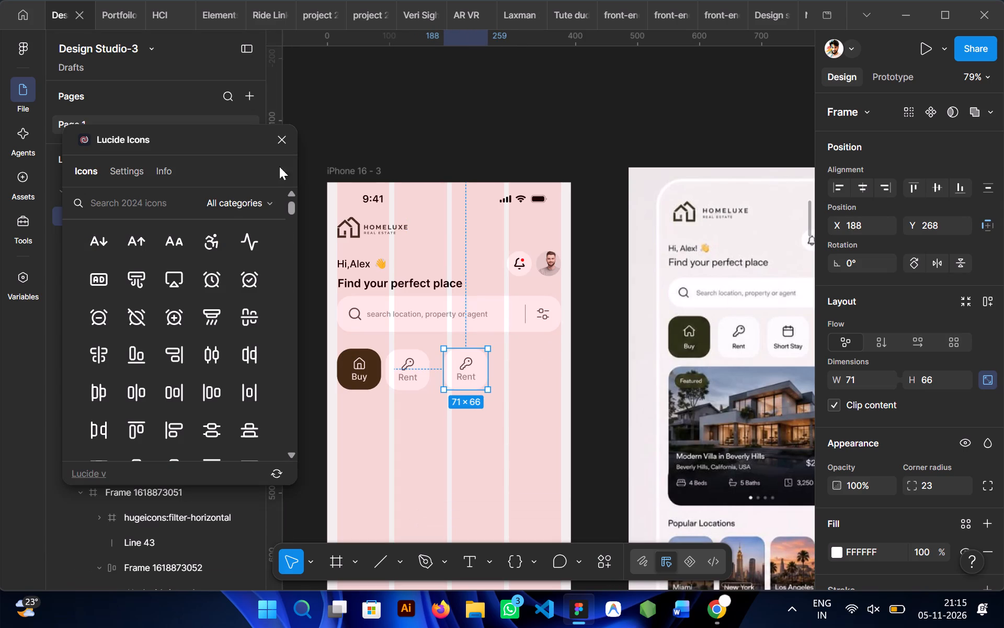
pyautogui.click(133, 212)
pyautogui.write('calend')
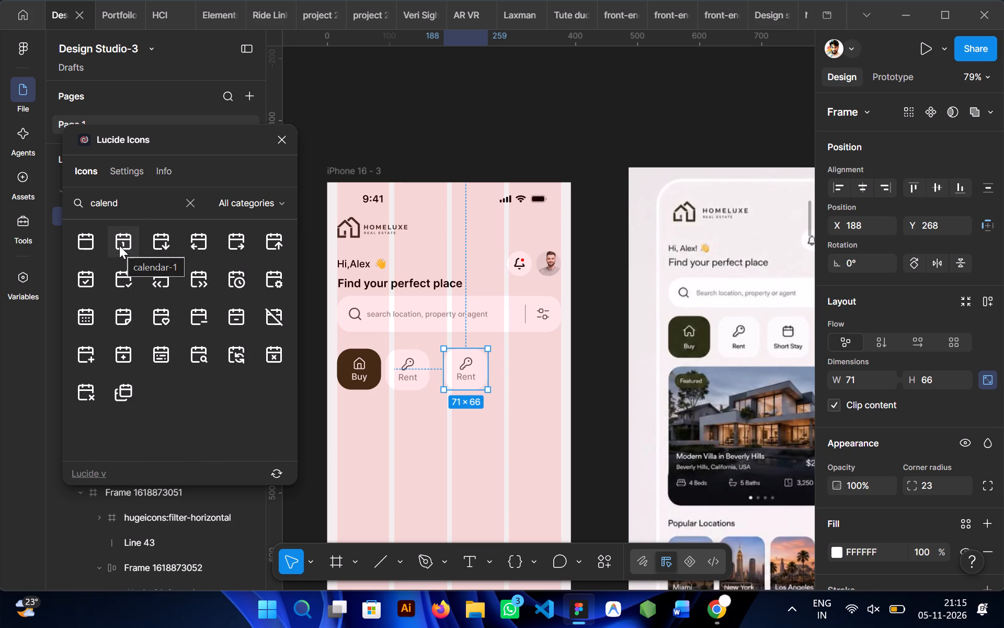
pyautogui.click(81, 245)
pyautogui.click(285, 138)
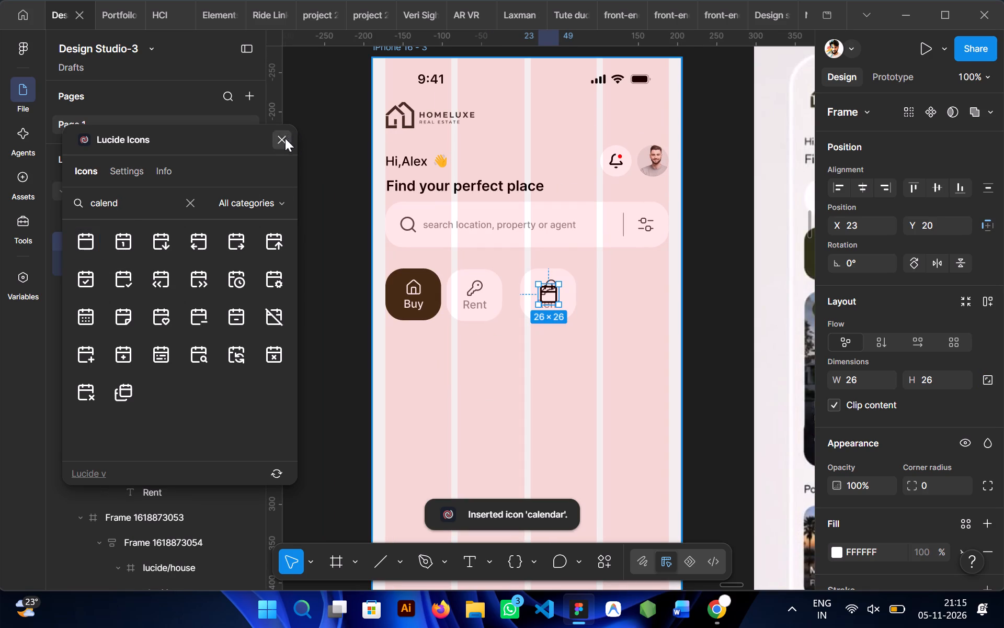
pyautogui.moveTo(549, 300); pyautogui.dragTo(521, 362)
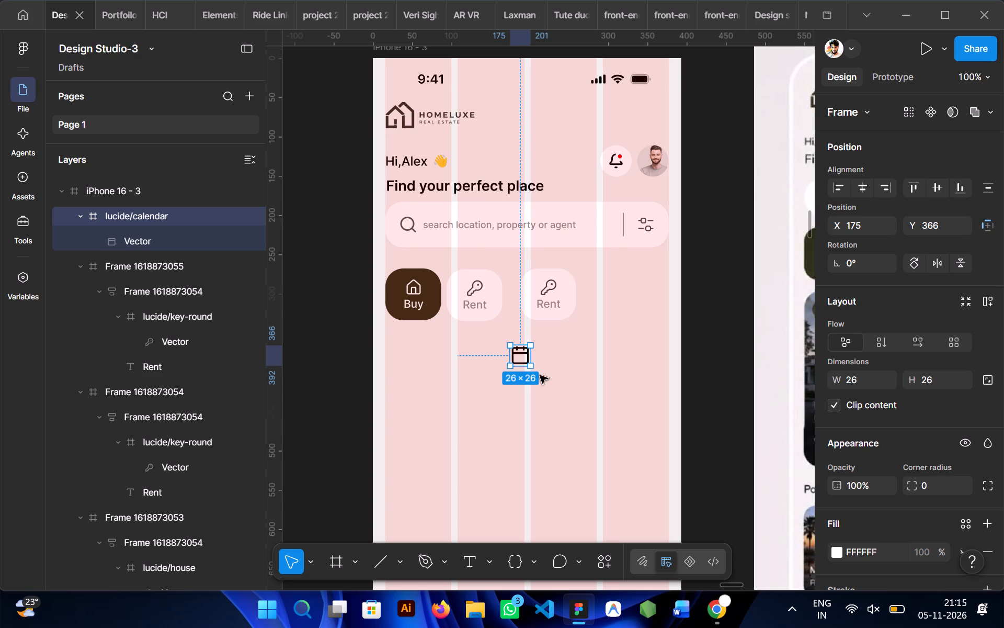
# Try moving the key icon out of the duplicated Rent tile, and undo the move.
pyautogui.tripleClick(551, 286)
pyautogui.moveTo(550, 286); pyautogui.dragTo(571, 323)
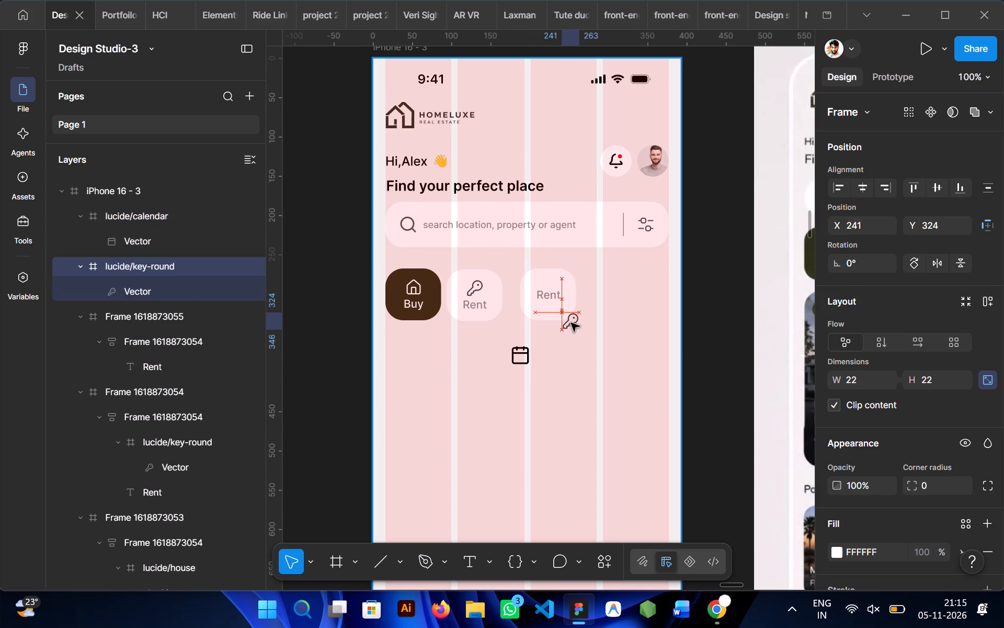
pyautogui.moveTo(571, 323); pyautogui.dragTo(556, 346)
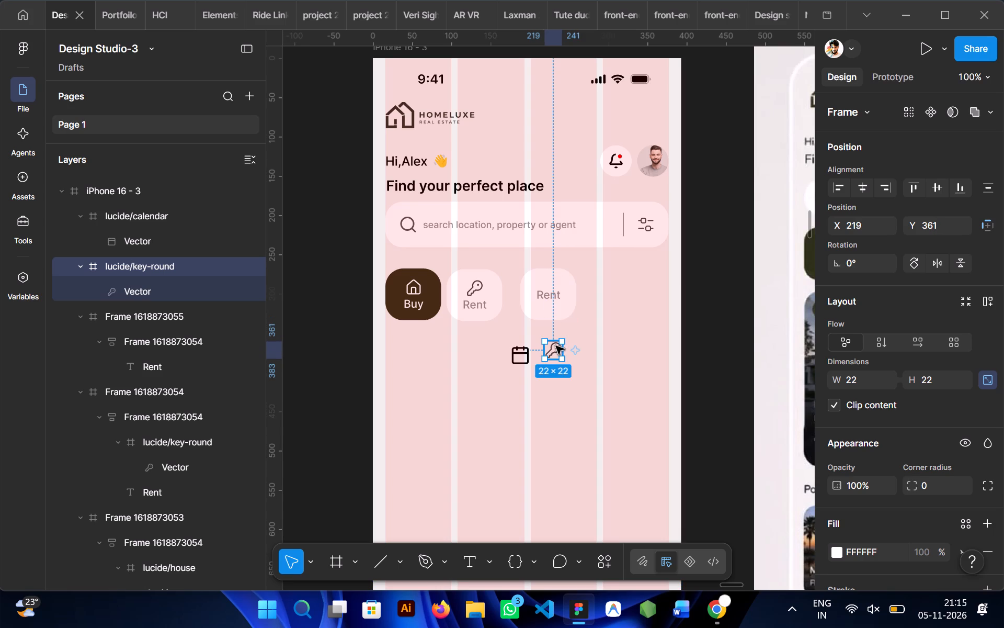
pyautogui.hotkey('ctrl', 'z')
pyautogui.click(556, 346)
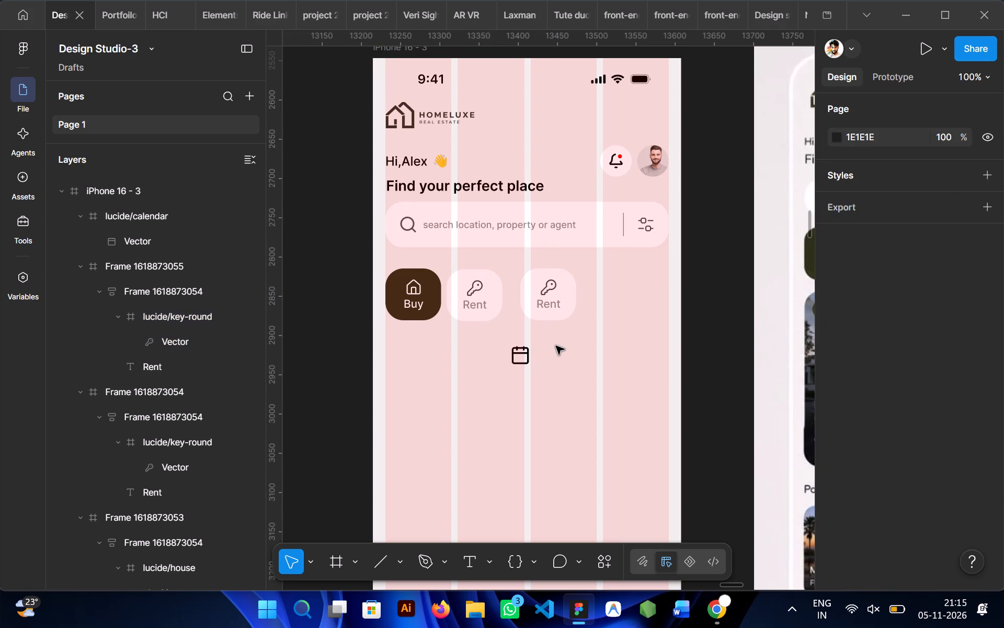
# Lock the calendar icon's aspect ratio and set its width to 15.
pyautogui.click(516, 352)
pyautogui.keyDown('ctrl'); pyautogui.click(516, 352); pyautogui.keyUp('ctrl')
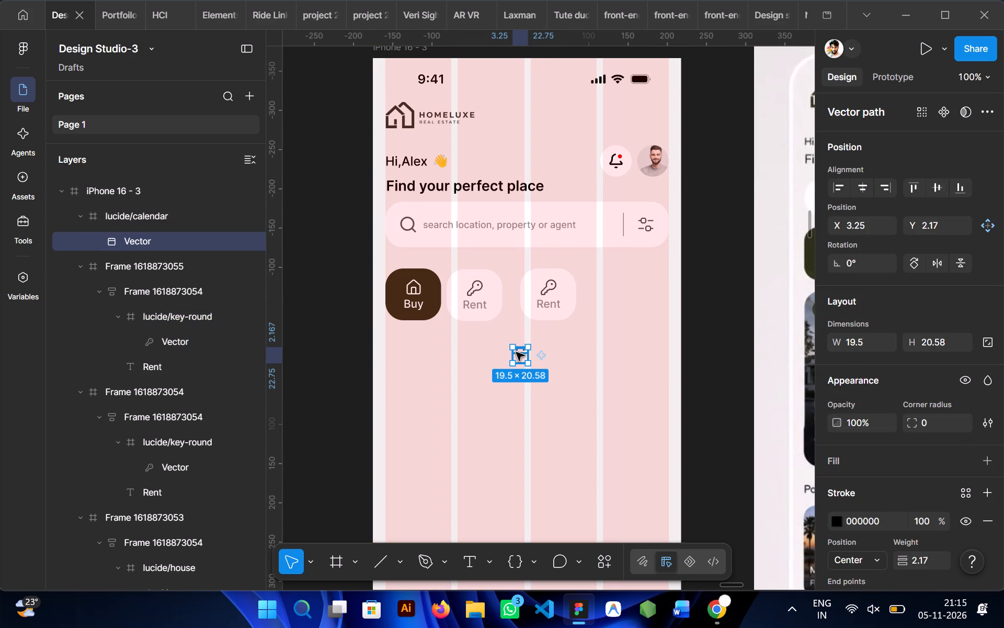
pyautogui.click(665, 360)
pyautogui.click(527, 352)
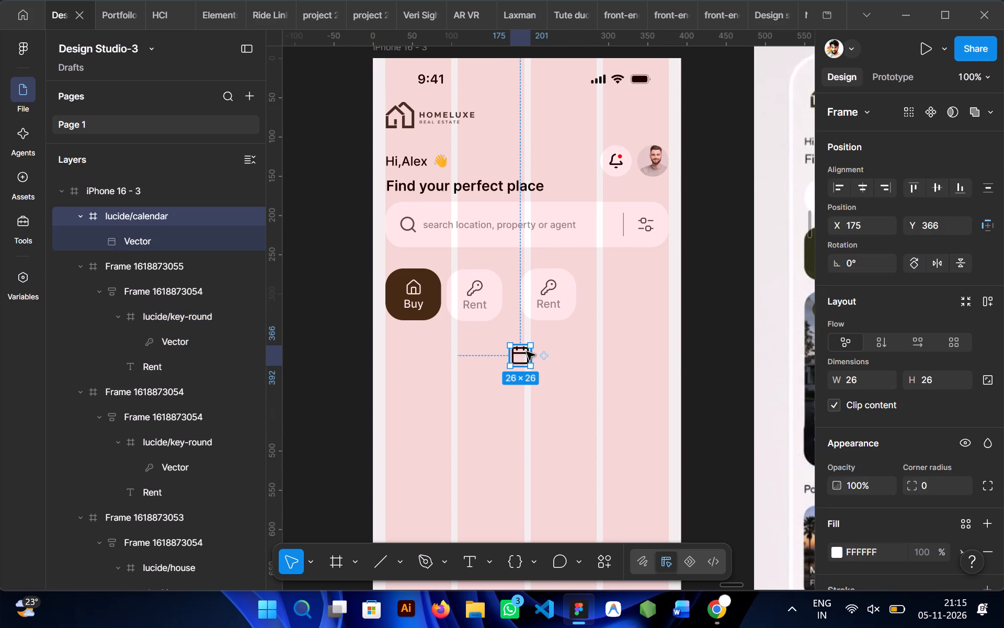
pyautogui.click(986, 380)
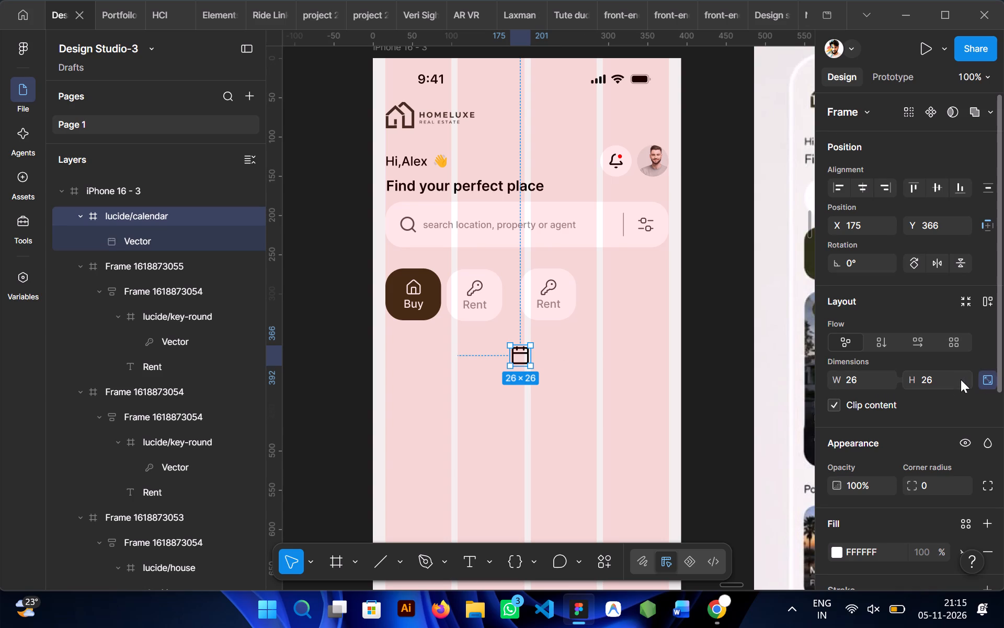
pyautogui.click(857, 382)
pyautogui.write('15')
pyautogui.click(611, 376)
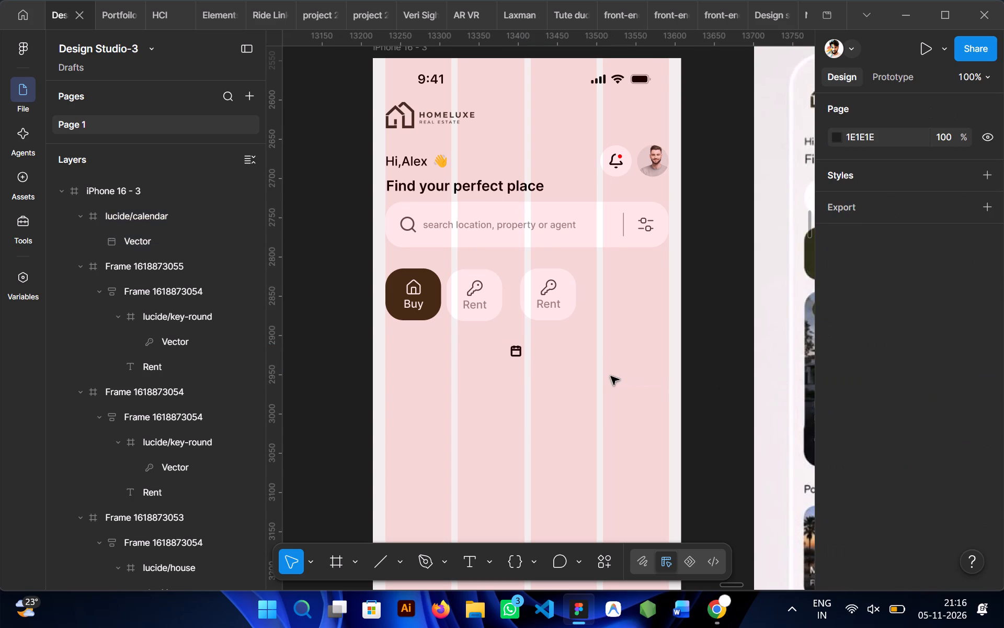
# Check the Rent key icon's size and set the calendar icon's width to 22 to match it.
pyautogui.doubleClick(471, 287)
pyautogui.doubleClick(471, 287)
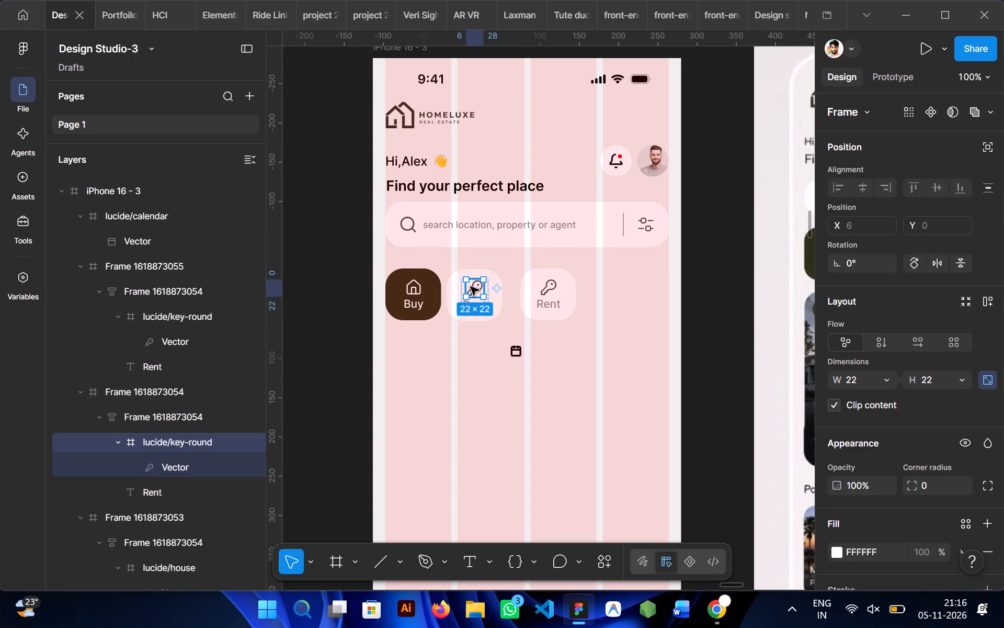
pyautogui.click(515, 357)
pyautogui.click(864, 375)
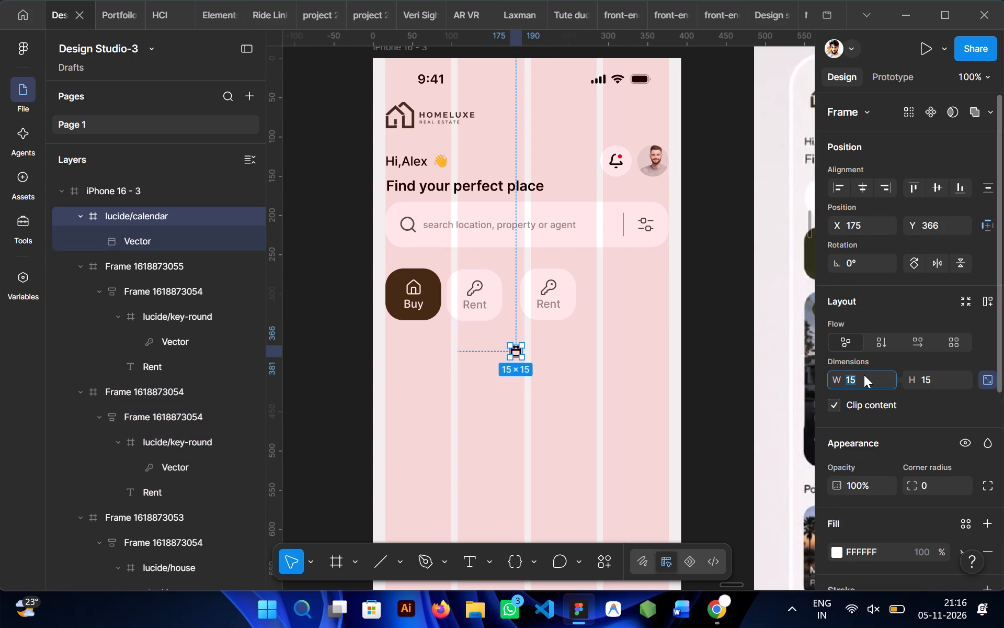
pyautogui.write('22')
pyautogui.click(613, 387)
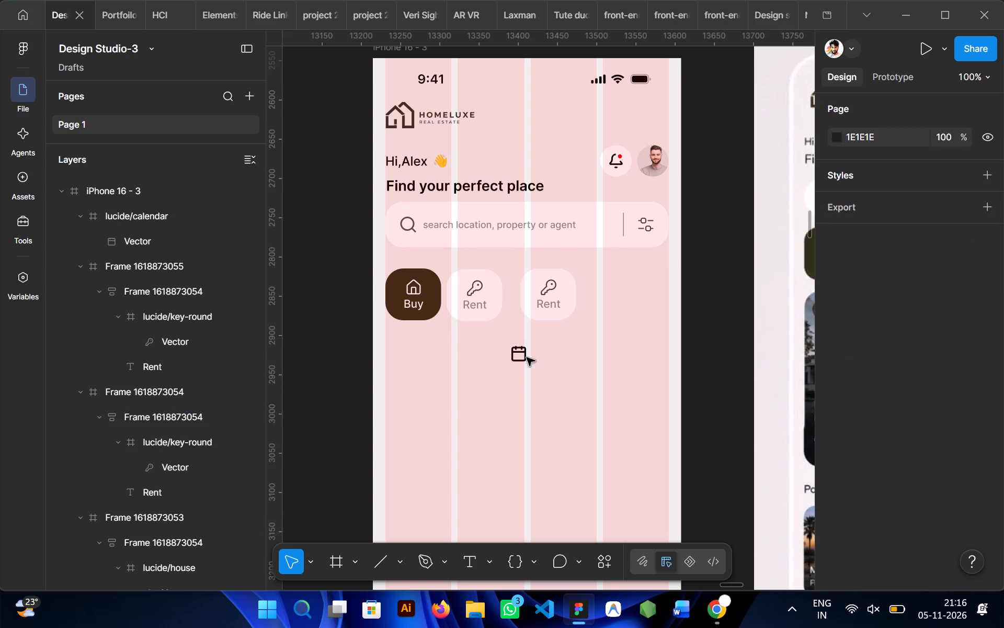
# Set the calendar icon's colour to 414141 by sampling the key icon in the duplicated Rent tile.
pyautogui.click(521, 353)
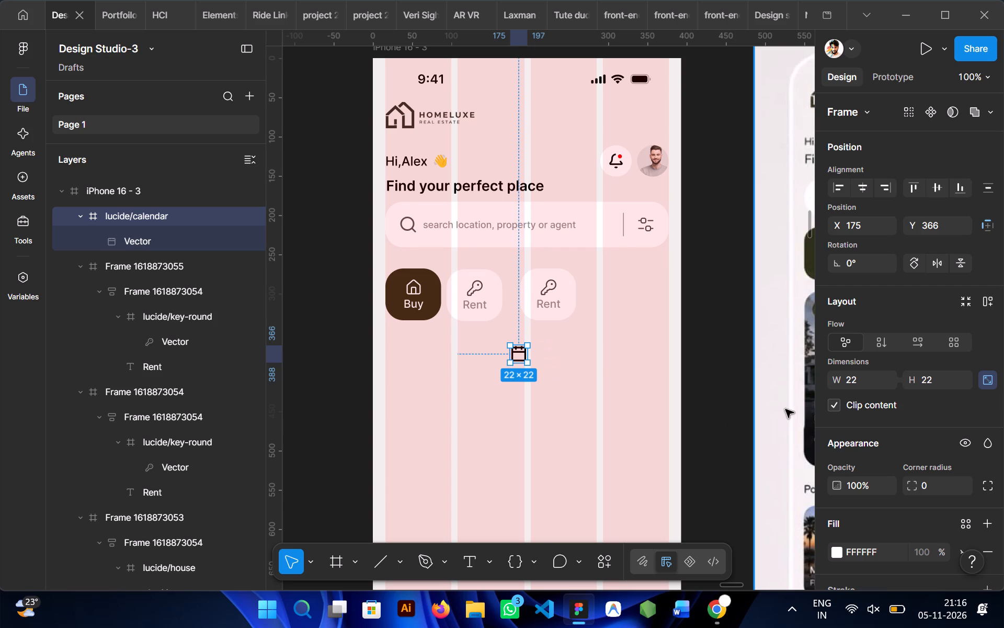
pyautogui.scroll(-3, 896, 432)
pyautogui.click(845, 375)
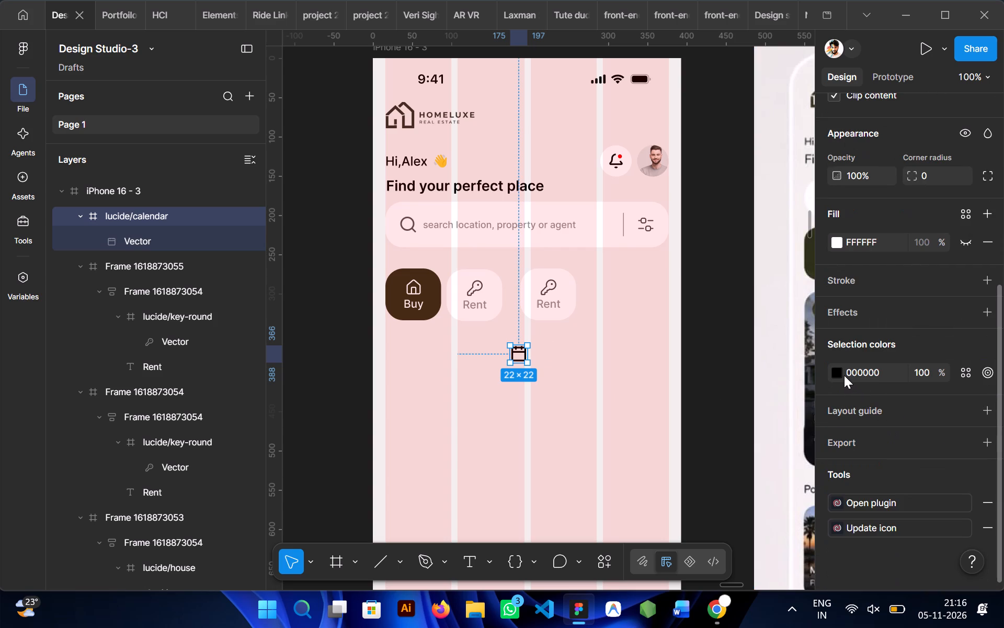
pyautogui.click(836, 374)
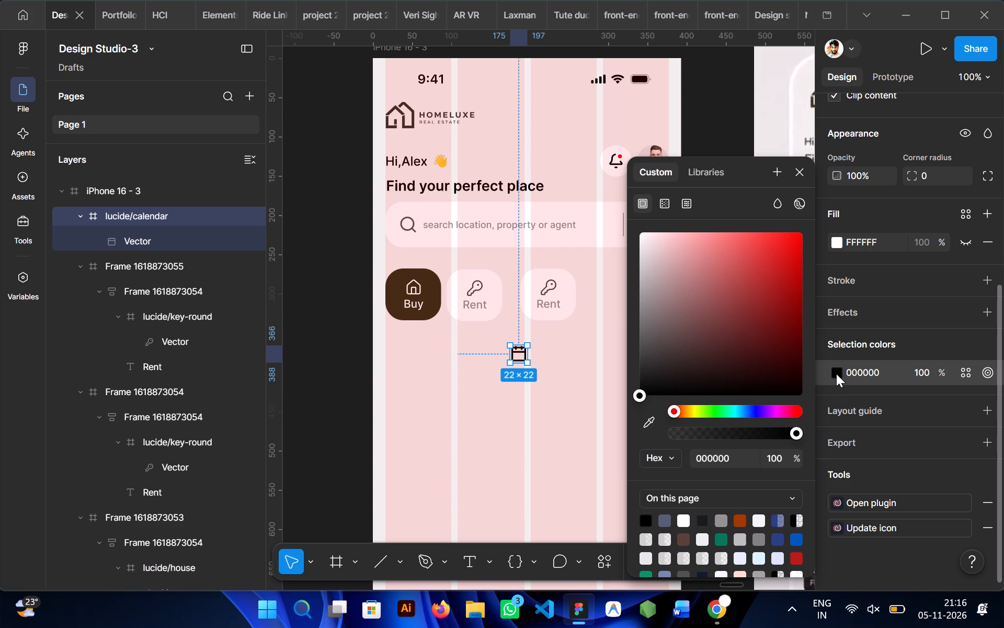
pyautogui.click(651, 422)
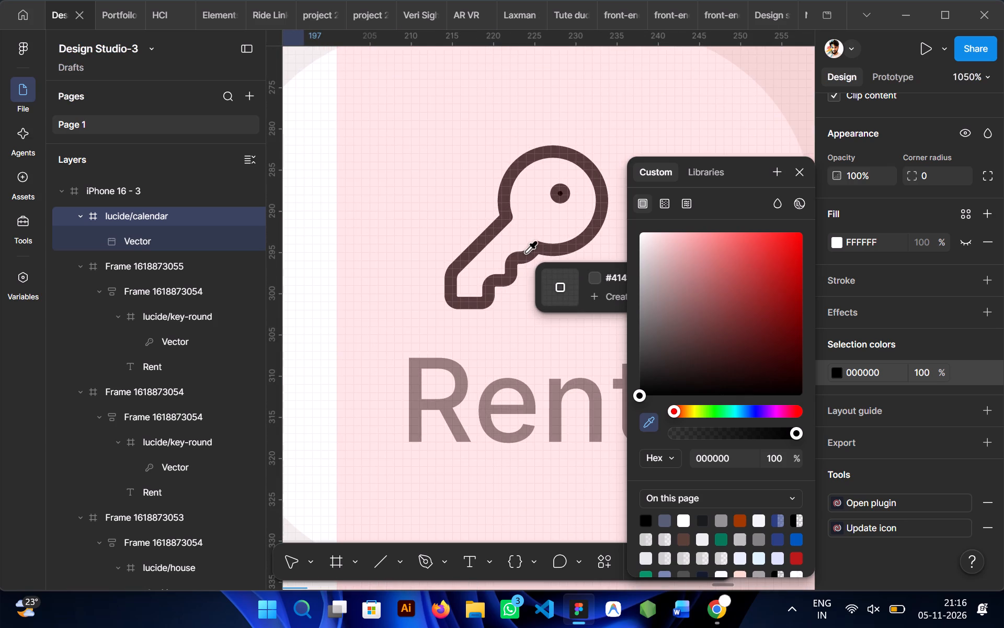
pyautogui.click(527, 261)
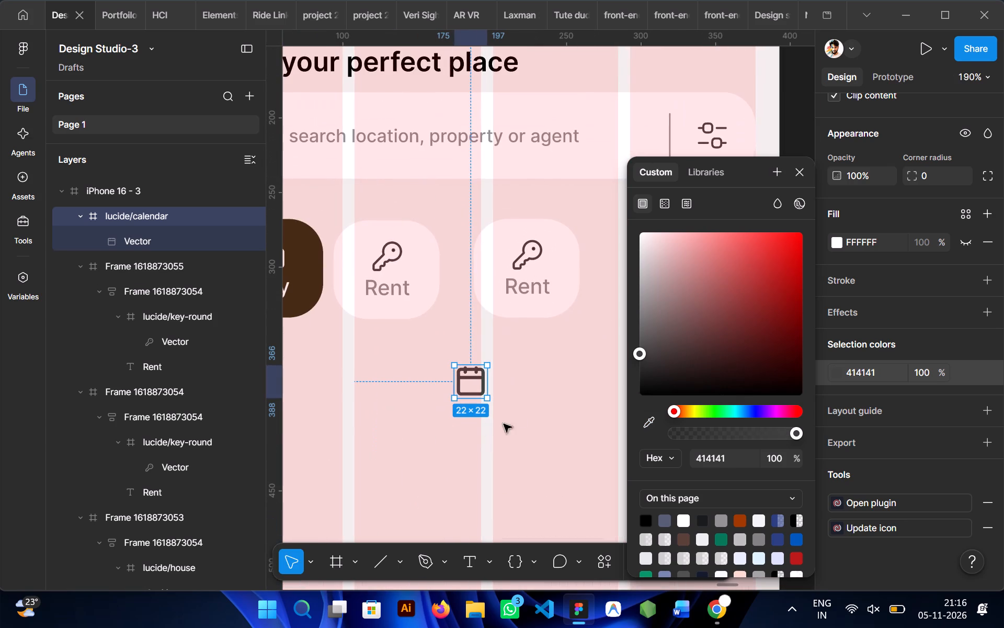
# Set the calendar icon vector's stroke weight to 1.5.
pyautogui.keyDown('ctrl'); pyautogui.click(470, 377); pyautogui.keyUp('ctrl')
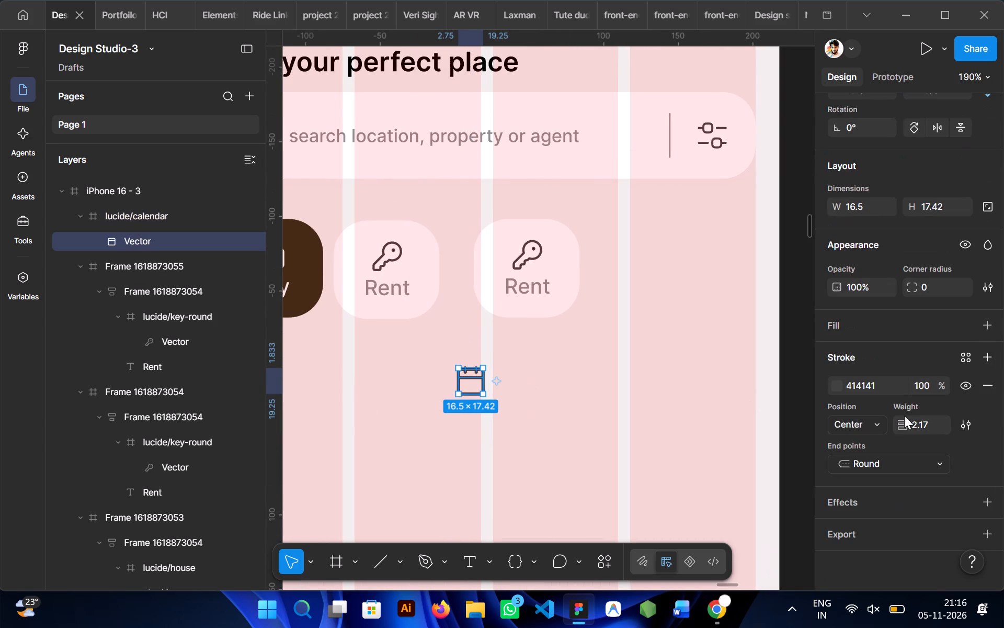
pyautogui.scroll(-1, 931, 424)
pyautogui.click(926, 423)
pyautogui.press('1')
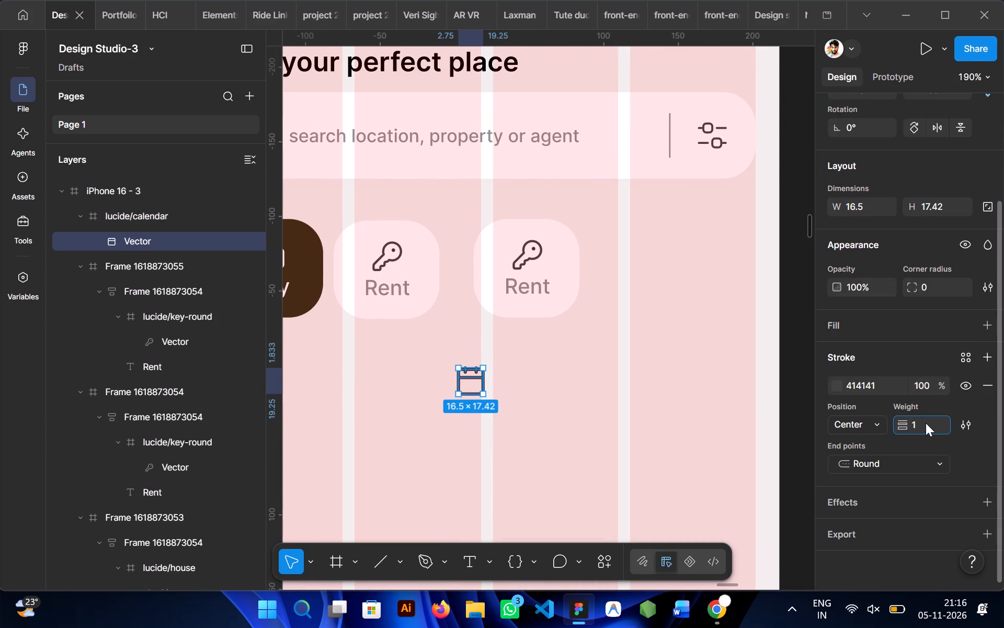
pyautogui.write('.5')
pyautogui.click(641, 389)
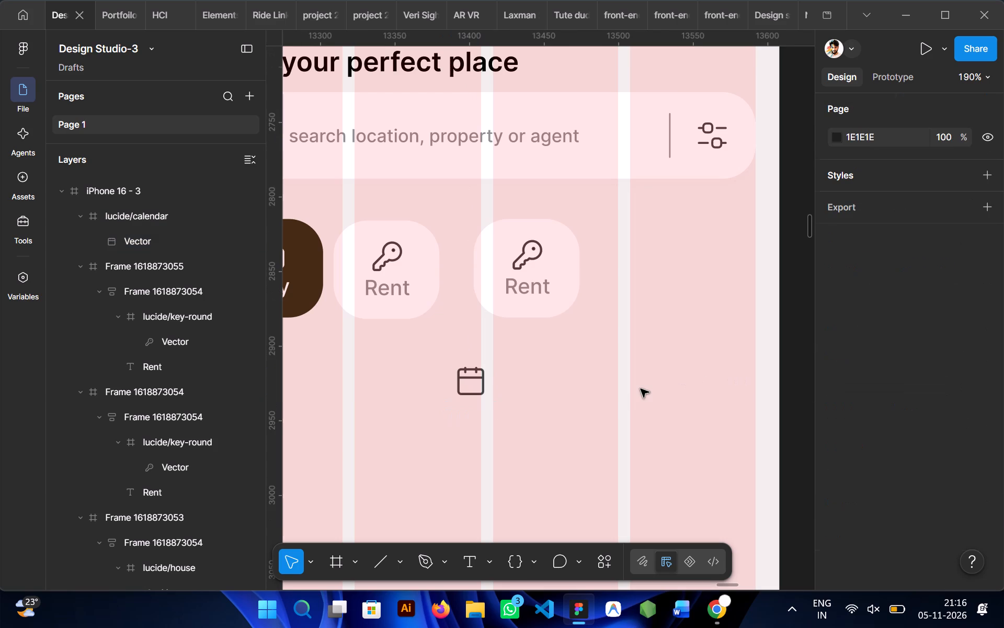
# Replace the key icon in the duplicated Rent tile with a copy of the calendar icon.
pyautogui.click(462, 387)
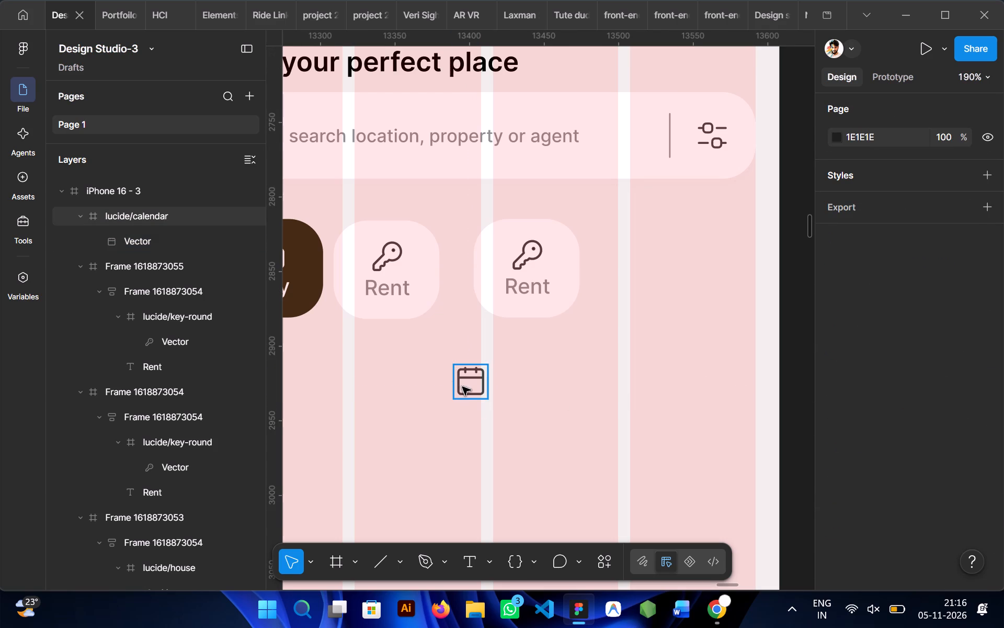
pyautogui.rightClick(462, 387)
pyautogui.click(497, 95)
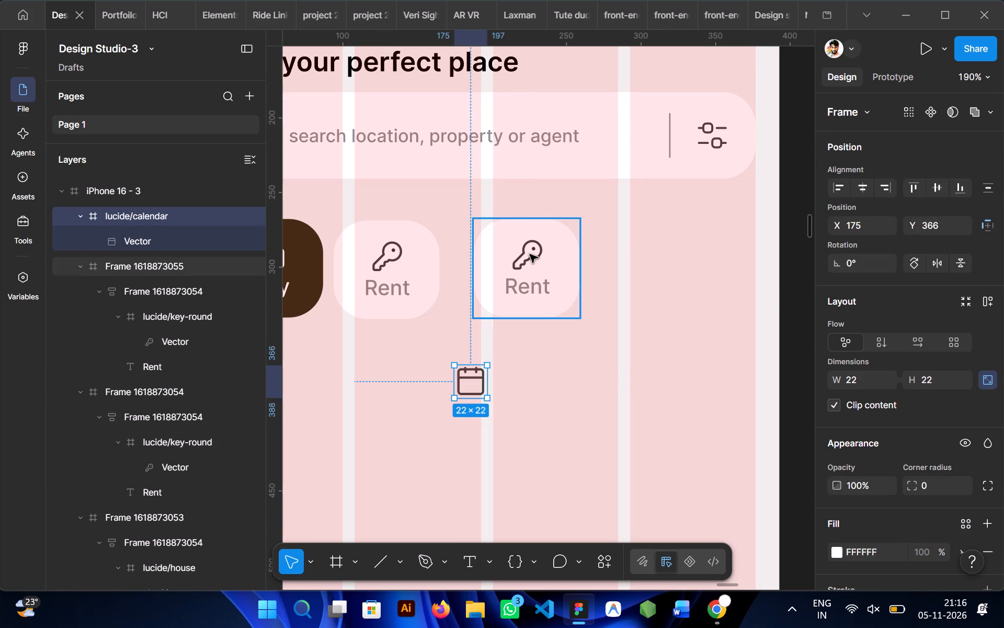
pyautogui.tripleClick(524, 254)
pyautogui.rightClick(524, 254)
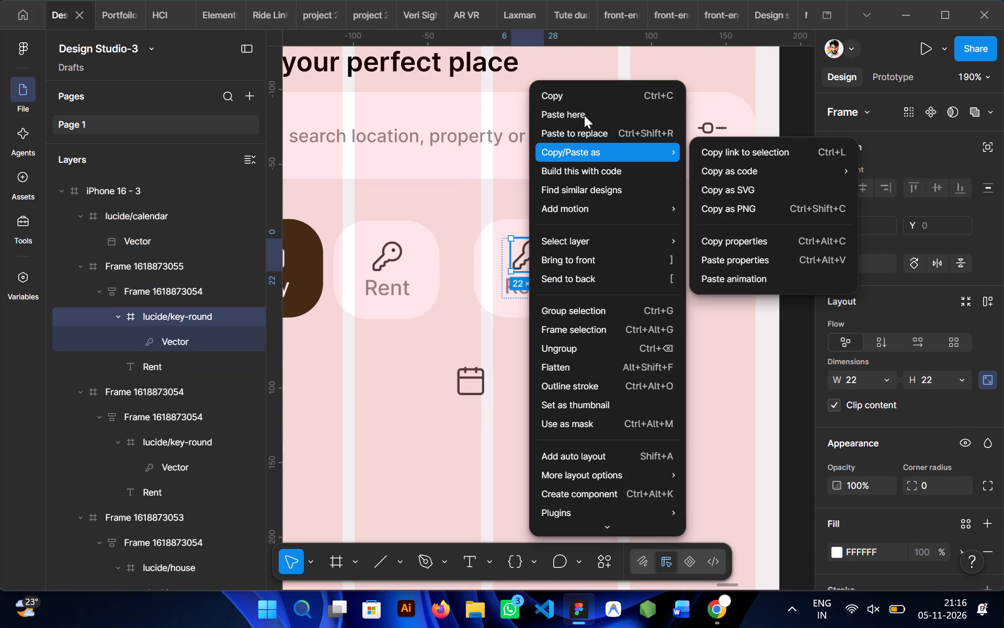
pyautogui.click(578, 127)
pyautogui.click(622, 411)
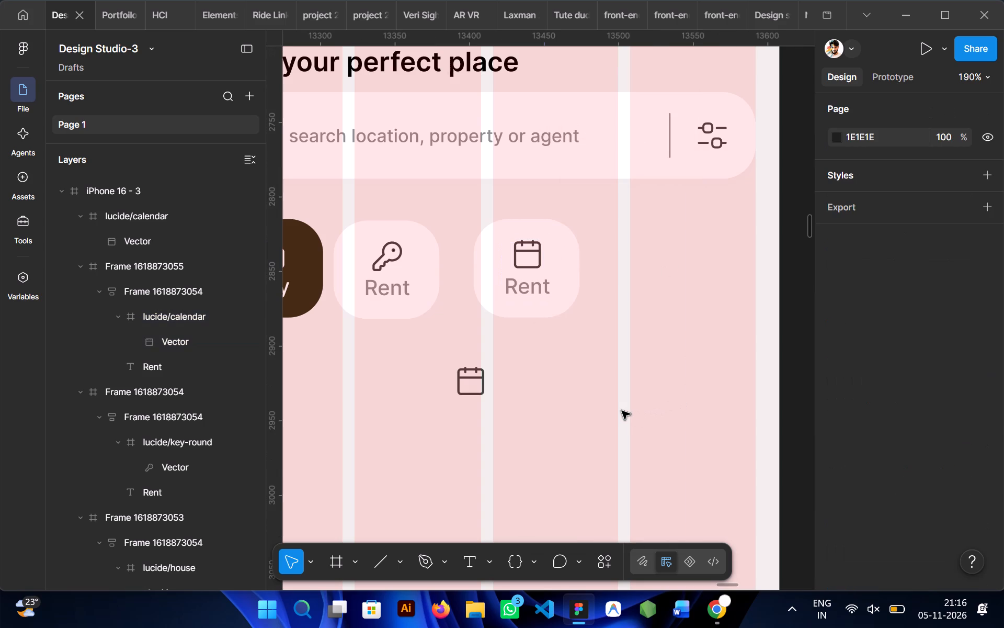
# Delete the spare calendar icon below the category tiles.
pyautogui.click(470, 375)
pyautogui.press('Delete')
# Change the label of the duplicated Rent tile with the calendar icon to Short Stay.
pyautogui.hscroll(1, 470, 375)
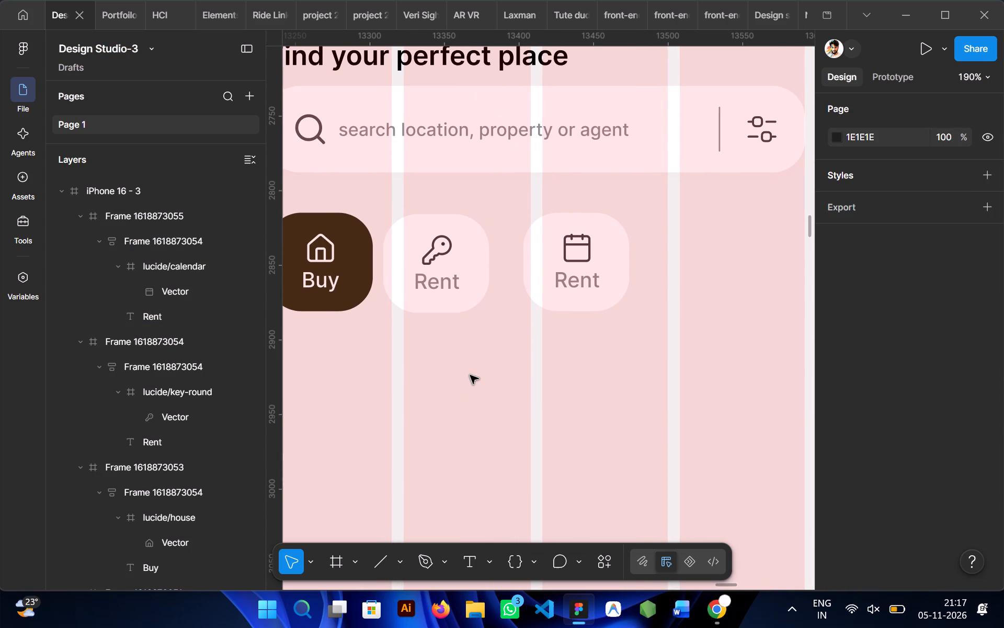
pyautogui.keyDown('ctrl'); pyautogui.click(578, 280); pyautogui.keyUp('ctrl')
pyautogui.keyDown('ctrl'); pyautogui.doubleClick(578, 280); pyautogui.keyUp('ctrl')
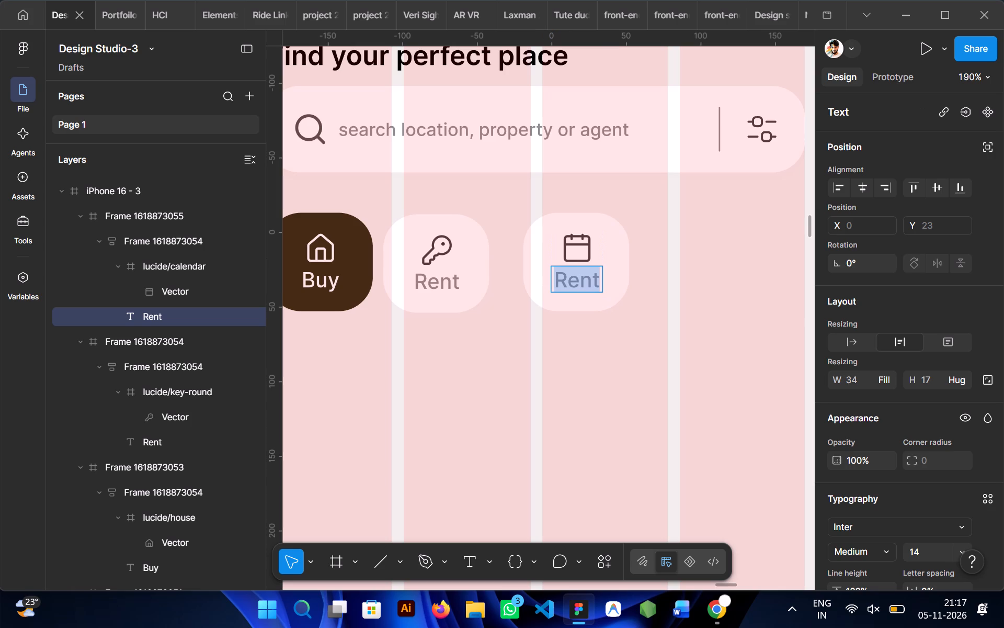
pyautogui.hscroll(-1, 578, 280)
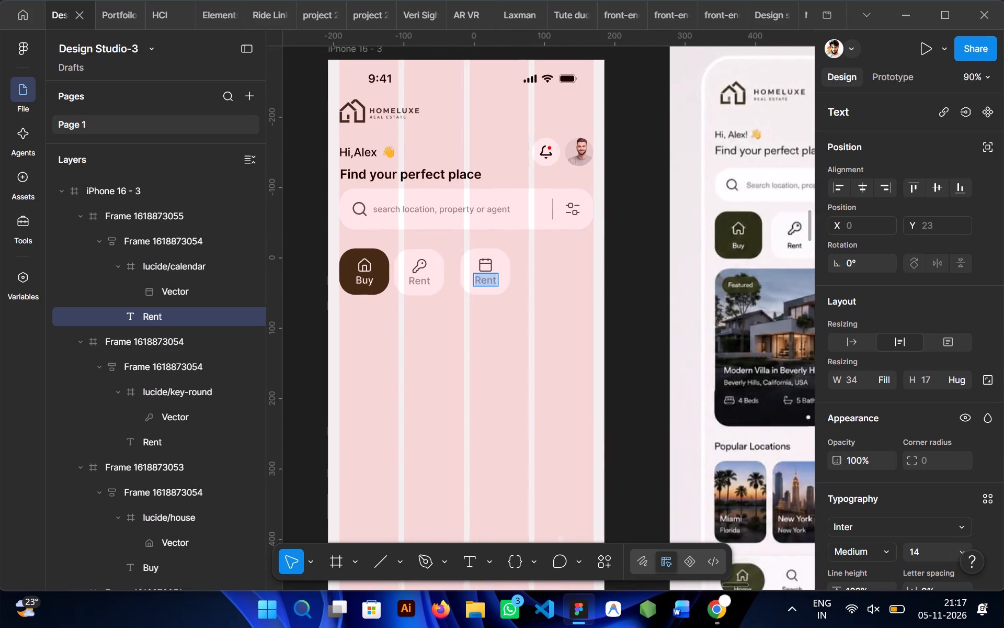
pyautogui.hscroll(-1, 578, 280)
pyautogui.write('Short')
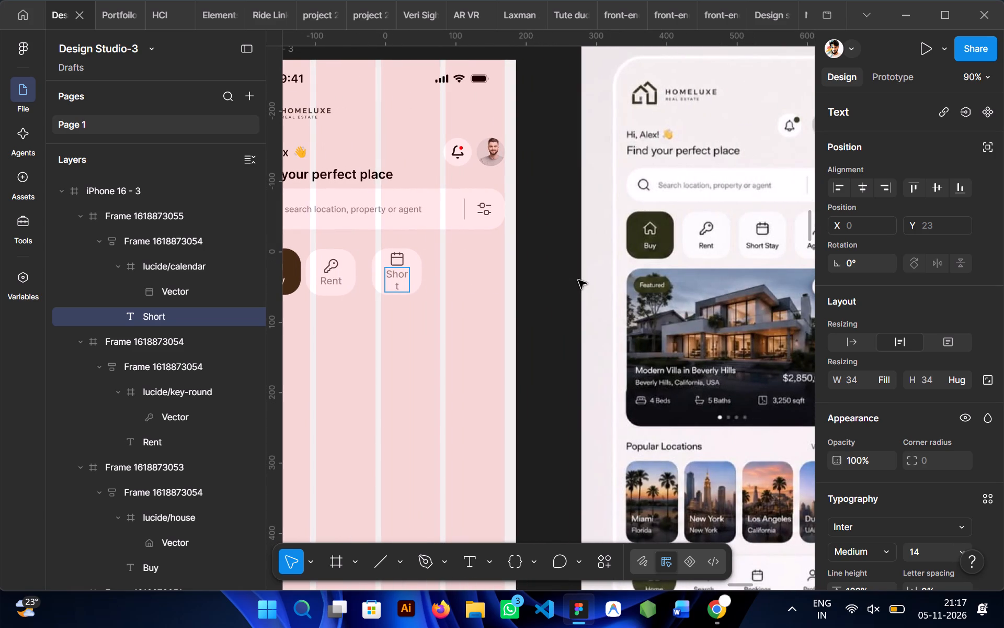
pyautogui.press('space')
pyautogui.write('Stay')
pyautogui.click(420, 326)
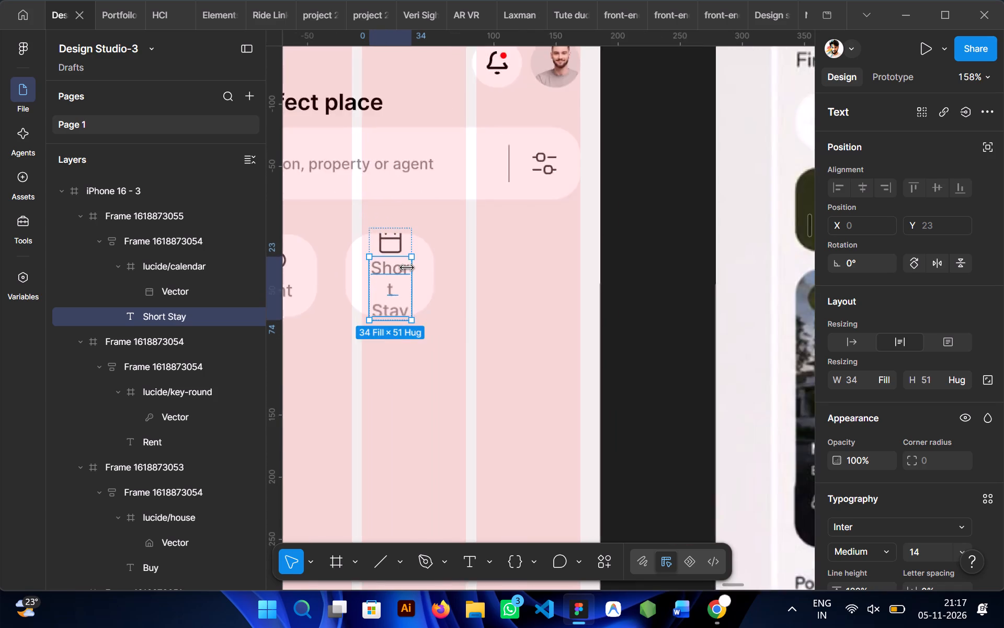
# Set the Short Stay label's font size to 12 and widen its text box so the words fit on one line.
pyautogui.moveTo(413, 297); pyautogui.dragTo(423, 297)
pyautogui.click(458, 353)
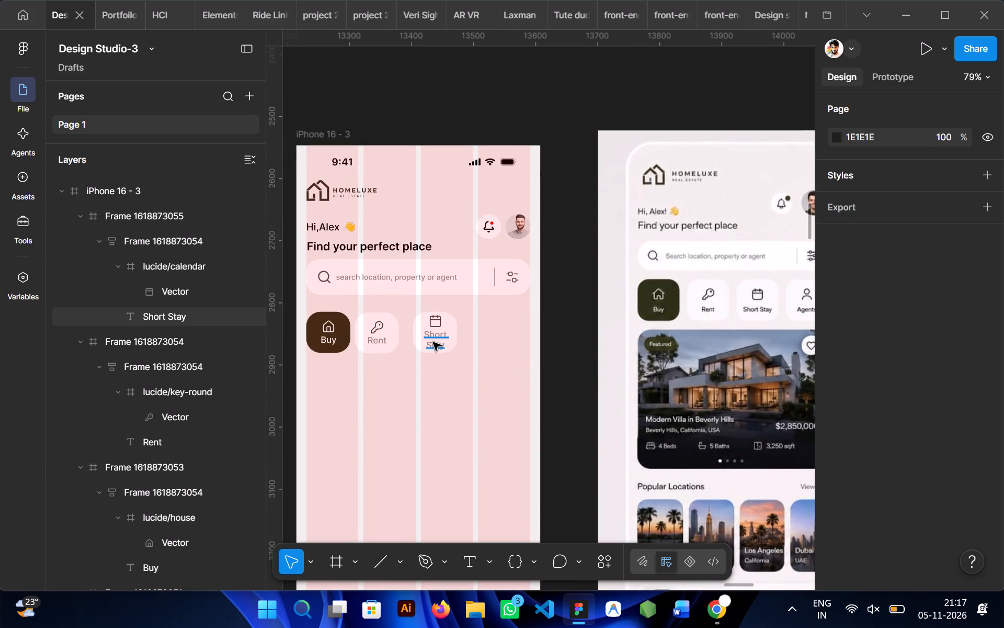
pyautogui.keyDown('ctrl'); pyautogui.click(431, 342); pyautogui.keyUp('ctrl')
pyautogui.scroll(-1, 956, 400)
pyautogui.click(920, 380)
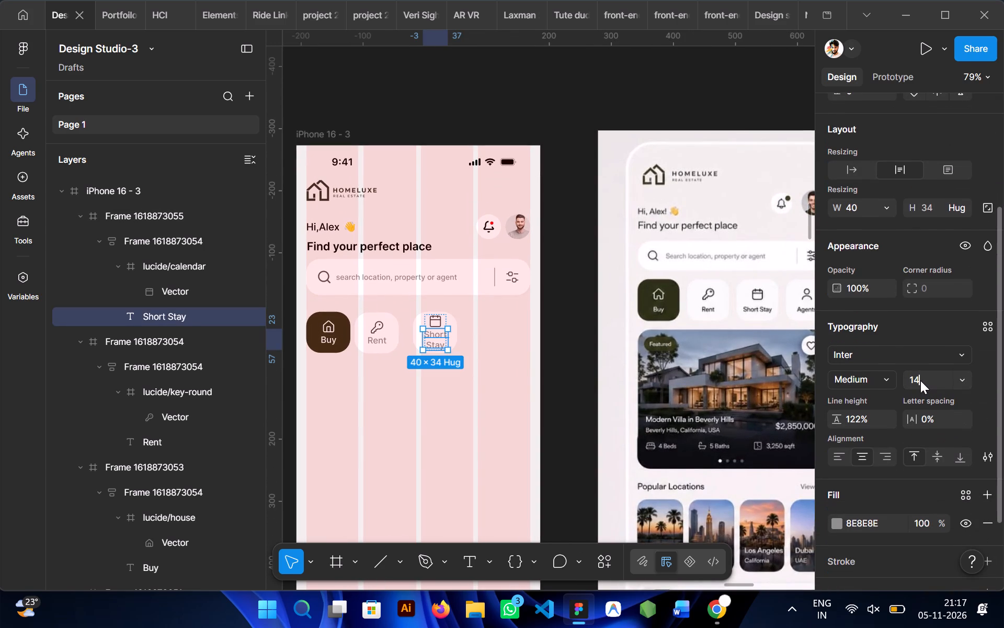
pyautogui.write('12')
pyautogui.press('Return')
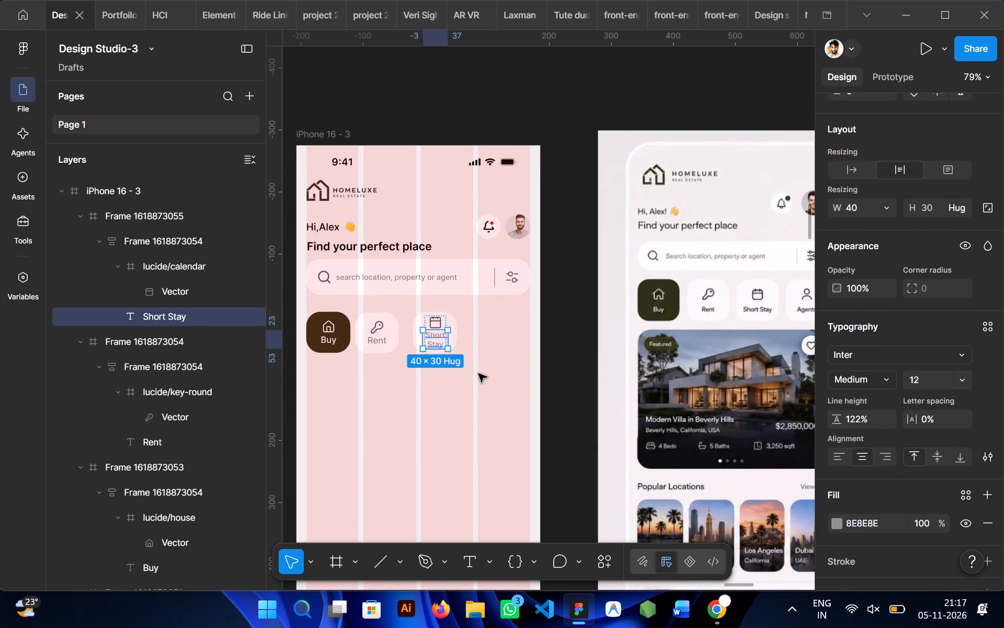
pyautogui.moveTo(418, 313); pyautogui.dragTo(447, 310)
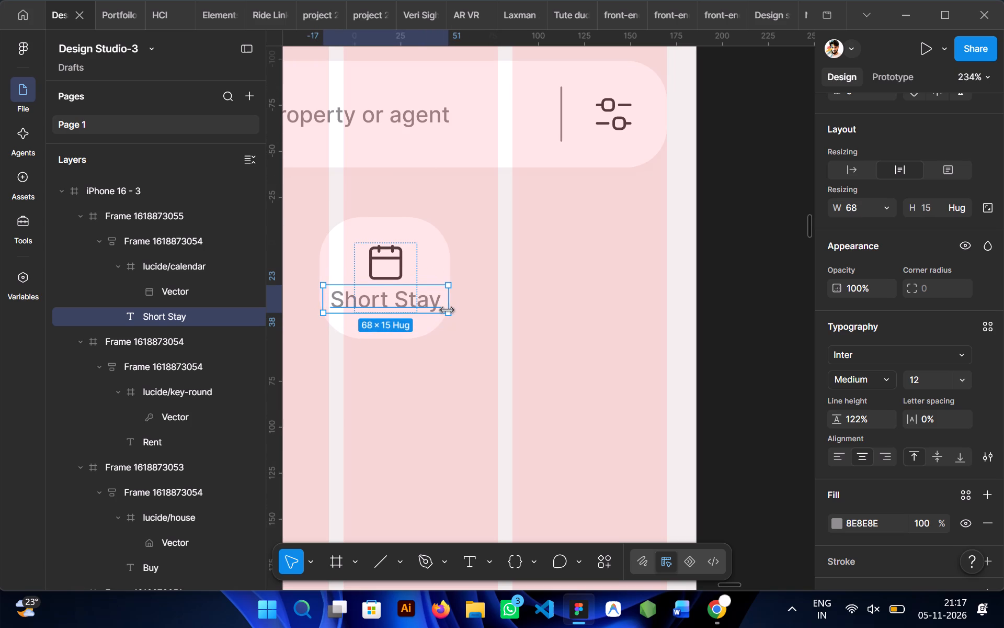
pyautogui.moveTo(447, 310); pyautogui.dragTo(443, 311)
pyautogui.click(446, 366)
# Set the font size of the Rent and Buy tile labels to 12.
pyautogui.hscroll(1, 446, 366)
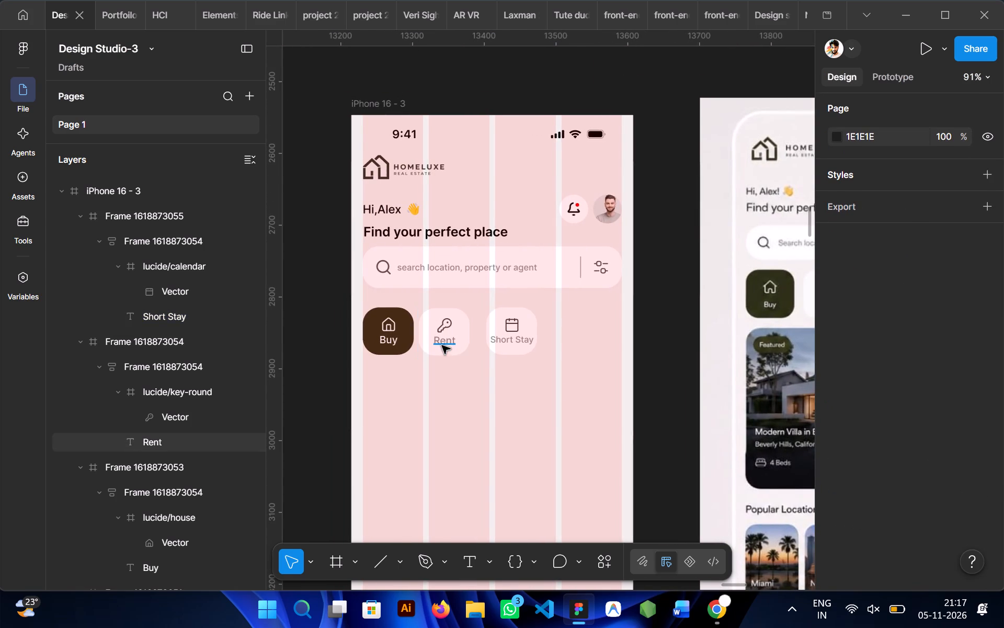
pyautogui.keyDown('ctrl'); pyautogui.click(442, 346); pyautogui.keyUp('ctrl')
pyautogui.scroll(-1, 898, 446)
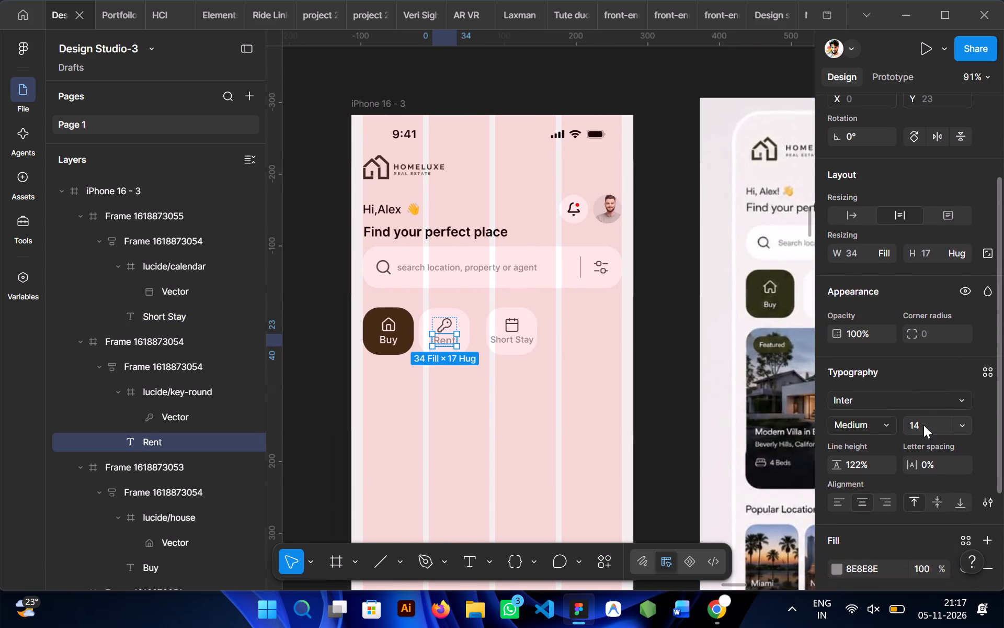
pyautogui.click(923, 425)
pyautogui.press('1')
pyautogui.press('2')
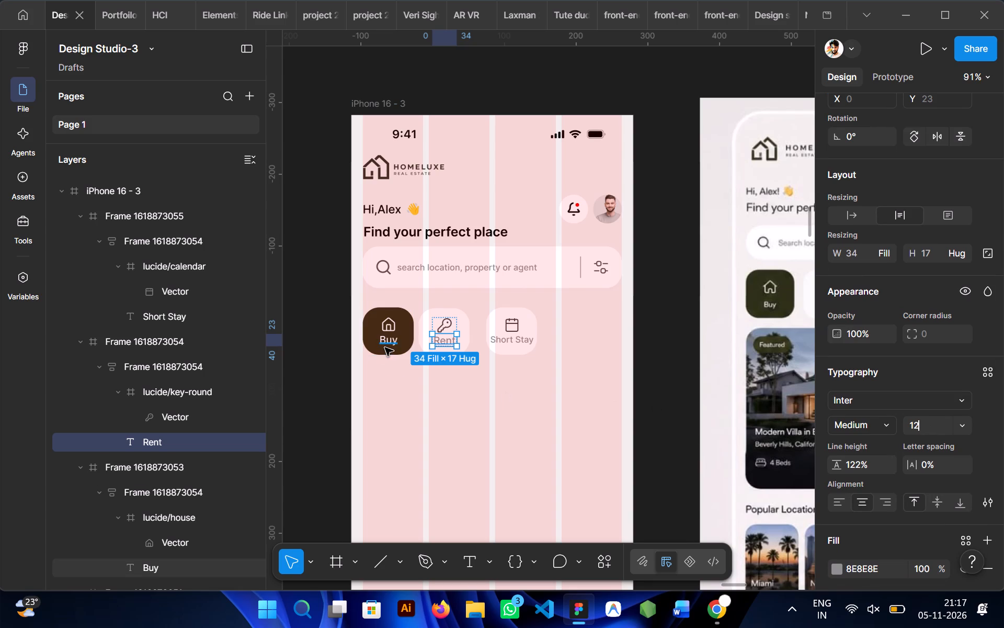
pyautogui.keyDown('ctrl'); pyautogui.click(386, 347); pyautogui.keyUp('ctrl')
pyautogui.click(925, 424)
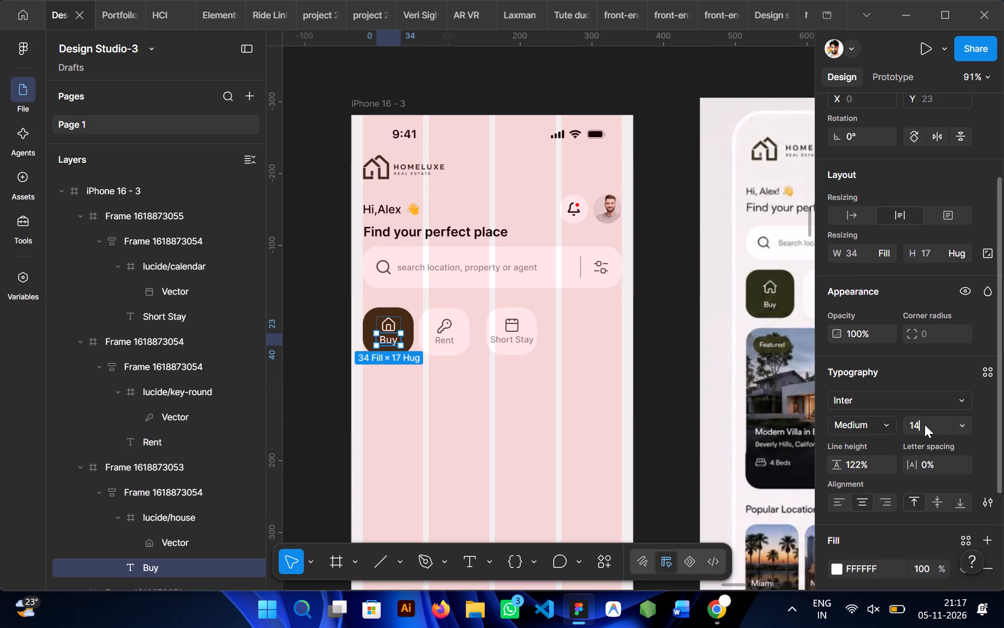
pyautogui.write('12')
pyautogui.press('Return')
pyautogui.click(474, 414)
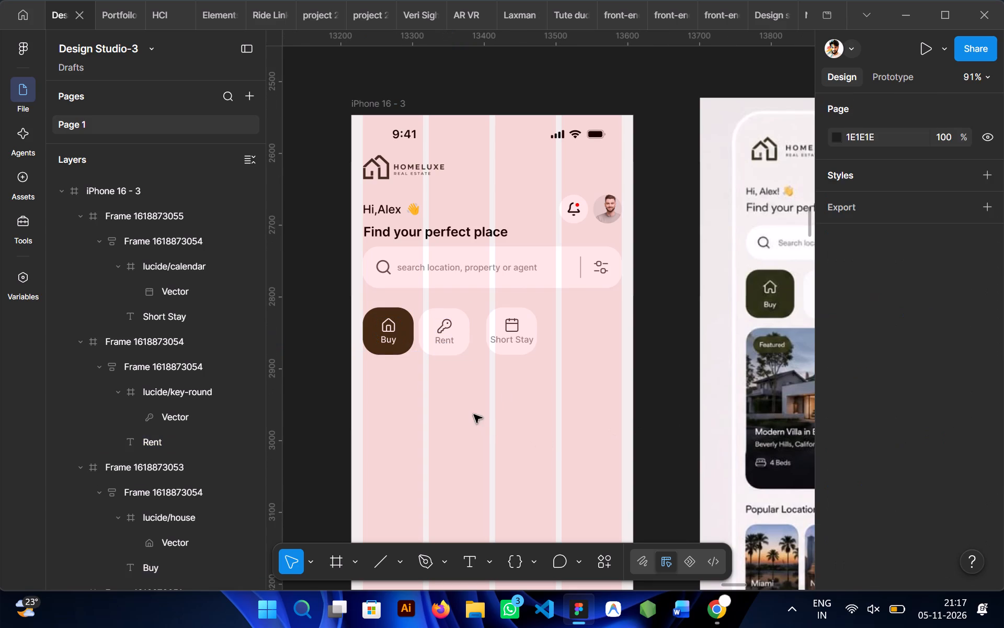
pyautogui.doubleClick(391, 338)
pyautogui.click(480, 454)
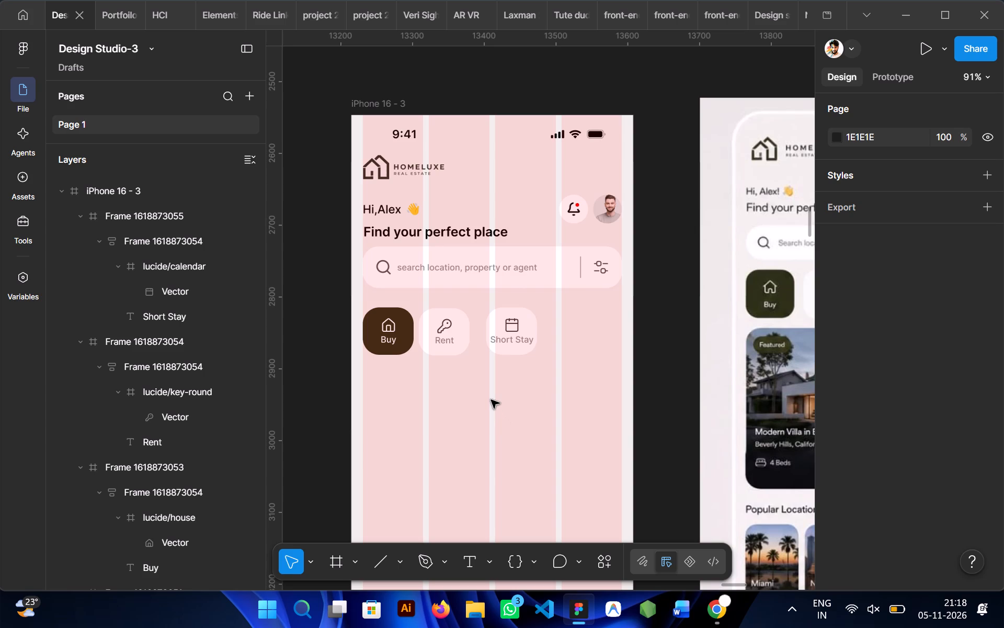
# Undo a trial stretch of the Buy, Rent and Short Stay tiles and resize all three together to 79 by 73.
pyautogui.click(489, 346)
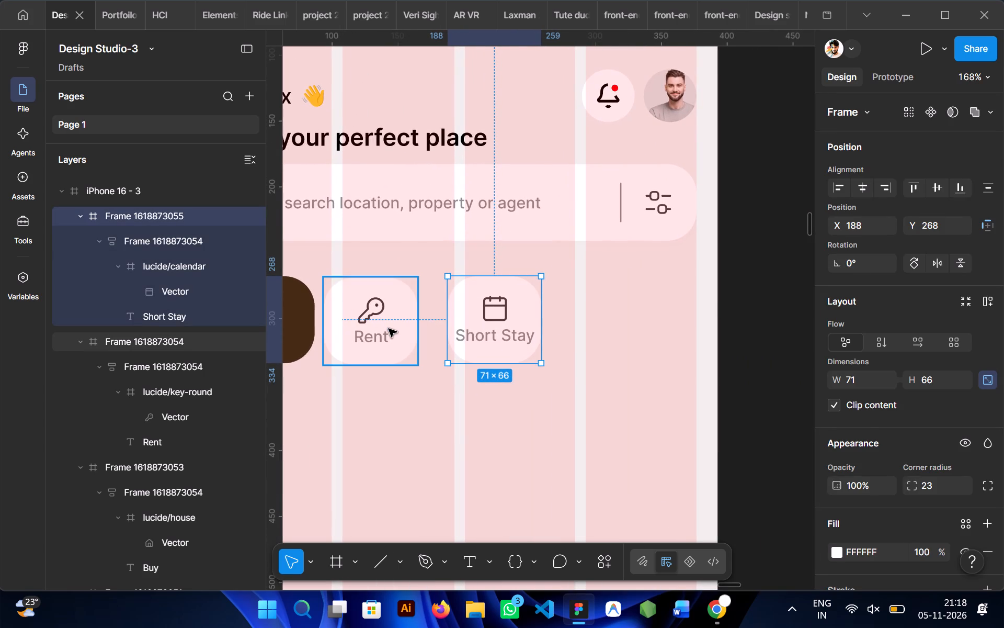
pyautogui.keyDown('shift'); pyautogui.click(389, 329); pyautogui.keyUp('shift')
pyautogui.hscroll(1, 389, 329)
pyautogui.keyDown('shift'); pyautogui.click(321, 326); pyautogui.keyUp('shift')
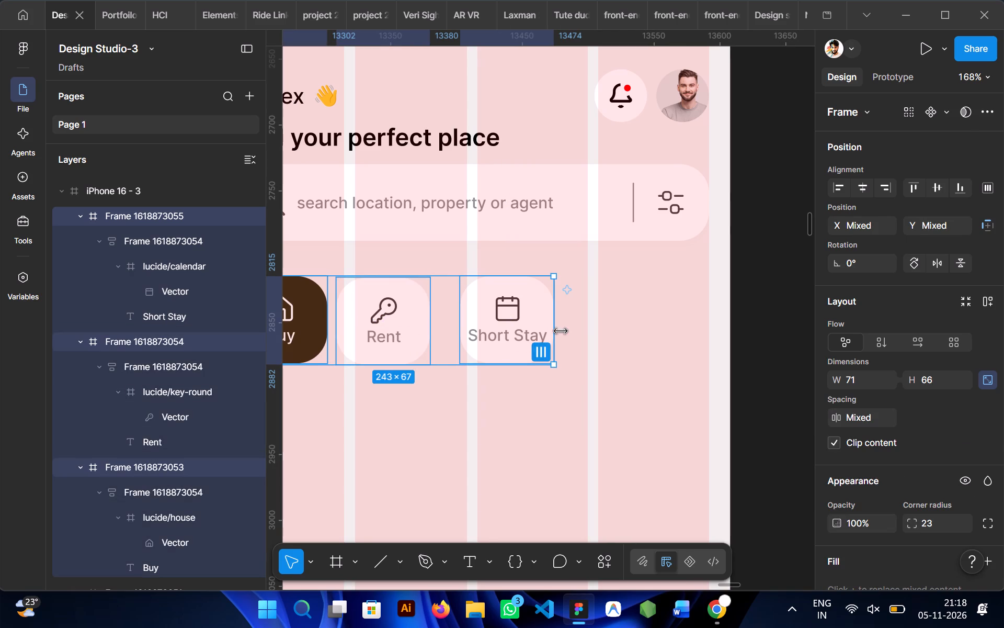
pyautogui.moveTo(551, 329); pyautogui.dragTo(562, 330)
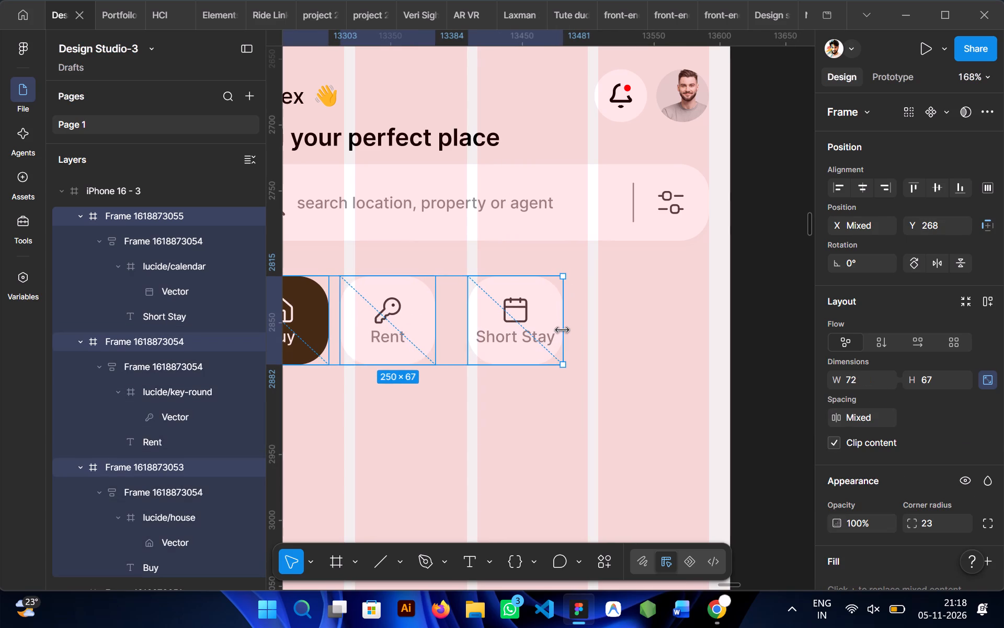
pyautogui.moveTo(562, 330); pyautogui.dragTo(586, 329)
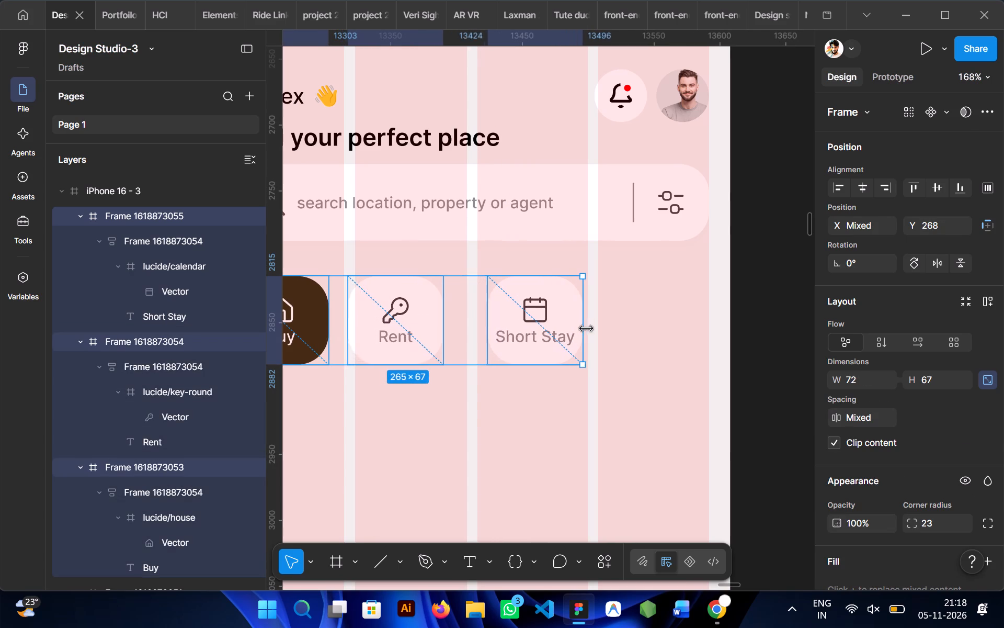
pyautogui.moveTo(586, 329); pyautogui.dragTo(641, 323)
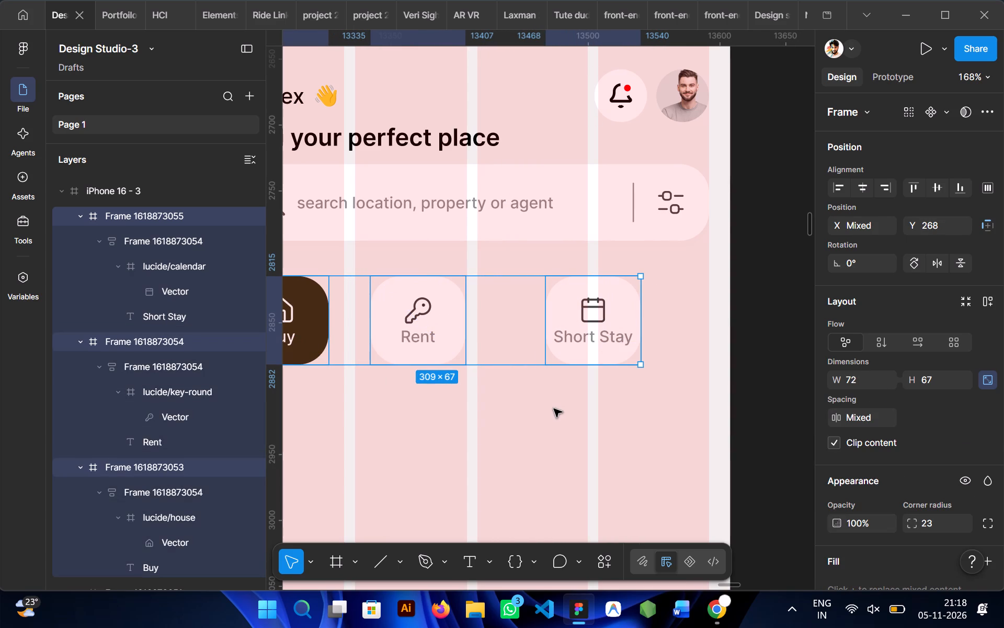
pyautogui.hotkey('ctrl', 'z')
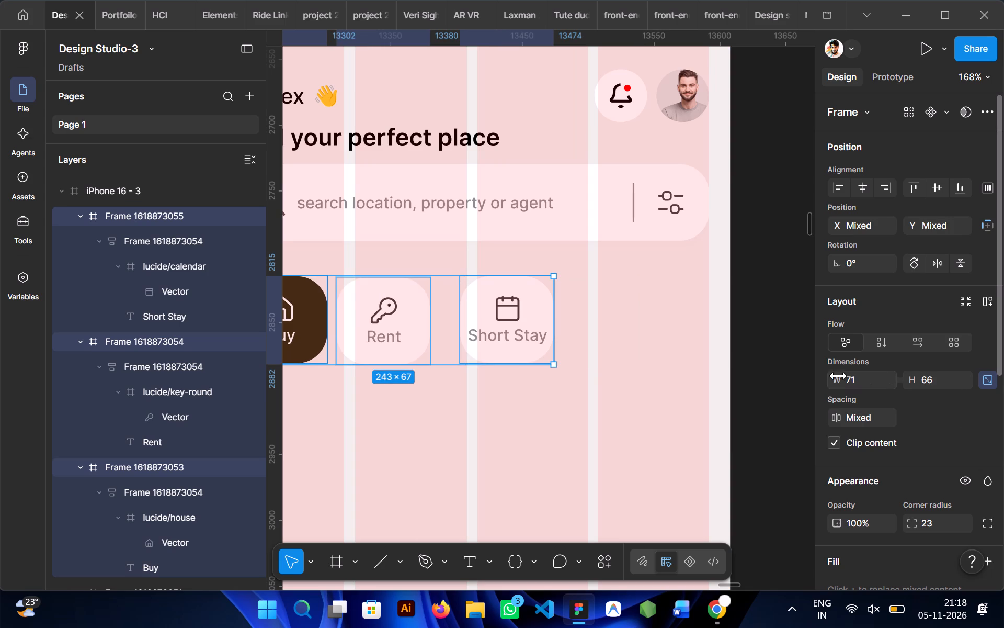
pyautogui.moveTo(838, 379); pyautogui.dragTo(852, 381)
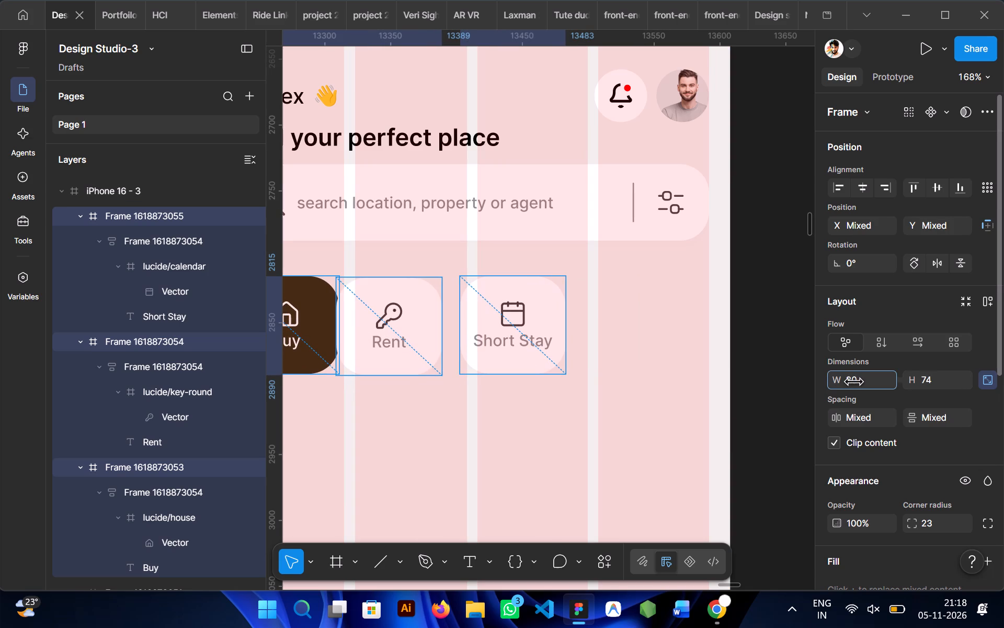
pyautogui.moveTo(852, 381); pyautogui.dragTo(851, 383)
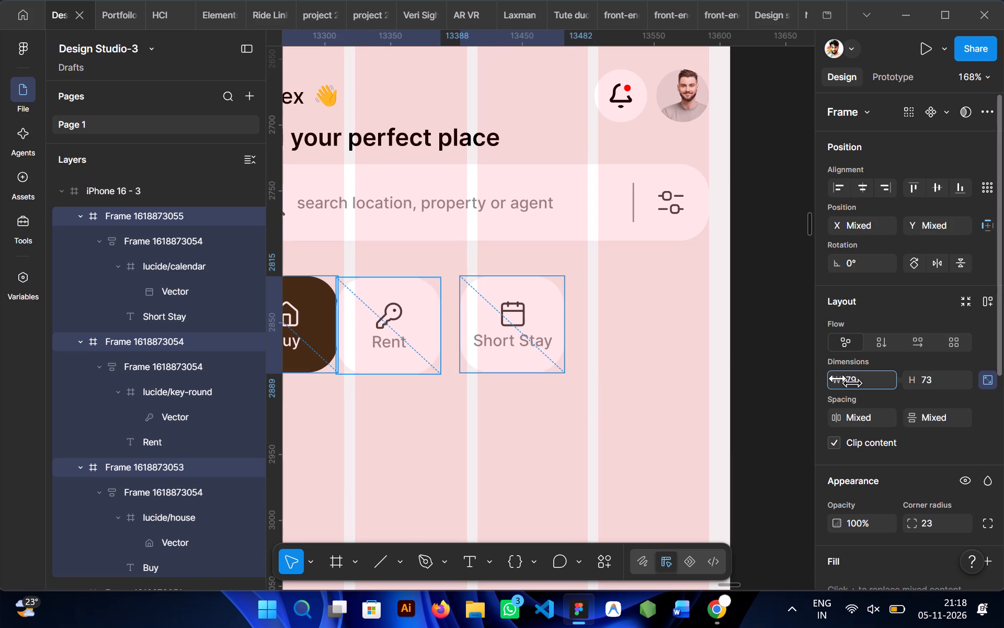
pyautogui.click(535, 403)
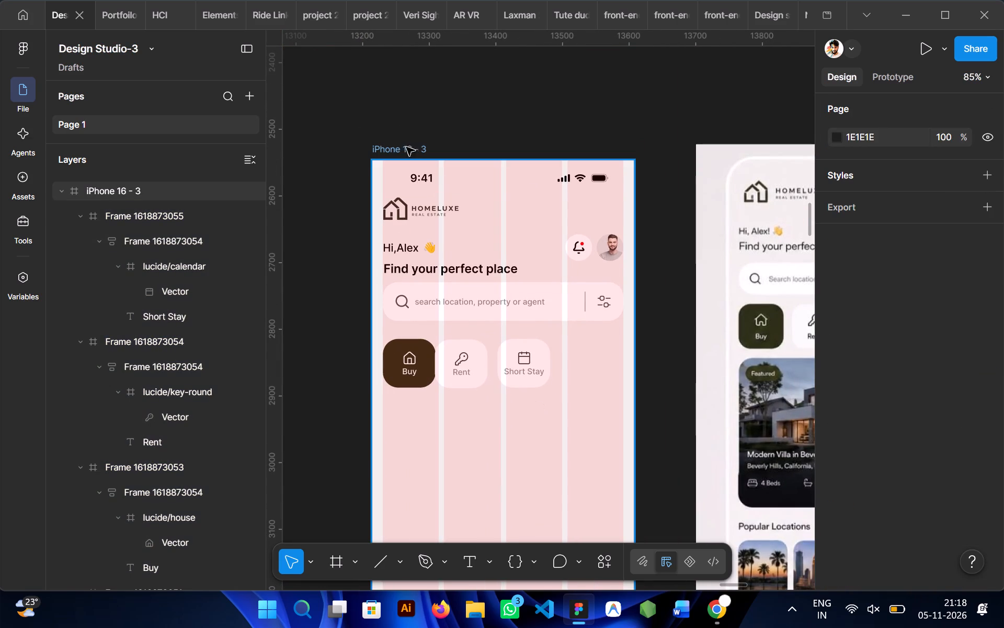
# Preview the iPhone 16 - 3 frame to check the category tiles.
pyautogui.click(402, 148)
pyautogui.hotkey('shift', 'space')
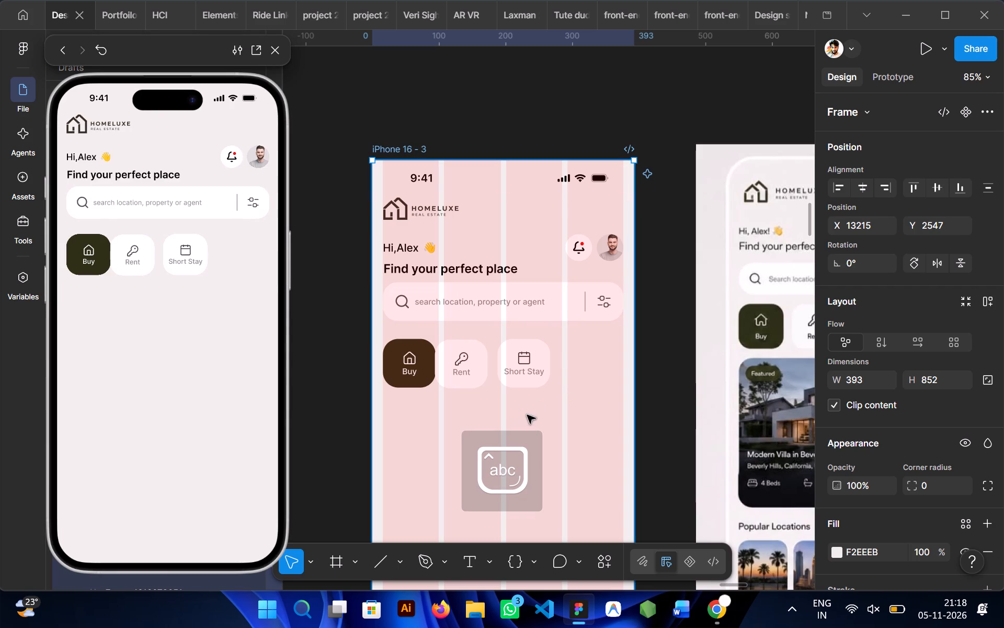
# Space out the category tiles by moving Rent to X 106, Y 268 and shifting Short Stay slightly away from it.
pyautogui.click(462, 369)
pyautogui.moveTo(460, 364); pyautogui.dragTo(468, 363)
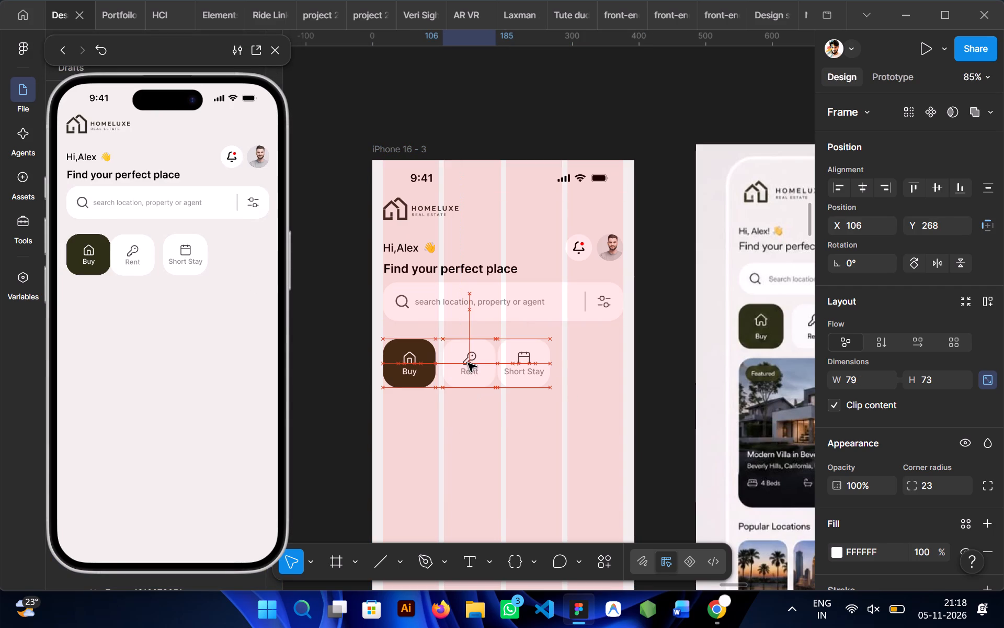
pyautogui.moveTo(468, 363); pyautogui.dragTo(467, 364)
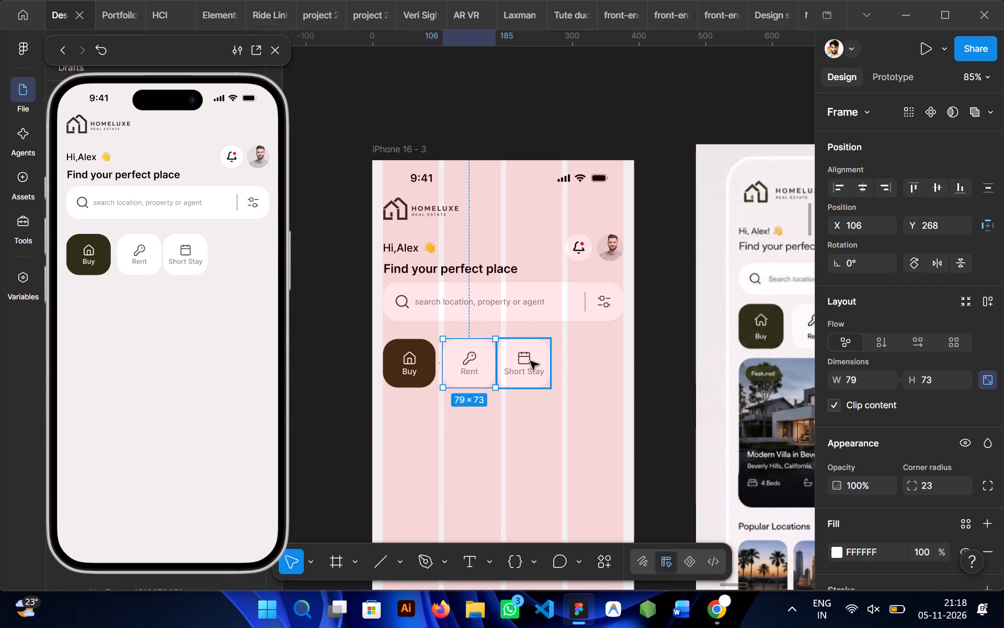
pyautogui.moveTo(530, 361); pyautogui.dragTo(536, 363)
pyautogui.click(519, 456)
# Duplicate the Short Stay tile, place the copy just below the category row, and close the preview.
pyautogui.hscroll(-2, 519, 456)
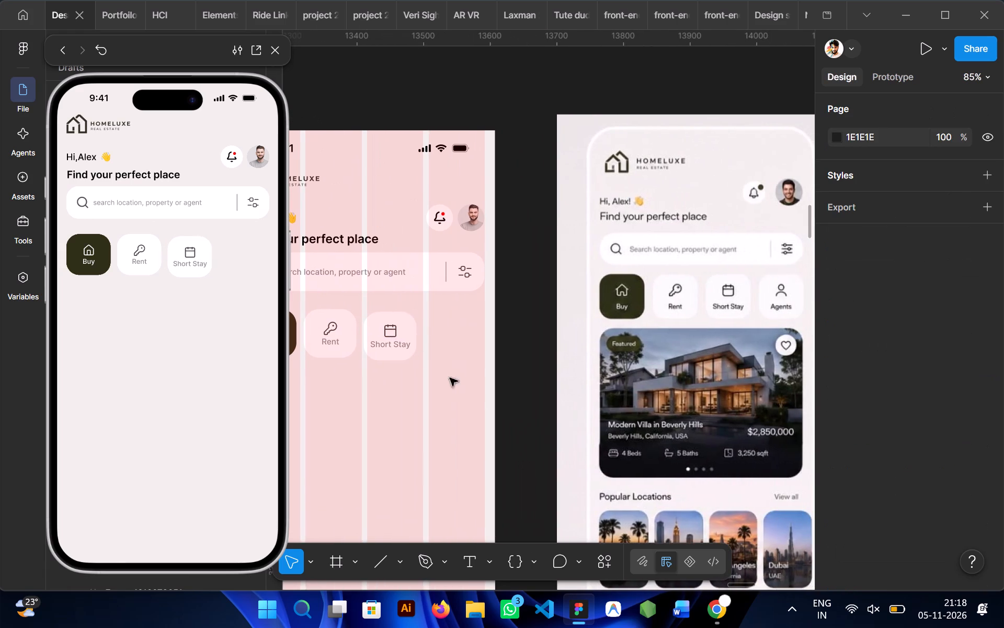
pyautogui.click(389, 335)
pyautogui.keyDown('alt'); pyautogui.moveTo(389, 335); pyautogui.dragTo(425, 396); pyautogui.keyUp('alt')
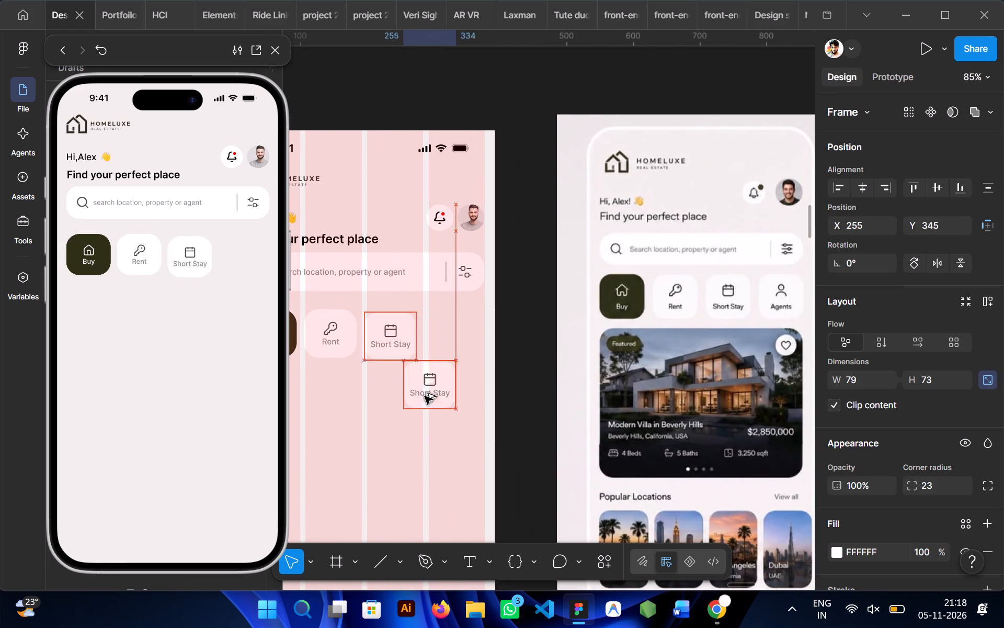
pyautogui.keyDown('alt'); pyautogui.moveTo(425, 396); pyautogui.dragTo(406, 402); pyautogui.keyUp('alt')
pyautogui.click(486, 360)
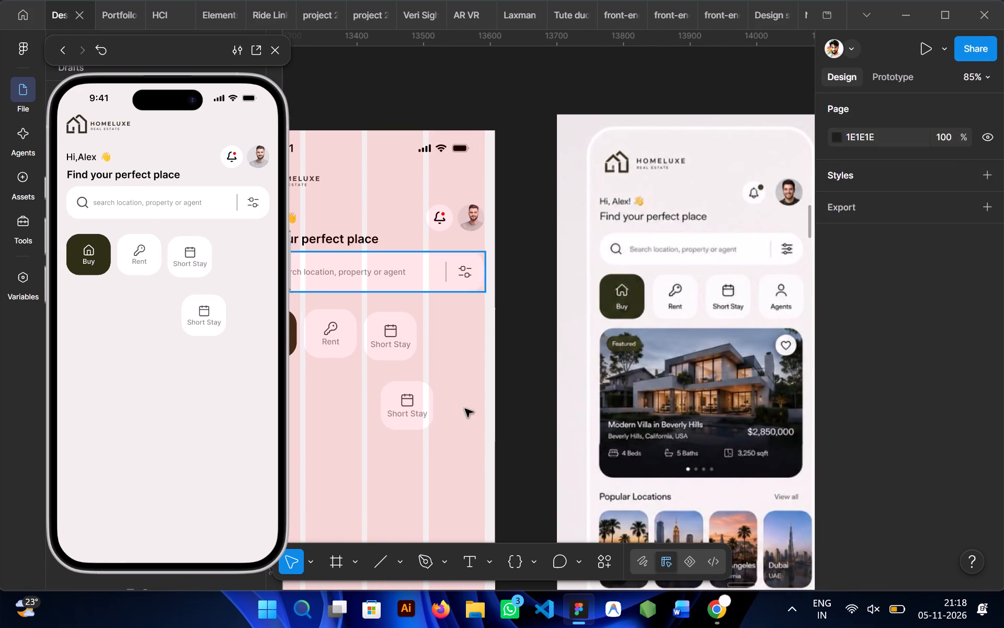
pyautogui.click(280, 50)
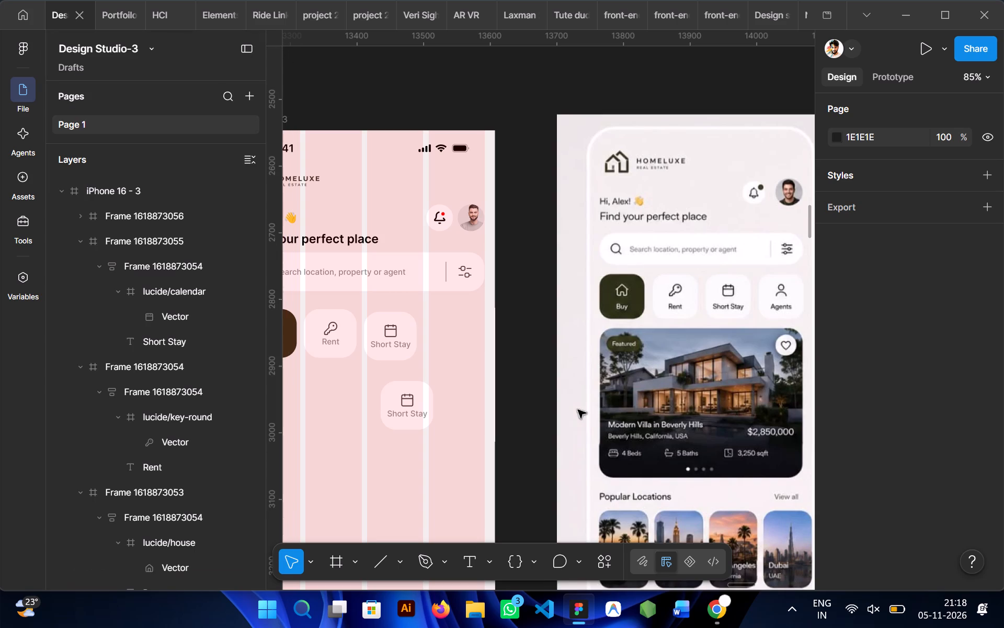
# Find the user-round icon with a Lucide Icons search for "person", insert it, and place it beside the duplicated Short Stay tile.
pyautogui.click(593, 563)
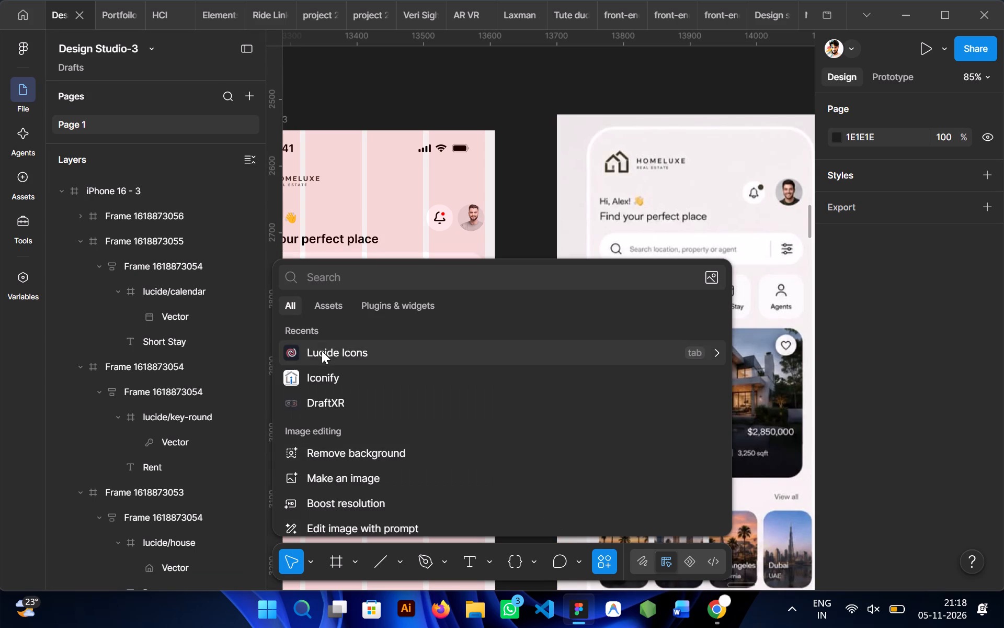
pyautogui.click(322, 351)
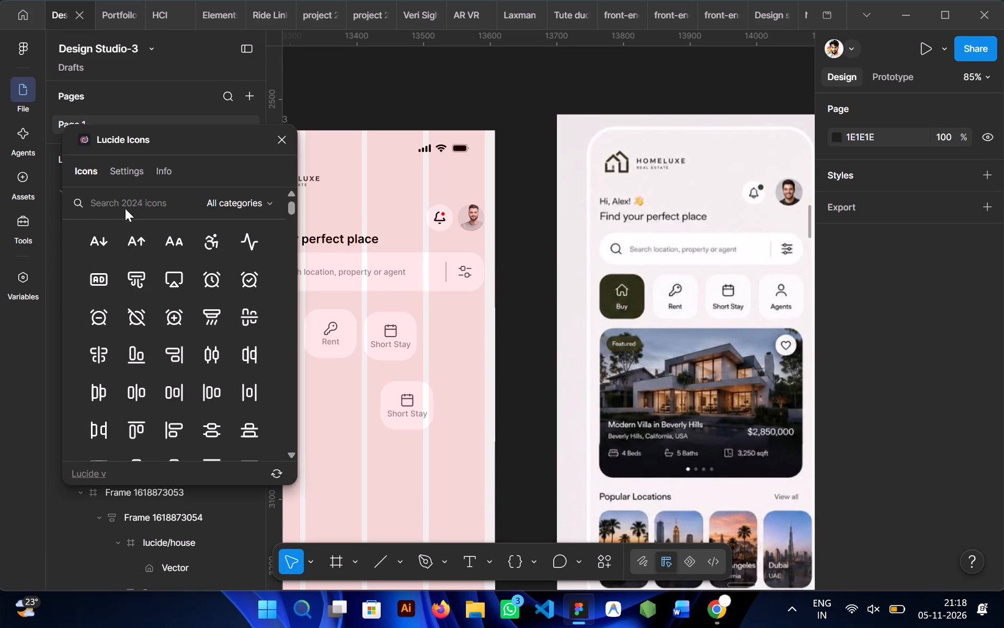
pyautogui.click(130, 206)
pyautogui.write('person')
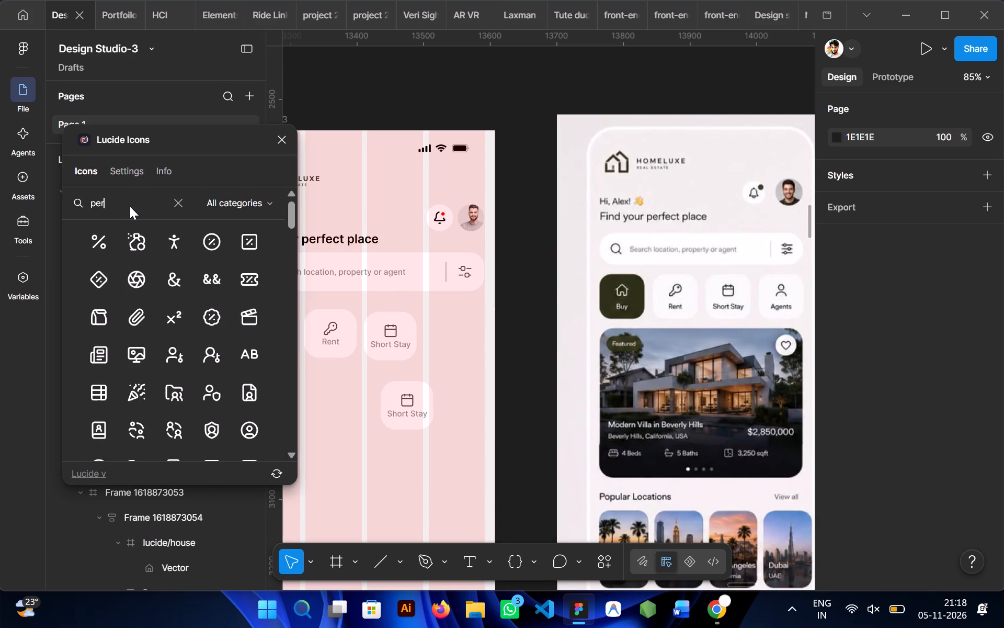
pyautogui.scroll(-1, 170, 347)
pyautogui.click(102, 337)
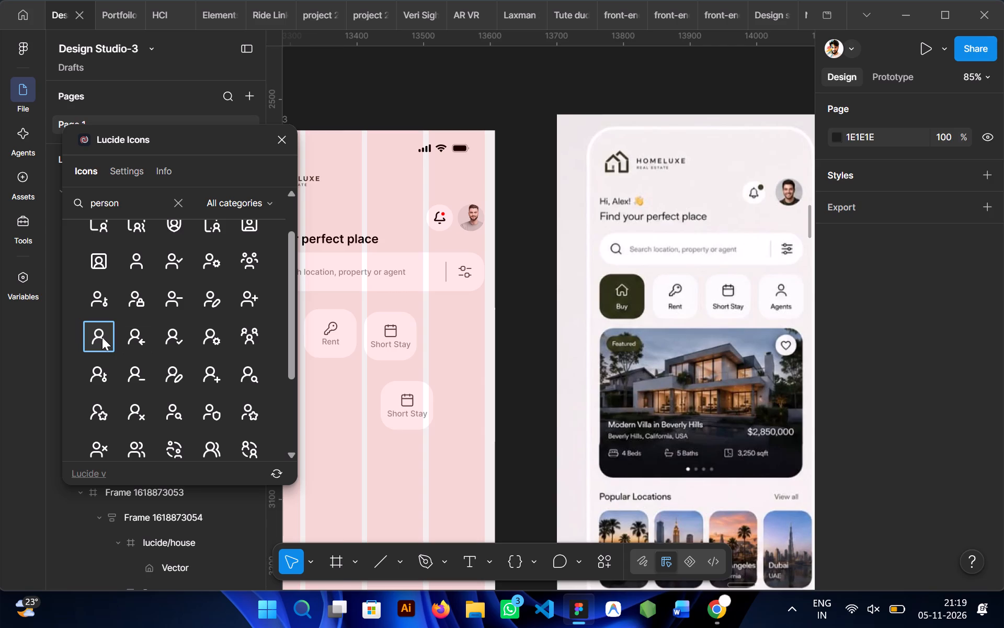
pyautogui.click(291, 144)
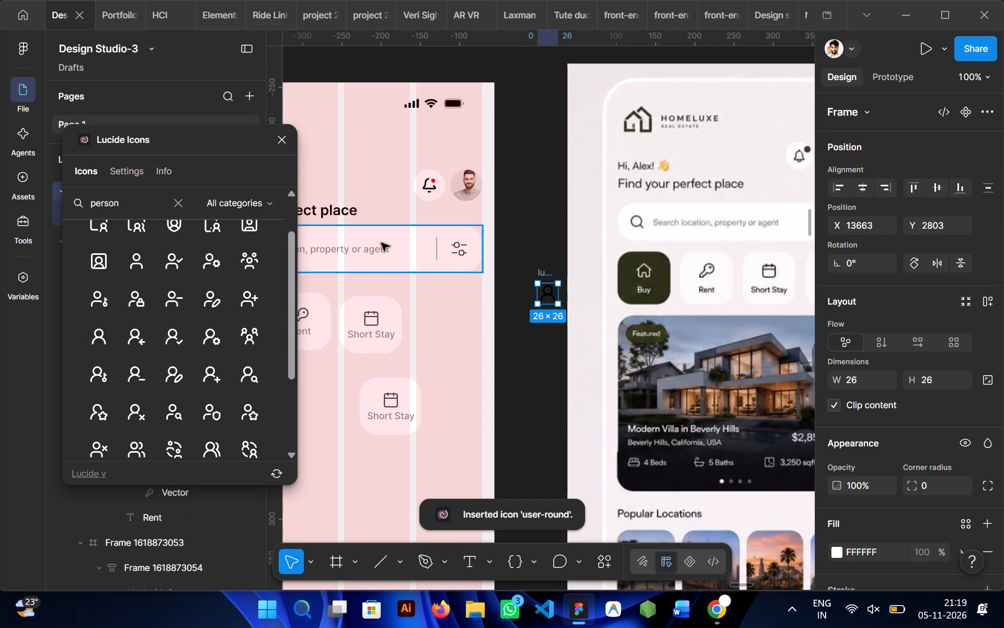
pyautogui.click(282, 137)
pyautogui.moveTo(549, 276); pyautogui.dragTo(538, 282)
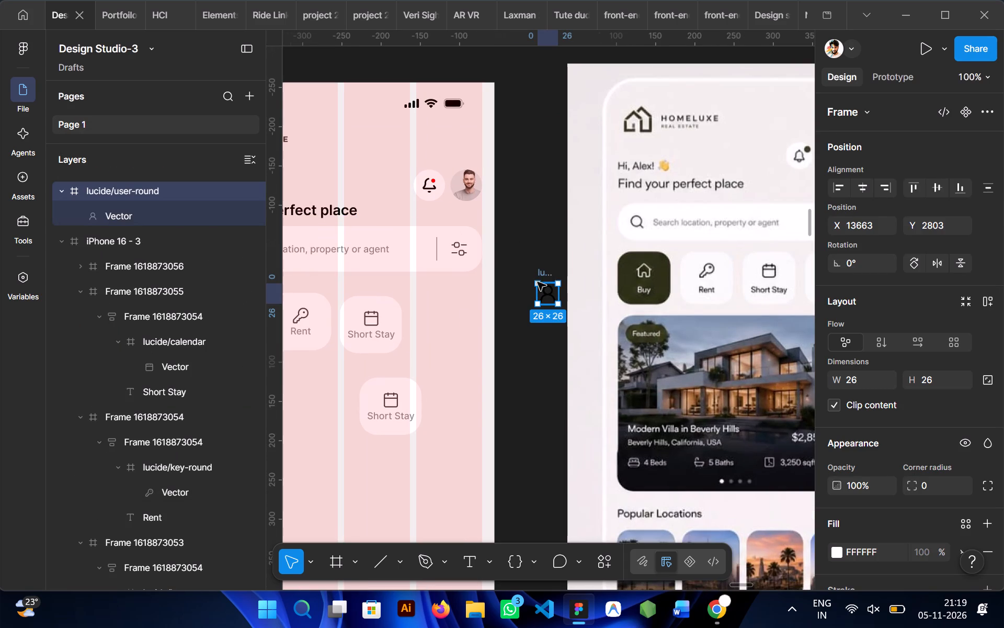
pyautogui.moveTo(538, 282); pyautogui.dragTo(443, 384)
# Set the person icon's stroke weight to 1.5 and its colour to 414141, sampled from the calendar icon.
pyautogui.scroll(-1, 443, 384)
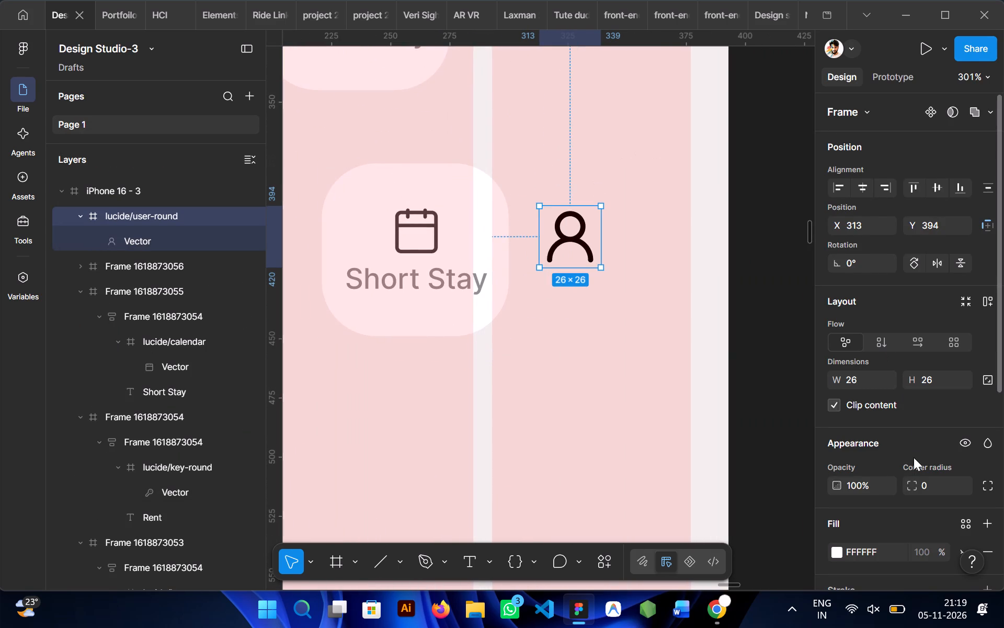
pyautogui.scroll(-2, 914, 457)
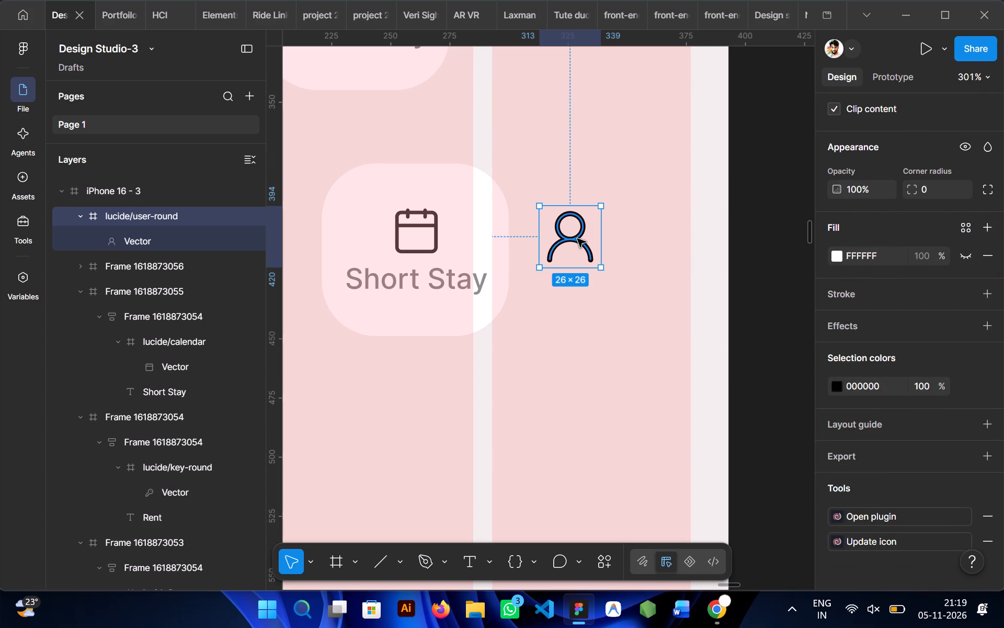
pyautogui.keyDown('ctrl'); pyautogui.click(577, 239); pyautogui.keyUp('ctrl')
pyautogui.click(919, 428)
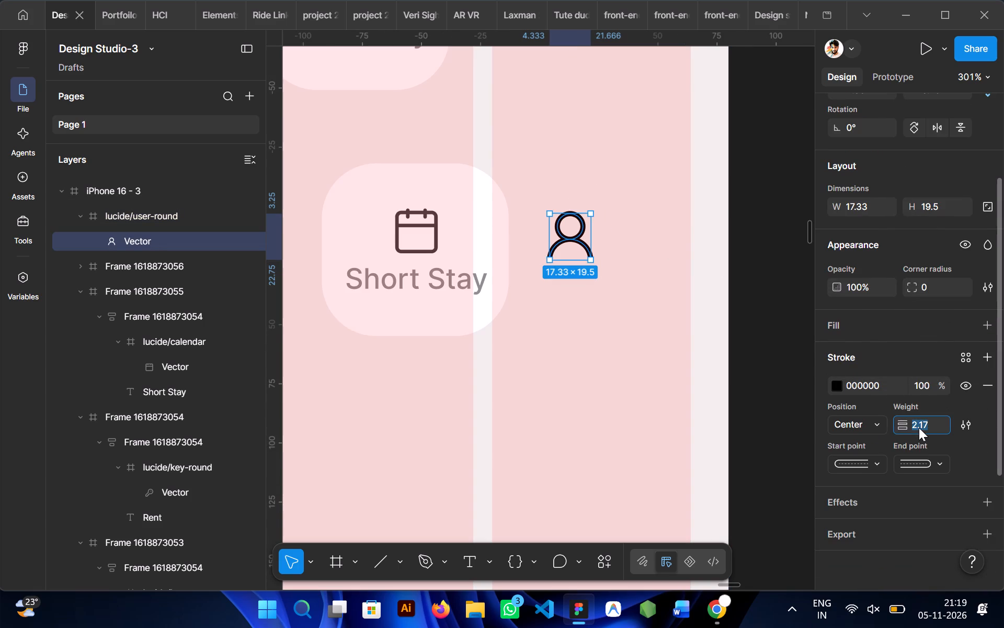
pyautogui.write('1.5')
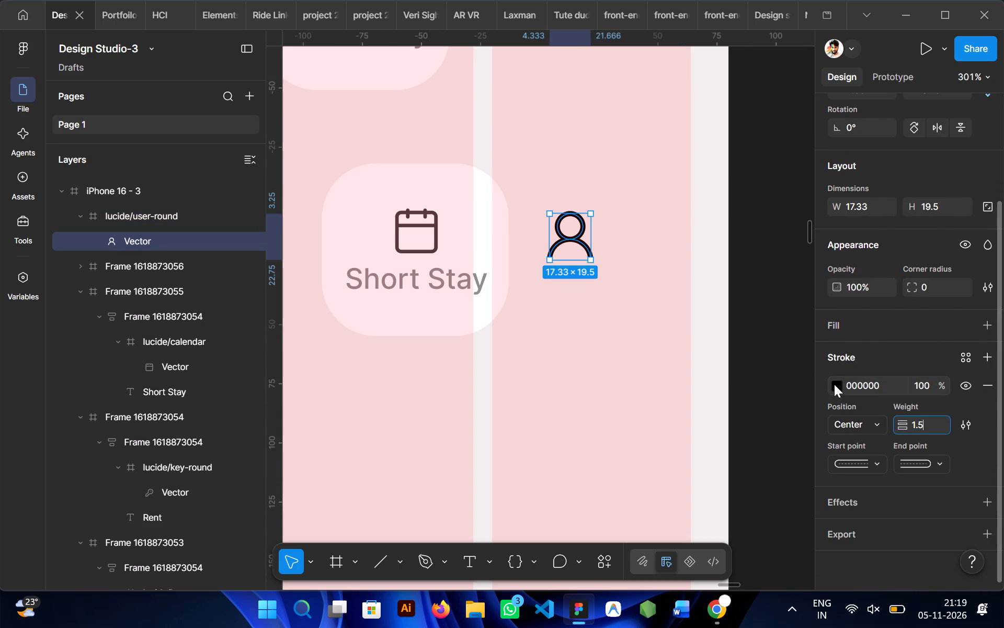
pyautogui.click(835, 385)
pyautogui.click(653, 423)
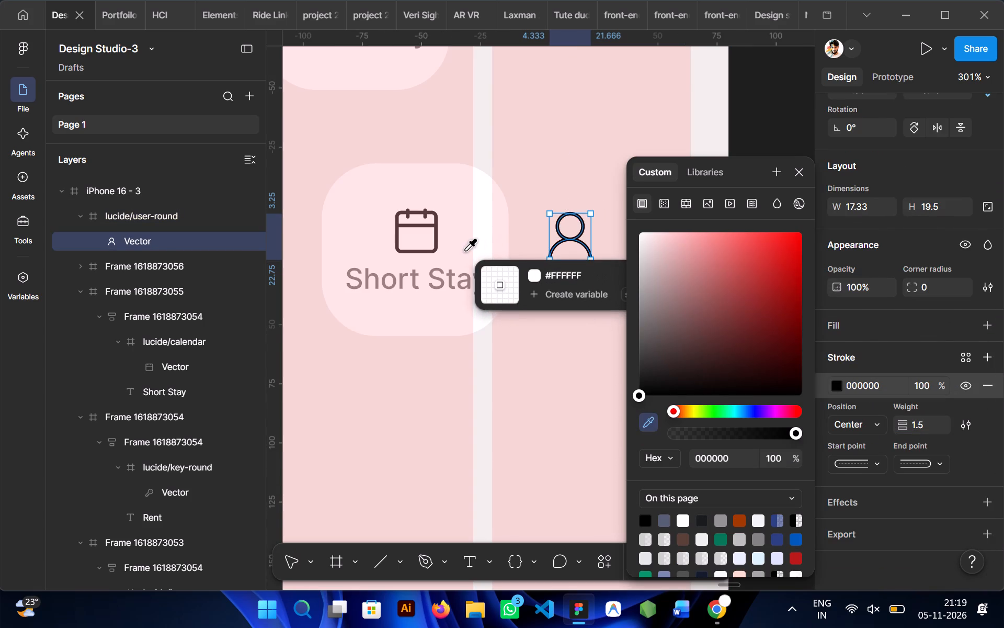
pyautogui.click(387, 236)
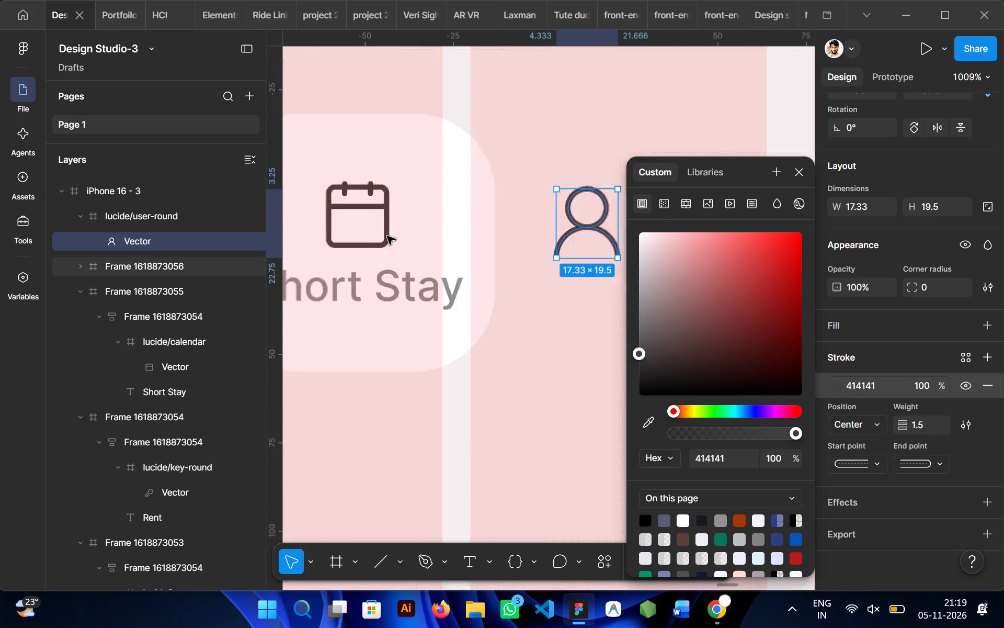
pyautogui.click(480, 296)
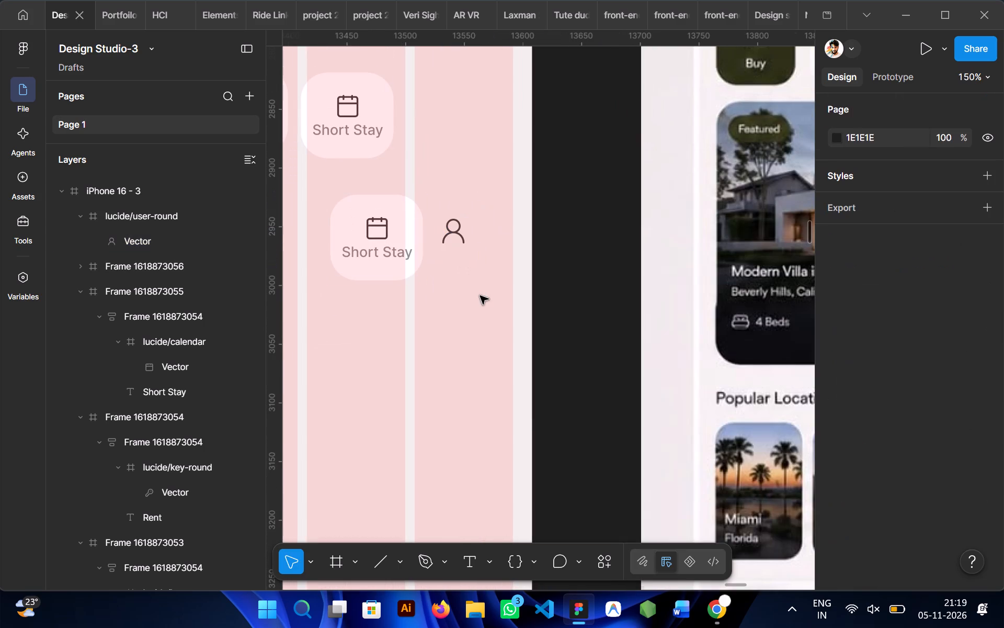
# Lock the person icon's aspect ratio and resize it to 22 by 22.
pyautogui.click(450, 240)
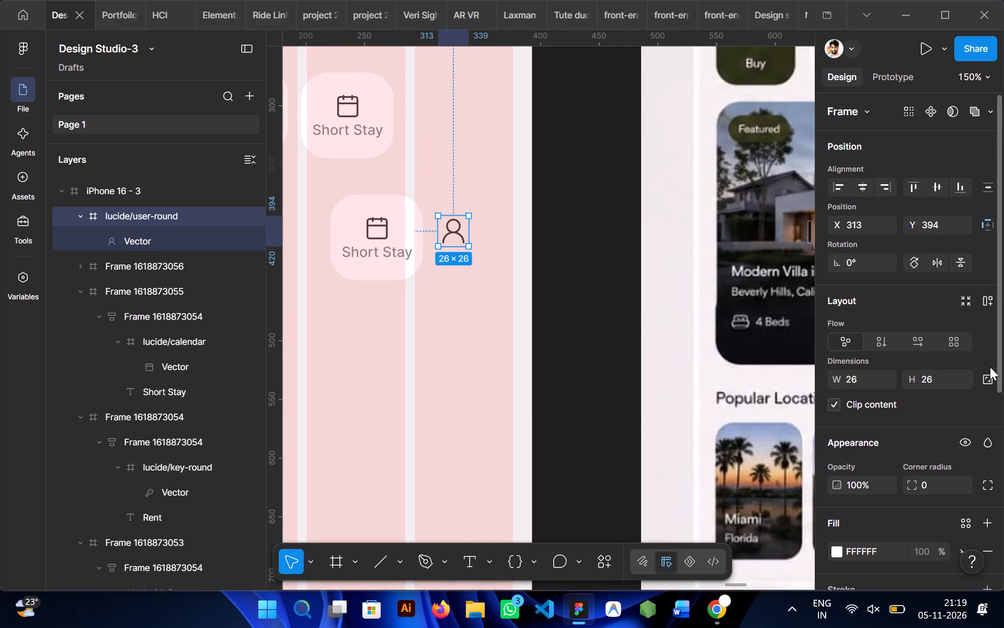
pyautogui.click(988, 379)
pyautogui.click(864, 380)
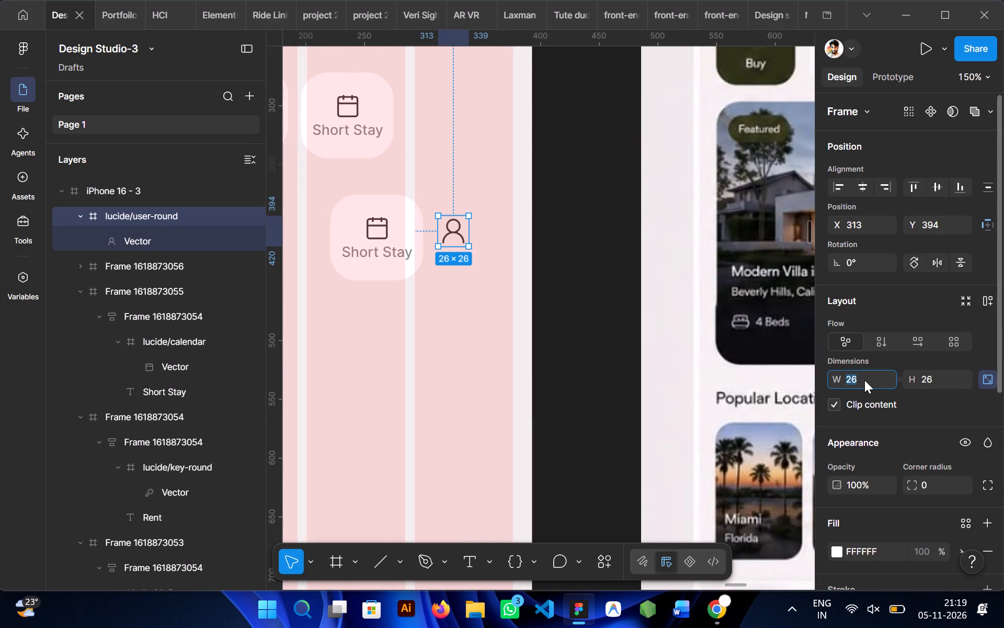
pyautogui.write('22')
pyautogui.press('Return')
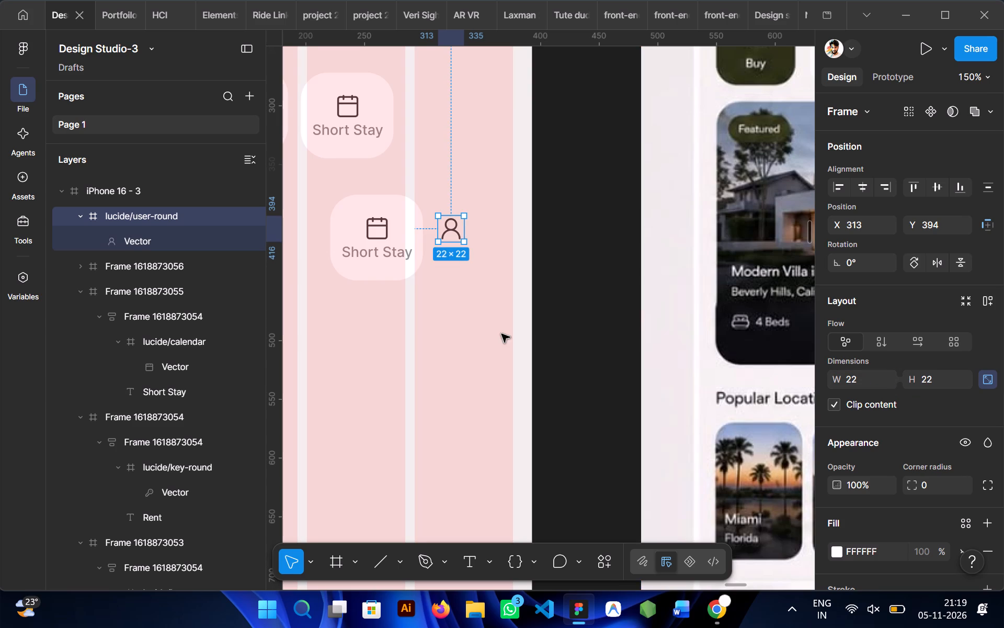
# Replace the calendar icon in the duplicated Short Stay tile with a copy of the person icon, and delete the loose original.
pyautogui.hscroll(1, 501, 334)
pyautogui.rightClick(540, 224)
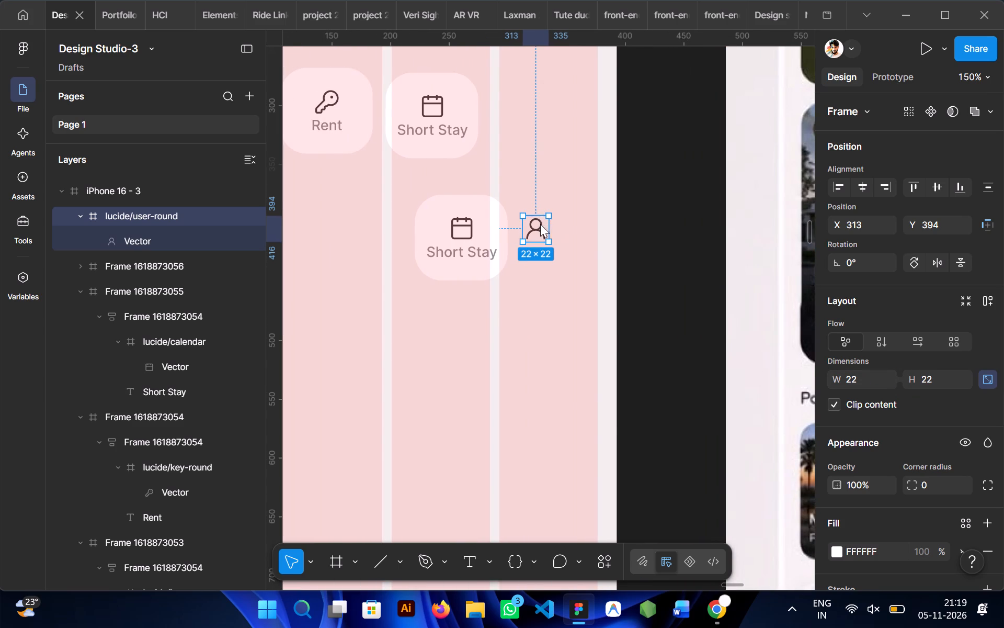
pyautogui.click(570, 88)
pyautogui.doubleClick(457, 234)
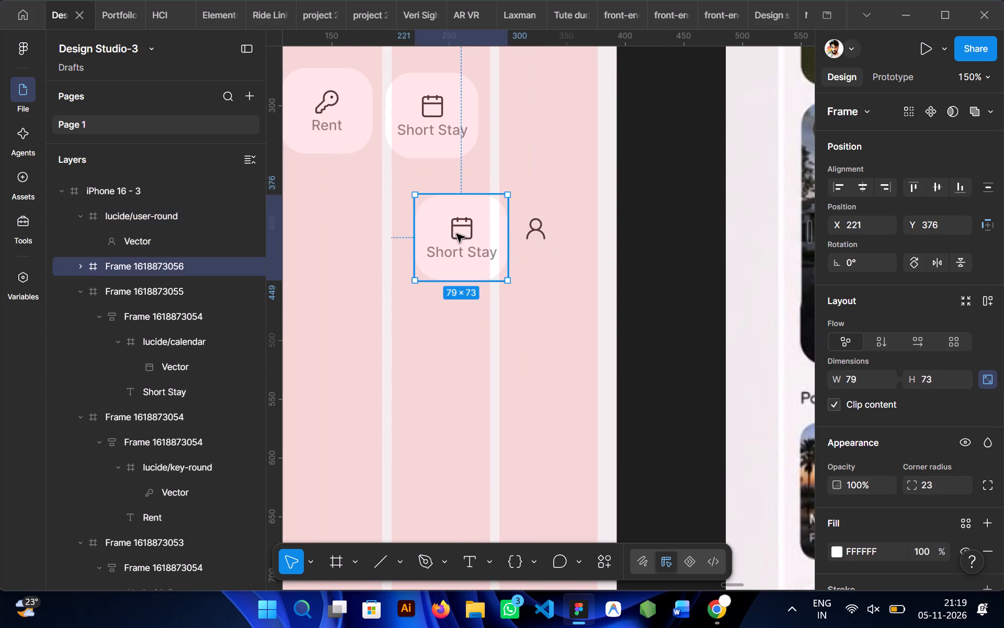
pyautogui.click(457, 234)
pyautogui.rightClick(457, 234)
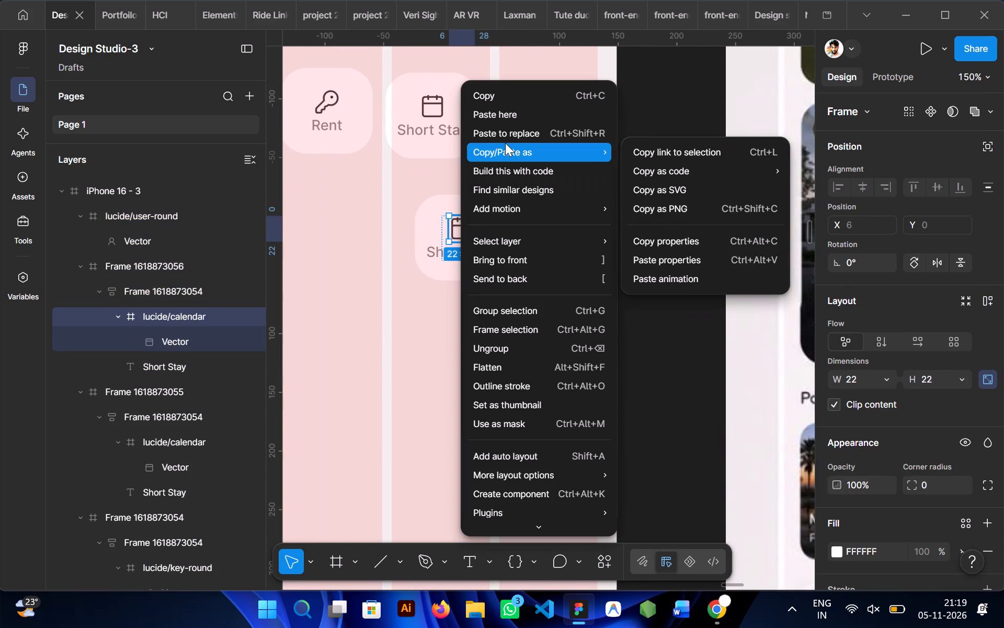
pyautogui.click(499, 139)
pyautogui.click(485, 320)
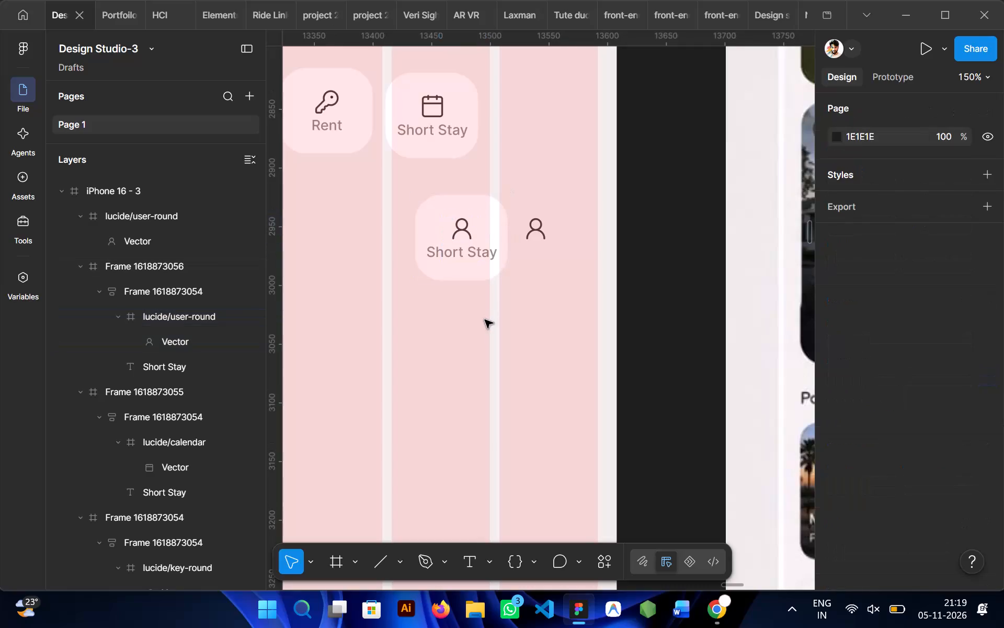
pyautogui.click(539, 232)
pyautogui.press('Delete')
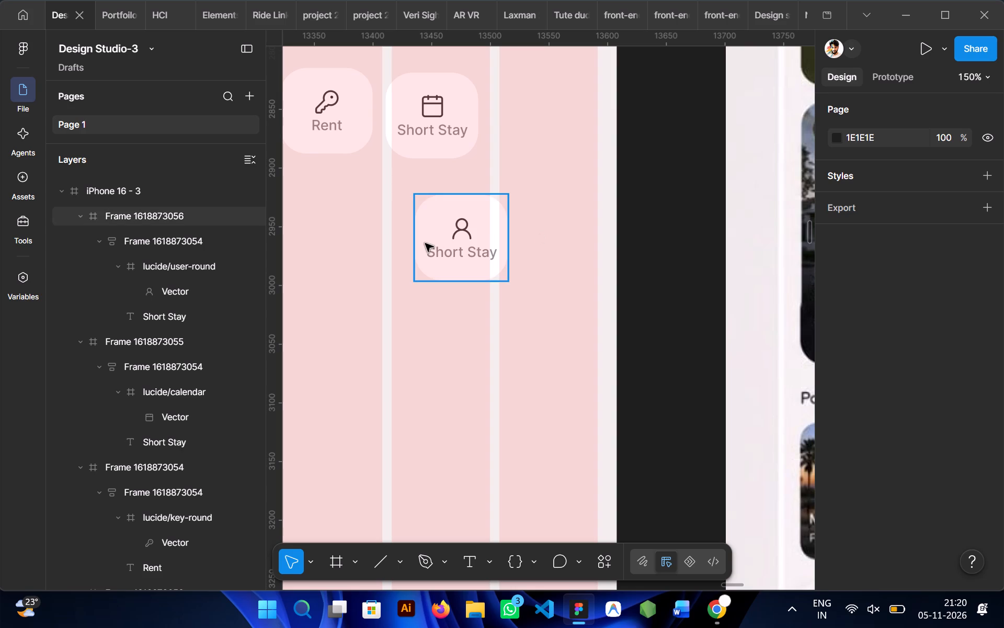
# Change the duplicated tile's label to "Agents".
pyautogui.hscroll(-1, 486, 253)
pyautogui.scroll(1, 486, 253)
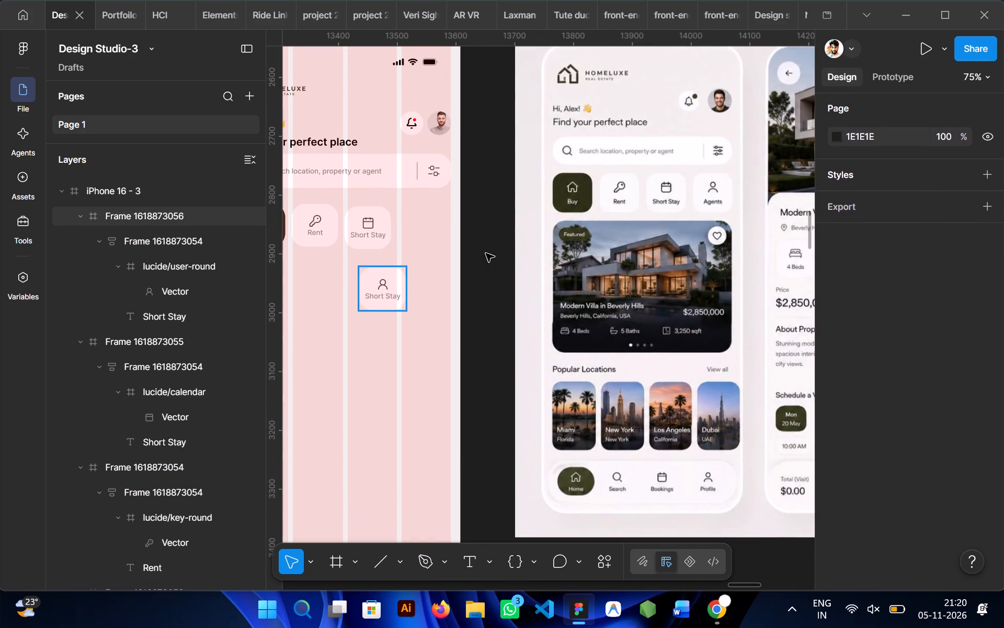
pyautogui.keyDown('ctrl'); pyautogui.doubleClick(377, 297); pyautogui.keyUp('ctrl')
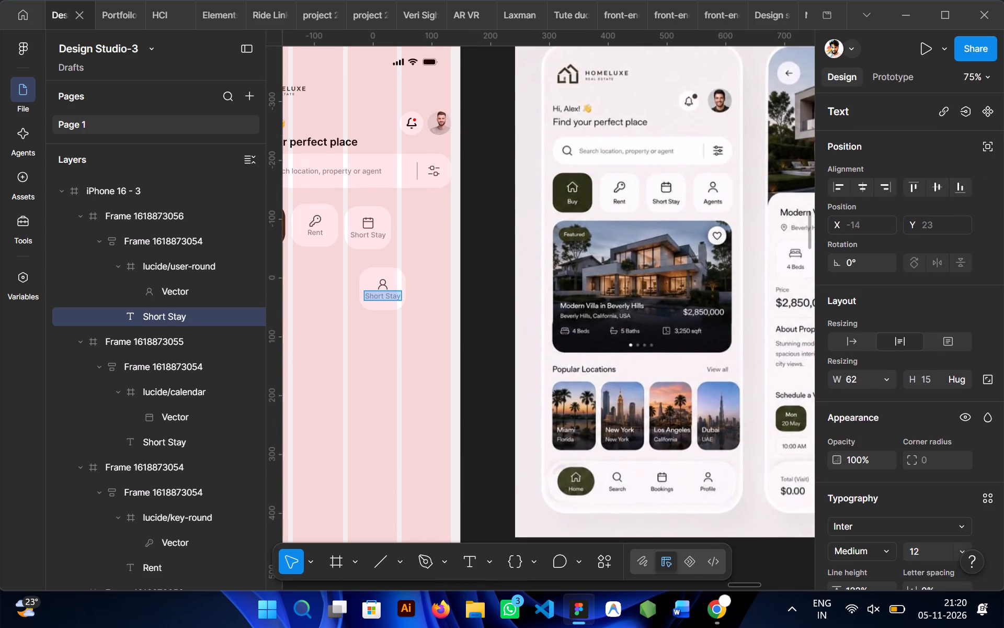
pyautogui.write('Agent')
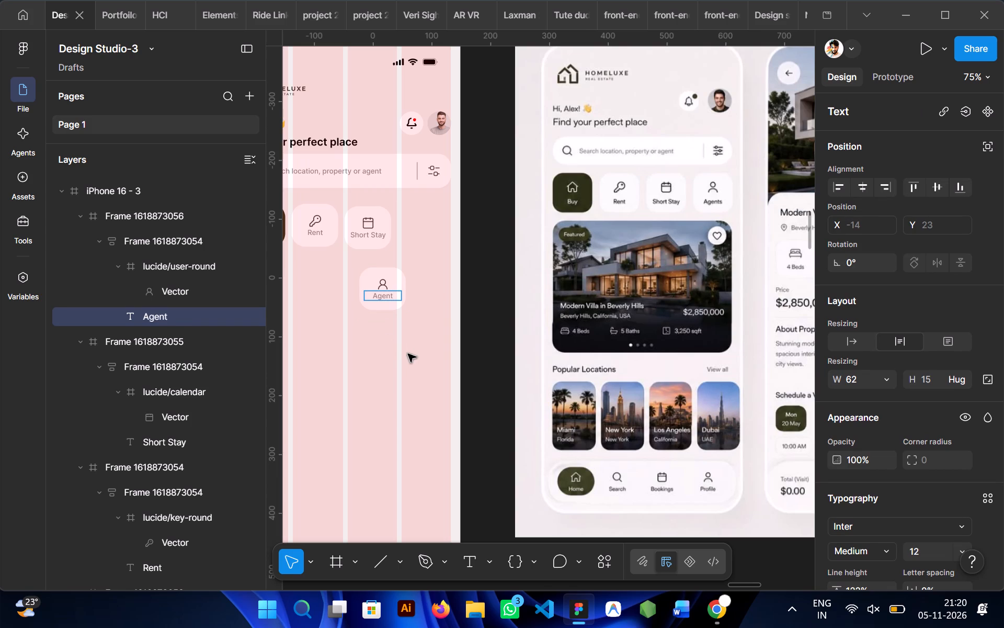
pyautogui.press('s')
pyautogui.doubleClick(398, 352)
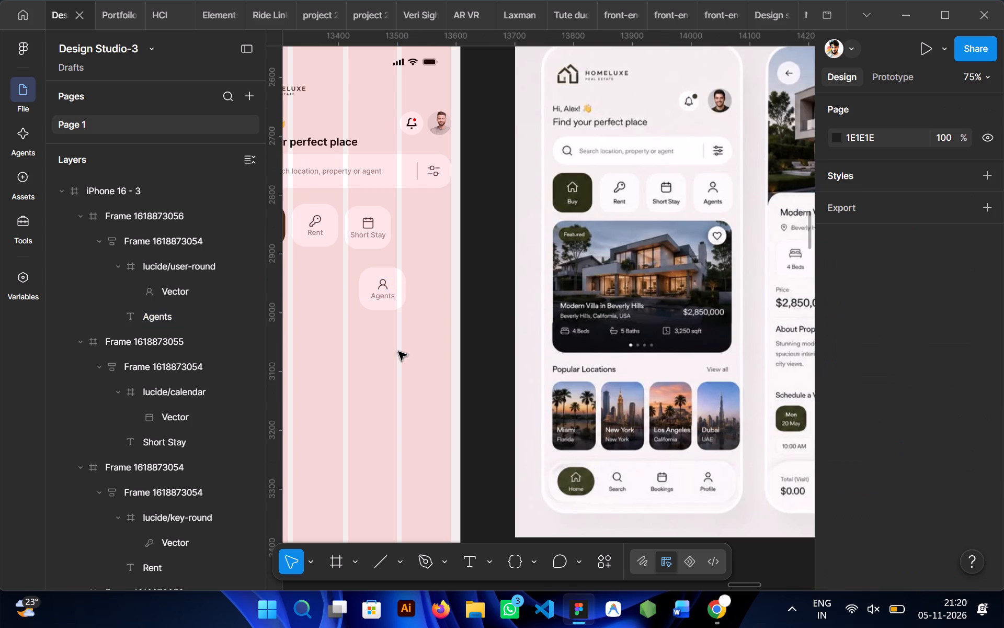
# Move the Agents tile up to the end of the category row, after Short Stay.
pyautogui.click(379, 285)
pyautogui.moveTo(384, 305); pyautogui.dragTo(430, 242)
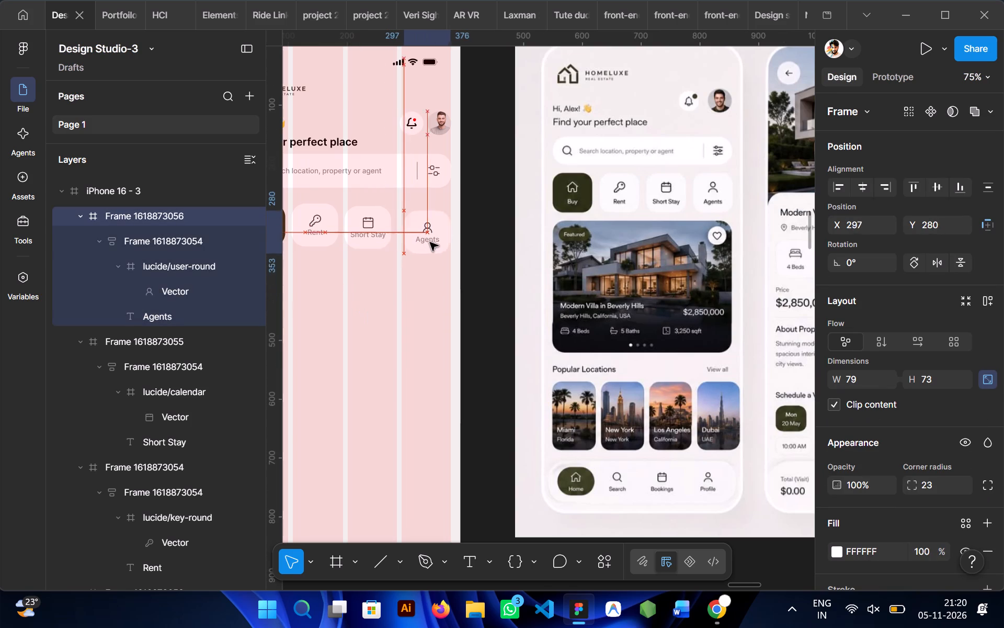
pyautogui.moveTo(430, 242); pyautogui.dragTo(430, 241)
pyautogui.click(381, 389)
pyautogui.hscroll(1, 381, 389)
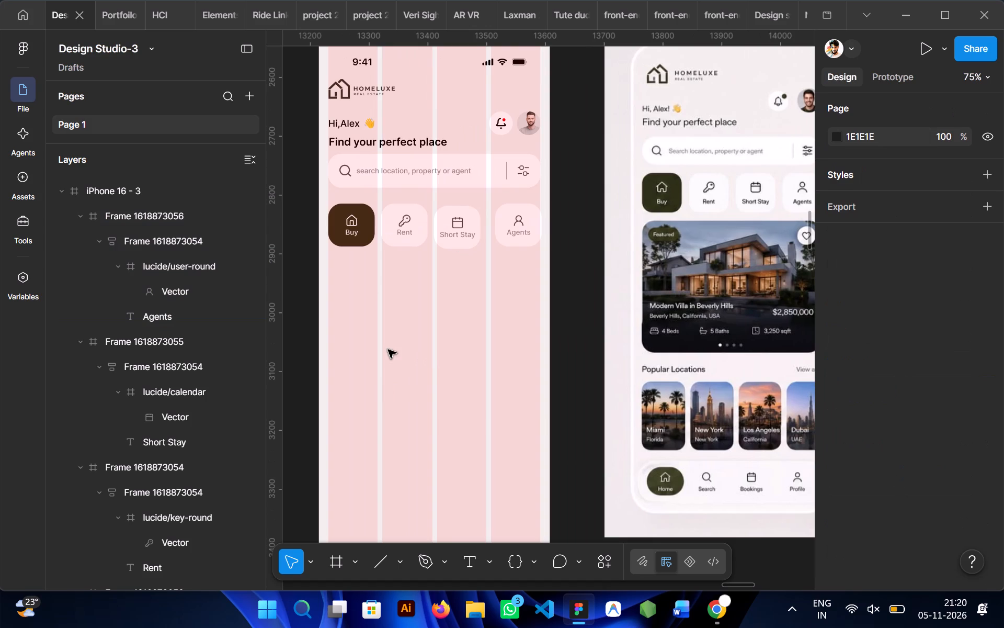
# Combine the Buy, Rent, Short Stay and Agents tiles into one horizontal auto layout row.
pyautogui.click(350, 224)
pyautogui.click(422, 335)
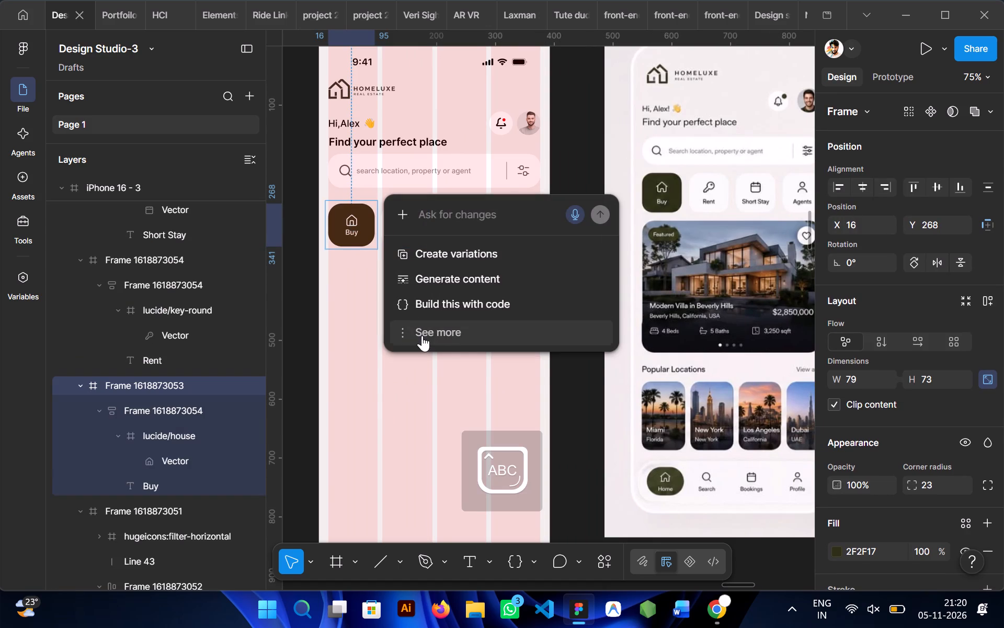
pyautogui.click(368, 377)
pyautogui.click(348, 231)
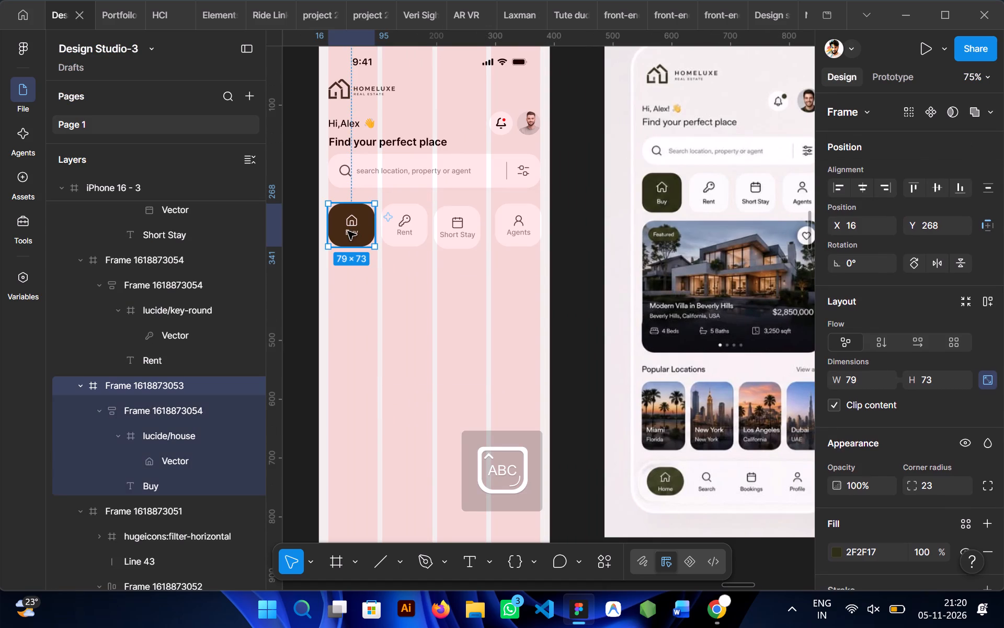
pyautogui.keyDown('shift'); pyautogui.click(420, 221); pyautogui.keyUp('shift')
pyautogui.keyDown('shift'); pyautogui.click(464, 229); pyautogui.keyUp('shift')
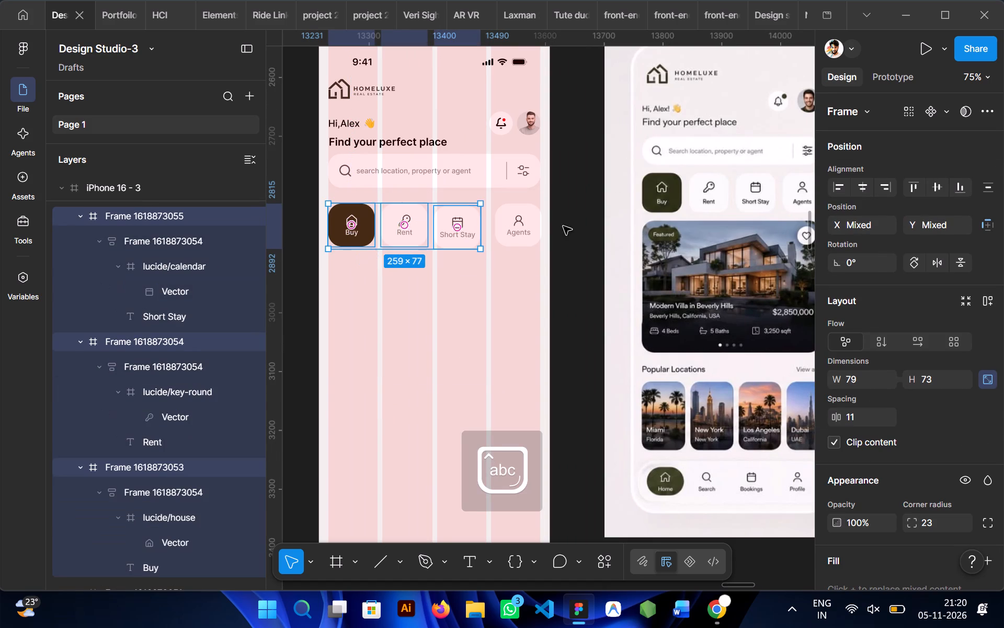
pyautogui.keyDown('shift'); pyautogui.click(569, 229); pyautogui.keyUp('shift')
pyautogui.keyDown('shift'); pyautogui.click(534, 224); pyautogui.keyUp('shift')
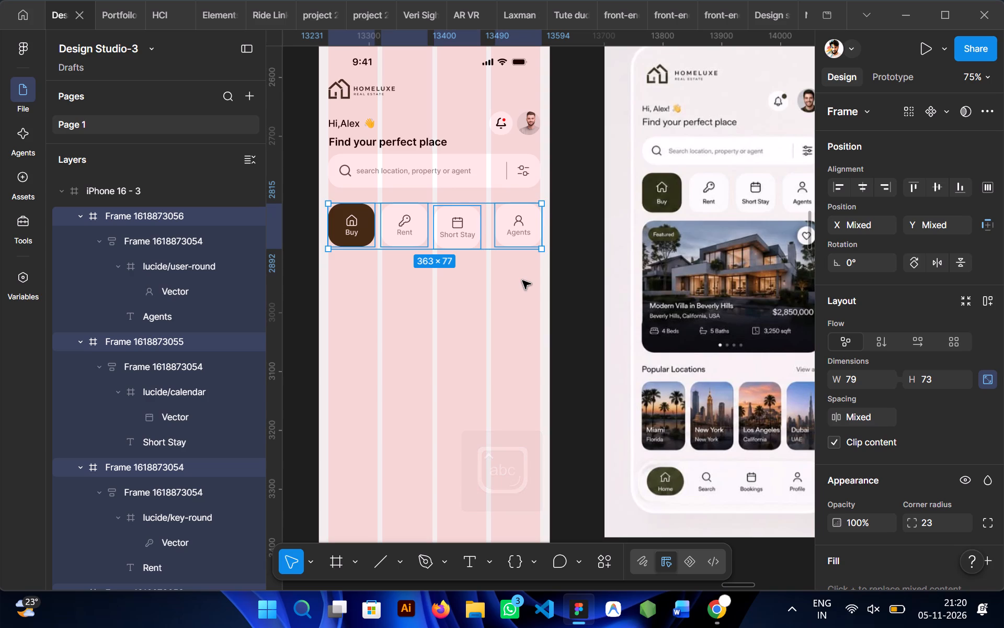
pyautogui.hotkey('shift', 'a')
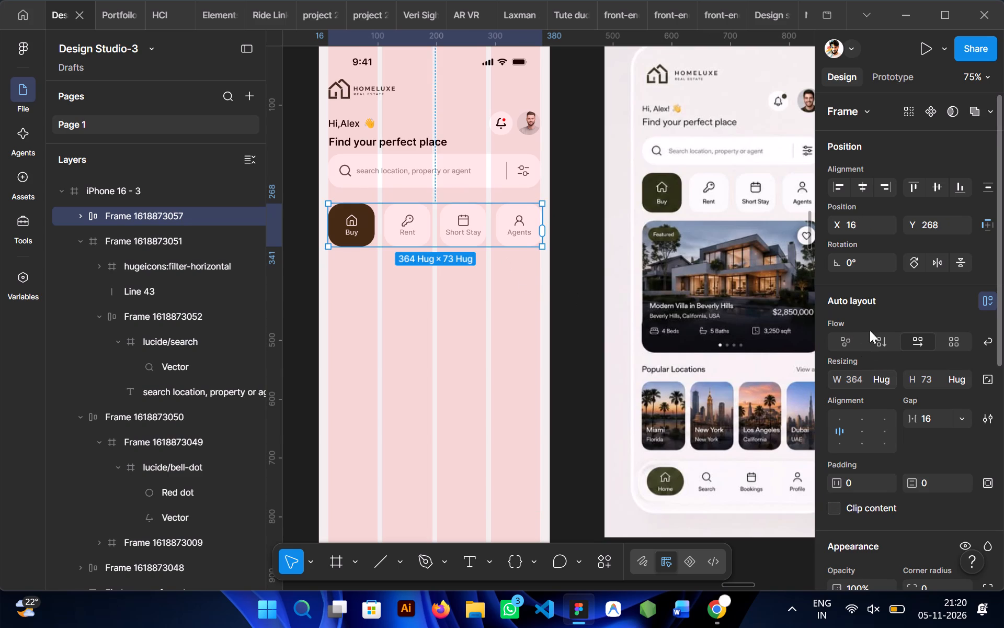
# Centre the category row in the iPhone 16 - 3 frame and nudge it up to X 15, Y 290.
pyautogui.click(936, 185)
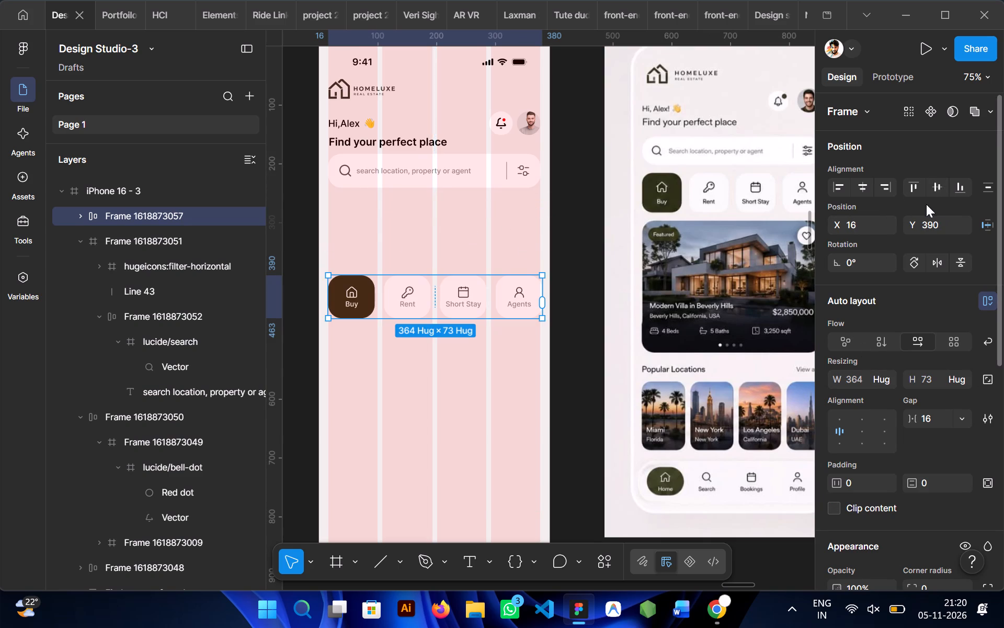
pyautogui.click(863, 189)
pyautogui.hotkey('shift', 'Up')
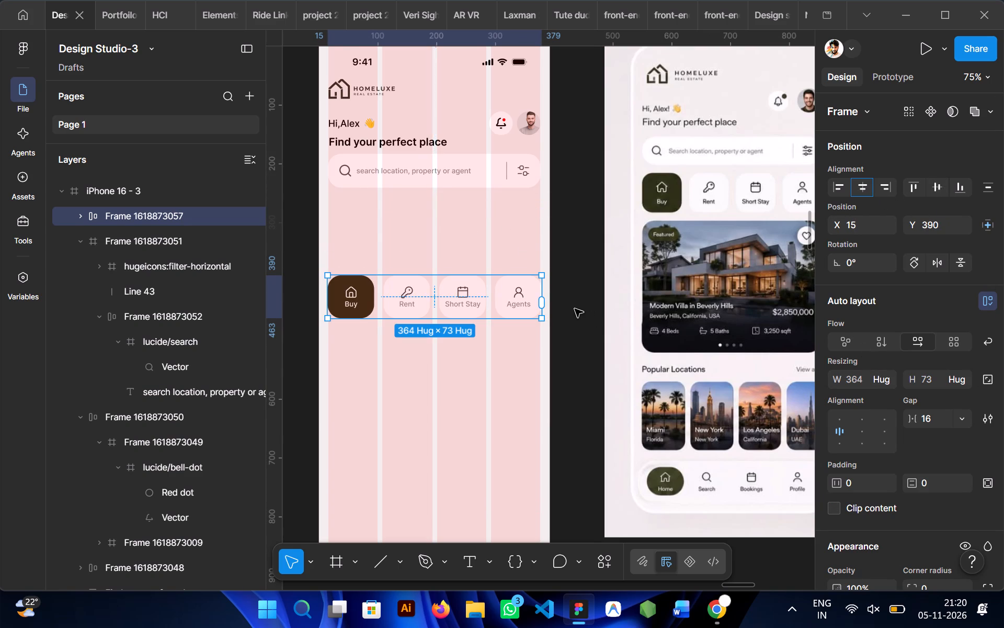
pyautogui.hotkey('shift', 'Up')
pyautogui.hotkey('shift', 'Up')
pyautogui.hotkey('shift', 'Up')
pyautogui.hotkey('shift', 'Up')
pyautogui.hotkey('shift', 'Up')
pyautogui.hotkey('shift', 'Up')
pyautogui.hotkey('shift', 'Up')
pyautogui.hotkey('shift', 'Up')
pyautogui.hotkey('shift', 'Up')
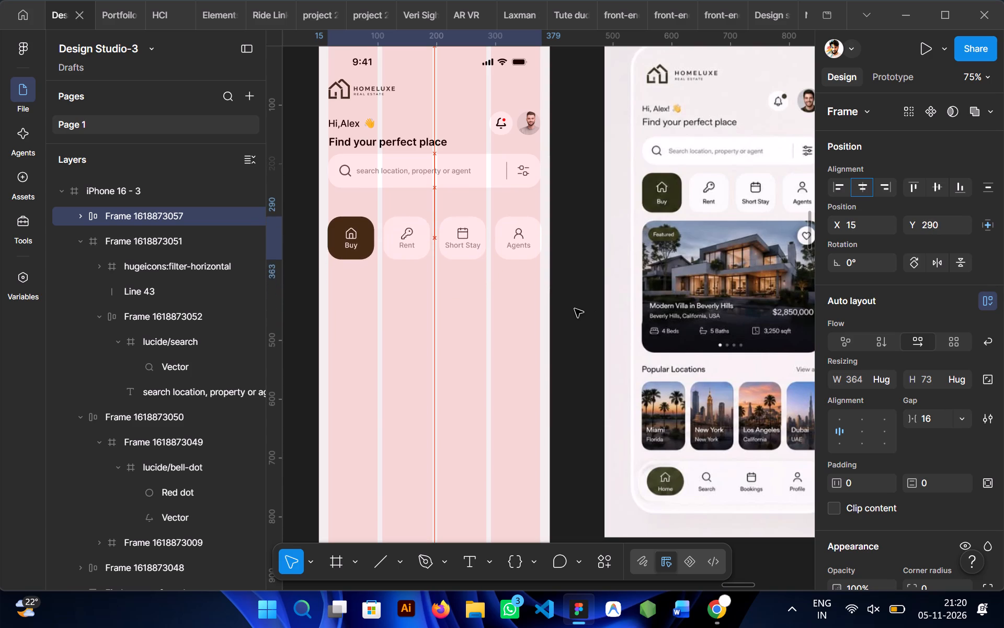
# Move the category row up to Y 260, closer to the search bar.
pyautogui.hotkey('shift', 'Up')
pyautogui.hotkey('shift', 'Up')
pyautogui.hotkey('shift', 'Up')
# Nudge the search bar frame down to Y 188.
pyautogui.click(466, 187)
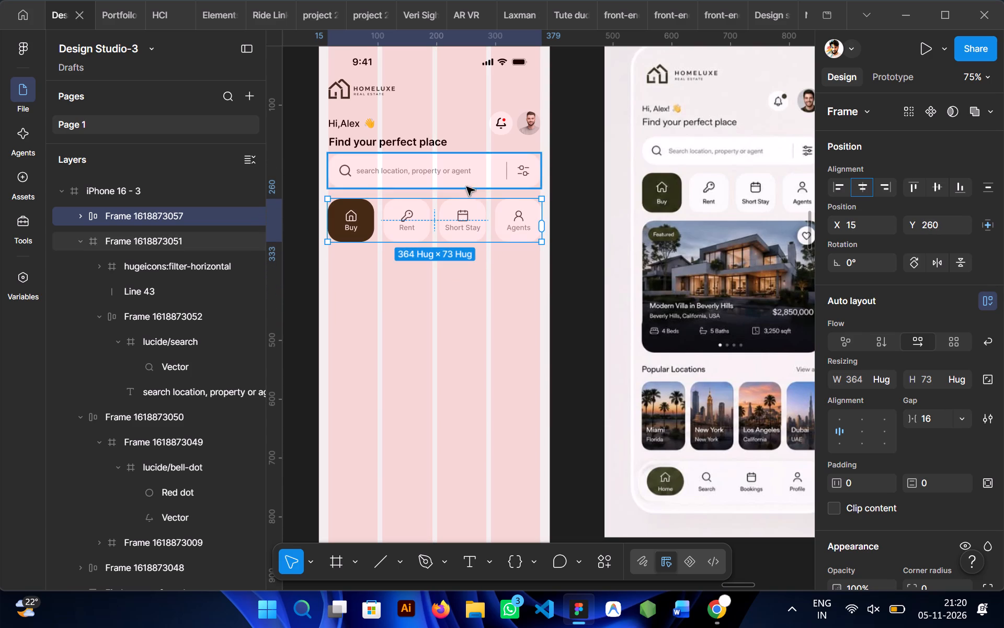
pyautogui.press('Down')
pyautogui.press('Down')
pyautogui.press('Down')
pyautogui.press('Down')
pyautogui.press('Down')
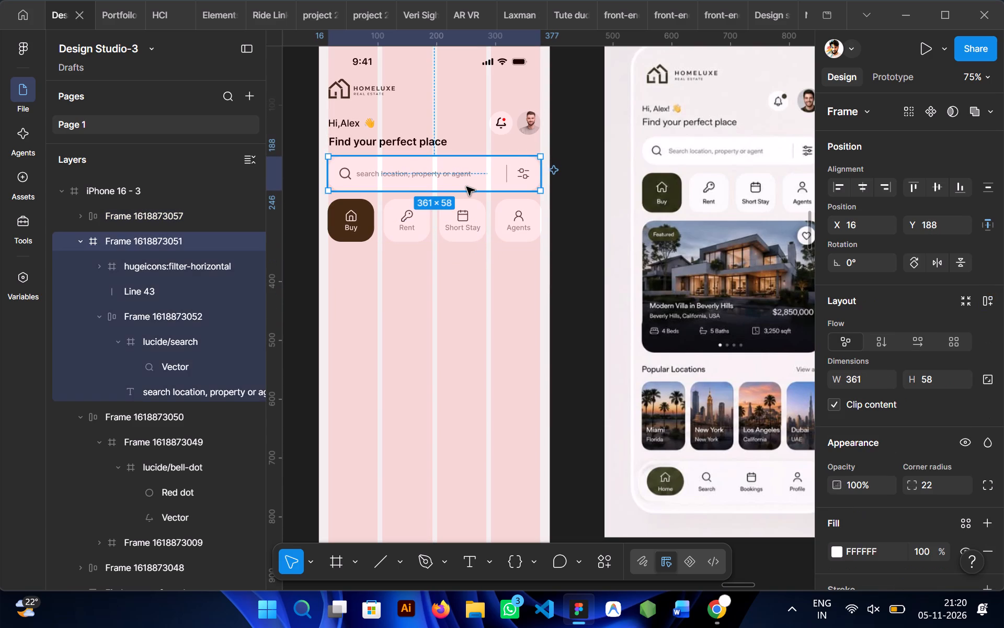
# Nudge the category row up to Y 256, just below the search bar.
pyautogui.click(474, 221)
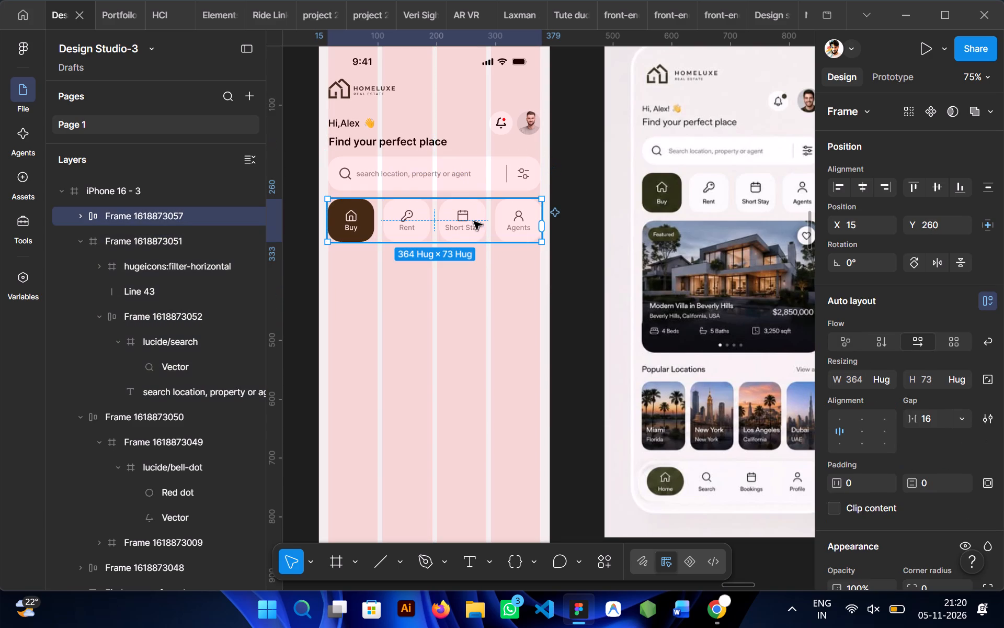
pyautogui.press('Up')
pyautogui.press('Up')
pyautogui.press('Up')
pyautogui.press('Up')
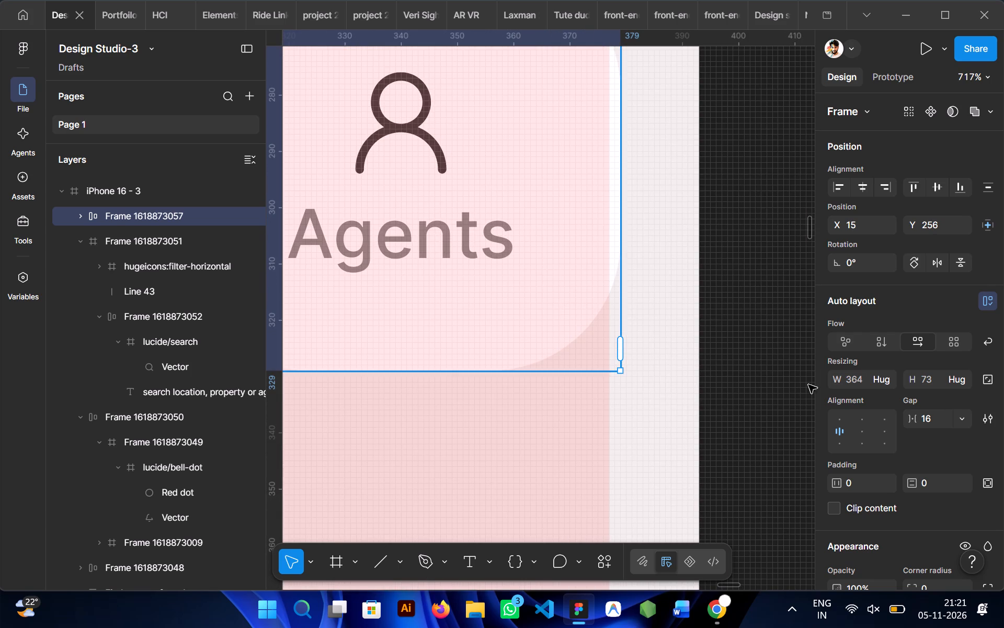
# Reduce the category row's auto layout gap, trying 15 first and settling on 14.
pyautogui.click(932, 421)
pyautogui.write('15')
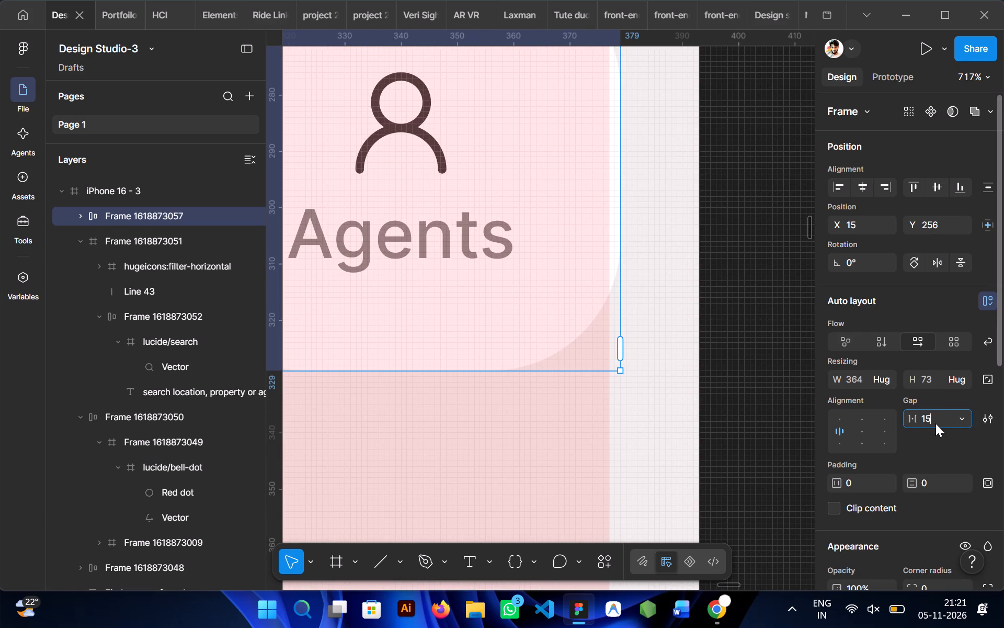
pyautogui.press('Return')
pyautogui.click(943, 419)
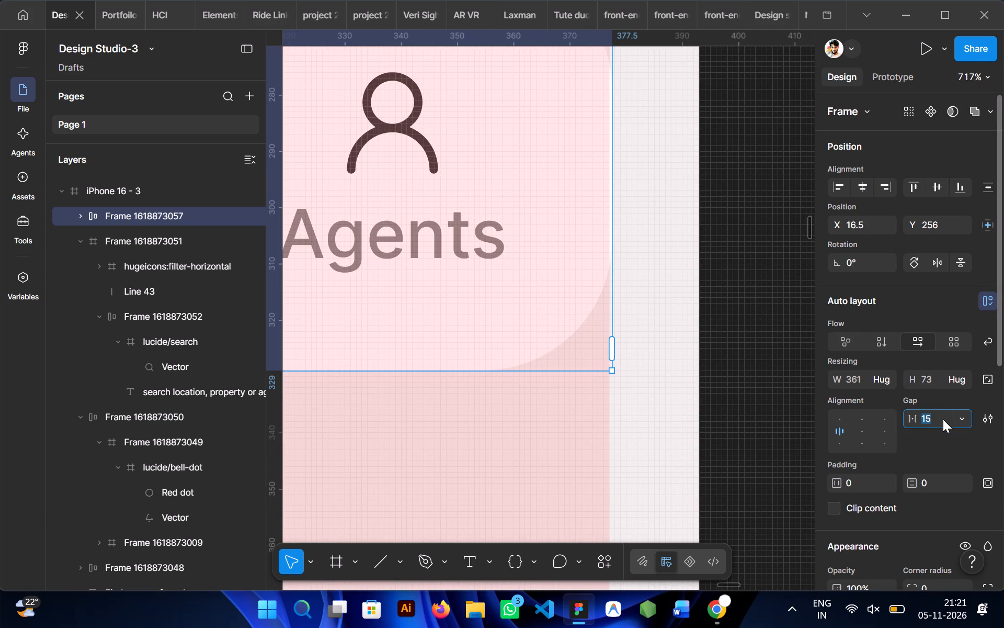
pyautogui.write('14')
pyautogui.press('Return')
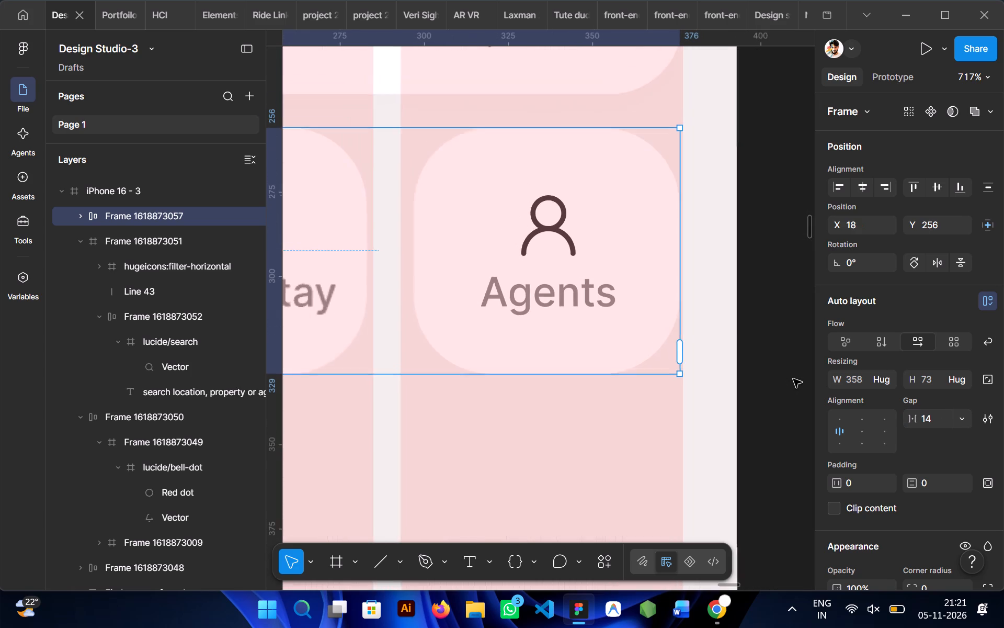
# Centre the category row horizontally in the iPhone 16 - 3 frame and deselect it.
pyautogui.click(862, 197)
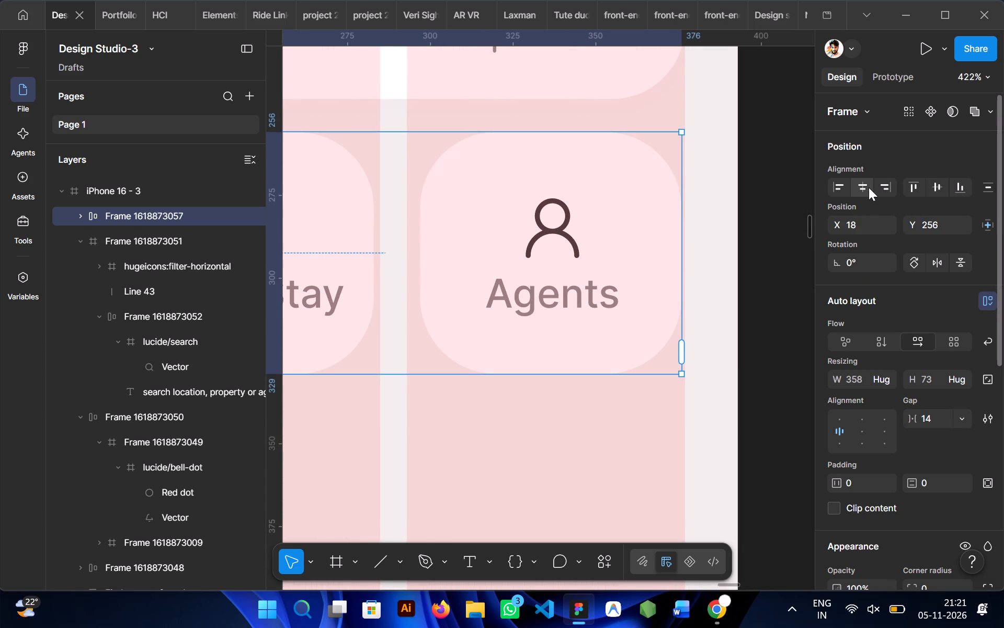
pyautogui.click(866, 187)
pyautogui.click(696, 270)
pyautogui.hscroll(1, 646, 335)
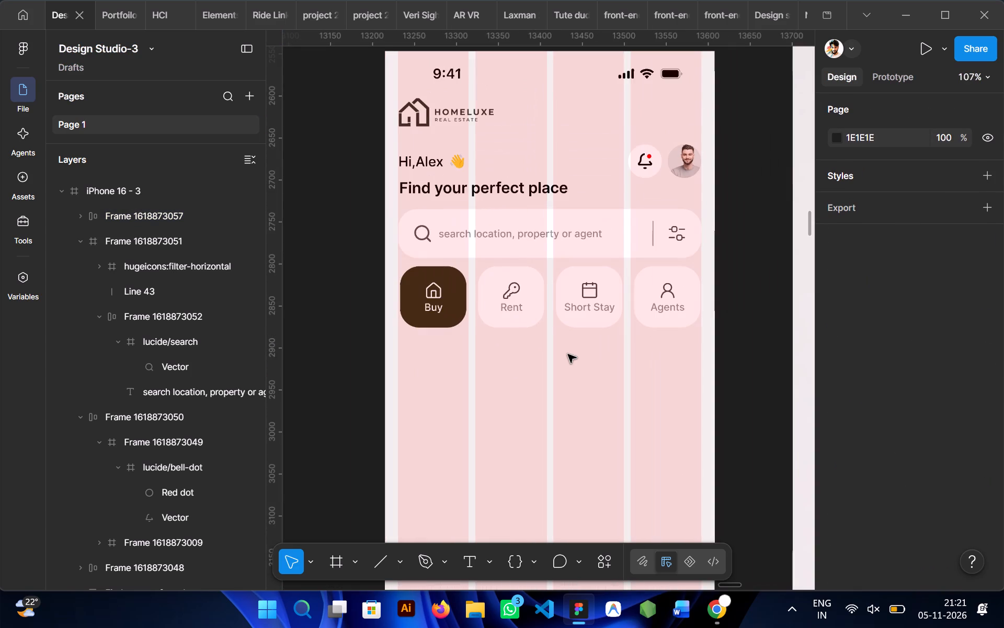
pyautogui.scroll(-1, 520, 347)
pyautogui.scroll(1, 520, 347)
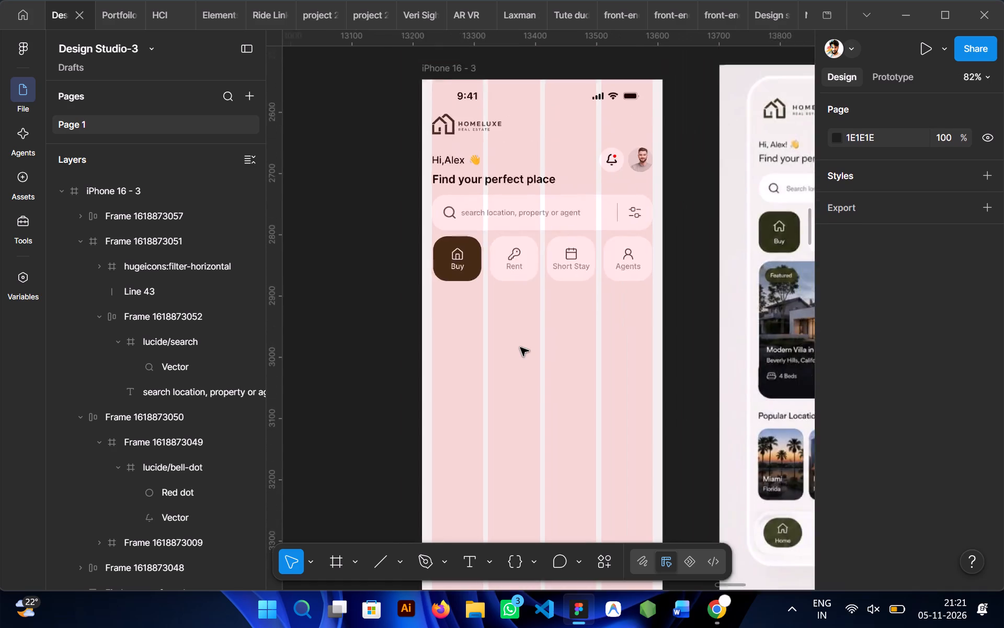
# Preview the iPhone 16 - 3 frame as a prototype, try out the category tiles, and close the preview.
pyautogui.click(463, 143)
pyautogui.hotkey('shift', 'space')
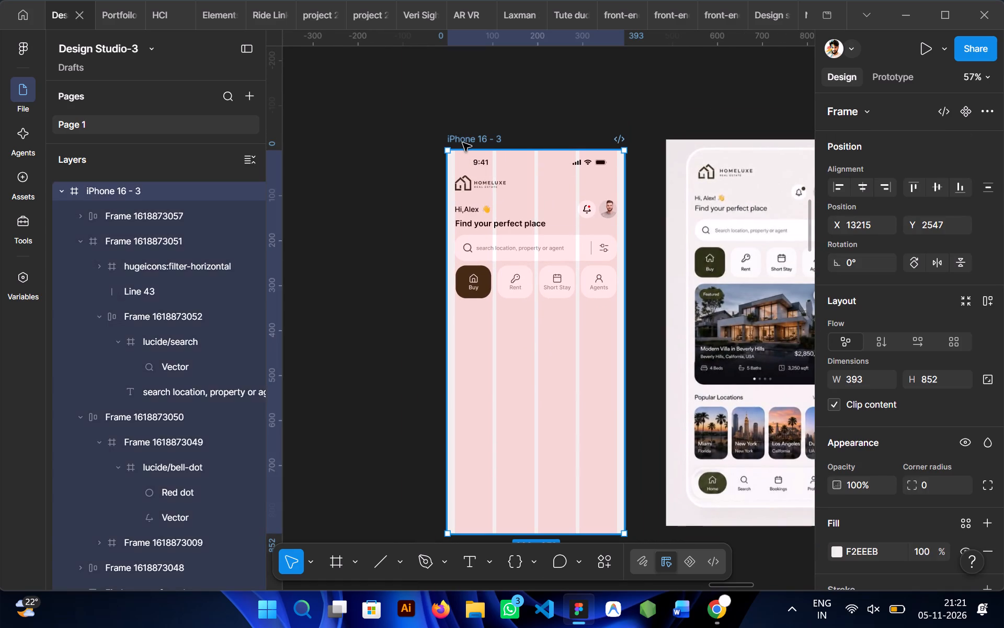
pyautogui.scroll(2, 155, 248)
pyautogui.click(138, 250)
pyautogui.click(196, 250)
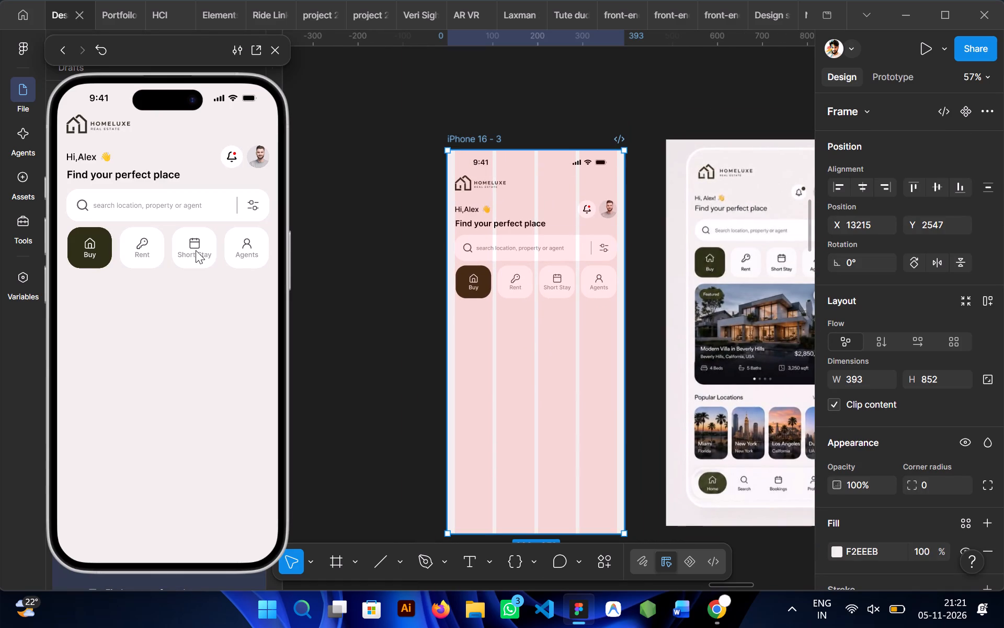
pyautogui.click(95, 250)
pyautogui.click(174, 251)
pyautogui.click(279, 53)
pyautogui.click(347, 208)
# Duplicate the three-screen reference image and place the copy above the original at X 14104, Y 1612.
pyautogui.hscroll(-1, 347, 208)
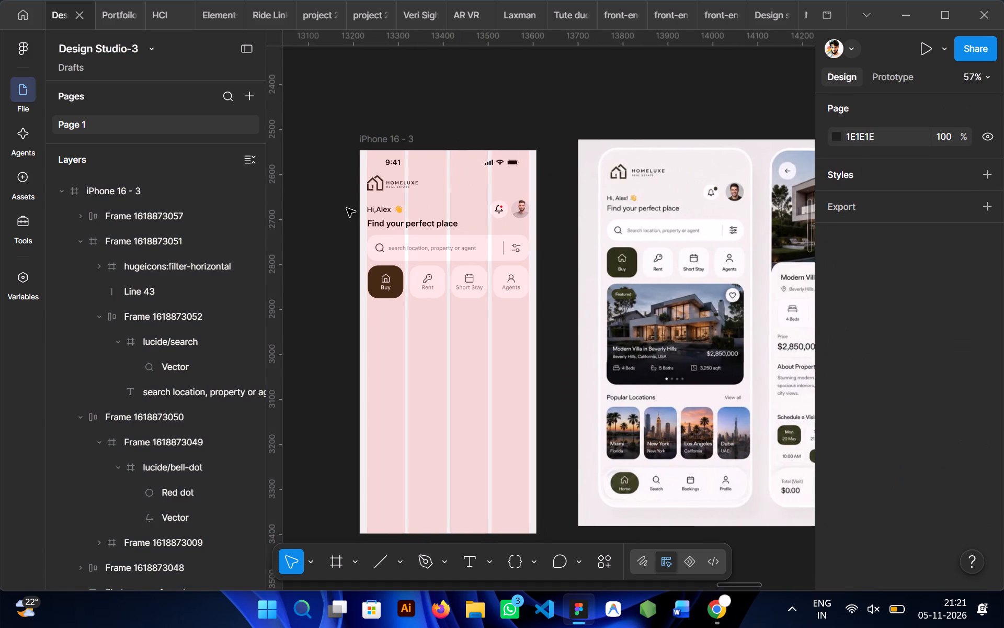
pyautogui.click(638, 369)
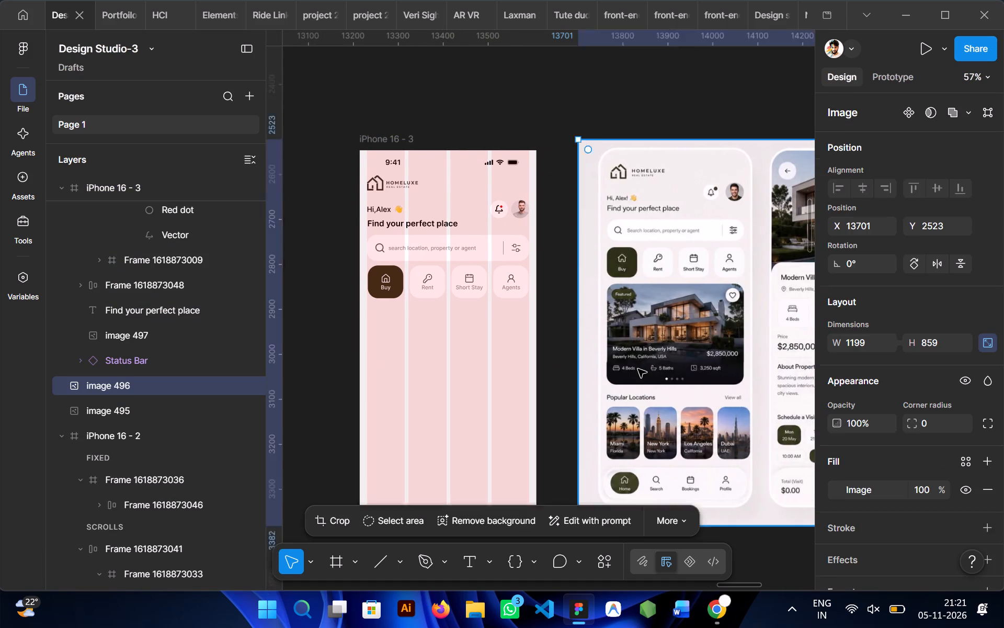
pyautogui.hscroll(-1, 638, 369)
pyautogui.keyDown('alt'); pyautogui.moveTo(617, 388); pyautogui.dragTo(480, 71); pyautogui.keyUp('alt')
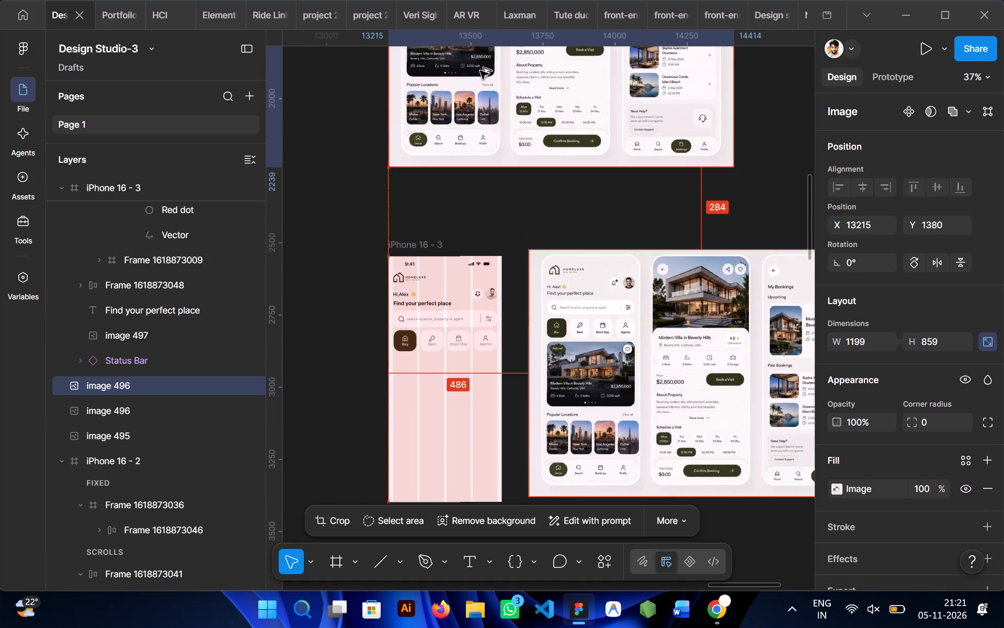
pyautogui.keyDown('alt'); pyautogui.moveTo(480, 71); pyautogui.dragTo(489, 108); pyautogui.keyUp('alt')
pyautogui.scroll(1, 489, 108)
pyautogui.scroll(1, 541, 152)
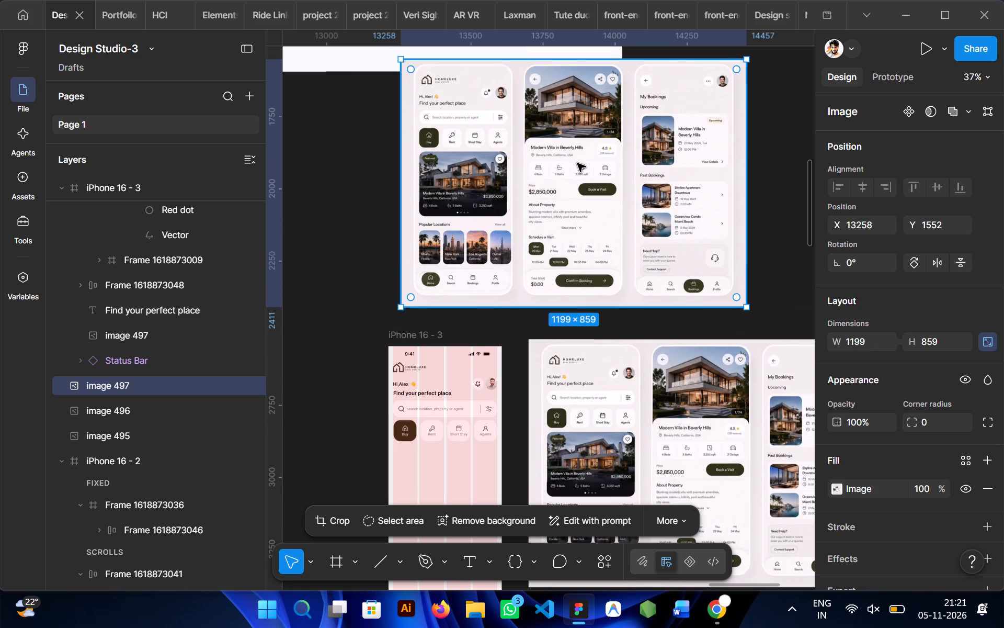
pyautogui.moveTo(610, 182); pyautogui.dragTo(796, 211)
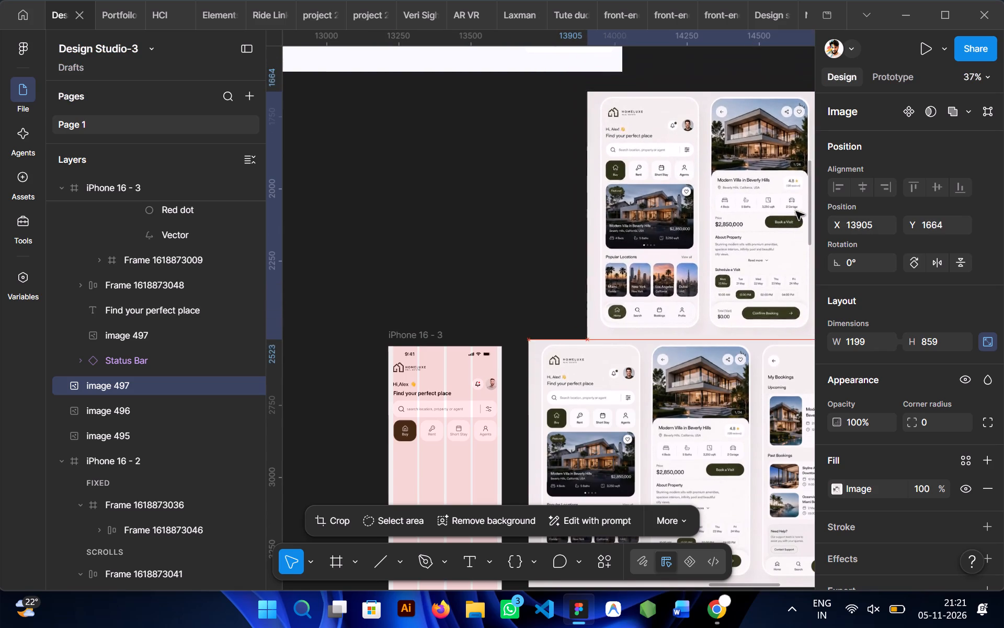
pyautogui.moveTo(796, 211); pyautogui.dragTo(806, 199)
# Recolour the notification bell's stroke to 525151, sampled from the search icon in the search bar.
pyautogui.hscroll(1, 661, 253)
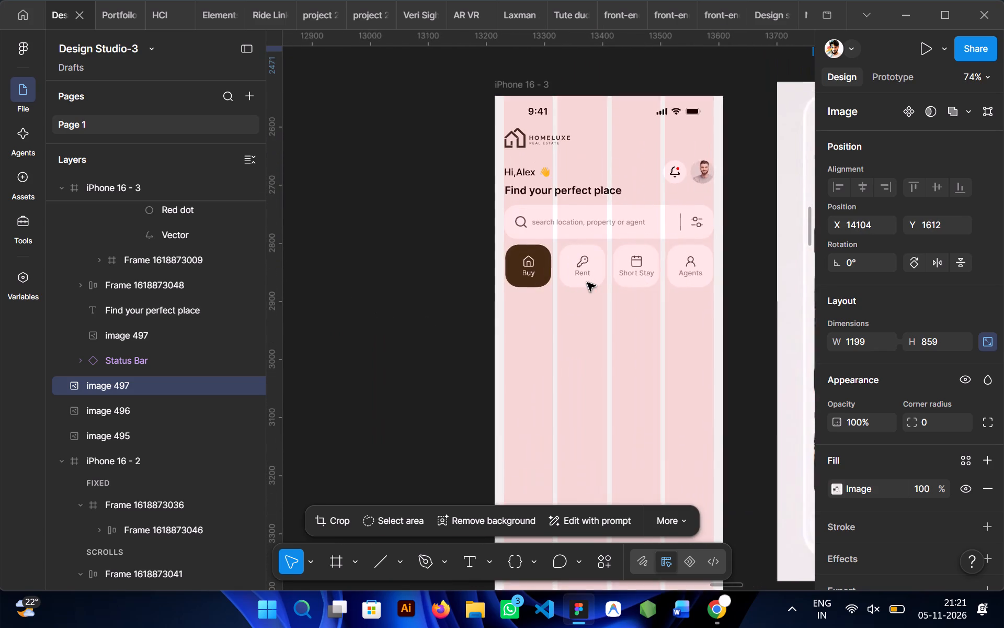
pyautogui.hscroll(-1, 587, 283)
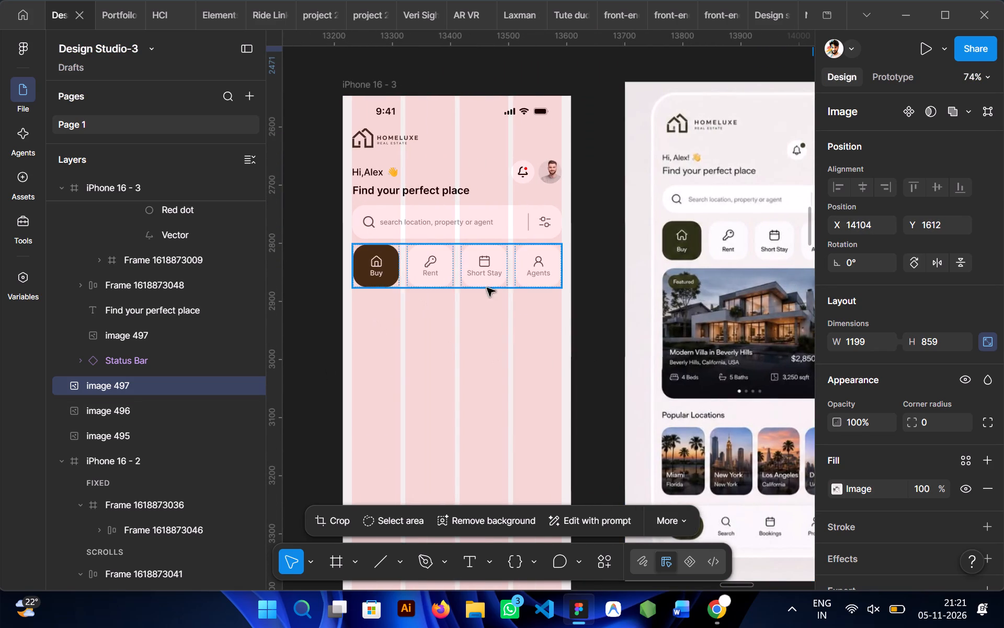
pyautogui.scroll(1, 596, 297)
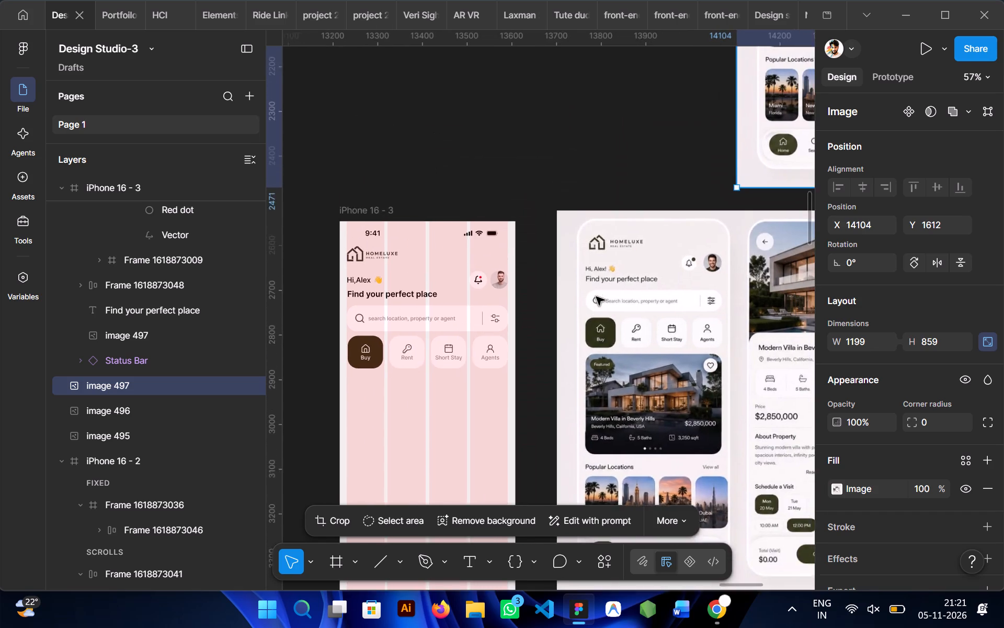
pyautogui.scroll(1, 596, 297)
pyautogui.hscroll(-1, 596, 297)
pyautogui.hscroll(1, 455, 344)
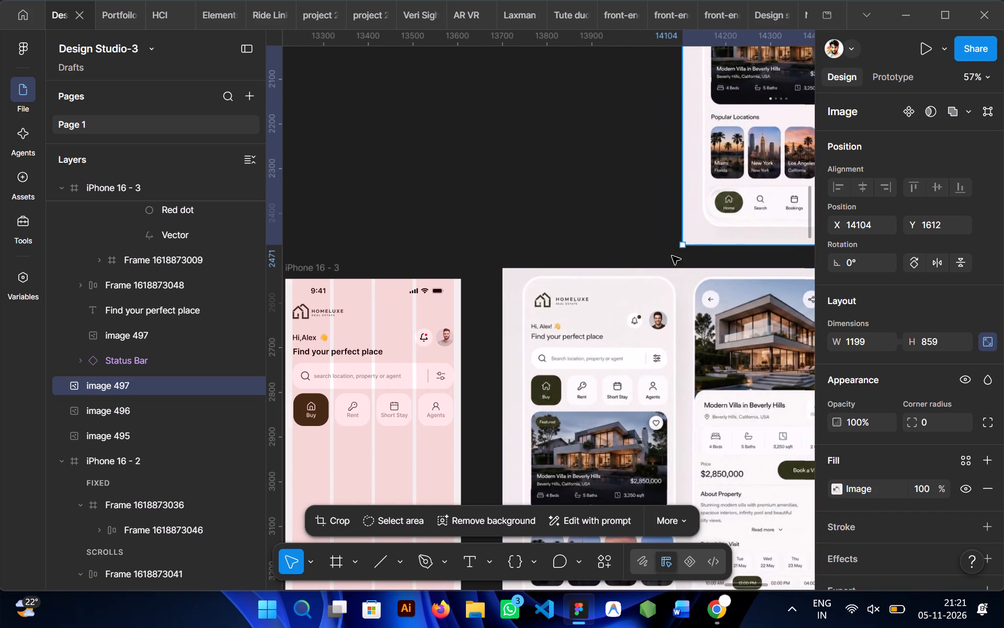
pyautogui.keyDown('ctrl'); pyautogui.click(435, 304); pyautogui.keyUp('ctrl')
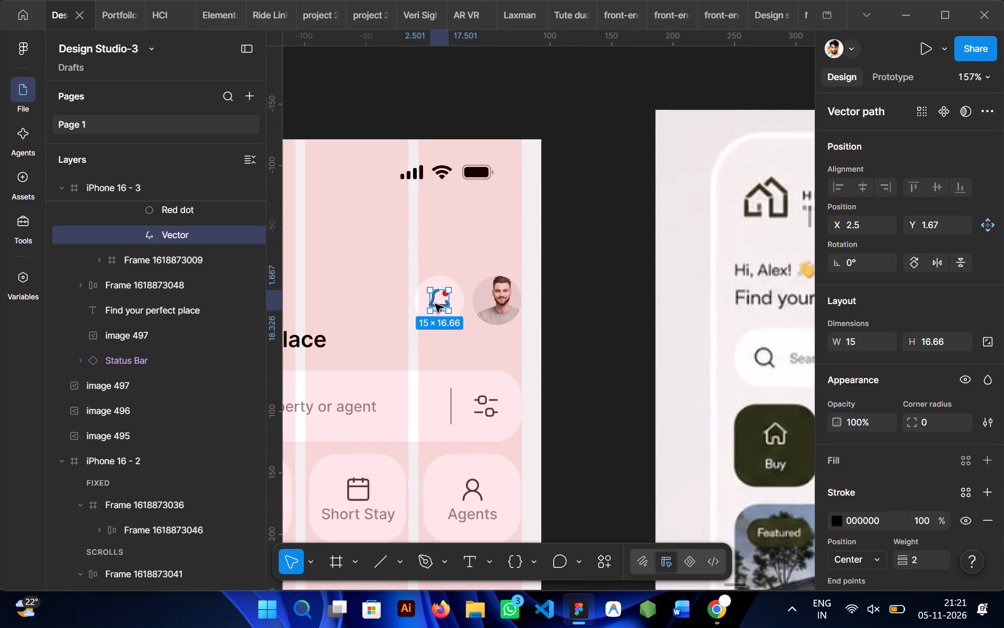
pyautogui.scroll(-1, 884, 476)
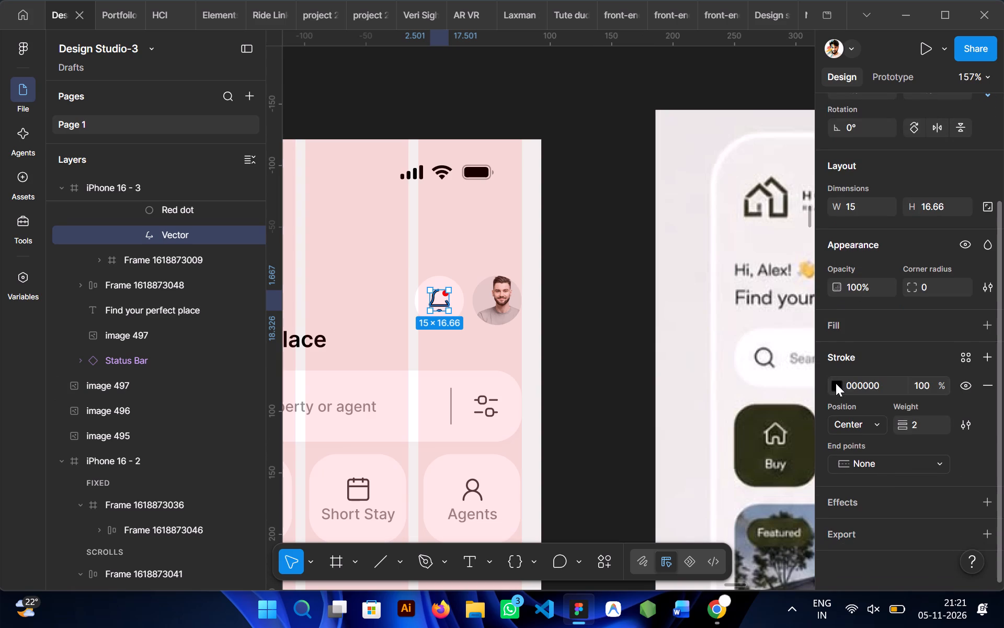
pyautogui.click(838, 386)
pyautogui.click(646, 421)
pyautogui.hscroll(1, 461, 412)
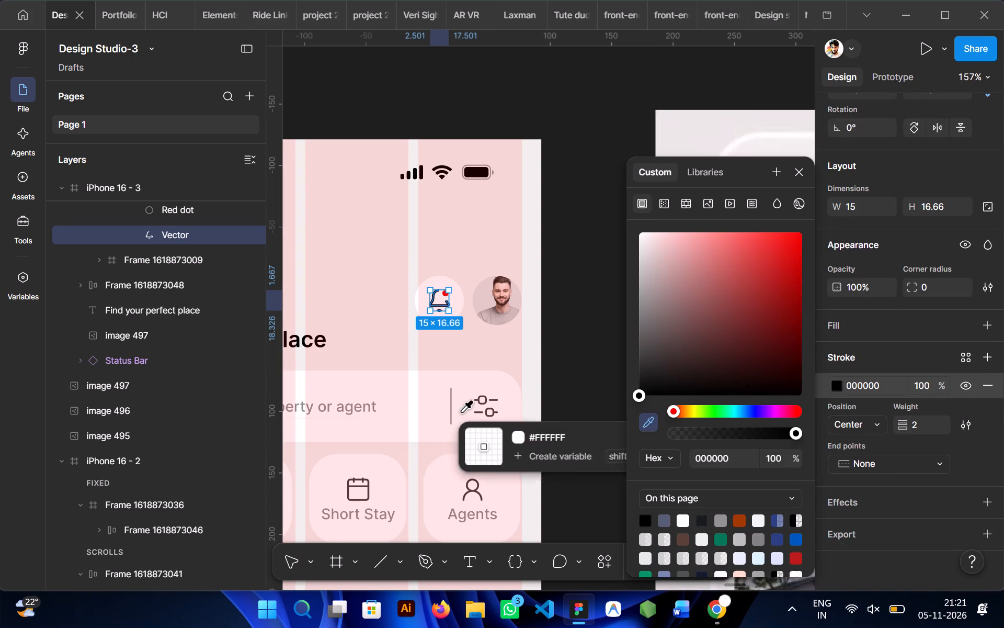
pyautogui.hscroll(1, 461, 412)
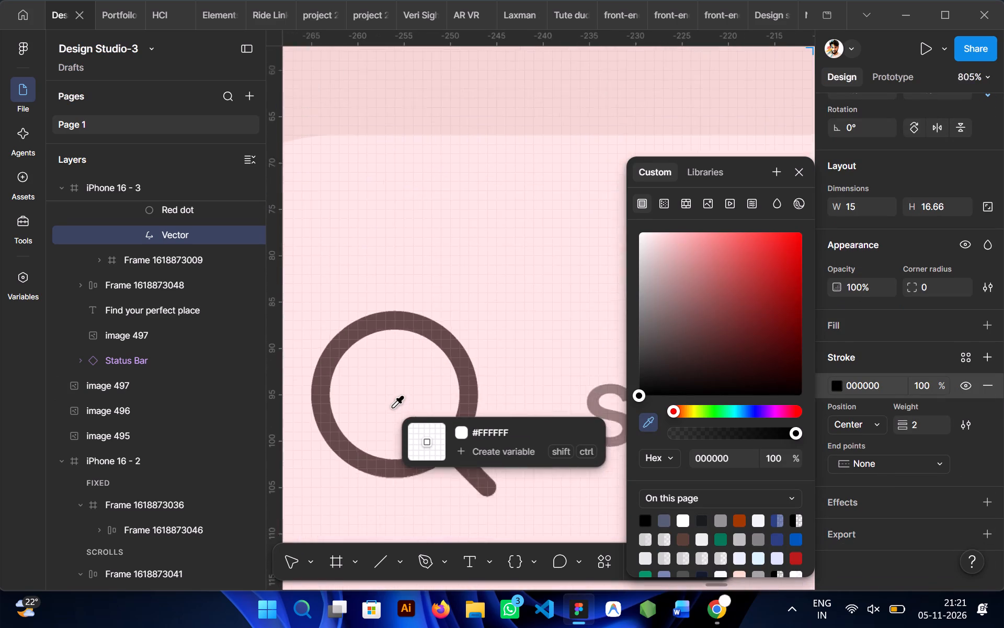
pyautogui.click(472, 365)
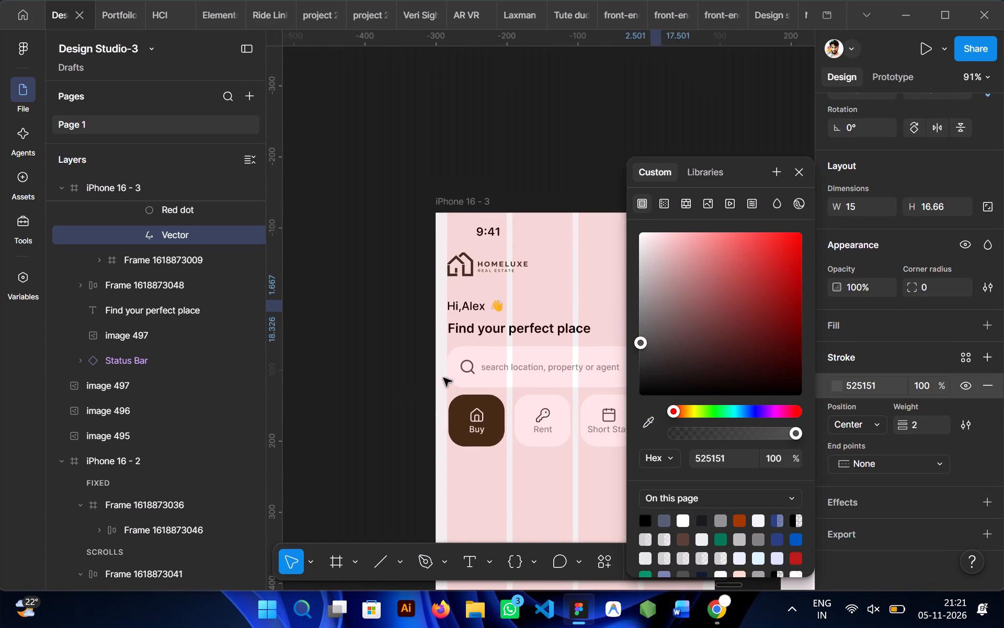
pyautogui.doubleClick(395, 389)
# Crop the upper copy of the three-screen reference image down to its first phone screen, about 408 × 859.
pyautogui.hscroll(-2, 395, 389)
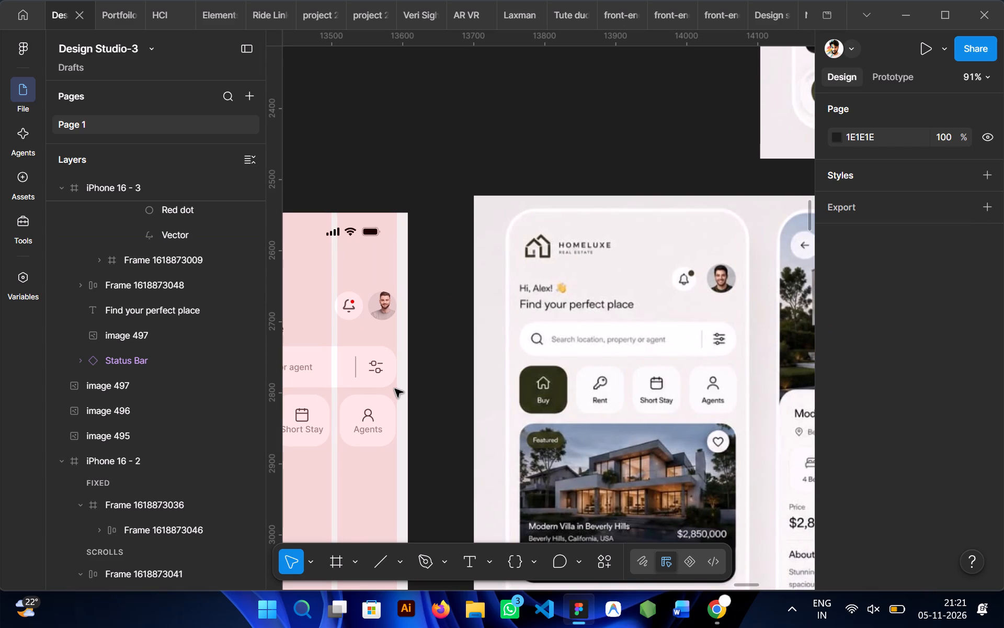
pyautogui.hscroll(-1, 587, 328)
pyautogui.scroll(-1, 587, 328)
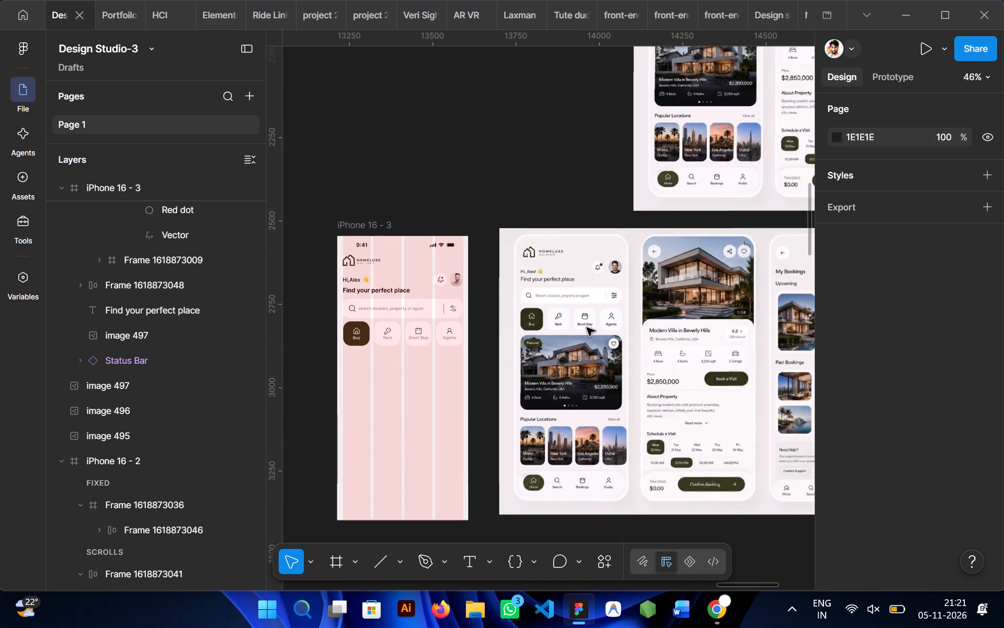
pyautogui.scroll(-1, 587, 328)
pyautogui.hscroll(1, 460, 380)
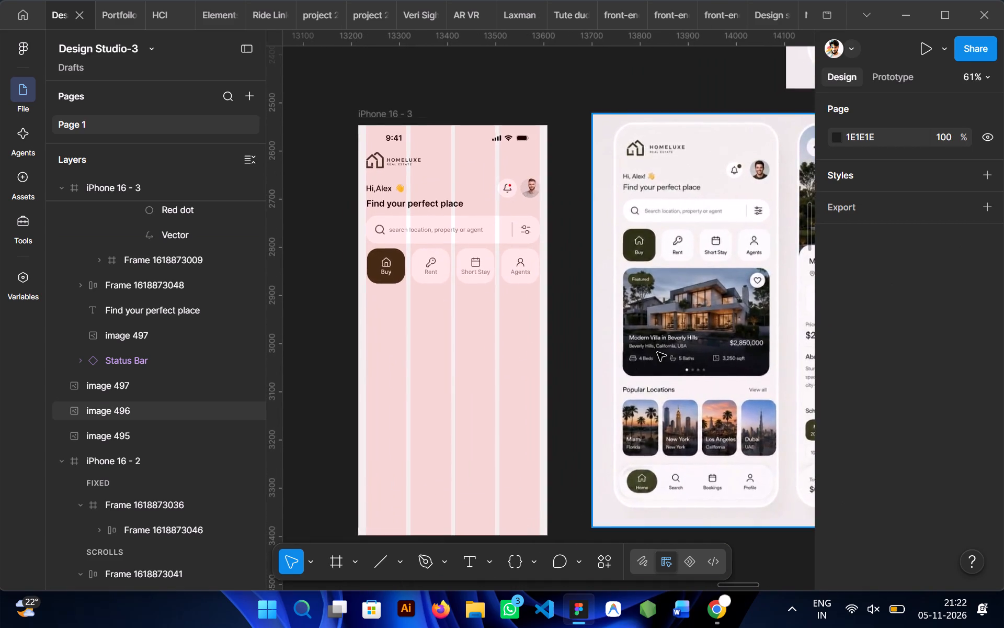
pyautogui.hscroll(-2, 657, 352)
pyautogui.scroll(1, 657, 352)
pyautogui.doubleClick(649, 248)
pyautogui.hscroll(-1, 649, 248)
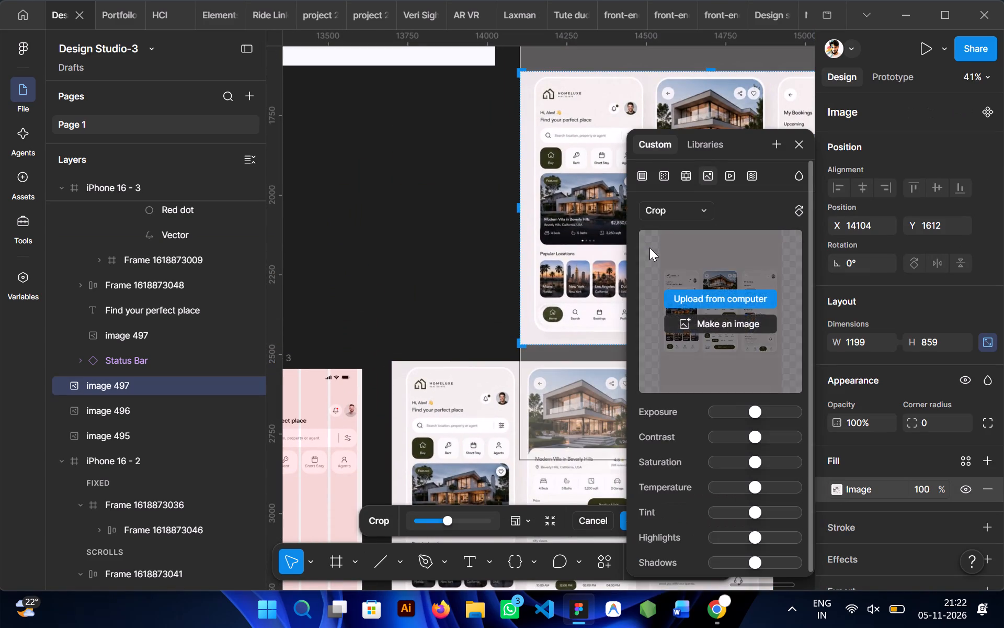
pyautogui.hscroll(-1, 564, 262)
pyautogui.moveTo(567, 206); pyautogui.dragTo(471, 208)
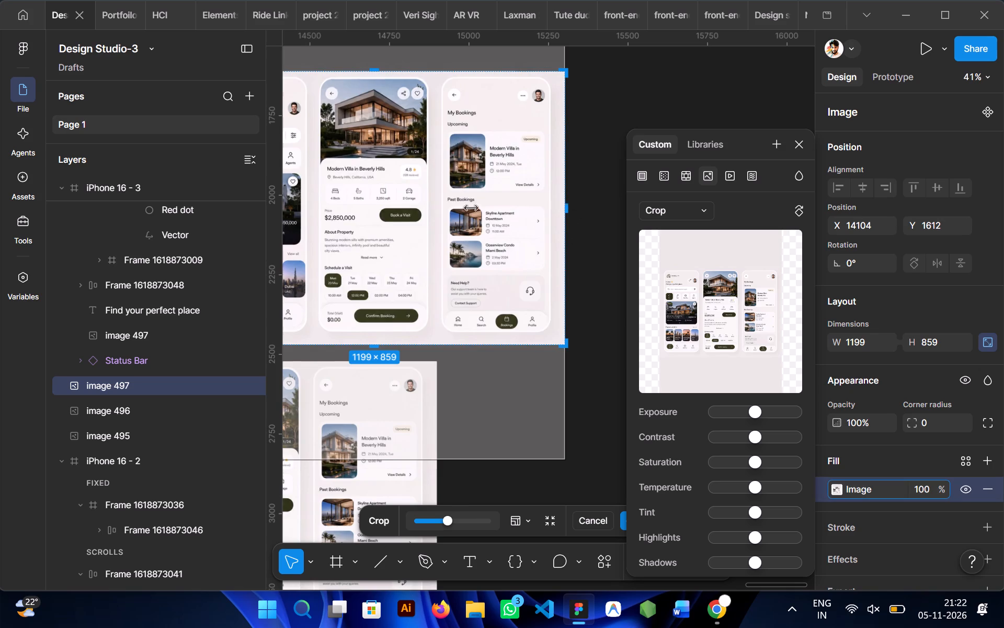
pyautogui.moveTo(471, 208); pyautogui.dragTo(313, 204)
pyautogui.hscroll(1, 313, 204)
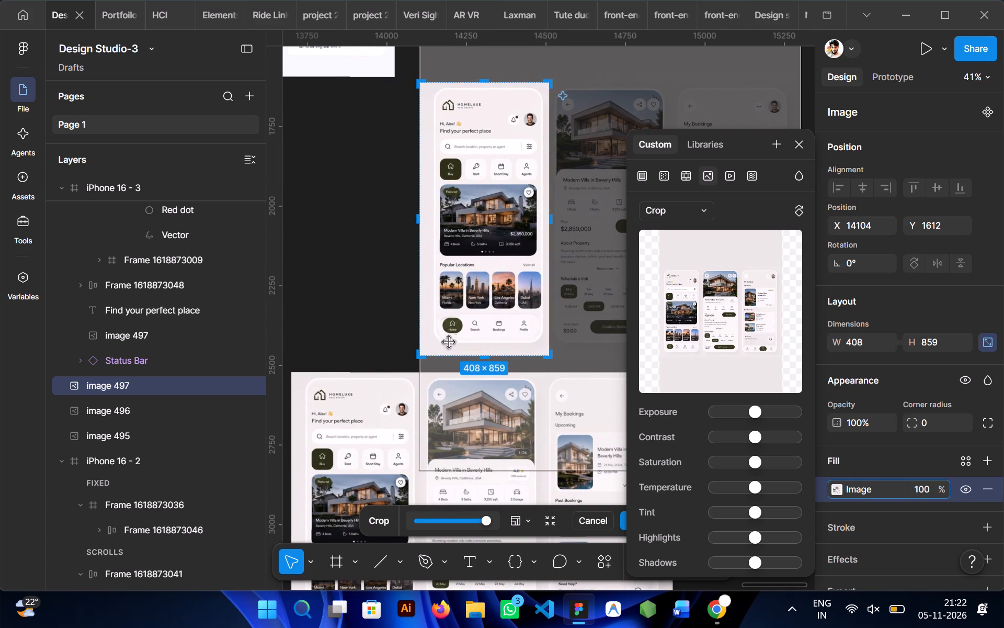
# Tighten the crop around the featured Modern Villa card to about 327 × 241 and apply it.
pyautogui.moveTo(485, 359); pyautogui.dragTo(494, 259)
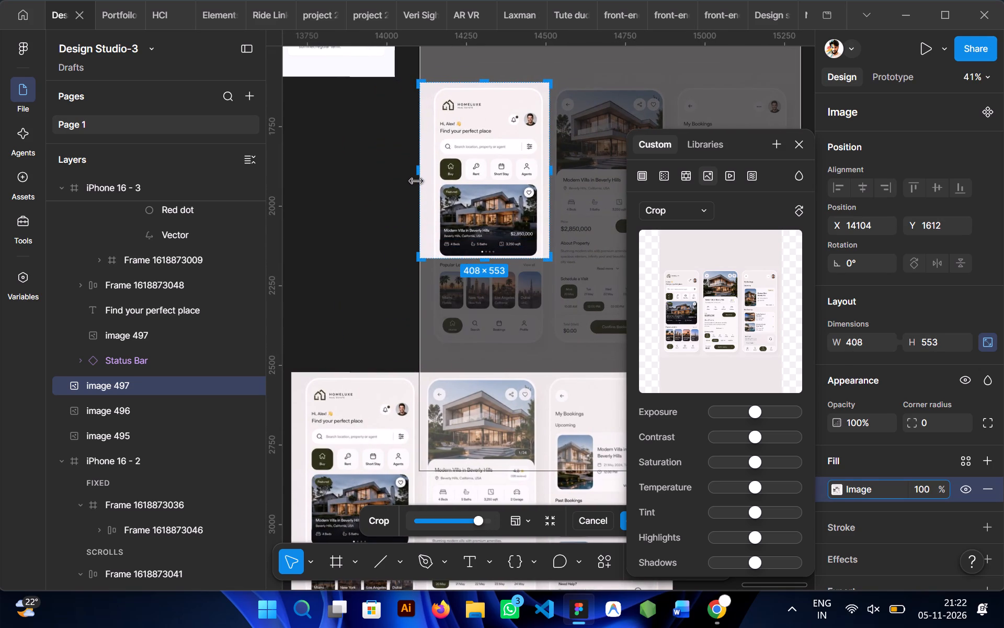
pyautogui.moveTo(416, 181); pyautogui.dragTo(437, 181)
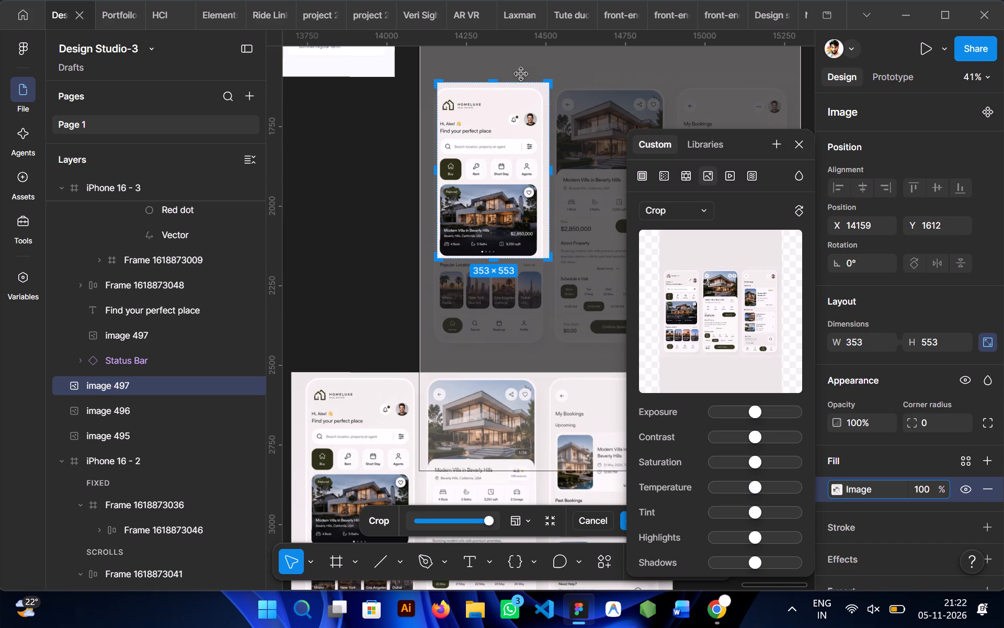
pyautogui.moveTo(496, 78); pyautogui.dragTo(501, 180)
pyautogui.moveTo(464, 180); pyautogui.dragTo(464, 188)
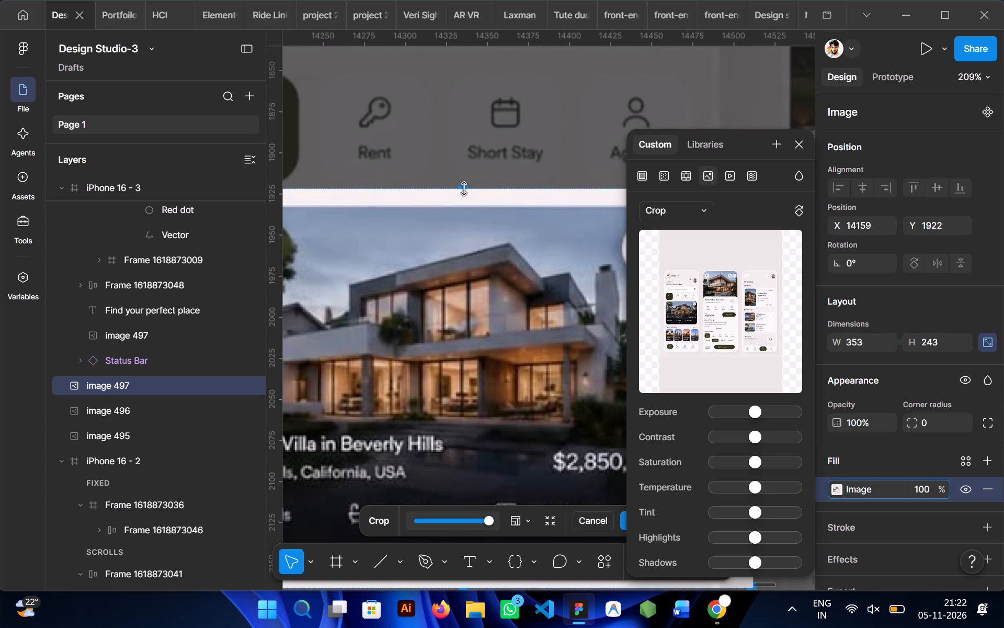
pyautogui.moveTo(464, 188); pyautogui.dragTo(464, 192)
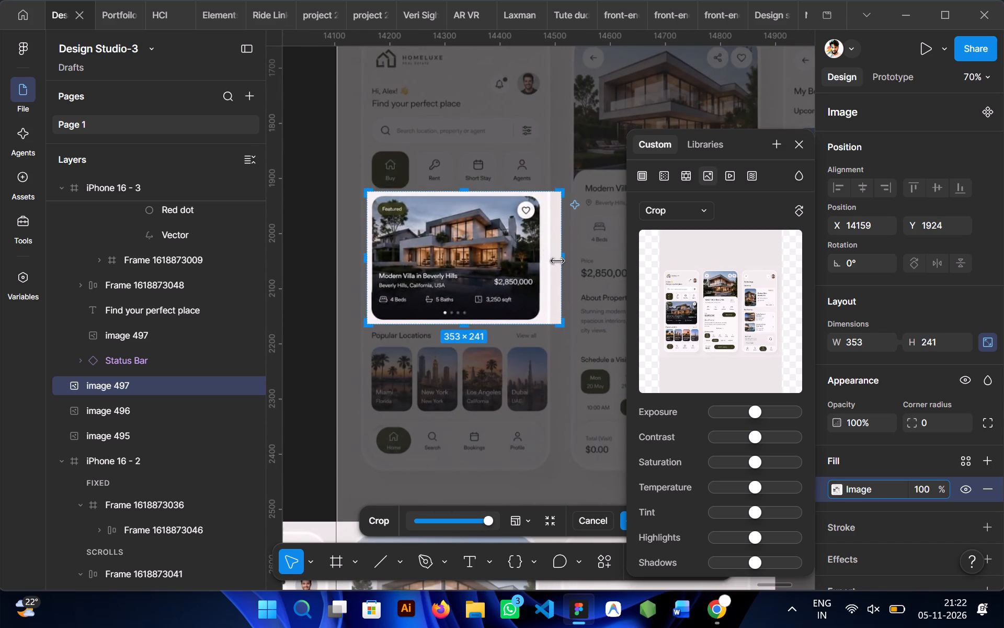
pyautogui.moveTo(557, 261); pyautogui.dragTo(546, 261)
pyautogui.hscroll(1, 546, 261)
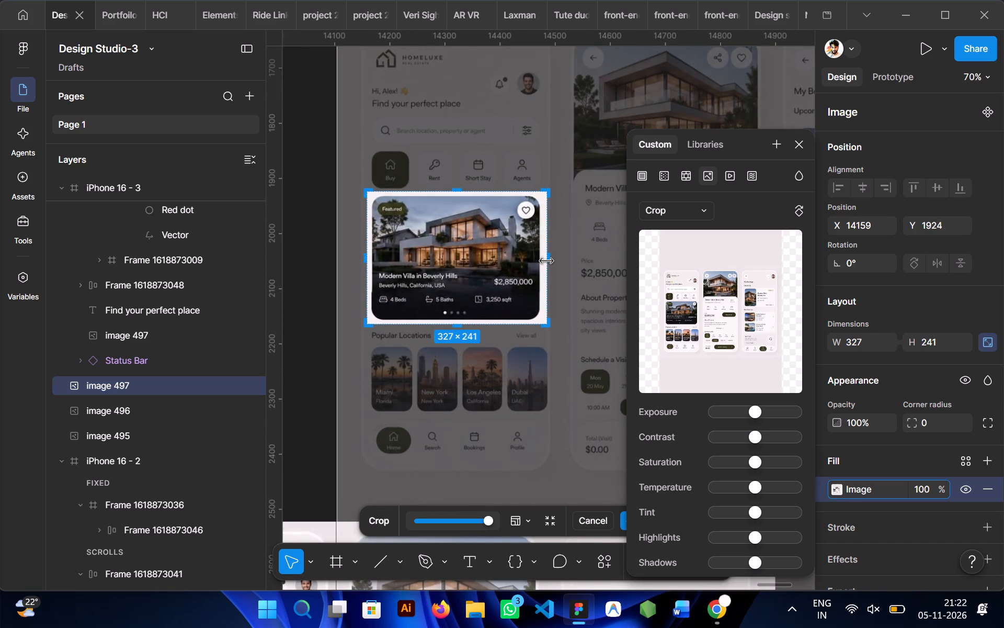
pyautogui.hscroll(1, 546, 261)
pyautogui.doubleClick(322, 295)
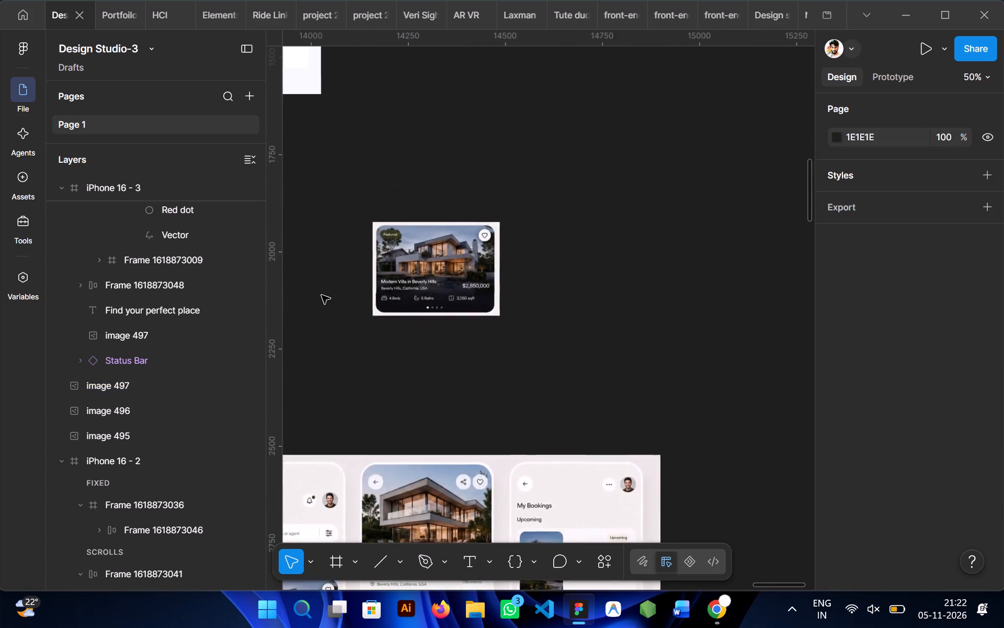
# Edit the cropped villa card image with the AI prompt "generate only image without content" and deselect it.
pyautogui.hscroll(1, 322, 295)
pyautogui.click(544, 308)
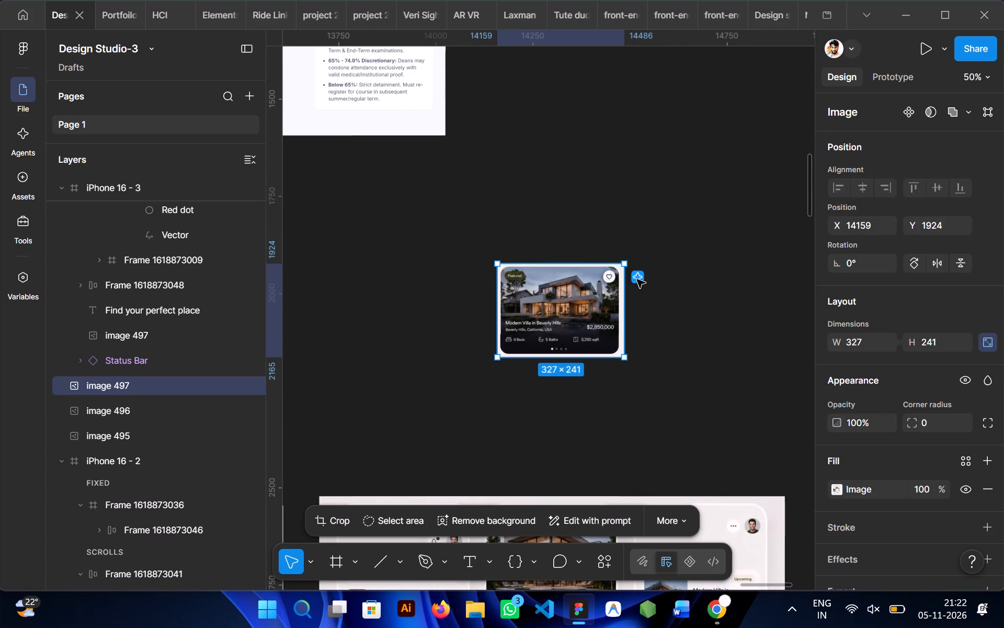
pyautogui.click(637, 282)
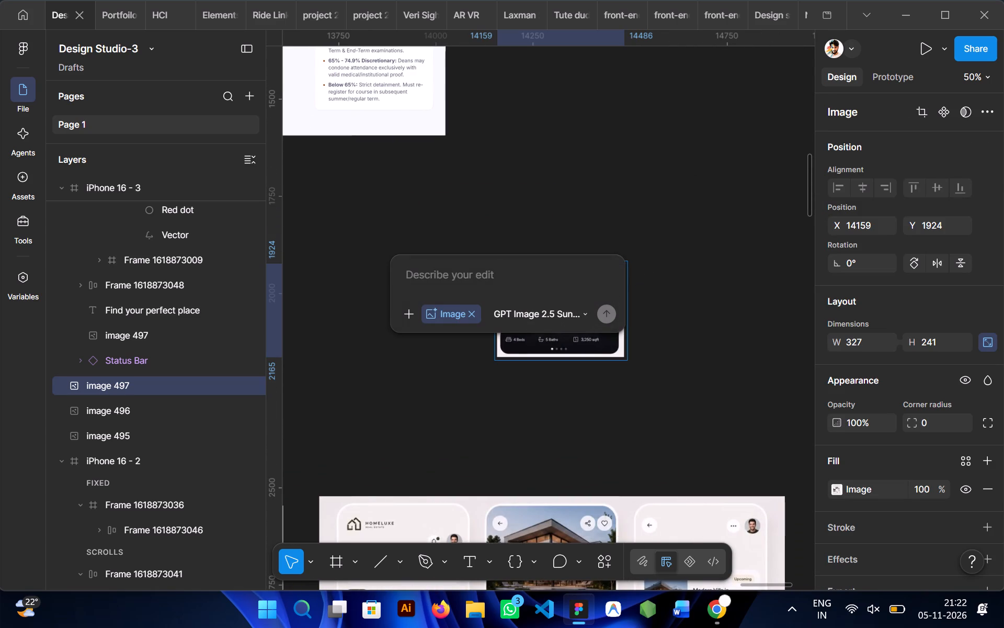
pyautogui.write('gene')
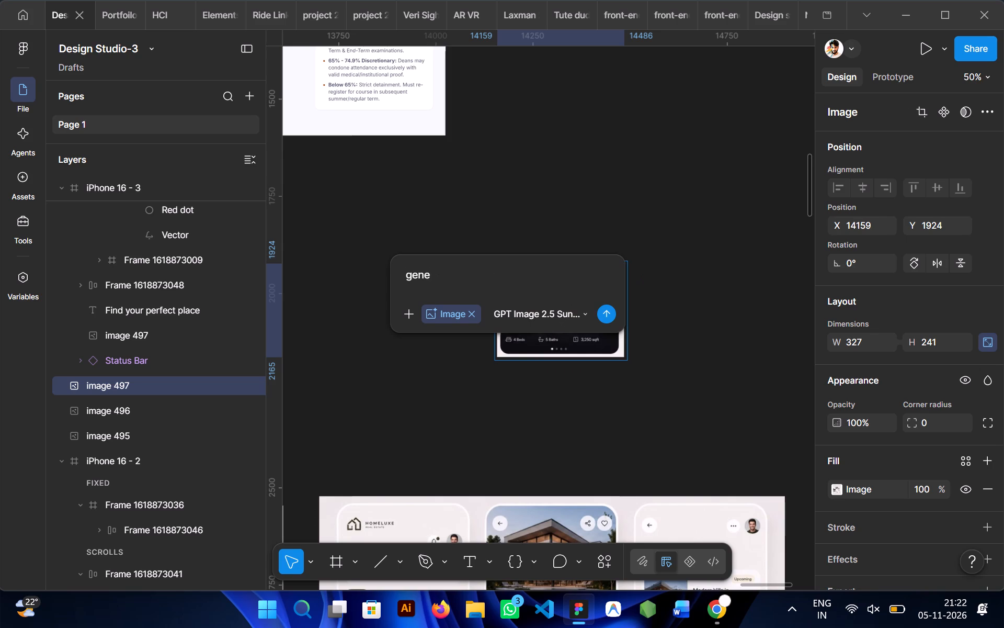
pyautogui.write('rate only image')
pyautogui.press('space')
pyautogui.write('with')
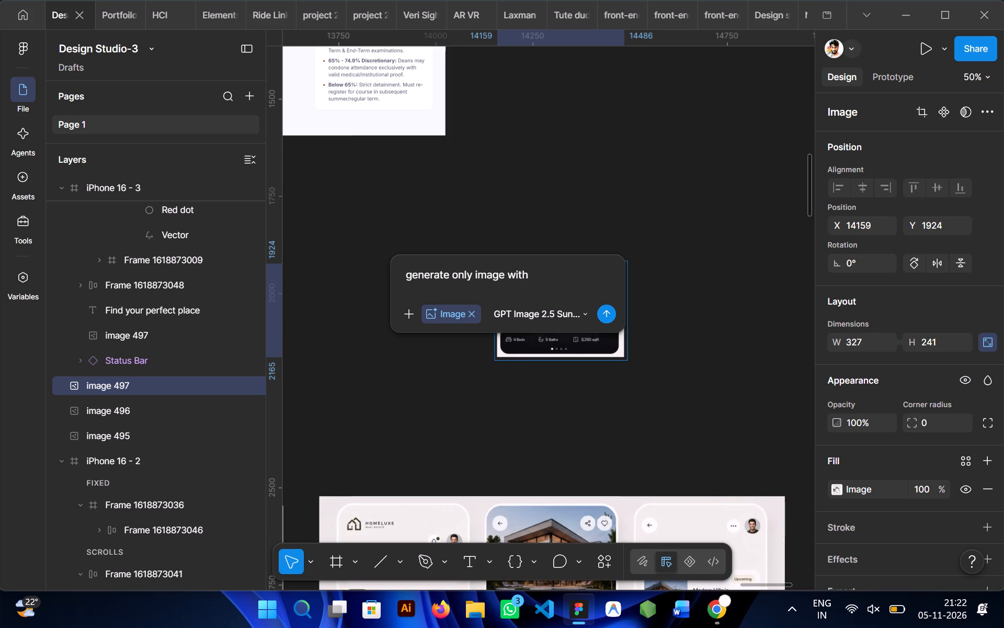
pyautogui.write('out content')
pyautogui.press('Return')
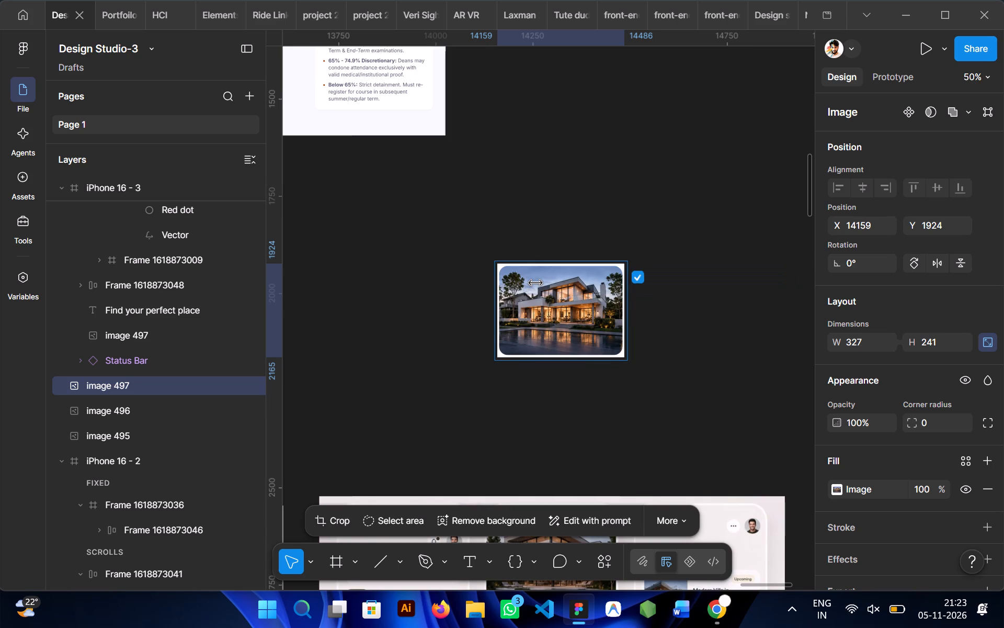
pyautogui.click(516, 234)
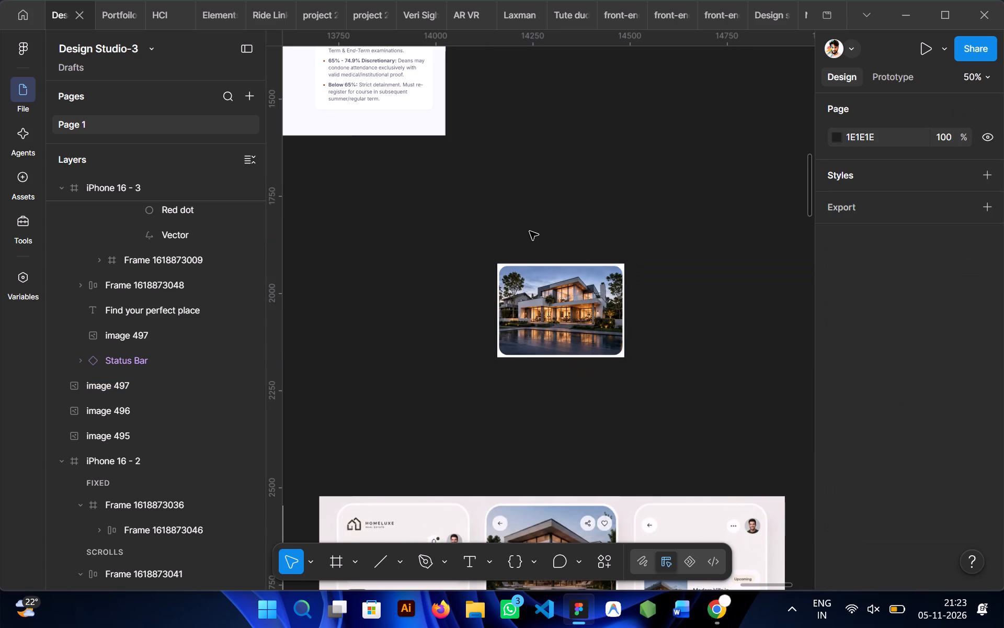
# Crop the white border off the generated villa image, leaving it about 313 × 227, and deselect it.
pyautogui.hscroll(1, 530, 231)
pyautogui.click(591, 325)
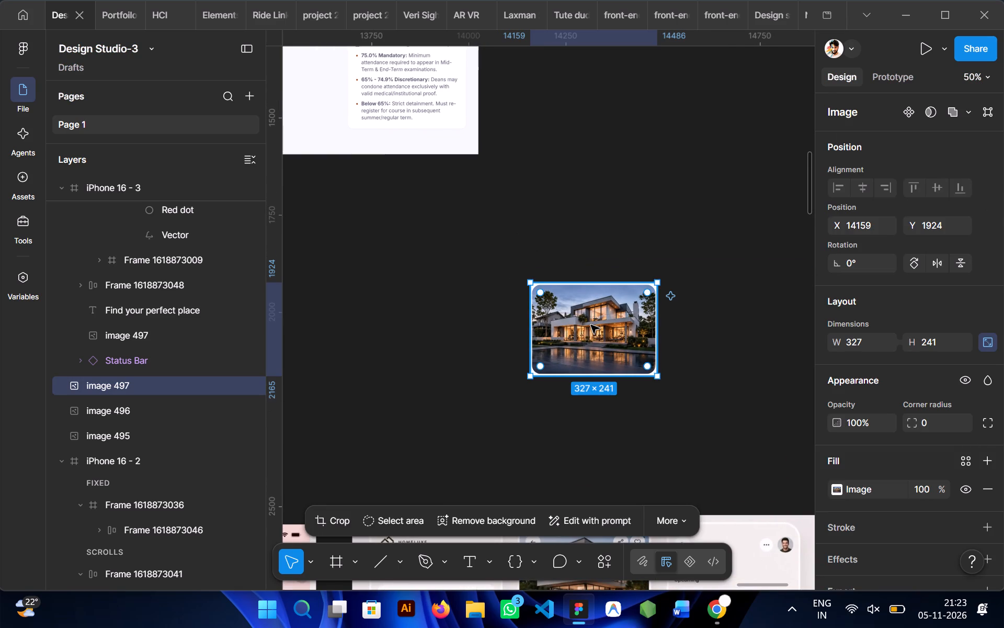
pyautogui.doubleClick(591, 325)
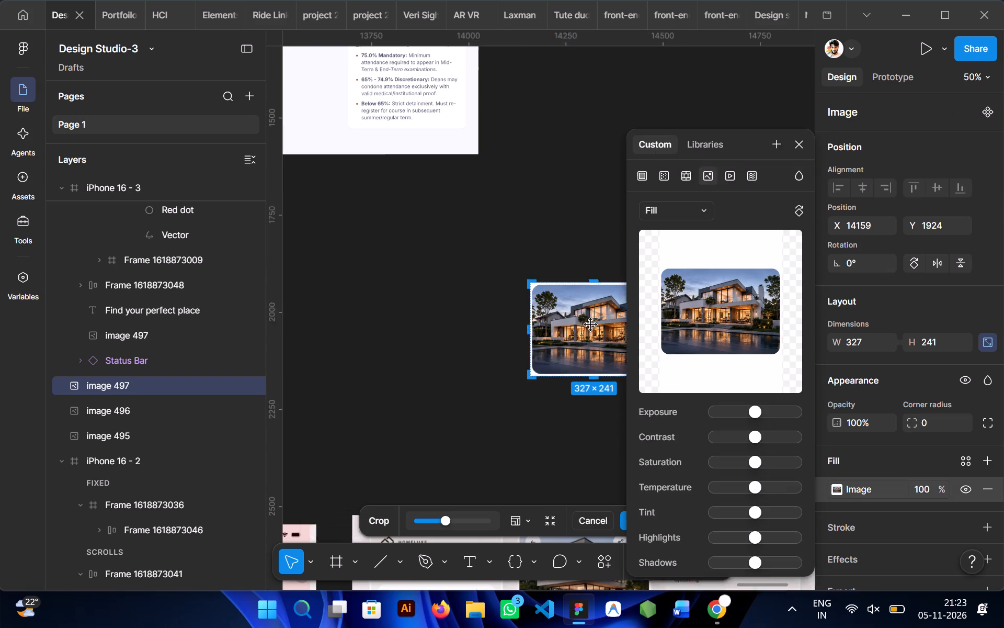
pyautogui.hscroll(-1, 591, 325)
pyautogui.hscroll(1, 481, 260)
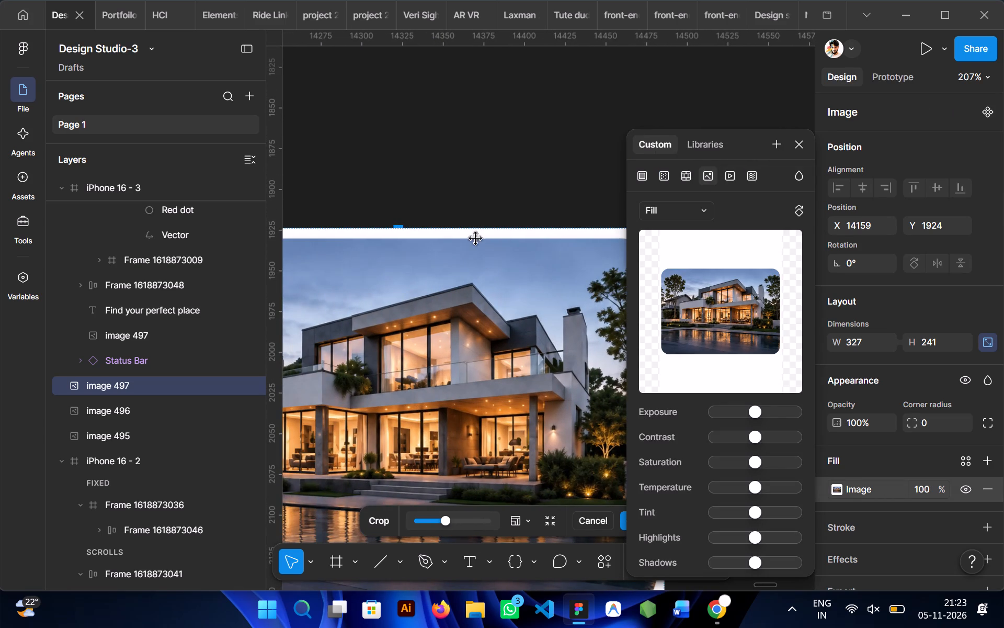
pyautogui.moveTo(397, 227); pyautogui.dragTo(398, 239)
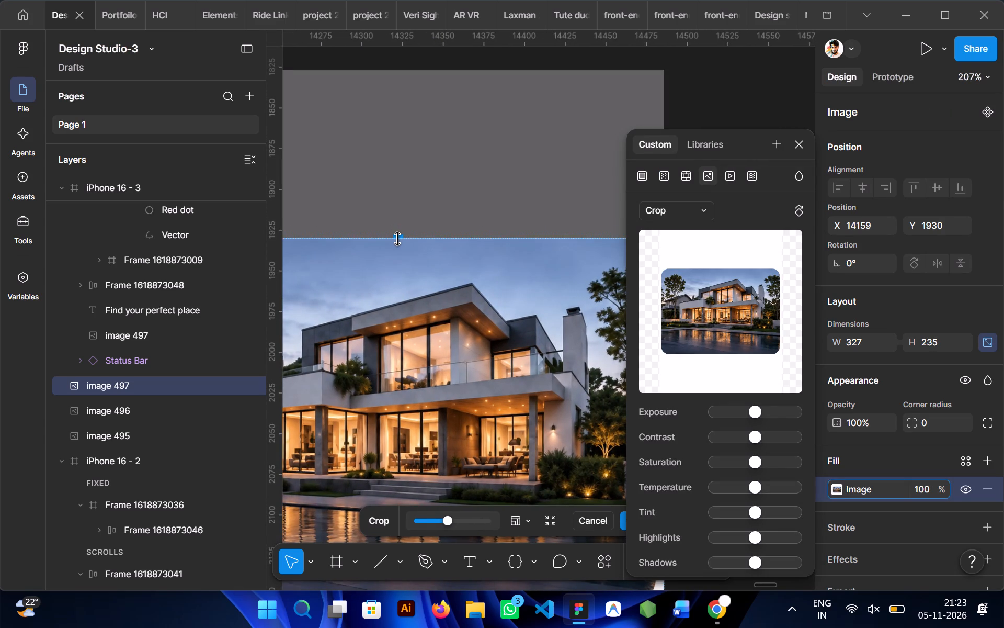
pyautogui.moveTo(398, 239); pyautogui.dragTo(399, 239)
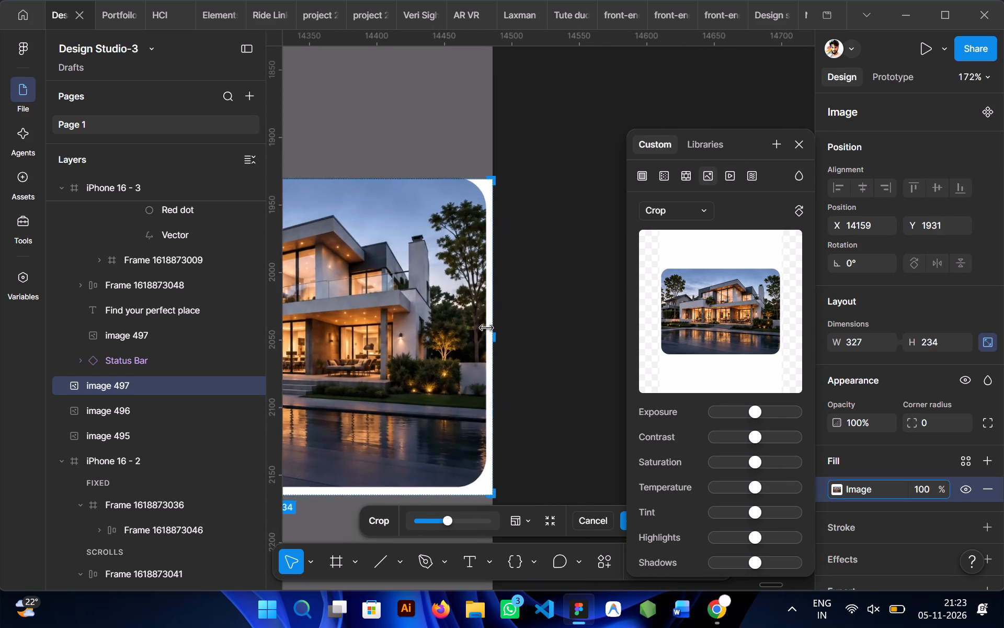
pyautogui.moveTo(491, 339); pyautogui.dragTo(484, 340)
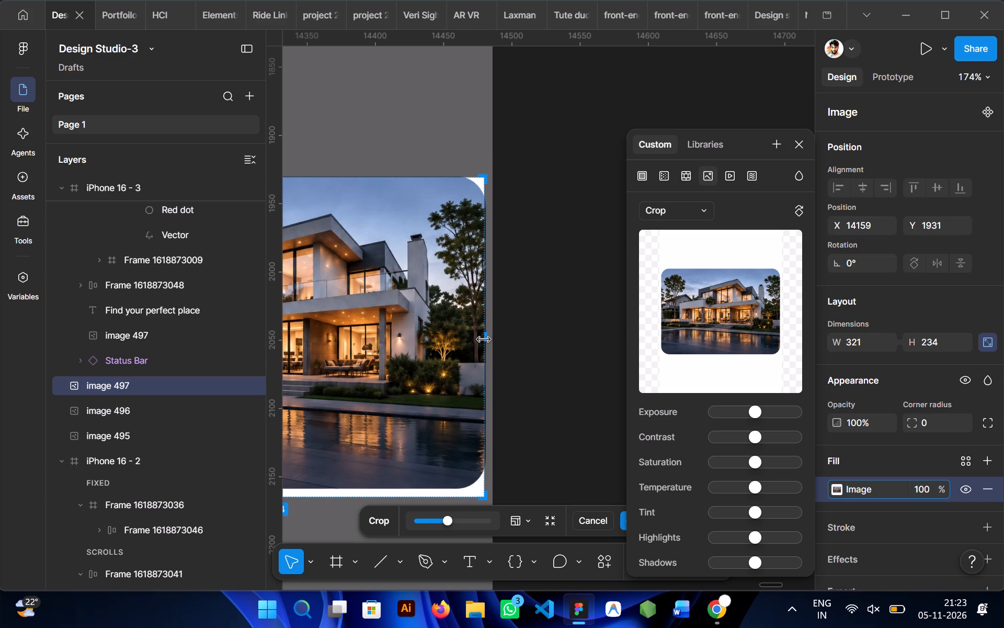
pyautogui.hscroll(1, 484, 340)
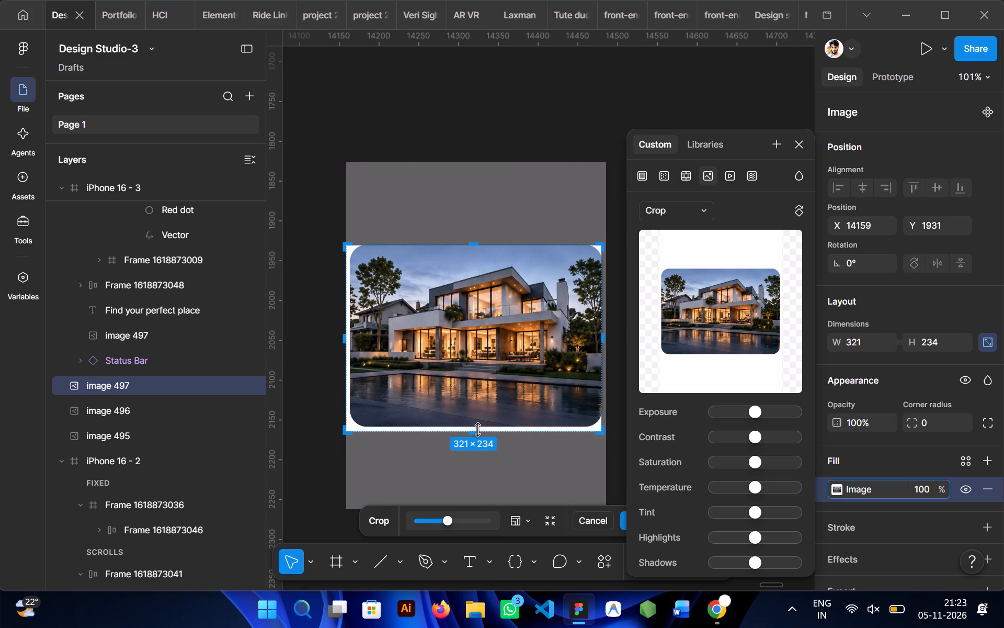
pyautogui.moveTo(473, 432); pyautogui.dragTo(472, 426)
pyautogui.moveTo(345, 332); pyautogui.dragTo(353, 334)
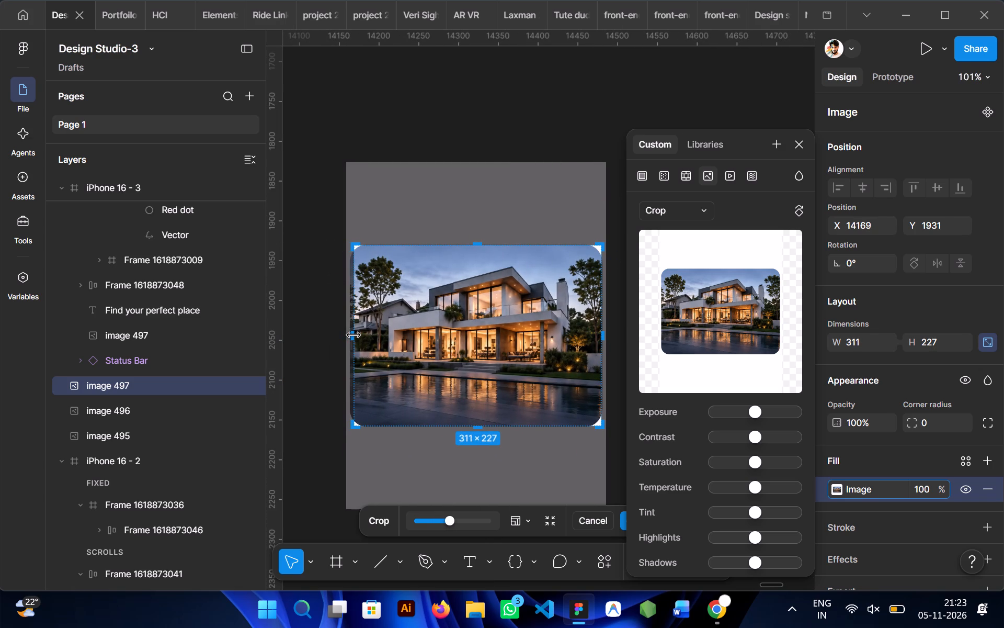
pyautogui.moveTo(353, 334); pyautogui.dragTo(352, 335)
pyautogui.click(299, 326)
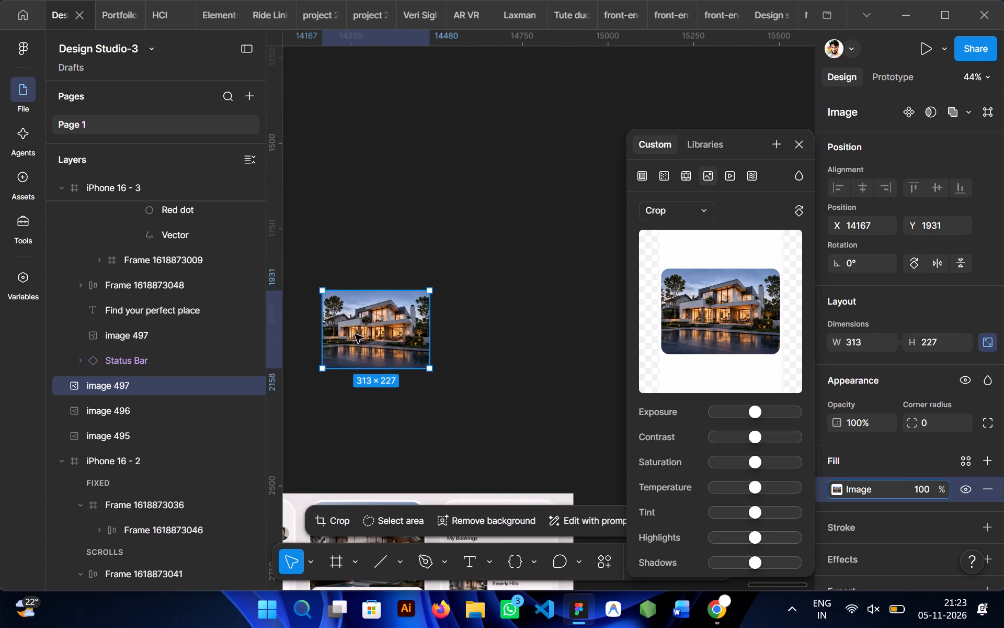
pyautogui.click(360, 338)
pyautogui.hscroll(1, 360, 338)
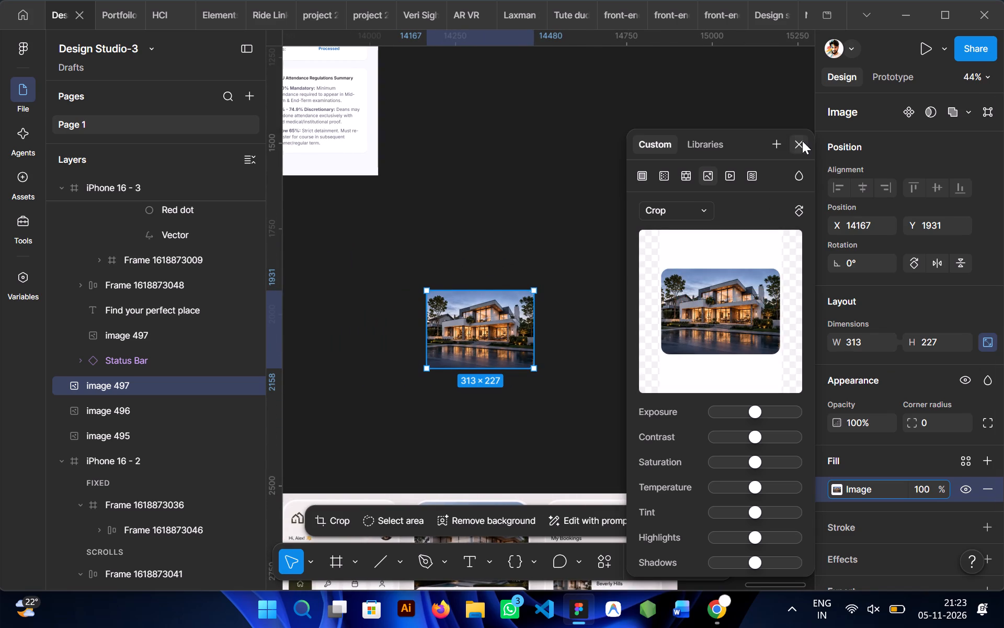
pyautogui.click(802, 141)
pyautogui.click(609, 306)
# Move the villa image into the iPhone 16 - 3 frame below the category row, at X 17, Y 357.
pyautogui.hscroll(1, 609, 306)
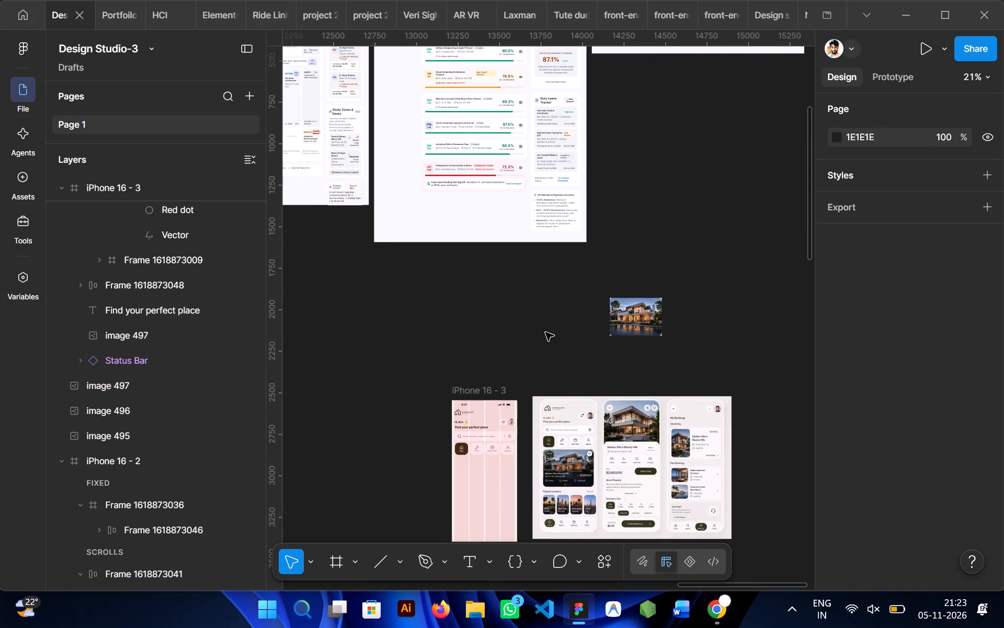
pyautogui.scroll(-1, 545, 332)
pyautogui.moveTo(634, 175); pyautogui.dragTo(542, 289)
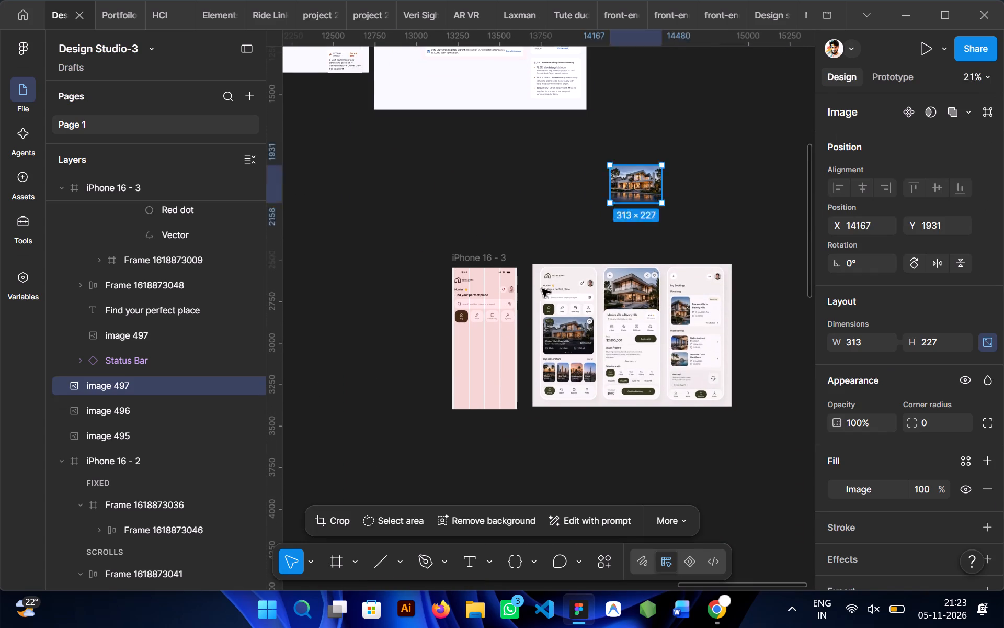
pyautogui.moveTo(542, 289); pyautogui.dragTo(478, 337)
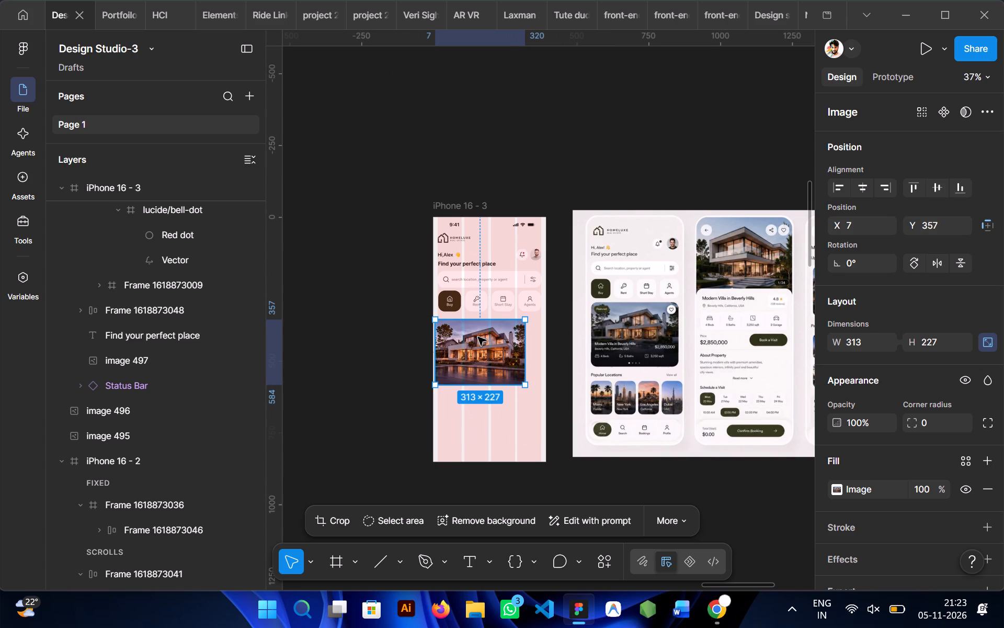
pyautogui.moveTo(458, 335); pyautogui.dragTo(467, 333)
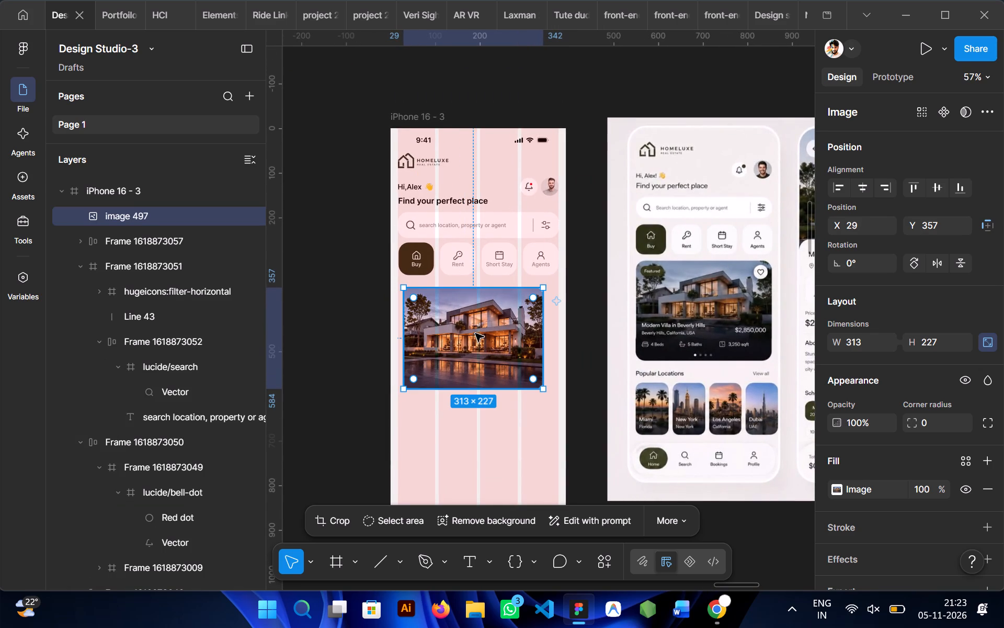
pyautogui.moveTo(475, 335); pyautogui.dragTo(470, 335)
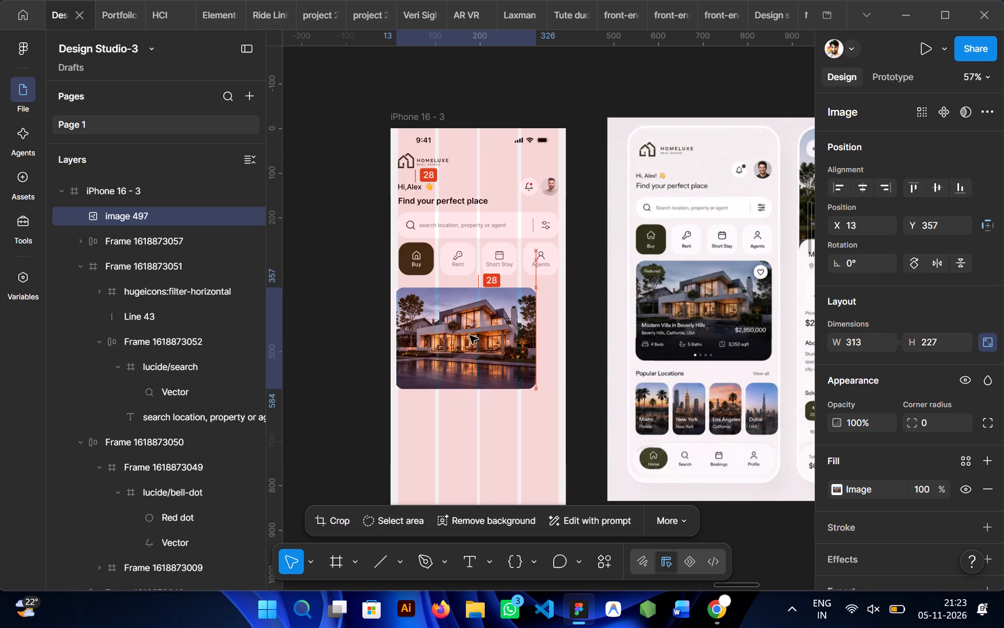
pyautogui.moveTo(470, 335); pyautogui.dragTo(470, 336)
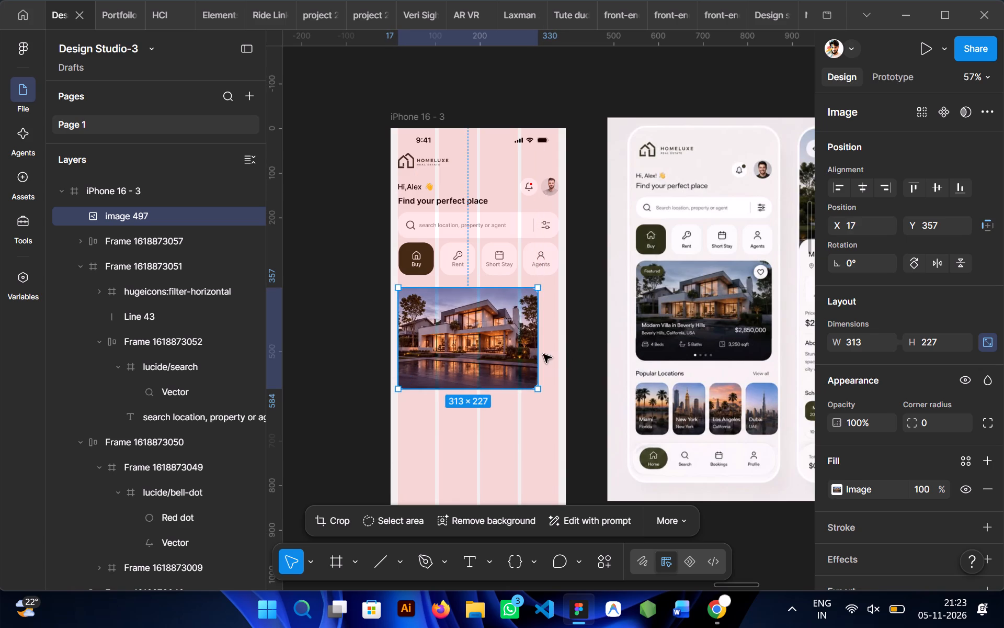
# Enlarge the villa image to 361 × 261 at X 16, Y 340 so its sides meet the layout grid margins, and deselect it.
pyautogui.moveTo(541, 352); pyautogui.dragTo(556, 356)
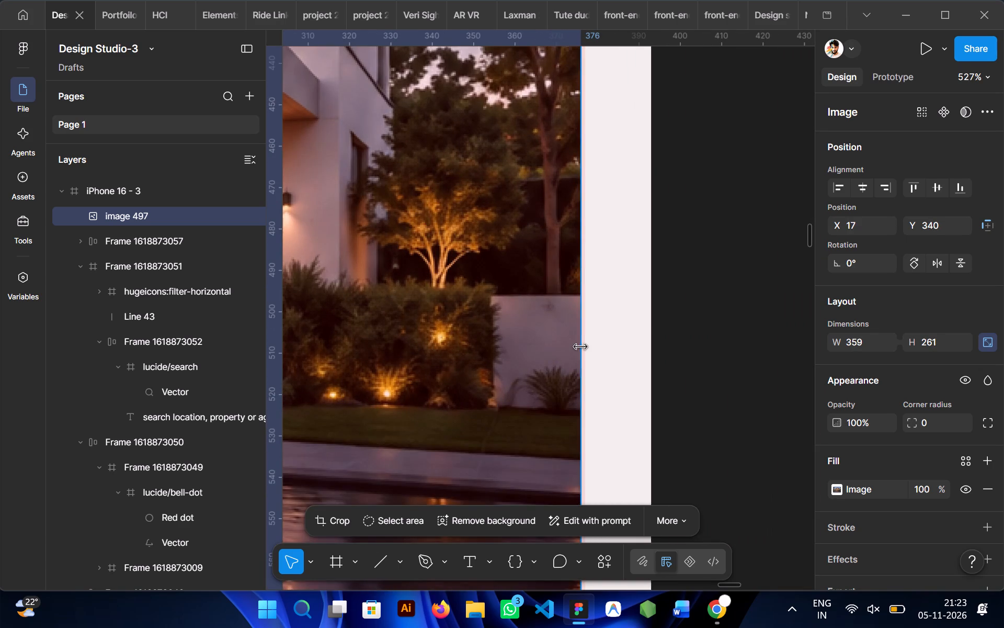
pyautogui.click(580, 347)
pyautogui.moveTo(580, 347); pyautogui.dragTo(591, 347)
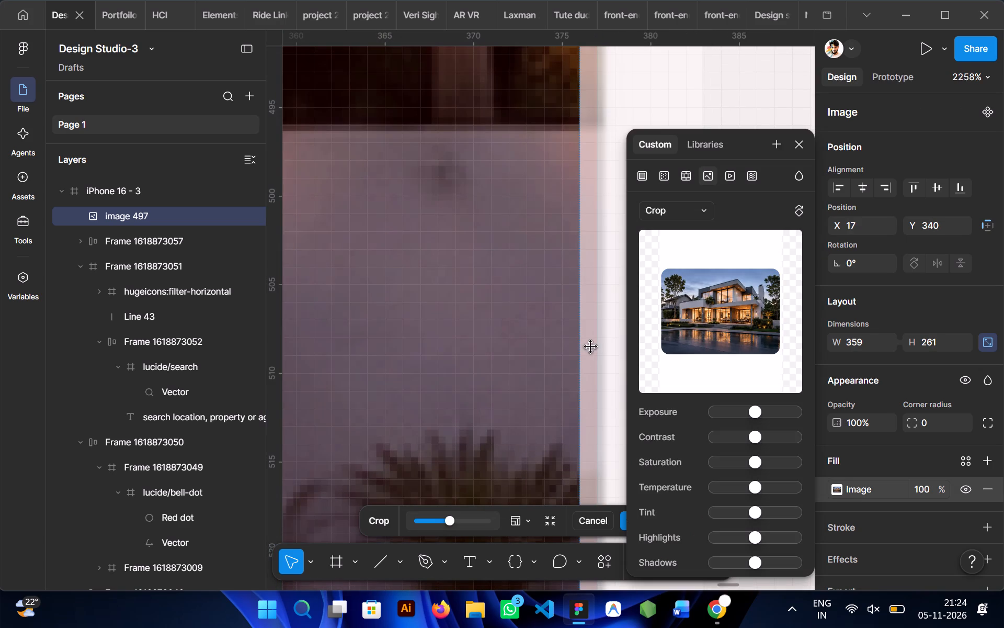
pyautogui.click(664, 104)
pyautogui.click(761, 99)
pyautogui.click(760, 103)
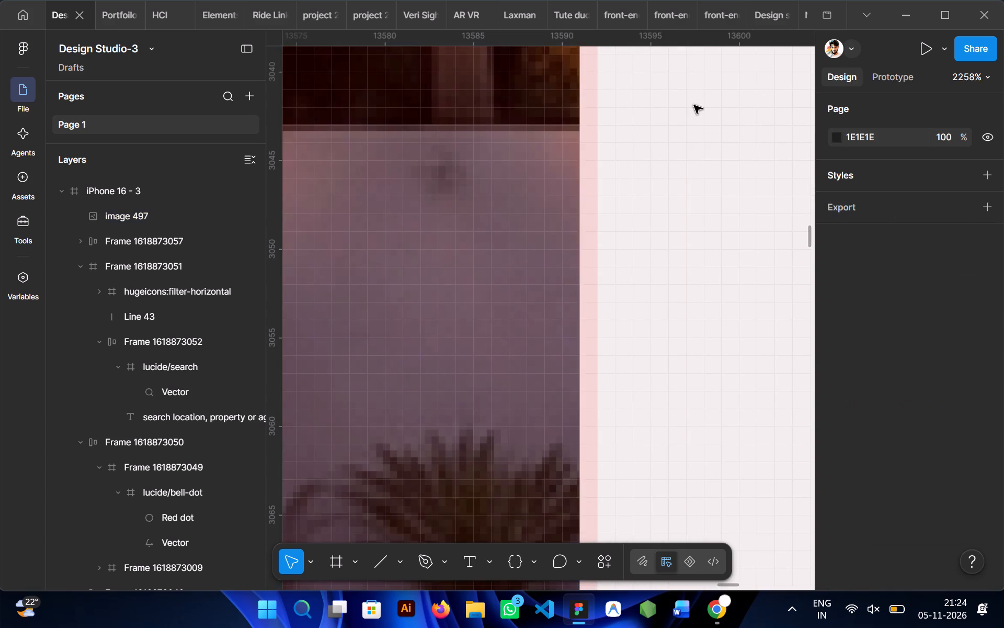
pyautogui.click(589, 200)
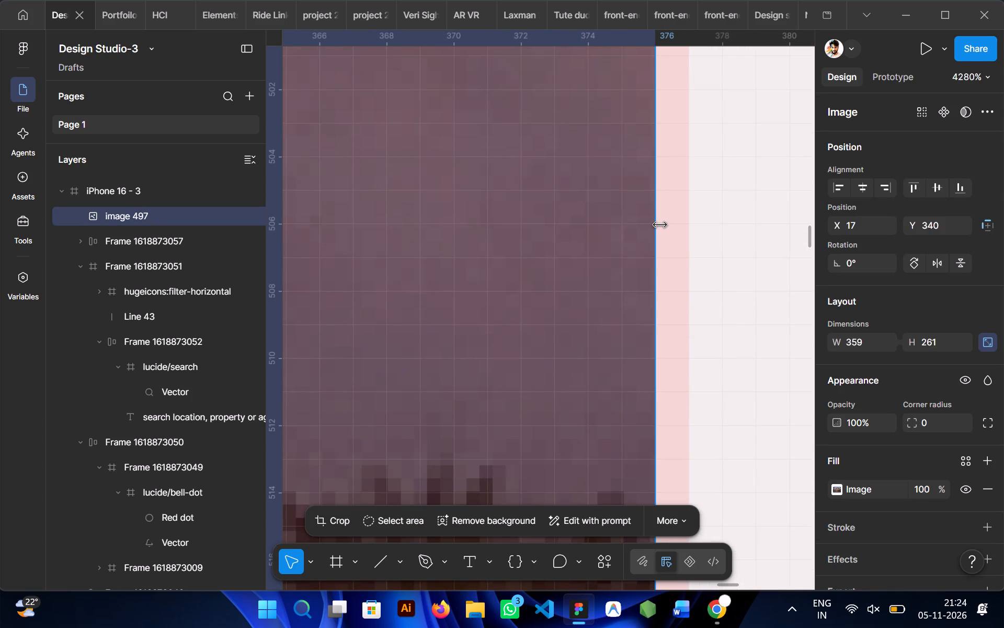
pyautogui.moveTo(660, 226); pyautogui.dragTo(668, 227)
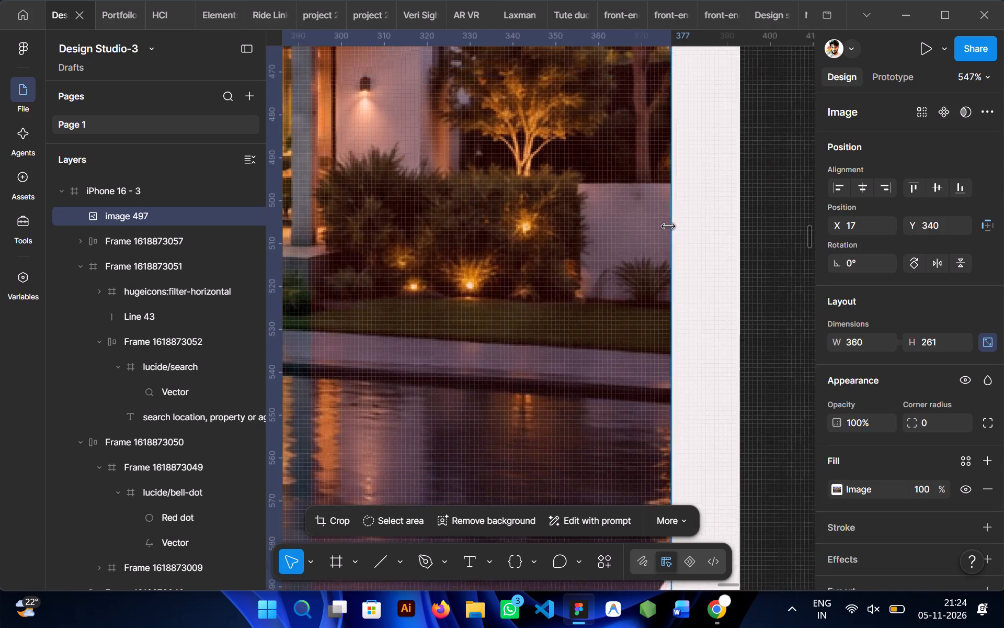
pyautogui.hscroll(2, 668, 227)
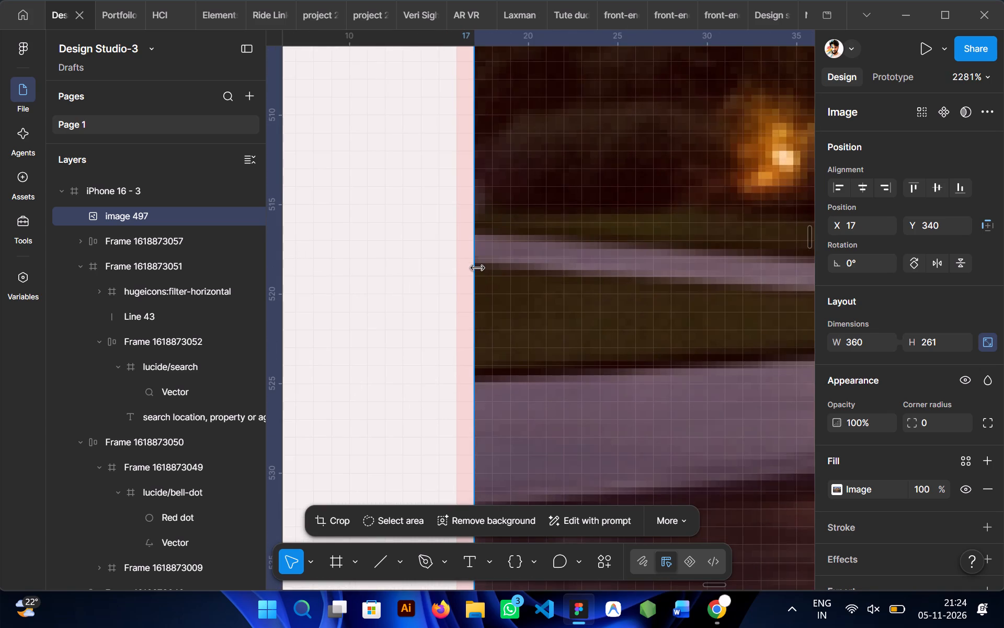
pyautogui.moveTo(477, 267); pyautogui.dragTo(465, 269)
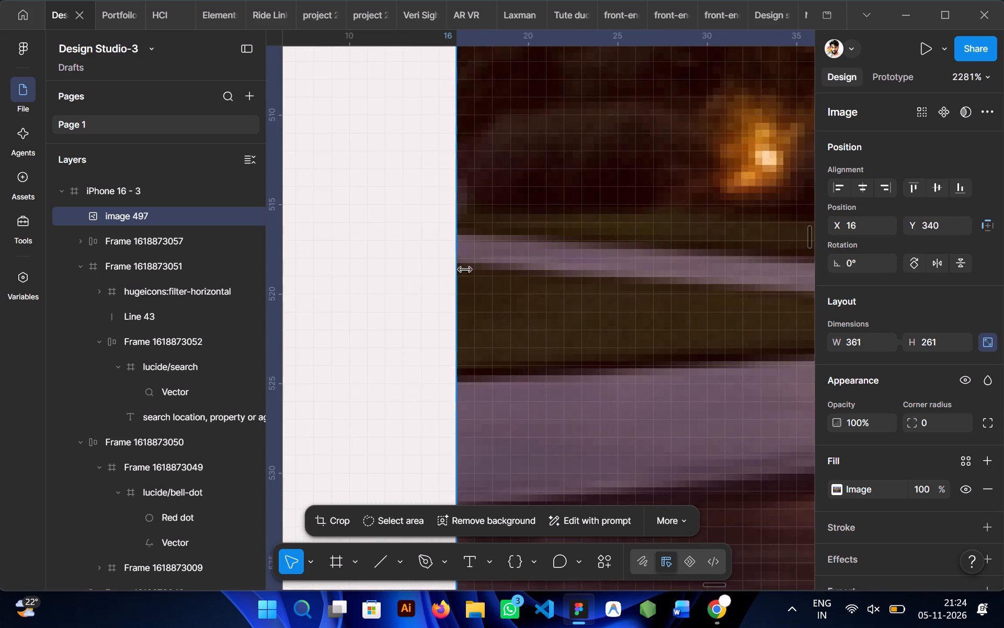
pyautogui.hscroll(-1, 465, 269)
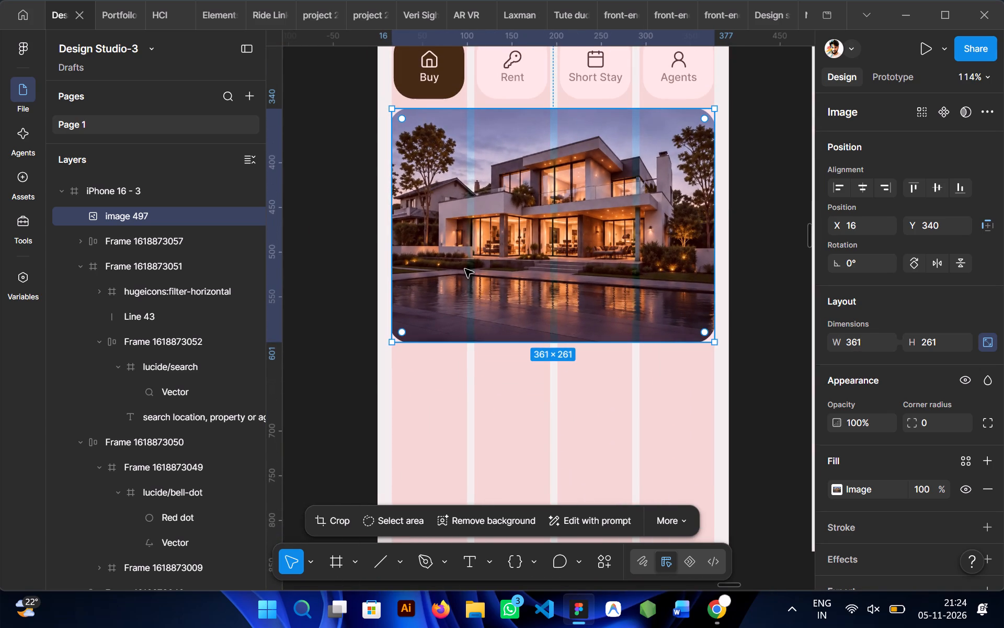
pyautogui.scroll(1, 465, 269)
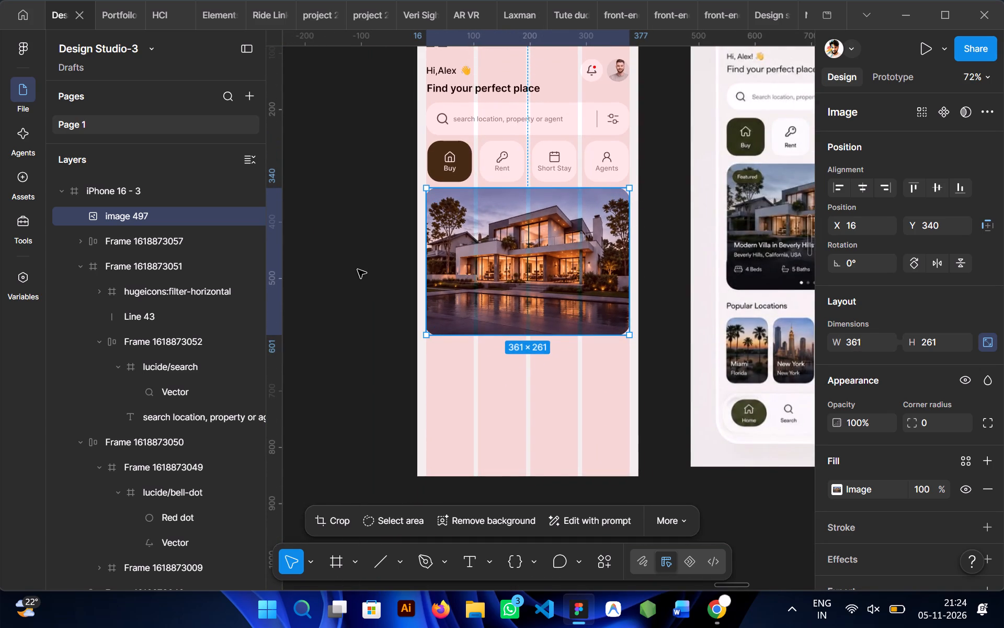
pyautogui.hscroll(-1, 358, 270)
pyautogui.click(317, 316)
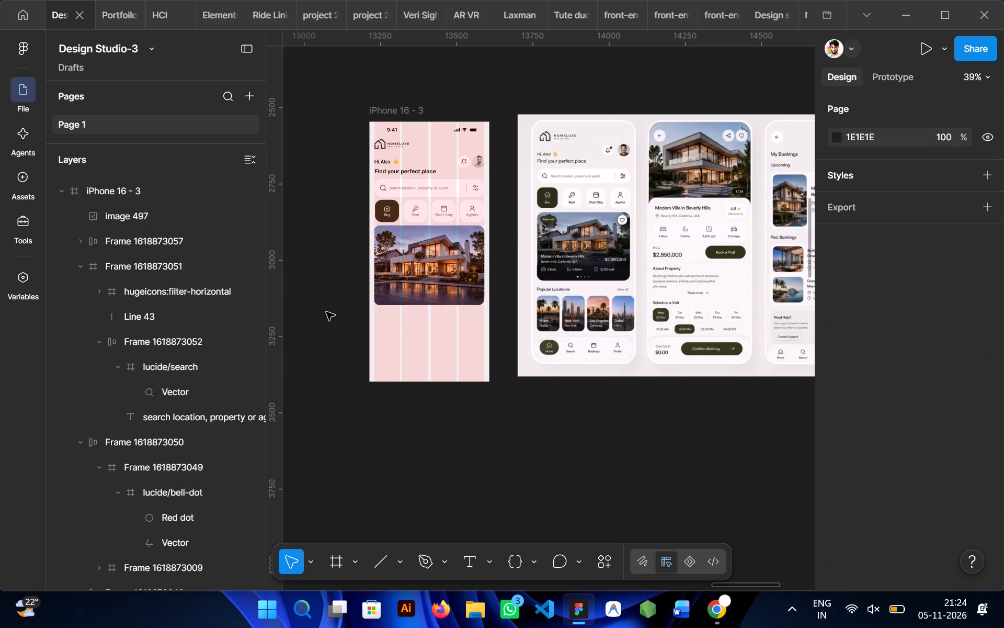
# Move the villa image out of the iPhone 16 - 3 frame onto the empty canvas below it.
pyautogui.click(419, 256)
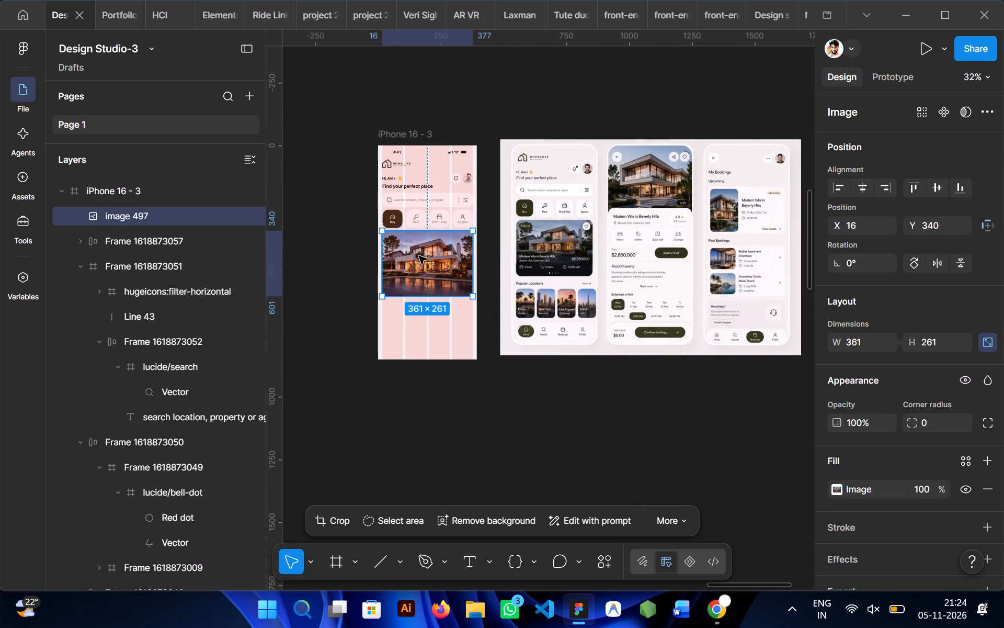
pyautogui.click(423, 278)
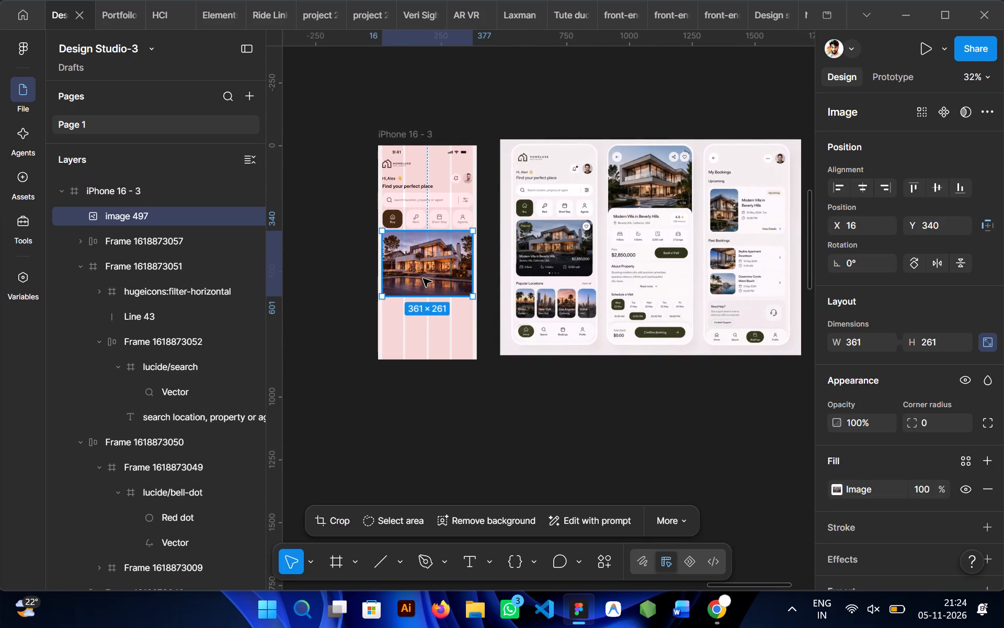
pyautogui.moveTo(423, 278); pyautogui.dragTo(407, 442)
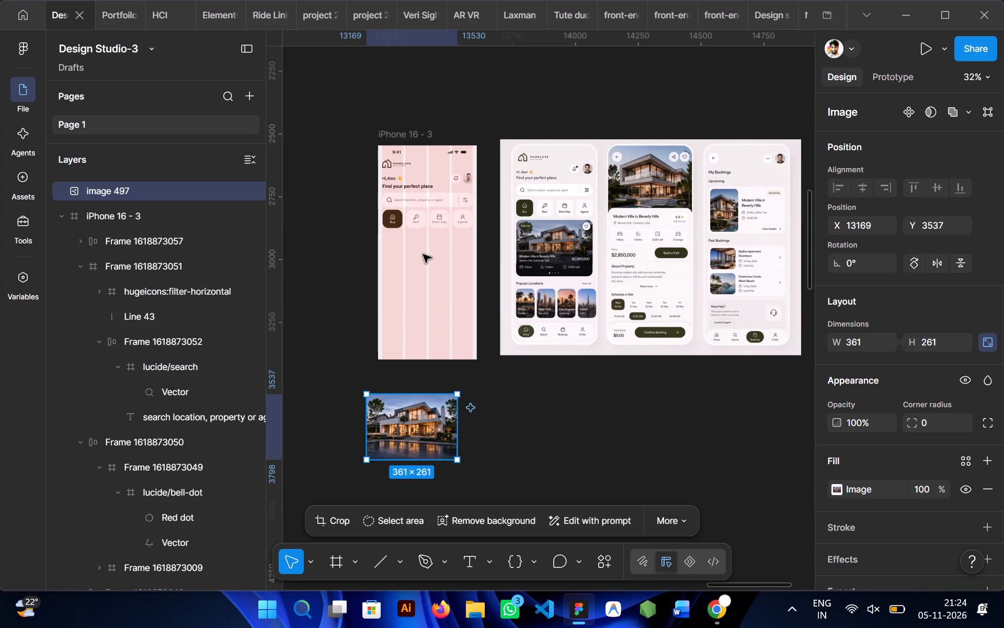
# Draw a card frame of about 361 × 305 below the category row, at X 16, Y 359.
pyautogui.press('f')
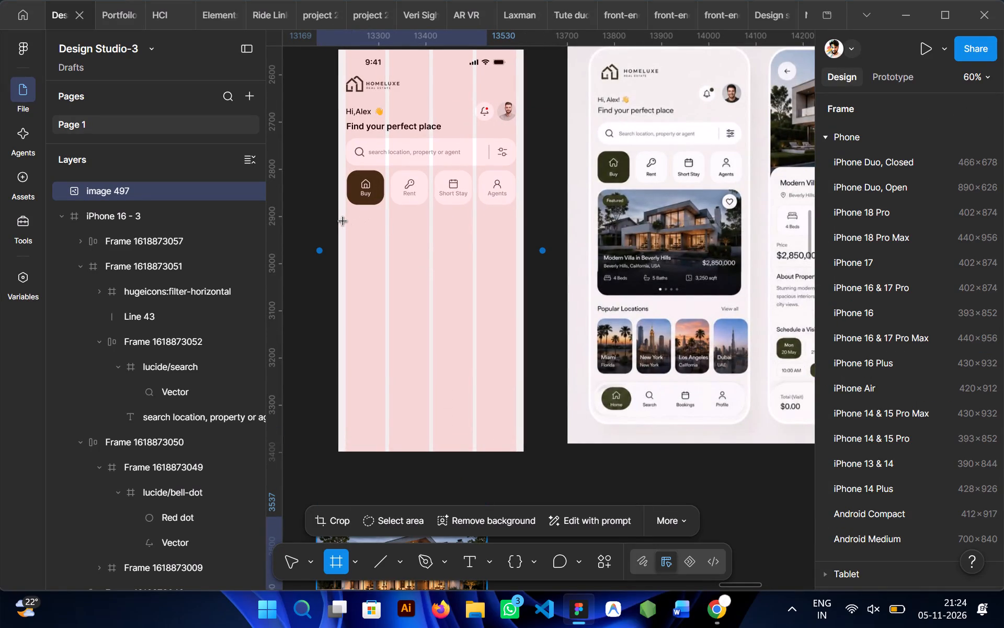
pyautogui.moveTo(348, 219); pyautogui.dragTo(518, 341)
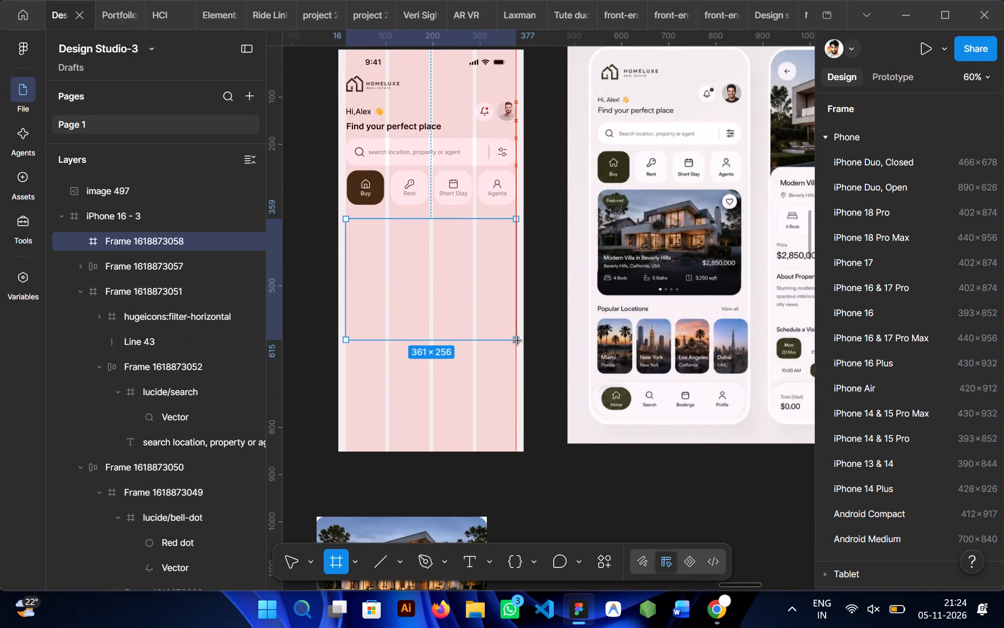
pyautogui.moveTo(518, 341); pyautogui.dragTo(517, 363)
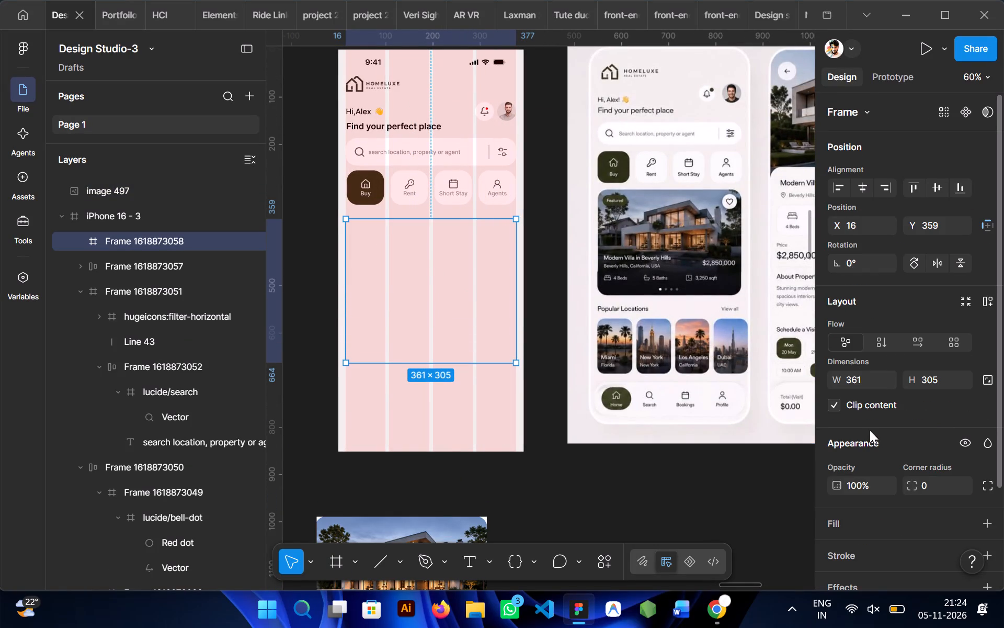
# Add a light pink F8CBCB fill to the new card frame and deselect it.
pyautogui.scroll(-1, 870, 430)
pyautogui.click(990, 408)
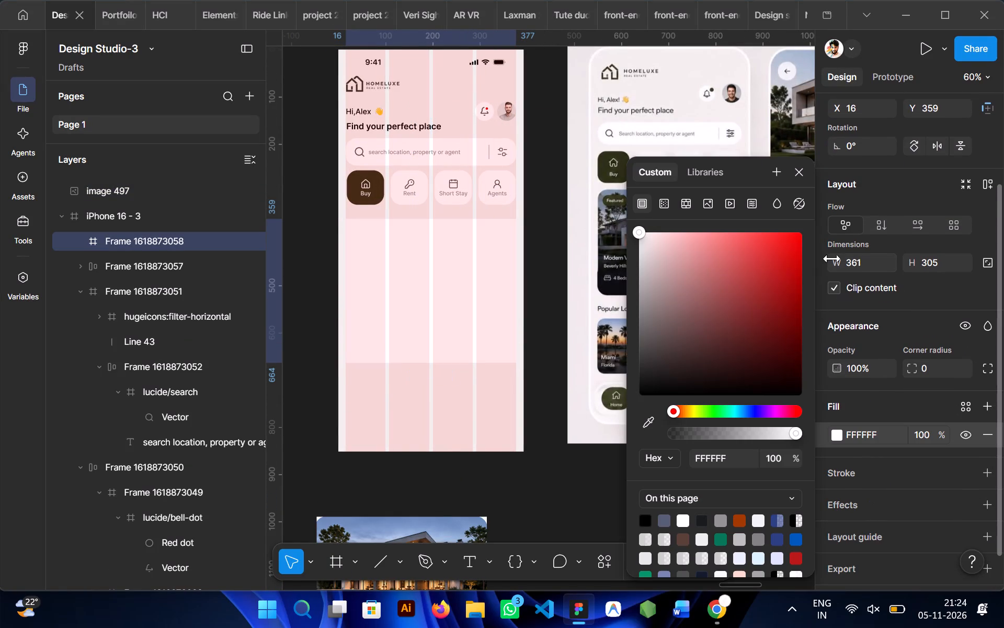
pyautogui.moveTo(663, 233); pyautogui.dragTo(668, 237)
pyautogui.click(564, 544)
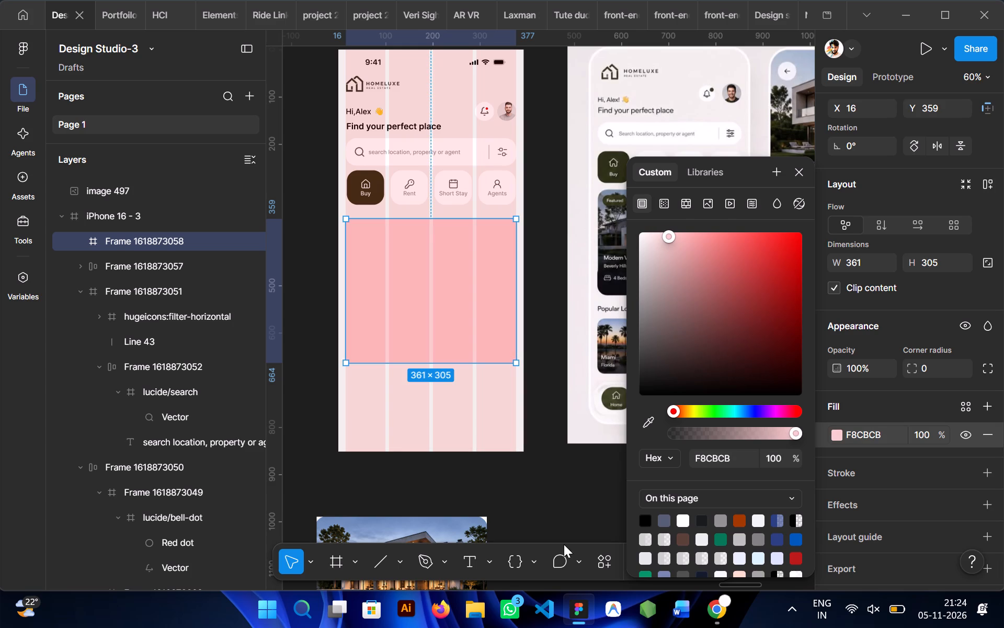
pyautogui.click(554, 490)
# Paste a copy of the villa image into the pink card frame, centre it horizontally and place it at X 0, Y 0.
pyautogui.scroll(-1, 554, 490)
pyautogui.click(402, 502)
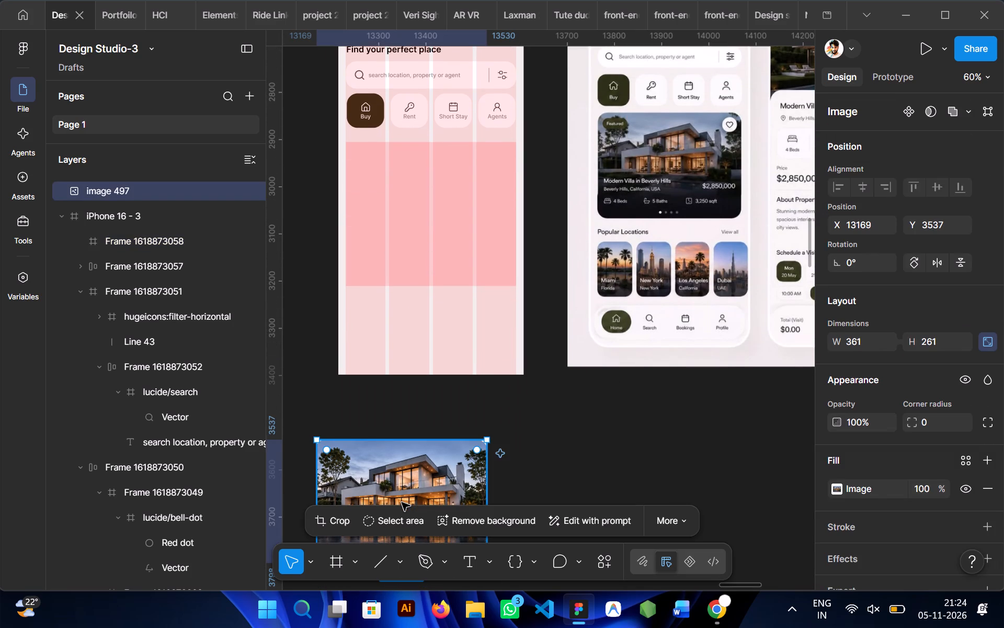
pyautogui.hotkey('ctrl', 'c')
pyautogui.hotkey('ctrl', 'c')
pyautogui.click(404, 247)
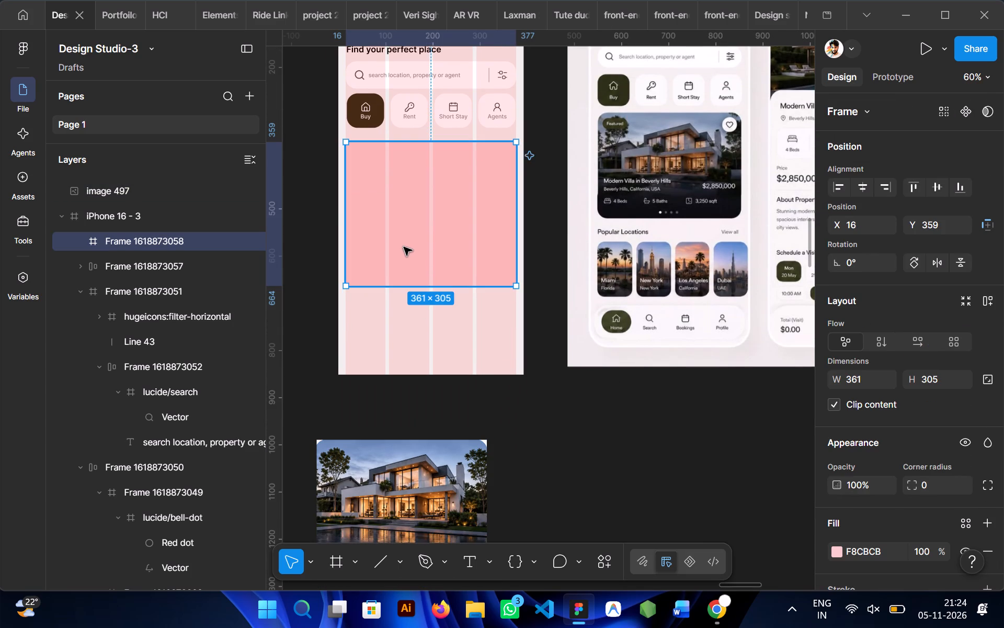
pyautogui.hotkey('ctrl', 'v')
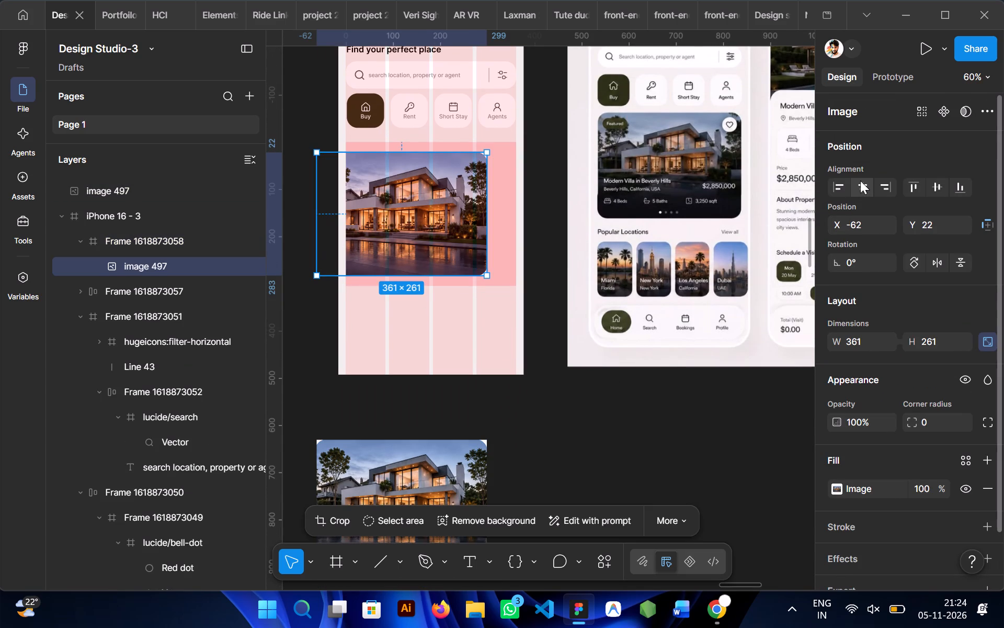
pyautogui.click(869, 193)
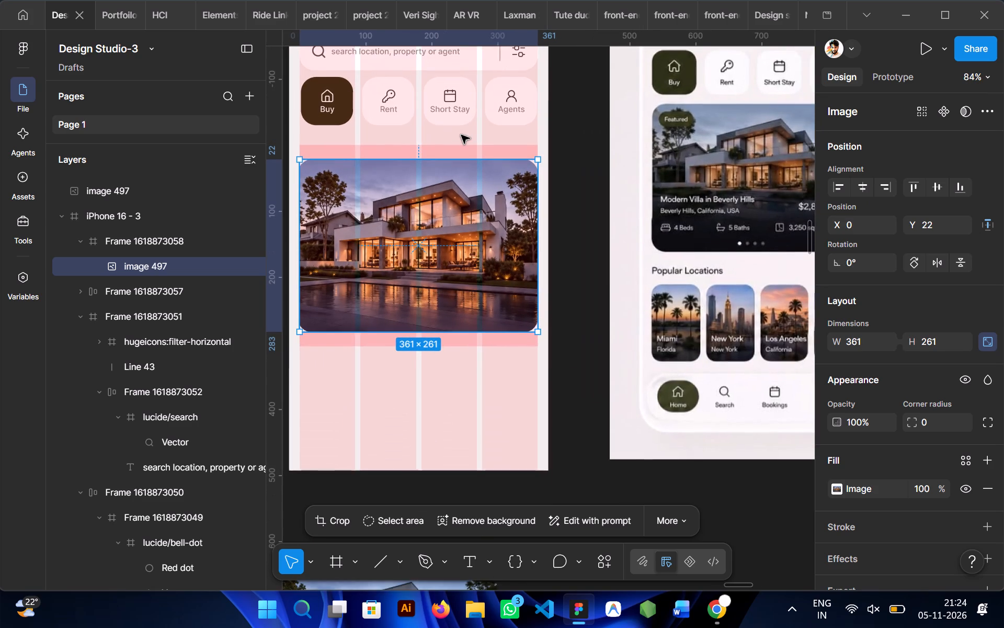
pyautogui.hscroll(1, 461, 135)
pyautogui.hotkey('shift', 'Up')
pyautogui.hotkey('shift', 'Up')
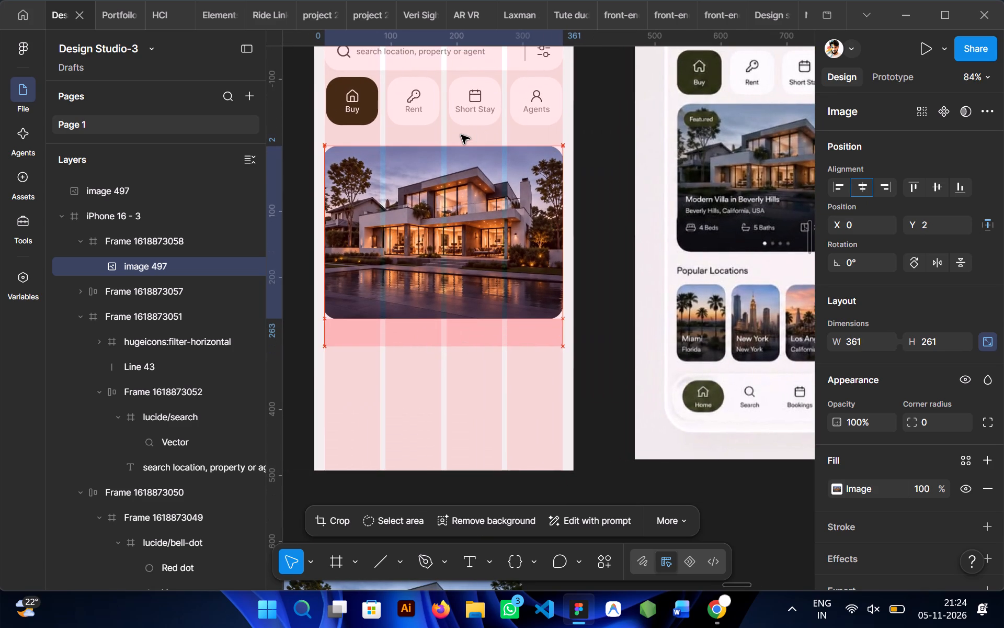
pyautogui.press('Up')
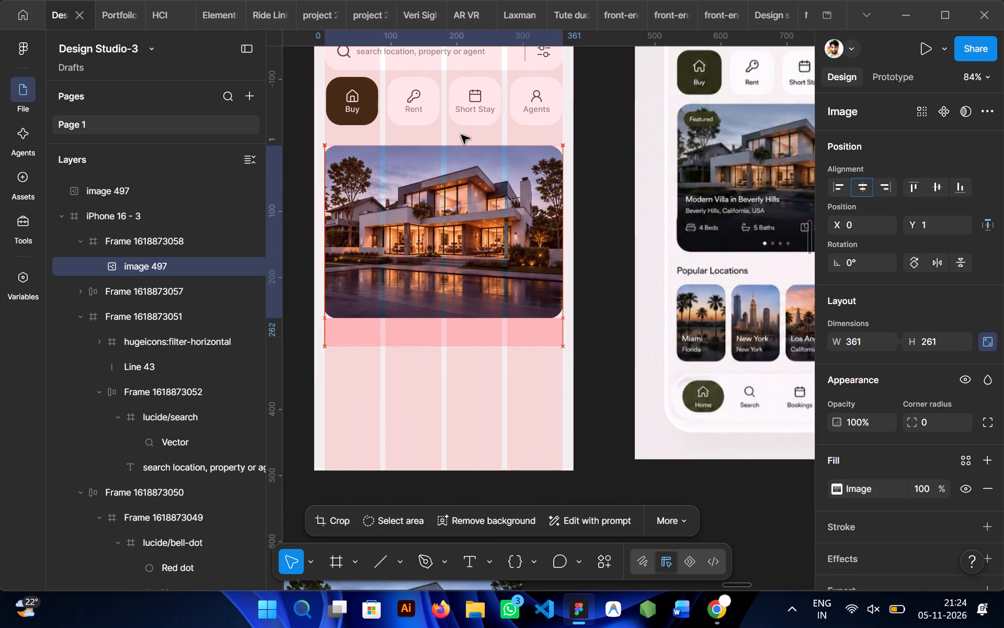
pyautogui.press('Up')
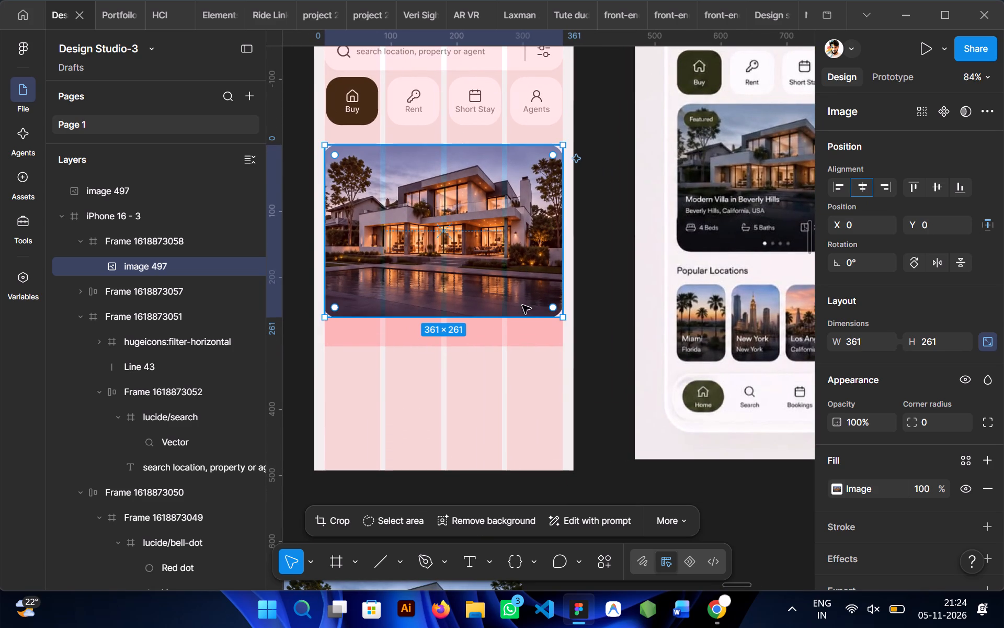
# Shorten the card frame to a height of 261 so its bottom edge matches the villa image.
pyautogui.click(481, 331)
pyautogui.hscroll(1, 481, 331)
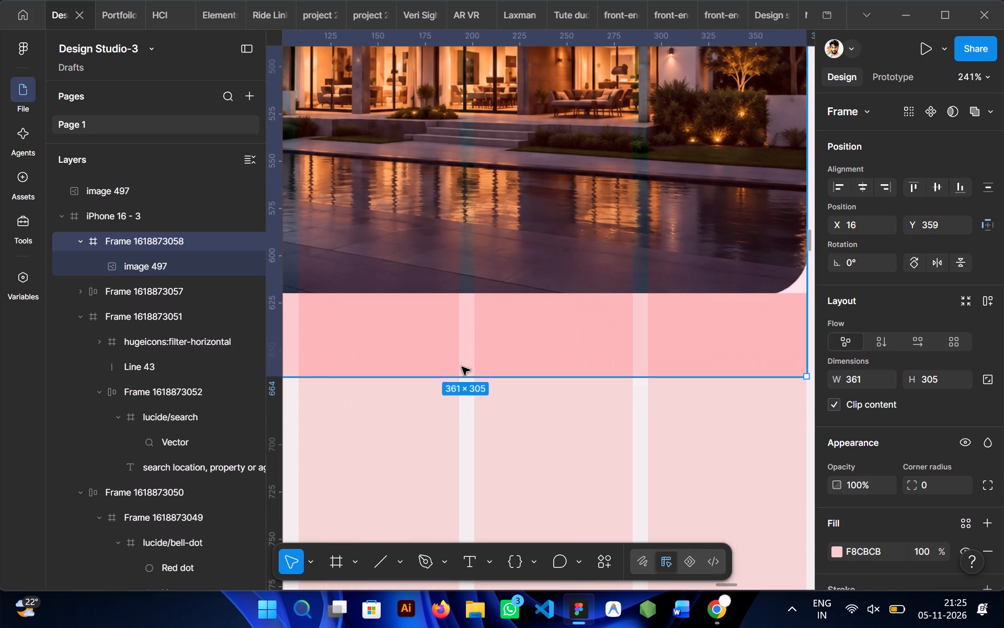
pyautogui.moveTo(453, 375); pyautogui.dragTo(453, 294)
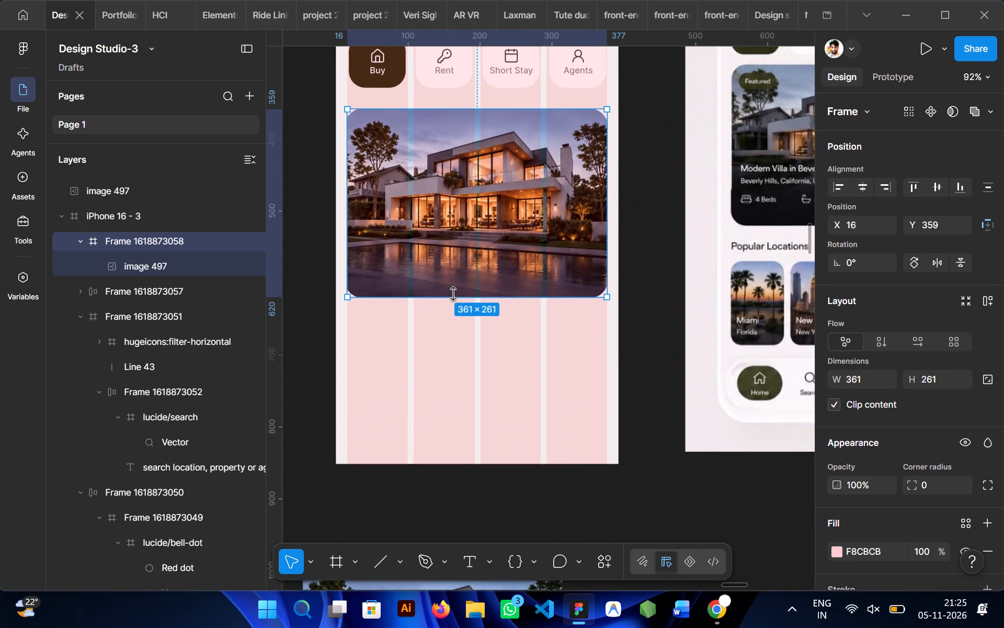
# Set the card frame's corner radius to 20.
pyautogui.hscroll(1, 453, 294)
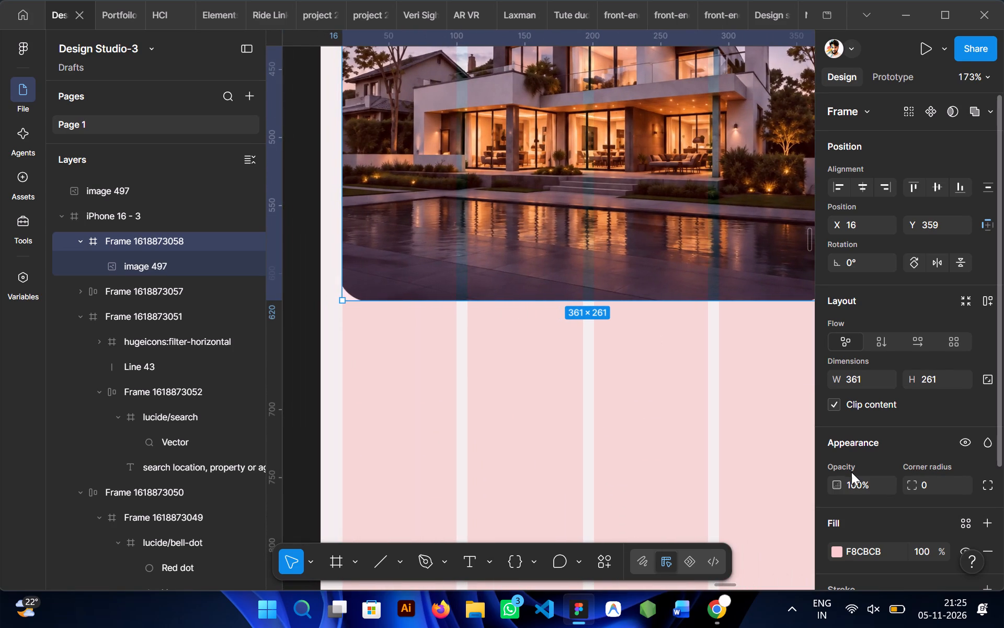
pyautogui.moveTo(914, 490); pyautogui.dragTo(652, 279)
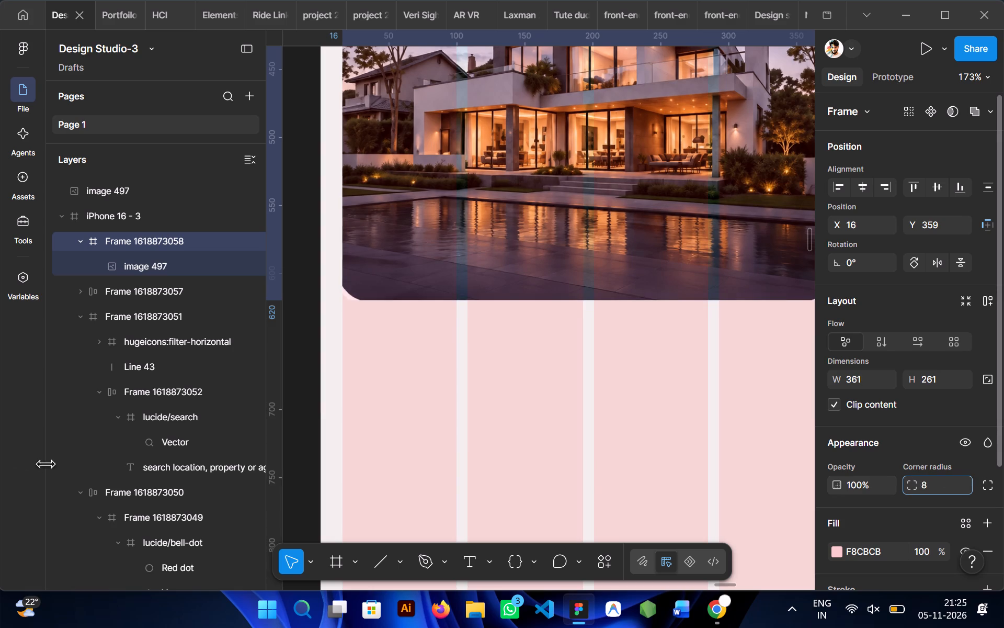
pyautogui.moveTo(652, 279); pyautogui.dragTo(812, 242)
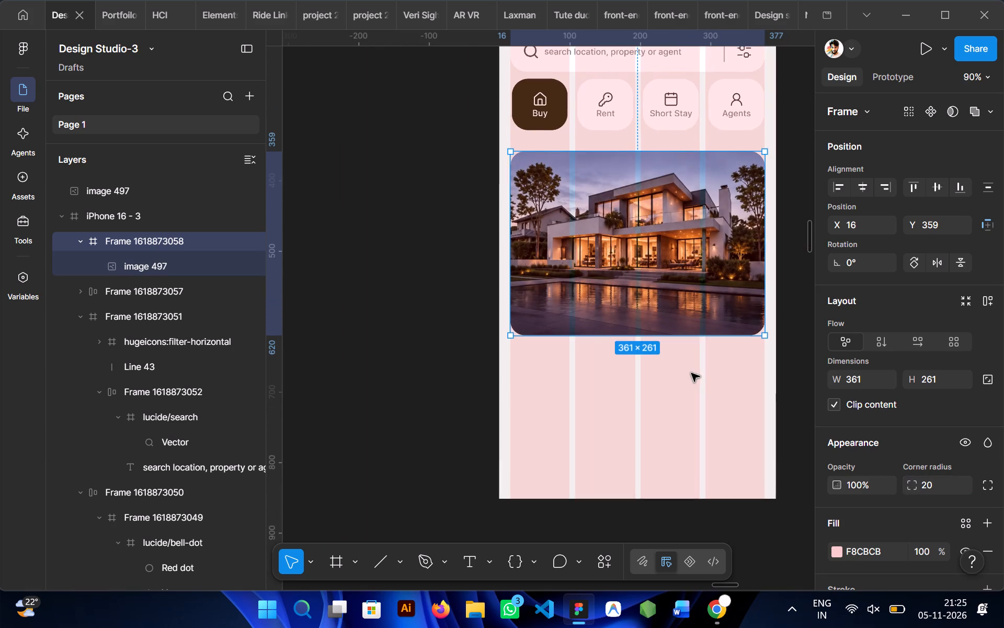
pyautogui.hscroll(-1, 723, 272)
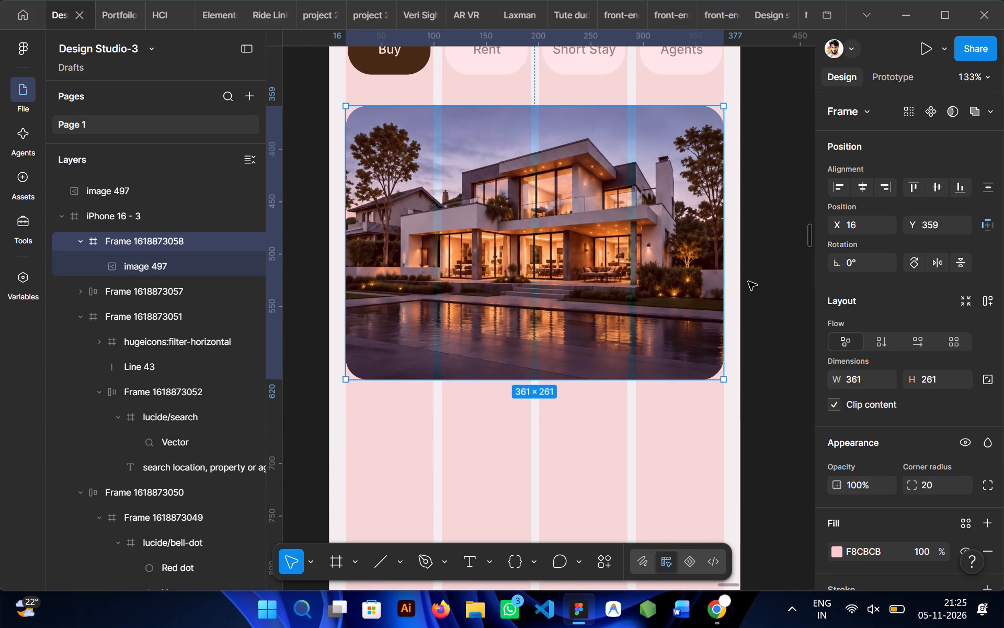
# Reselect the villa card frame and set its corner radius to 30.
pyautogui.click(762, 291)
pyautogui.click(603, 256)
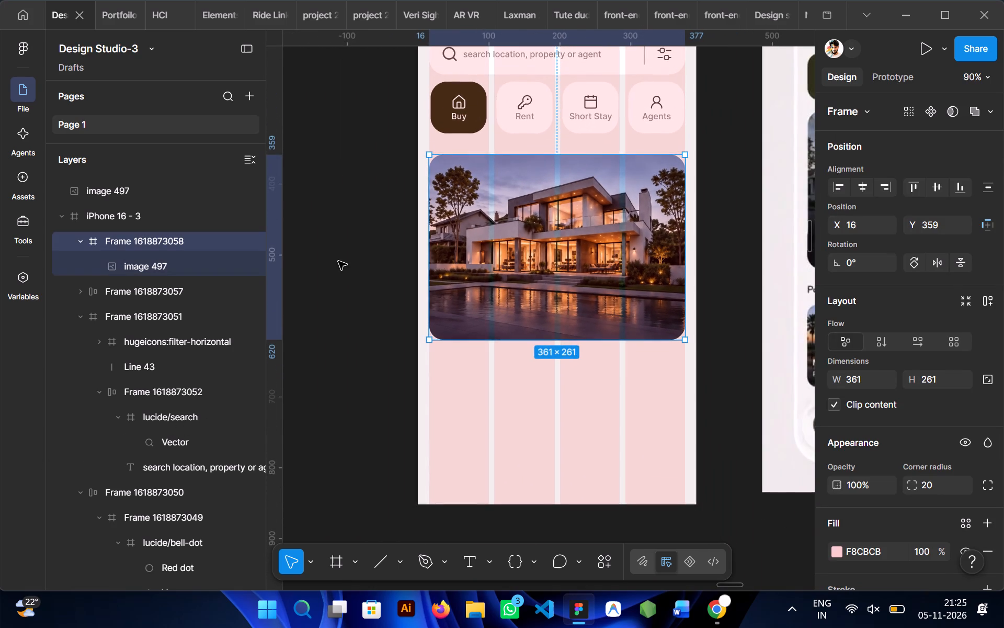
pyautogui.click(339, 261)
pyautogui.click(517, 257)
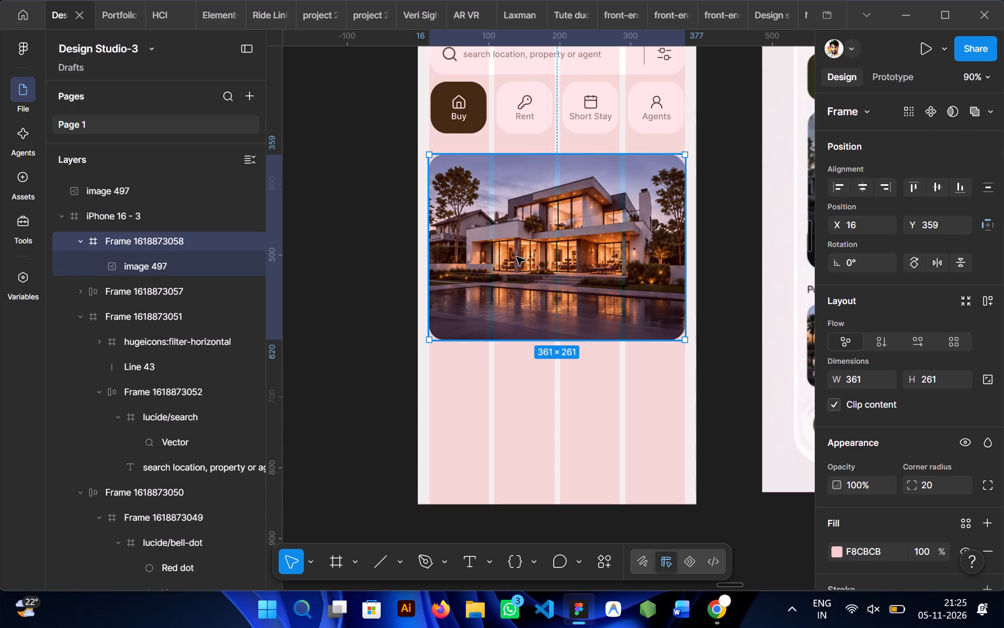
pyautogui.moveTo(908, 483); pyautogui.dragTo(596, 307)
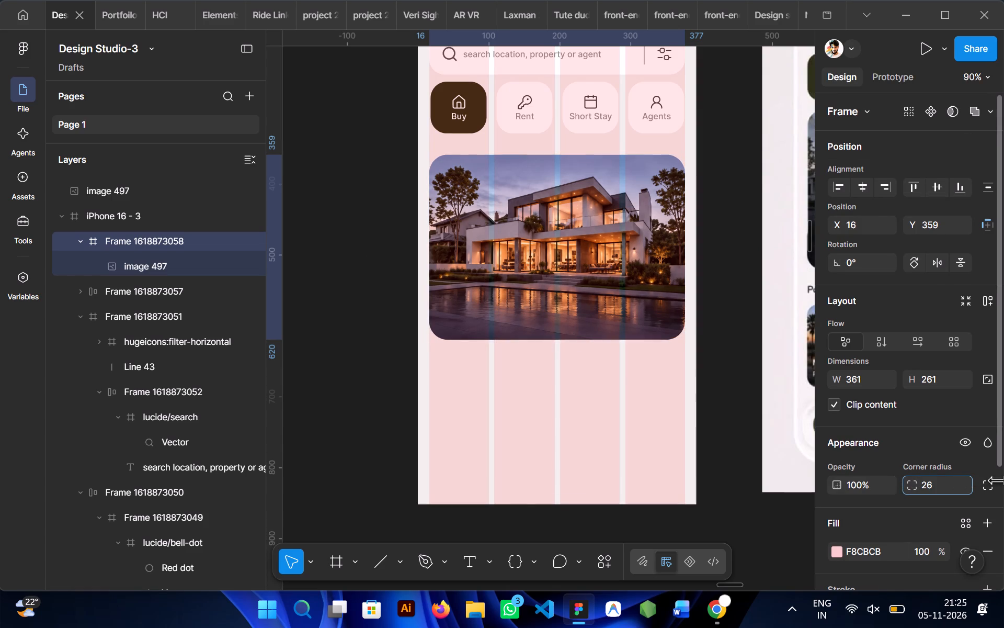
pyautogui.moveTo(596, 307); pyautogui.dragTo(656, 304)
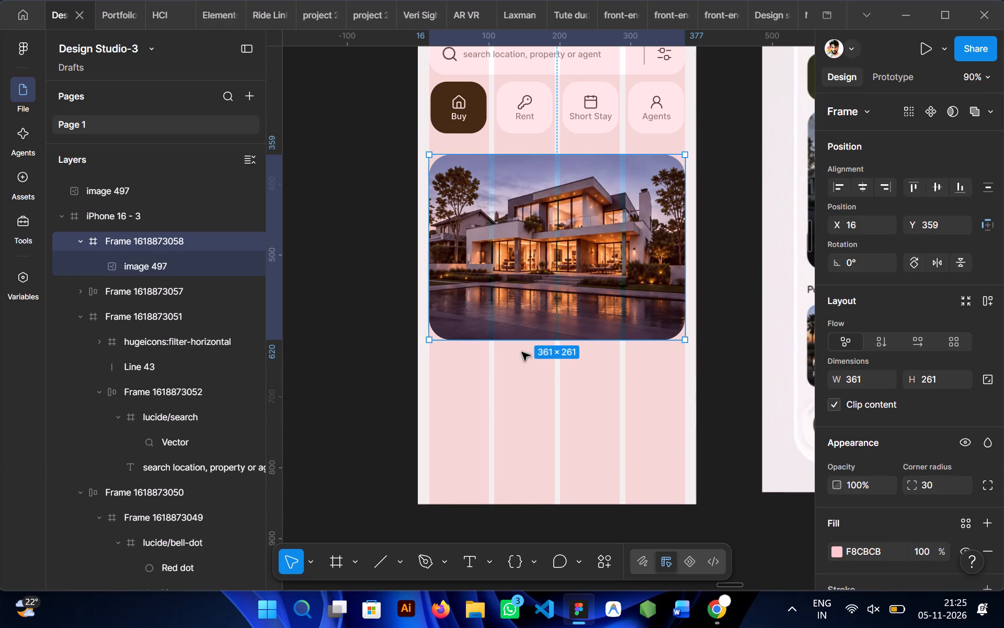
# Delete the leftover villa image lying on the canvas below the iPhone 16 - 3 frame.
pyautogui.click(437, 342)
pyautogui.click(359, 370)
pyautogui.scroll(-1, 359, 370)
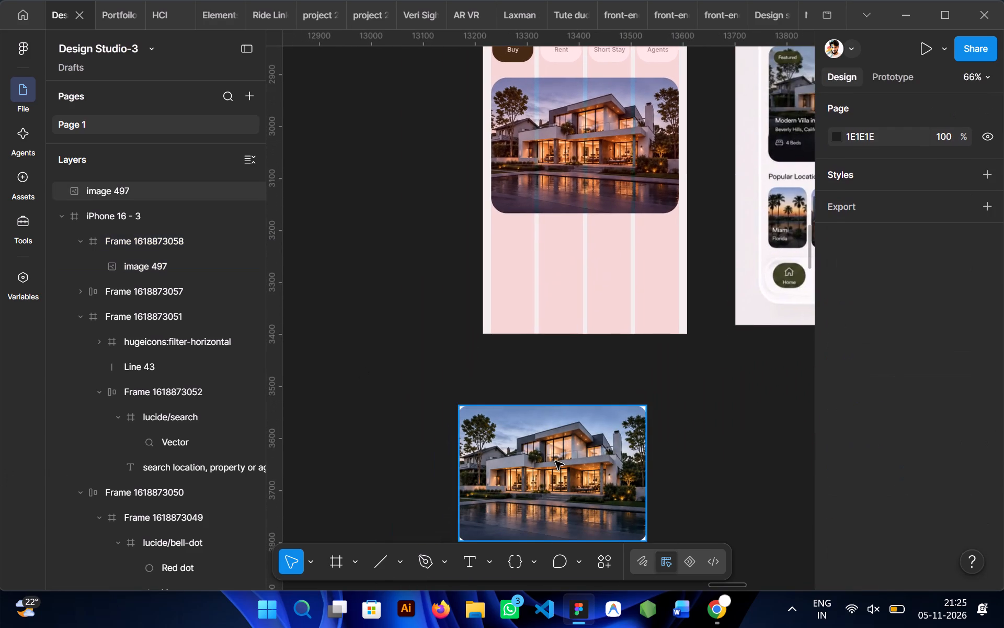
pyautogui.click(558, 465)
pyautogui.press('Delete')
# Draw a 361 × 129 frame over the lower half of the villa card, spanning its full width down to the bottom edge.
pyautogui.scroll(1, 544, 384)
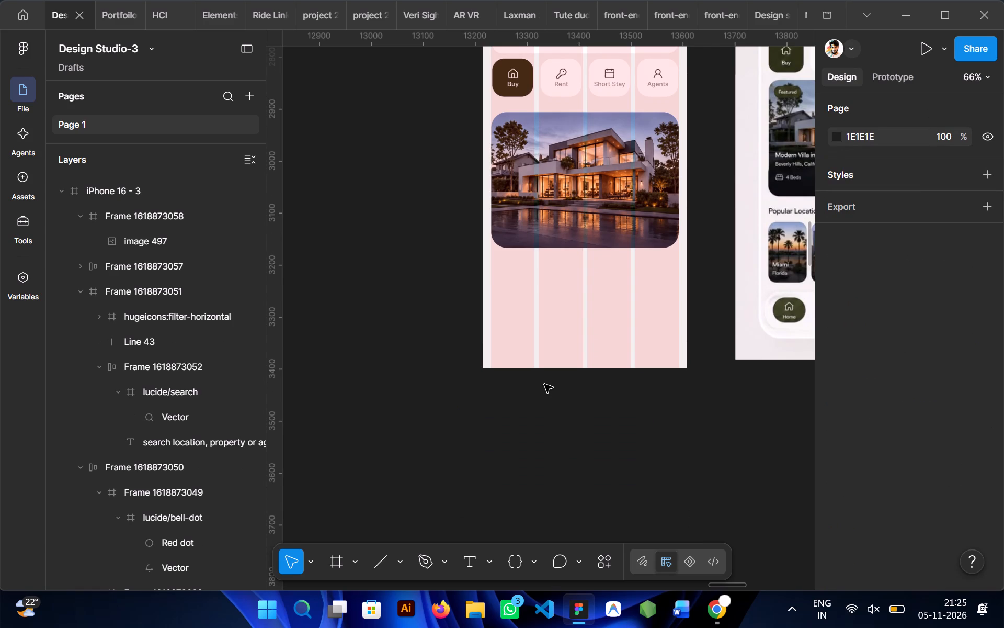
pyautogui.click(429, 293)
pyautogui.scroll(1, 429, 293)
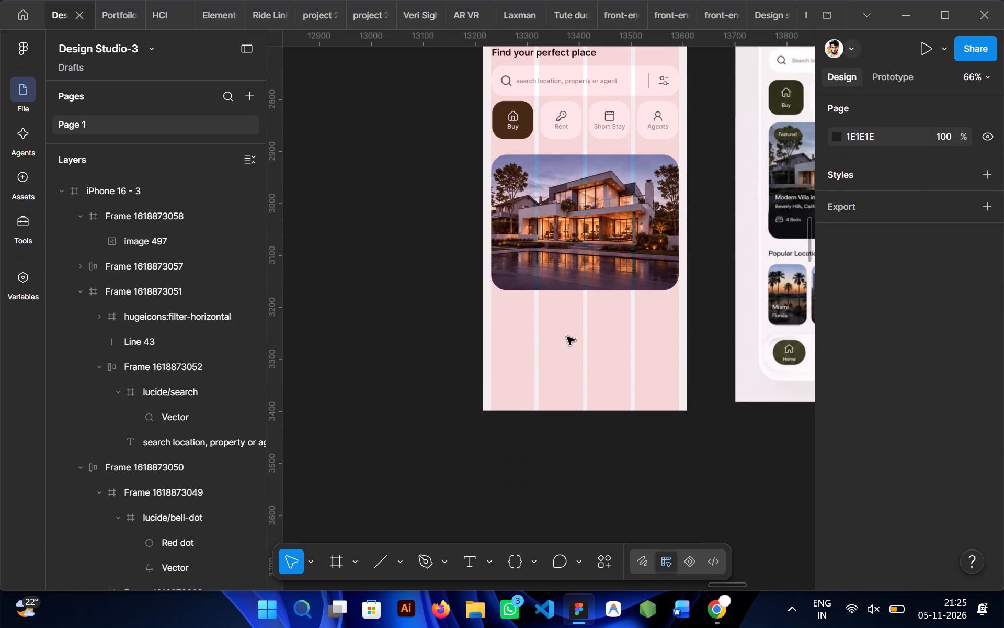
pyautogui.hscroll(-1, 556, 338)
pyautogui.press('f')
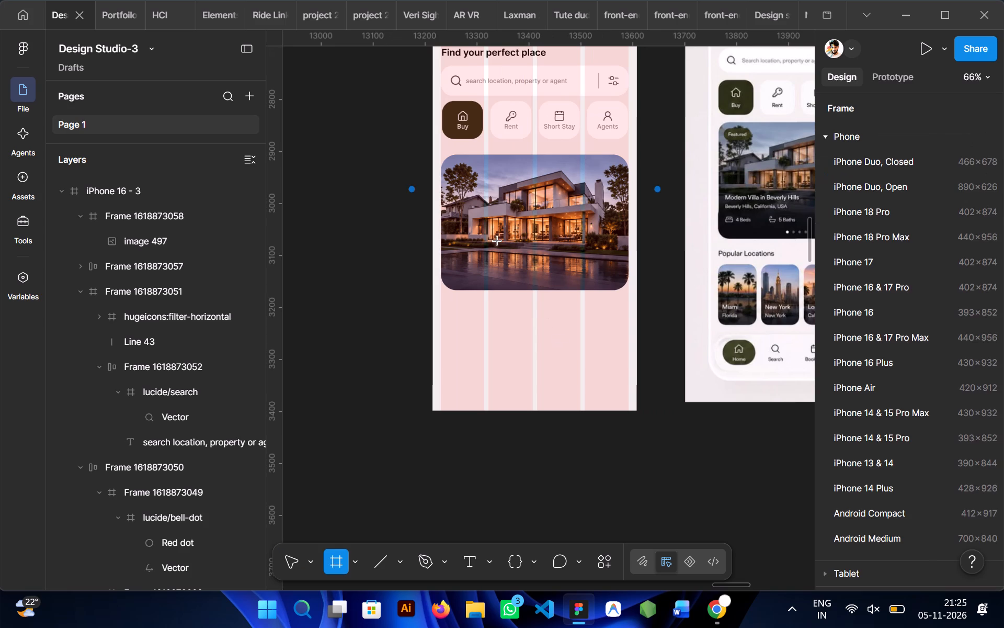
pyautogui.hscroll(-1, 492, 240)
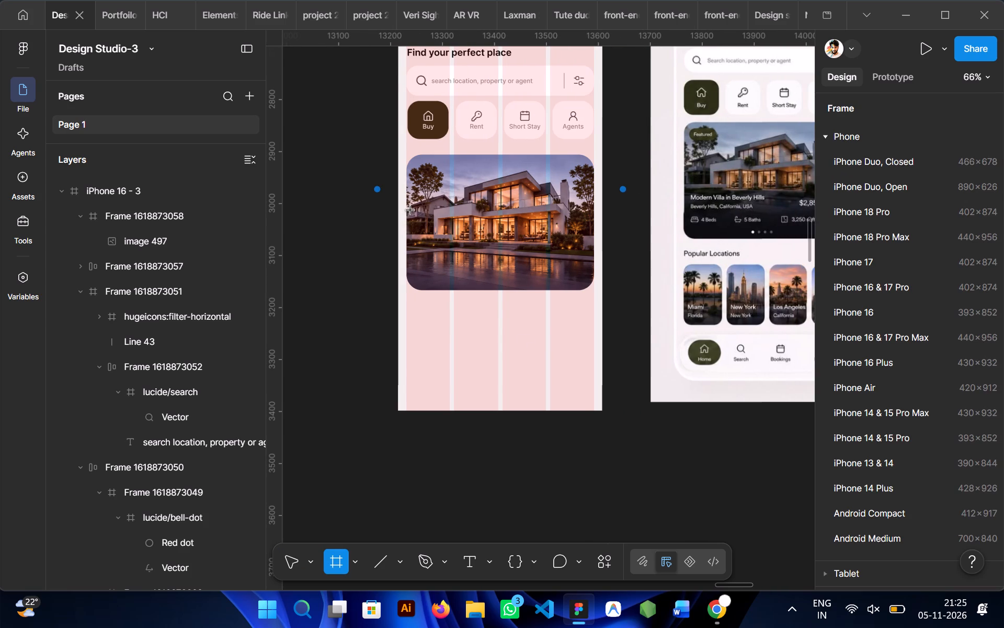
pyautogui.moveTo(405, 223); pyautogui.dragTo(594, 290)
# Give the overlay frame a linear gradient fill with both colour stops set to black 000000.
pyautogui.hscroll(-1, 688, 397)
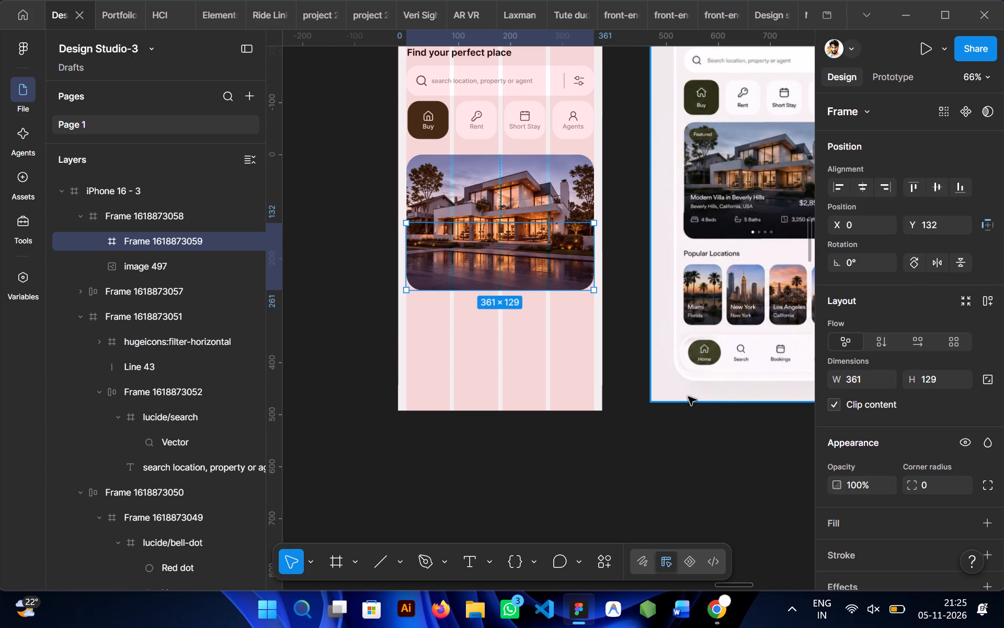
pyautogui.hscroll(-1, 688, 397)
pyautogui.scroll(-2, 910, 410)
pyautogui.click(988, 407)
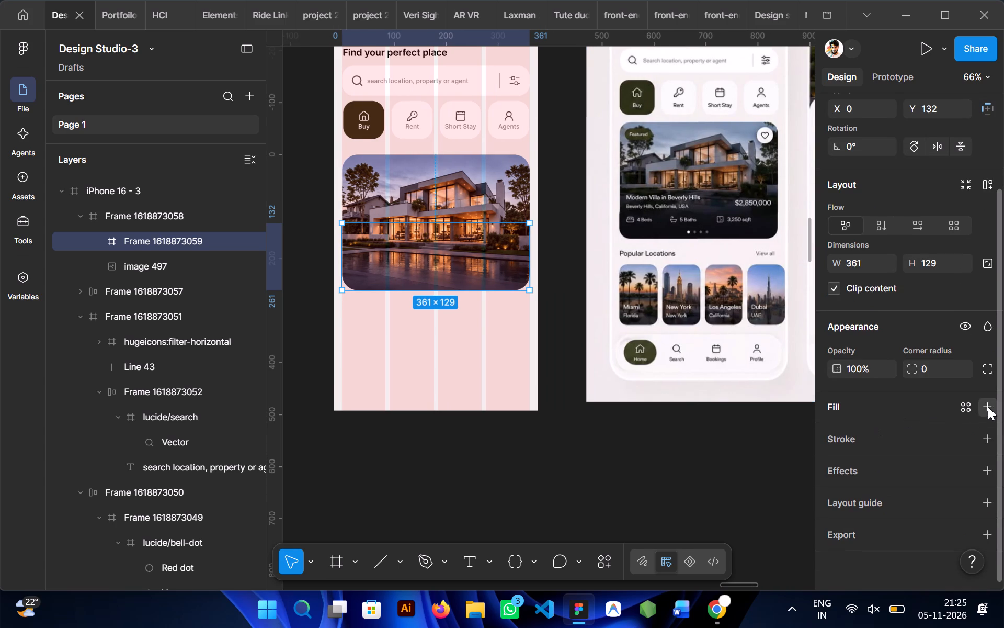
pyautogui.click(668, 206)
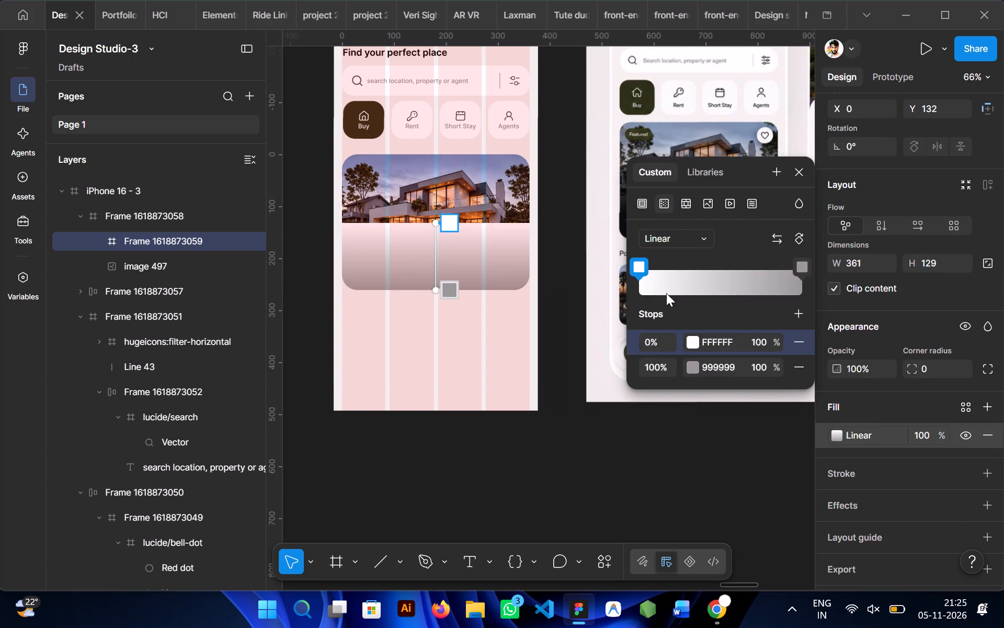
pyautogui.click(696, 367)
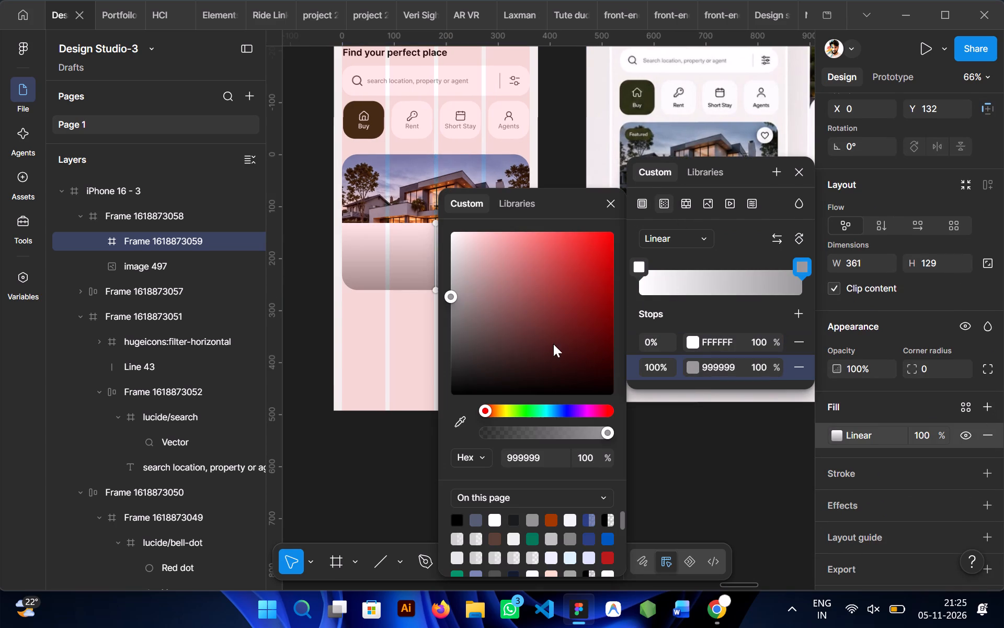
pyautogui.moveTo(525, 341); pyautogui.dragTo(413, 434)
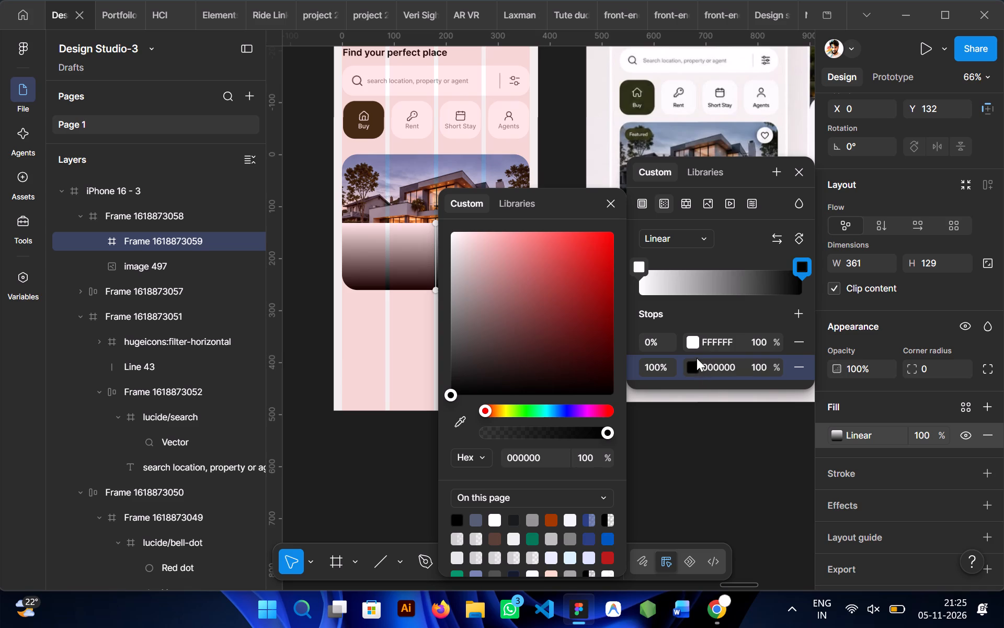
pyautogui.click(694, 340)
pyautogui.moveTo(555, 282); pyautogui.dragTo(427, 431)
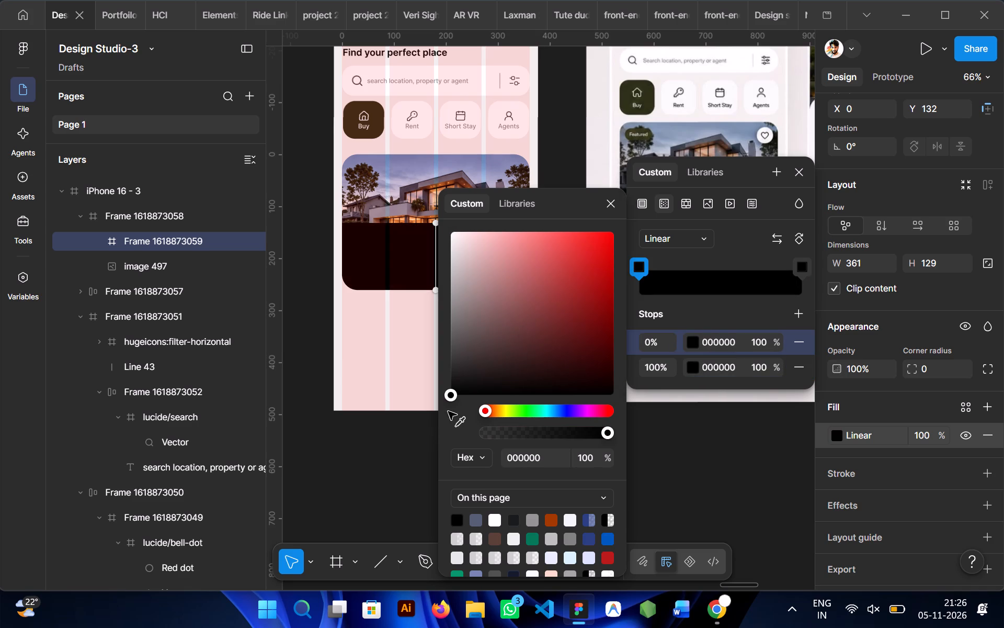
pyautogui.click(611, 205)
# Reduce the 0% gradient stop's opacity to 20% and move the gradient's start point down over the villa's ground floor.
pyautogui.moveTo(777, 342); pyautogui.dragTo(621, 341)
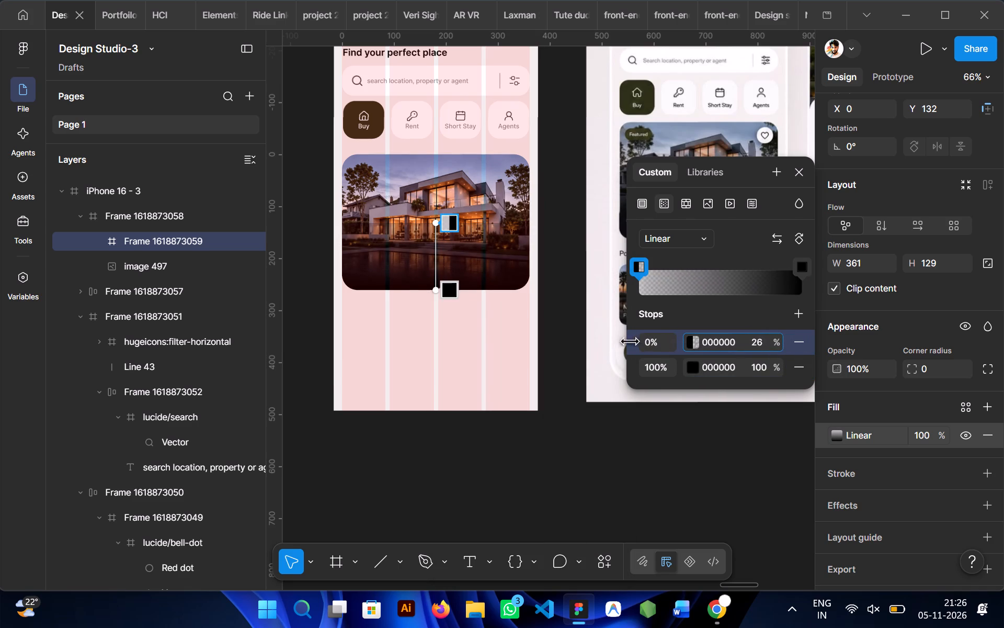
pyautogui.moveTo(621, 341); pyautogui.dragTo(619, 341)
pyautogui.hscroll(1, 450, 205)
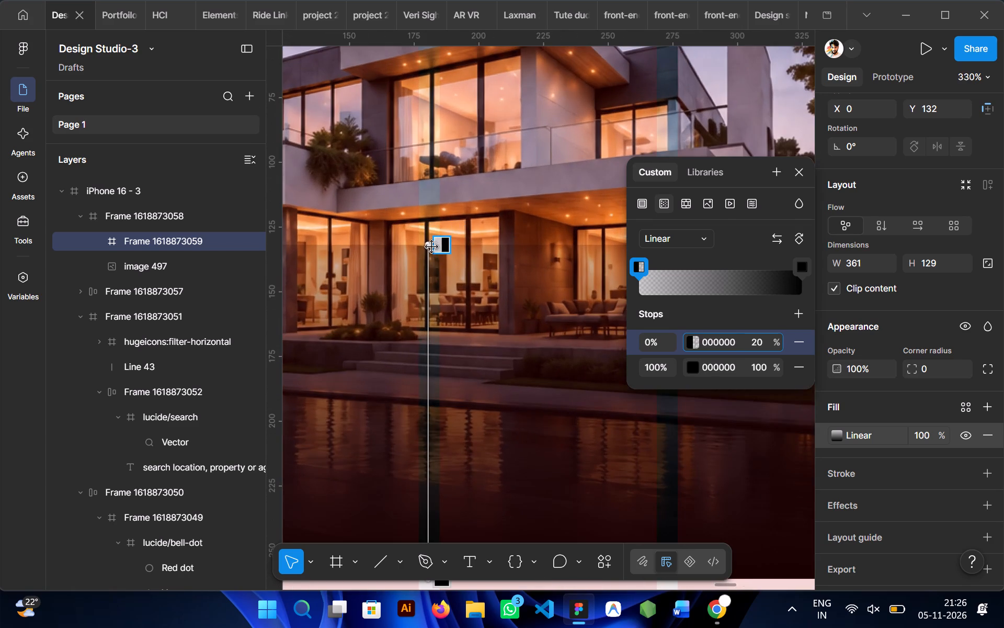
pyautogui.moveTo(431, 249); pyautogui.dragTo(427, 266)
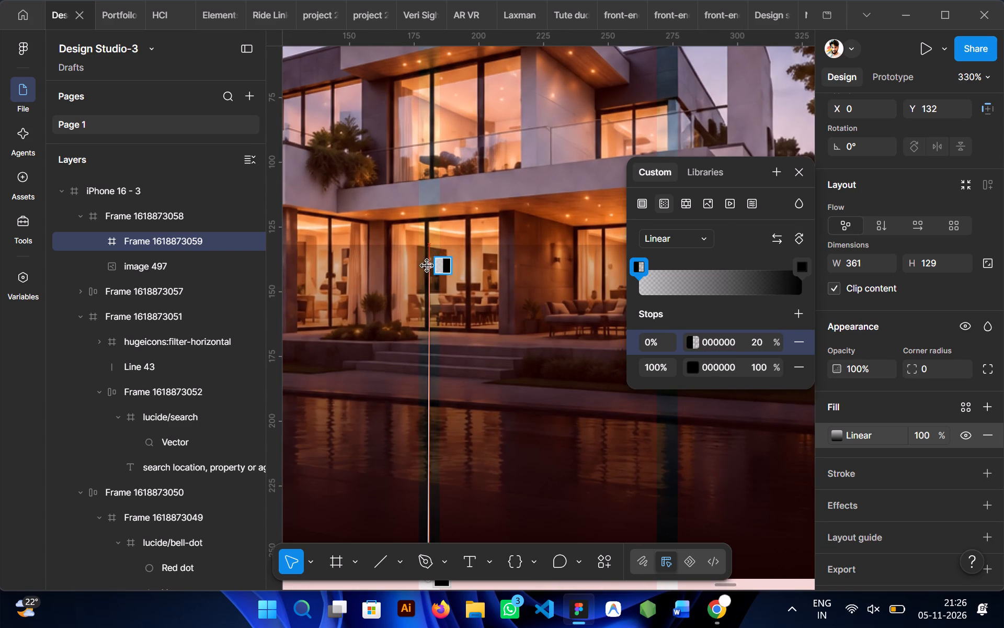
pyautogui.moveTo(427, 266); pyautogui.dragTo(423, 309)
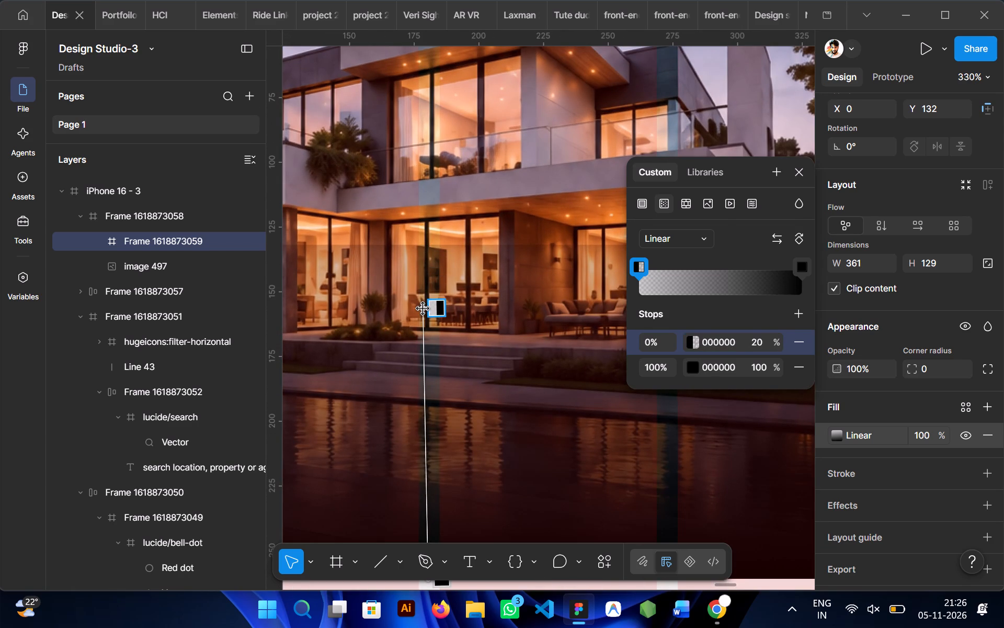
# Extend the overlay frame's top edge upward to Y 112, making the frame 149 high.
pyautogui.click(554, 256)
pyautogui.moveTo(554, 251); pyautogui.dragTo(554, 241)
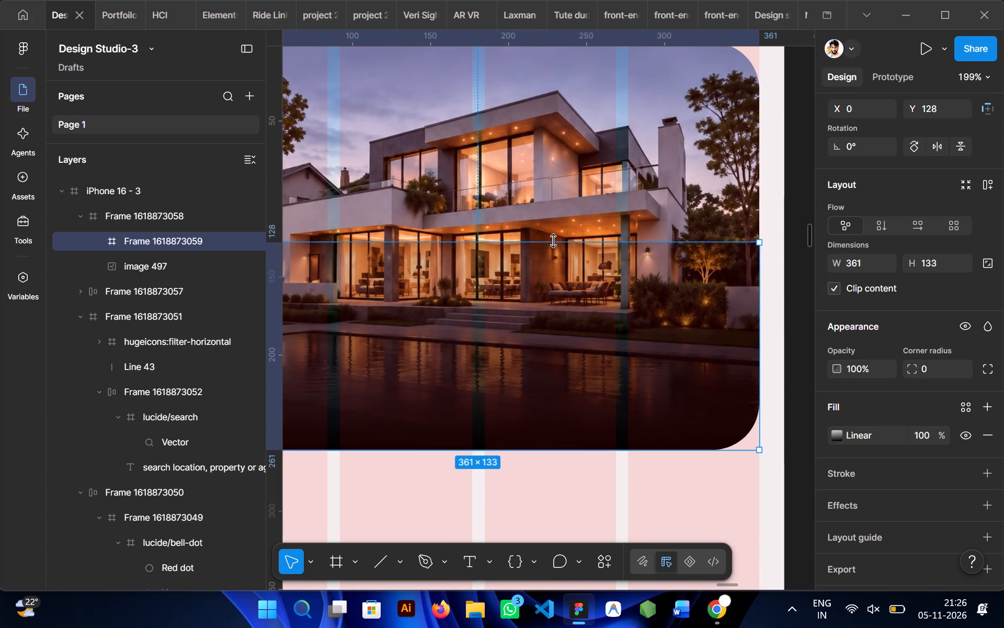
pyautogui.moveTo(554, 241); pyautogui.dragTo(552, 218)
pyautogui.click(307, 308)
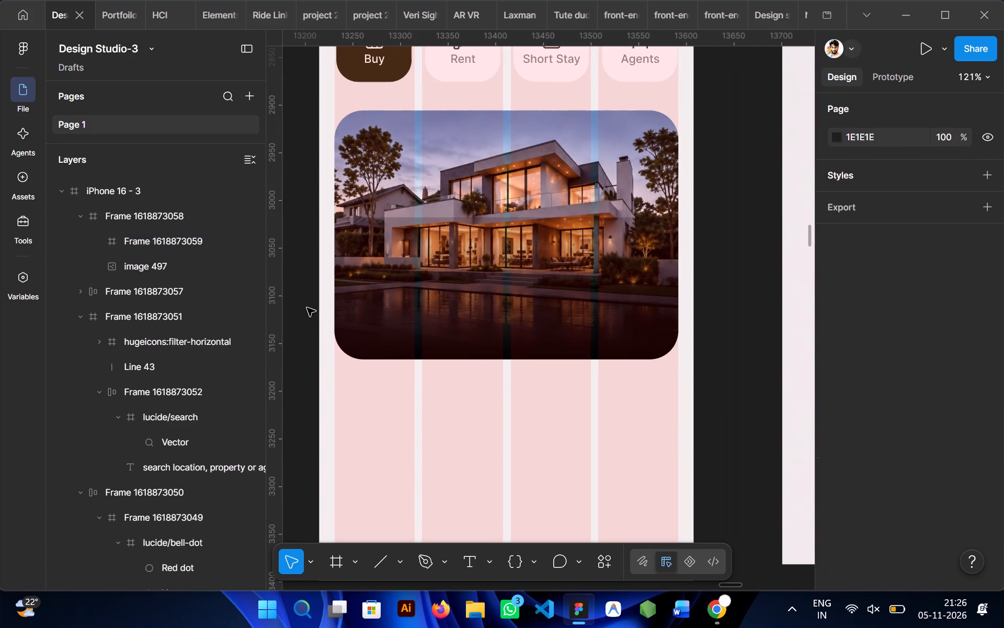
# Set the opacity of the overlay gradient's 0% stop to 0%.
pyautogui.keyDown('ctrl'); pyautogui.click(520, 280); pyautogui.keyUp('ctrl')
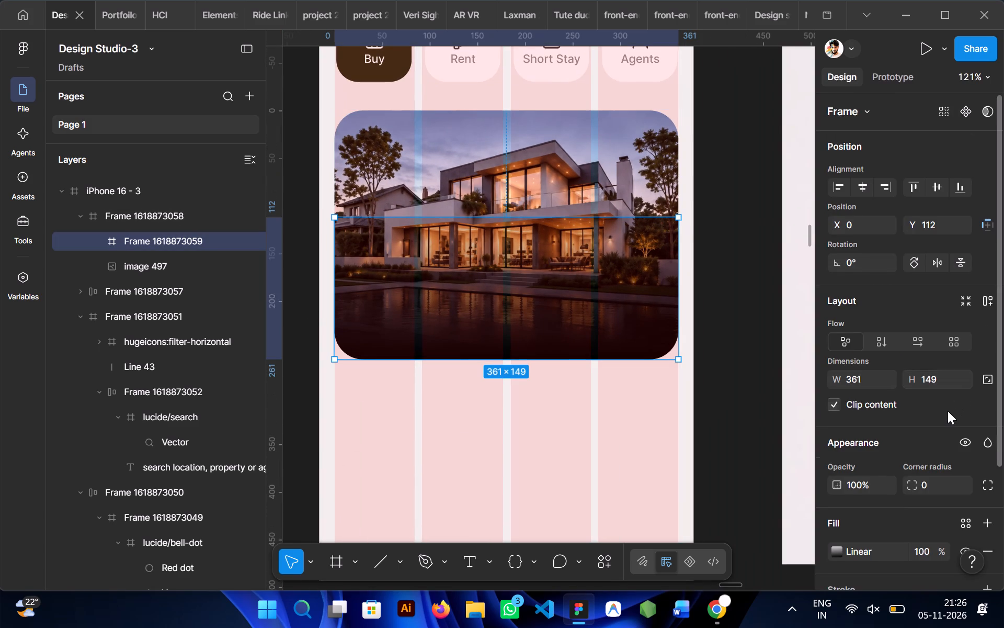
pyautogui.scroll(-3, 948, 411)
pyautogui.click(841, 398)
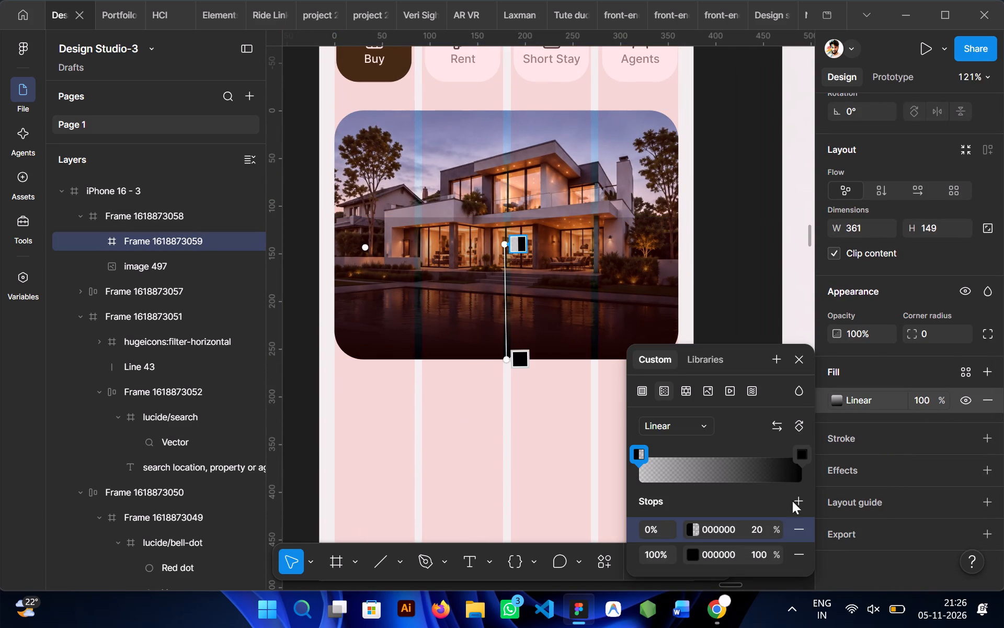
pyautogui.moveTo(774, 530); pyautogui.dragTo(326, 309)
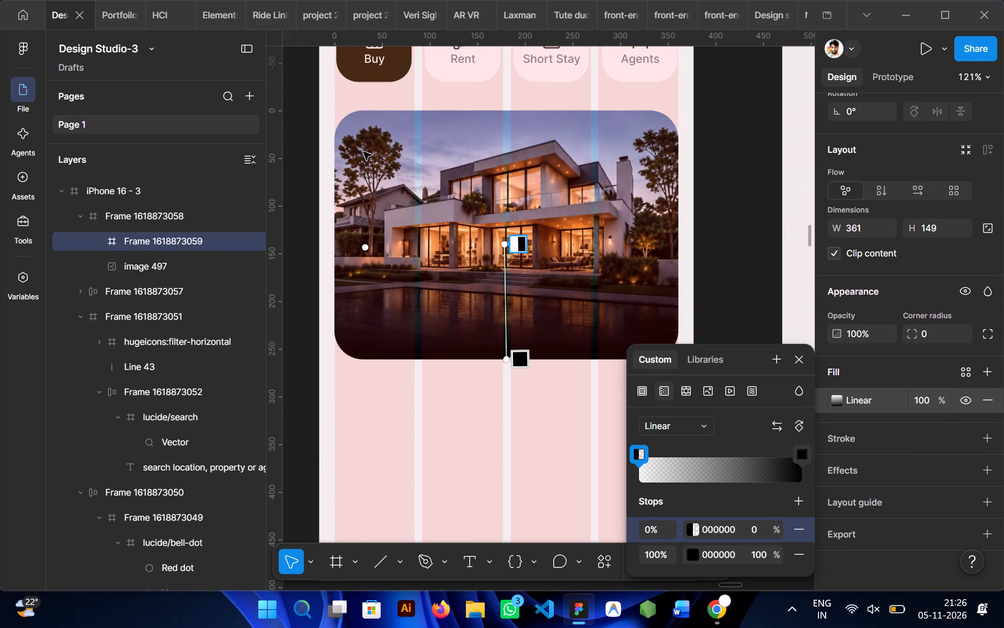
# Reposition the gradient's start point at the centre of the overlay frame's top edge so the fade runs vertically.
pyautogui.moveTo(544, 280); pyautogui.dragTo(538, 199)
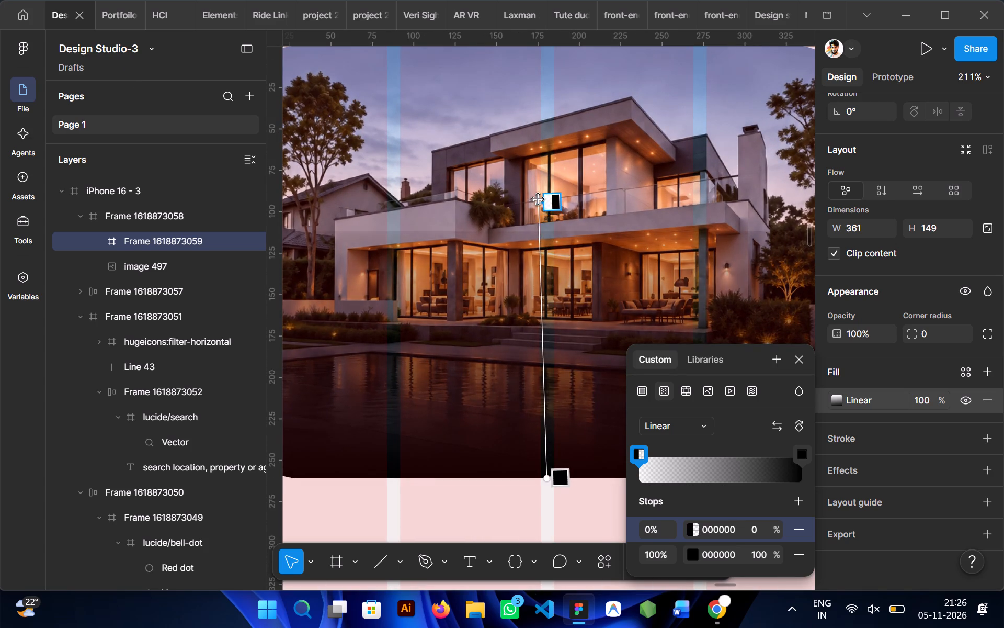
pyautogui.moveTo(538, 199); pyautogui.dragTo(536, 233)
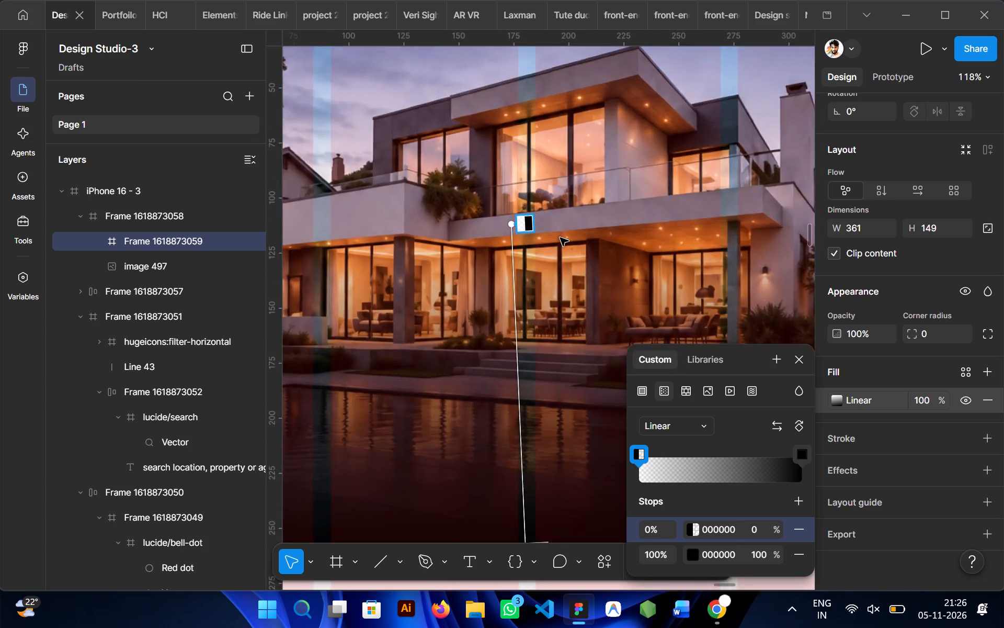
pyautogui.moveTo(467, 214); pyautogui.dragTo(494, 214)
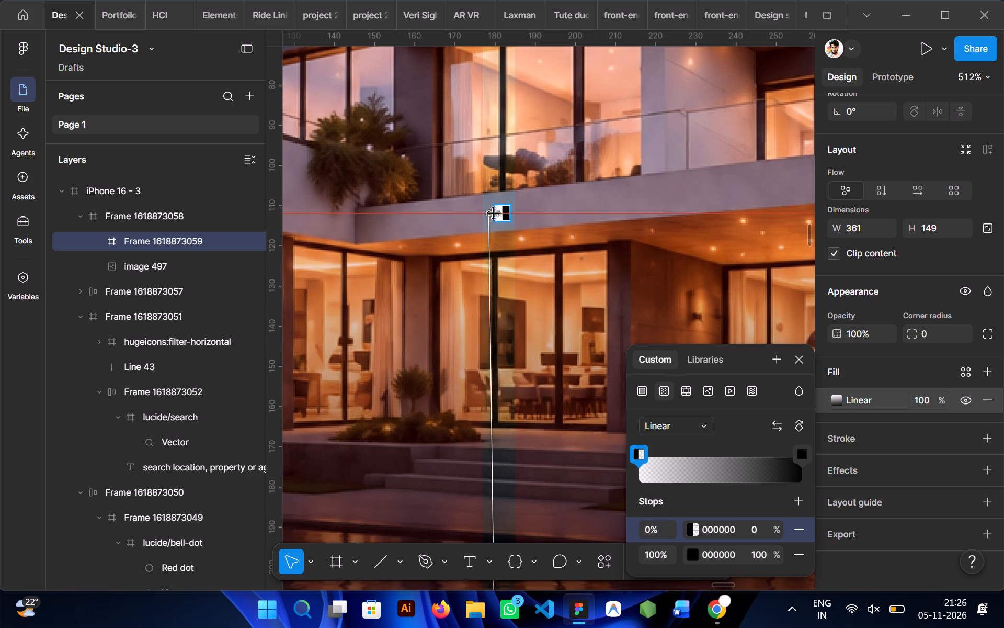
pyautogui.moveTo(494, 214); pyautogui.dragTo(497, 214)
pyautogui.doubleClick(360, 232)
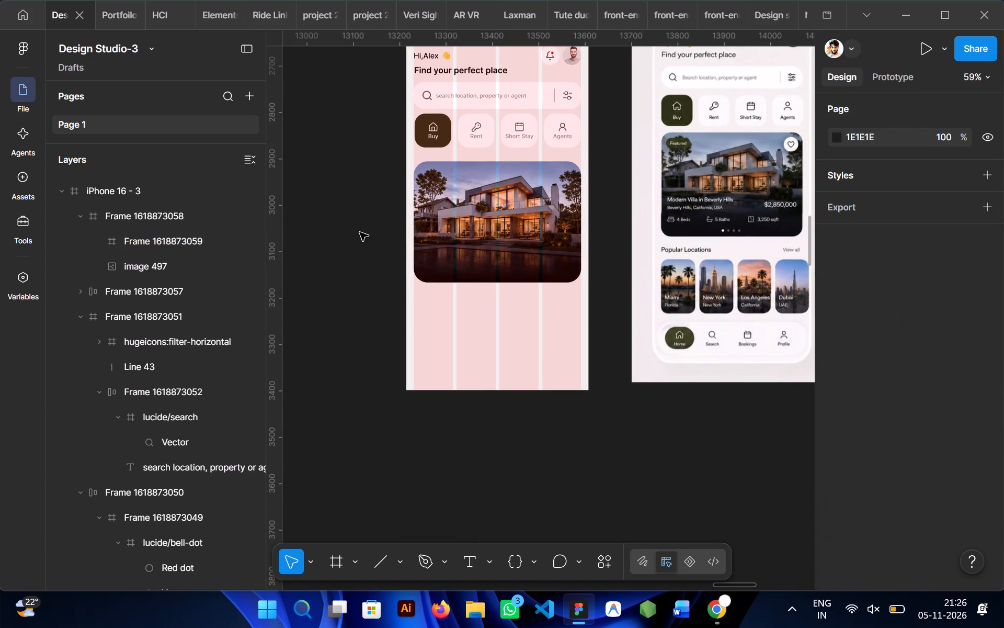
pyautogui.click(360, 232)
# Duplicate the header's round bell button into the villa card's upper-right corner at X 304, Y 19.
pyautogui.scroll(1, 360, 232)
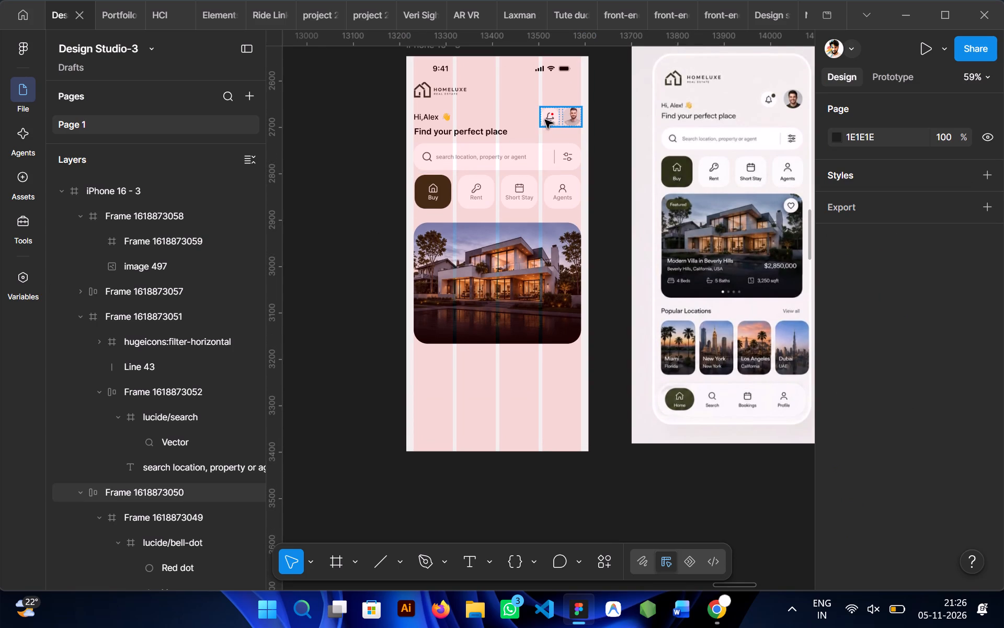
pyautogui.click(545, 120)
pyautogui.click(545, 120)
pyautogui.click(551, 117)
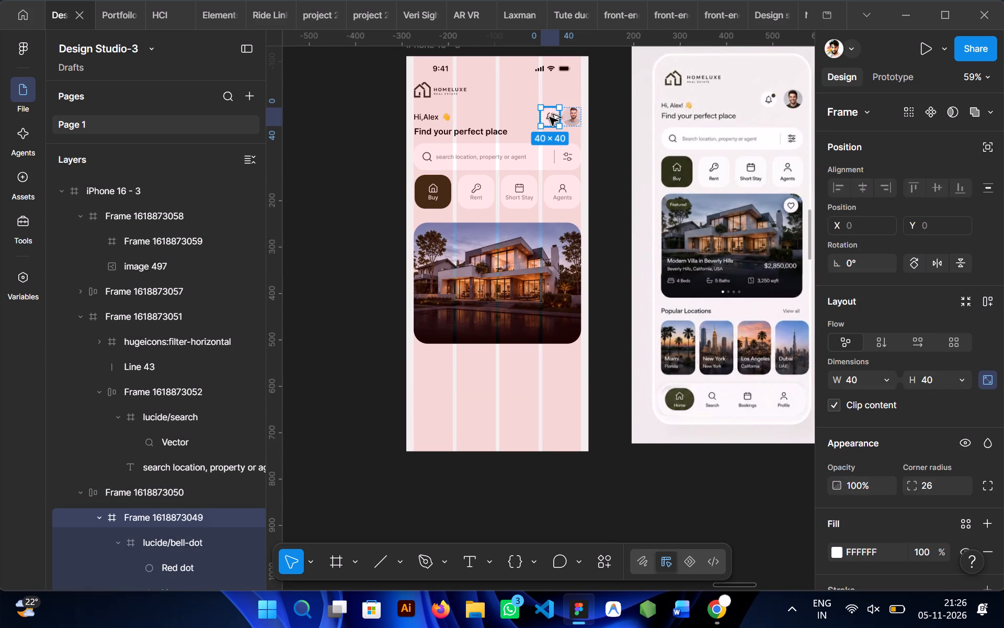
pyautogui.keyDown('alt'); pyautogui.moveTo(550, 117); pyautogui.dragTo(564, 241); pyautogui.keyUp('alt')
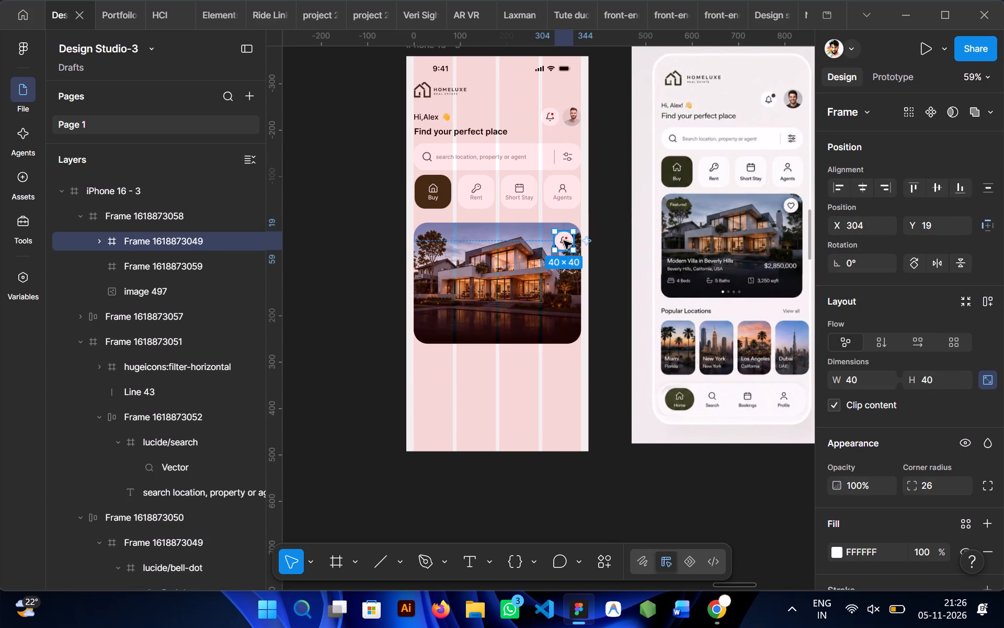
pyautogui.click(325, 301)
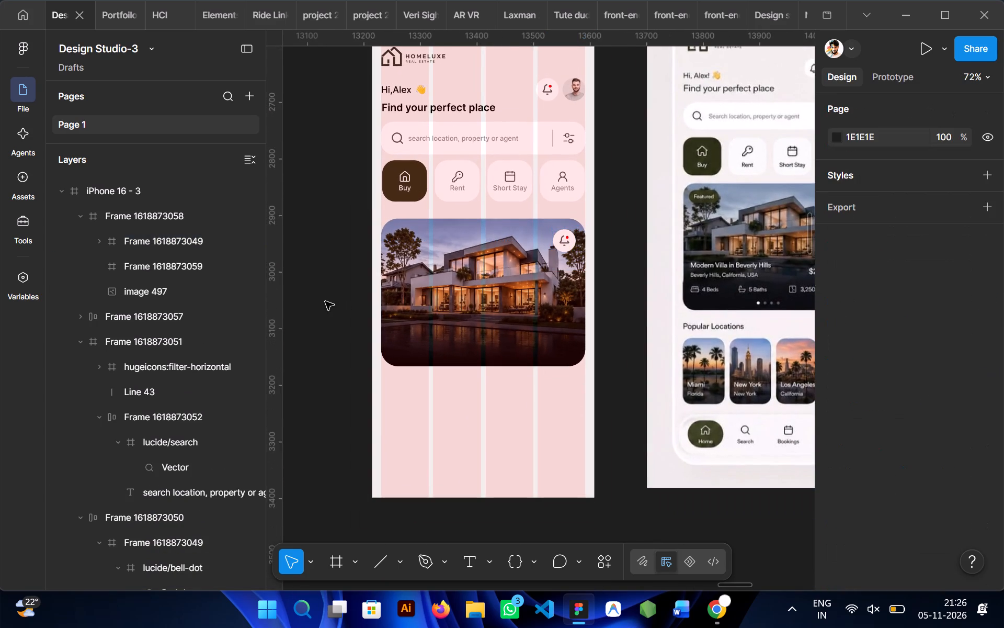
# Search the Lucide Icons plugin for "love" and insert the heart icon.
pyautogui.click(600, 560)
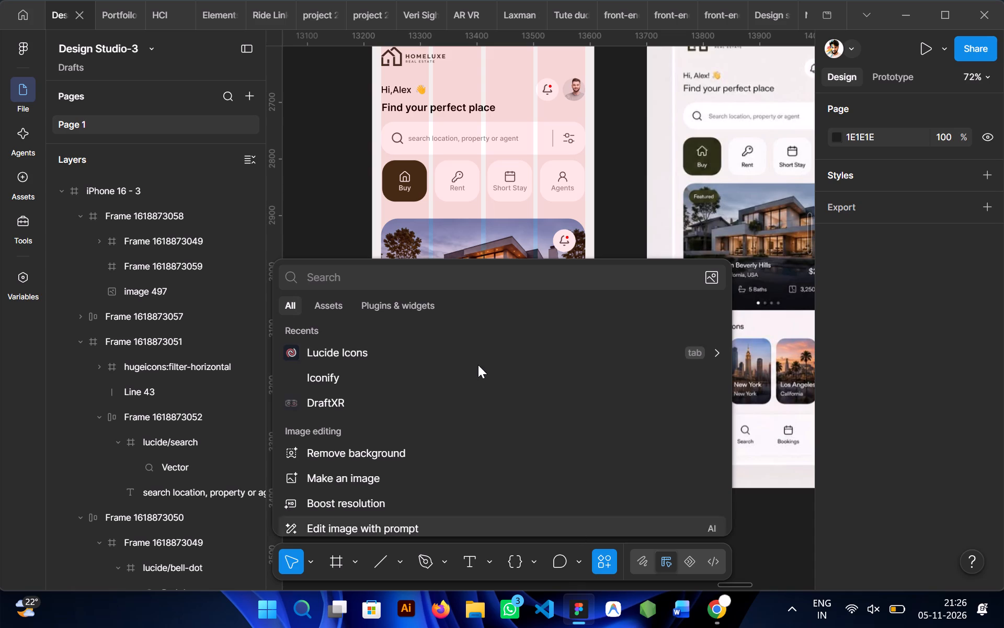
pyautogui.click(365, 353)
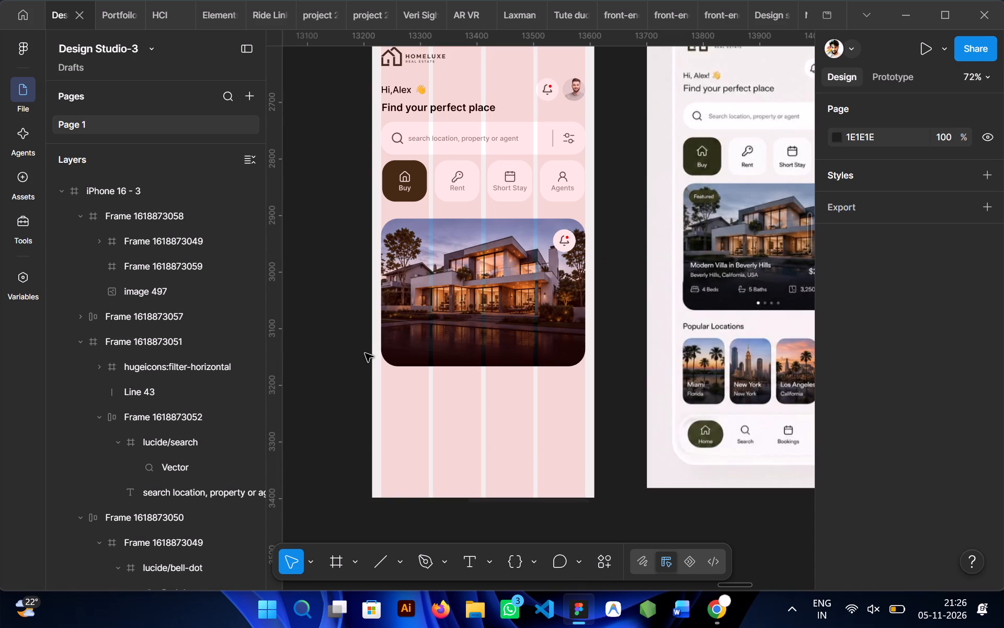
pyautogui.click(125, 210)
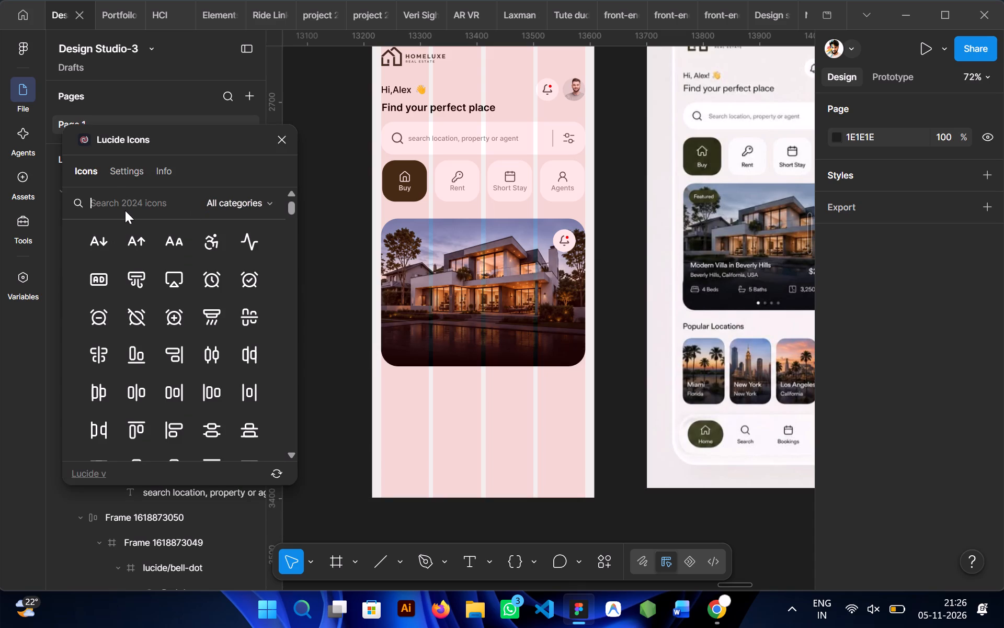
pyautogui.write('love')
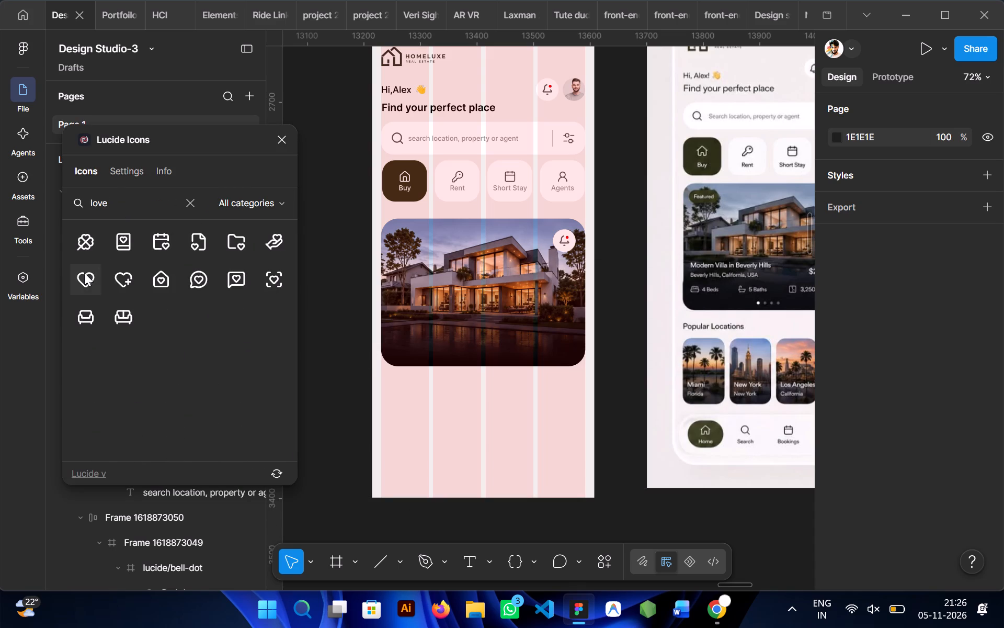
pyautogui.click(84, 275)
pyautogui.click(282, 142)
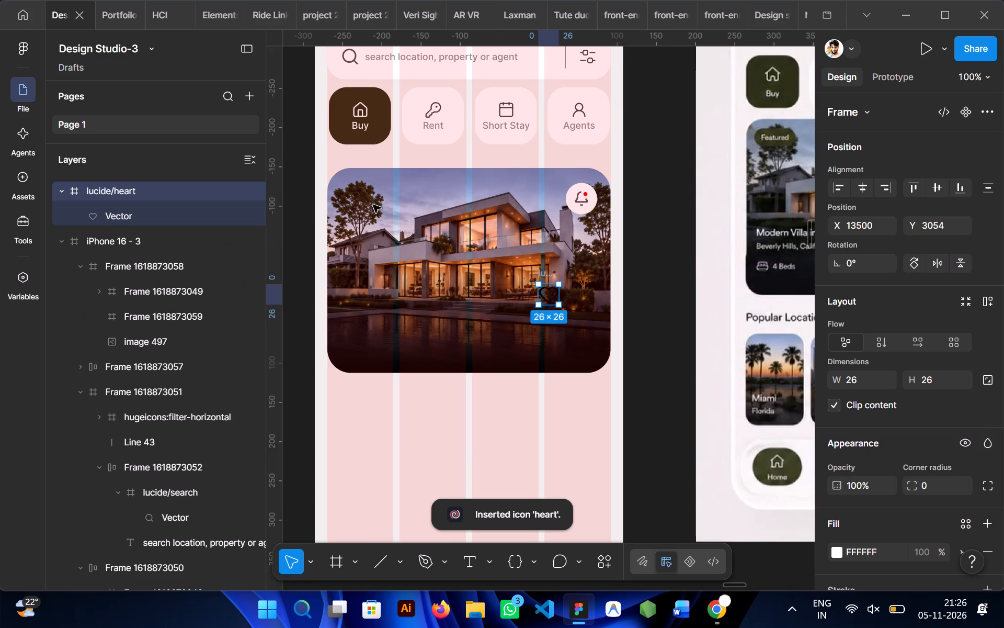
# Move the heart icon onto the empty canvas beside the villa card, at X 13167, Y 3016.
pyautogui.hscroll(1, 373, 205)
pyautogui.moveTo(601, 274); pyautogui.dragTo(345, 243)
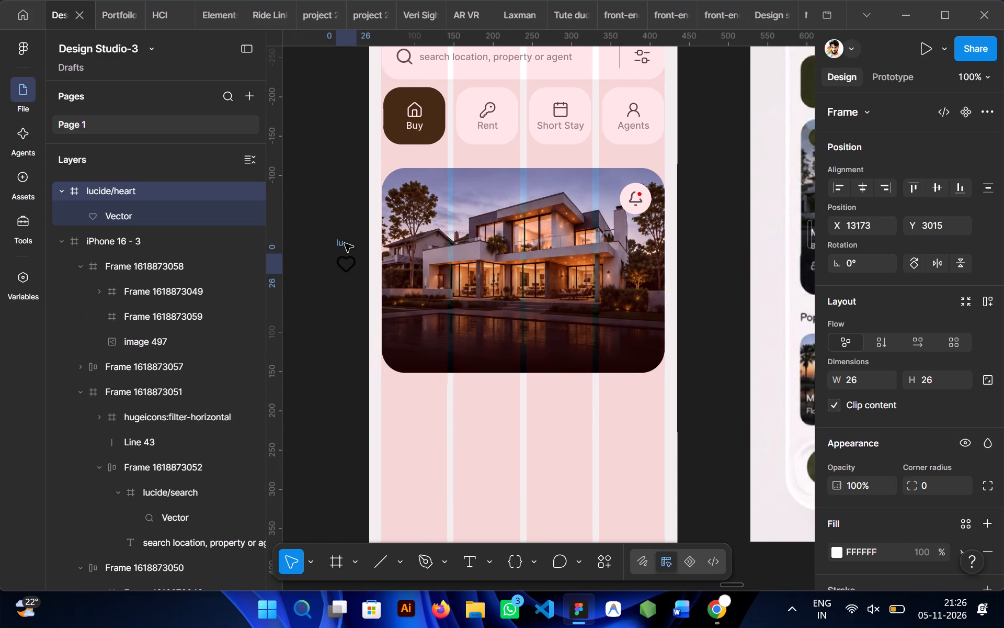
pyautogui.moveTo(345, 243); pyautogui.dragTo(339, 244)
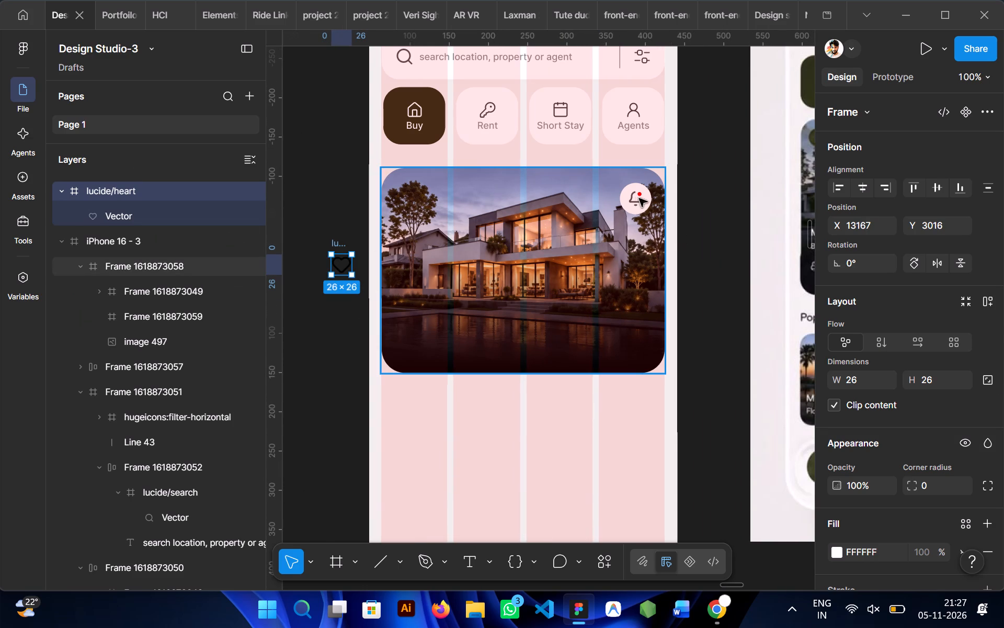
# Lock the heart icon frame's aspect ratio and resize it to 22 × 22.
pyautogui.tripleClick(633, 204)
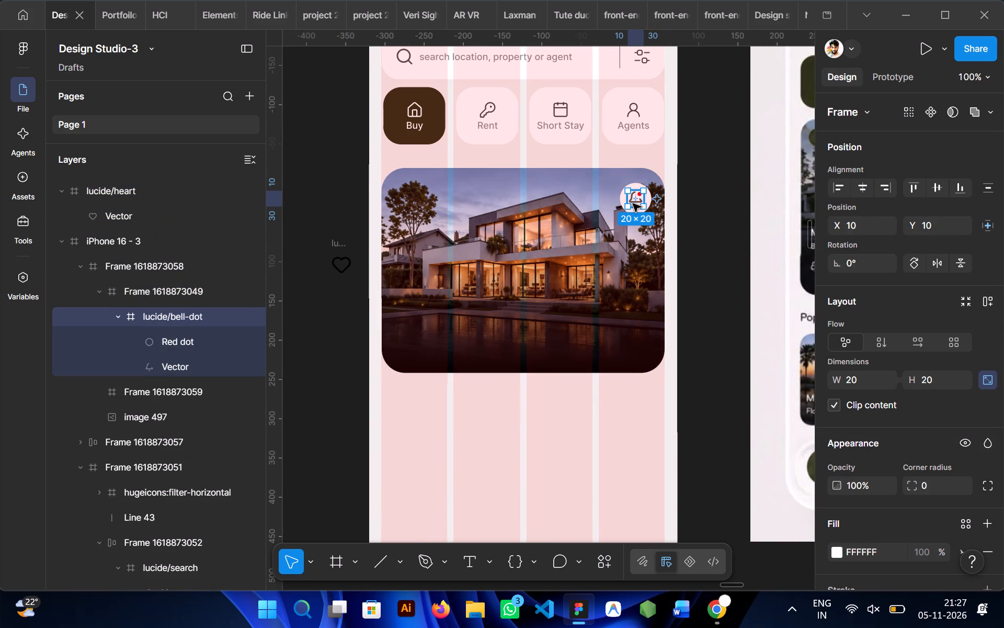
pyautogui.click(333, 242)
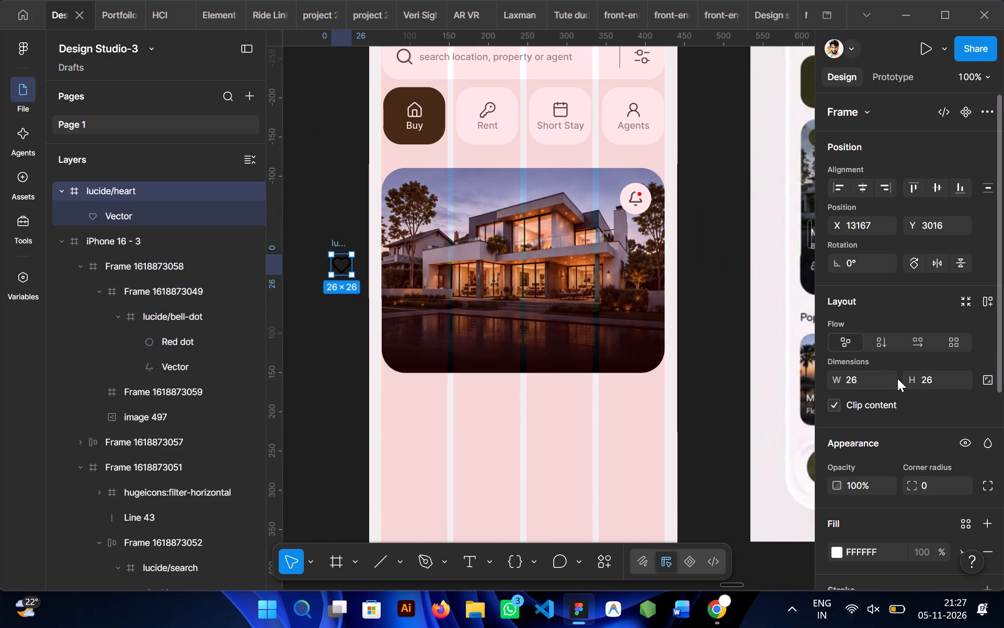
pyautogui.click(988, 381)
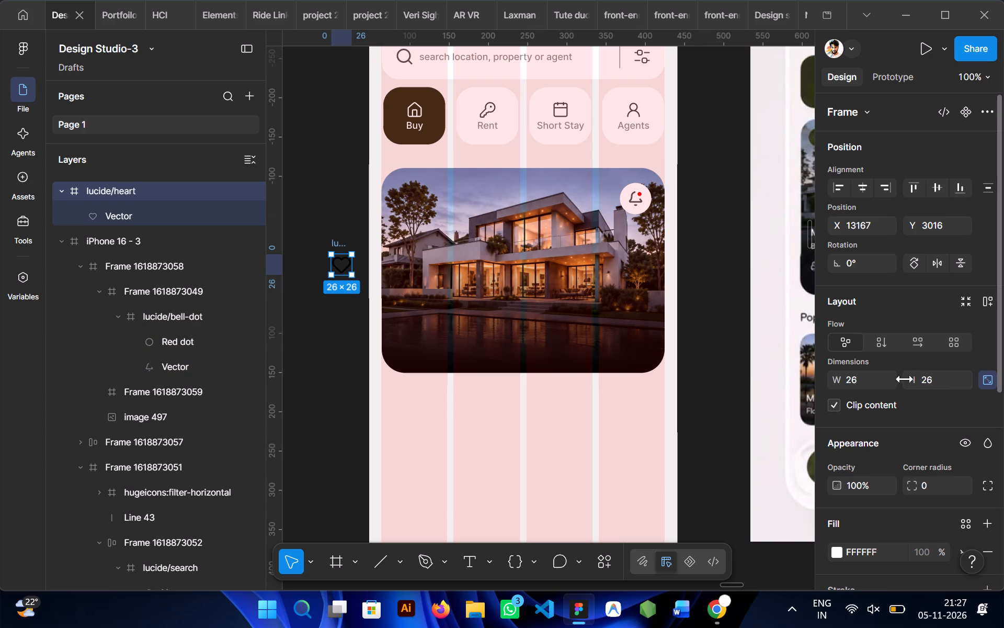
pyautogui.click(871, 380)
pyautogui.press('2')
pyautogui.press('2')
pyautogui.click(314, 339)
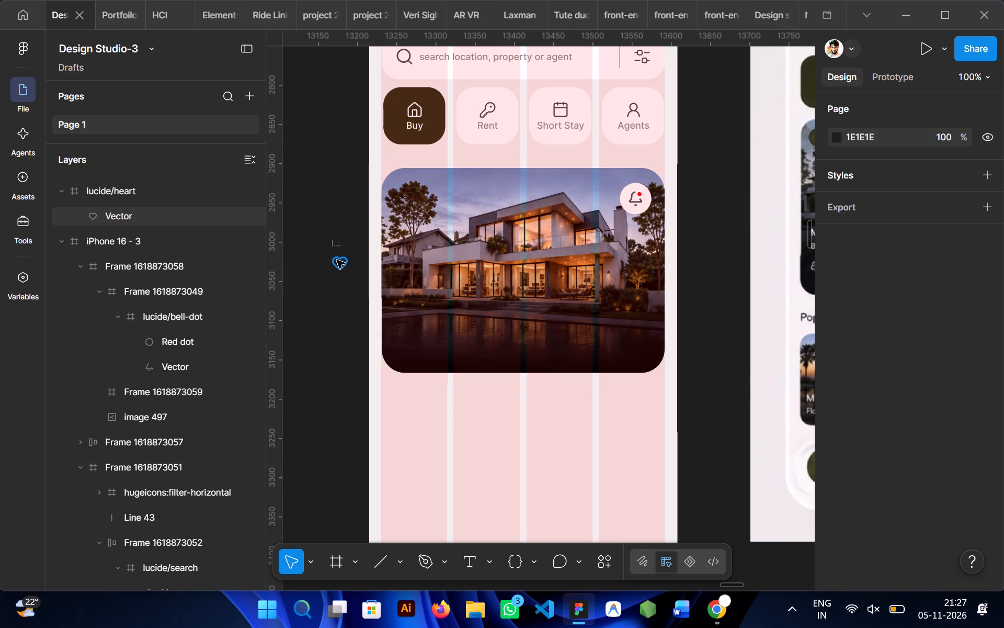
# Recolour the heart vector's stroke to 414141 by sampling the key icon on the Rent tile.
pyautogui.click(330, 243)
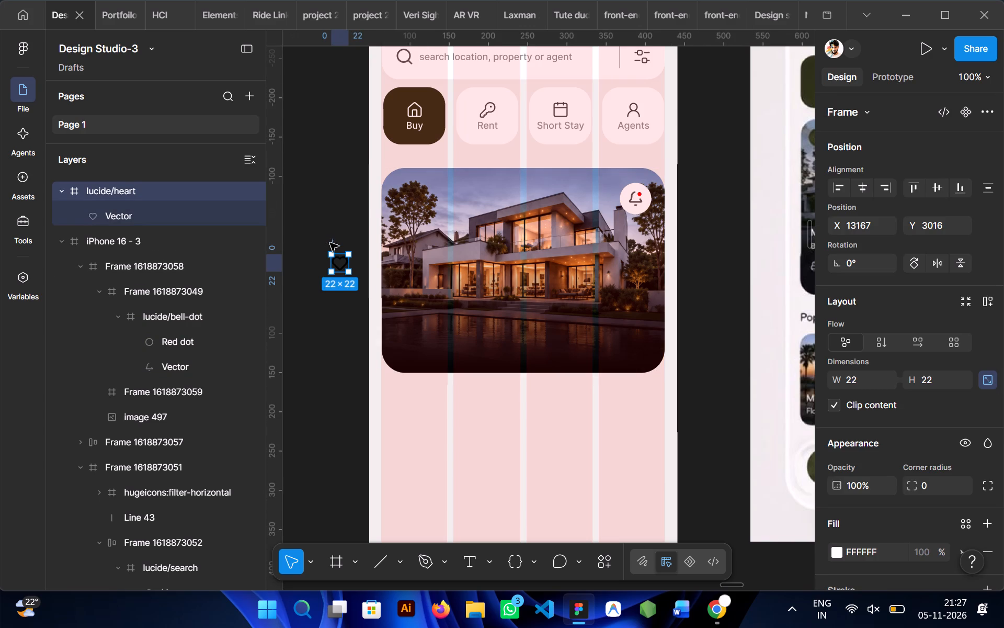
pyautogui.keyDown('ctrl'); pyautogui.click(339, 272); pyautogui.keyUp('ctrl')
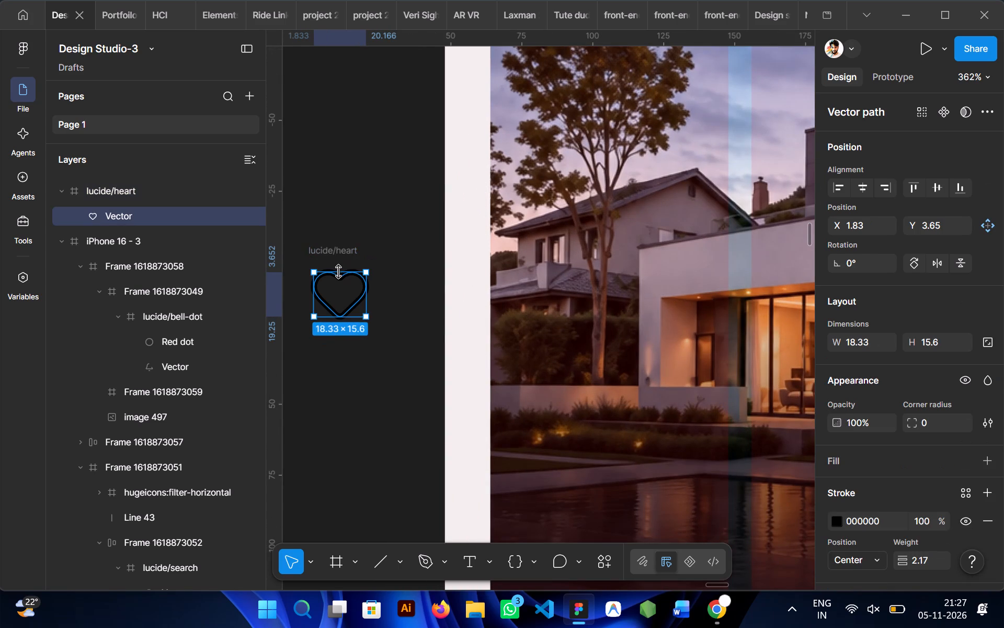
pyautogui.scroll(-3, 877, 387)
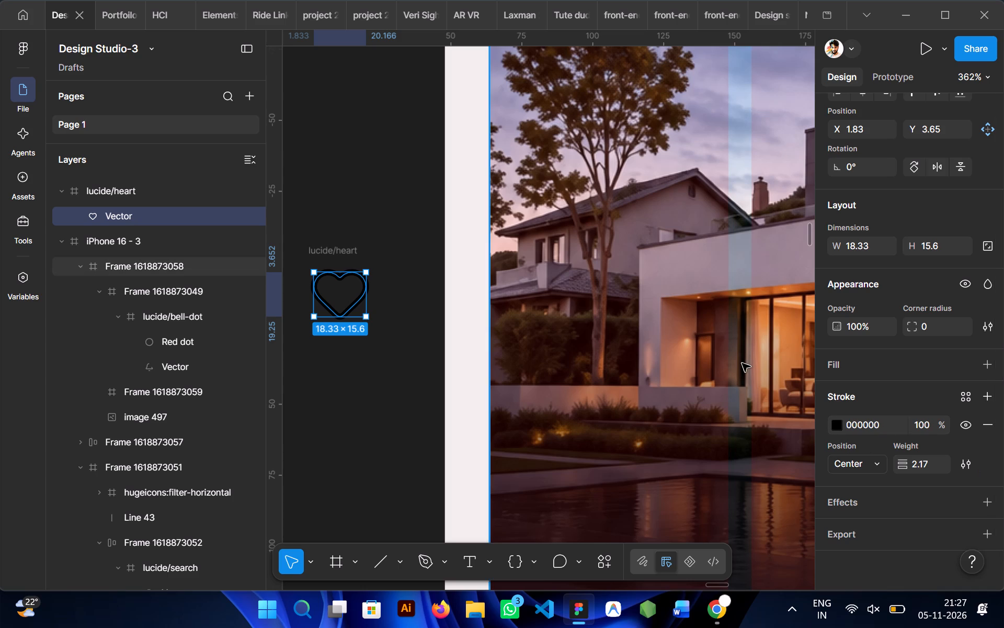
pyautogui.hscroll(-1, 602, 374)
pyautogui.press('i')
pyautogui.scroll(1, 644, 225)
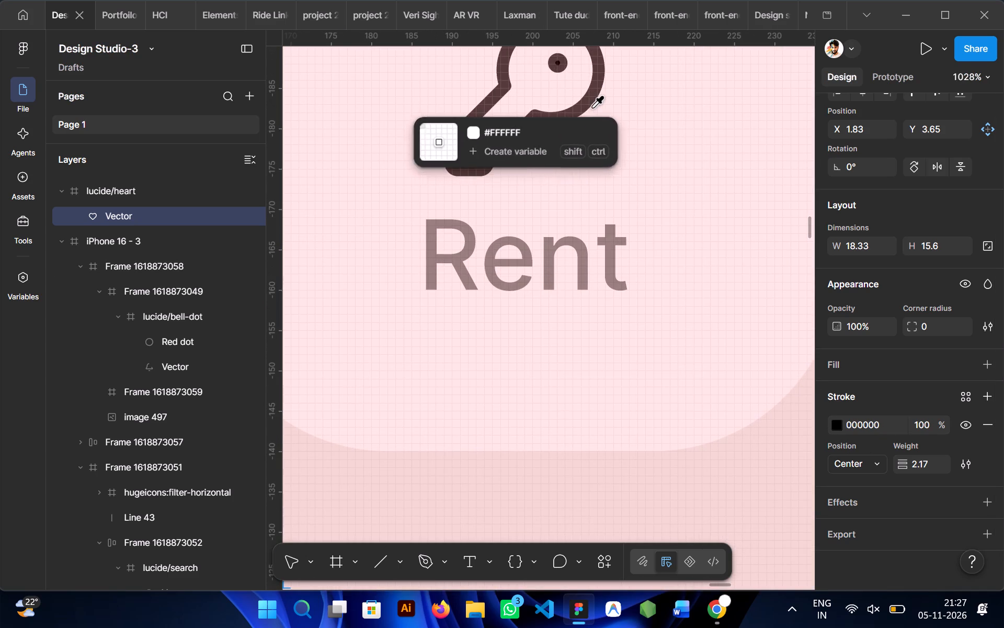
pyautogui.click(585, 106)
pyautogui.hscroll(1, 585, 106)
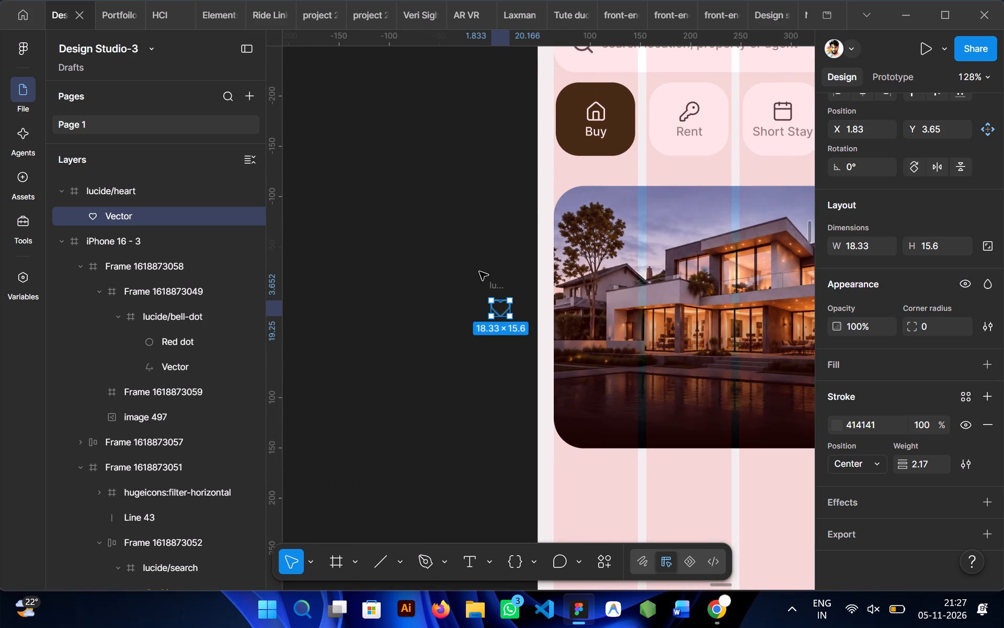
pyautogui.click(480, 272)
# Set the heart vector's stroke weight to 1.5.
pyautogui.keyDown('ctrl'); pyautogui.click(497, 313); pyautogui.keyUp('ctrl')
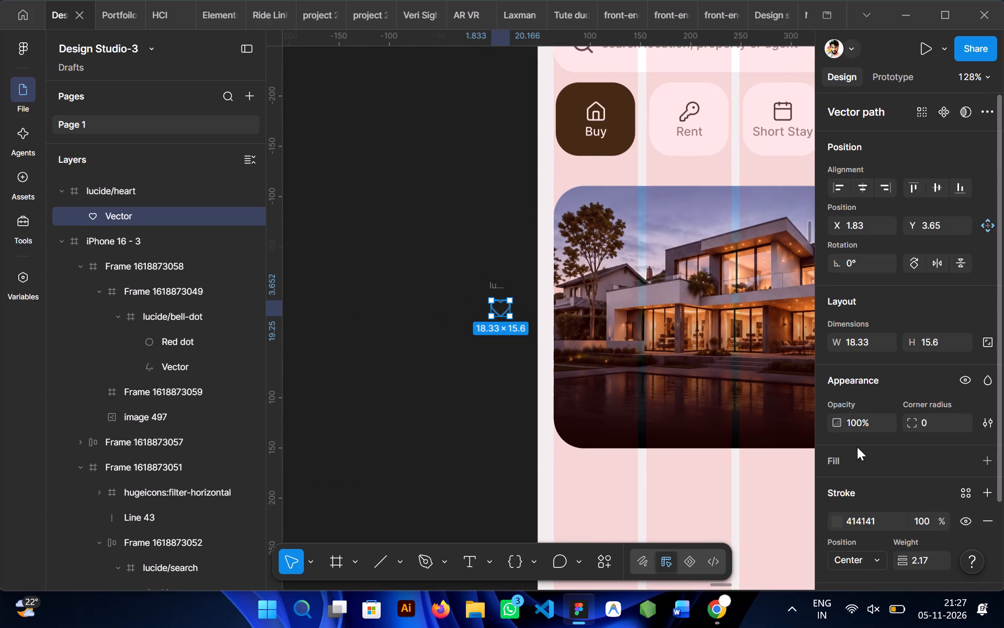
pyautogui.scroll(-2, 857, 447)
pyautogui.click(926, 467)
pyautogui.press('1')
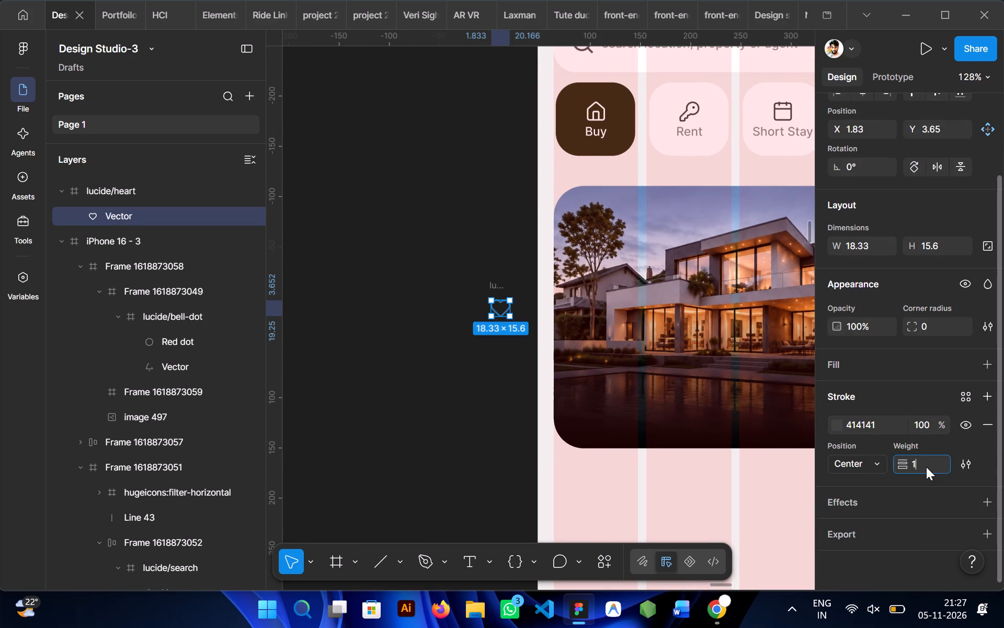
pyautogui.write('.5')
pyautogui.click(487, 431)
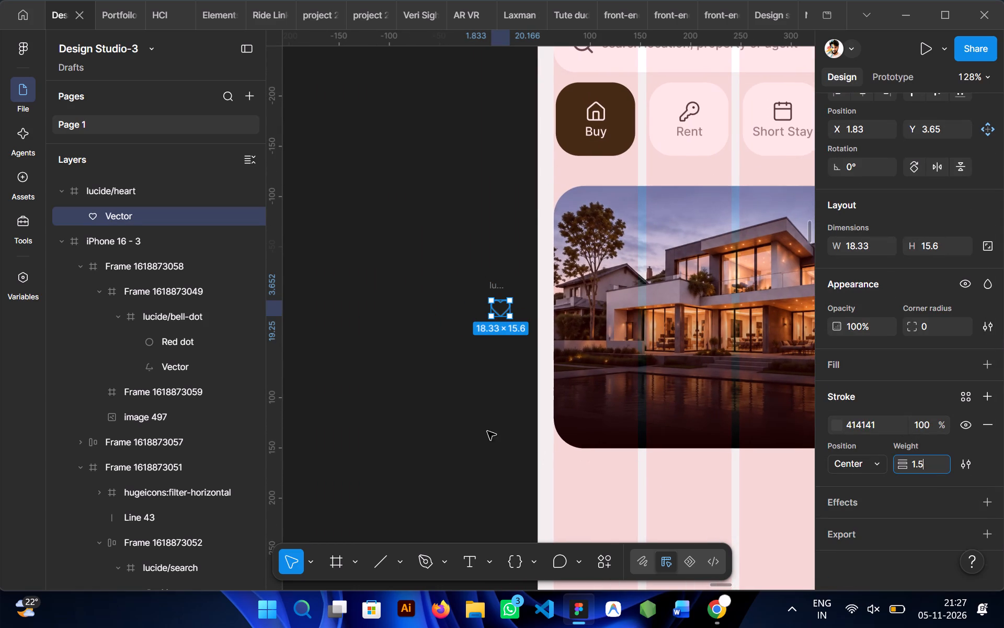
# Copy the heart icon and use it to replace the bell icon in the villa card's round button.
pyautogui.click(493, 283)
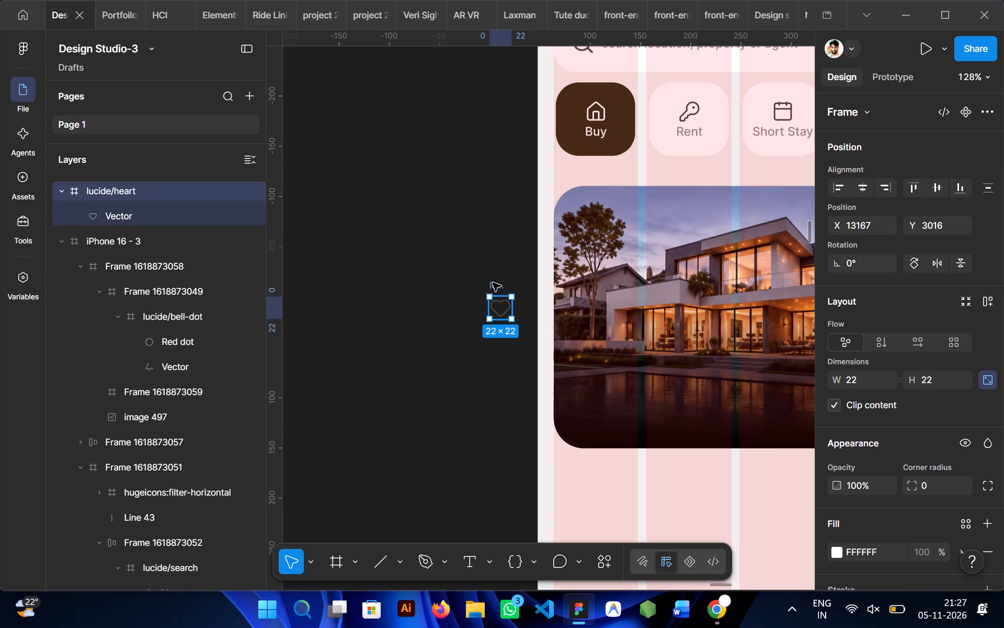
pyautogui.hotkey('ctrl', 'c')
pyautogui.hotkey('ctrl', 'c')
pyautogui.click(458, 248)
pyautogui.hscroll(-2, 458, 248)
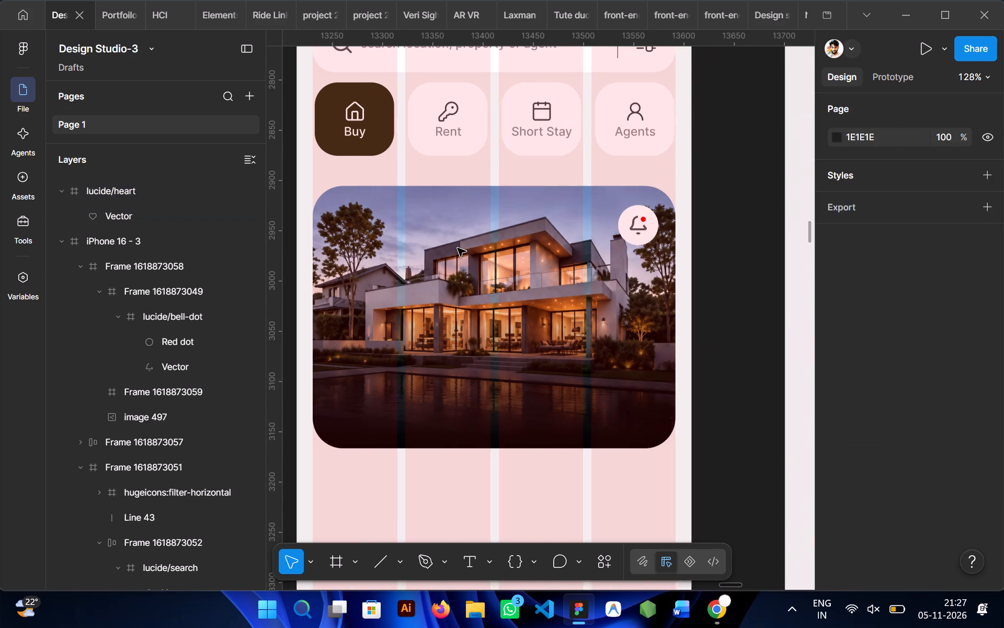
pyautogui.hscroll(-1, 572, 252)
pyautogui.tripleClick(532, 226)
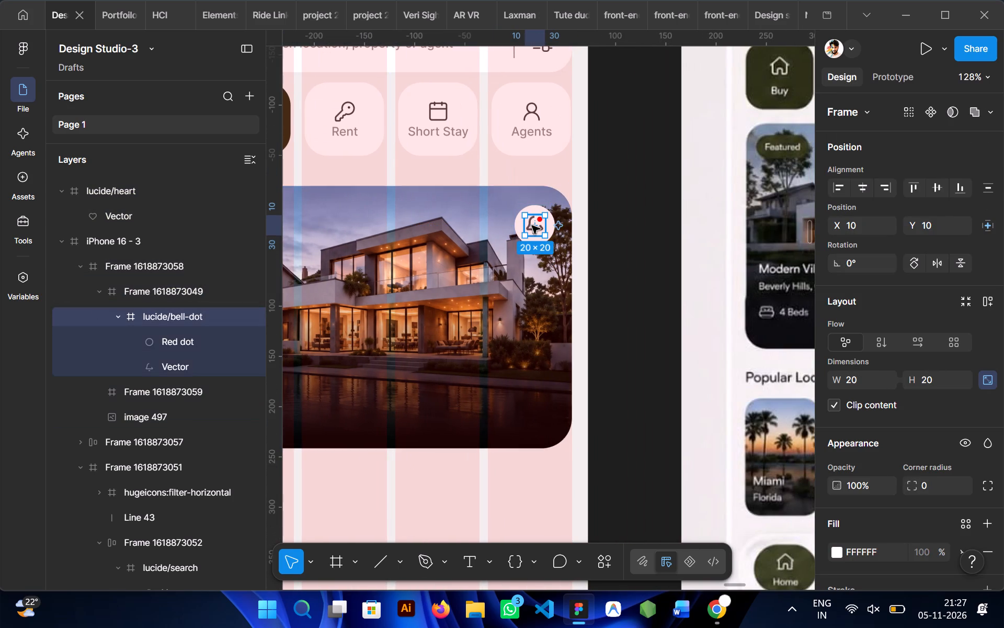
pyautogui.rightClick(532, 226)
pyautogui.click(579, 133)
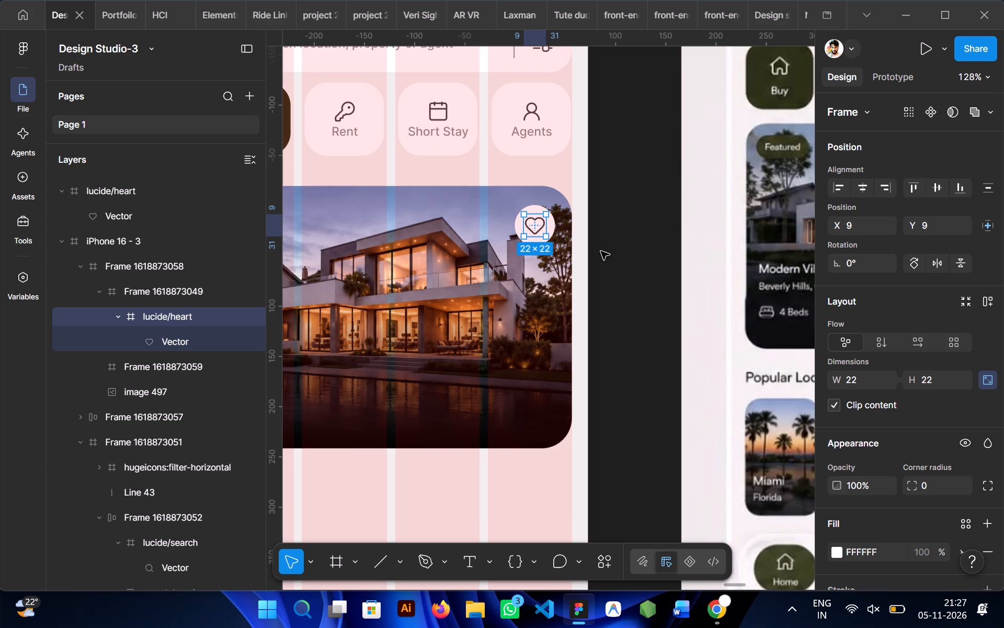
pyautogui.click(601, 251)
# Delete the spare heart icon from the canvas beside the phone frame.
pyautogui.hscroll(1, 601, 251)
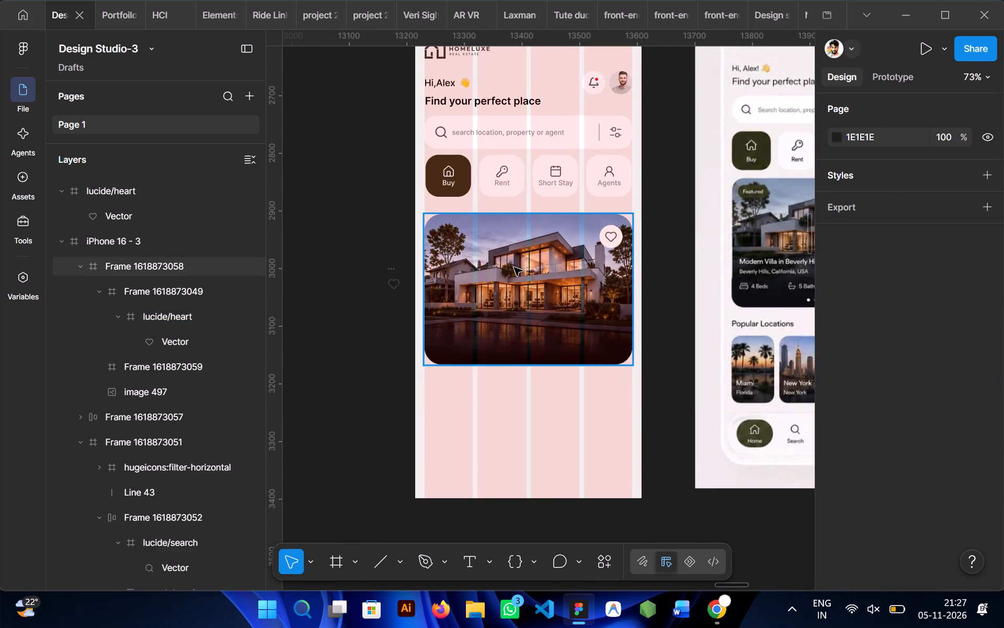
pyautogui.hscroll(1, 514, 267)
pyautogui.click(465, 267)
pyautogui.press('Delete')
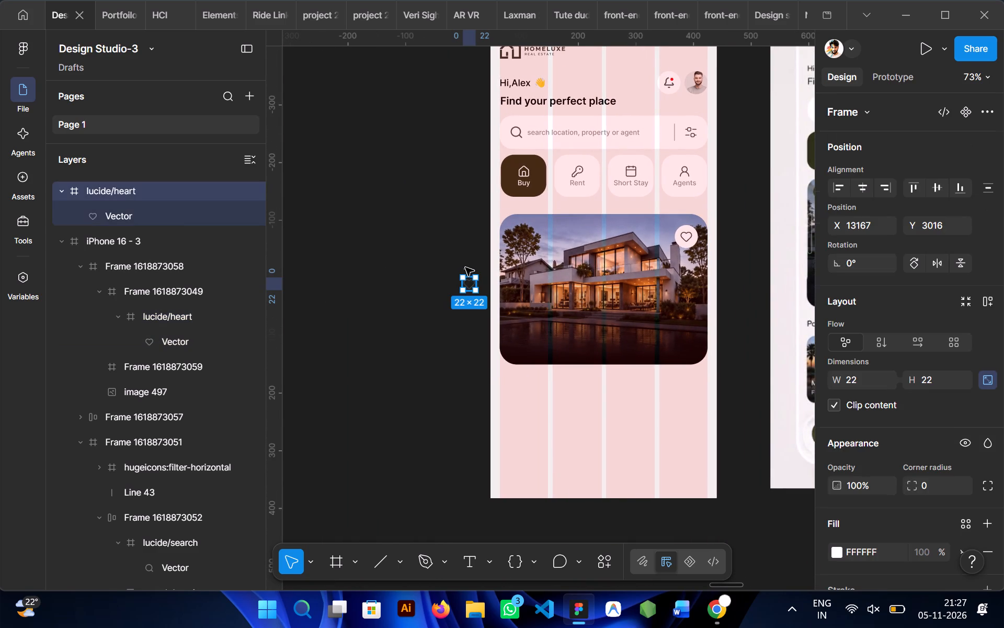
# Duplicate the Buy tile onto the empty canvas beside the phone and pull its icon-and-label group out of it.
pyautogui.hscroll(-2, 602, 287)
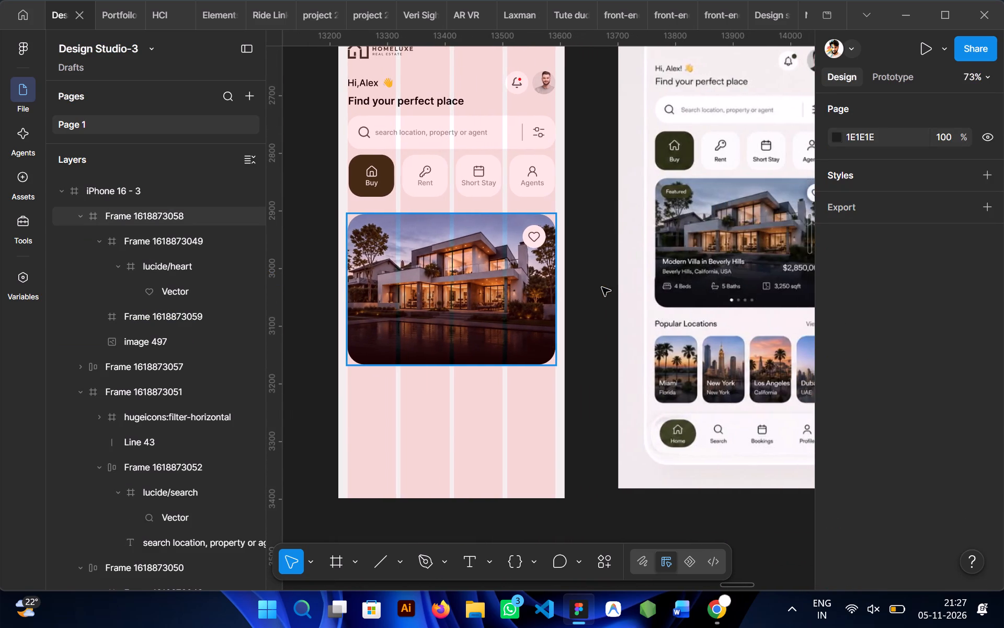
pyautogui.hscroll(1, 602, 287)
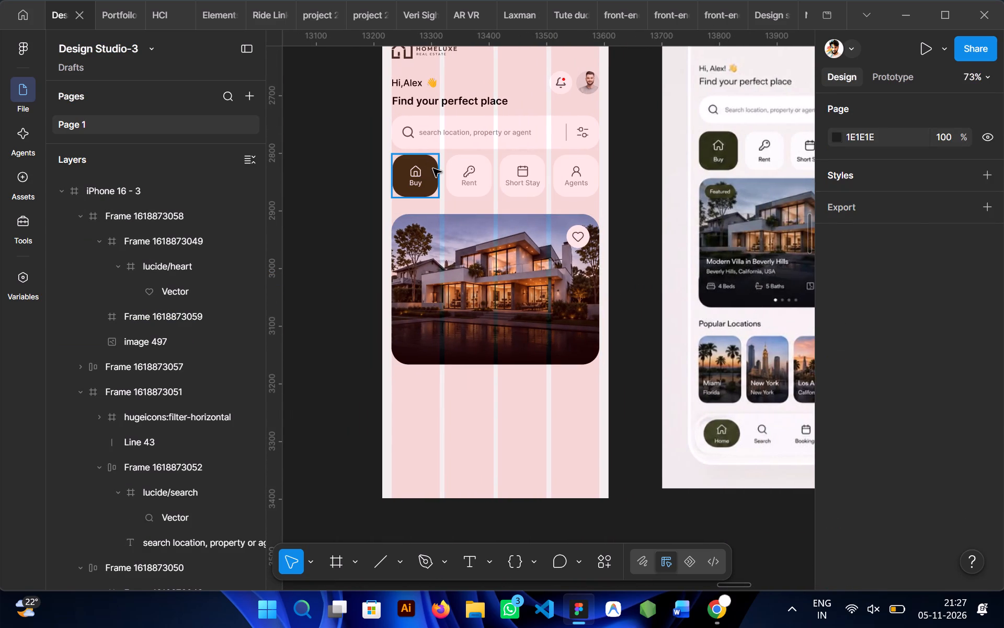
pyautogui.keyDown('ctrl'); pyautogui.click(433, 172); pyautogui.keyUp('ctrl')
pyautogui.keyDown('alt'); pyautogui.moveTo(433, 177); pyautogui.dragTo(355, 266); pyautogui.keyUp('alt')
pyautogui.click(342, 265)
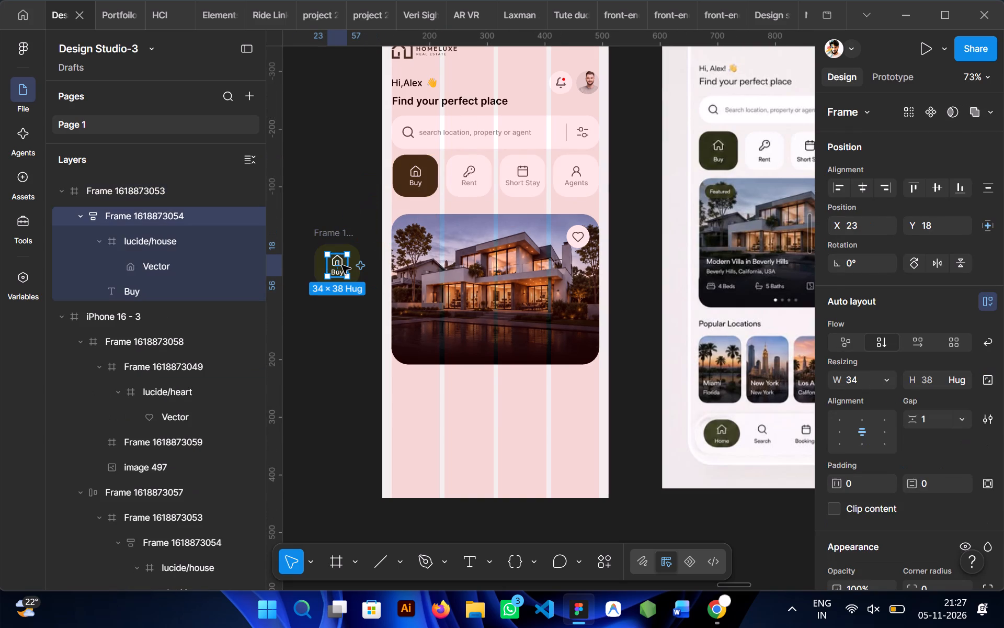
pyautogui.moveTo(342, 265); pyautogui.dragTo(323, 166)
# Shrink the emptied tile copy, unlock its aspect ratio, and flatten it into a 51 × 25 pill.
pyautogui.click(333, 237)
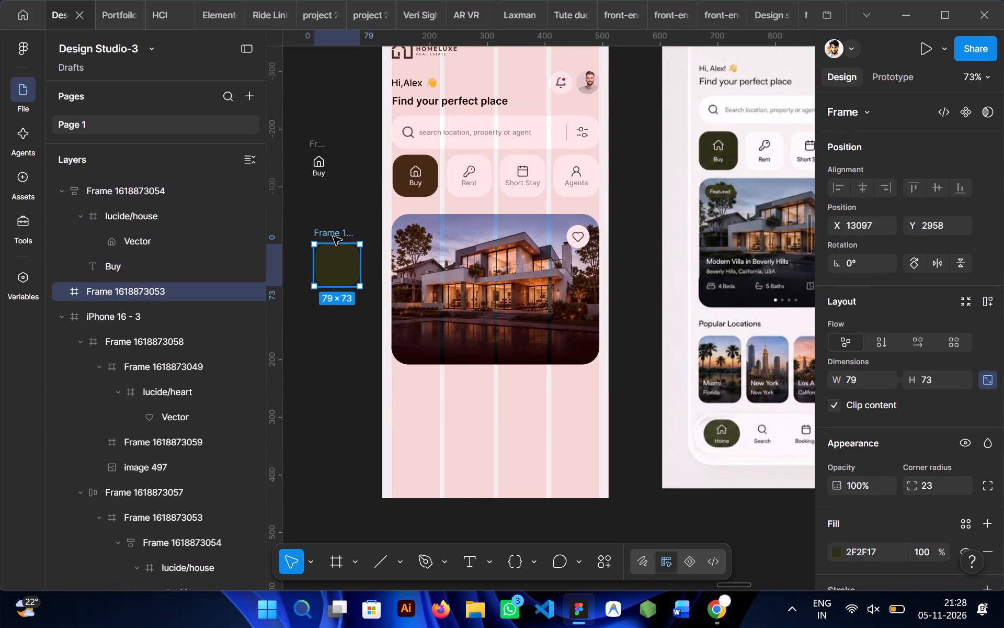
pyautogui.hscroll(1, 333, 237)
pyautogui.moveTo(431, 245); pyautogui.dragTo(433, 271)
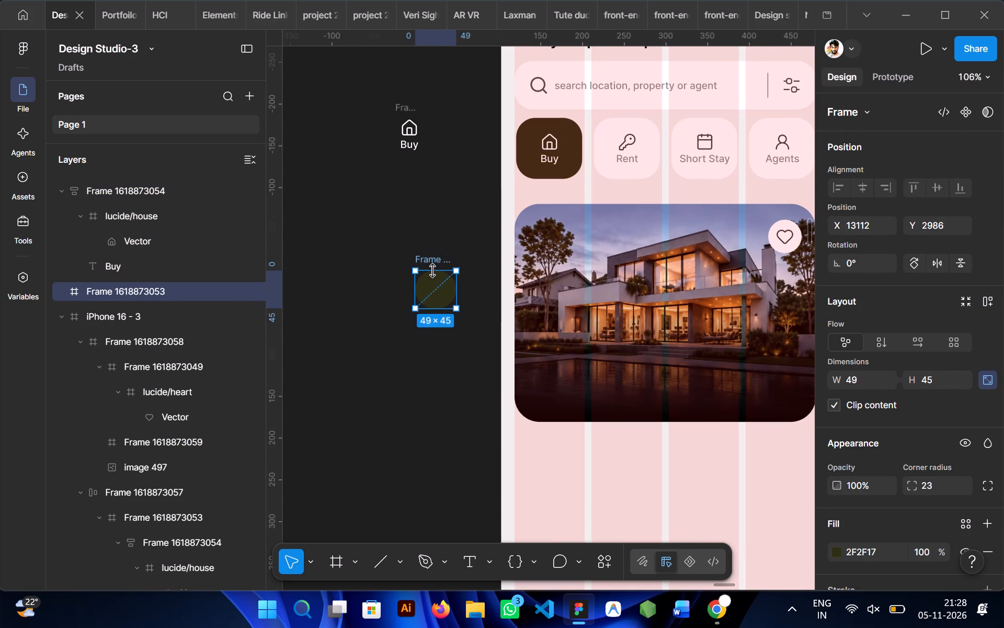
pyautogui.moveTo(433, 271); pyautogui.dragTo(433, 270)
pyautogui.click(992, 383)
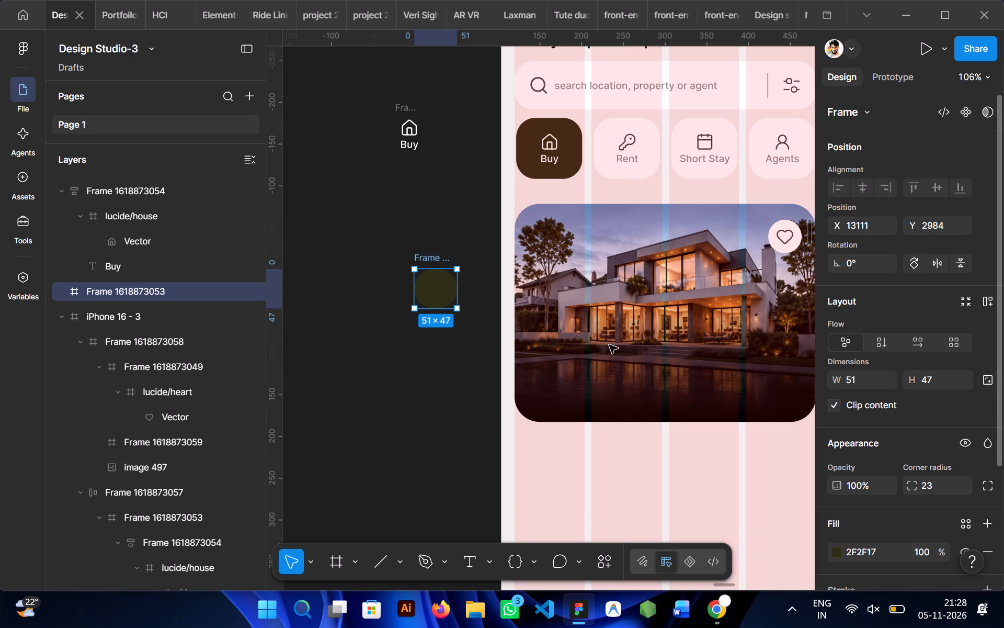
pyautogui.moveTo(433, 301); pyautogui.dragTo(437, 267)
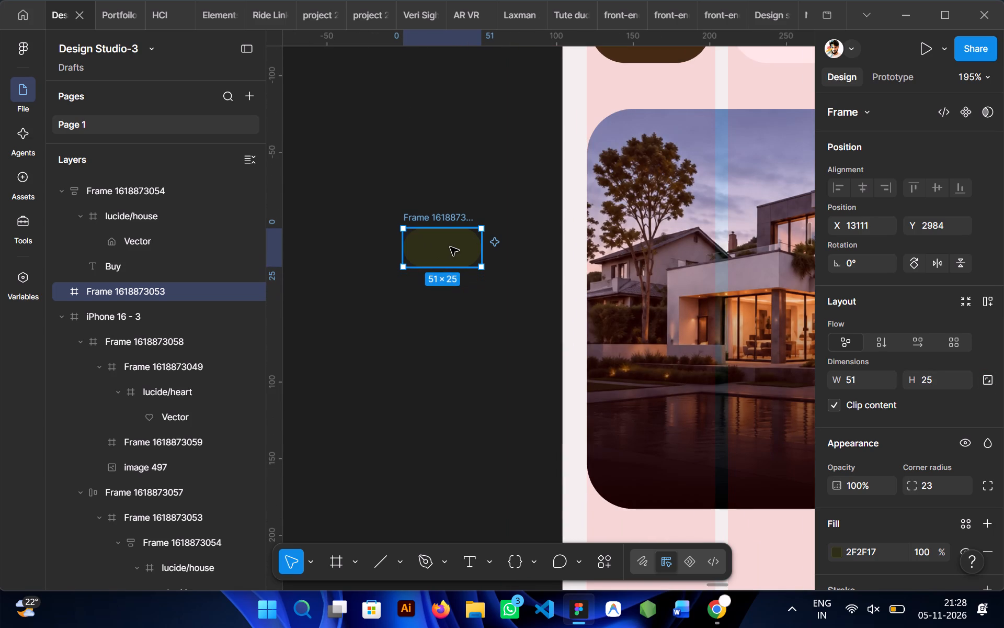
# Place the pill in the villa card's upper-left corner at X 20, Y 22 and widen it to 63.
pyautogui.moveTo(450, 247); pyautogui.dragTo(666, 162)
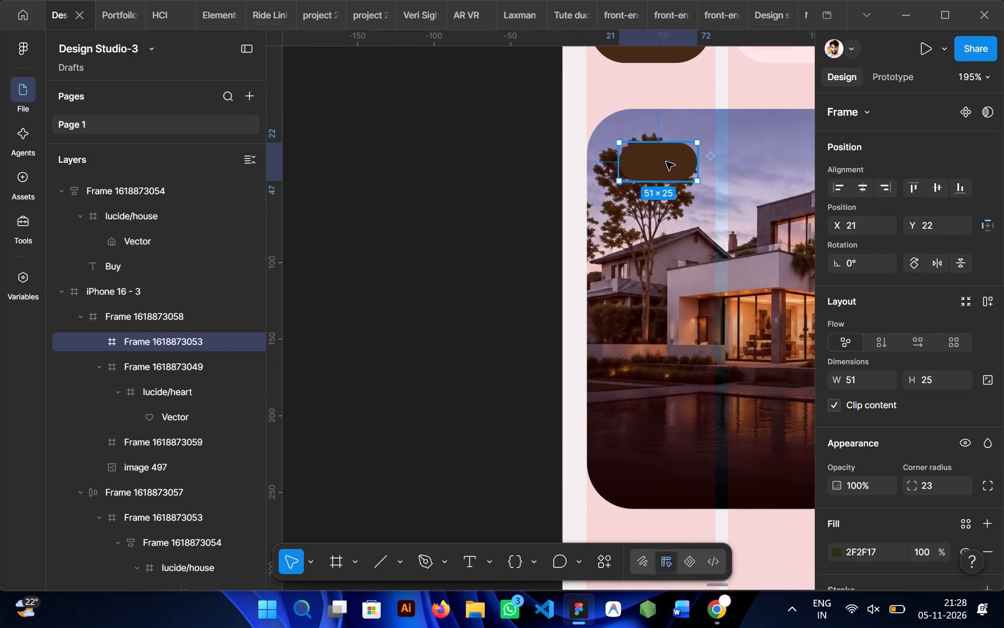
pyautogui.hscroll(-1, 666, 162)
pyautogui.moveTo(481, 171); pyautogui.dragTo(486, 171)
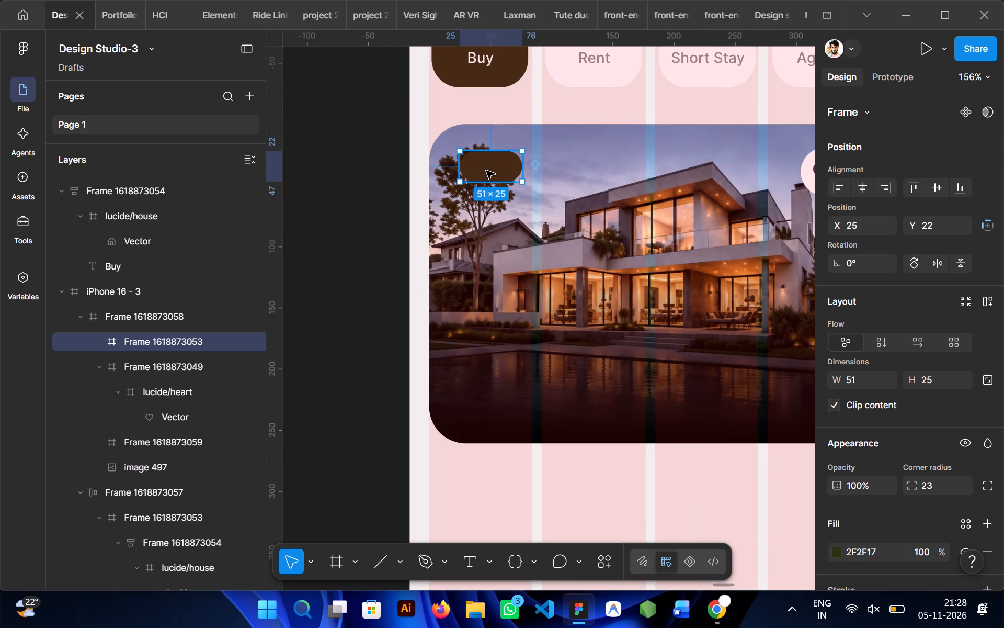
pyautogui.click(567, 175)
pyautogui.click(350, 222)
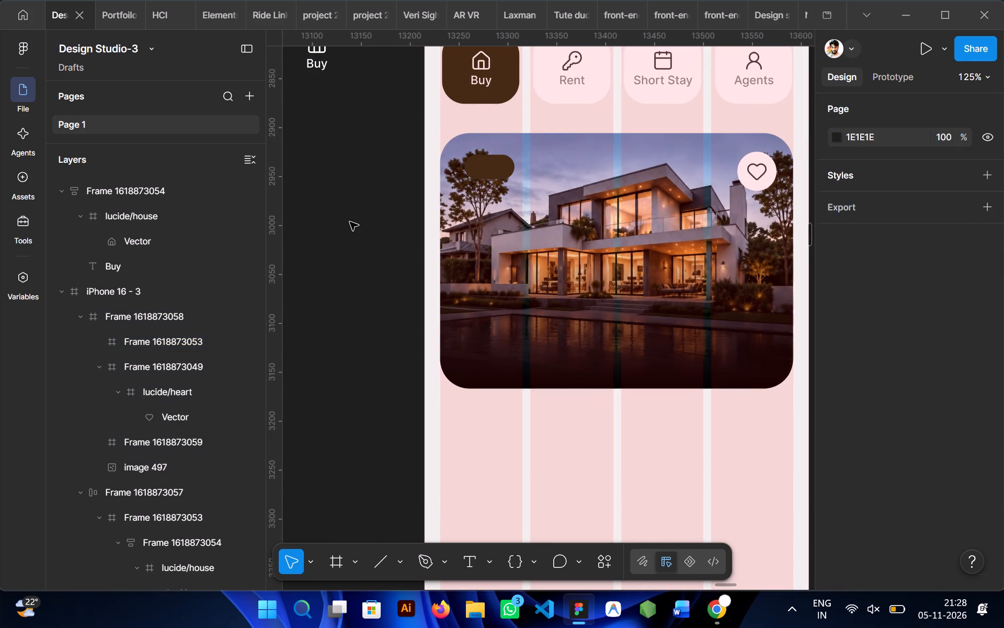
pyautogui.hscroll(-2, 350, 222)
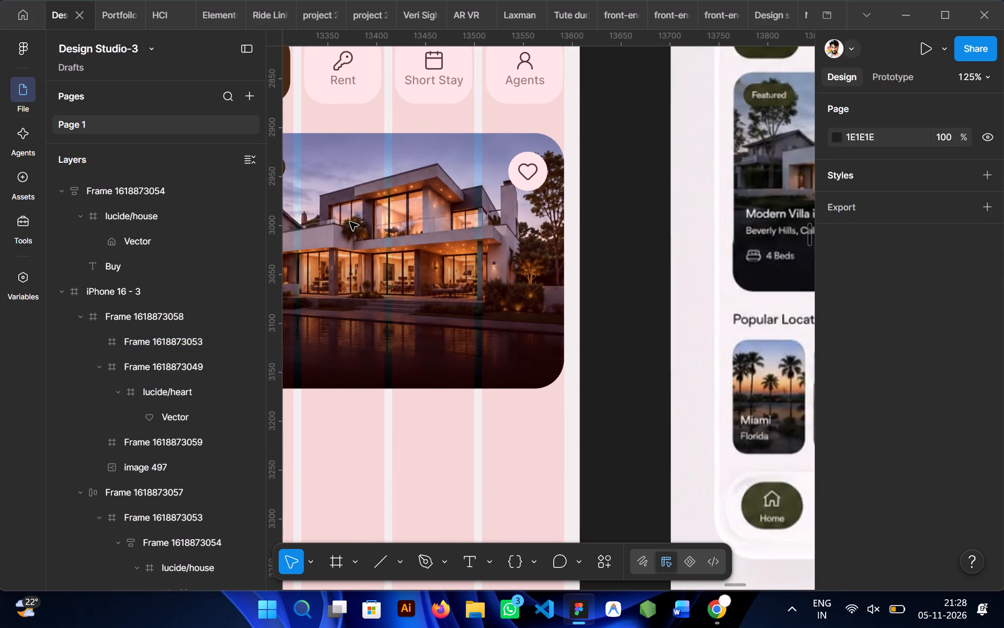
pyautogui.hscroll(1, 350, 222)
pyautogui.keyDown('ctrl'); pyautogui.click(362, 170); pyautogui.keyUp('ctrl')
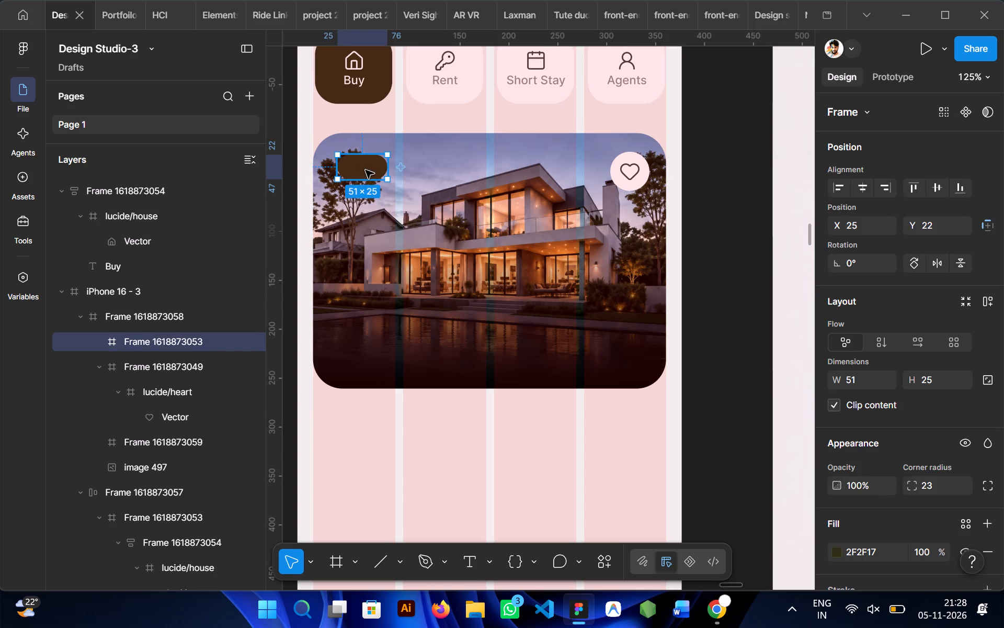
pyautogui.moveTo(366, 170); pyautogui.dragTo(361, 170)
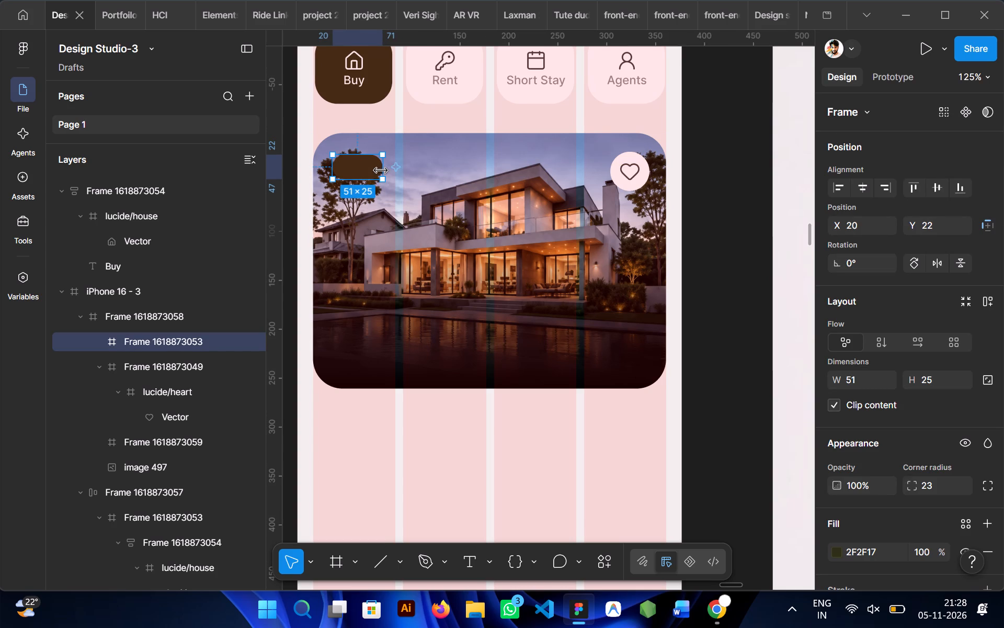
pyautogui.moveTo(381, 171); pyautogui.dragTo(394, 171)
# Move the pill out of the villa card onto the empty canvas, below the detached Buy icon and label.
pyautogui.hscroll(1, 394, 171)
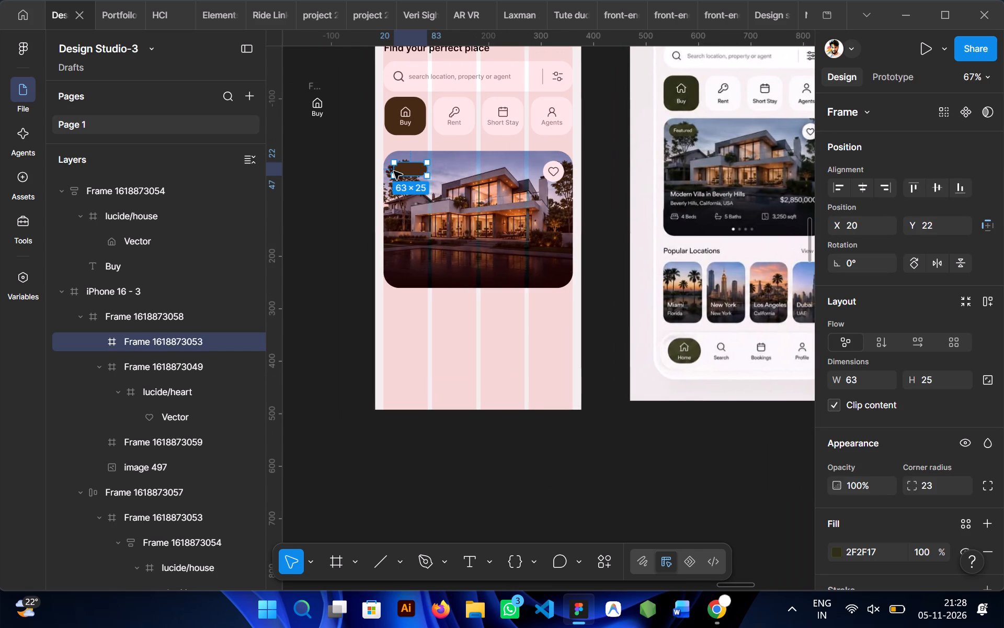
pyautogui.moveTo(403, 167); pyautogui.dragTo(341, 182)
pyautogui.moveTo(341, 182); pyautogui.dragTo(314, 184)
pyautogui.hscroll(1, 314, 184)
pyautogui.click(371, 246)
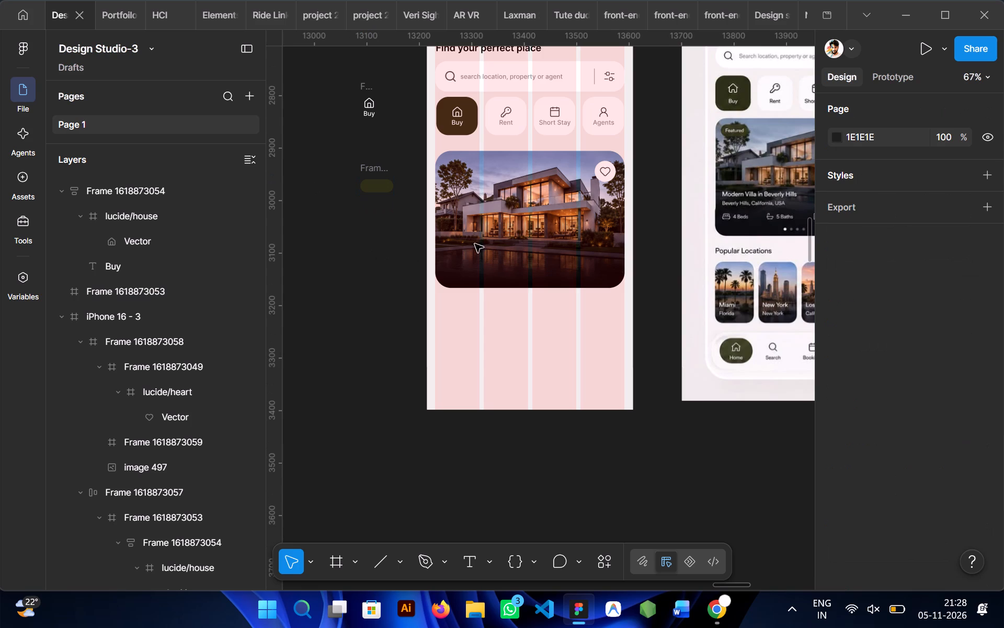
# Duplicate the Rent label into the blank area below the villa card, at X 88, Y 659.
pyautogui.scroll(1, 530, 233)
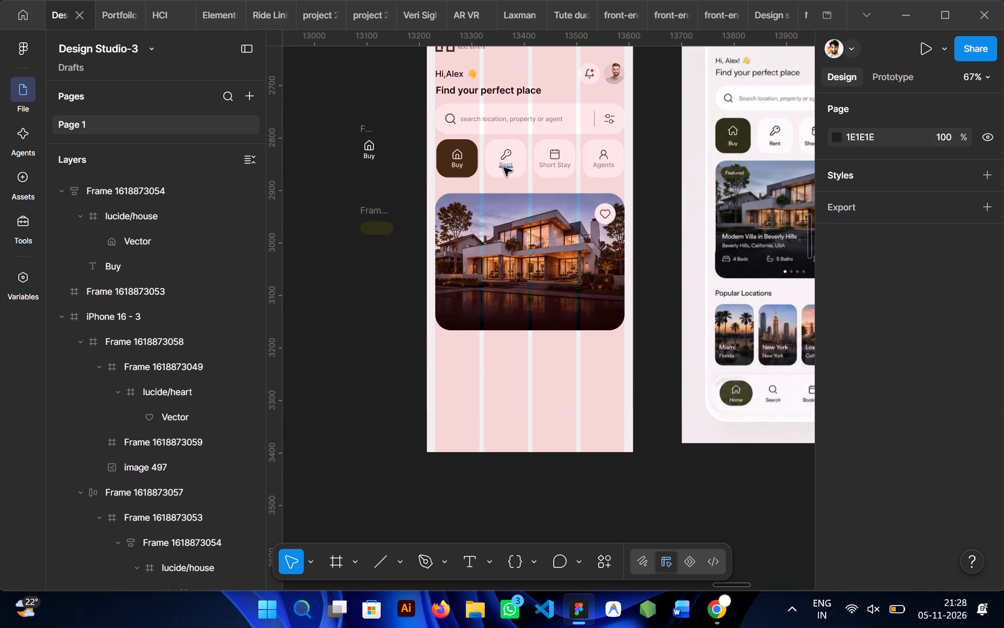
pyautogui.keyDown('ctrl'); pyautogui.click(504, 169); pyautogui.keyUp('ctrl')
pyautogui.keyDown('alt'); pyautogui.moveTo(506, 166); pyautogui.dragTo(487, 378); pyautogui.keyUp('alt')
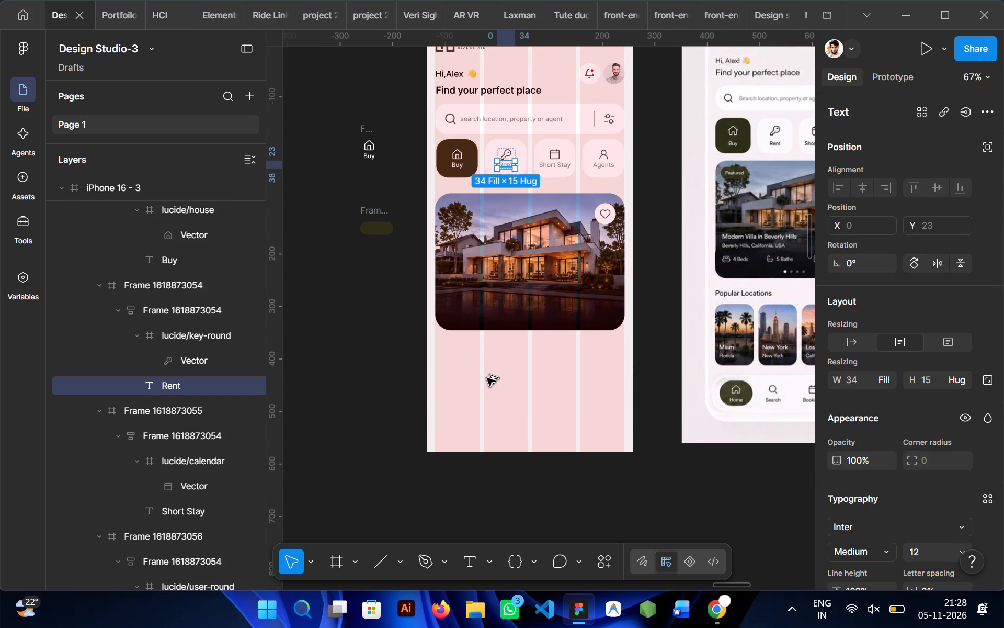
pyautogui.keyDown('alt'); pyautogui.moveTo(487, 378); pyautogui.dragTo(482, 356); pyautogui.keyUp('alt')
pyautogui.click(529, 355)
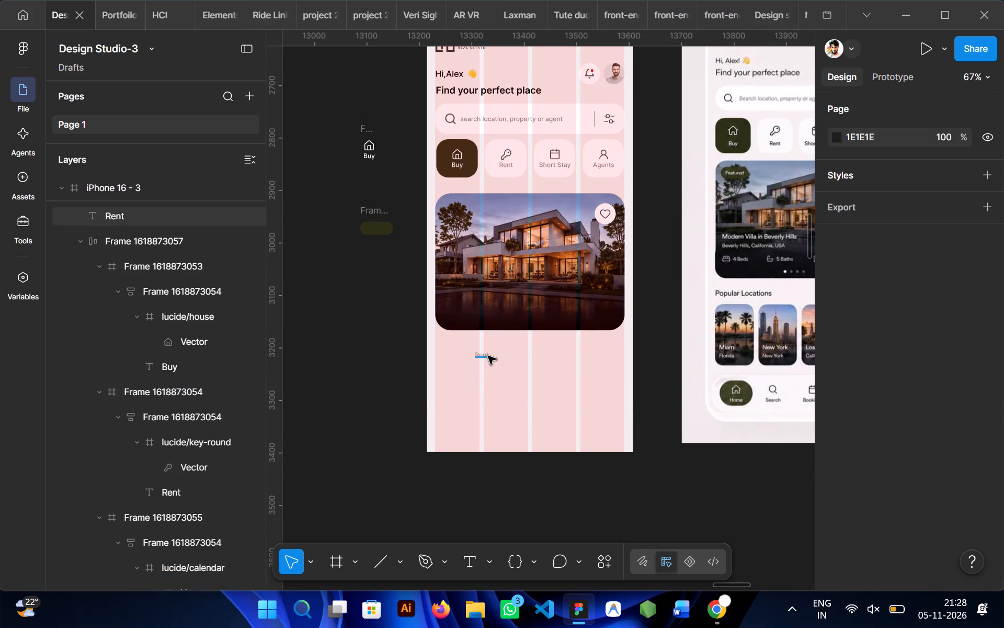
# Open the copied Rent label below the villa card for text editing.
pyautogui.doubleClick(485, 354)
pyautogui.hscroll(-1, 485, 354)
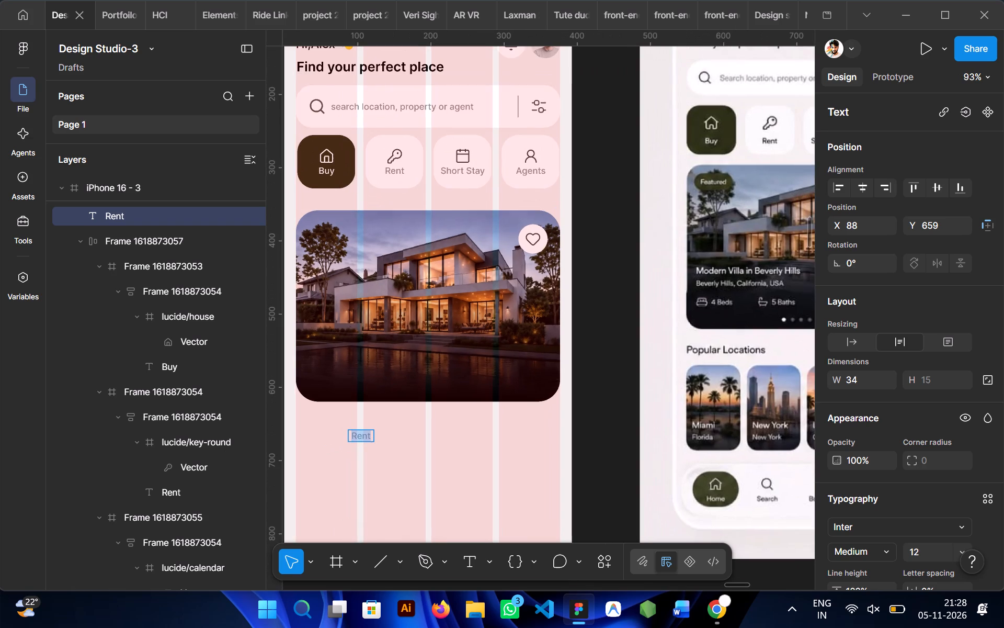
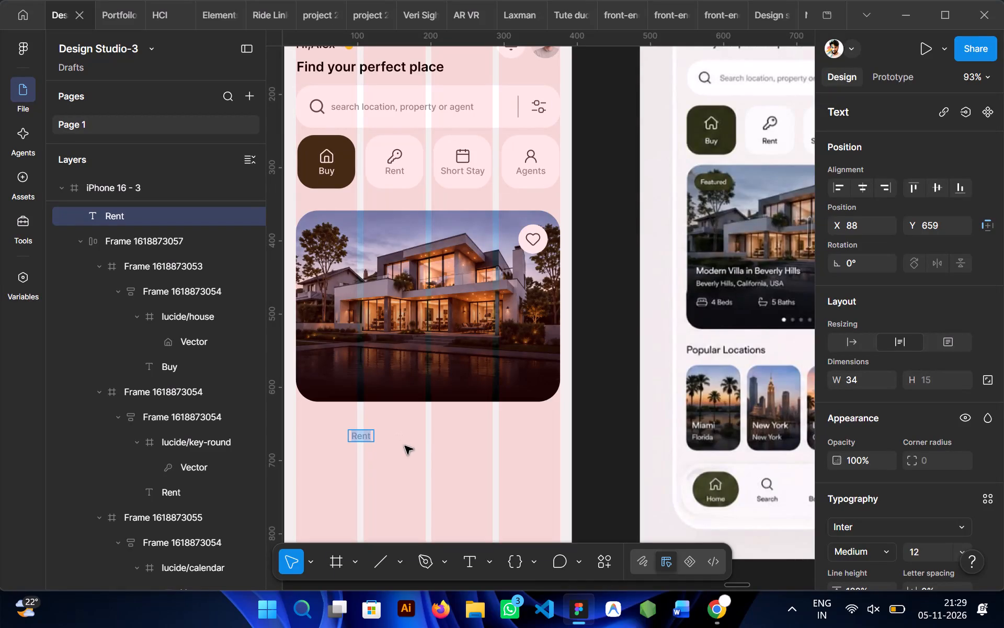
# Replace the text of the "Rent" label below the villa image with "Featured" and make its box auto width.
pyautogui.scroll(-2, 411, 447)
pyautogui.write('Fea')
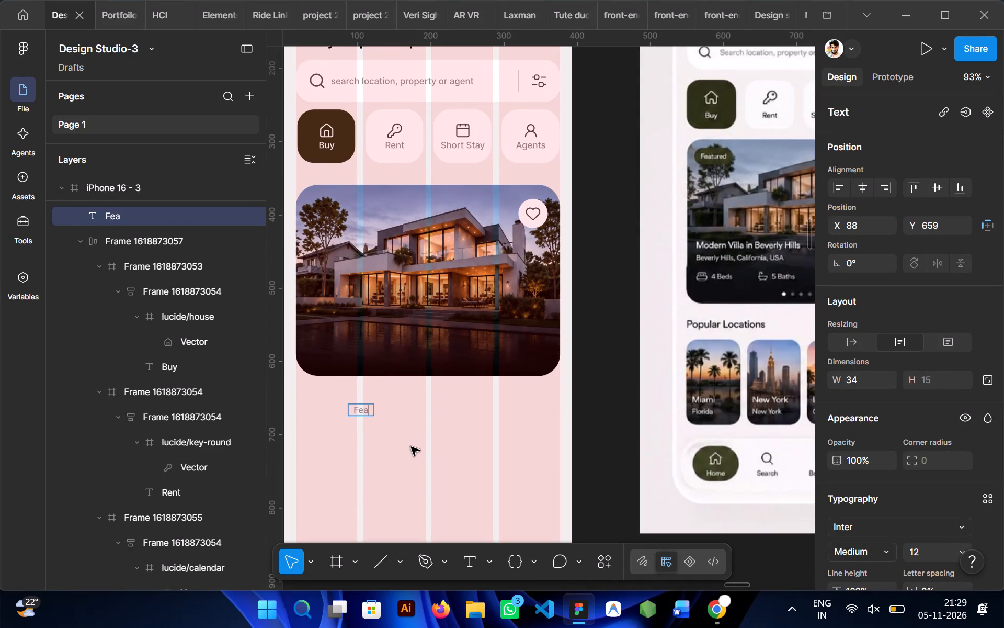
pyautogui.press('r')
pyautogui.press('BackSpace')
pyautogui.write('tured')
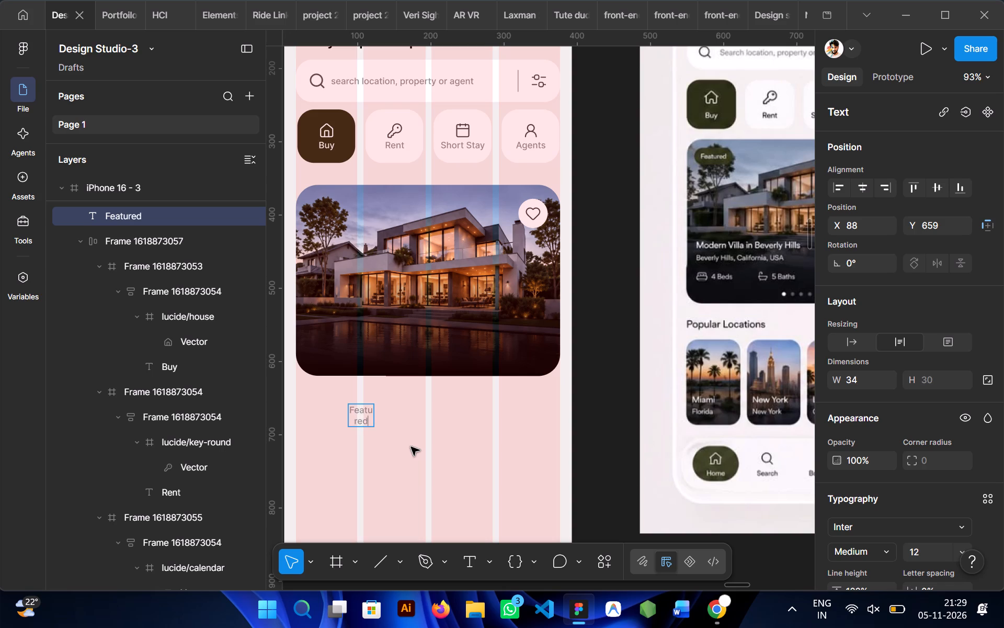
pyautogui.click(405, 447)
pyautogui.moveTo(376, 420); pyautogui.dragTo(387, 419)
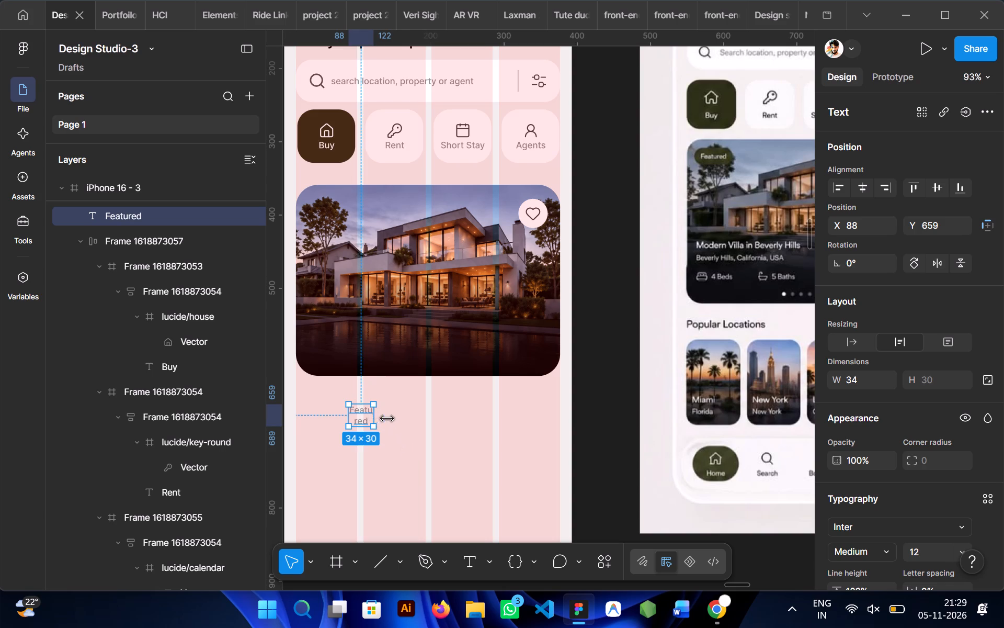
pyautogui.moveTo(387, 419); pyautogui.dragTo(392, 419)
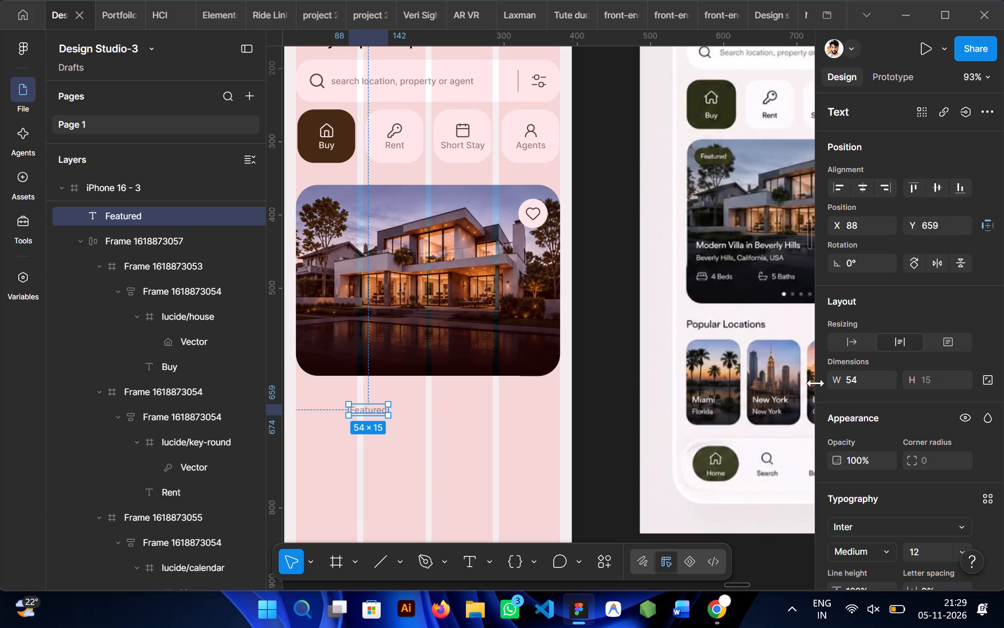
pyautogui.click(847, 343)
# Change the "Featured" text's fill colour to white, FFFFFF.
pyautogui.hscroll(1, 454, 418)
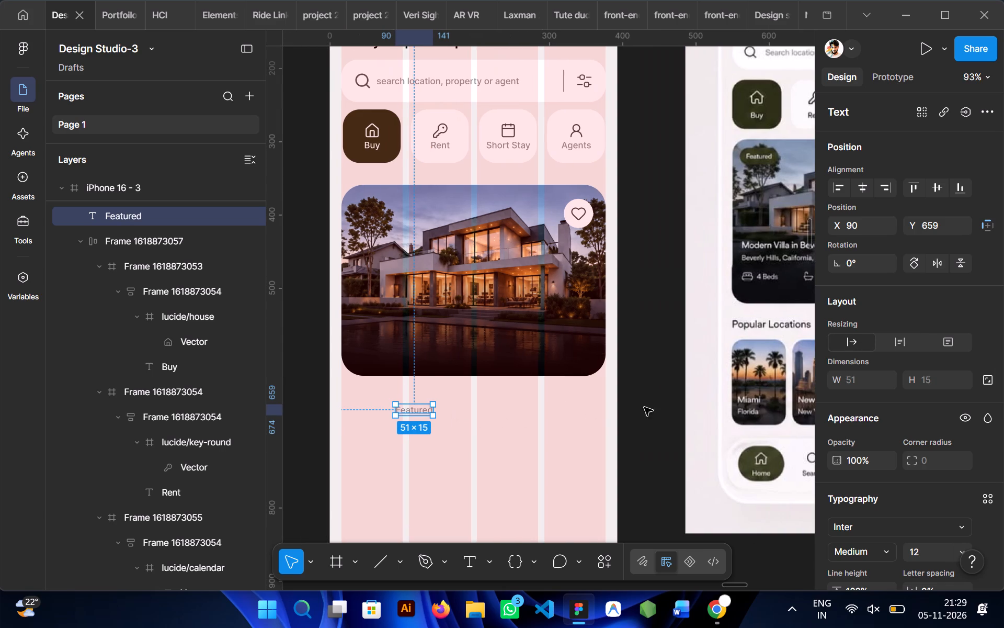
pyautogui.scroll(-3, 897, 442)
pyautogui.click(836, 430)
pyautogui.moveTo(718, 337); pyautogui.dragTo(619, 168)
pyautogui.click(797, 172)
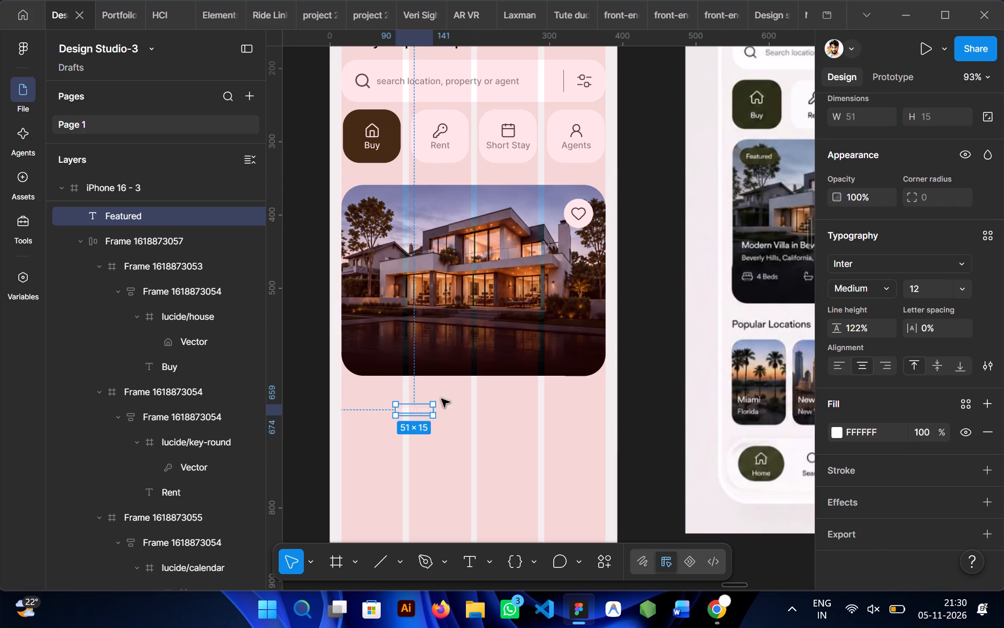
# Move the "Featured" text into the dark pill frame beside the phone screen and centre it horizontally and vertically.
pyautogui.moveTo(417, 410); pyautogui.dragTo(283, 395)
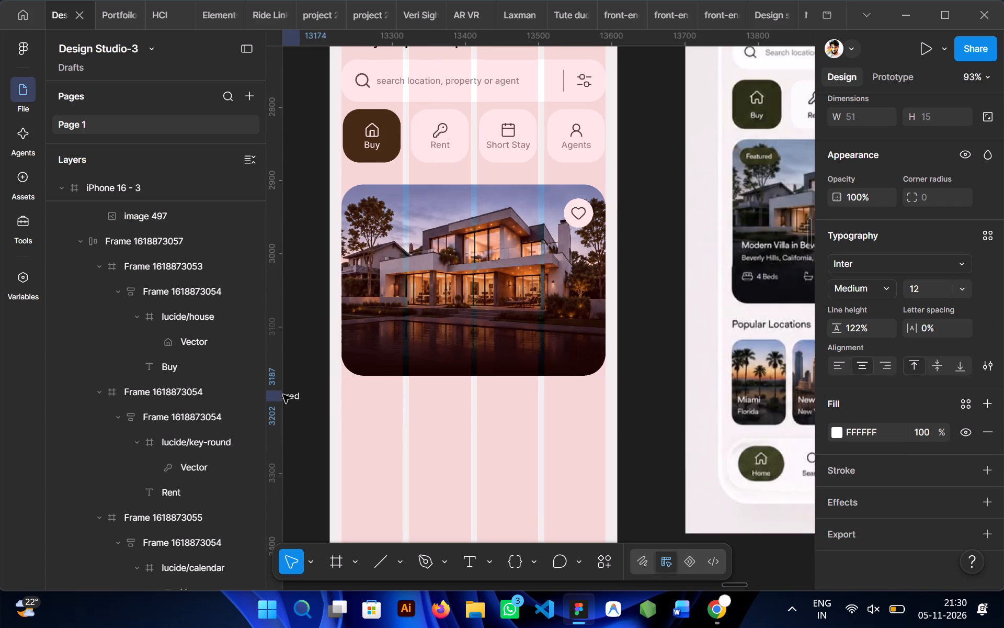
pyautogui.moveTo(283, 395); pyautogui.dragTo(304, 403)
pyautogui.hscroll(1, 304, 403)
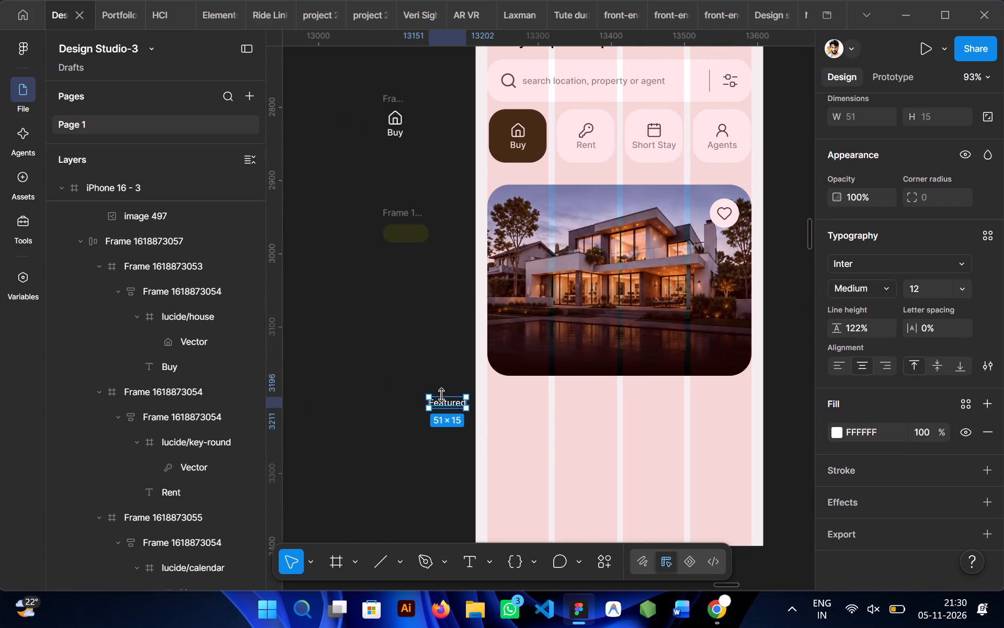
pyautogui.moveTo(444, 399); pyautogui.dragTo(404, 234)
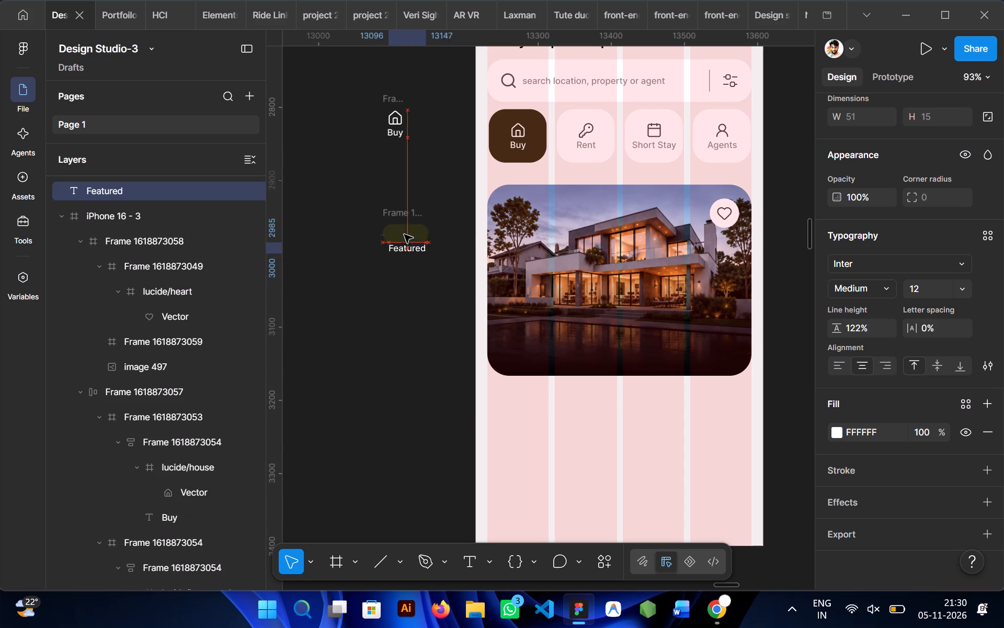
pyautogui.moveTo(404, 234); pyautogui.dragTo(407, 234)
pyautogui.scroll(3, 889, 253)
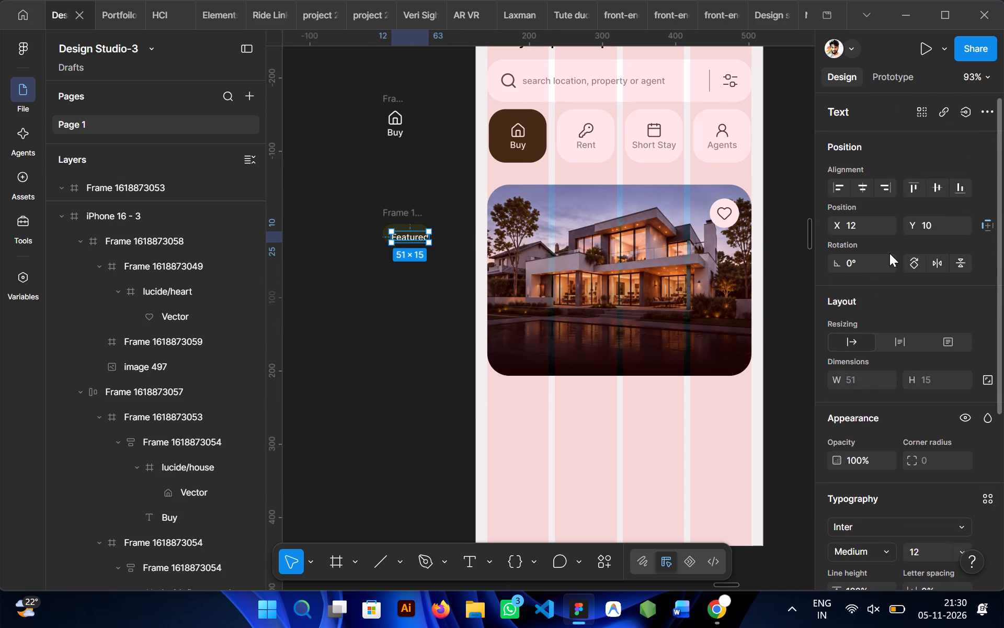
pyautogui.click(861, 189)
pyautogui.click(937, 188)
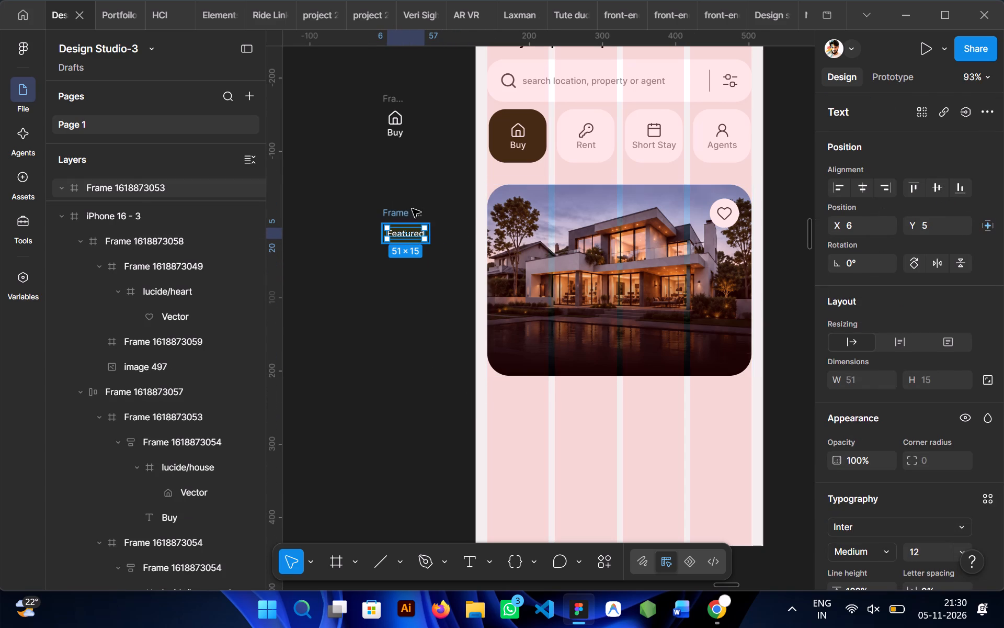
# Move the "Featured" pill frame onto the villa image card's upper-left corner, at about X 20, Y 20.
pyautogui.click(406, 207)
pyautogui.hotkey('ctrl', 'c')
pyautogui.hotkey('ctrl', 'c')
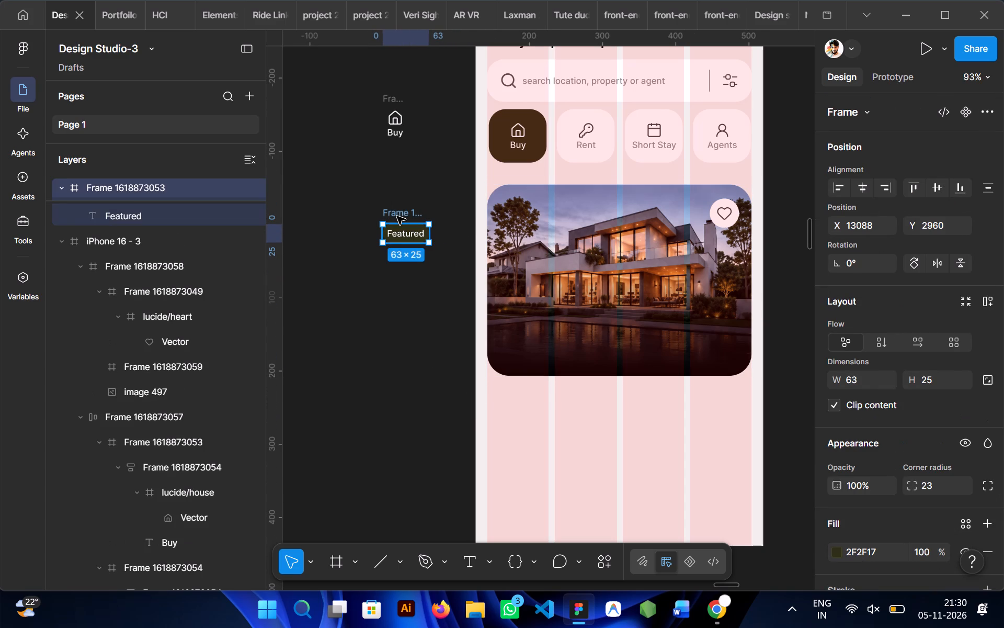
pyautogui.moveTo(396, 216); pyautogui.dragTo(530, 205)
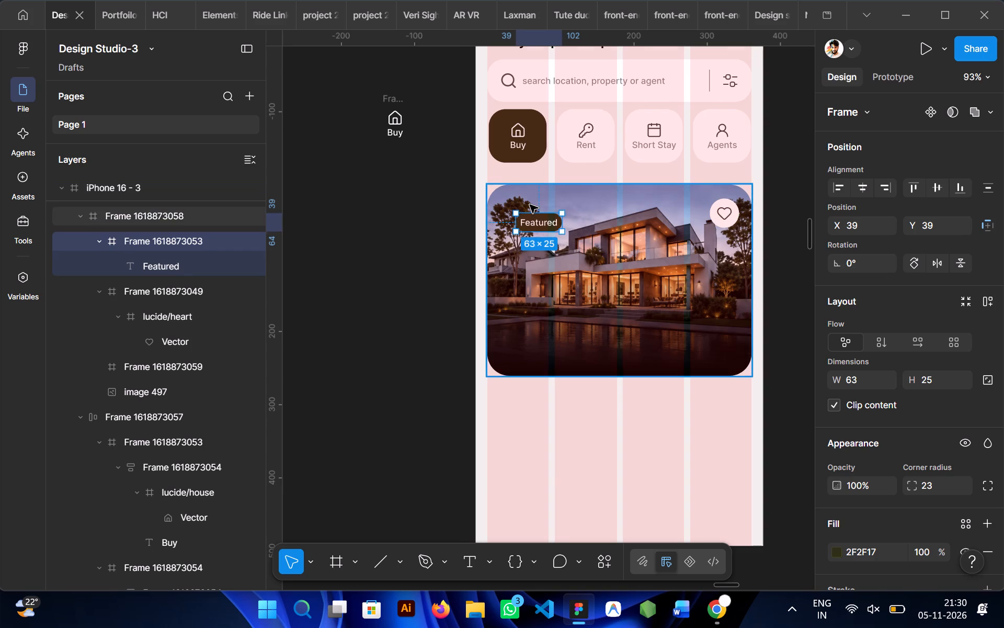
pyautogui.moveTo(547, 243); pyautogui.dragTo(524, 219)
pyautogui.click(380, 267)
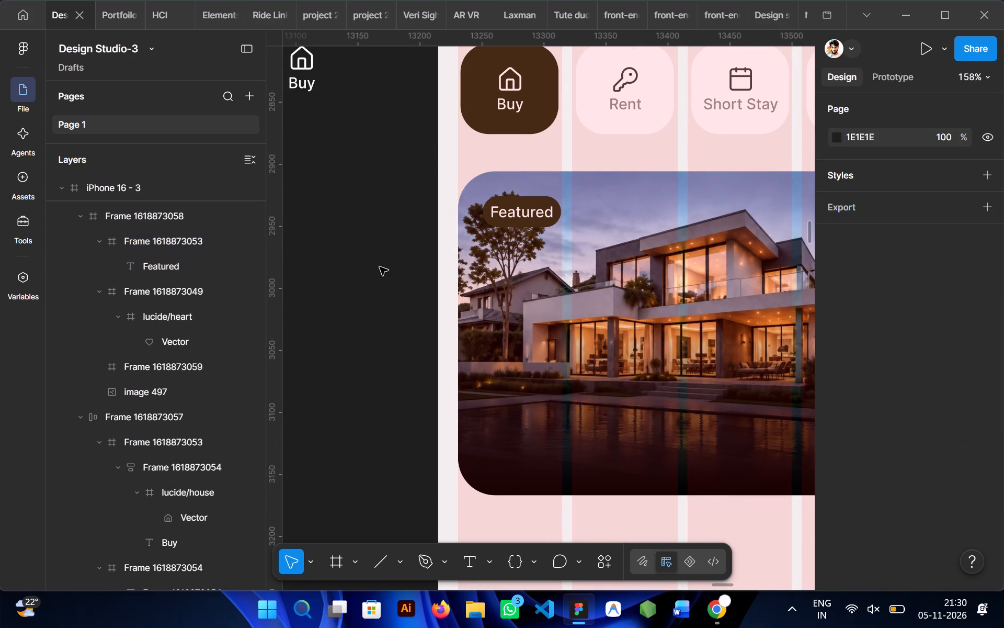
# Widen the "Featured" pill frame to 73, keeping its height at 25.
pyautogui.keyDown('ctrl'); pyautogui.click(525, 210); pyautogui.keyUp('ctrl')
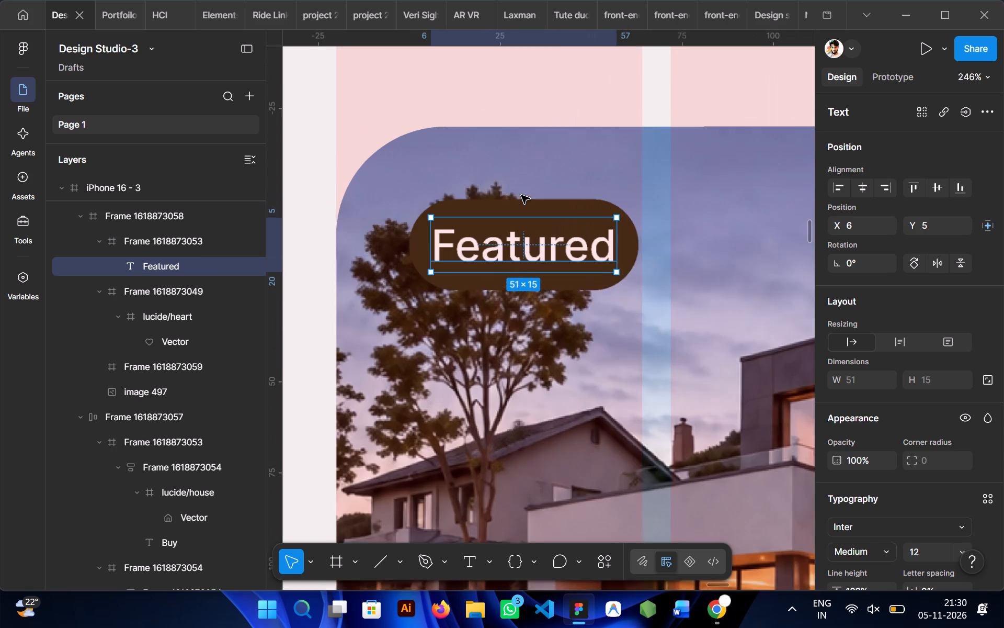
pyautogui.click(505, 198)
pyautogui.moveTo(641, 240); pyautogui.dragTo(677, 243)
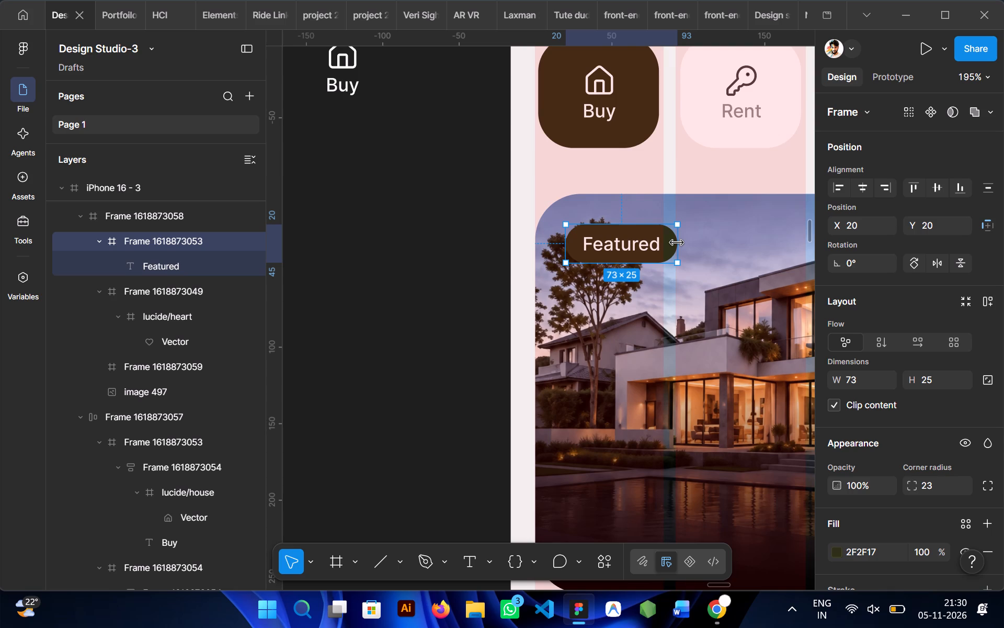
pyautogui.click(473, 263)
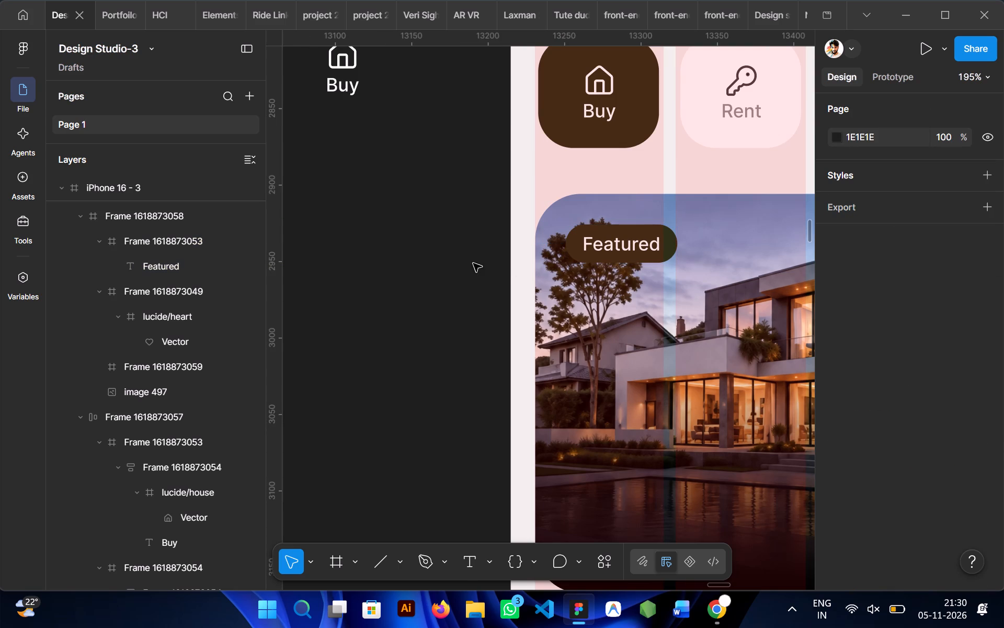
# Shift the "Featured" pill slightly upward on the villa card to X 21, Y 17.
pyautogui.hscroll(-1, 402, 283)
pyautogui.doubleClick(524, 252)
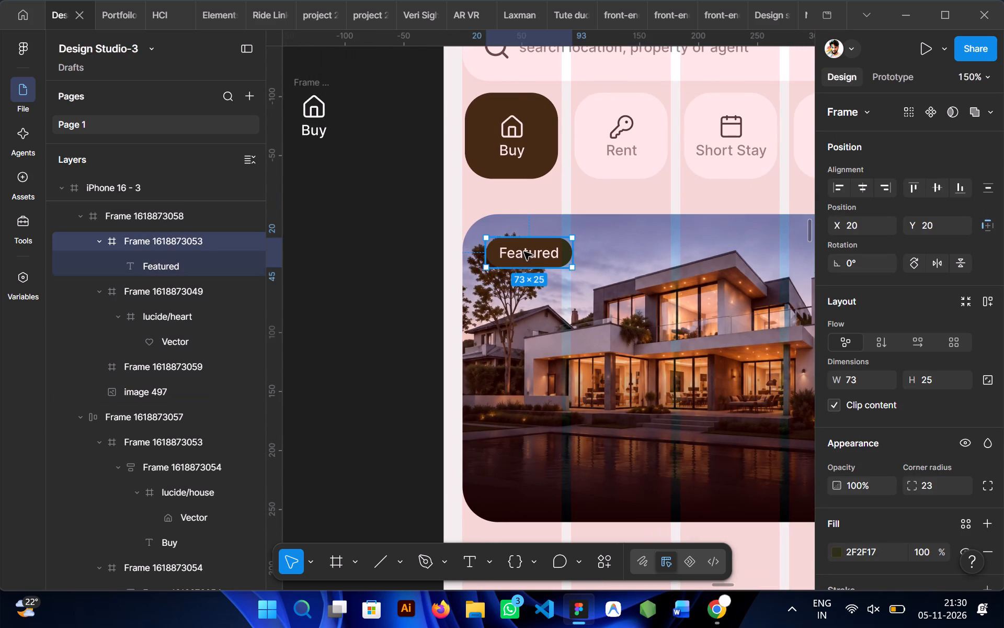
pyautogui.click(540, 251)
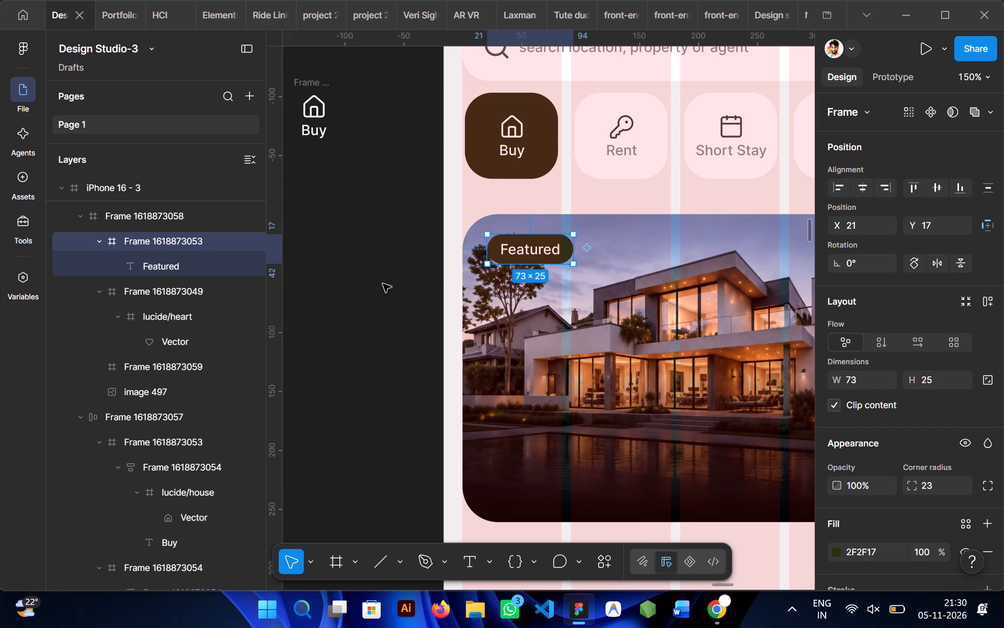
pyautogui.click(383, 284)
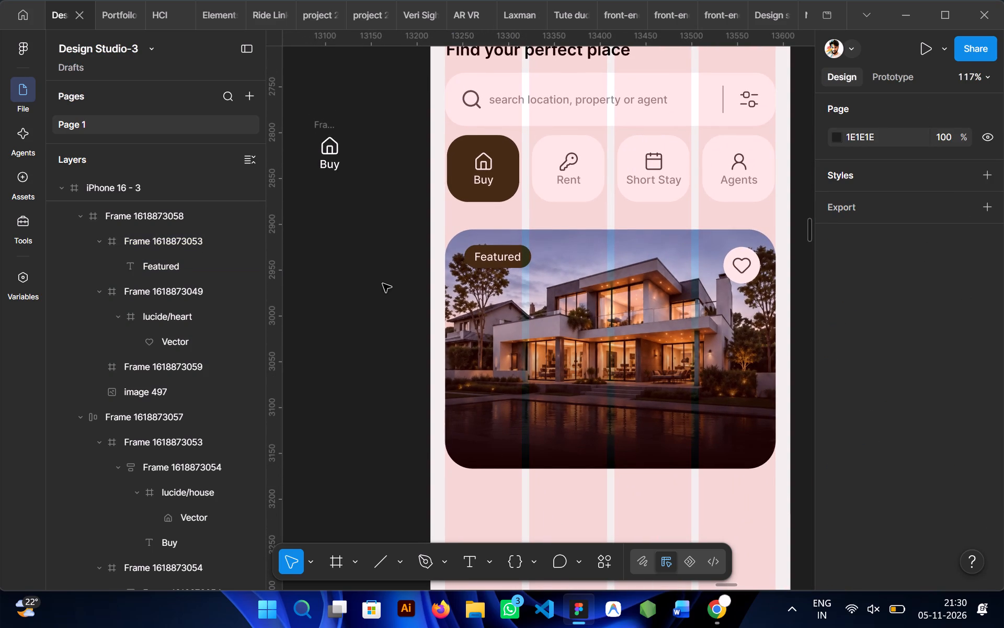
# Delete the leftover "Buy" icon frame lying outside the phone screen.
pyautogui.hscroll(-1, 383, 284)
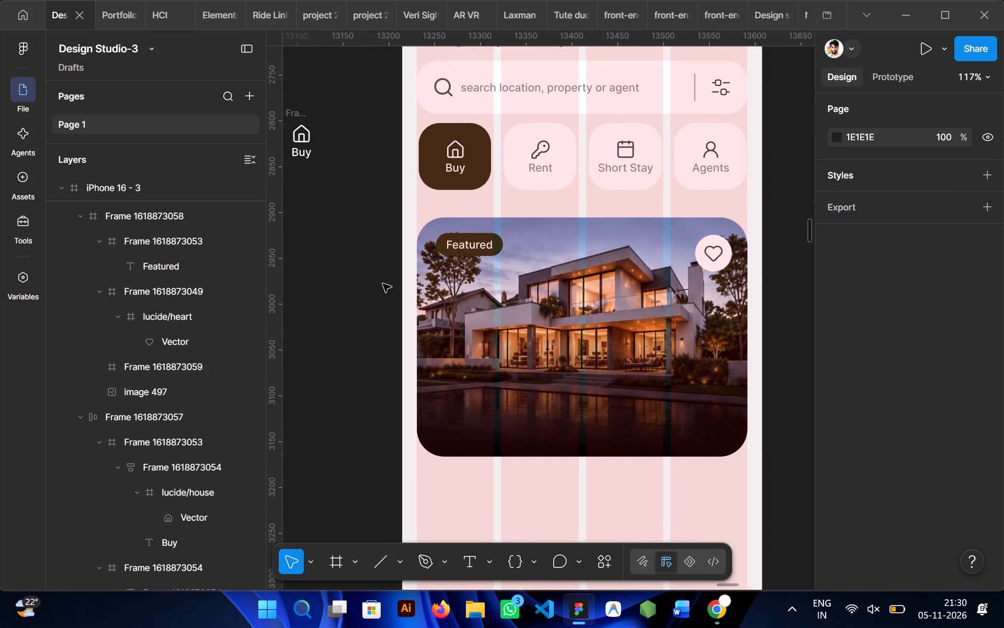
pyautogui.click(320, 162)
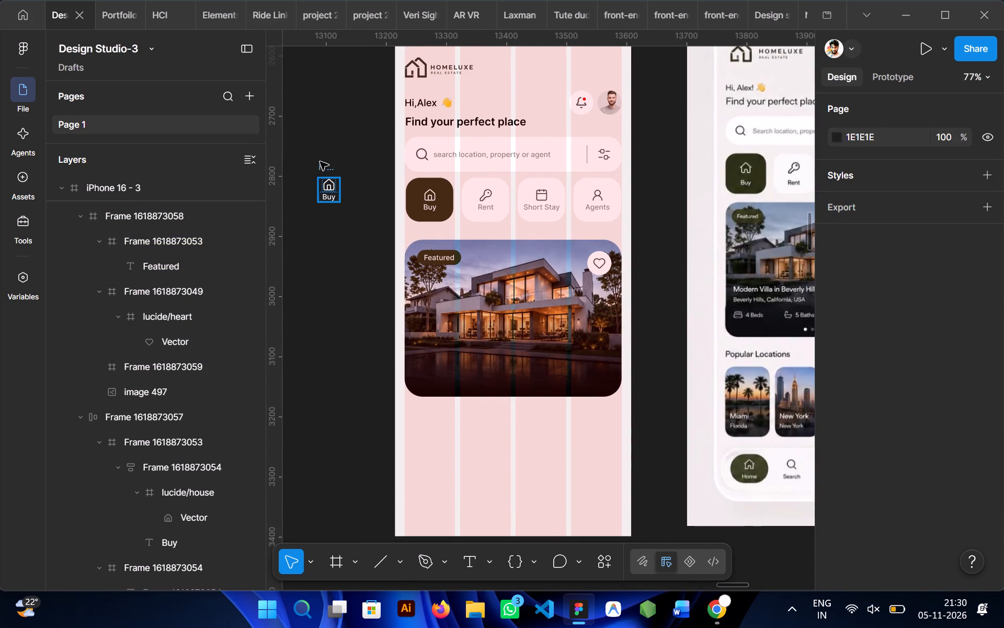
pyautogui.press('Delete')
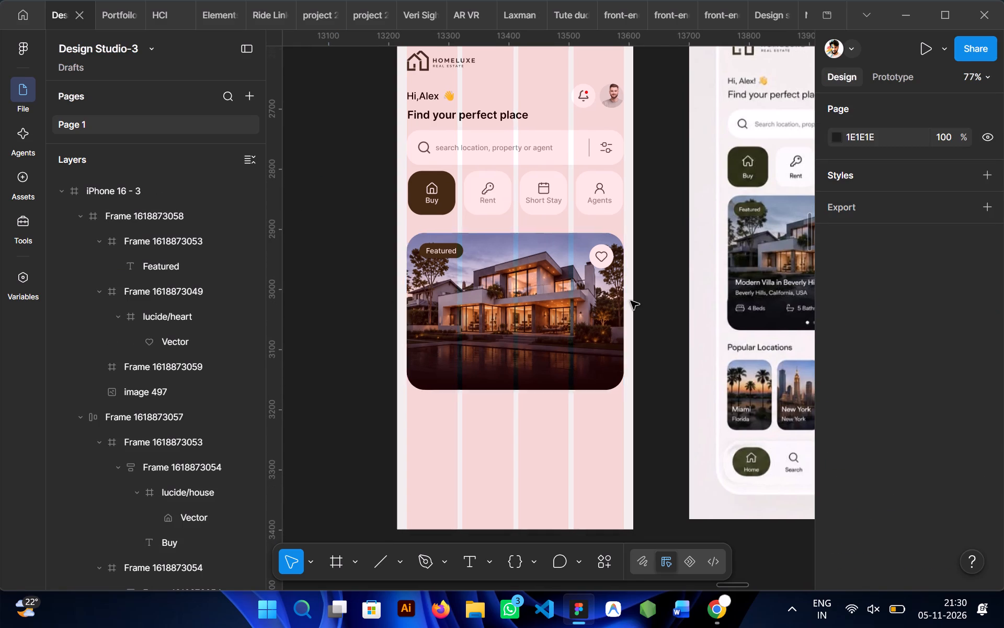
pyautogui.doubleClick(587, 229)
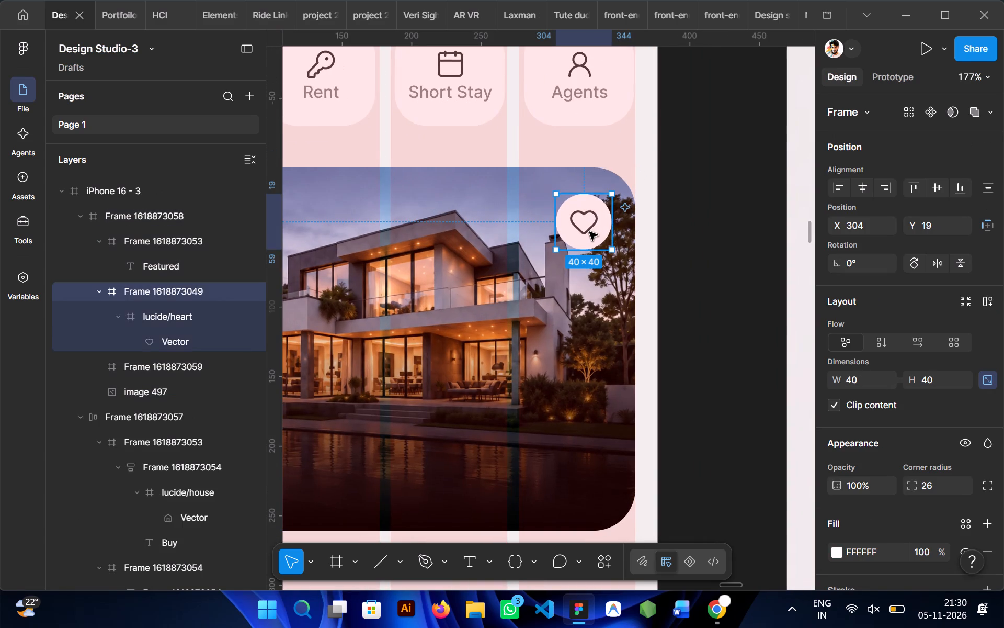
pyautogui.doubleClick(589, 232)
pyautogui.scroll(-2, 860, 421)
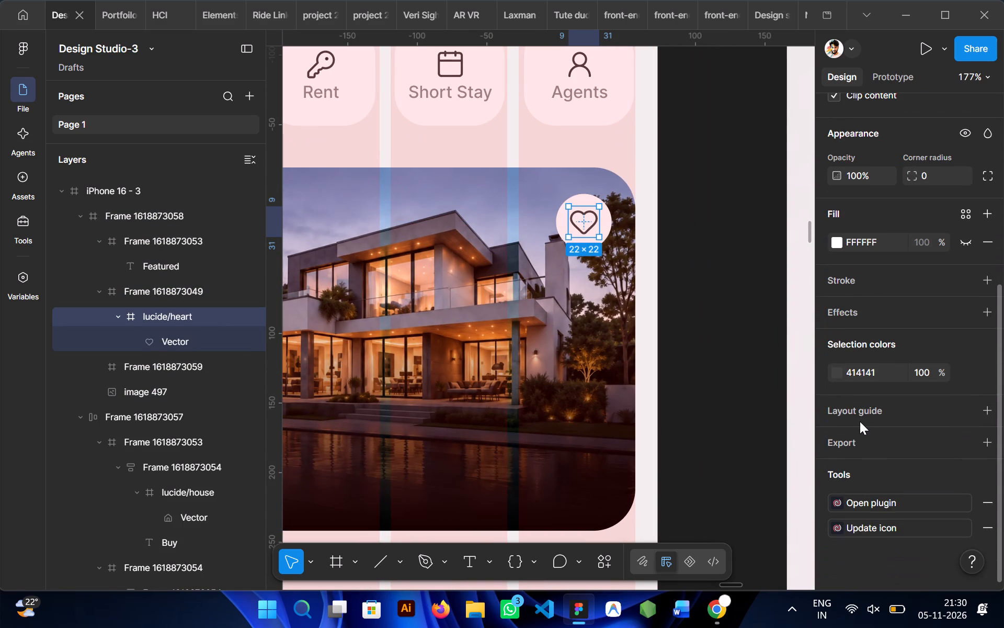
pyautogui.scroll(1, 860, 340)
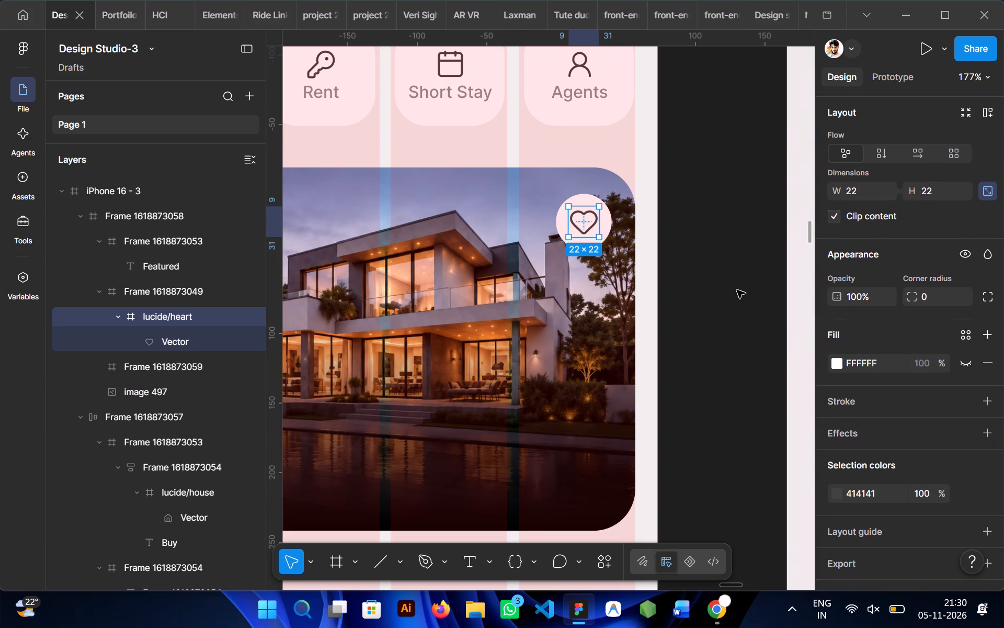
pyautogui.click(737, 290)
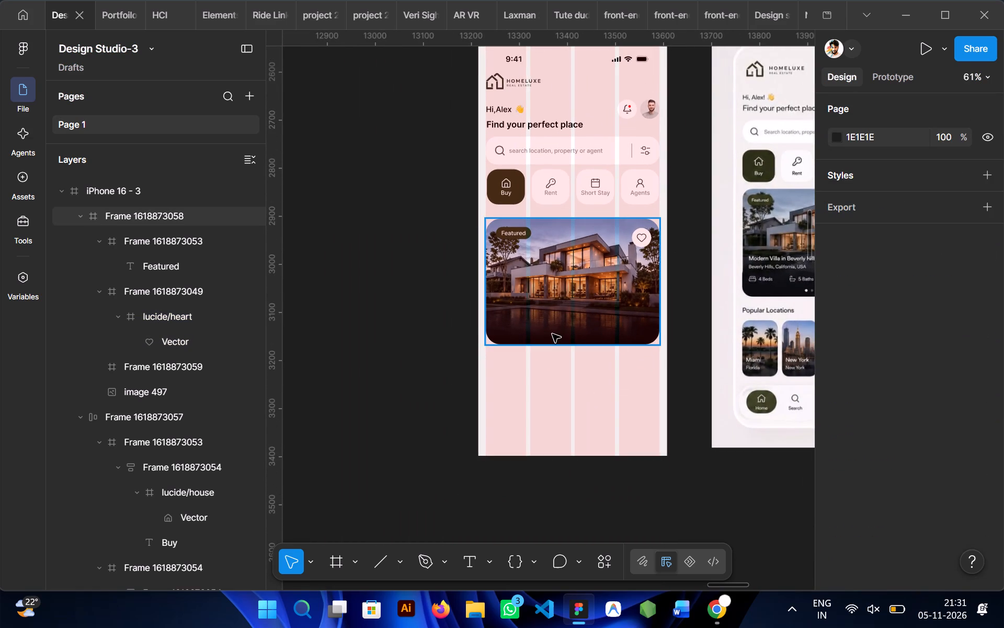
# Add the text "Modern Villa in Beverly Hills" over the lower part of the villa image card.
pyautogui.hscroll(-2, 552, 334)
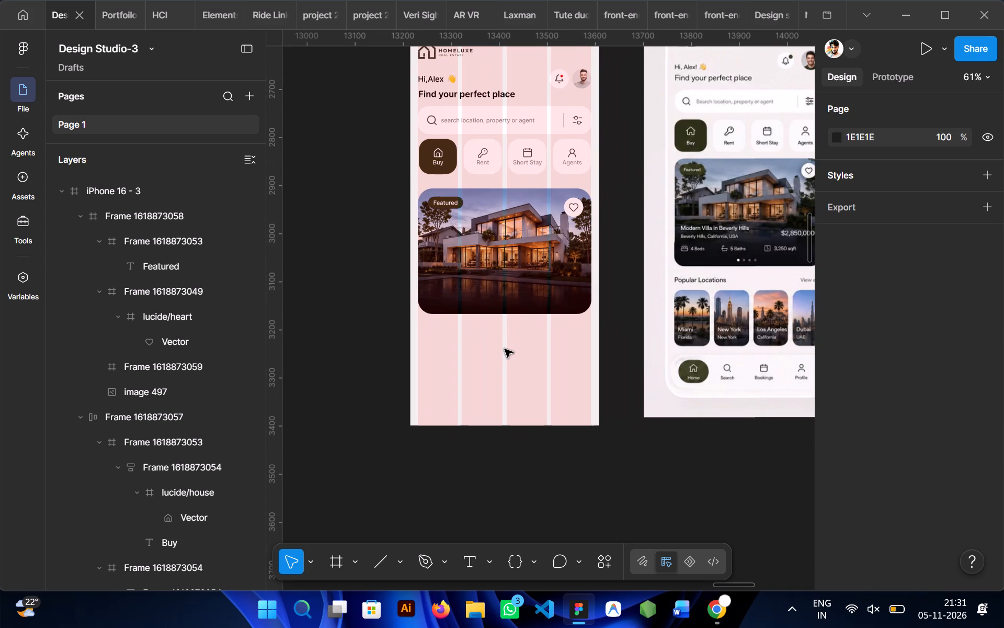
pyautogui.press('t')
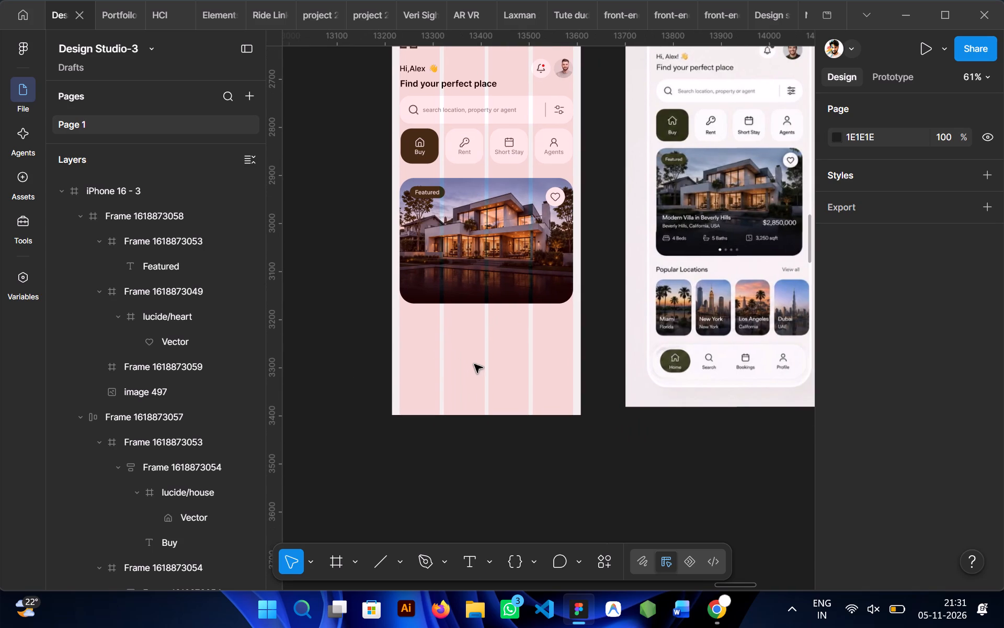
pyautogui.click(433, 257)
pyautogui.hscroll(-1, 433, 257)
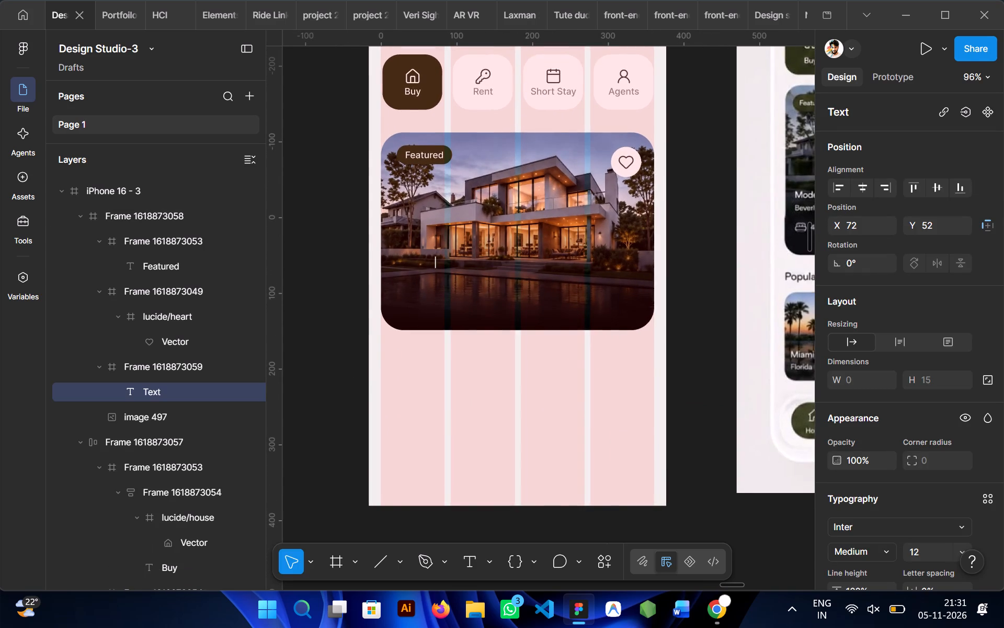
pyautogui.hscroll(-1, 433, 257)
pyautogui.write('Mo')
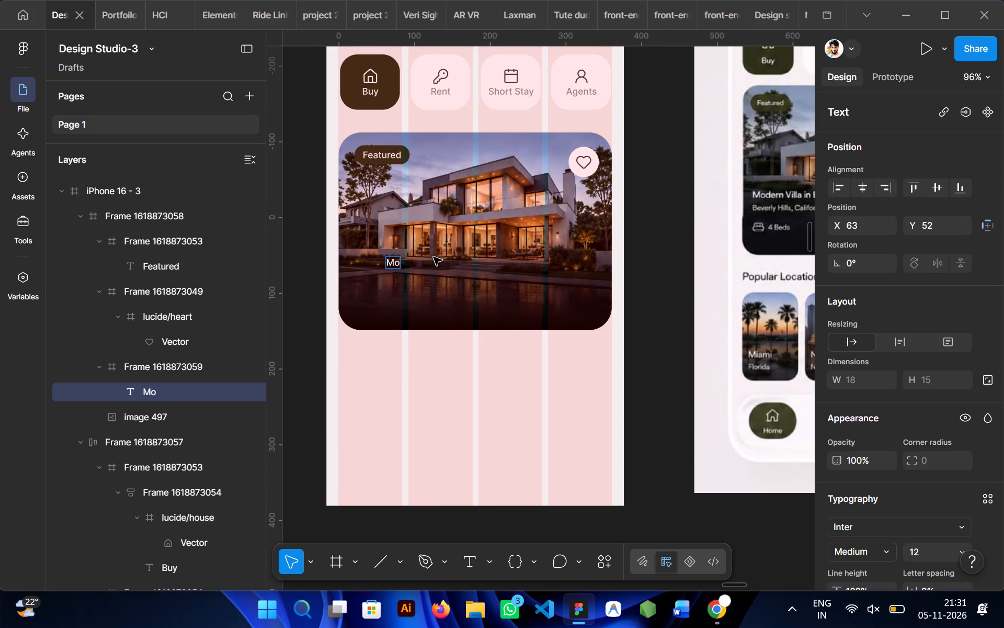
pyautogui.press('d')
pyautogui.press('e')
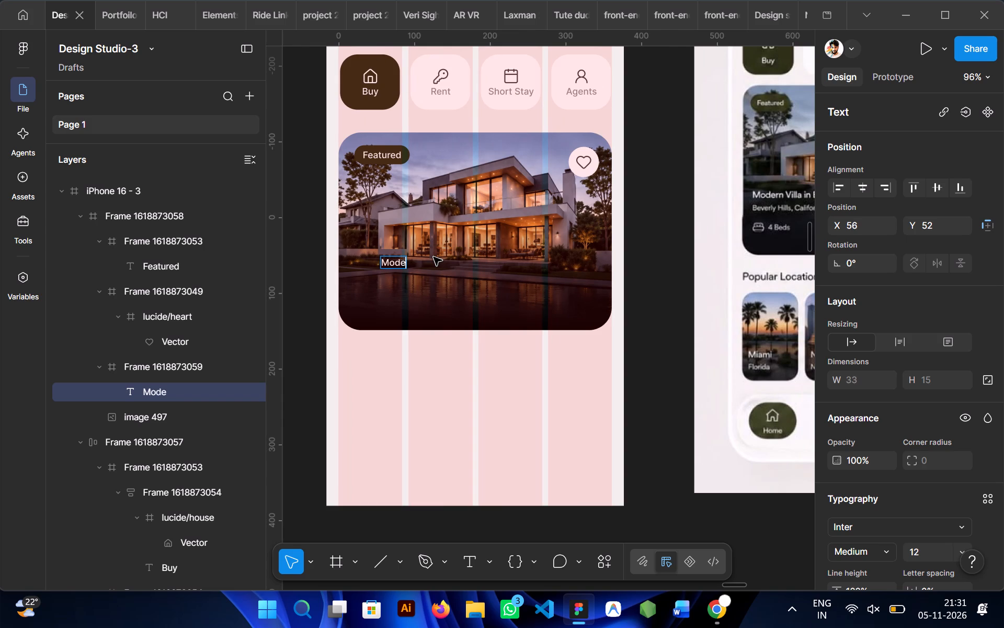
pyautogui.press('r')
pyautogui.press('n')
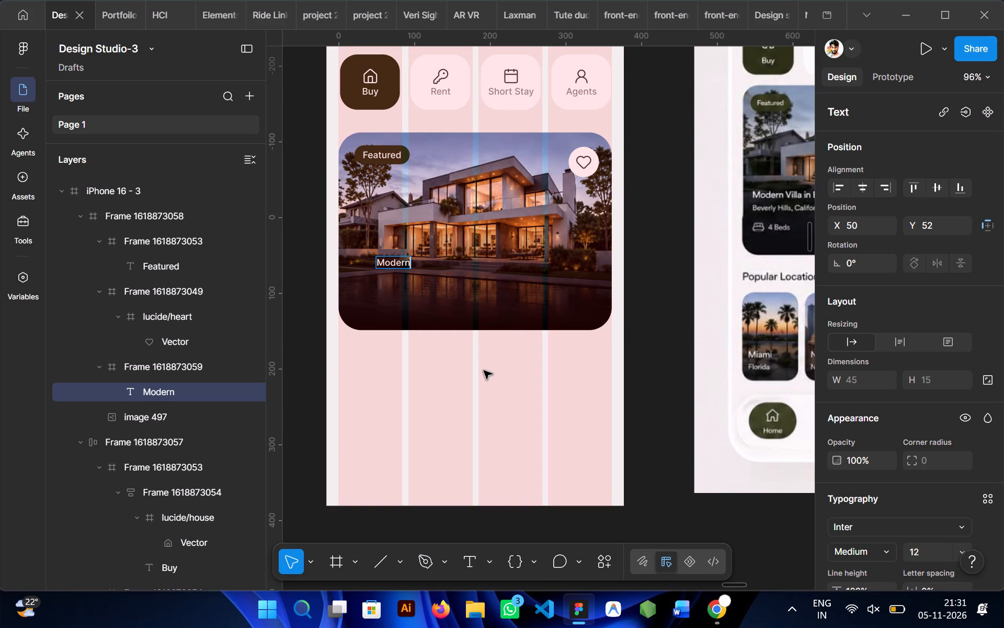
pyautogui.hscroll(-1, 484, 371)
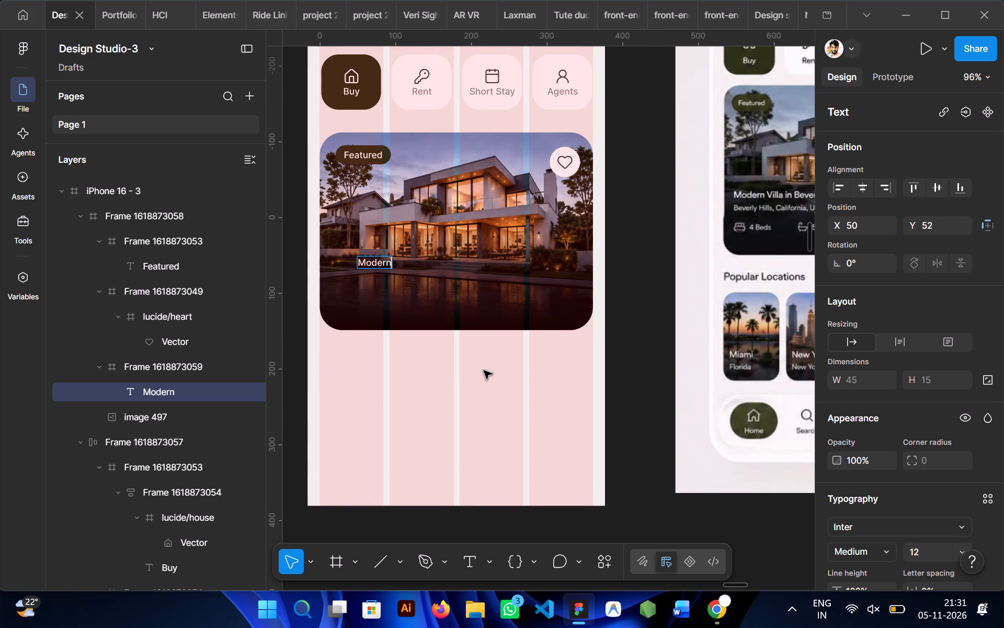
pyautogui.press('space')
pyautogui.write('Vill')
pyautogui.press('a')
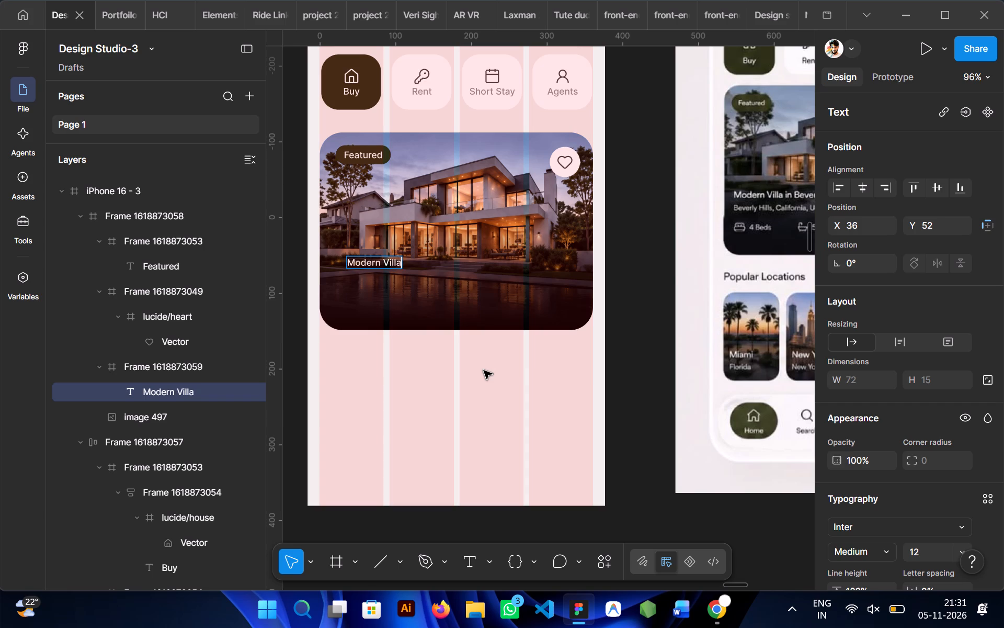
pyautogui.press('space')
pyautogui.write('in')
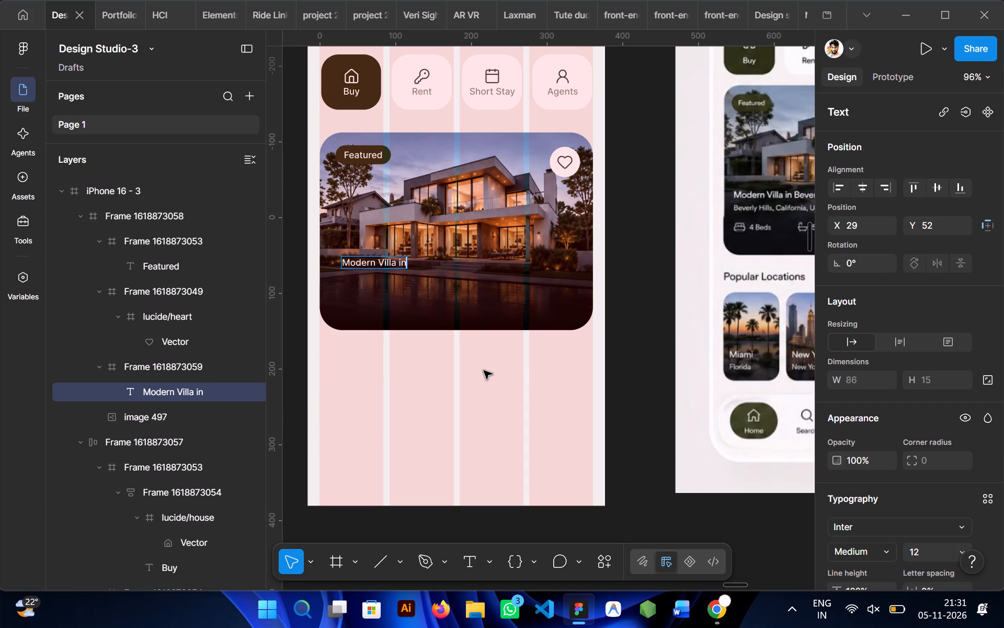
pyautogui.press('space')
pyautogui.hscroll(-2, 484, 371)
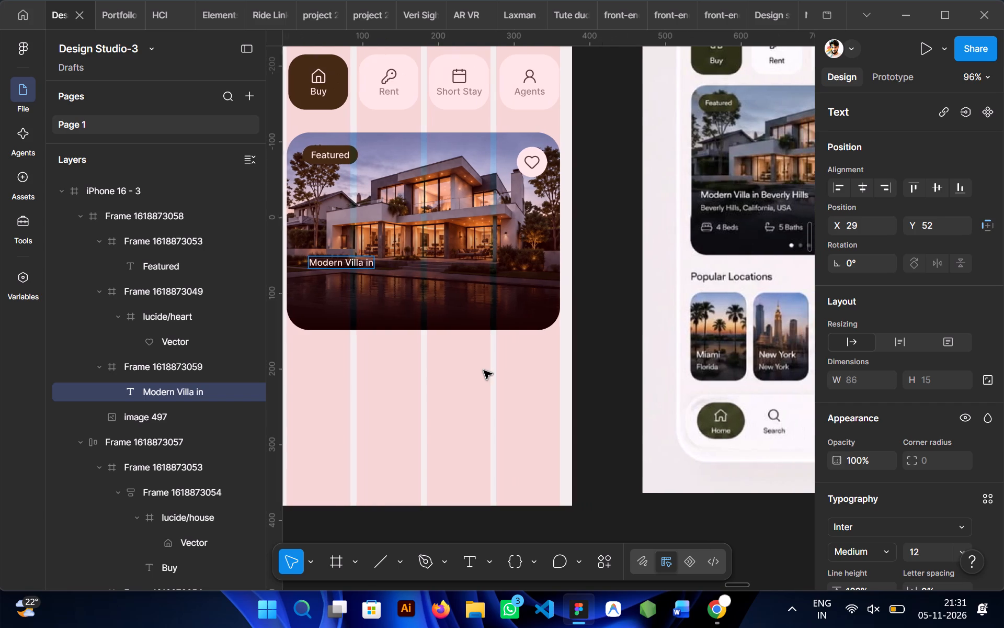
pyautogui.hscroll(-1, 484, 371)
pyautogui.hotkey('shift', 'b')
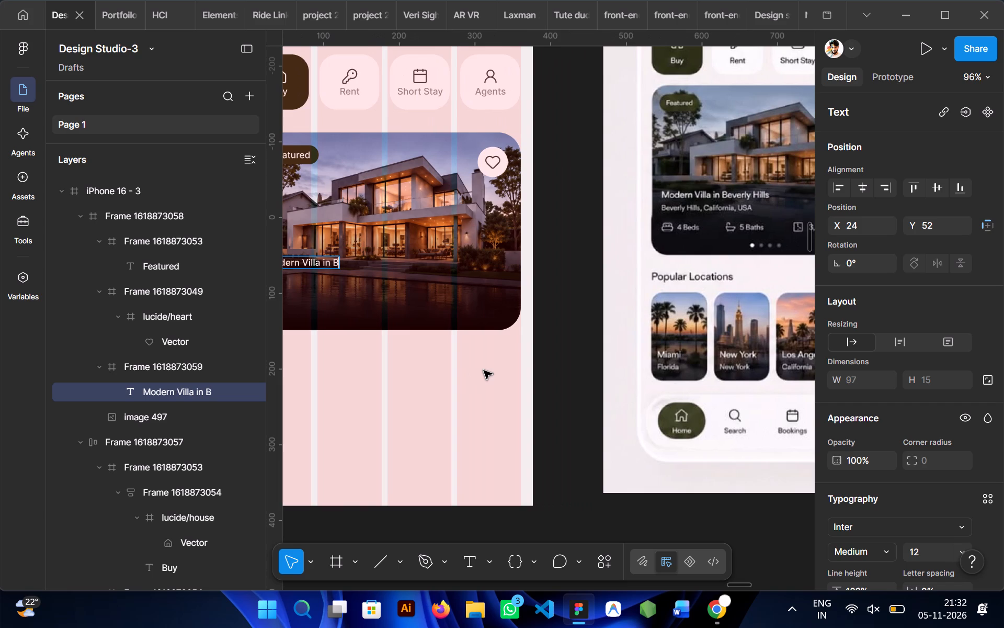
pyautogui.write('ev')
pyautogui.press('e')
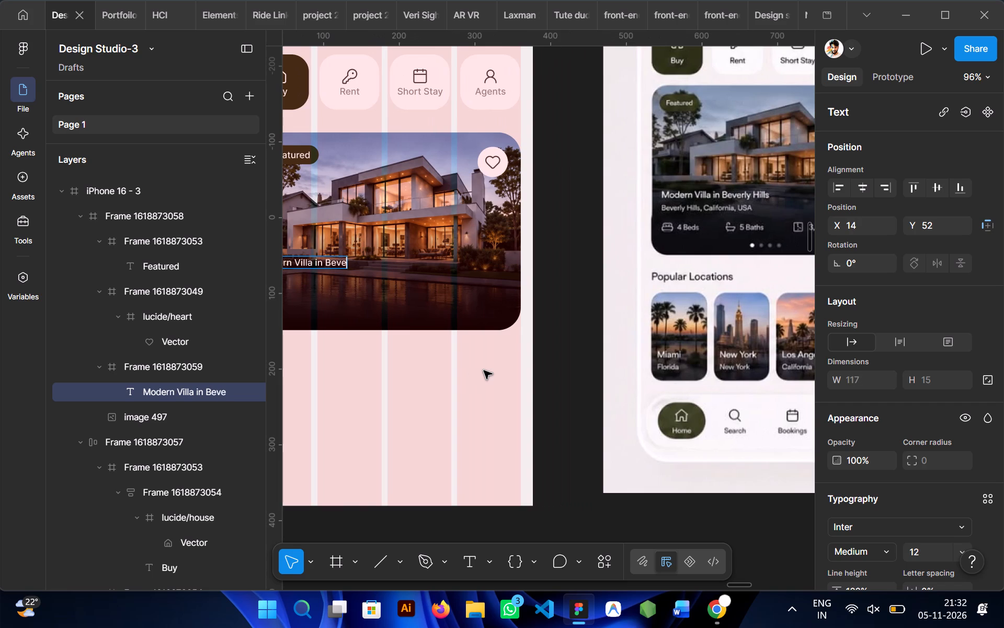
pyautogui.press('r')
pyautogui.write('ly')
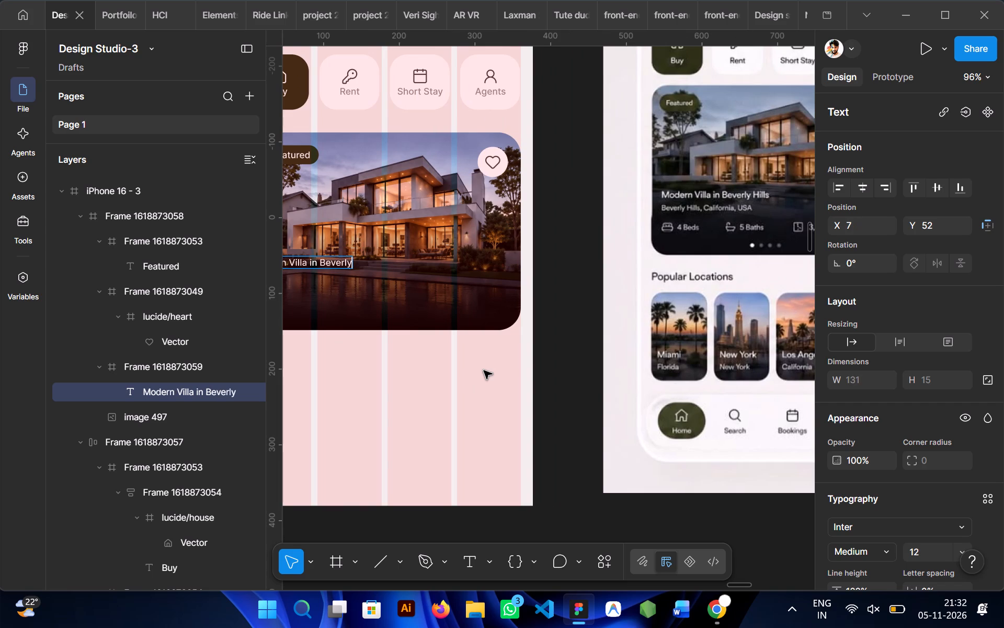
pyautogui.press('space')
pyautogui.write('Hil')
pyautogui.write('ls')
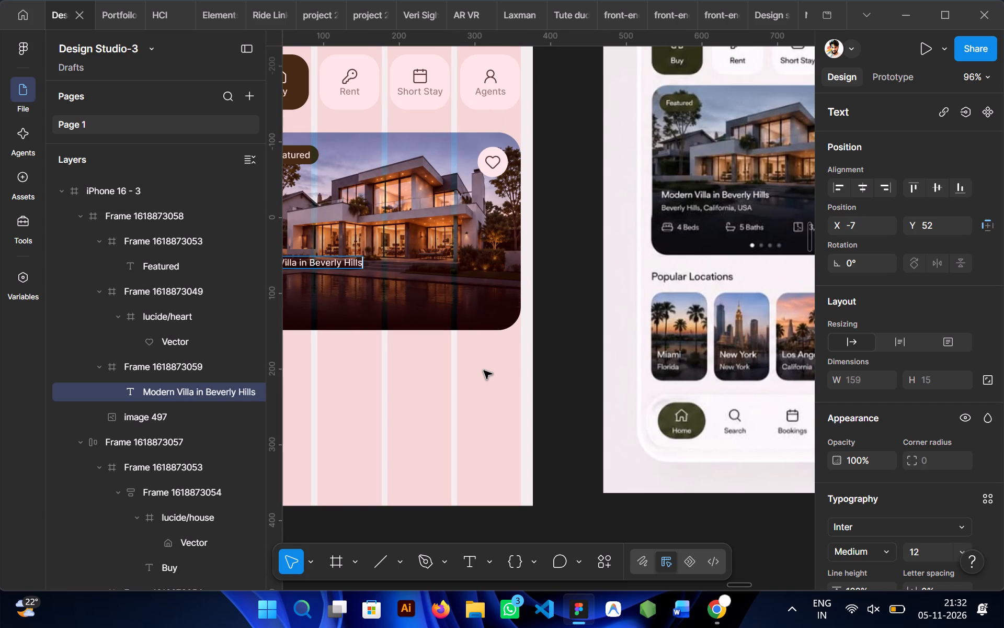
pyautogui.hscroll(1, 484, 371)
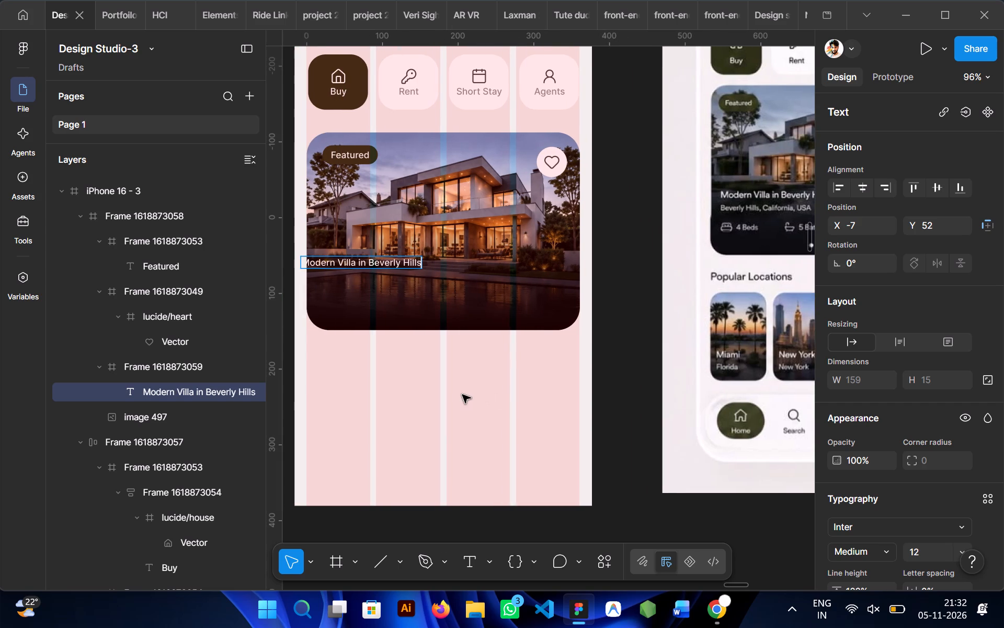
pyautogui.click(462, 395)
# Move the villa title inside the card's left edge, at about X 9, Y 50.
pyautogui.moveTo(396, 260); pyautogui.dragTo(412, 261)
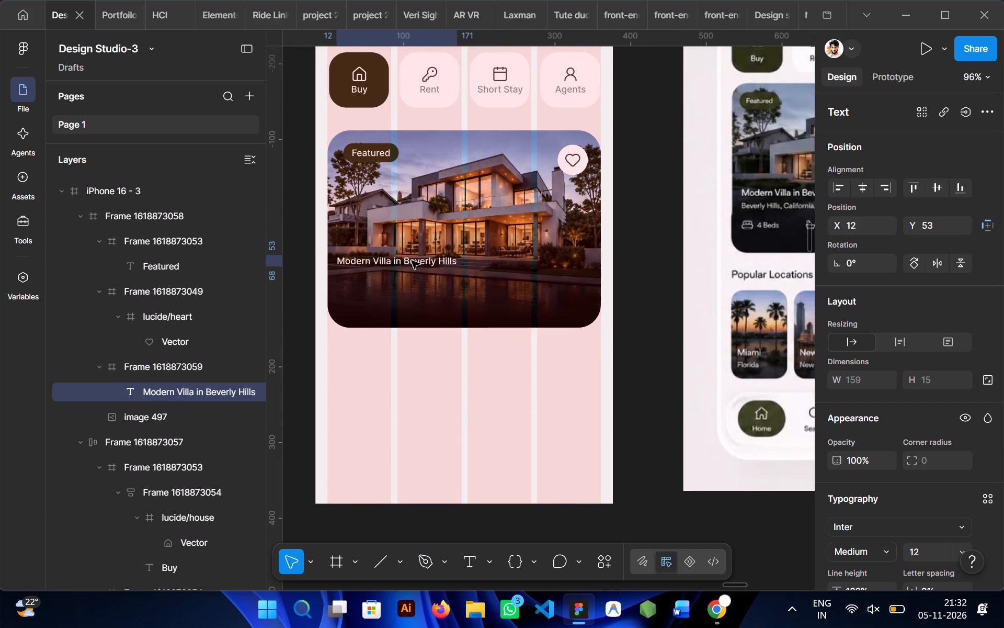
pyautogui.moveTo(412, 261); pyautogui.dragTo(408, 259)
# Duplicate the villa title just below the original, at about X 22, Y 75.
pyautogui.scroll(-1, 438, 422)
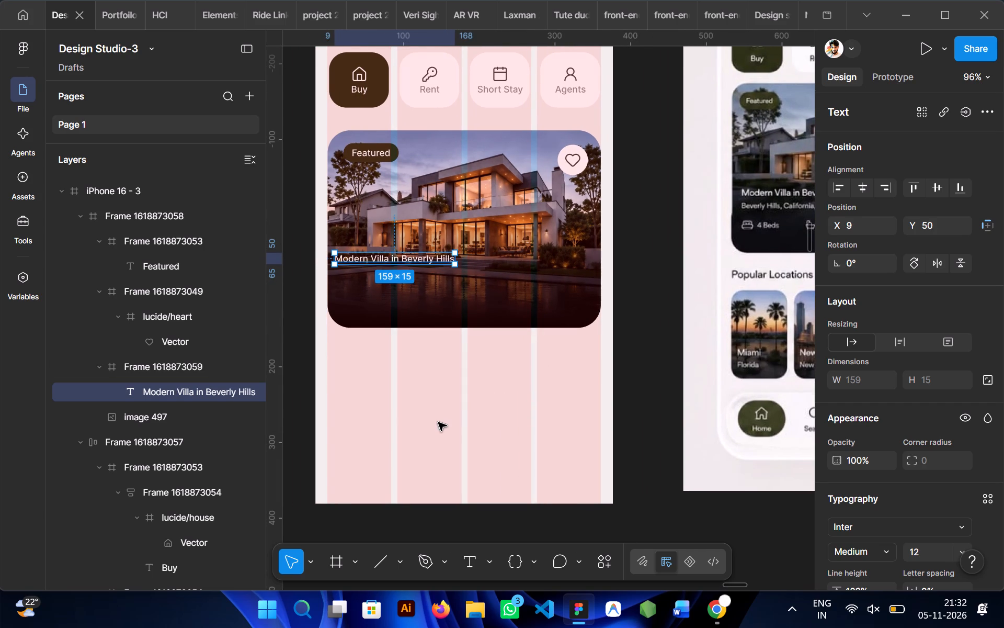
pyautogui.scroll(-1, 438, 422)
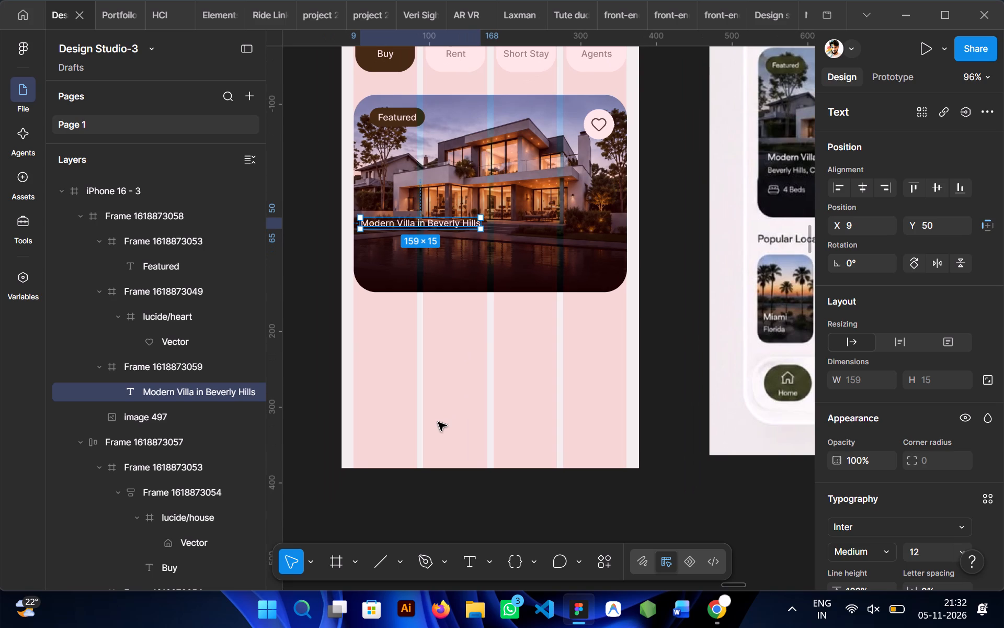
pyautogui.hscroll(-1, 438, 422)
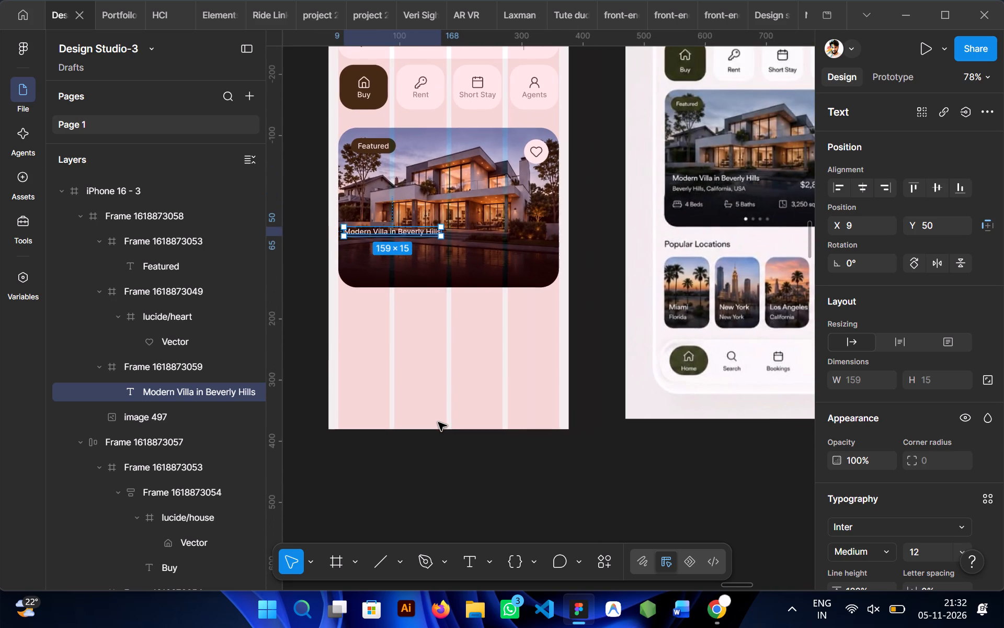
pyautogui.keyDown('ctrl'); pyautogui.click(395, 228); pyautogui.keyUp('ctrl')
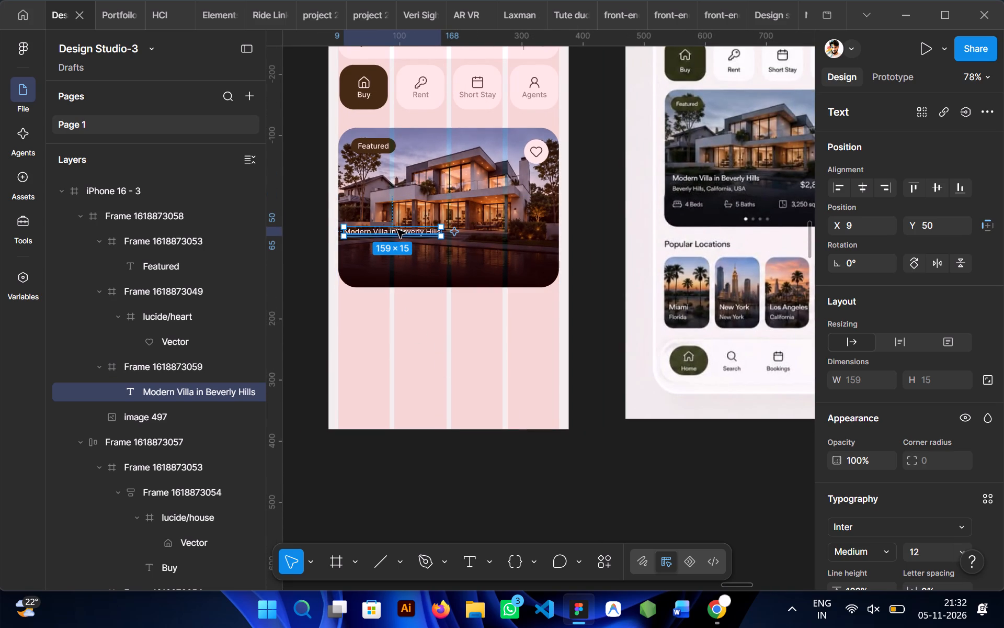
pyautogui.keyDown('alt'); pyautogui.moveTo(397, 232); pyautogui.dragTo(406, 250); pyautogui.keyUp('alt')
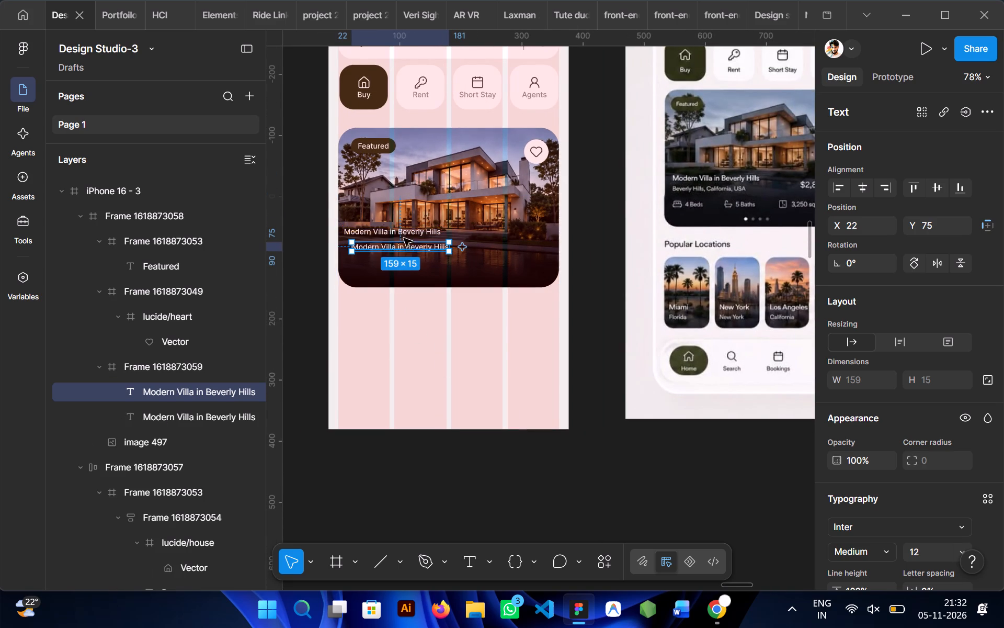
# Set the upper villa title's font size to 16 and reposition it at about X 14, Y 55.
pyautogui.click(400, 232)
pyautogui.scroll(-2, 878, 354)
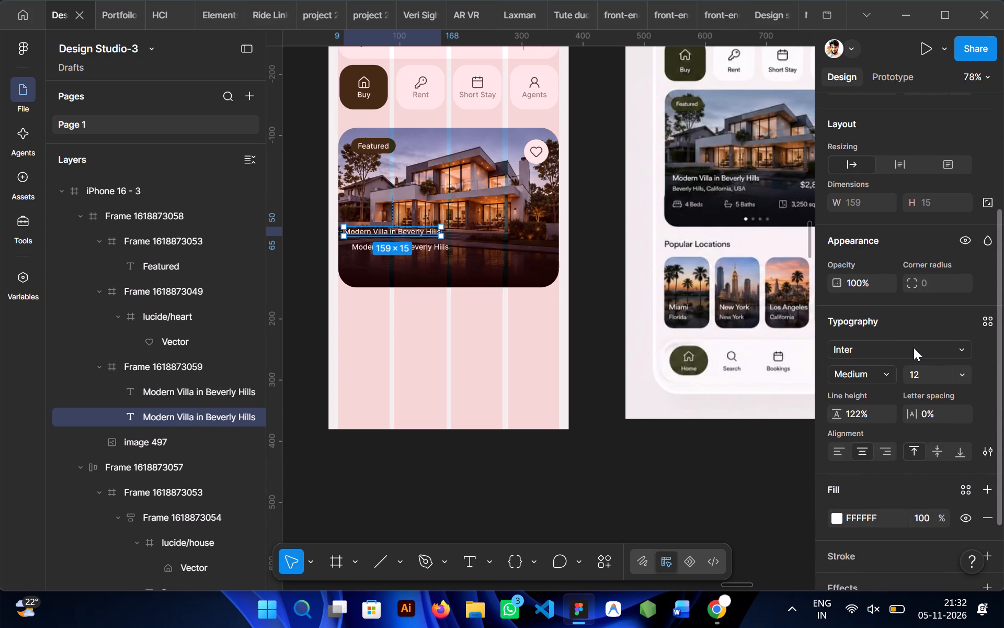
pyautogui.click(957, 377)
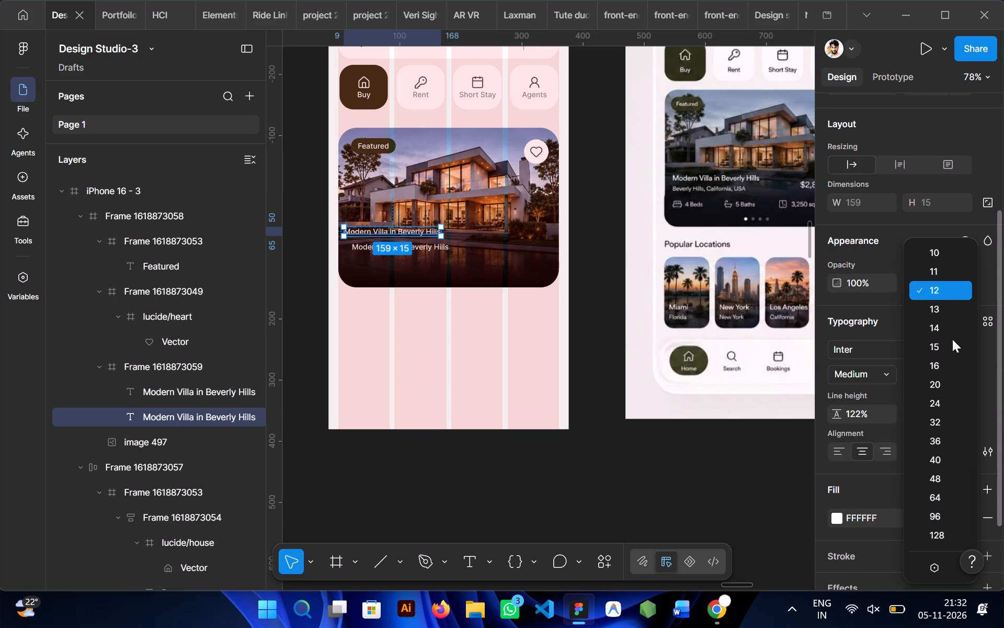
pyautogui.click(933, 332)
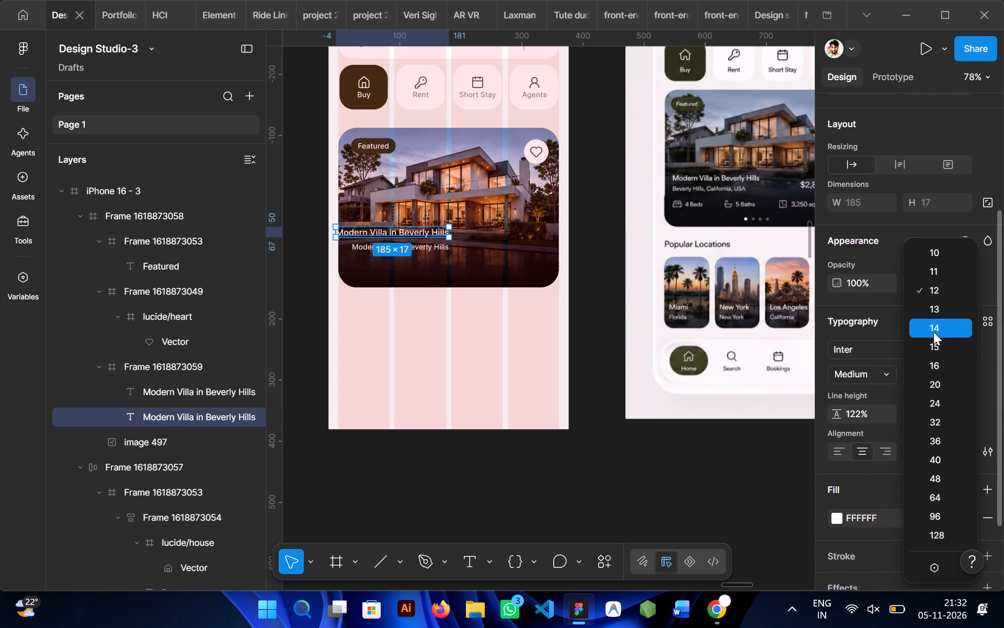
pyautogui.click(965, 375)
pyautogui.click(930, 370)
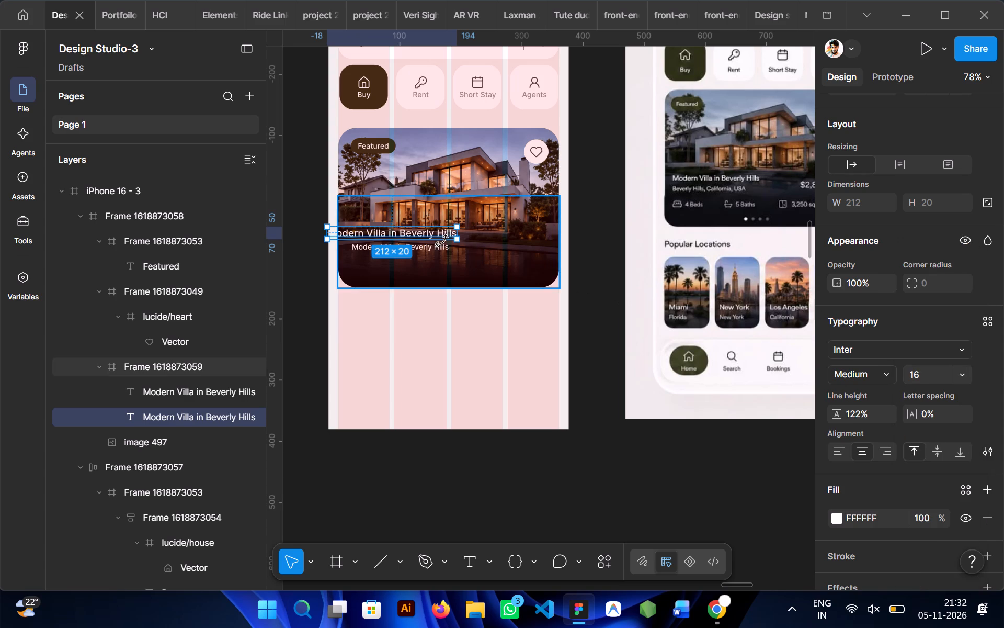
pyautogui.moveTo(417, 232); pyautogui.dragTo(437, 233)
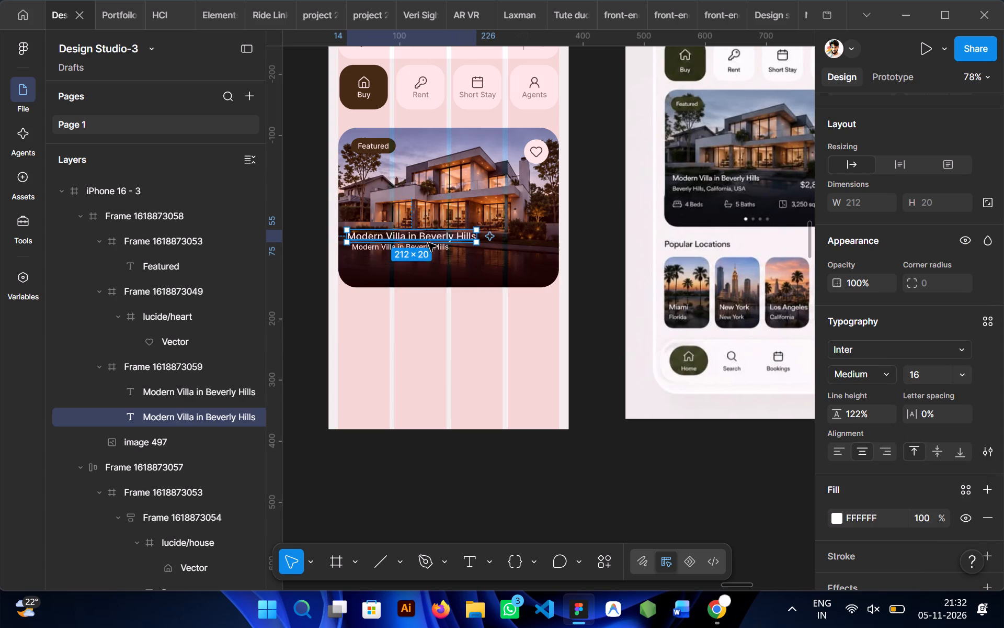
# Replace the text of the smaller duplicate title on the villa card with "Beverly, Hills, california, USA".
pyautogui.keyDown('ctrl'); pyautogui.click(439, 246); pyautogui.keyUp('ctrl')
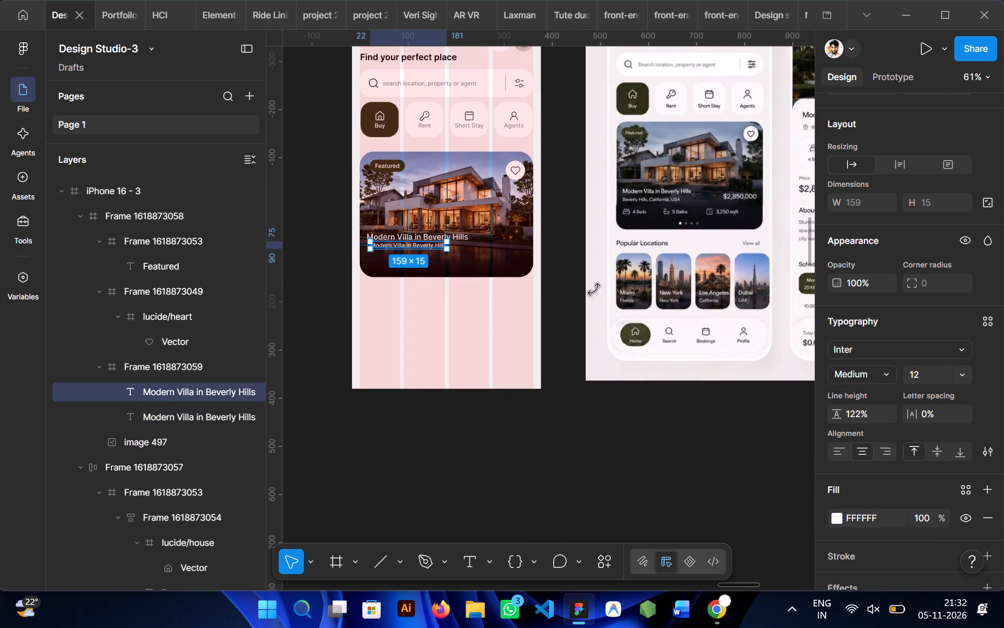
pyautogui.scroll(-2, 903, 370)
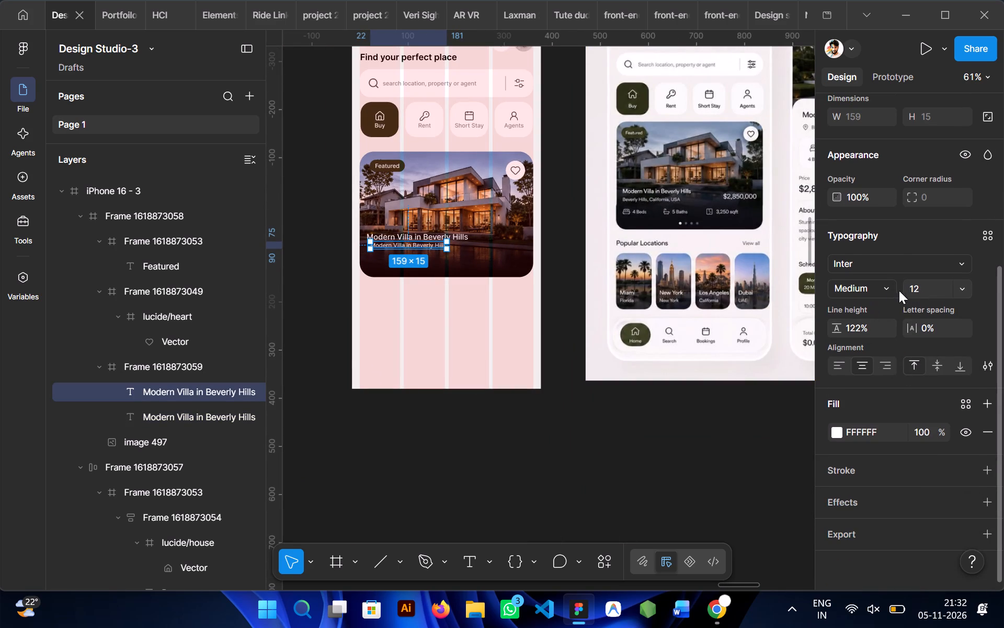
pyautogui.keyDown('ctrl'); pyautogui.doubleClick(352, 246); pyautogui.keyUp('ctrl')
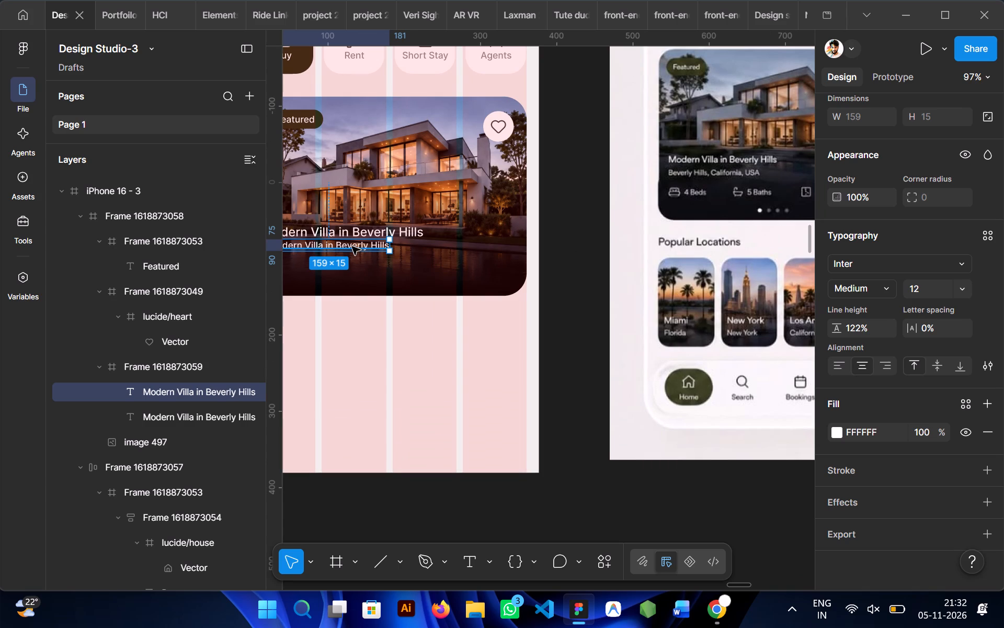
pyautogui.hscroll(1, 352, 246)
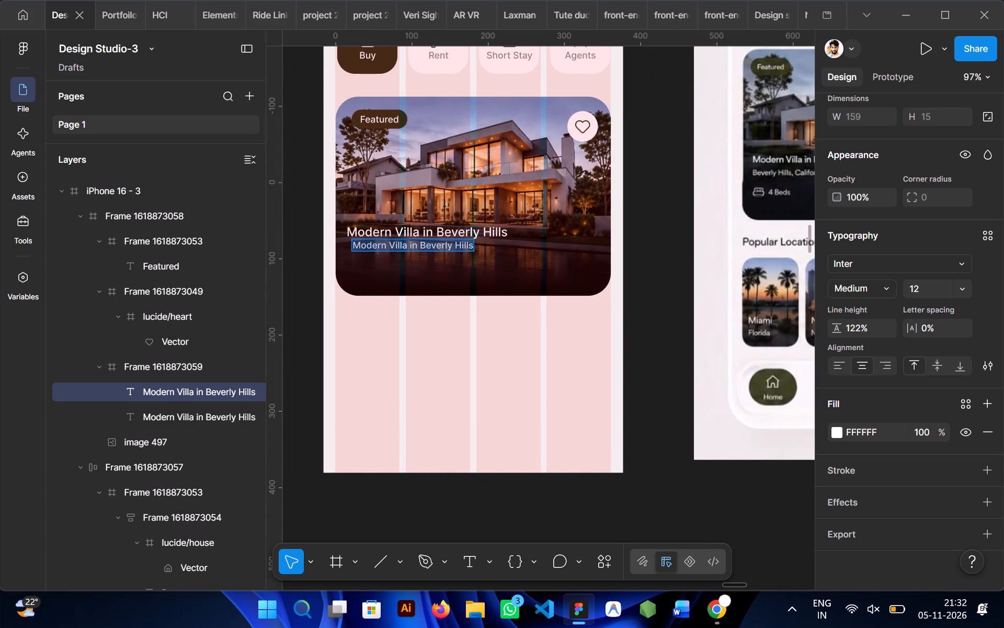
pyautogui.write('Be')
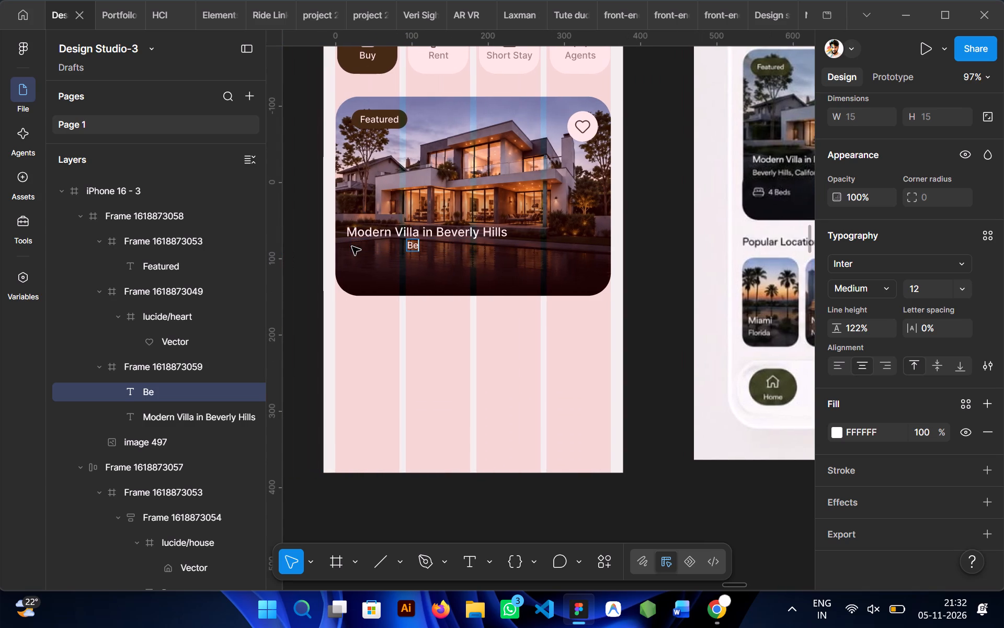
pyautogui.write('ve')
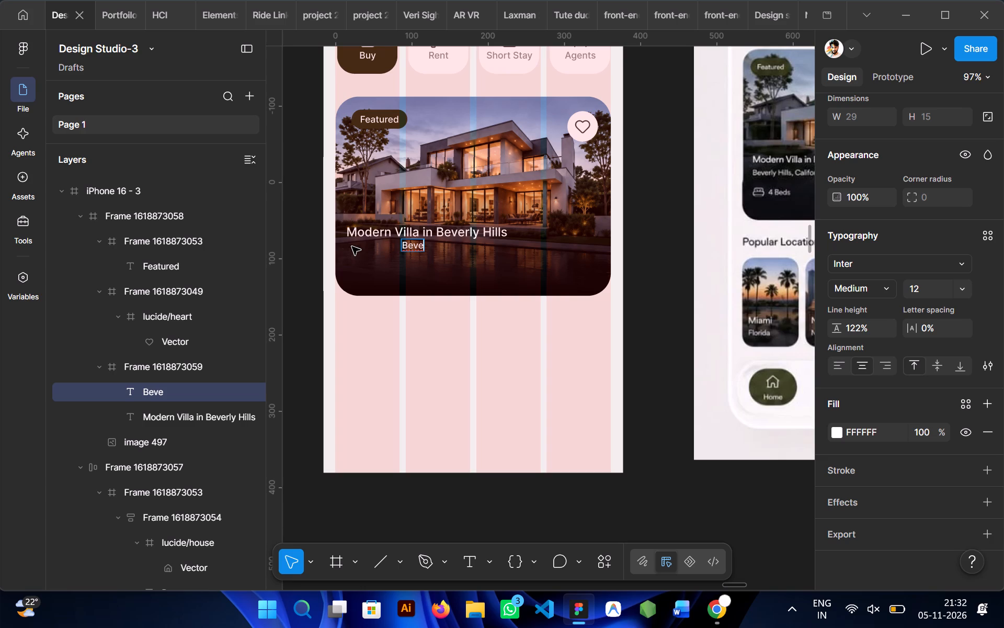
pyautogui.write('rly')
pyautogui.press('space')
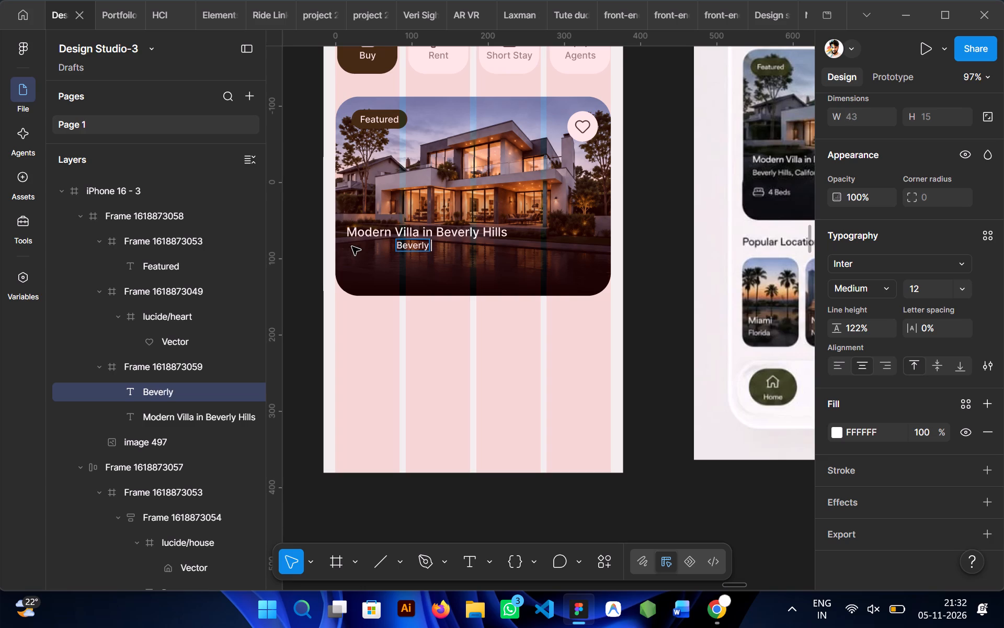
pyautogui.press('BackSpace')
pyautogui.press(',')
pyautogui.press('space')
pyautogui.write('Hill')
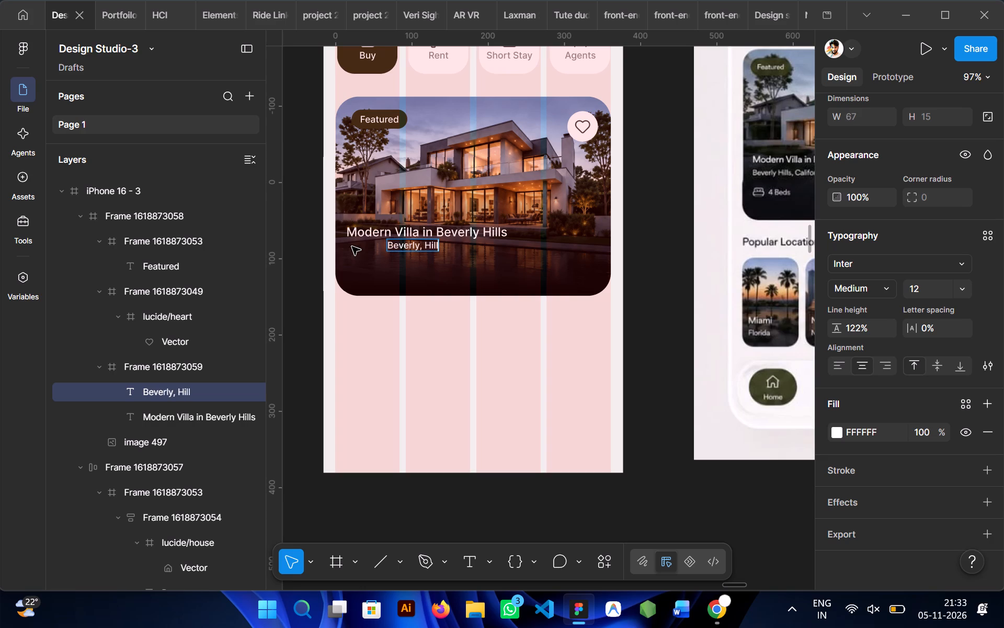
pyautogui.write('s,')
pyautogui.hscroll(-1, 352, 246)
pyautogui.press('space')
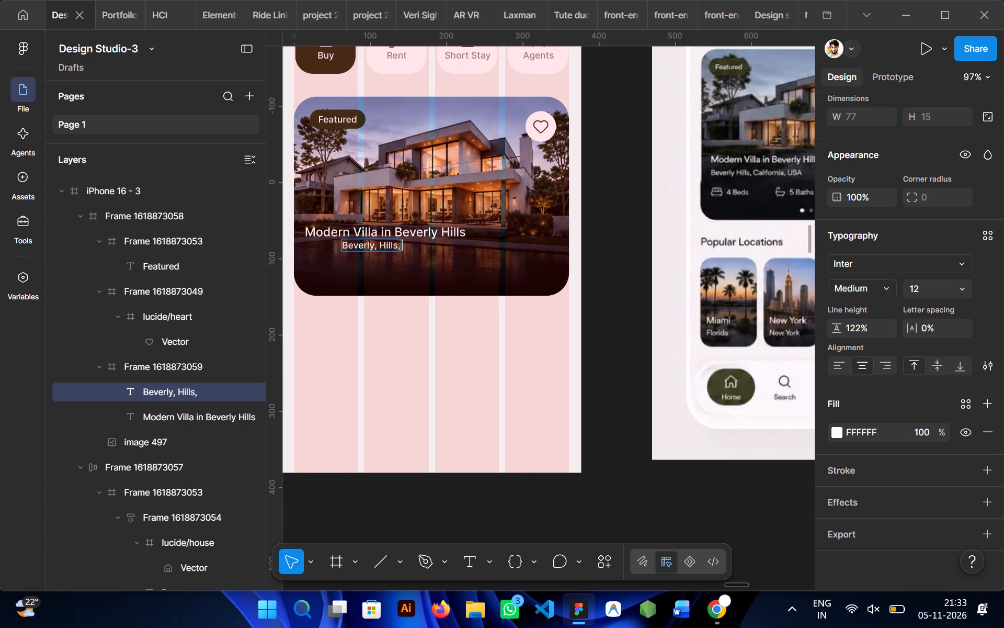
pyautogui.write('cali')
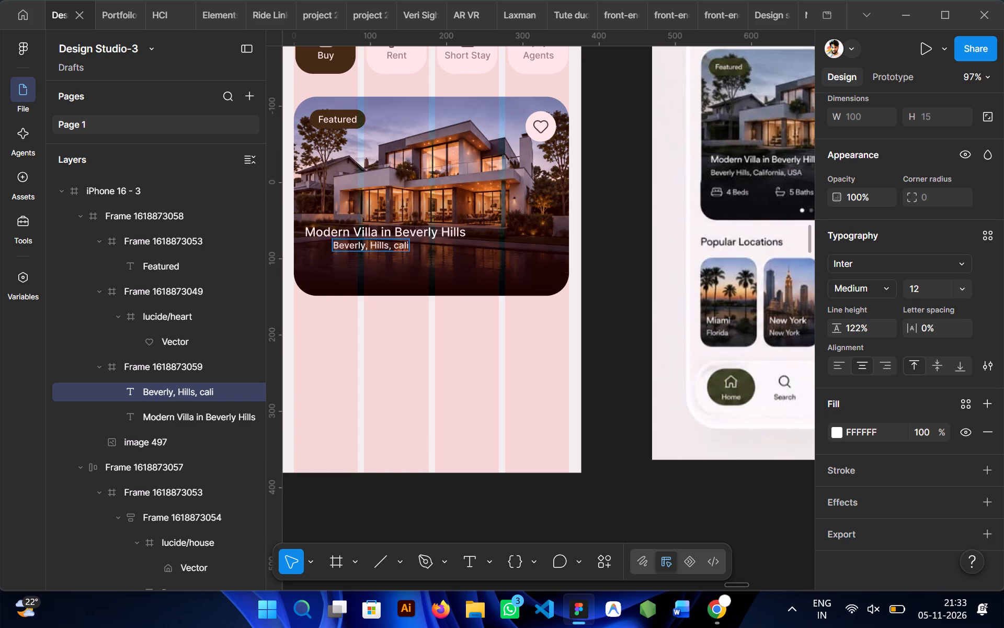
pyautogui.write('for')
pyautogui.write('nia')
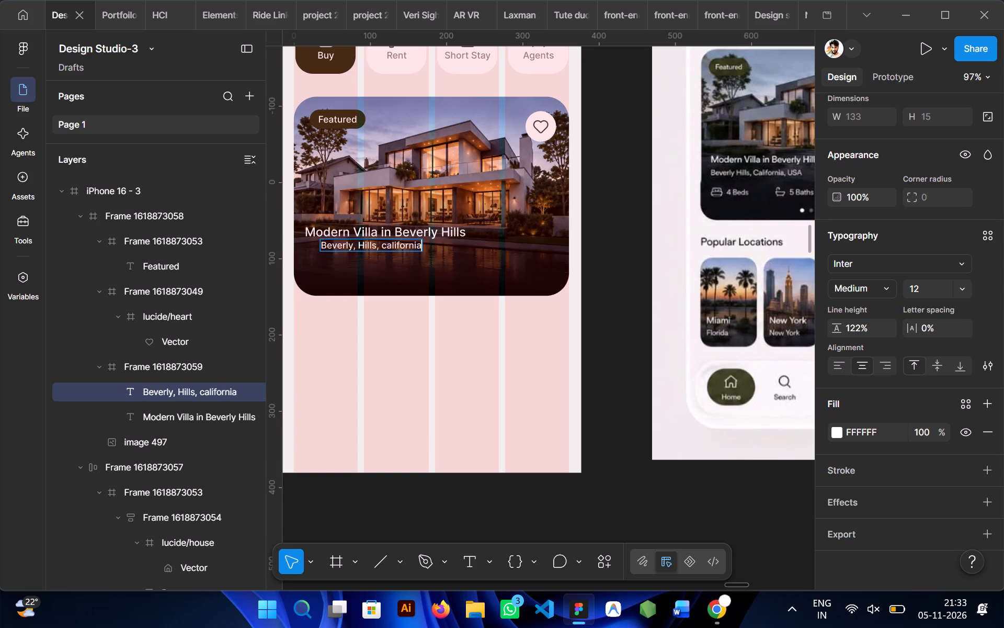
pyautogui.write(',')
pyautogui.press('space')
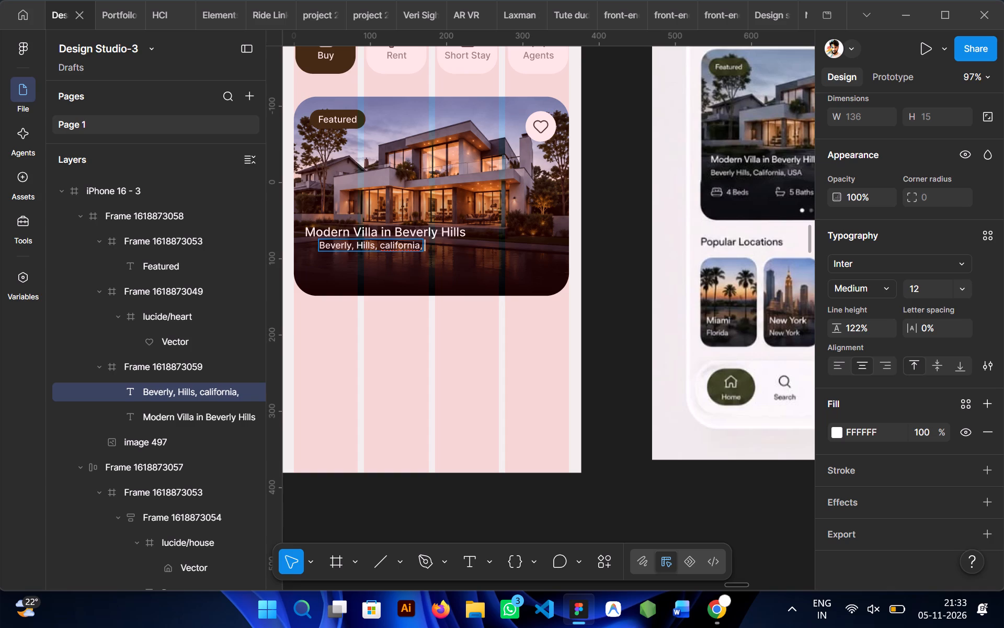
pyautogui.write('USA')
pyautogui.click(356, 353)
# Move the location line to align with the villa title's left edge, at about X 14, Y 79.
pyautogui.hscroll(1, 356, 353)
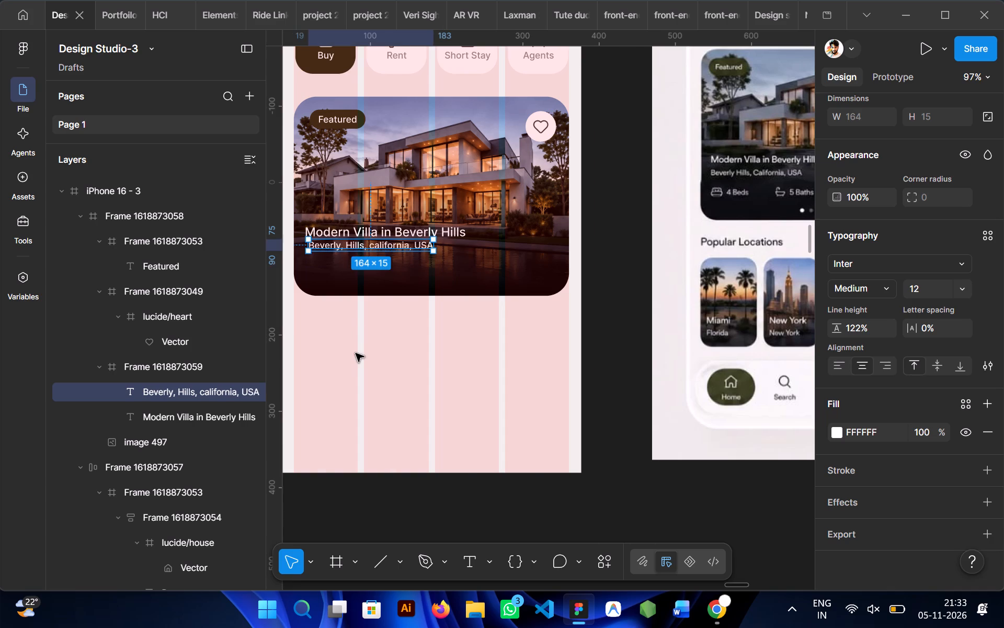
pyautogui.hscroll(1, 356, 353)
pyautogui.moveTo(374, 248); pyautogui.dragTo(370, 251)
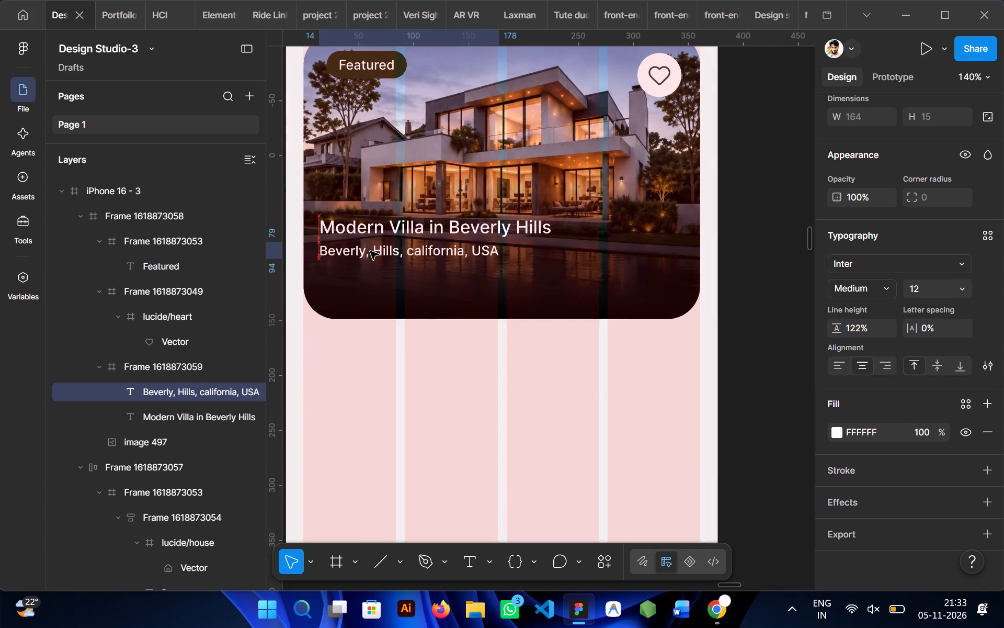
pyautogui.moveTo(370, 251); pyautogui.dragTo(370, 252)
# Change the location line's fill colour from white to the grey B5B5B5.
pyautogui.scroll(-2, 865, 302)
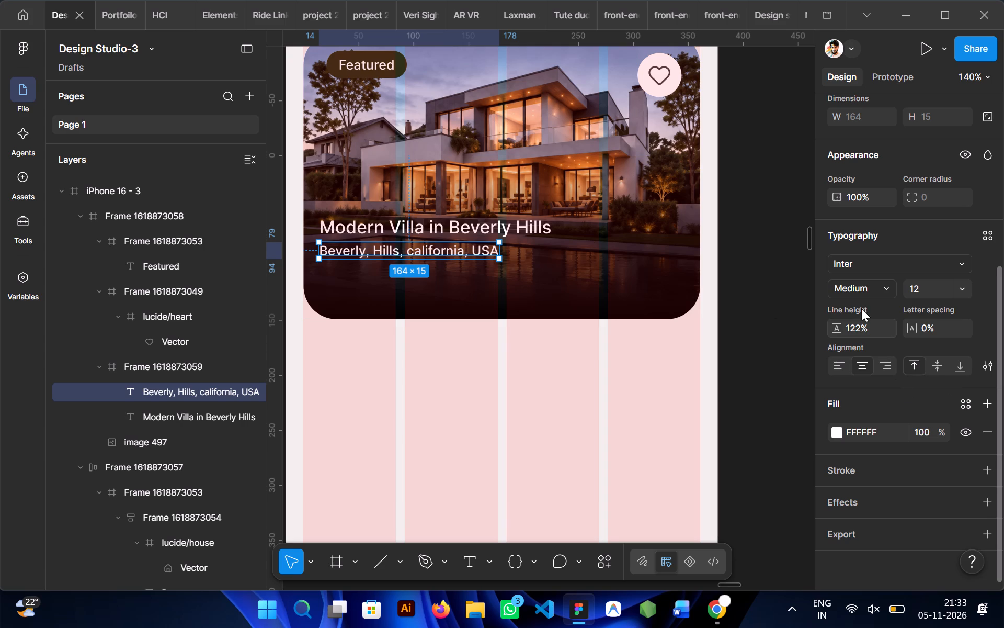
pyautogui.click(838, 429)
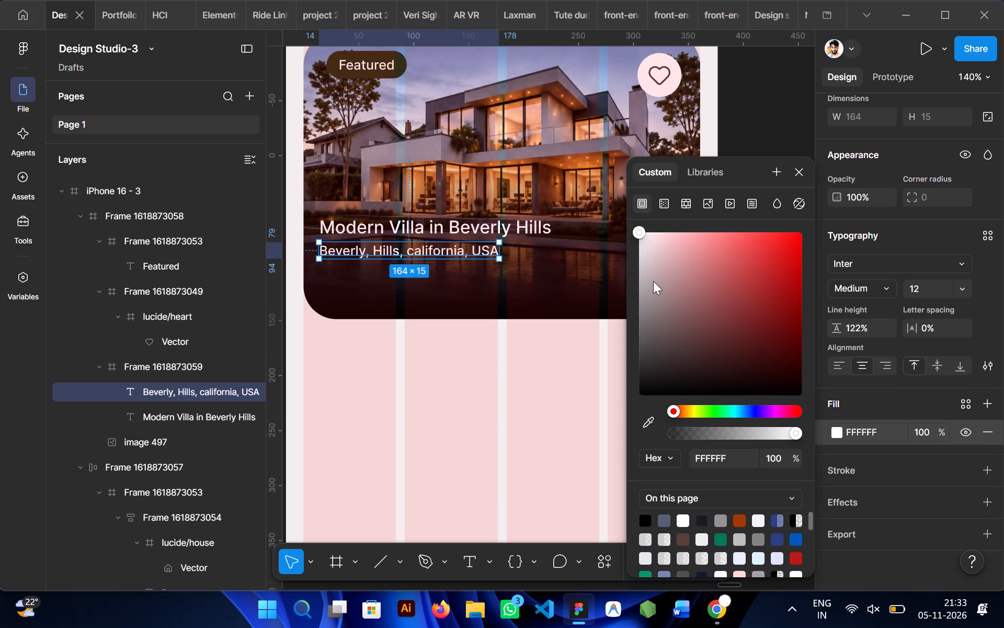
pyautogui.moveTo(651, 281); pyautogui.dragTo(612, 276)
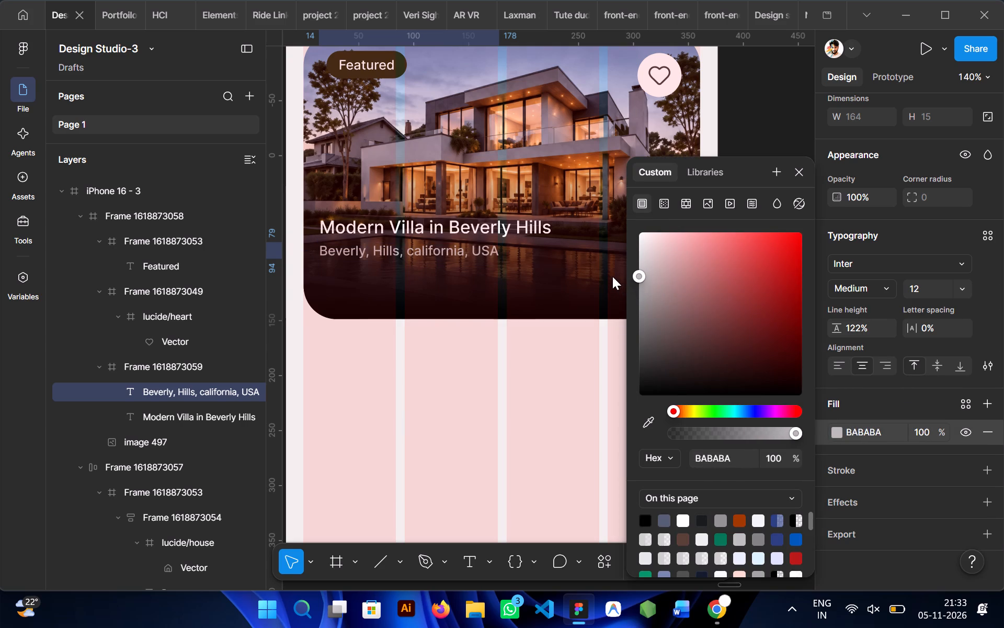
pyautogui.moveTo(612, 276); pyautogui.dragTo(612, 279)
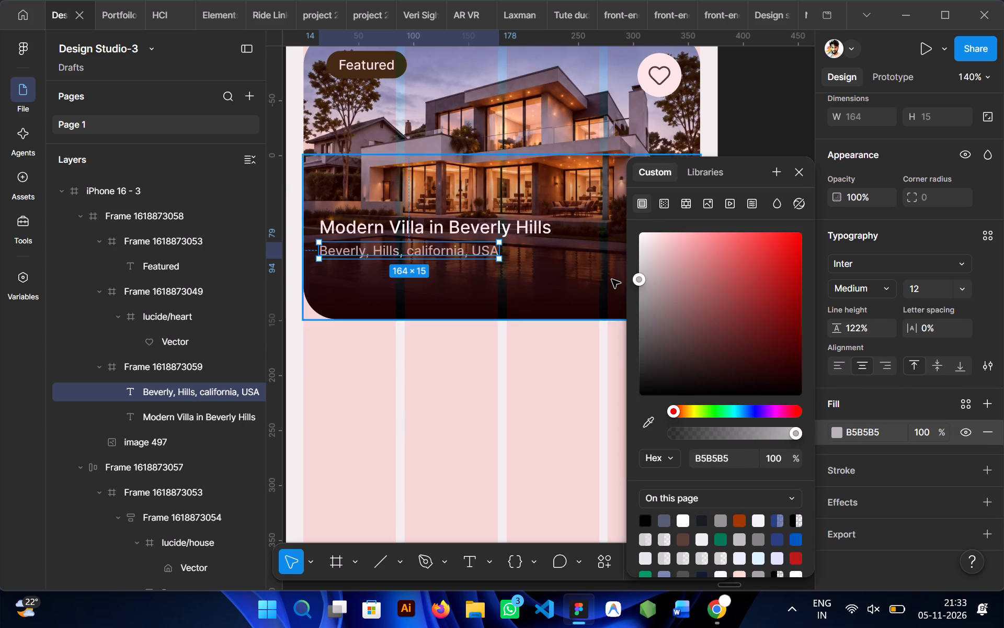
pyautogui.click(801, 174)
pyautogui.click(740, 268)
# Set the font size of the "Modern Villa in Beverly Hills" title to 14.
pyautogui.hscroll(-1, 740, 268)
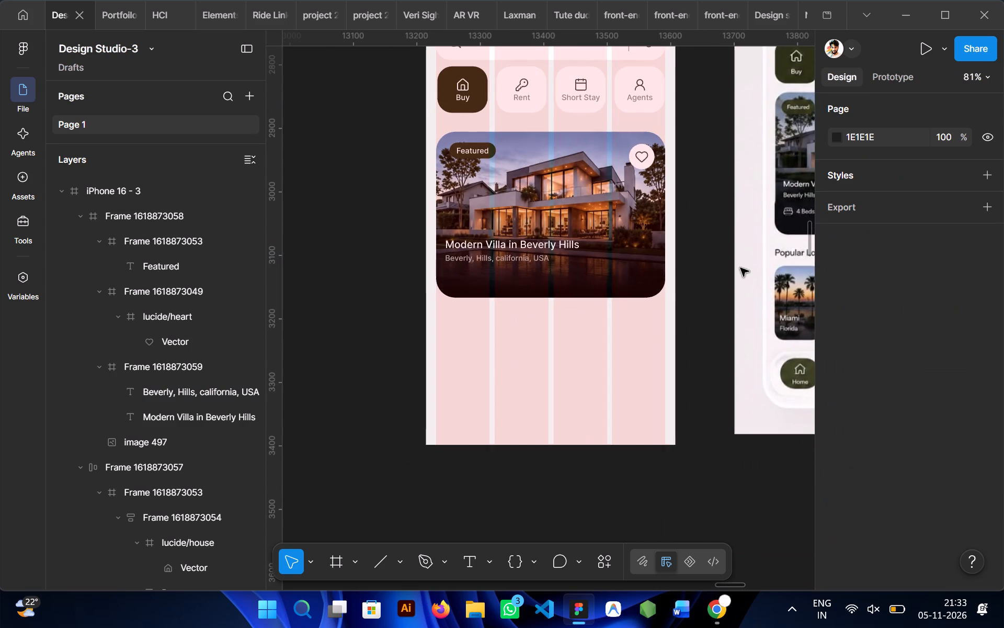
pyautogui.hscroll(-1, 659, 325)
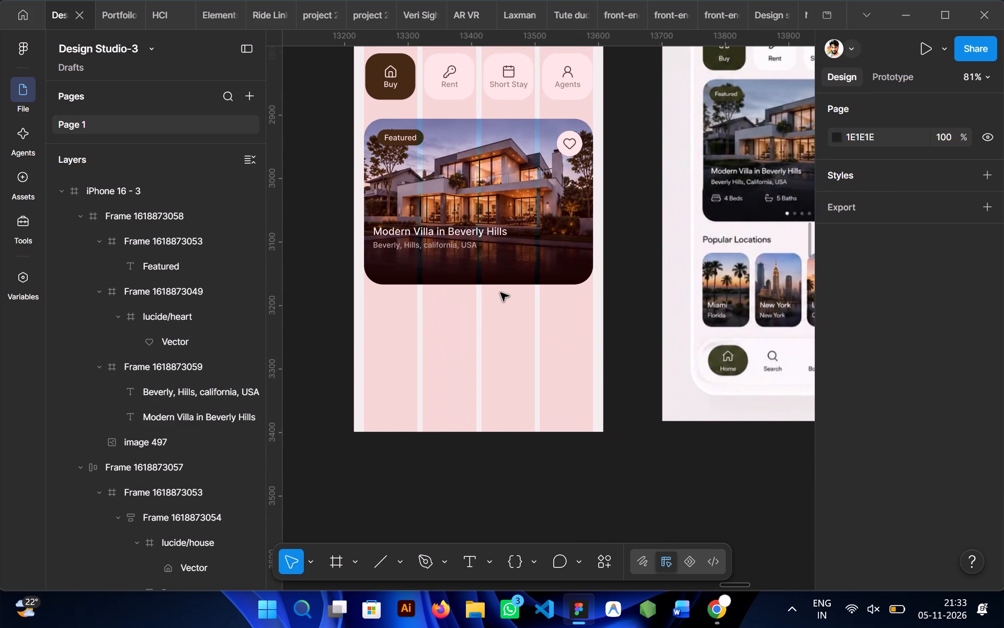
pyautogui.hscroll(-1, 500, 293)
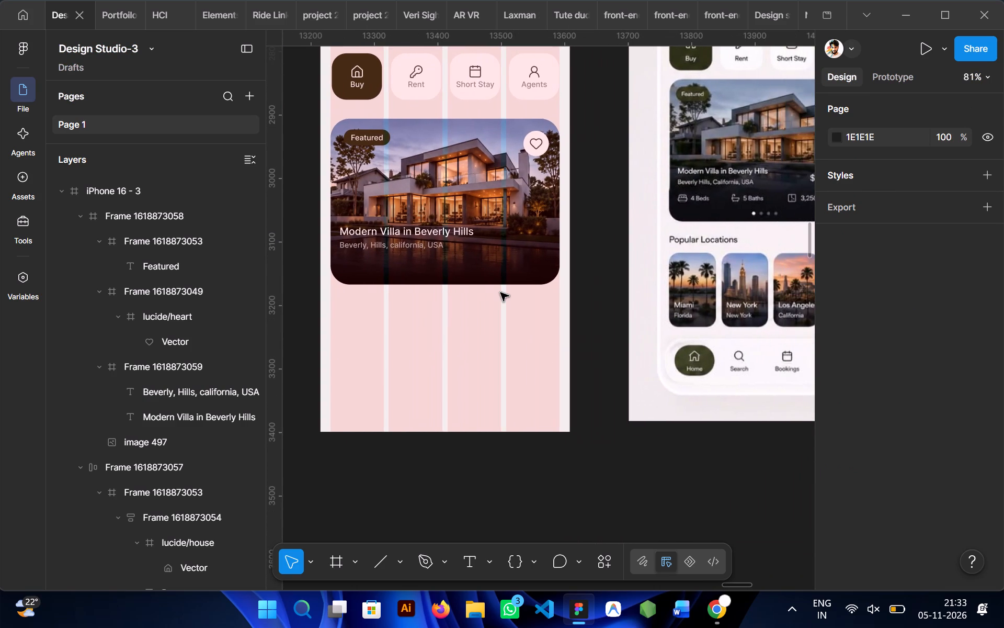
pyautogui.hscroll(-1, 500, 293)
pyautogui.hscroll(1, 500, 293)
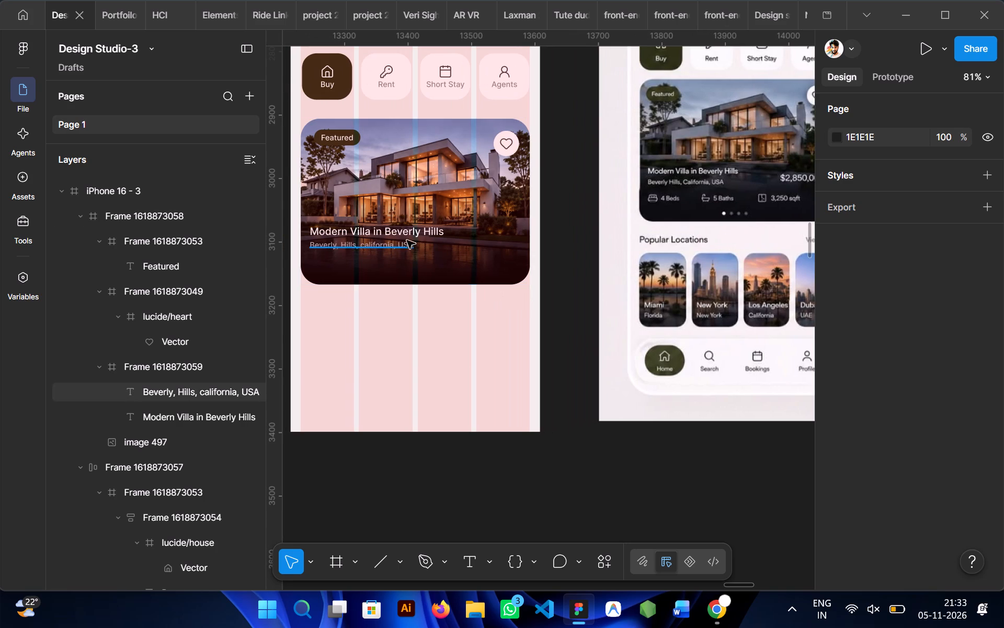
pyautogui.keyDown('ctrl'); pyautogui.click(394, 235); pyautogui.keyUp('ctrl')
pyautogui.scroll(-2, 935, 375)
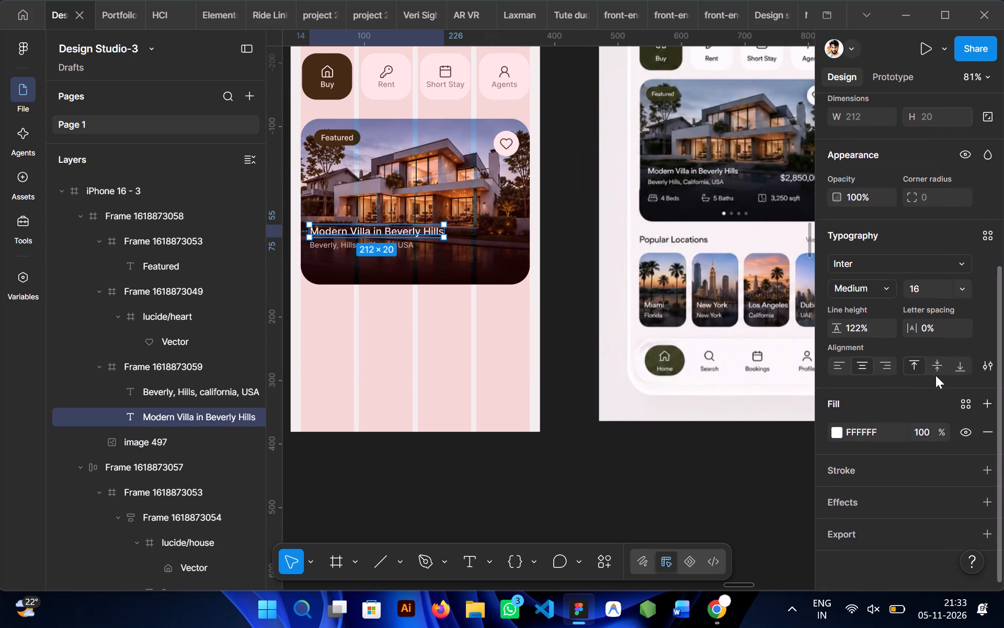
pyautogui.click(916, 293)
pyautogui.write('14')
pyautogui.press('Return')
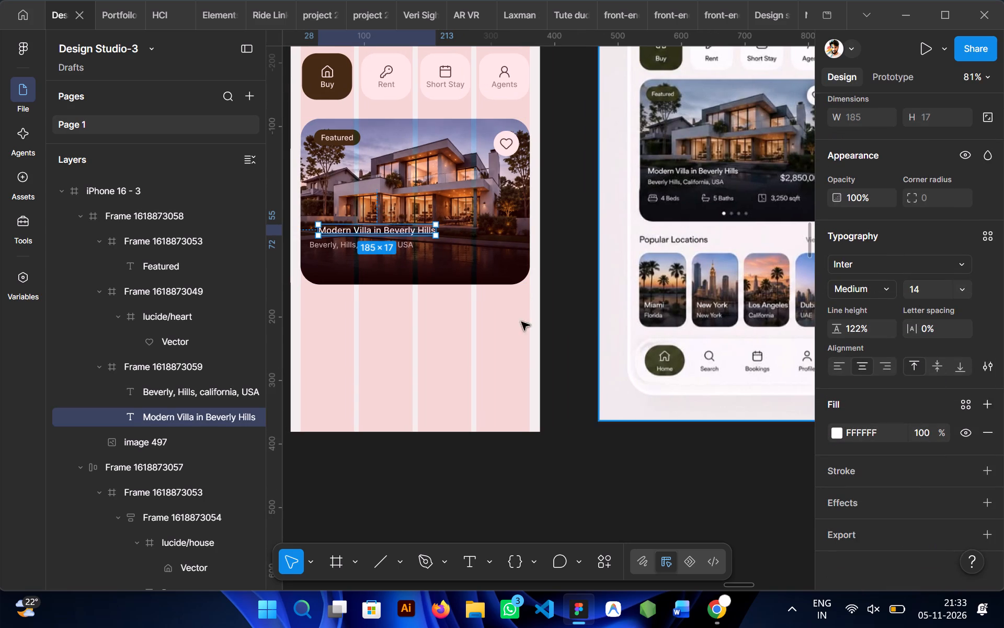
# Group the villa title and the location line into a vertical auto layout frame.
pyautogui.hscroll(1, 341, 276)
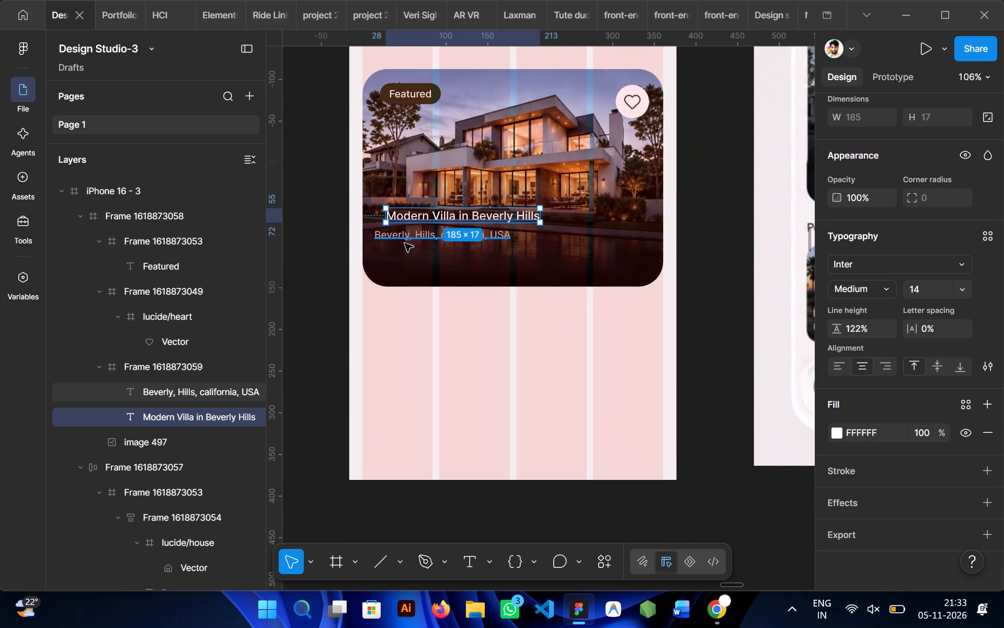
pyautogui.keyDown('shift'); pyautogui.click(405, 243); pyautogui.keyUp('shift')
pyautogui.hotkey('shift', 'a')
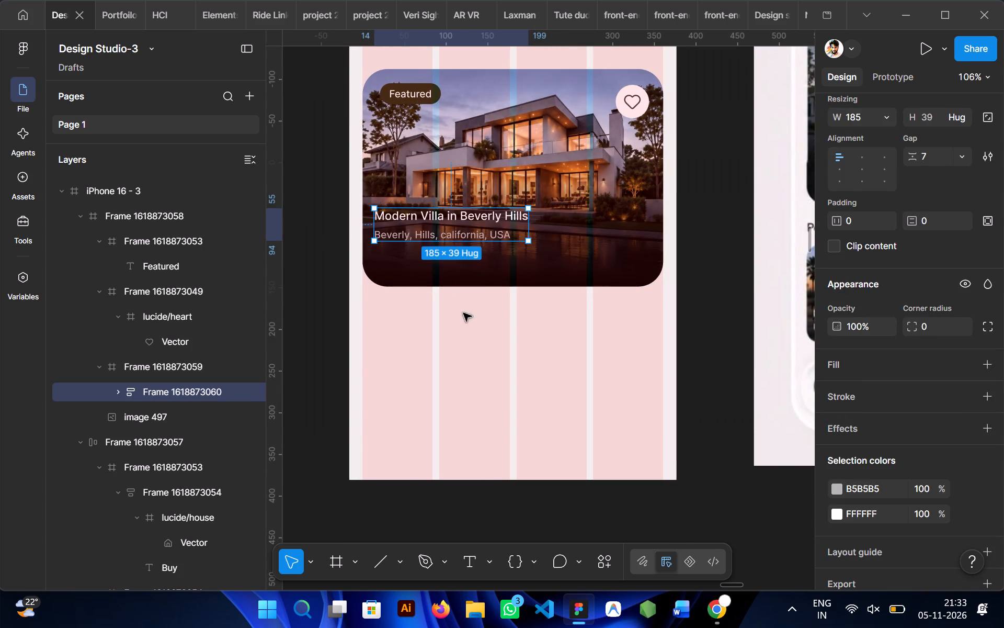
pyautogui.click(477, 358)
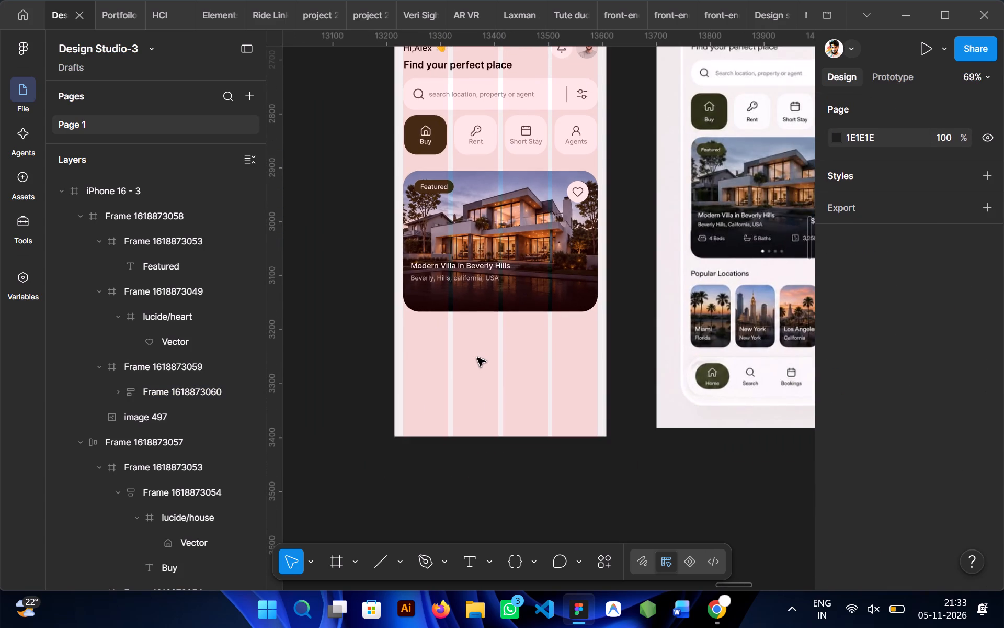
# Set the font size of the villa title inside the auto layout frame to 16.
pyautogui.keyDown('ctrl'); pyautogui.click(474, 266); pyautogui.keyUp('ctrl')
pyautogui.scroll(-2, 962, 409)
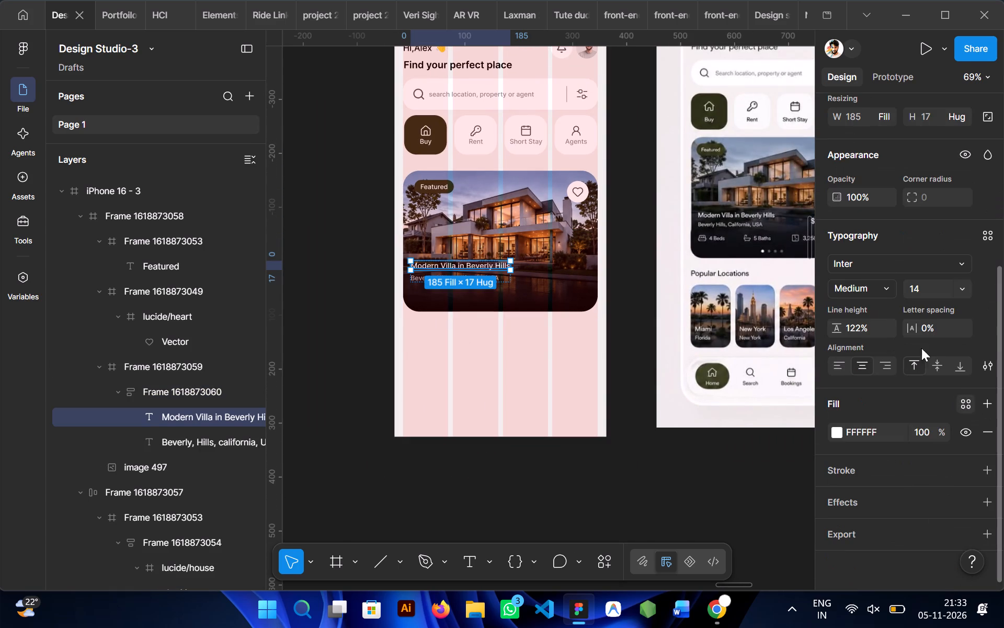
pyautogui.click(917, 293)
pyautogui.write('16')
pyautogui.press('Return')
pyautogui.click(514, 357)
# Widen the villa title's text box to about 212 so the title fits on a single line.
pyautogui.doubleClick(486, 287)
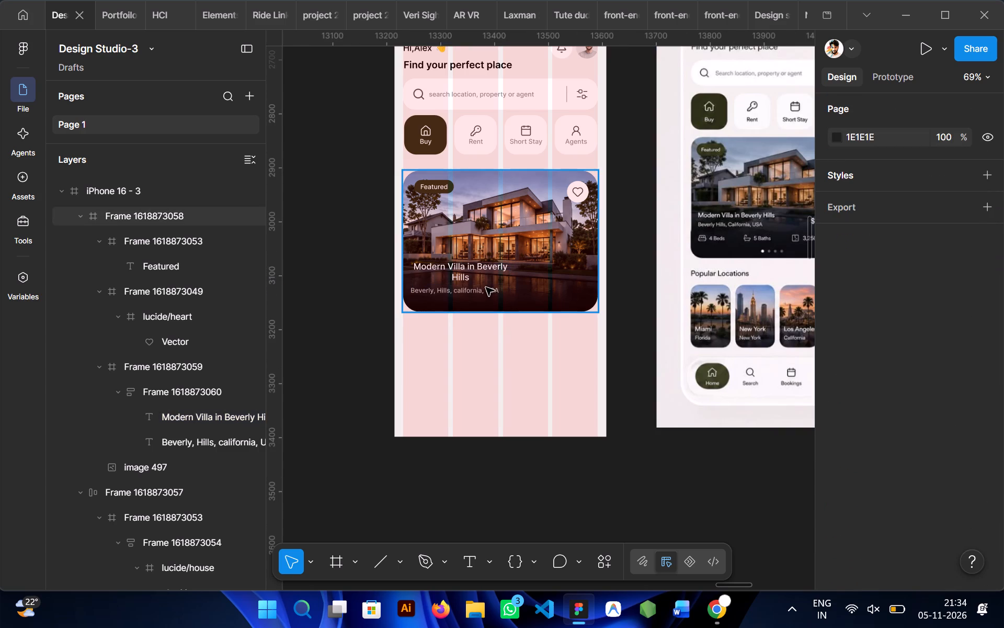
pyautogui.doubleClick(475, 278)
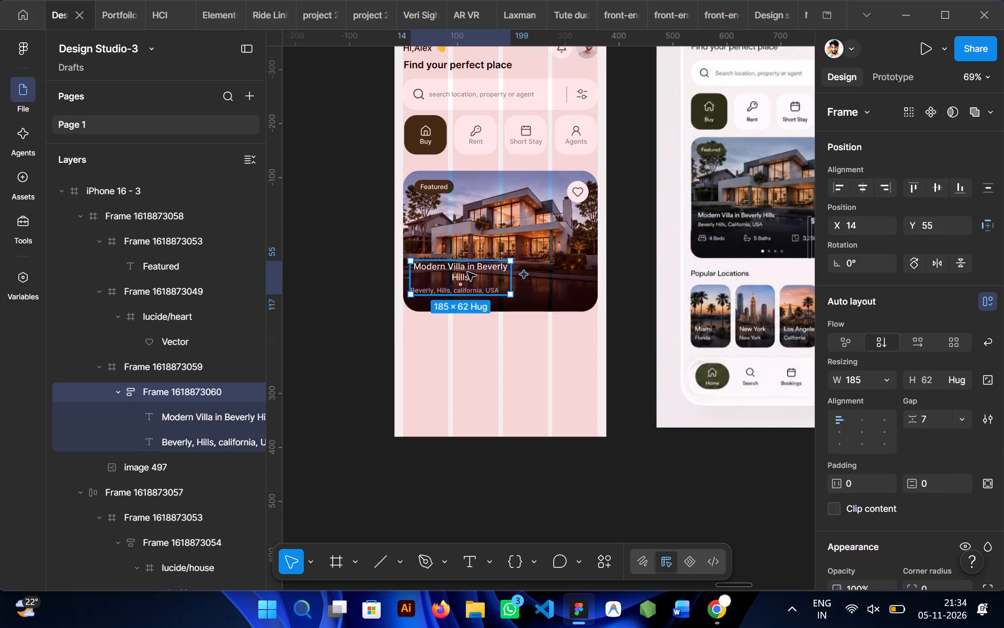
pyautogui.doubleClick(467, 272)
pyautogui.moveTo(509, 272); pyautogui.dragTo(510, 272)
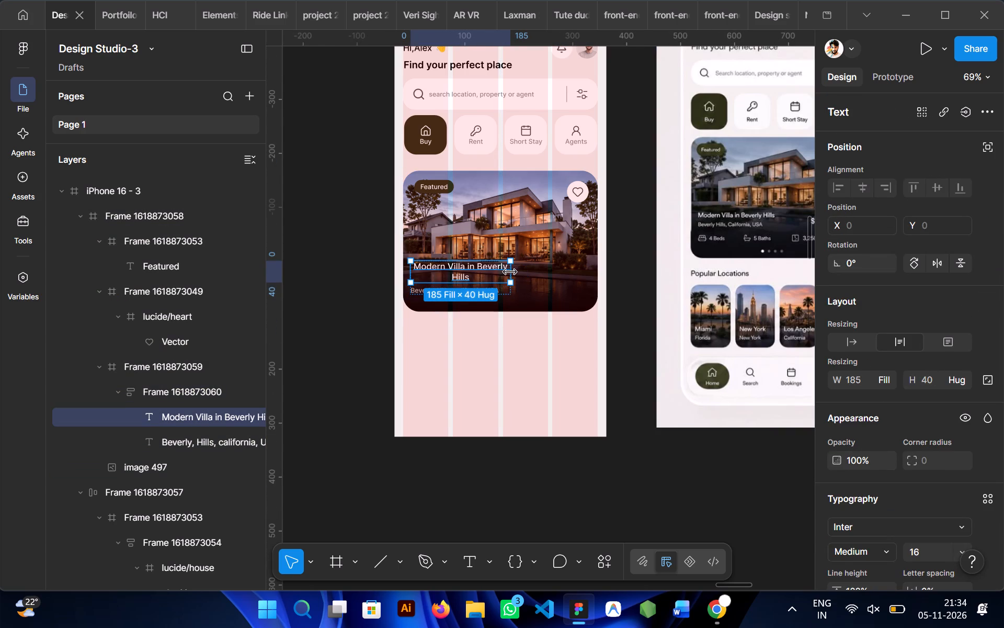
pyautogui.moveTo(510, 272); pyautogui.dragTo(527, 273)
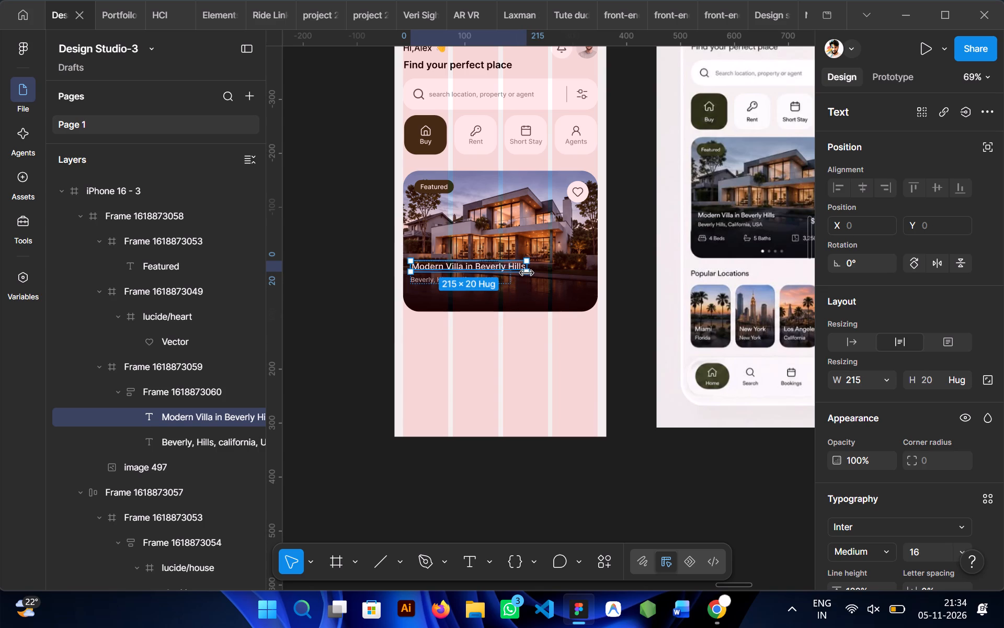
pyautogui.moveTo(527, 273); pyautogui.dragTo(524, 274)
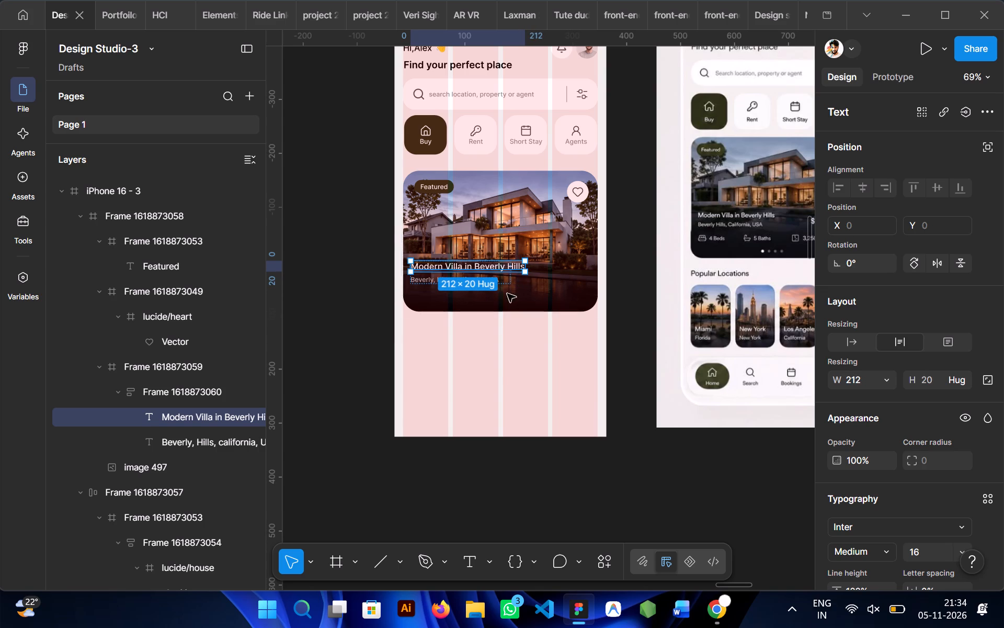
# Widen the auto layout frame around the villa title and location line to about 212 to match the title's width.
pyautogui.click(496, 371)
pyautogui.doubleClick(461, 264)
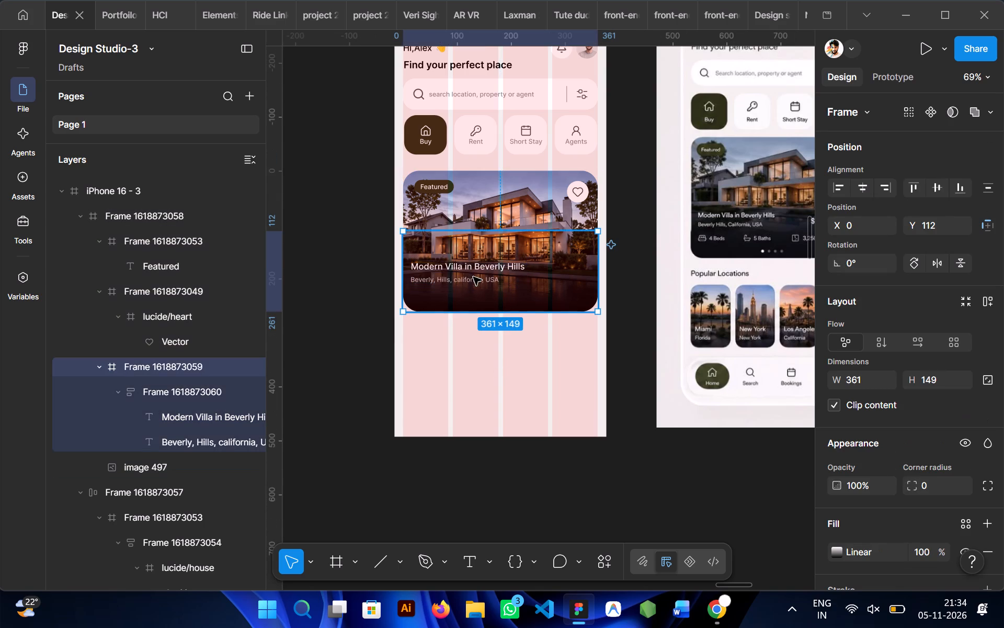
pyautogui.doubleClick(473, 277)
pyautogui.moveTo(525, 277); pyautogui.dragTo(527, 277)
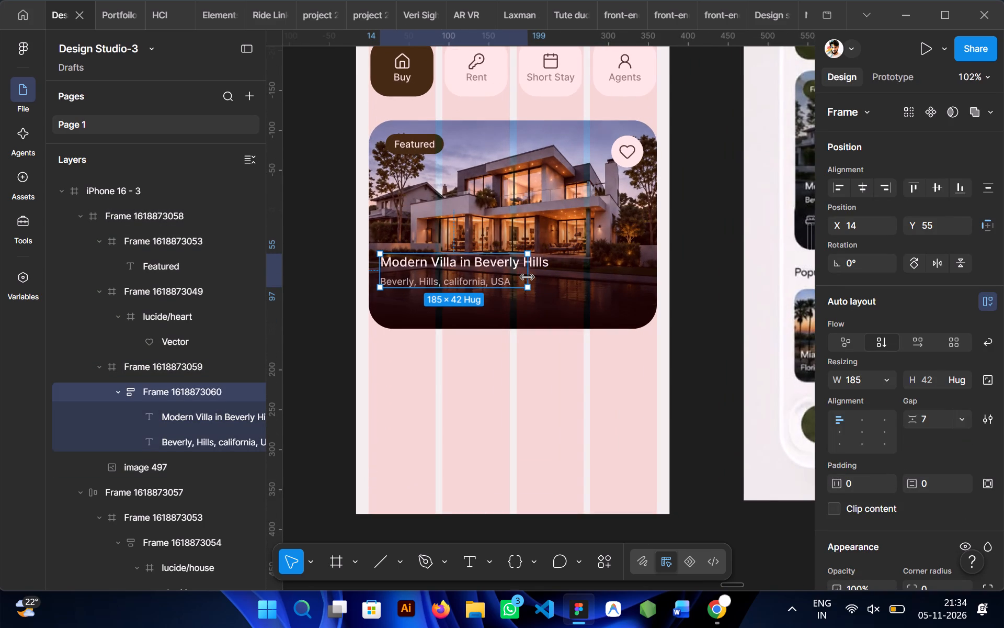
pyautogui.moveTo(527, 277); pyautogui.dragTo(548, 277)
pyautogui.click(504, 368)
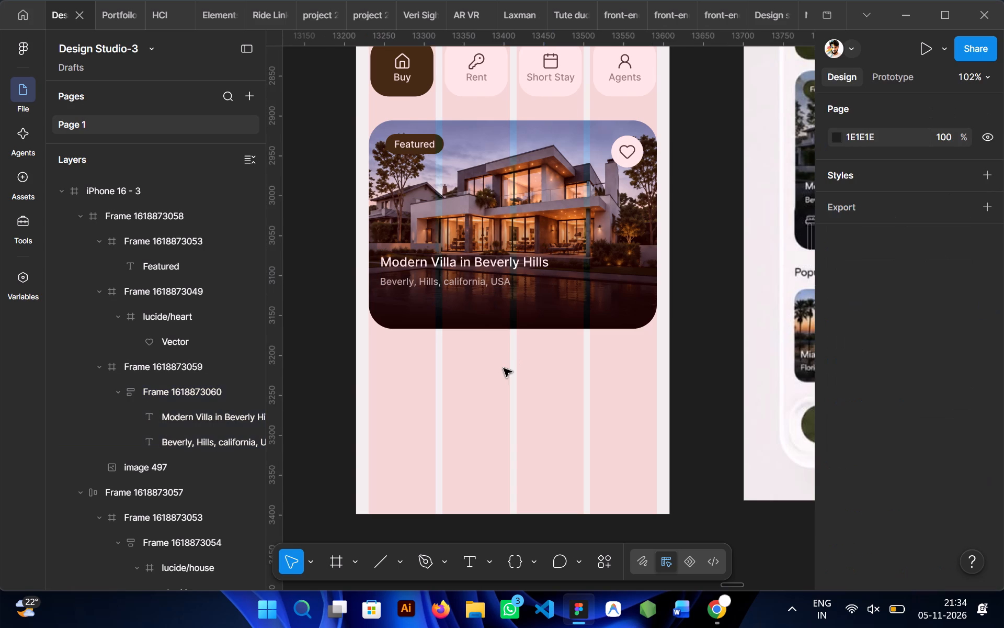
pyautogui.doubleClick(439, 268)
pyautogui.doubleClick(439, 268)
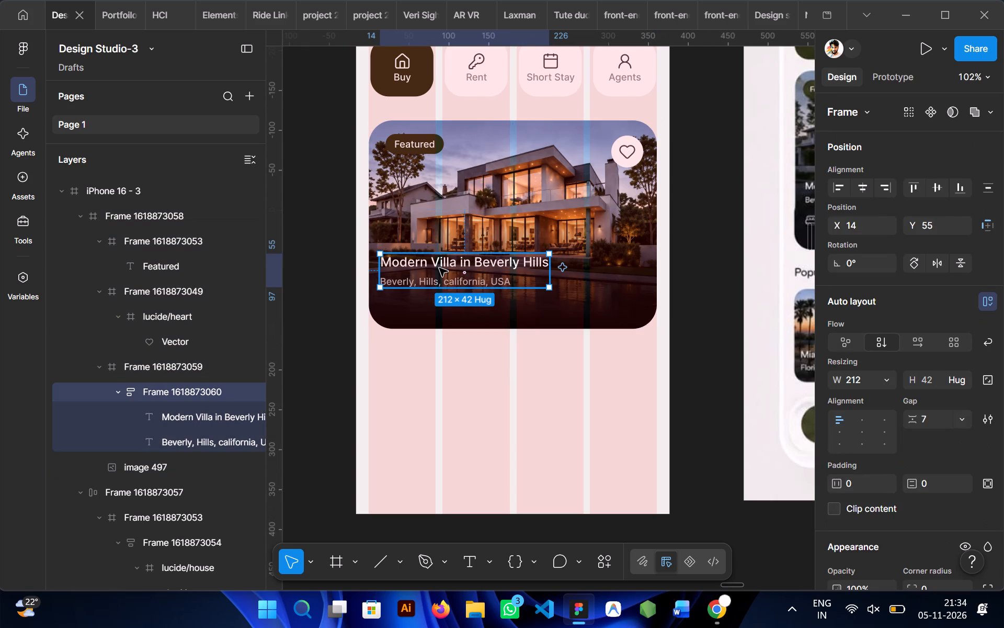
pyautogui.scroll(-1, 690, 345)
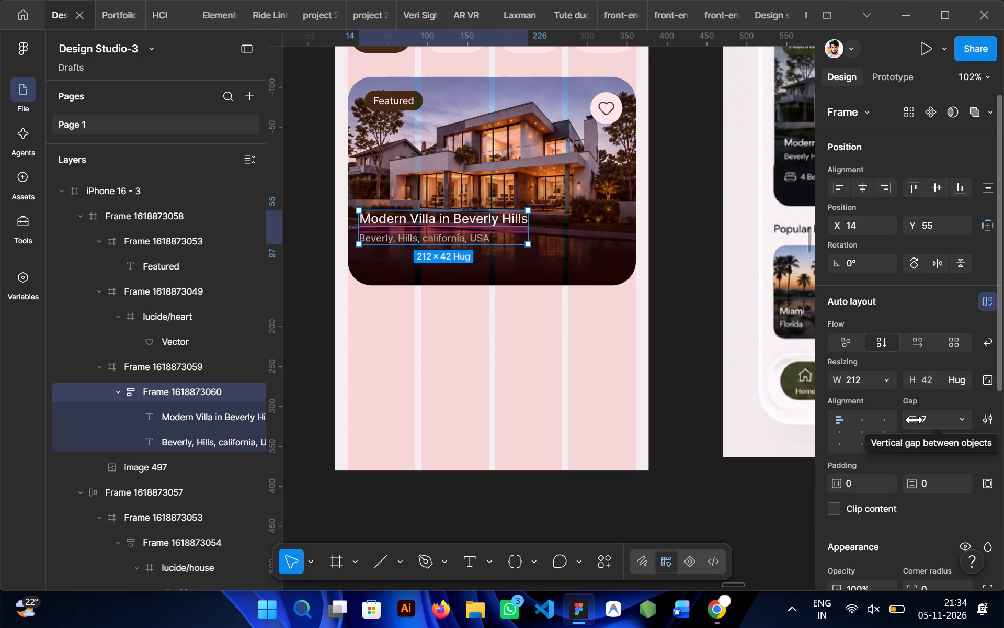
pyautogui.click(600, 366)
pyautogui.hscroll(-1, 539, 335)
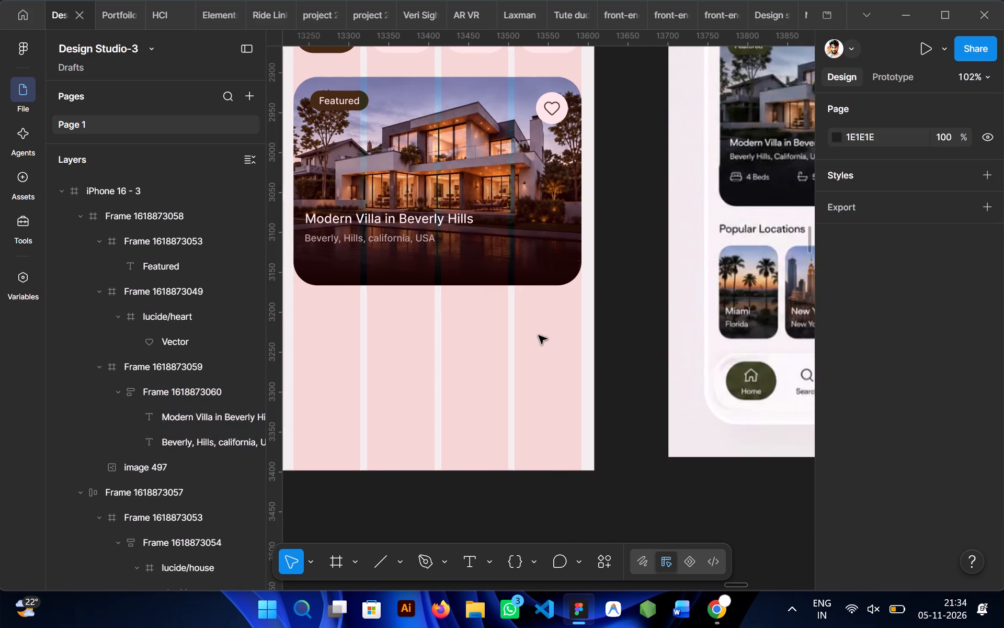
# Duplicate the "Modern Villa in Beverly Hills" title onto the empty canvas below the iPhone 16 - 3 frame.
pyautogui.keyDown('ctrl'); pyautogui.click(427, 240); pyautogui.keyUp('ctrl')
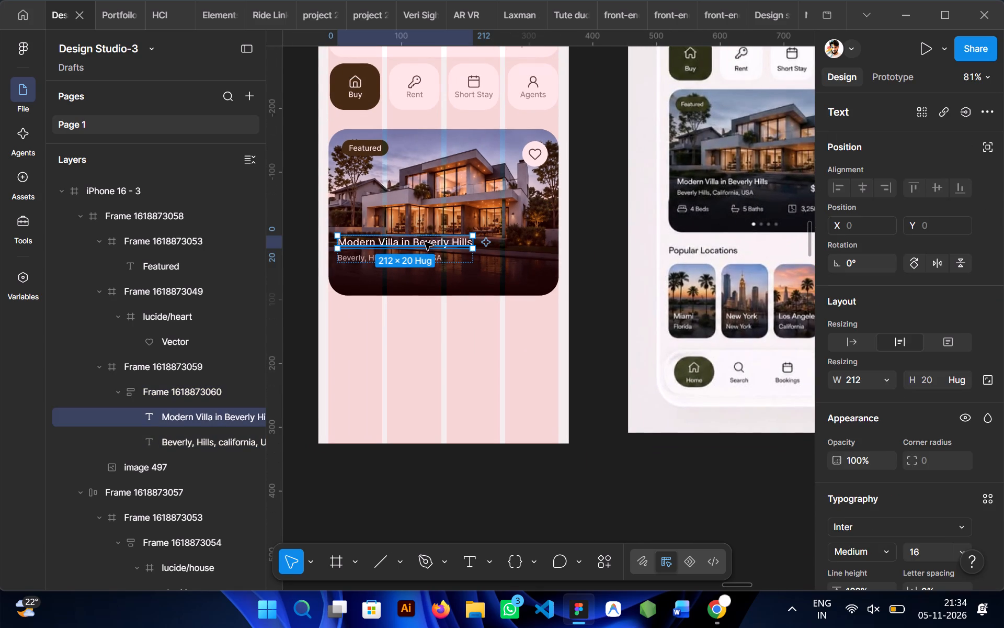
pyautogui.keyDown('alt'); pyautogui.moveTo(425, 242); pyautogui.dragTo(555, 452); pyautogui.keyUp('alt')
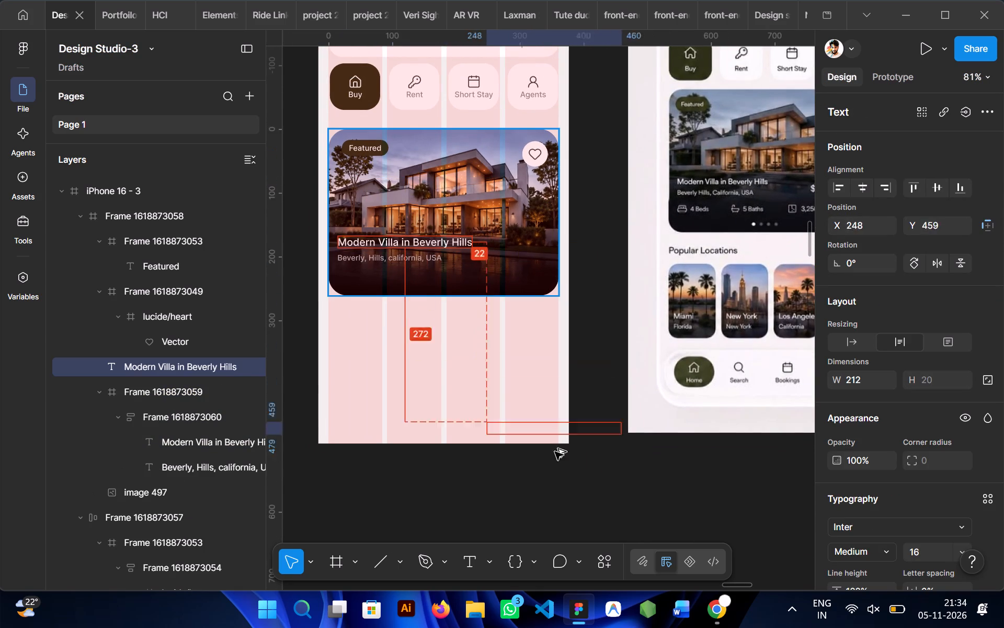
pyautogui.keyDown('alt'); pyautogui.moveTo(555, 452); pyautogui.dragTo(502, 487); pyautogui.keyUp('alt')
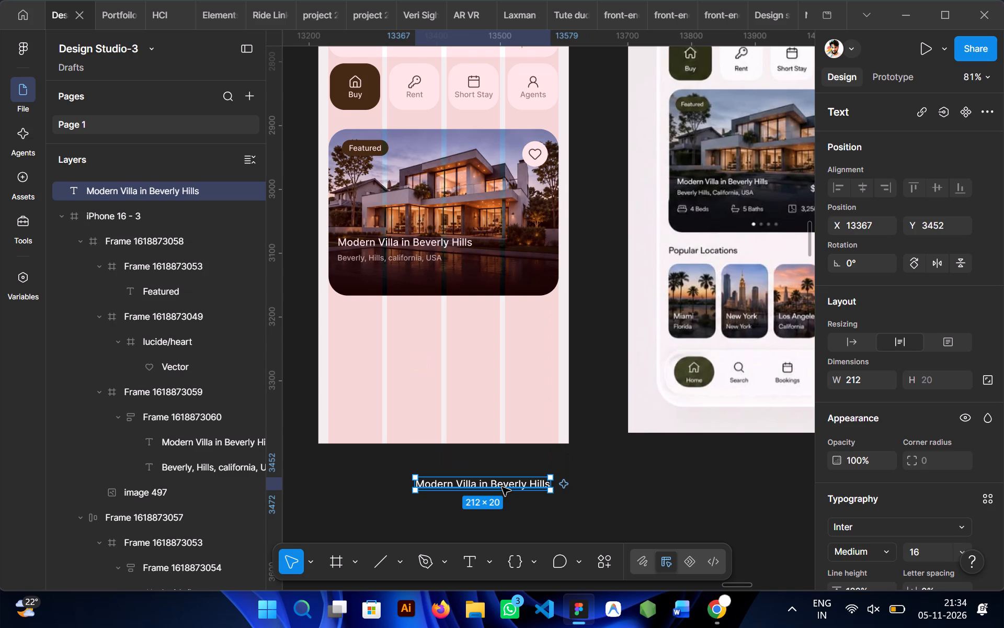
# Replace the duplicated title's text with "$2,850,000" and set its text box to auto width.
pyautogui.doubleClick(502, 487)
pyautogui.hscroll(-1, 502, 487)
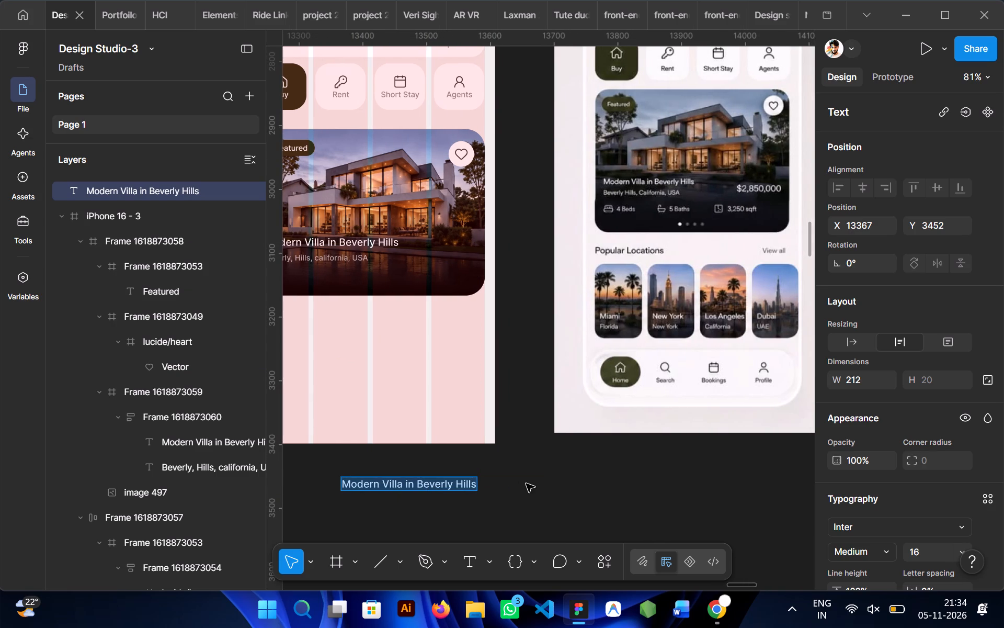
pyautogui.hotkey('shift', '$')
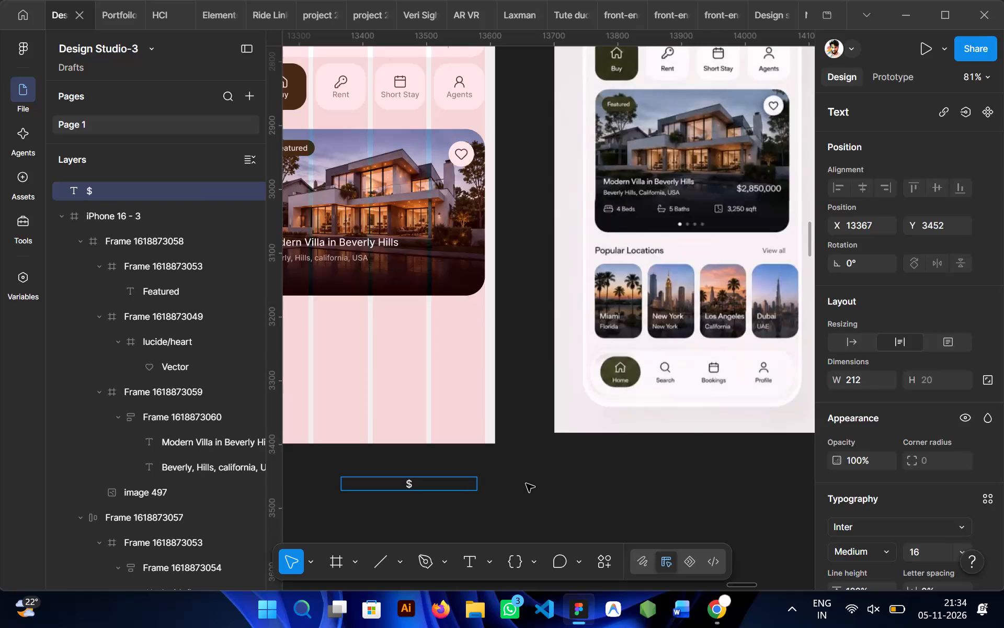
pyautogui.write('2,')
pyautogui.write('85')
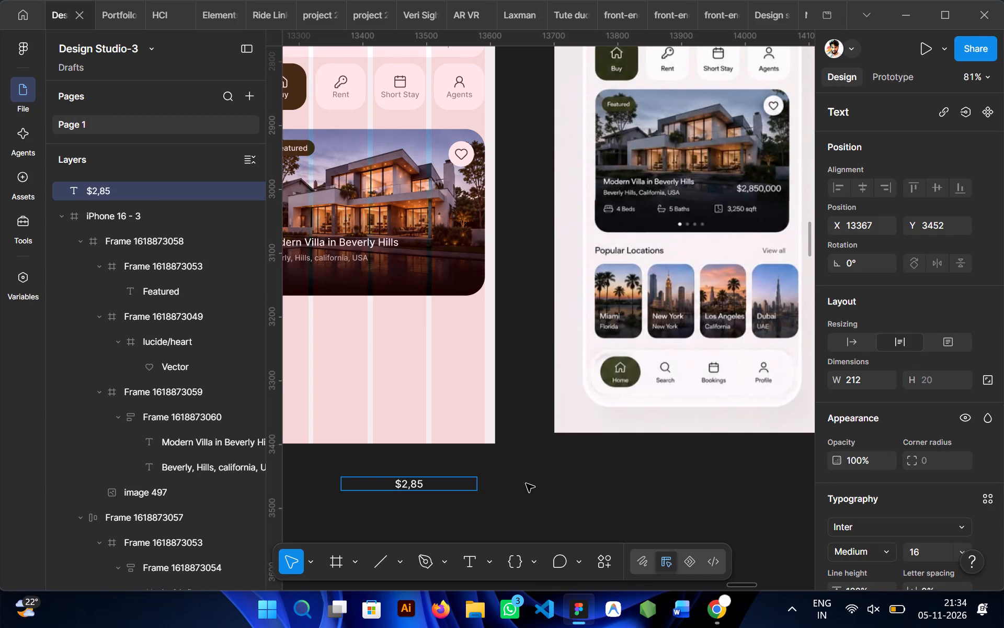
pyautogui.press('0')
pyautogui.write(',000')
pyautogui.click(486, 498)
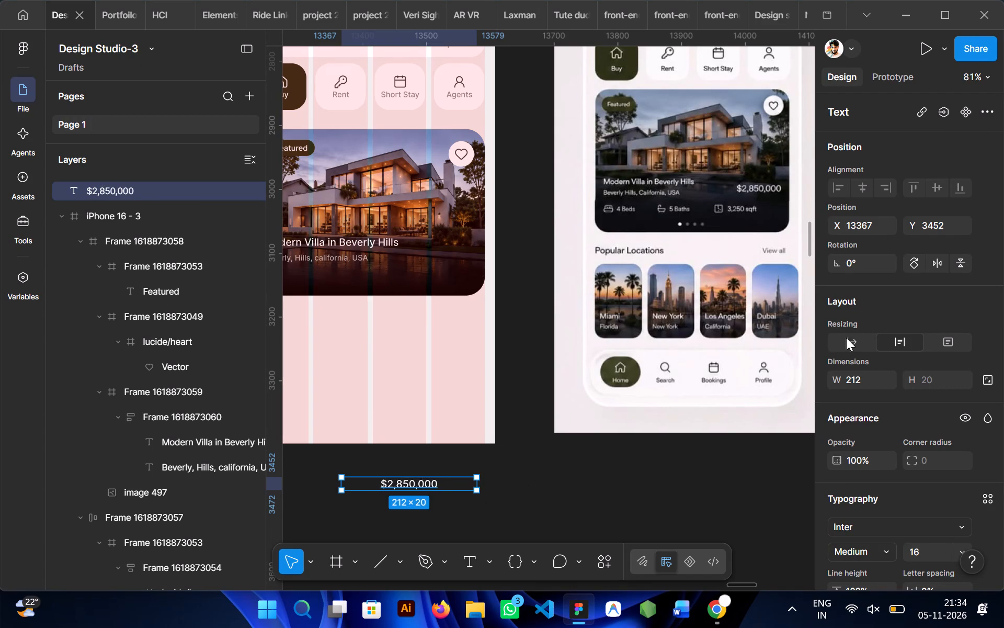
pyautogui.click(853, 342)
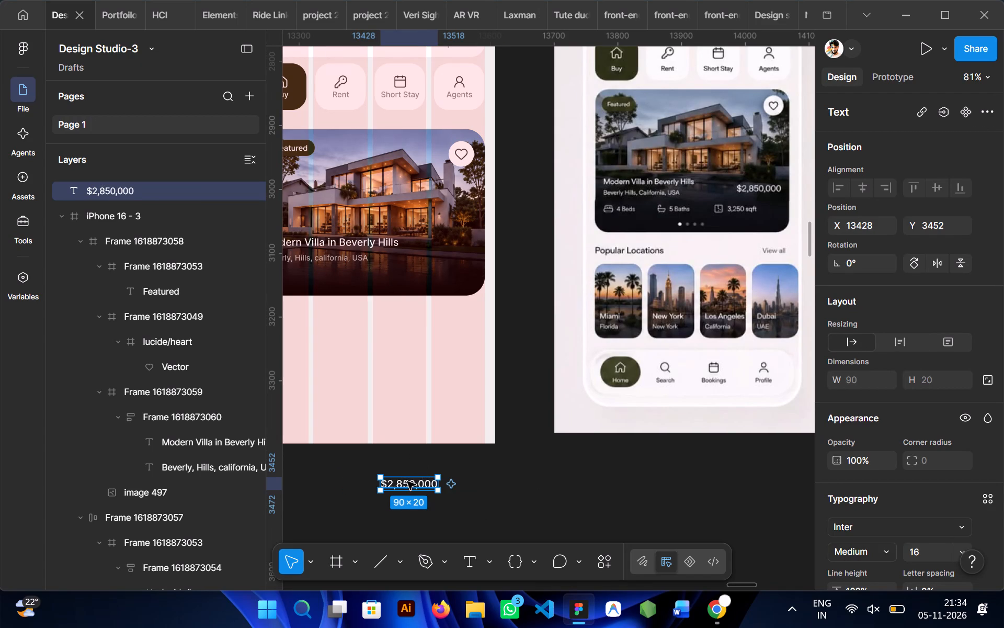
# Move the price text onto the villa card's dark lower area, beside the title and location text.
pyautogui.moveTo(407, 481); pyautogui.dragTo(438, 249)
# Set the font weight of the $2,850,000 price to Semi Bold.
pyautogui.scroll(-1, 881, 340)
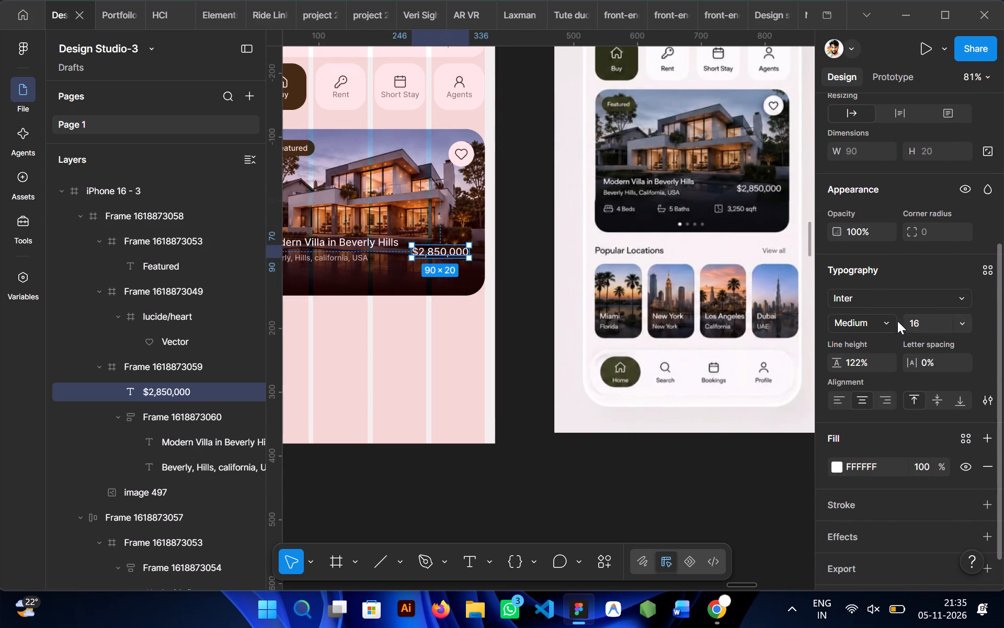
pyautogui.click(893, 321)
pyautogui.click(866, 339)
# Nudge the price text on the villa card to X 248, Y 73.
pyautogui.hscroll(1, 582, 327)
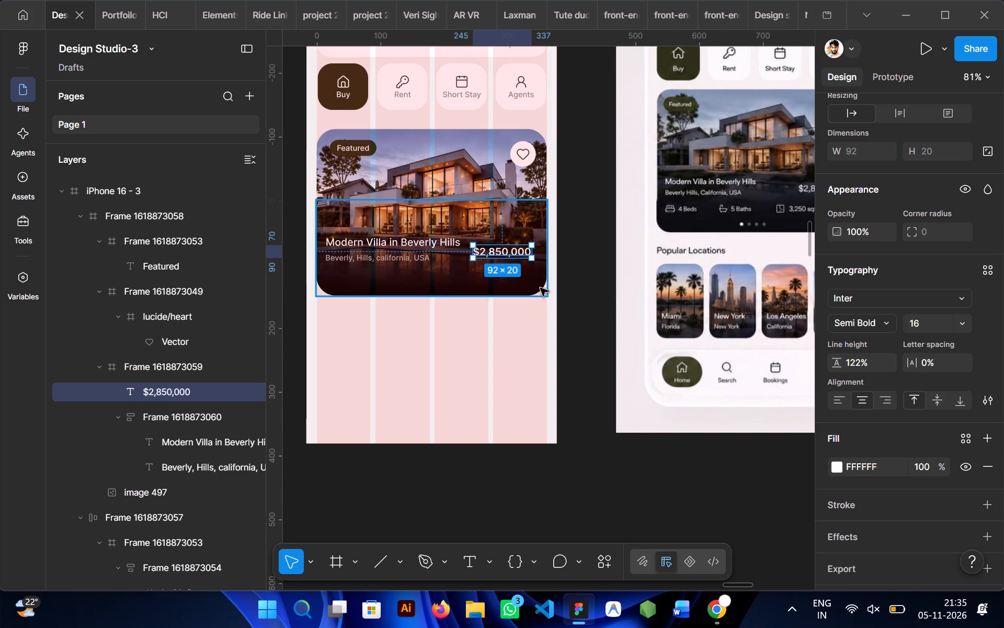
pyautogui.press('Down')
pyautogui.press('Down')
pyautogui.press('Down')
pyautogui.press('Right')
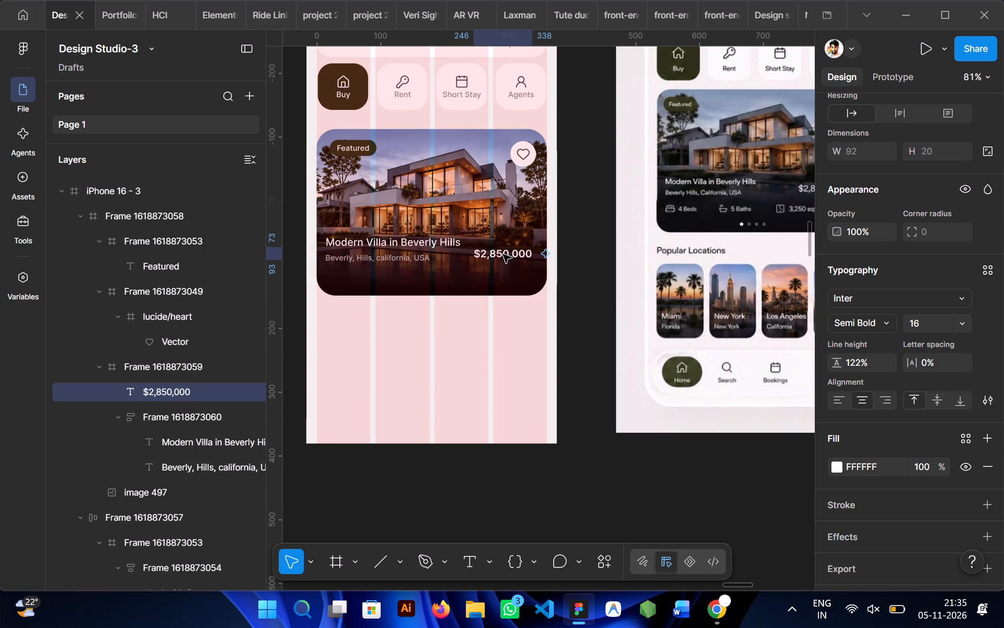
pyautogui.press('Right')
pyautogui.press('Right')
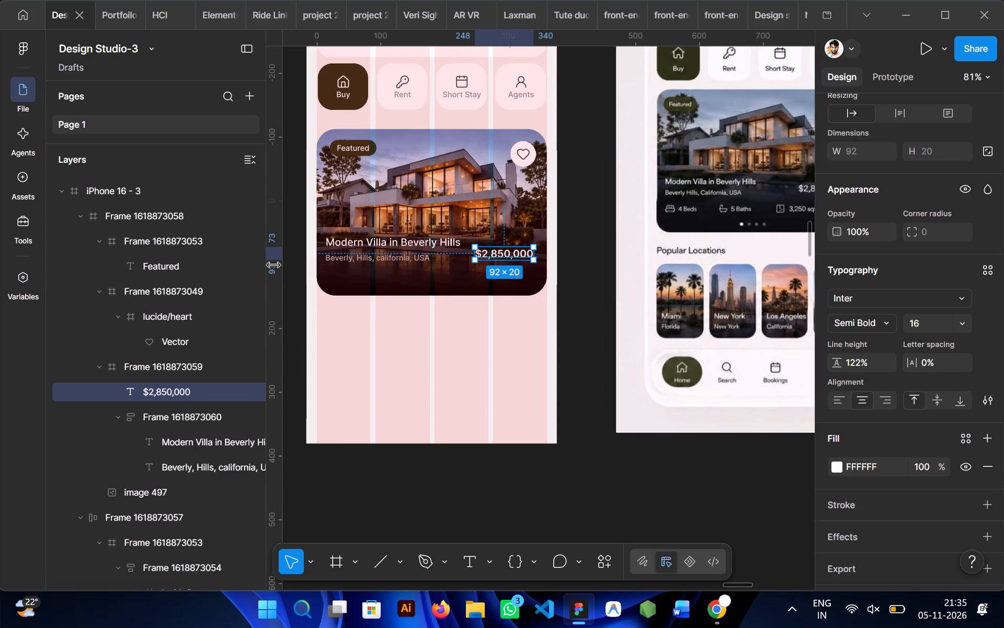
# Add a vertical ruler guide at X 360 and shift the price to X 253 to align its right edge with it.
pyautogui.moveTo(274, 267); pyautogui.dragTo(539, 266)
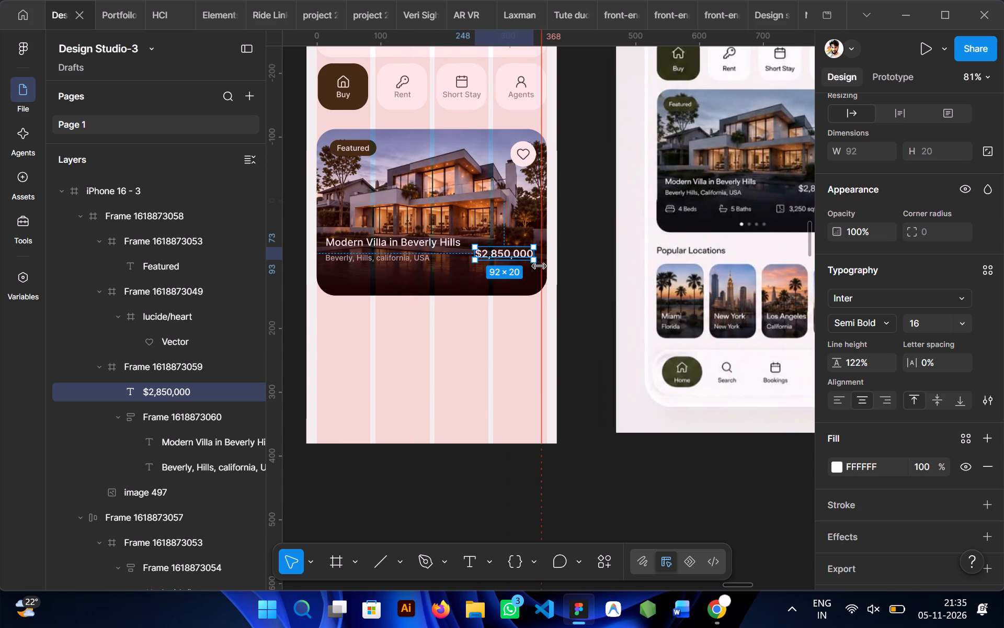
pyautogui.moveTo(539, 266); pyautogui.dragTo(535, 266)
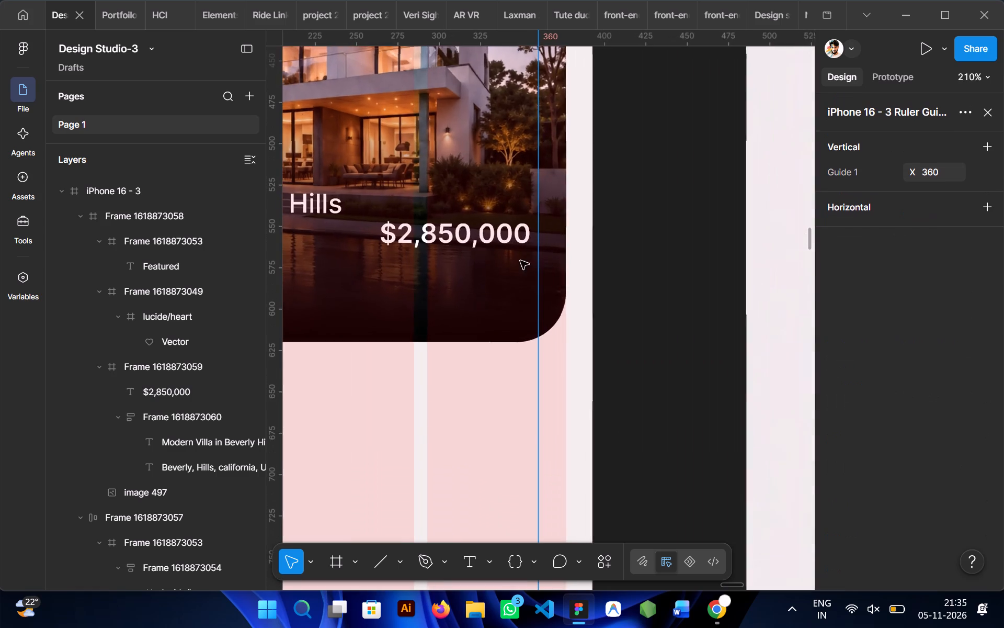
pyautogui.keyDown('ctrl'); pyautogui.click(437, 235); pyautogui.keyUp('ctrl')
pyautogui.press('Right')
pyautogui.press('Right')
pyautogui.press('Right')
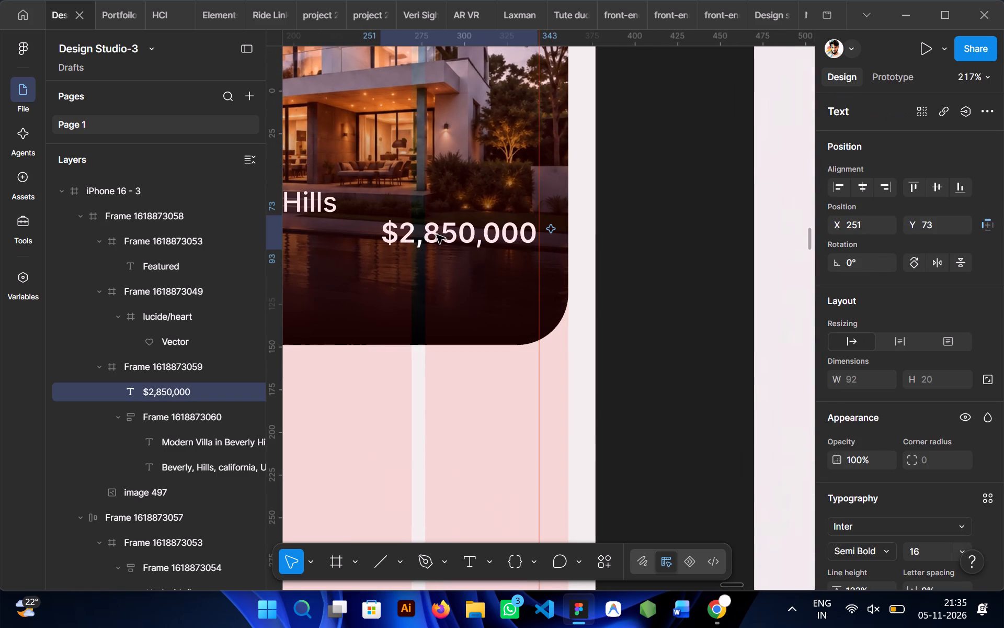
pyautogui.press('Right')
pyautogui.press('Right')
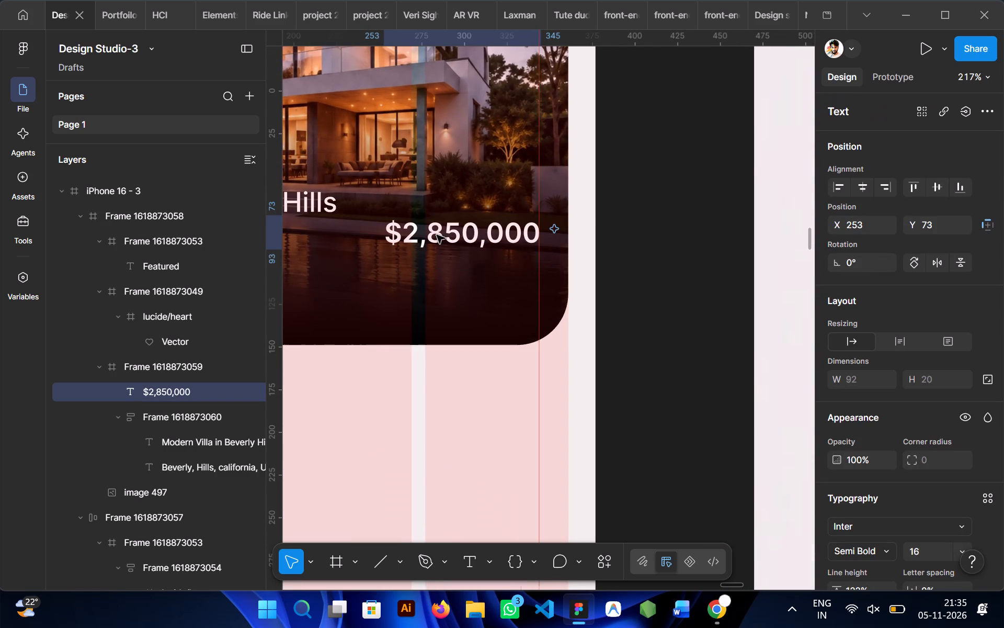
# Delete the vertical ruler guide at X 360, keeping the iPhone 16 - 3 frame in place.
pyautogui.click(486, 337)
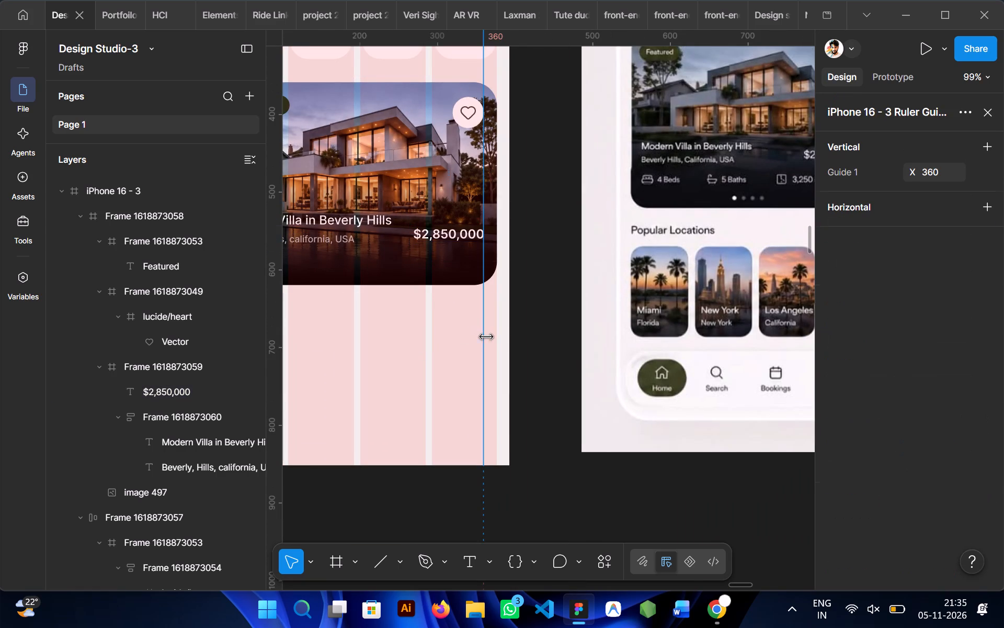
pyautogui.press('Delete')
pyautogui.press('Delete')
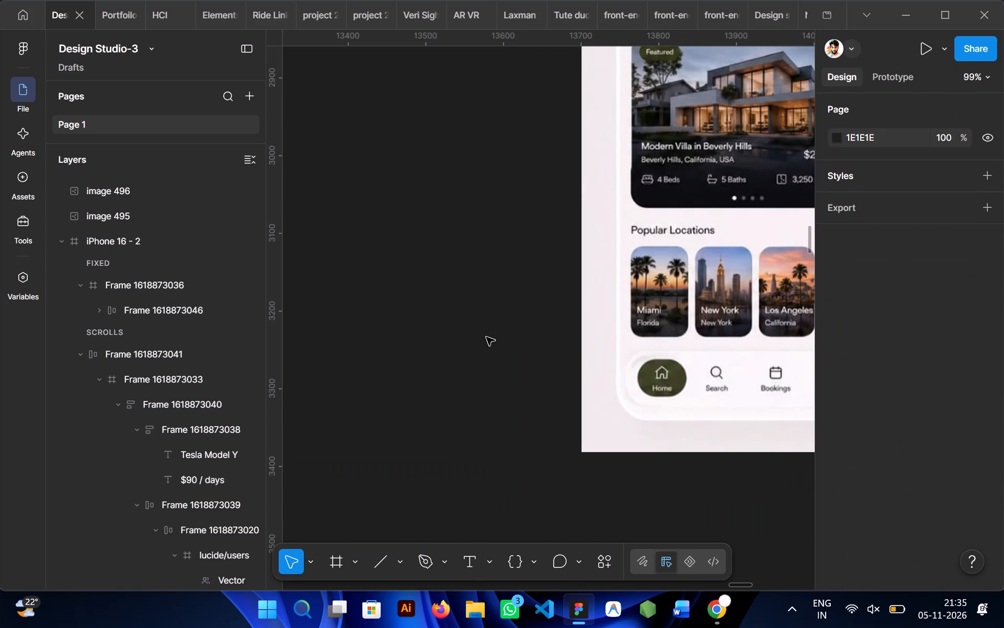
pyautogui.hotkey('ctrl', 'z')
pyautogui.click(522, 326)
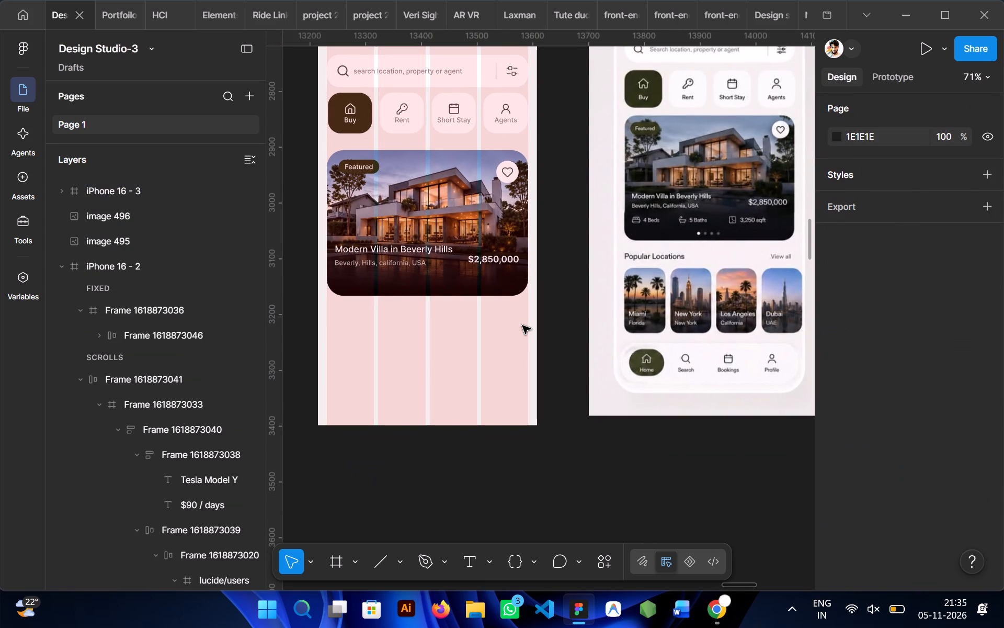
# Duplicate the "5 seats" and "Petrol" row from the Mercedes G-class card onto the empty canvas beside the iPhone 16 - 2 frame.
pyautogui.hscroll(1, 522, 326)
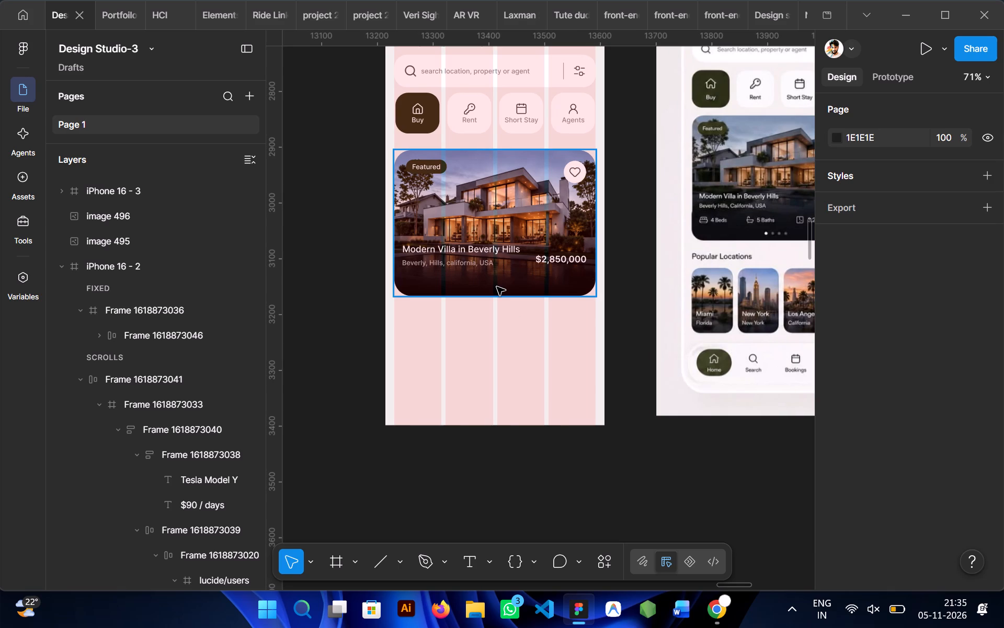
pyautogui.scroll(1, 497, 287)
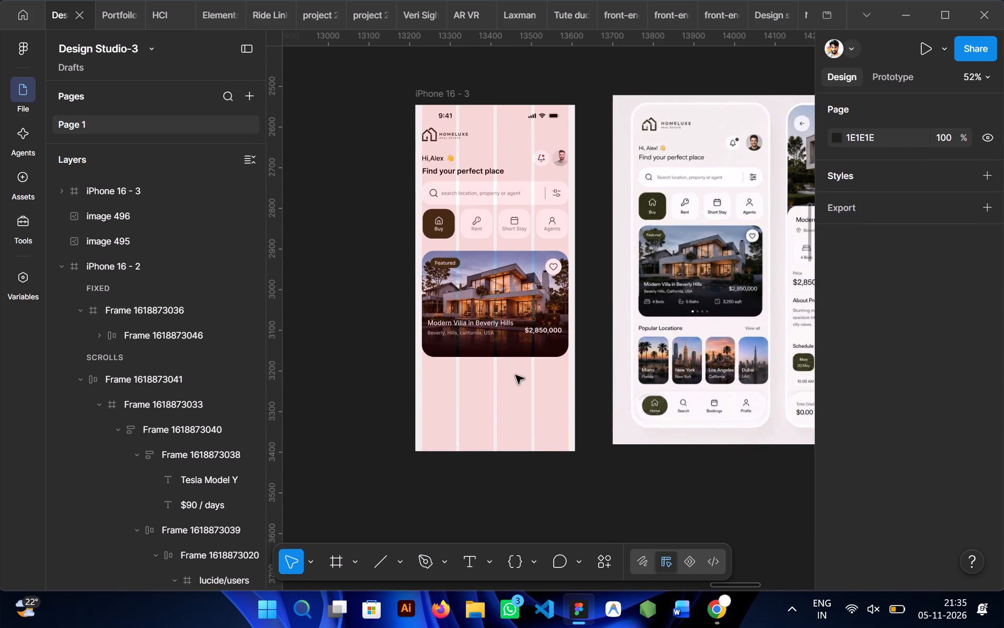
pyautogui.scroll(-2, 516, 375)
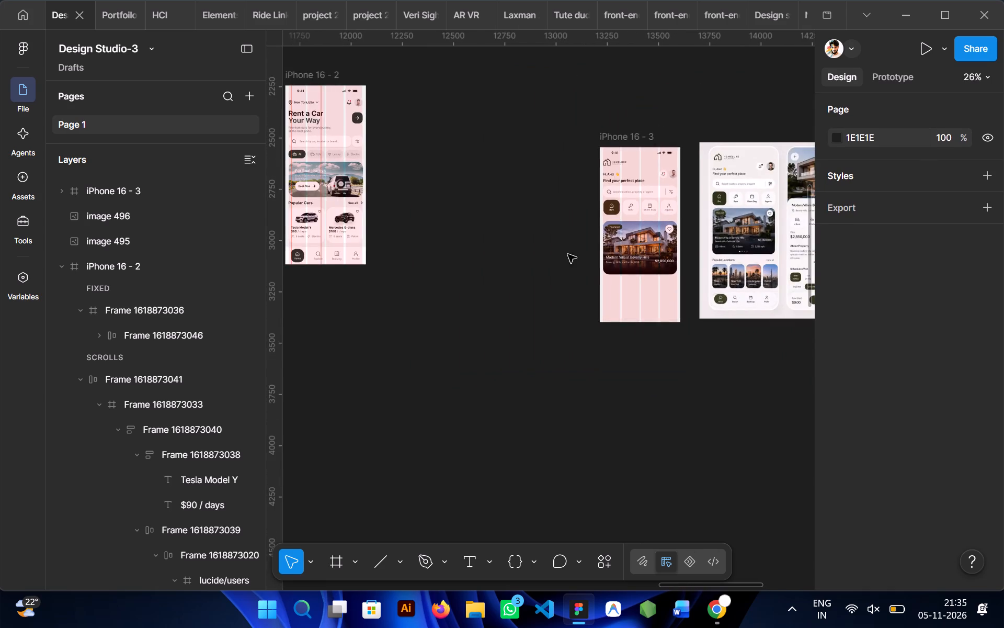
pyautogui.hscroll(1, 523, 246)
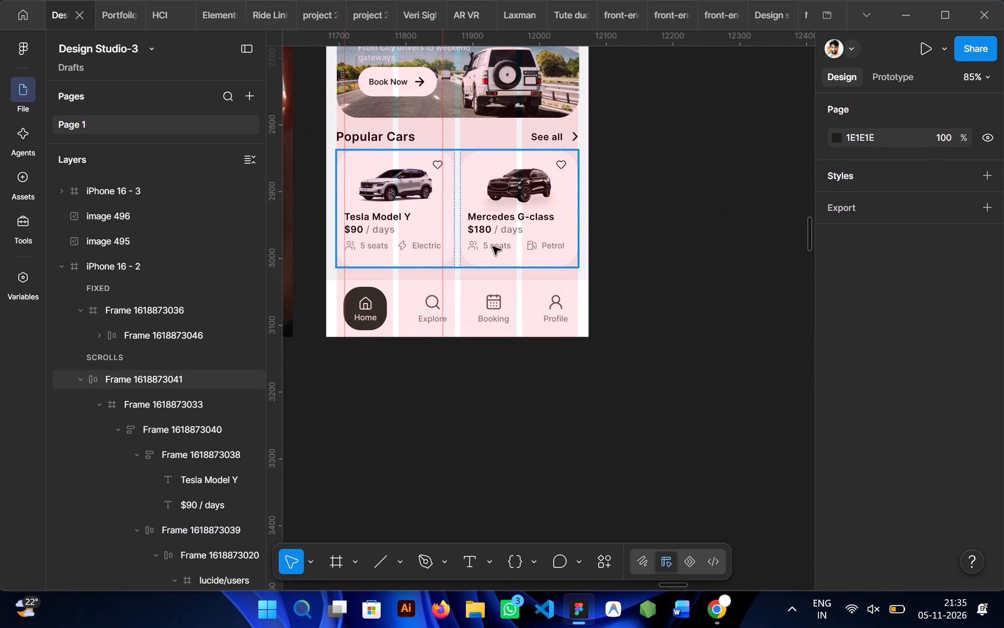
pyautogui.tripleClick(493, 250)
pyautogui.doubleClick(487, 246)
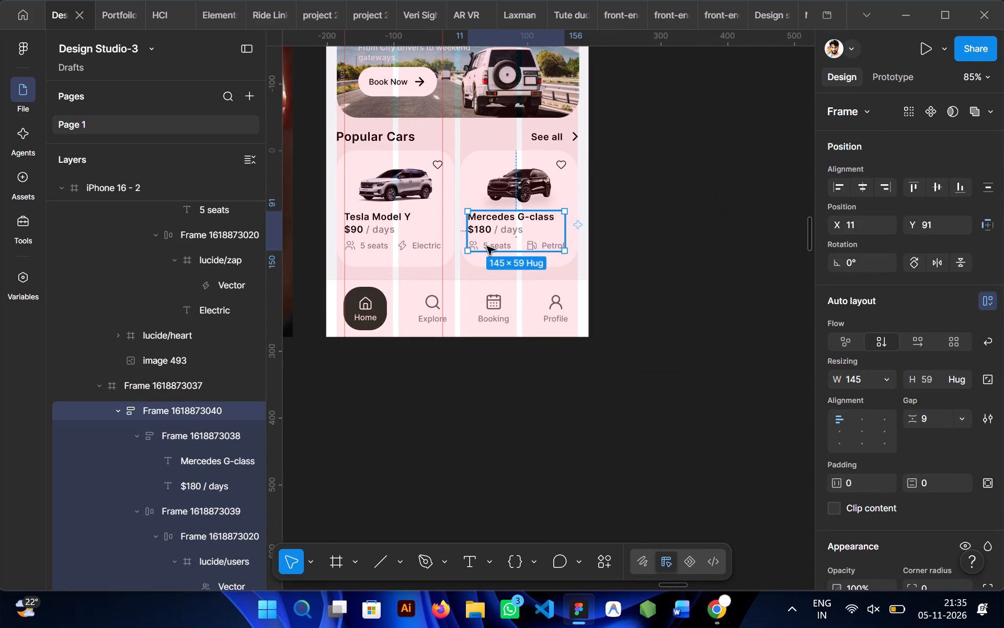
pyautogui.keyDown('alt'); pyautogui.moveTo(487, 246); pyautogui.dragTo(658, 397); pyautogui.keyUp('alt')
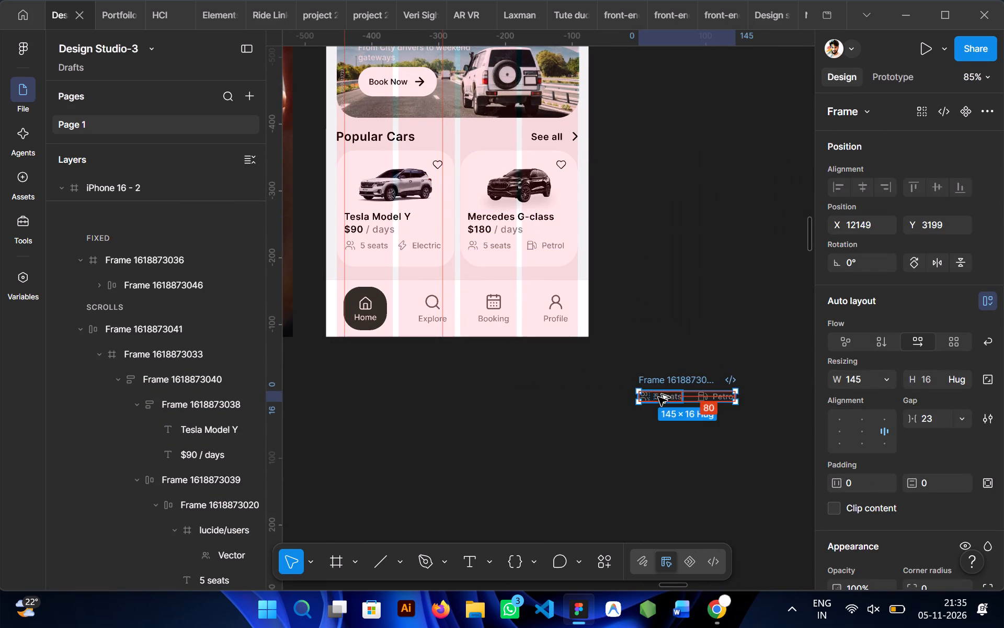
pyautogui.click(665, 315)
# Move the copied seats and fuel row into the iPhone 16 - 3 frame, just below the villa card at about X 41, Y 650.
pyautogui.hscroll(-2, 665, 315)
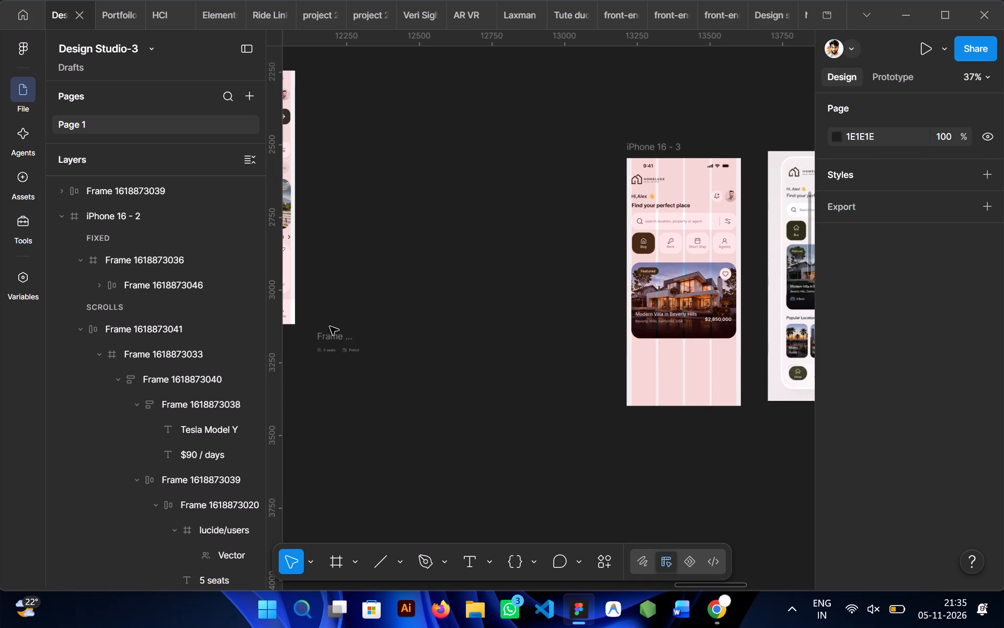
pyautogui.moveTo(329, 338); pyautogui.dragTo(671, 355)
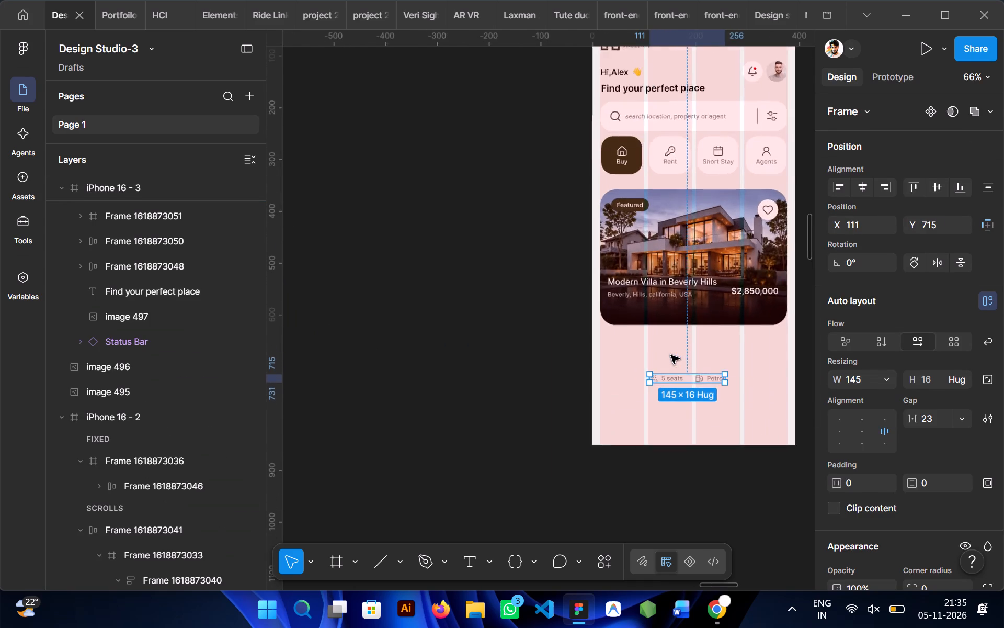
pyautogui.moveTo(689, 391); pyautogui.dragTo(636, 342)
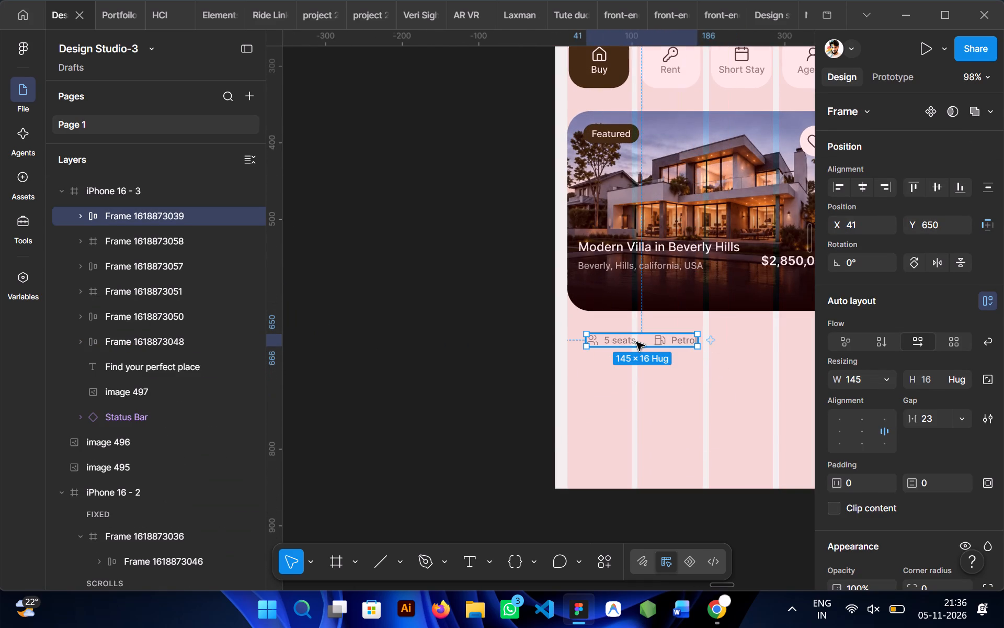
# Shift the copied "5 seats" and "Petrol" row below the villa card to about X 97, Y 650.
pyautogui.hscroll(-1, 636, 342)
pyautogui.click(533, 408)
pyautogui.hscroll(-2, 566, 384)
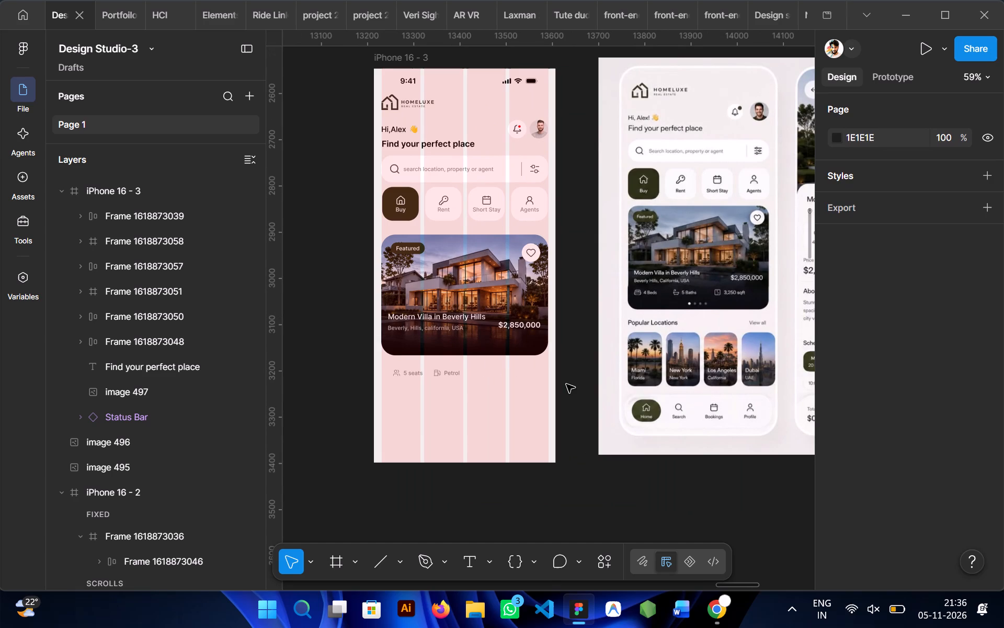
pyautogui.moveTo(427, 375); pyautogui.dragTo(447, 372)
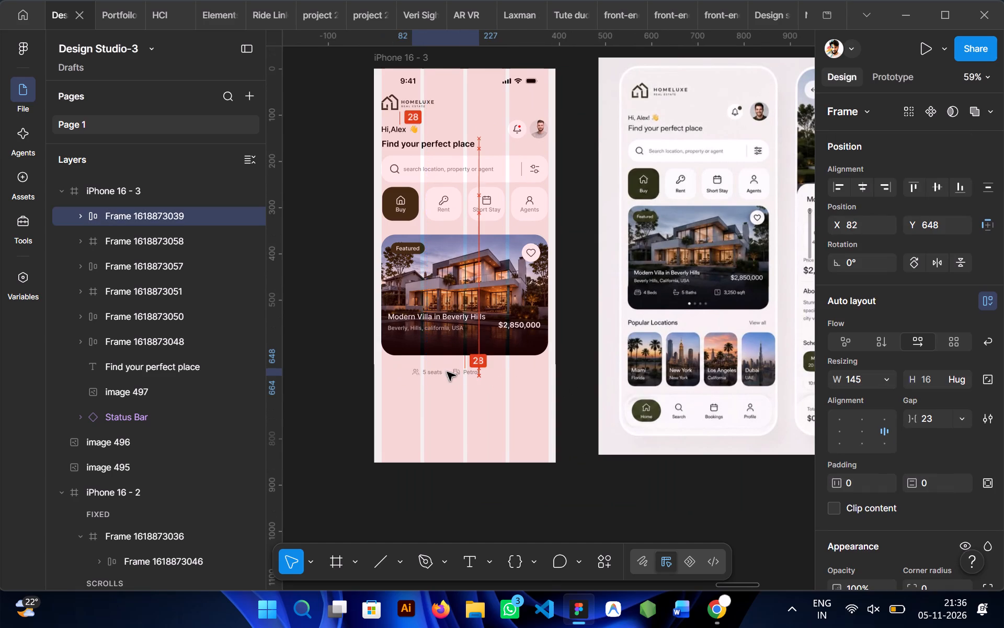
pyautogui.moveTo(447, 372); pyautogui.dragTo(442, 372)
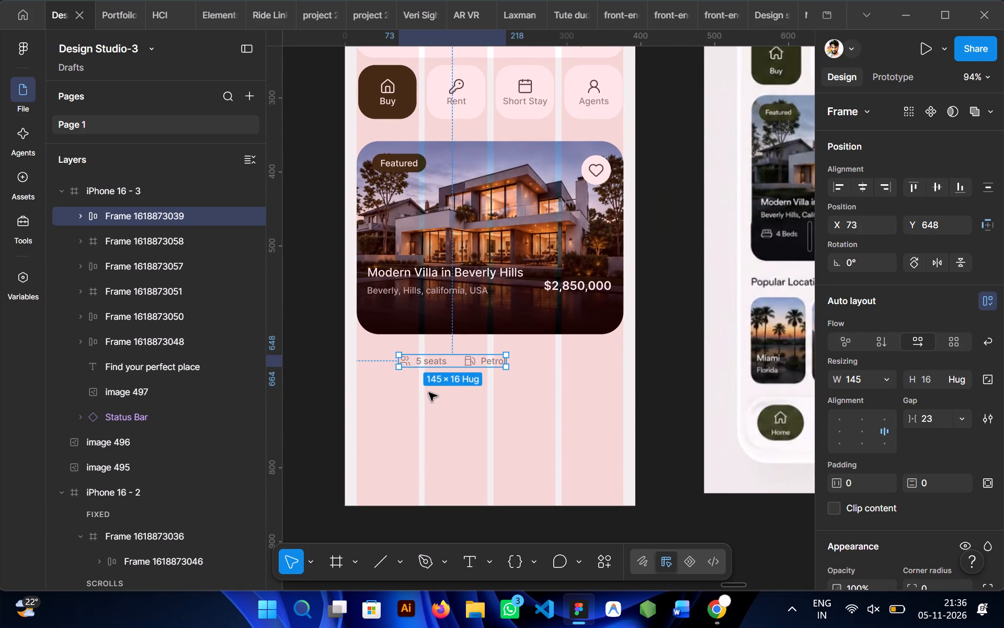
pyautogui.click(442, 398)
pyautogui.hscroll(-1, 442, 398)
pyautogui.click(401, 366)
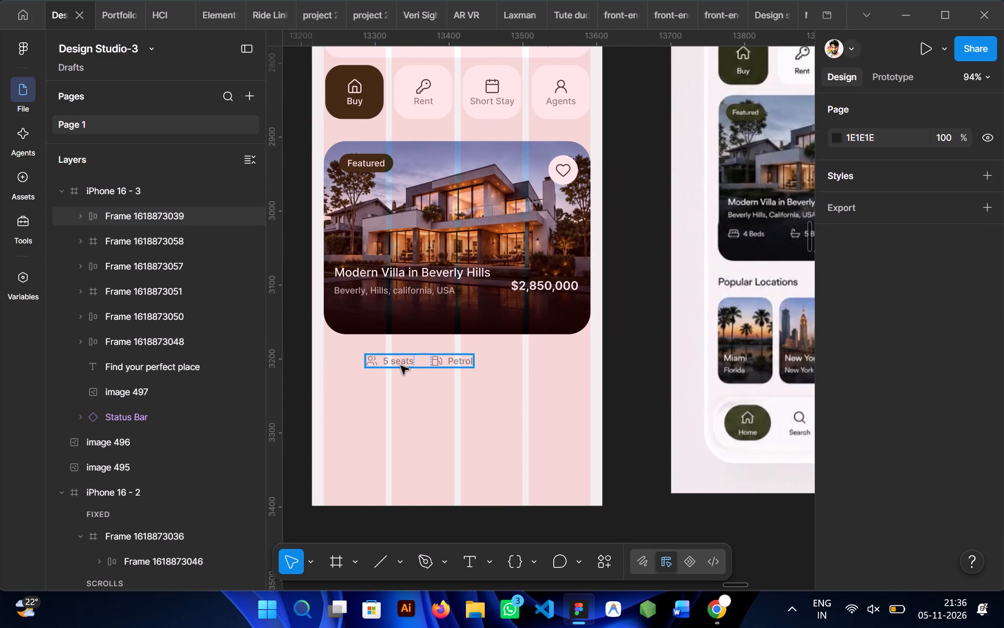
pyautogui.moveTo(394, 365); pyautogui.dragTo(412, 366)
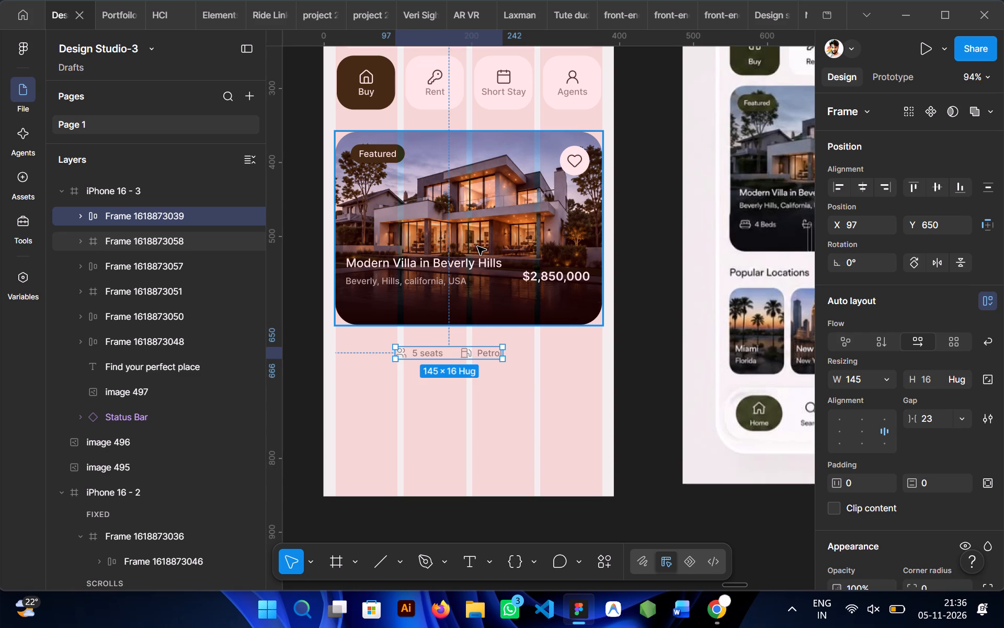
# Search the Lucide Icons plugin for "bed" and insert the bed-double icon.
pyautogui.scroll(1, 441, 284)
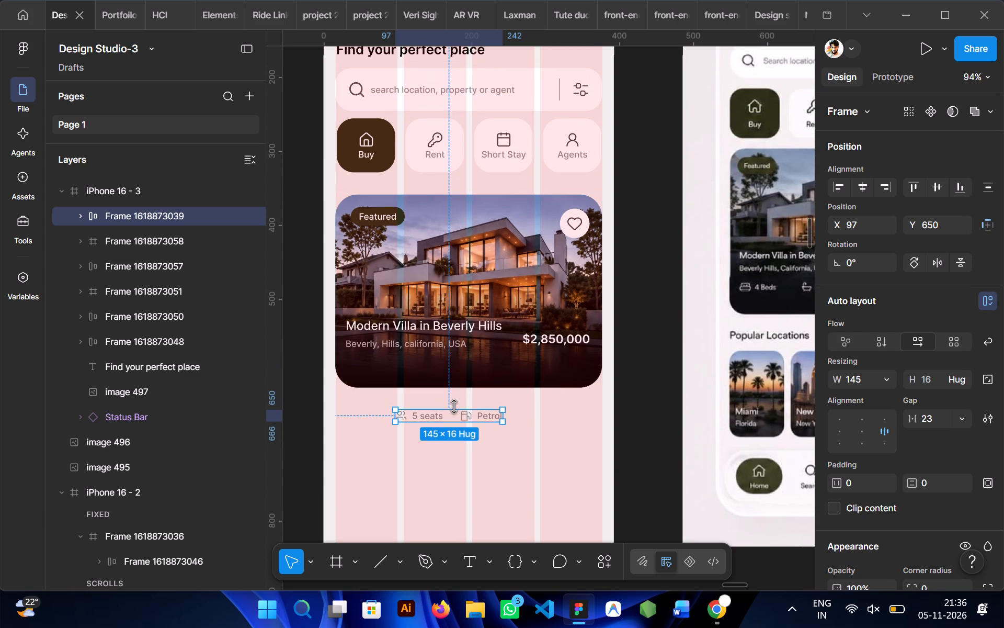
pyautogui.scroll(-1, 454, 407)
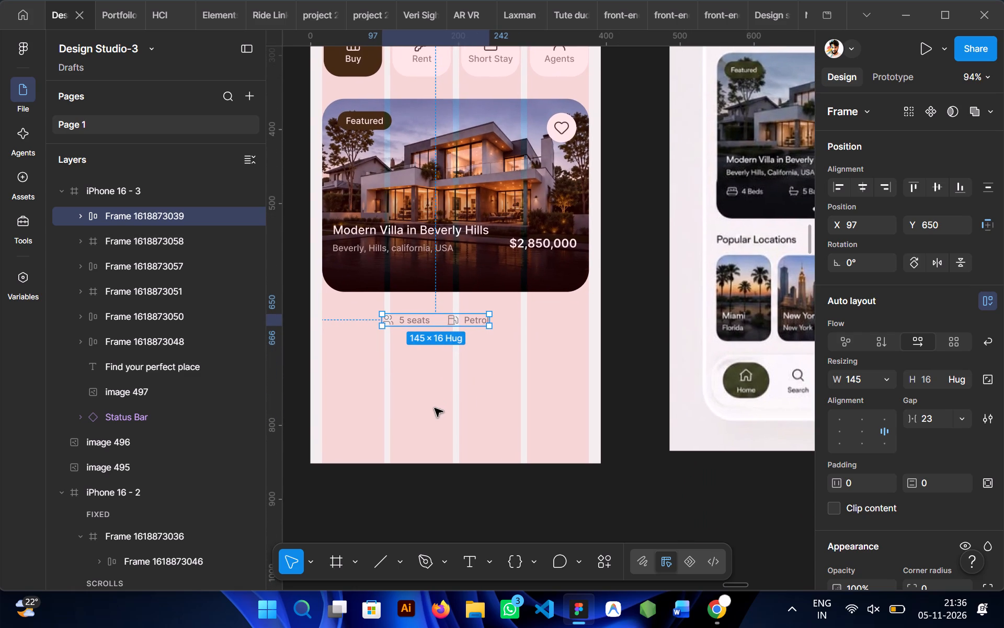
pyautogui.click(435, 408)
pyautogui.click(615, 557)
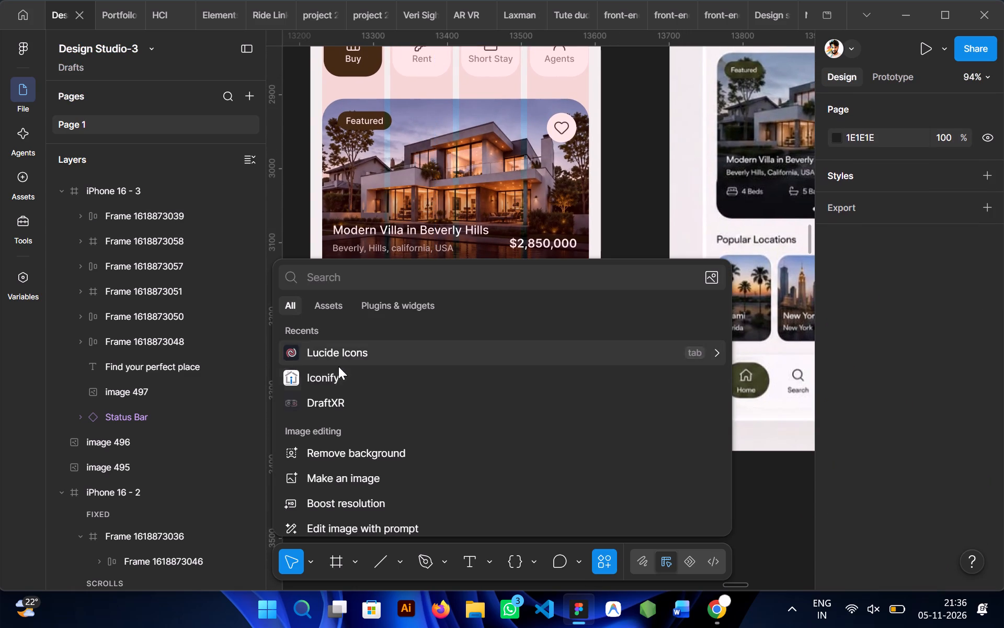
pyautogui.click(328, 359)
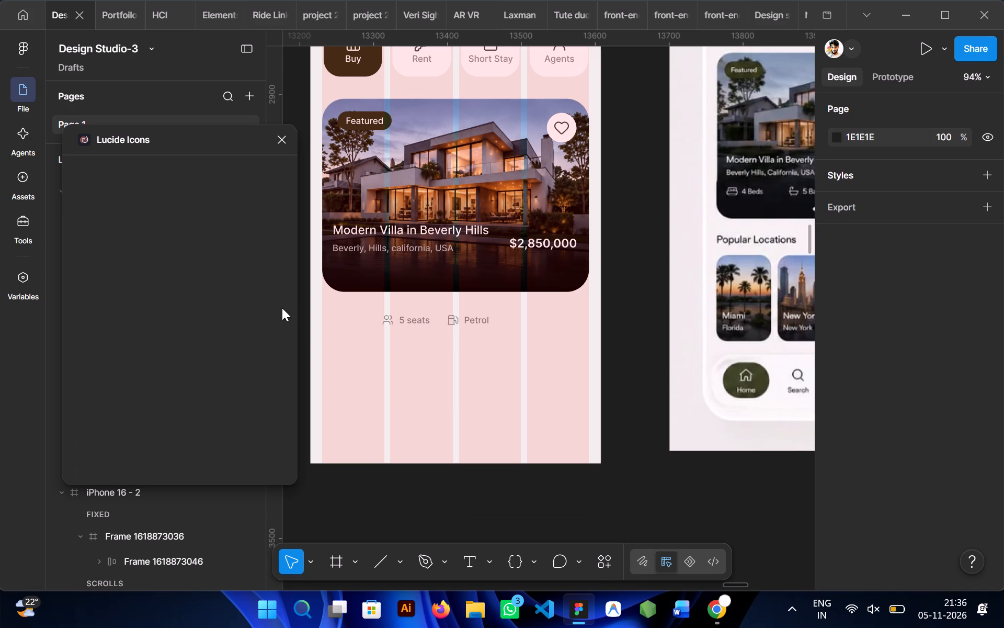
pyautogui.click(141, 205)
pyautogui.write('bed')
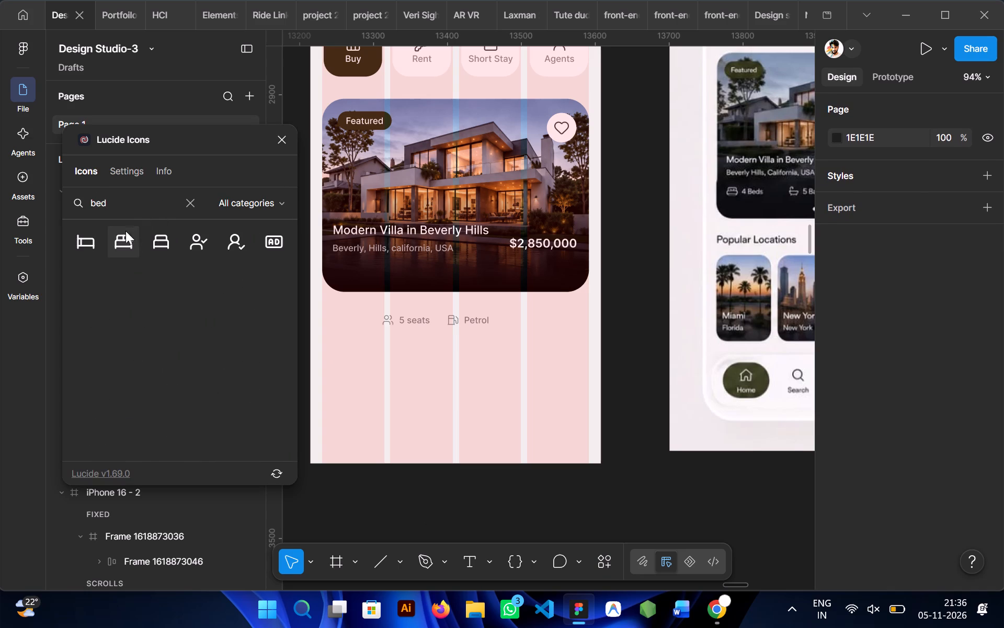
pyautogui.click(125, 237)
pyautogui.click(287, 149)
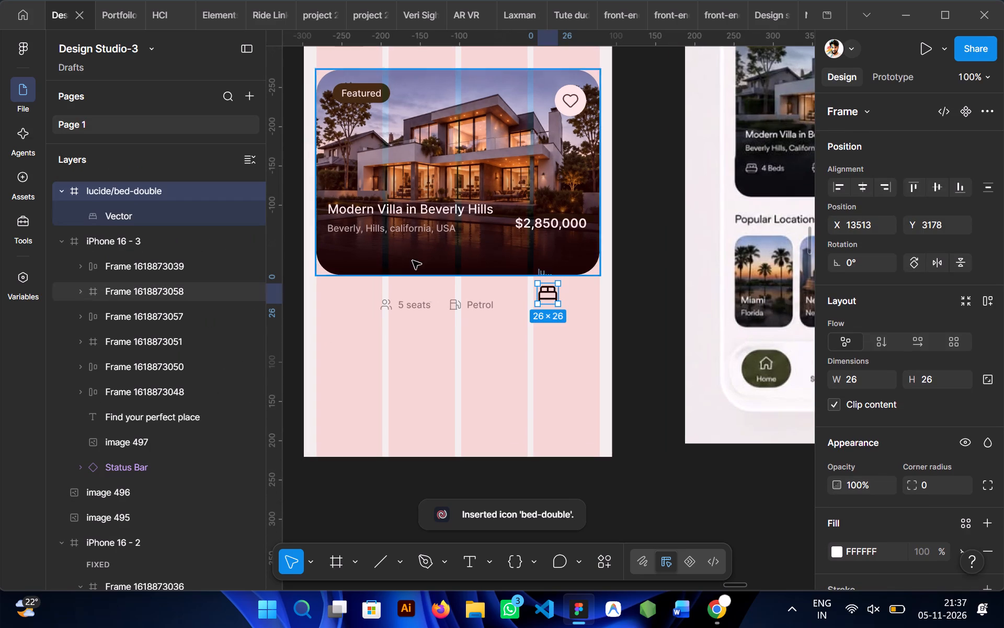
# Move the bed-double icon into the iPhone 16 - 3 frame, in the empty area below the villa card beside the fuel label.
pyautogui.hscroll(-1, 511, 371)
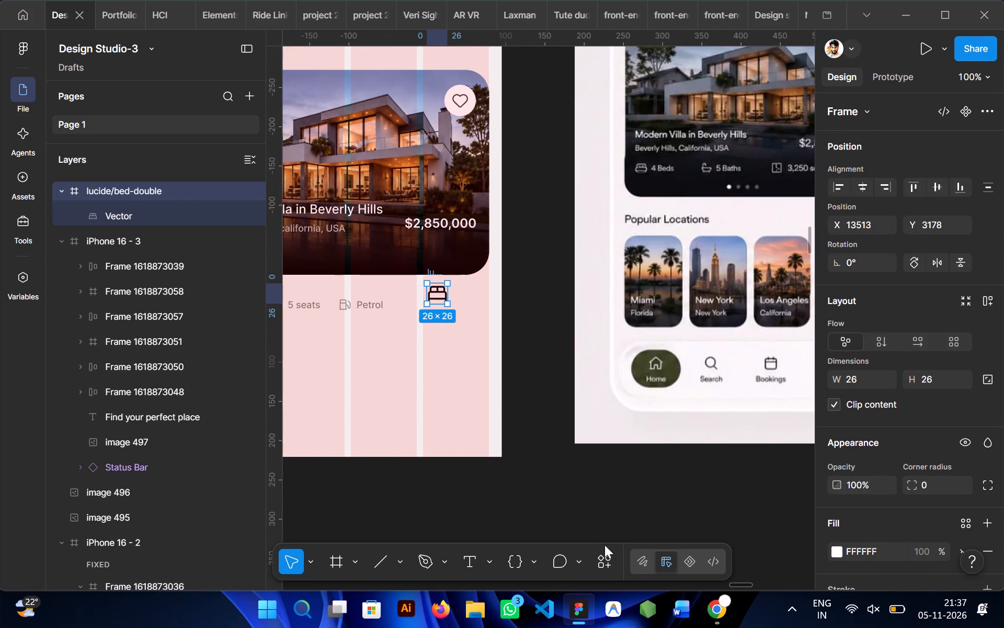
pyautogui.click(604, 554)
pyautogui.click(538, 223)
pyautogui.click(533, 250)
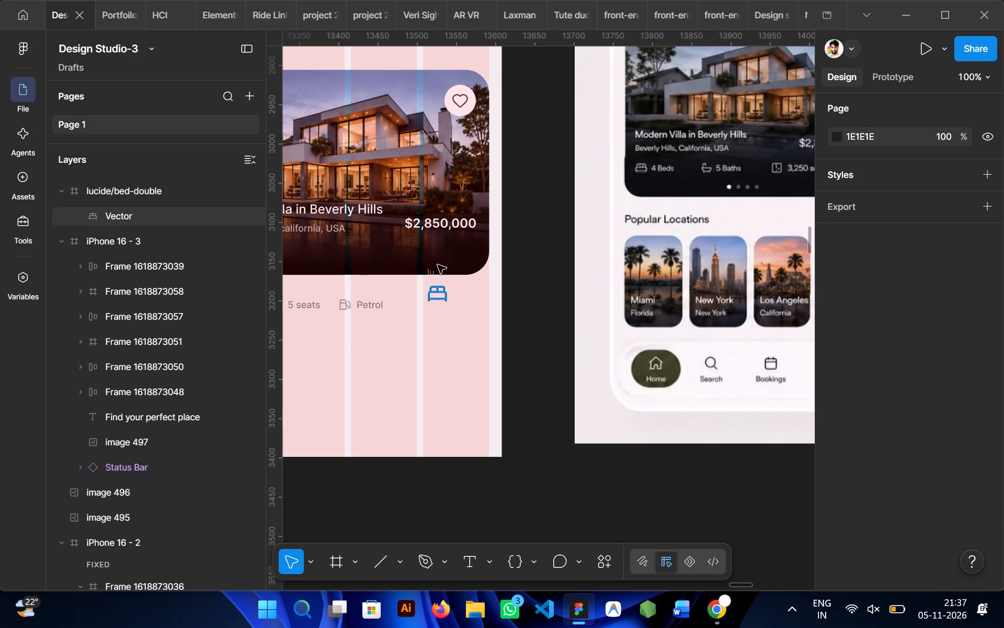
pyautogui.moveTo(433, 272); pyautogui.dragTo(444, 303)
pyautogui.click(507, 298)
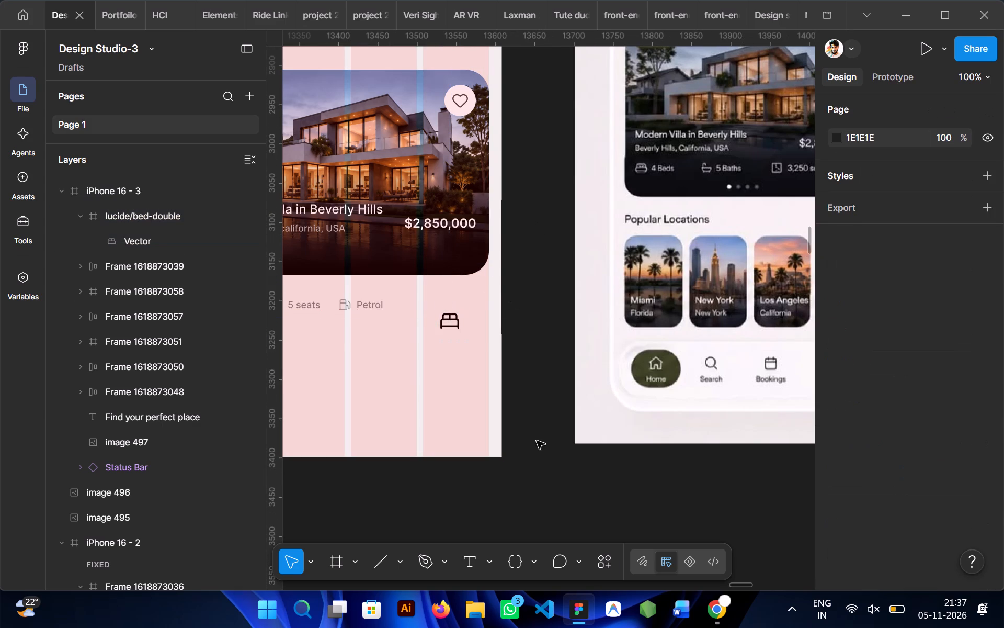
# Insert the Lucide bath icon, found with "bath", and place it in the iPhone 16 - 3 frame just below the bed icon.
pyautogui.click(601, 562)
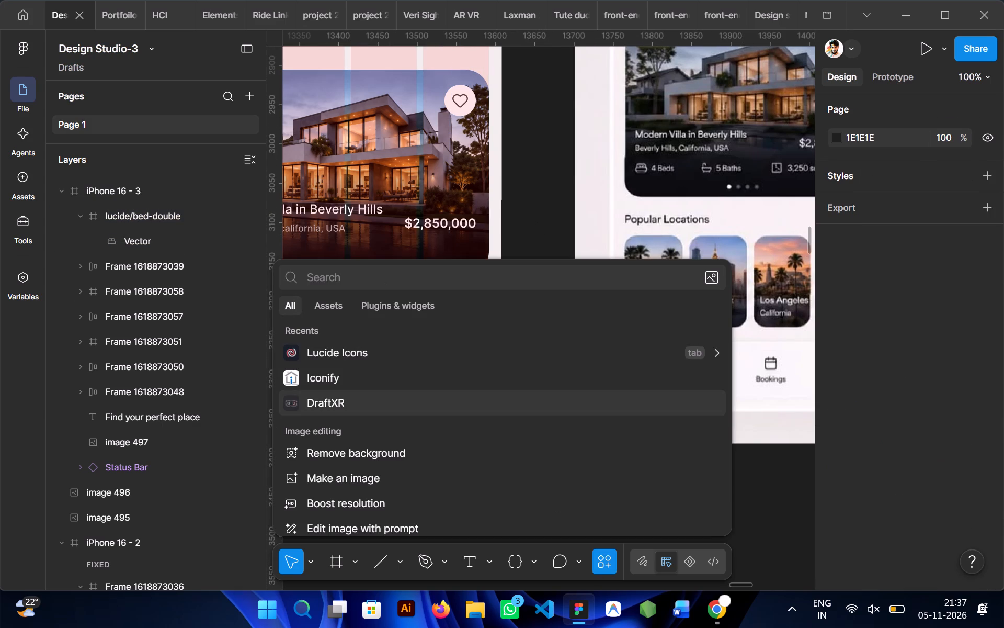
pyautogui.click(332, 344)
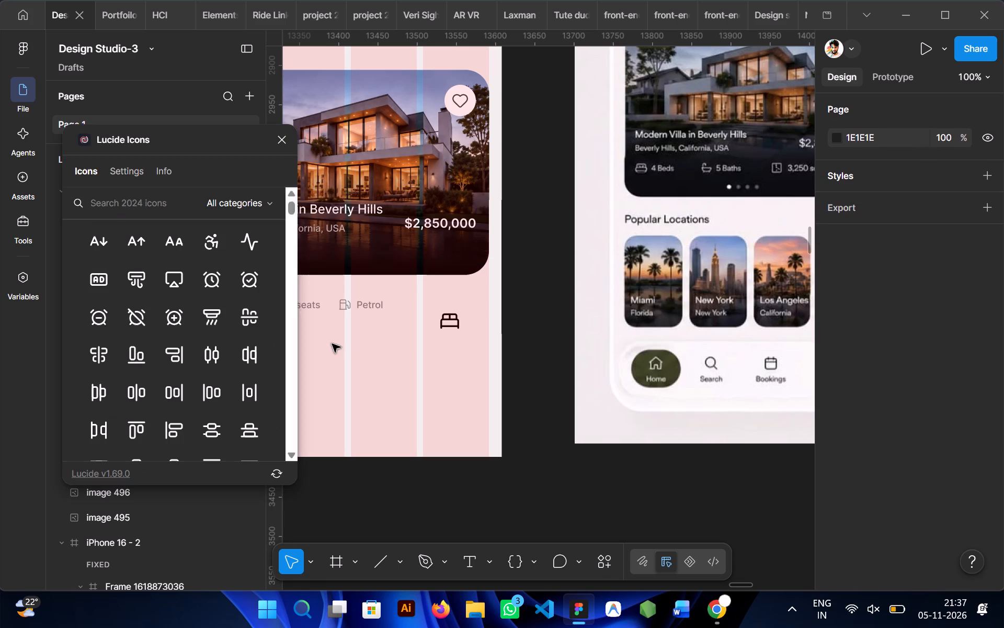
pyautogui.click(120, 203)
pyautogui.write('bath')
pyautogui.click(77, 244)
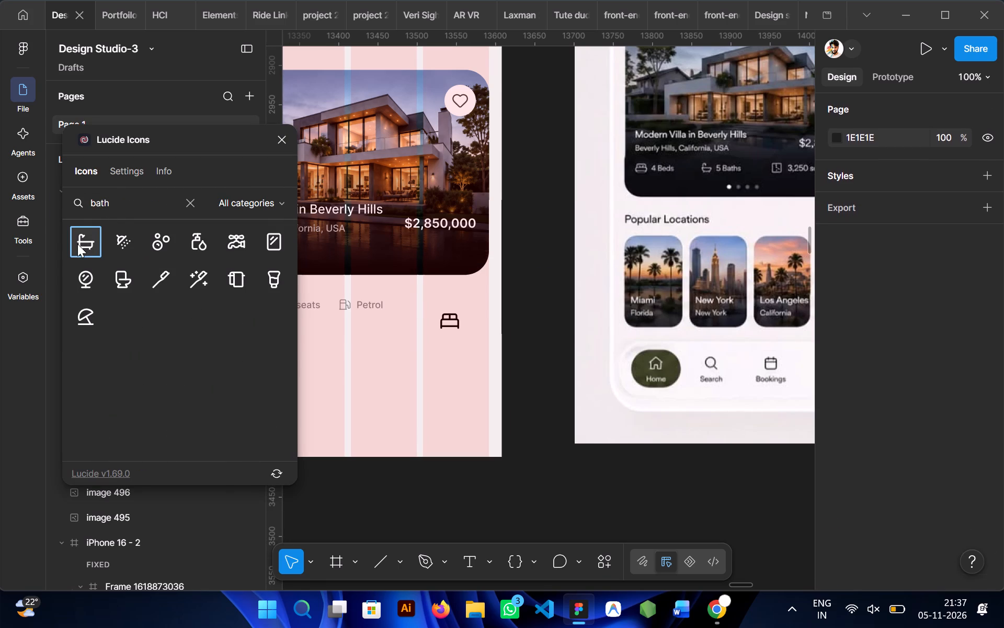
pyautogui.click(282, 140)
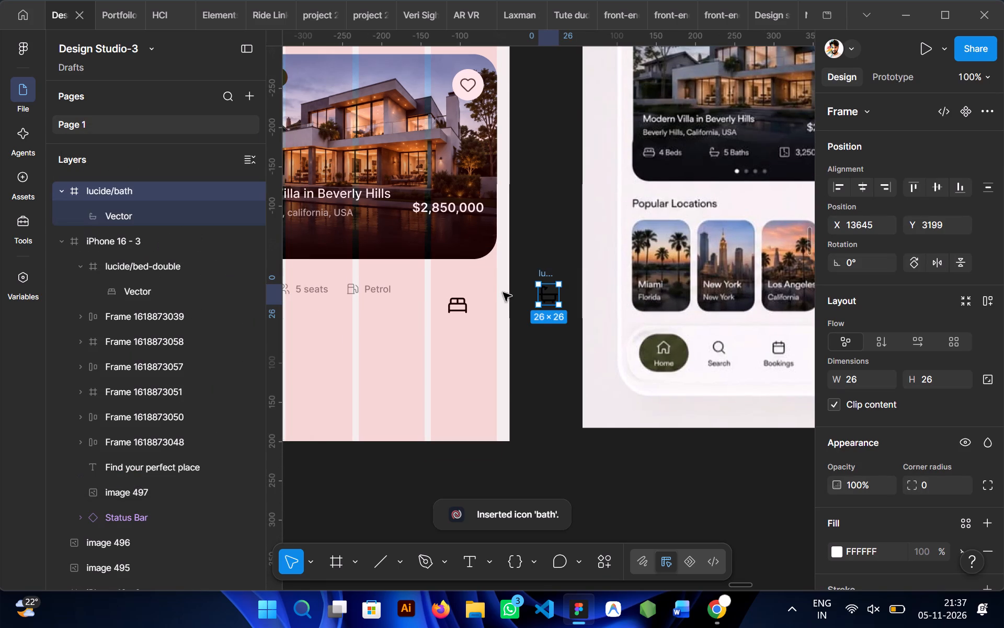
pyautogui.click(550, 280)
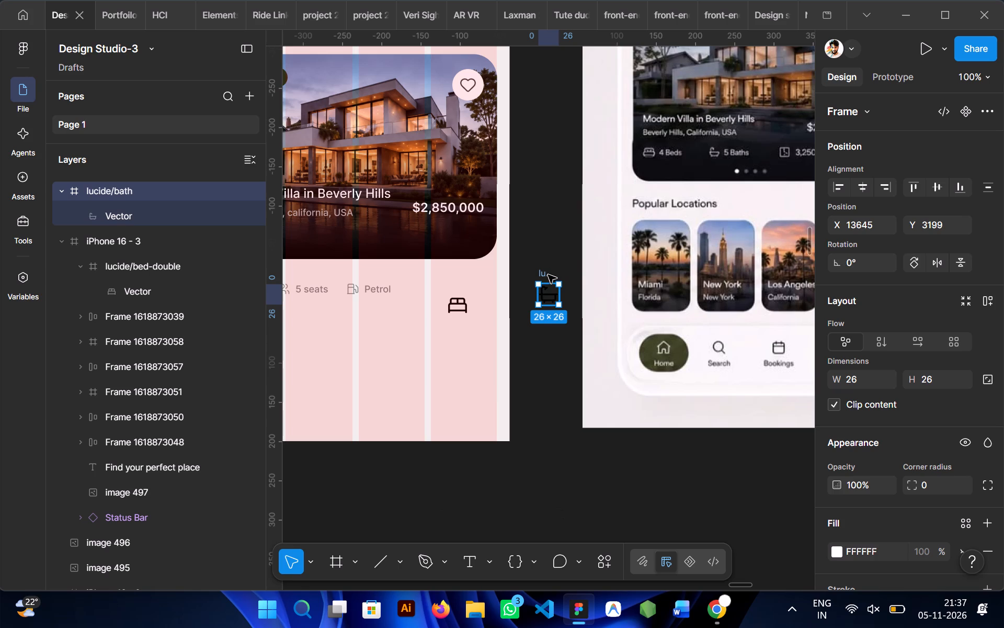
pyautogui.moveTo(548, 275); pyautogui.dragTo(421, 316)
pyautogui.click(512, 316)
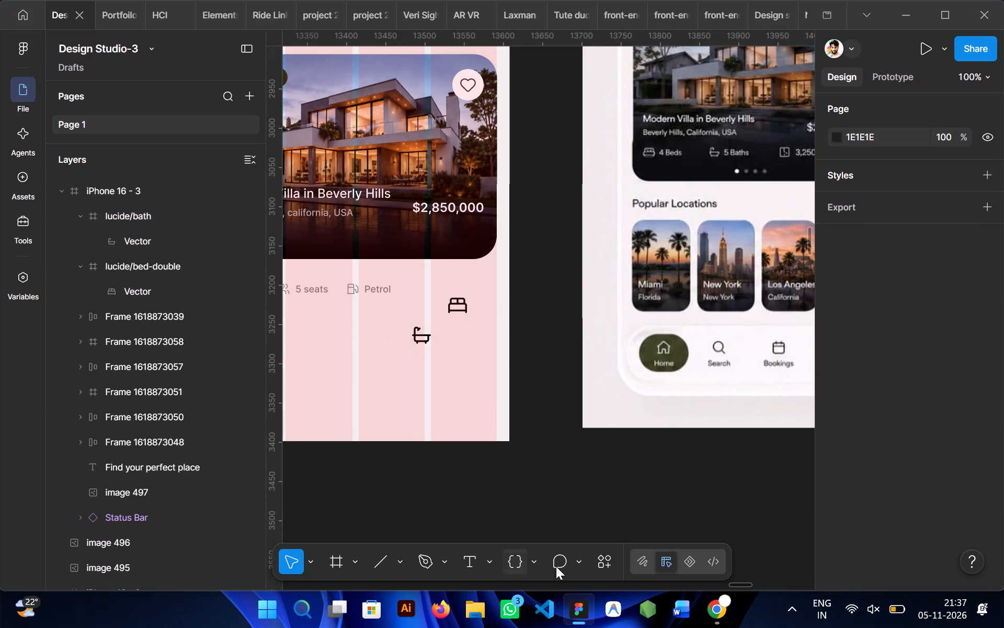
# Insert the Lucide ratio icon, found with "land", and place it in the iPhone 16 - 3 frame below the bed and bath icons.
pyautogui.click(610, 565)
pyautogui.hscroll(-1, 519, 225)
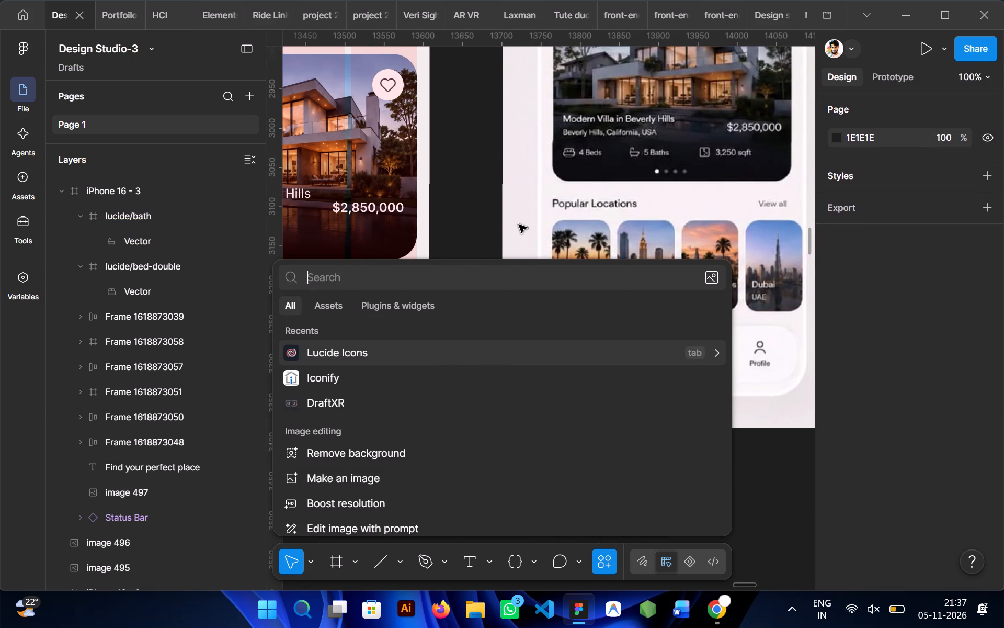
pyautogui.click(366, 353)
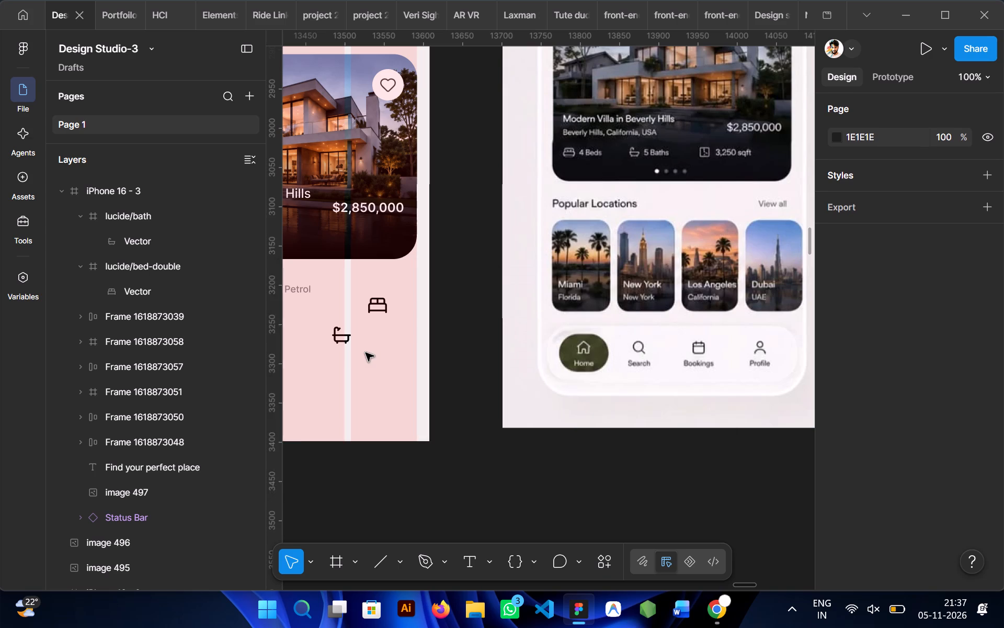
pyautogui.click(109, 206)
pyautogui.write('land')
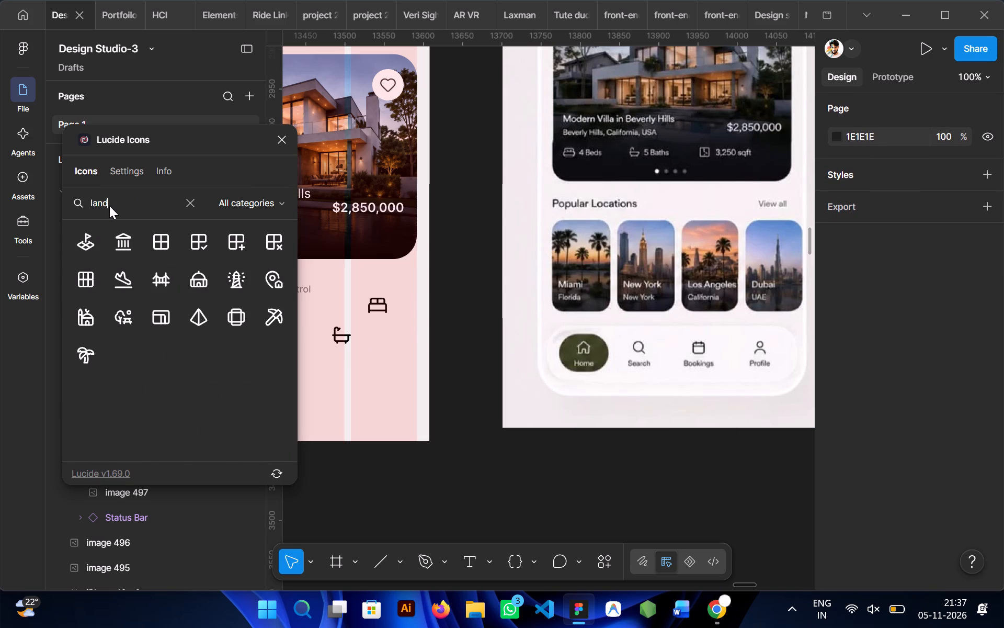
pyautogui.click(233, 319)
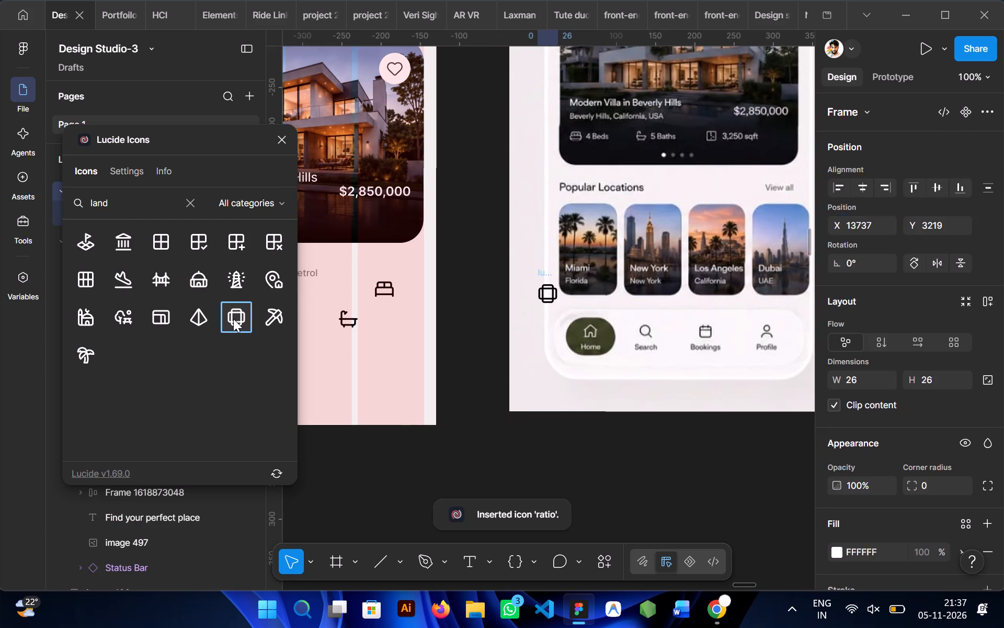
pyautogui.click(283, 138)
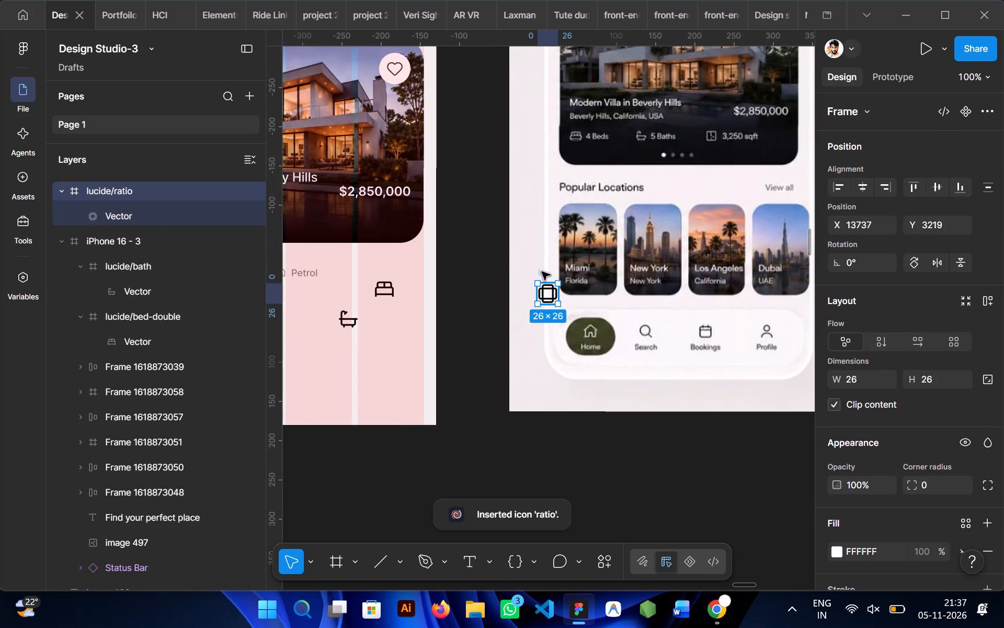
pyautogui.moveTo(542, 272); pyautogui.dragTo(390, 311)
pyautogui.click(464, 313)
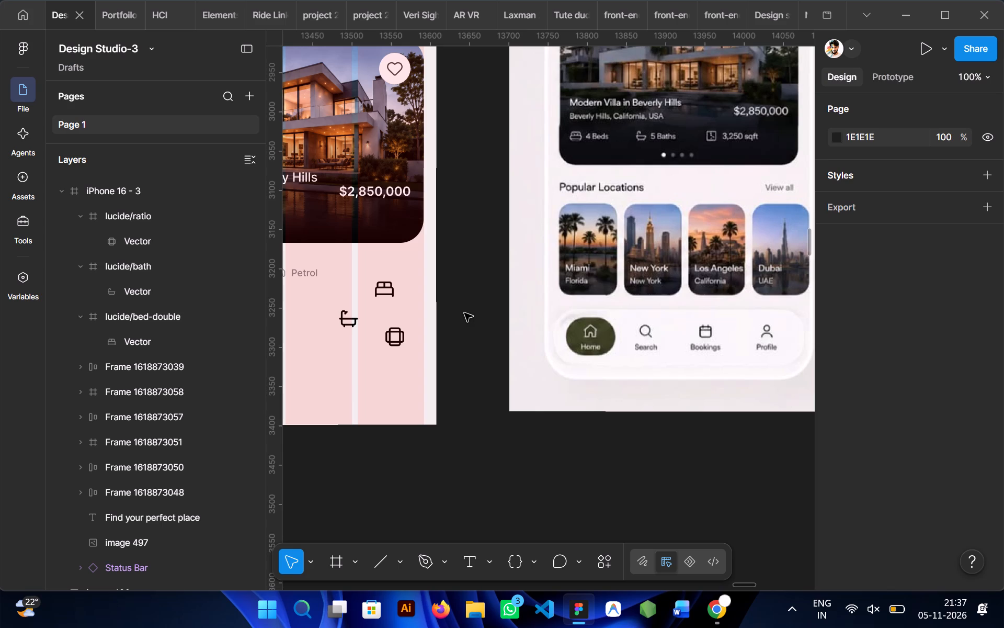
pyautogui.click(464, 338)
# Set the stroke weight of the bed, bath and ratio icon vectors to 1.
pyautogui.click(388, 290)
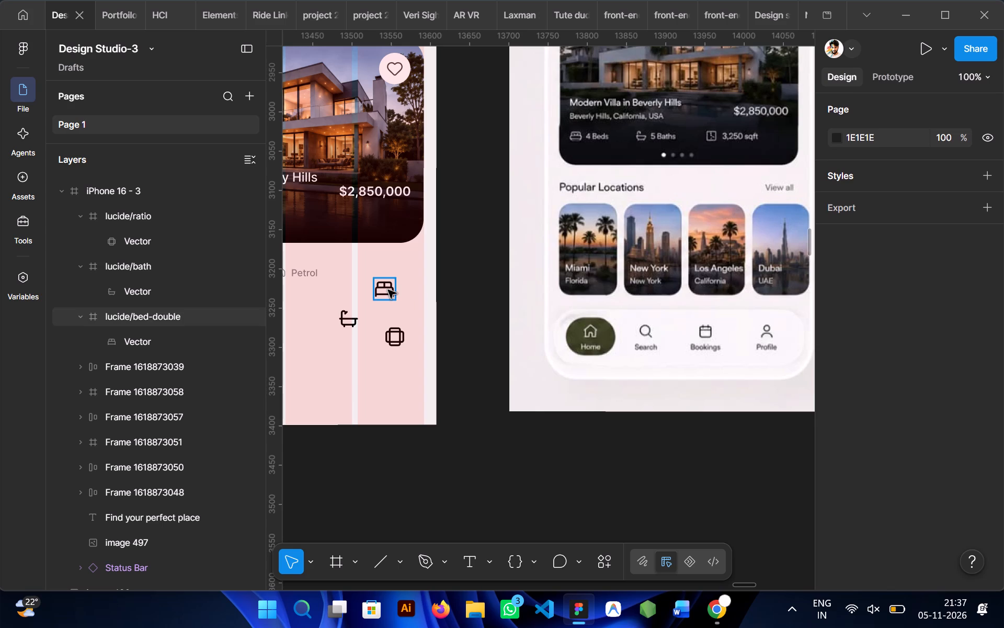
pyautogui.keyDown('ctrl'); pyautogui.keyDown('shift'); pyautogui.click(380, 289); pyautogui.keyUp('shift'); pyautogui.keyUp('ctrl')
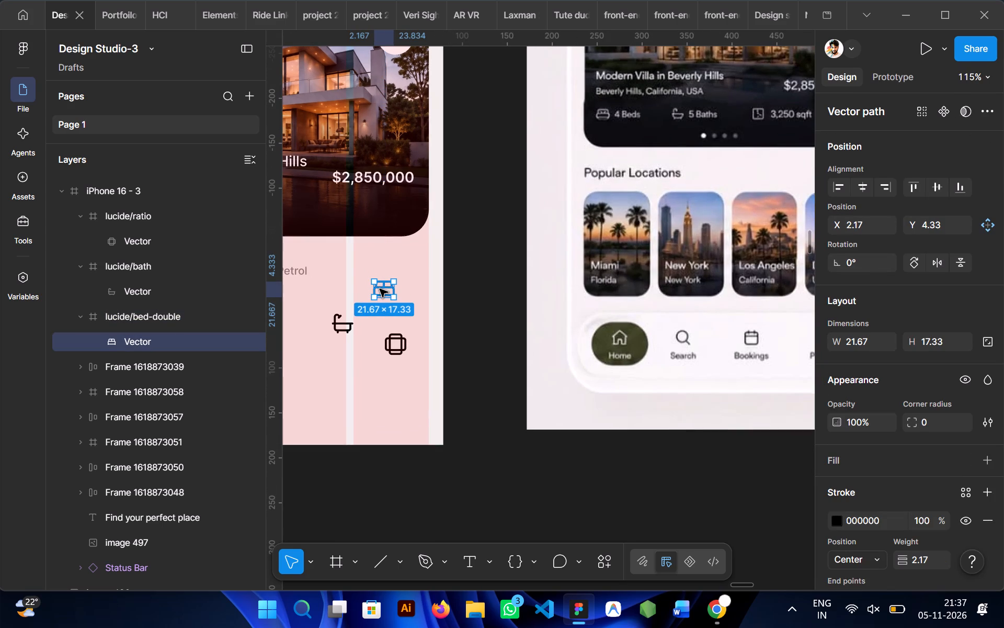
pyautogui.keyDown('ctrl'); pyautogui.keyDown('shift'); pyautogui.click(341, 327); pyautogui.keyUp('shift'); pyautogui.keyUp('ctrl')
pyautogui.keyDown('ctrl'); pyautogui.keyDown('shift'); pyautogui.click(393, 355); pyautogui.keyUp('shift'); pyautogui.keyUp('ctrl')
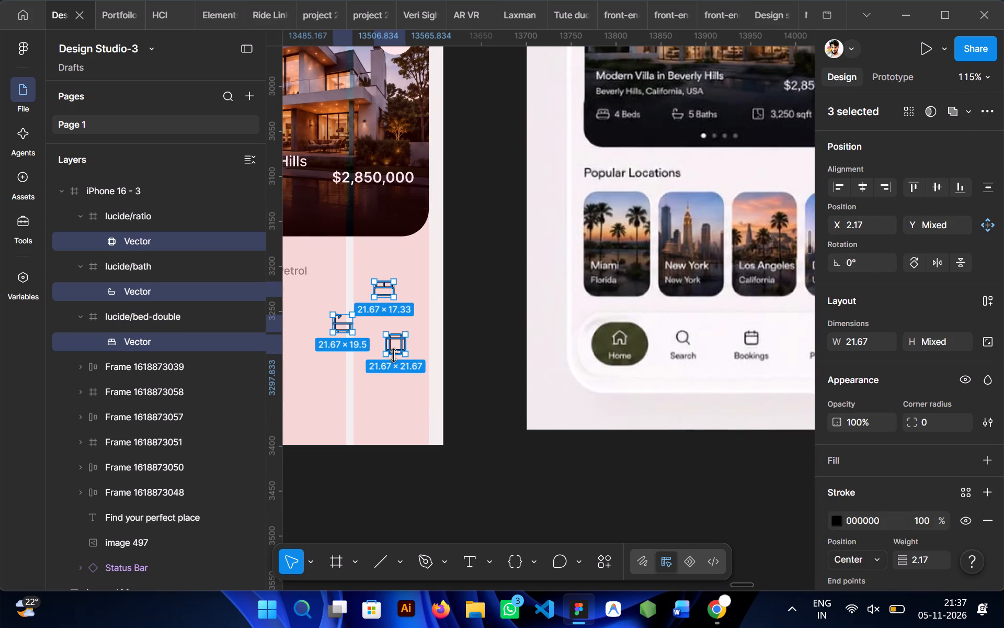
pyautogui.scroll(-2, 843, 446)
pyautogui.click(923, 429)
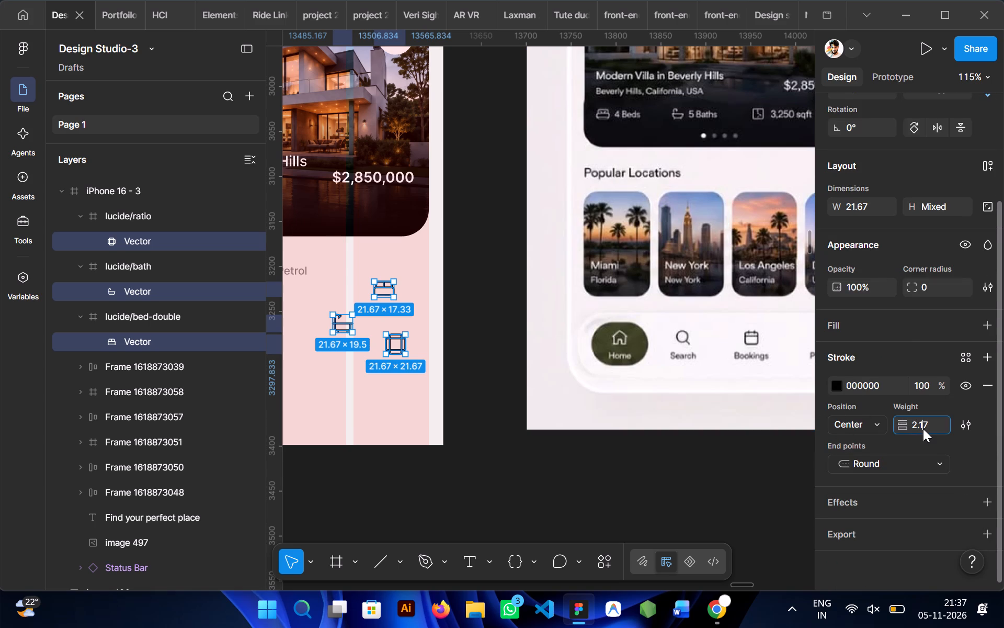
pyautogui.press('1')
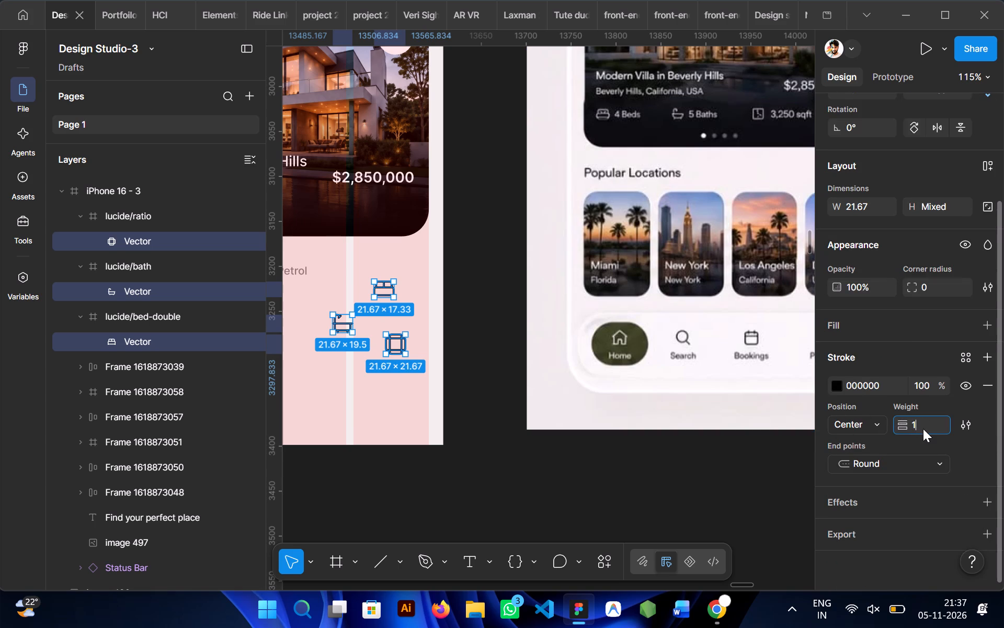
pyautogui.write('.5')
pyautogui.click(923, 429)
pyautogui.doubleClick(923, 429)
pyautogui.press('BackSpace')
pyautogui.press('BackSpace')
pyautogui.press('1')
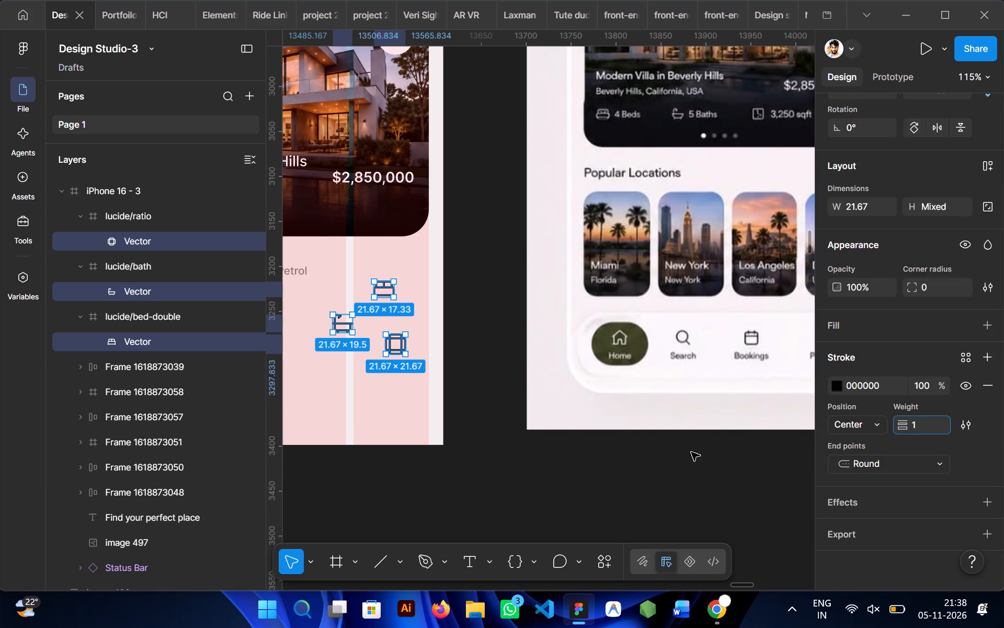
pyautogui.click(560, 463)
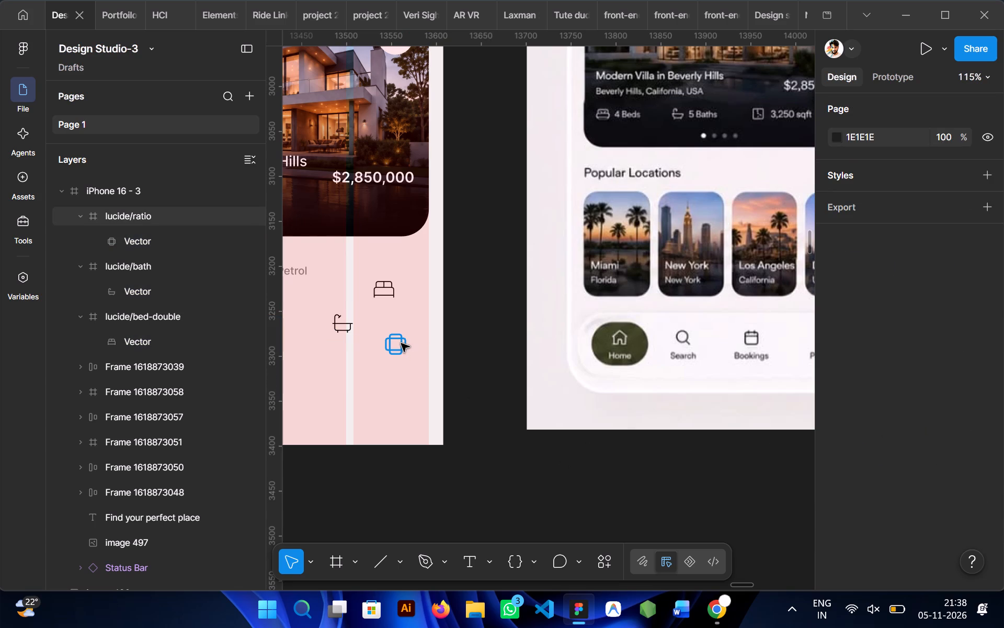
# Recolour the strokes of the ratio, bath and bed icon vectors to 828282, sampled from the Petrol label.
pyautogui.keyDown('ctrl'); pyautogui.keyDown('shift'); pyautogui.click(401, 345); pyautogui.keyUp('shift'); pyautogui.keyUp('ctrl')
pyautogui.keyDown('ctrl'); pyautogui.keyDown('shift'); pyautogui.click(333, 321); pyautogui.keyUp('shift'); pyautogui.keyUp('ctrl')
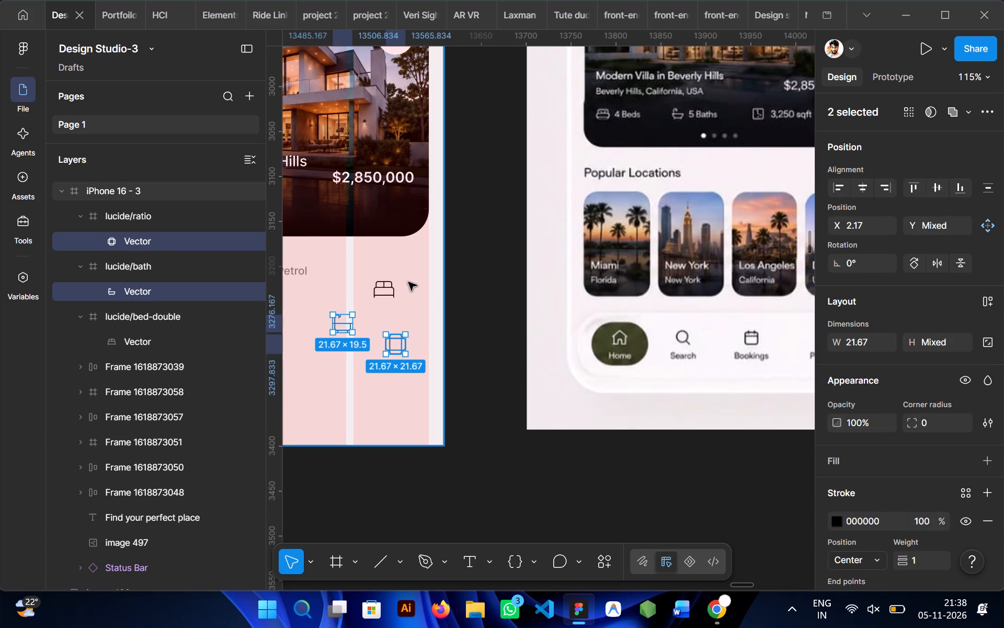
pyautogui.keyDown('ctrl'); pyautogui.keyDown('shift'); pyautogui.click(379, 287); pyautogui.keyUp('shift'); pyautogui.keyUp('ctrl')
pyautogui.hscroll(1, 379, 287)
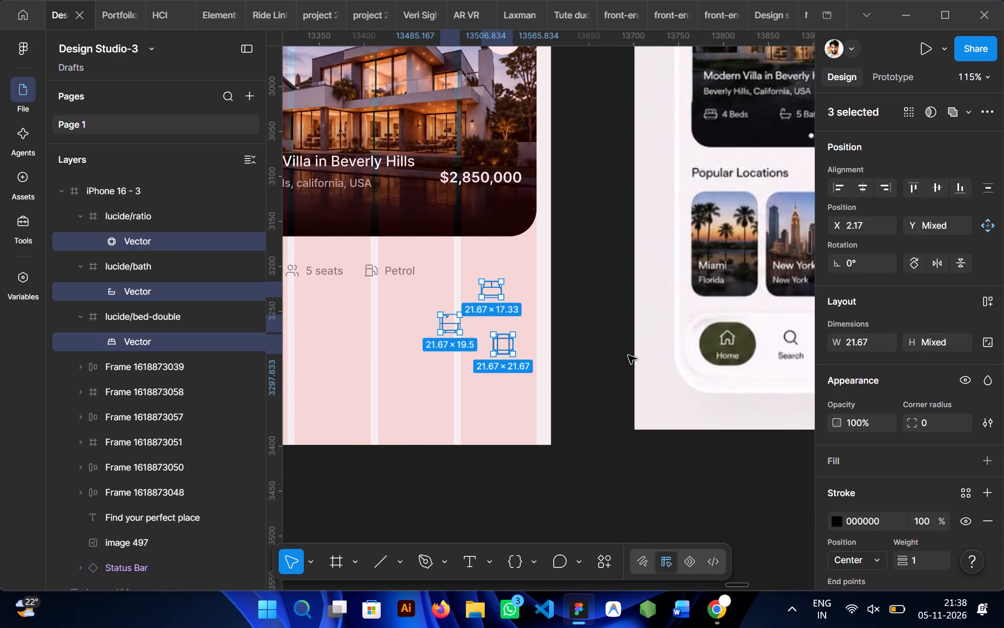
pyautogui.press('i')
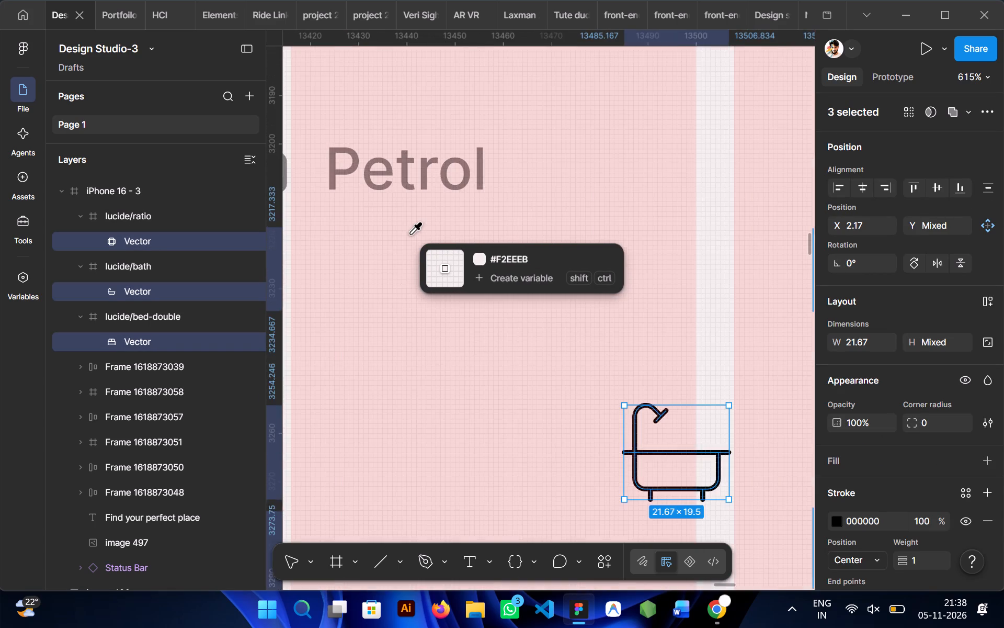
pyautogui.click(411, 130)
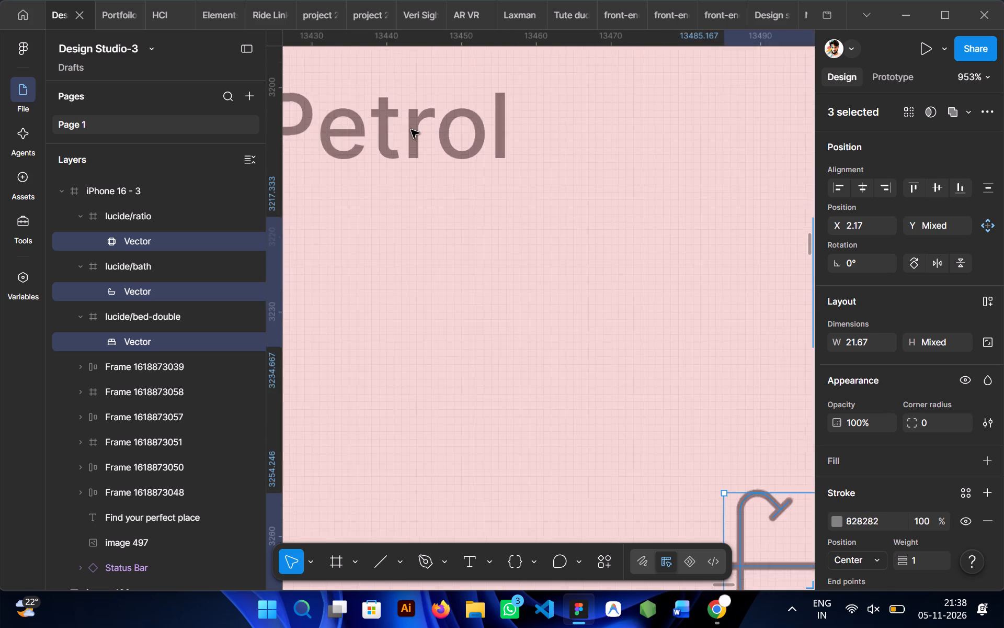
pyautogui.click(505, 289)
# Resize the bath, bed and ratio icon frames to 16 × 16 with the aspect ratio locked.
pyautogui.click(508, 215)
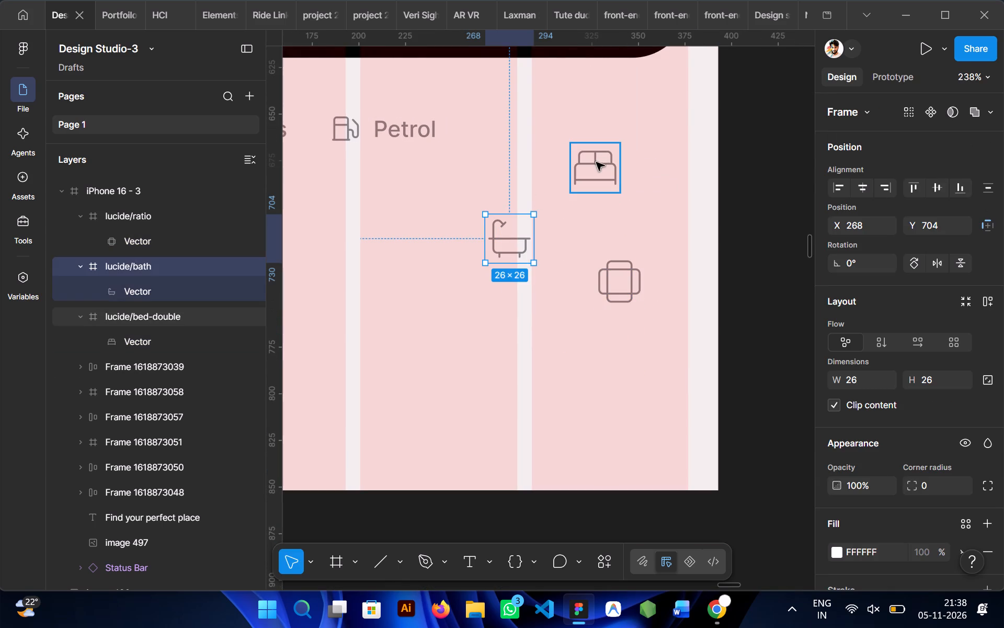
pyautogui.keyDown('shift'); pyautogui.click(596, 166); pyautogui.keyUp('shift')
pyautogui.keyDown('shift'); pyautogui.click(621, 287); pyautogui.keyUp('shift')
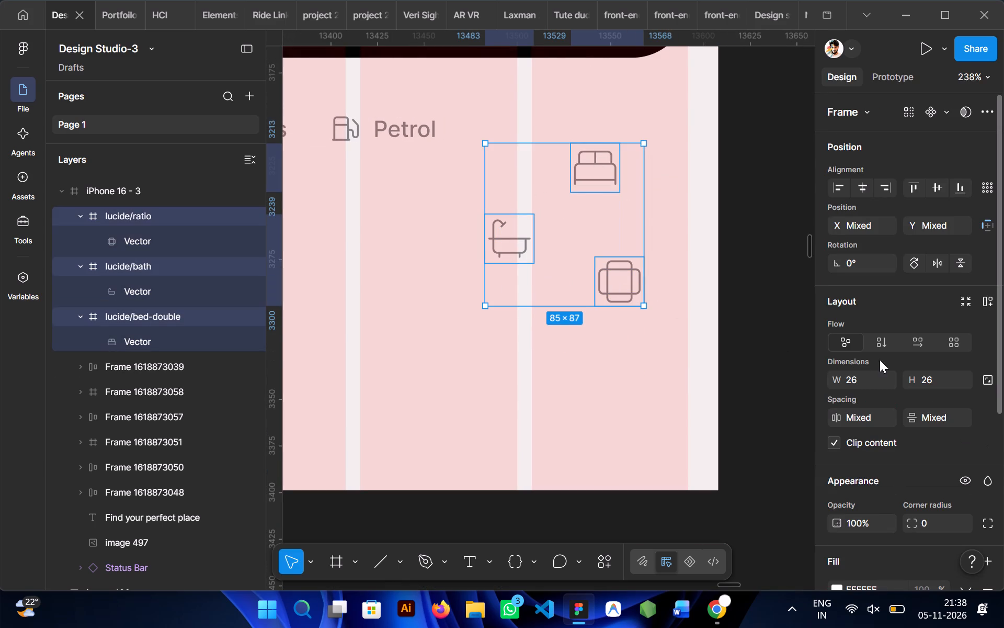
pyautogui.click(987, 377)
pyautogui.click(854, 381)
pyautogui.write('16')
pyautogui.press('Return')
pyautogui.click(599, 363)
# Replace the users icon beside "5 seats" in the details row with a copy of the bath icon.
pyautogui.hscroll(1, 553, 337)
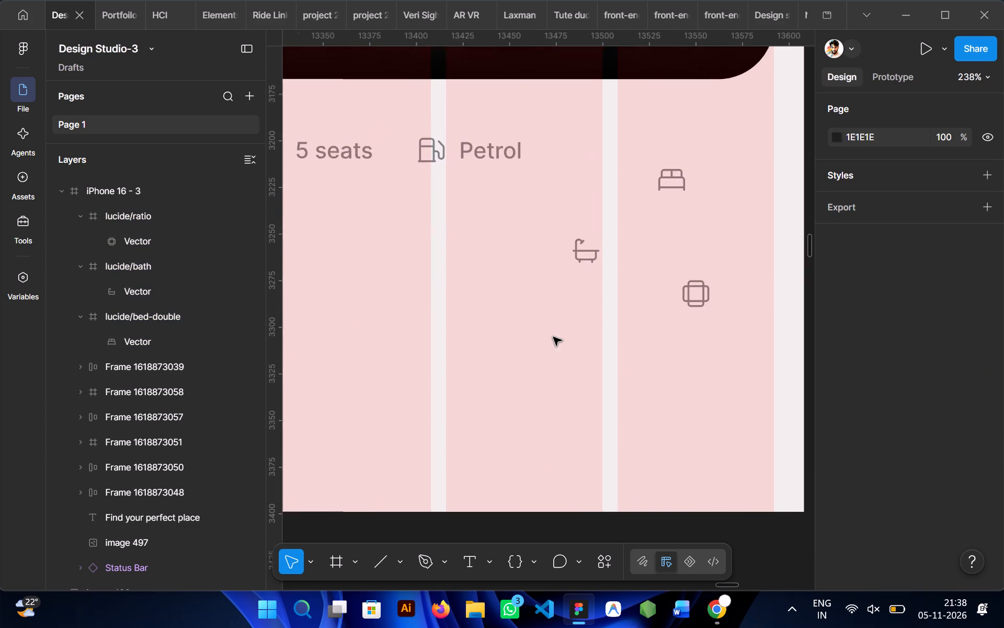
pyautogui.click(577, 292)
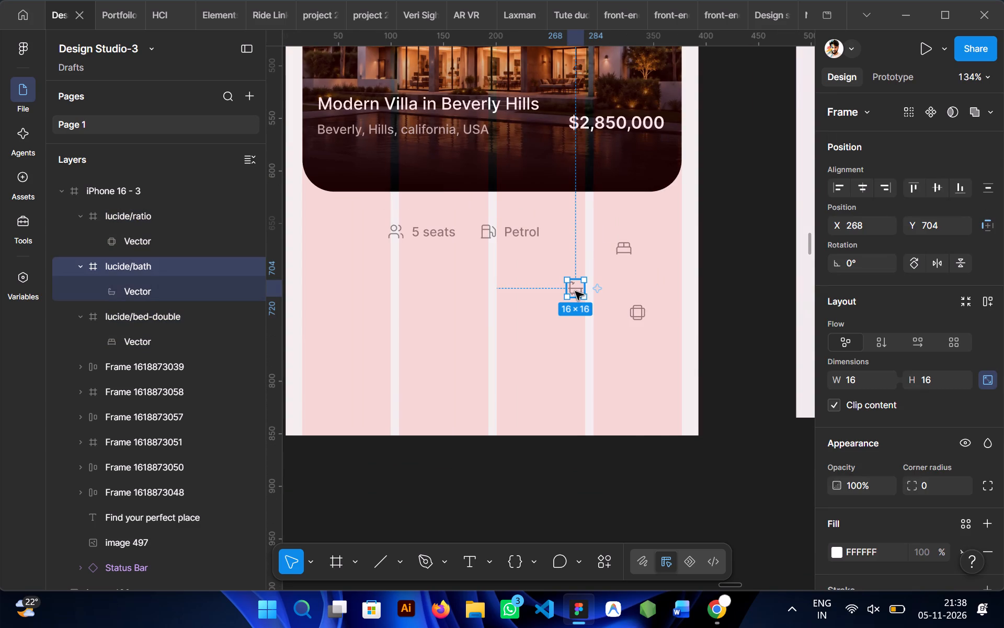
pyautogui.rightClick(575, 291)
pyautogui.click(600, 99)
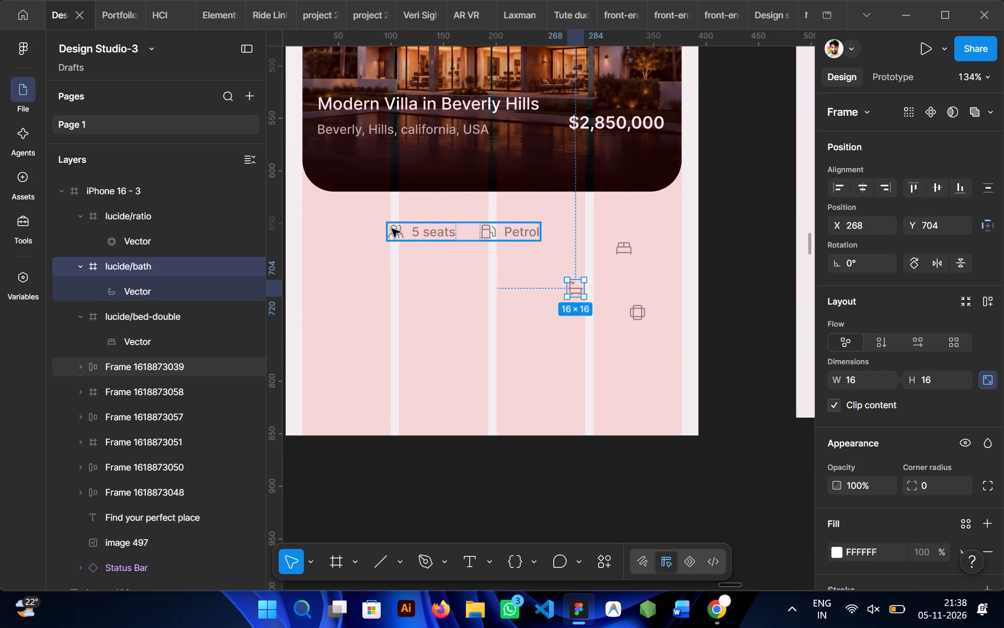
pyautogui.doubleClick(394, 230)
pyautogui.doubleClick(393, 230)
pyautogui.rightClick(393, 230)
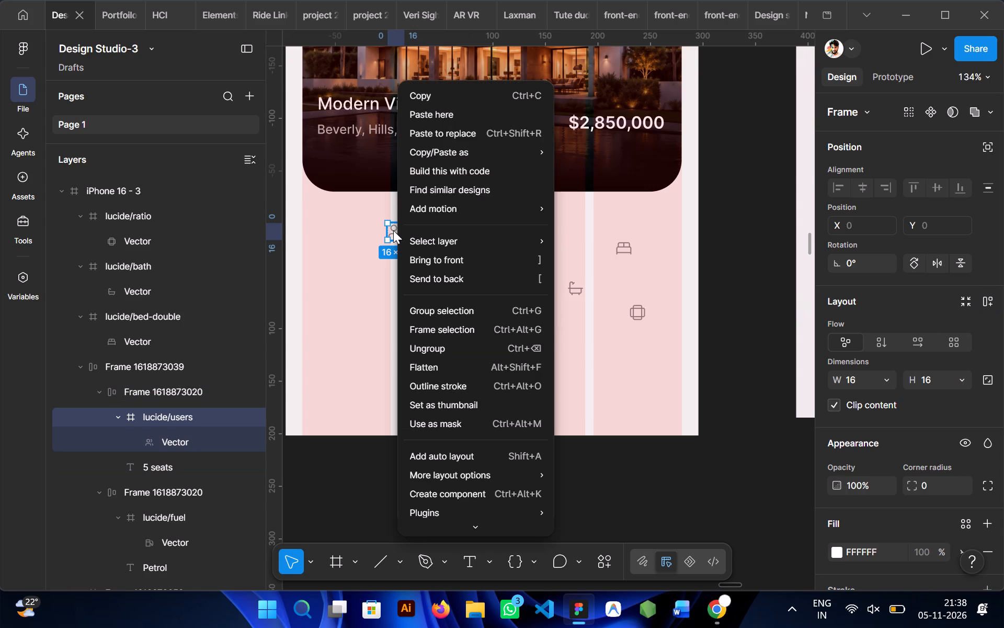
pyautogui.click(441, 134)
pyautogui.click(443, 302)
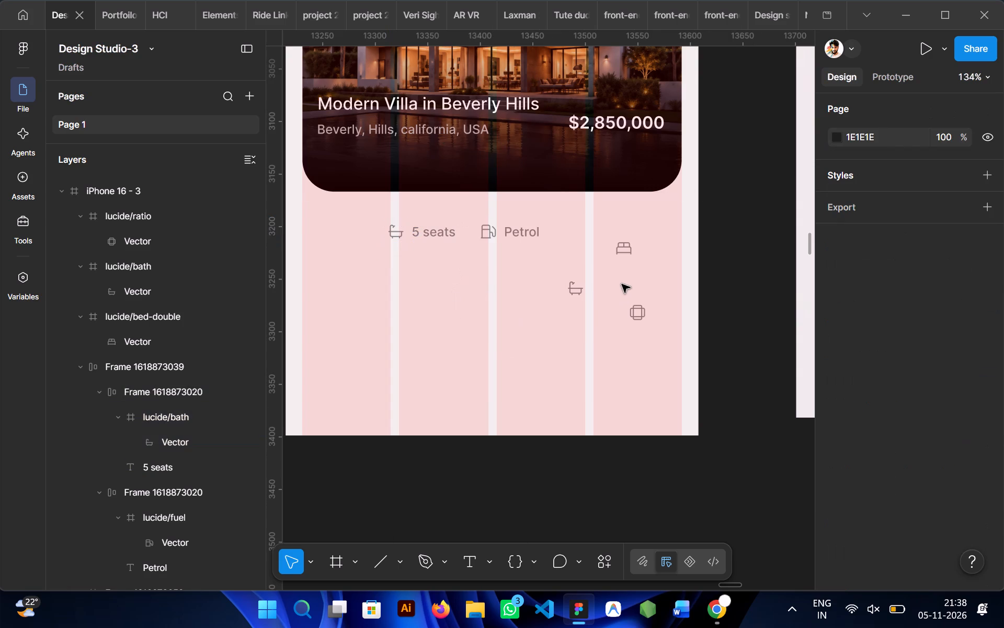
# Replace the fuel icon beside "Petrol" in the details row with a copy of the bed-double icon.
pyautogui.click(619, 250)
pyautogui.rightClick(619, 250)
pyautogui.click(657, 92)
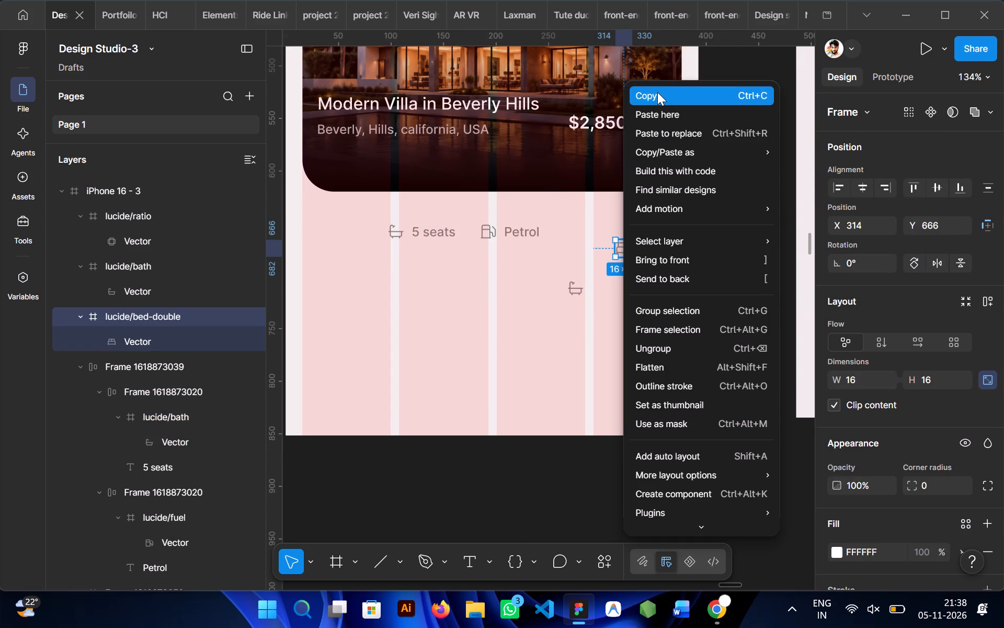
pyautogui.doubleClick(494, 232)
pyautogui.doubleClick(486, 233)
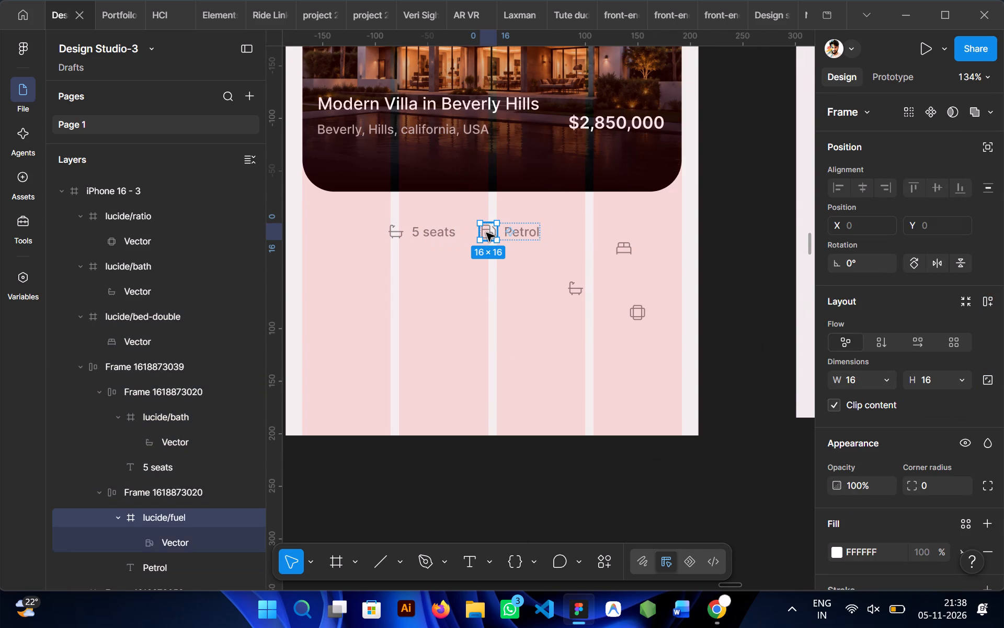
pyautogui.rightClick(486, 233)
pyautogui.click(537, 133)
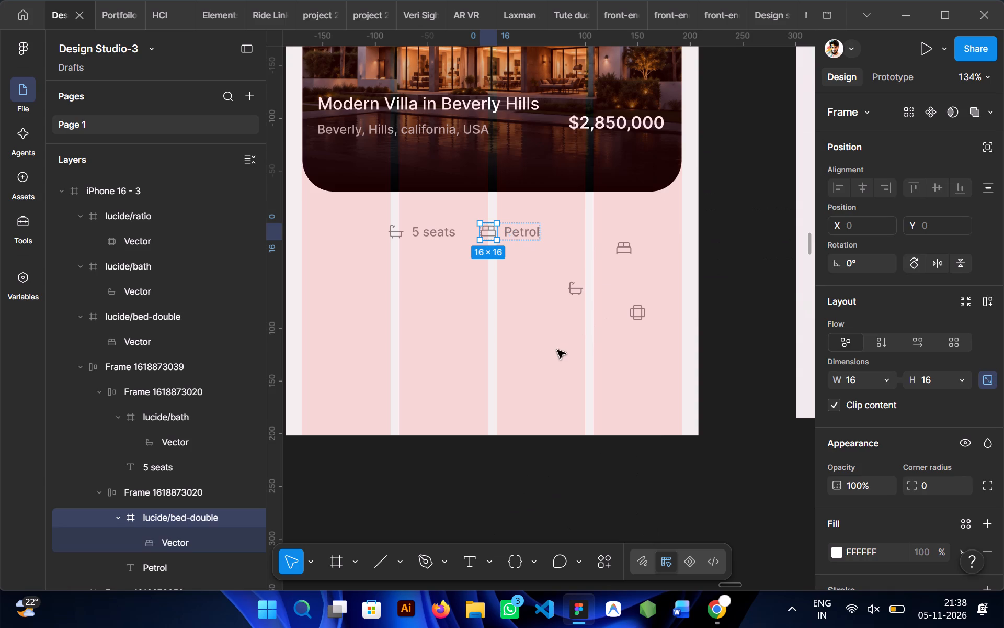
pyautogui.click(558, 350)
# Move the loose ratio icon below the details row and duplicate the row's bed-and-Petrol item as a third entry.
pyautogui.moveTo(631, 312); pyautogui.dragTo(492, 316)
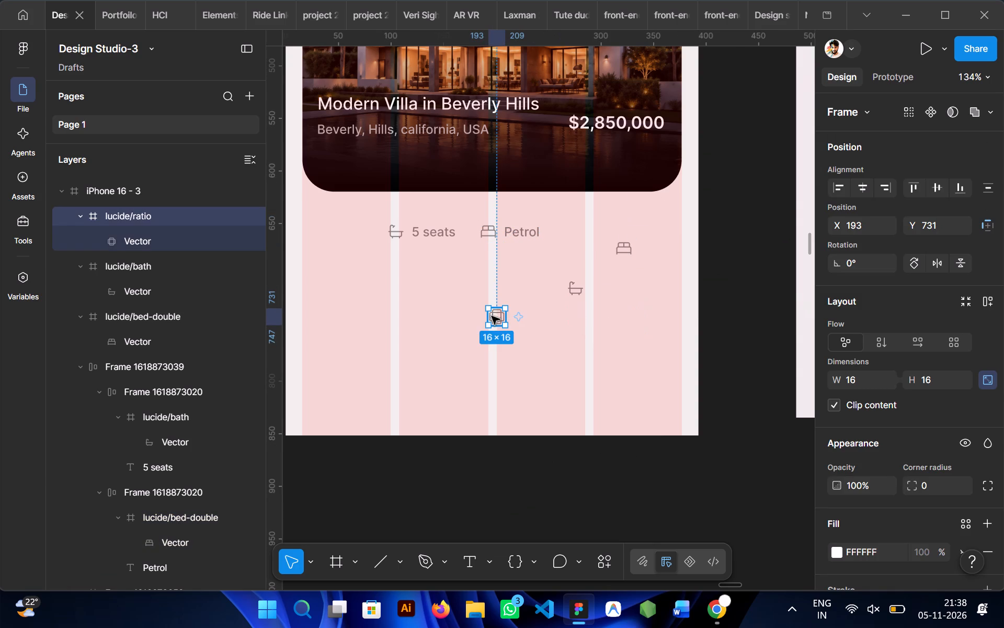
pyautogui.doubleClick(497, 239)
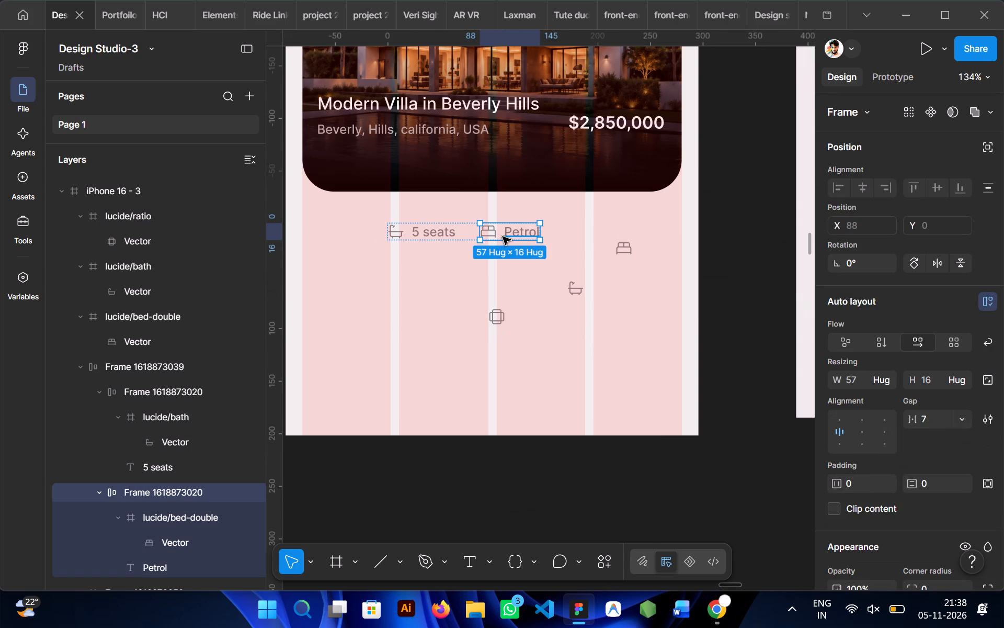
pyautogui.hotkey('ctrl', 'd')
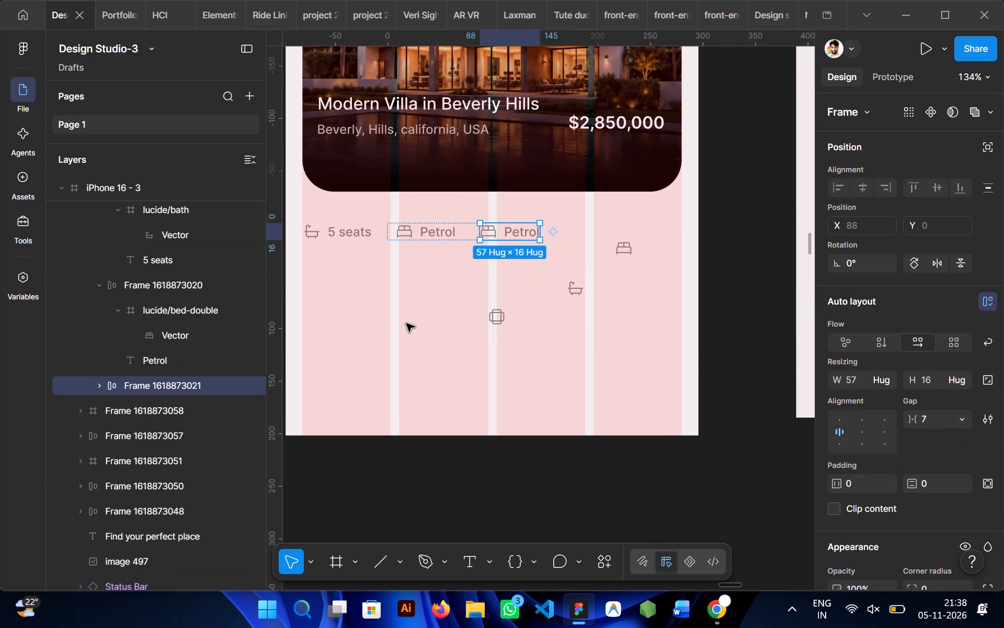
# Move the details row to X 49, Y 641, just below the villa card.
pyautogui.click(395, 323)
pyautogui.moveTo(402, 233); pyautogui.dragTo(435, 223)
pyautogui.click(380, 287)
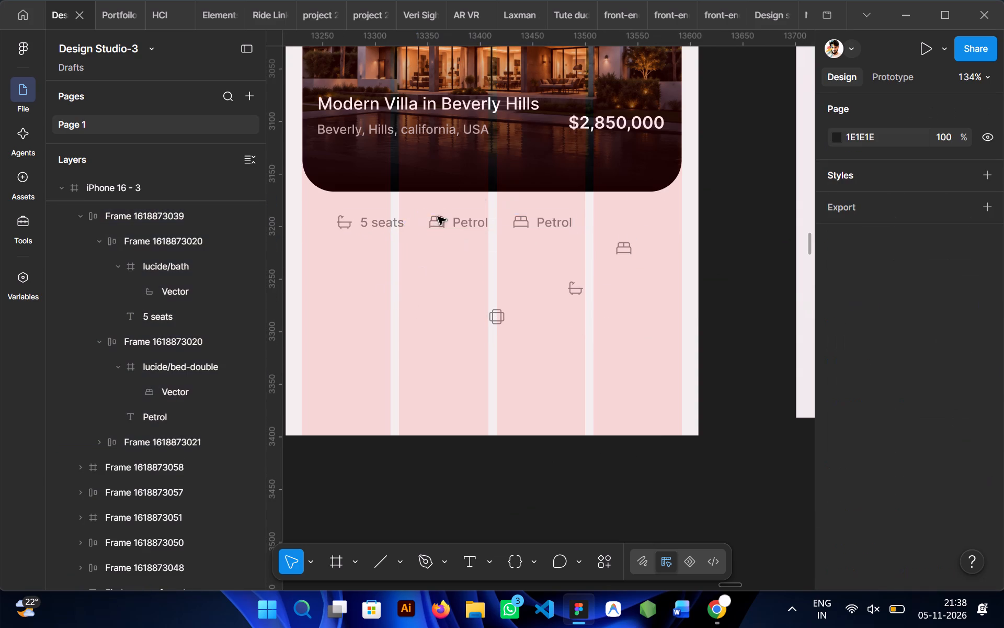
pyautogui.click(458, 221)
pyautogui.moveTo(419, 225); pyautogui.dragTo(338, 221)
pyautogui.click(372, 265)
# Replace the bed icon in the details row's third item with a copy of the ratio icon.
pyautogui.click(499, 316)
pyautogui.rightClick(499, 316)
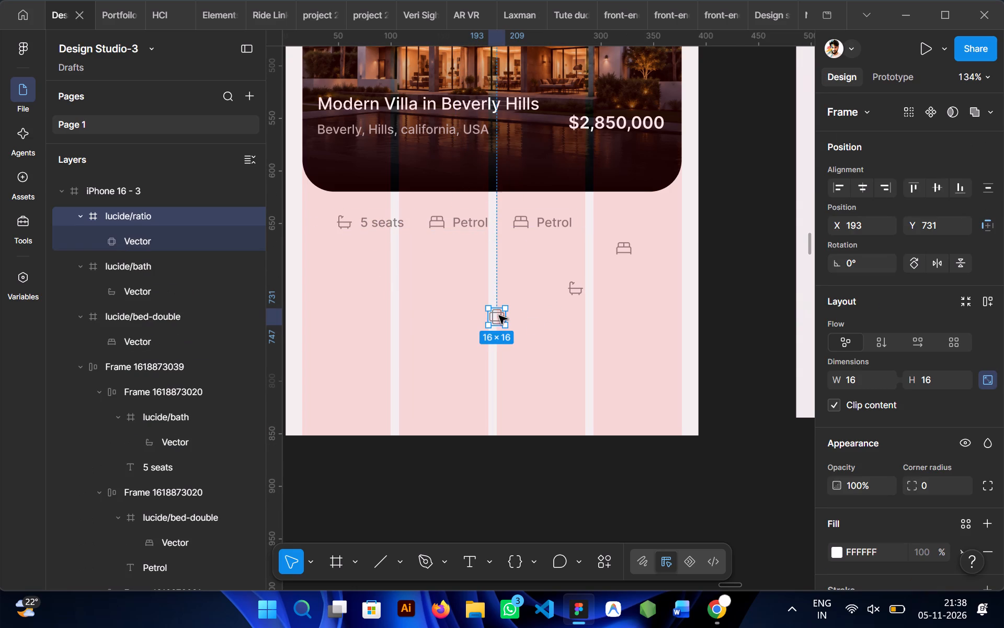
pyautogui.click(531, 100)
pyautogui.tripleClick(527, 221)
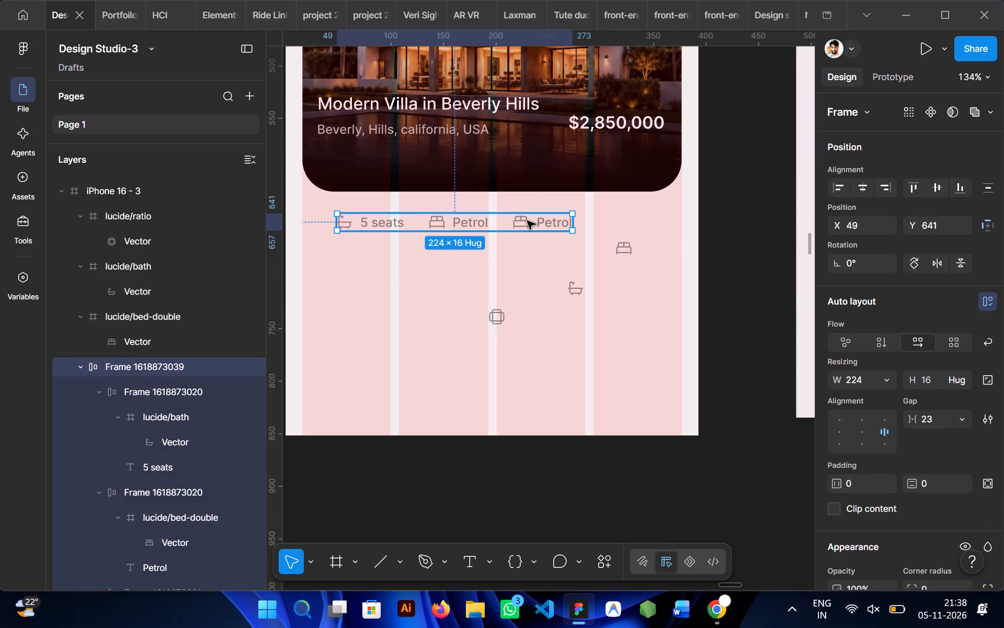
pyautogui.rightClick(526, 221)
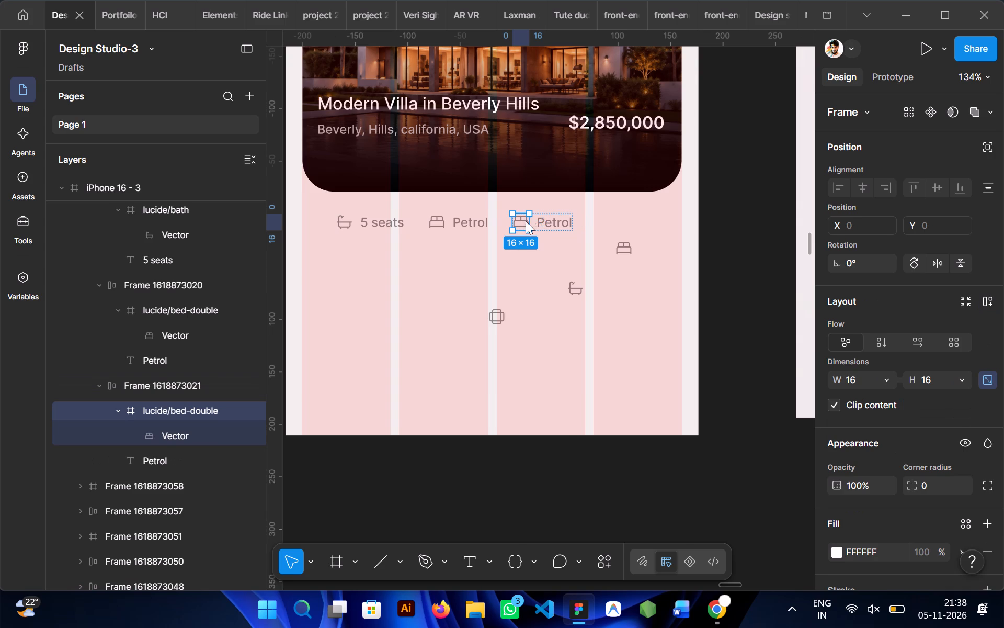
pyautogui.click(557, 134)
pyautogui.click(523, 335)
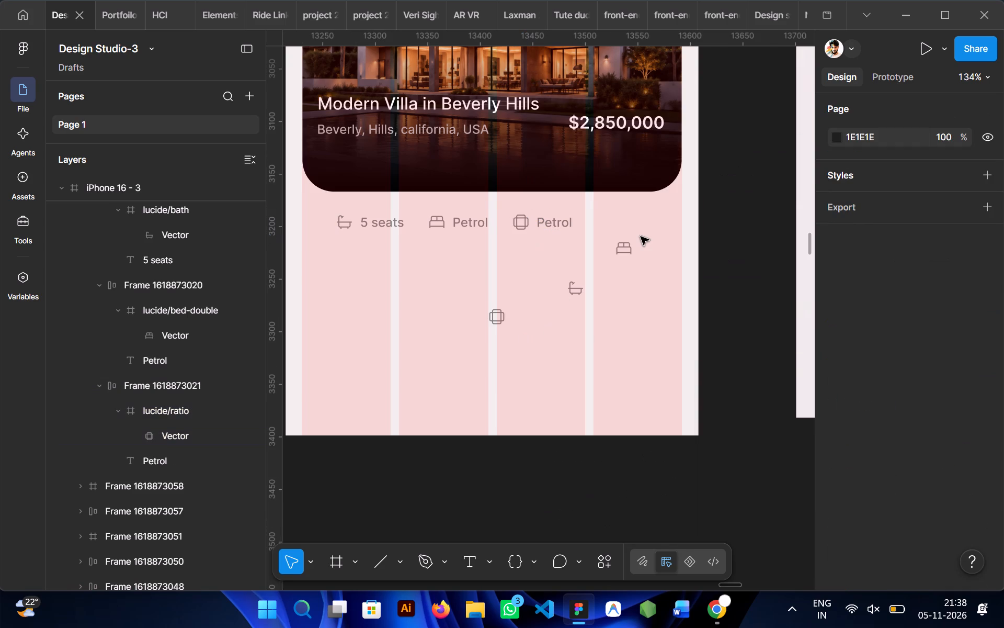
# Delete the leftover loose ratio, bath and bed icons below the details row.
pyautogui.moveTo(637, 228); pyautogui.dragTo(469, 361)
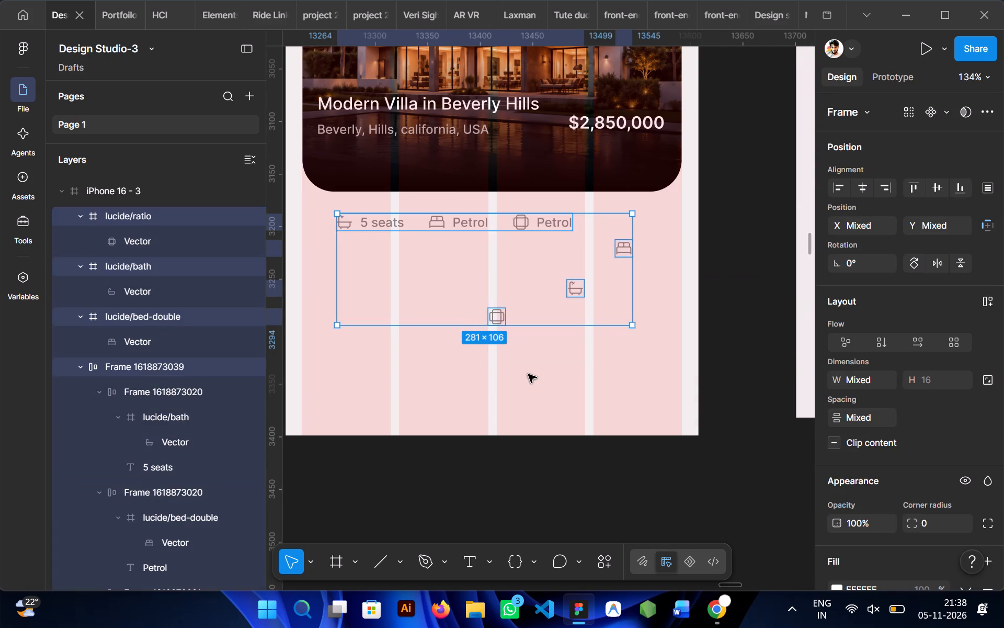
pyautogui.click(533, 377)
pyautogui.moveTo(592, 377); pyautogui.dragTo(481, 291)
pyautogui.press('Delete')
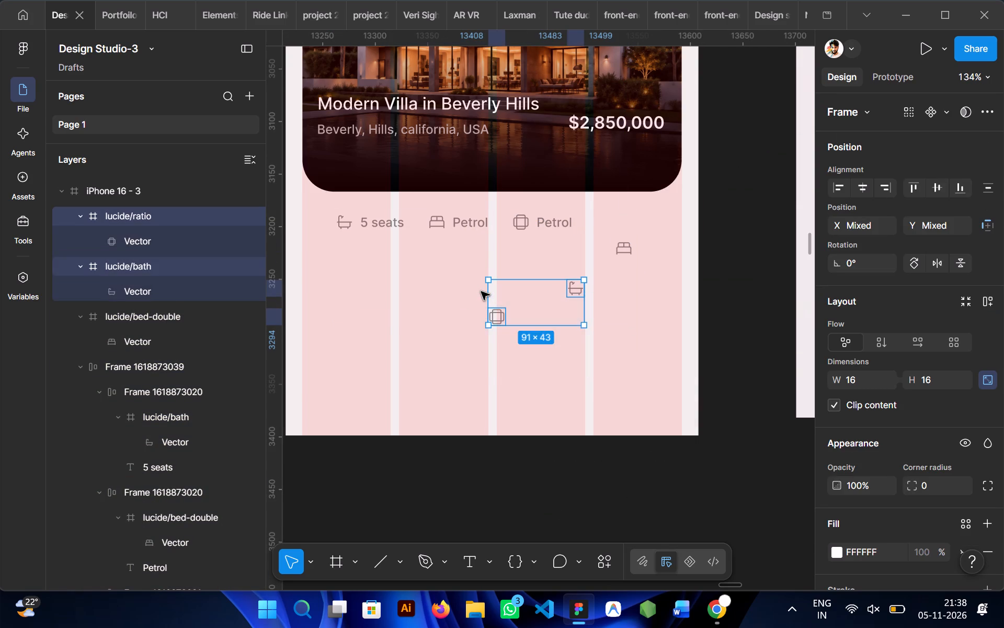
pyautogui.moveTo(617, 229); pyautogui.dragTo(656, 285)
pyautogui.press('Delete')
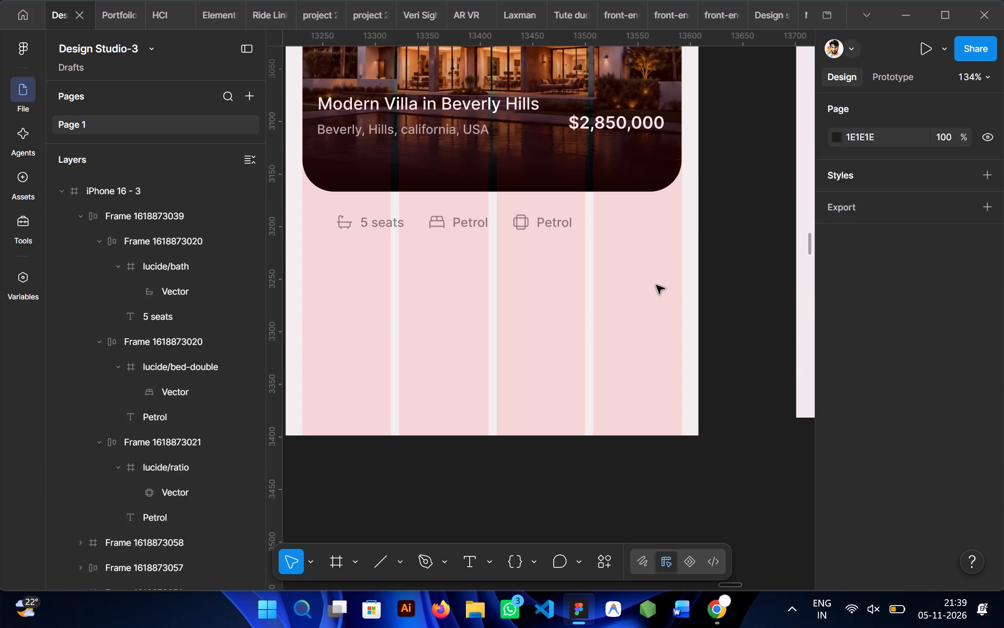
# Reorder the details row so the bed item comes before the bath item.
pyautogui.hscroll(-1, 574, 242)
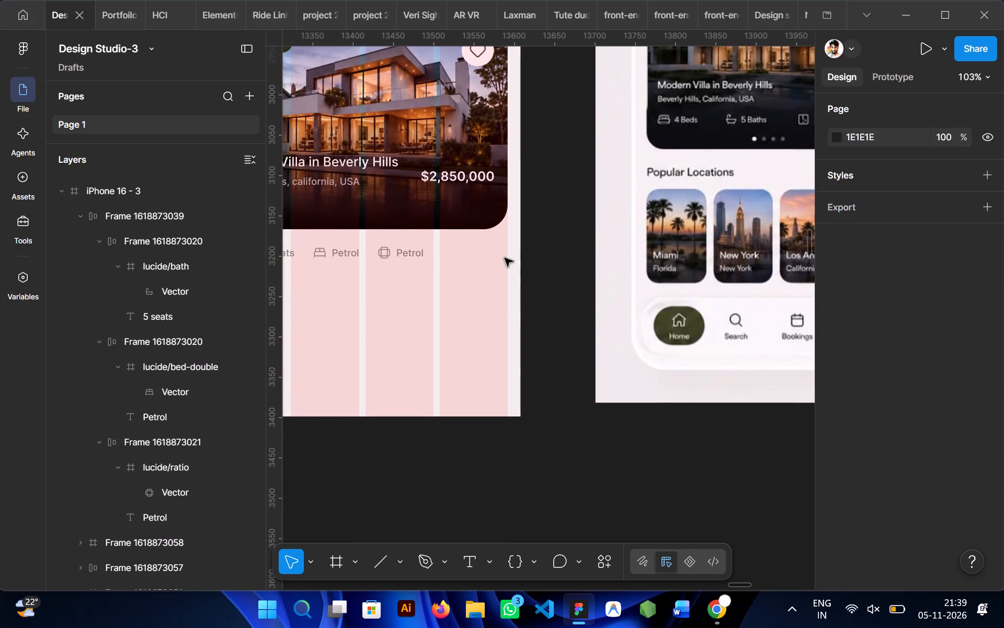
pyautogui.scroll(1, 505, 258)
pyautogui.hscroll(1, 478, 287)
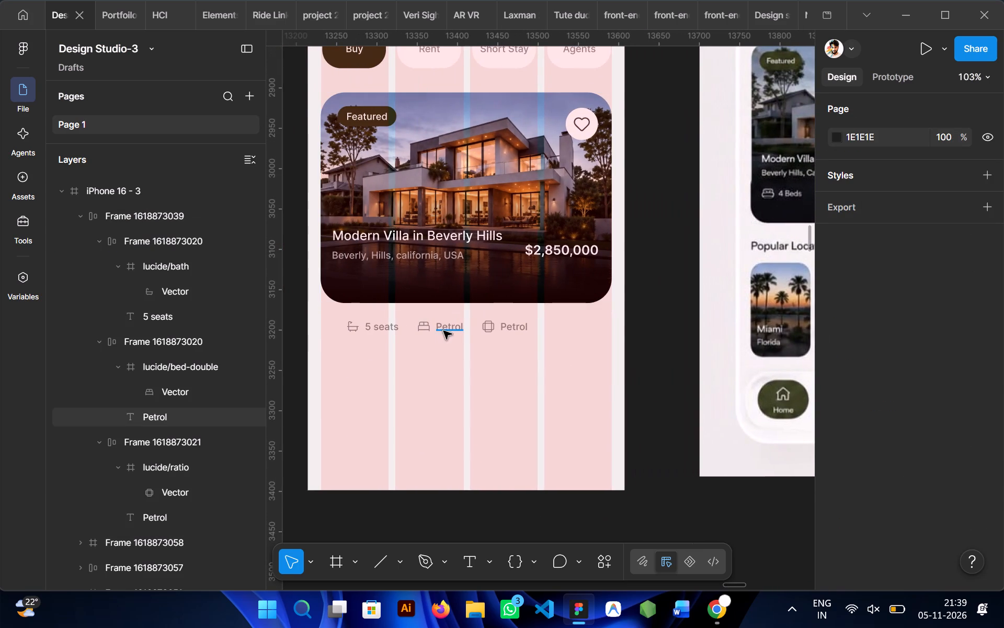
pyautogui.doubleClick(421, 329)
pyautogui.moveTo(433, 328); pyautogui.dragTo(378, 326)
# Change the bath item's label in the details row to "5 Baths".
pyautogui.tripleClick(437, 329)
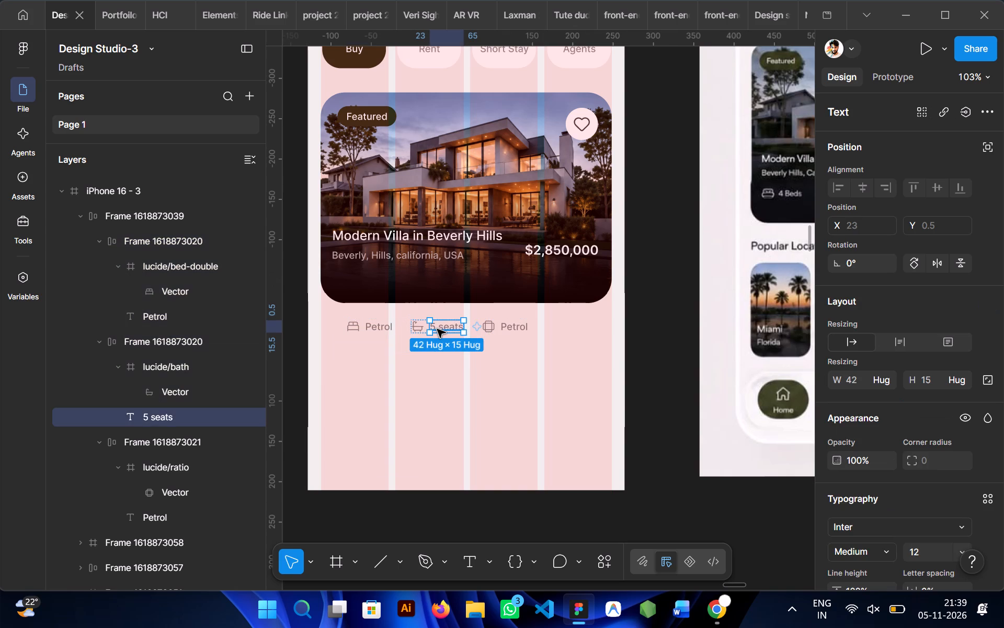
pyautogui.hscroll(-1, 437, 329)
pyautogui.doubleClick(429, 328)
pyautogui.hscroll(-1, 429, 328)
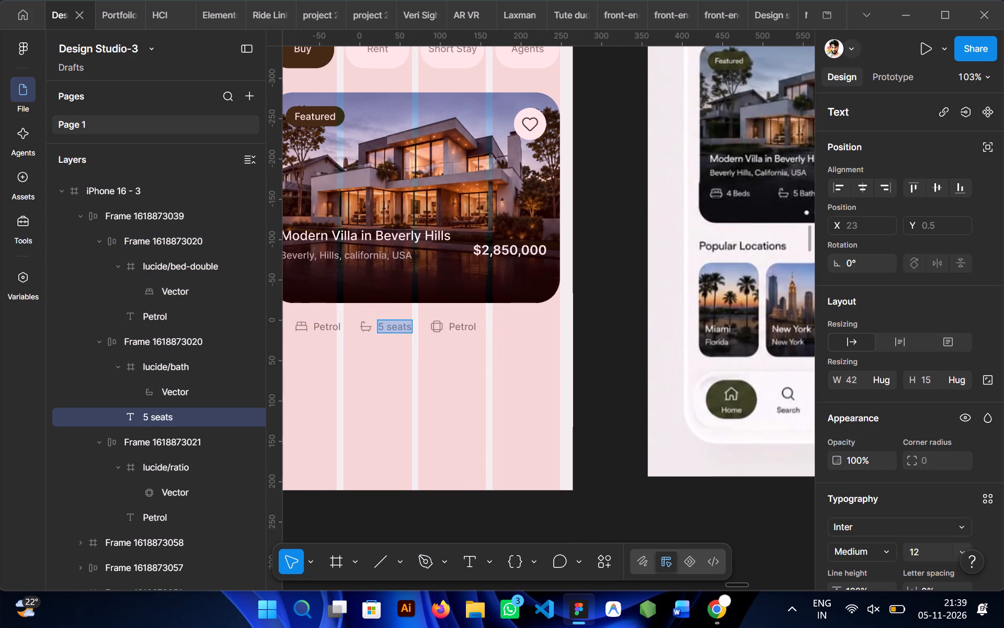
pyautogui.hscroll(-1, 429, 328)
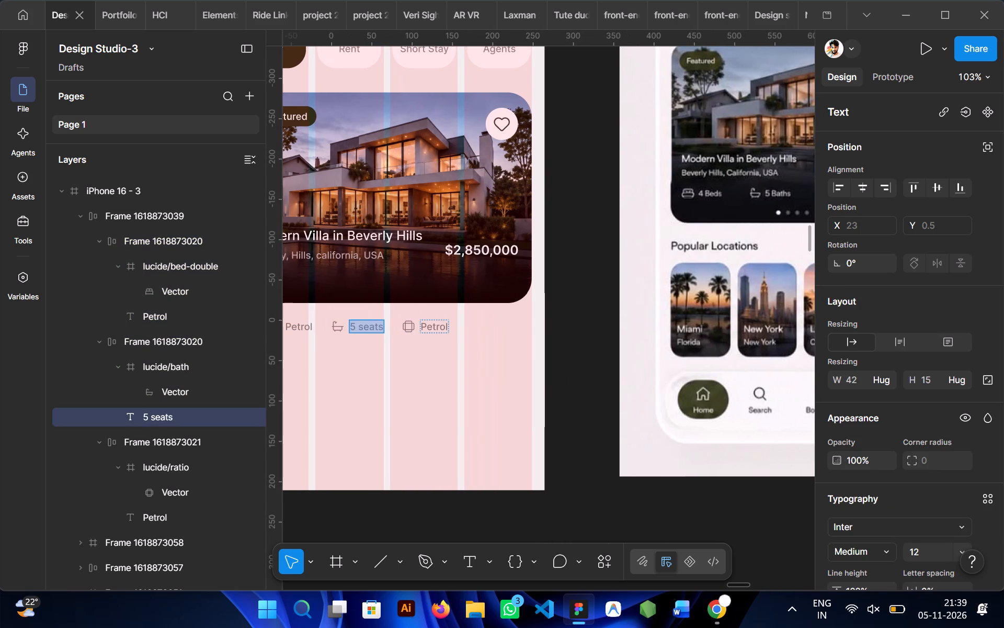
pyautogui.hotkey('shift', '%')
pyautogui.hotkey('ctrl', 'z')
pyautogui.write('5')
pyautogui.press('space')
pyautogui.hotkey('shift', 'b')
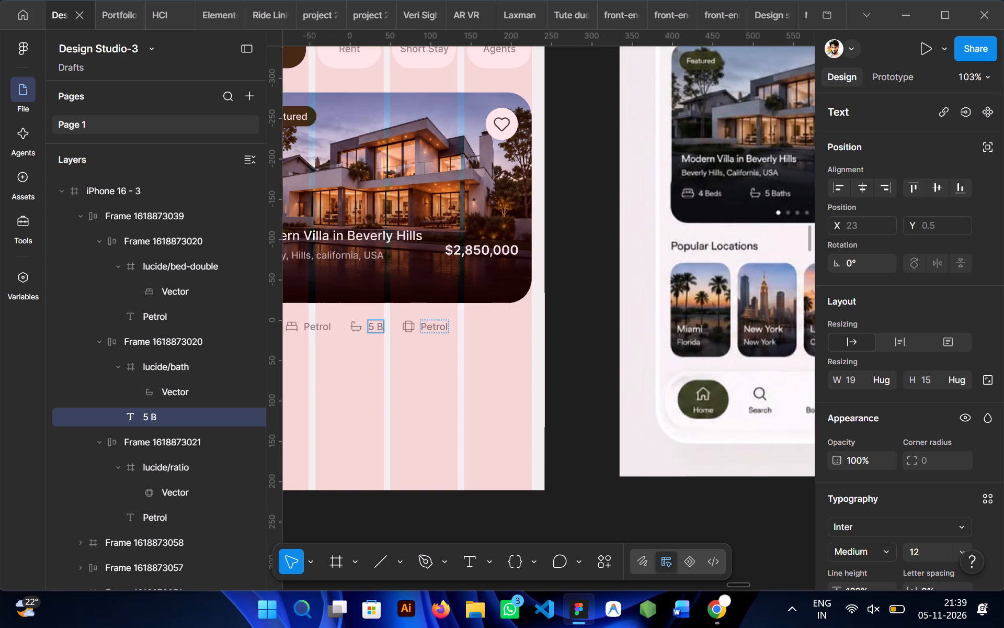
pyautogui.write('aths')
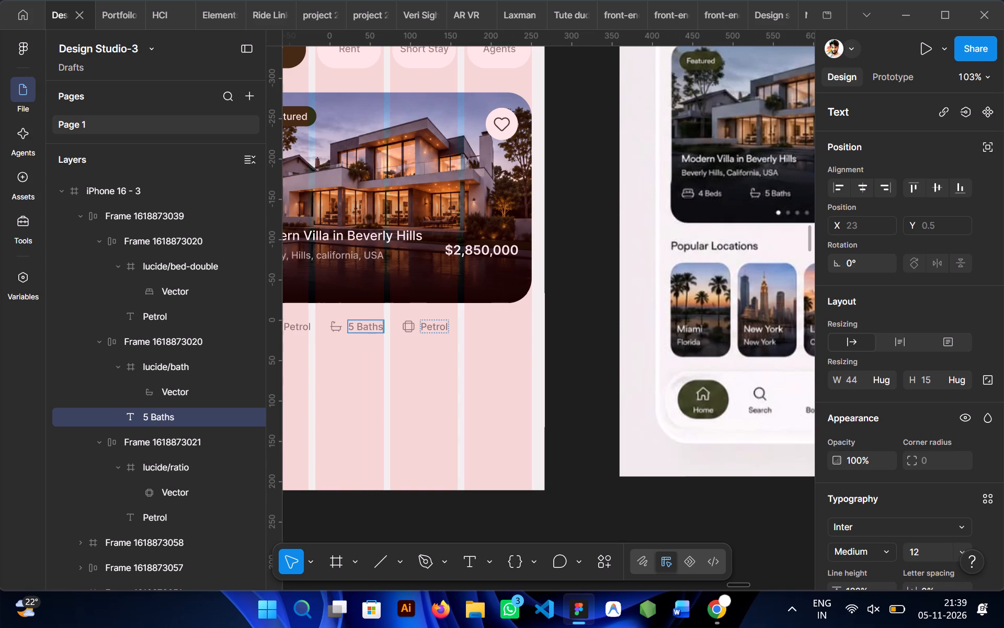
# Change the label beside the ratio icon in the details row to "3,250 sqft".
pyautogui.hscroll(-2, 428, 342)
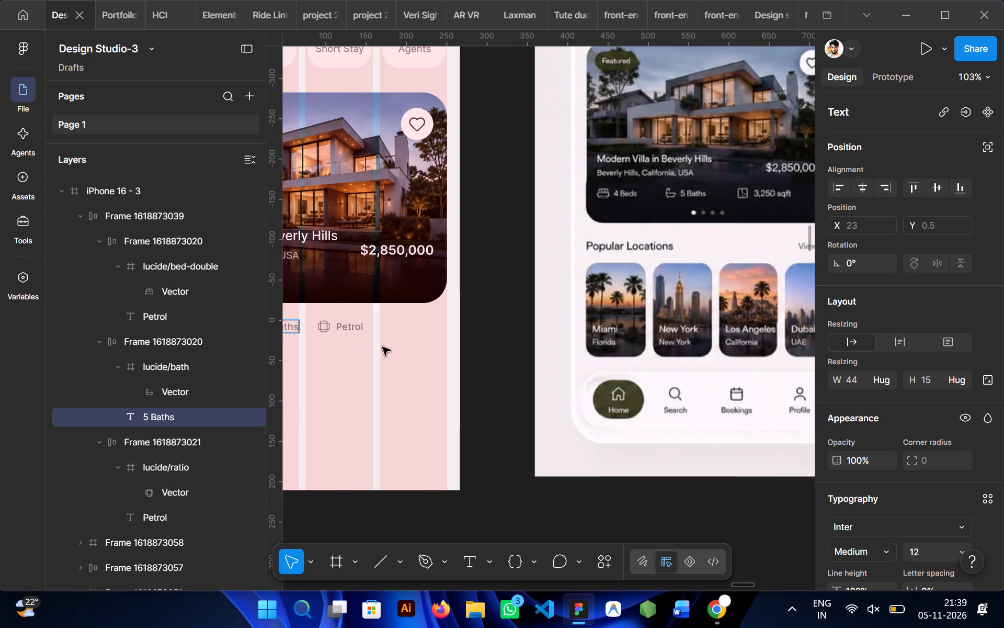
pyautogui.doubleClick(354, 326)
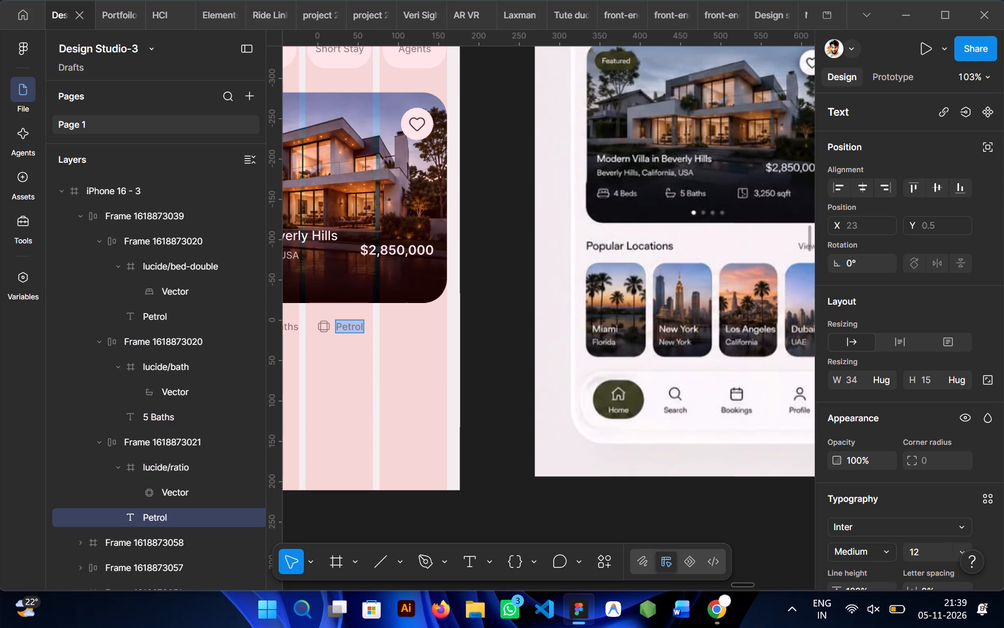
pyautogui.press('3')
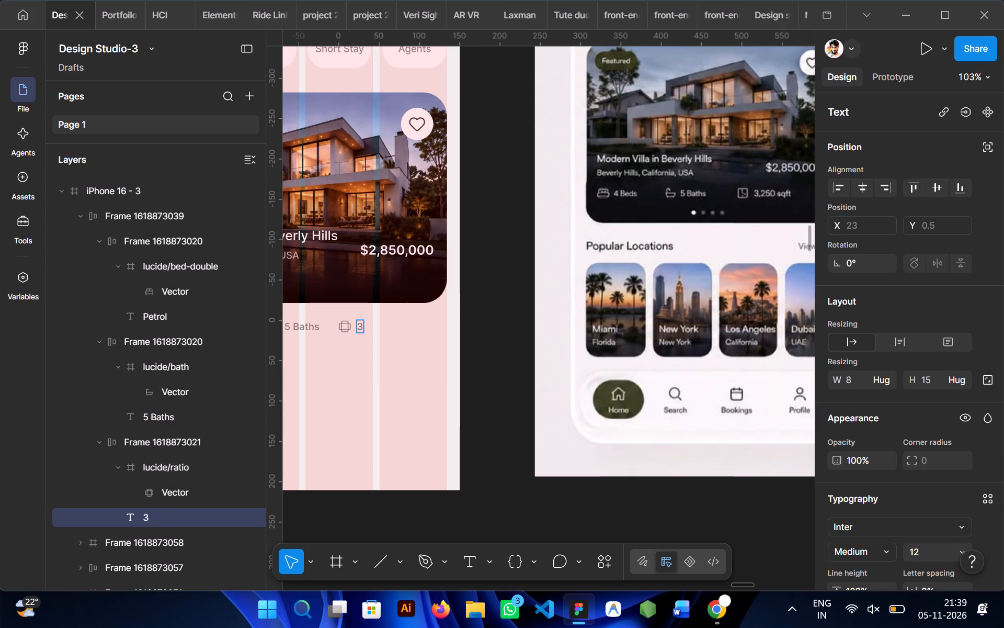
pyautogui.write(',25')
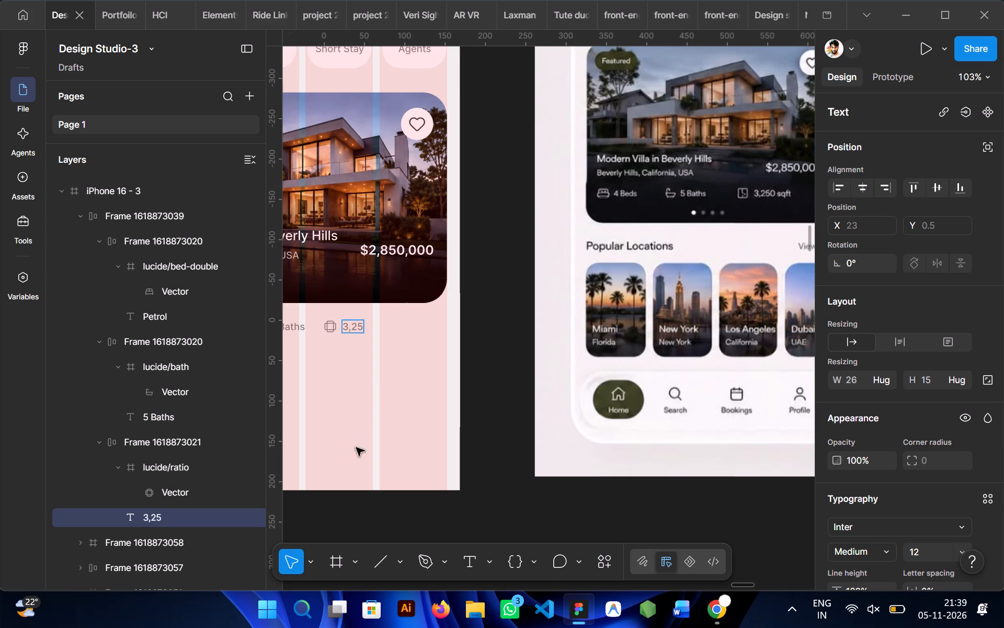
pyautogui.press('0')
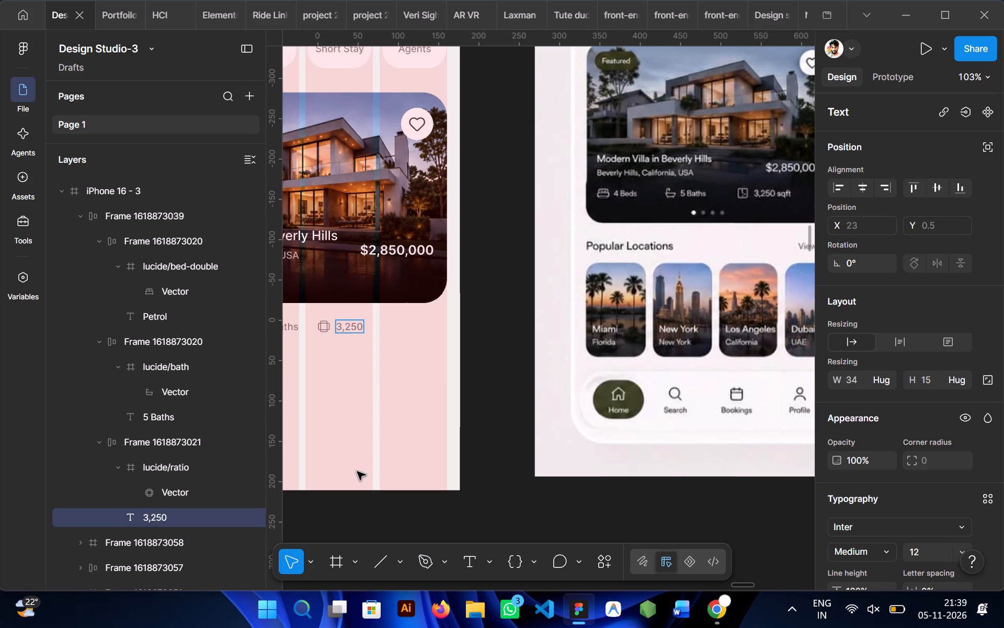
pyautogui.press('space')
pyautogui.write('s')
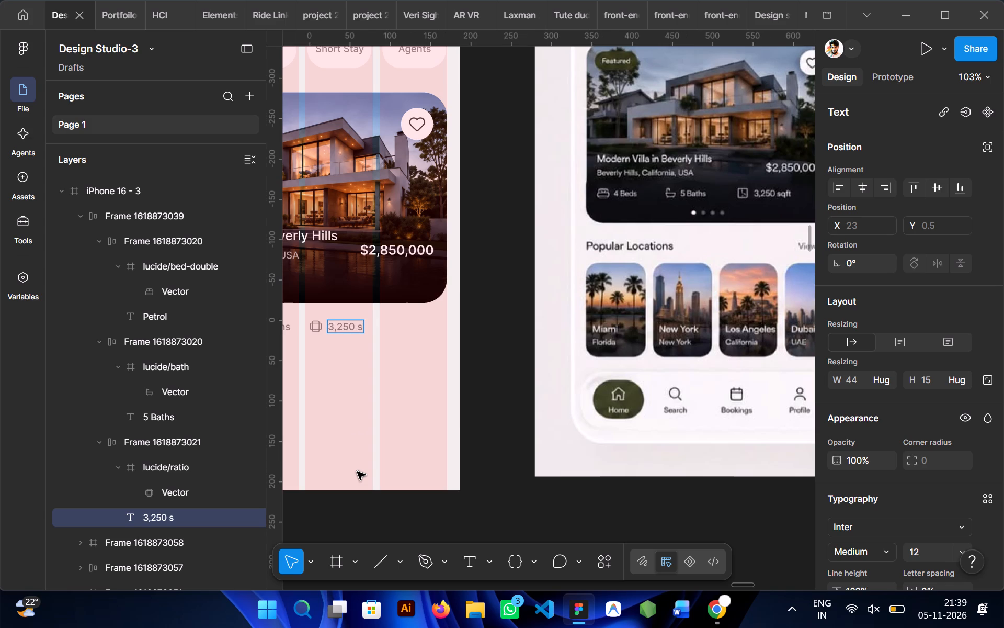
pyautogui.press('q')
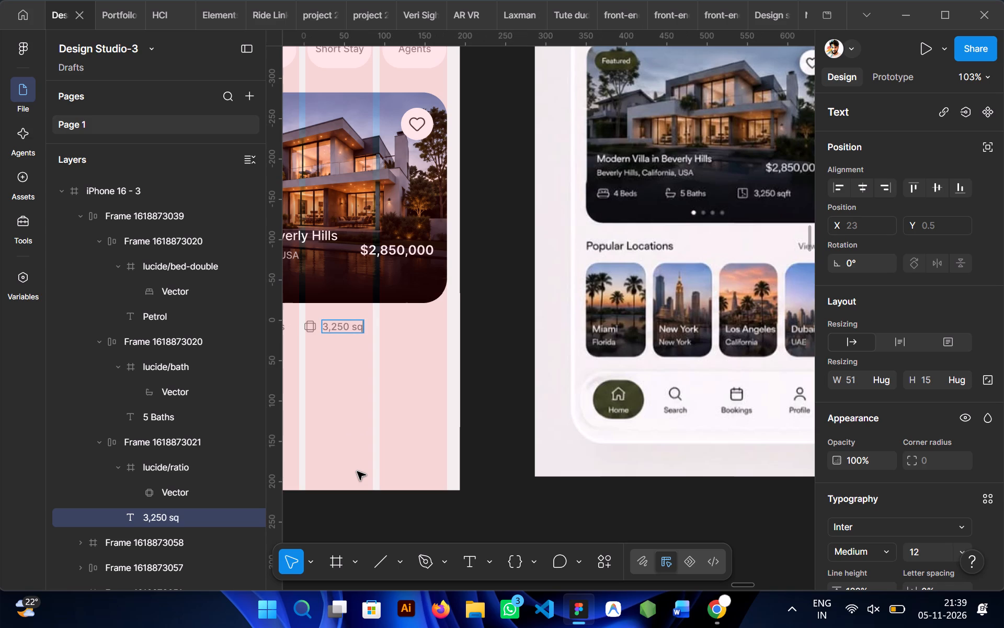
pyautogui.write('ft')
# Change the bed item's label in the details row to "4 Beds".
pyautogui.hscroll(1, 333, 411)
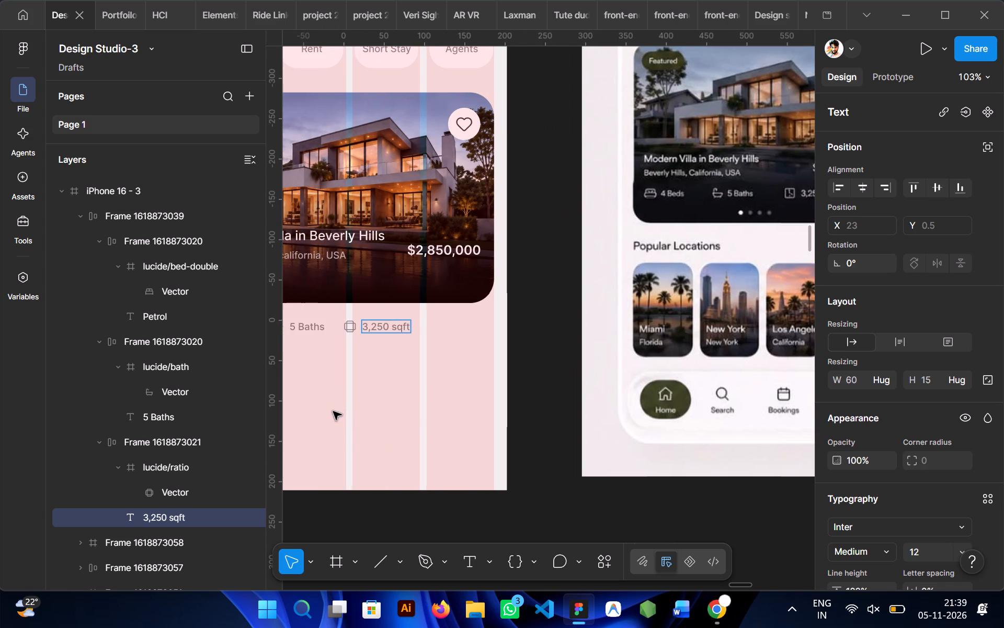
pyautogui.hscroll(2, 333, 411)
pyautogui.hscroll(-1, 333, 411)
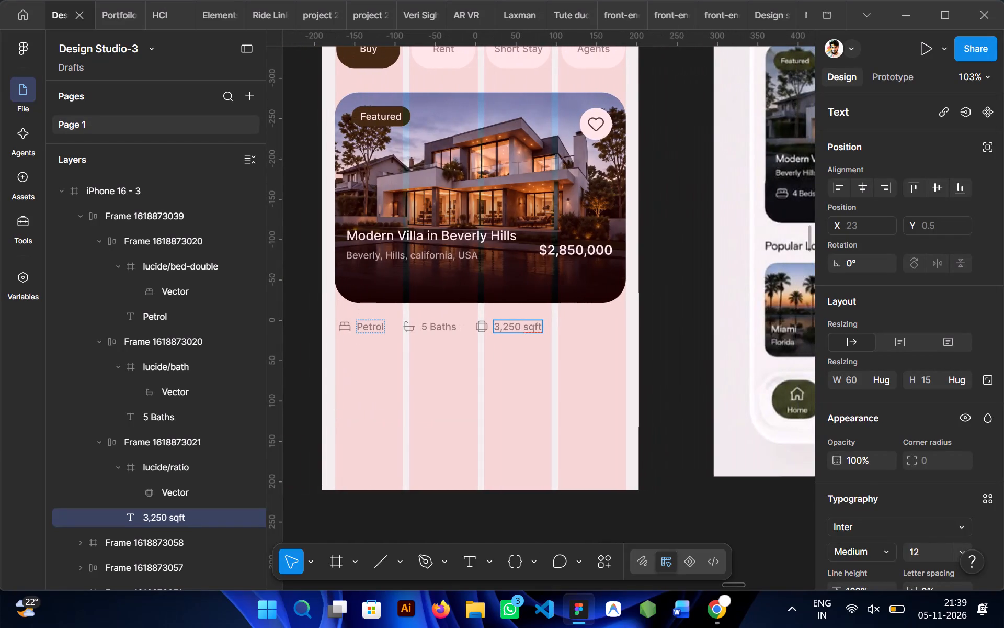
pyautogui.keyDown('ctrl'); pyautogui.doubleClick(370, 332); pyautogui.keyUp('ctrl')
pyautogui.press('4')
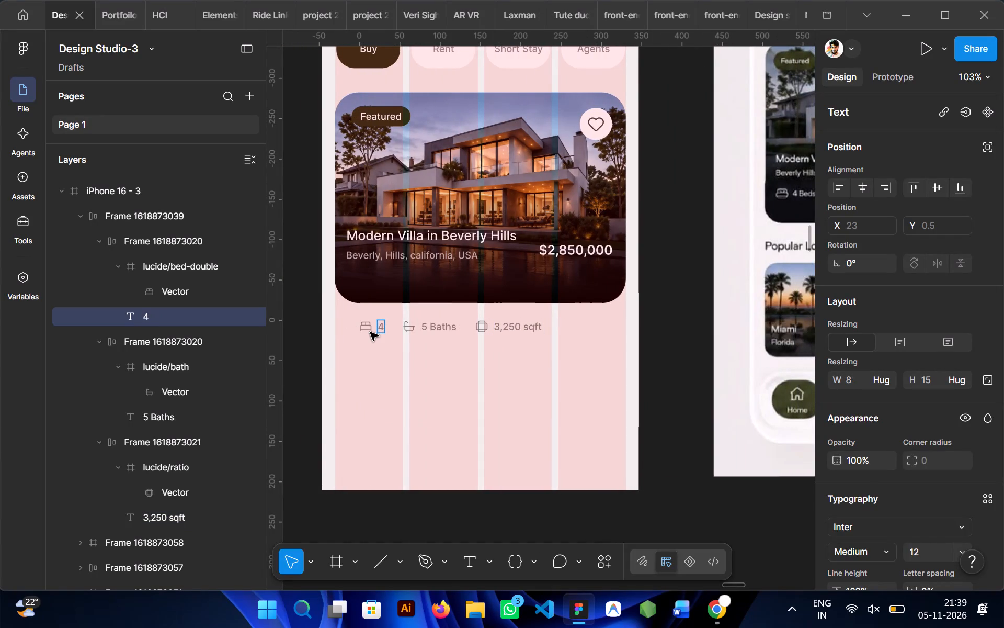
pyautogui.press('space')
pyautogui.write('Beds')
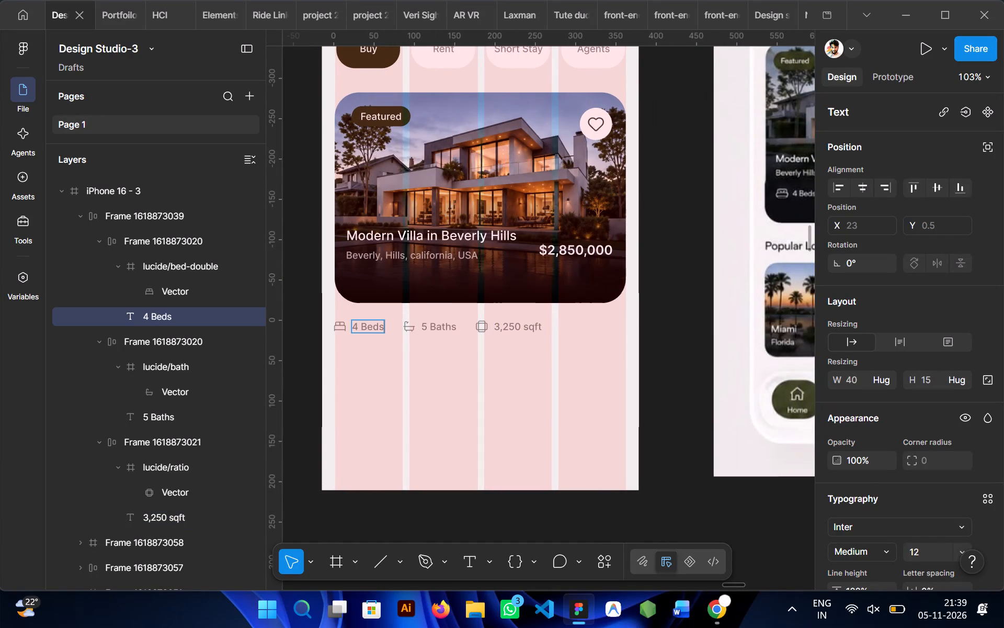
pyautogui.click(394, 345)
pyautogui.doubleClick(464, 379)
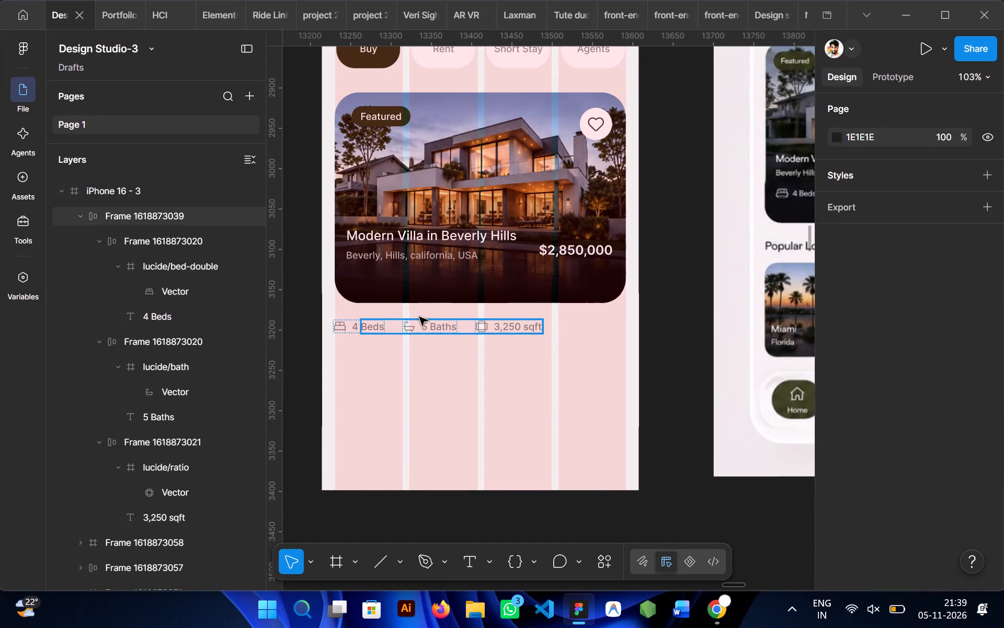
# Extend the details row frame's left edge past the bed icon, making the frame 258 wide so it encloses all three items.
pyautogui.click(414, 332)
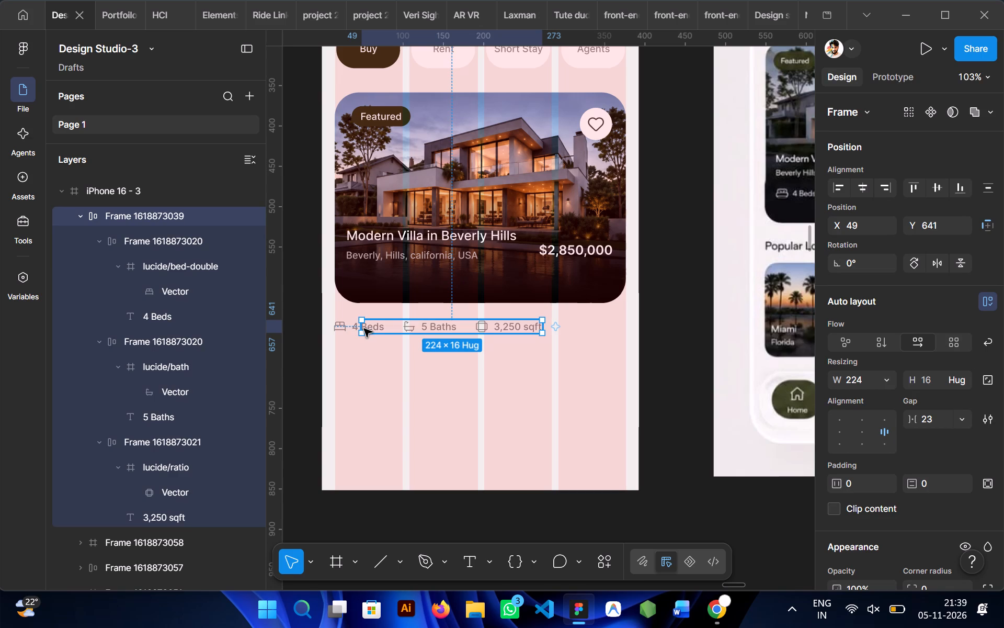
pyautogui.click(360, 328)
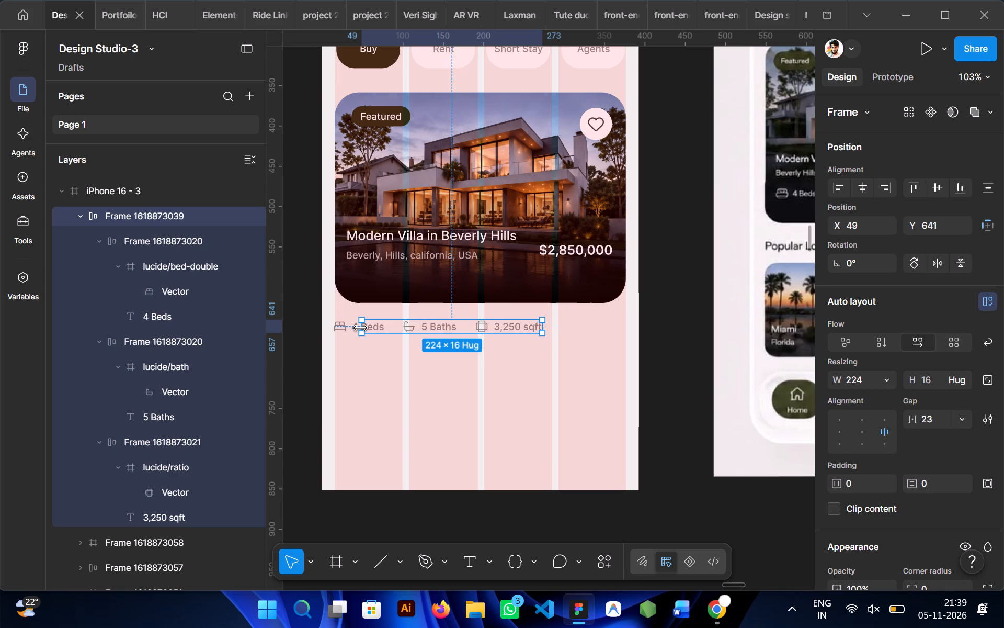
pyautogui.hscroll(1, 344, 327)
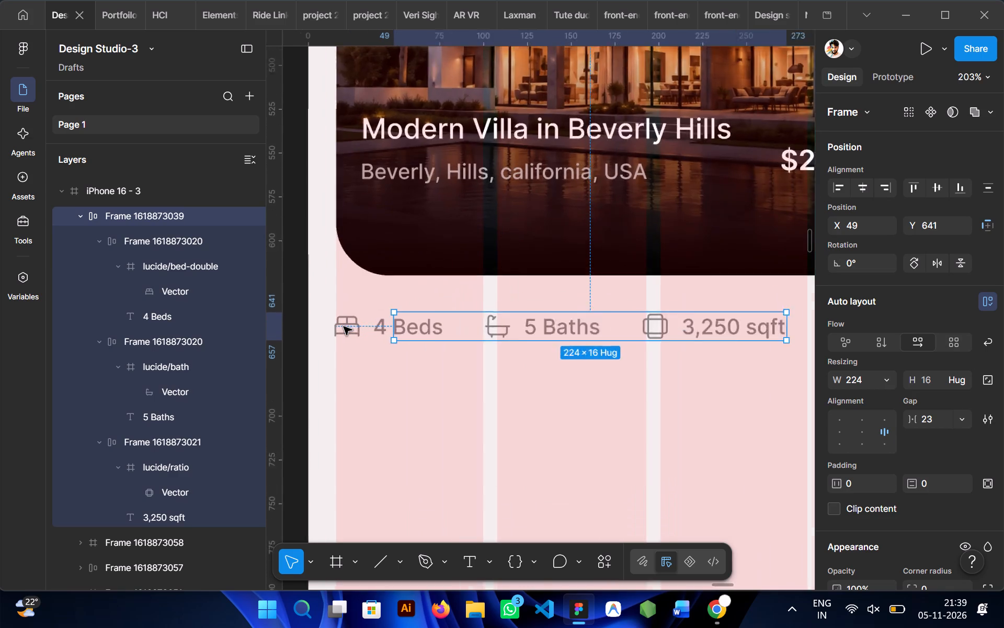
pyautogui.moveTo(408, 327); pyautogui.dragTo(339, 329)
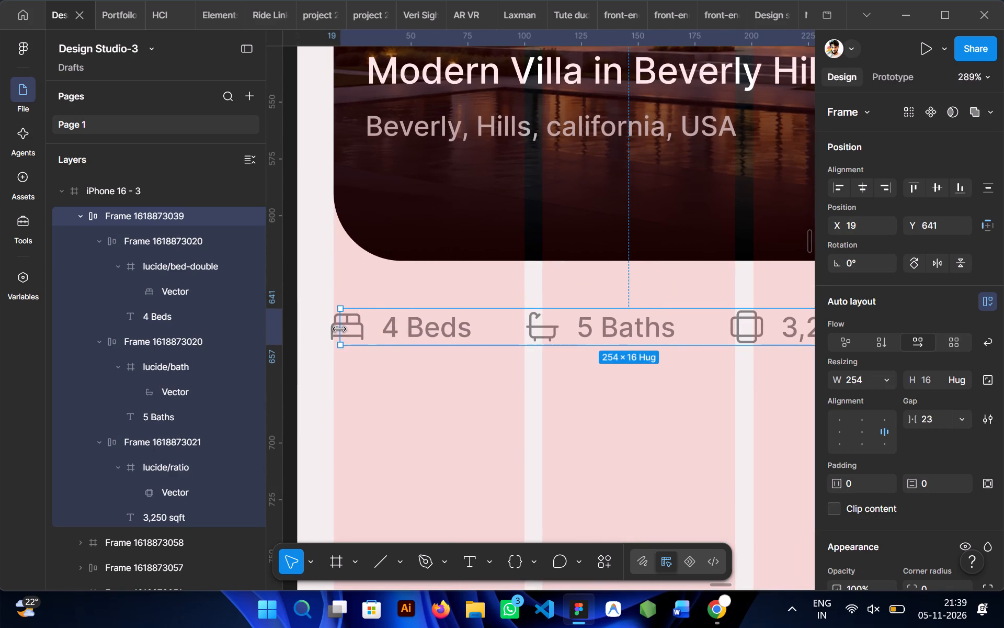
pyautogui.moveTo(339, 329); pyautogui.dragTo(329, 329)
pyautogui.moveTo(329, 329); pyautogui.dragTo(332, 329)
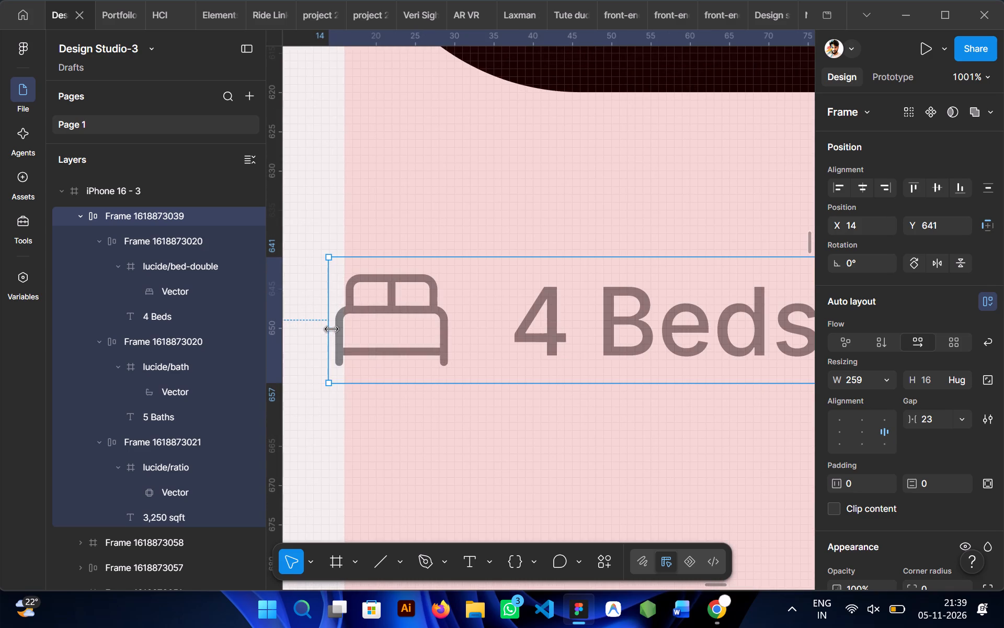
pyautogui.moveTo(332, 329); pyautogui.dragTo(337, 331)
pyautogui.click(425, 378)
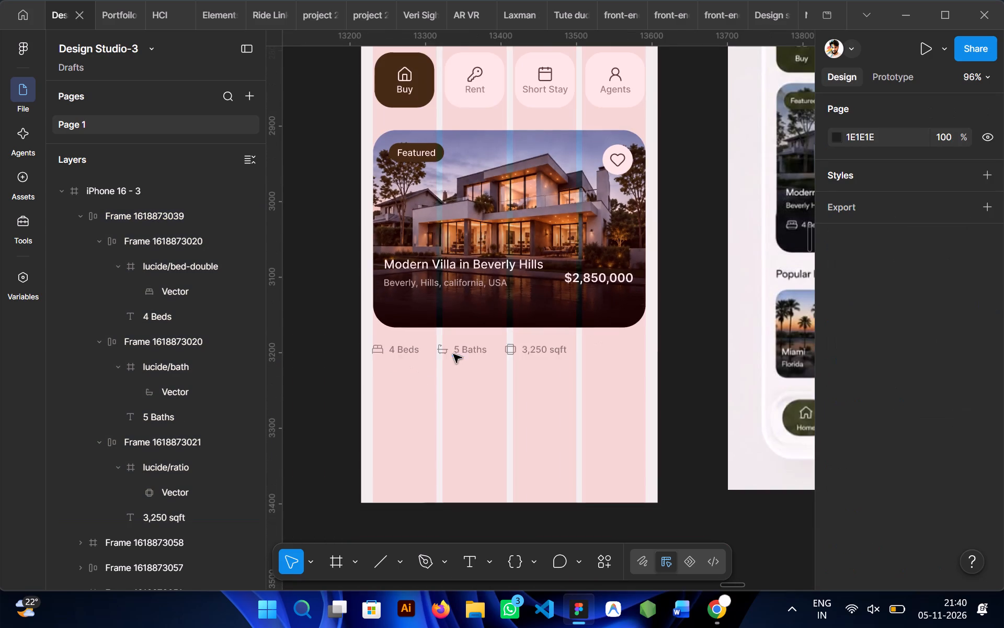
# Move the details row into the villa card below the address, at about X 28, Y 112 within the overlay frame.
pyautogui.moveTo(450, 350); pyautogui.dragTo(472, 305)
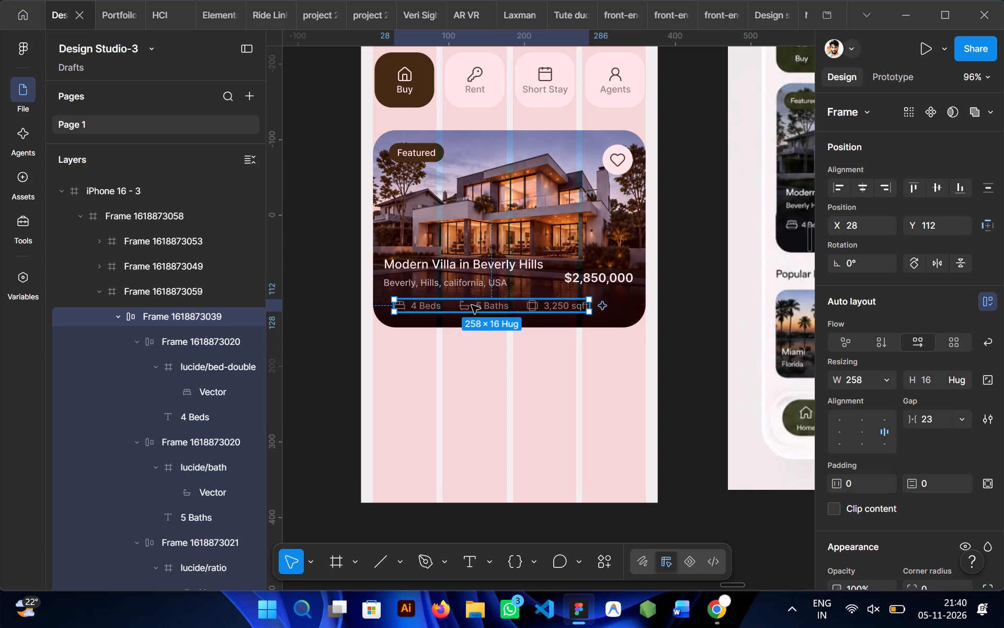
# Recolour the details row's icons and labels from dark grey to light grey BABABA.
pyautogui.scroll(-4, 959, 419)
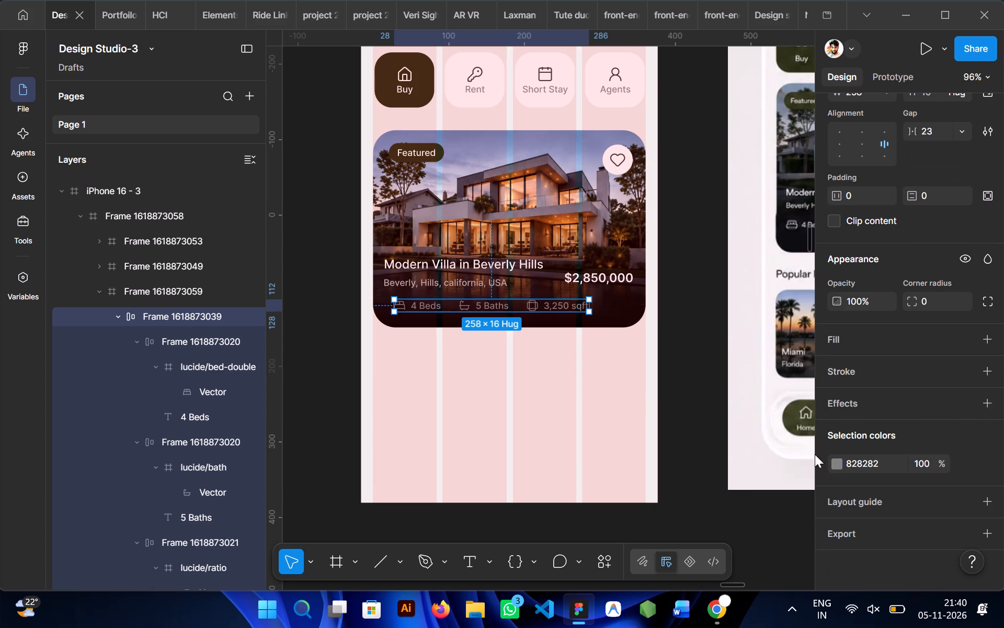
pyautogui.click(837, 461)
pyautogui.hscroll(-1, 642, 402)
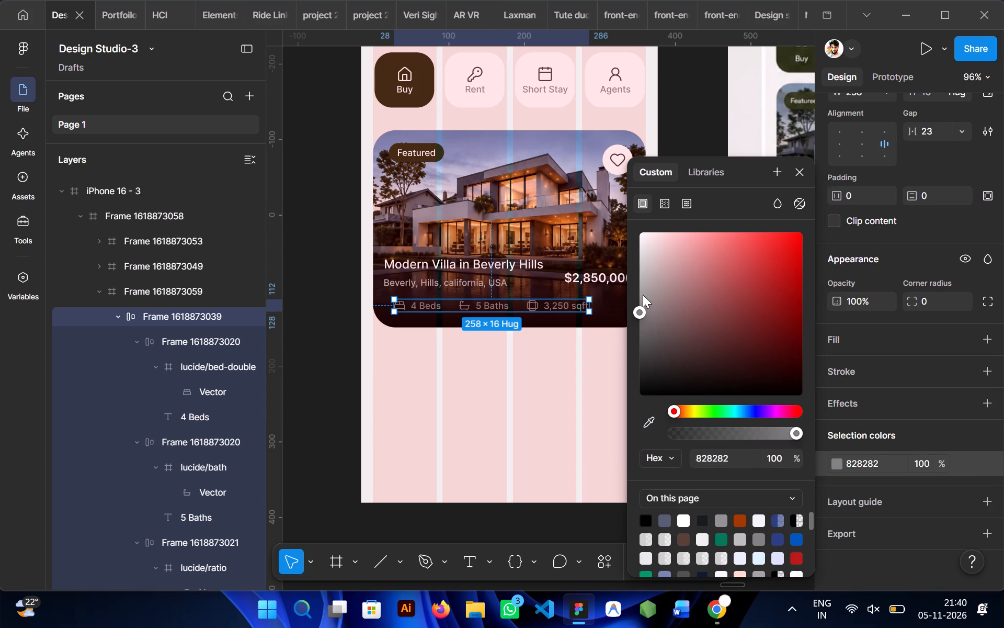
pyautogui.moveTo(641, 308); pyautogui.dragTo(638, 255)
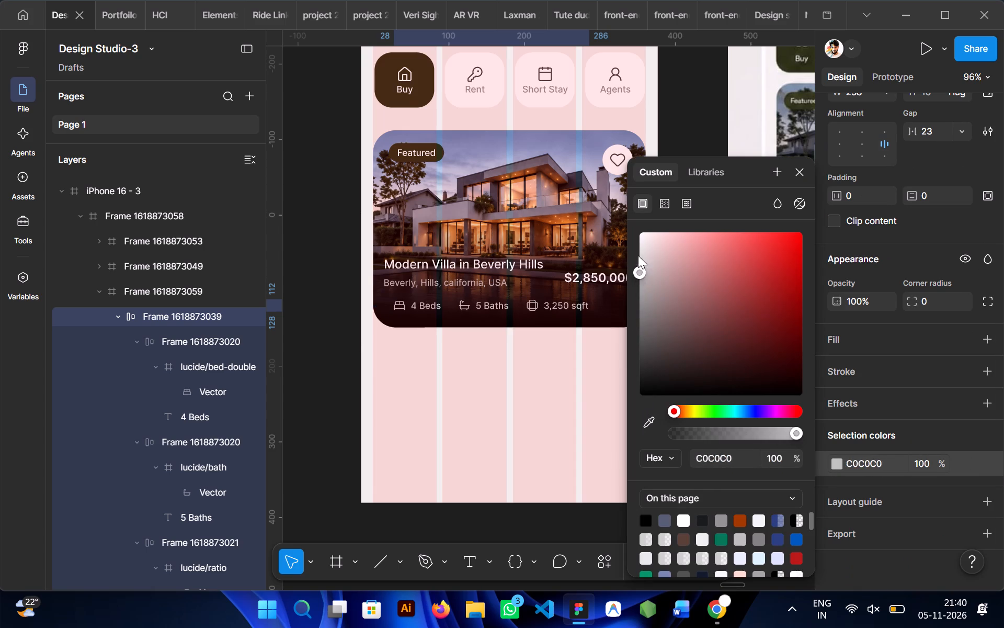
pyautogui.moveTo(638, 255); pyautogui.dragTo(633, 201)
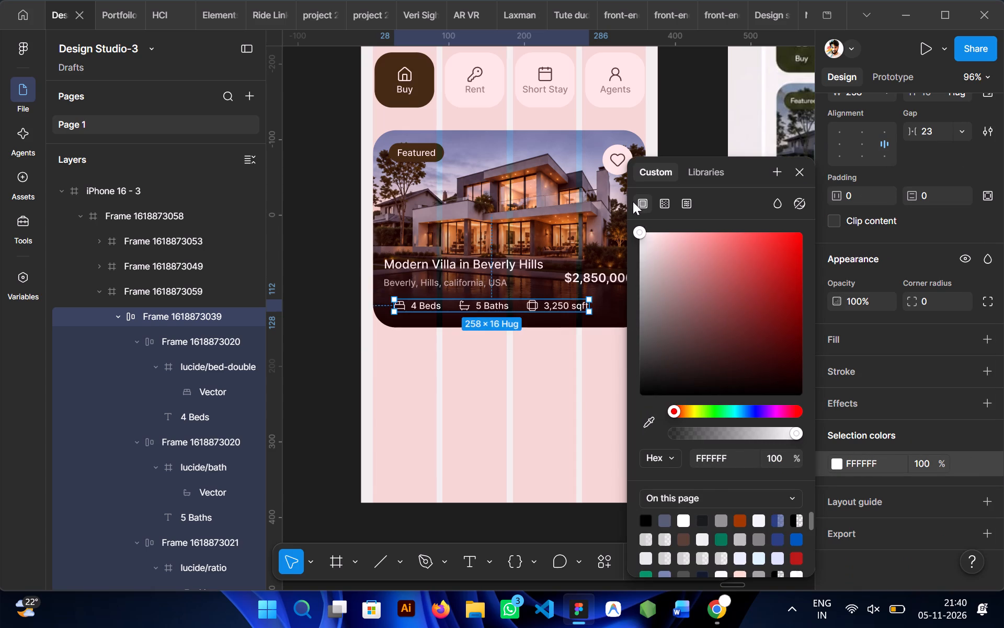
pyautogui.moveTo(633, 201); pyautogui.dragTo(623, 276)
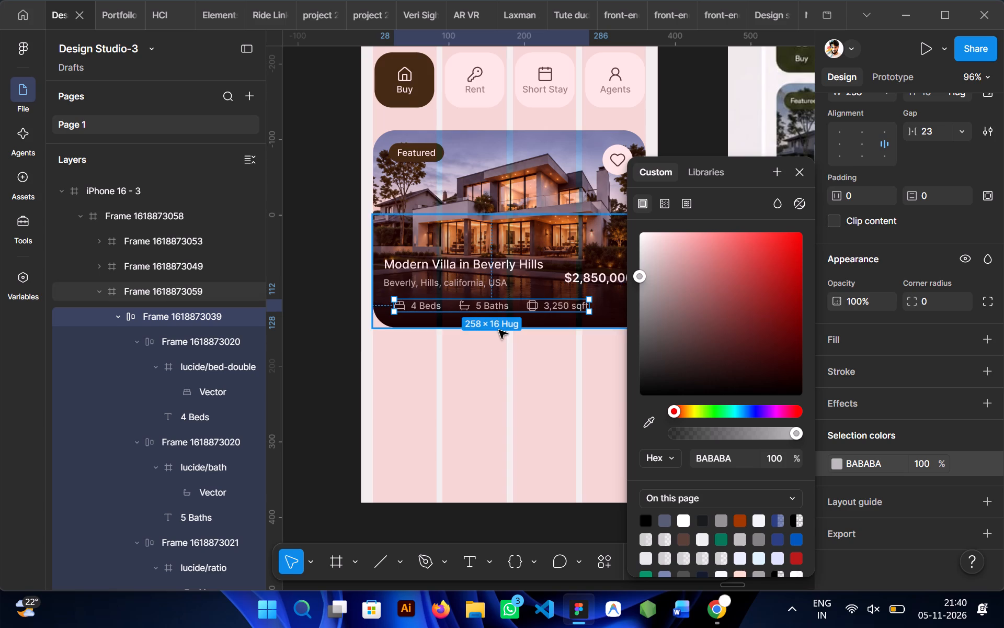
# Set the villa address text's fill to BABABA by sampling the colour of the "5 Baths" label.
pyautogui.doubleClick(495, 189)
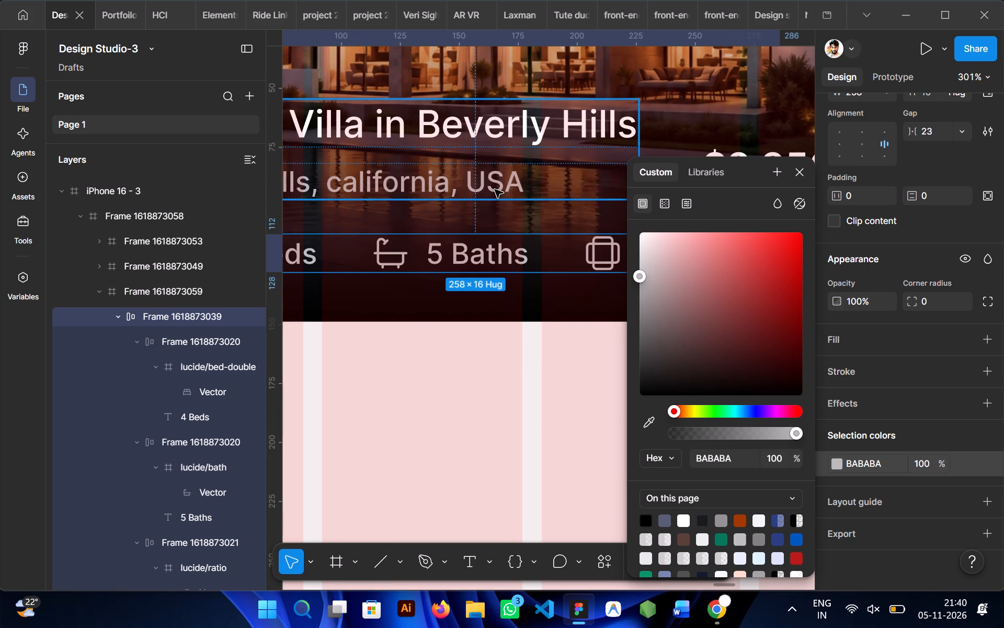
pyautogui.keyDown('ctrl'); pyautogui.click(493, 188); pyautogui.keyUp('ctrl')
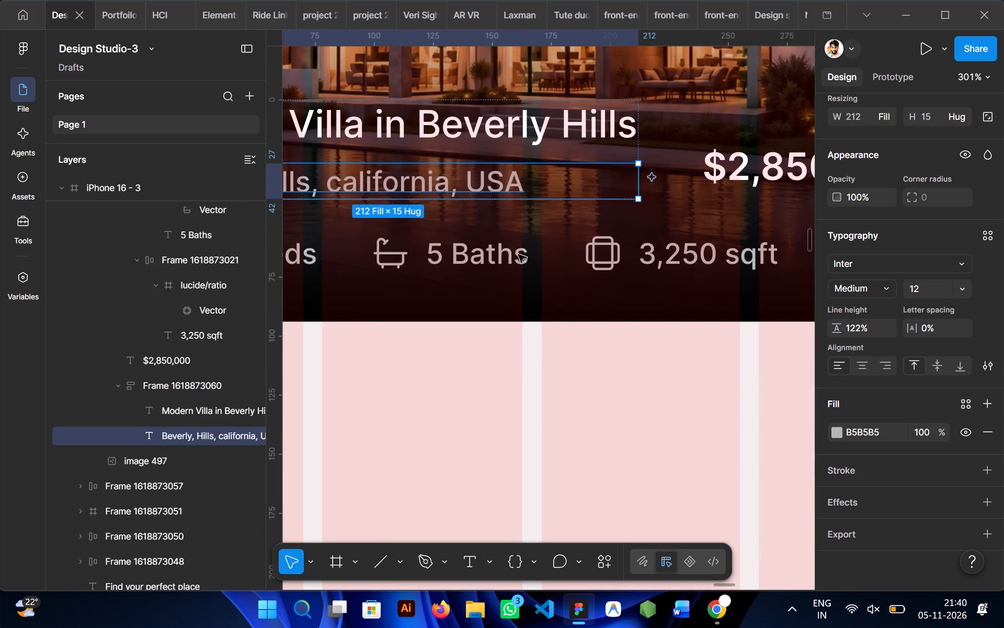
pyautogui.press('i')
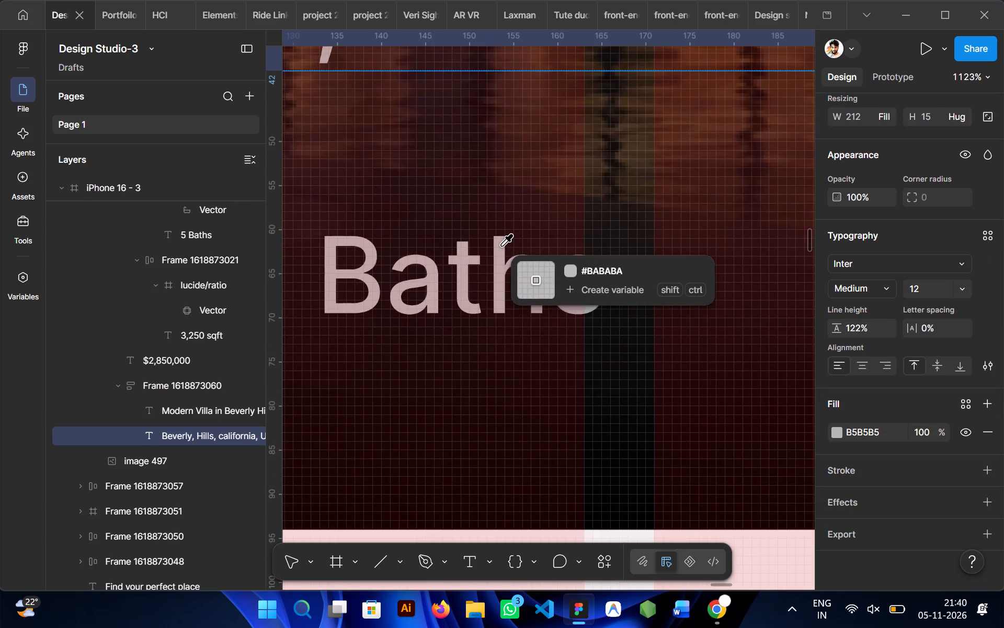
pyautogui.click(500, 251)
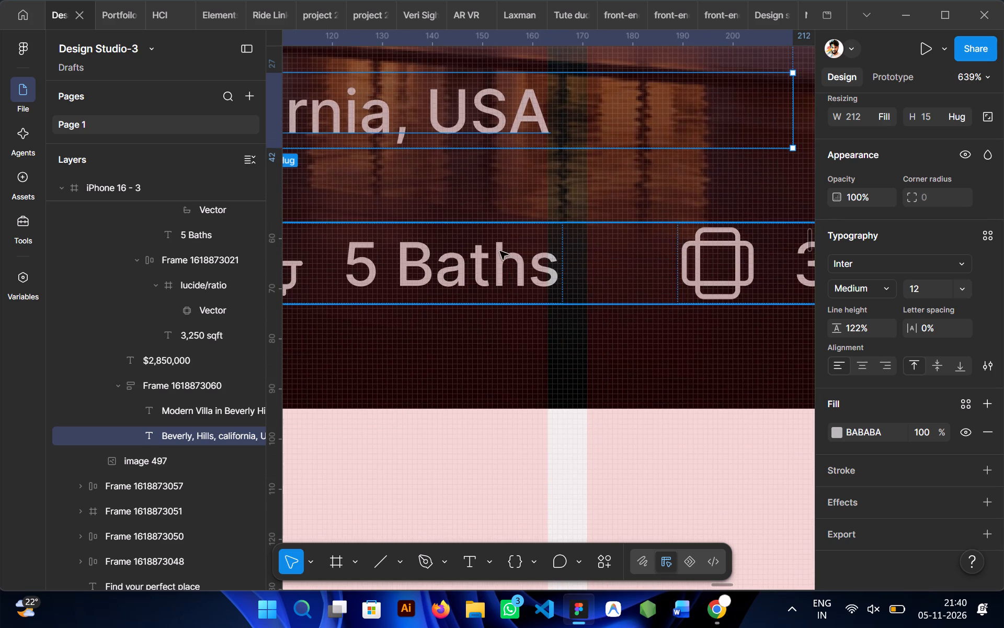
# Move the villa card's details row up to Y 100, just below the address.
pyautogui.click(446, 368)
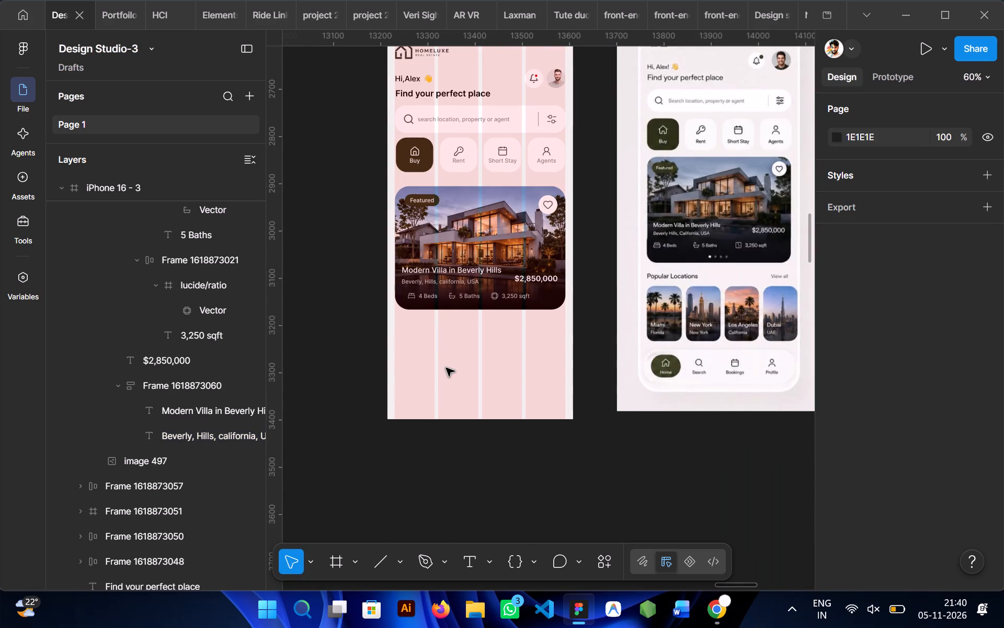
pyautogui.hscroll(-1, 477, 323)
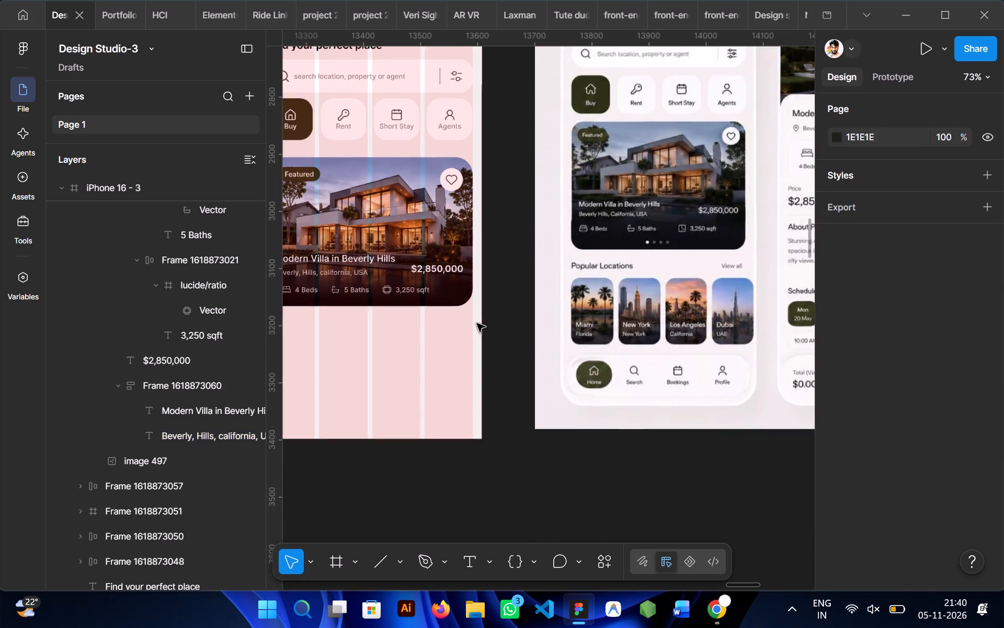
pyautogui.tripleClick(389, 289)
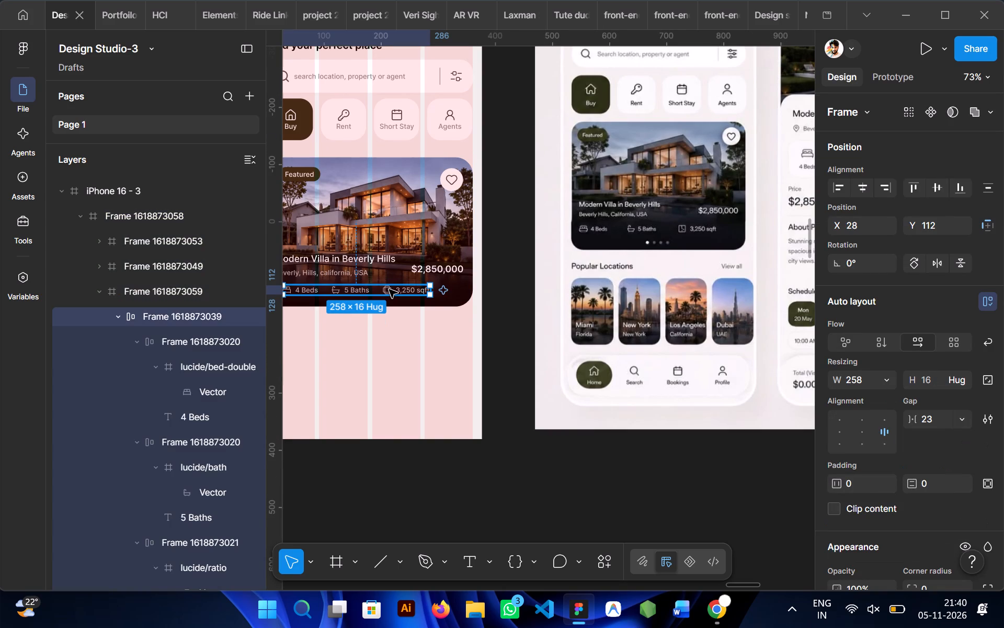
pyautogui.hscroll(1, 389, 289)
pyautogui.press('Up')
pyautogui.press('Up')
pyautogui.press('Up')
pyautogui.press('Up')
pyautogui.press('Up')
pyautogui.press('Up')
pyautogui.press('Up')
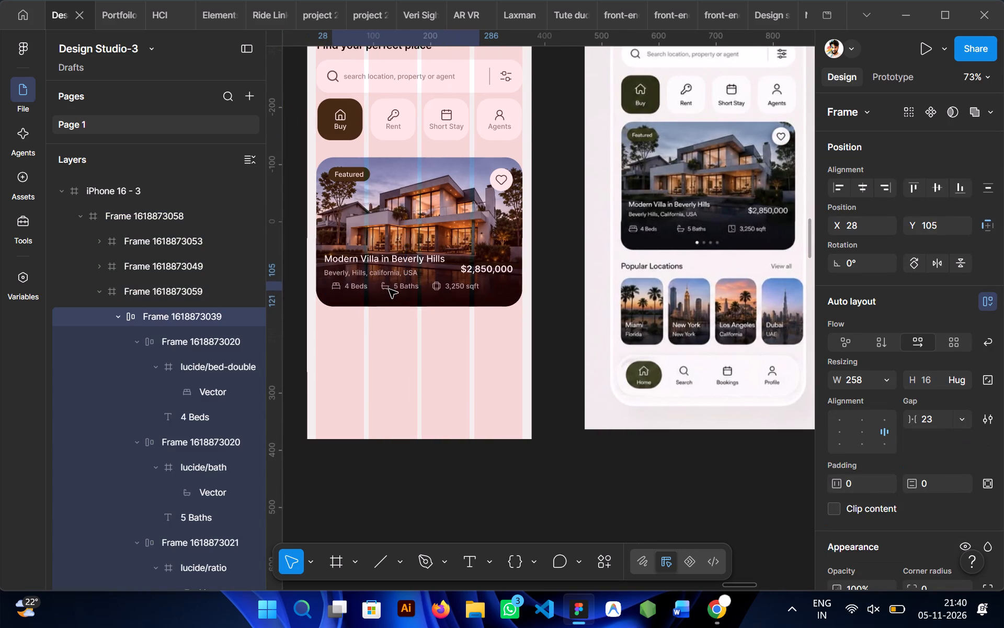
pyautogui.press('Up')
pyautogui.press('Up')
pyautogui.press('Up')
pyautogui.press('Up')
pyautogui.press('Up')
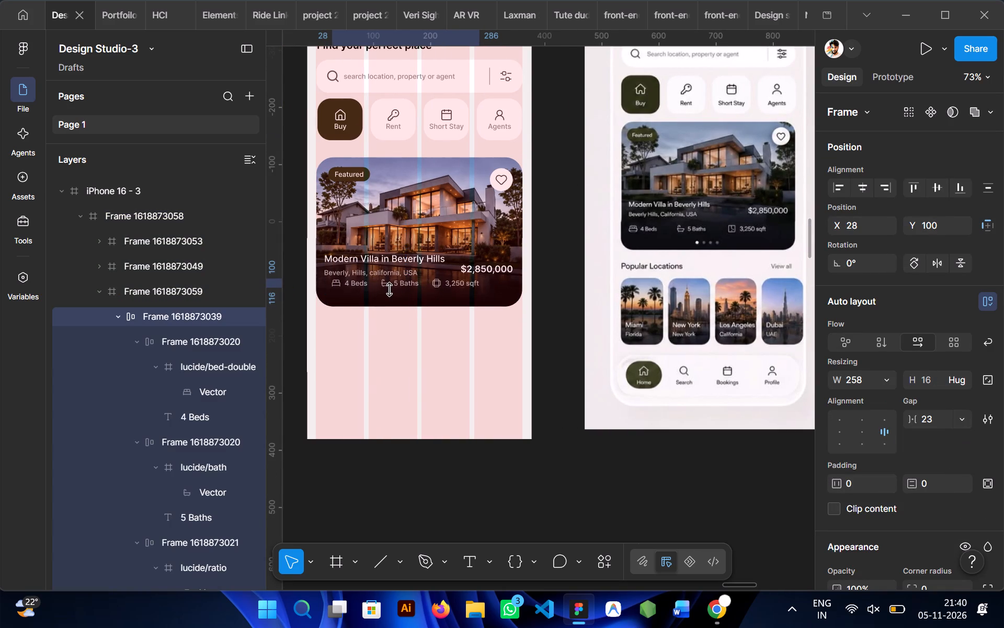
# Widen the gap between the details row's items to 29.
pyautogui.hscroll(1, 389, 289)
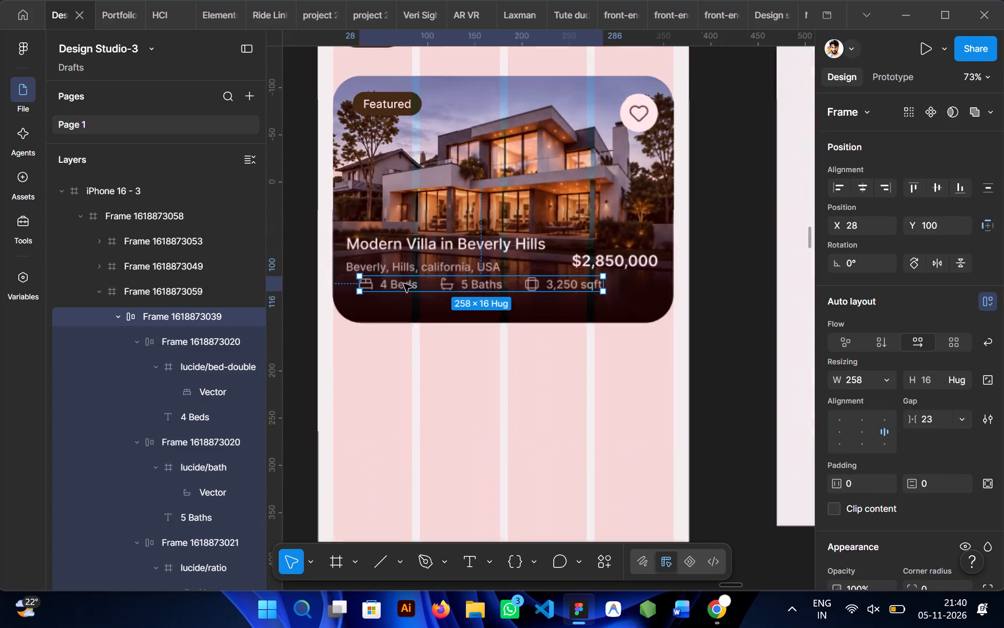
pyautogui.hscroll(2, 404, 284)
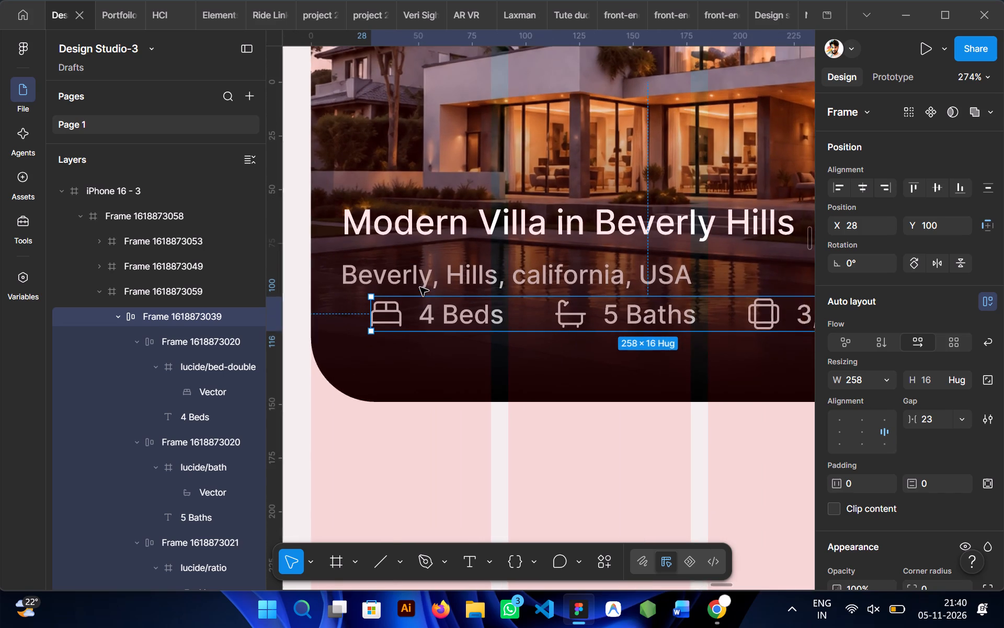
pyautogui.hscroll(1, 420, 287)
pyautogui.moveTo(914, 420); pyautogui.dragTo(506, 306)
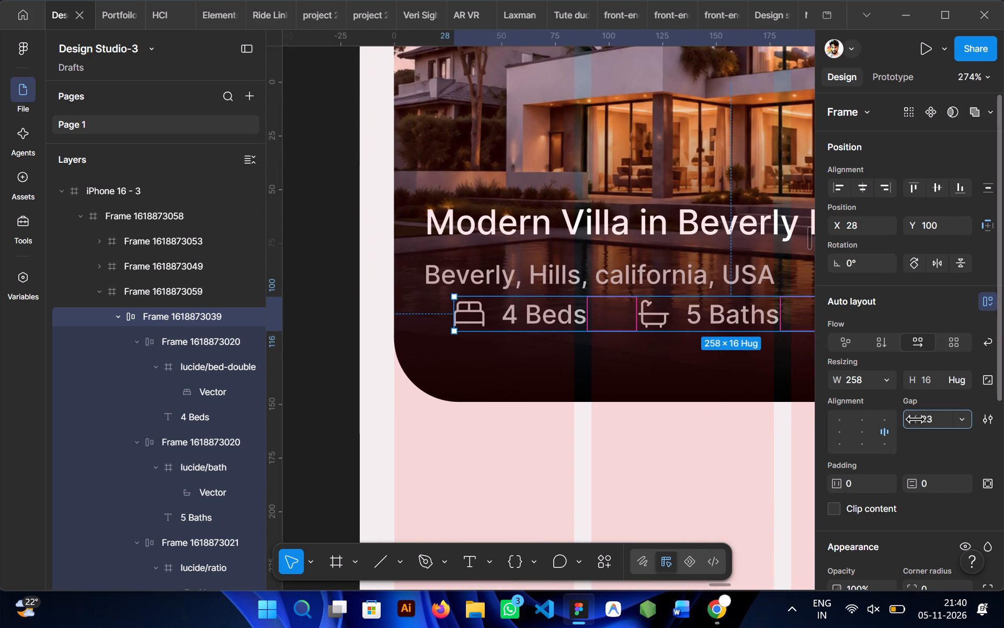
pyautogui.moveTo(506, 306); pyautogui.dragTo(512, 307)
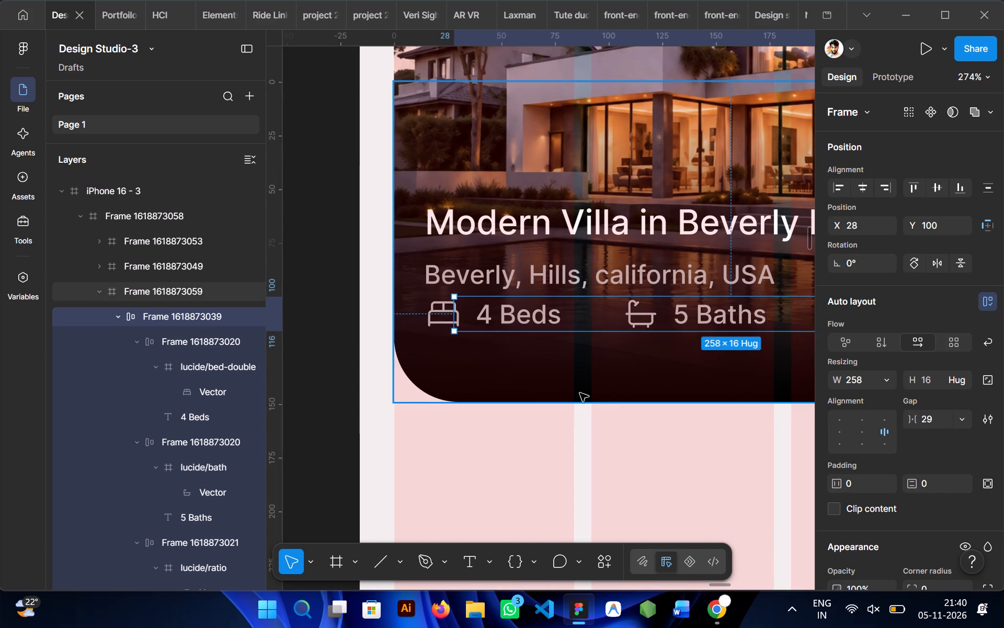
# Extend the details row frame's left edge past the bed icon to X 16, making the frame 270 wide.
pyautogui.moveTo(457, 319); pyautogui.dragTo(432, 320)
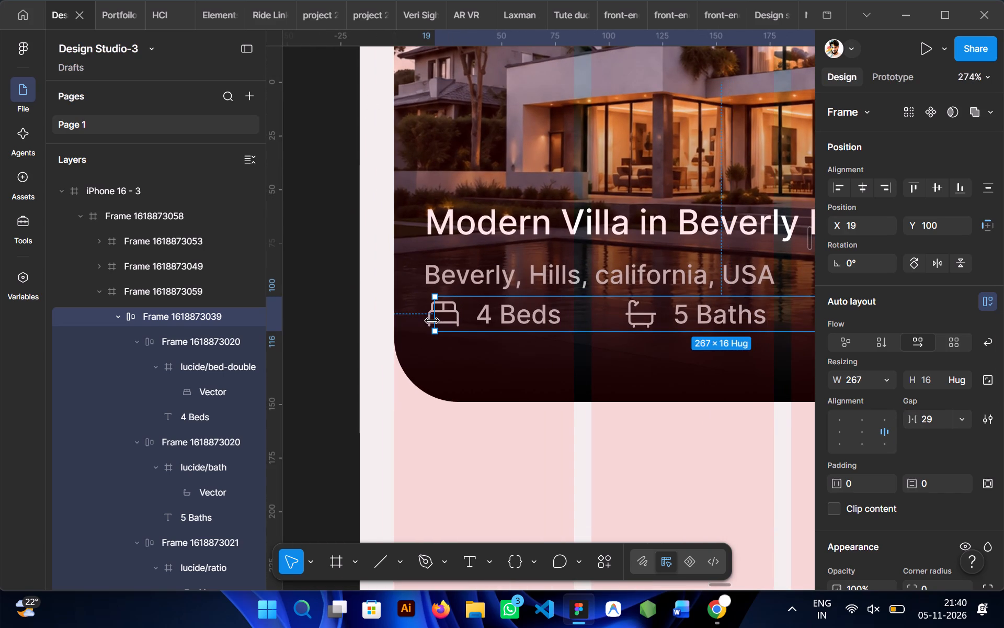
pyautogui.moveTo(432, 320); pyautogui.dragTo(428, 320)
pyautogui.click(346, 381)
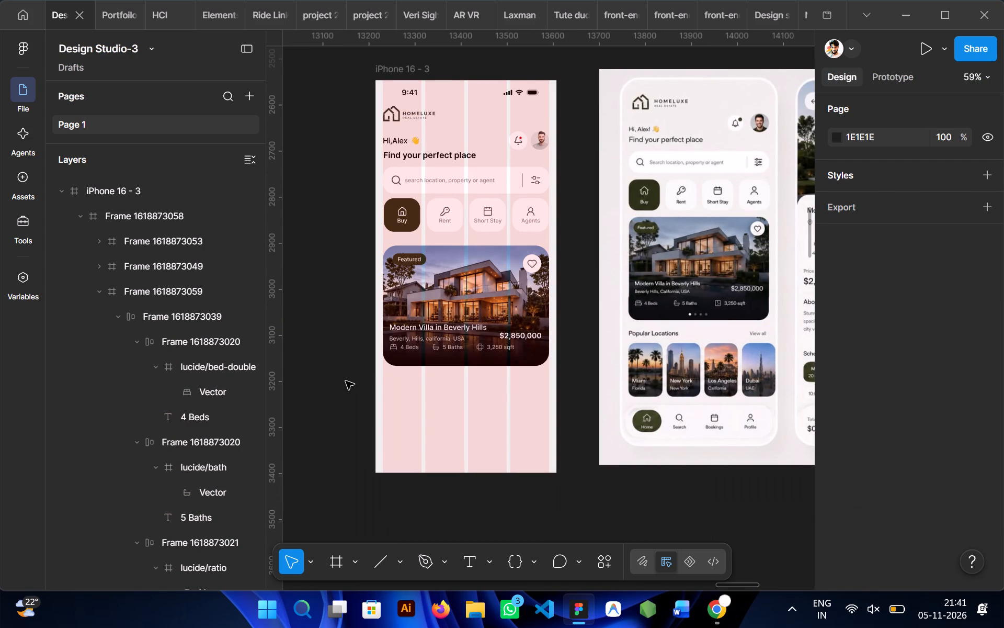
# Set the gap between the details row's items to 38 and align them to the frame's left centre.
pyautogui.doubleClick(444, 344)
pyautogui.click(446, 347)
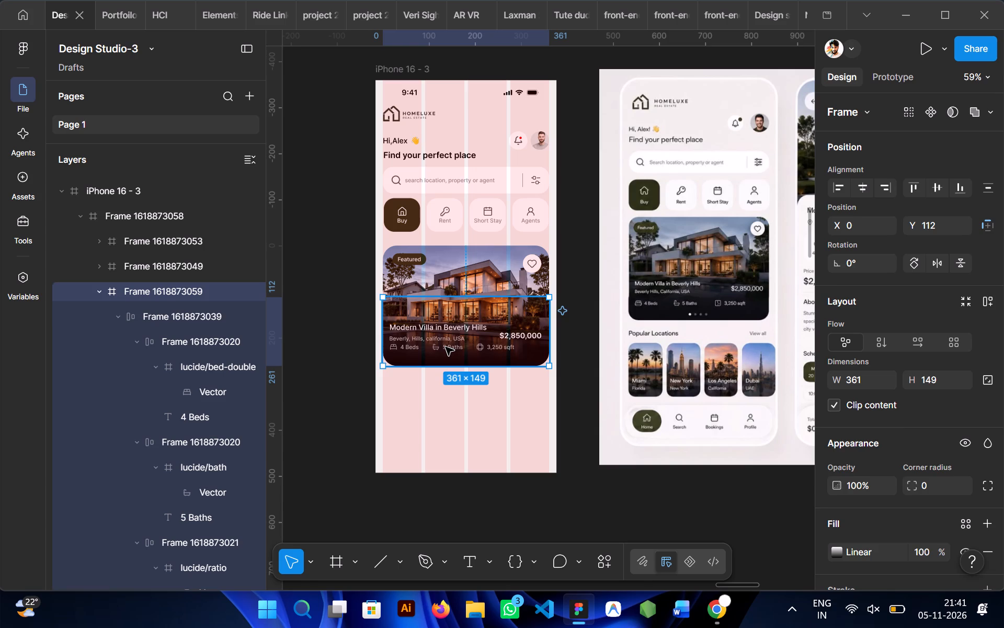
pyautogui.doubleClick(446, 347)
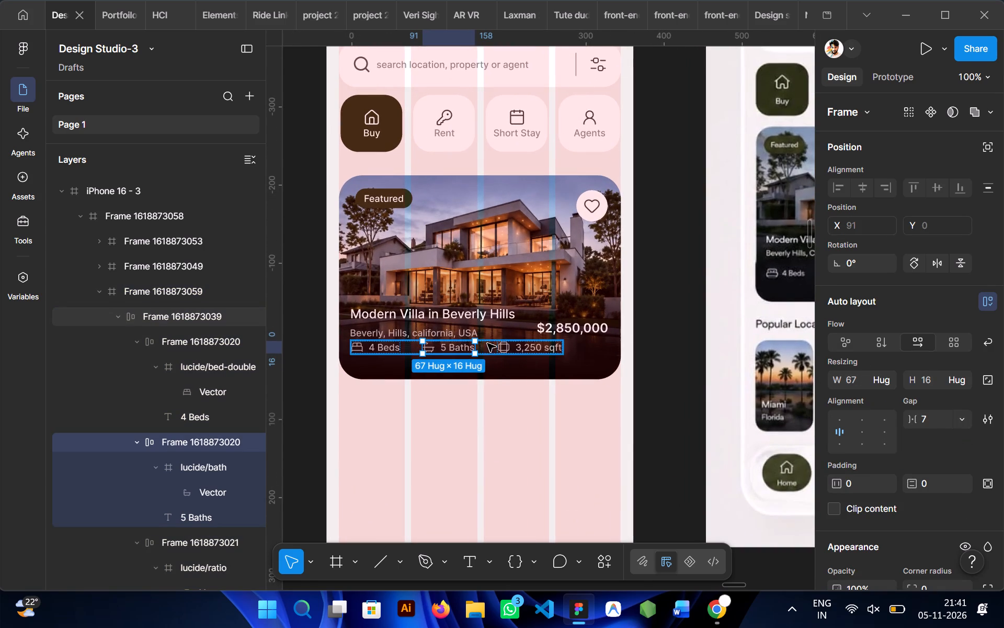
pyautogui.click(574, 457)
pyautogui.click(507, 354)
pyautogui.click(516, 356)
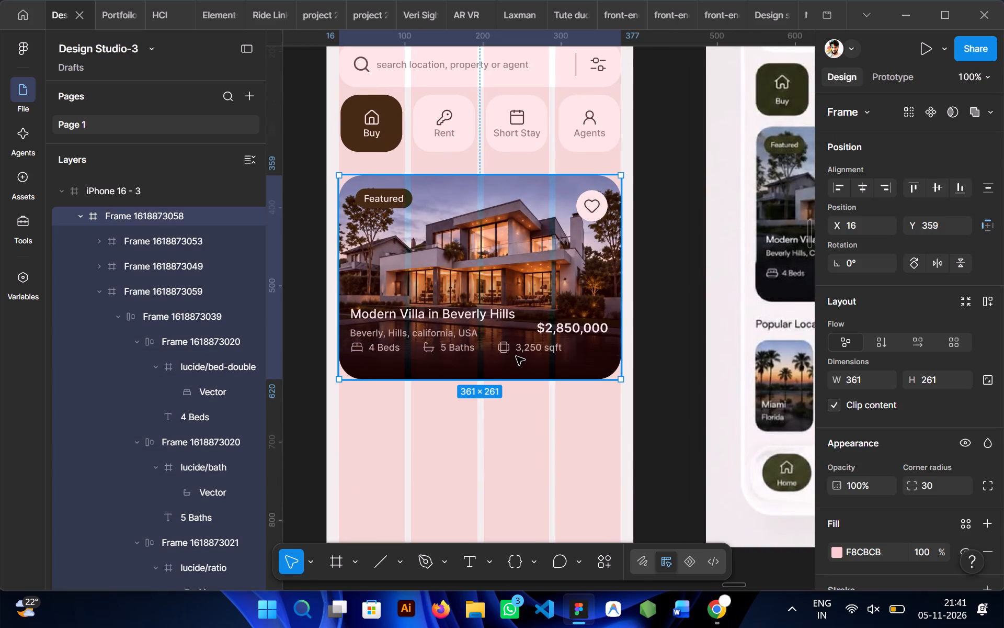
pyautogui.doubleClick(505, 345)
pyautogui.tripleClick(505, 345)
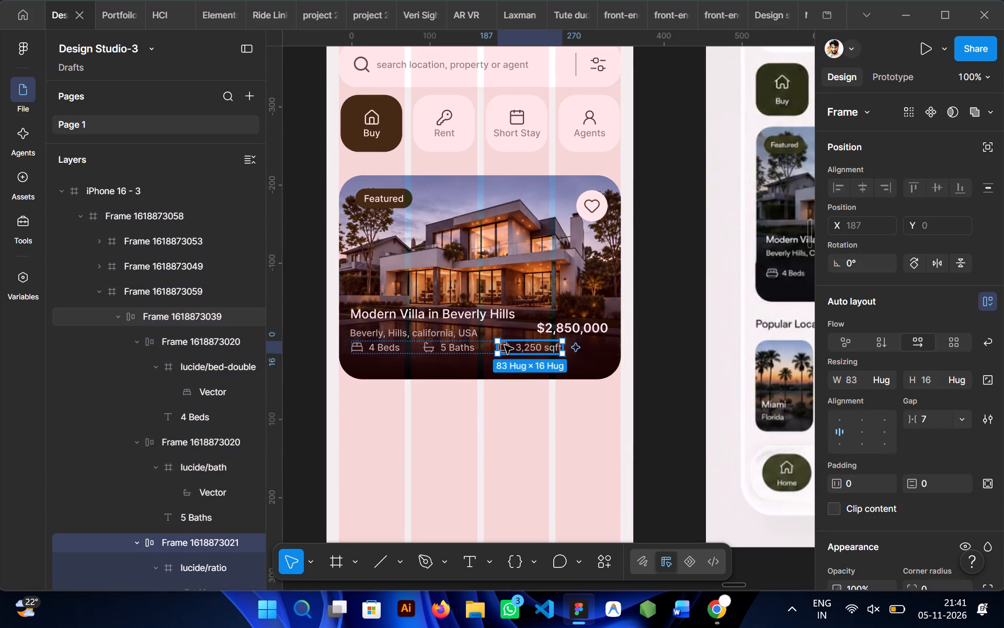
pyautogui.click(480, 343)
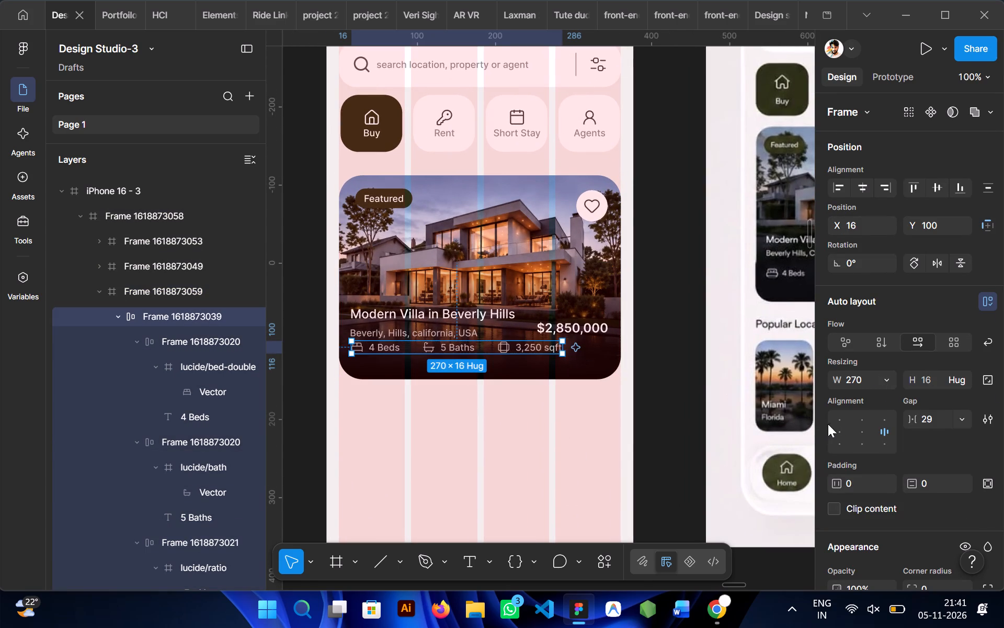
pyautogui.moveTo(911, 421); pyautogui.dragTo(516, 309)
pyautogui.click(843, 432)
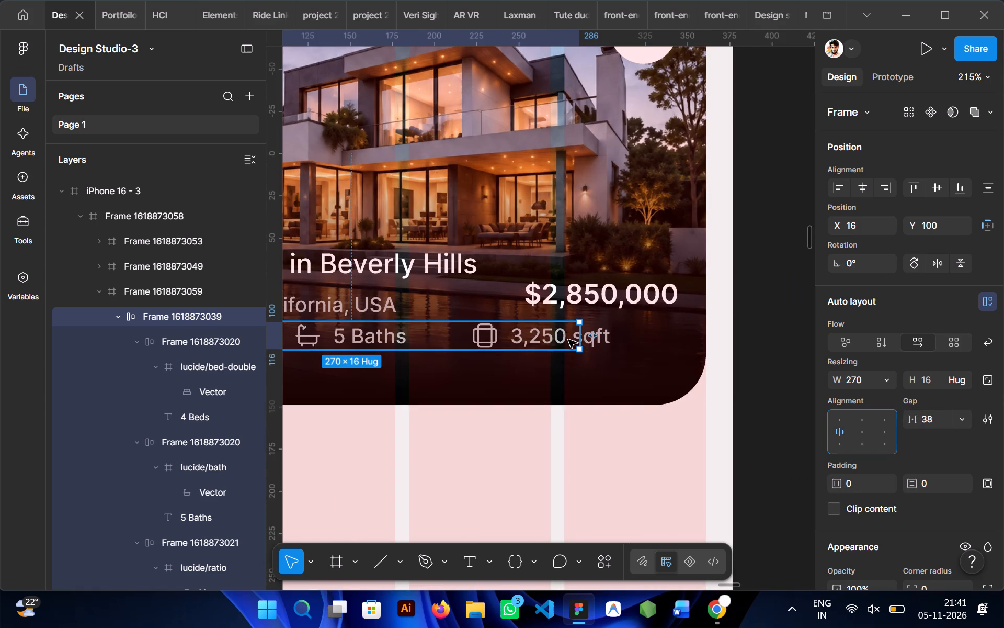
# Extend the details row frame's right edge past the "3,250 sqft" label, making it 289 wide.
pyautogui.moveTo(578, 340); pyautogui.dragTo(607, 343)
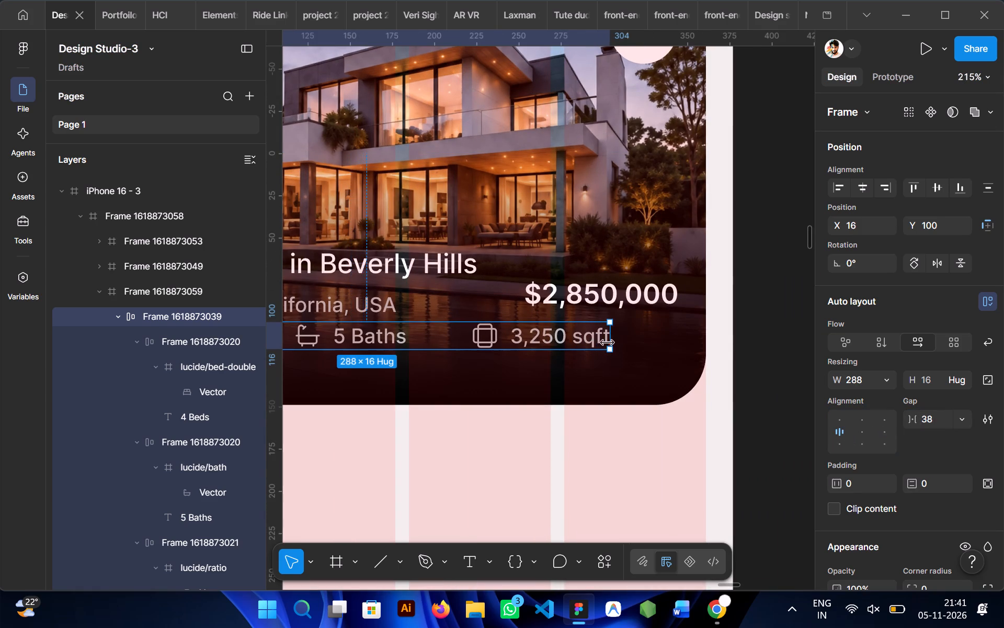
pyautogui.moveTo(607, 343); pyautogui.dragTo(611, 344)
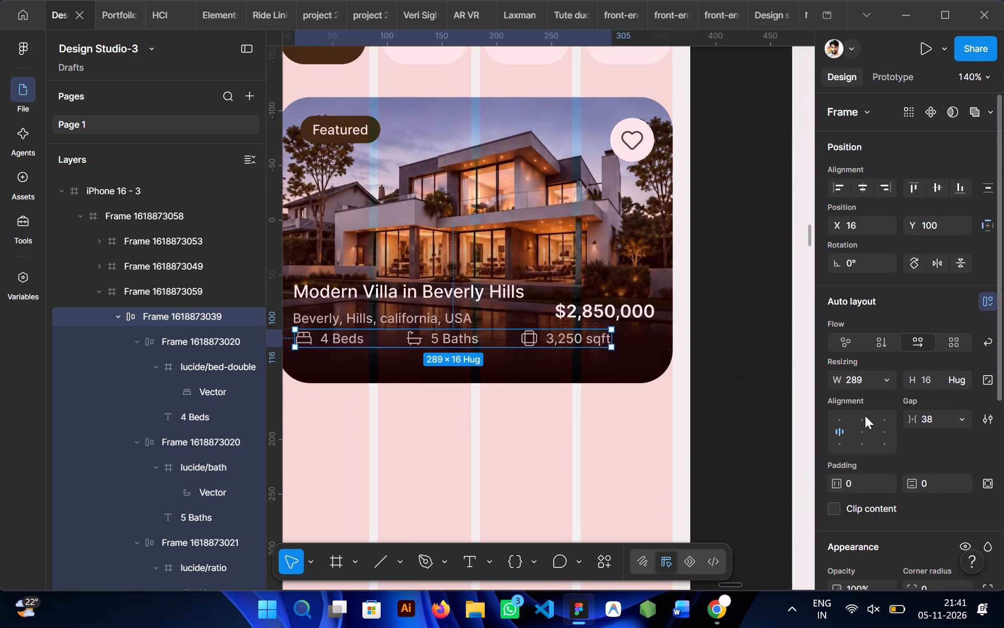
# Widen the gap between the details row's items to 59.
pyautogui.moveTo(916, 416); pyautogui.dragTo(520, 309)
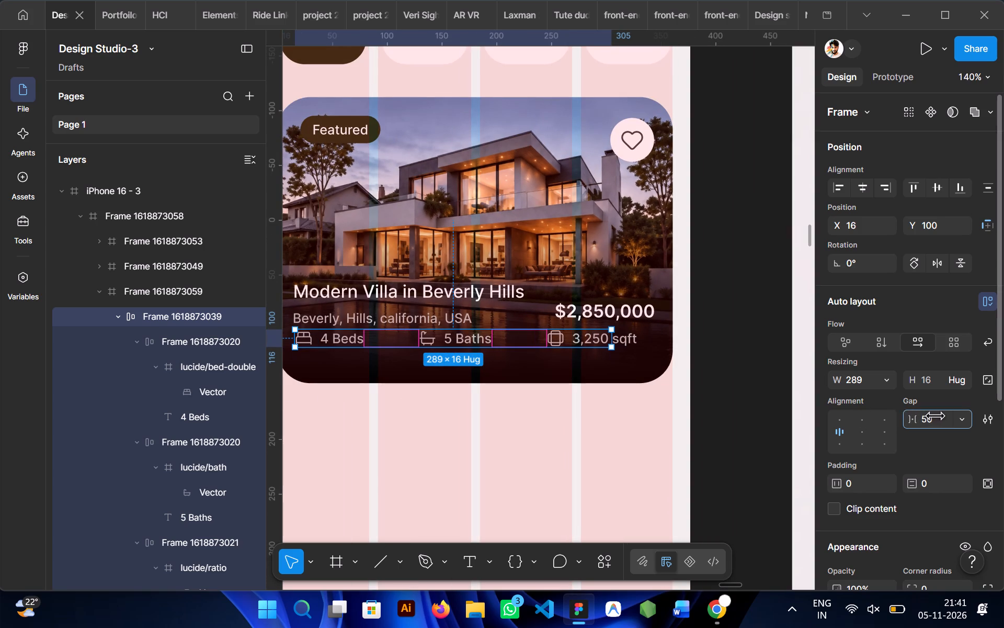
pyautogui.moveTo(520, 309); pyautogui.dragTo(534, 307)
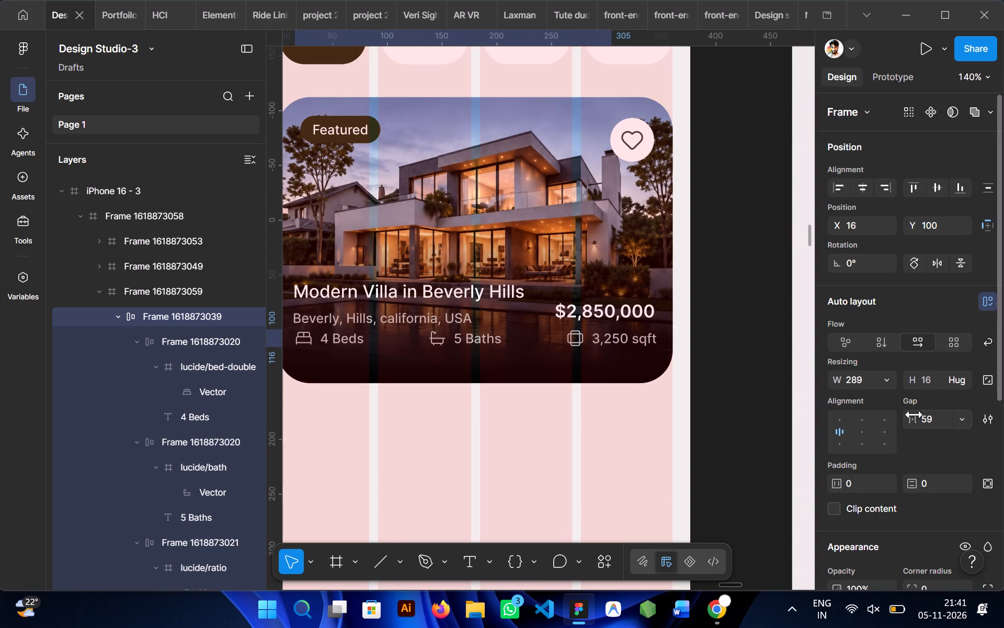
# Set the details row frame's width to hug its contents.
pyautogui.click(883, 376)
pyautogui.click(865, 396)
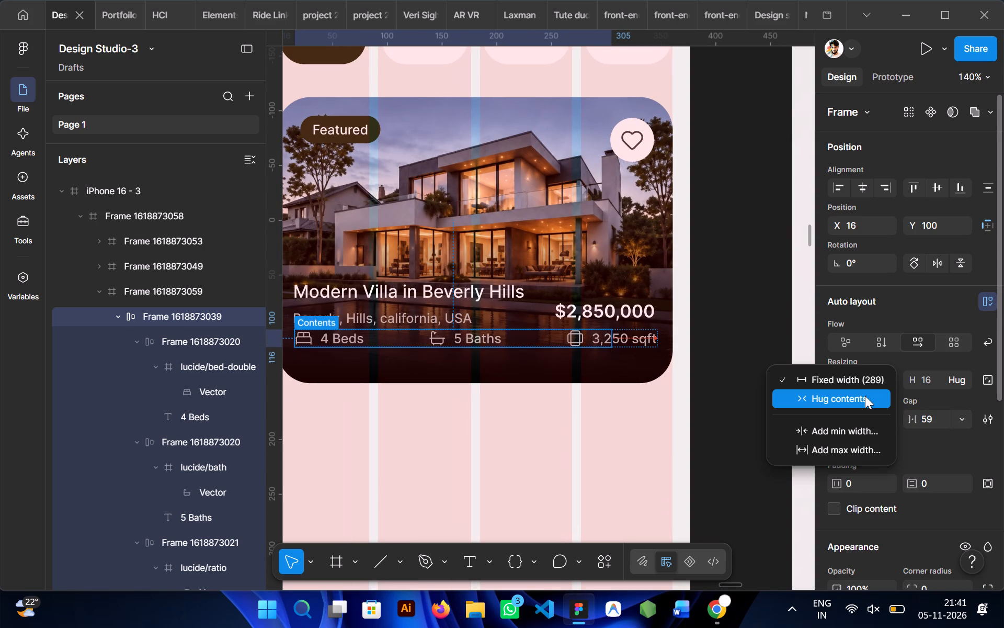
pyautogui.click(709, 363)
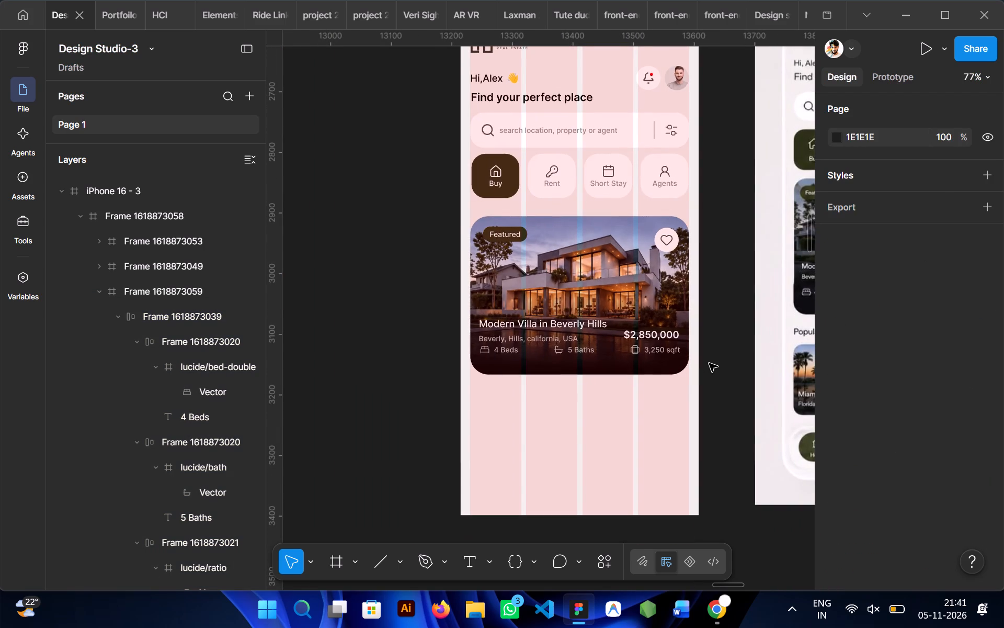
# Tighten the gap between the details row's items to slightly under 19.
pyautogui.hscroll(-1, 709, 363)
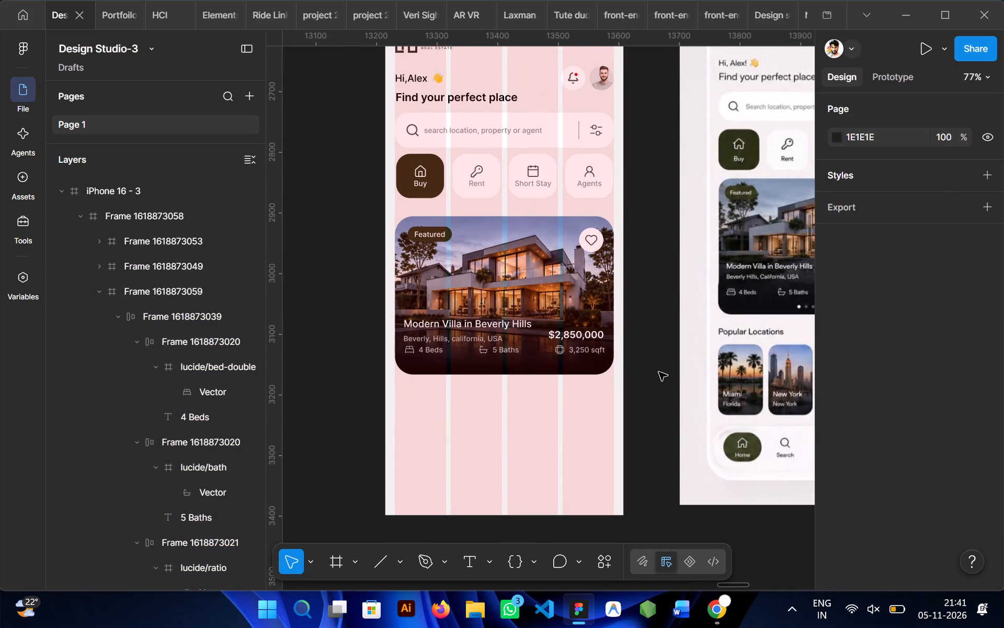
pyautogui.tripleClick(548, 349)
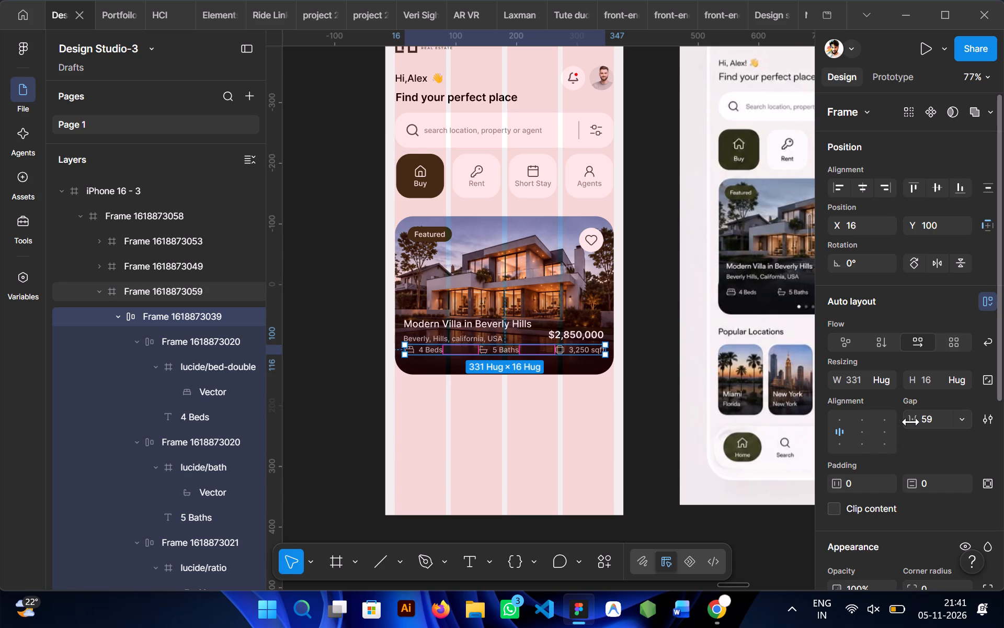
pyautogui.moveTo(911, 422); pyautogui.dragTo(494, 313)
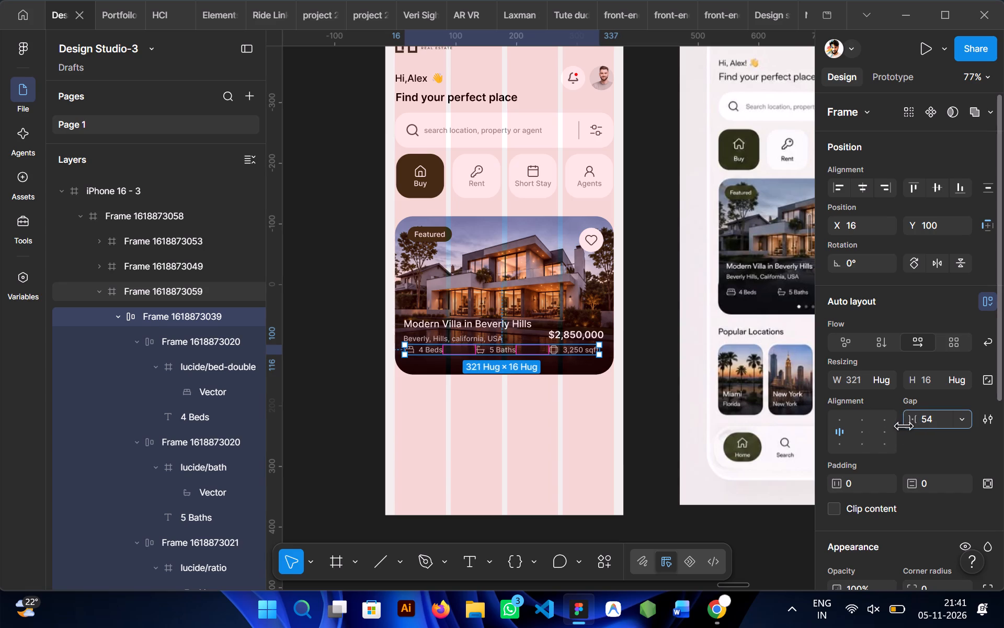
pyautogui.moveTo(494, 313); pyautogui.dragTo(466, 317)
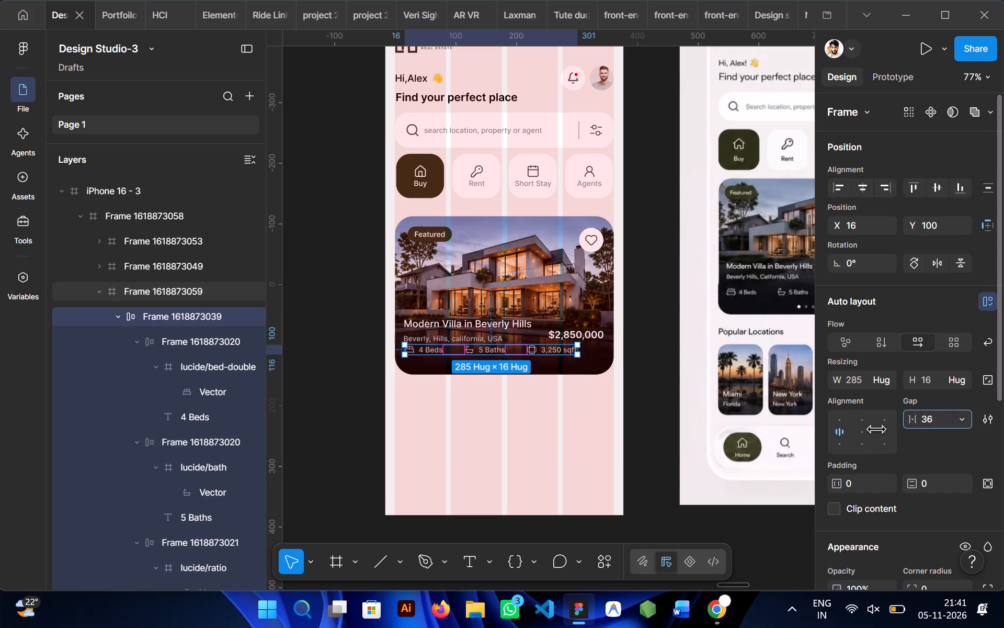
pyautogui.moveTo(466, 317); pyautogui.dragTo(439, 320)
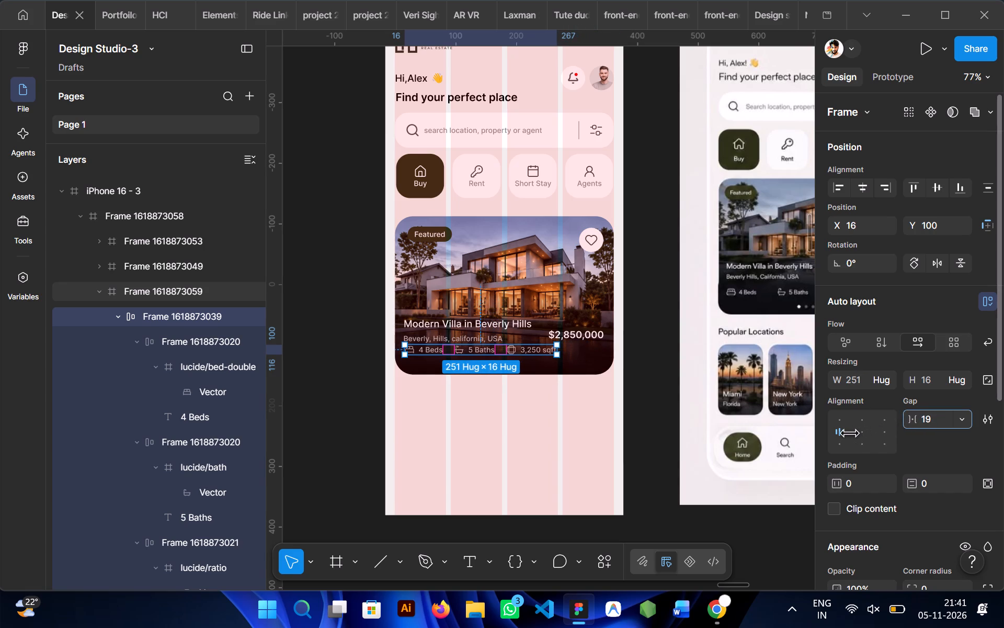
pyautogui.moveTo(439, 320); pyautogui.dragTo(434, 319)
pyautogui.click(644, 390)
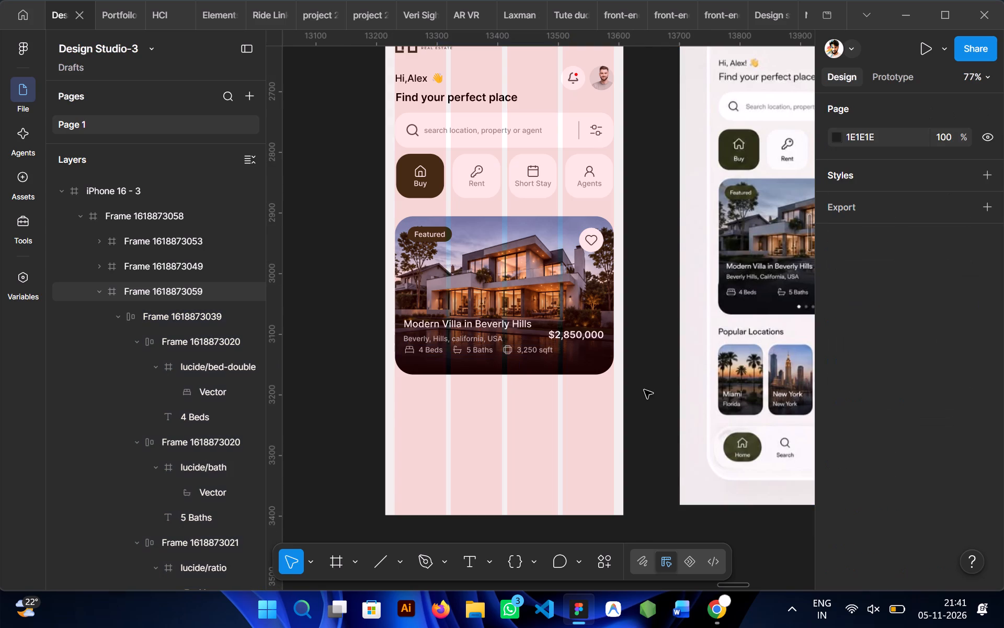
# Reduce the gap between the villa title and its address to 4.
pyautogui.hscroll(-1, 644, 390)
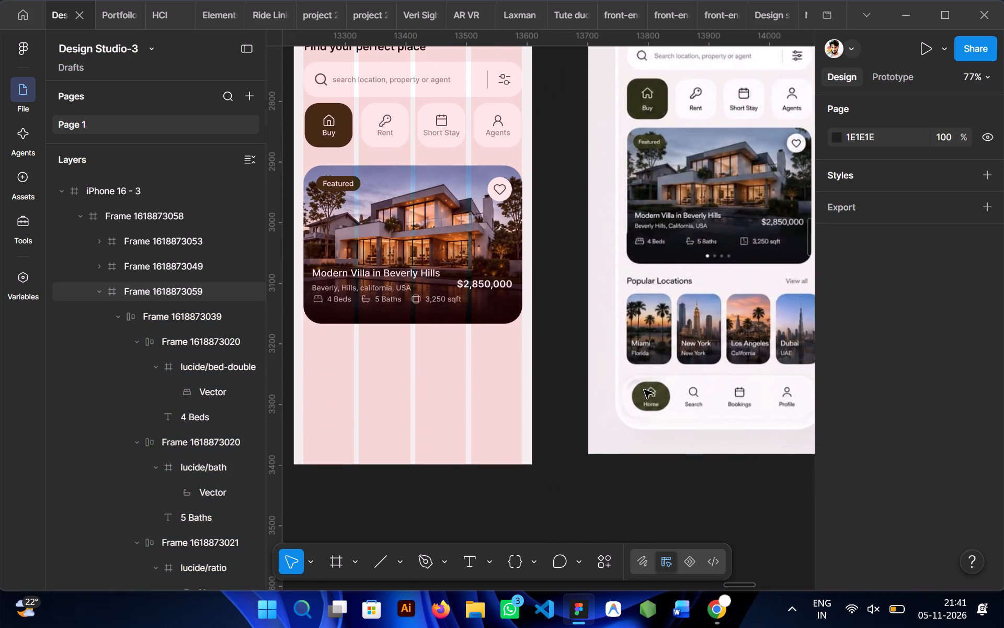
pyautogui.tripleClick(392, 271)
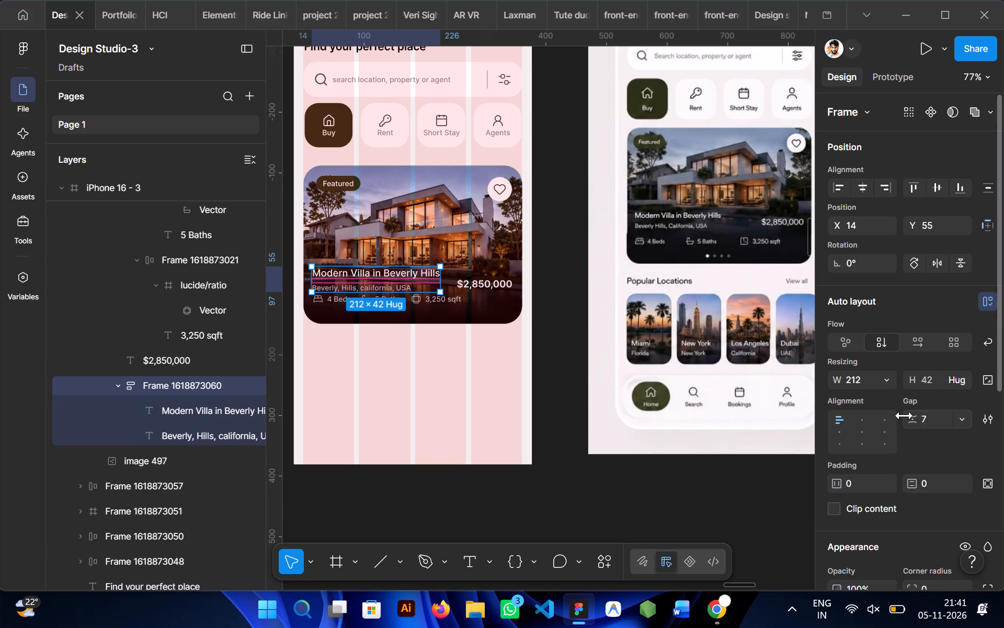
pyautogui.moveTo(904, 416); pyautogui.dragTo(498, 309)
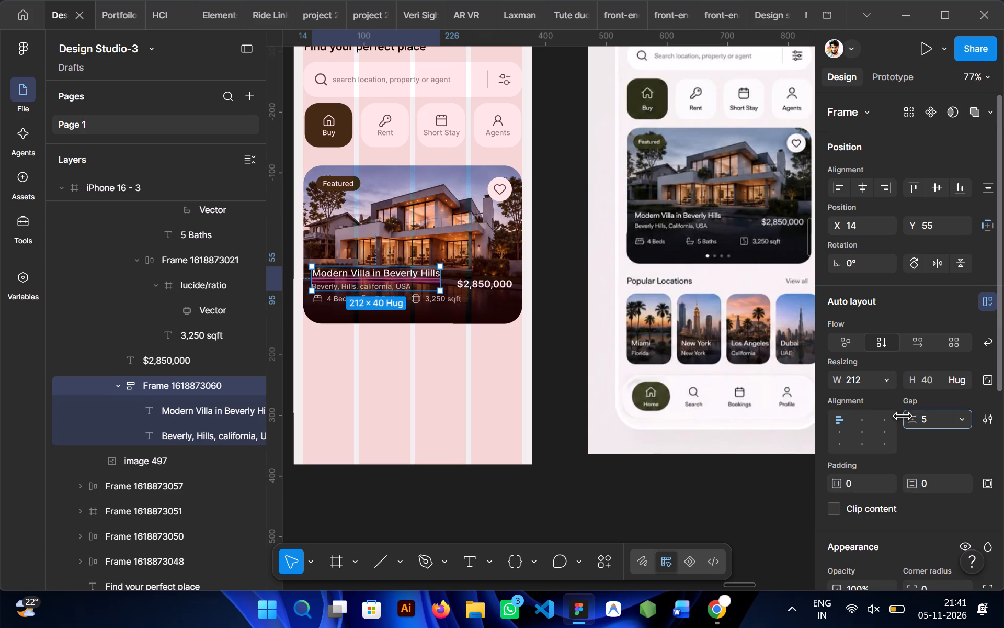
pyautogui.moveTo(498, 309); pyautogui.dragTo(497, 312)
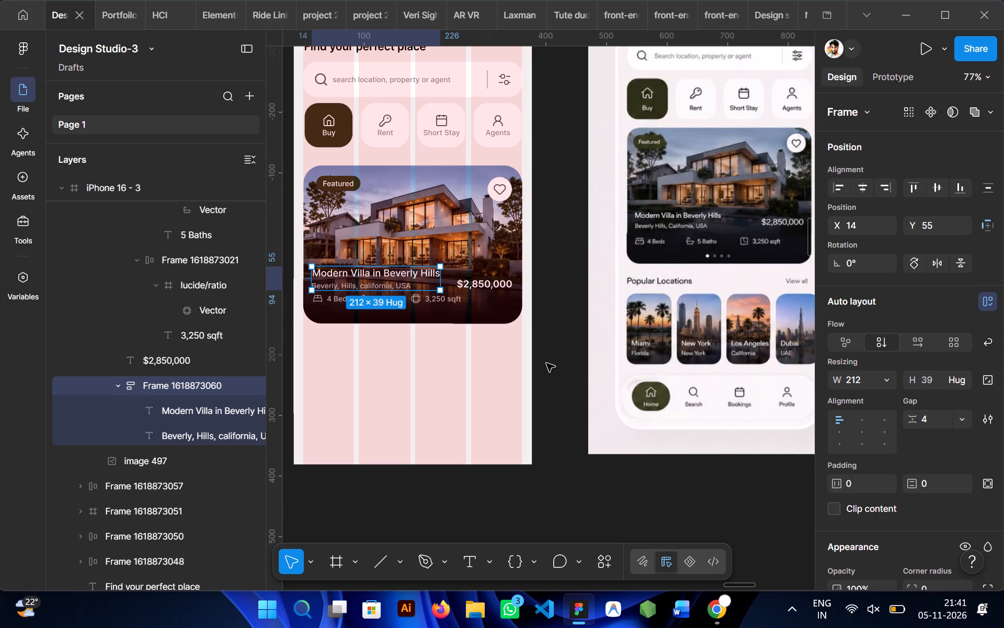
# Move the villa title and address group up to Y 48, leaving more room above the details row.
pyautogui.press('Up')
pyautogui.press('Up')
pyautogui.press('Up')
pyautogui.press('Up')
pyautogui.press('Up')
pyautogui.press('Up')
pyautogui.press('Up')
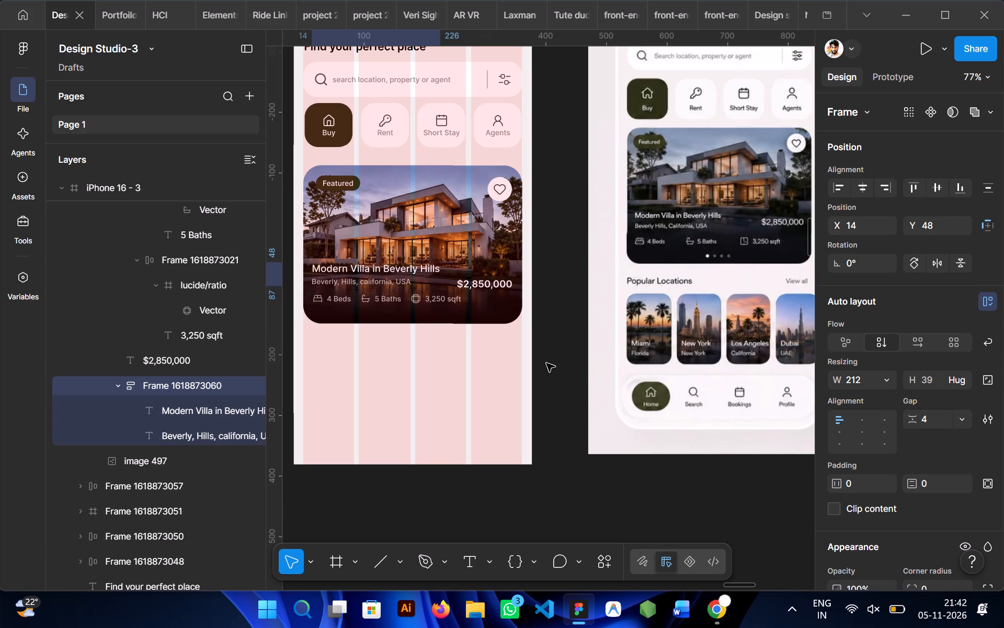
pyautogui.click(565, 332)
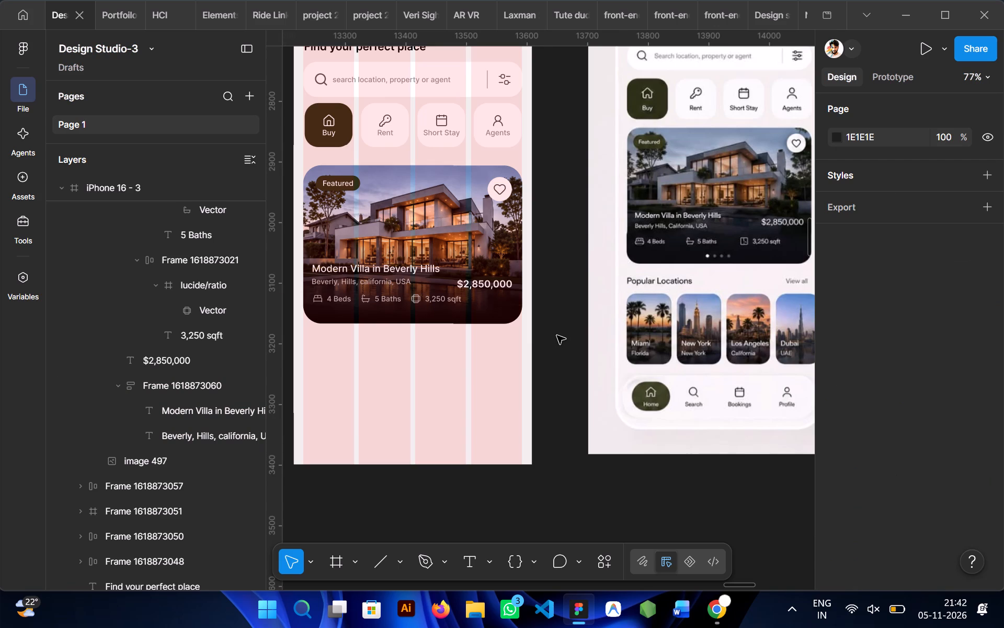
# Draw a 17 × 17 frame in the empty area below the villa card, filled white FFFFFF with corner radius 76, to form a round dot.
pyautogui.press('f')
pyautogui.hscroll(-1, 541, 334)
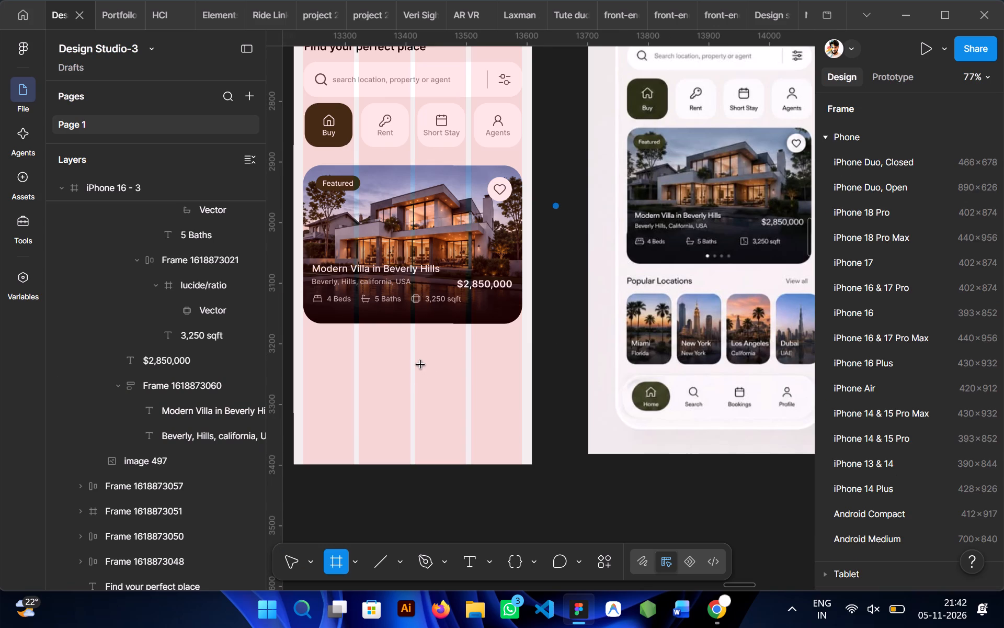
pyautogui.keyDown('shift'); pyautogui.moveTo(421, 365); pyautogui.dragTo(431, 375); pyautogui.keyUp('shift')
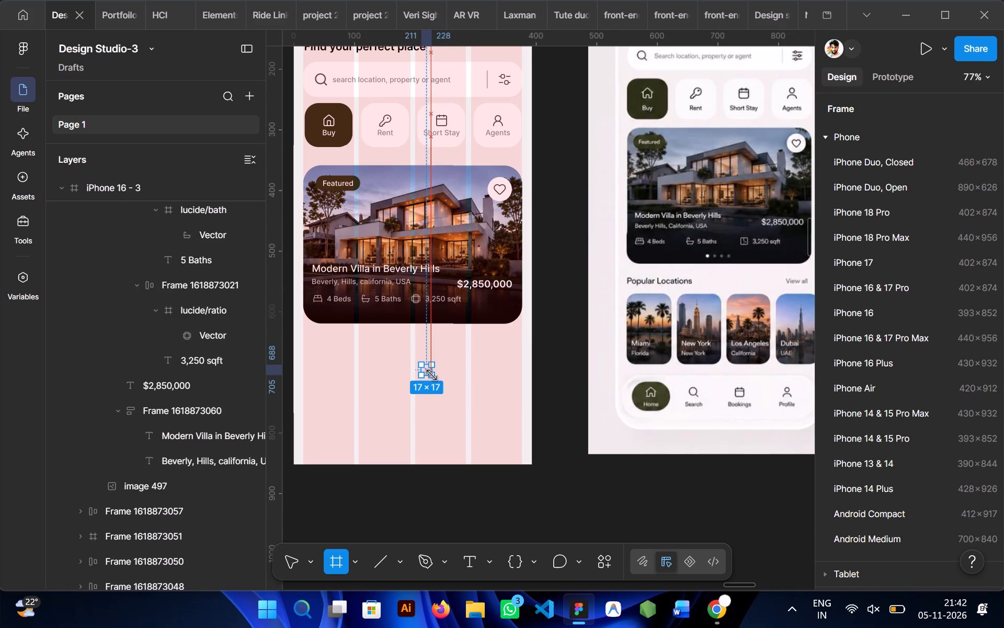
pyautogui.click(990, 525)
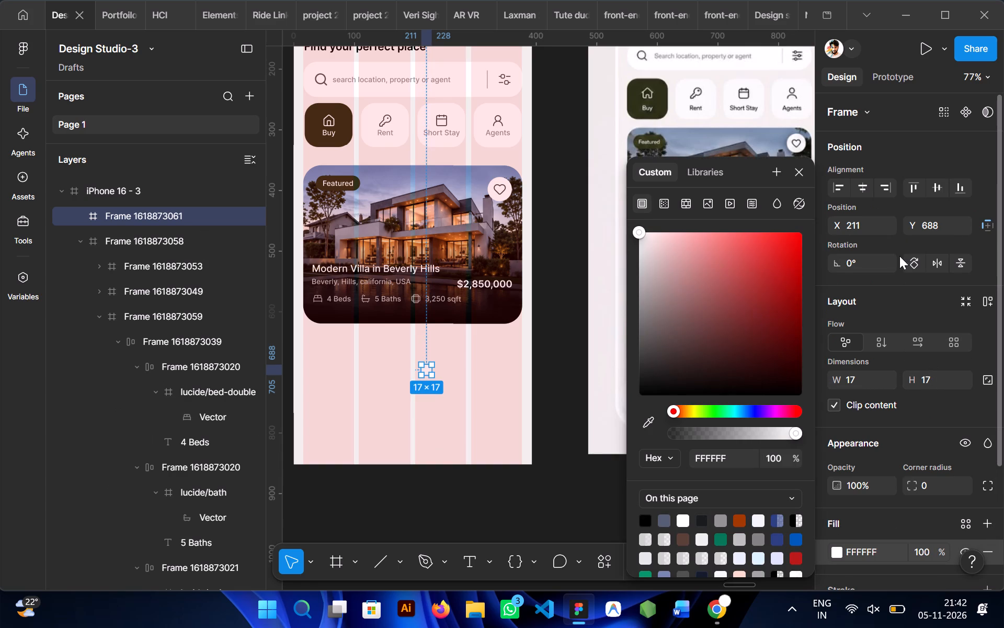
pyautogui.moveTo(912, 488); pyautogui.dragTo(631, 265)
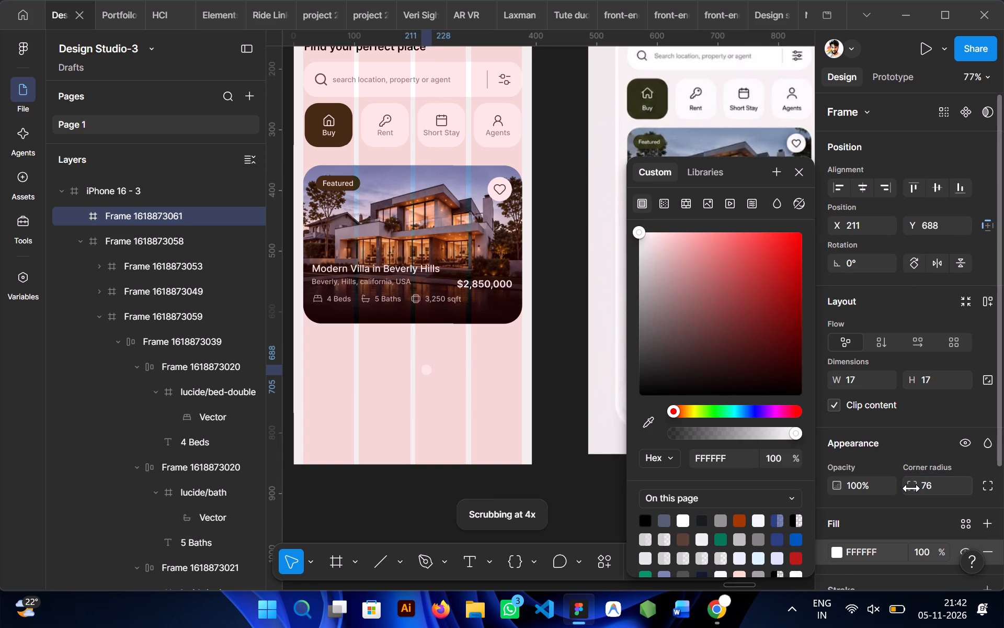
pyautogui.click(797, 173)
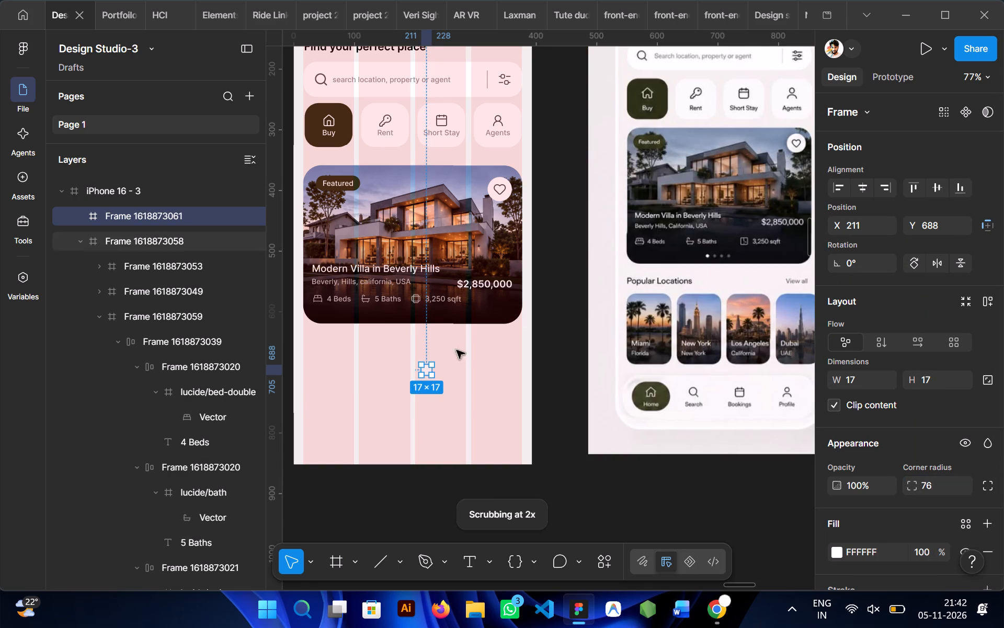
# Duplicate the dot twice along the same horizontal line to form a row of three dots.
pyautogui.keyDown('alt'); pyautogui.moveTo(426, 373); pyautogui.dragTo(443, 372); pyautogui.keyUp('alt')
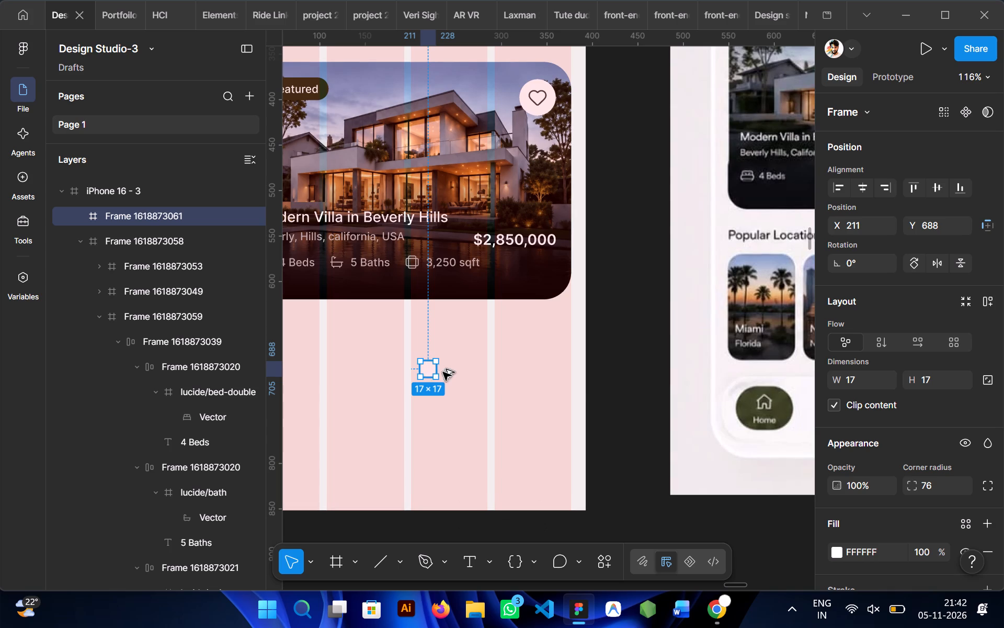
pyautogui.keyDown('alt'); pyautogui.moveTo(443, 372); pyautogui.dragTo(457, 372); pyautogui.keyUp('alt')
pyautogui.keyDown('alt'); pyautogui.moveTo(457, 372); pyautogui.dragTo(491, 373); pyautogui.keyUp('alt')
# Lock the aspect ratio of the two outer dots and resize them to 10 × 10.
pyautogui.keyDown('shift'); pyautogui.click(427, 372); pyautogui.keyUp('shift')
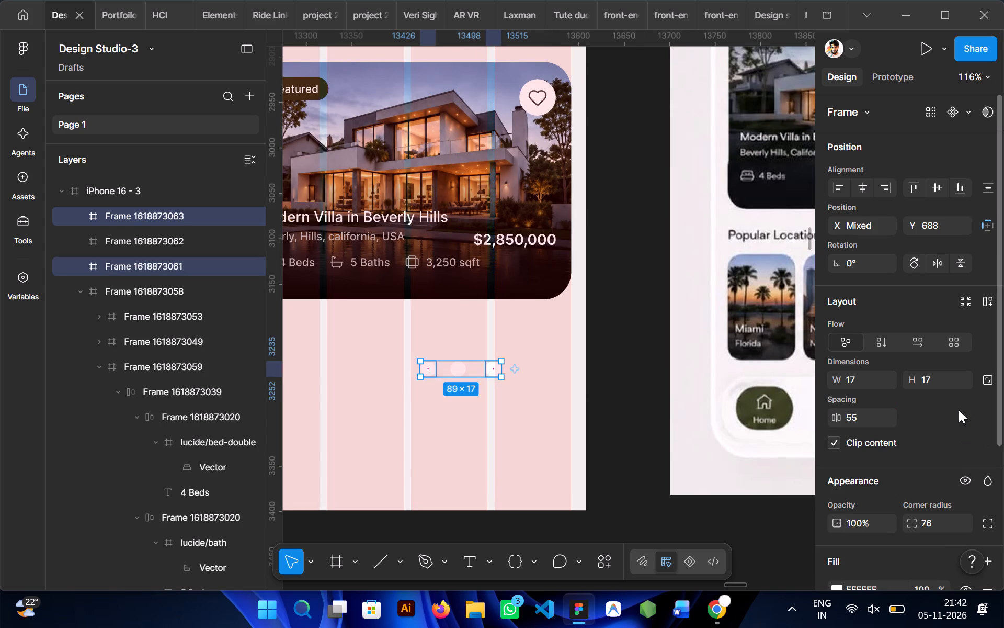
pyautogui.scroll(-1, 925, 447)
pyautogui.click(991, 342)
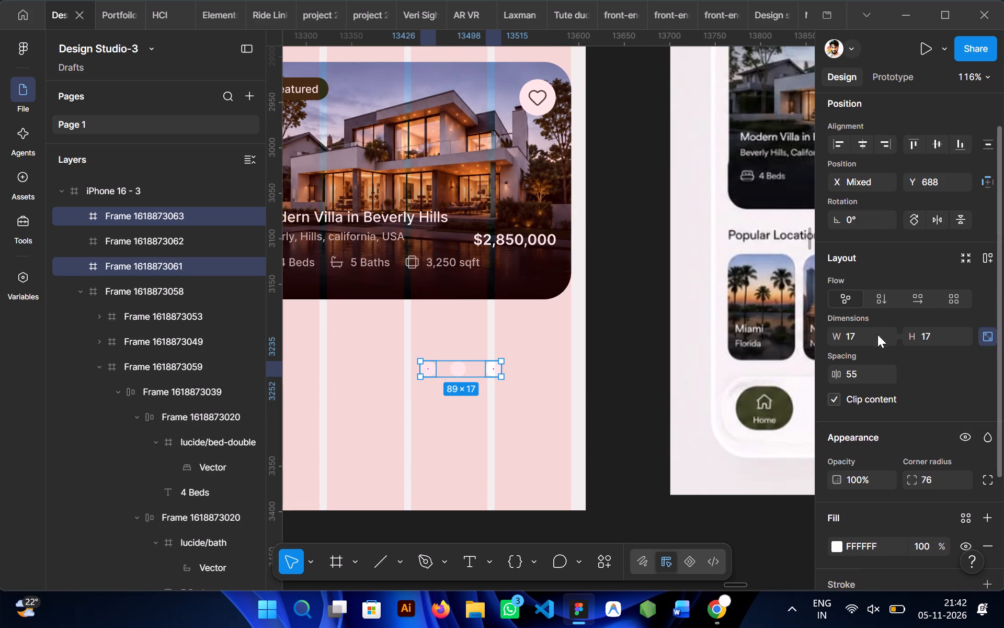
pyautogui.moveTo(842, 339); pyautogui.dragTo(827, 341)
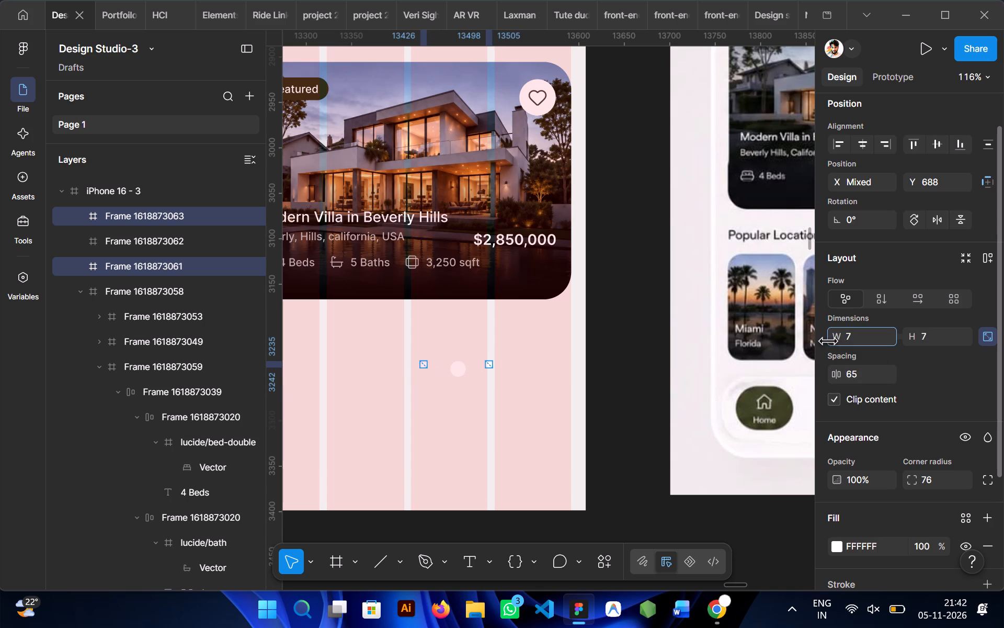
pyautogui.moveTo(827, 341); pyautogui.dragTo(831, 343)
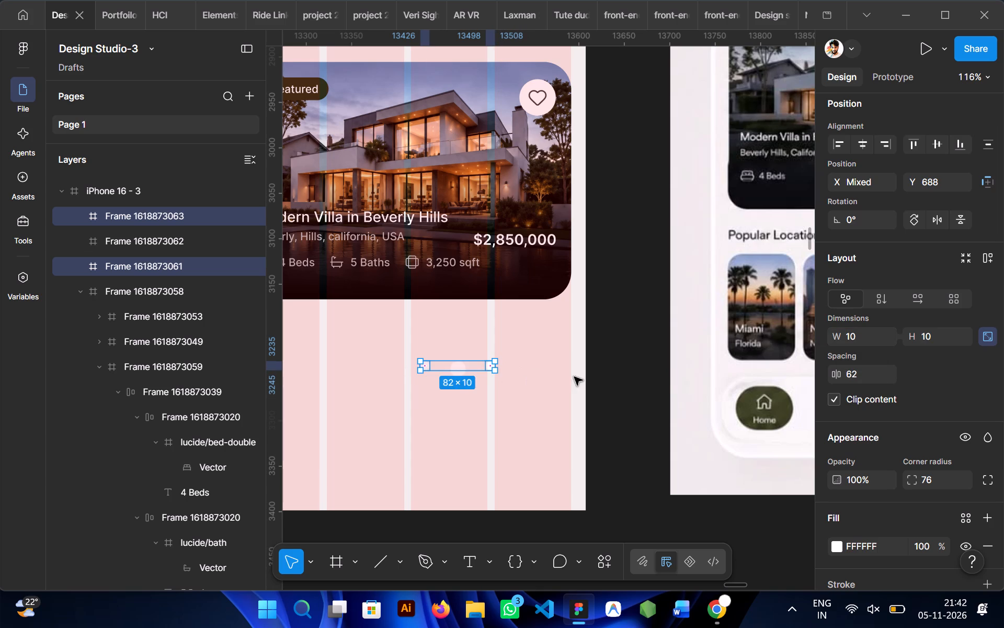
# Align all three dots on their vertical centers and set the horizontal spacing between them to 5.
pyautogui.keyDown('shift'); pyautogui.click(460, 375); pyautogui.keyUp('shift')
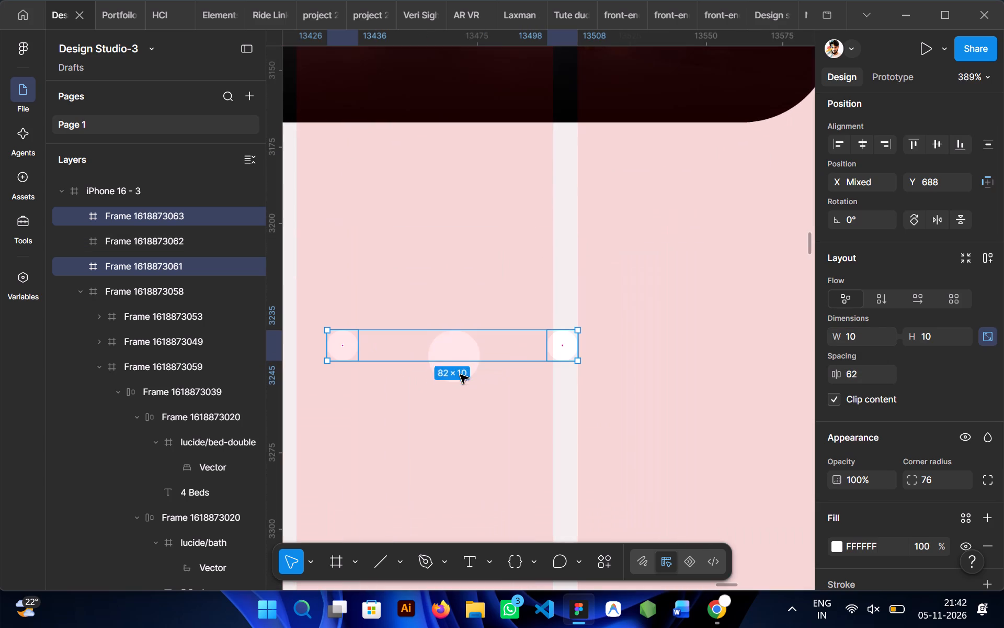
pyautogui.keyDown('shift'); pyautogui.click(439, 374); pyautogui.keyUp('shift')
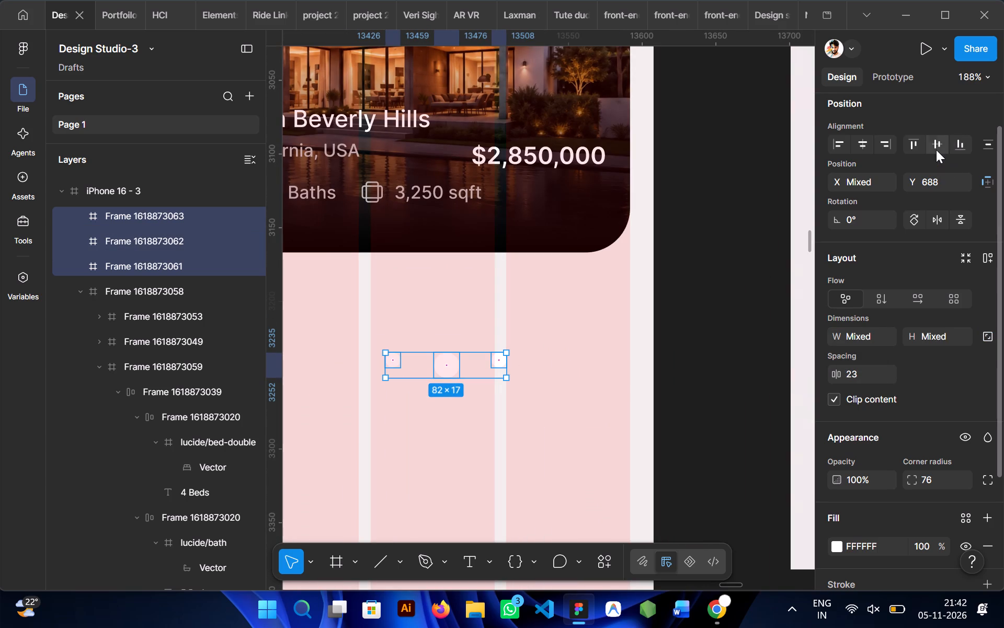
pyautogui.click(936, 143)
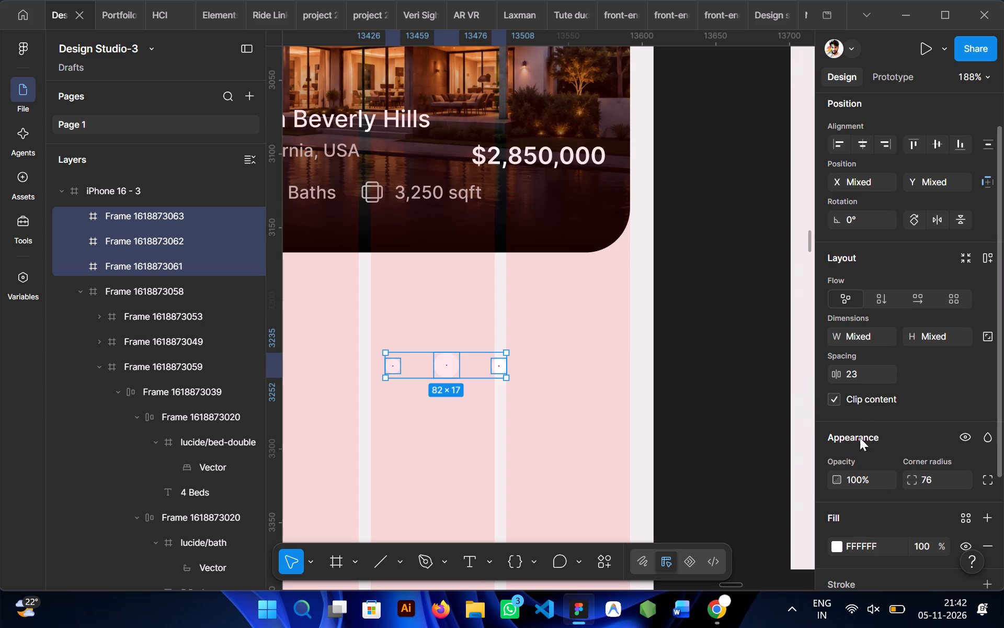
pyautogui.moveTo(829, 379); pyautogui.dragTo(819, 381)
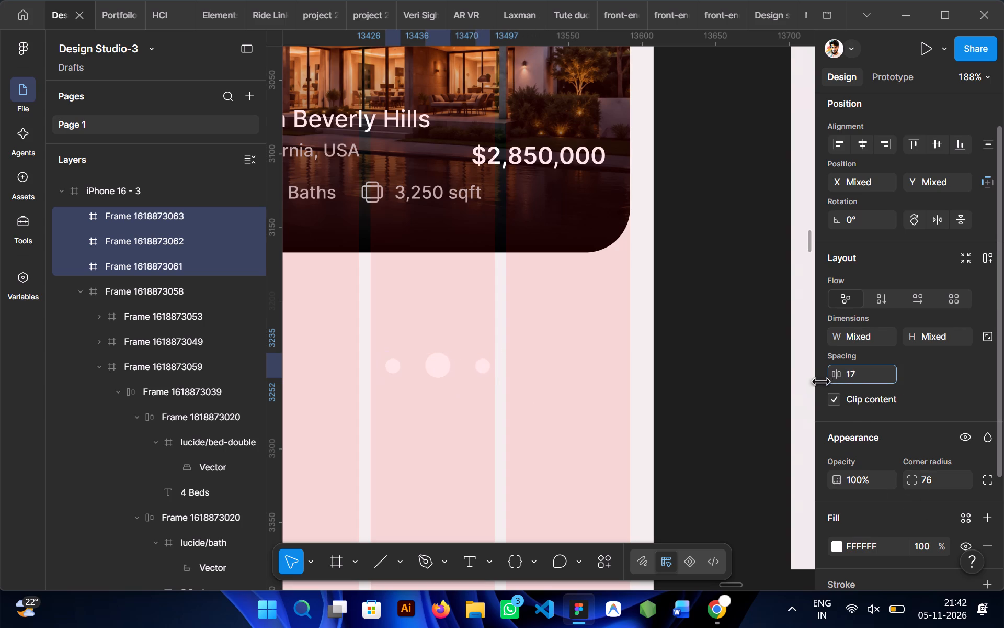
pyautogui.moveTo(819, 381); pyautogui.dragTo(800, 380)
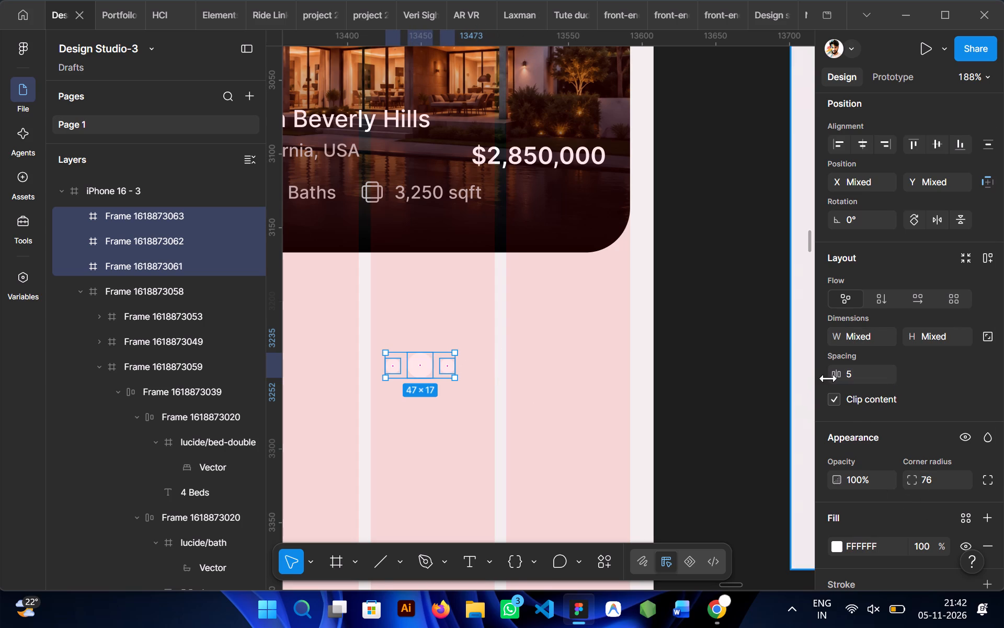
# Wrap the three dots in an auto layout and place it on the villa card beneath the details row, at about X 129, Y 122.
pyautogui.hotkey('shift', 'a')
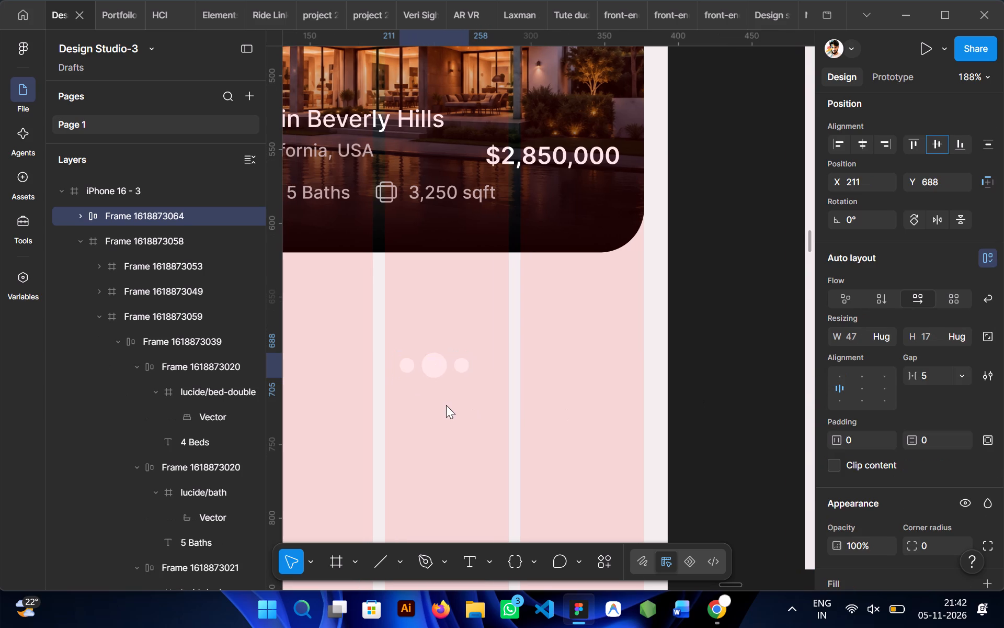
pyautogui.hscroll(1, 384, 369)
pyautogui.moveTo(489, 367); pyautogui.dragTo(424, 306)
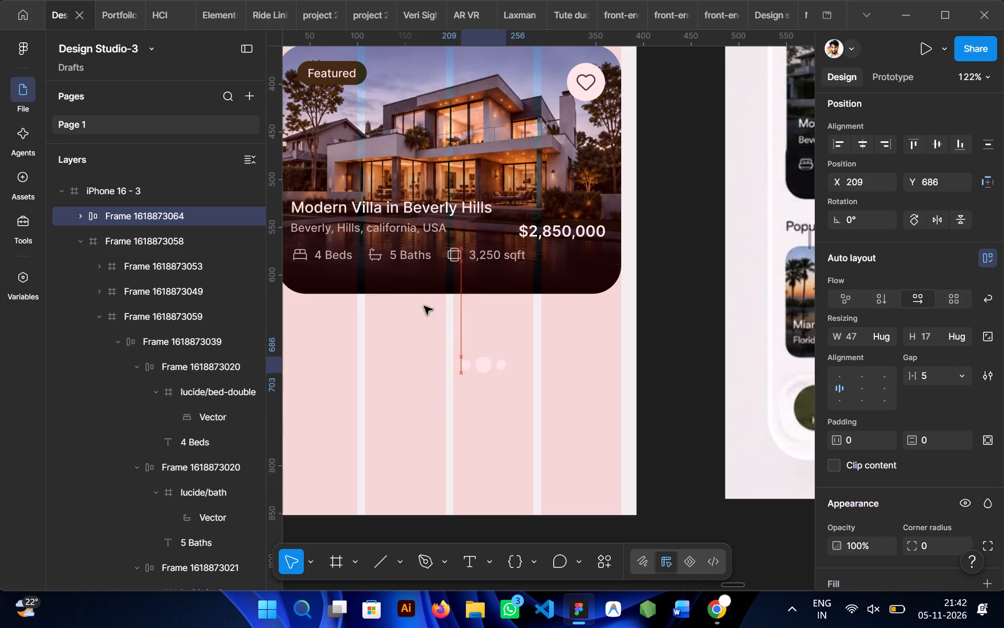
pyautogui.moveTo(424, 306); pyautogui.dragTo(427, 276)
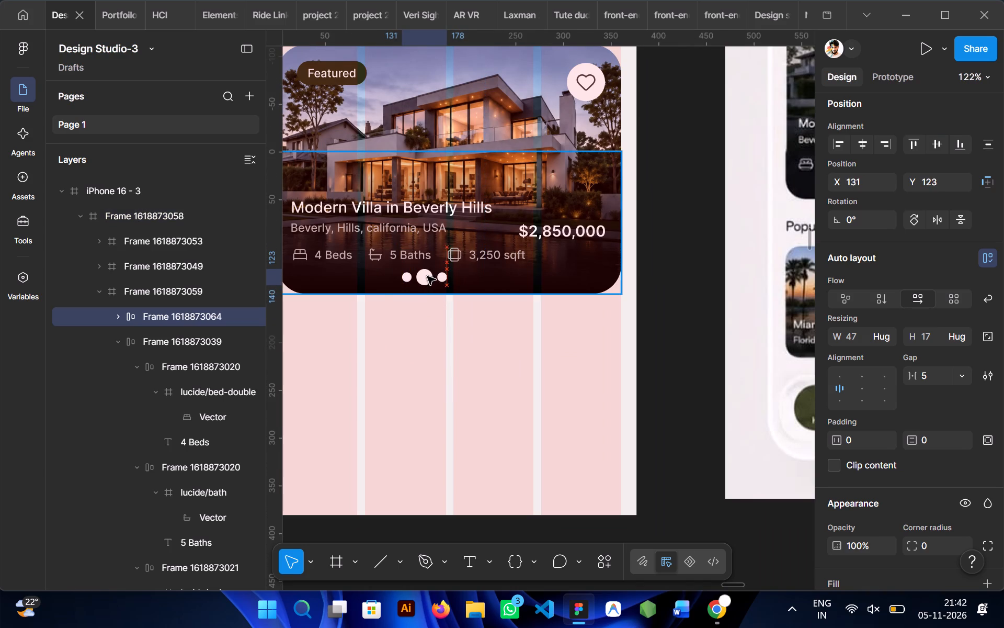
pyautogui.moveTo(427, 276); pyautogui.dragTo(426, 276)
# Resize the two outer dots of the pagination indicator to 5 × 5.
pyautogui.keyDown('ctrl'); pyautogui.keyDown('shift'); pyautogui.click(363, 278); pyautogui.keyUp('shift'); pyautogui.keyUp('ctrl')
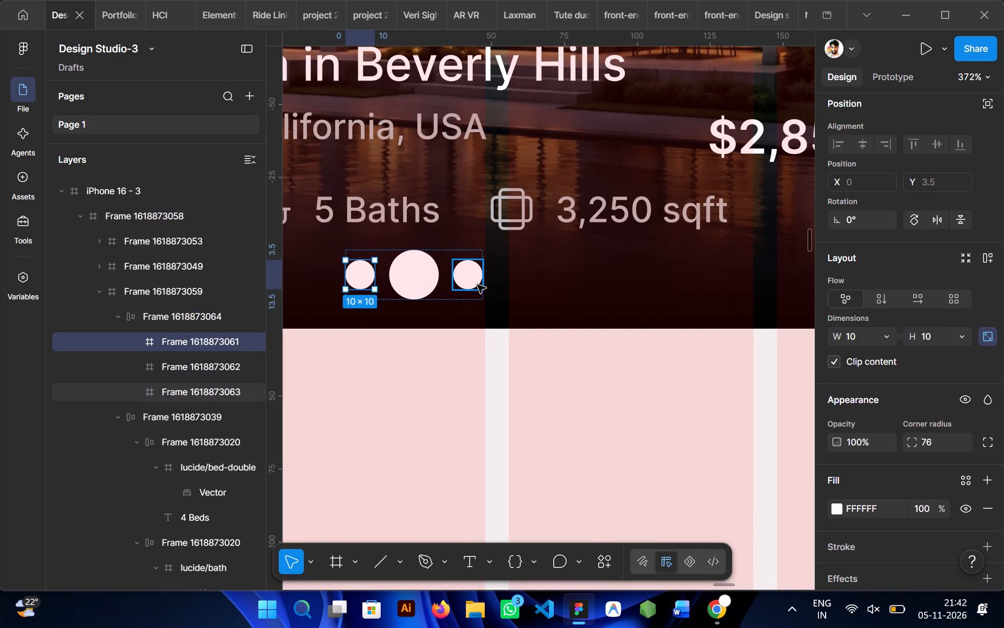
pyautogui.keyDown('ctrl'); pyautogui.keyDown('shift'); pyautogui.click(477, 285); pyautogui.keyUp('shift'); pyautogui.keyUp('ctrl')
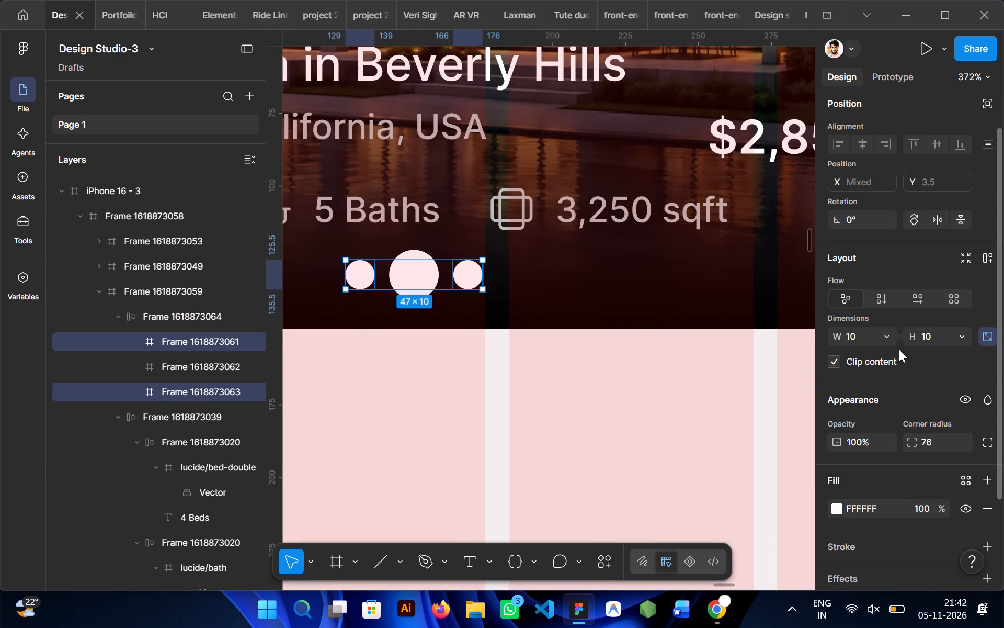
pyautogui.moveTo(837, 337); pyautogui.dragTo(830, 339)
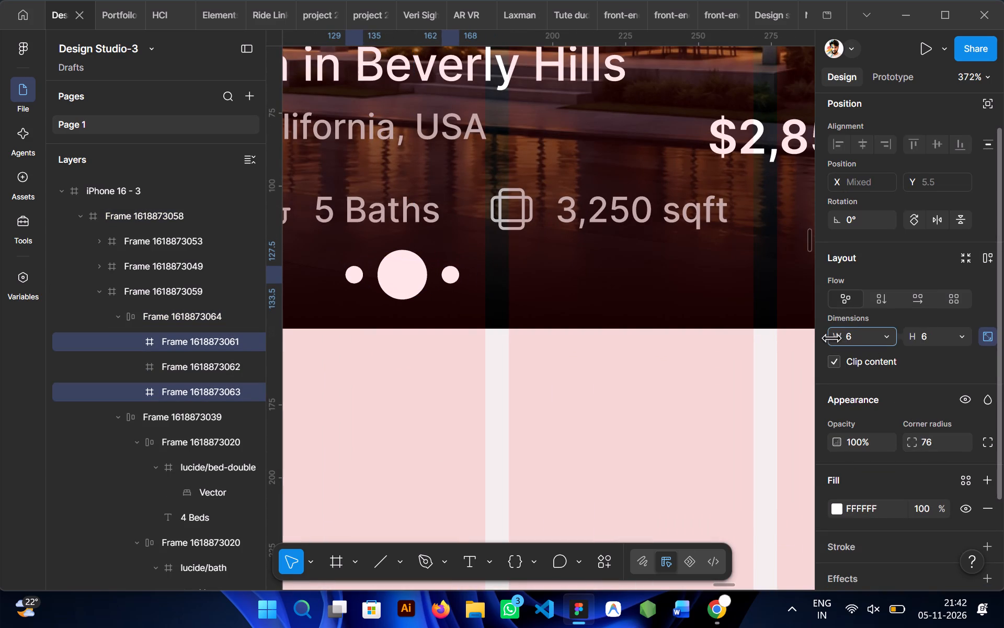
pyautogui.moveTo(830, 339); pyautogui.dragTo(829, 339)
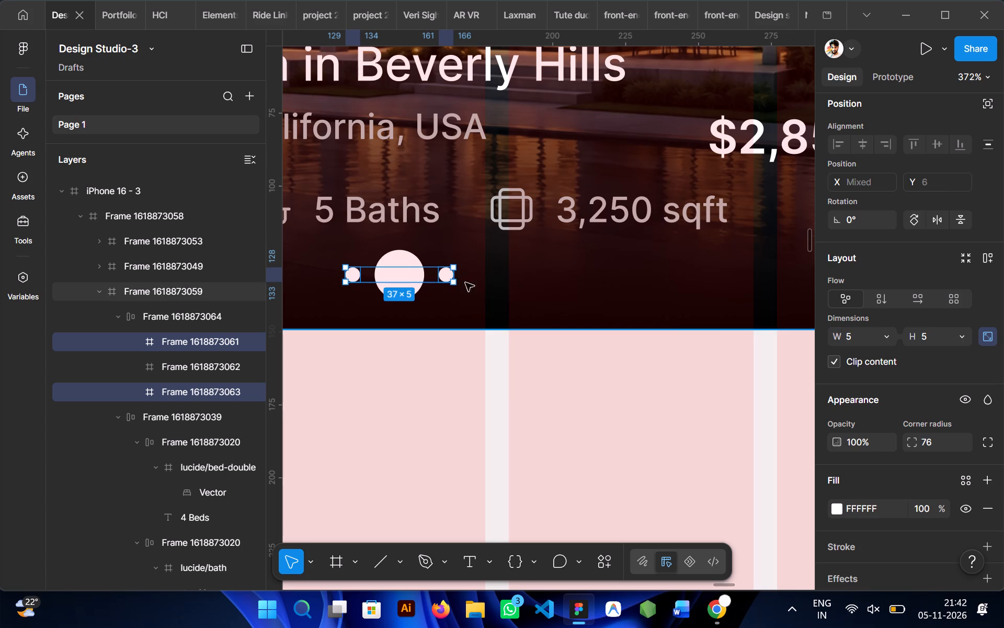
# Lock the middle dot's aspect ratio and resize it to 10 × 10.
pyautogui.click(390, 253)
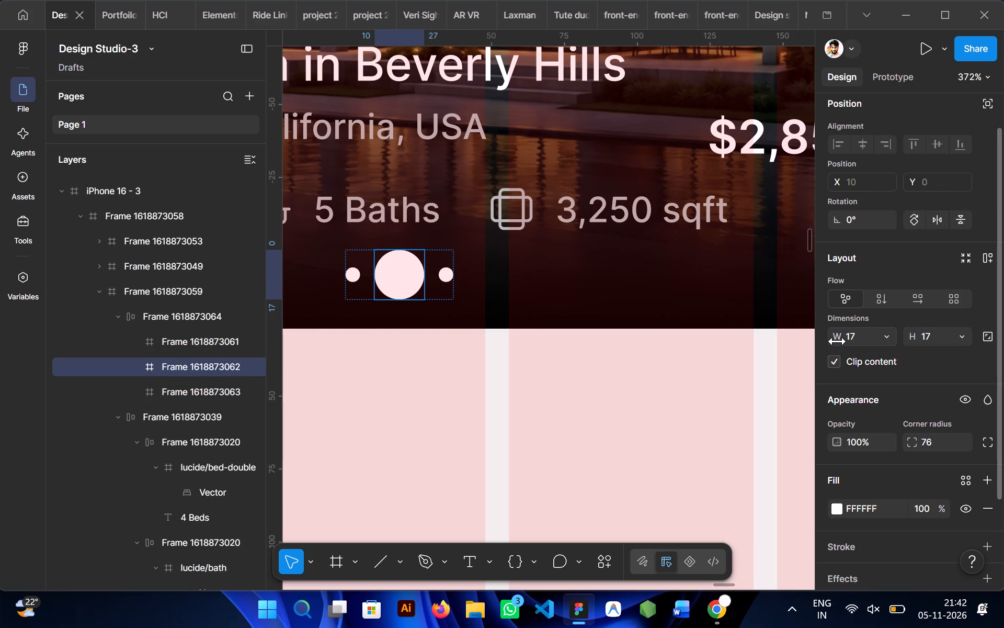
pyautogui.click(988, 335)
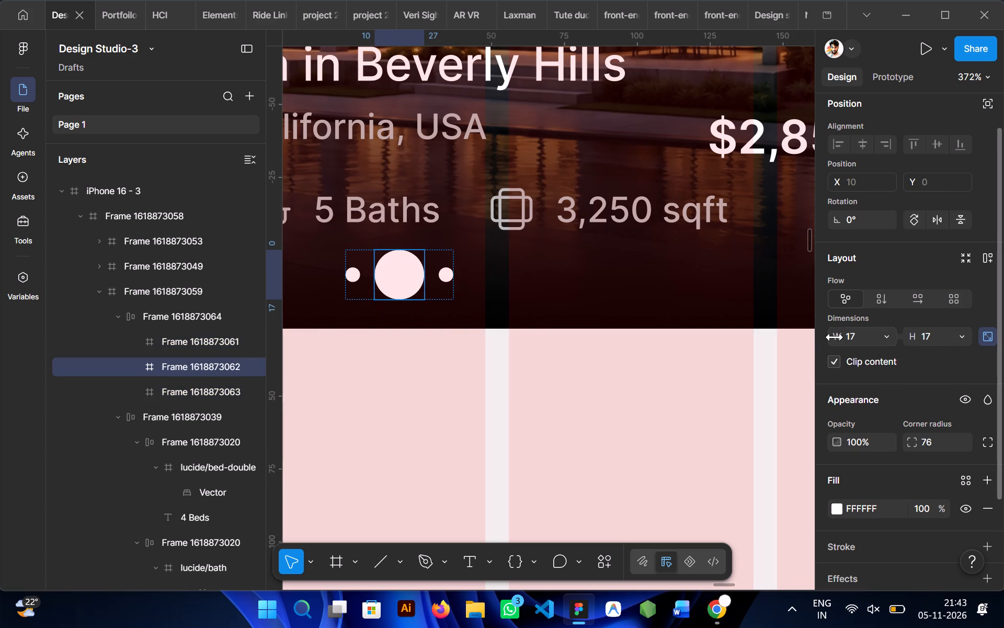
pyautogui.moveTo(835, 337); pyautogui.dragTo(824, 338)
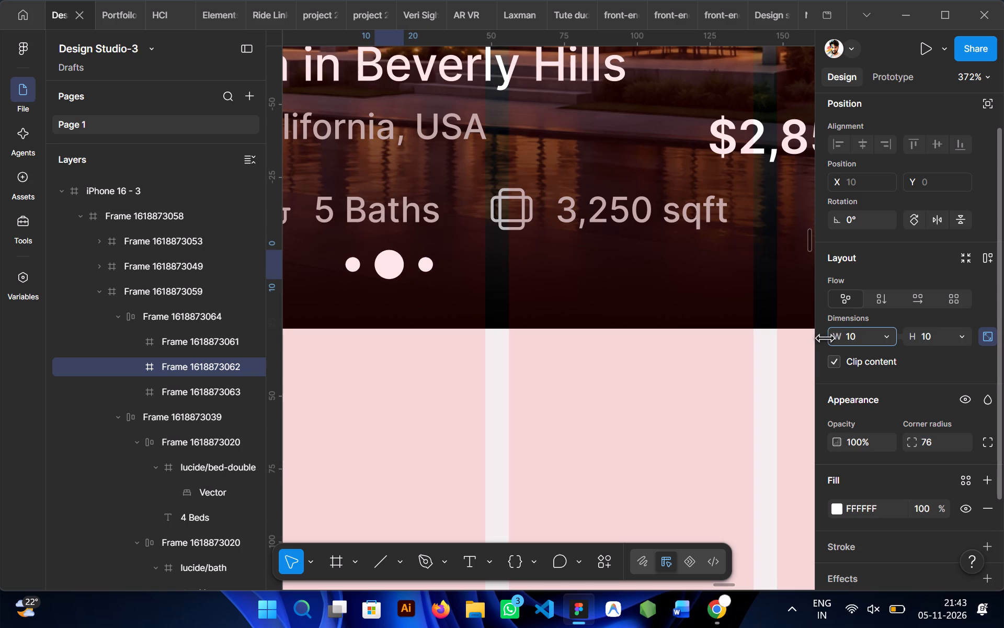
pyautogui.moveTo(824, 338); pyautogui.dragTo(824, 339)
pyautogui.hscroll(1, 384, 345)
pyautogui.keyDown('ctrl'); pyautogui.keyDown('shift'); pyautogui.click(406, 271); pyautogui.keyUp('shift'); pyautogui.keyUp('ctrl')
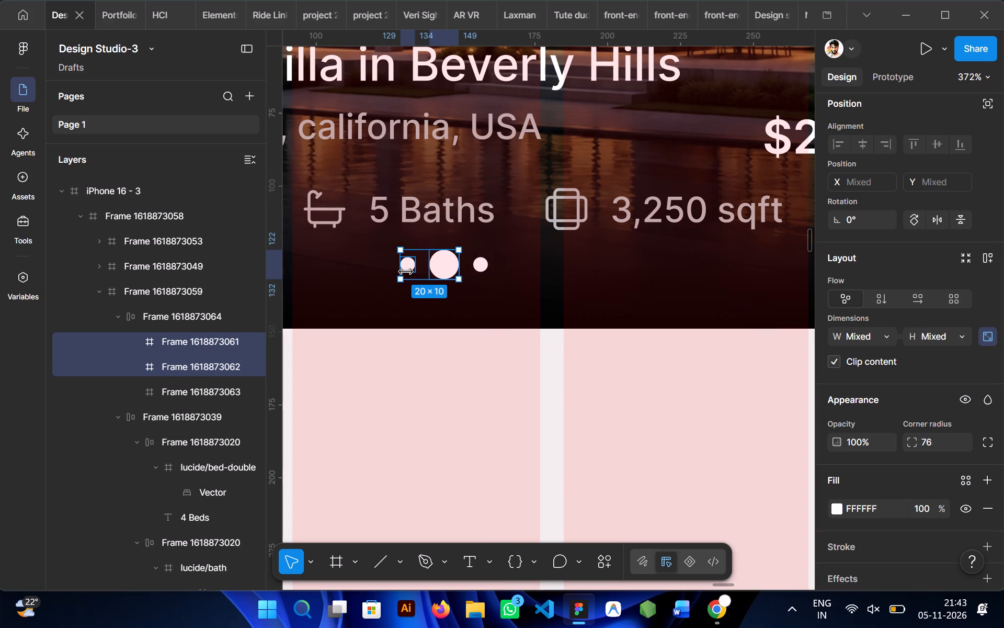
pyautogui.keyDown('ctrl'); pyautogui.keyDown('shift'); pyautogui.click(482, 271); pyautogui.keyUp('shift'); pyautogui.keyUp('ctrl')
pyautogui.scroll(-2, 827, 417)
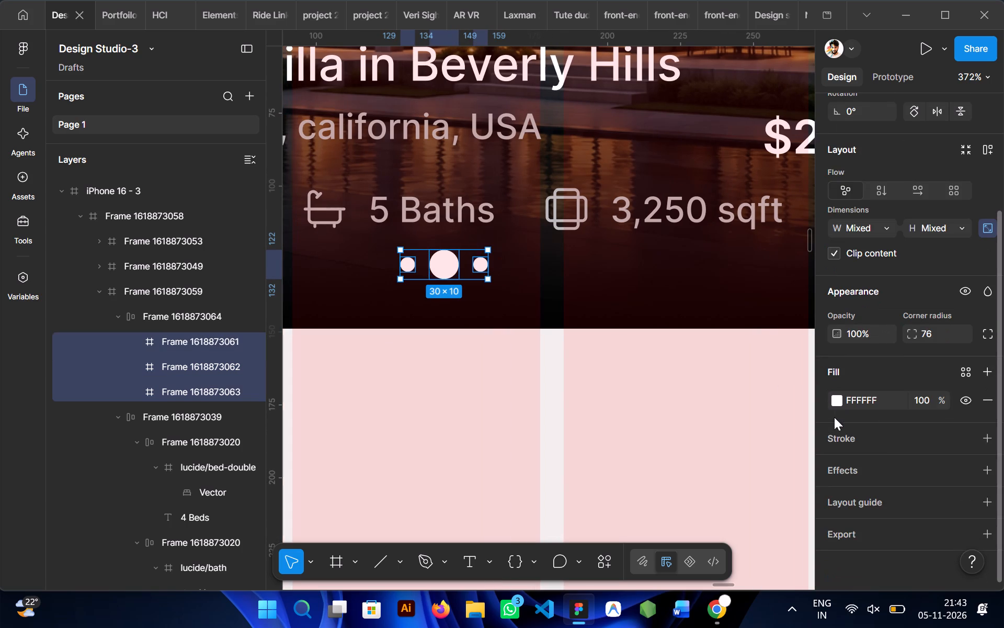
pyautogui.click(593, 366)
# Change the fill of the two outer pagination dots to a dark grey, leaving the middle dot white.
pyautogui.keyDown('ctrl'); pyautogui.keyDown('shift'); pyautogui.click(409, 267); pyautogui.keyUp('shift'); pyautogui.keyUp('ctrl')
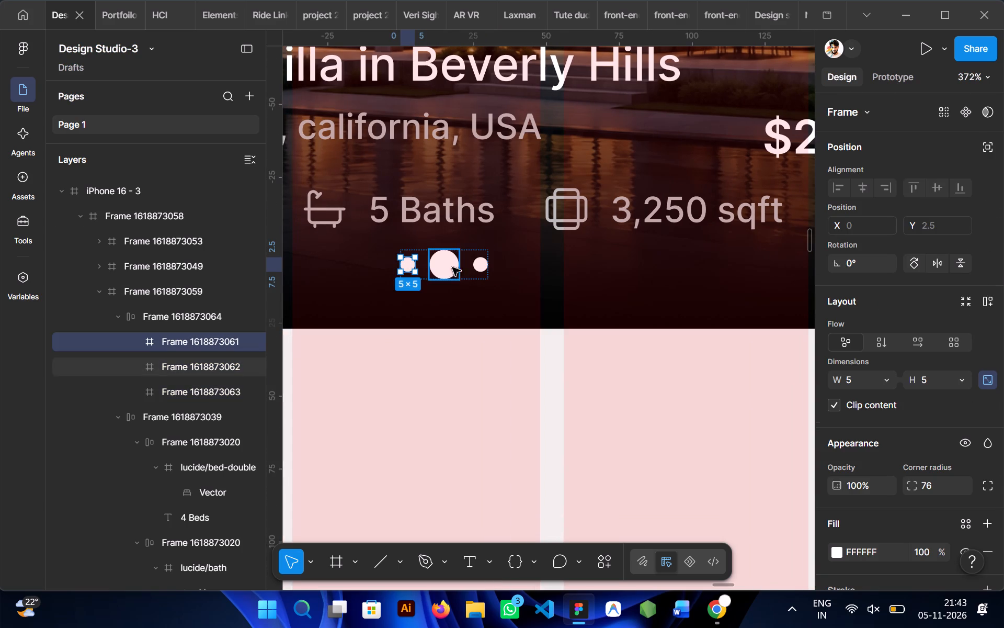
pyautogui.keyDown('ctrl'); pyautogui.keyDown('shift'); pyautogui.click(475, 267); pyautogui.keyUp('shift'); pyautogui.keyUp('ctrl')
pyautogui.scroll(-2, 866, 396)
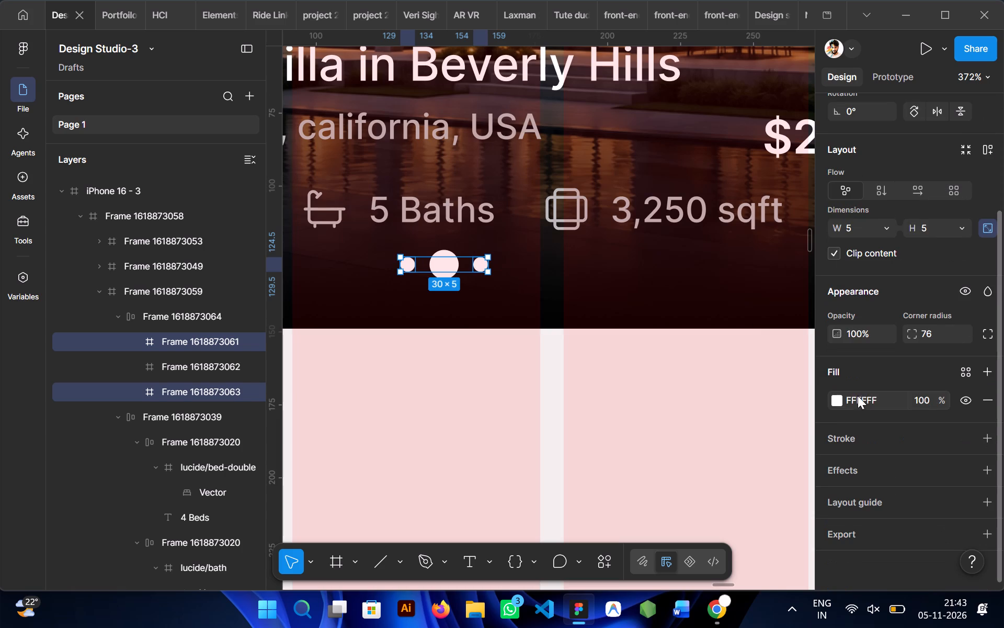
pyautogui.click(840, 399)
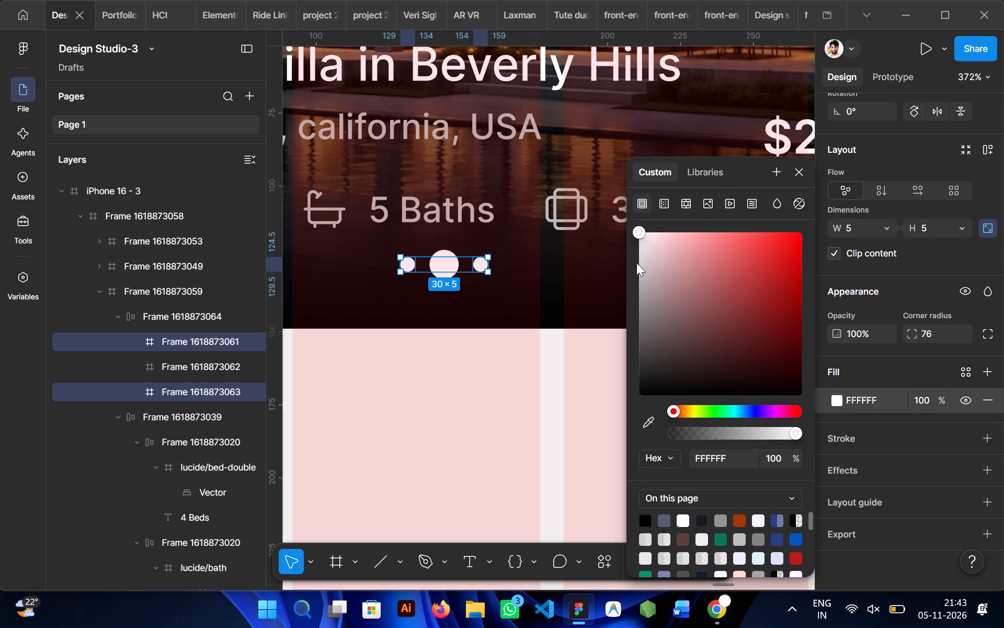
pyautogui.moveTo(642, 258); pyautogui.dragTo(638, 296)
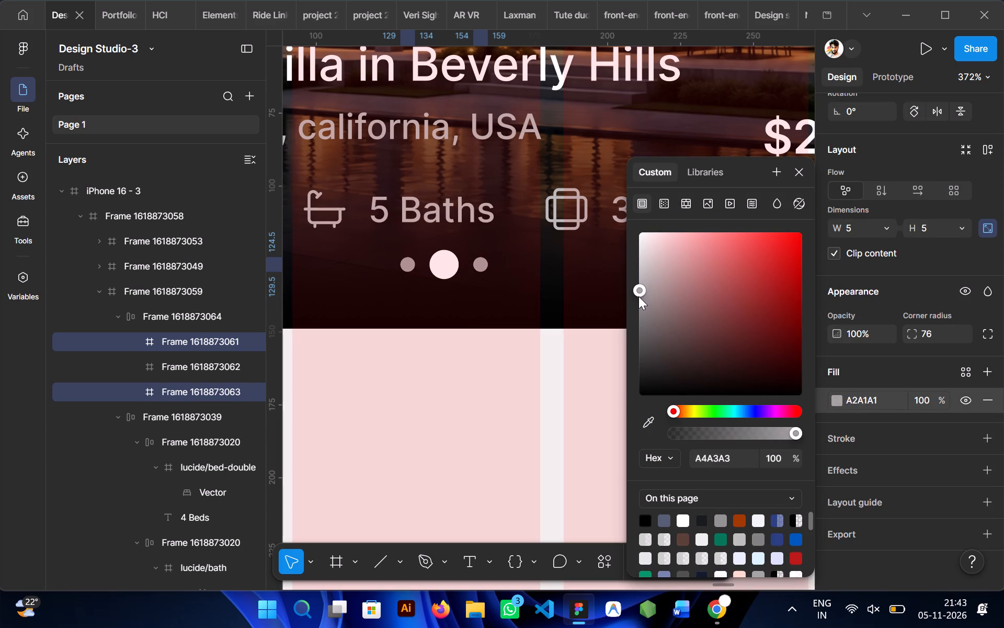
pyautogui.moveTo(638, 296); pyautogui.dragTo(633, 315)
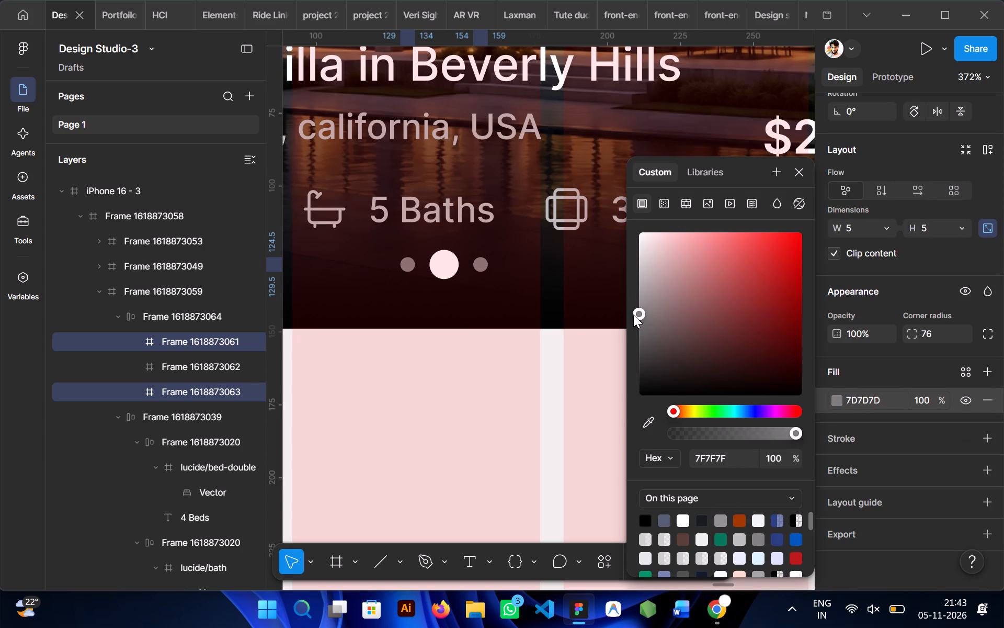
pyautogui.moveTo(633, 315); pyautogui.dragTo(623, 348)
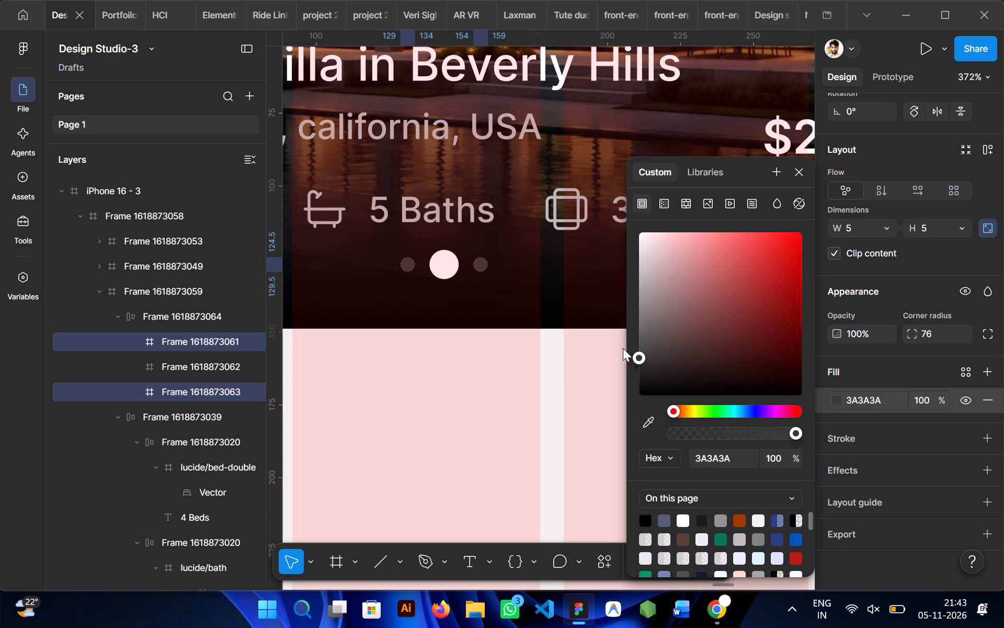
pyautogui.moveTo(623, 348); pyautogui.dragTo(617, 342)
pyautogui.click(444, 411)
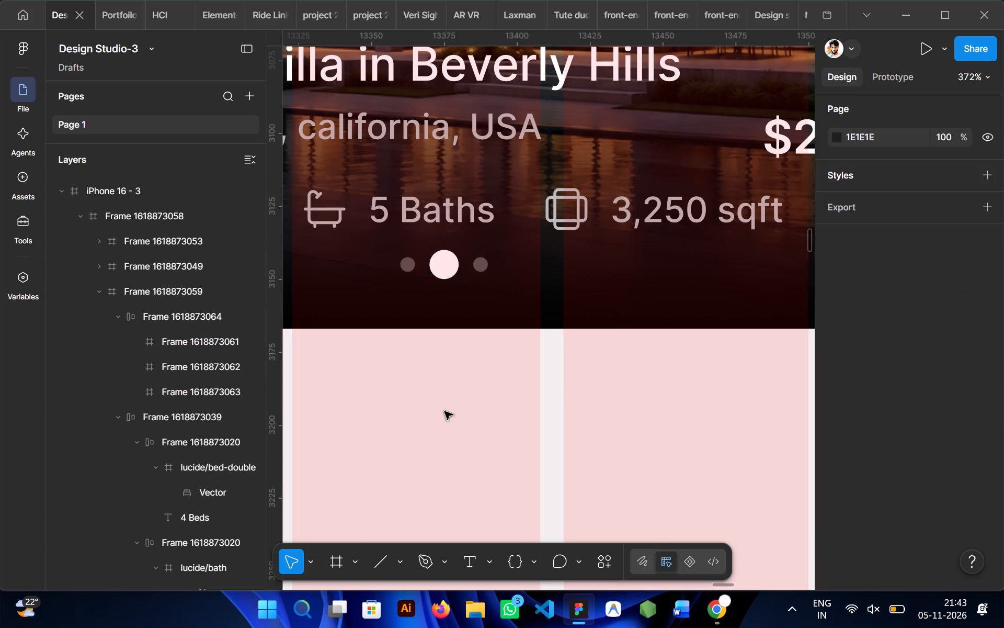
pyautogui.hscroll(1, 444, 411)
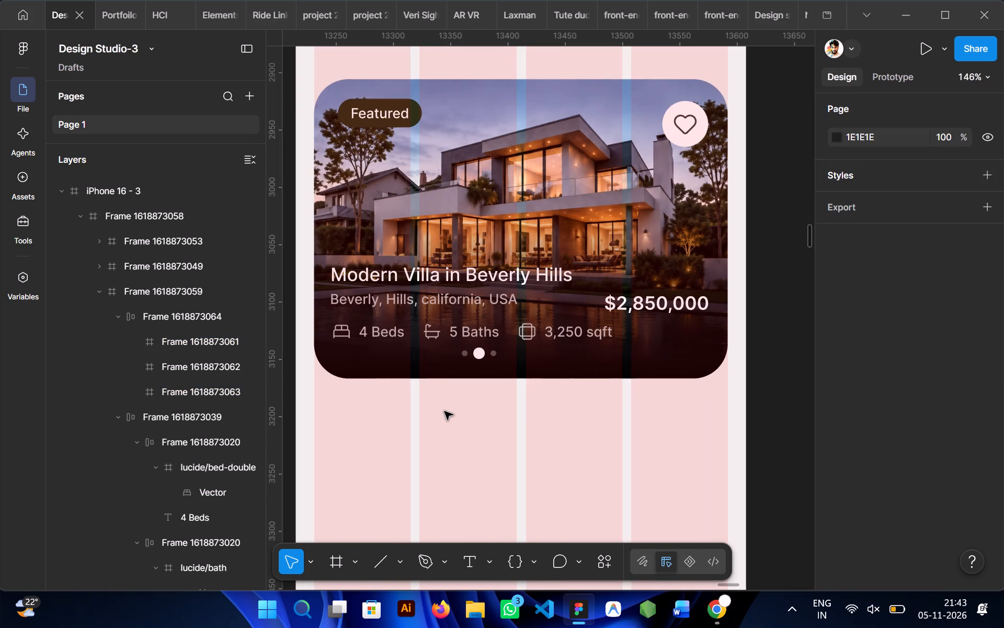
# Centre the pagination dots group horizontally within the villa card's overlay, at X 166.
pyautogui.doubleClick(477, 354)
pyautogui.doubleClick(477, 354)
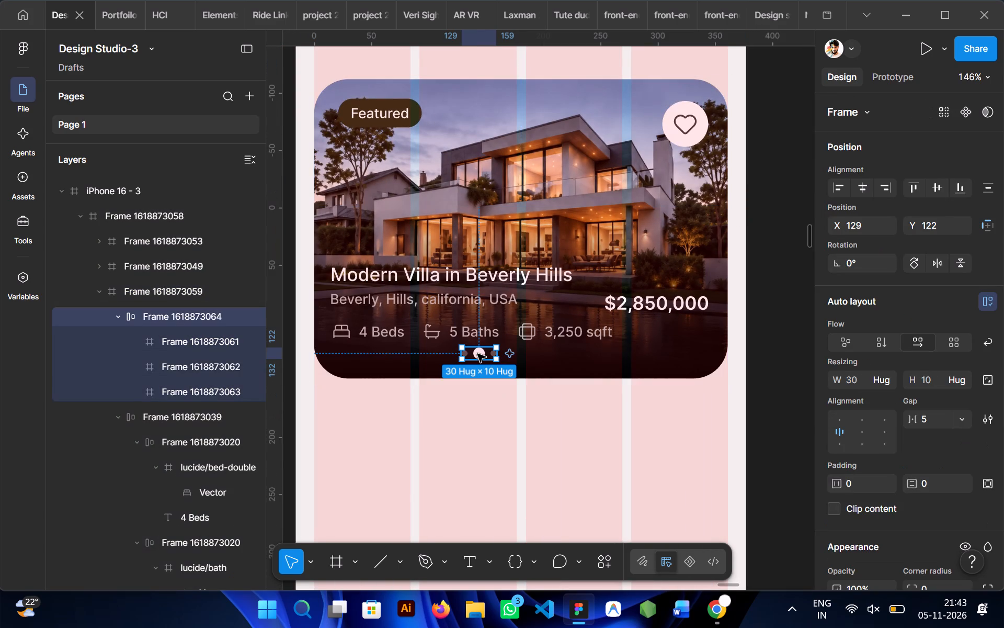
pyautogui.click(858, 188)
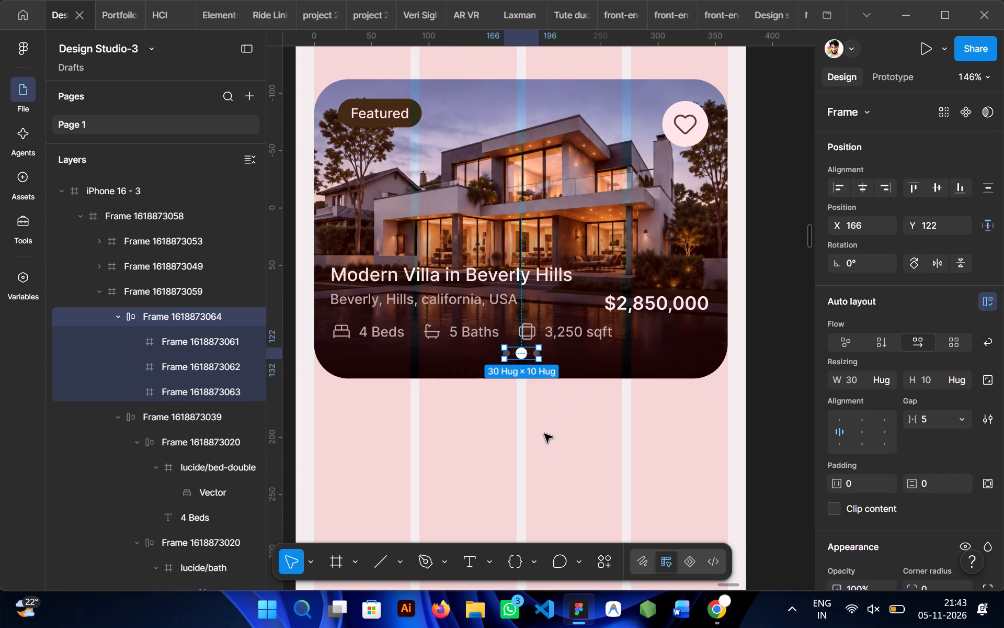
pyautogui.click(543, 433)
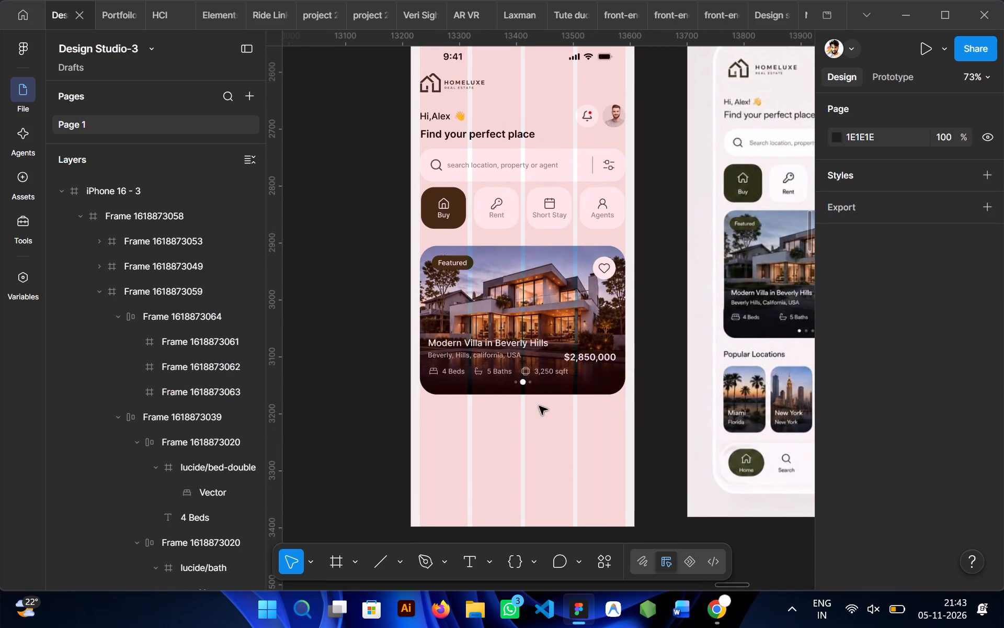
# Nudge the whole pagination dots group down to Y 128, closer to the villa card's bottom edge.
pyautogui.doubleClick(511, 375)
pyautogui.doubleClick(511, 375)
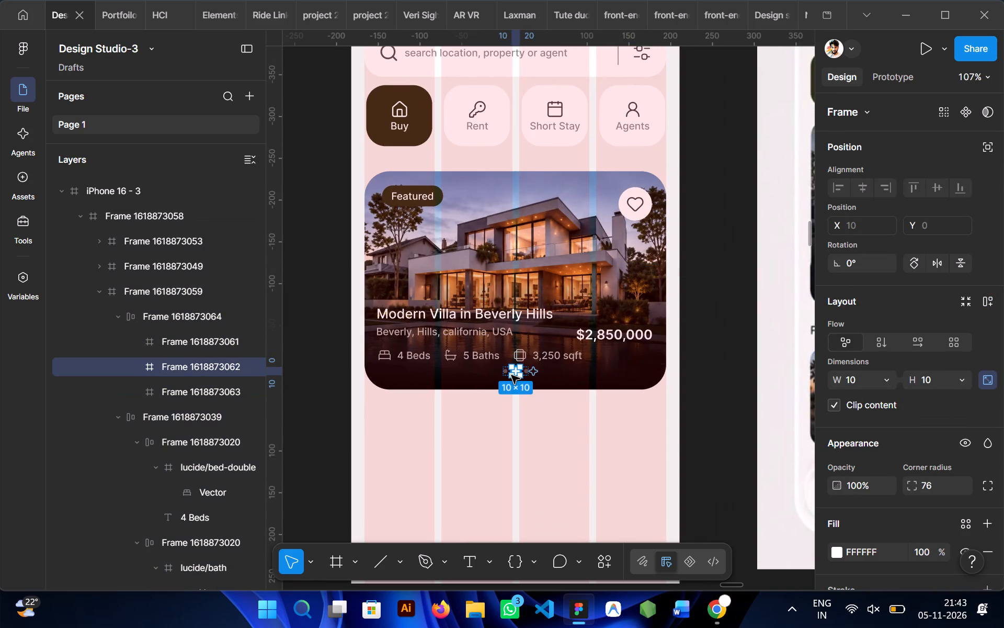
pyautogui.click(544, 441)
pyautogui.tripleClick(534, 361)
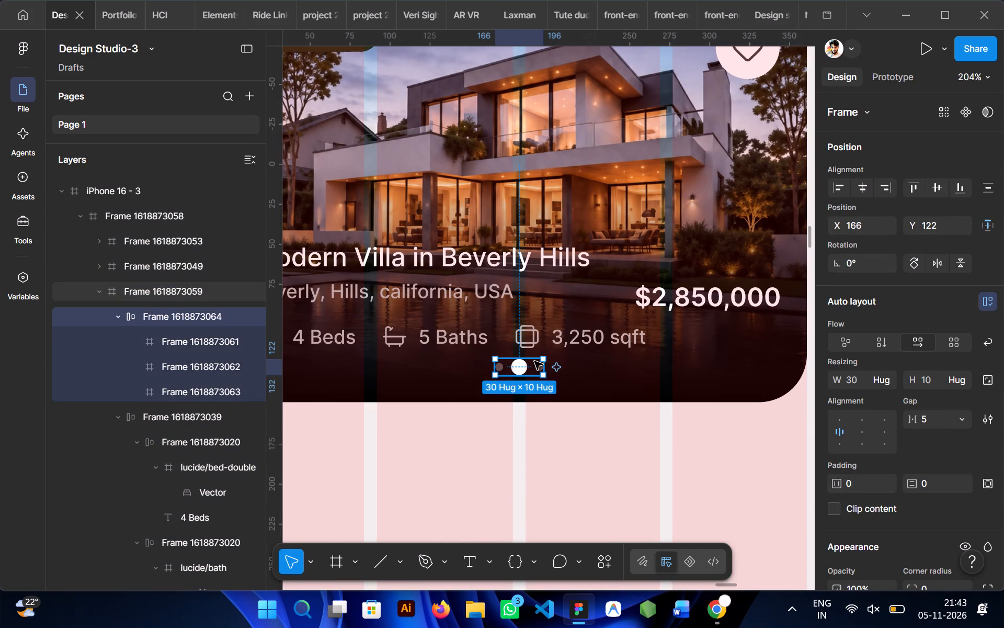
pyautogui.press('Down')
pyautogui.press('Down')
pyautogui.press('Down')
pyautogui.press('Down')
pyautogui.press('Down')
pyautogui.press('Down')
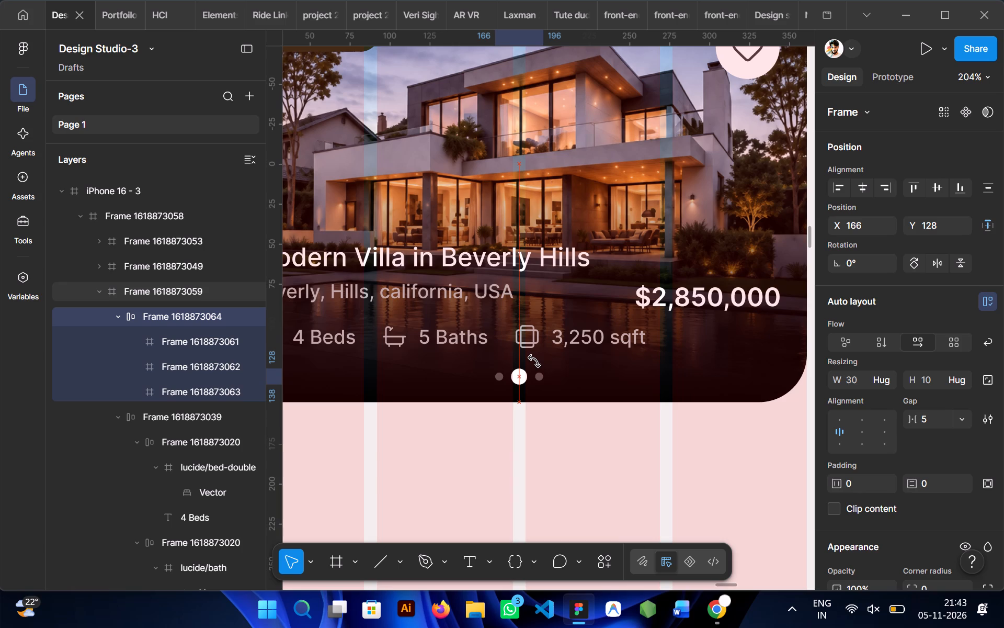
pyautogui.press('Up')
pyautogui.press('Up')
pyautogui.press('Down')
pyautogui.press('Down')
pyautogui.click(520, 439)
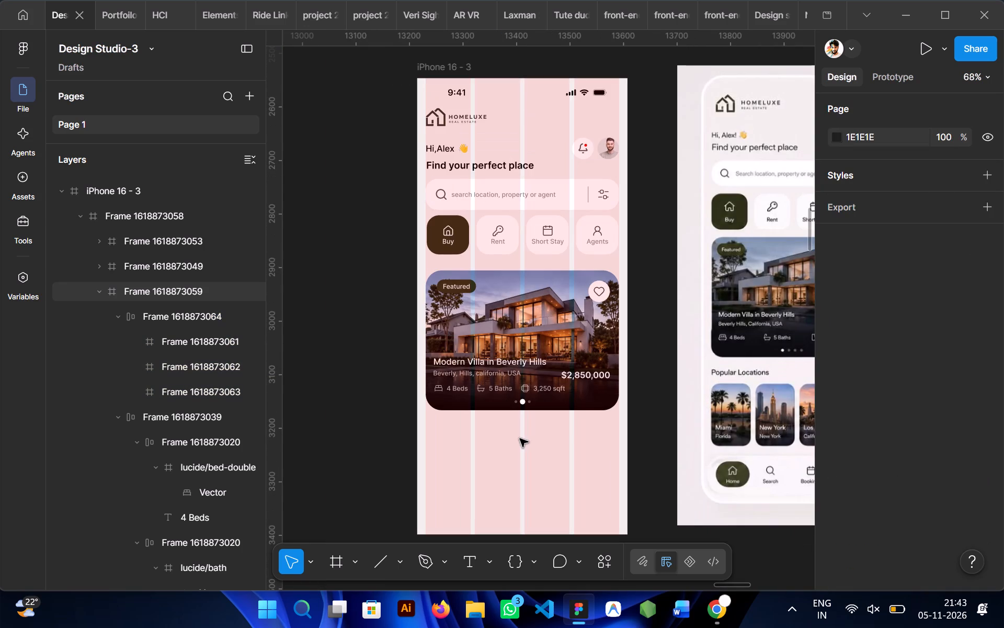
# Set the font size of the title "Modern Villa in Beverly Hills" to 14.
pyautogui.hscroll(-1, 520, 439)
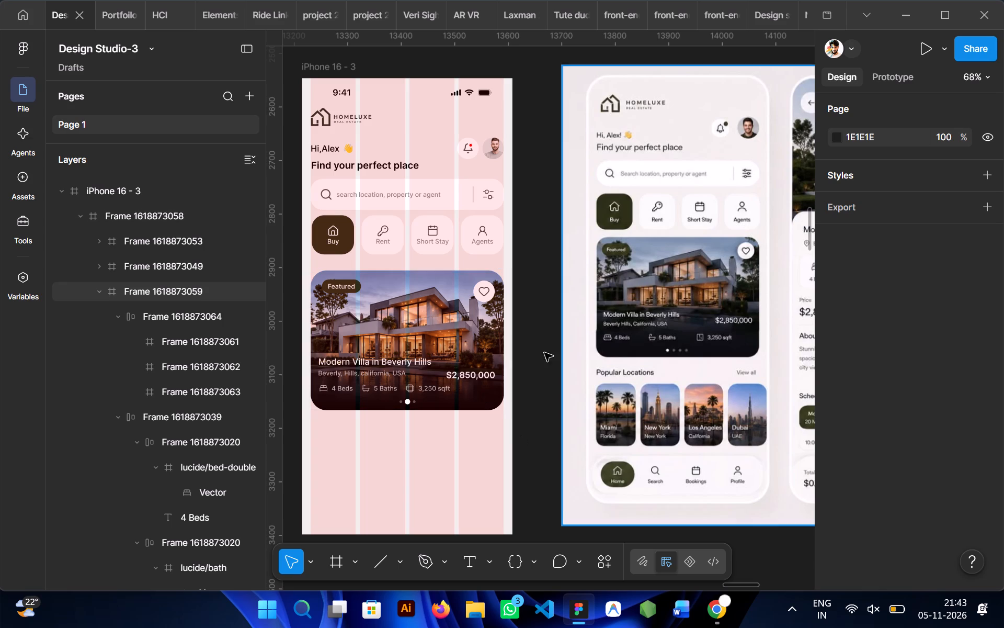
pyautogui.keyDown('ctrl'); pyautogui.hscroll(-1, 449, 350); pyautogui.keyUp('ctrl')
pyautogui.keyDown('ctrl'); pyautogui.keyDown('shift'); pyautogui.click(386, 361); pyautogui.keyUp('shift'); pyautogui.keyUp('ctrl')
pyautogui.scroll(-3, 885, 380)
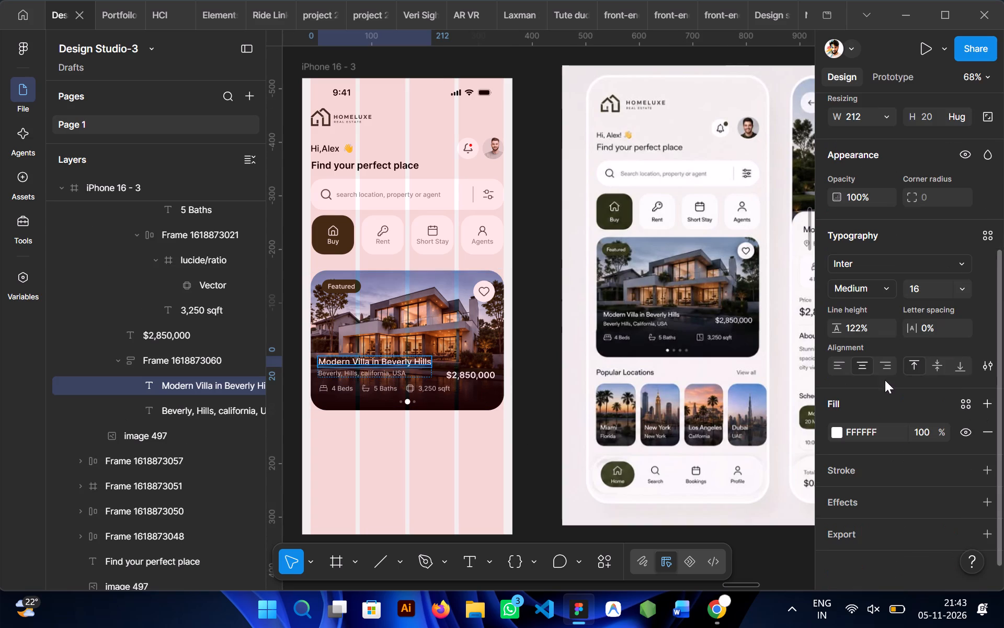
pyautogui.click(925, 298)
pyautogui.write('14')
pyautogui.press('Return')
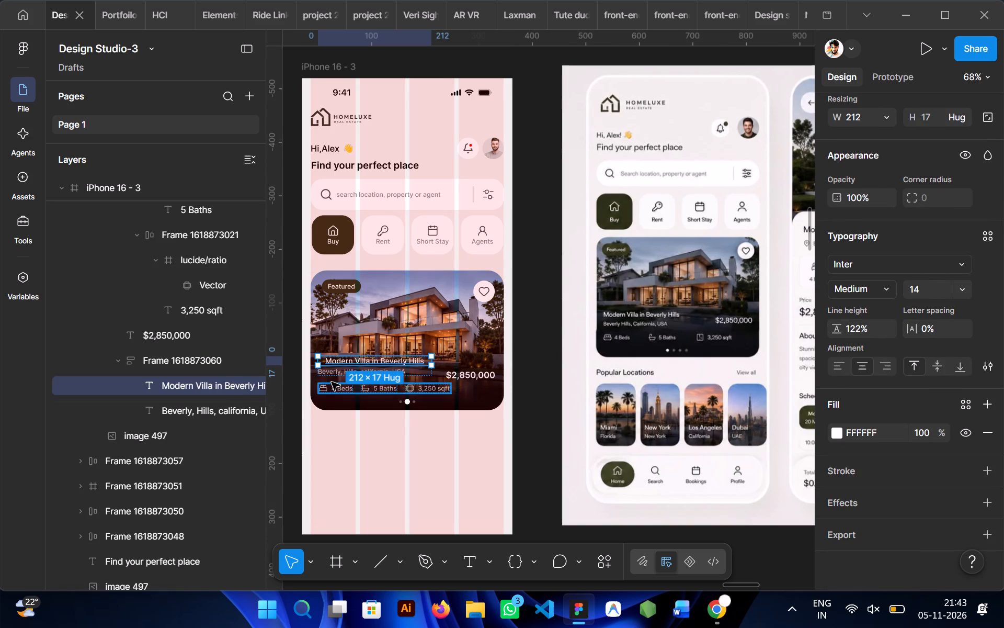
# Left-align the villa card's title text so it lines up with the location line beneath it.
pyautogui.keyDown('ctrl'); pyautogui.click(330, 371); pyautogui.keyUp('ctrl')
pyautogui.keyDown('ctrl'); pyautogui.click(348, 374); pyautogui.keyUp('ctrl')
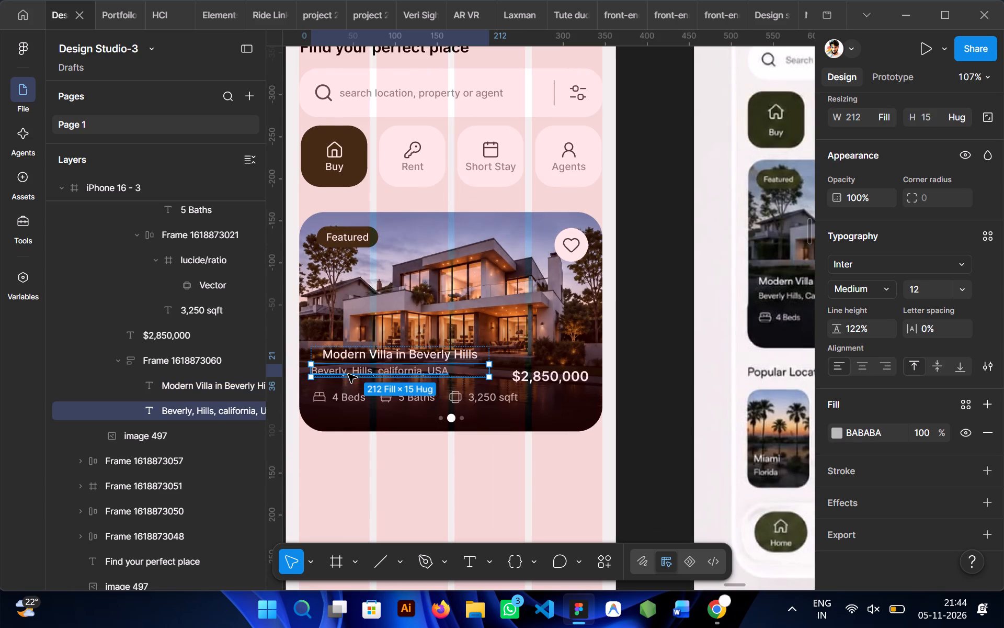
pyautogui.click(383, 450)
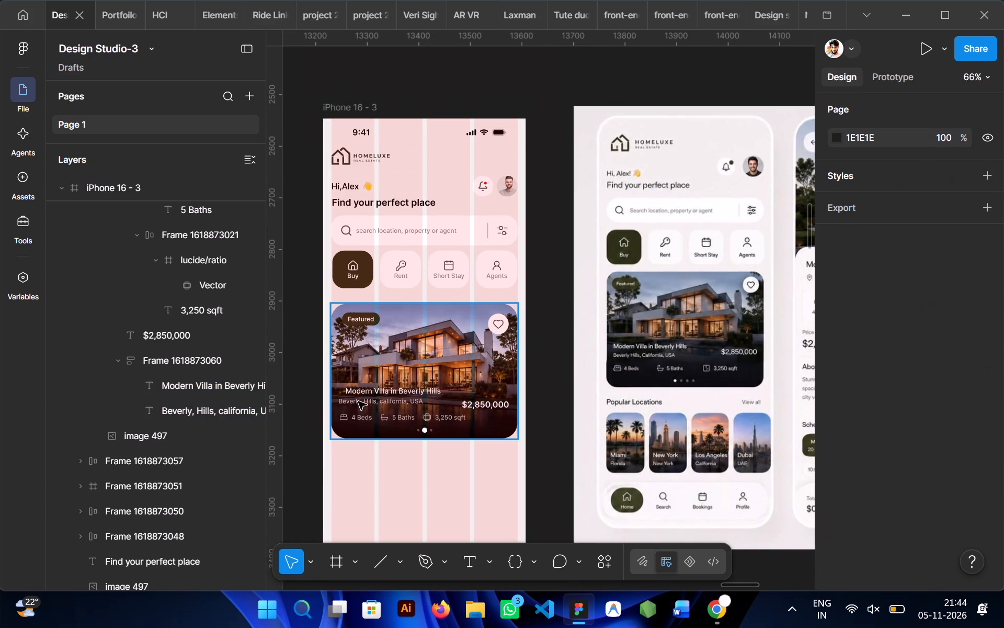
pyautogui.tripleClick(358, 401)
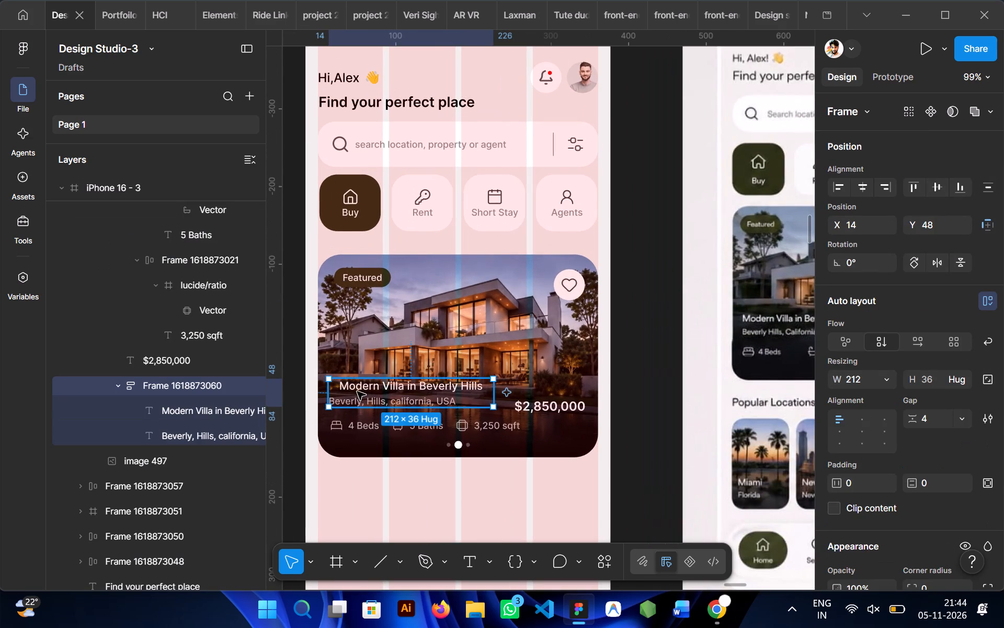
pyautogui.click(357, 391)
pyautogui.doubleClick(356, 387)
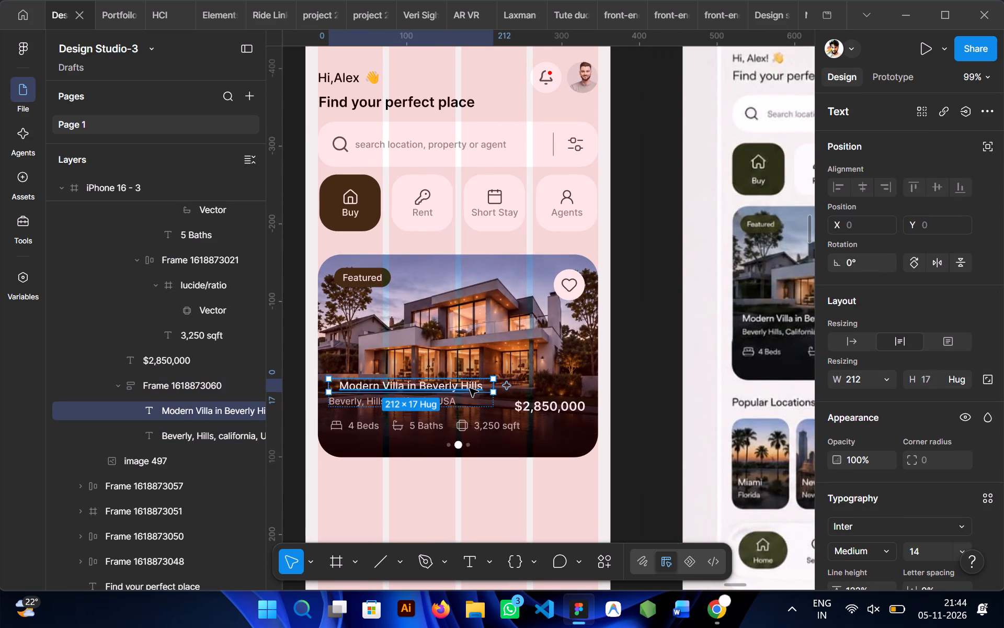
pyautogui.scroll(-2, 849, 278)
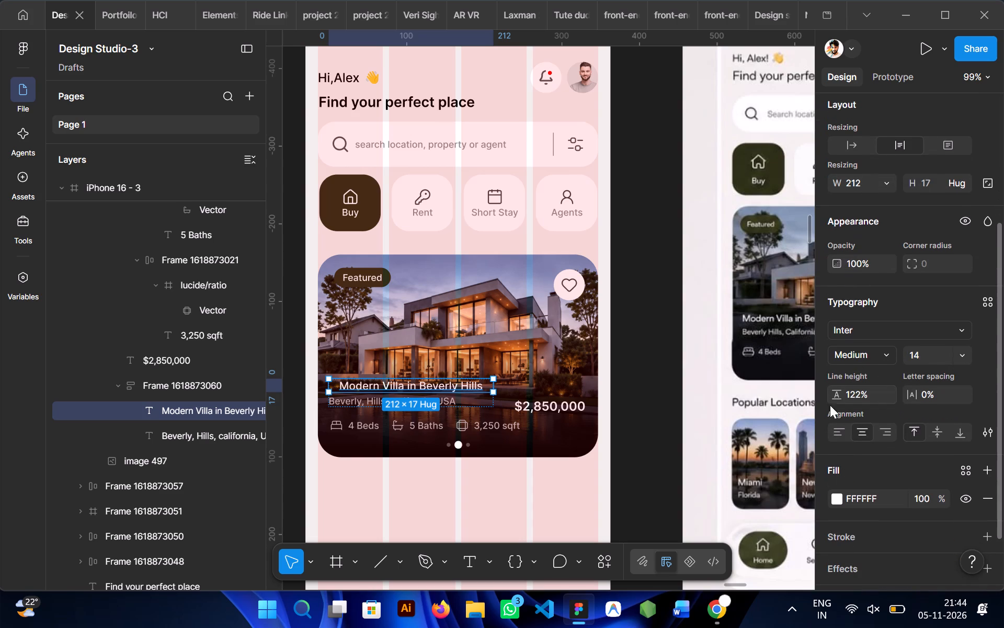
pyautogui.click(843, 433)
pyautogui.click(356, 506)
# Change the villa card title's font weight to Semi Bold.
pyautogui.scroll(-1, 356, 506)
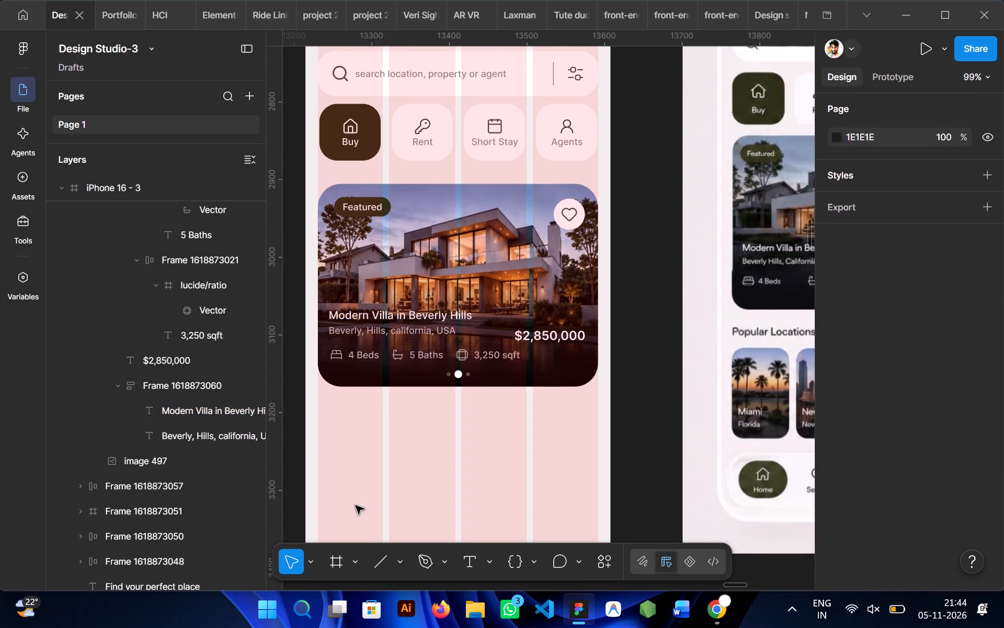
pyautogui.keyDown('ctrl'); pyautogui.click(411, 315); pyautogui.keyUp('ctrl')
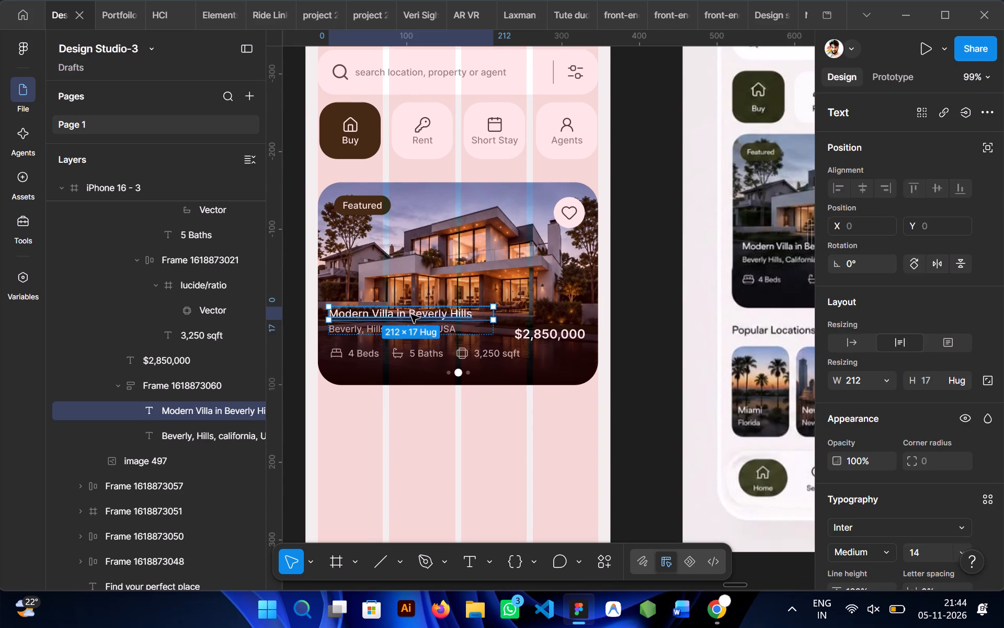
pyautogui.scroll(-2, 958, 387)
pyautogui.click(892, 285)
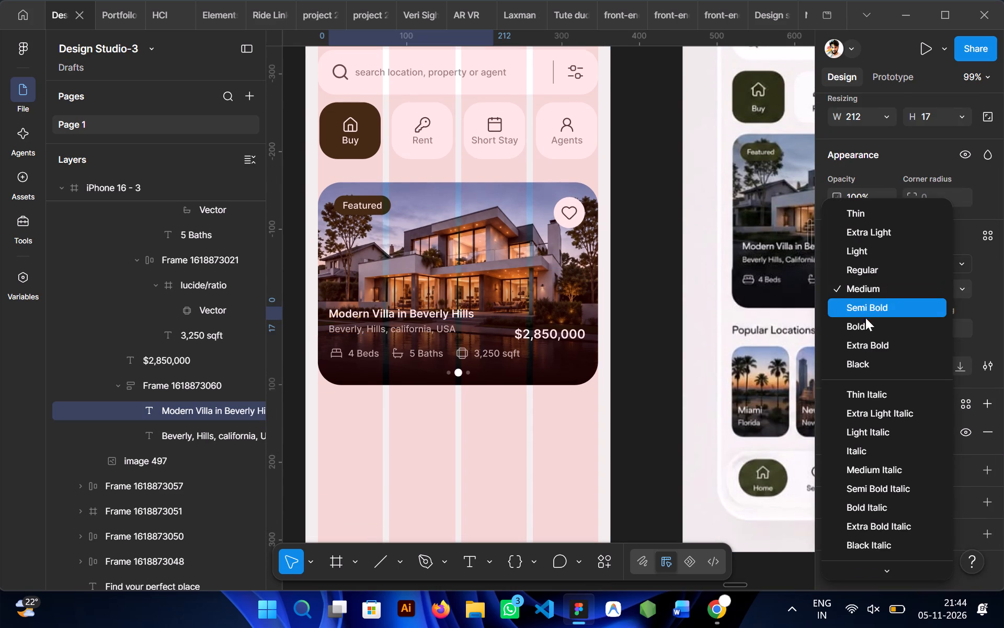
pyautogui.click(861, 310)
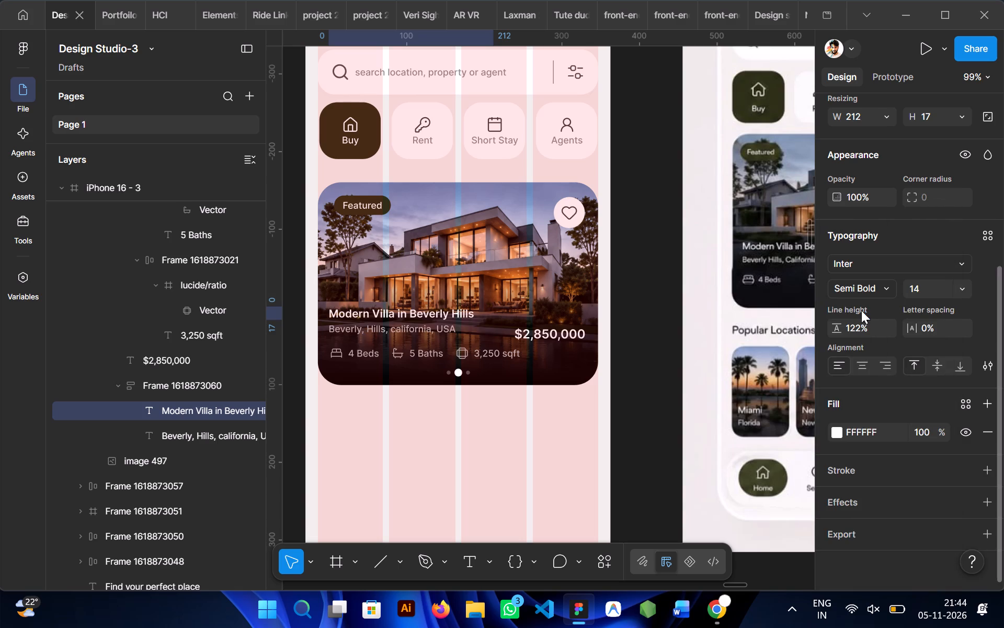
pyautogui.click(449, 475)
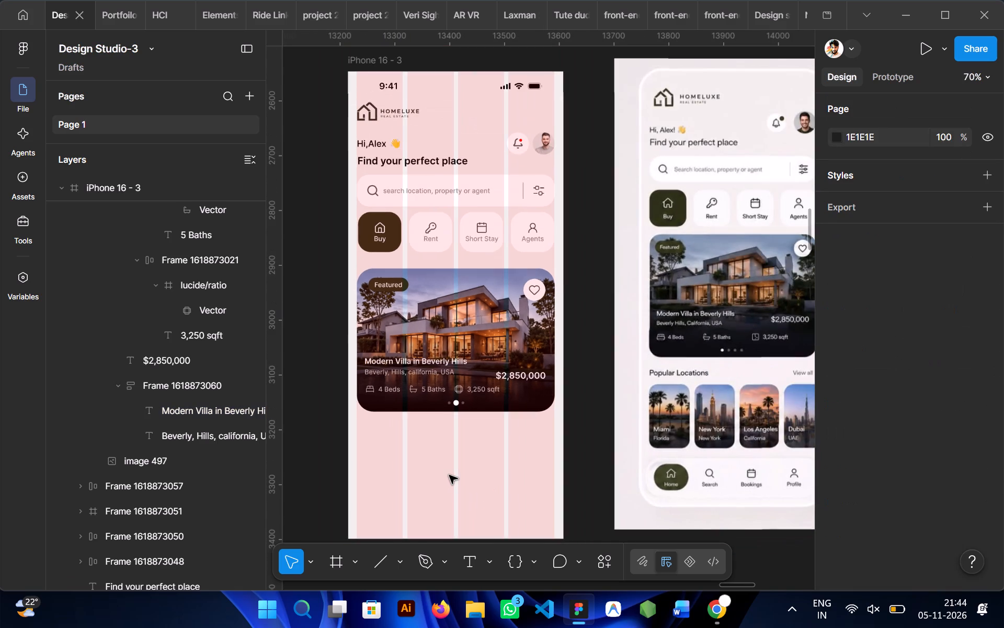
# Open a prototype preview of the home screen alongside the canvas.
pyautogui.scroll(-1, 449, 475)
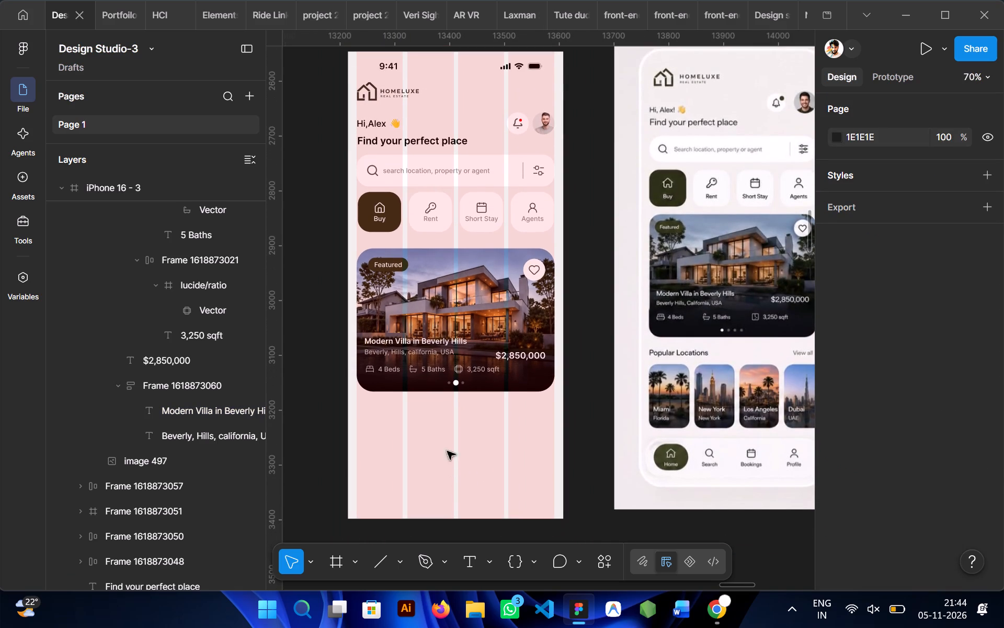
pyautogui.click(436, 365)
pyautogui.hotkey('shift', 'space')
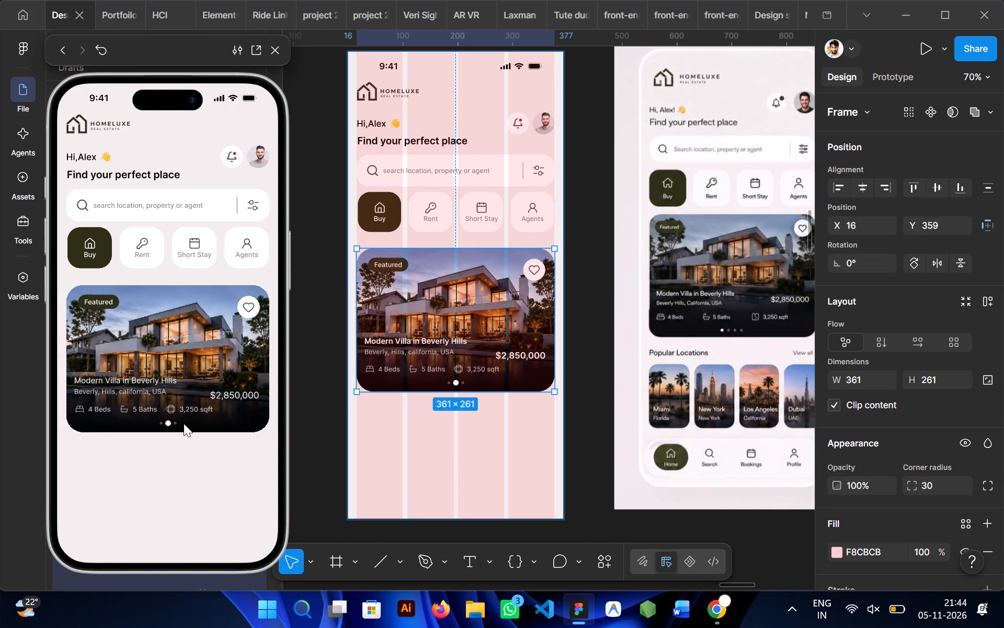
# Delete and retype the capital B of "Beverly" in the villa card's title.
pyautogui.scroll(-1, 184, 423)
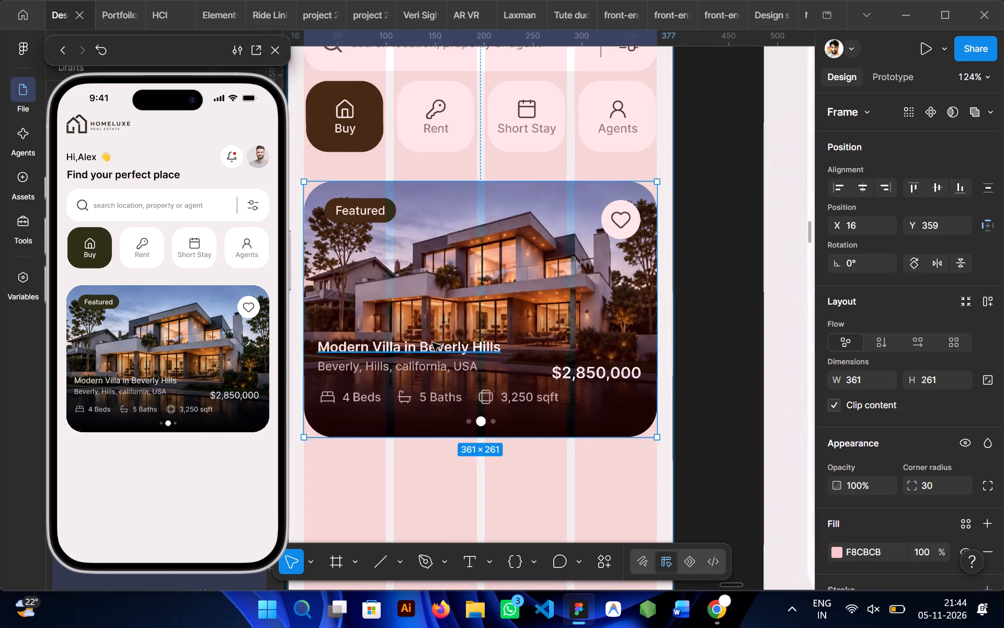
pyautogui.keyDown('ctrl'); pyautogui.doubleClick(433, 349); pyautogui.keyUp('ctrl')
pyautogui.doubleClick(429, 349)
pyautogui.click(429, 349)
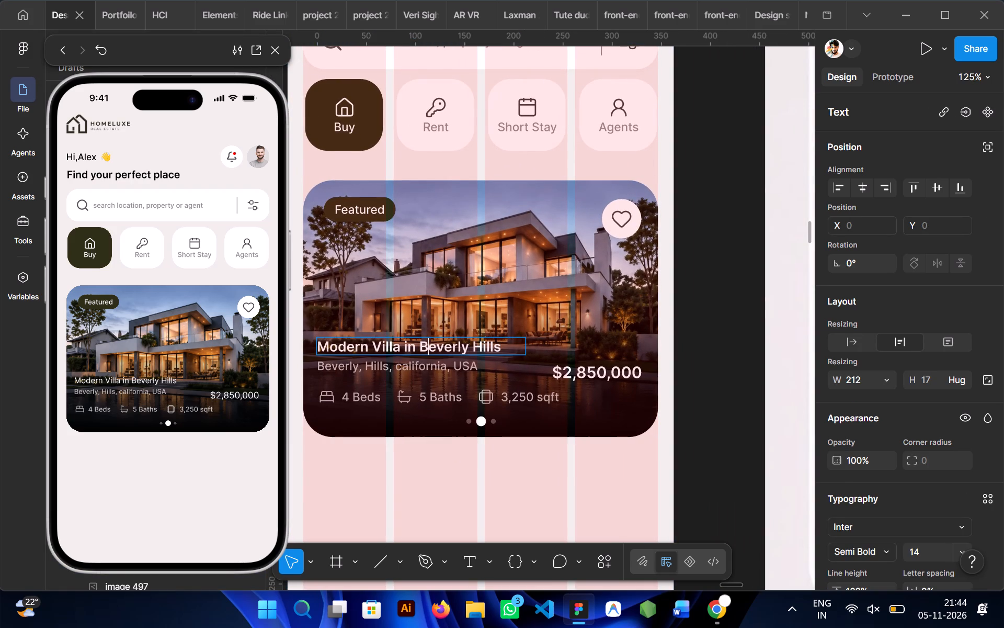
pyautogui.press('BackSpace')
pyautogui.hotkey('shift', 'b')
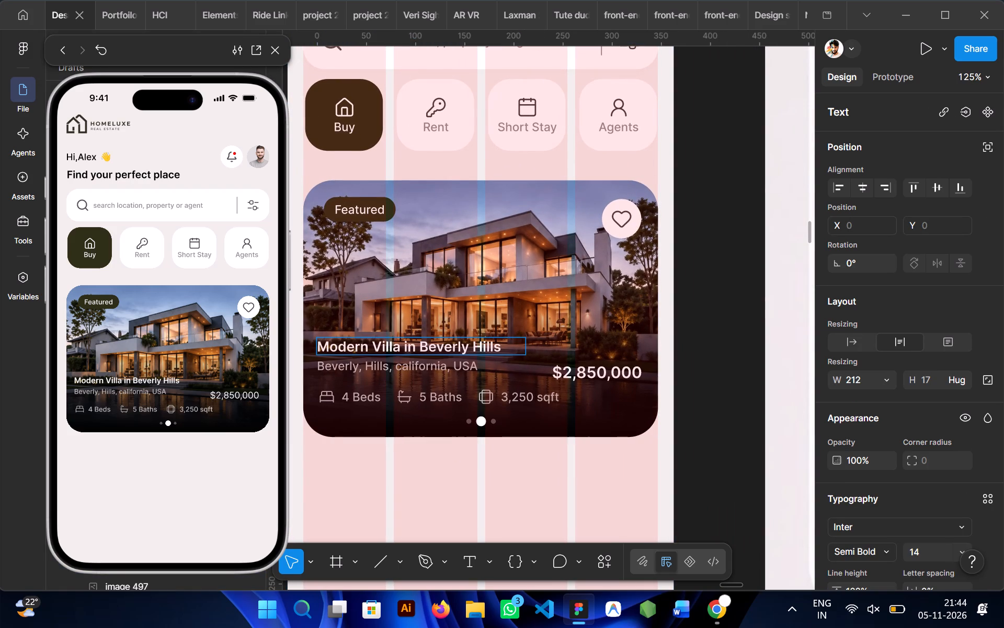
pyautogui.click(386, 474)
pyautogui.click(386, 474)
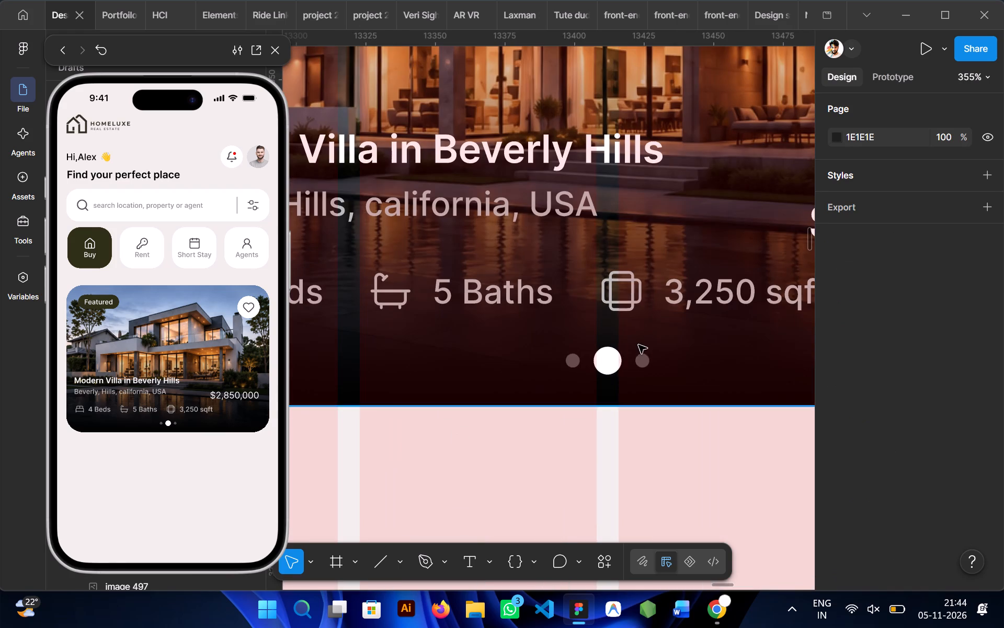
# Resize the middle white pagination dot to 7 × 7.
pyautogui.keyDown('ctrl'); pyautogui.click(616, 357); pyautogui.keyUp('ctrl')
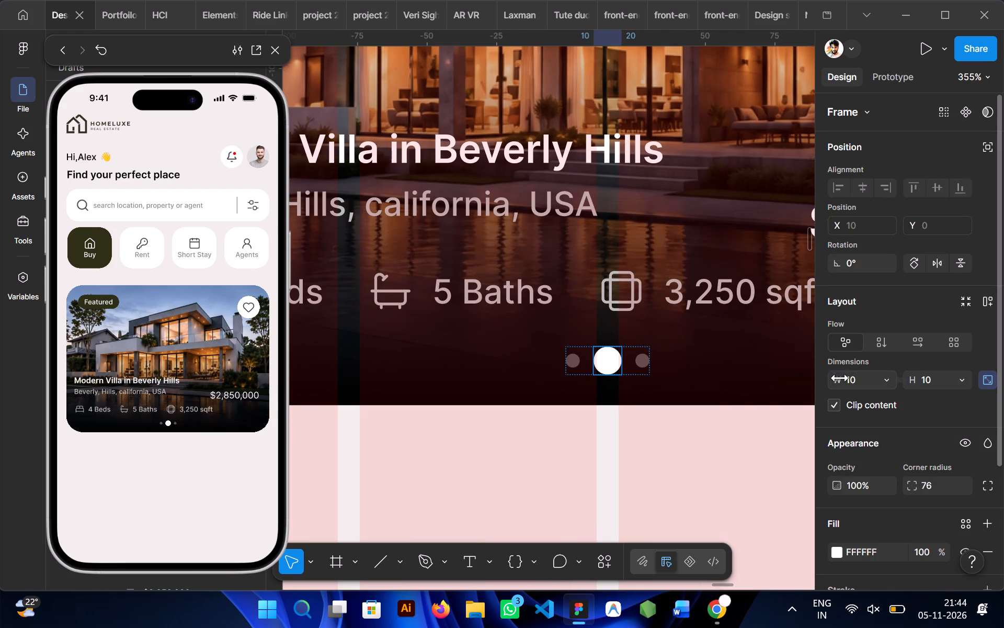
pyautogui.moveTo(840, 378); pyautogui.dragTo(837, 380)
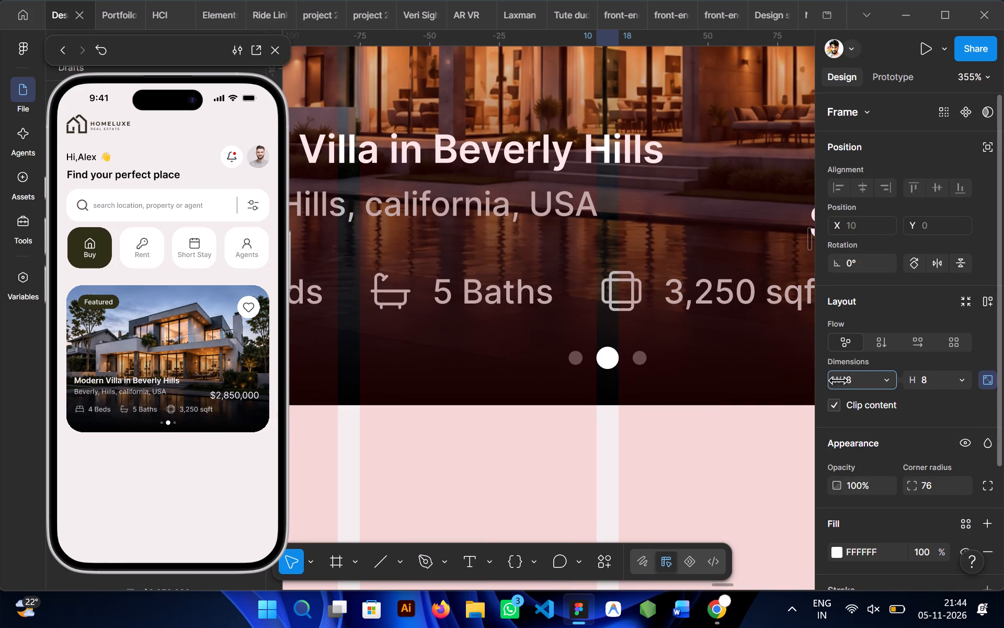
pyautogui.moveTo(837, 380); pyautogui.dragTo(835, 383)
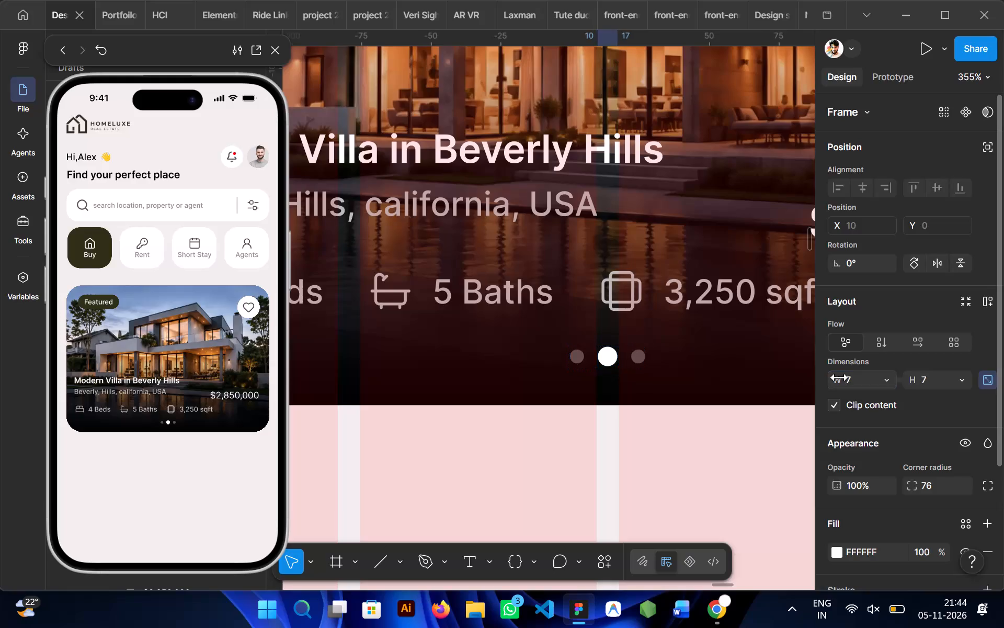
pyautogui.click(564, 450)
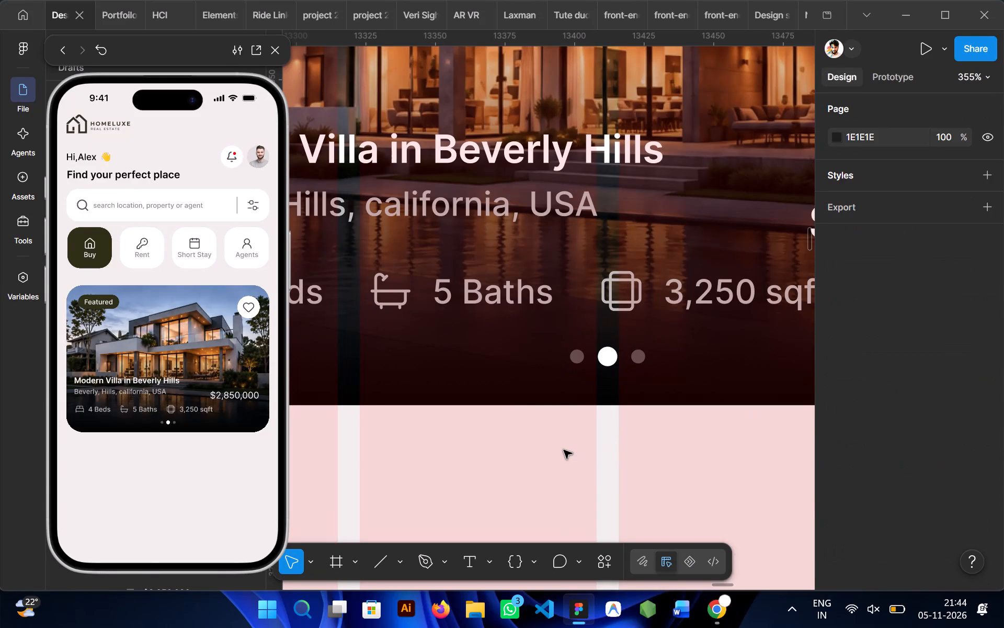
# Move the villa card up to Y 340, closer to the category buttons row, and check the gap between them.
pyautogui.click(492, 468)
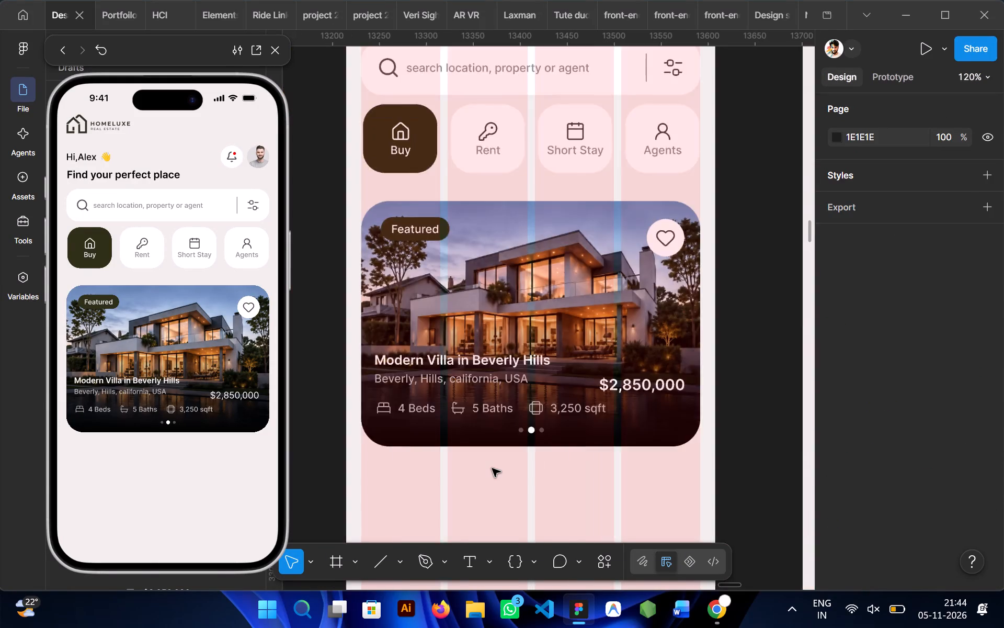
pyautogui.click(510, 354)
pyautogui.hscroll(-1, 510, 354)
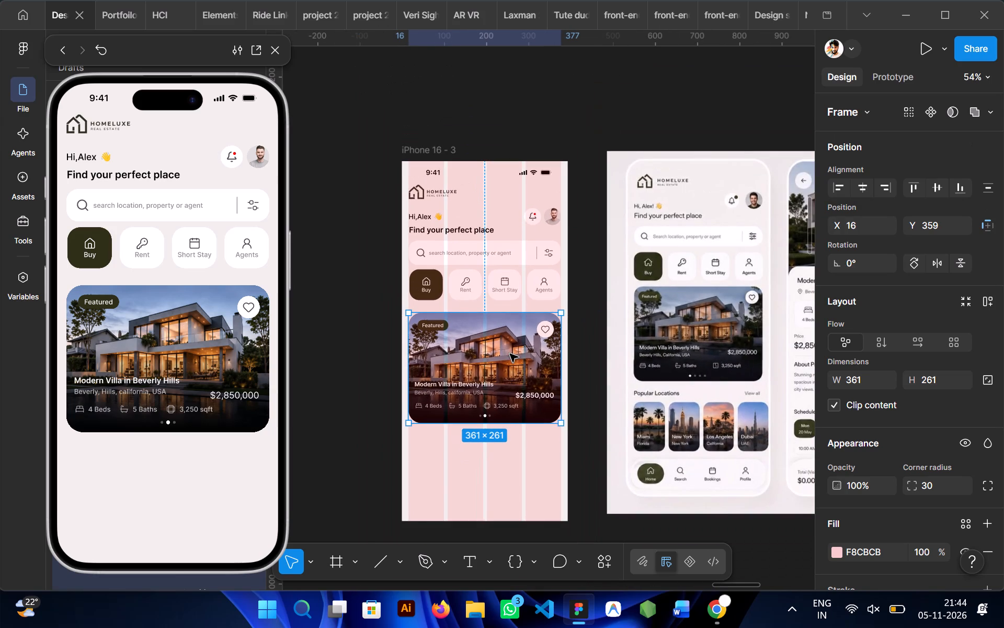
pyautogui.hotkey('shift', 'Up')
pyautogui.hotkey('shift', 'Up')
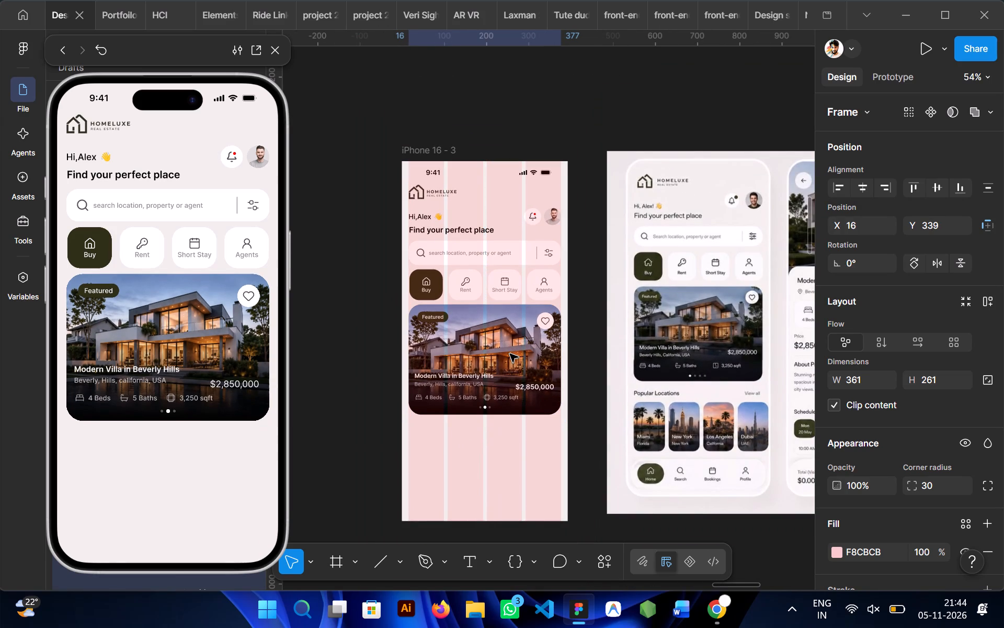
pyautogui.press('Down')
pyautogui.click(503, 274)
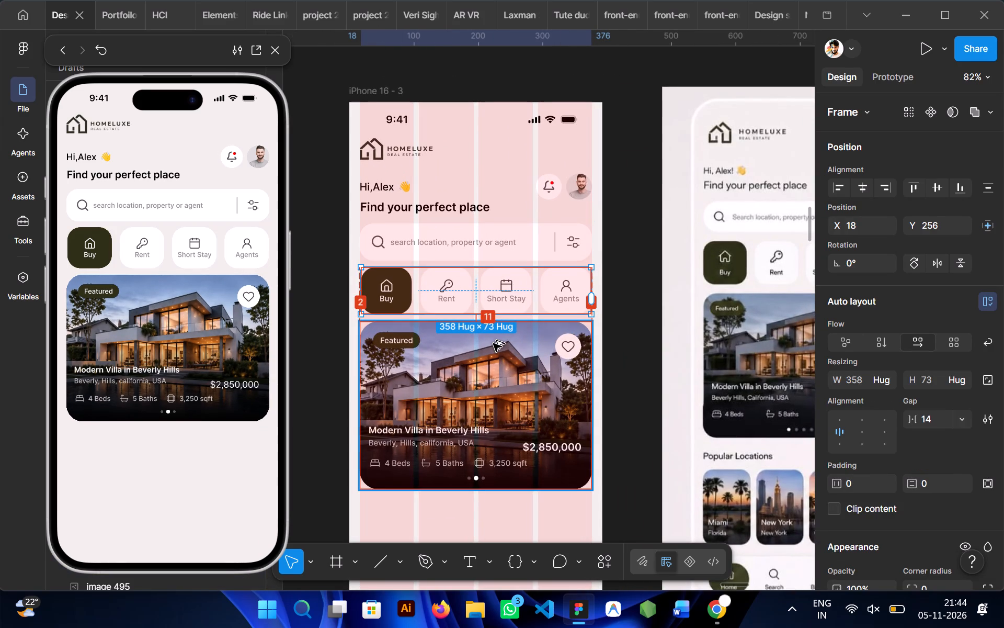
# Nudge the villa card up to Y 339 and check its spacing from the category buttons row.
pyautogui.press('Up')
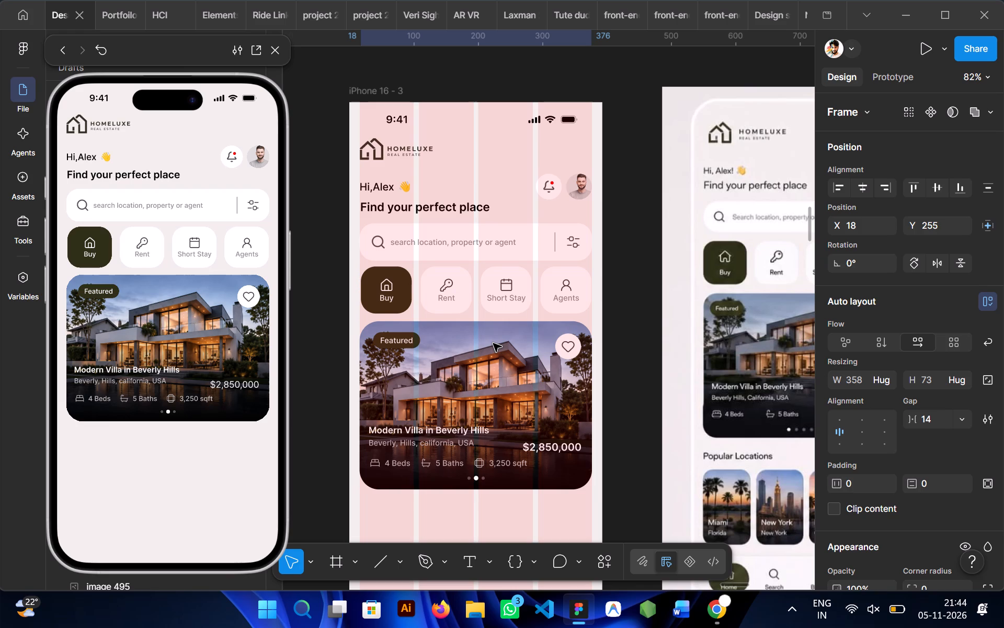
pyautogui.press('Down')
pyautogui.click(520, 378)
pyautogui.press('Down')
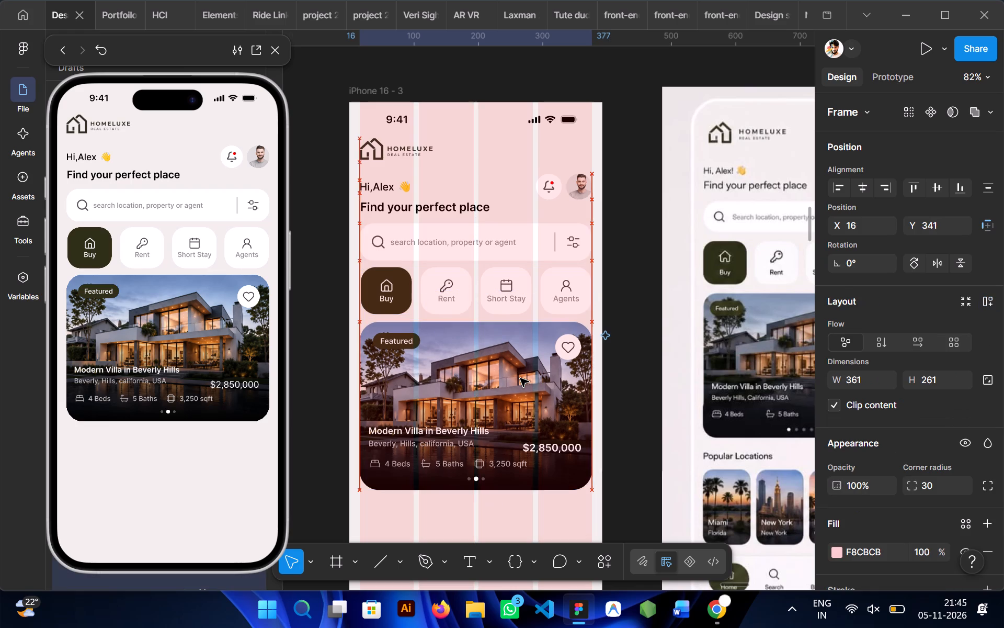
pyautogui.press('Up')
pyautogui.press('Up')
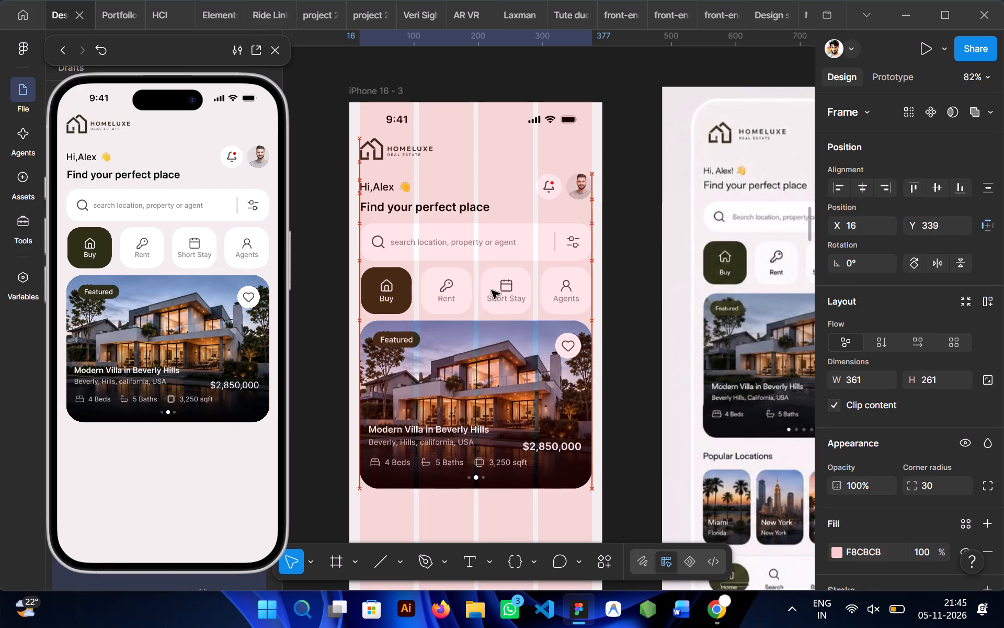
pyautogui.click(471, 299)
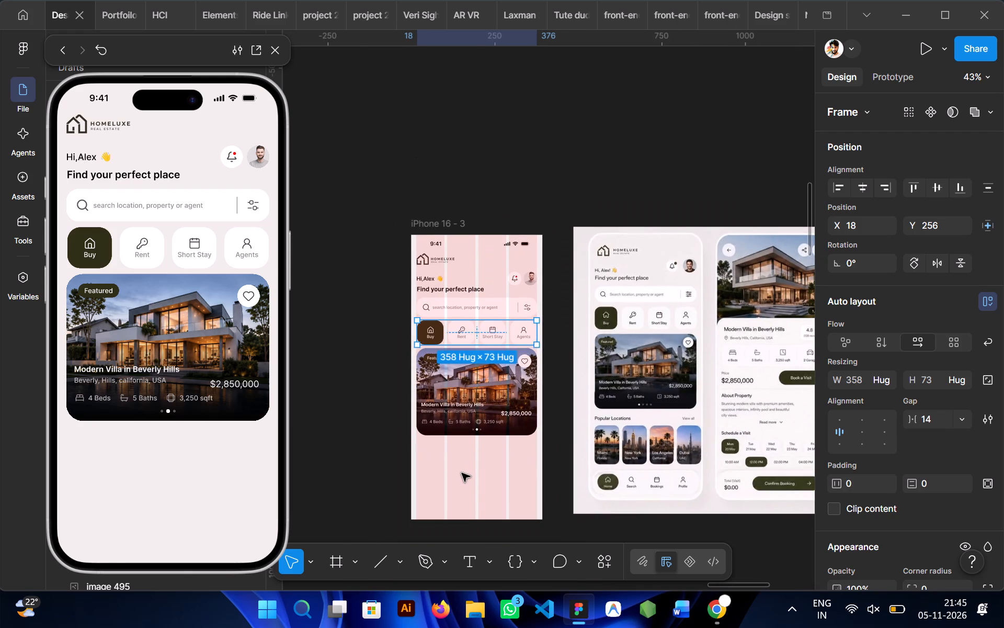
pyautogui.click(462, 474)
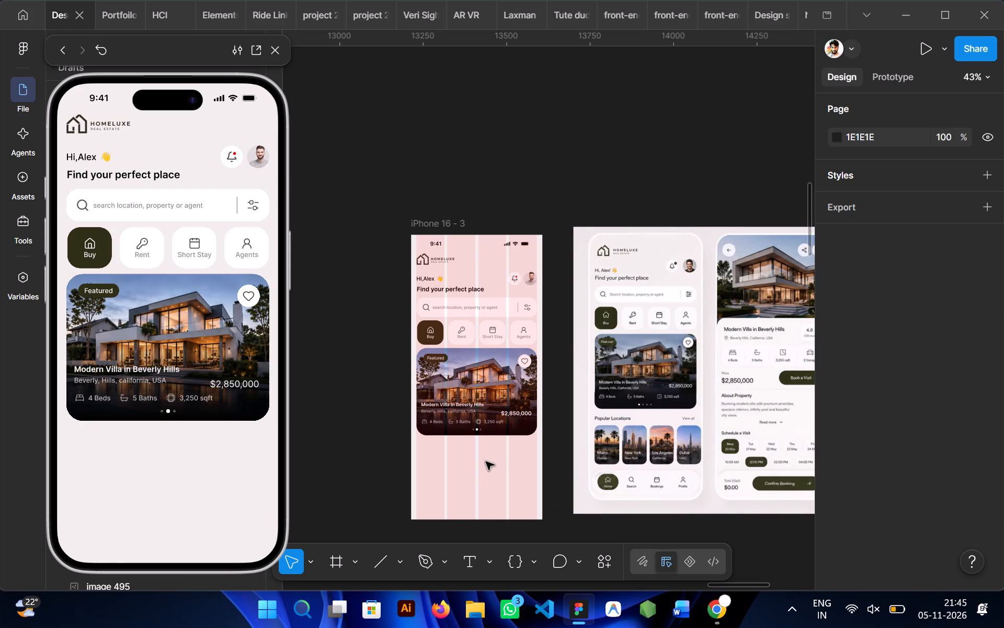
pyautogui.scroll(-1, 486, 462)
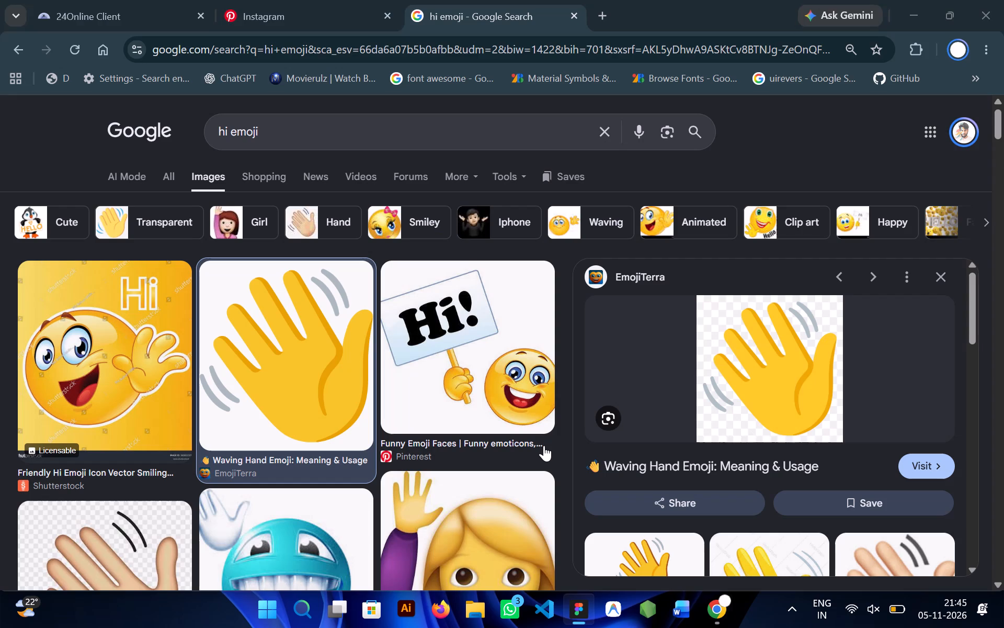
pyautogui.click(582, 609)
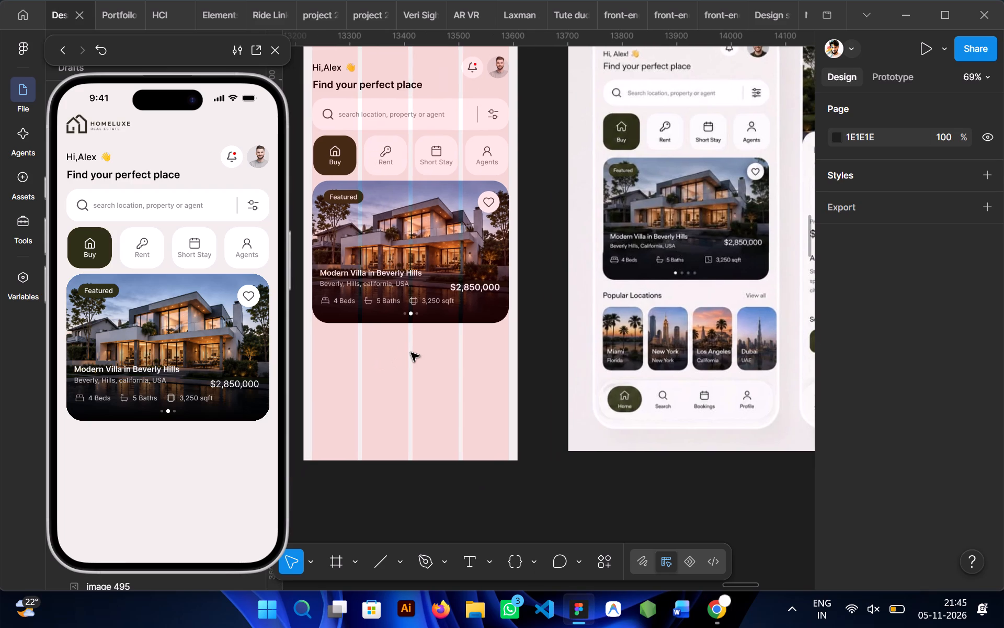
# Add a "Popular Location" text heading below the villa card and set its font size to 16.
pyautogui.press('t')
pyautogui.click(317, 346)
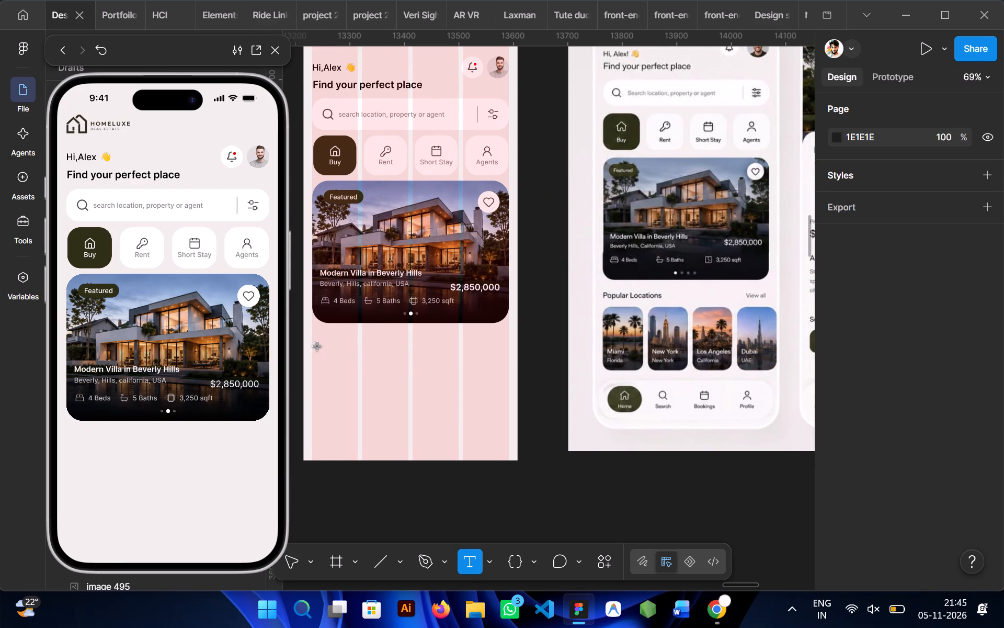
pyautogui.write('Popular')
pyautogui.press('space')
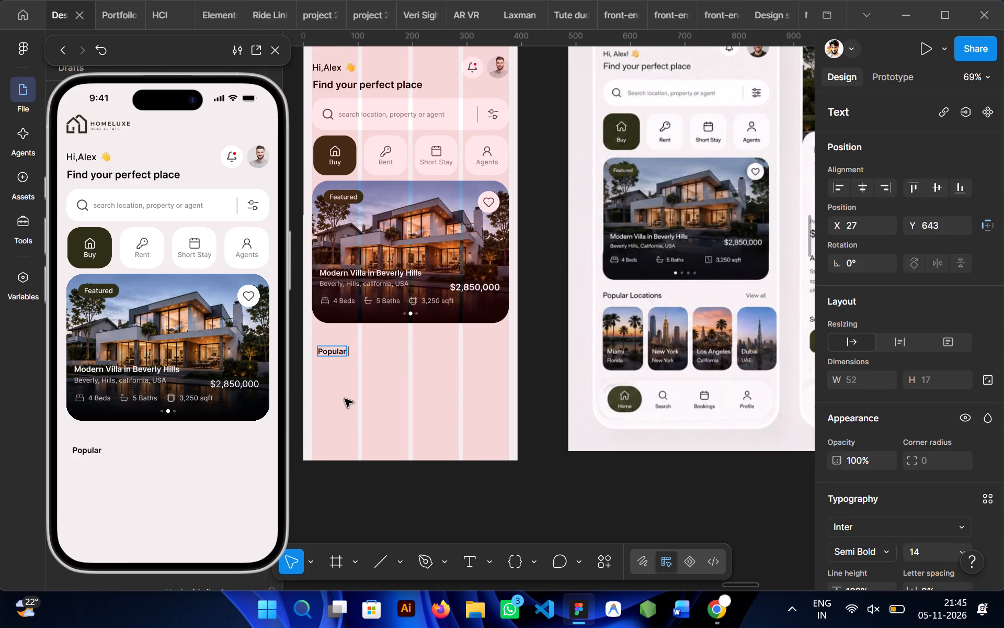
pyautogui.write('Location')
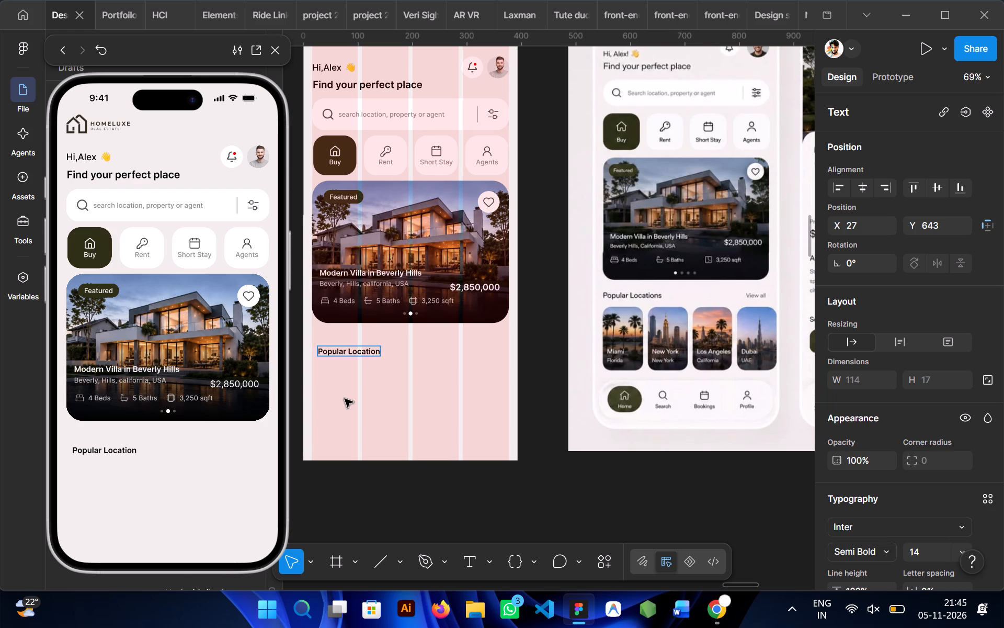
pyautogui.click(345, 399)
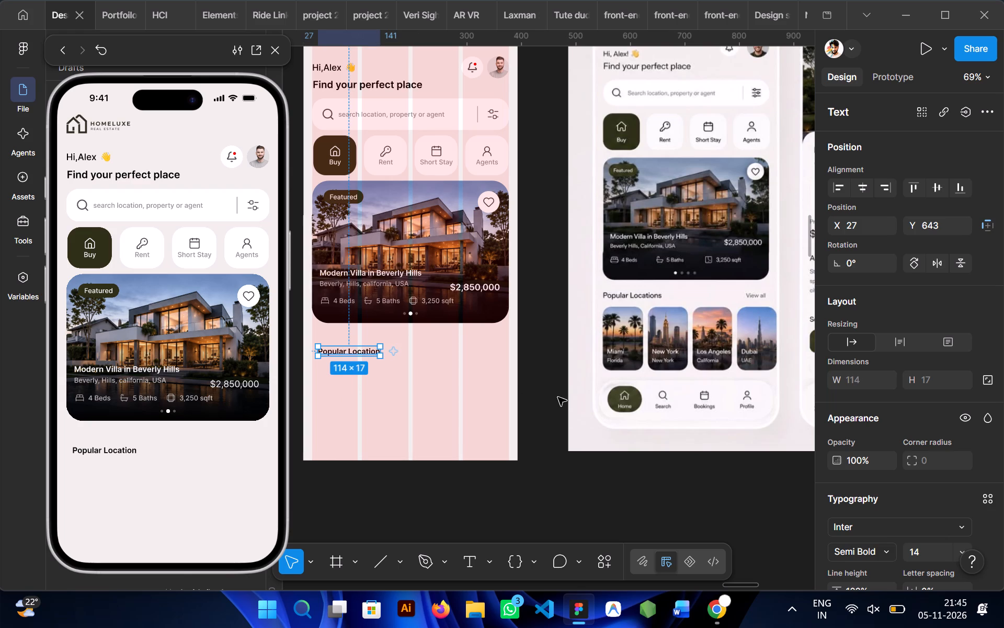
pyautogui.scroll(-1, 858, 454)
pyautogui.click(921, 410)
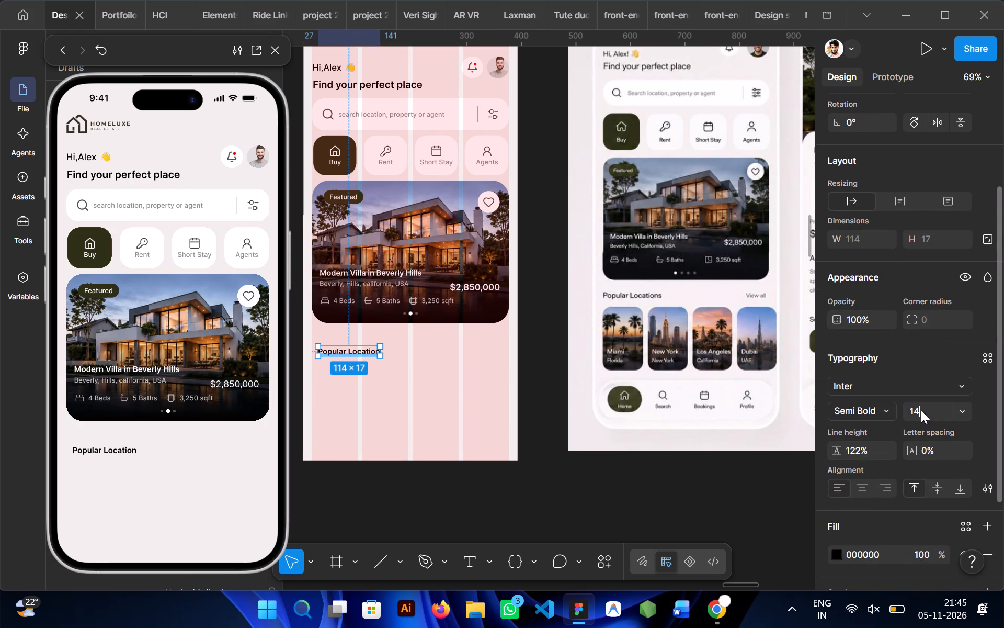
pyautogui.write('16')
pyautogui.press('Return')
# Move the "Popular Location" heading near the villa card's left edge, at X 15 and Y 625.
pyautogui.hscroll(1, 589, 393)
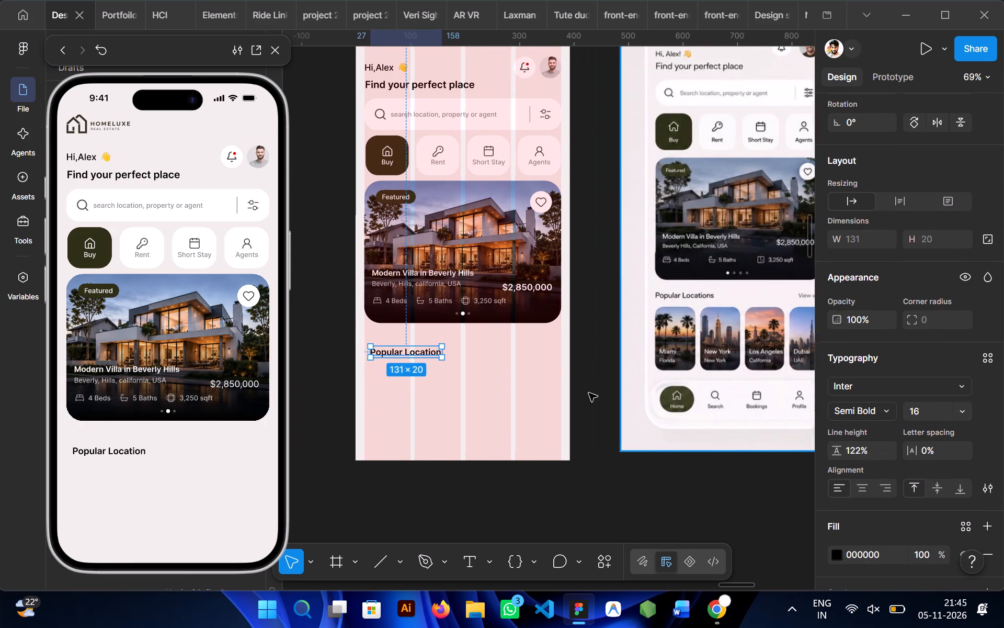
pyautogui.moveTo(417, 353); pyautogui.dragTo(413, 346)
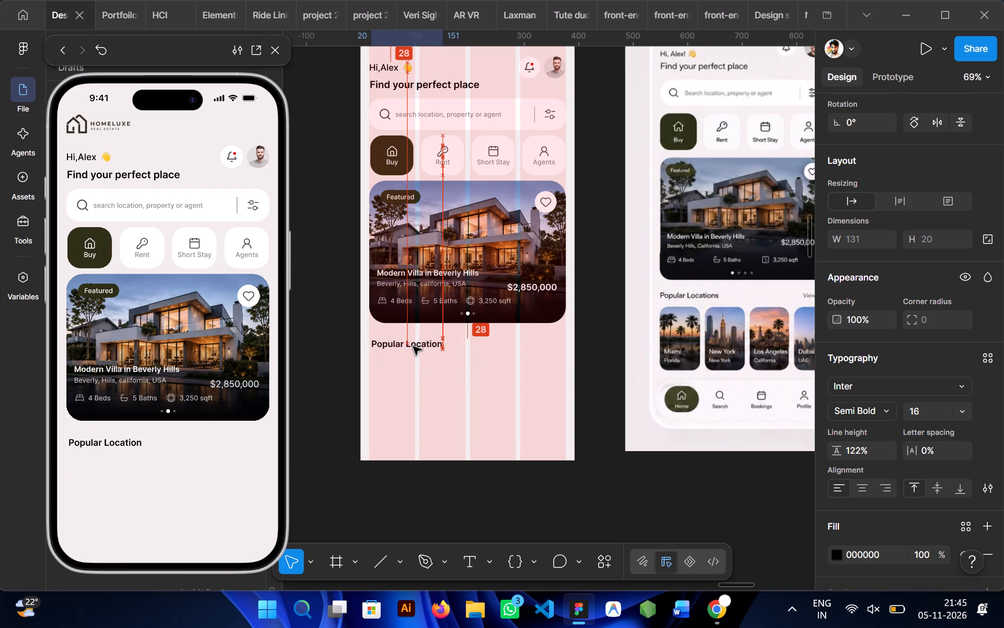
pyautogui.moveTo(413, 346); pyautogui.dragTo(411, 346)
pyautogui.click(493, 432)
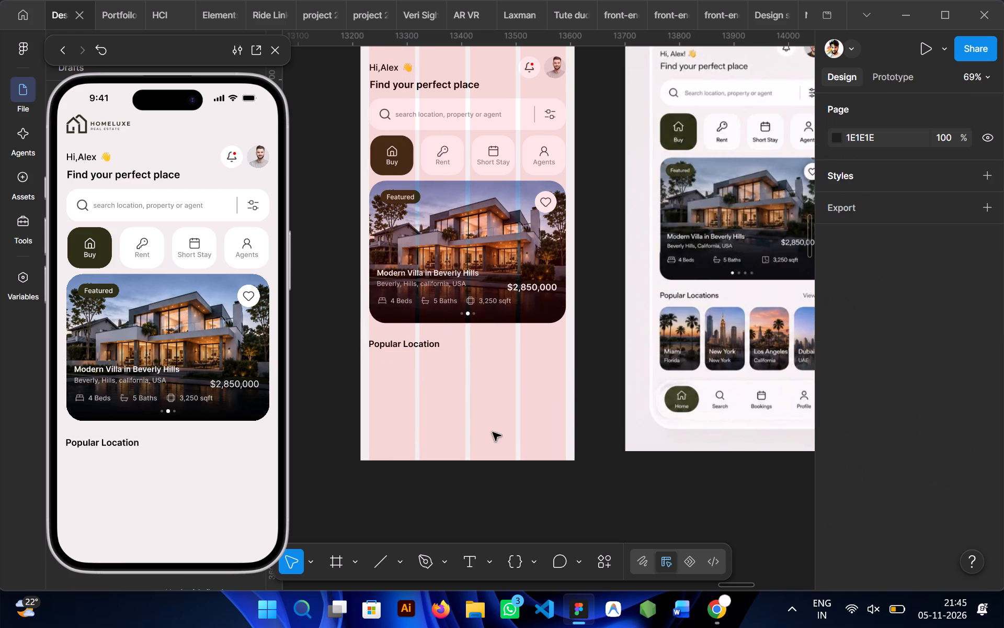
pyautogui.hscroll(-1, 493, 432)
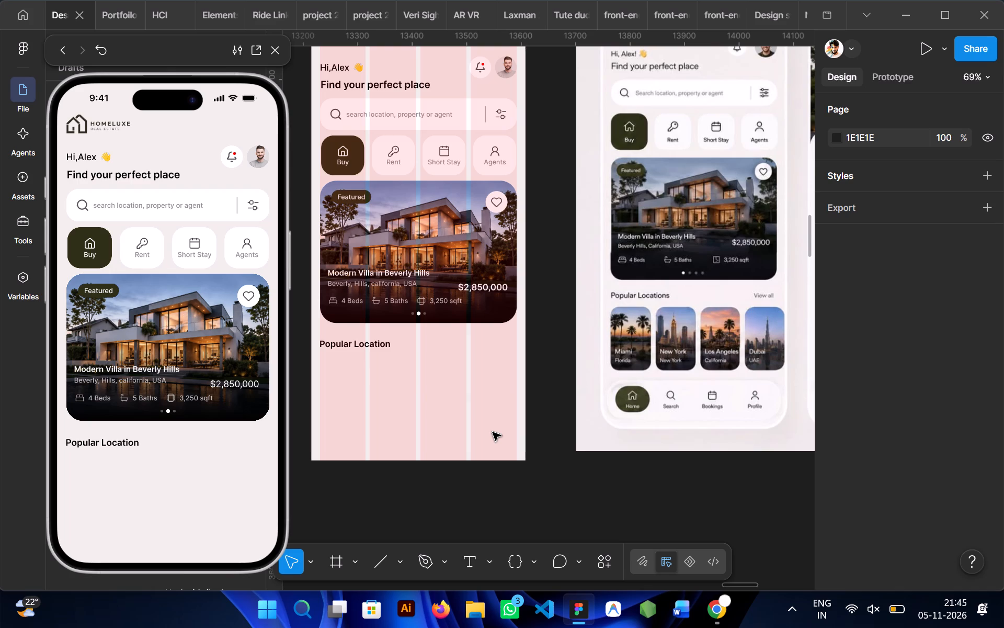
pyautogui.scroll(-1, 493, 432)
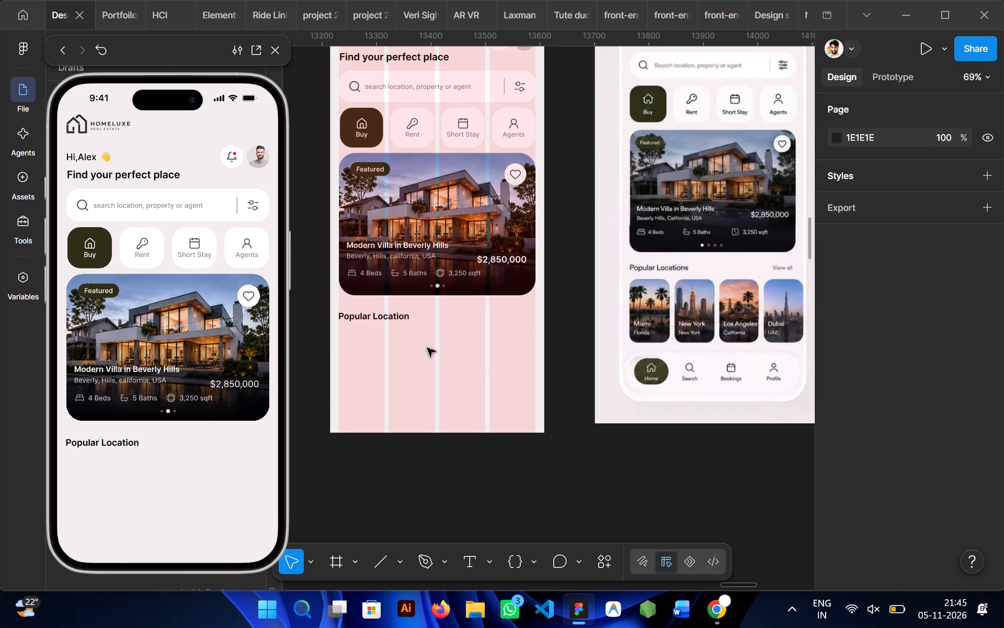
pyautogui.click(382, 317)
pyautogui.click(436, 360)
pyautogui.click(364, 317)
pyautogui.press('Up')
pyautogui.press('Up')
pyautogui.press('Up')
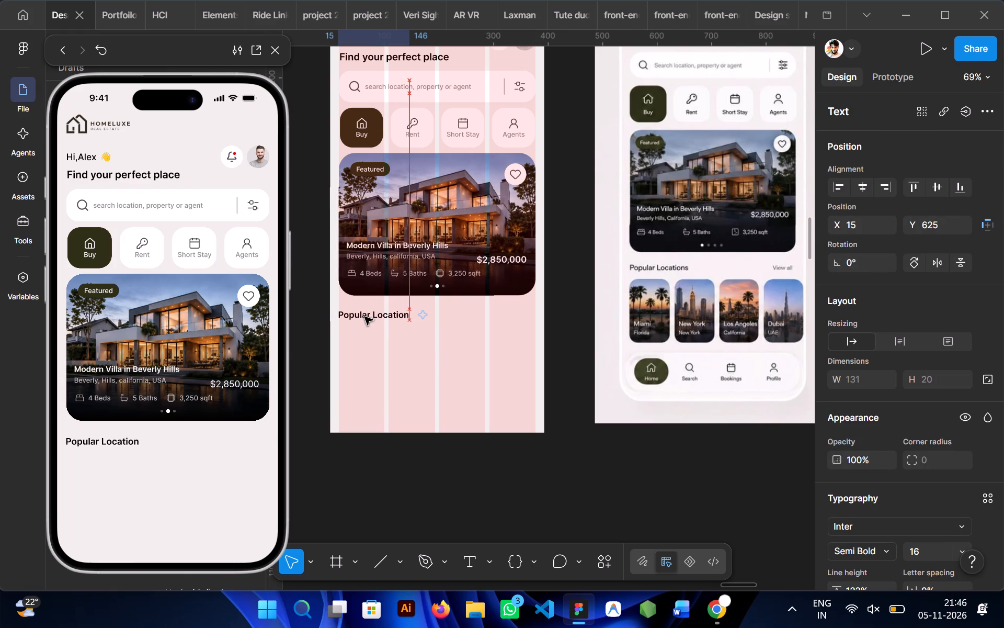
pyautogui.press('Up')
pyautogui.press('Down')
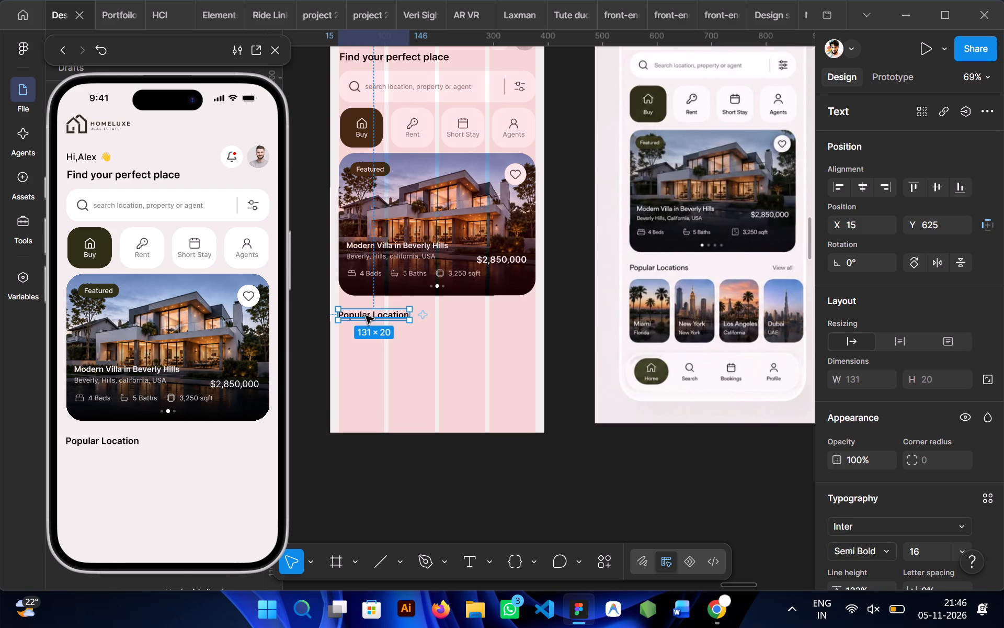
# Duplicate the "Popular Location" heading across to X 227 in the same row and change the copy's text to "View all".
pyautogui.keyDown('alt'); pyautogui.moveTo(366, 316); pyautogui.dragTo(482, 316); pyautogui.keyUp('alt')
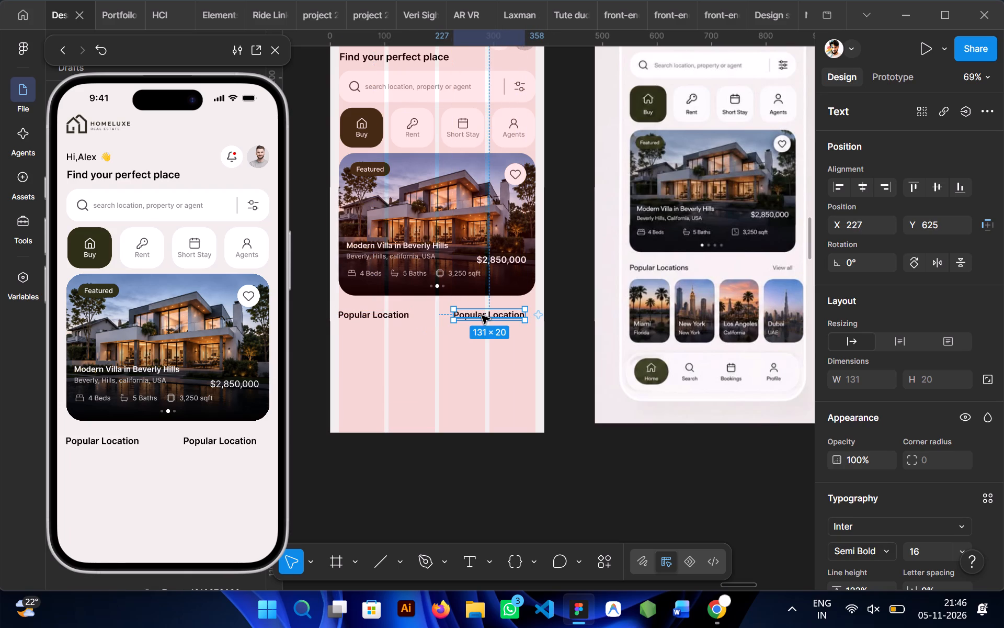
pyautogui.doubleClick(482, 316)
pyautogui.hotkey('shift', 'v')
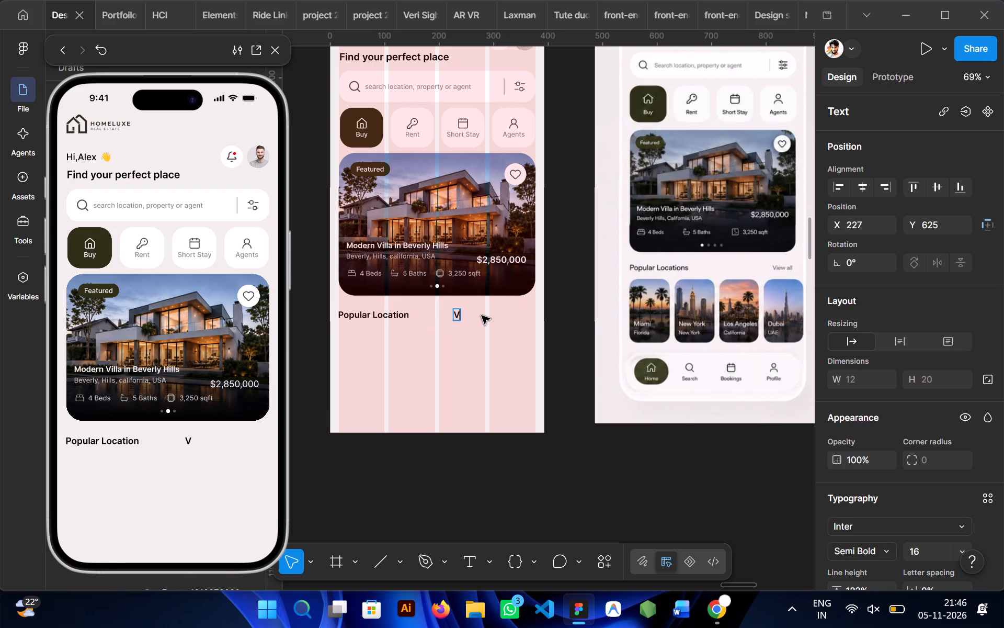
pyautogui.write('iew')
pyautogui.press('space')
pyautogui.write('all')
pyautogui.click(497, 329)
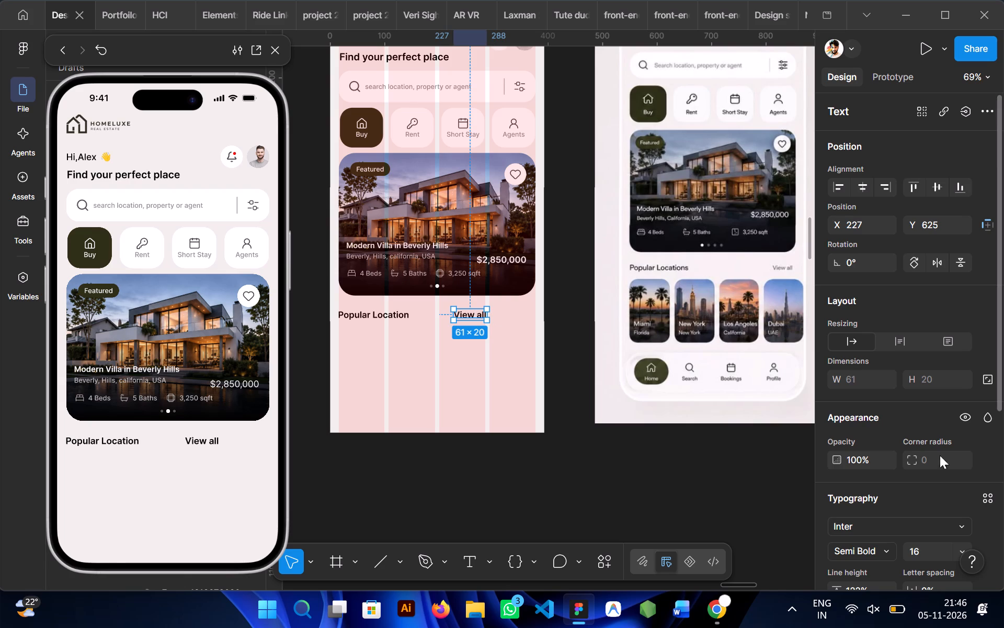
# Set the "View all" text to font size 14 and Medium weight.
pyautogui.scroll(-2, 951, 469)
pyautogui.click(922, 293)
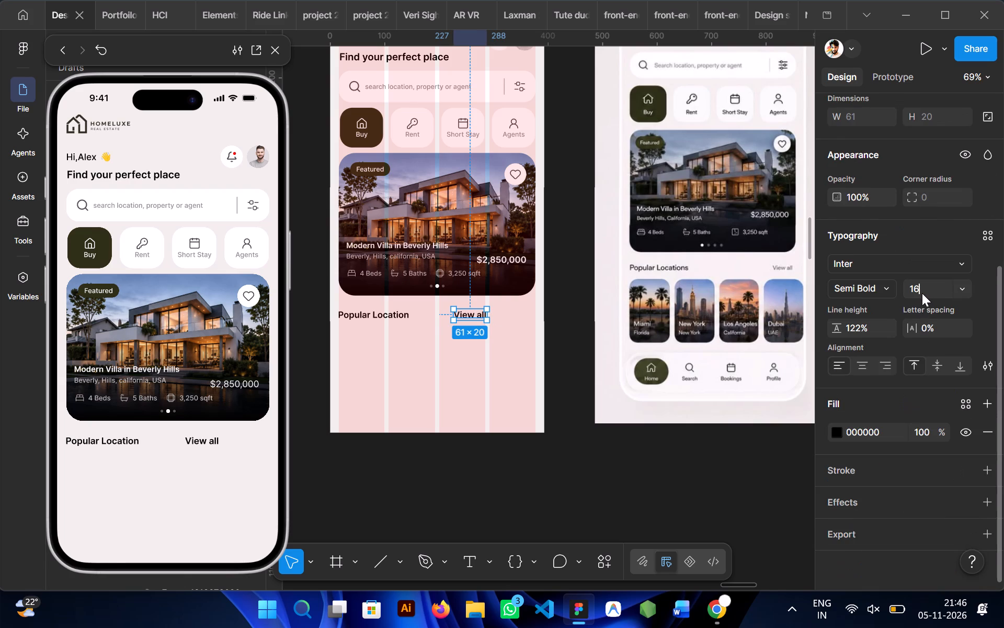
pyautogui.write('14')
pyautogui.press('Return')
pyautogui.scroll(-1, 842, 410)
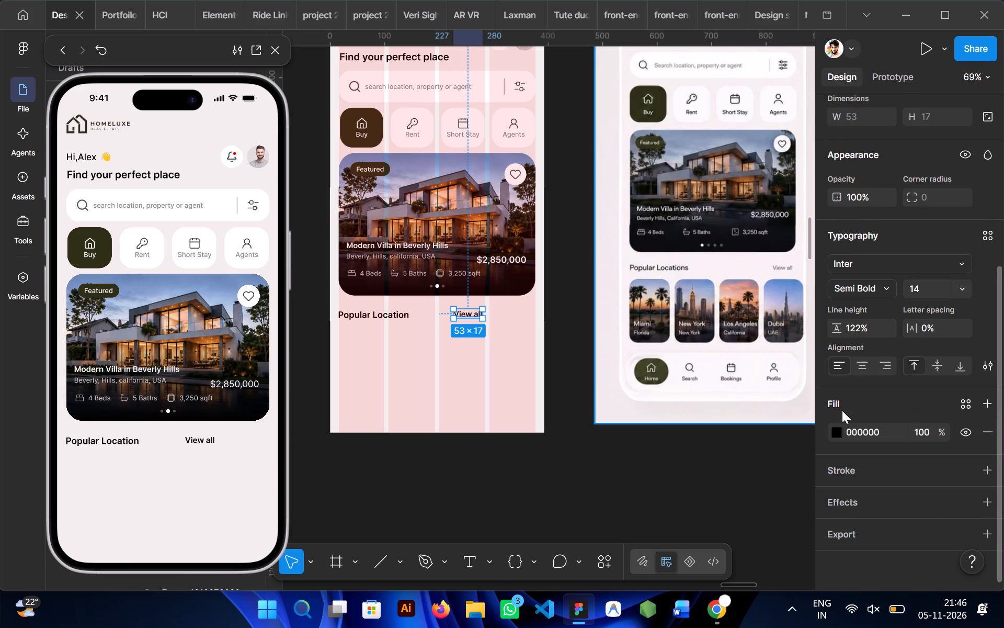
pyautogui.click(872, 287)
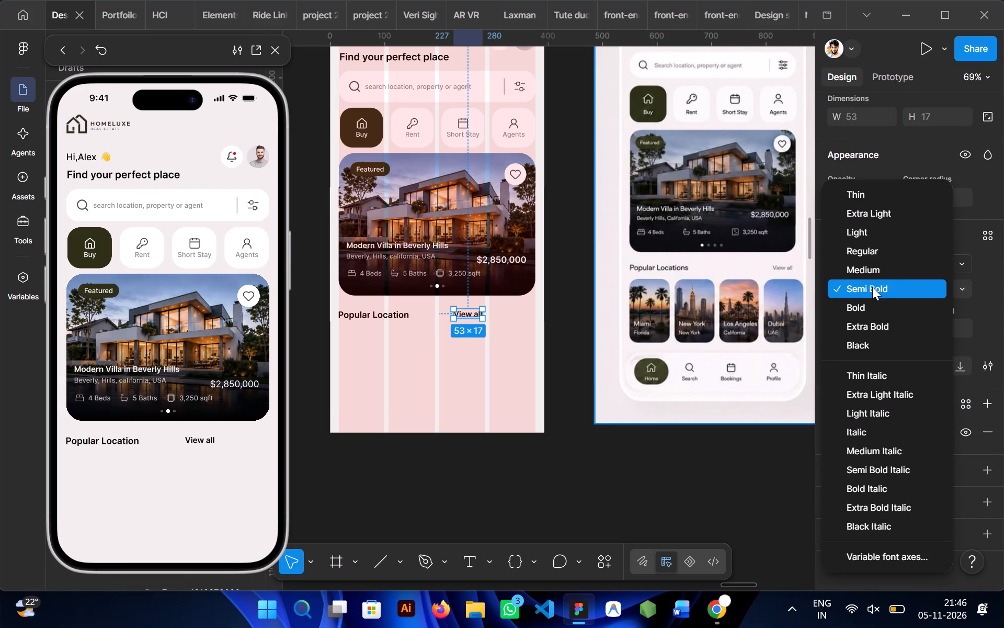
pyautogui.click(863, 272)
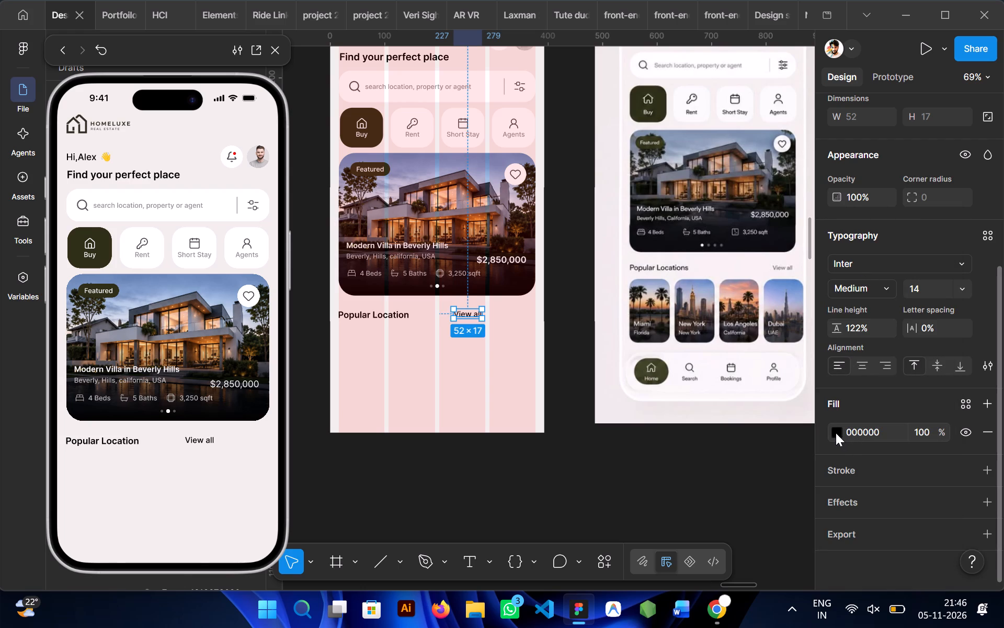
# Recolor the "View all" text to grey 8E8E8E, sampled from the "Short Stay" label.
pyautogui.click(836, 433)
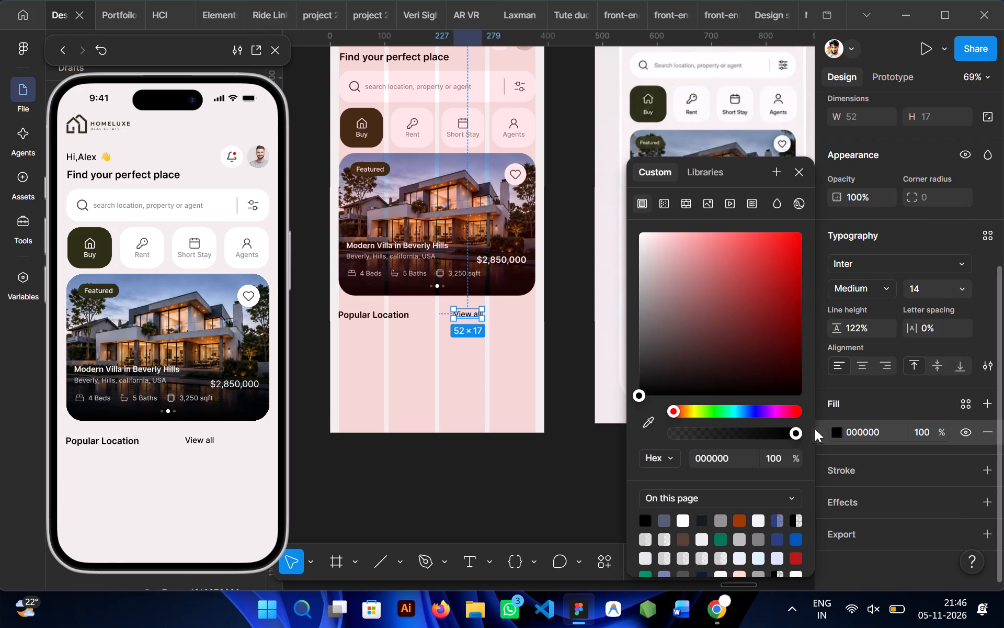
pyautogui.click(652, 421)
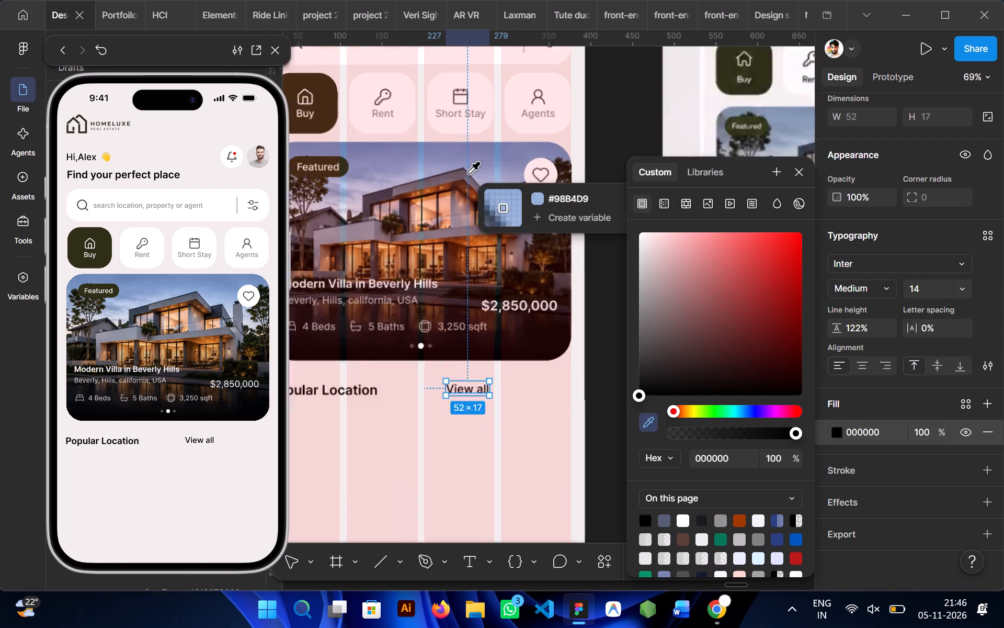
pyautogui.scroll(1, 484, 124)
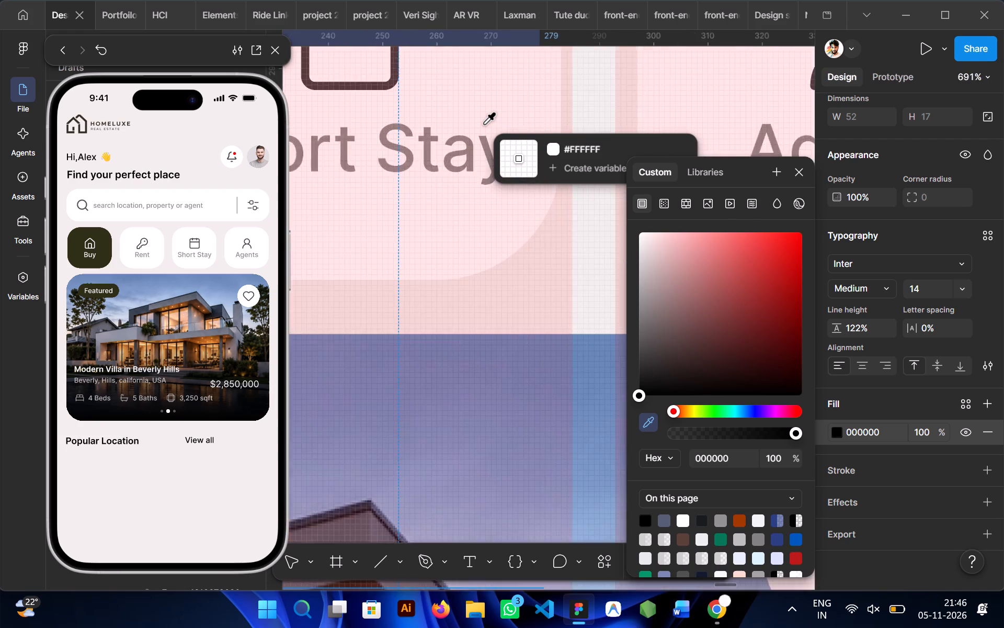
pyautogui.click(493, 169)
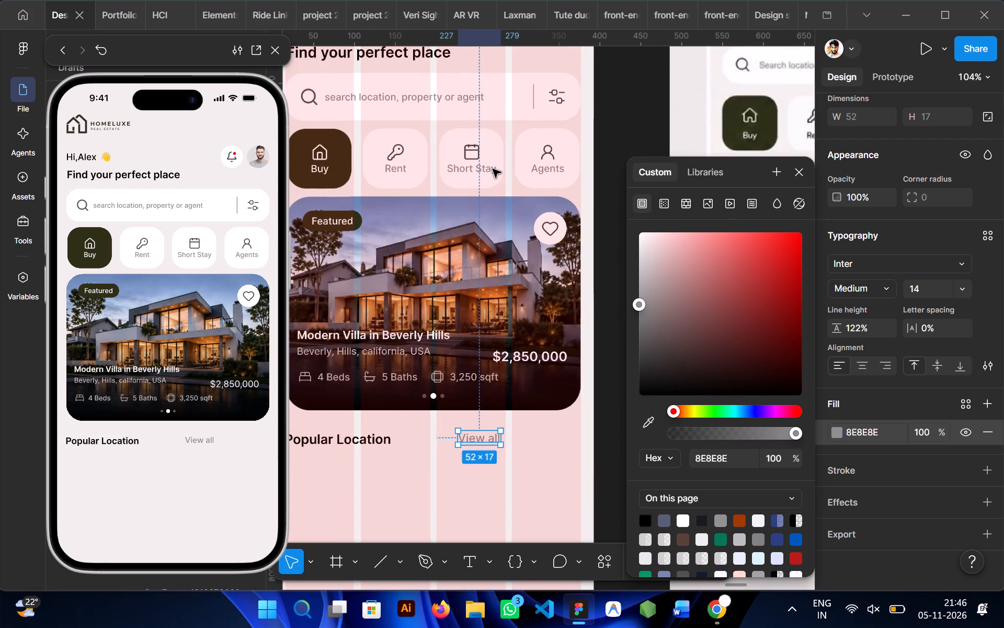
pyautogui.doubleClick(494, 400)
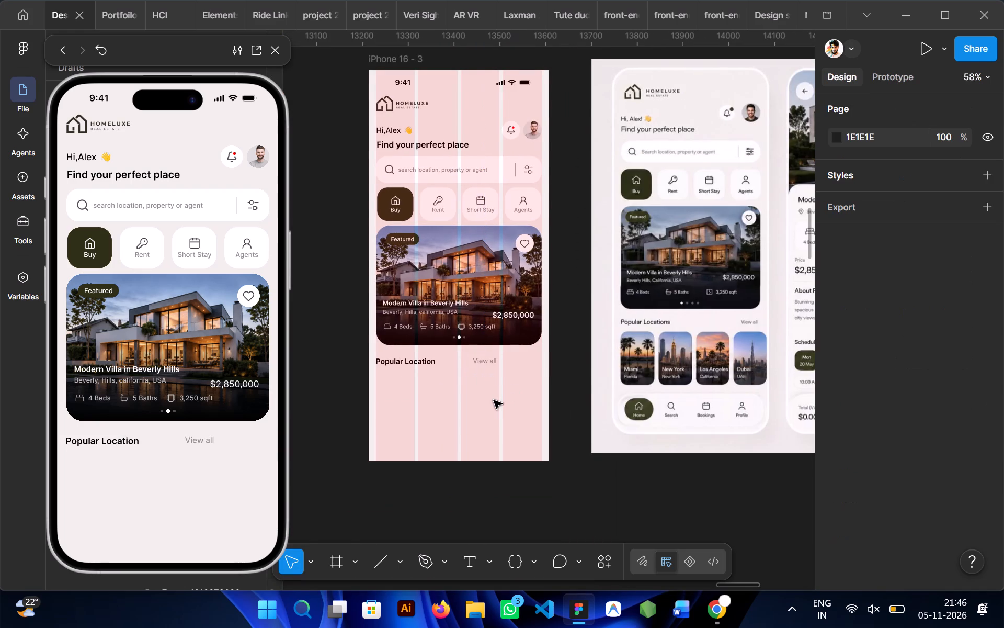
# Align the "Popular Location" heading and the "View all" text on their vertical centers.
pyautogui.click(481, 365)
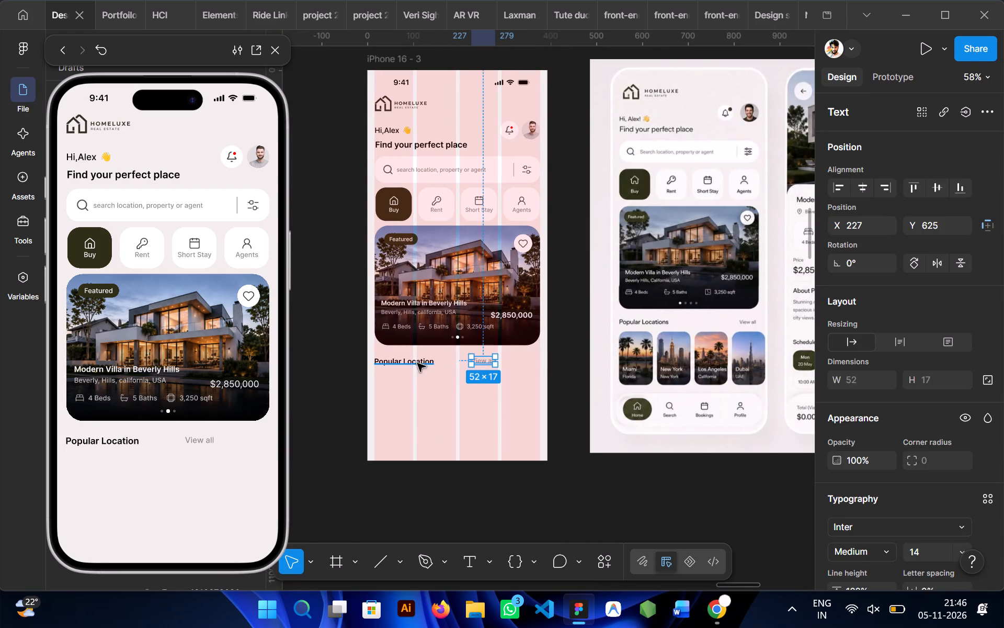
pyautogui.keyDown('shift'); pyautogui.click(410, 361); pyautogui.keyUp('shift')
pyautogui.click(935, 186)
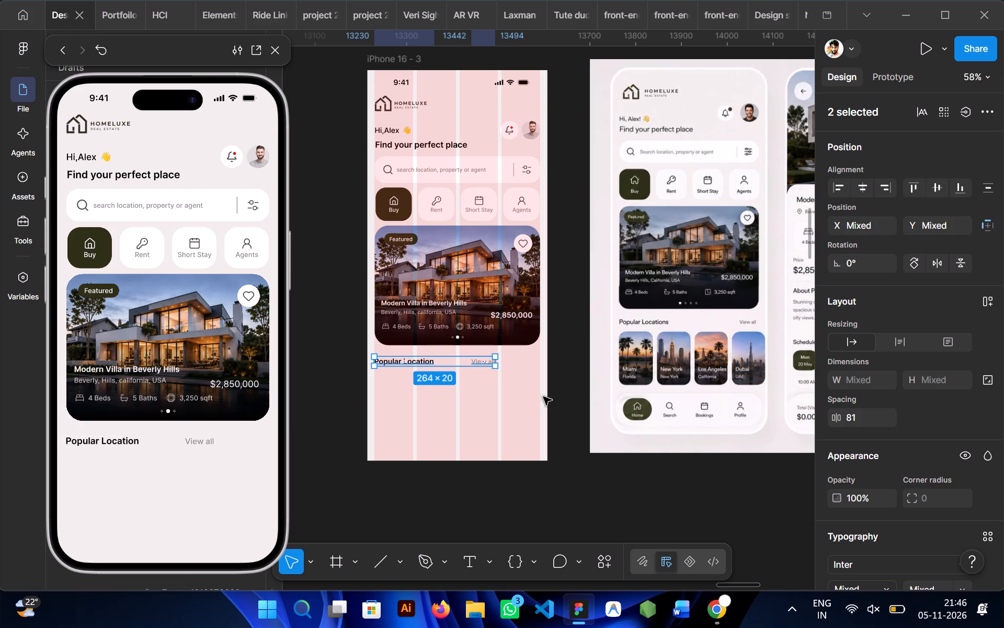
# Wrap the "Popular Location" heading and "View all" text in a horizontal auto layout with left-center alignment.
pyautogui.hotkey('shift', 'a')
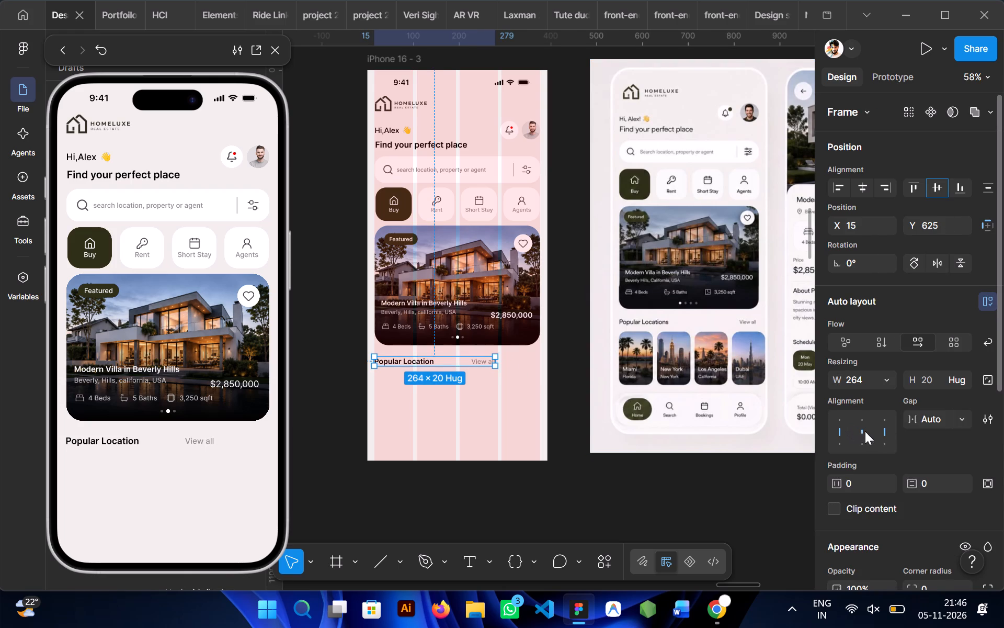
pyautogui.click(883, 433)
pyautogui.doubleClick(883, 433)
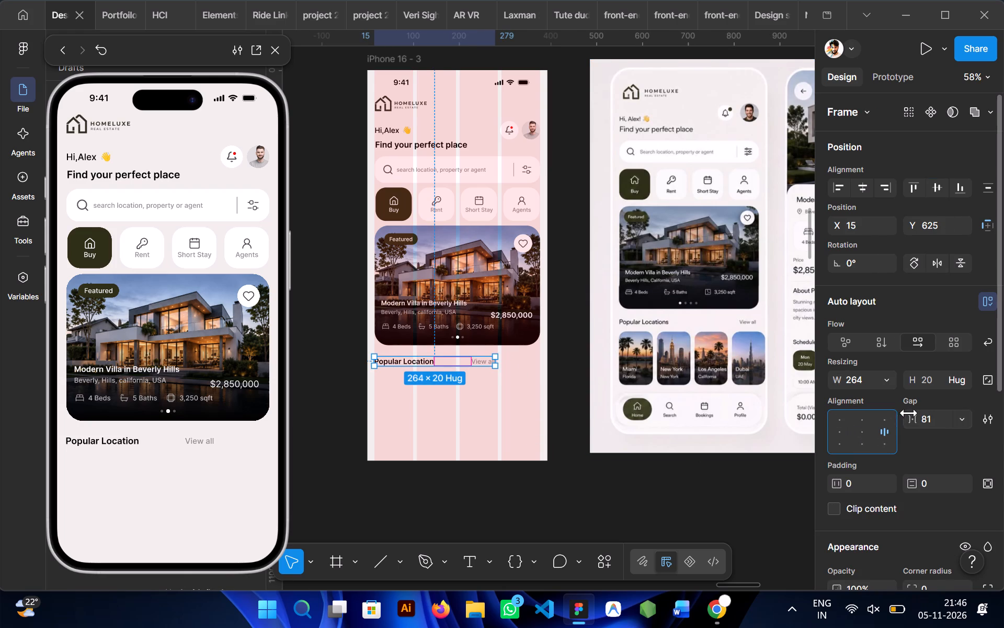
pyautogui.moveTo(912, 413); pyautogui.dragTo(524, 312)
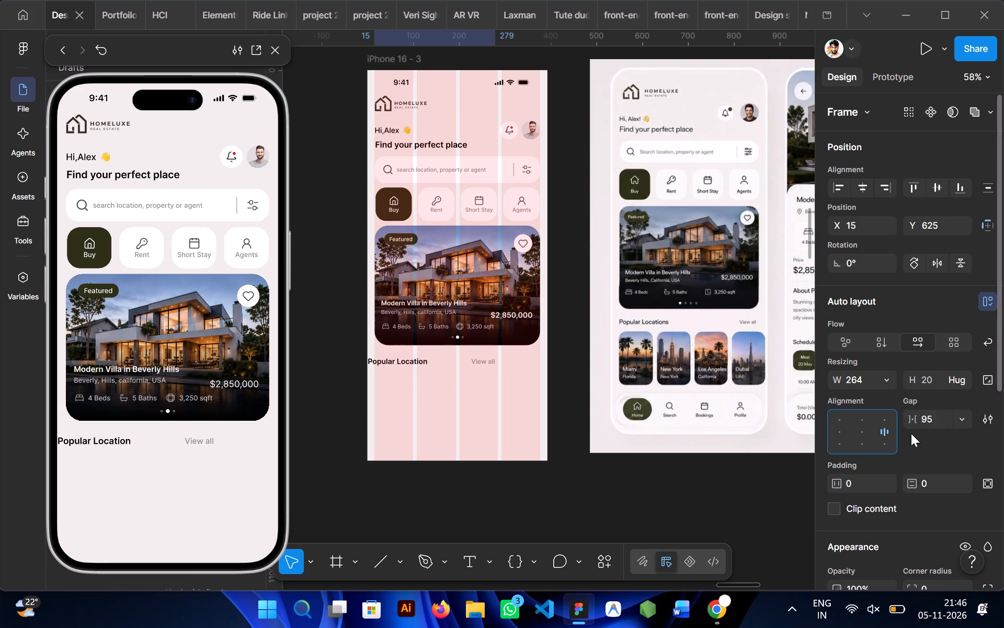
pyautogui.click(837, 434)
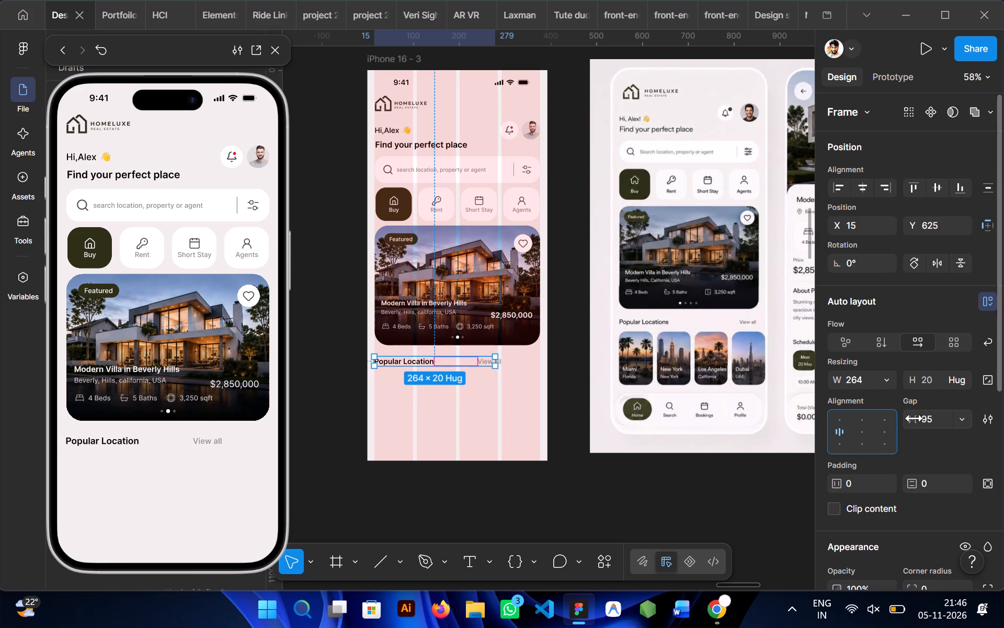
# Set the header row's auto layout gap to 180 so "View all" ends at the layout guide's outer column edge.
pyautogui.moveTo(906, 419); pyautogui.dragTo(520, 305)
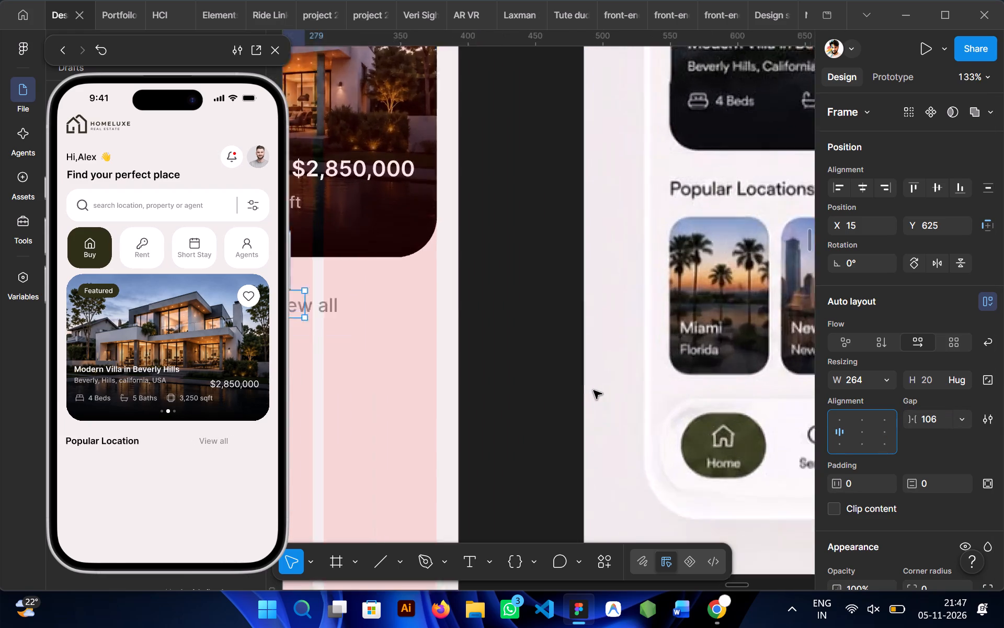
pyautogui.hscroll(1, 386, 325)
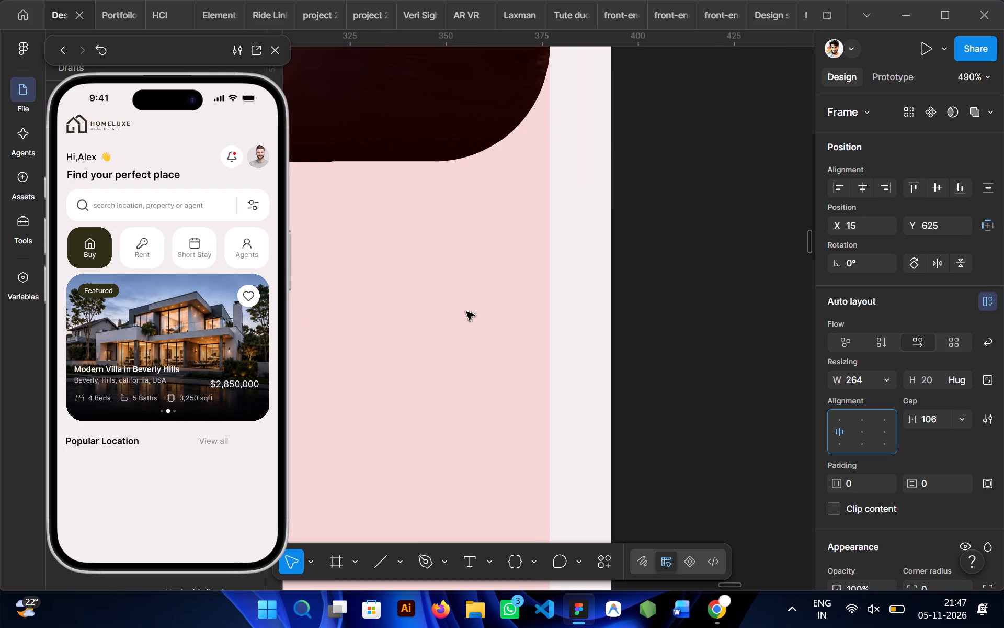
pyautogui.moveTo(912, 418); pyautogui.dragTo(551, 313)
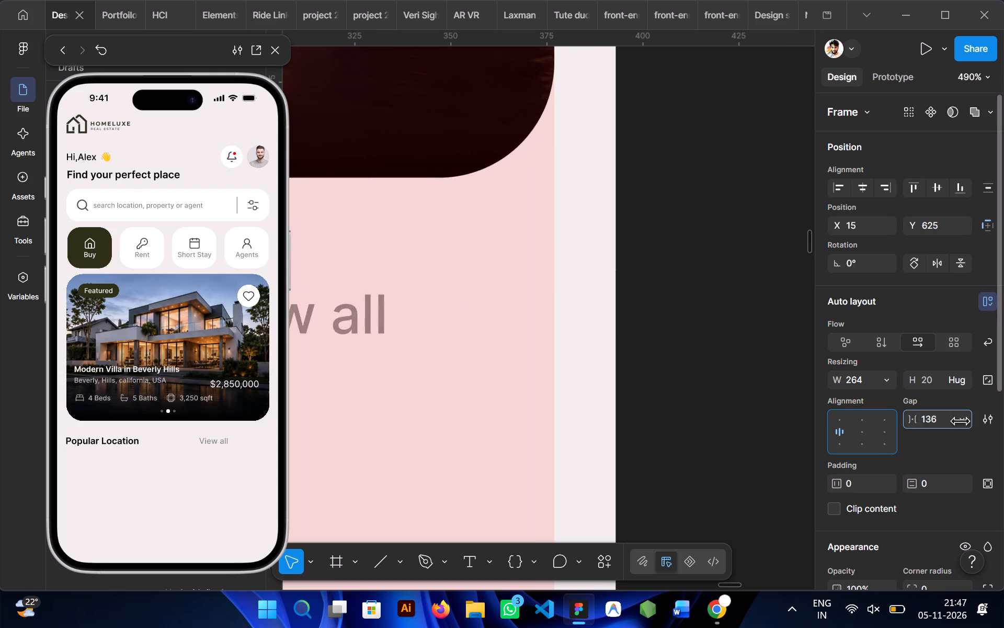
pyautogui.moveTo(551, 313); pyautogui.dragTo(620, 318)
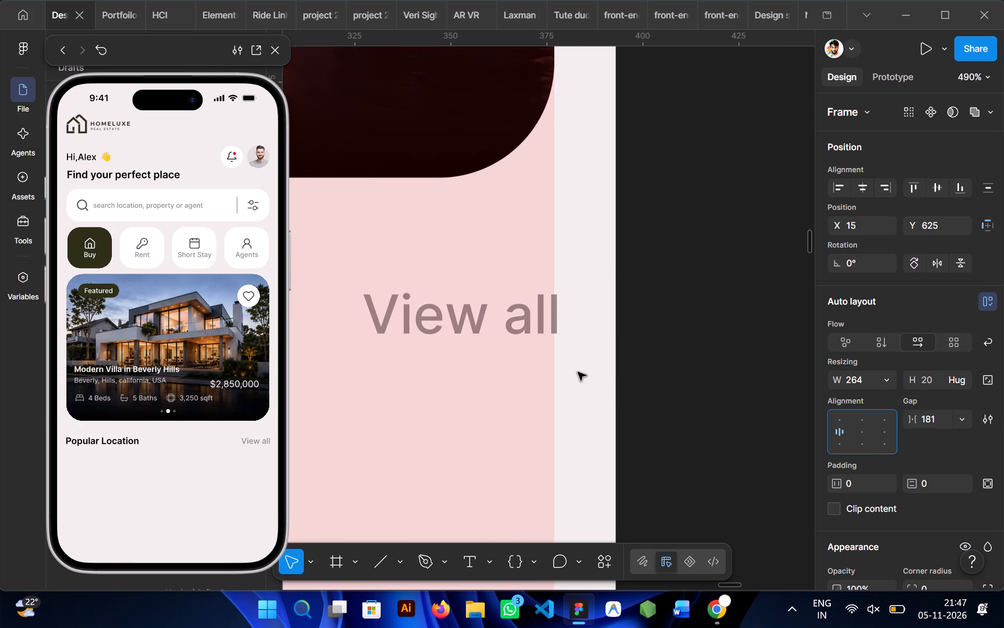
pyautogui.scroll(2, 578, 372)
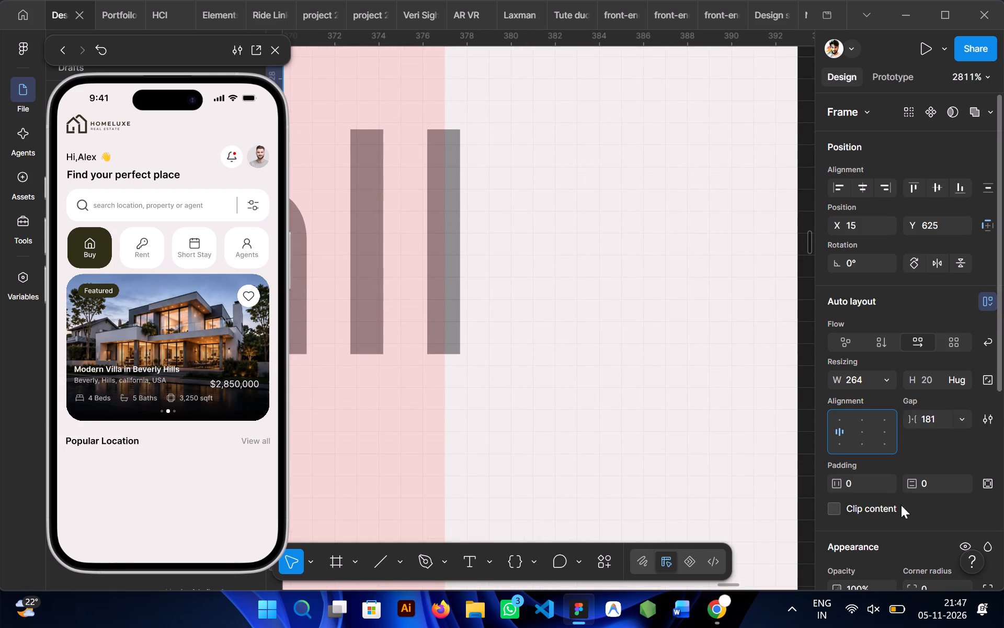
pyautogui.moveTo(909, 419); pyautogui.dragTo(500, 309)
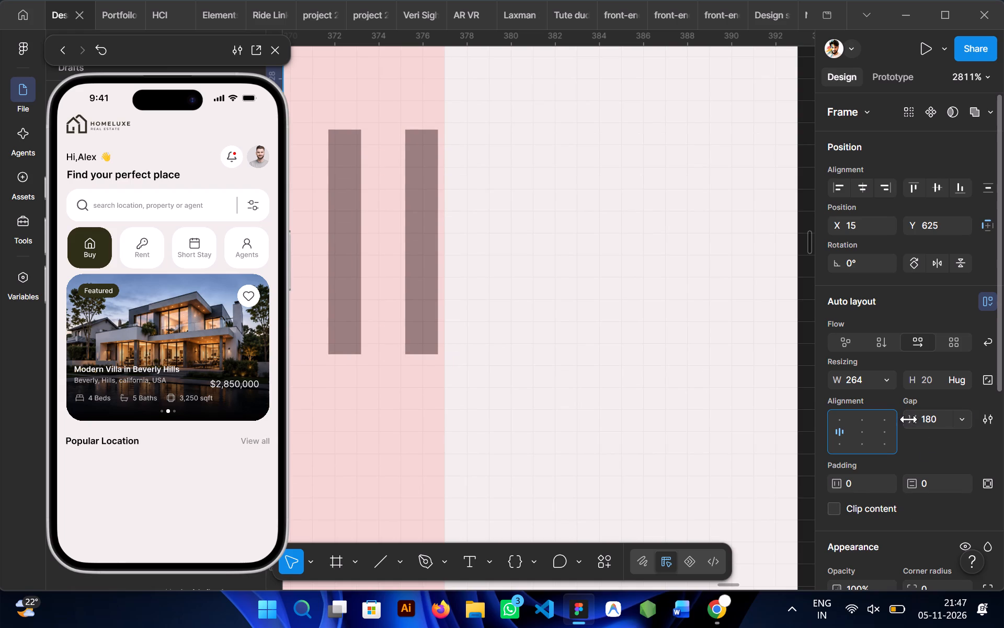
pyautogui.click(568, 284)
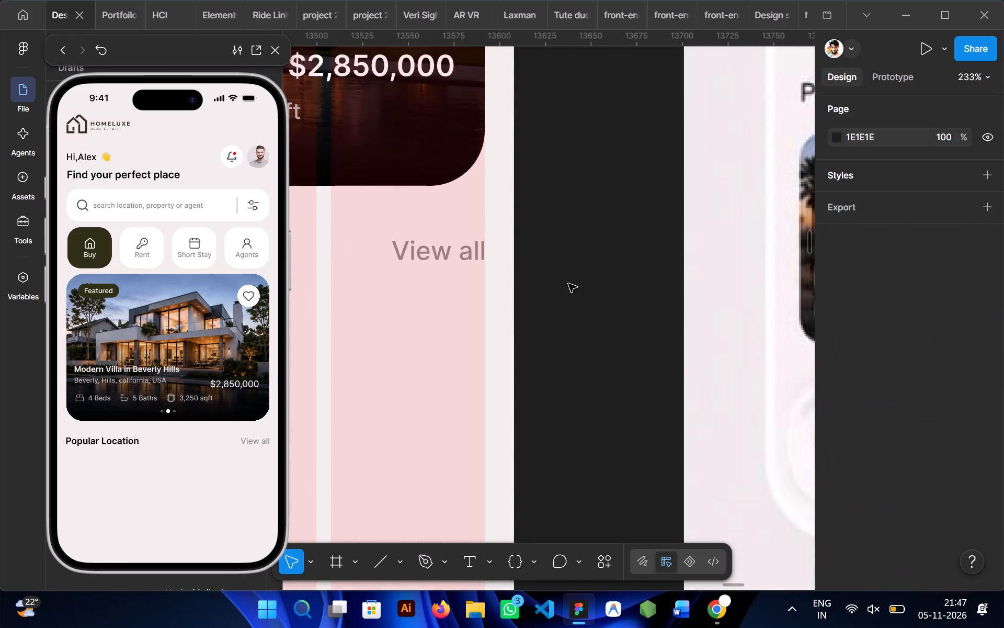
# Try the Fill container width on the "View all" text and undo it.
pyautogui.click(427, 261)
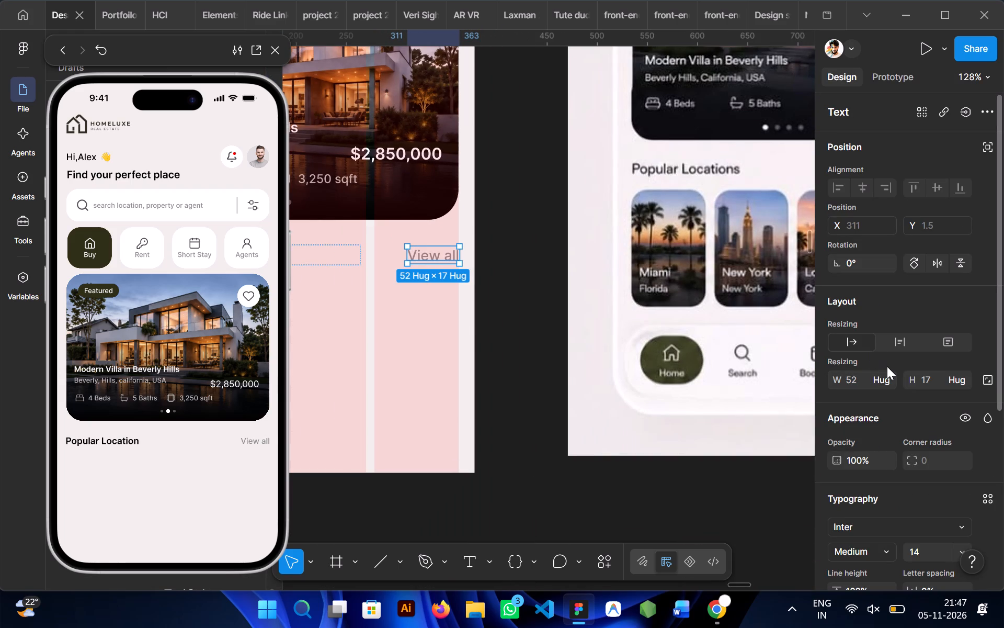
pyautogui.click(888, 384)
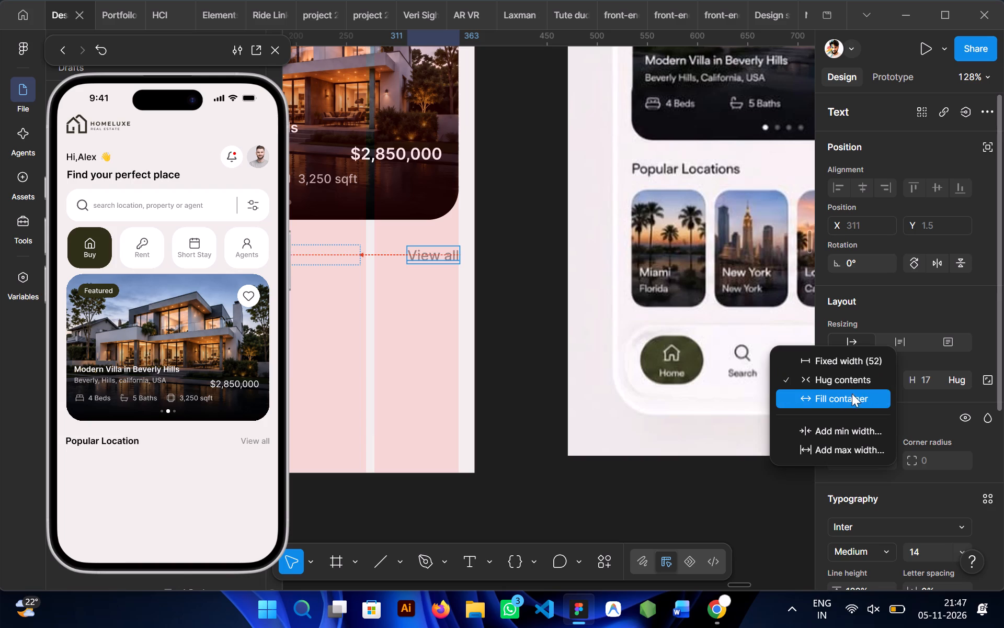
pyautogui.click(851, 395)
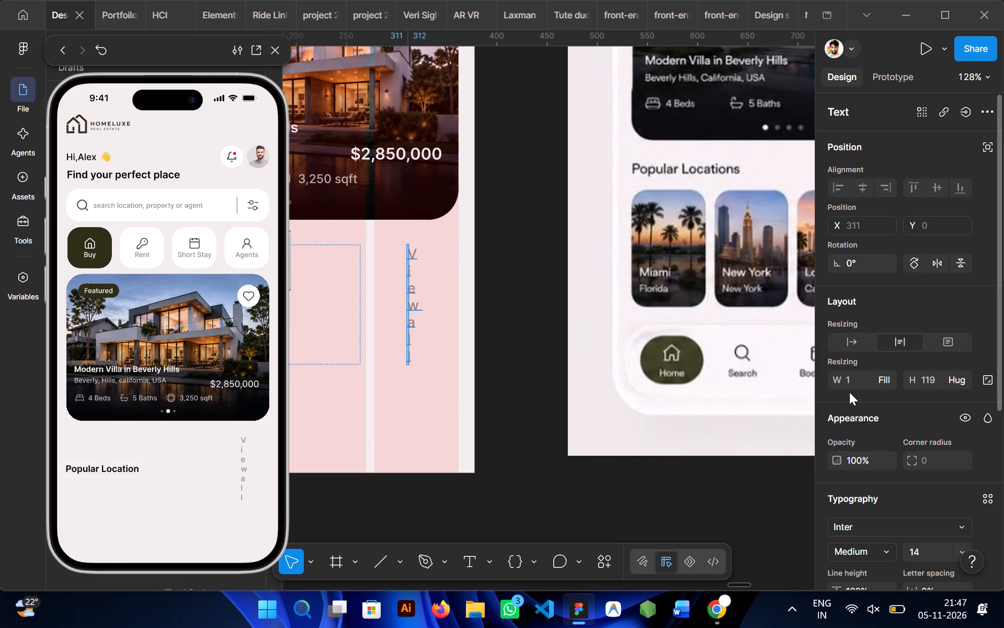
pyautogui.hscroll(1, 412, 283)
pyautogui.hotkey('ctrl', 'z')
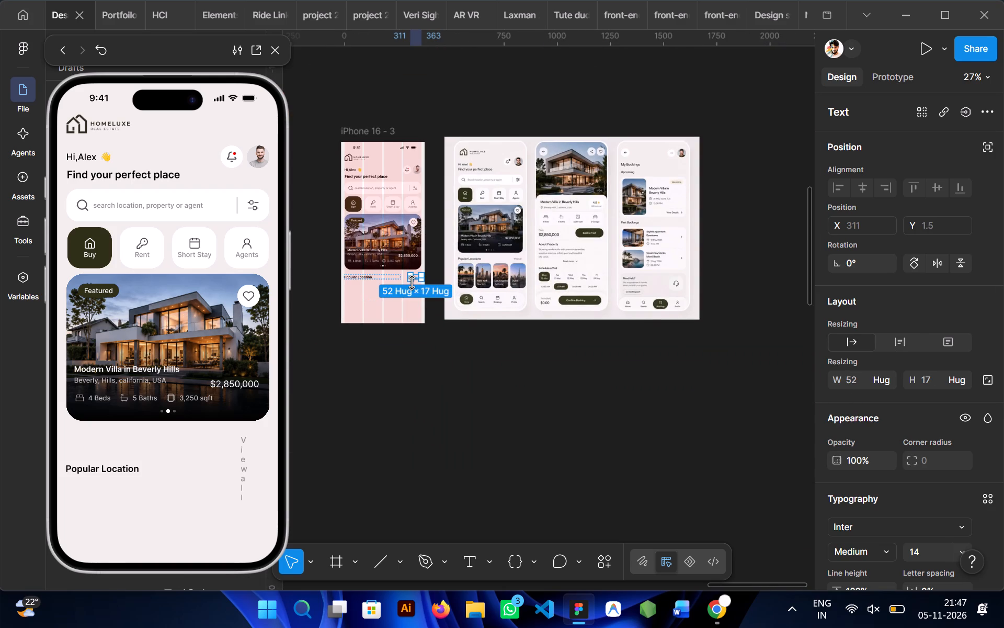
# Set the "Popular Location" header row's width to Hug contents.
pyautogui.click(415, 337)
pyautogui.doubleClick(335, 262)
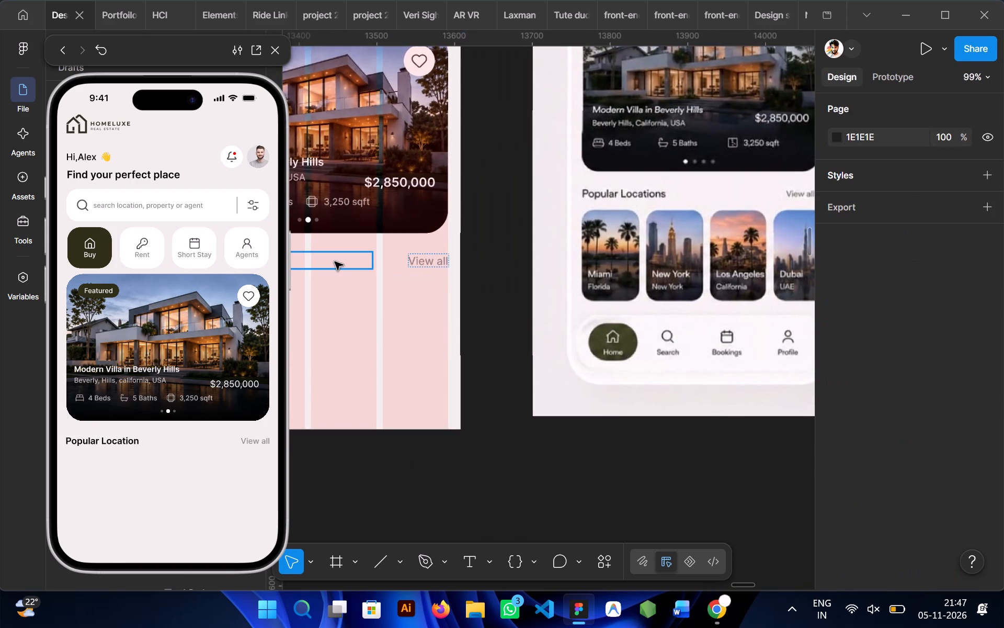
pyautogui.click(400, 322)
pyautogui.click(341, 265)
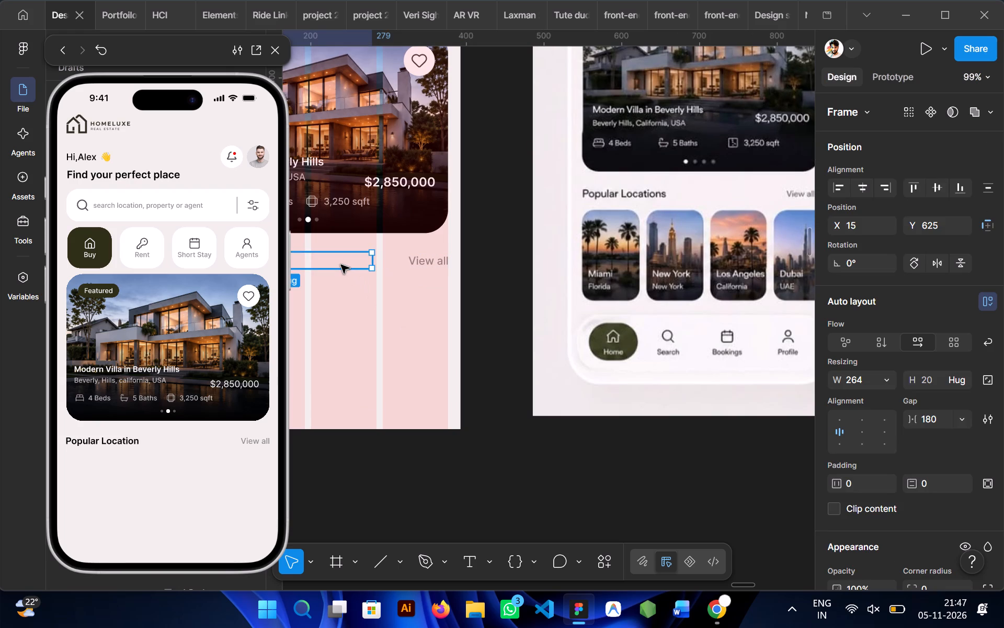
pyautogui.hscroll(1, 341, 265)
pyautogui.click(881, 383)
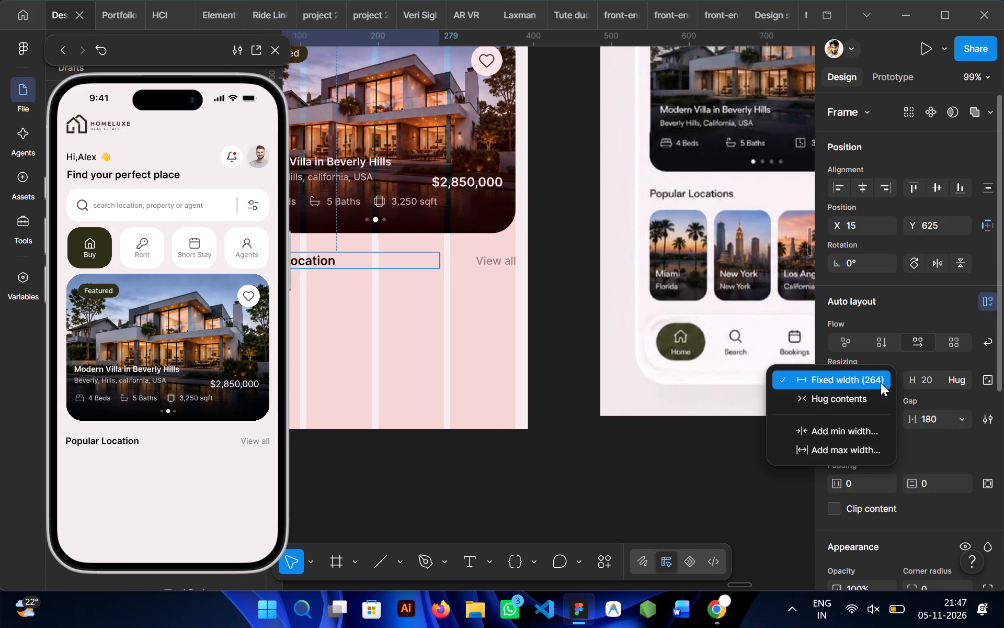
pyautogui.click(857, 392)
pyautogui.click(554, 306)
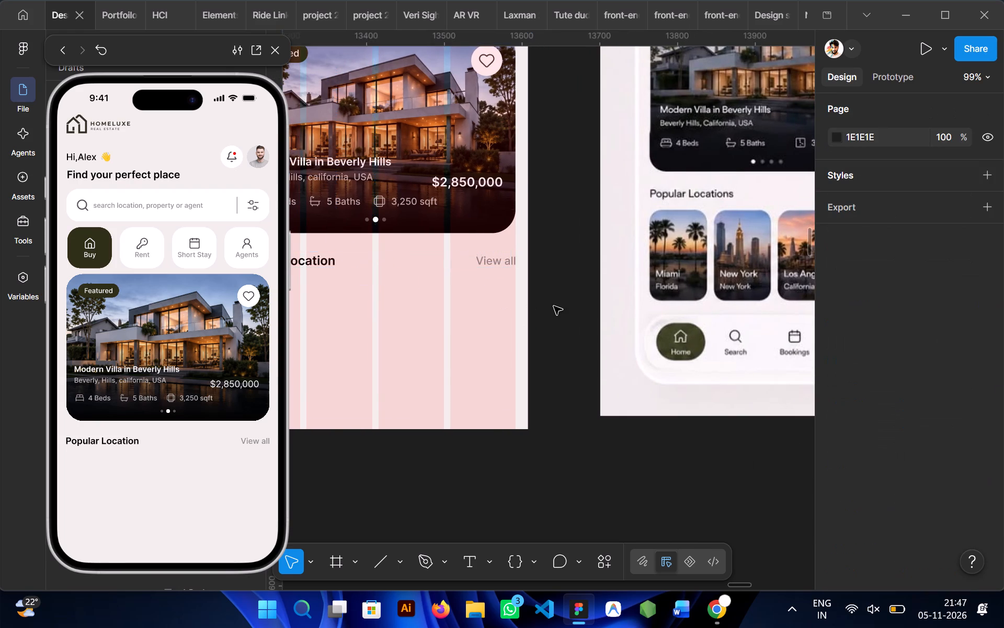
# Draw a location card frame of about 84 × 128 below the "Popular Location" heading at about X 16, Y 658.
pyautogui.hscroll(1, 554, 306)
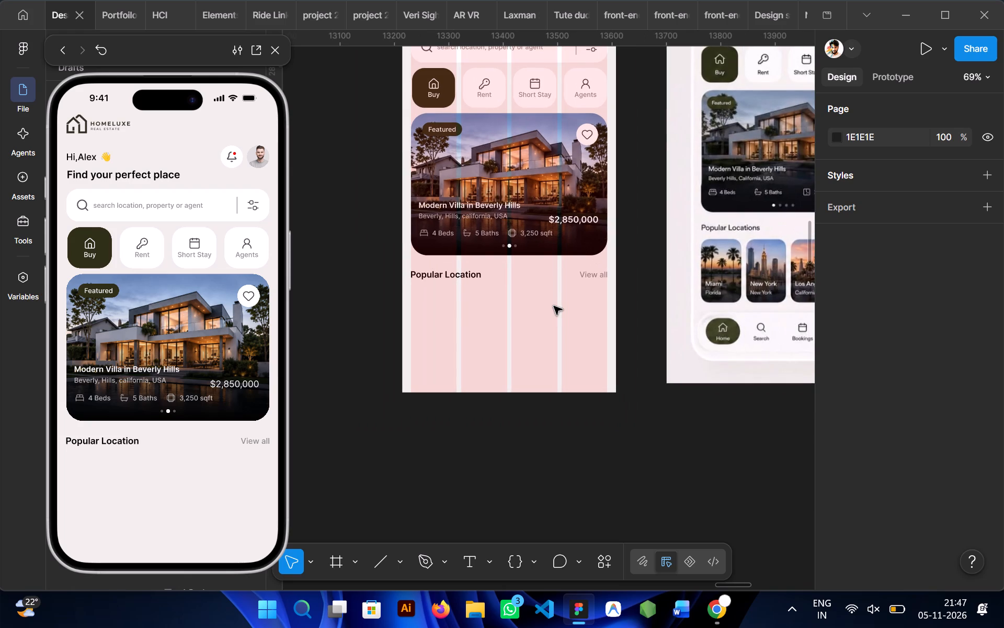
pyautogui.hscroll(-1, 495, 368)
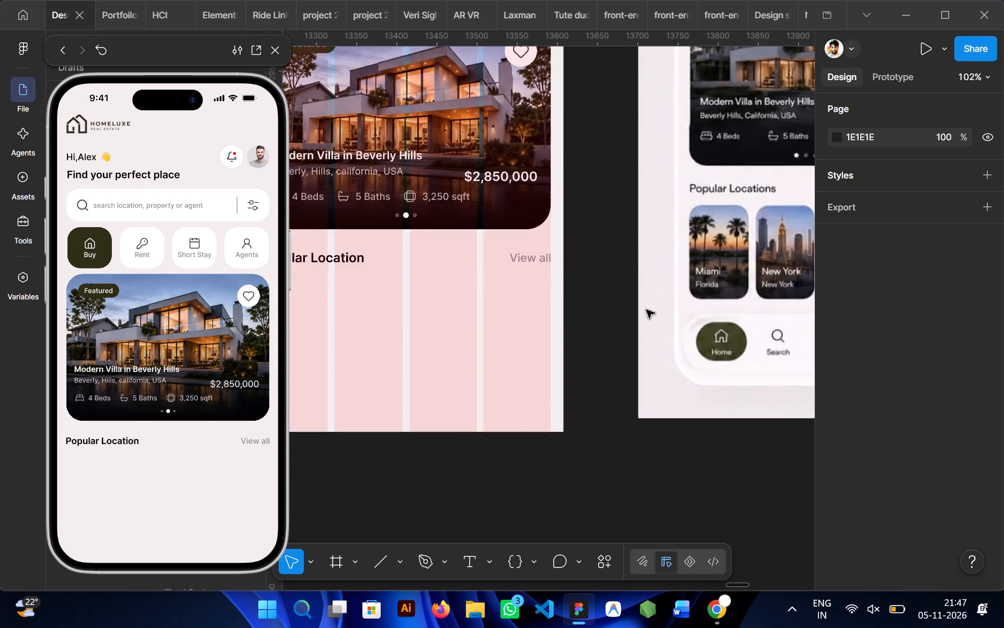
pyautogui.hscroll(-1, 558, 355)
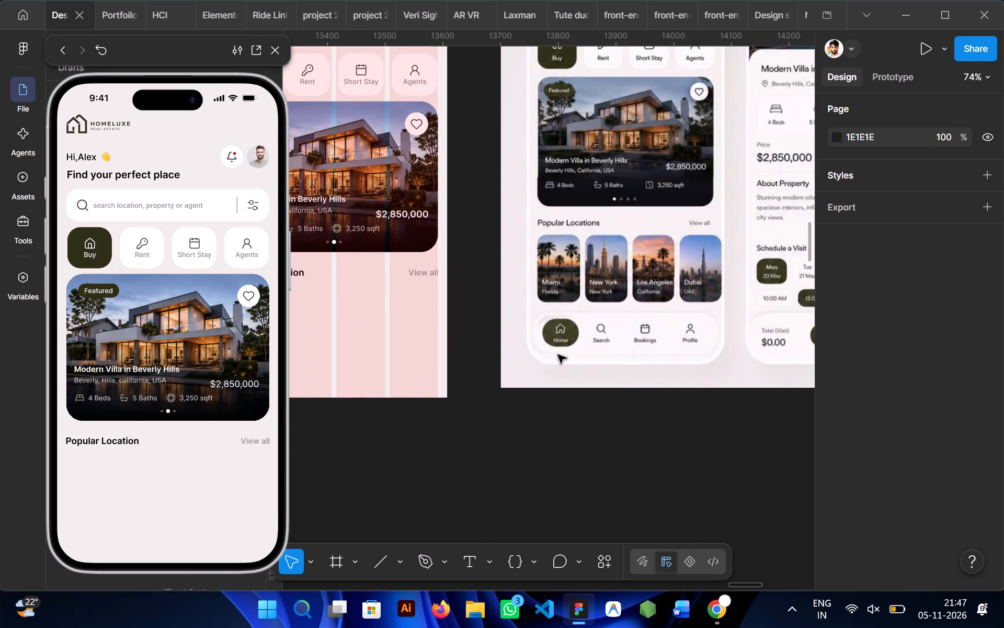
pyautogui.hscroll(1, 558, 355)
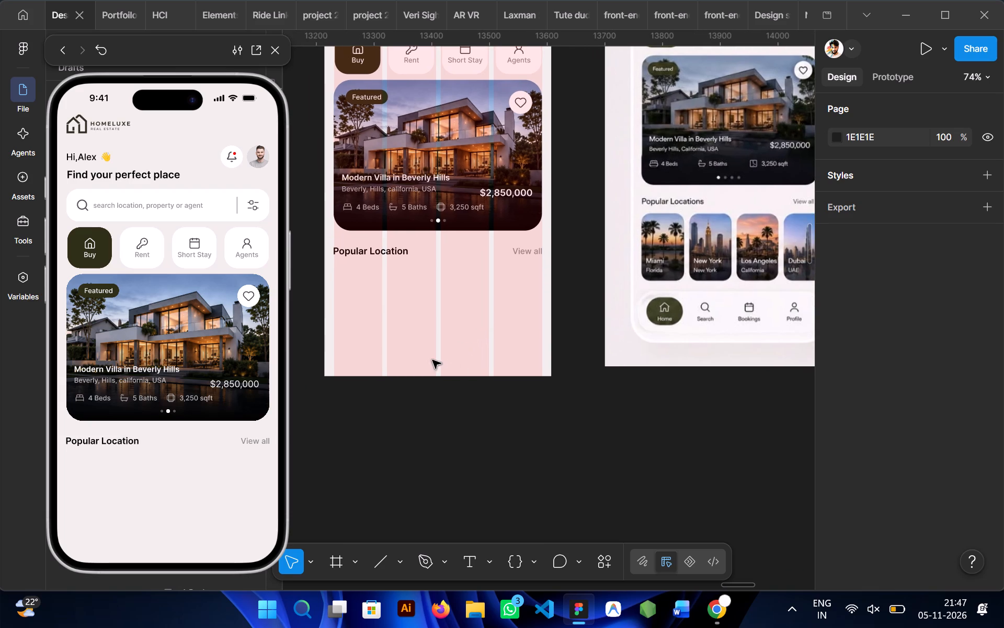
pyautogui.press('f')
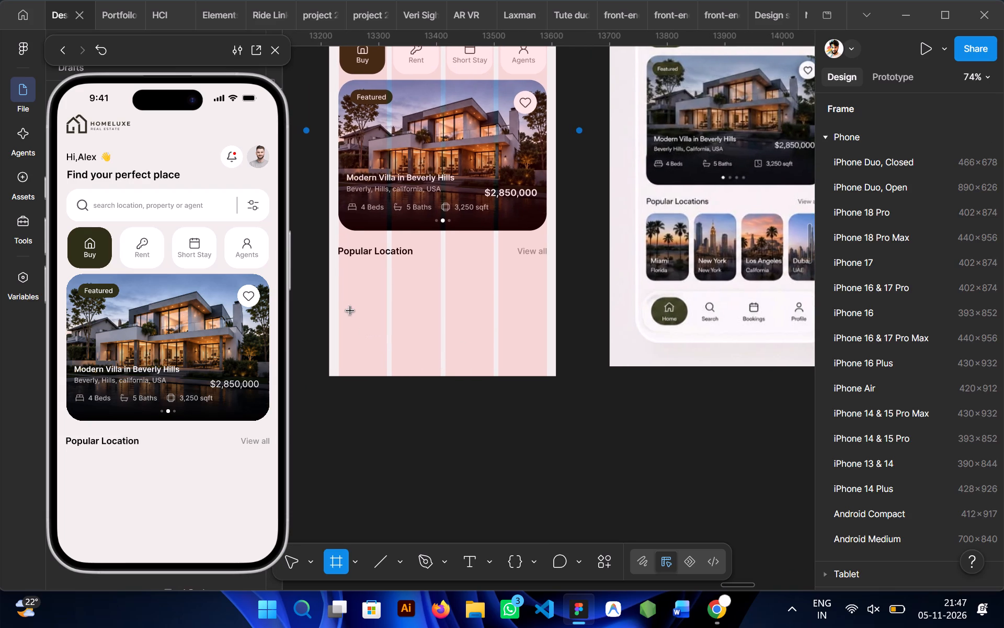
pyautogui.moveTo(341, 264); pyautogui.dragTo(377, 317)
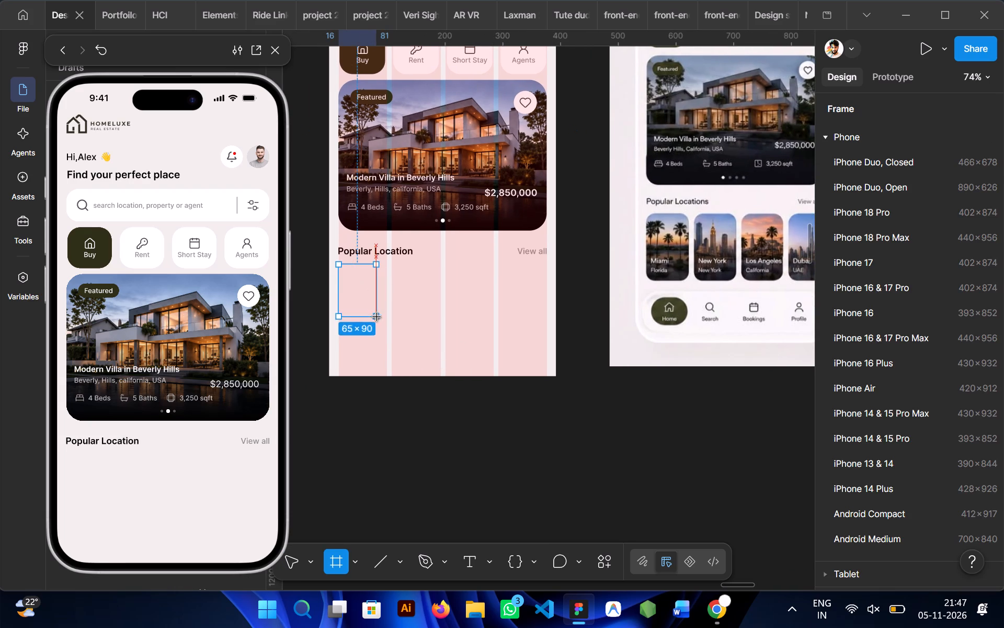
pyautogui.moveTo(377, 317); pyautogui.dragTo(389, 343)
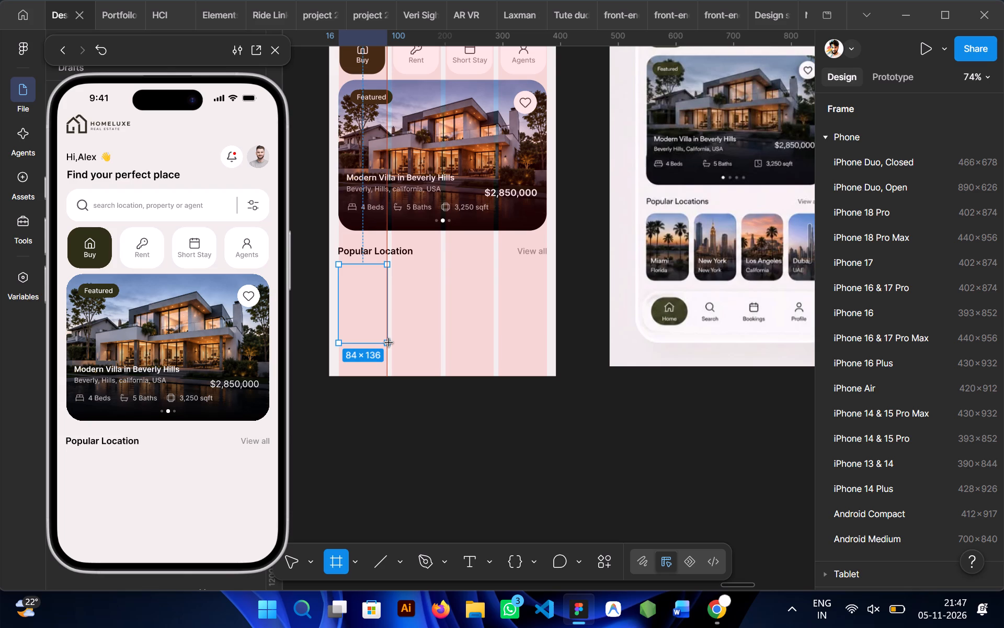
pyautogui.moveTo(389, 343); pyautogui.dragTo(387, 338)
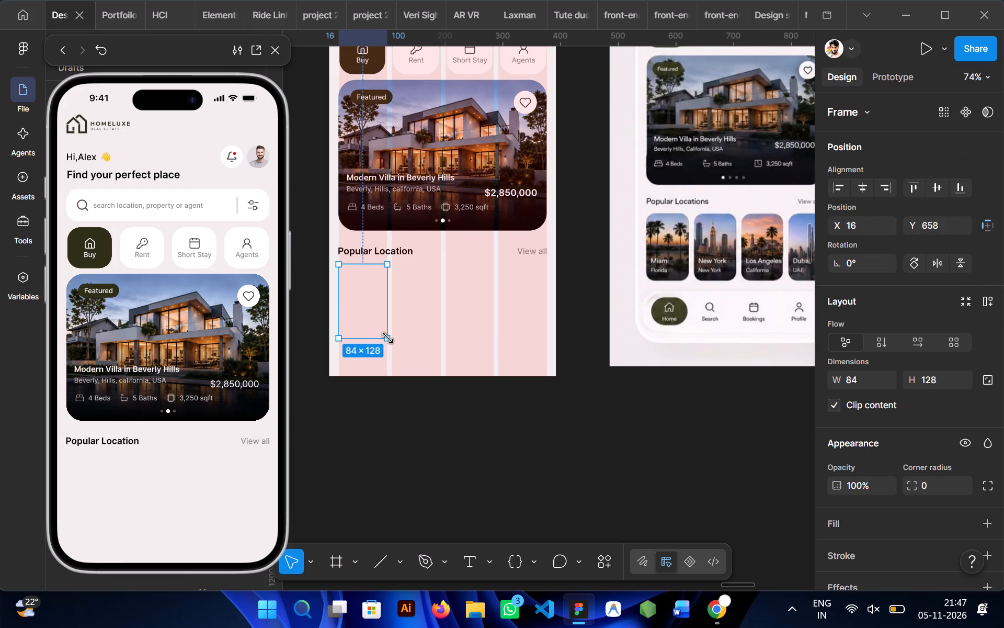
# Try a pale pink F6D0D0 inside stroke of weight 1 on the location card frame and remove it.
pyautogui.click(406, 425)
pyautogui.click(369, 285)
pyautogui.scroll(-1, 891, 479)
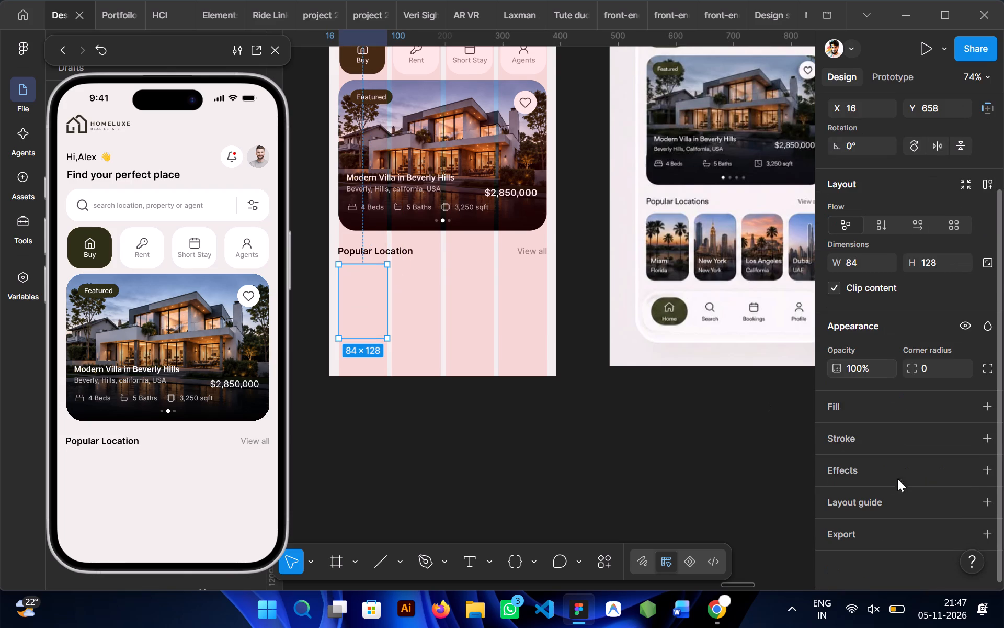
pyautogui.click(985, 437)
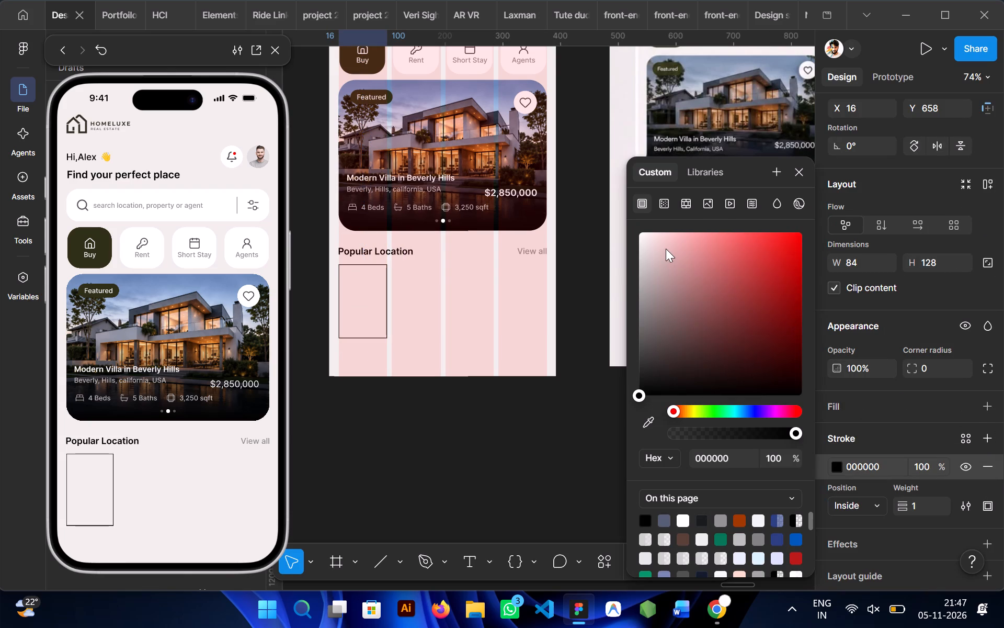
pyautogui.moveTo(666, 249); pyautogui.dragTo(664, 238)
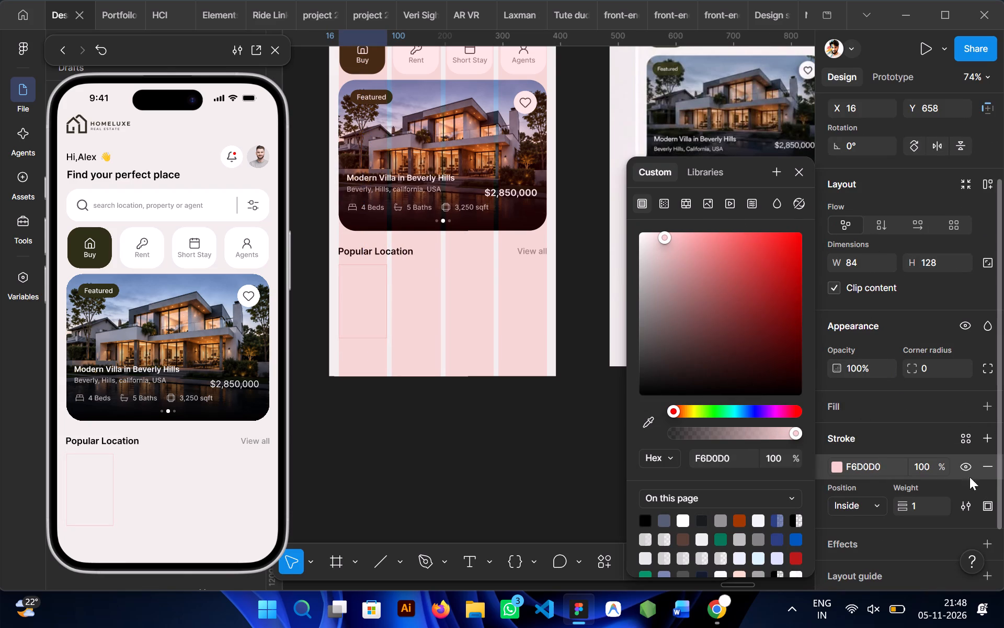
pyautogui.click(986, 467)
# Add a solid pink FDCBCB fill to the location card frame.
pyautogui.click(988, 399)
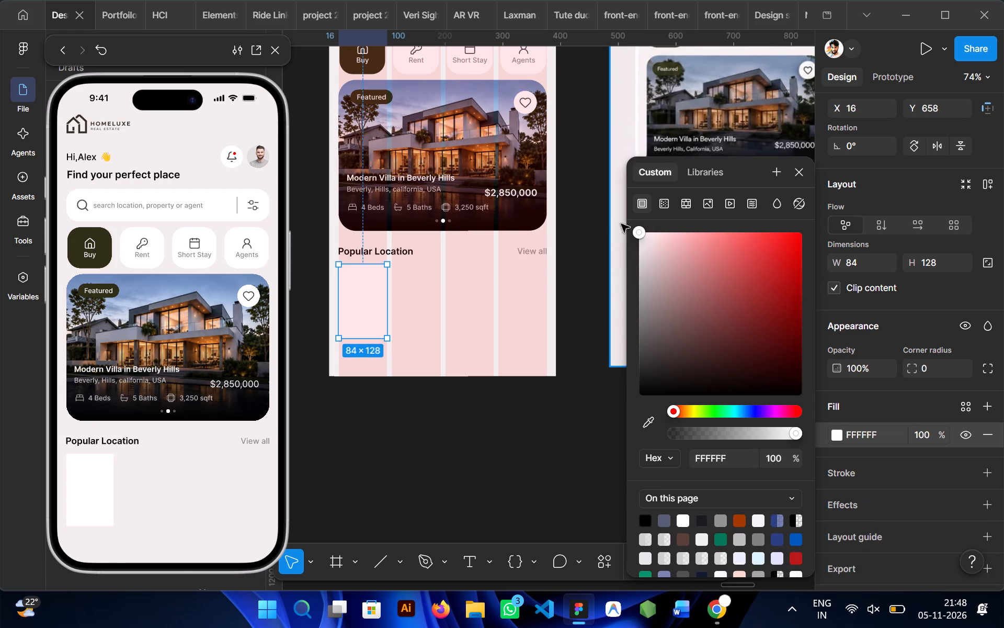
pyautogui.moveTo(652, 241); pyautogui.dragTo(654, 231)
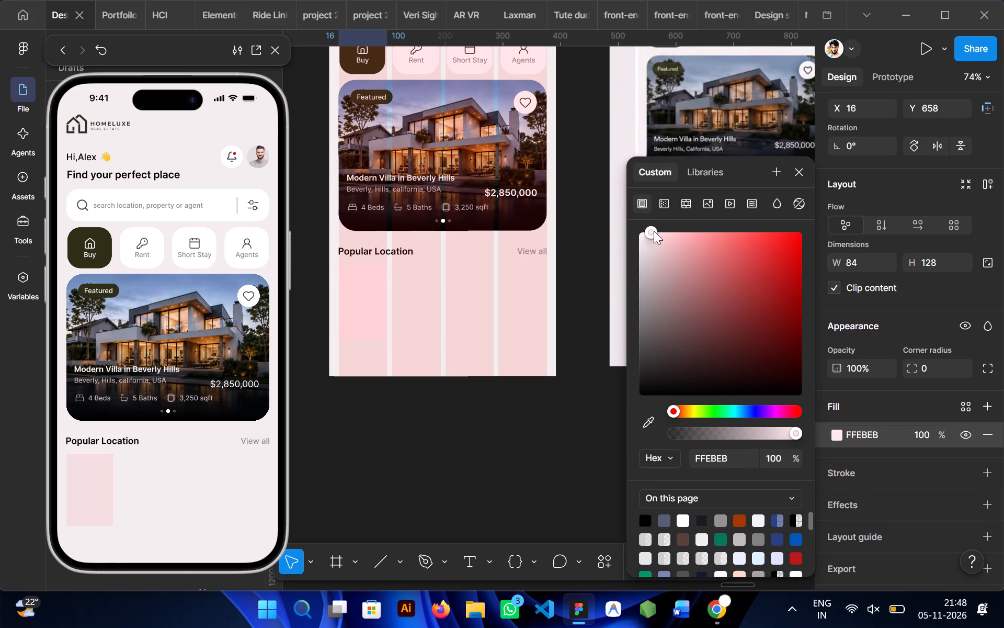
pyautogui.moveTo(654, 231); pyautogui.dragTo(669, 233)
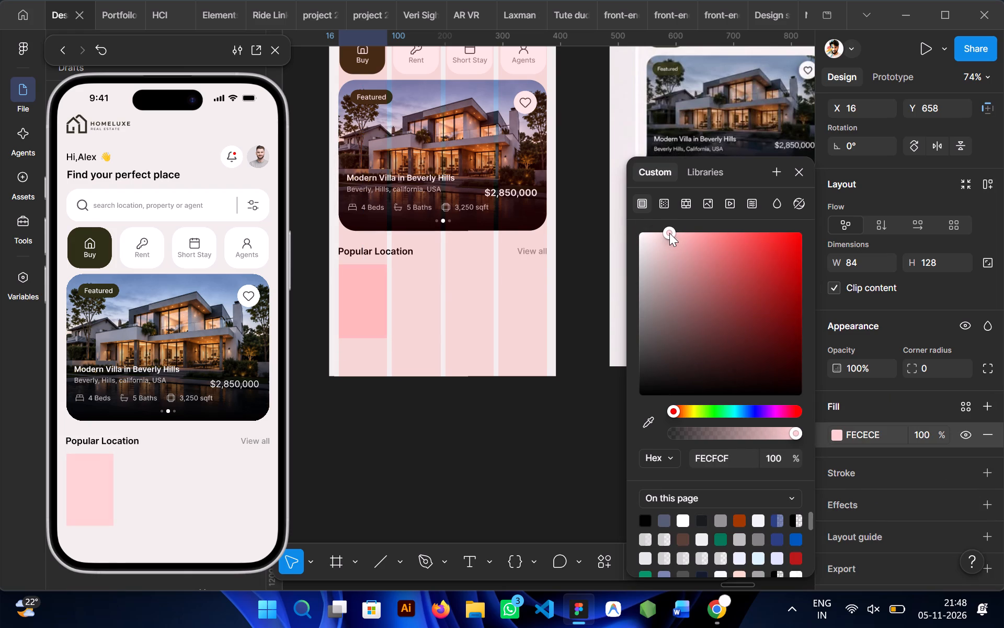
pyautogui.moveTo(669, 233); pyautogui.dragTo(671, 233)
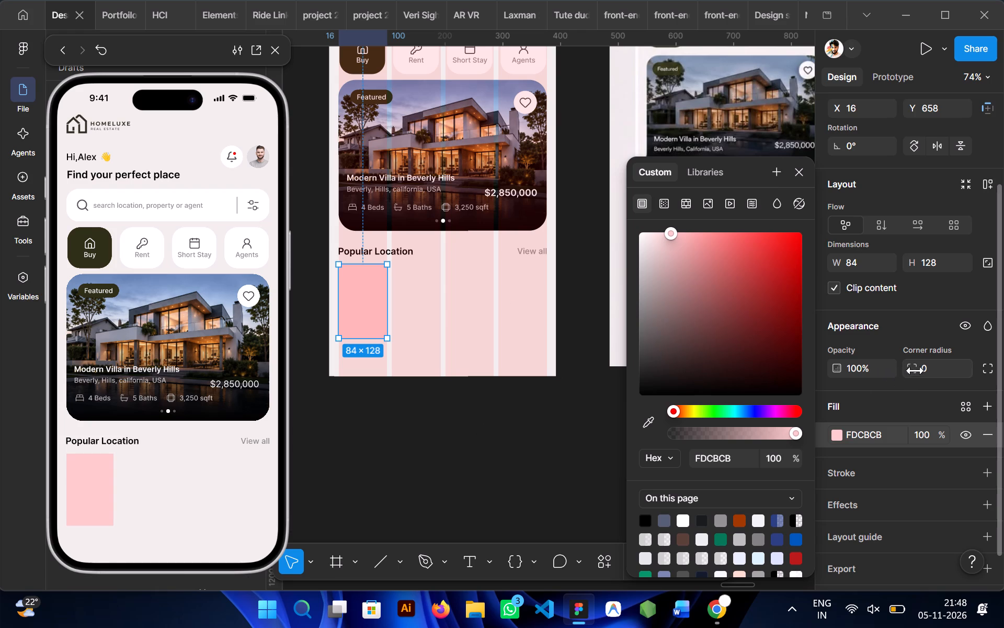
# Round the corners of the pink location card frame to a radius of 19.
pyautogui.moveTo(916, 371); pyautogui.dragTo(832, 265)
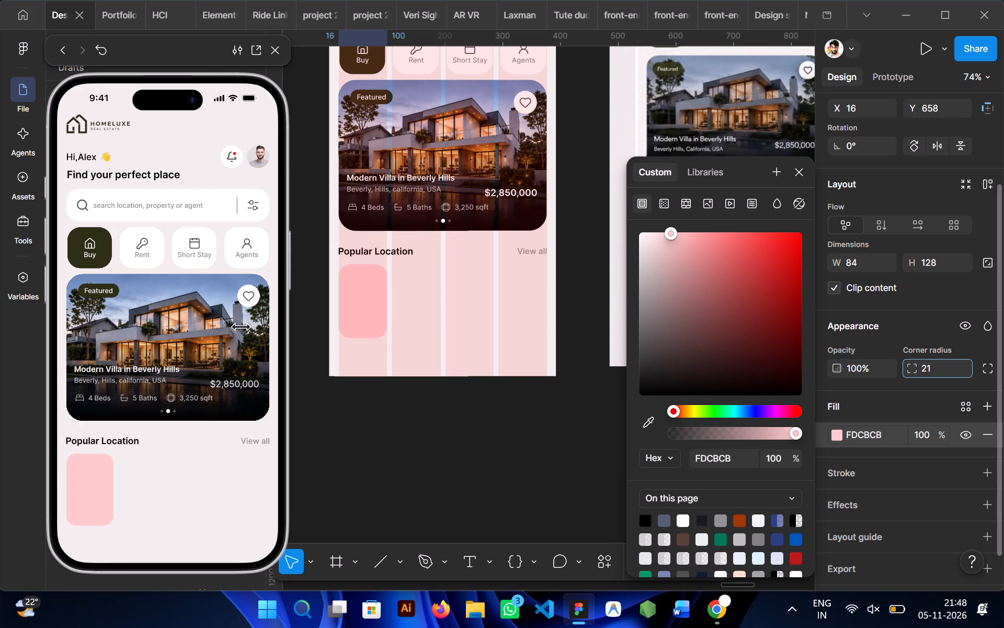
pyautogui.moveTo(832, 265); pyautogui.dragTo(839, 267)
pyautogui.moveTo(730, 167); pyautogui.dragTo(773, 170)
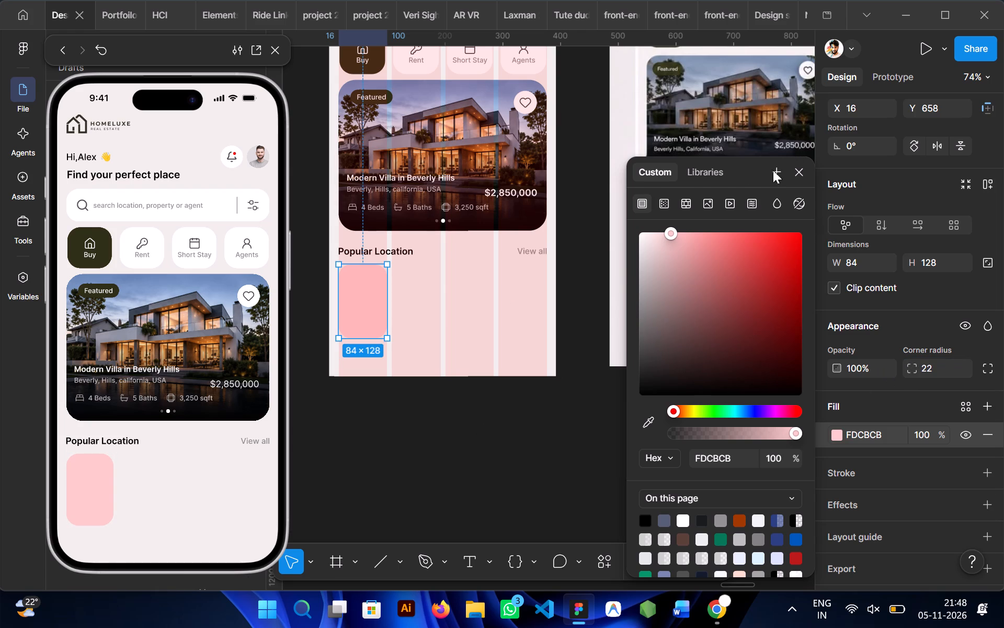
pyautogui.moveTo(773, 170); pyautogui.dragTo(897, 143)
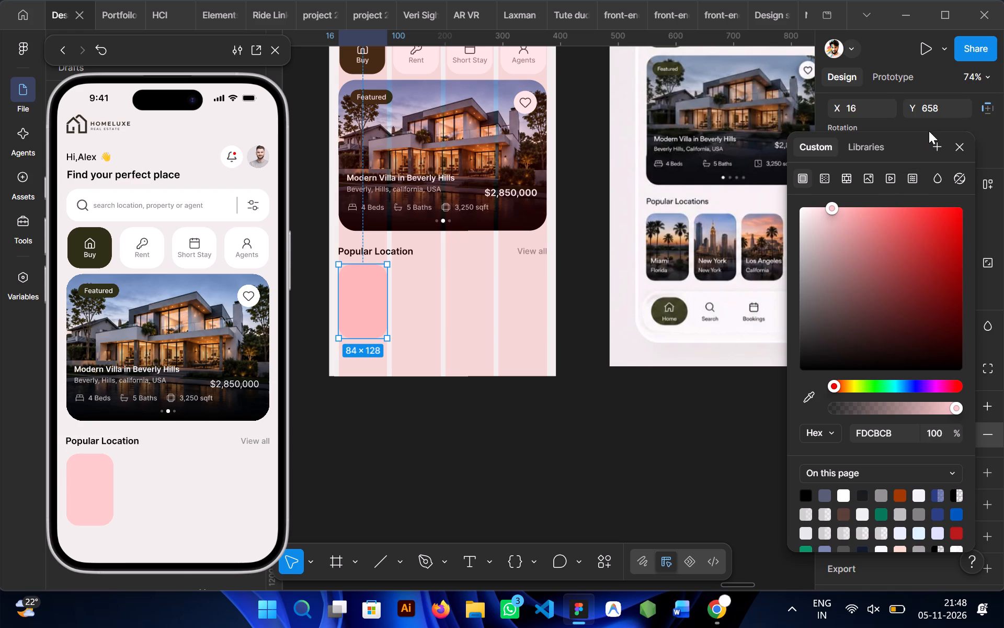
pyautogui.click(962, 149)
pyautogui.moveTo(910, 374); pyautogui.dragTo(476, 313)
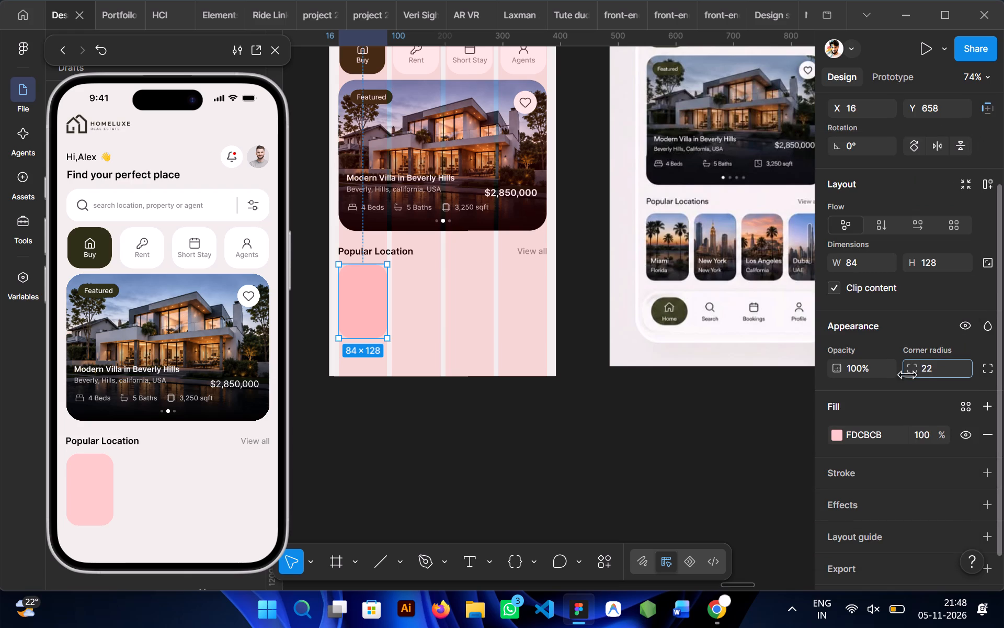
pyautogui.moveTo(476, 313); pyautogui.dragTo(451, 313)
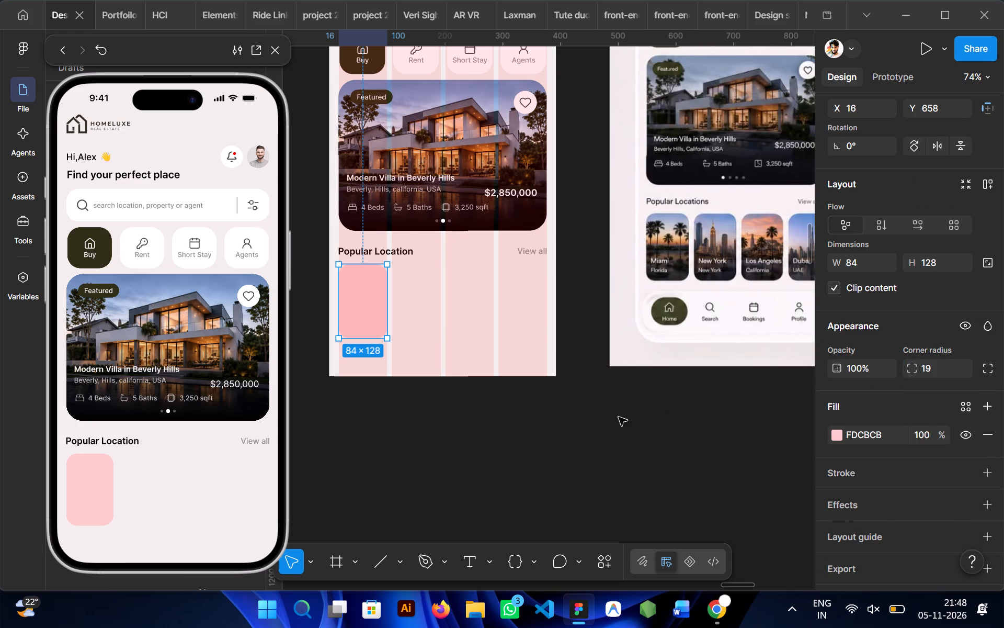
pyautogui.click(580, 419)
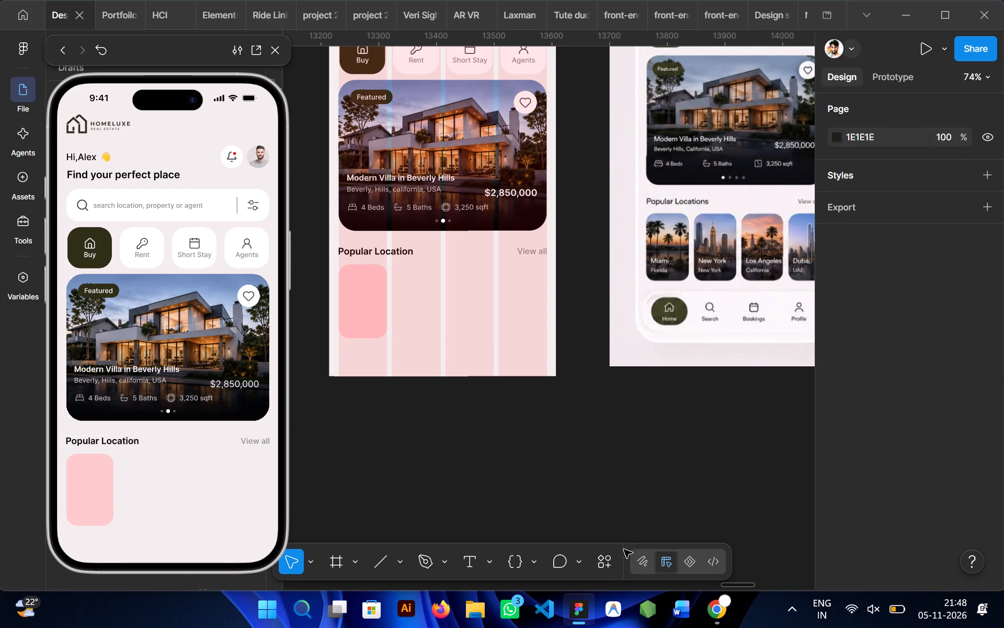
# Switch to Chrome and search Google Images for "cocunut treens in beatch evening photo".
pyautogui.click(715, 606)
pyautogui.click(378, 137)
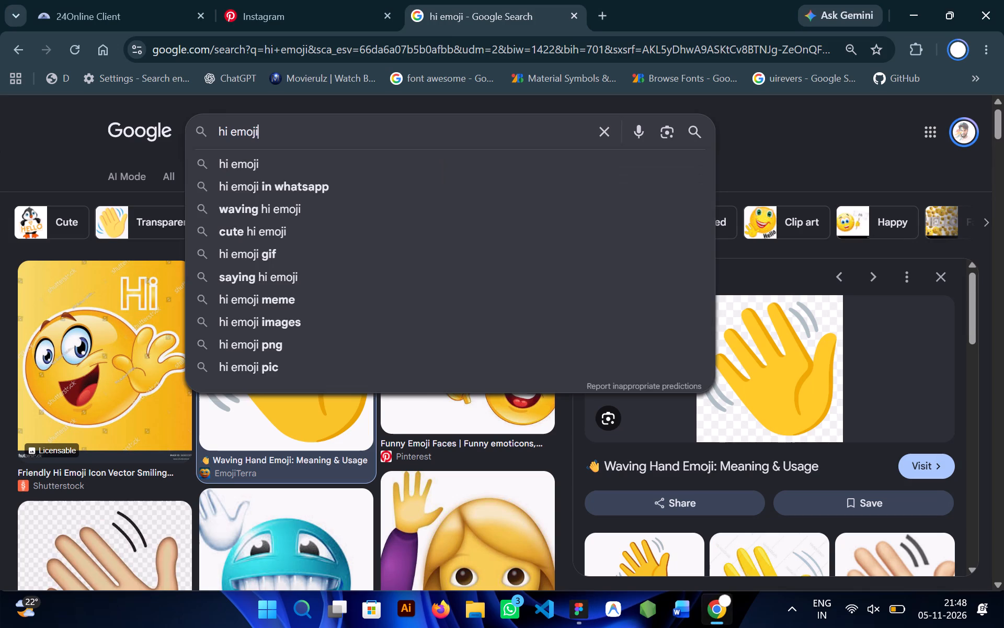
pyautogui.hotkey('ctrl', 'BackSpace')
pyautogui.hotkey('ctrl', 'BackSpace')
pyautogui.hotkey('ctrl', 'BackSpace')
pyautogui.write('cocu')
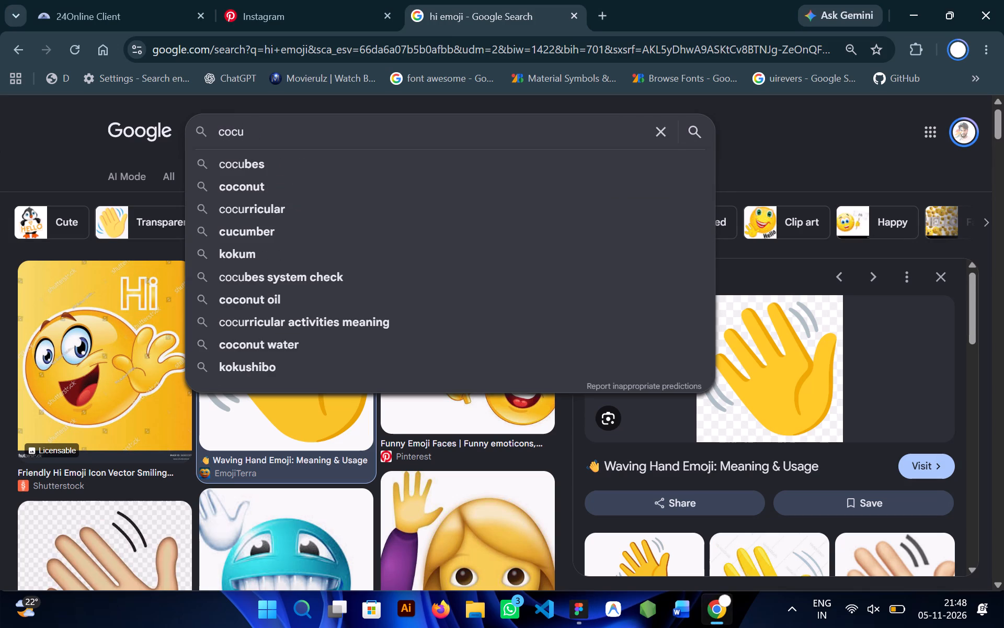
pyautogui.write('nut')
pyautogui.press('space')
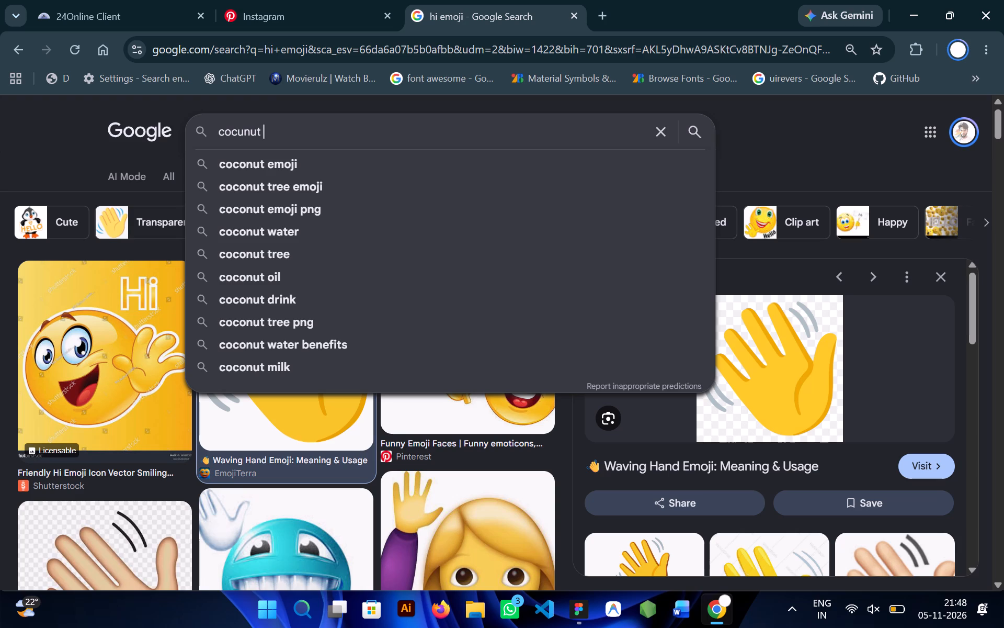
pyautogui.write('treens in')
pyautogui.press('space')
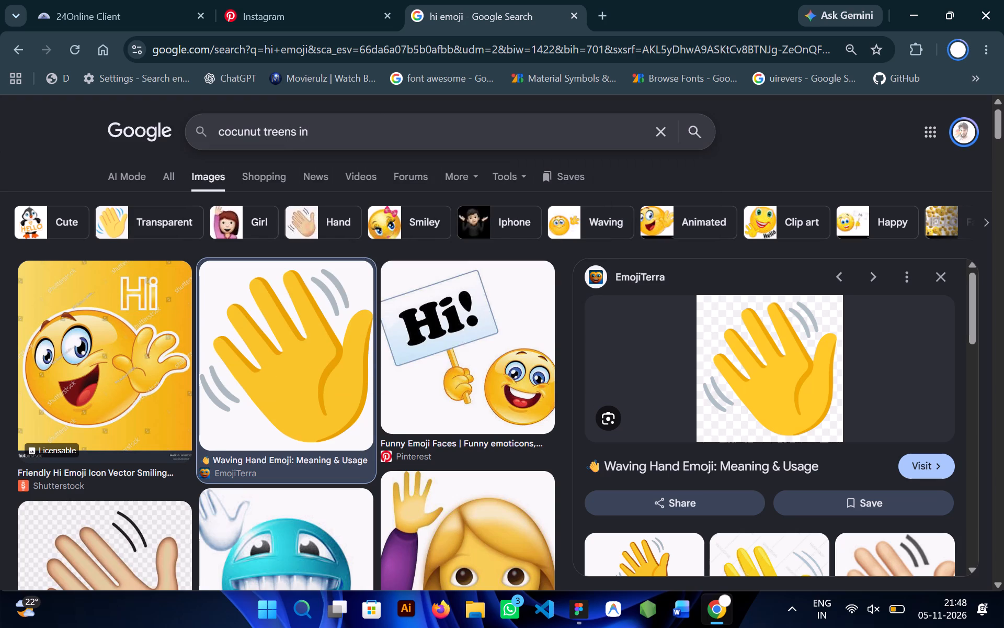
# Complete the Google Images search for "cocunut treens in beatch evening photo".
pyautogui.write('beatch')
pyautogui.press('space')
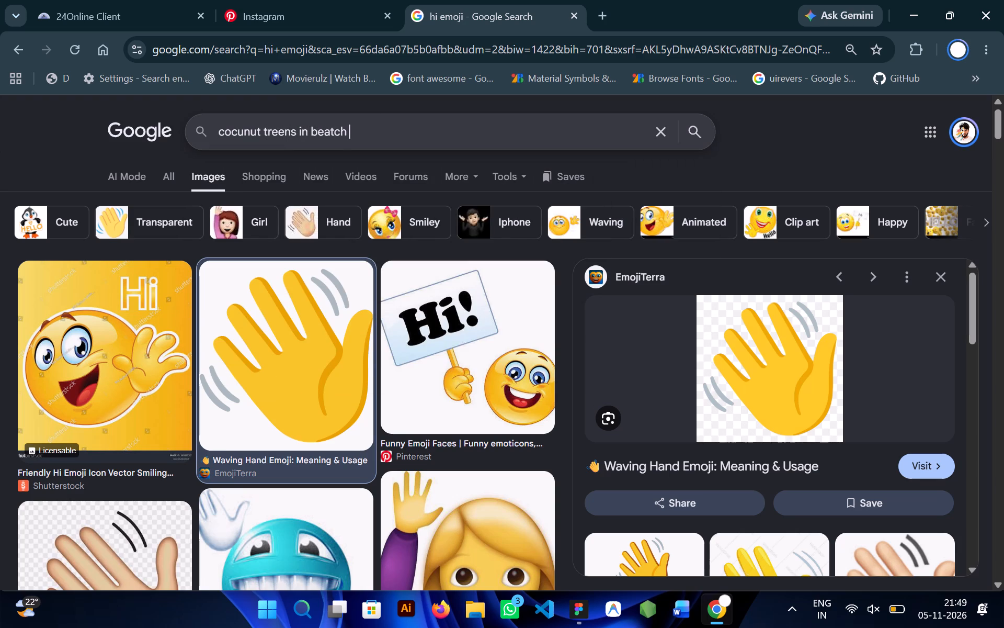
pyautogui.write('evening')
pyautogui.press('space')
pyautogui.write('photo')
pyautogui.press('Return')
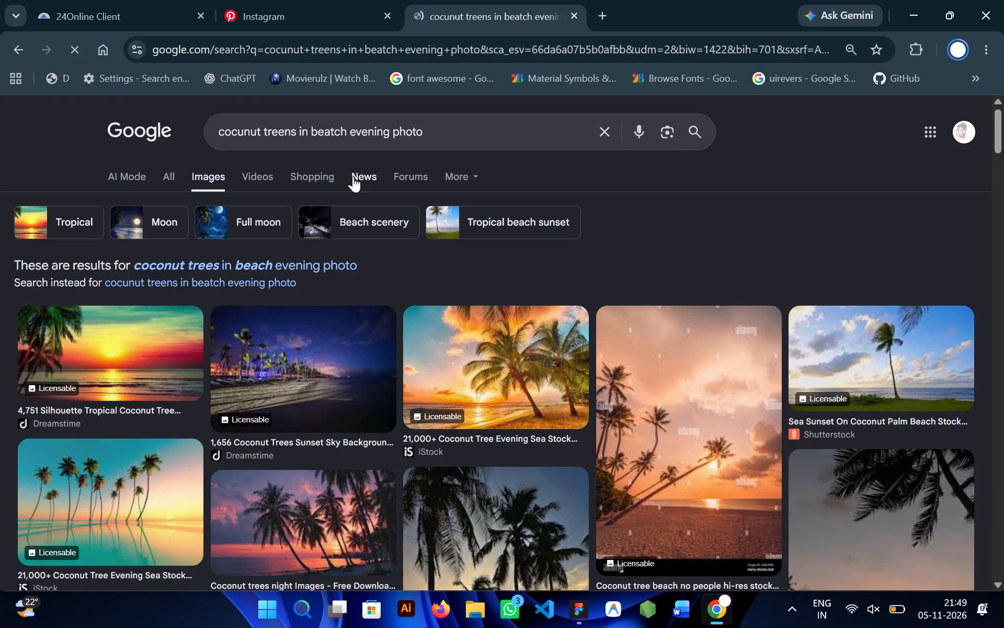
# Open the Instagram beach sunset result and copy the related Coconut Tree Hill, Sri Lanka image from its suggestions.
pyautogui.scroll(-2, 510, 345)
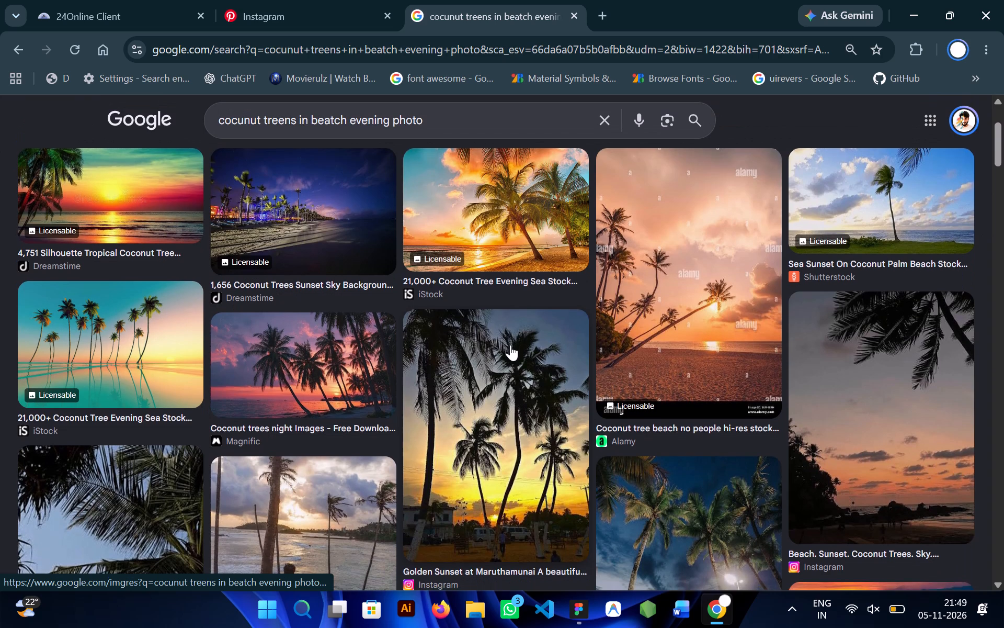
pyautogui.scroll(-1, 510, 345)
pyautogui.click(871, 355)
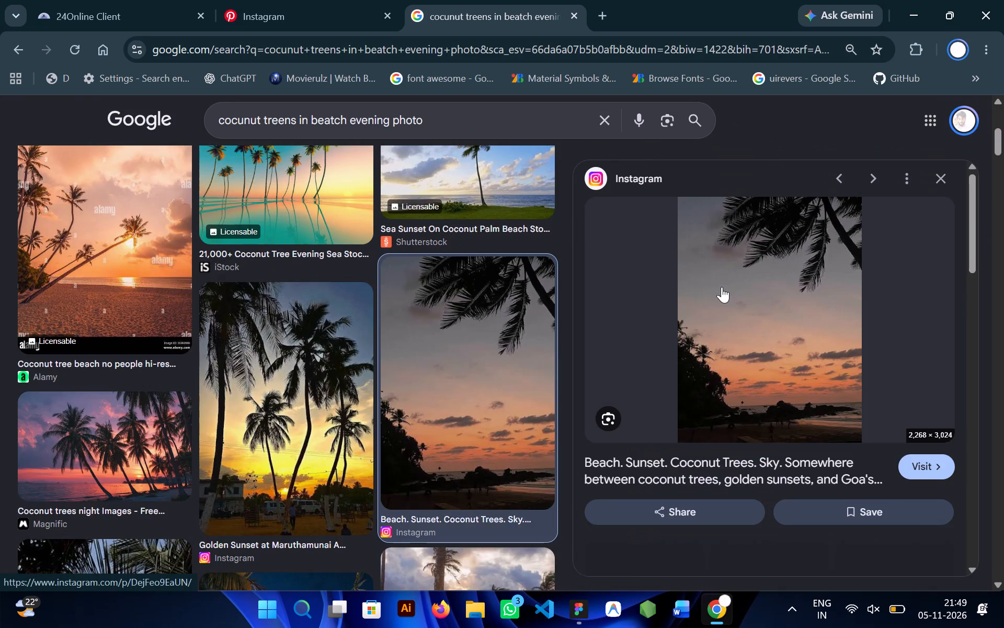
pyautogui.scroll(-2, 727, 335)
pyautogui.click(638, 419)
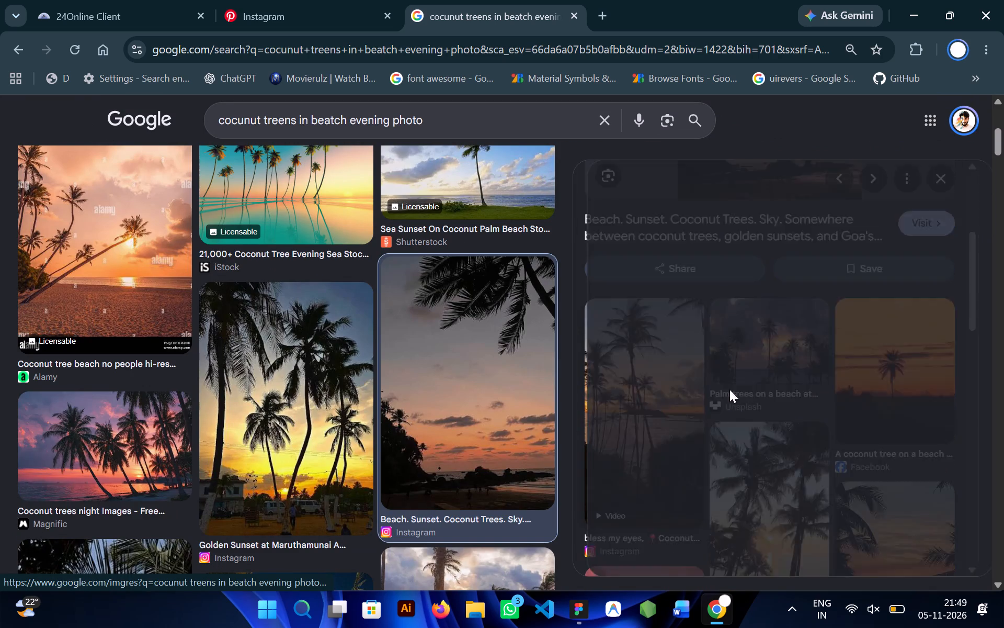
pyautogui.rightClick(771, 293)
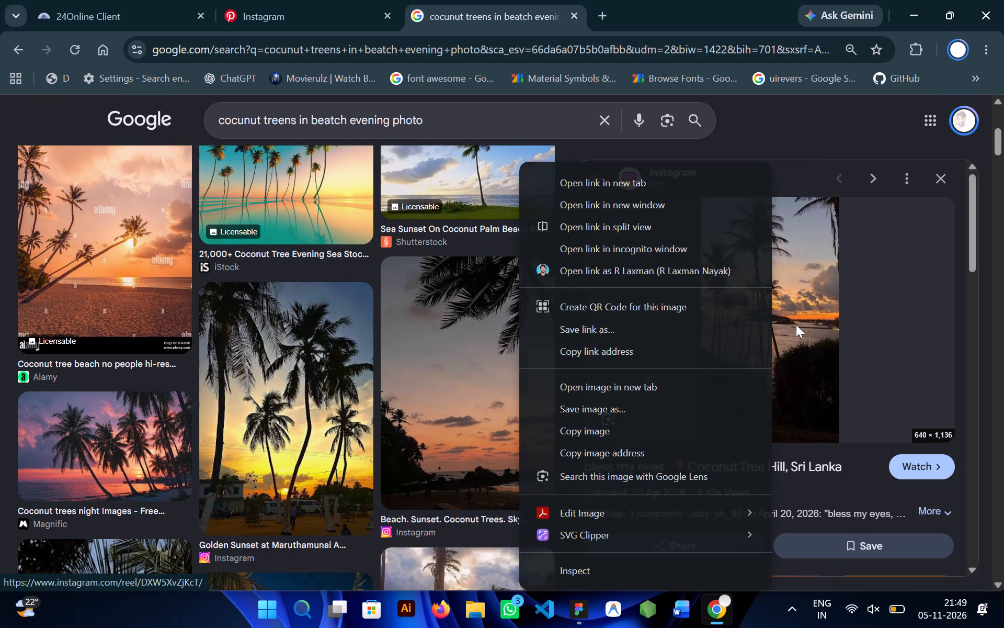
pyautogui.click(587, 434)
# Find the Dreamstime "350 Silhouetted Coconut..." photo among the related images and copy it.
pyautogui.scroll(-2, 797, 416)
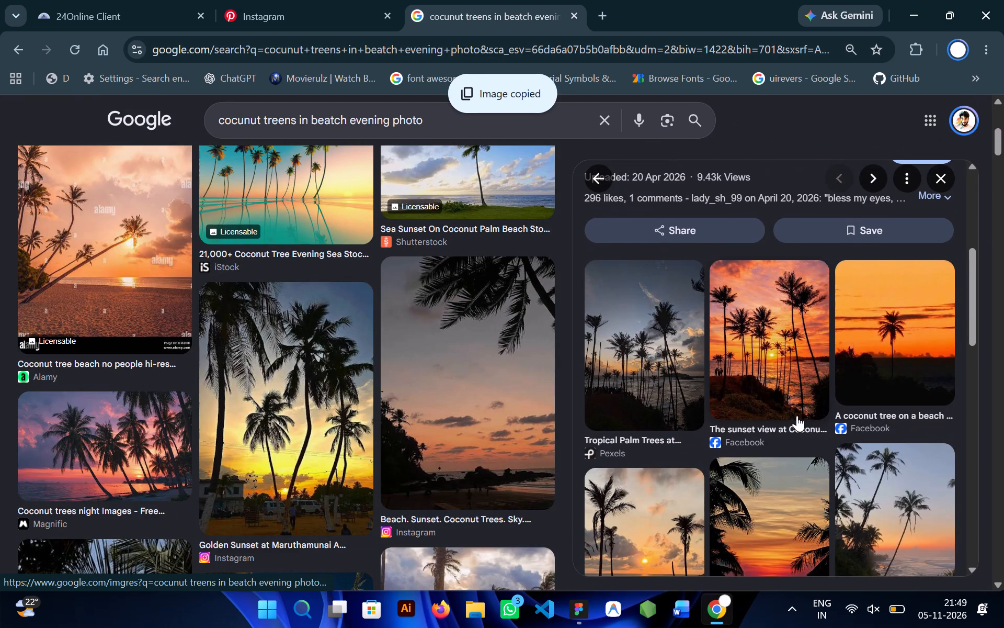
pyautogui.scroll(-1, 797, 416)
pyautogui.scroll(-1, 741, 421)
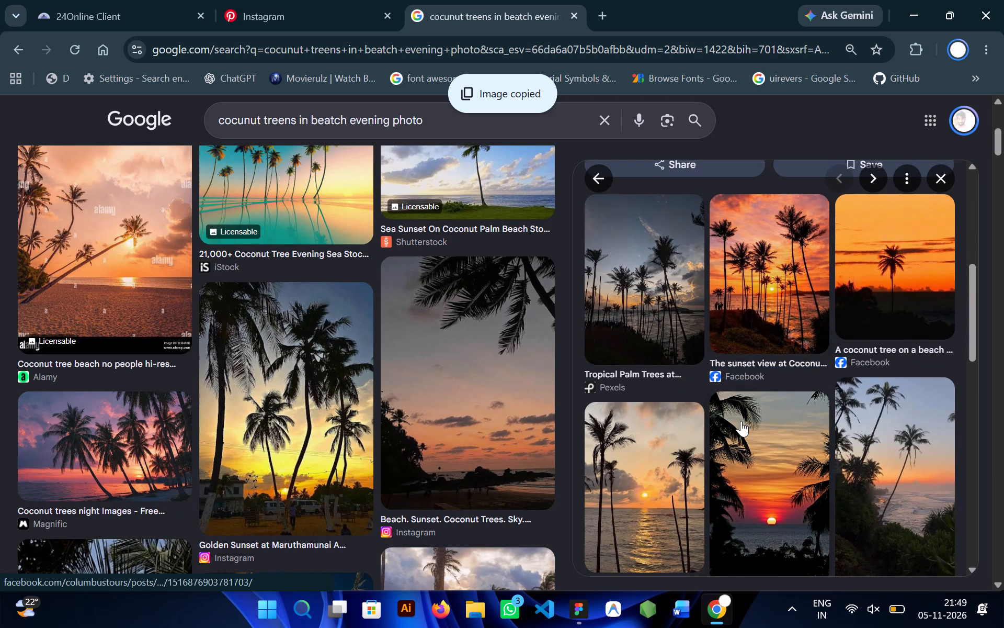
pyautogui.scroll(-1, 741, 421)
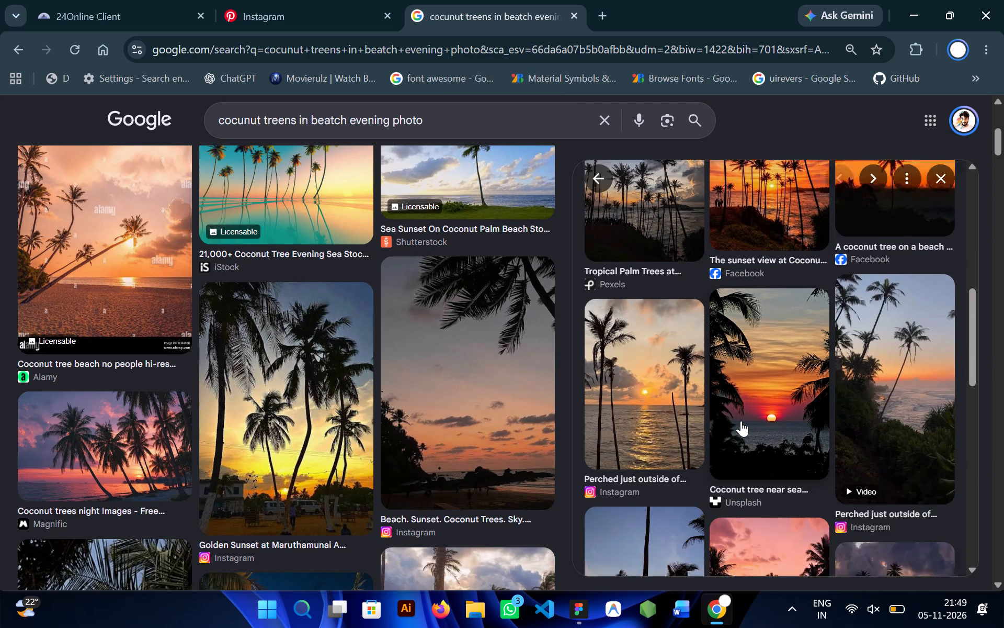
pyautogui.scroll(-3, 741, 421)
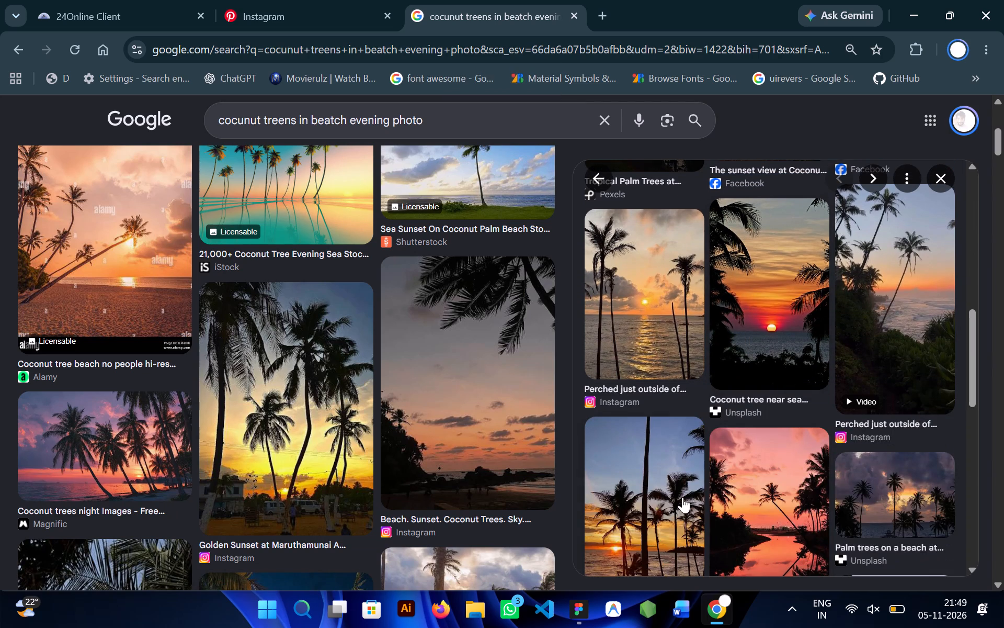
pyautogui.scroll(-3, 682, 497)
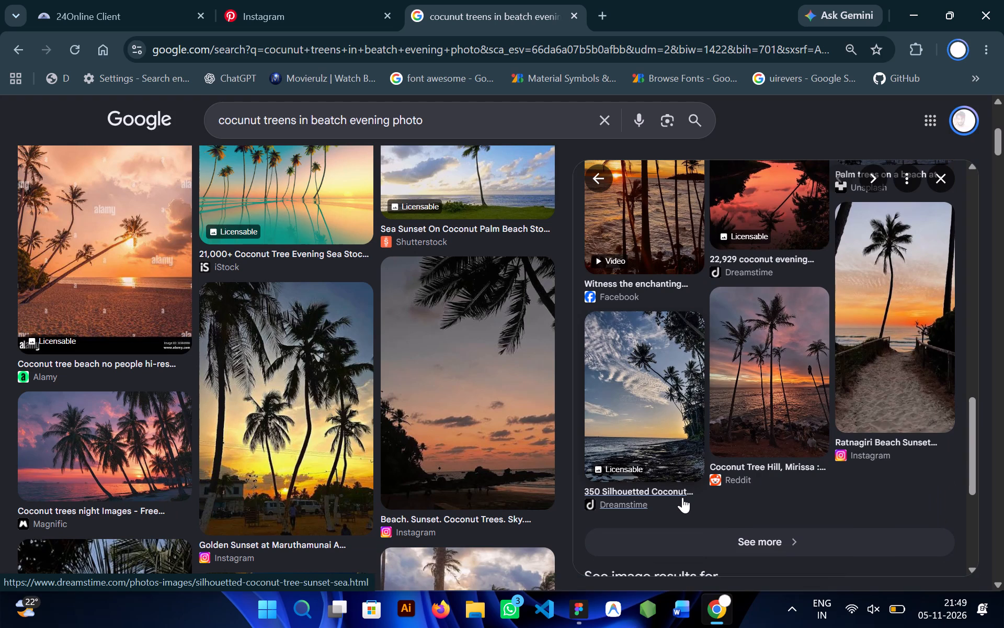
pyautogui.rightClick(646, 385)
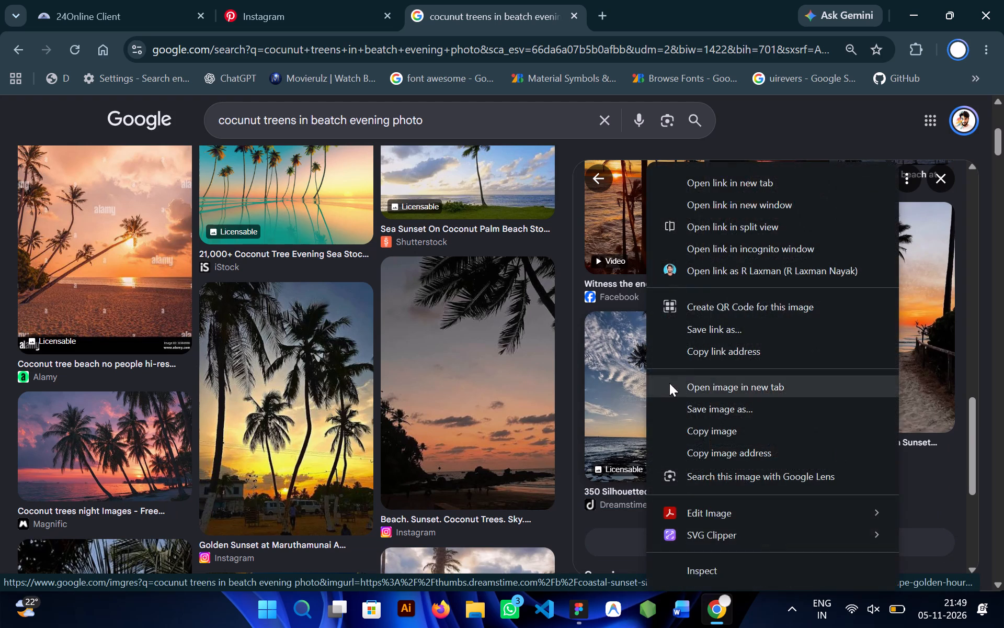
pyautogui.click(705, 437)
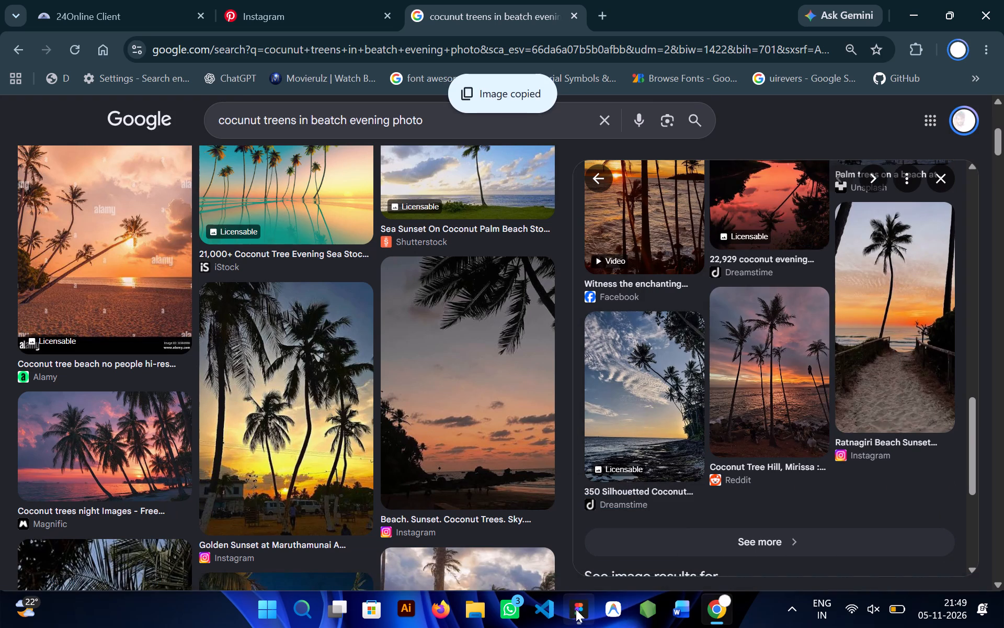
# Switch to Figma and paste the copied coconut tree photo onto the canvas near the pink Popular Location card.
pyautogui.click(576, 609)
pyautogui.scroll(-1, 514, 446)
pyautogui.hotkey('ctrl', 'v')
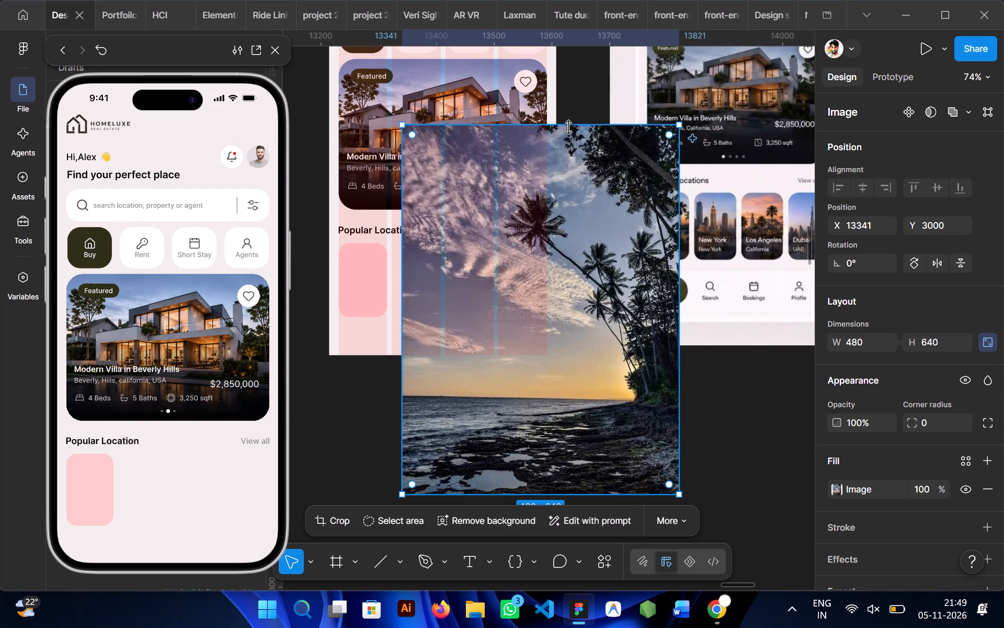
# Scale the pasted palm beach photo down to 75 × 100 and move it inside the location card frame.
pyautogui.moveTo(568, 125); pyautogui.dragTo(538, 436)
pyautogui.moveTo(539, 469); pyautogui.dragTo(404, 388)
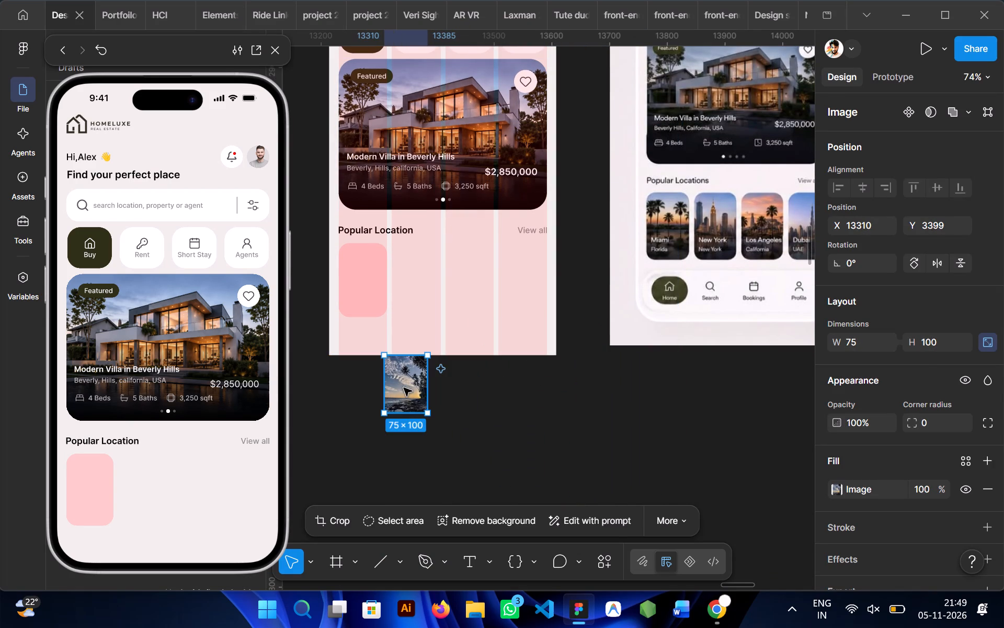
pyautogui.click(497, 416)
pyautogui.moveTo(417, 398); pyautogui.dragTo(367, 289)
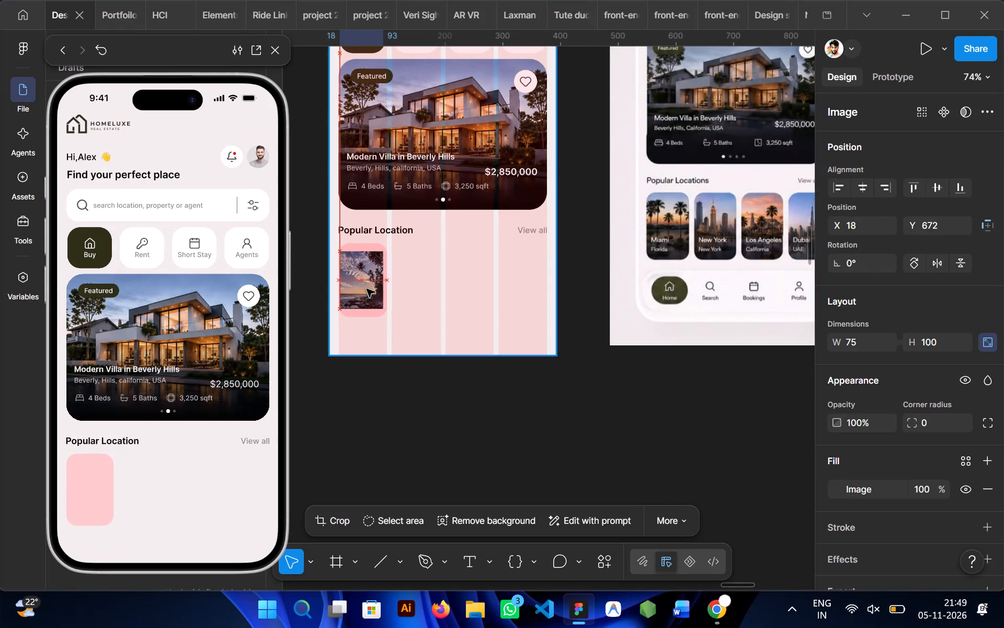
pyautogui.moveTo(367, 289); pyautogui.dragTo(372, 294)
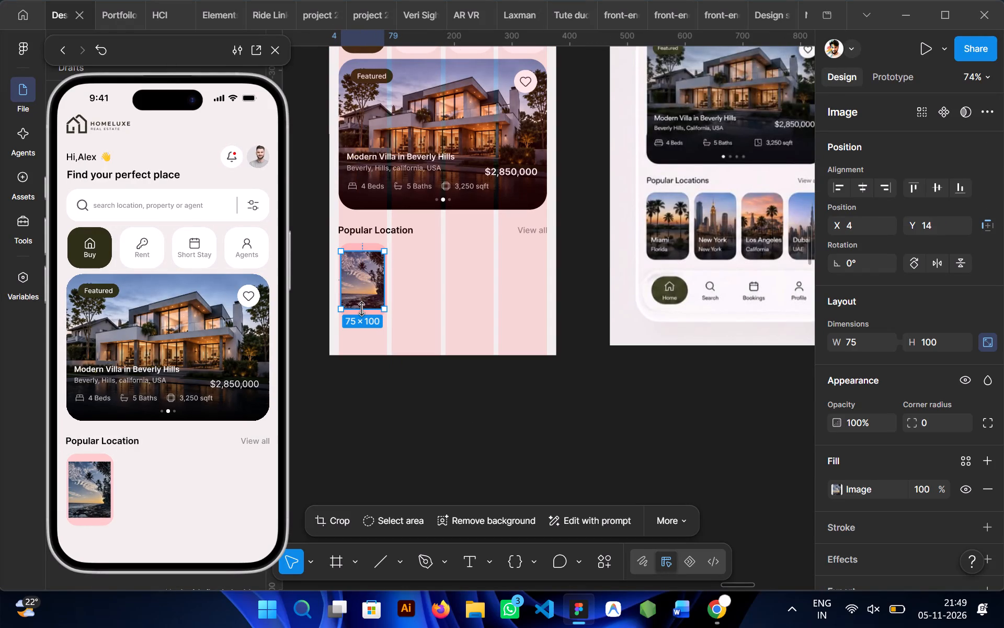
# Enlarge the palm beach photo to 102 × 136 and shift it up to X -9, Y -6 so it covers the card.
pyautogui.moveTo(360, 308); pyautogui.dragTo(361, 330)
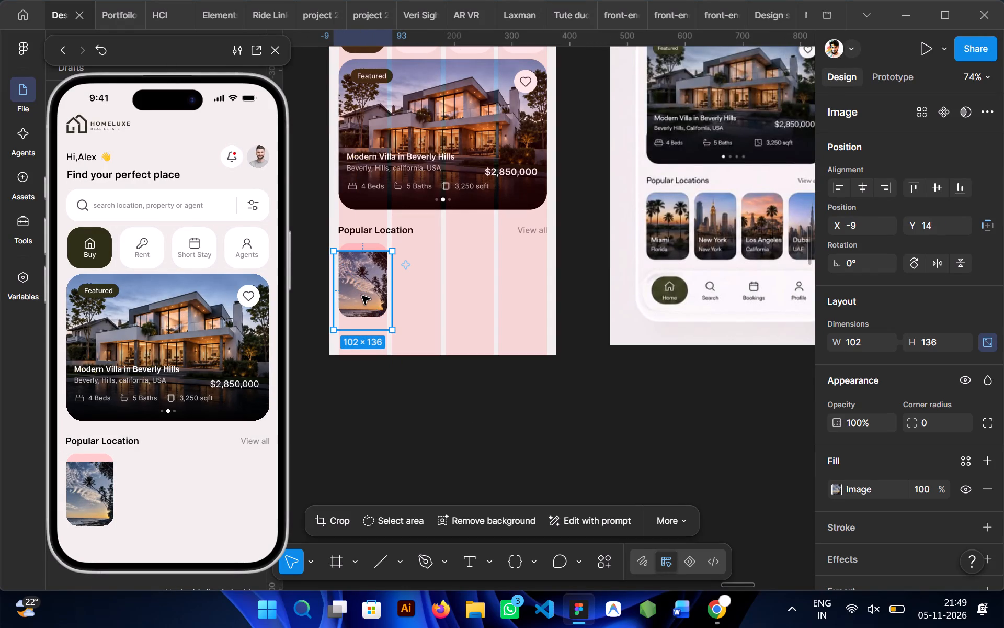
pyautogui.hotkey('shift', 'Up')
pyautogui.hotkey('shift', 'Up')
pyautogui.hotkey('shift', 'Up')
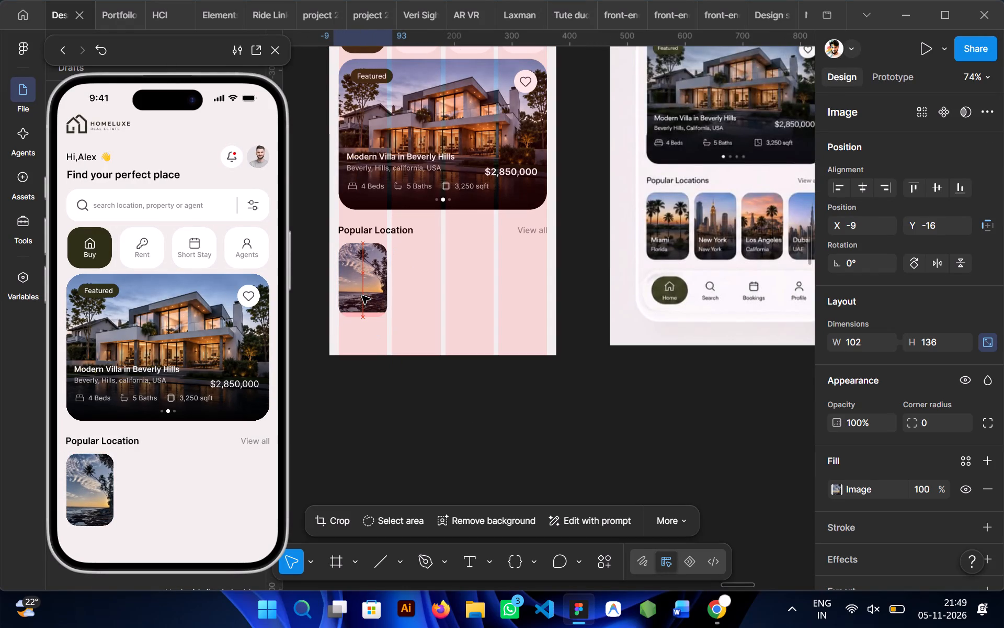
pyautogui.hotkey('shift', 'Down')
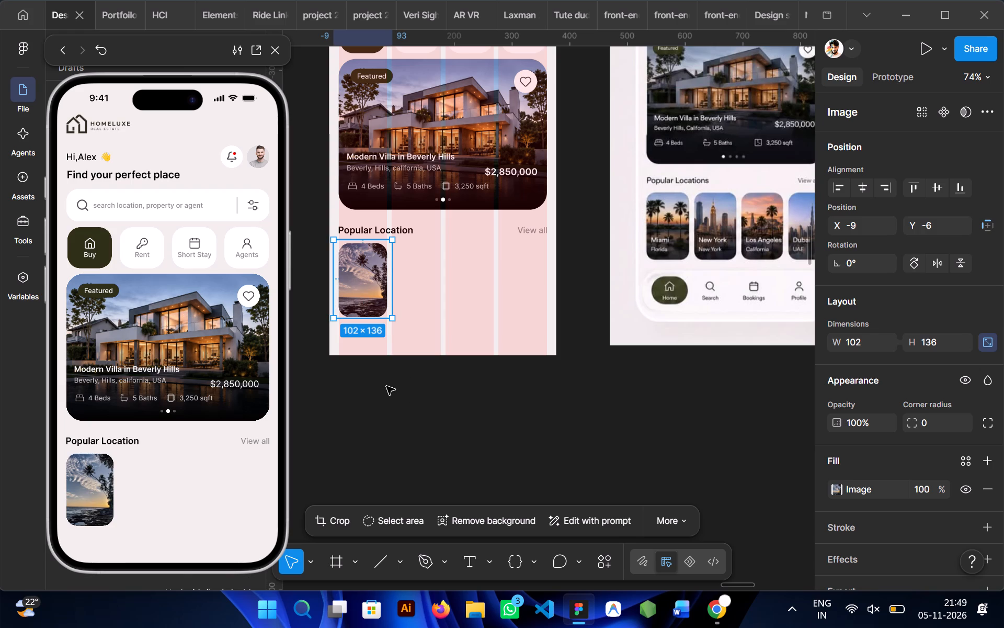
# In Chrome, browse the related palm images, open the Pexels "Tropical Palm Trees at Sunset in Mirissa, Sri Lanka" photo and copy it.
pyautogui.click(714, 610)
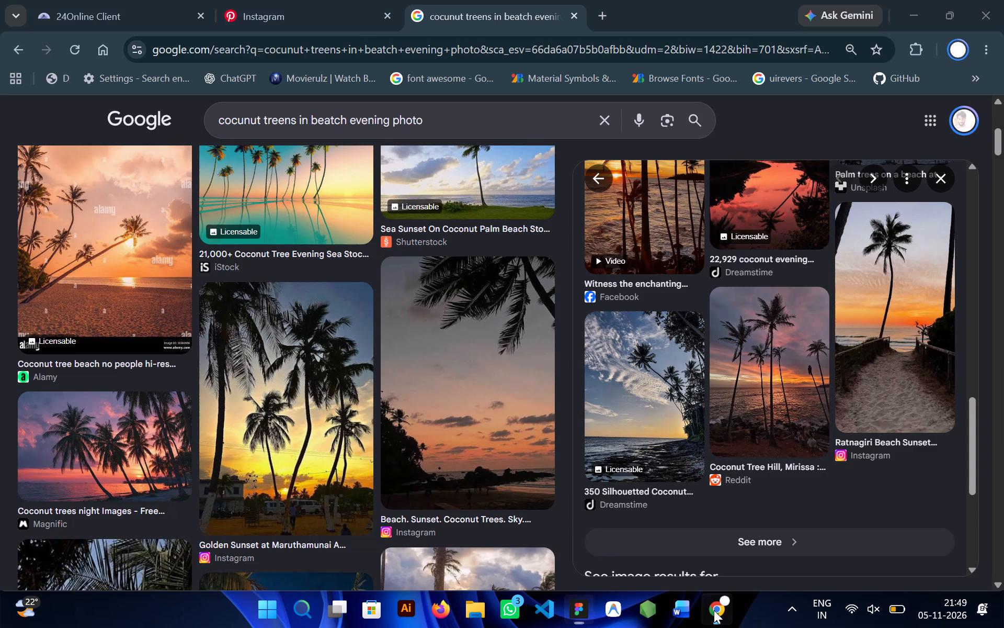
pyautogui.scroll(1, 777, 384)
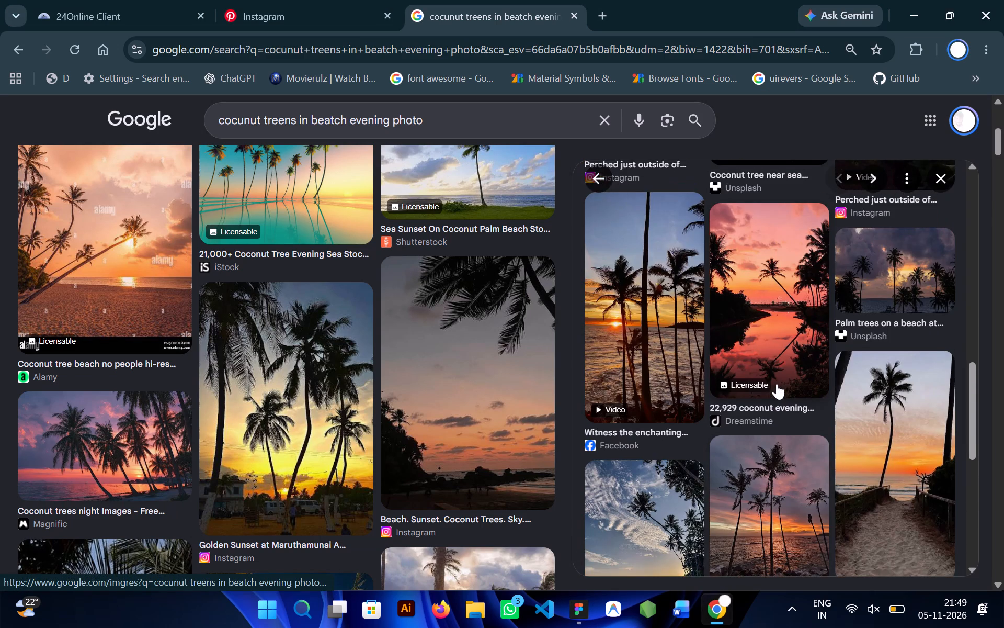
pyautogui.scroll(-1, 767, 385)
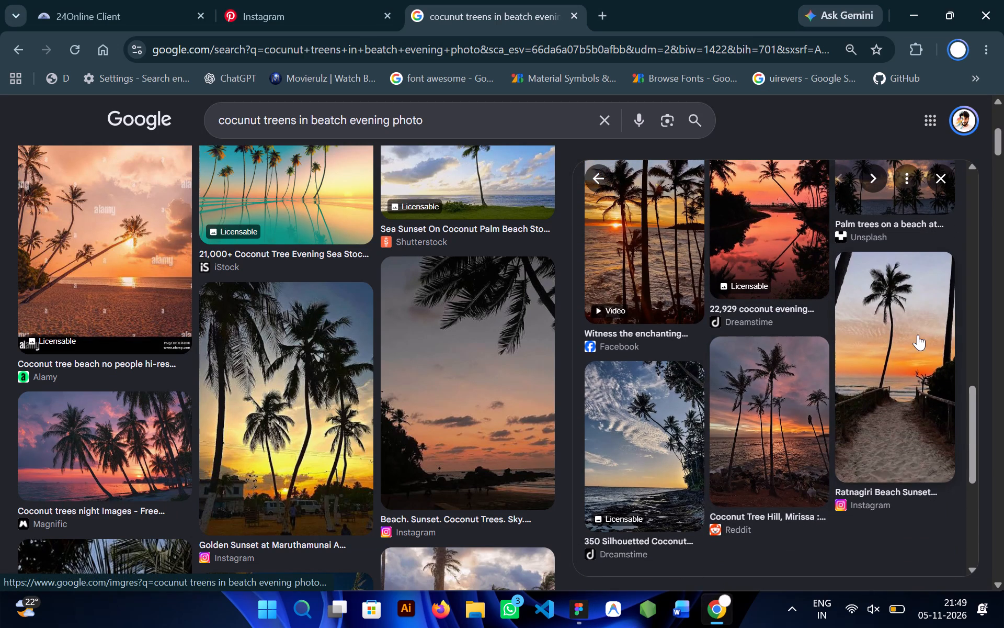
pyautogui.scroll(-2, 626, 519)
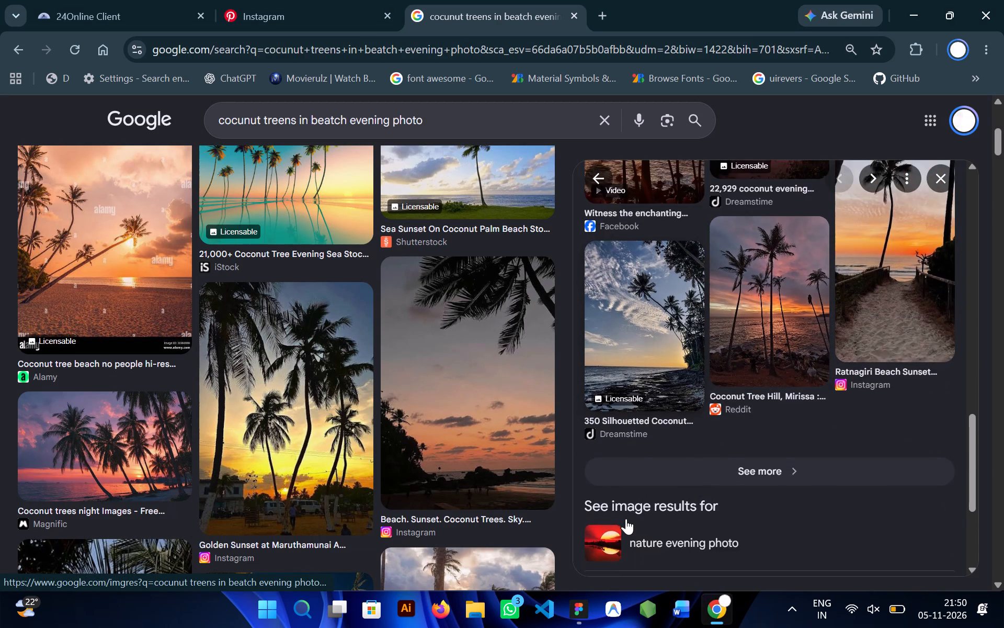
pyautogui.scroll(-2, 626, 519)
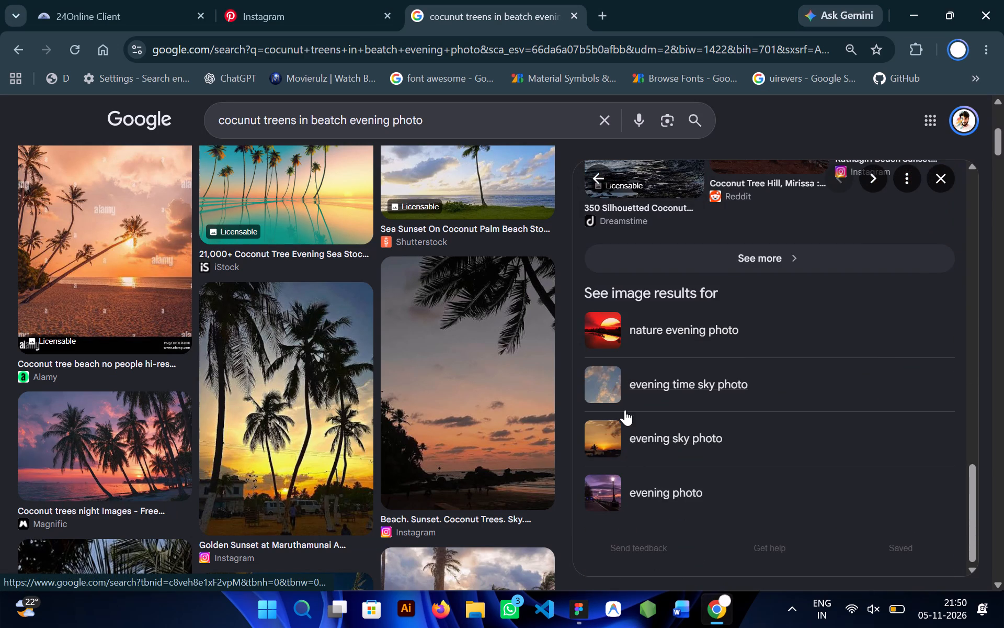
pyautogui.scroll(6, 625, 410)
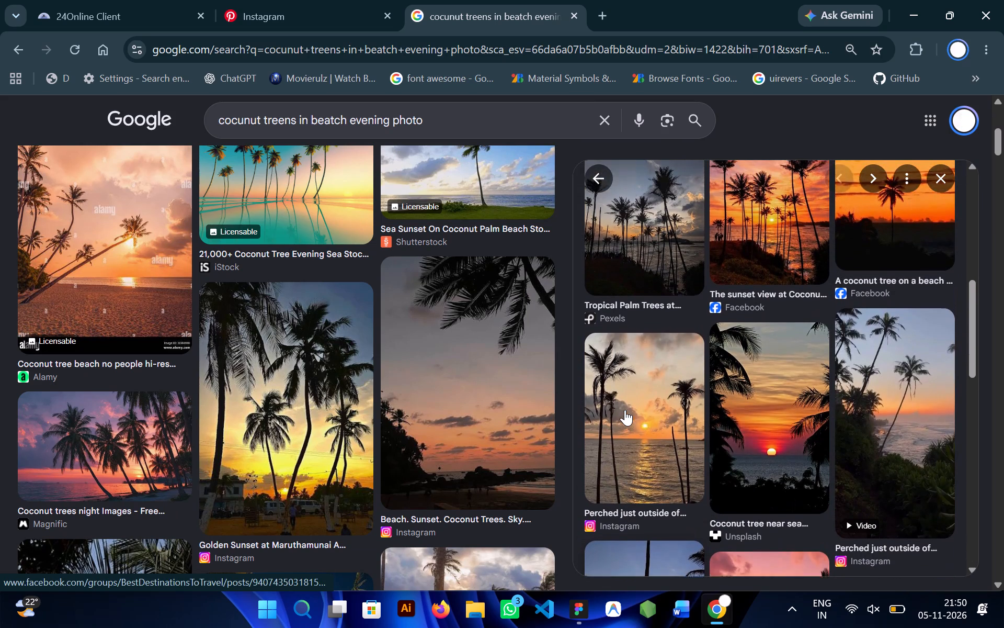
pyautogui.scroll(2, 625, 410)
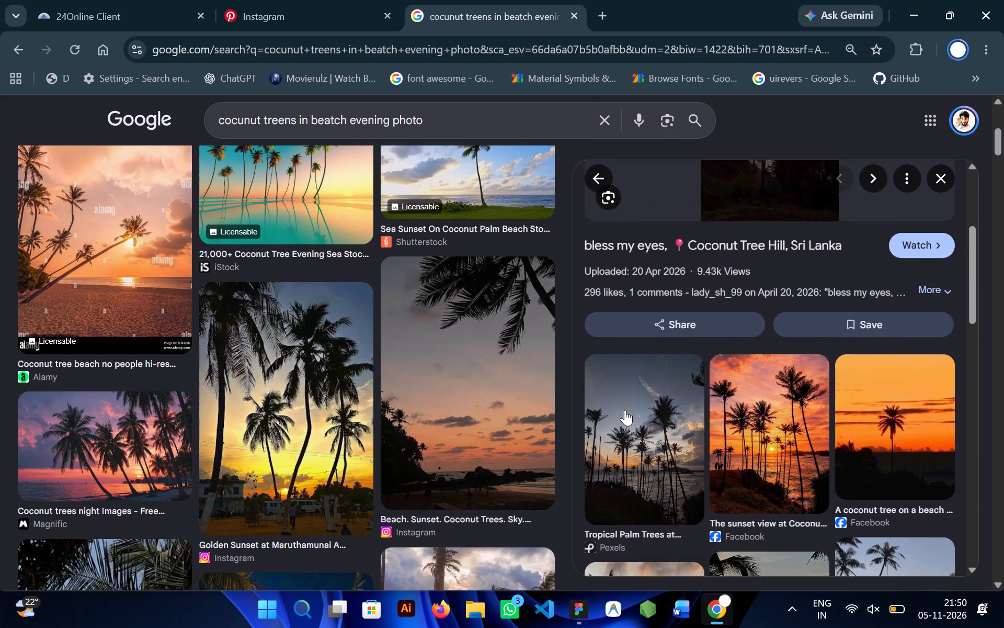
pyautogui.click(625, 422)
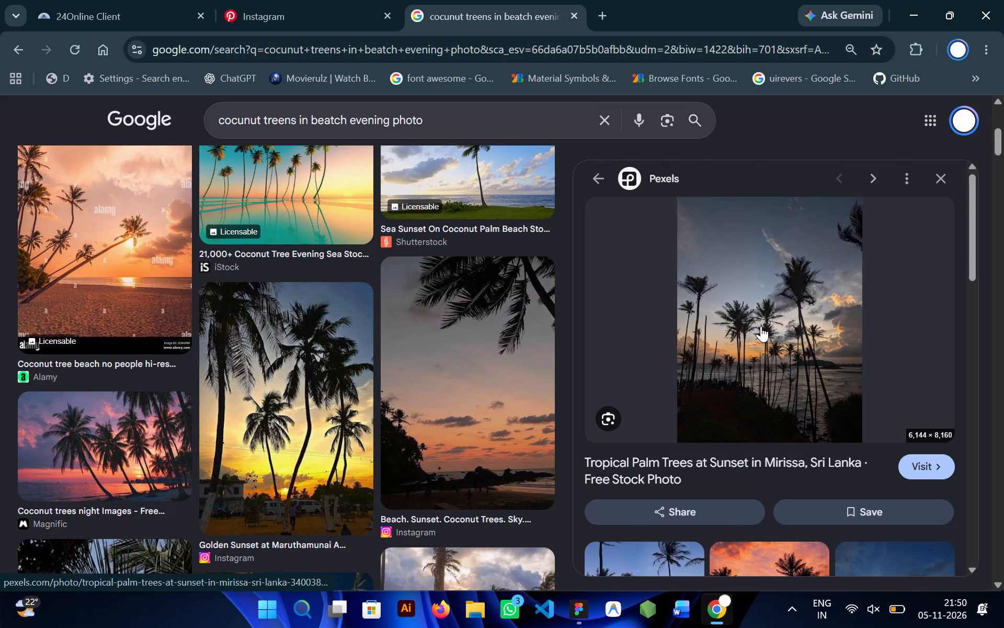
pyautogui.rightClick(761, 326)
pyautogui.click(599, 429)
pyautogui.scroll(-2, 774, 389)
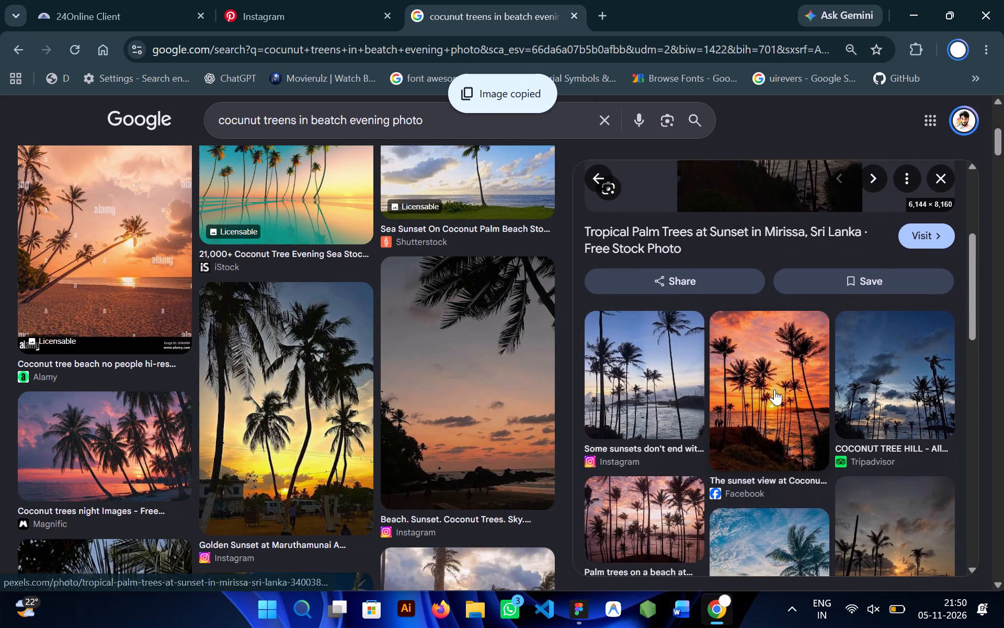
pyautogui.scroll(-1, 774, 389)
# Switch back to Figma and replace the palm beach photo in the location card with the copied palm sunset photo.
pyautogui.click(572, 616)
pyautogui.scroll(-1, 504, 463)
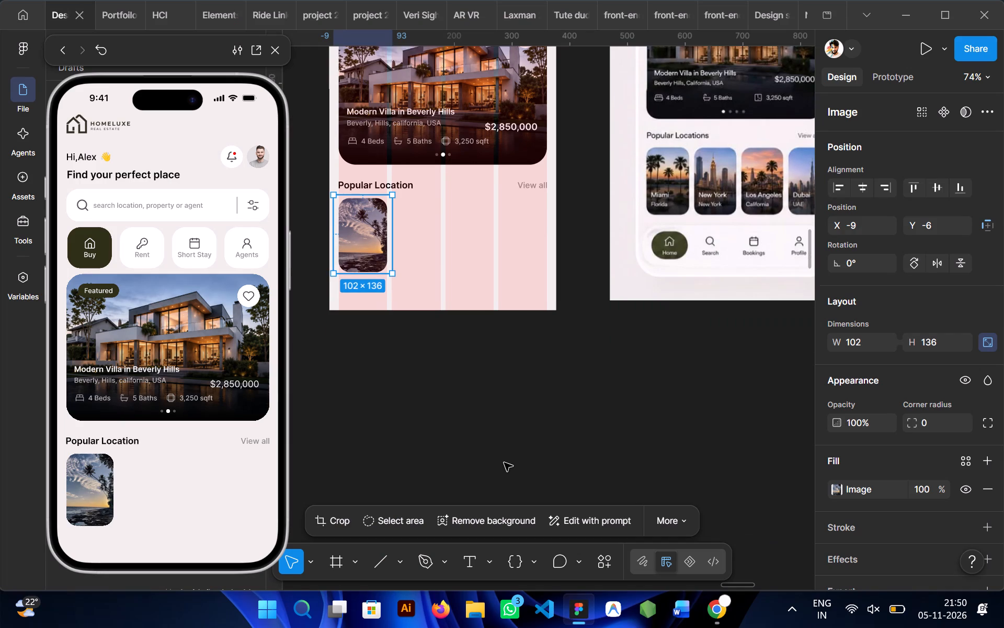
pyautogui.click(457, 427)
pyautogui.keyDown('ctrl'); pyautogui.click(362, 222); pyautogui.keyUp('ctrl')
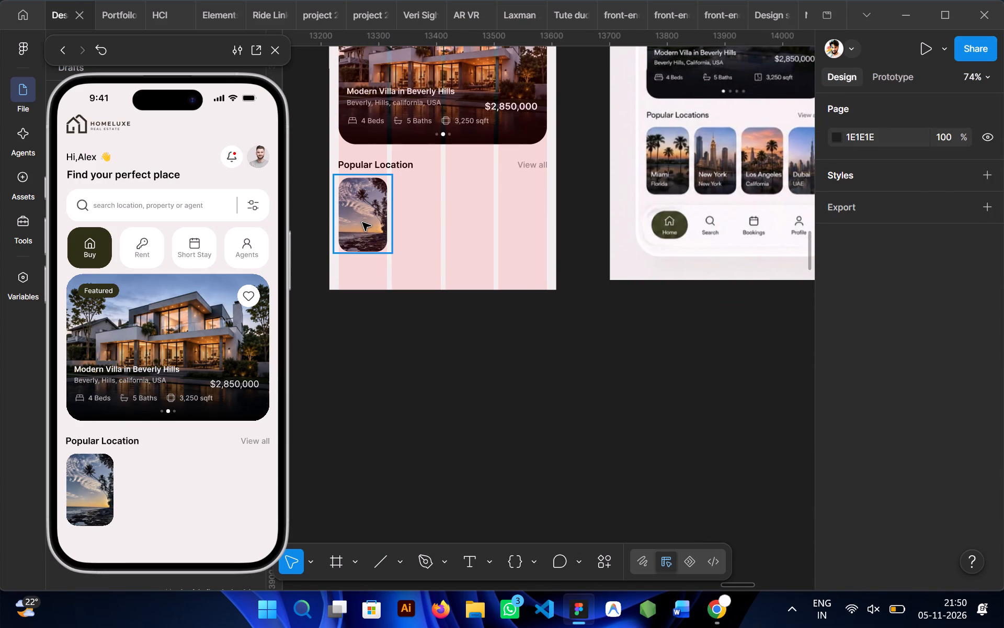
pyautogui.rightClick(362, 222)
pyautogui.click(398, 129)
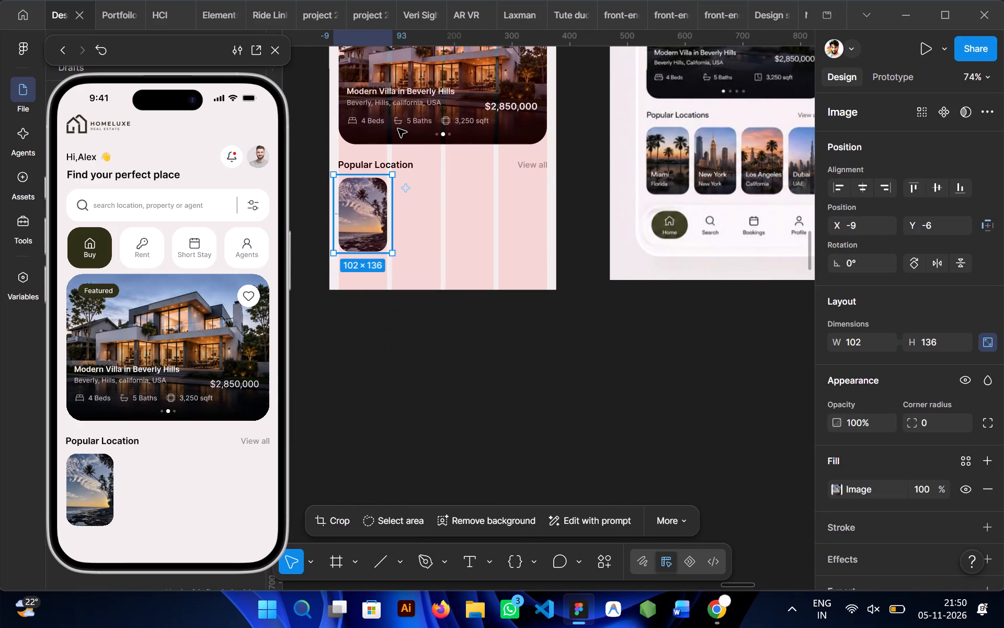
# Scale the new palm sunset photo to 168 × 222 and centre it horizontally and vertically in the location card.
pyautogui.scroll(-1, 389, 251)
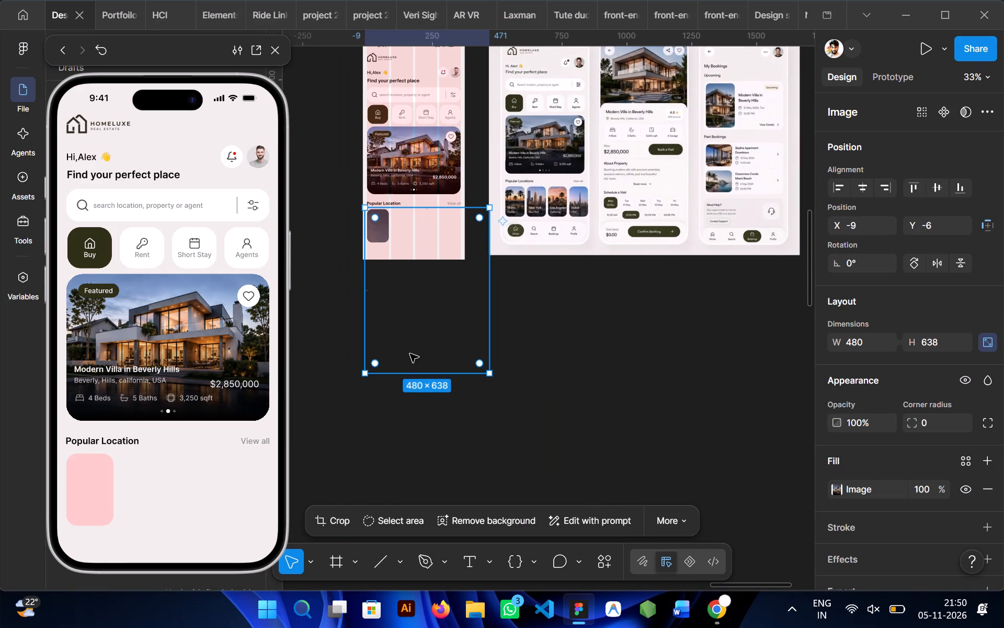
pyautogui.moveTo(403, 376); pyautogui.dragTo(386, 265)
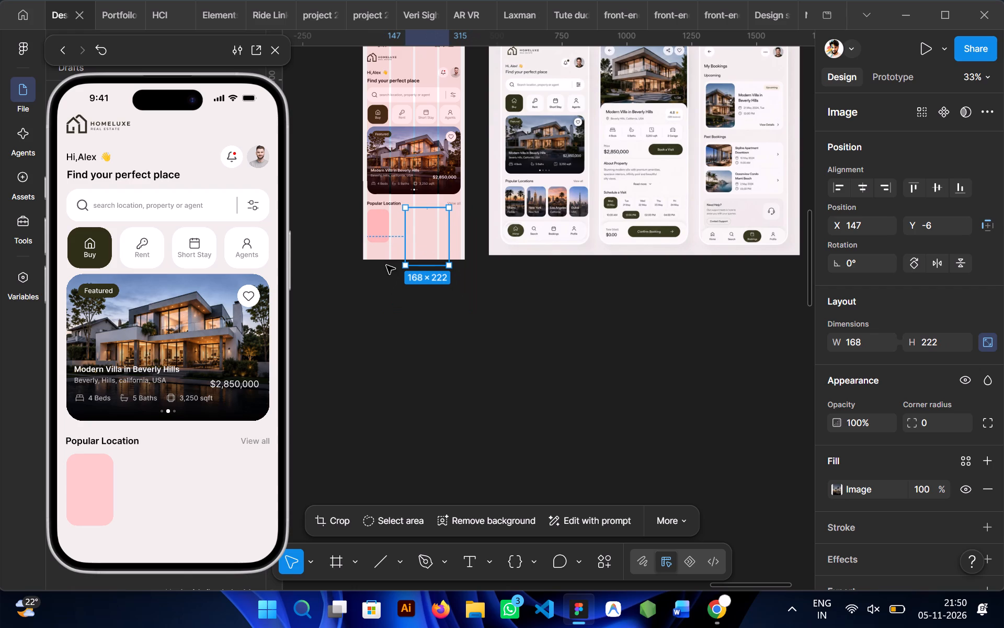
pyautogui.click(862, 187)
pyautogui.click(933, 186)
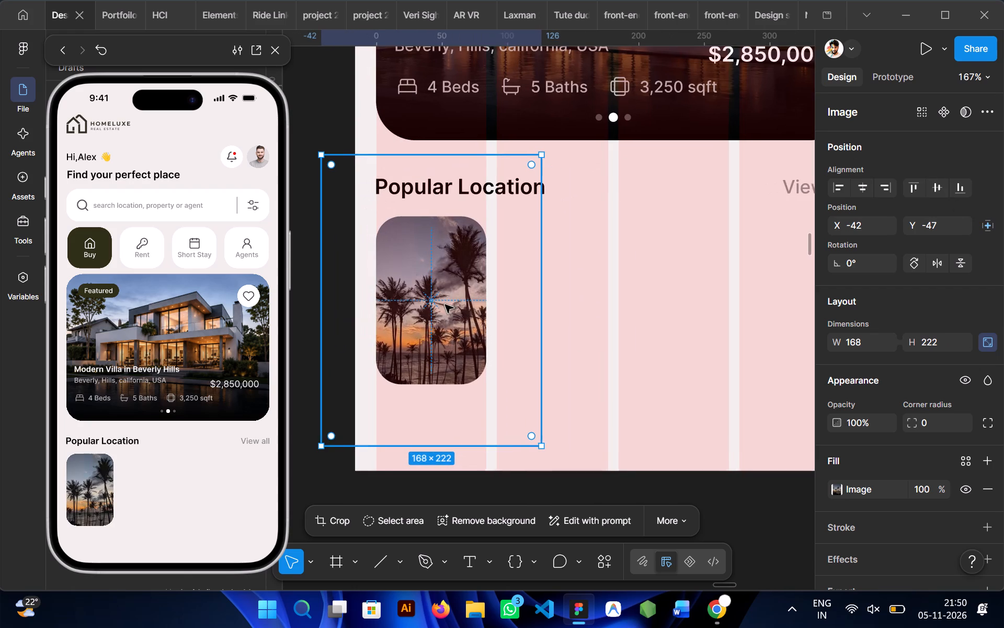
# Scale the palm sunset photo down to 131 × 175 and move it up to Y -60 in the location card.
pyautogui.hscroll(1, 445, 305)
pyautogui.moveTo(472, 152); pyautogui.dragTo(471, 218)
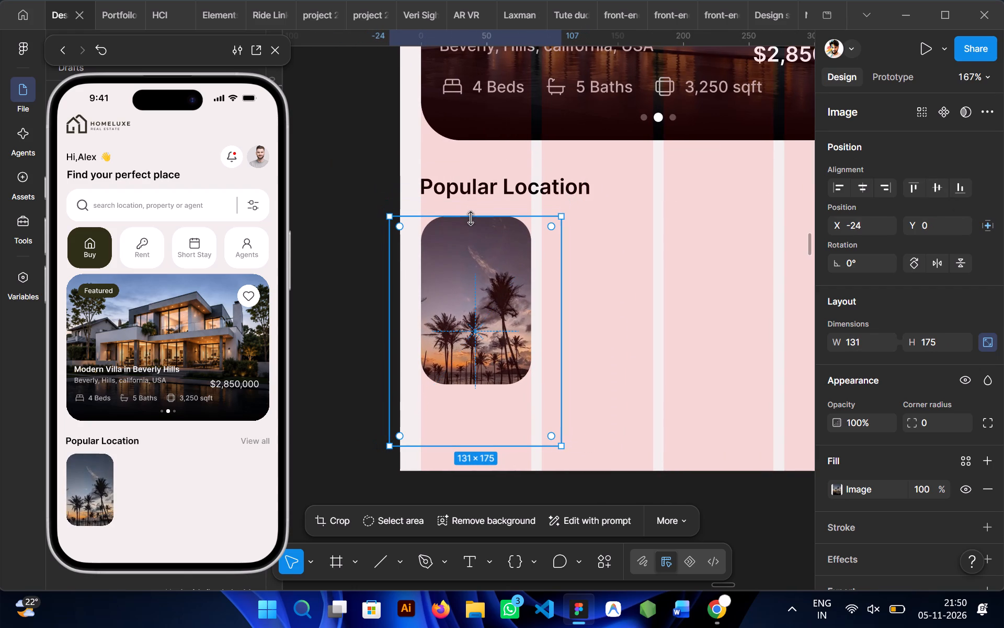
pyautogui.hotkey('shift', 'Up')
pyautogui.hotkey('shift', 'Up')
pyautogui.hotkey('shift', 'Up')
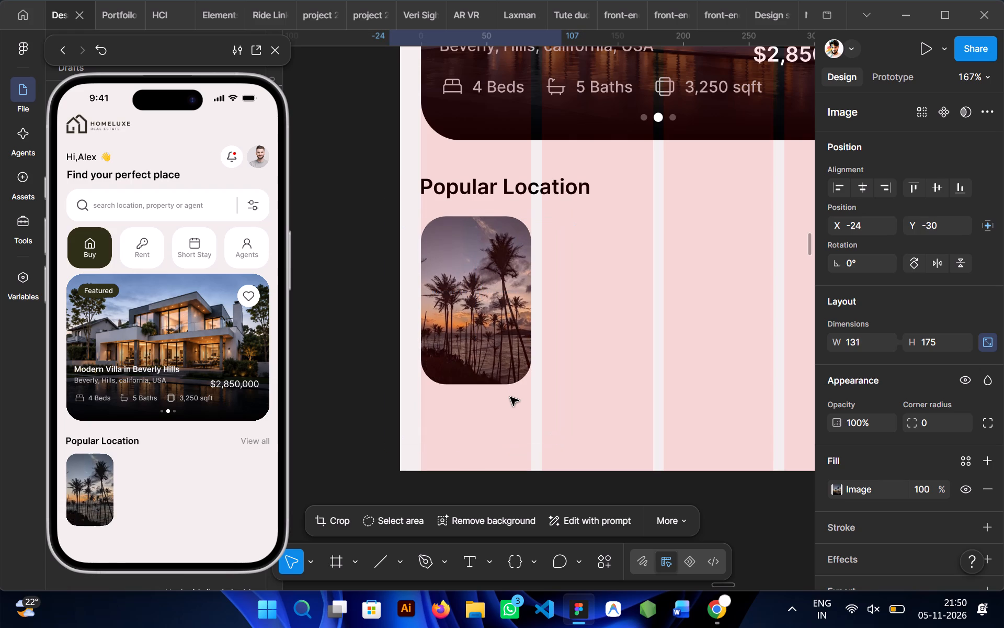
pyautogui.hotkey('shift', 'Up')
pyautogui.hotkey('shift', 'Up')
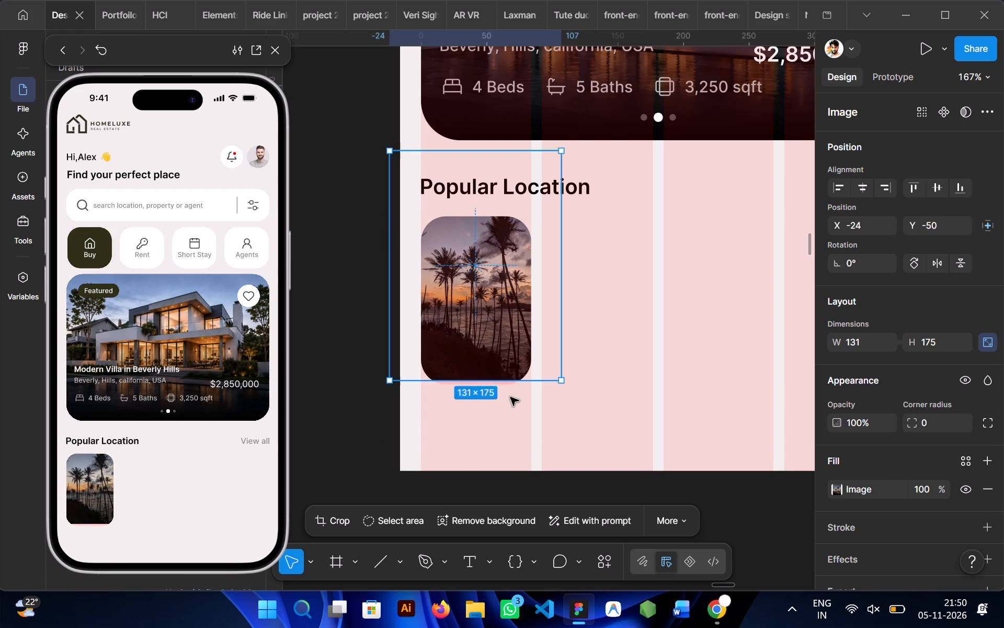
pyautogui.hotkey('shift', 'Up')
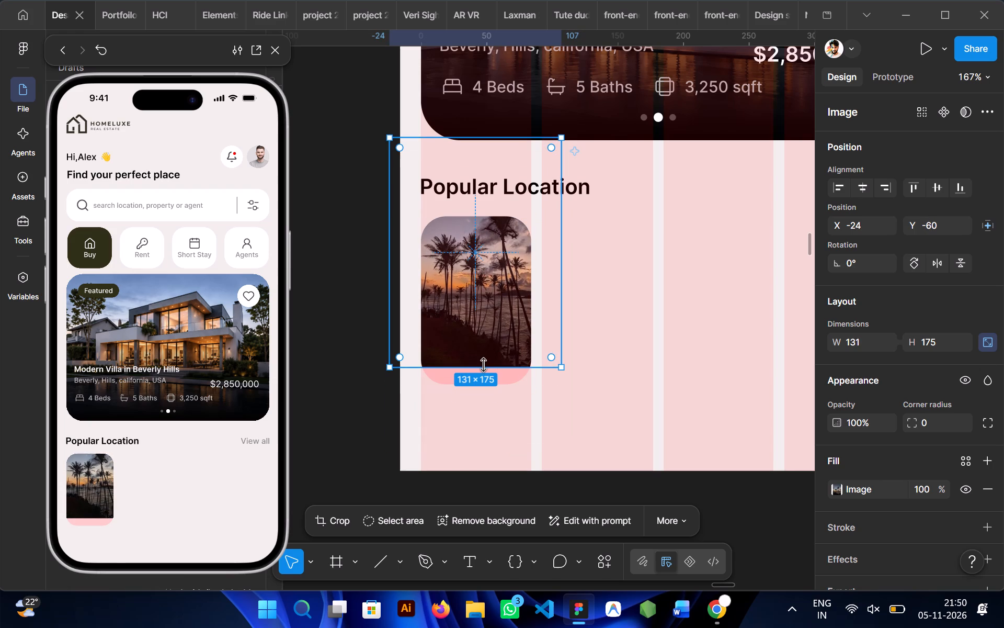
# Enlarge the palm sunset photo to 146 × 194 and nudge it to X -28, Y -65 so it fills the card.
pyautogui.moveTo(483, 365); pyautogui.dragTo(485, 392)
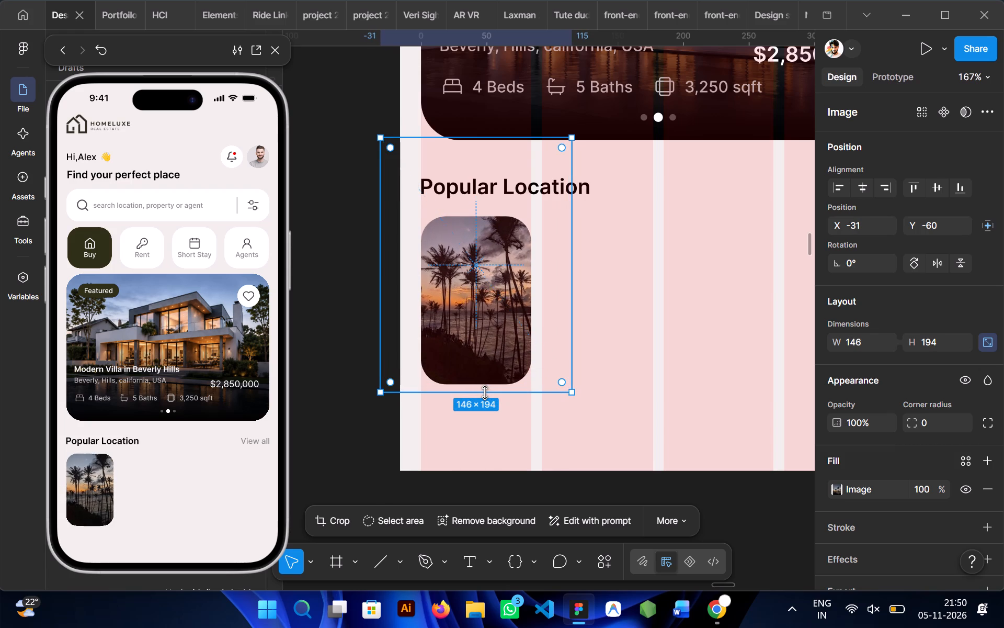
pyautogui.press('Up')
pyautogui.press('Up')
pyautogui.press('Up')
pyautogui.press('Up')
pyautogui.press('Up')
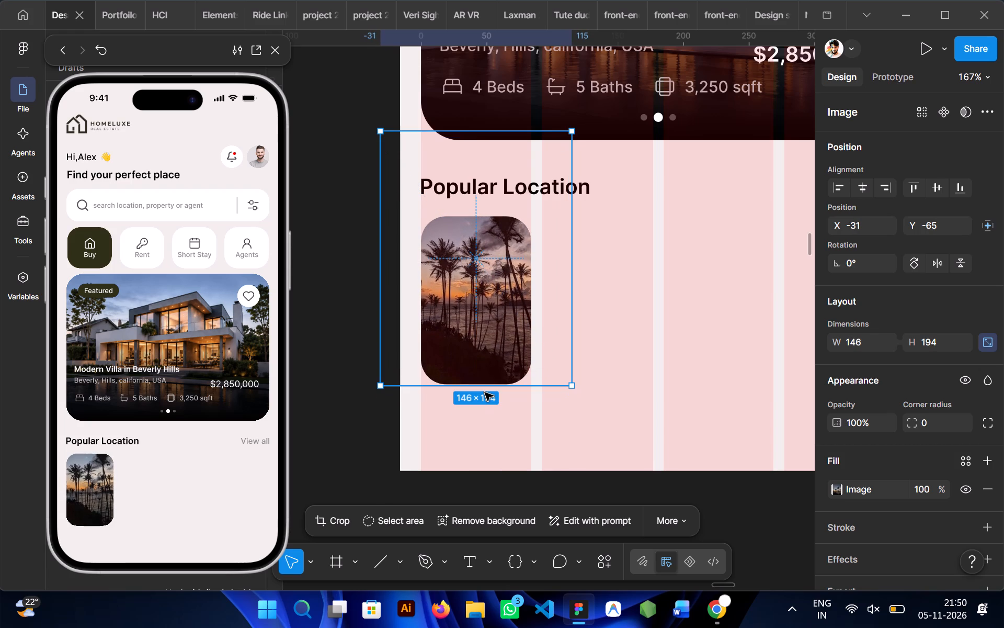
pyautogui.press('Right')
pyautogui.press('Right')
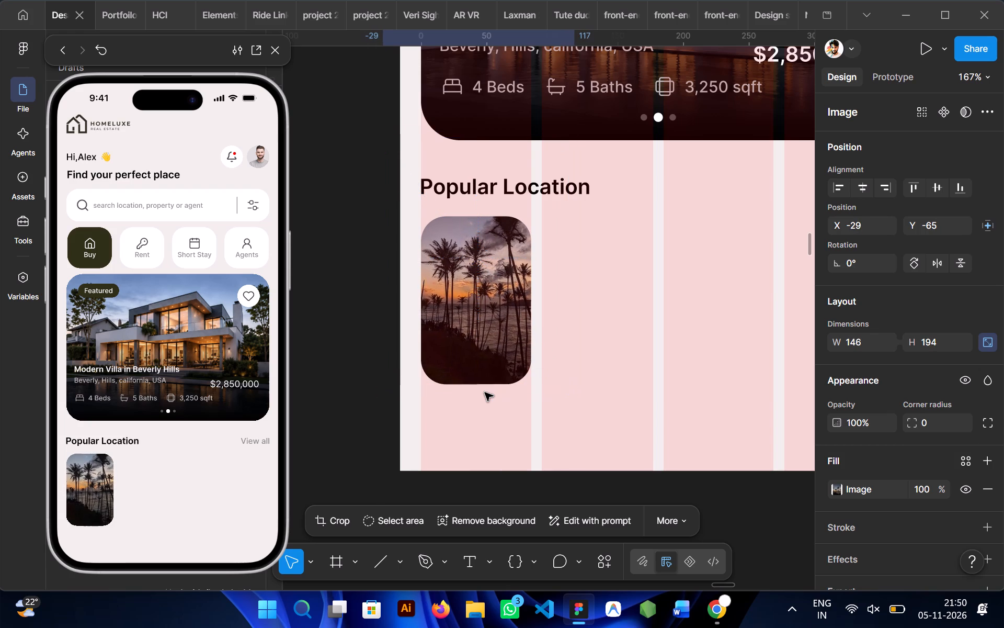
pyautogui.press('Right')
pyautogui.press('Up')
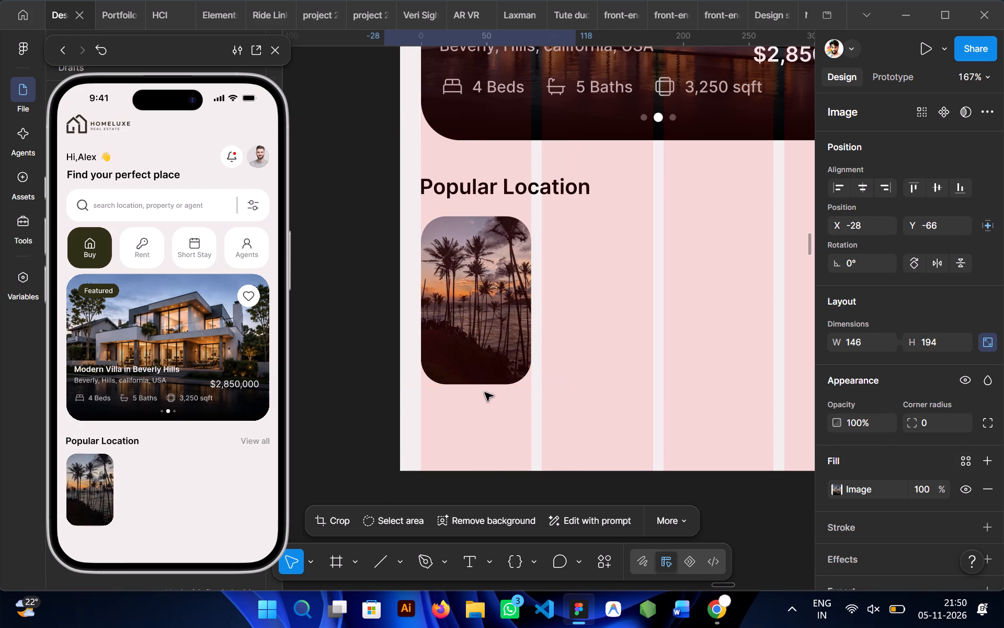
pyautogui.press('Down')
pyautogui.click(498, 311)
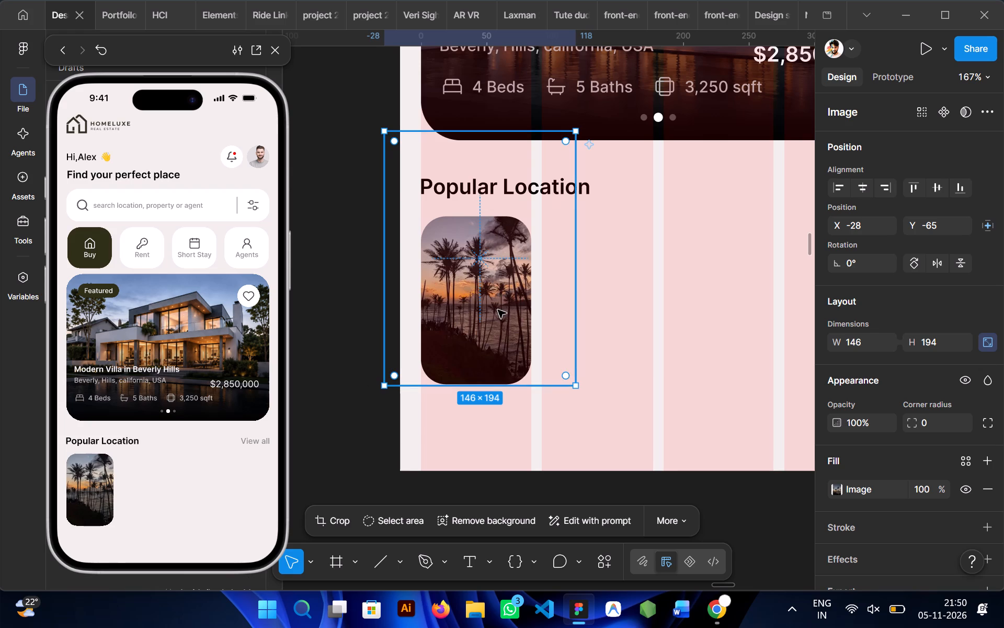
pyautogui.doubleClick(539, 240)
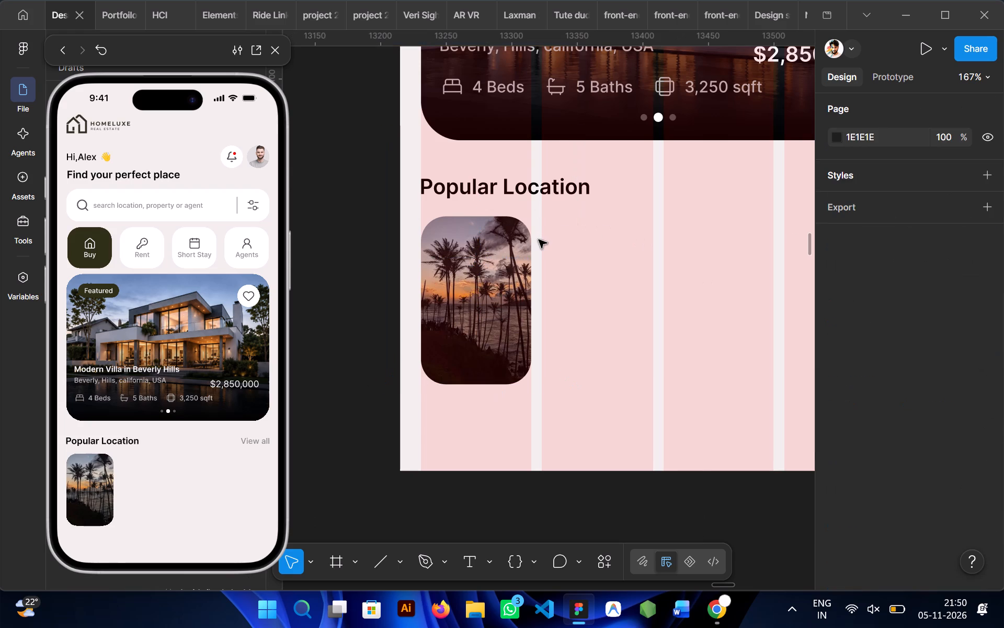
# Crop the palm sunset photo's top, left and right excess to just outside the location card, with its origin at X -4, Y -3 and height 132.
pyautogui.tripleClick(448, 278)
pyautogui.doubleClick(463, 315)
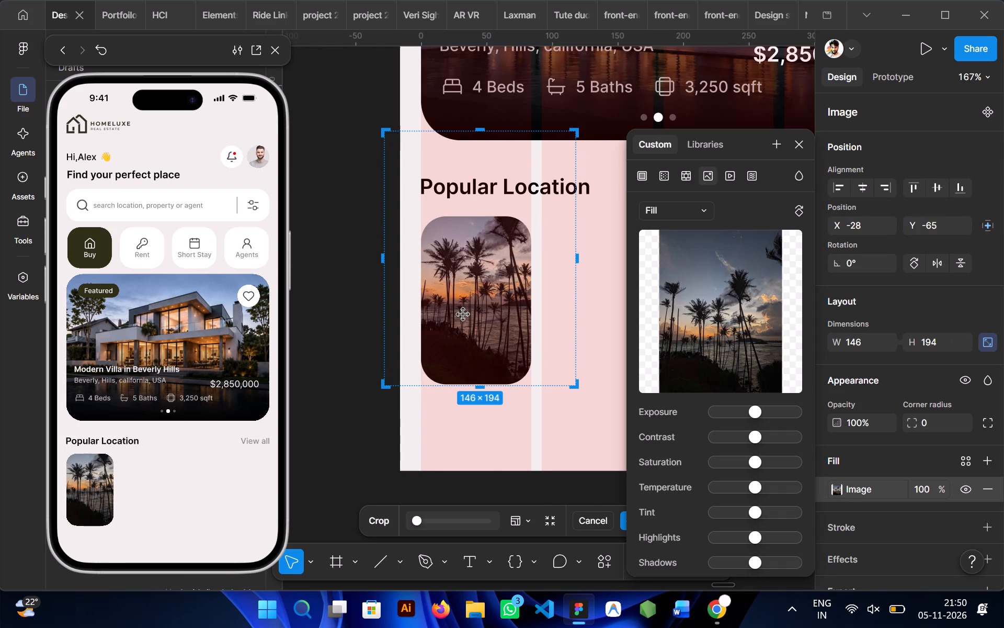
pyautogui.moveTo(476, 132); pyautogui.dragTo(484, 207)
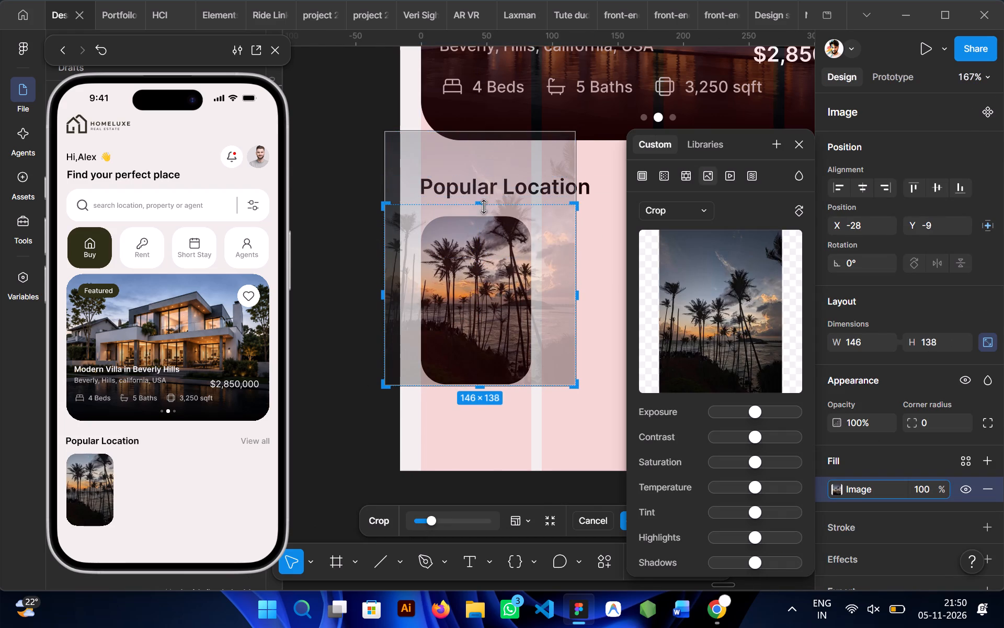
pyautogui.moveTo(484, 207); pyautogui.dragTo(485, 212)
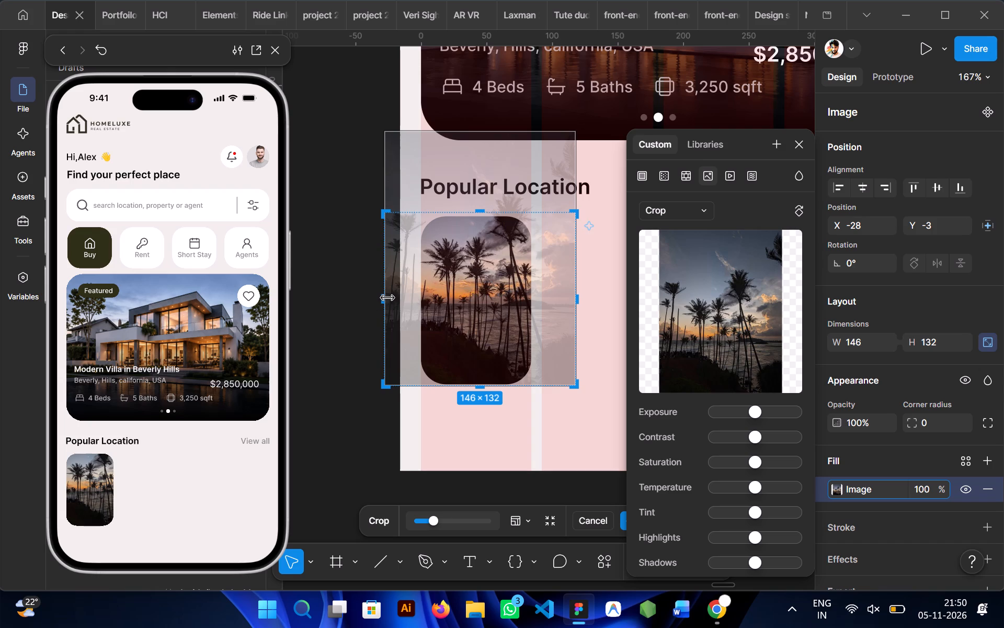
pyautogui.moveTo(387, 297); pyautogui.dragTo(415, 297)
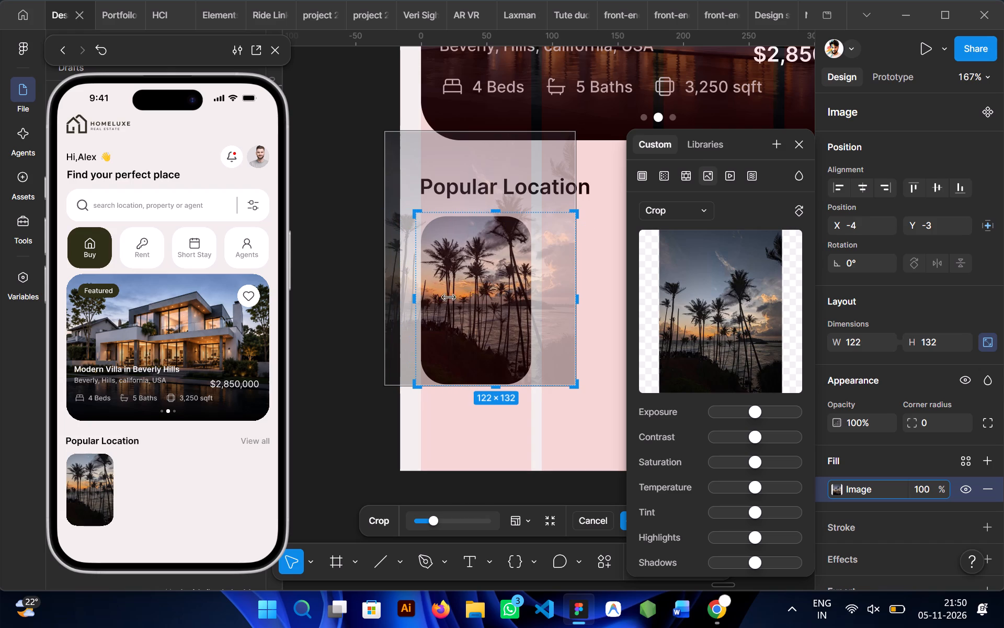
pyautogui.moveTo(576, 301); pyautogui.dragTo(544, 301)
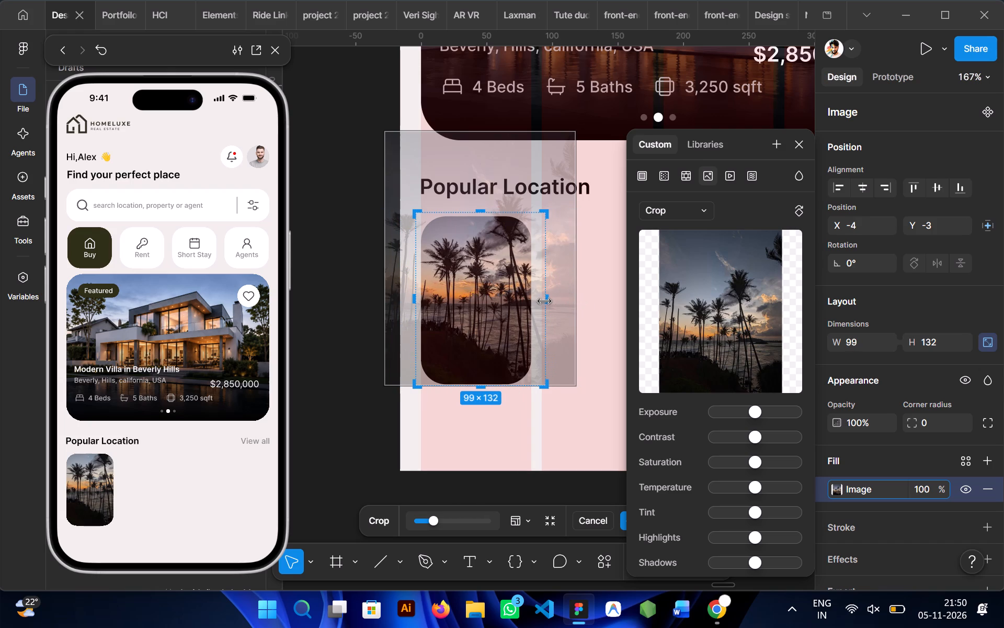
pyautogui.moveTo(544, 301); pyautogui.dragTo(539, 301)
pyautogui.doubleClick(346, 324)
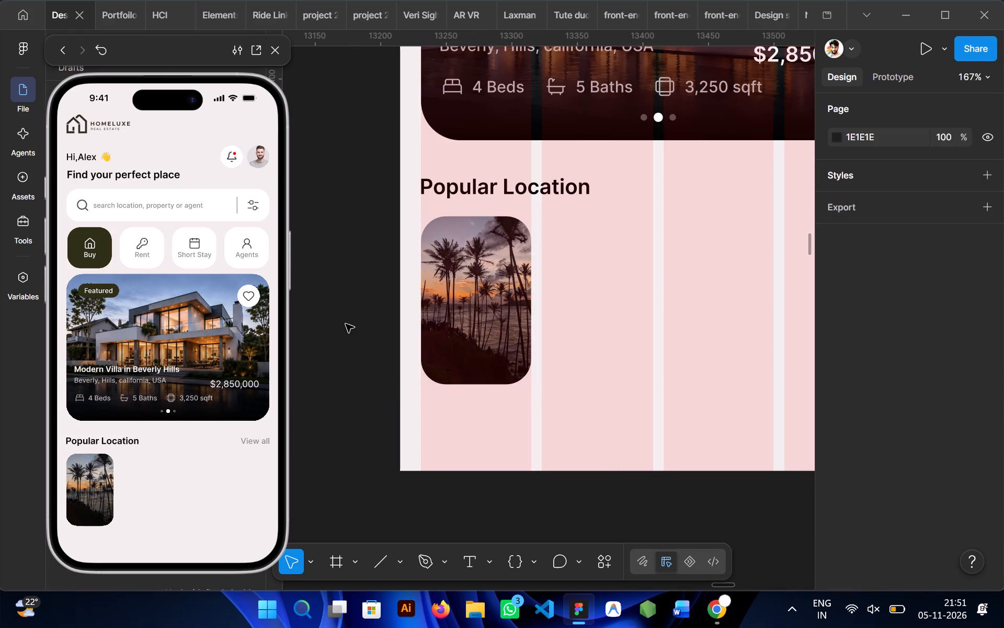
# Duplicate the featured card's villa title and address text block and place the copy on the empty canvas below the home screen.
pyautogui.scroll(-1, 346, 324)
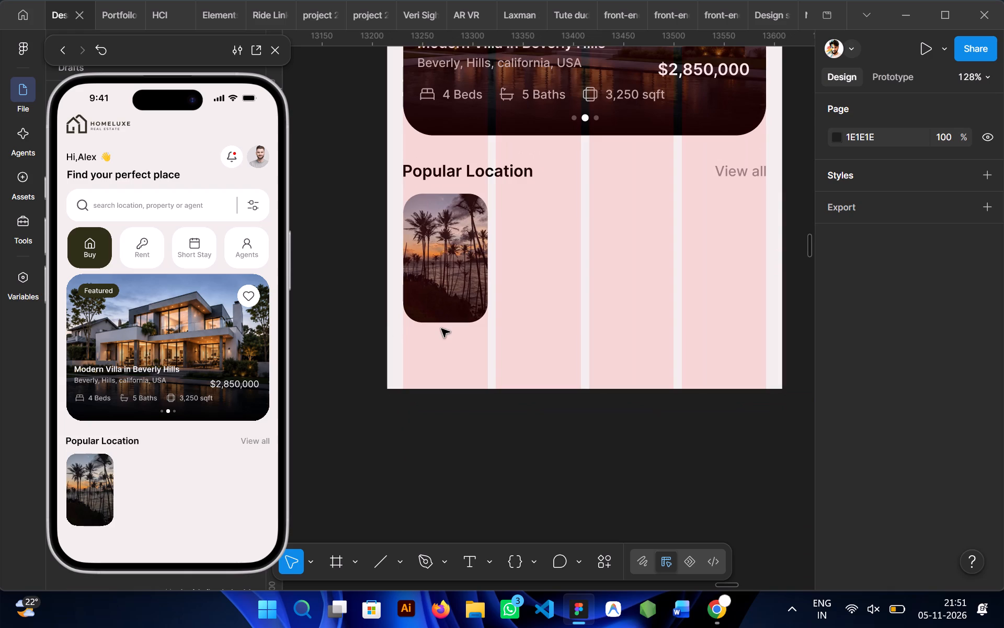
pyautogui.hscroll(-1, 441, 329)
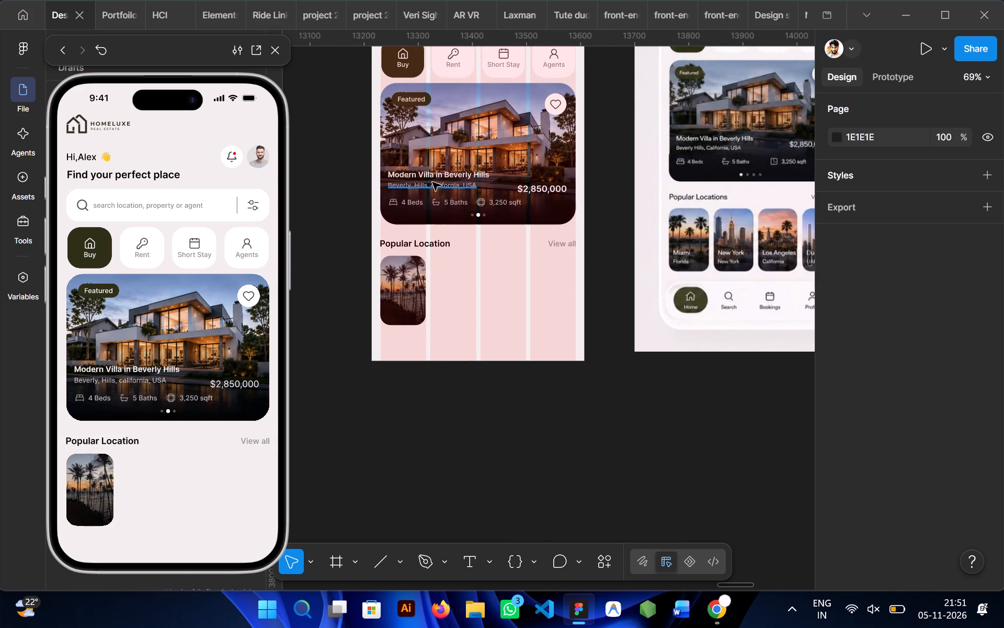
pyautogui.keyDown('ctrl'); pyautogui.click(424, 173); pyautogui.keyUp('ctrl')
pyautogui.click(498, 315)
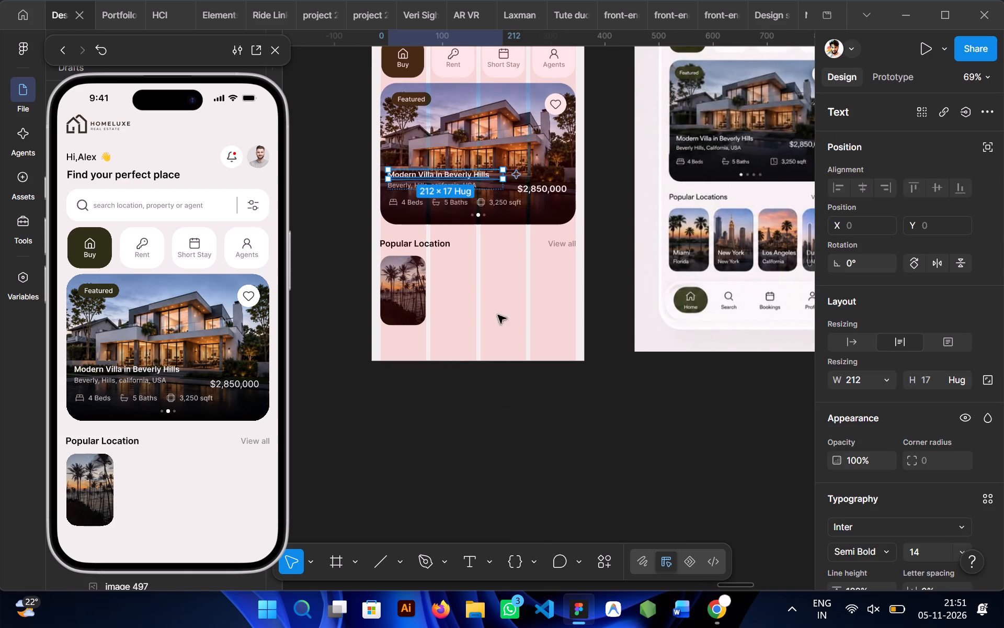
pyautogui.tripleClick(444, 175)
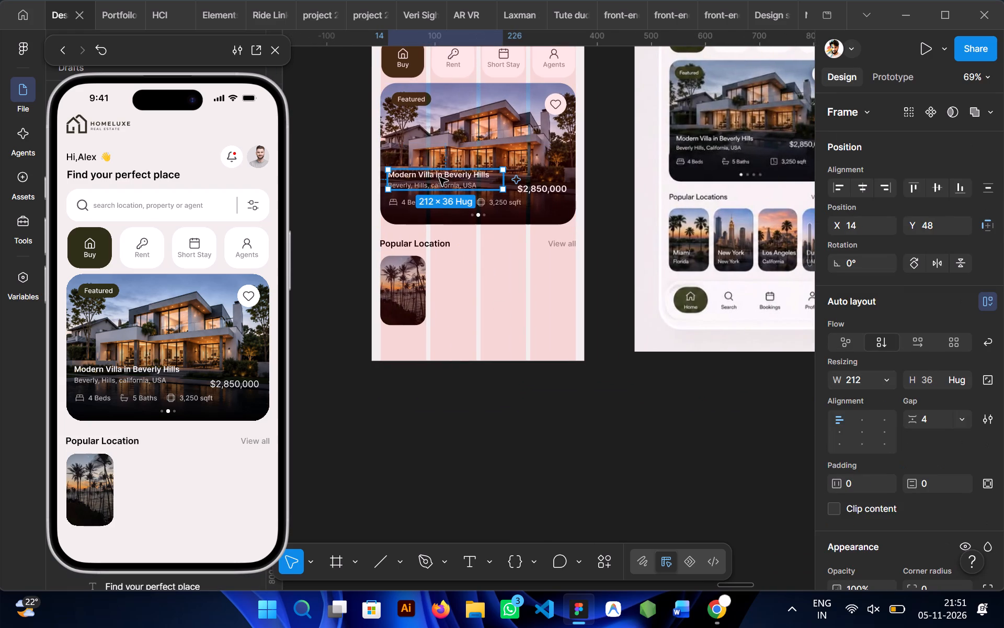
pyautogui.doubleClick(439, 177)
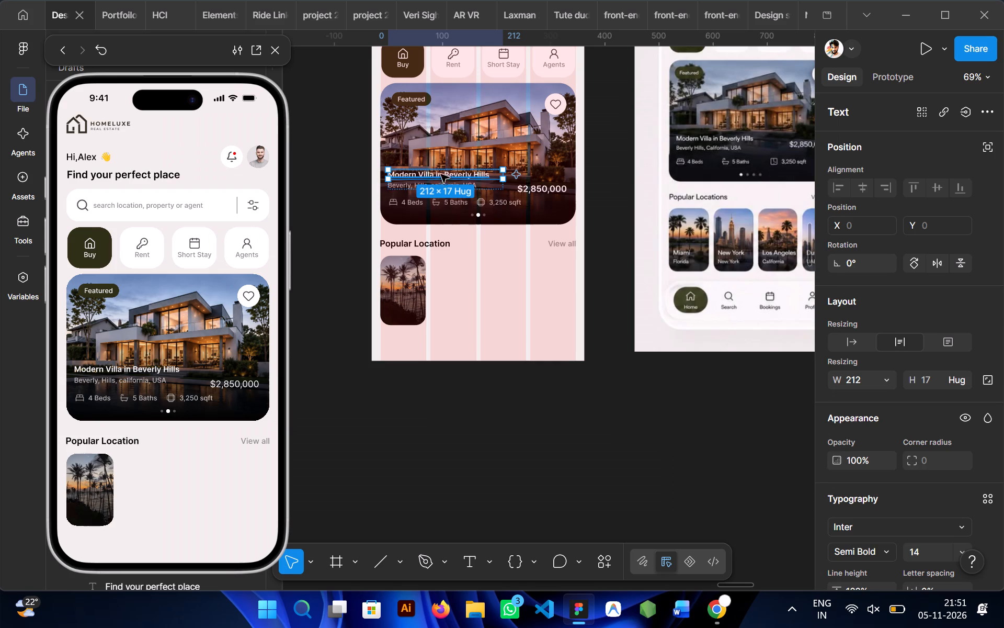
pyautogui.click(490, 187)
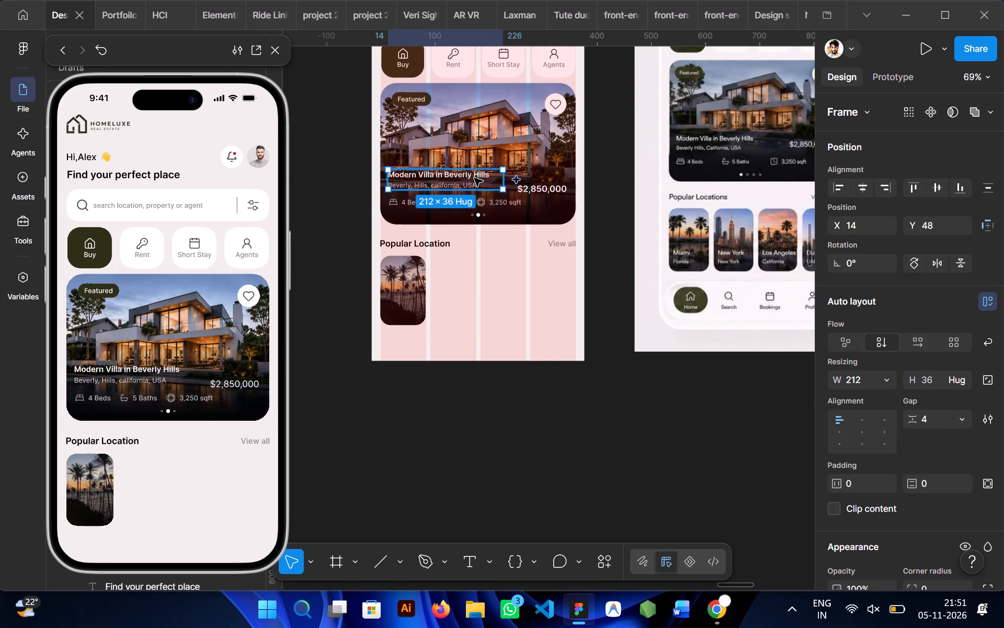
pyautogui.keyDown('alt'); pyautogui.moveTo(474, 178); pyautogui.dragTo(506, 294); pyautogui.keyUp('alt')
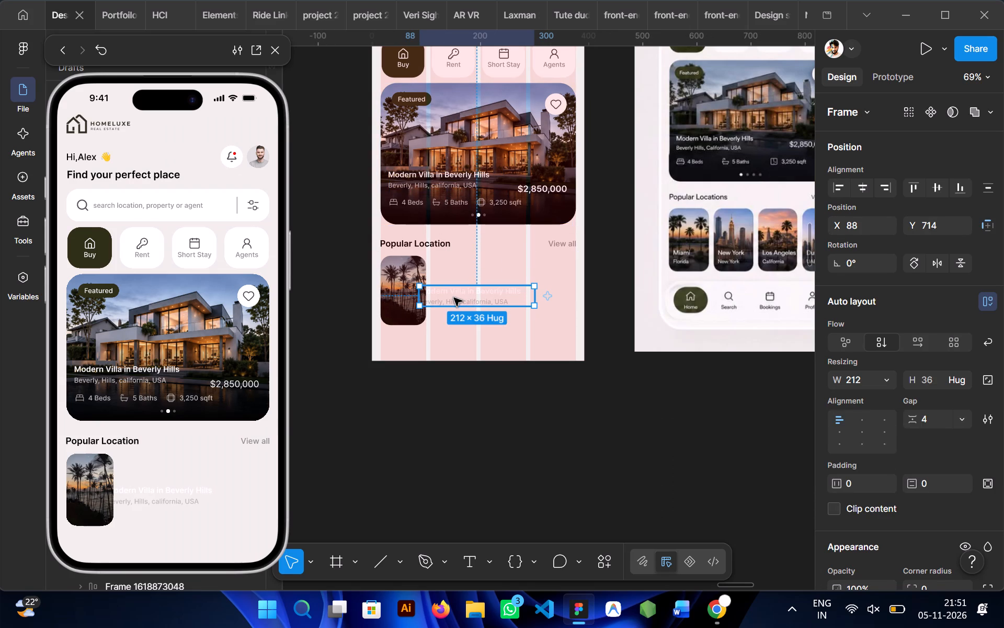
pyautogui.moveTo(455, 296); pyautogui.dragTo(426, 409)
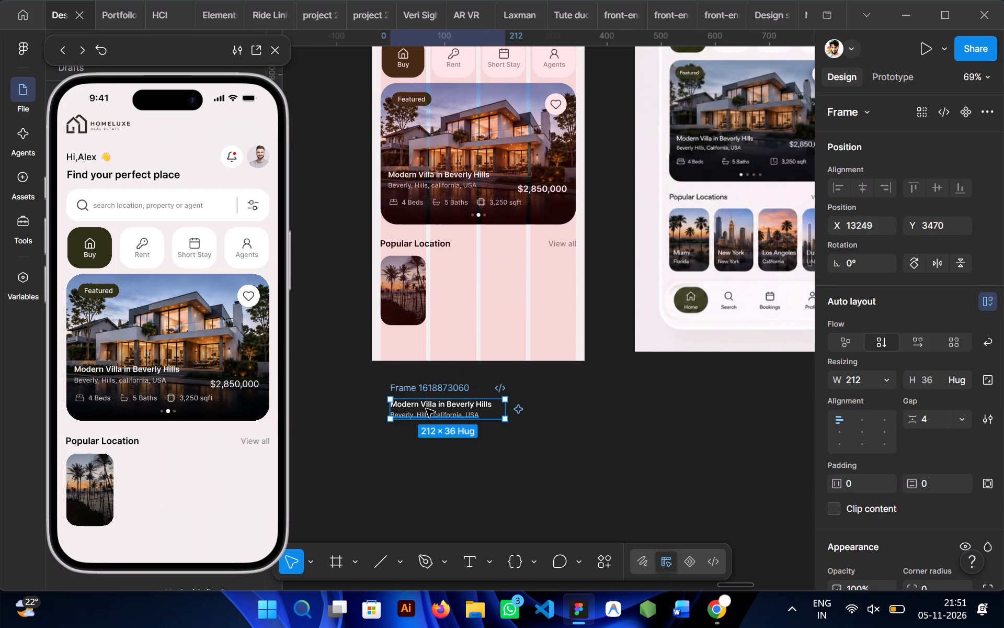
# Replace the copied villa title with "Maima" and set its text box to auto width.
pyautogui.keyDown('ctrl'); pyautogui.doubleClick(425, 406); pyautogui.keyUp('ctrl')
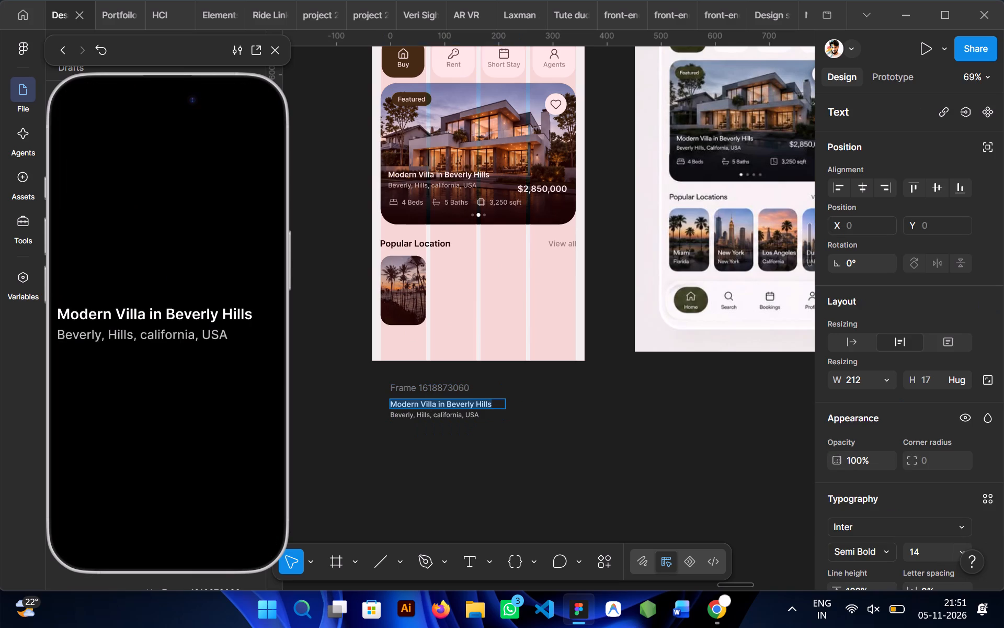
pyautogui.hotkey('shift', 'm')
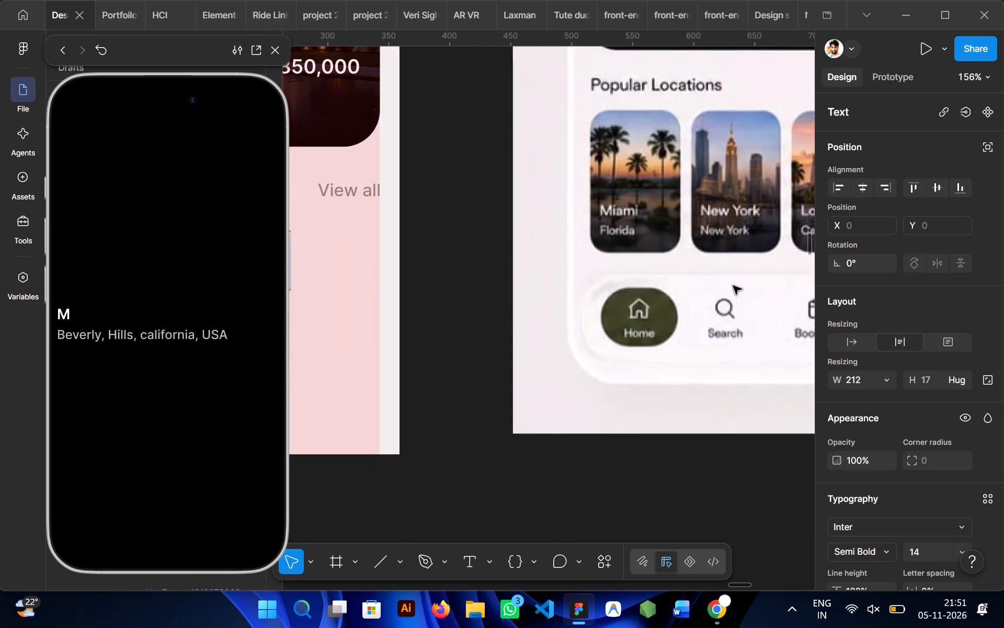
pyautogui.hscroll(1, 609, 288)
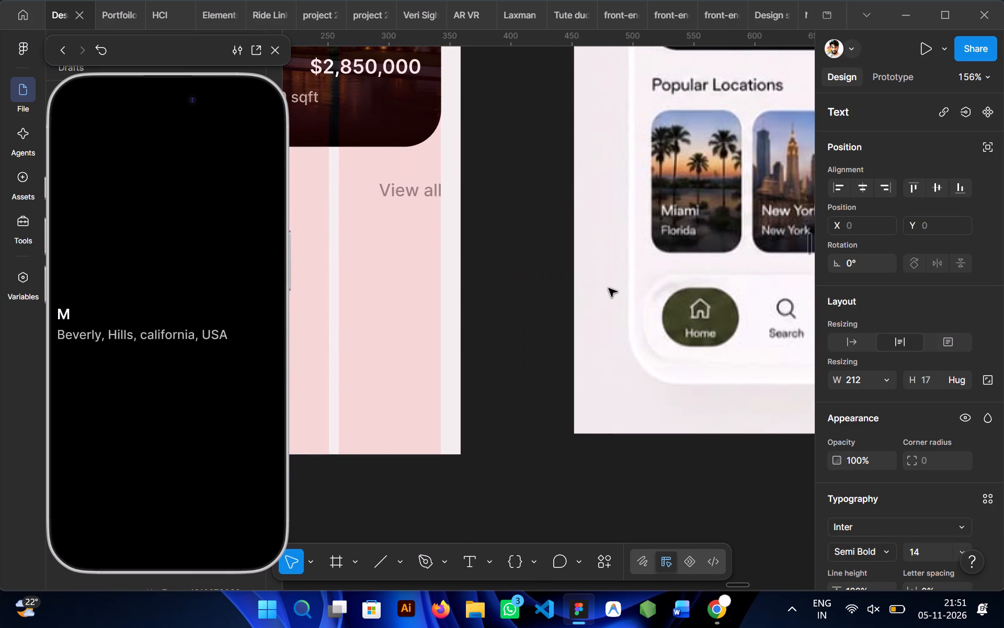
pyautogui.press('a')
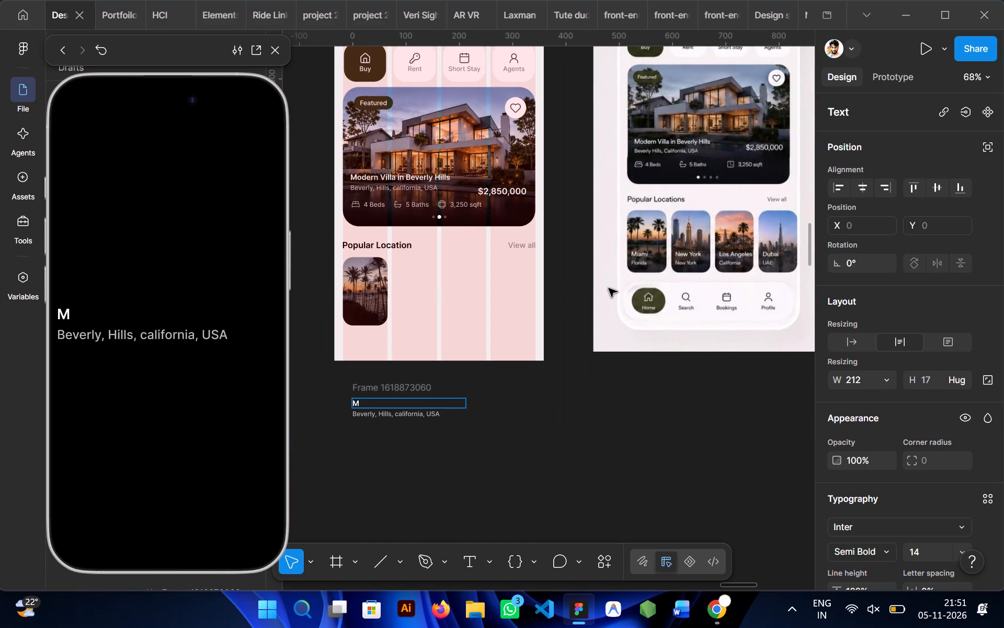
pyautogui.write('ima')
pyautogui.click(542, 424)
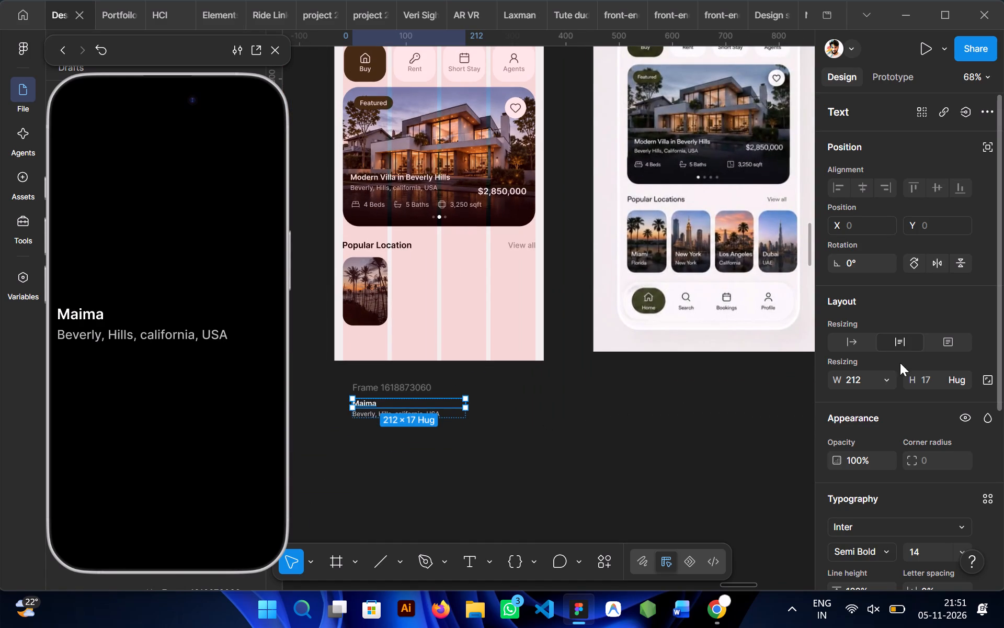
pyautogui.click(847, 337)
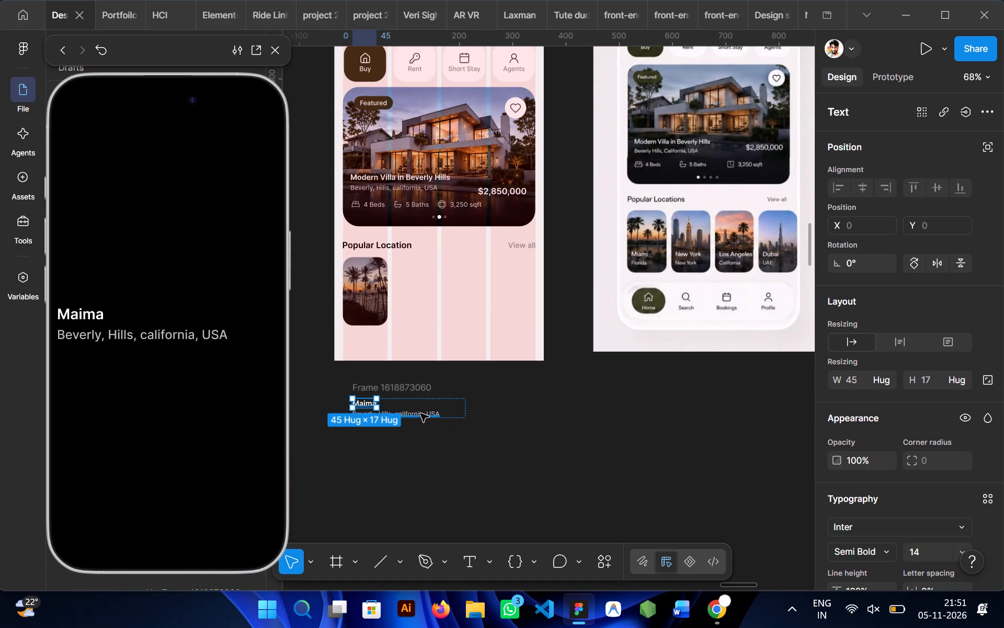
# Replace the copied address line with "Florida", following the first location card in the reference.
pyautogui.doubleClick(423, 415)
pyautogui.hotkey('shift', 'f')
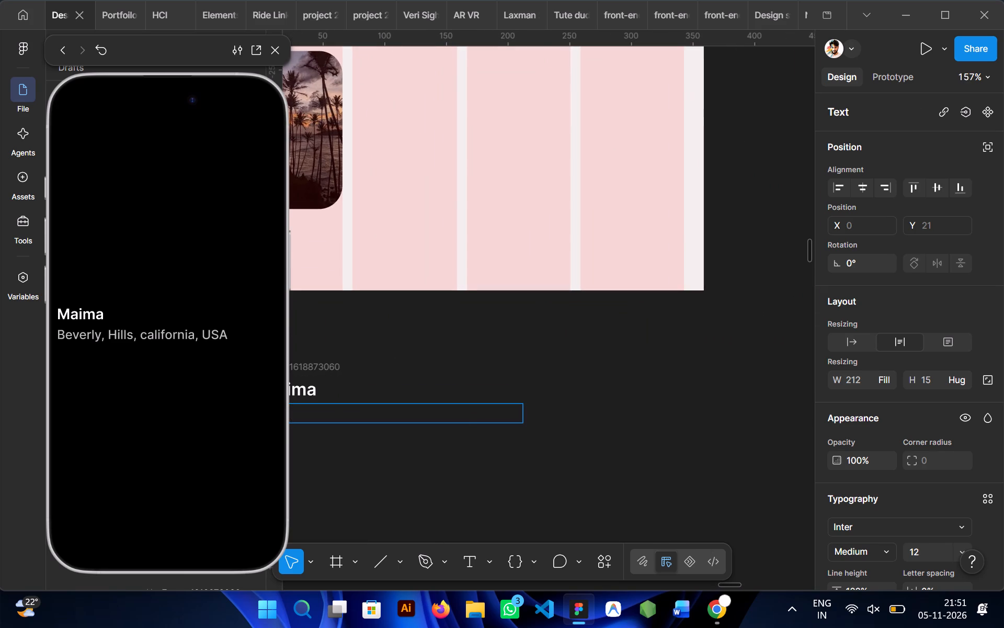
pyautogui.hscroll(-1, 423, 415)
pyautogui.scroll(1, 634, 334)
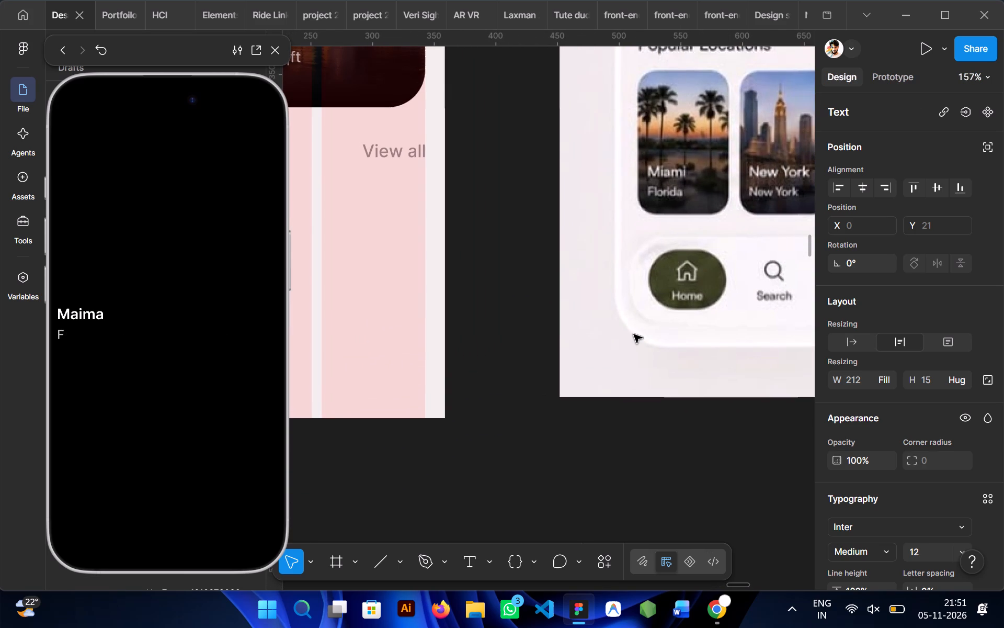
pyautogui.write('lorida')
pyautogui.scroll(-1, 595, 340)
pyautogui.click(481, 418)
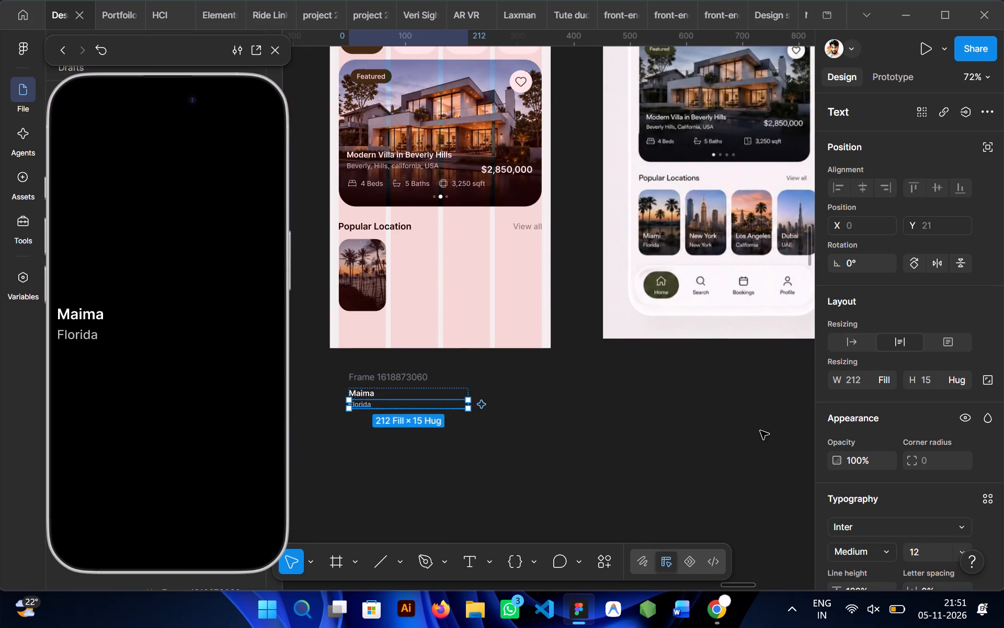
# Set the "Florida" text box to auto width and make the label frame's width hug its contents.
pyautogui.click(853, 339)
pyautogui.click(489, 418)
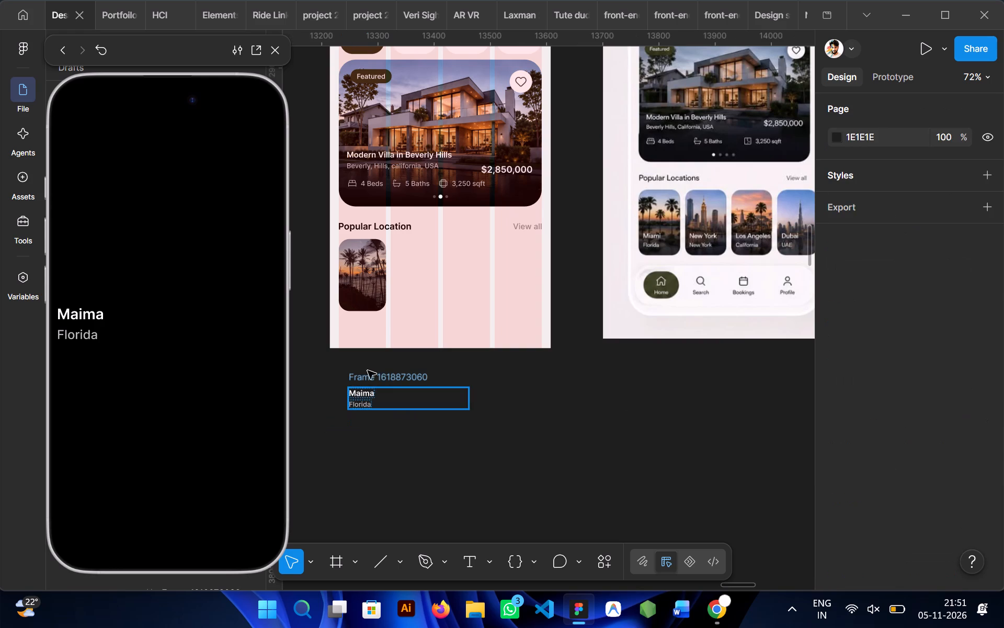
pyautogui.click(366, 369)
pyautogui.click(367, 375)
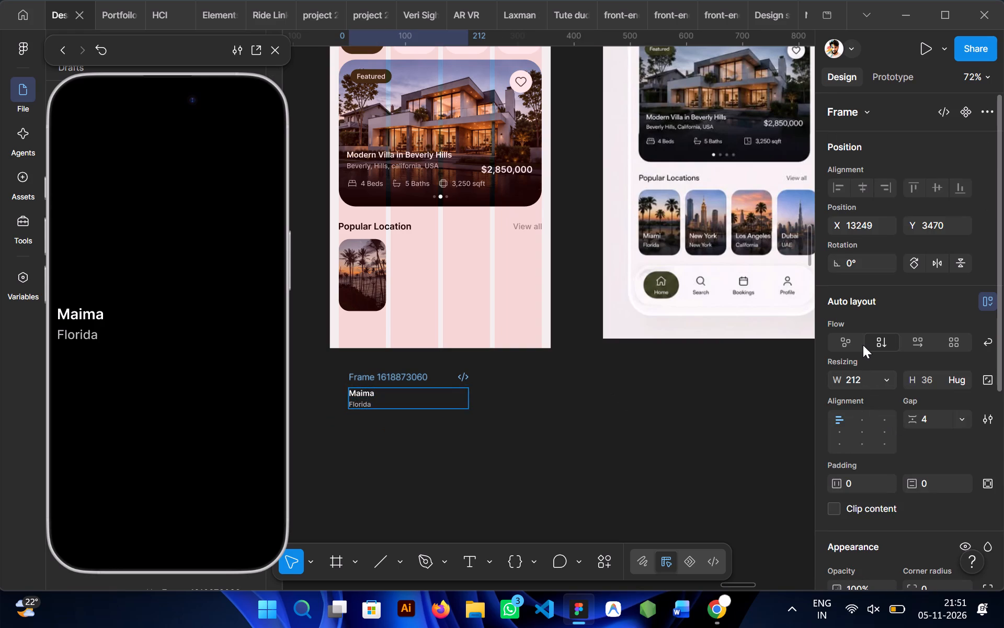
pyautogui.scroll(-1, 863, 345)
pyautogui.click(878, 356)
pyautogui.click(835, 379)
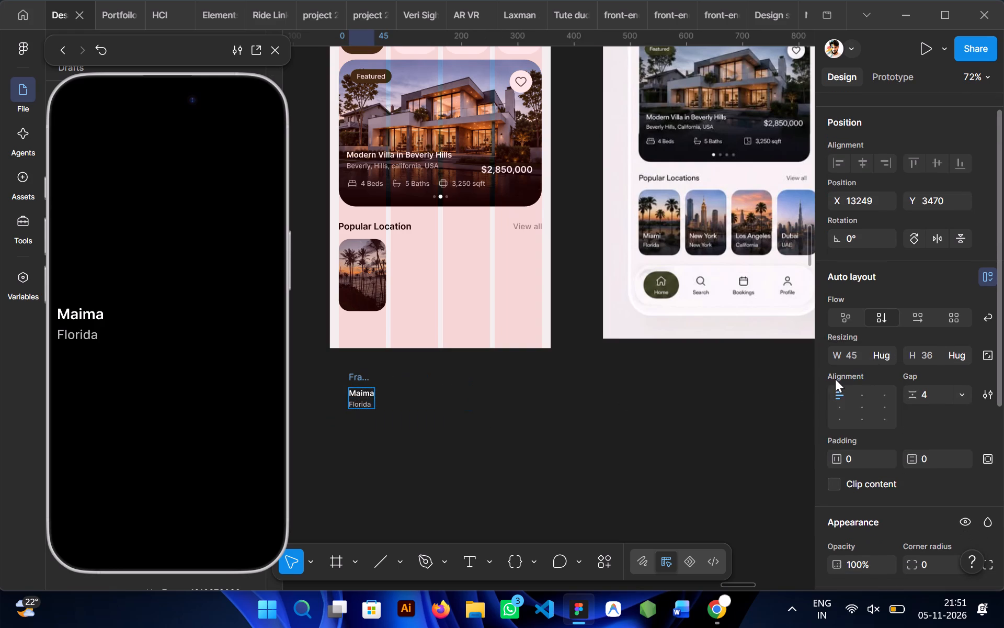
pyautogui.click(534, 389)
# Move the "Maima" and "Florida" label frame onto the first Popular Location card at X 10, Y 79.
pyautogui.click(350, 376)
pyautogui.hscroll(1, 350, 376)
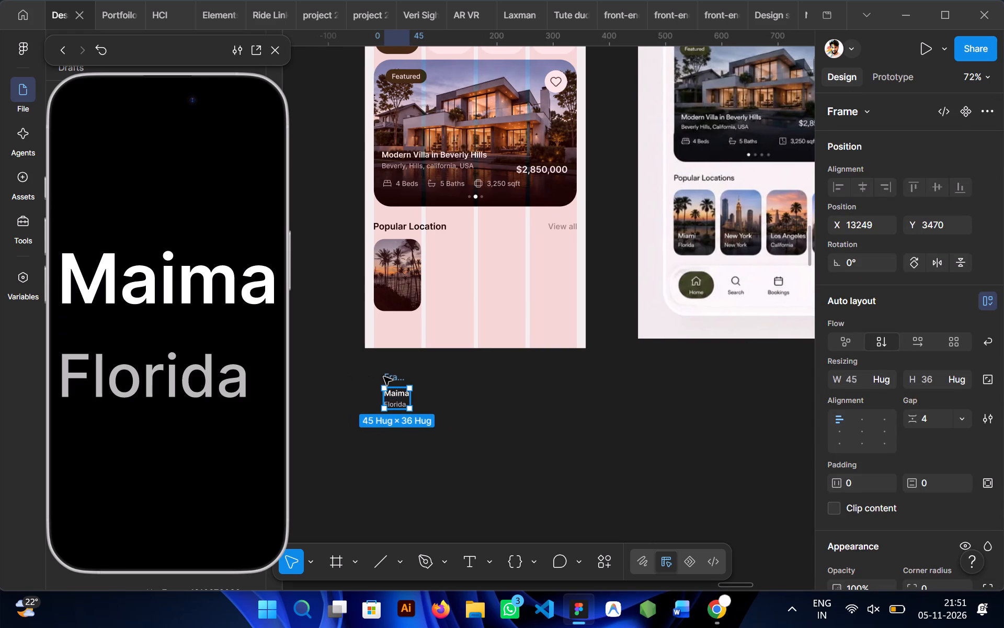
pyautogui.moveTo(384, 377); pyautogui.dragTo(385, 275)
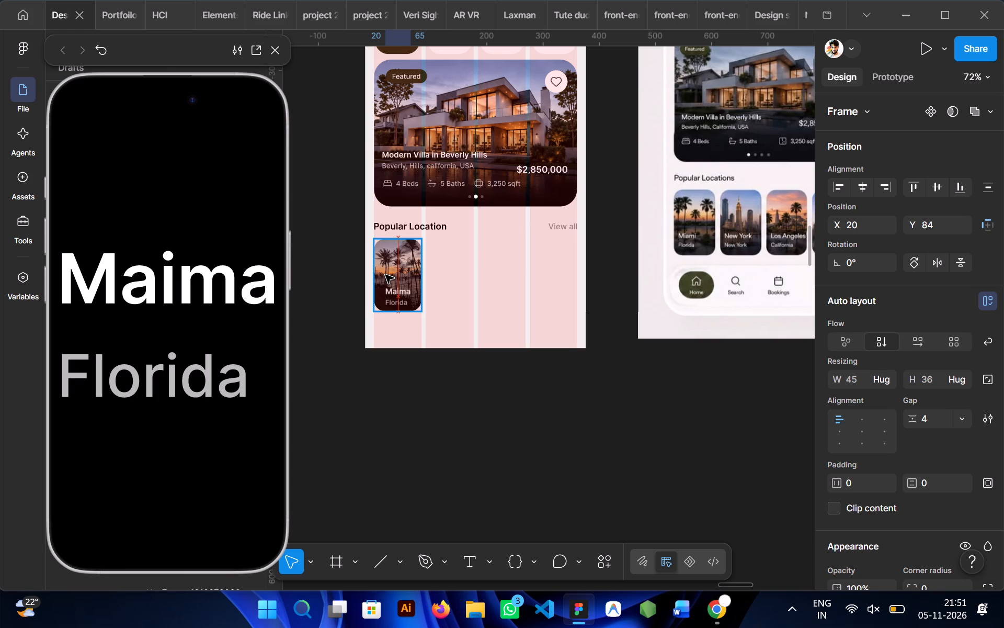
pyautogui.moveTo(385, 275); pyautogui.dragTo(379, 273)
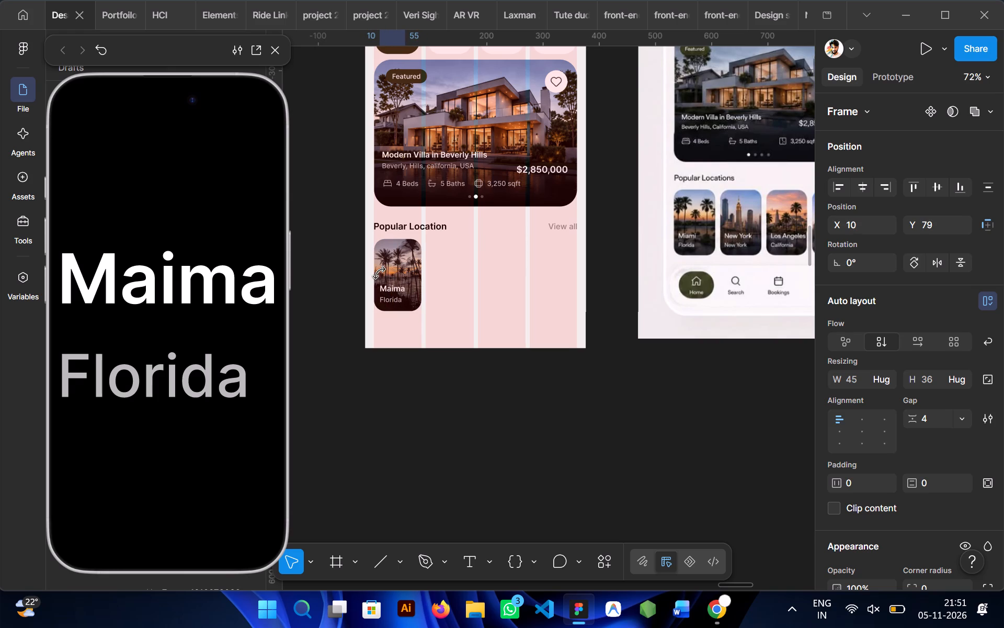
pyautogui.click(398, 414)
# Set the gap between the "Maima" and "Florida" labels to 0.
pyautogui.click(402, 246)
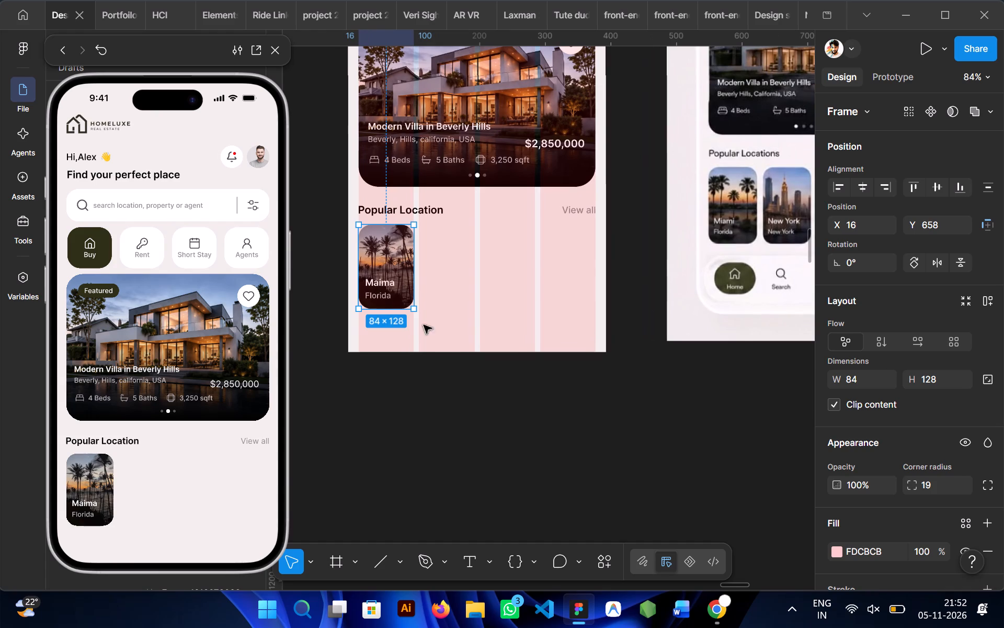
pyautogui.click(414, 391)
pyautogui.click(387, 288)
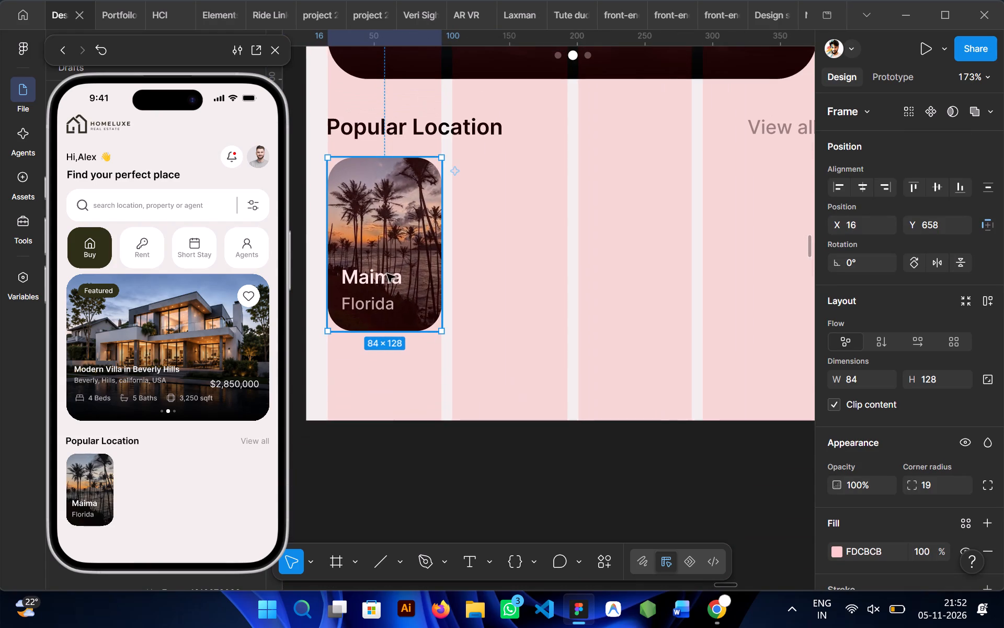
pyautogui.doubleClick(382, 278)
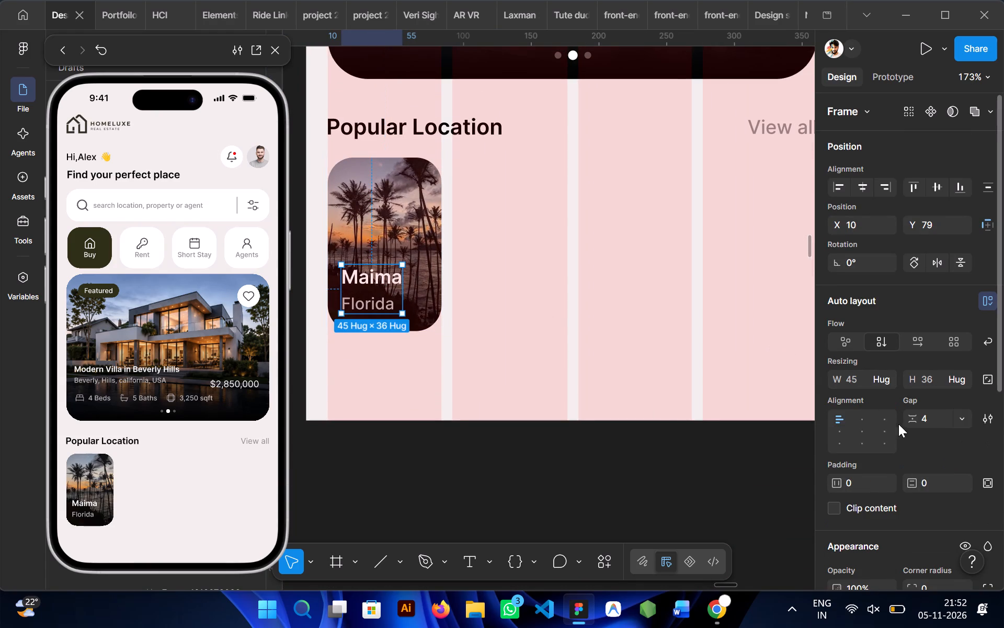
pyautogui.moveTo(915, 419); pyautogui.dragTo(497, 309)
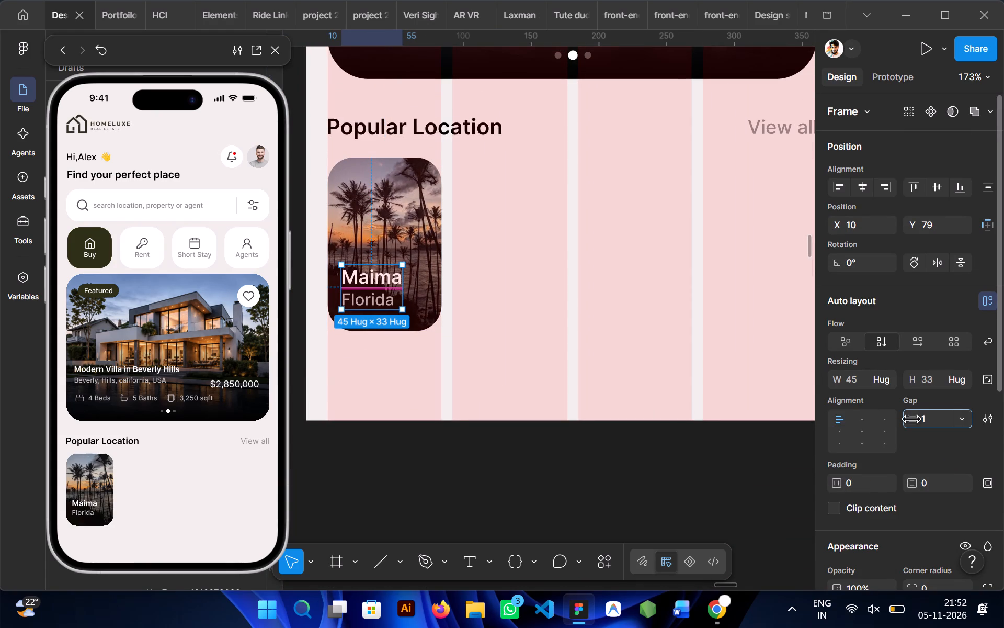
pyautogui.moveTo(497, 309); pyautogui.dragTo(495, 310)
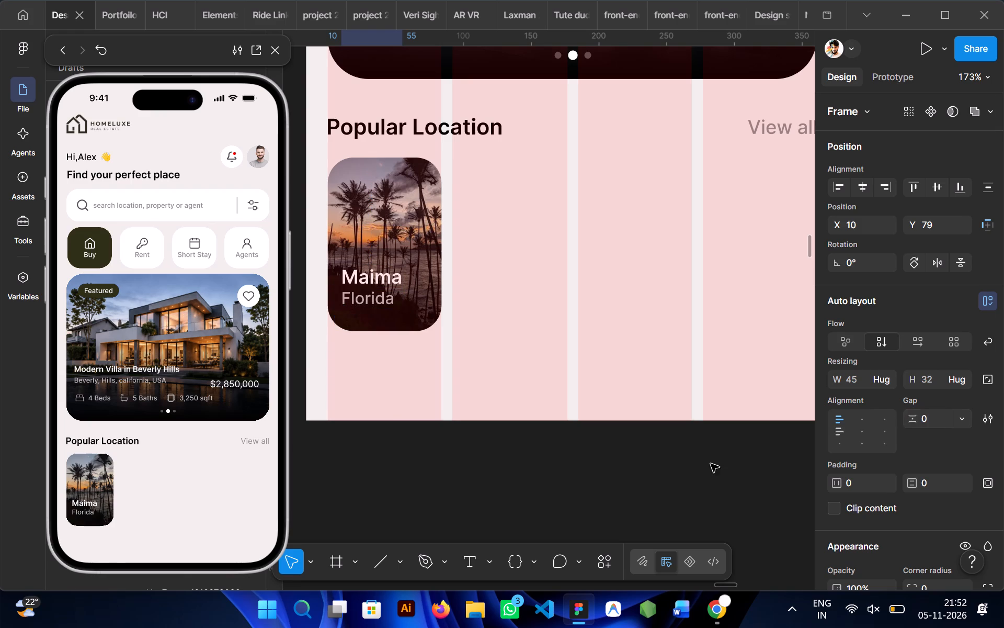
pyautogui.click(599, 467)
# Nudge the label frame down inside the first location card to Y 82.
pyautogui.doubleClick(461, 369)
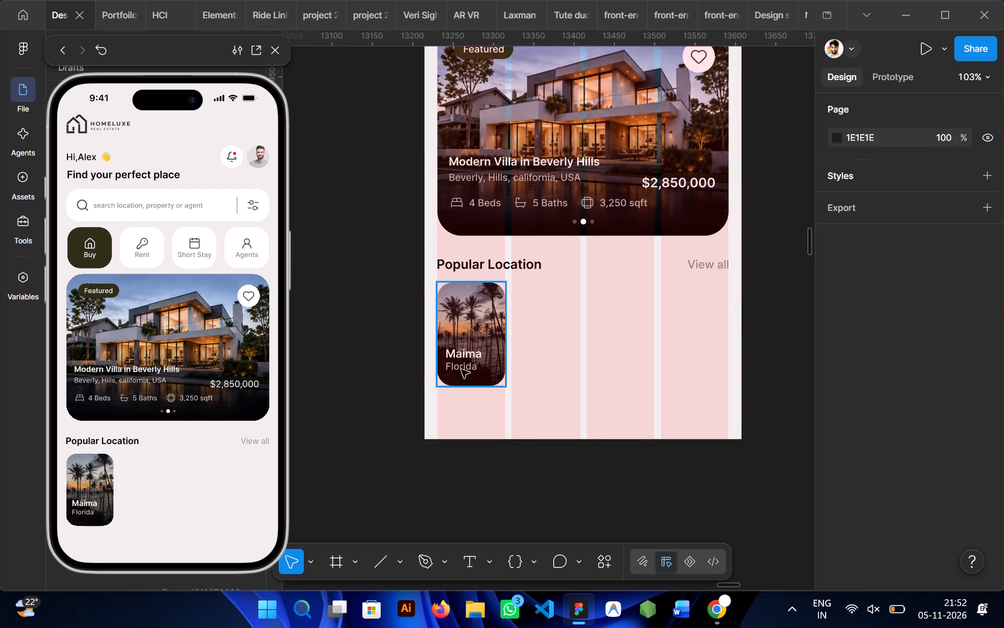
pyautogui.press('Down')
pyautogui.press('Down')
pyautogui.press('Down')
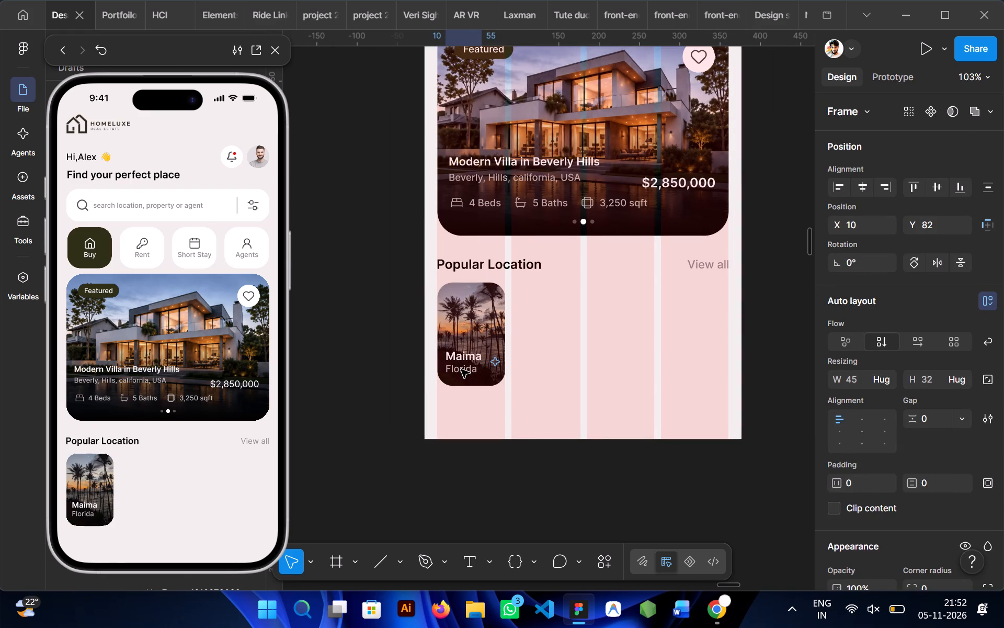
pyautogui.press('Down')
pyautogui.press('Up')
pyautogui.click(482, 455)
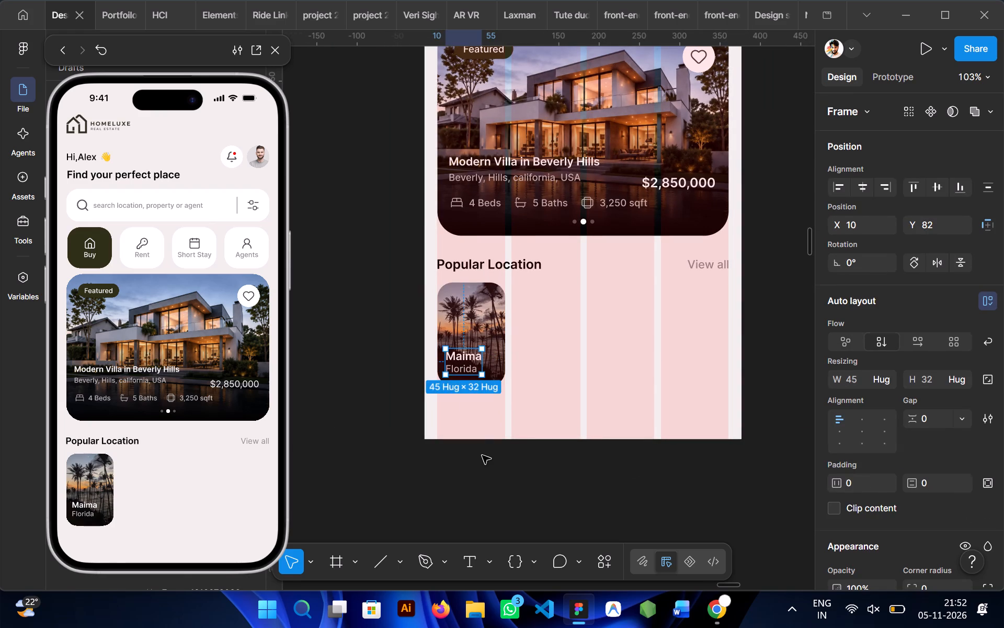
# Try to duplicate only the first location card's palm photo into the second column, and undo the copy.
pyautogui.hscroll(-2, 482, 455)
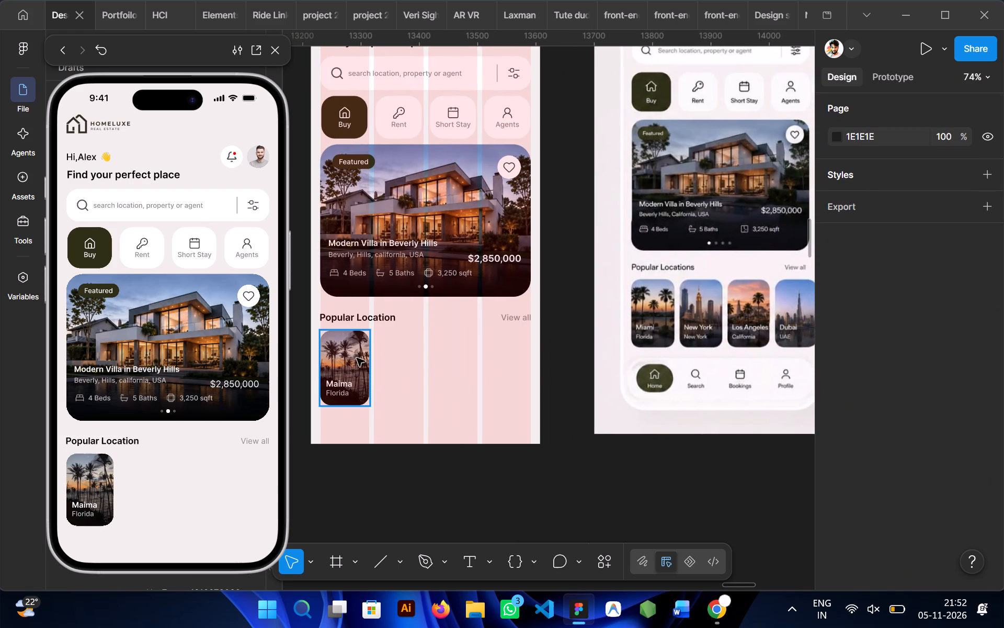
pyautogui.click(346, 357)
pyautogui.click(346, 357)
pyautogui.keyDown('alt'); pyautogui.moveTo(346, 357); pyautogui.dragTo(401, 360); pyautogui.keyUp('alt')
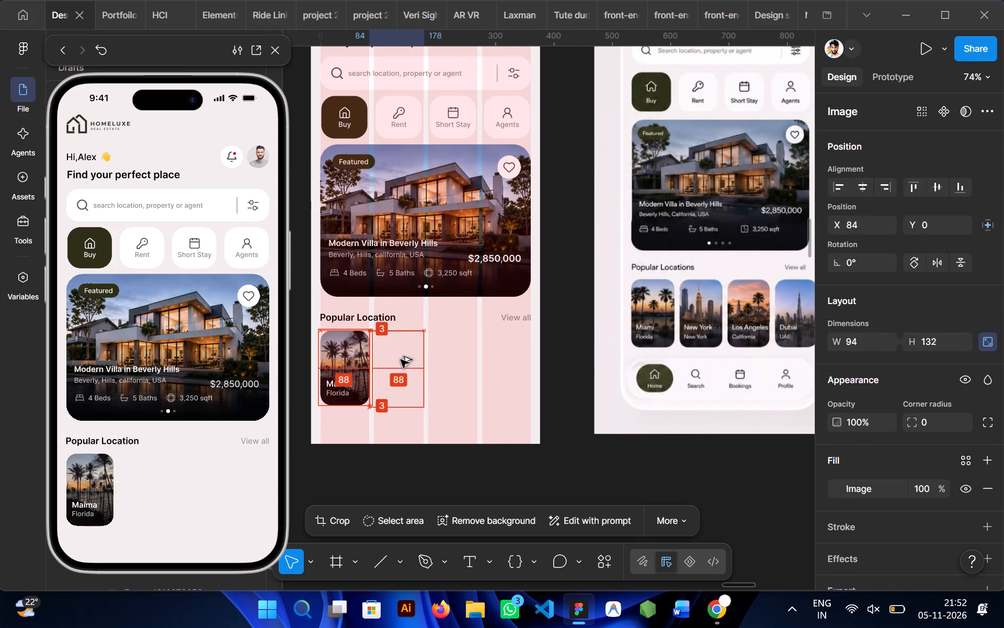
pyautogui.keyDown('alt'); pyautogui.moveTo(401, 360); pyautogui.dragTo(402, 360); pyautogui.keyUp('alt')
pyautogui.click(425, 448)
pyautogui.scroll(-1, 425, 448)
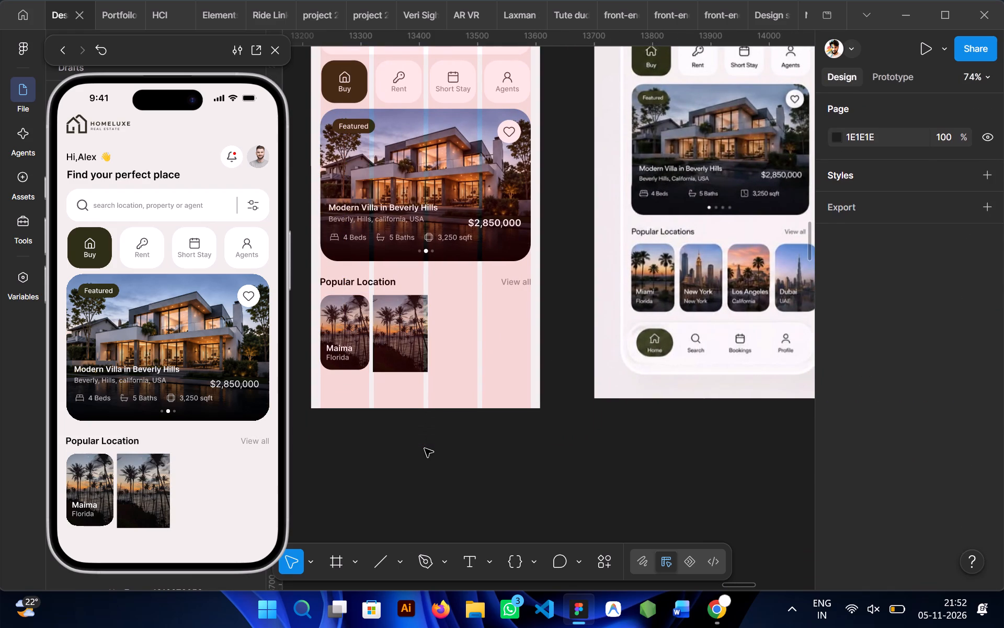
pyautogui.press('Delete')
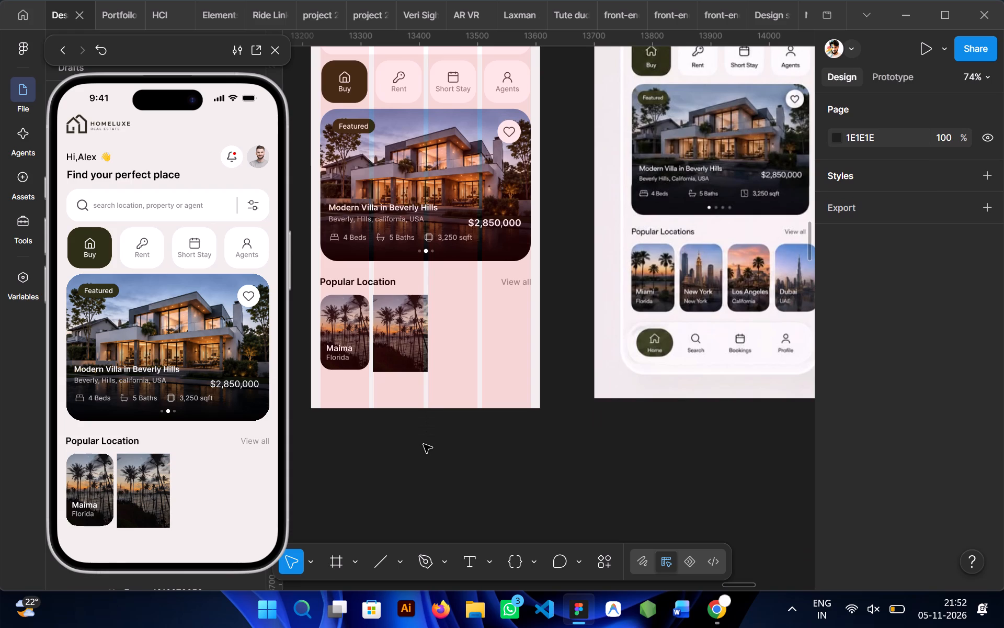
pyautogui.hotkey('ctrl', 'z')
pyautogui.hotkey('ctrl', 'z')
# Duplicate the whole first location card and place the copy beside it at X 114, level with the original with a 14 gap.
pyautogui.click(352, 353)
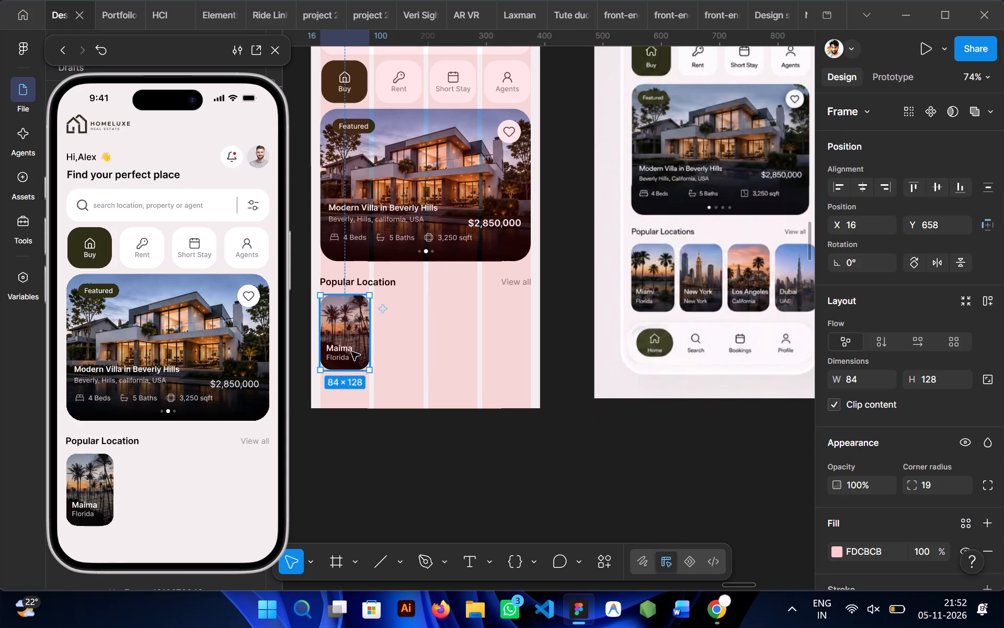
pyautogui.keyDown('alt'); pyautogui.moveTo(347, 350); pyautogui.dragTo(404, 350); pyautogui.keyUp('alt')
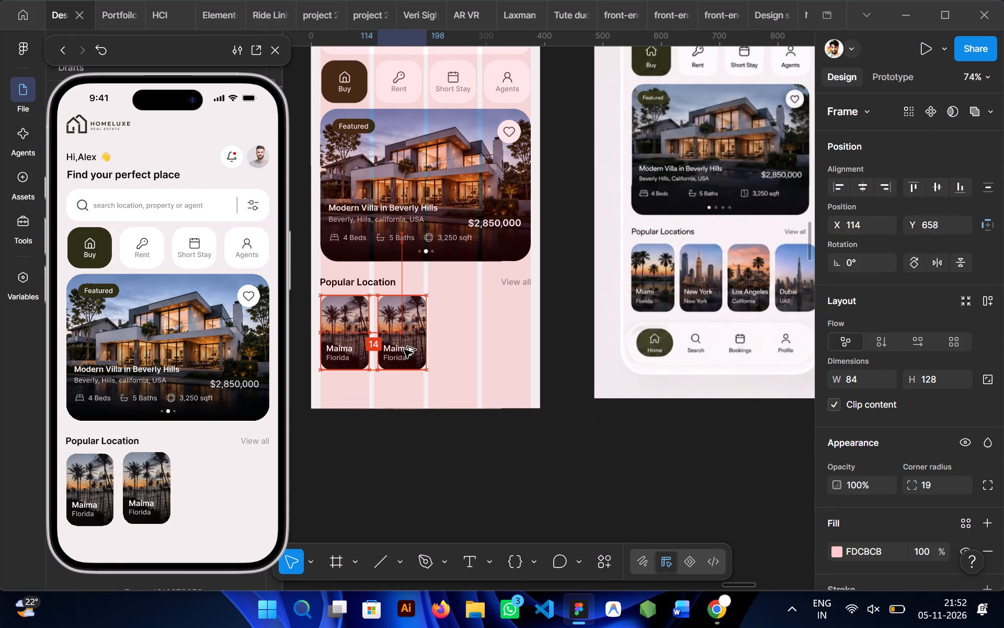
pyautogui.keyDown('alt'); pyautogui.moveTo(404, 350); pyautogui.dragTo(404, 351); pyautogui.keyUp('alt')
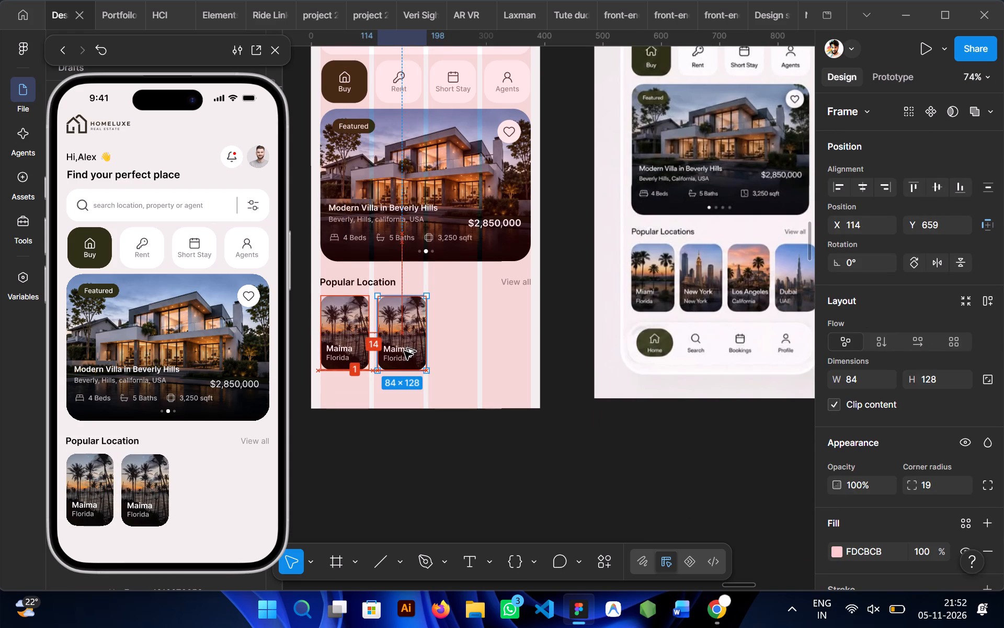
pyautogui.keyDown('alt'); pyautogui.moveTo(404, 351); pyautogui.dragTo(404, 351); pyautogui.keyUp('alt')
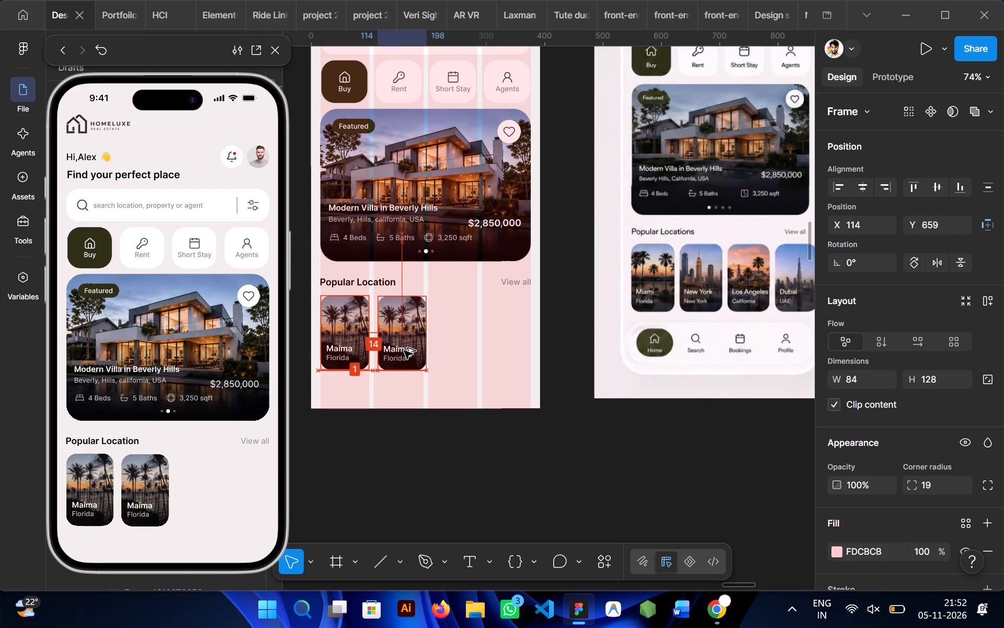
pyautogui.keyDown('alt'); pyautogui.moveTo(404, 351); pyautogui.dragTo(404, 349); pyautogui.keyUp('alt')
pyautogui.click(421, 417)
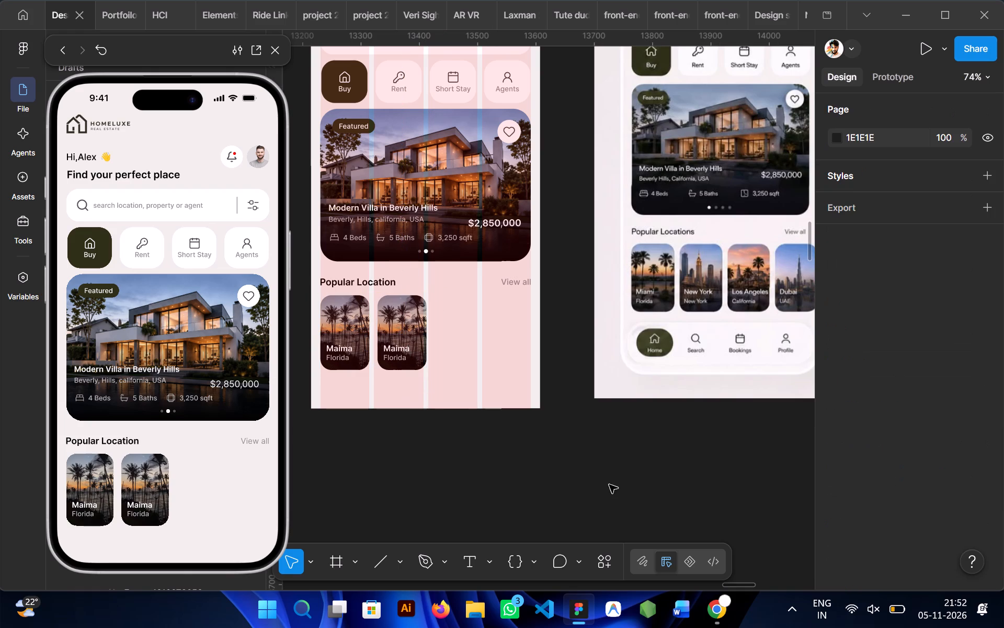
# Switch to Chrome and replace the image search query with "new york".
pyautogui.click(687, 537)
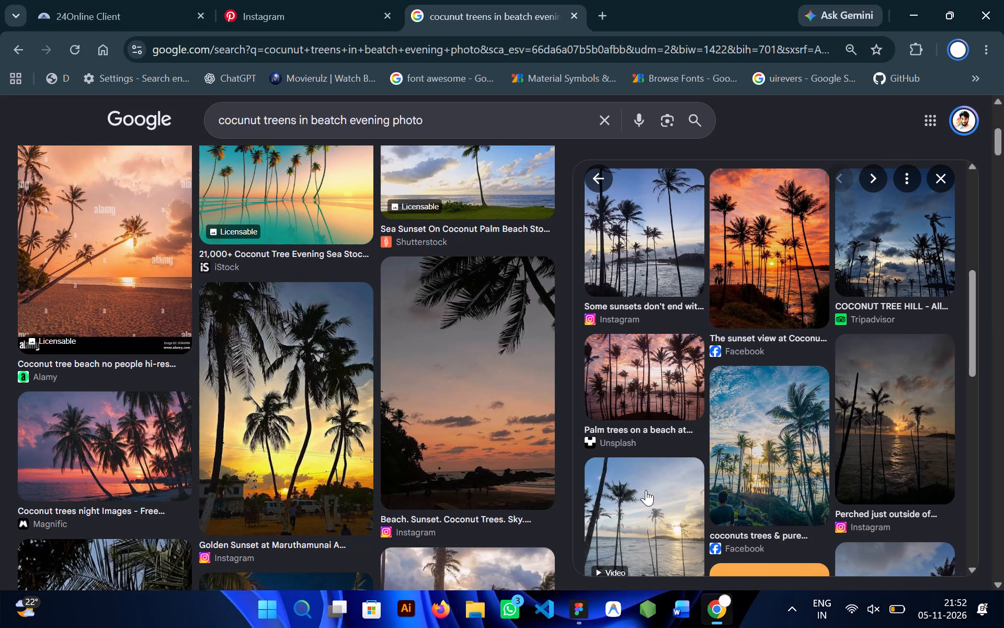
pyautogui.click(437, 115)
pyautogui.hotkey('ctrl', 'BackSpace')
pyautogui.hotkey('ctrl', 'BackSpace')
pyautogui.hotkey('ctrl', 'BackSpace')
pyautogui.hotkey('ctrl', 'BackSpace')
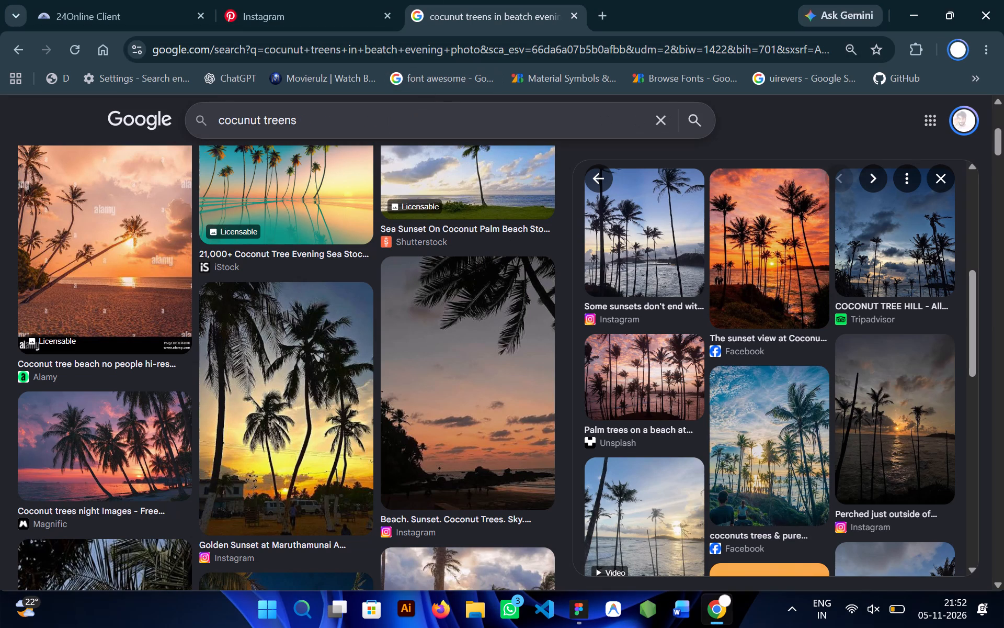
pyautogui.hotkey('ctrl', 'BackSpace')
pyautogui.hotkey('ctrl', 'BackSpace')
pyautogui.hotkey('ctrl', 'BackSpace')
pyautogui.hotkey('ctrl', 'BackSpace')
pyautogui.write('new')
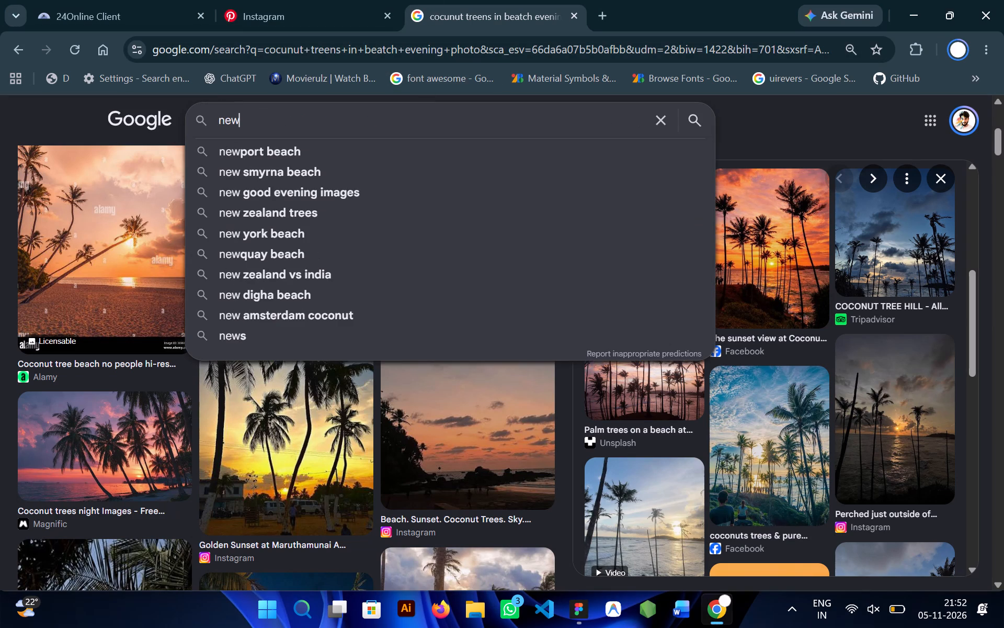
pyautogui.press('space')
pyautogui.write('yark')
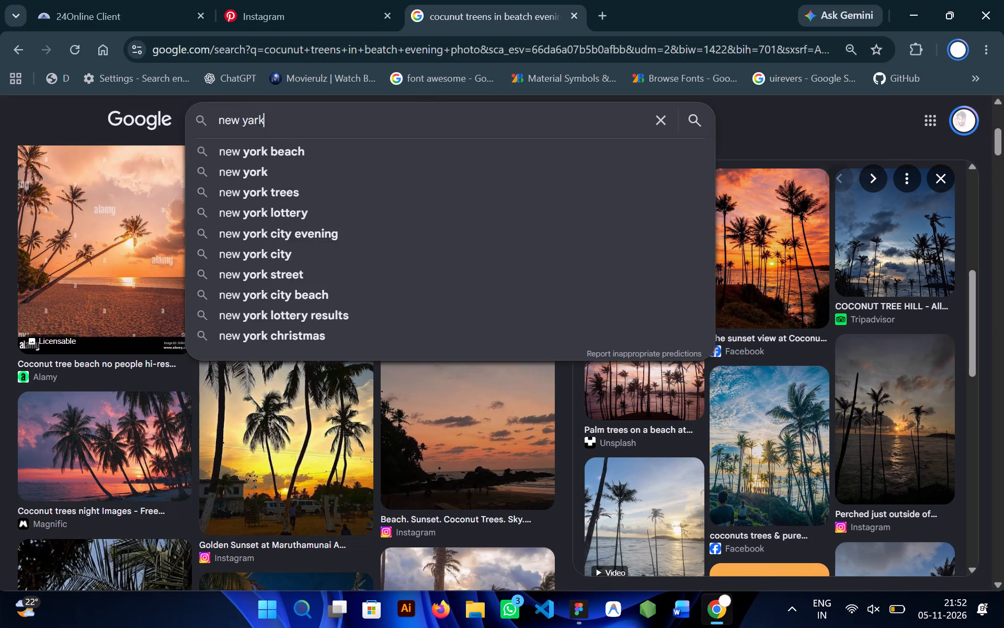
pyautogui.click(269, 174)
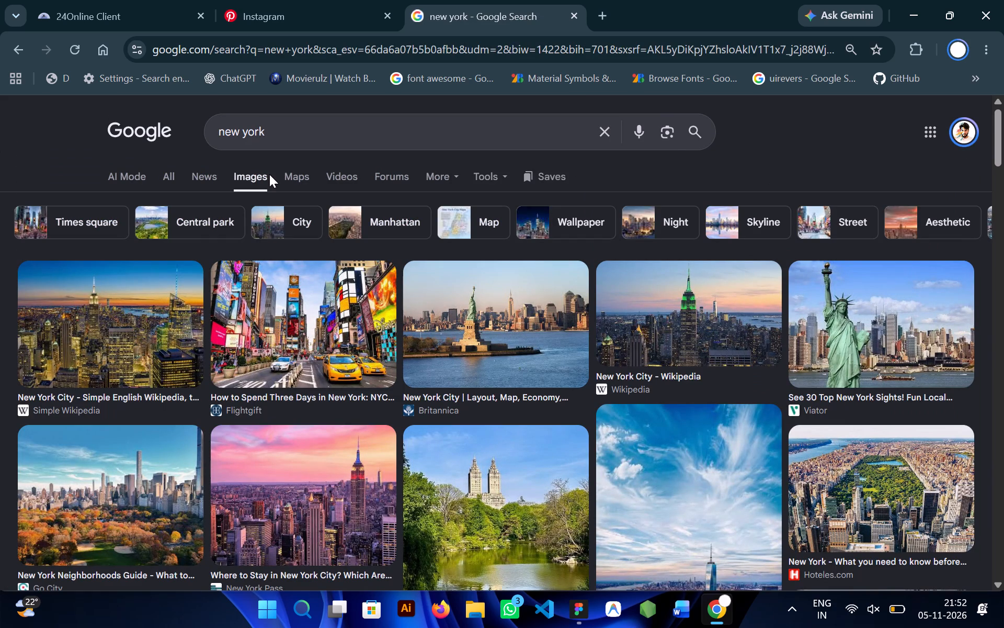
# Find the tall pastel-sky New York skyline photo from Hand Luggage Only in the image results and copy the image.
pyautogui.scroll(-3, 467, 414)
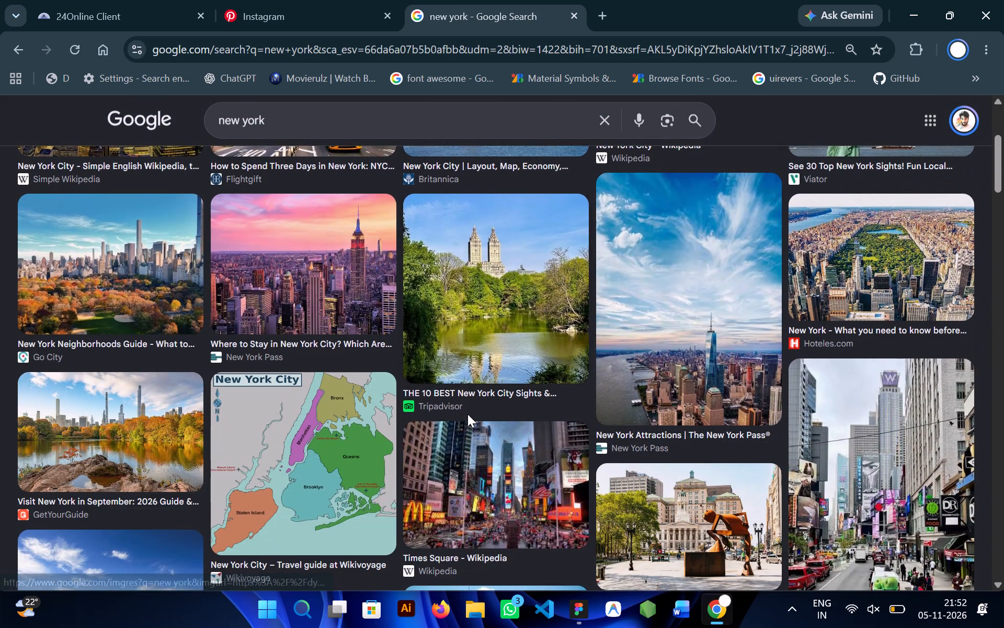
pyautogui.scroll(-5, 467, 414)
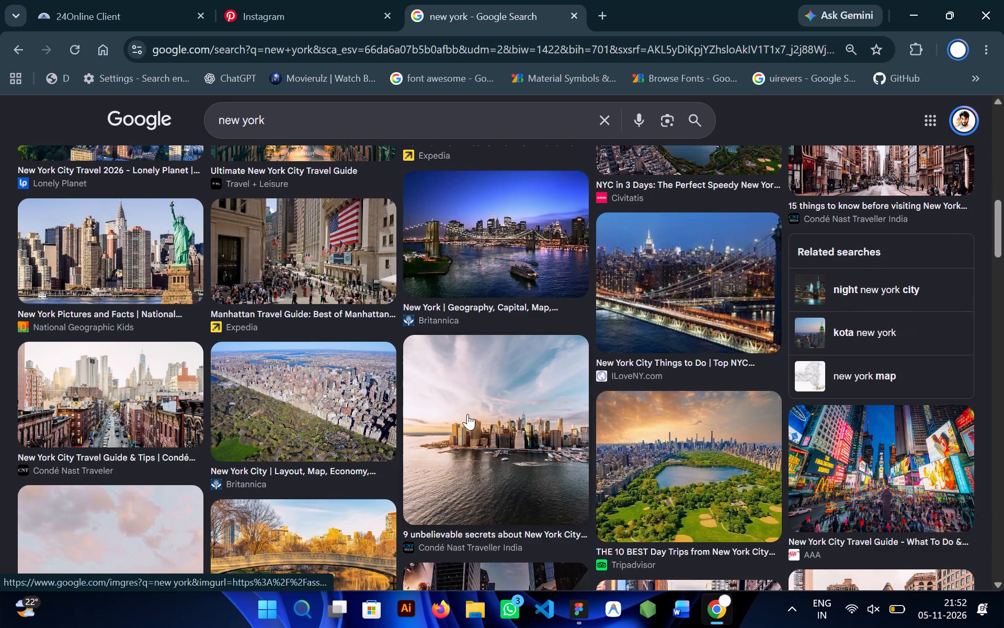
pyautogui.scroll(-3, 528, 486)
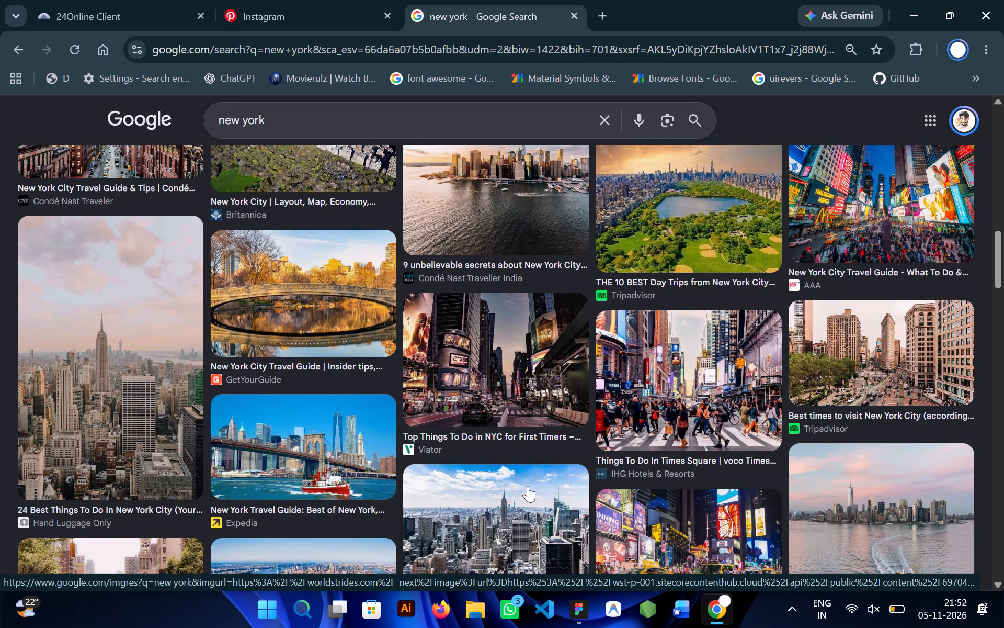
pyautogui.click(137, 383)
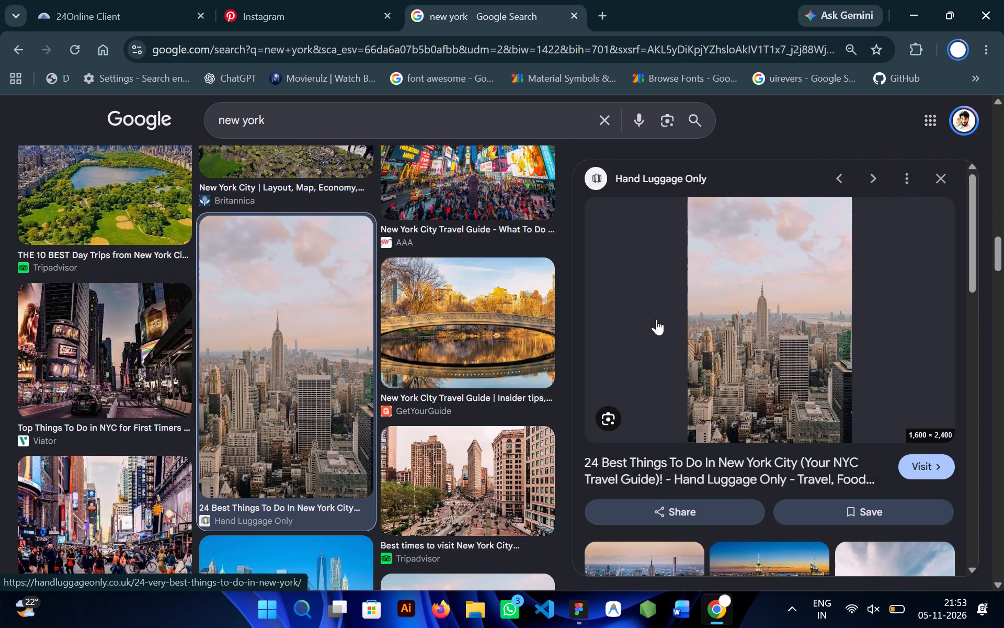
pyautogui.rightClick(778, 300)
pyautogui.click(599, 434)
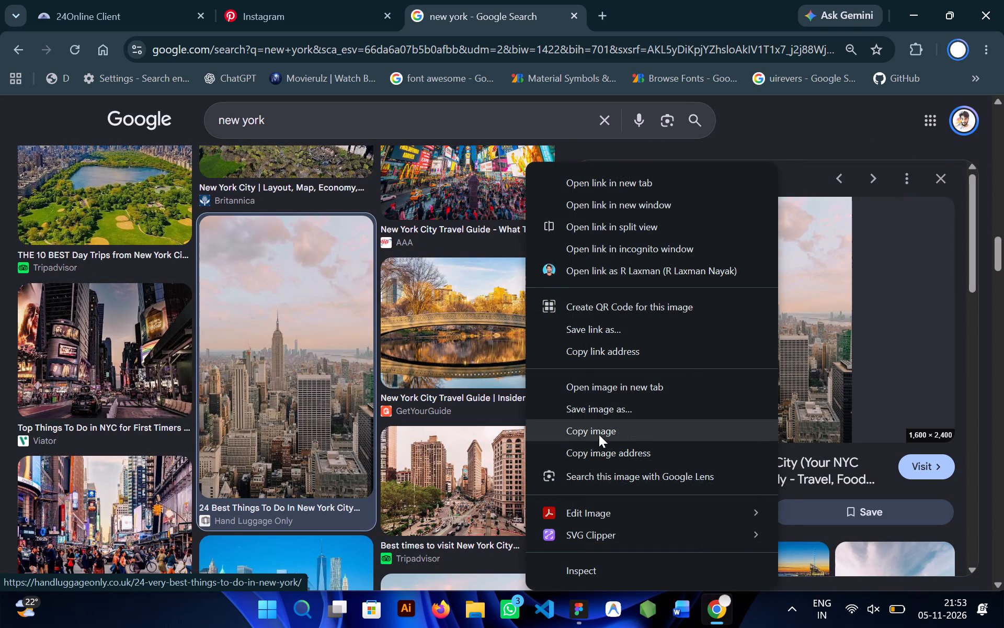
# Switch to Figma, paste the New York skyline photo, and scale it down to 88 × 133 beside the iPhone 16 - 3 frame.
pyautogui.click(578, 604)
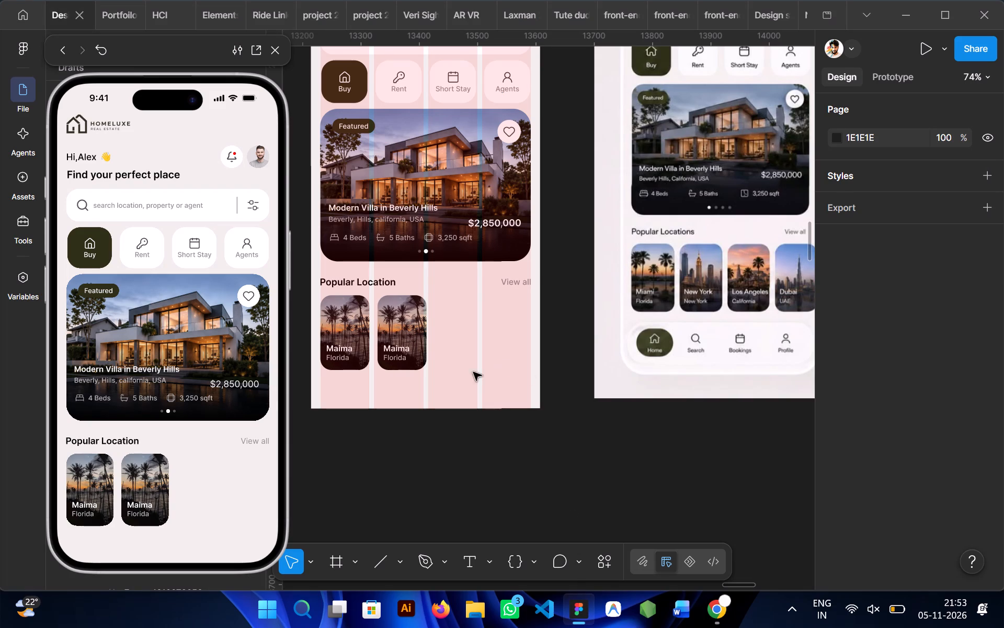
pyautogui.scroll(-1, 451, 434)
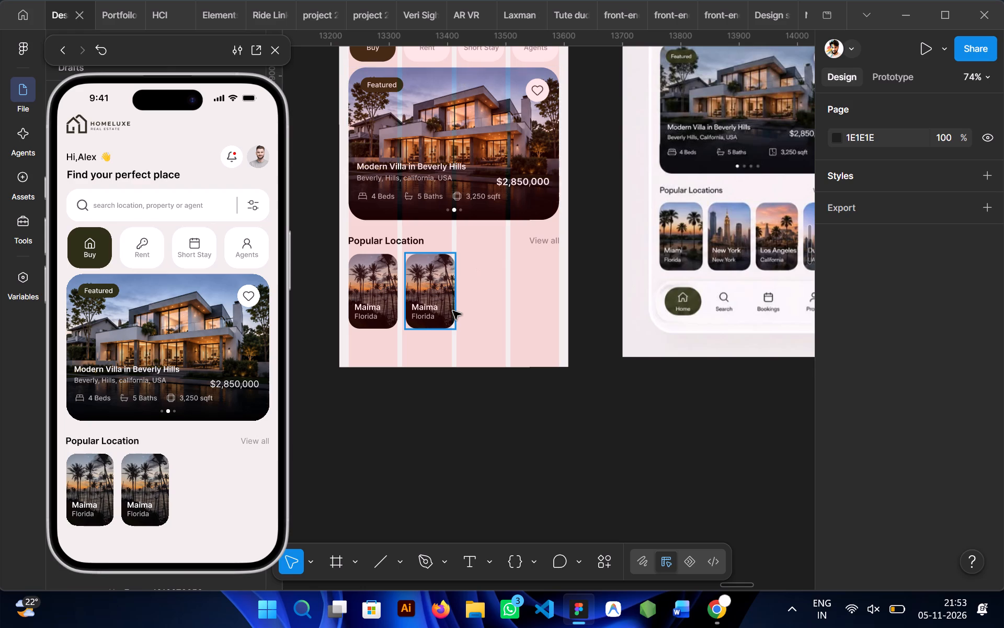
pyautogui.click(424, 498)
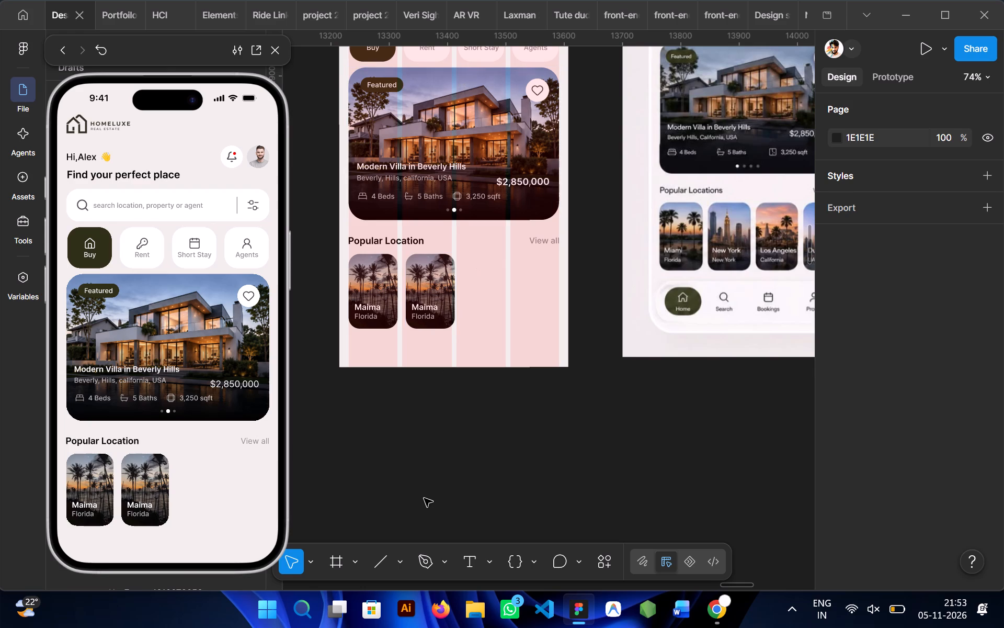
pyautogui.hotkey('ctrl', 'v')
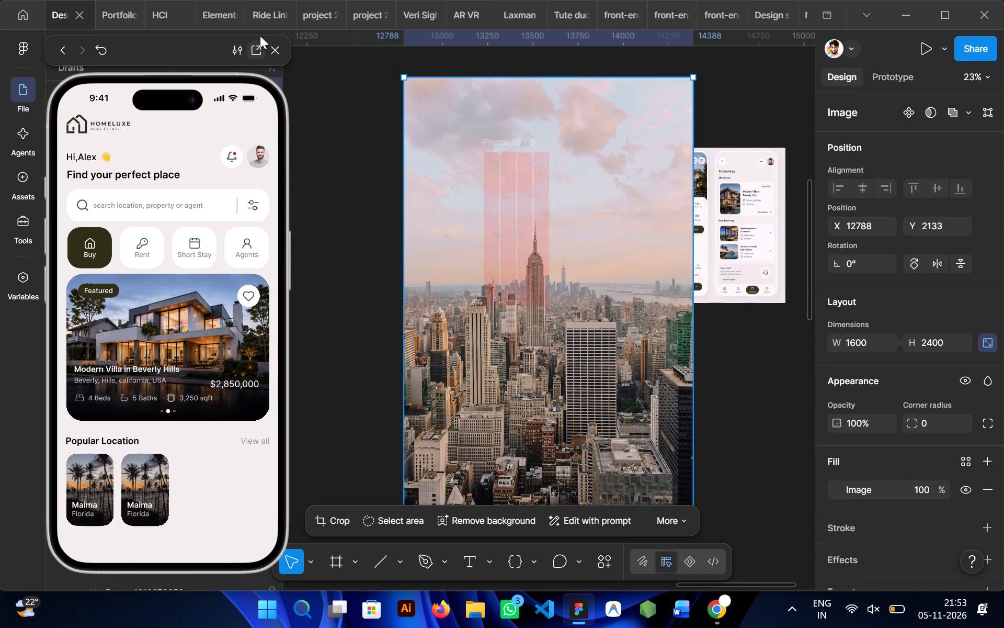
pyautogui.click(273, 54)
pyautogui.scroll(-1, 576, 238)
pyautogui.scroll(1, 575, 217)
pyautogui.moveTo(509, 65); pyautogui.dragTo(506, 378)
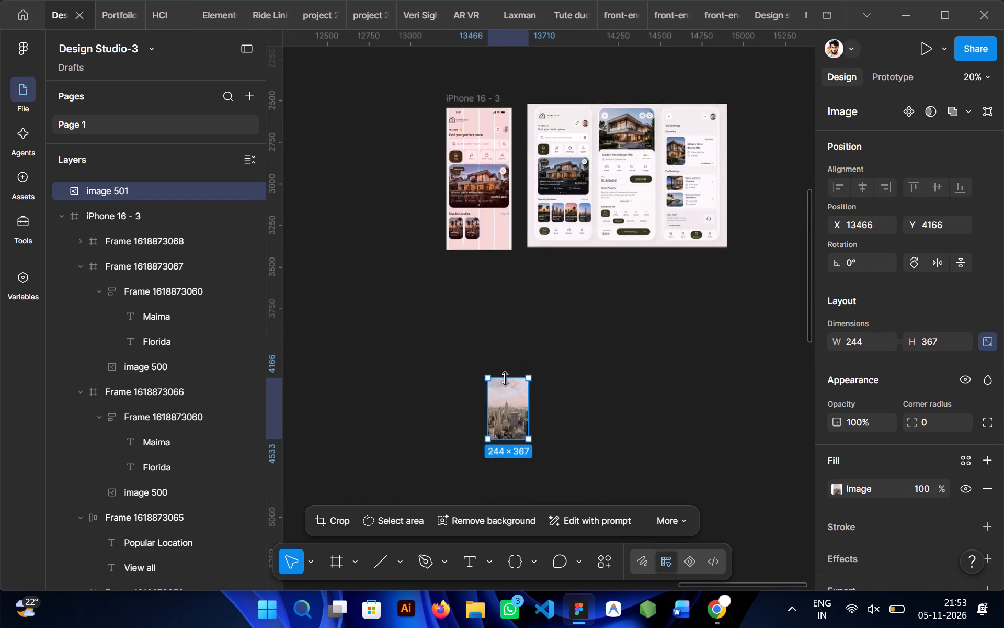
pyautogui.moveTo(523, 417); pyautogui.dragTo(380, 101)
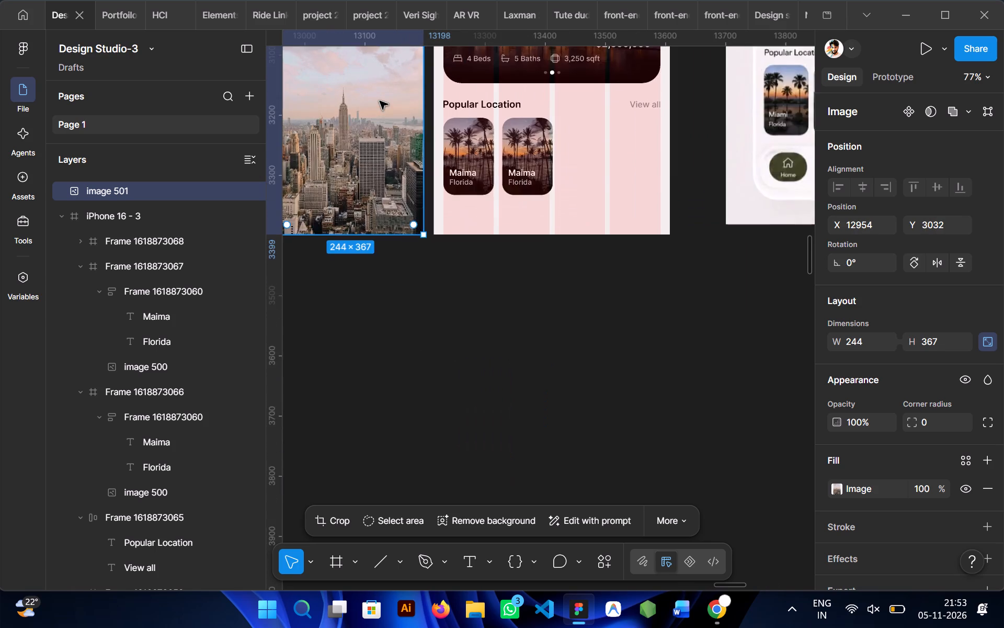
pyautogui.scroll(1, 380, 101)
pyautogui.hscroll(1, 378, 114)
pyautogui.moveTo(396, 130); pyautogui.dragTo(402, 259)
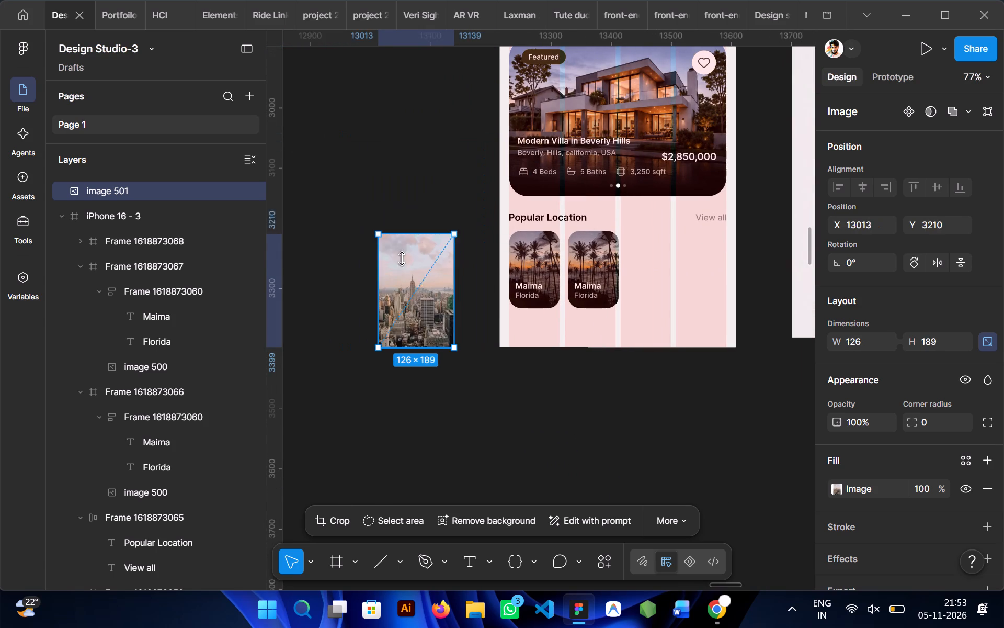
pyautogui.moveTo(402, 259); pyautogui.dragTo(401, 267)
# Copy the scaled New York photo and use it to replace the palm image in the second location card.
pyautogui.rightClick(412, 323)
pyautogui.click(437, 96)
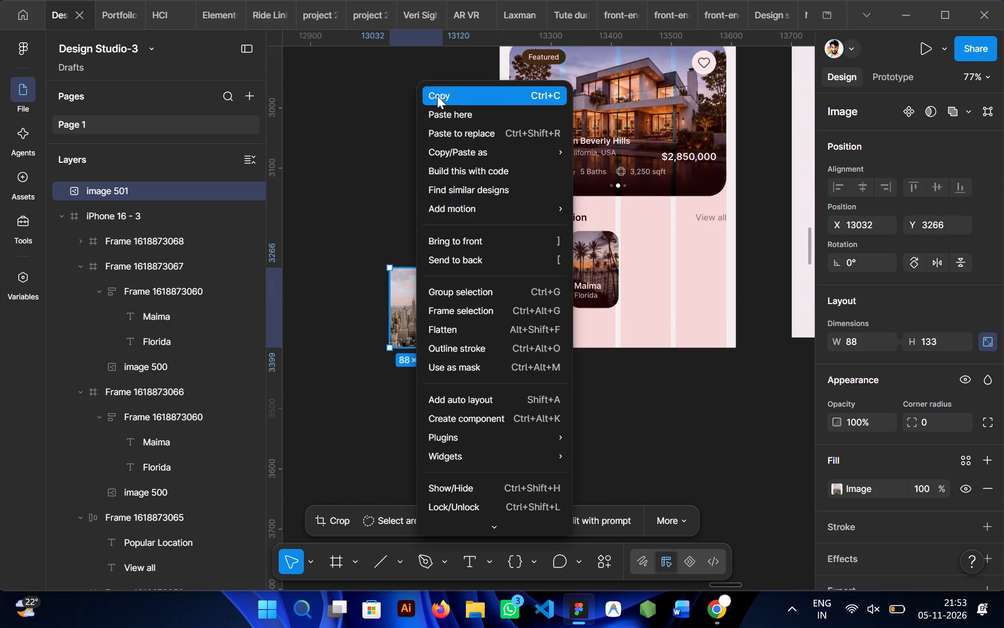
pyautogui.keyDown('ctrl'); pyautogui.click(590, 257); pyautogui.keyUp('ctrl')
pyautogui.rightClick(590, 257)
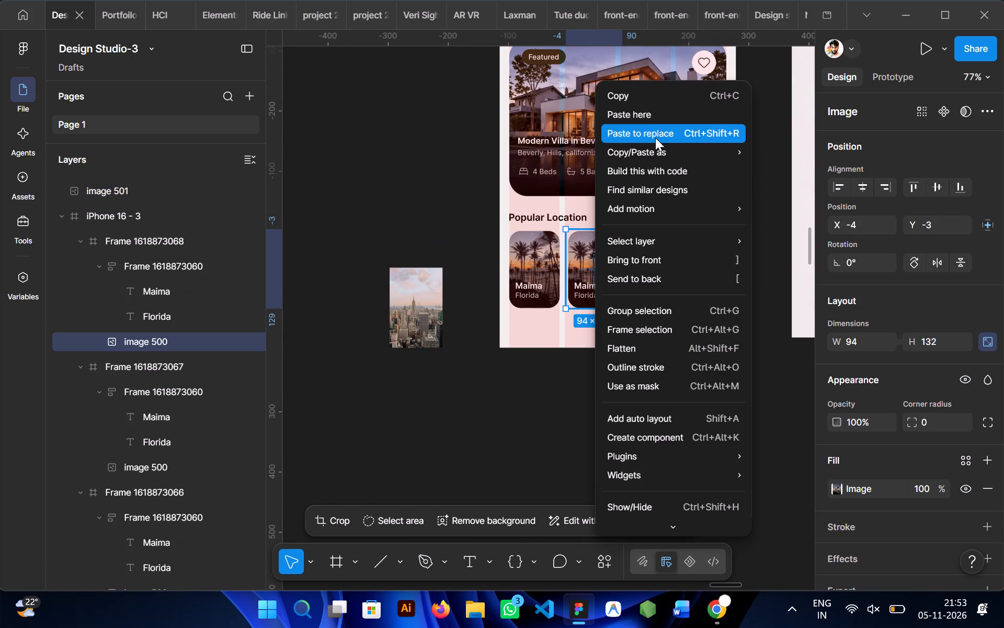
pyautogui.click(648, 136)
pyautogui.scroll(1, 618, 349)
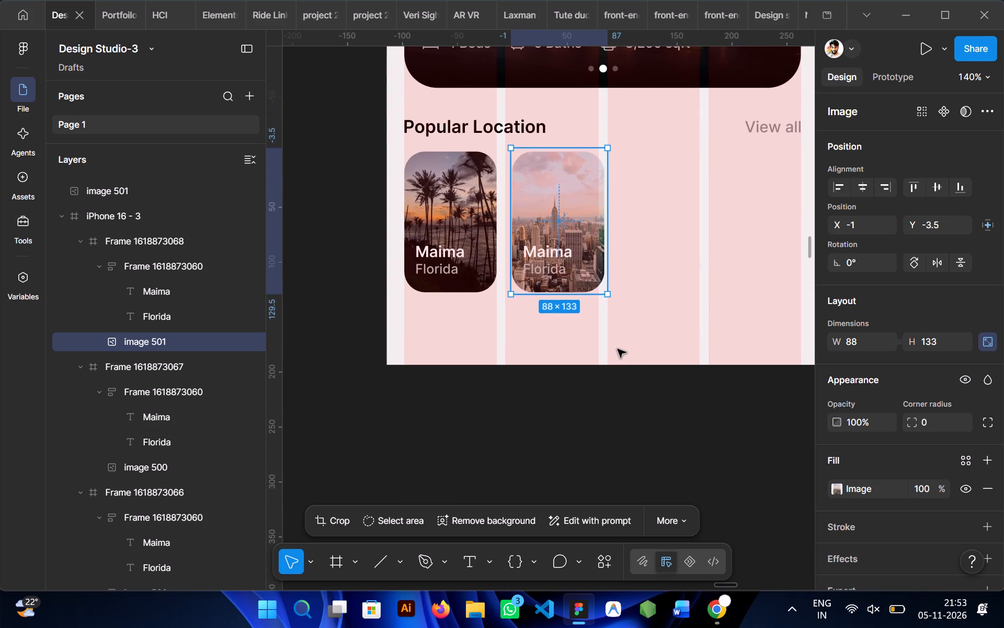
pyautogui.hscroll(-1, 618, 349)
pyautogui.hscroll(1, 618, 349)
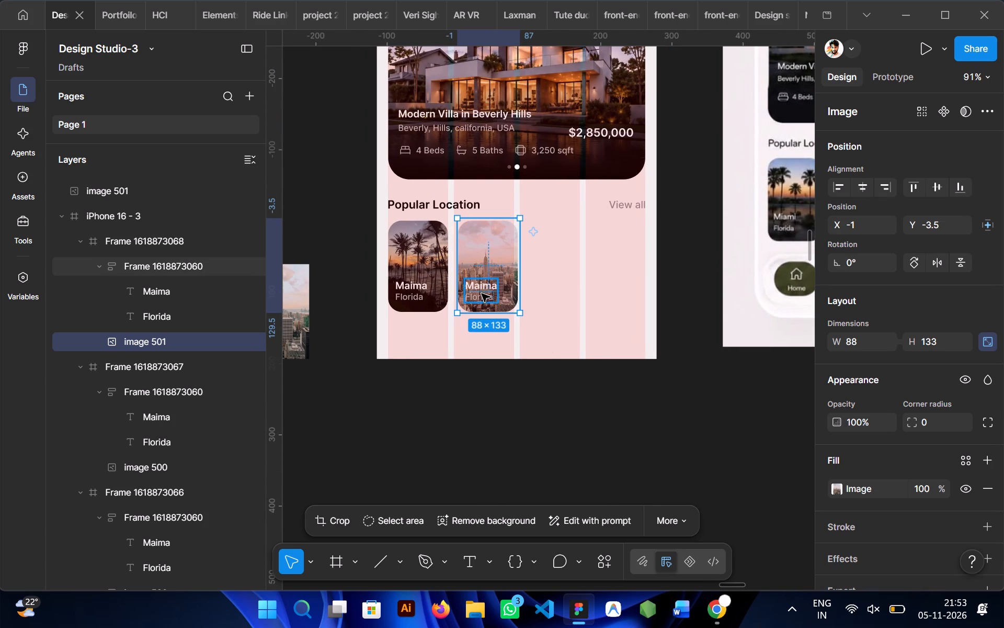
pyautogui.click(578, 436)
pyautogui.hscroll(1, 523, 406)
pyautogui.doubleClick(580, 301)
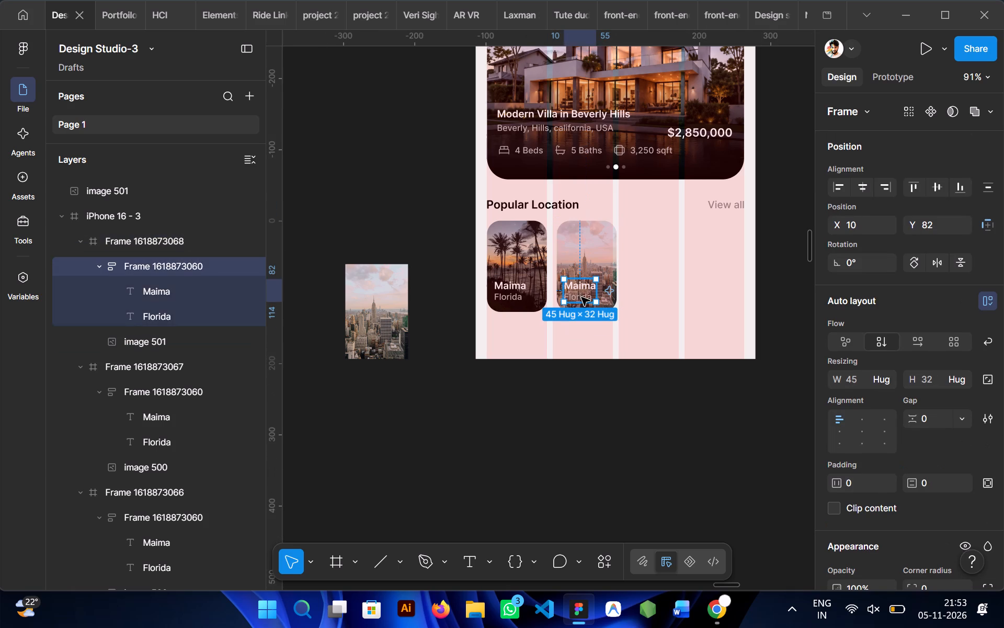
pyautogui.click(594, 387)
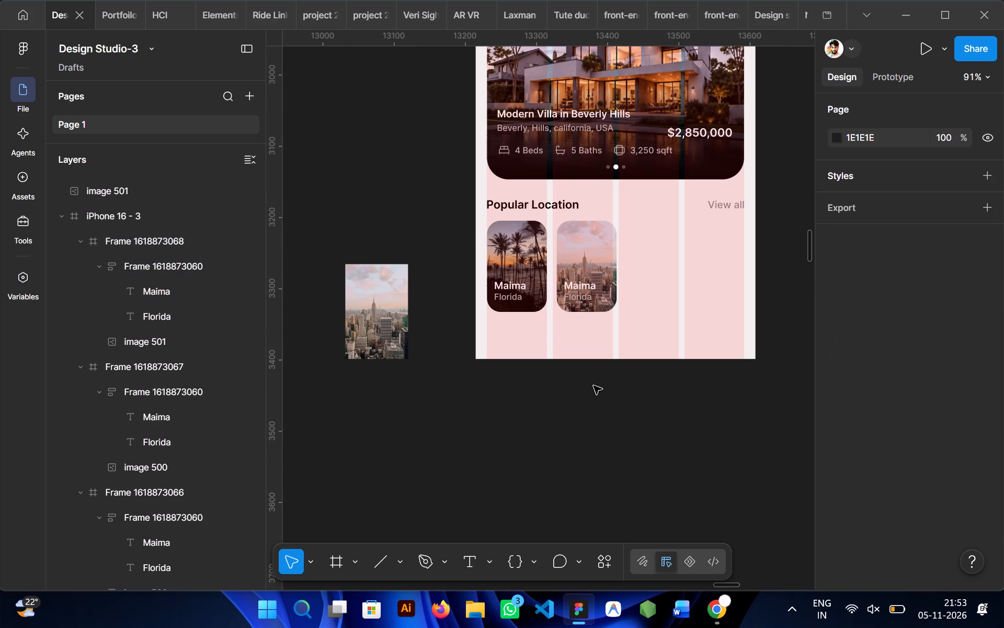
# Draw a frame about 83 × 53 over the lower part of the New York card, around its text.
pyautogui.press('f')
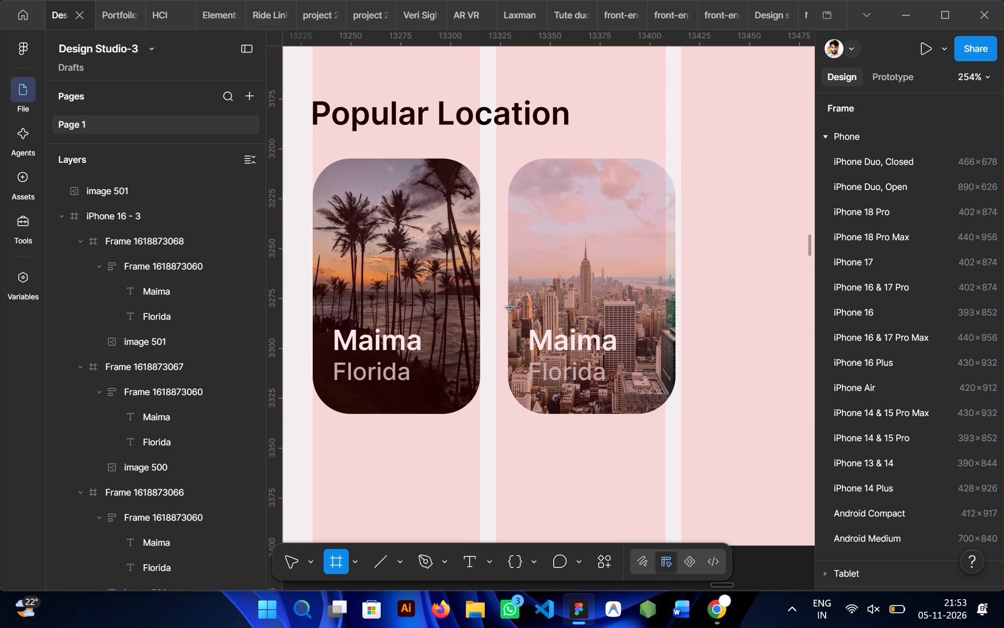
pyautogui.moveTo(510, 308); pyautogui.dragTo(670, 408)
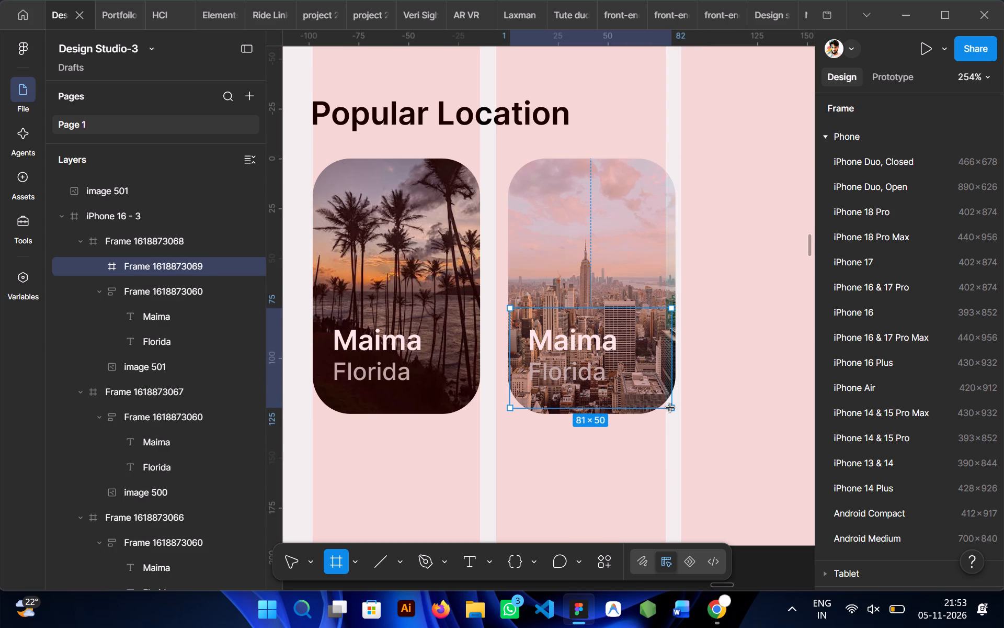
pyautogui.moveTo(670, 408); pyautogui.dragTo(677, 410)
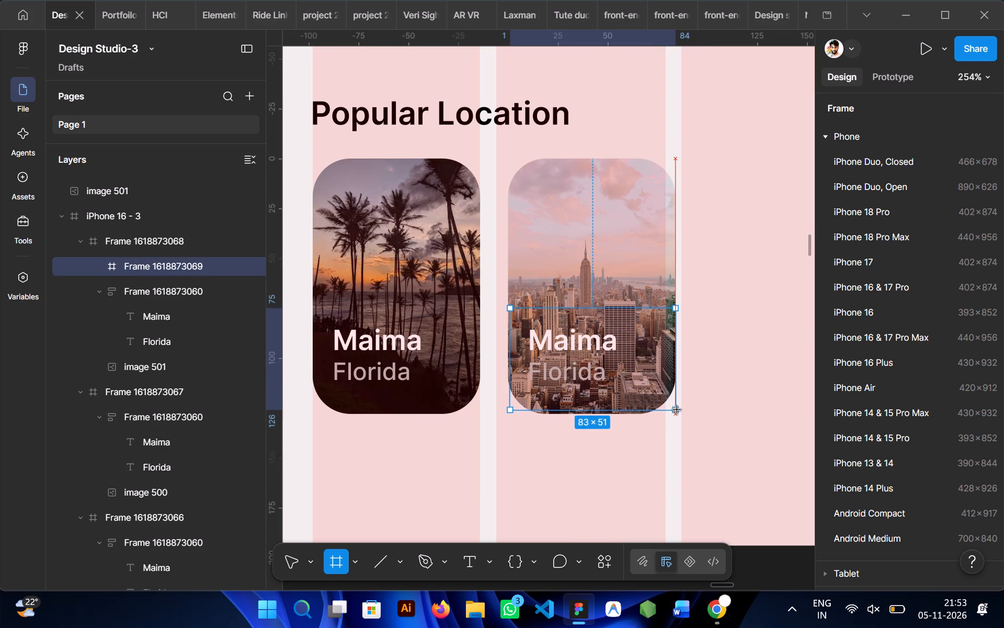
pyautogui.moveTo(677, 410); pyautogui.dragTo(677, 413)
# Add a solid black 000000 fill to the overlay frame on the New York card.
pyautogui.hscroll(-1, 687, 393)
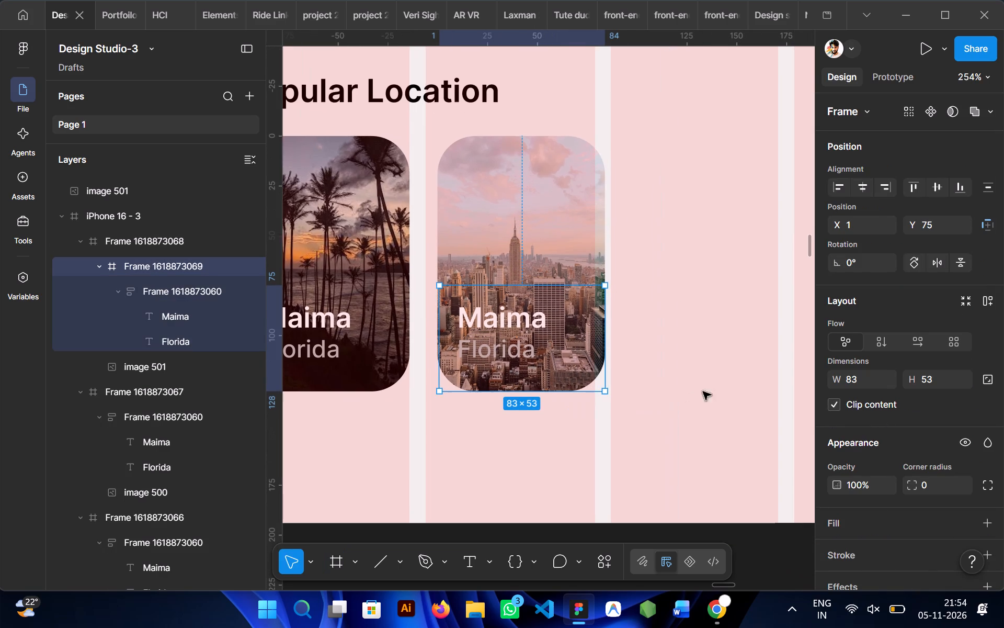
pyautogui.scroll(-1, 974, 394)
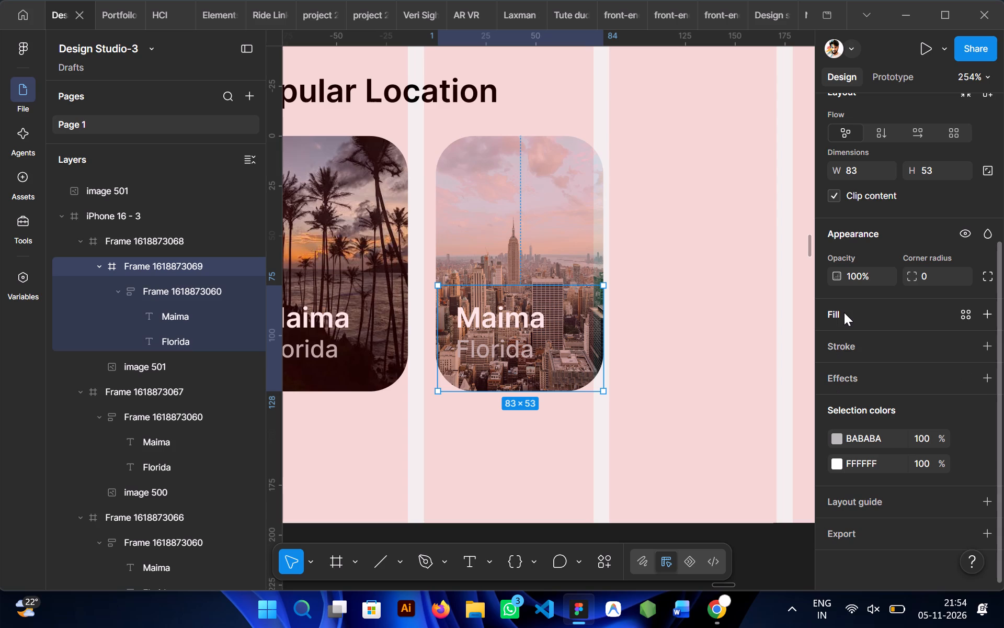
pyautogui.click(989, 317)
pyautogui.moveTo(651, 279); pyautogui.dragTo(649, 412)
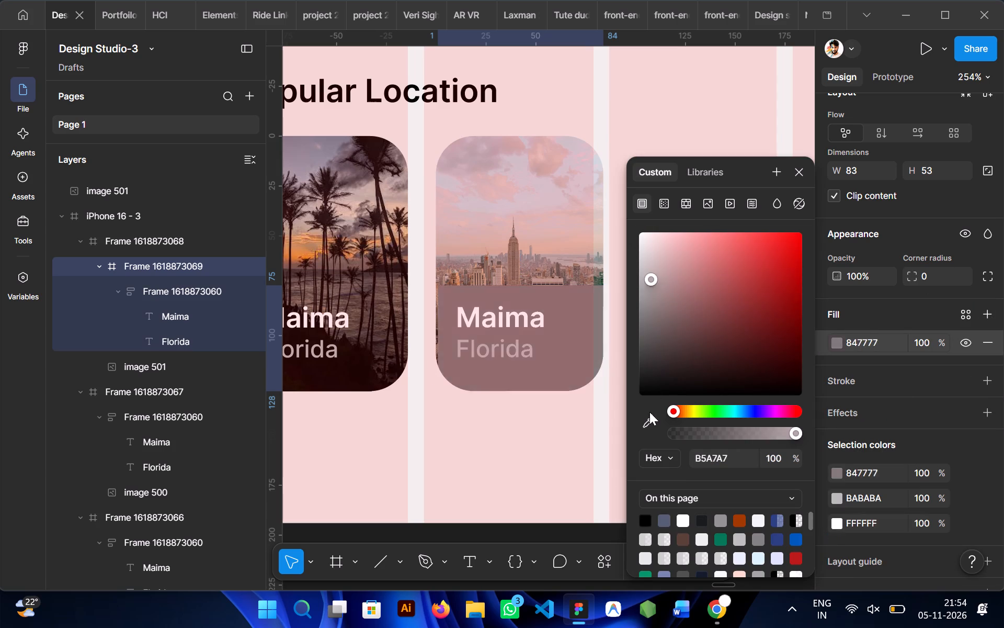
pyautogui.moveTo(649, 412); pyautogui.dragTo(648, 416)
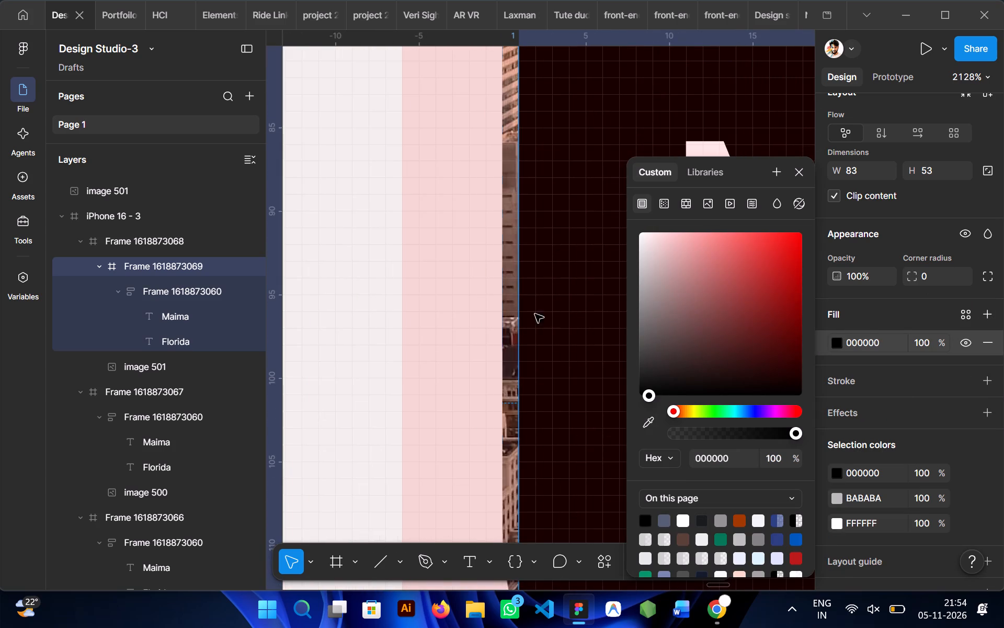
# Extend the overlay frame's left side to the card's edge, making it 84 wide.
pyautogui.moveTo(518, 325); pyautogui.dragTo(500, 327)
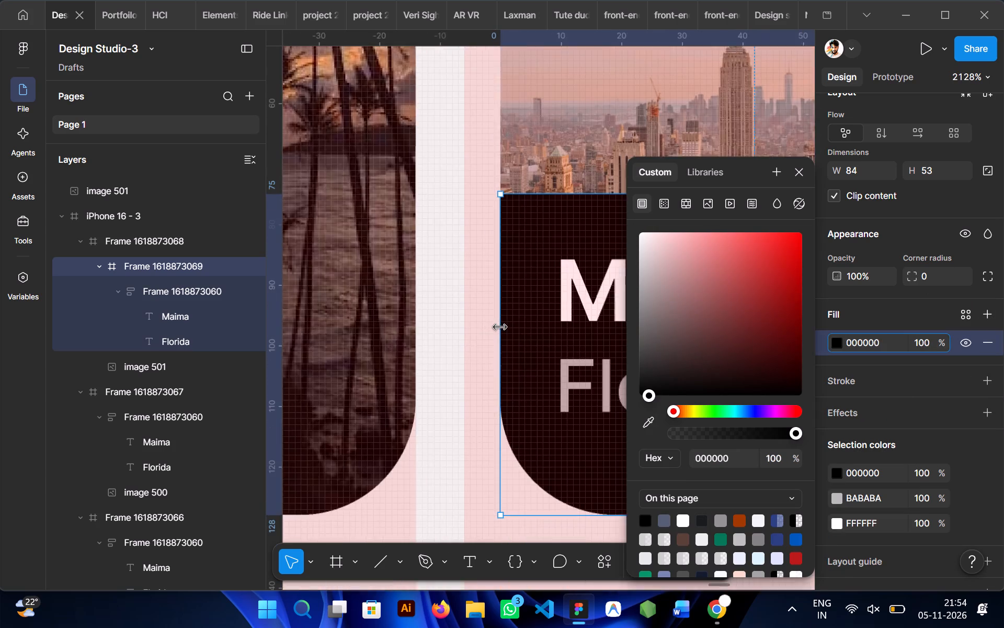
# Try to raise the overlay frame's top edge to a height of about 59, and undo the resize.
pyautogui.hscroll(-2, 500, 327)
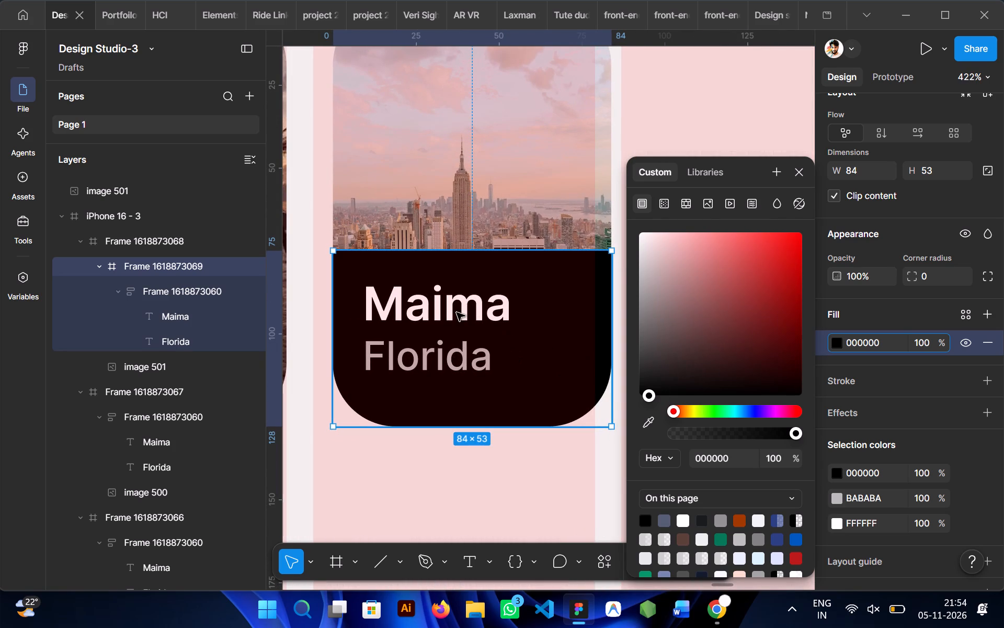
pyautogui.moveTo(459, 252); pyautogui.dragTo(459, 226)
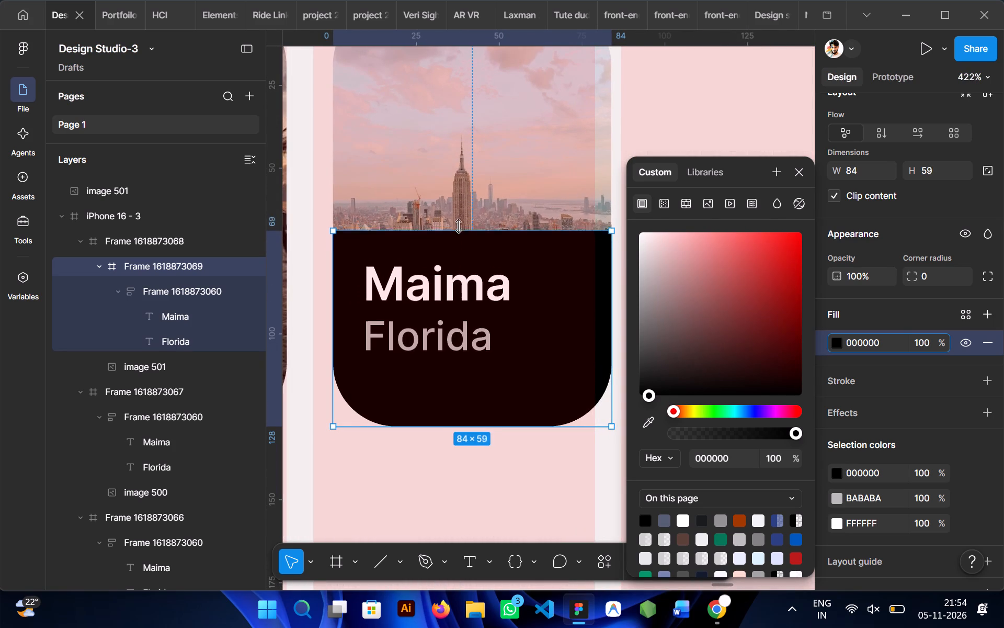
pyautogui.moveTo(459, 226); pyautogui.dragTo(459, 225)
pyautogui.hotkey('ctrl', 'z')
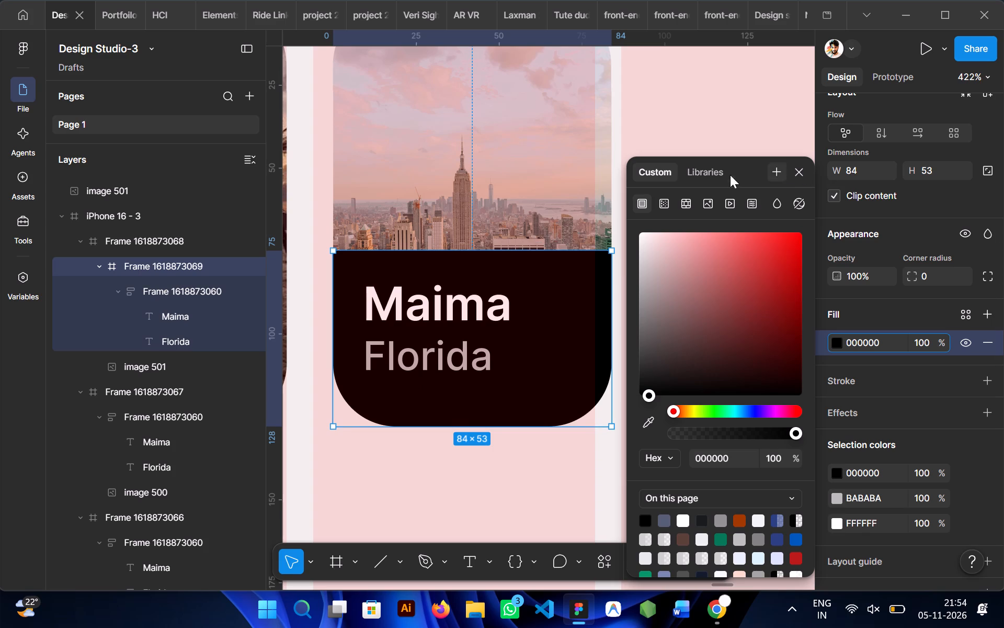
# Change the overlay's fill to a linear gradient, reverse its direction, and set the 0% stop to 000000.
pyautogui.click(661, 203)
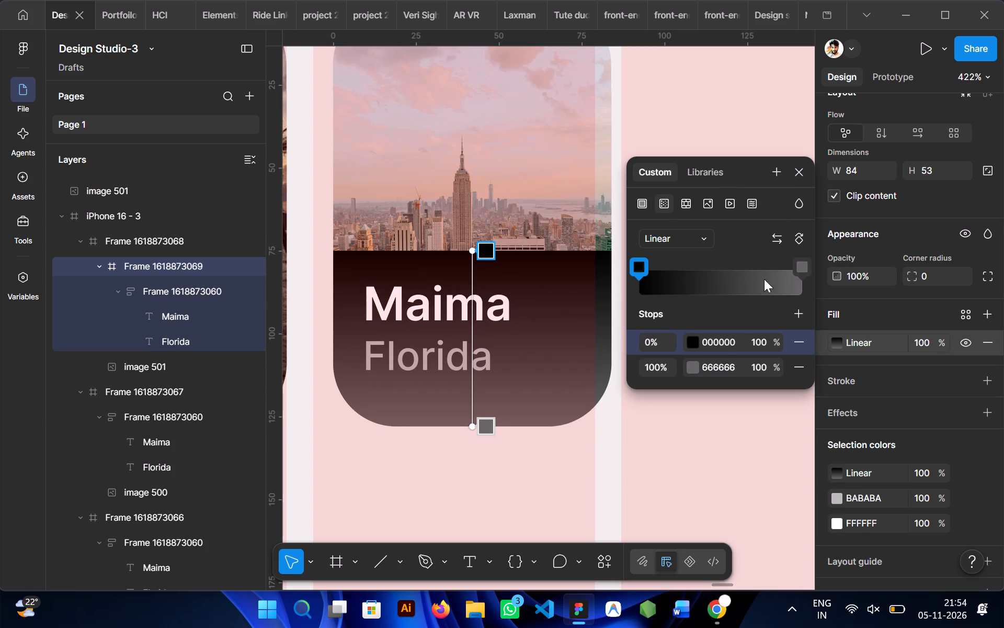
pyautogui.click(781, 239)
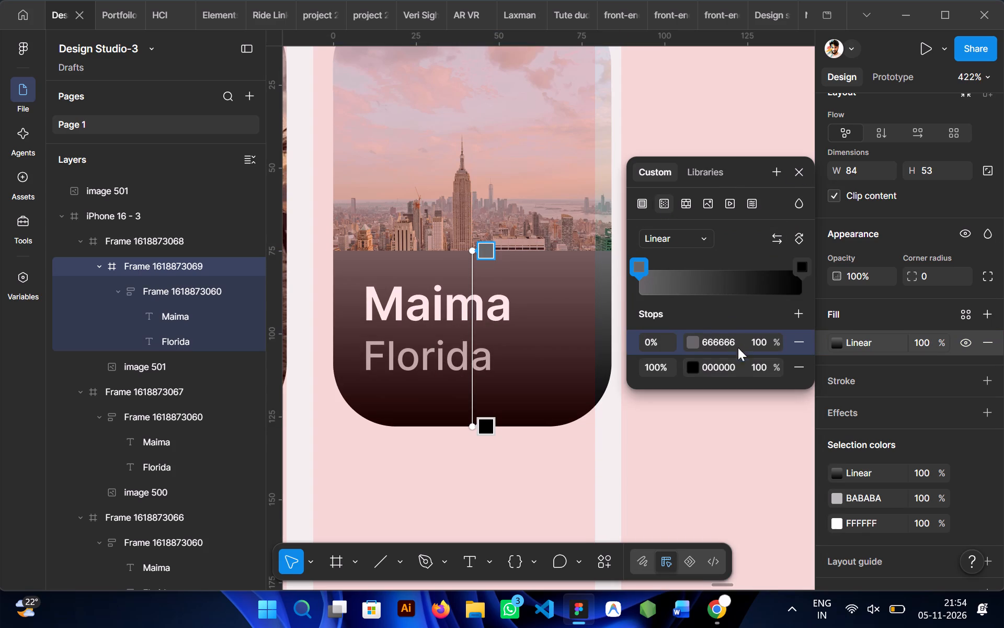
pyautogui.click(692, 343)
pyautogui.moveTo(531, 283); pyautogui.dragTo(436, 438)
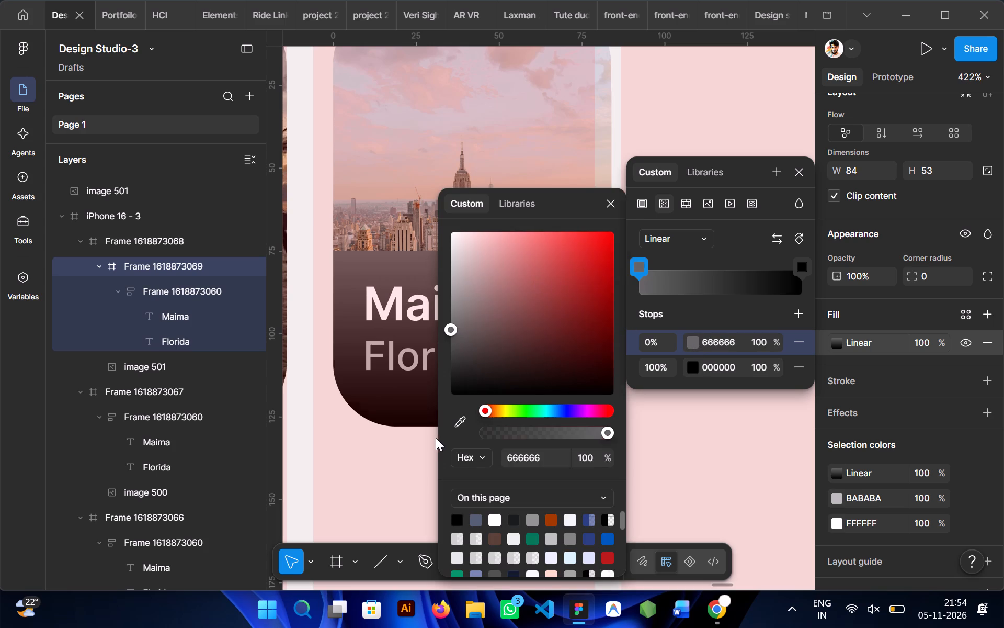
pyautogui.moveTo(436, 438); pyautogui.dragTo(433, 441)
pyautogui.click(607, 210)
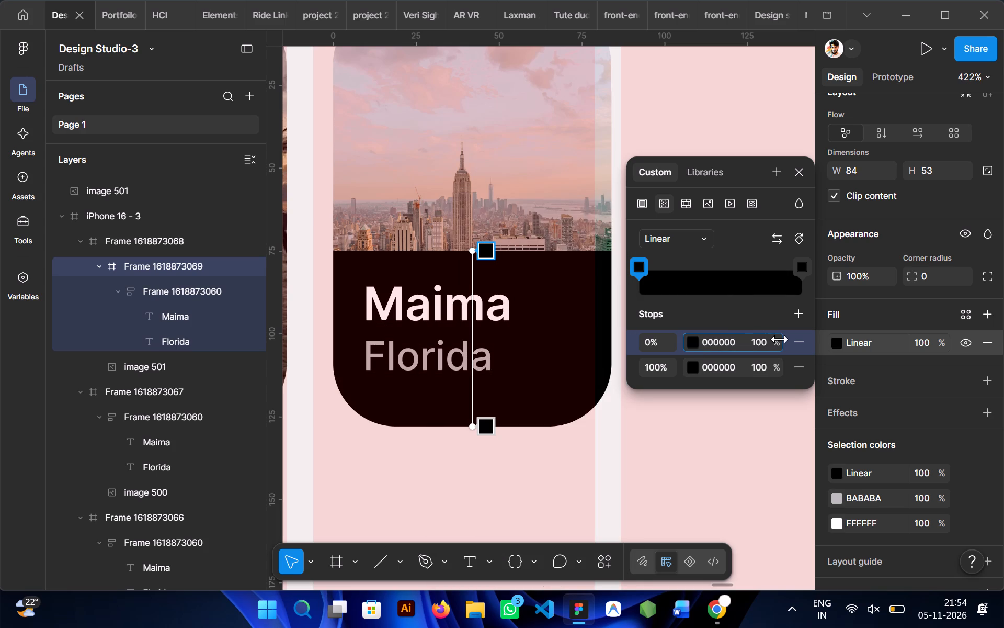
# Lower the opacity of the gradient's 0% stop until the overlay's top edge blends into the New York photo.
pyautogui.doubleClick(782, 342)
pyautogui.moveTo(778, 343); pyautogui.dragTo(735, 345)
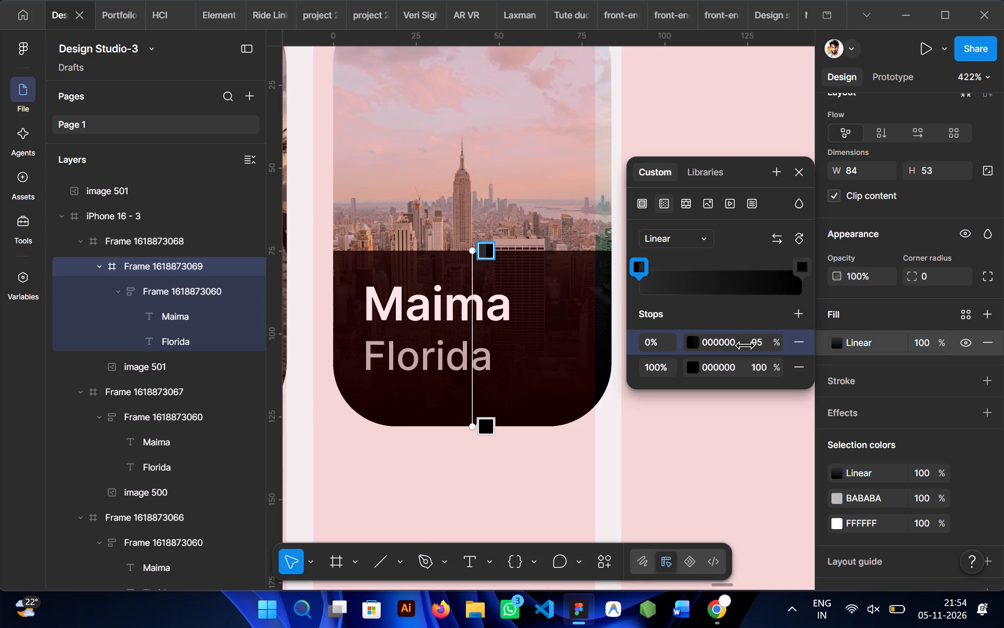
pyautogui.moveTo(735, 345); pyautogui.dragTo(556, 319)
pyautogui.click(580, 470)
pyautogui.click(580, 470)
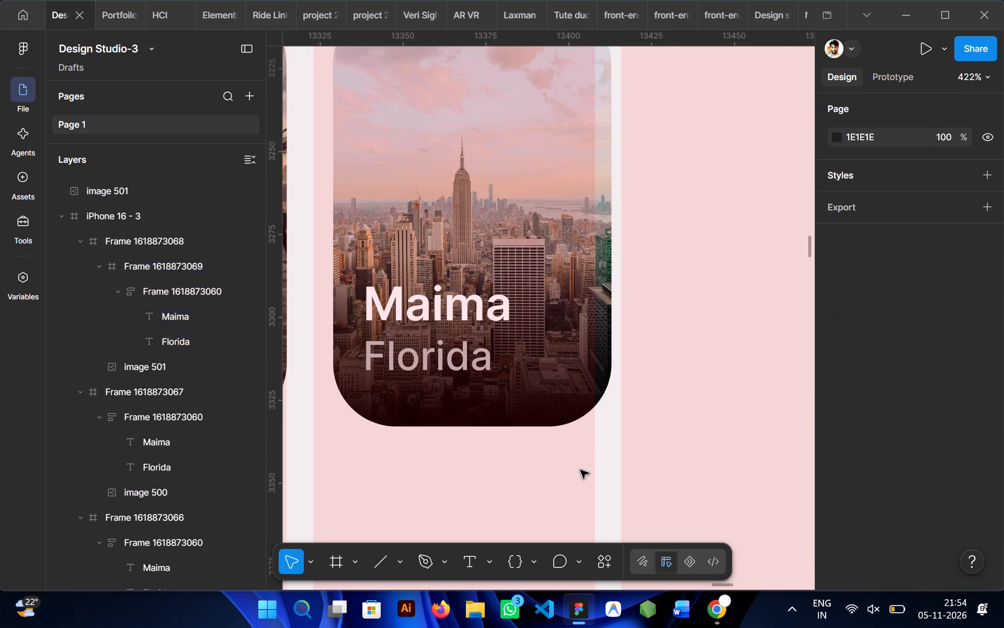
pyautogui.scroll(-1, 580, 470)
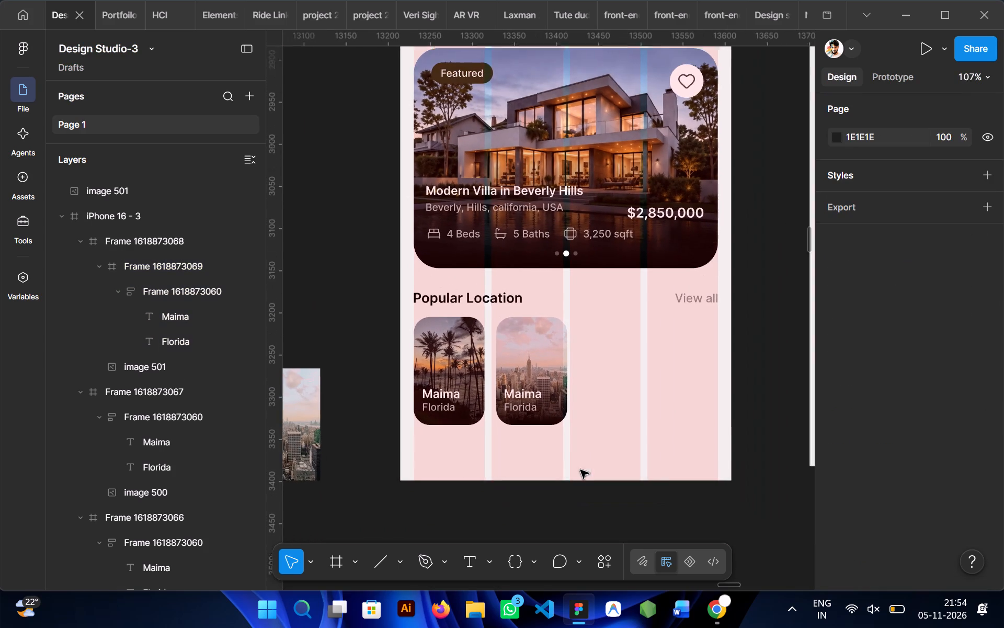
pyautogui.scroll(-1, 580, 470)
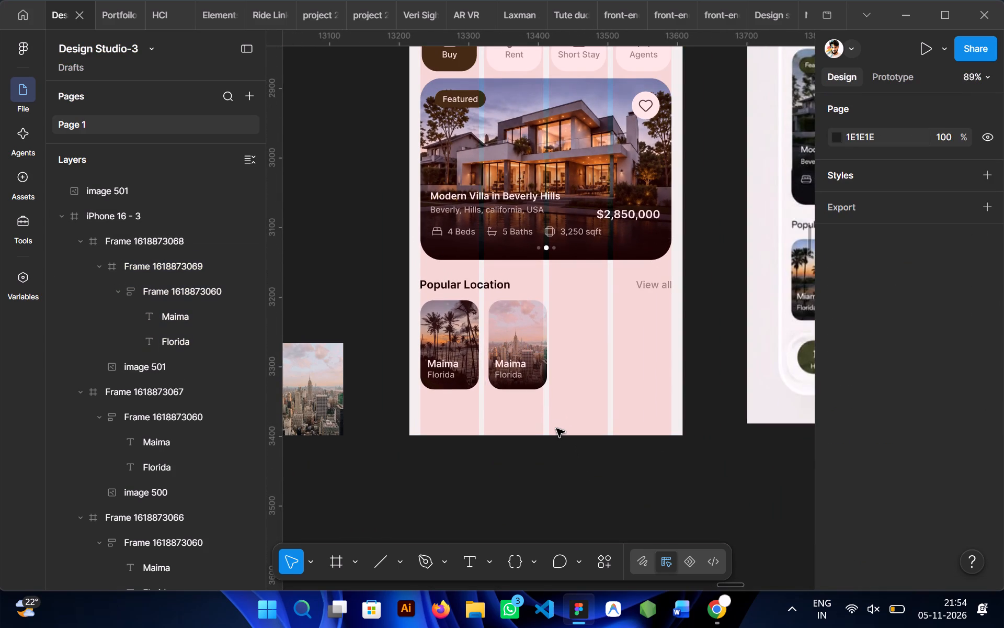
pyautogui.hscroll(-1, 556, 429)
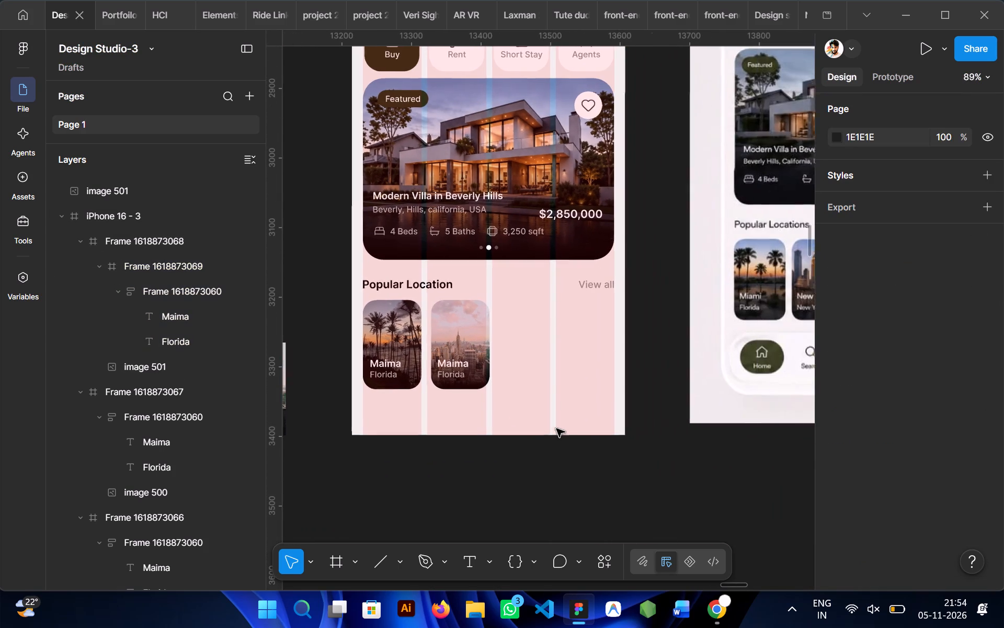
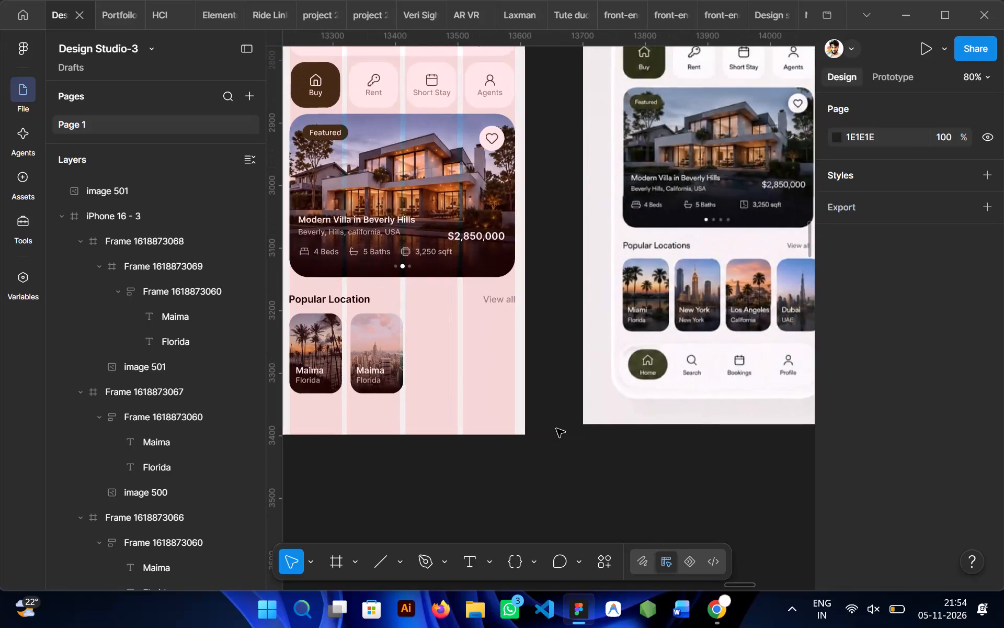
# Duplicate the New York photo card to its right in the Popular Location row, placing the copy at X 206, Y 655.
pyautogui.click(370, 356)
pyautogui.keyDown('alt'); pyautogui.moveTo(373, 358); pyautogui.dragTo(432, 355); pyautogui.keyUp('alt')
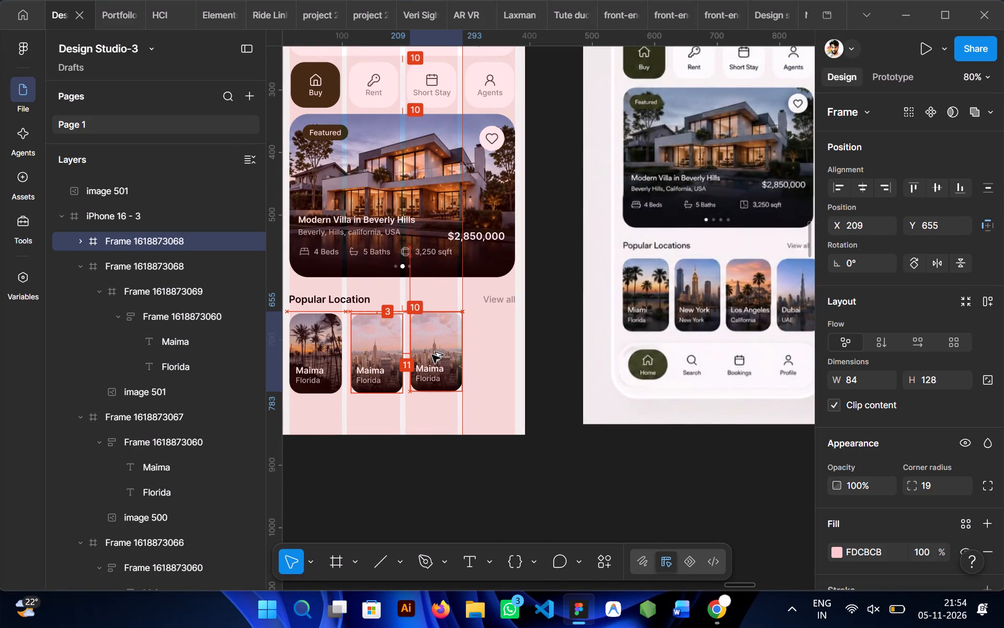
pyautogui.keyDown('alt'); pyautogui.moveTo(432, 355); pyautogui.dragTo(430, 355); pyautogui.keyUp('alt')
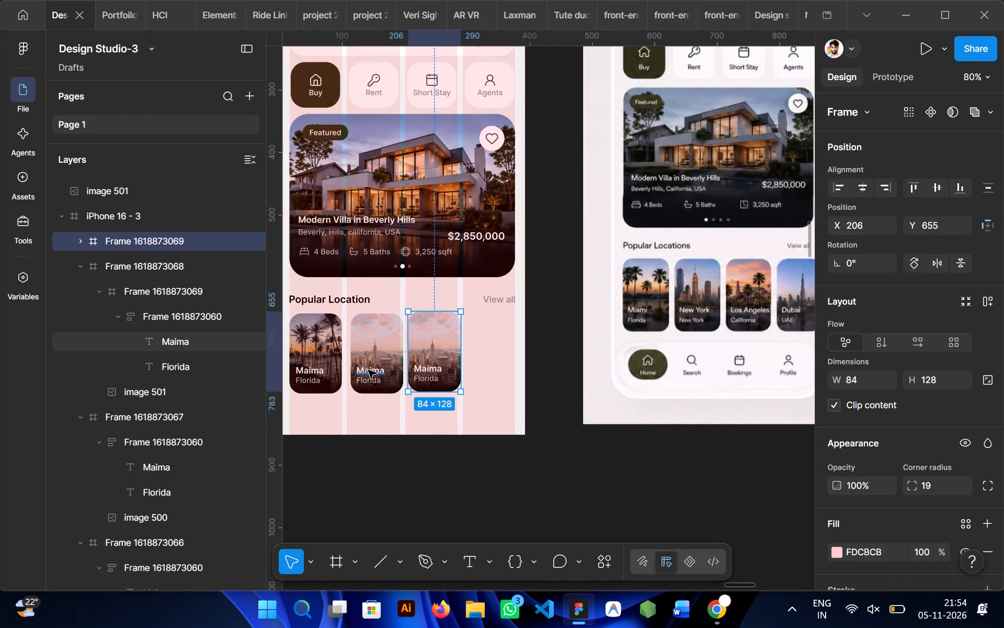
# Change the title on the second Popular Location card to "New York".
pyautogui.keyDown('ctrl'); pyautogui.doubleClick(368, 371); pyautogui.keyUp('ctrl')
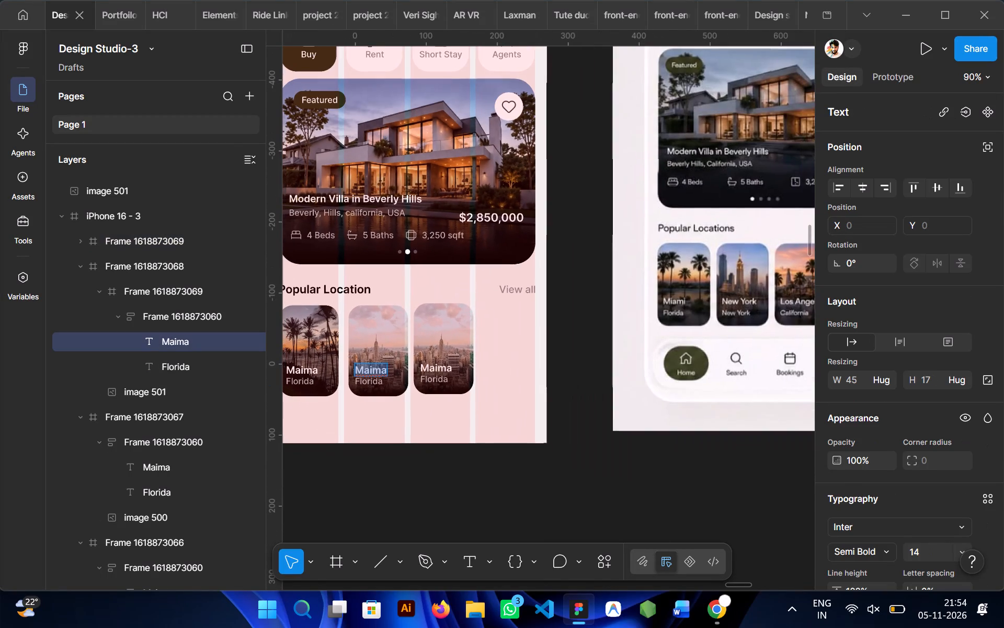
pyautogui.write('New')
pyautogui.press('space')
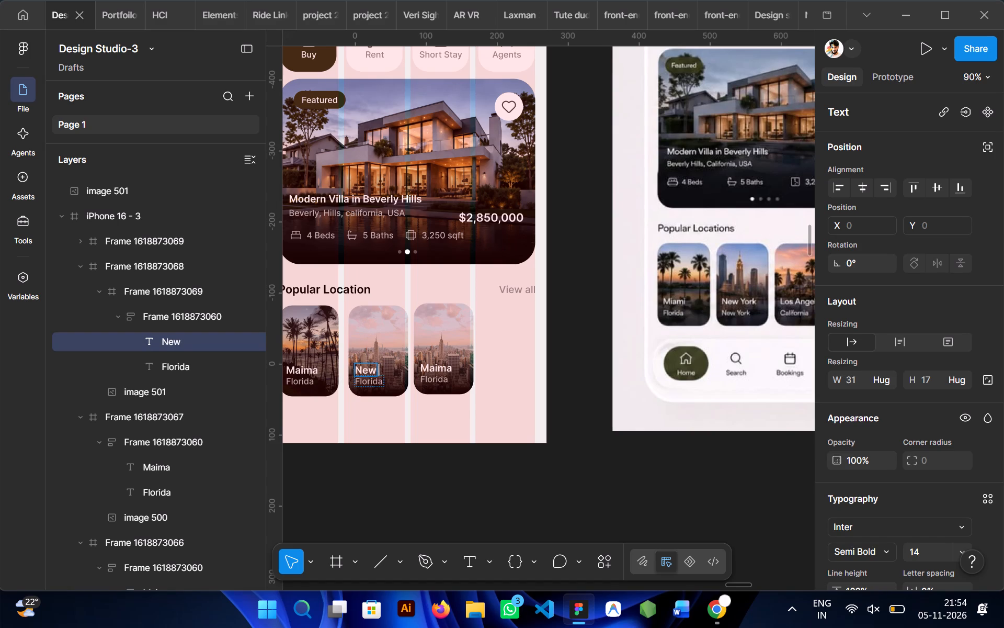
pyautogui.write('York')
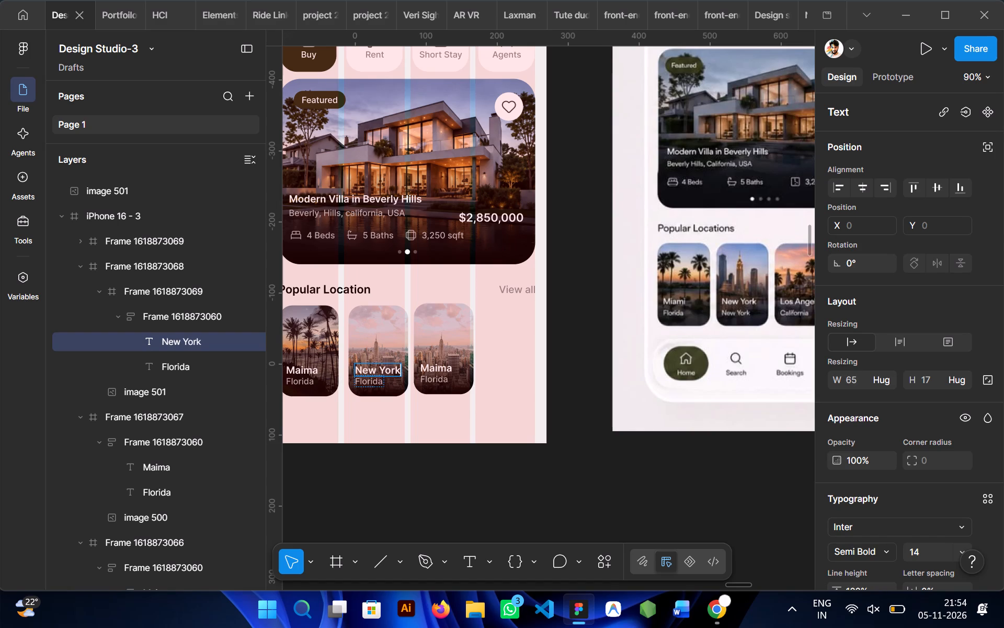
pyautogui.hscroll(1, 406, 448)
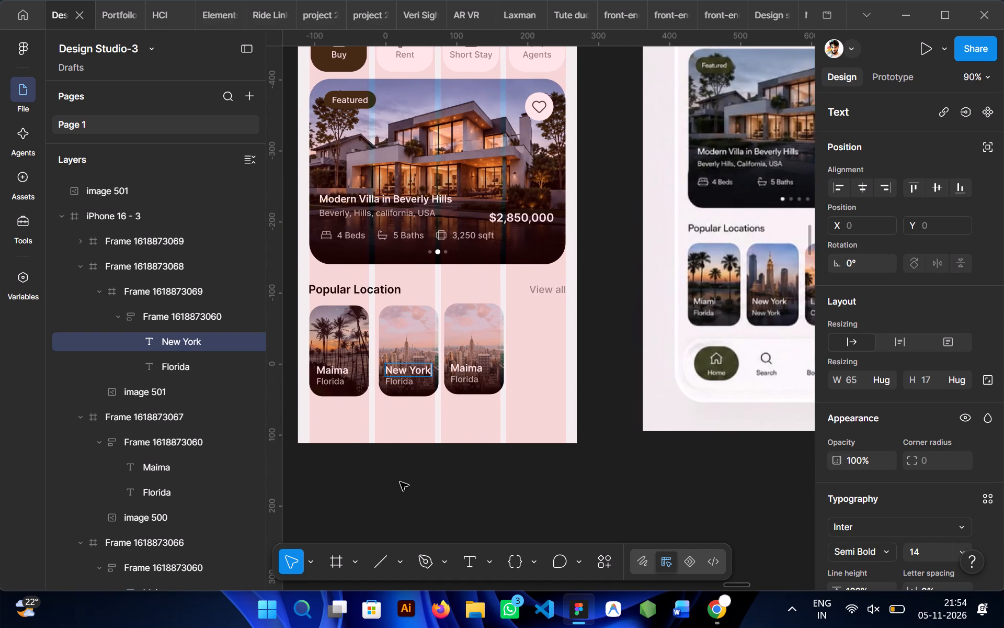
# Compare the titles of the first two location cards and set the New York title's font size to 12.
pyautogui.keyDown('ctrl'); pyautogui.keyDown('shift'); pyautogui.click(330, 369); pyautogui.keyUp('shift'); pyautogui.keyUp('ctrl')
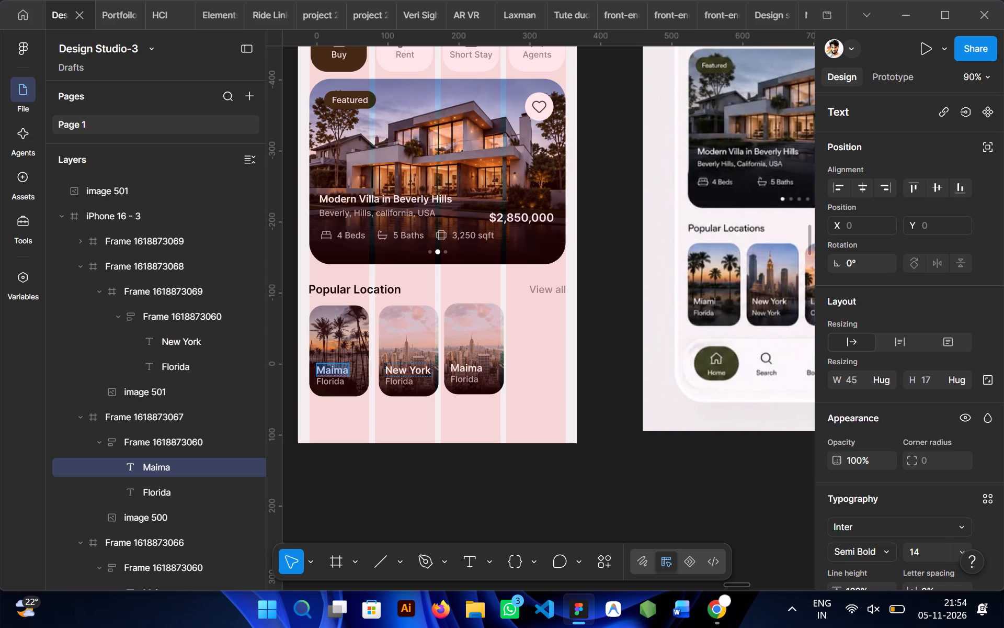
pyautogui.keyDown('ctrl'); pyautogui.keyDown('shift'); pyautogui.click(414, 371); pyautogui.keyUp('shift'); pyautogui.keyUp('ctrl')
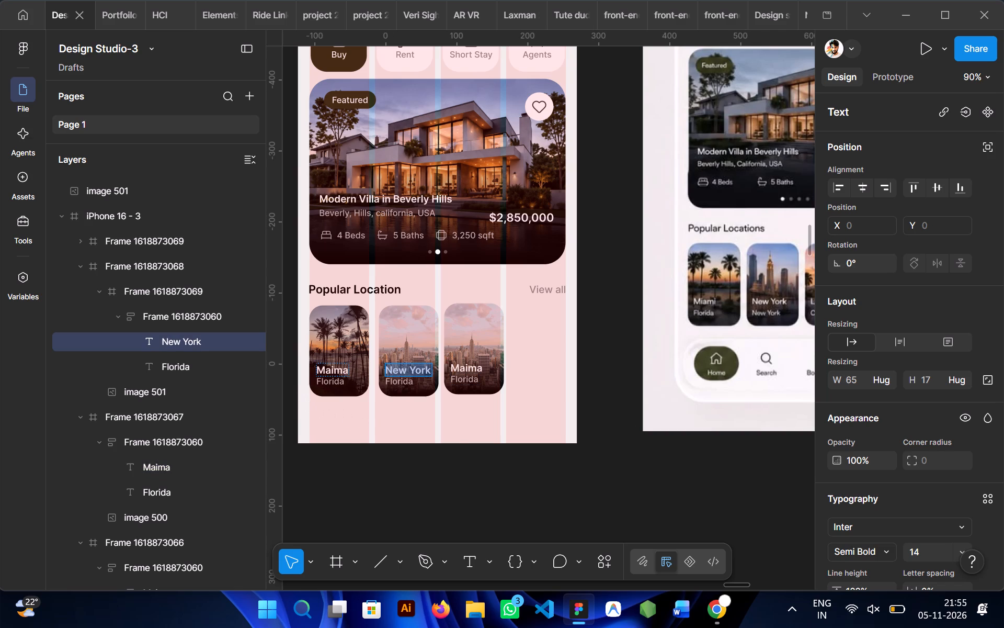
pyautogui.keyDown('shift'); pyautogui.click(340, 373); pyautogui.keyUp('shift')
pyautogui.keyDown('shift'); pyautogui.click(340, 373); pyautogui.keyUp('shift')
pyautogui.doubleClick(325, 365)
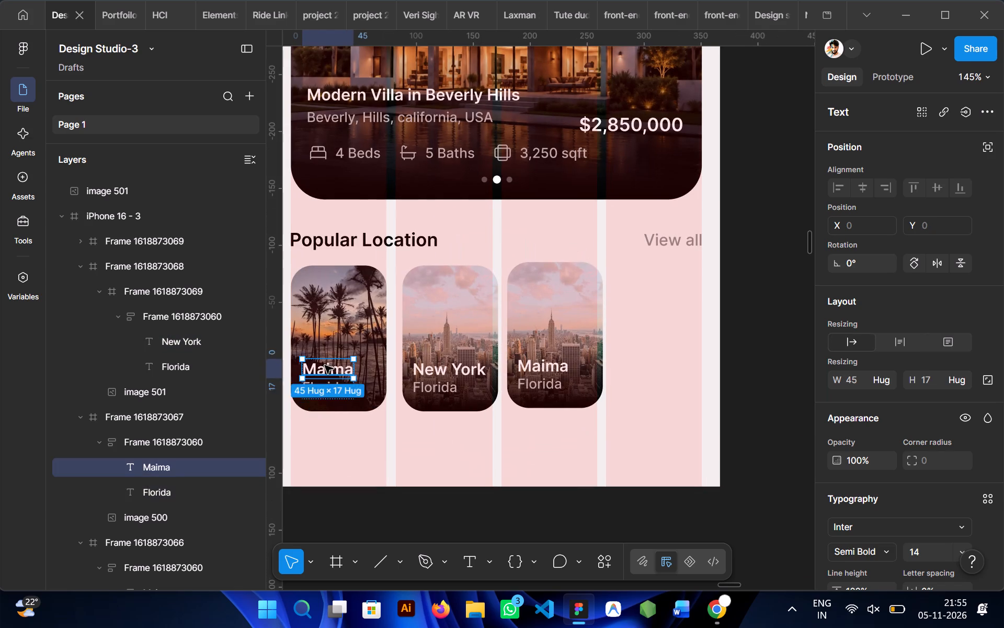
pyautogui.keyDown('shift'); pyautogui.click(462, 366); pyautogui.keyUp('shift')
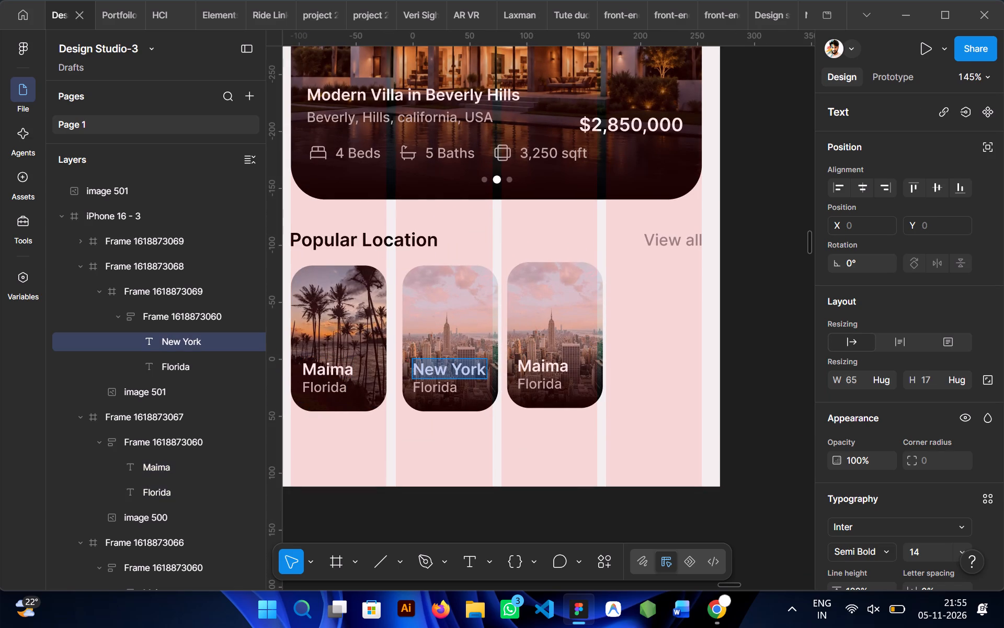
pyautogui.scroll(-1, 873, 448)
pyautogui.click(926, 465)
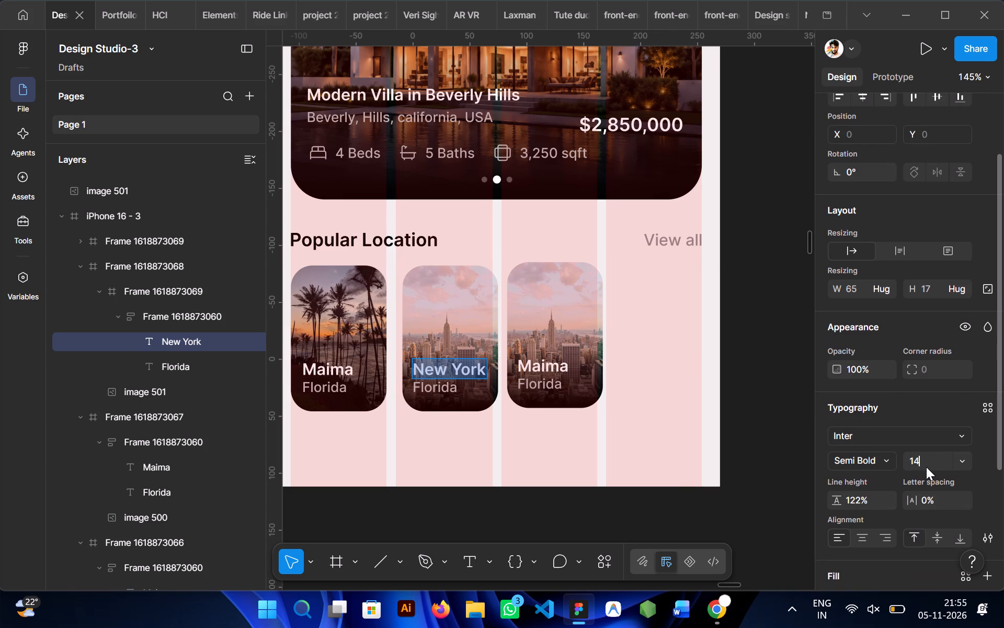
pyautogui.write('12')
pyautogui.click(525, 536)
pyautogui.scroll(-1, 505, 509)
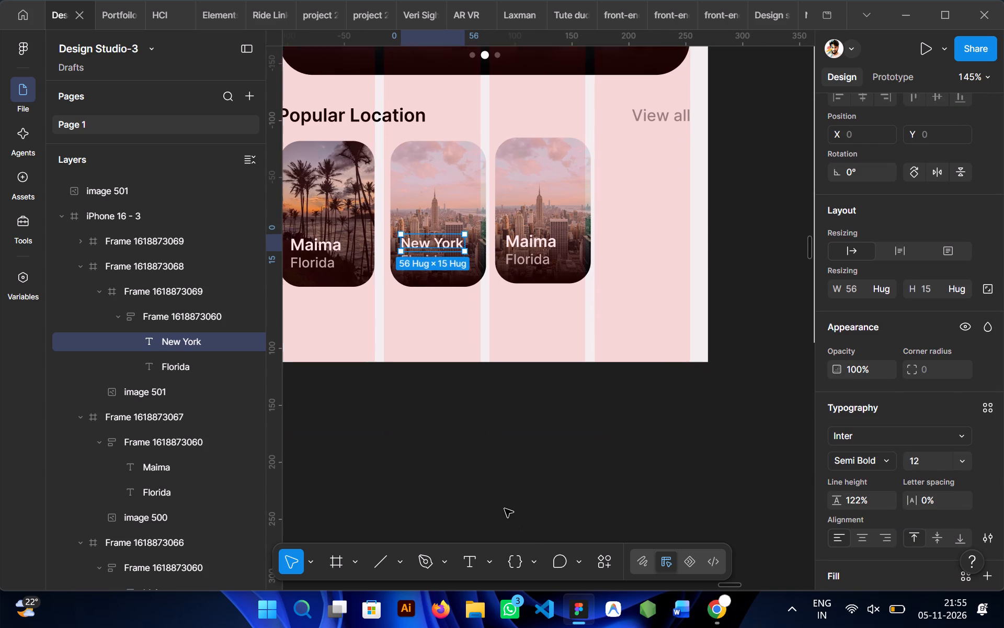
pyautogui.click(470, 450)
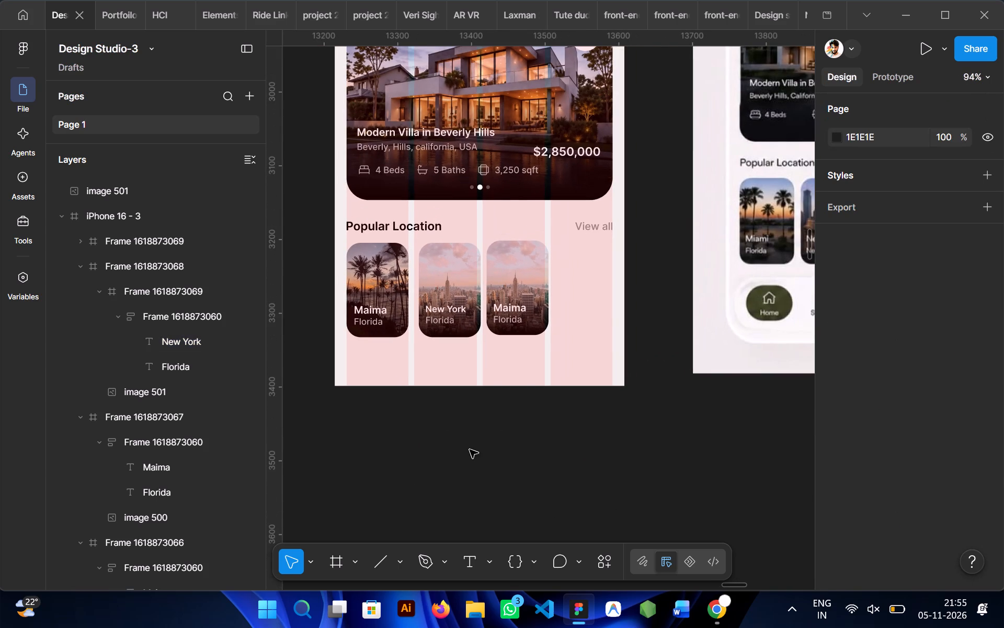
# Open an inline preview of the phone screen beside the canvas.
pyautogui.scroll(1, 470, 450)
pyautogui.click(449, 351)
pyautogui.hotkey('shift', 'space')
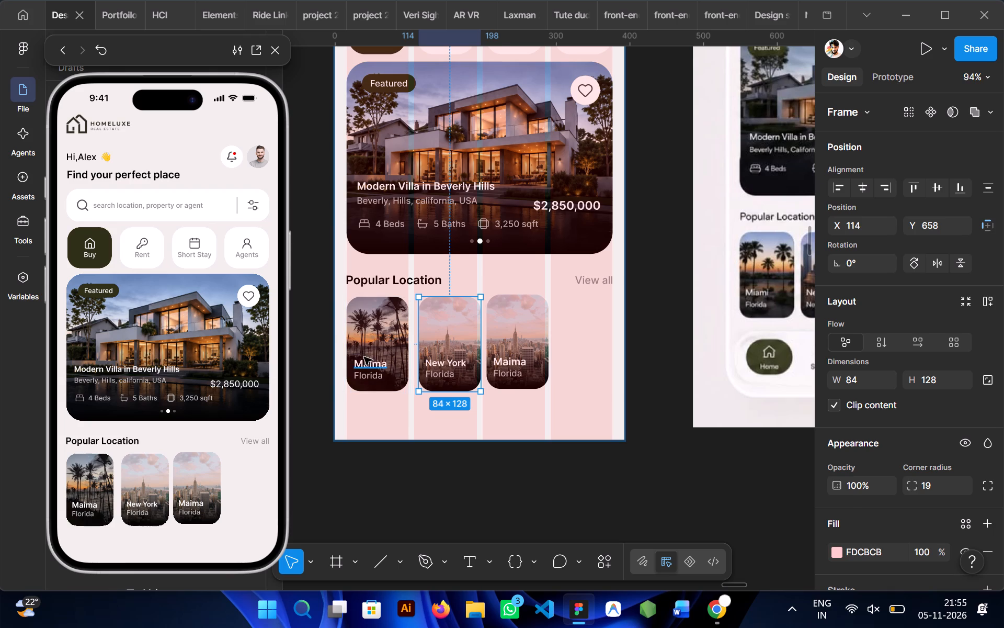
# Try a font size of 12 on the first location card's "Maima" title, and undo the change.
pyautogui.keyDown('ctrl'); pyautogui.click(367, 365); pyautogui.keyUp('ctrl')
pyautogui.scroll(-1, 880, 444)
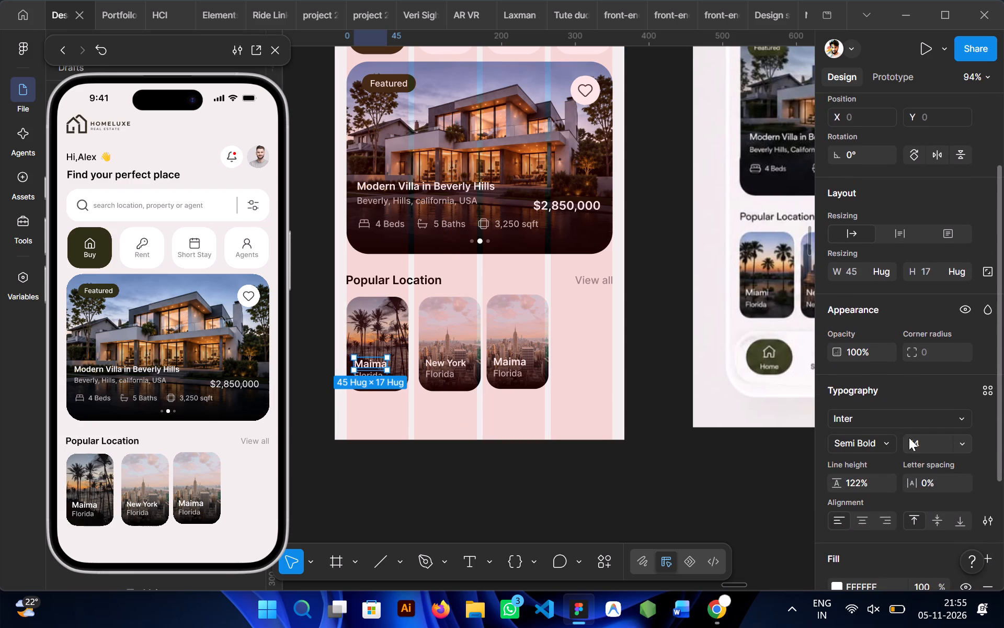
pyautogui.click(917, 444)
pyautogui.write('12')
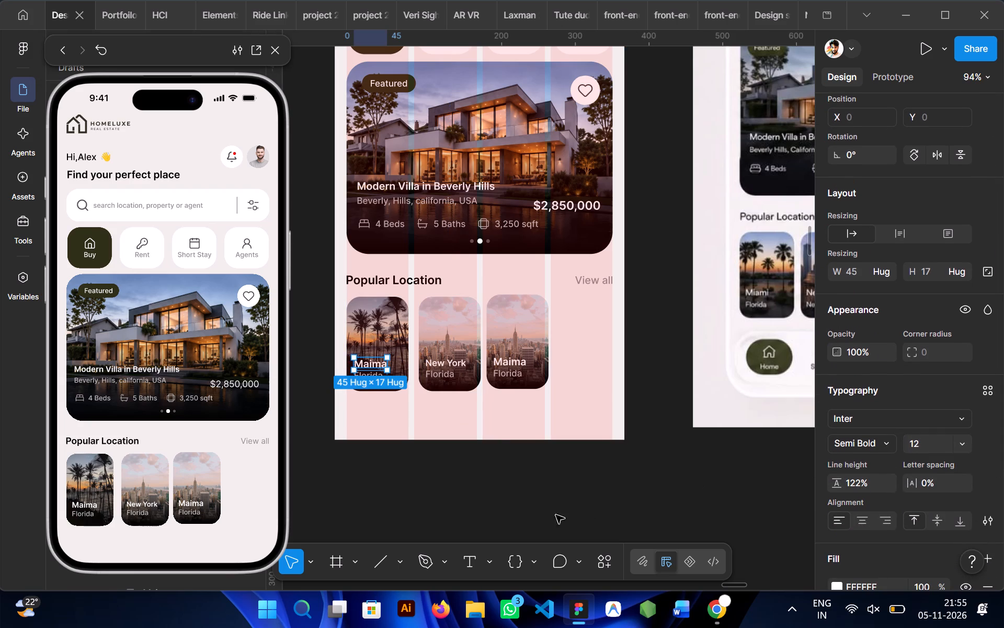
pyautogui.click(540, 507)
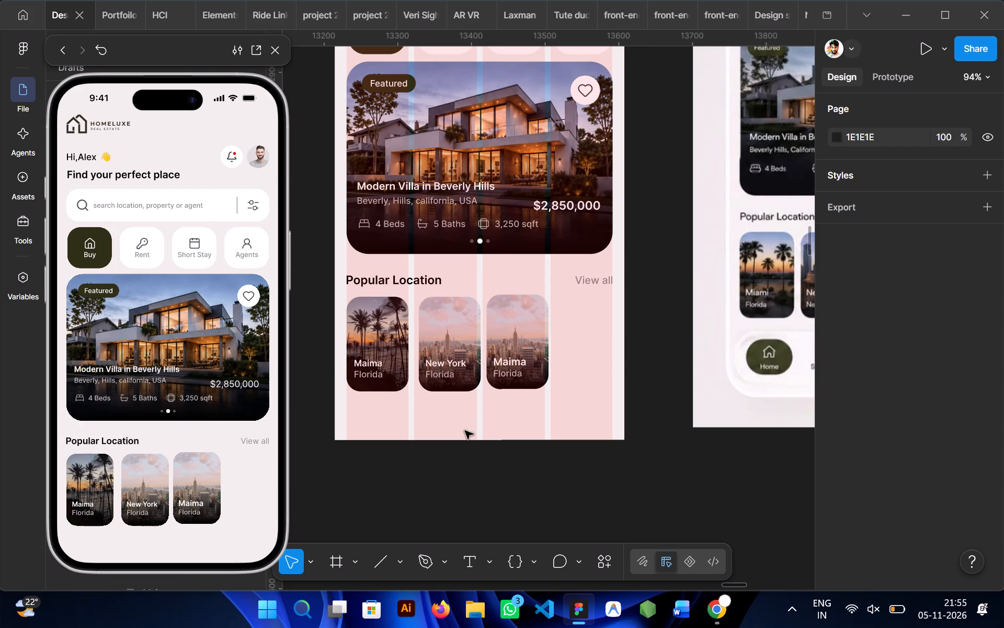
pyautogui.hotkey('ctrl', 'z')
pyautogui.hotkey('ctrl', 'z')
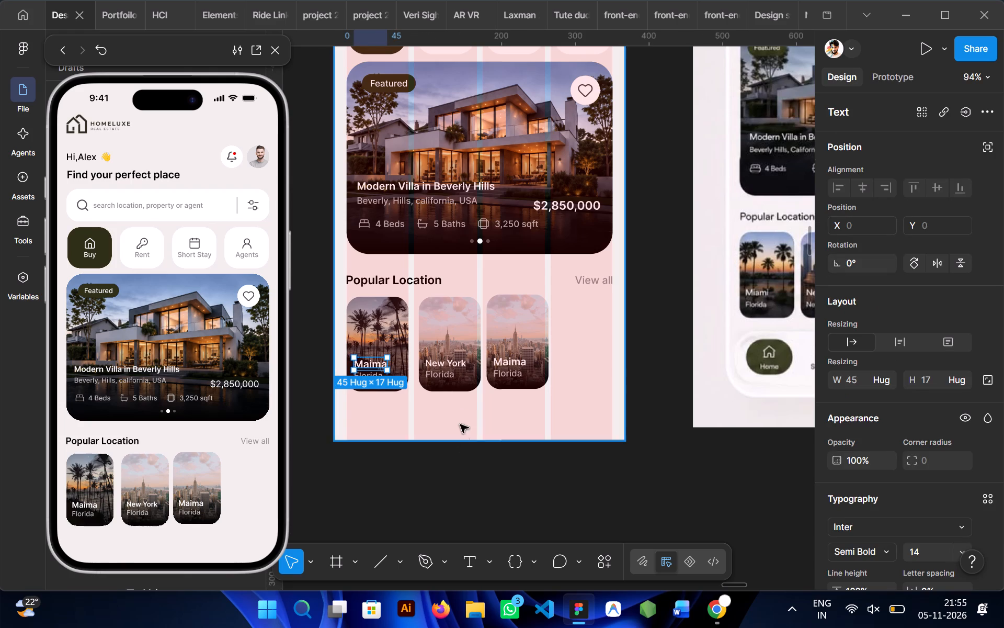
# Set the font size of the second card's New York title to 14.
pyautogui.keyDown('ctrl'); pyautogui.click(436, 360); pyautogui.keyUp('ctrl')
pyautogui.scroll(-2, 873, 430)
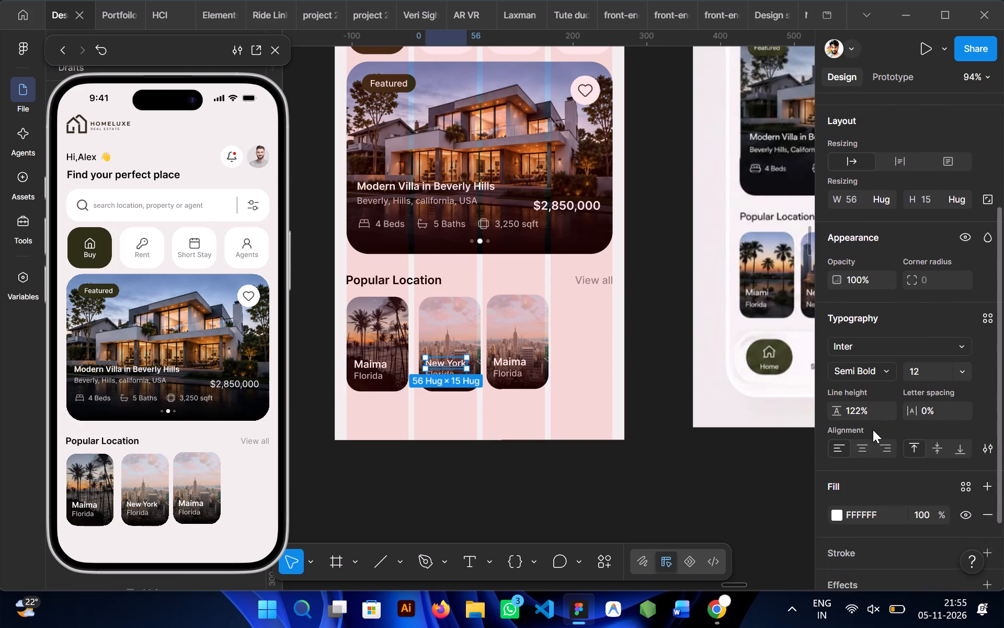
pyautogui.click(911, 338)
pyautogui.write('14')
pyautogui.press('Return')
pyautogui.click(484, 510)
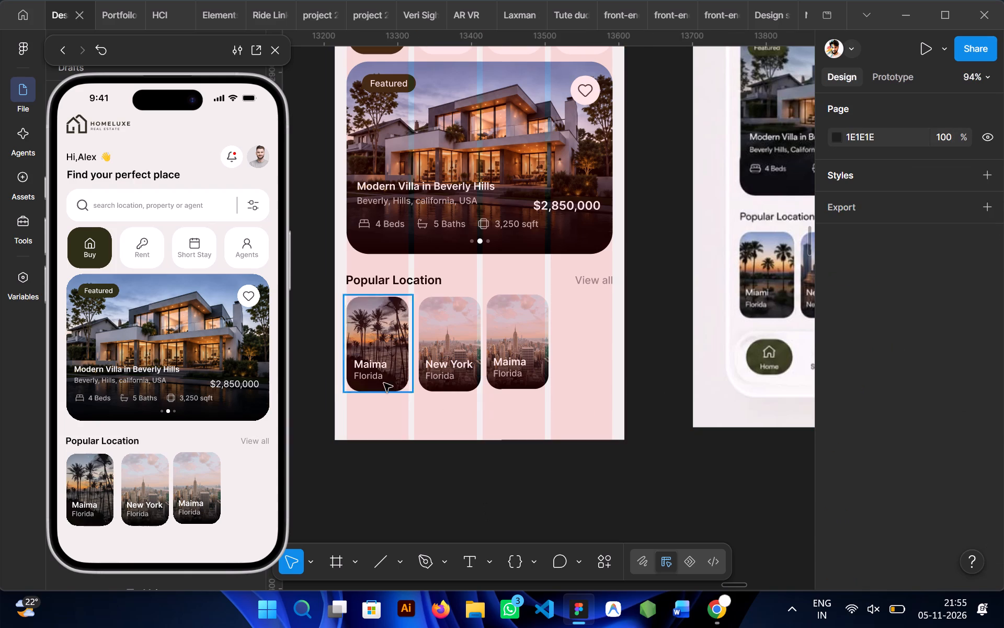
# Compare the text settings of the first two location cards and change the second card's subtitle to "New York".
pyautogui.keyDown('ctrl'); pyautogui.click(368, 375); pyautogui.keyUp('ctrl')
pyautogui.scroll(-1, 871, 405)
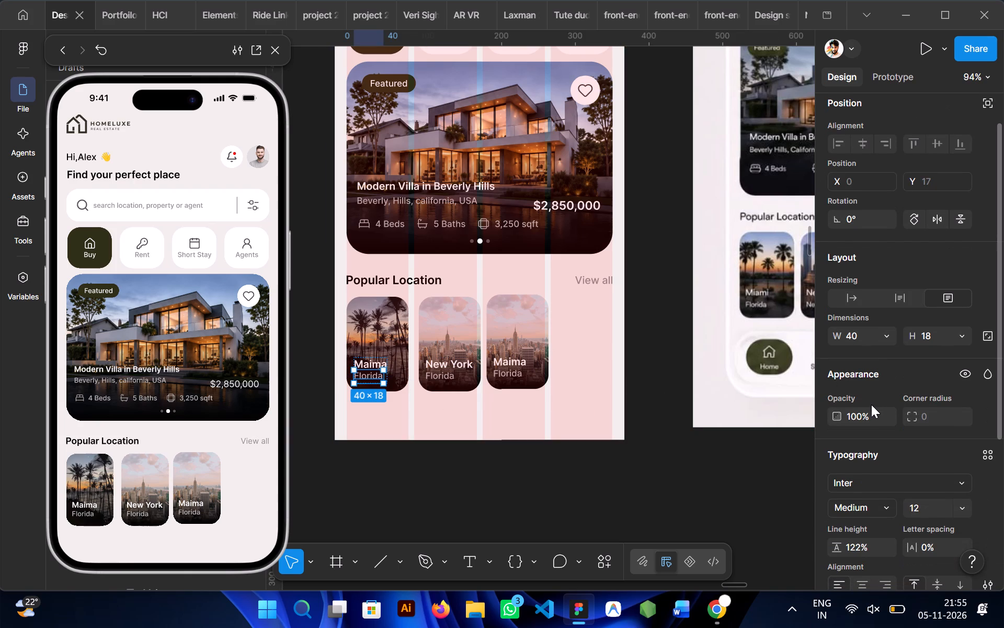
pyautogui.scroll(-1, 871, 405)
pyautogui.keyDown('ctrl'); pyautogui.click(431, 375); pyautogui.keyUp('ctrl')
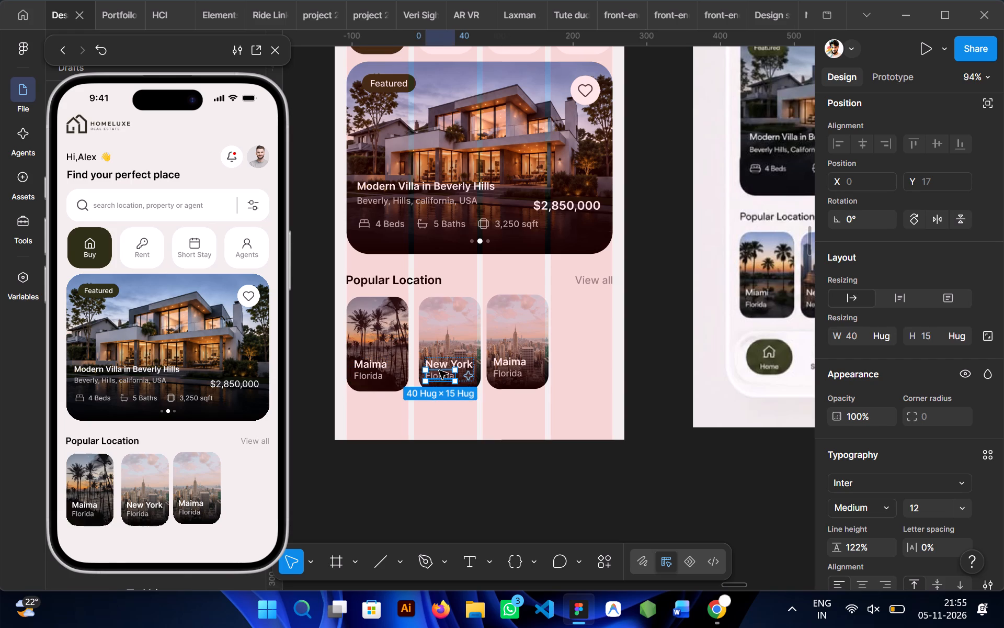
pyautogui.click(435, 362)
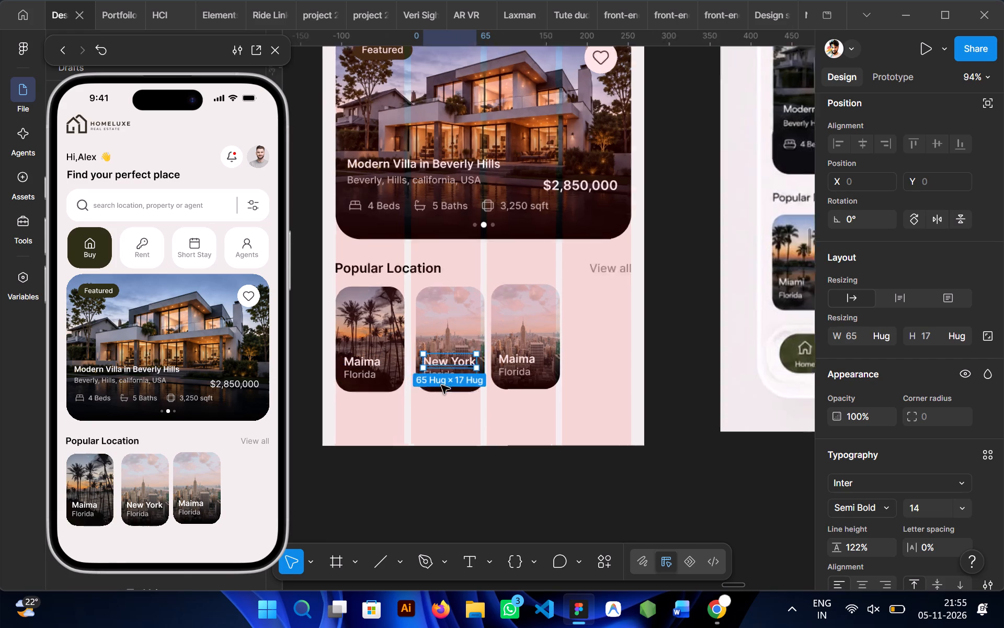
pyautogui.doubleClick(415, 375)
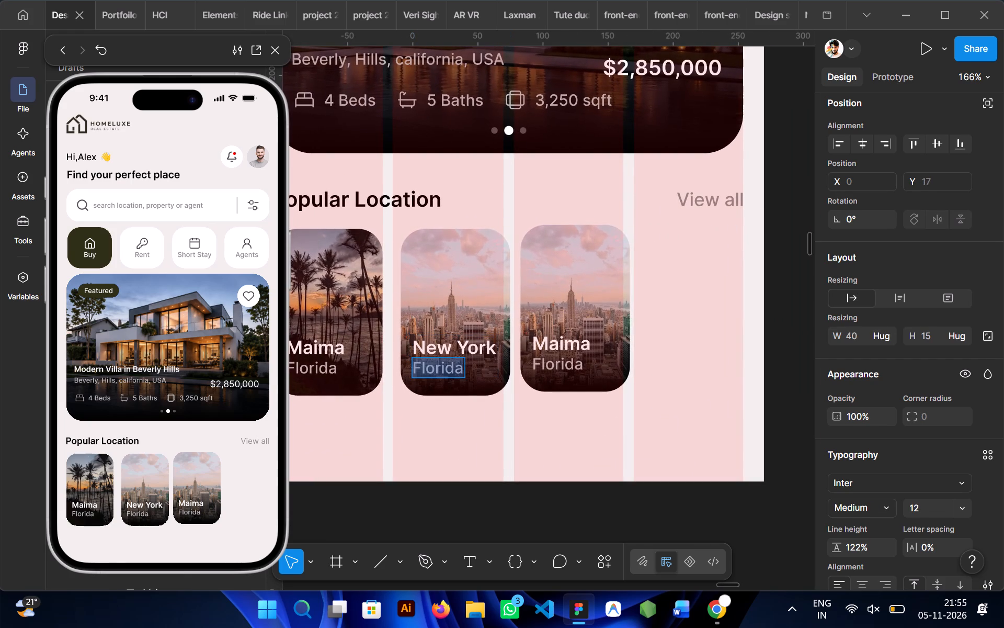
pyautogui.write('New')
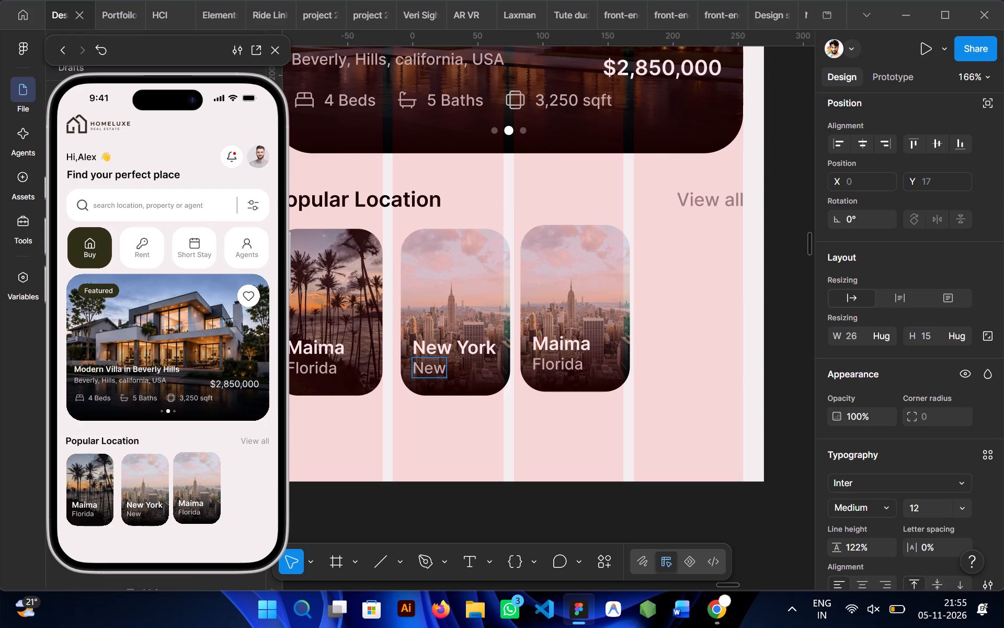
pyautogui.press('space')
pyautogui.write('York')
pyautogui.doubleClick(436, 489)
# Examine the reference design's Popular Locations row to see which city the third card shows.
pyautogui.hscroll(-1, 436, 489)
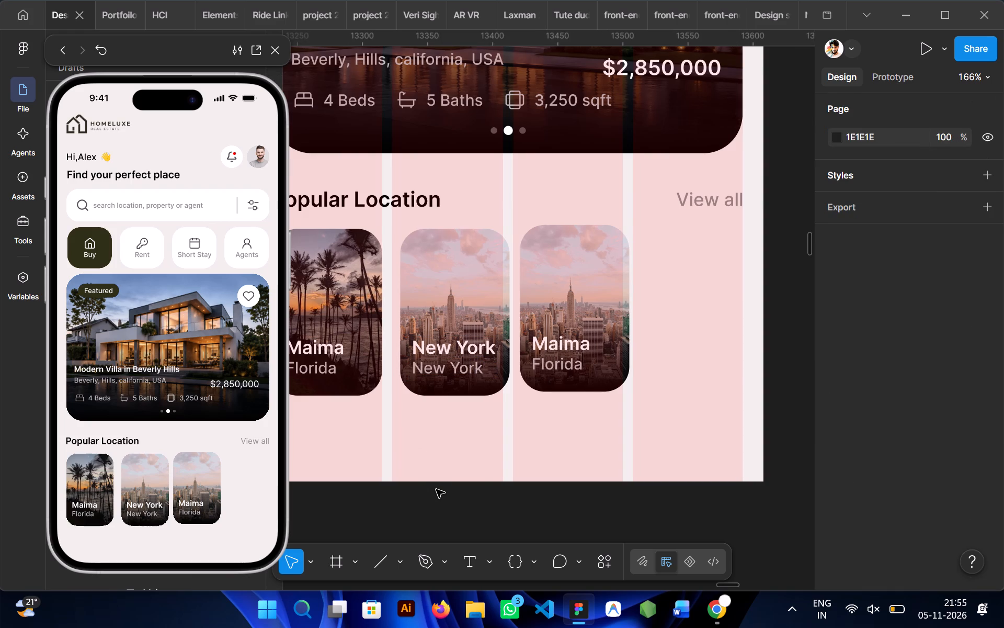
pyautogui.hscroll(-2, 436, 489)
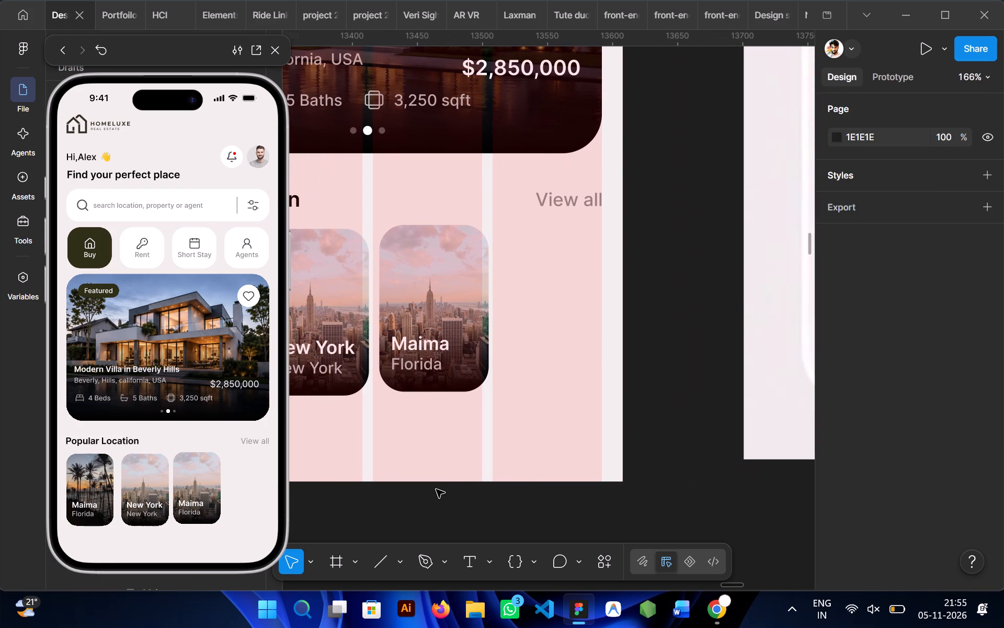
pyautogui.hscroll(-1, 436, 489)
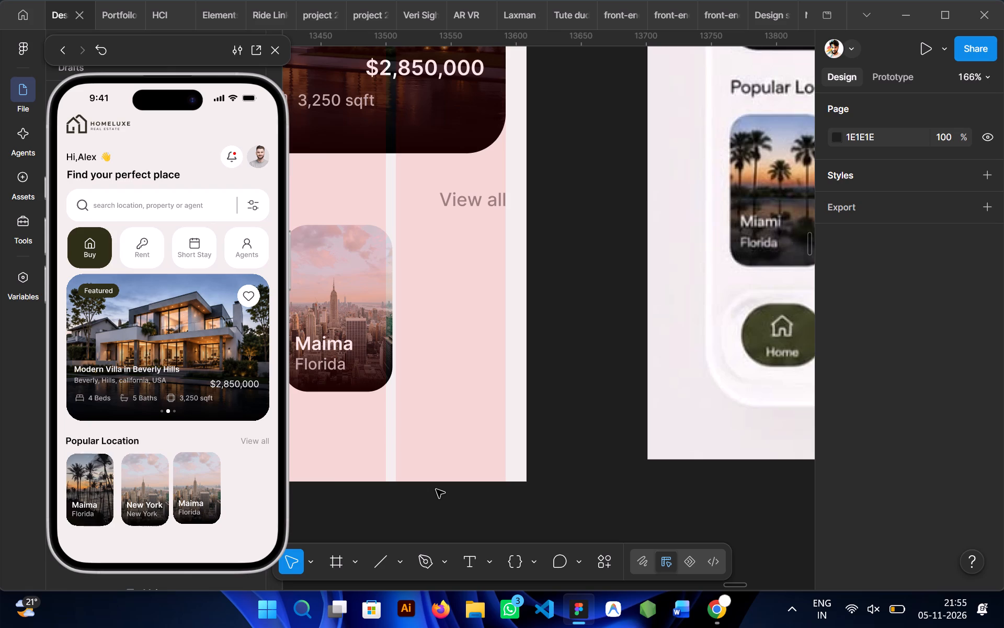
pyautogui.hscroll(-1, 436, 489)
pyautogui.hscroll(1, 436, 489)
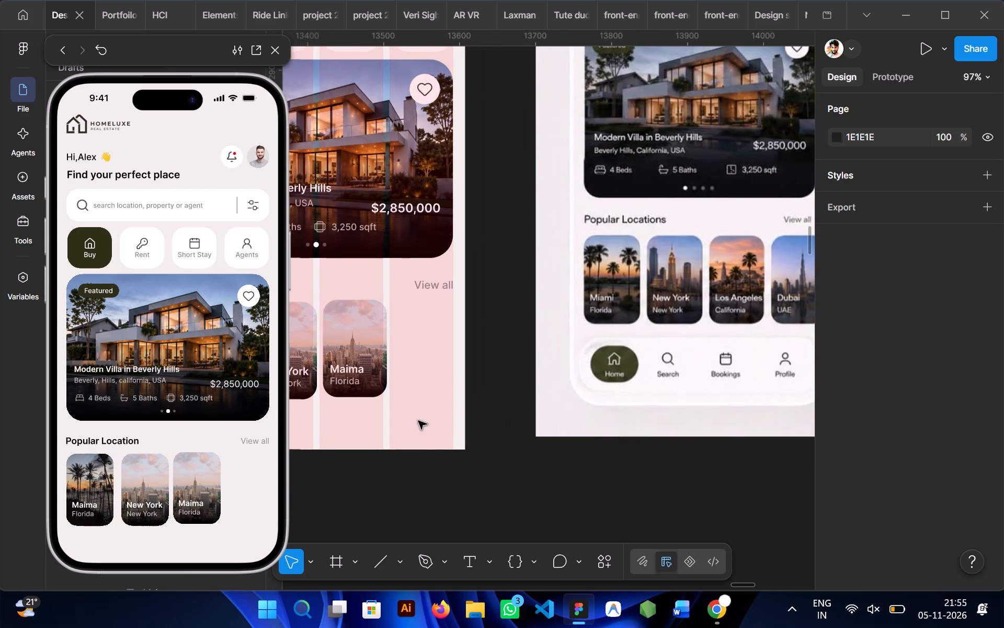
pyautogui.hscroll(1, 418, 421)
pyautogui.hscroll(-1, 418, 421)
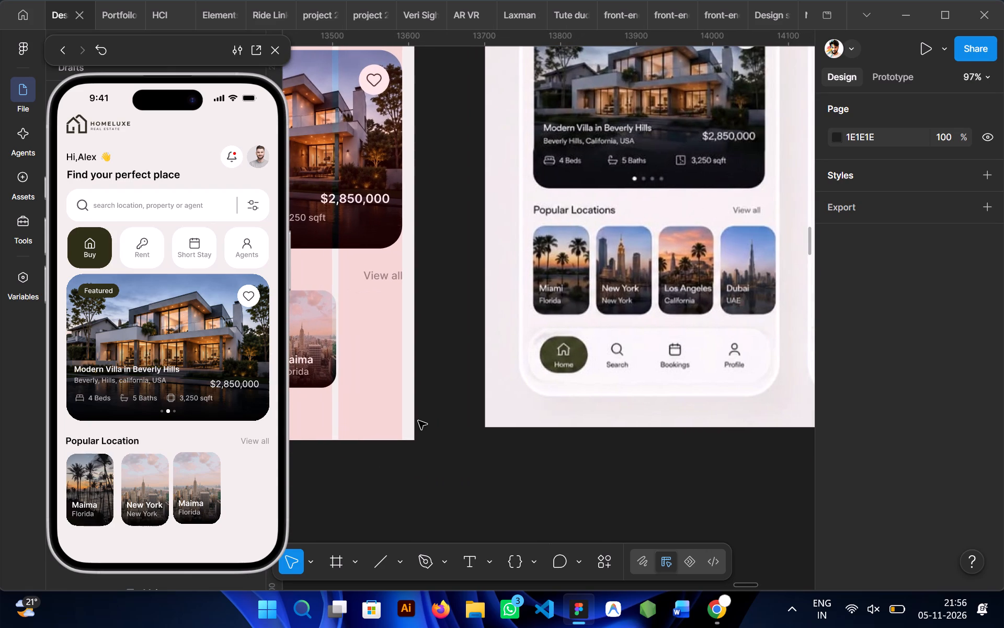
pyautogui.hscroll(1, 418, 421)
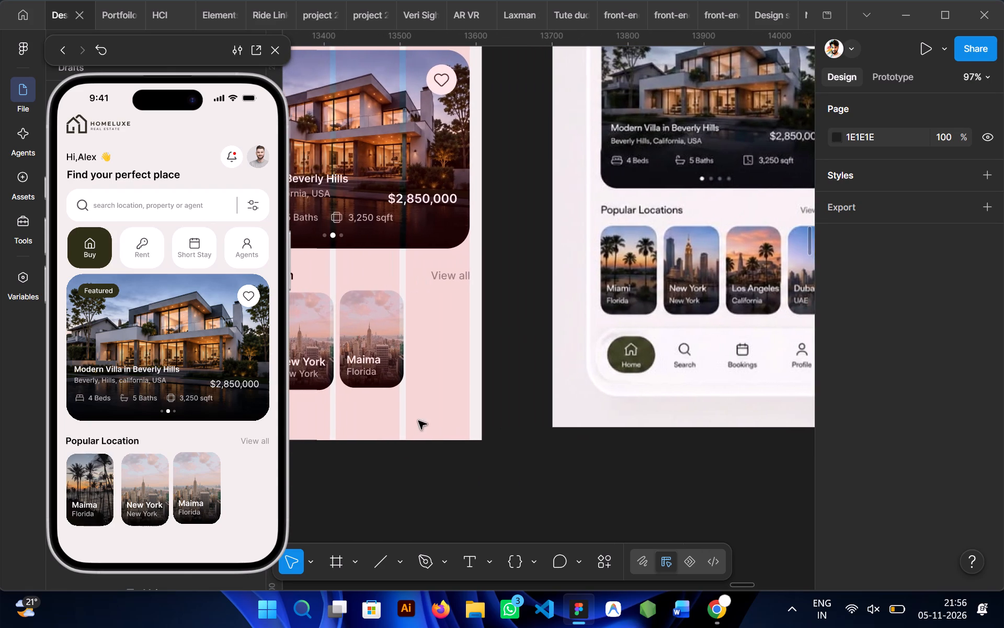
pyautogui.hscroll(-1, 597, 357)
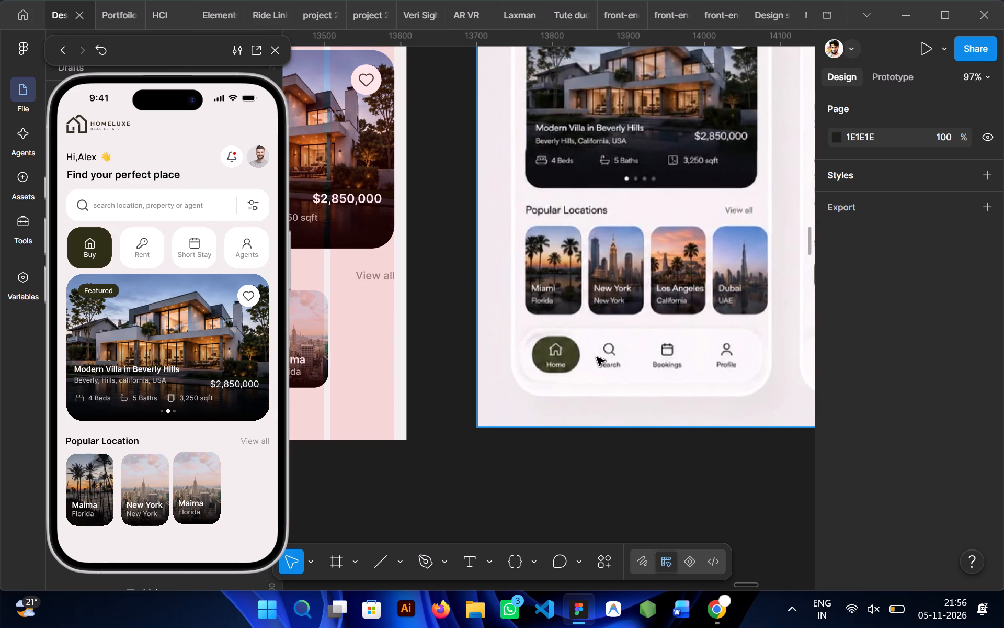
pyautogui.click(602, 560)
pyautogui.click(449, 192)
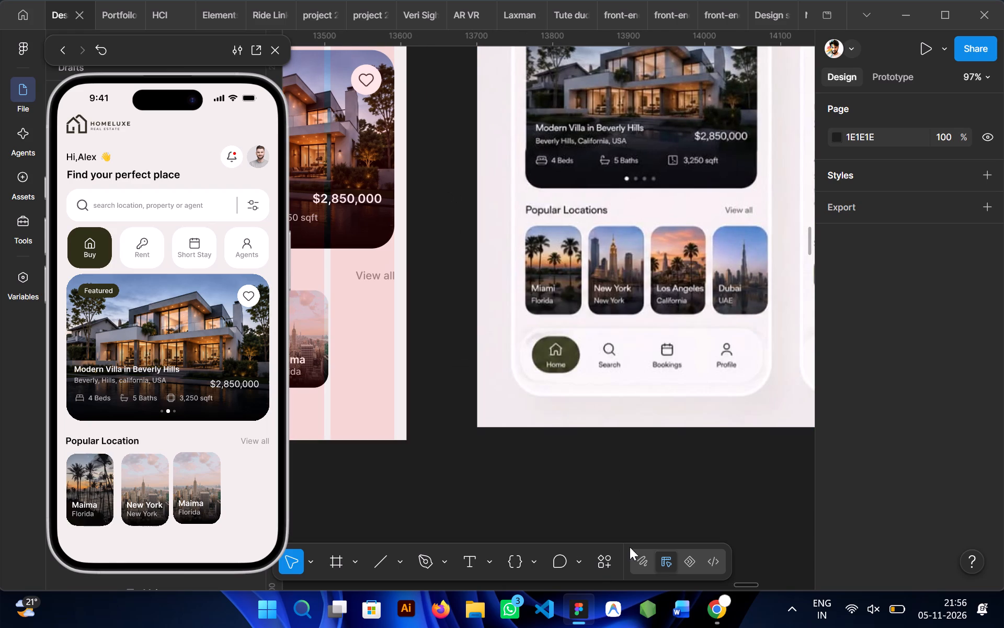
# Switch to Chrome and replace the New York image search with one for "los angeles".
pyautogui.click(729, 603)
pyautogui.click(321, 94)
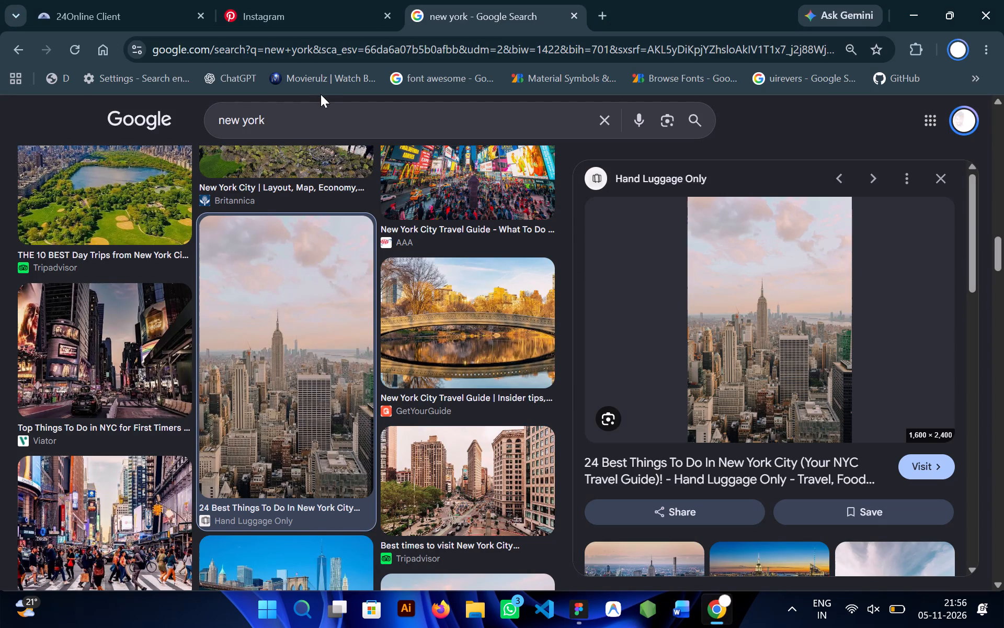
pyautogui.click(316, 106)
pyautogui.hotkey('ctrl', 'BackSpace')
pyautogui.hotkey('ctrl', 'BackSpace')
pyautogui.hotkey('ctrl', 'BackSpace')
pyautogui.write('los ang')
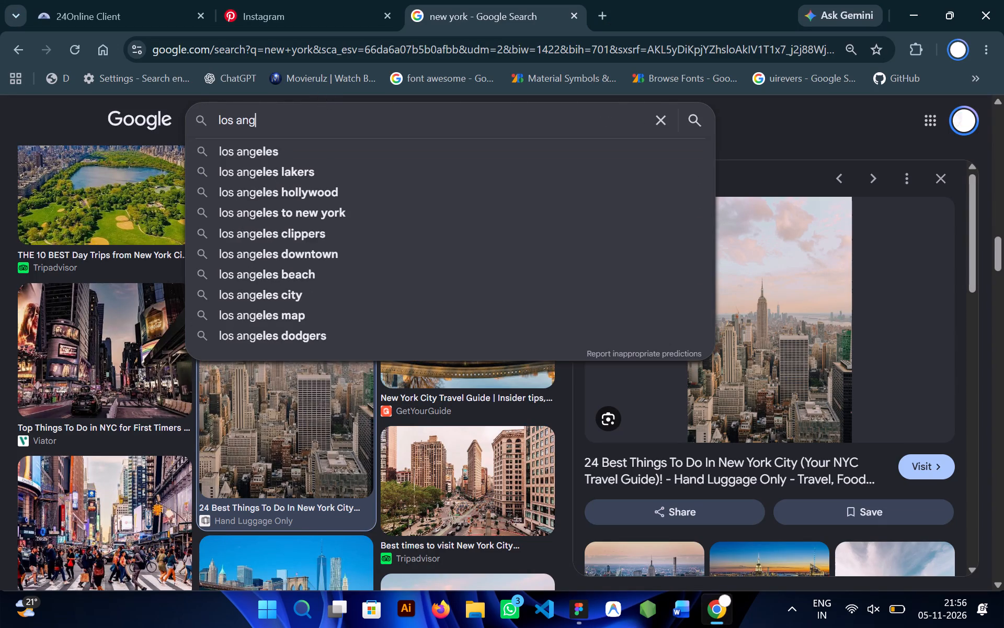
pyautogui.click(270, 149)
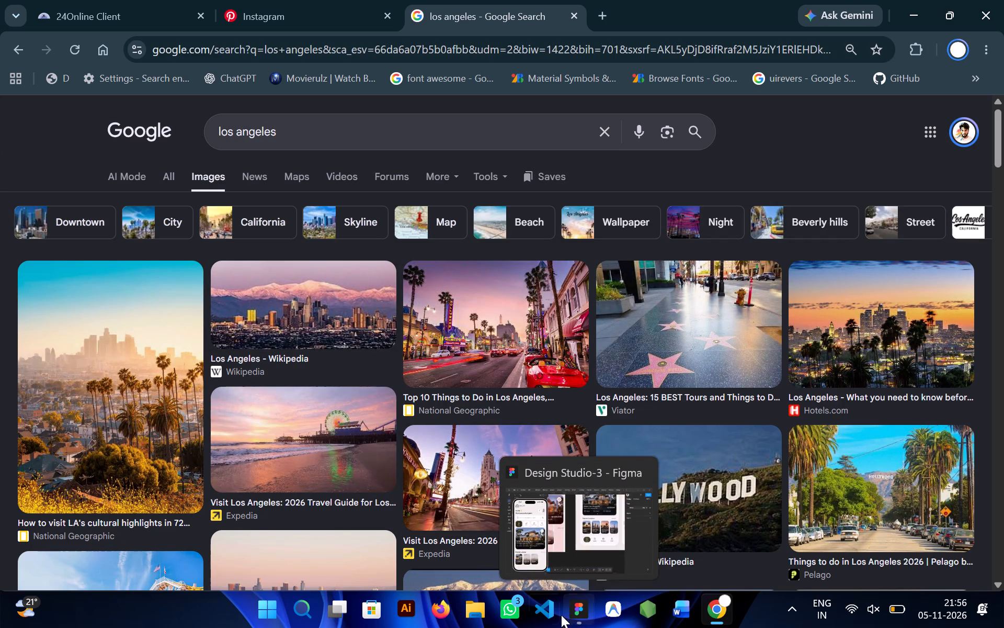
# Look through the Los Angeles image results for a photo that suits the third location card in the reference.
pyautogui.click(578, 614)
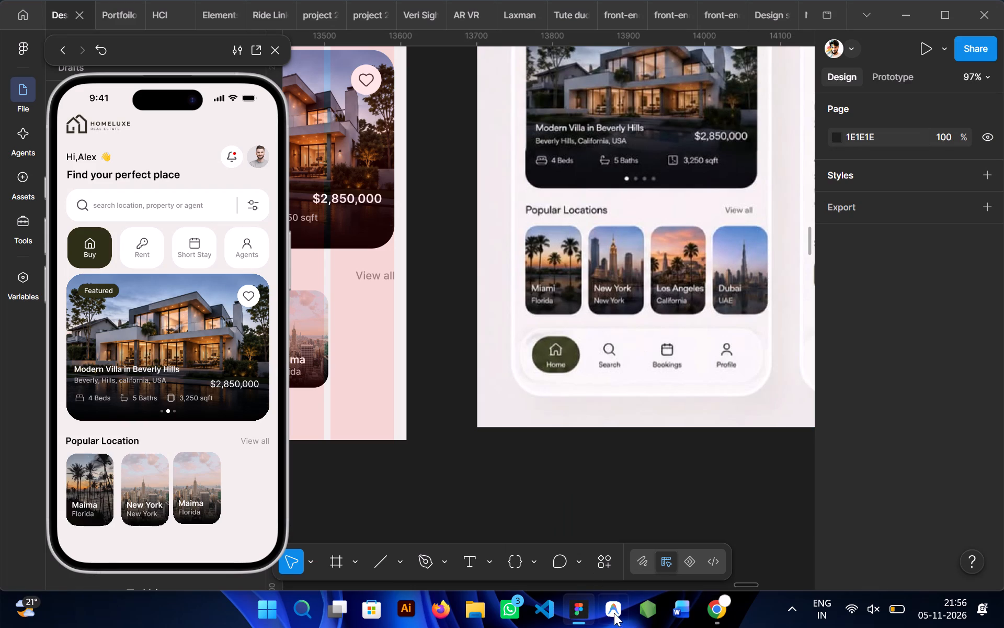
pyautogui.click(707, 613)
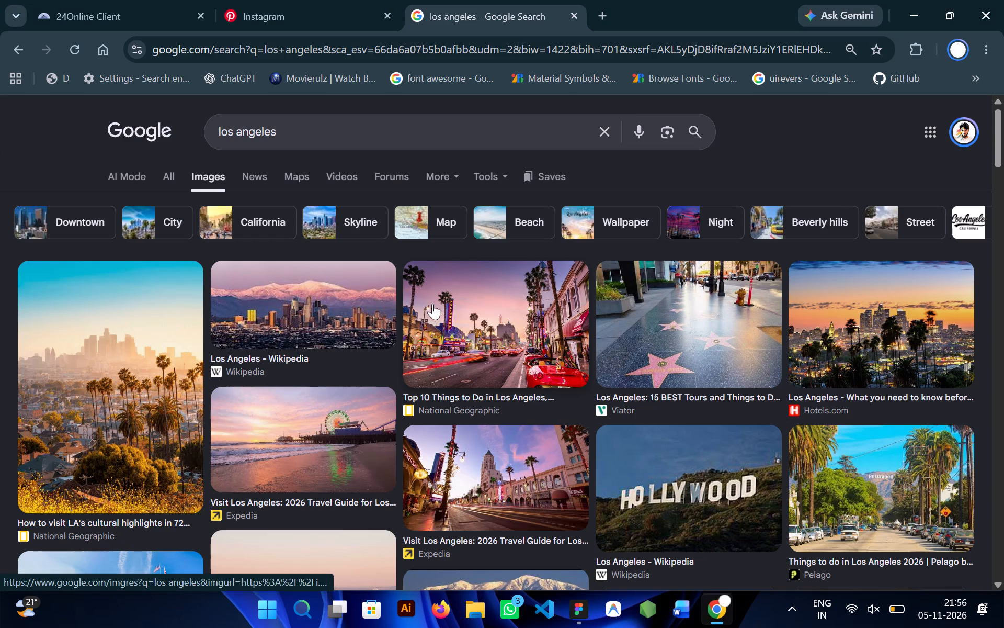
pyautogui.scroll(-2, 595, 407)
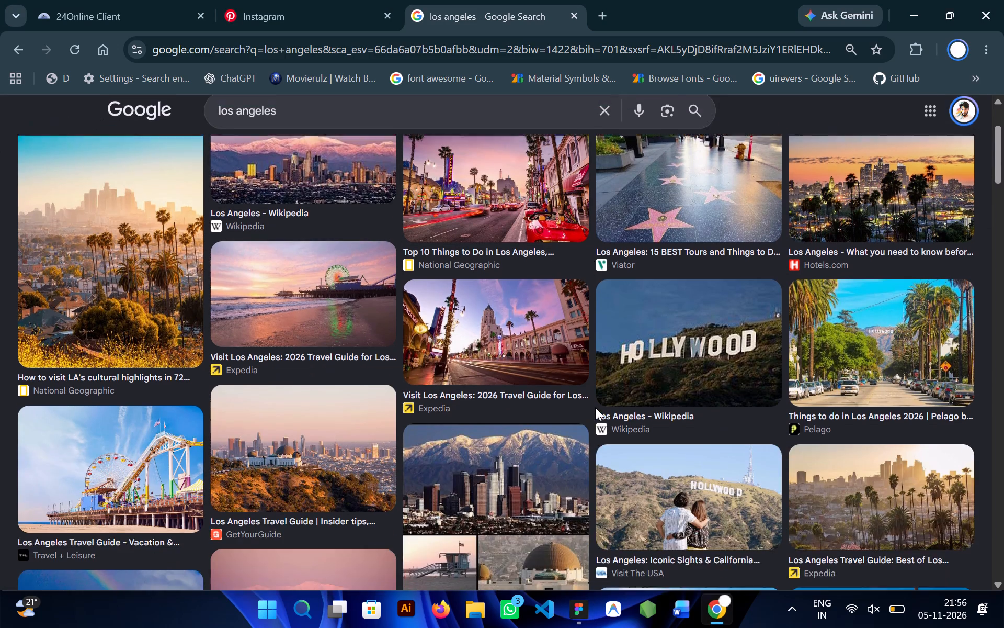
pyautogui.scroll(-5, 595, 407)
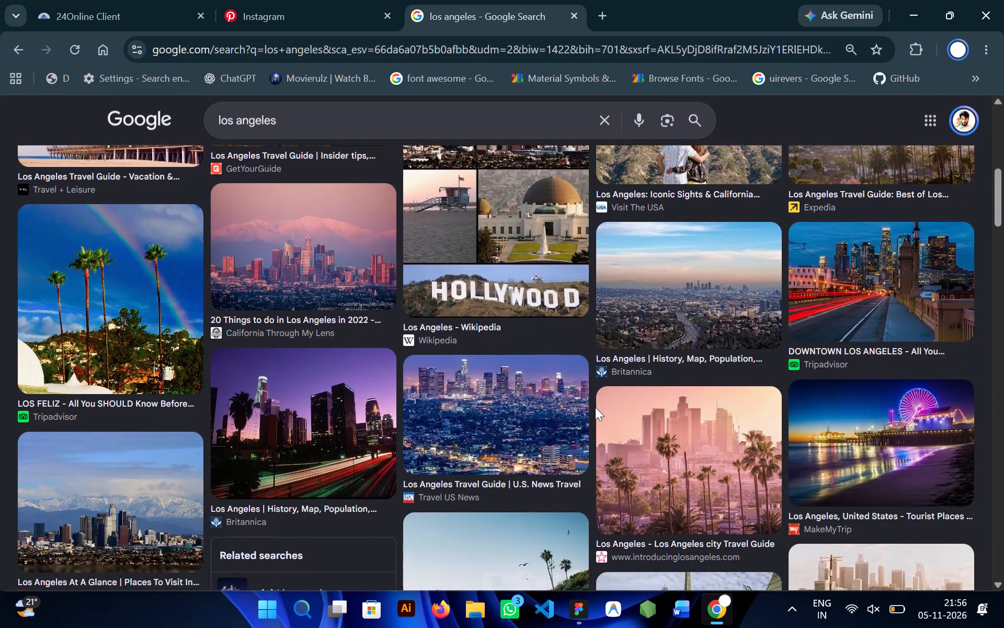
pyautogui.scroll(-1, 595, 407)
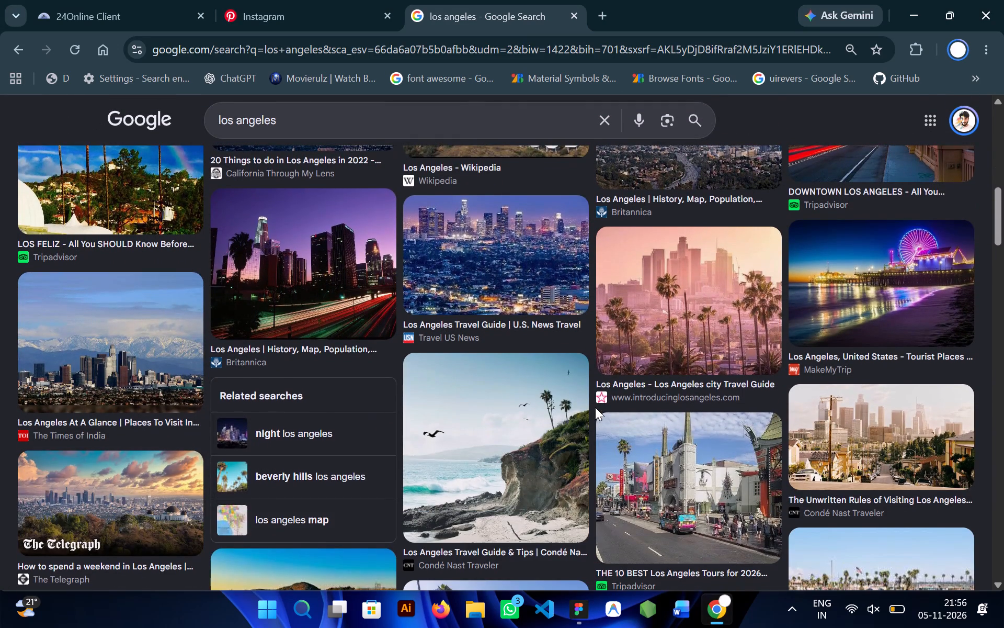
pyautogui.scroll(-3, 595, 407)
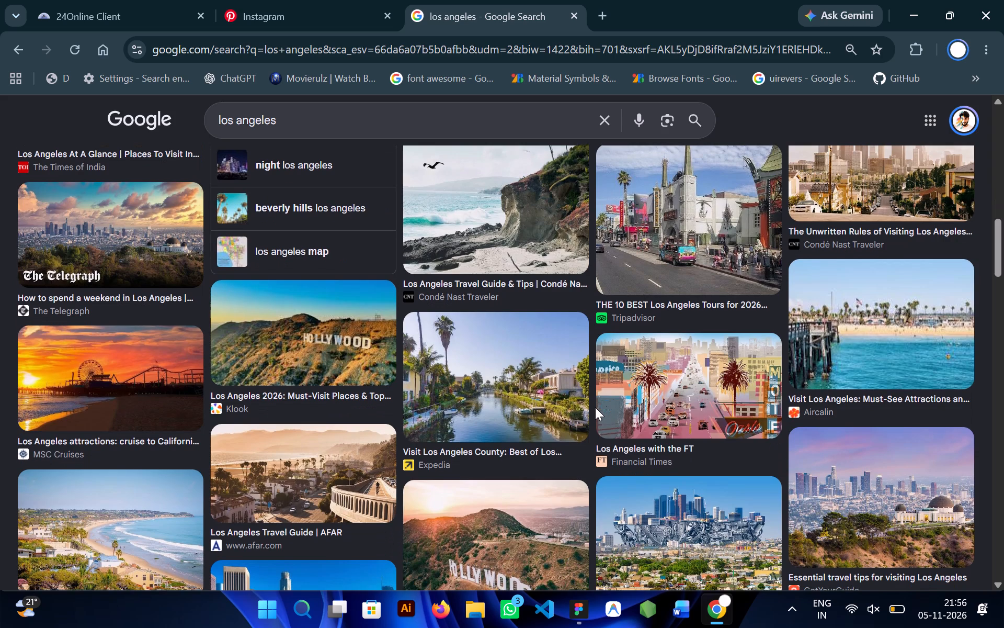
pyautogui.scroll(-1, 595, 407)
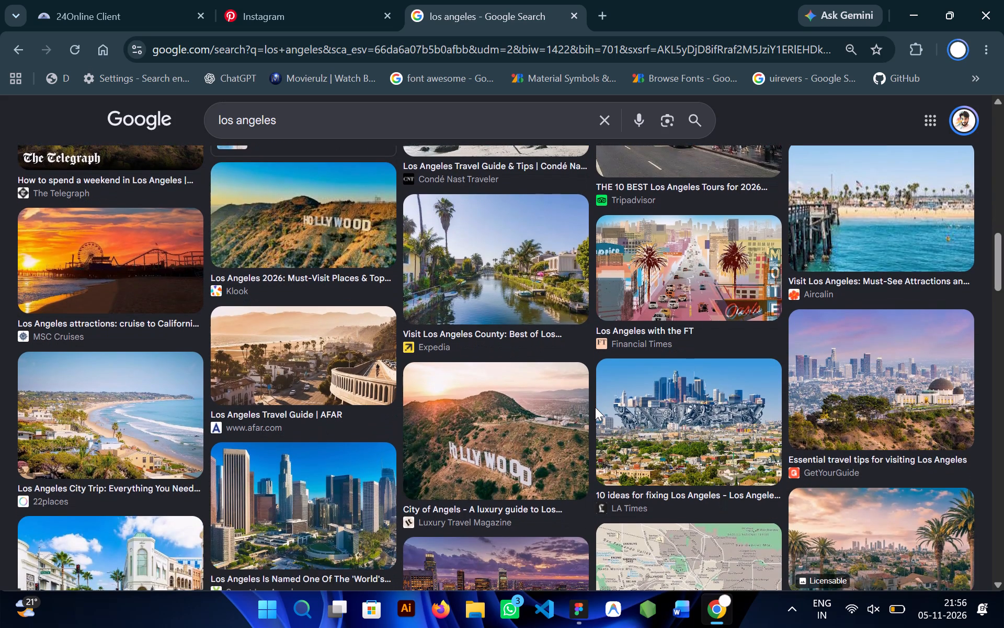
pyautogui.scroll(-1, 595, 407)
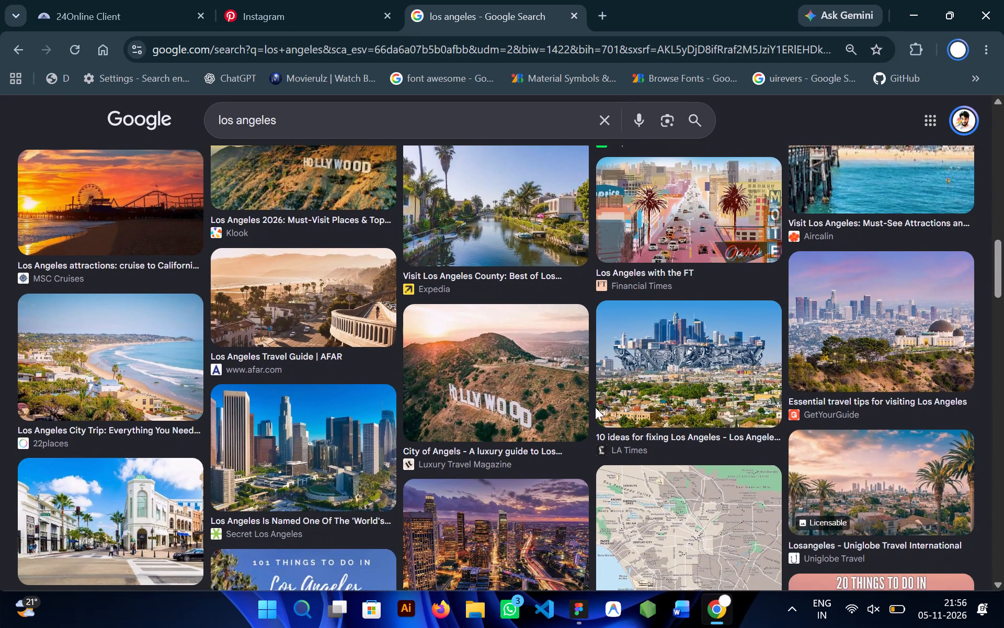
pyautogui.scroll(-2, 595, 407)
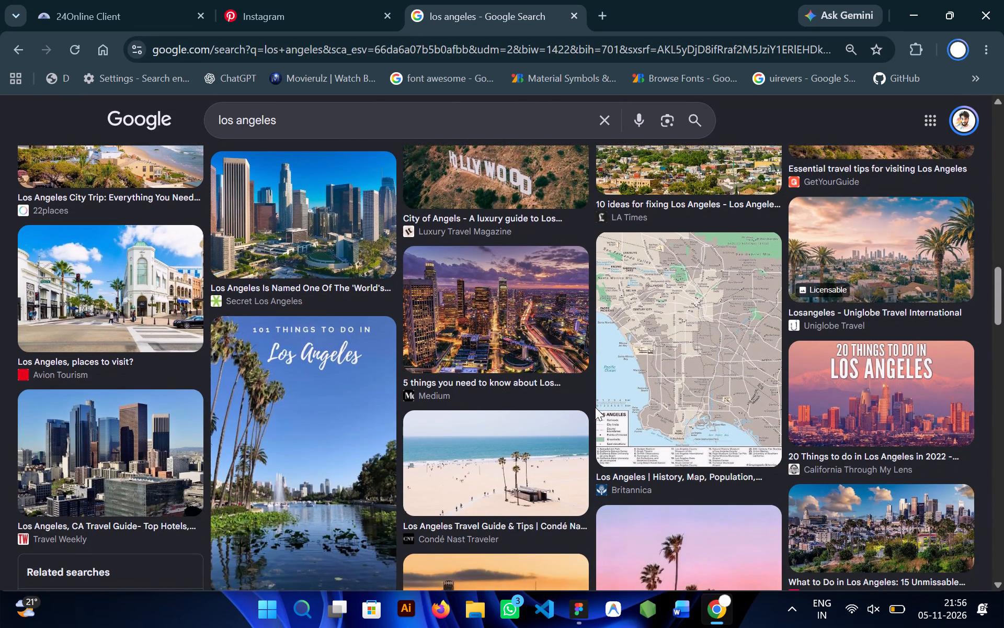
pyautogui.scroll(-1, 595, 407)
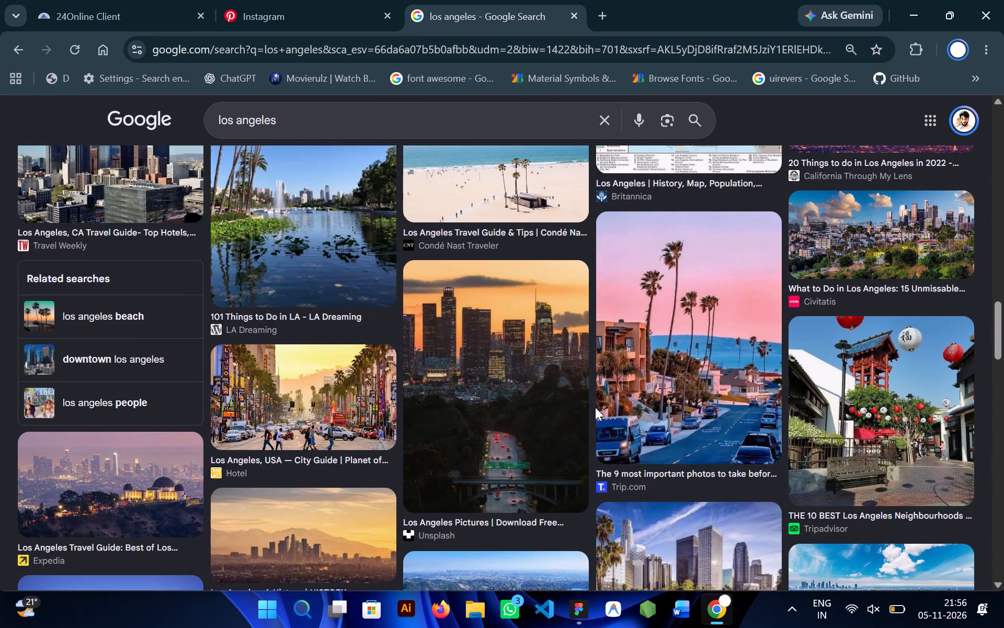
pyautogui.scroll(-3, 595, 407)
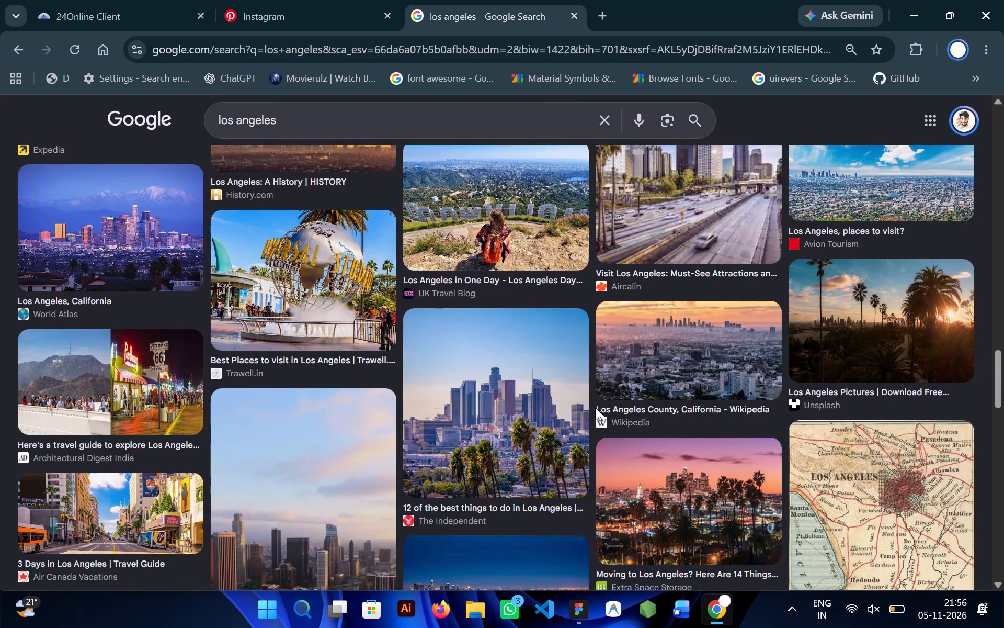
pyautogui.scroll(-3, 595, 407)
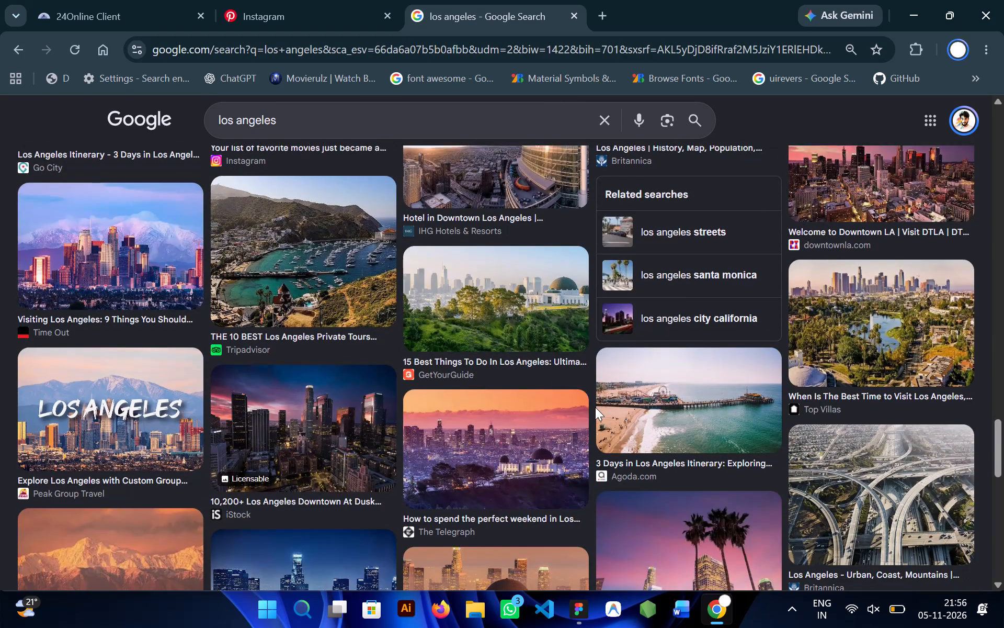
pyautogui.scroll(-1, 595, 407)
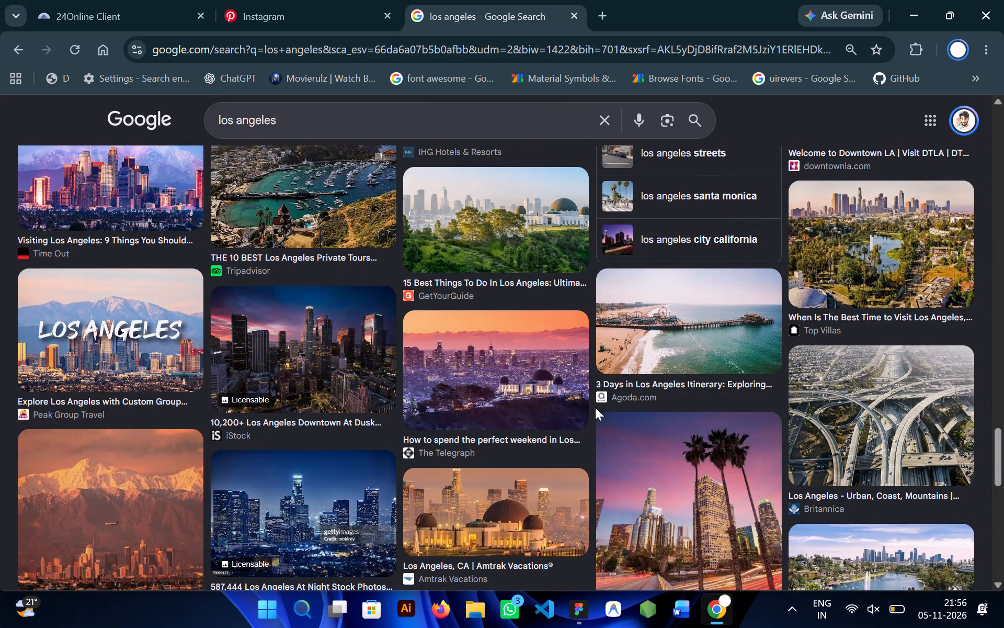
pyautogui.scroll(-3, 595, 407)
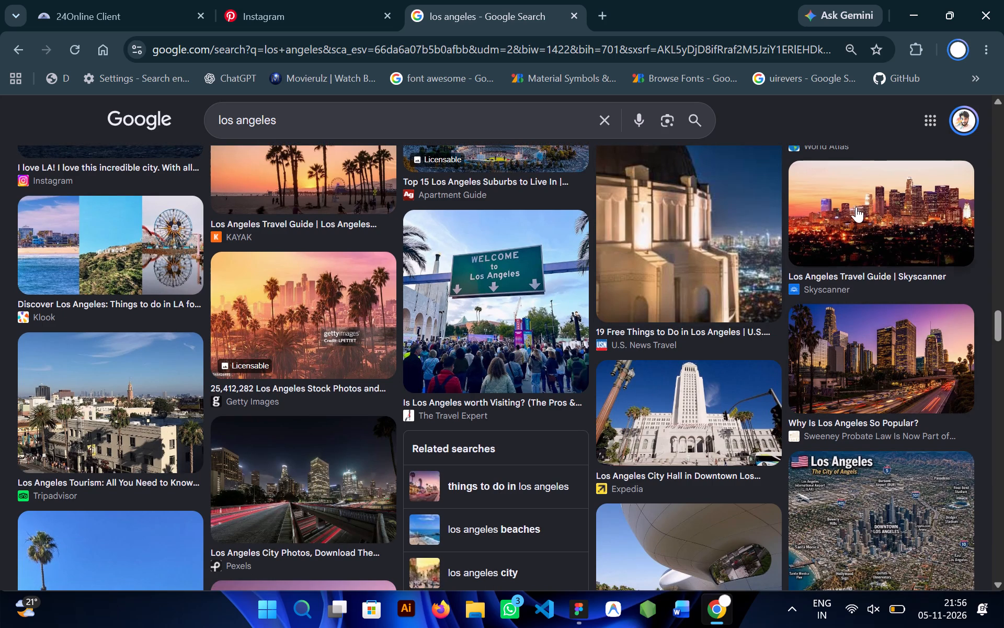
# Copy the Skyscanner photo of the Los Angeles skyline at sunset from the image results.
pyautogui.click(855, 204)
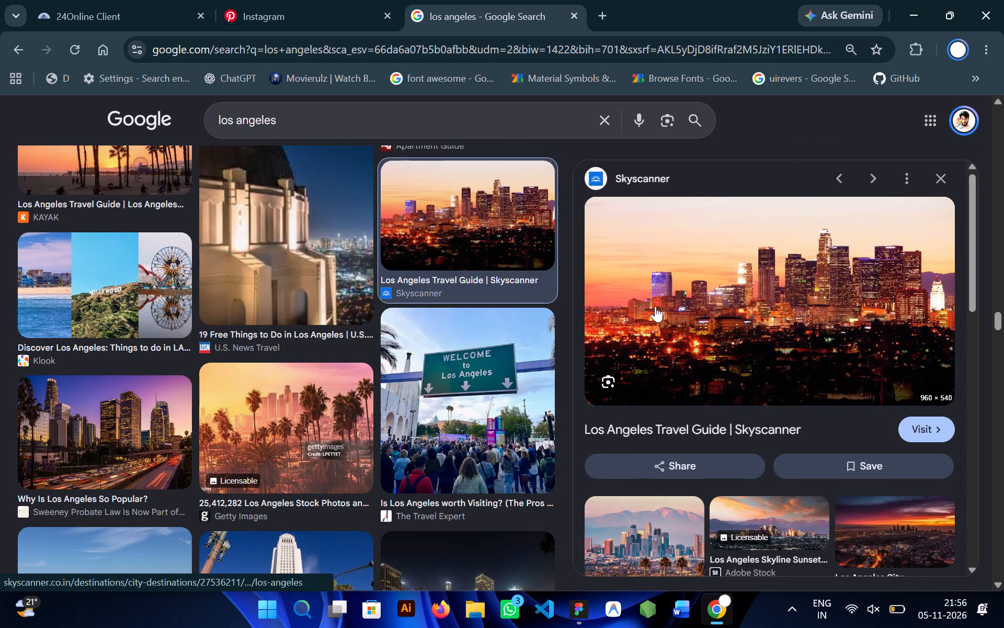
pyautogui.rightClick(701, 291)
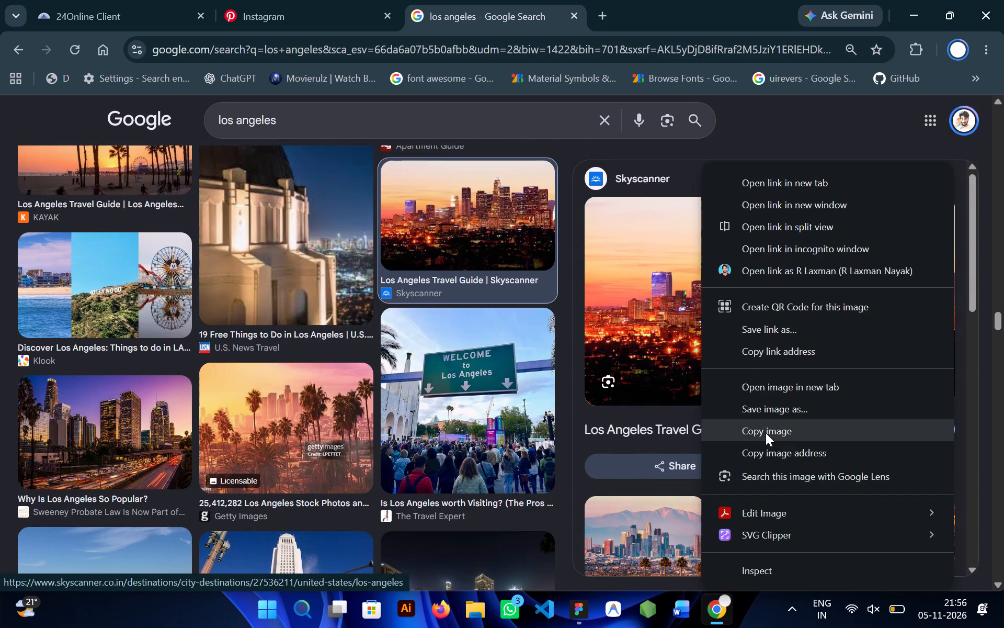
pyautogui.click(766, 433)
# Return to Figma, paste the skyline photo near the home screen frame and scale it down to about 232 × 130.
pyautogui.click(585, 604)
pyautogui.hscroll(-1, 607, 429)
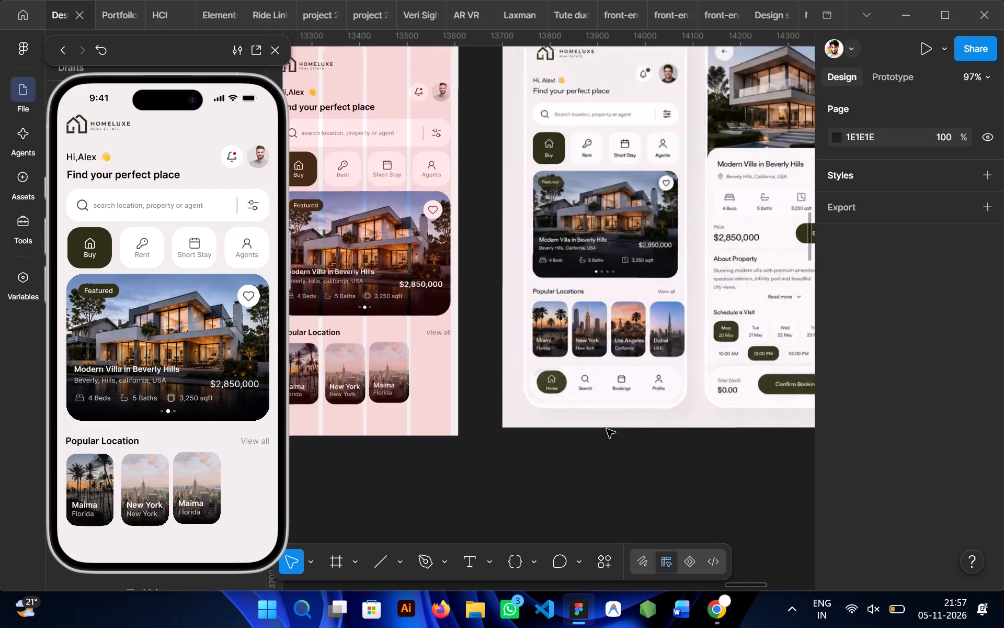
pyautogui.hscroll(1, 607, 429)
pyautogui.scroll(-1, 561, 455)
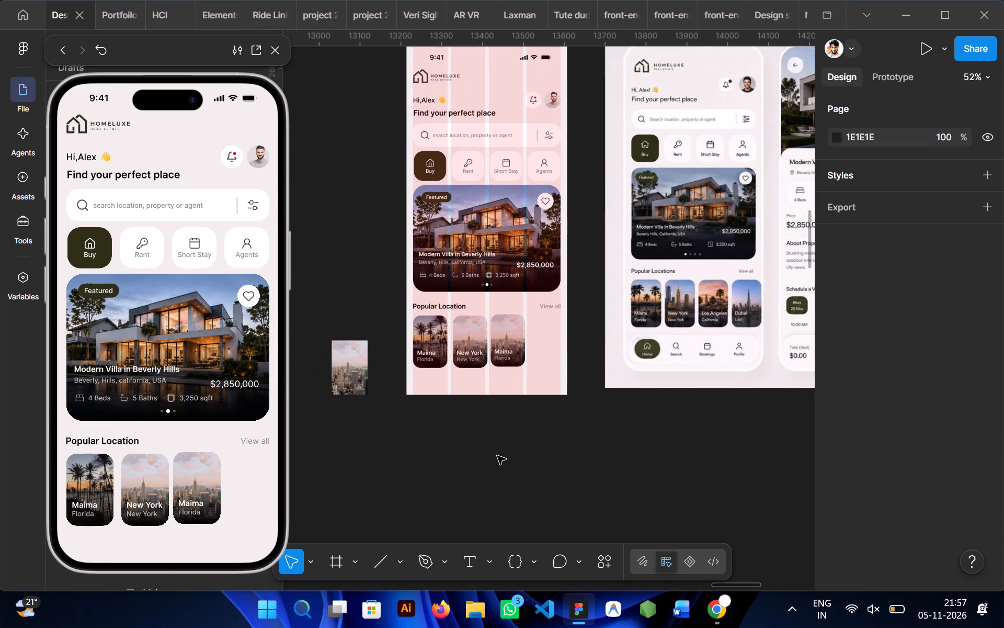
pyautogui.hotkey('ctrl', 'v')
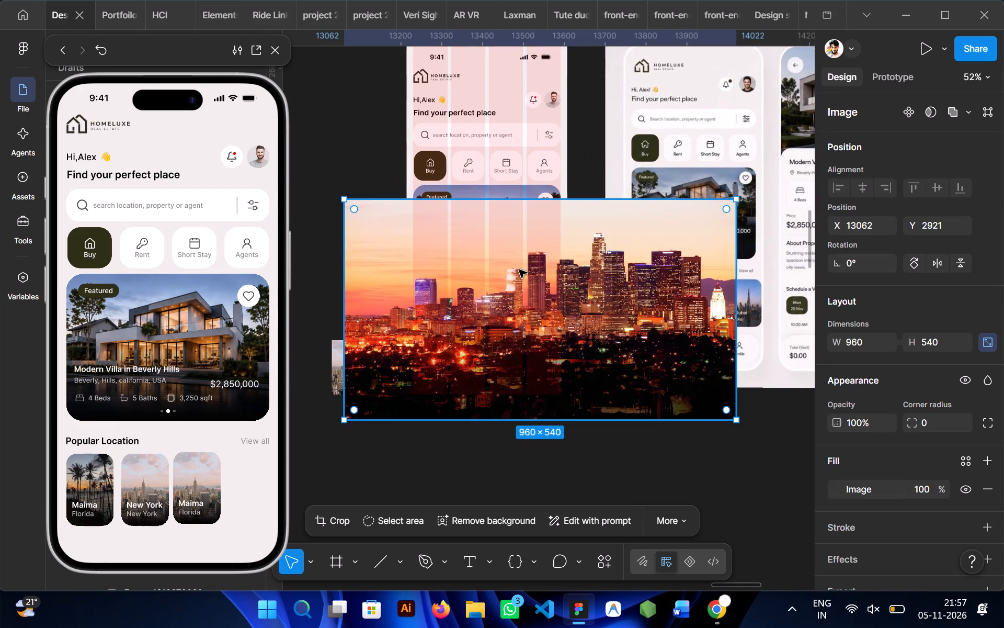
pyautogui.moveTo(528, 199); pyautogui.dragTo(514, 360)
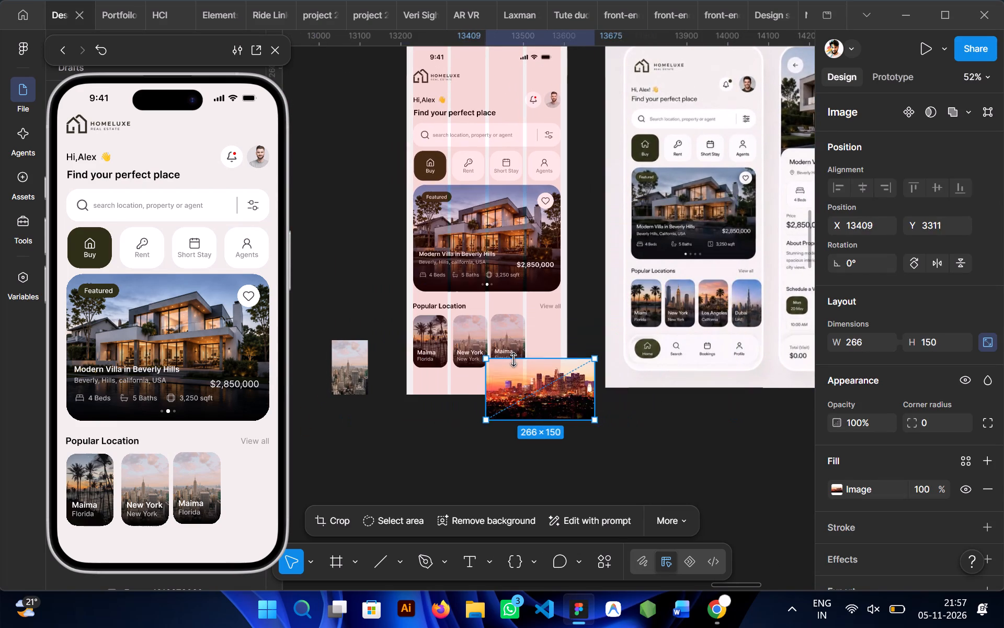
pyautogui.moveTo(514, 360); pyautogui.dragTo(513, 367)
# Replace the New York photo in the third location card with a copy of the scaled Los Angeles skyline image.
pyautogui.rightClick(528, 397)
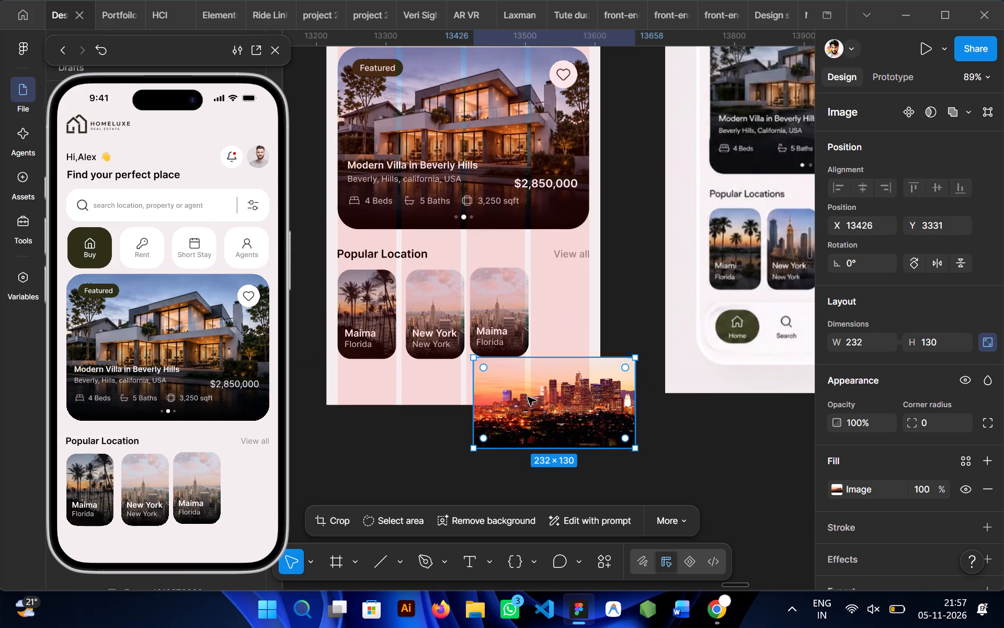
pyautogui.click(566, 104)
pyautogui.keyDown('ctrl'); pyautogui.click(494, 285); pyautogui.keyUp('ctrl')
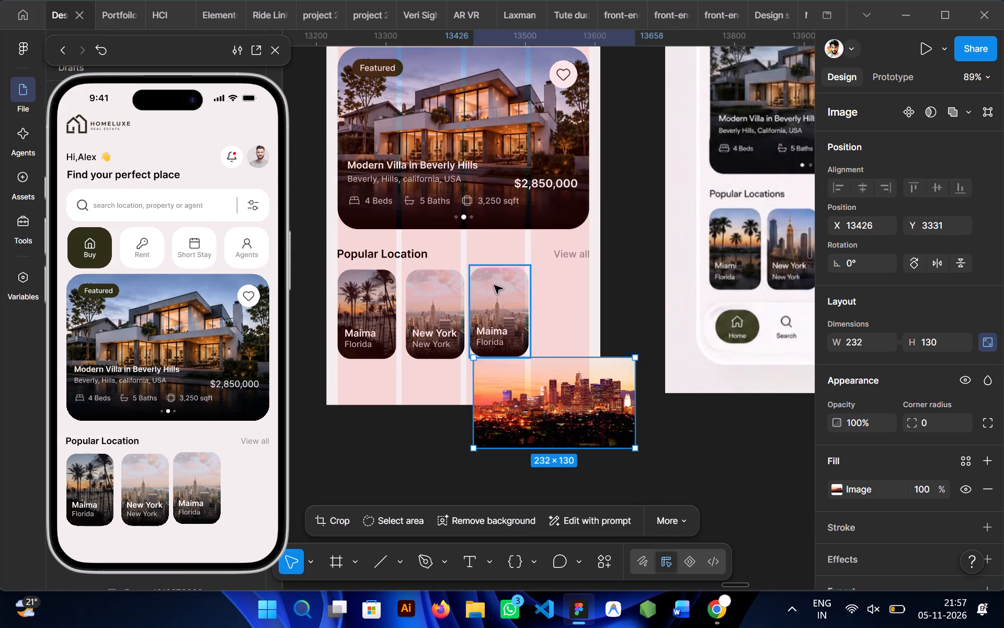
pyautogui.rightClick(494, 285)
pyautogui.click(528, 133)
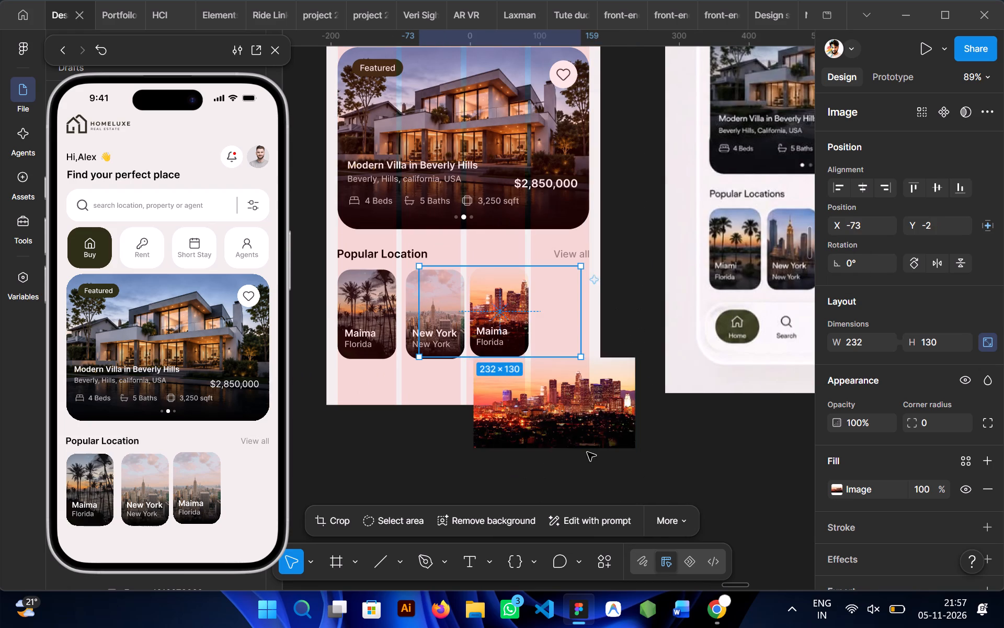
# Delete the leftover skyline image below the third location card.
pyautogui.moveTo(561, 419); pyautogui.dragTo(564, 464)
pyautogui.press('BackSpace')
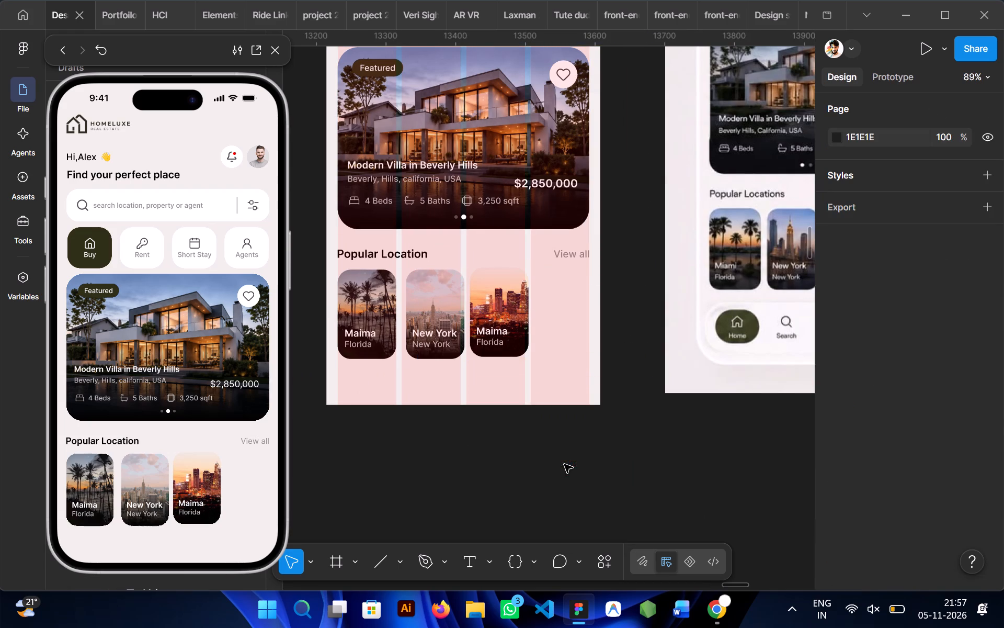
# Change the third location card's "Maima" title to "Angeles".
pyautogui.keyDown('ctrl'); pyautogui.doubleClick(482, 327); pyautogui.keyUp('ctrl')
pyautogui.hscroll(-1, 482, 327)
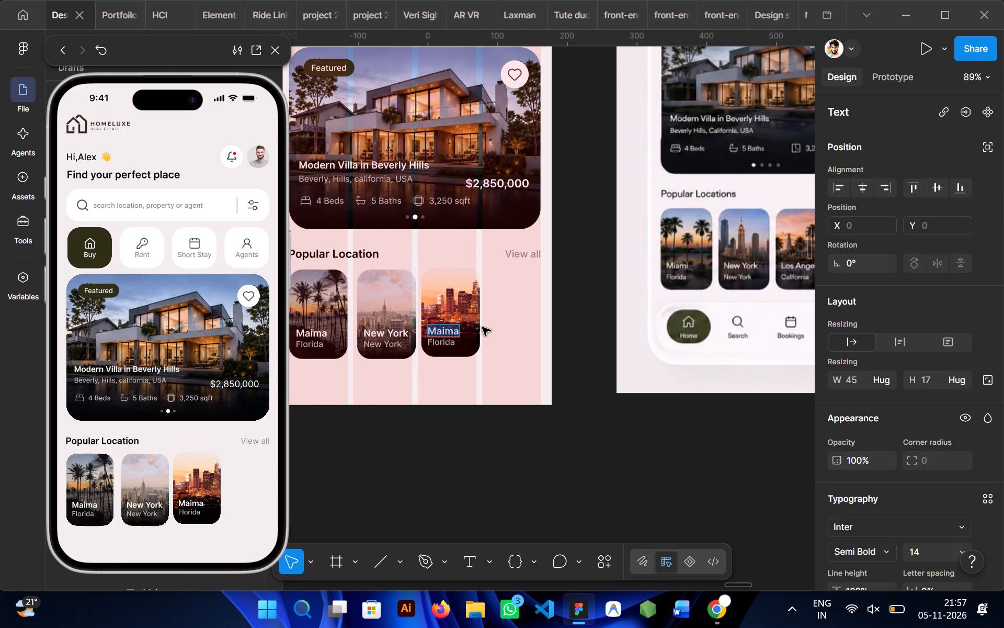
pyautogui.write('An')
pyautogui.hscroll(-1, 482, 327)
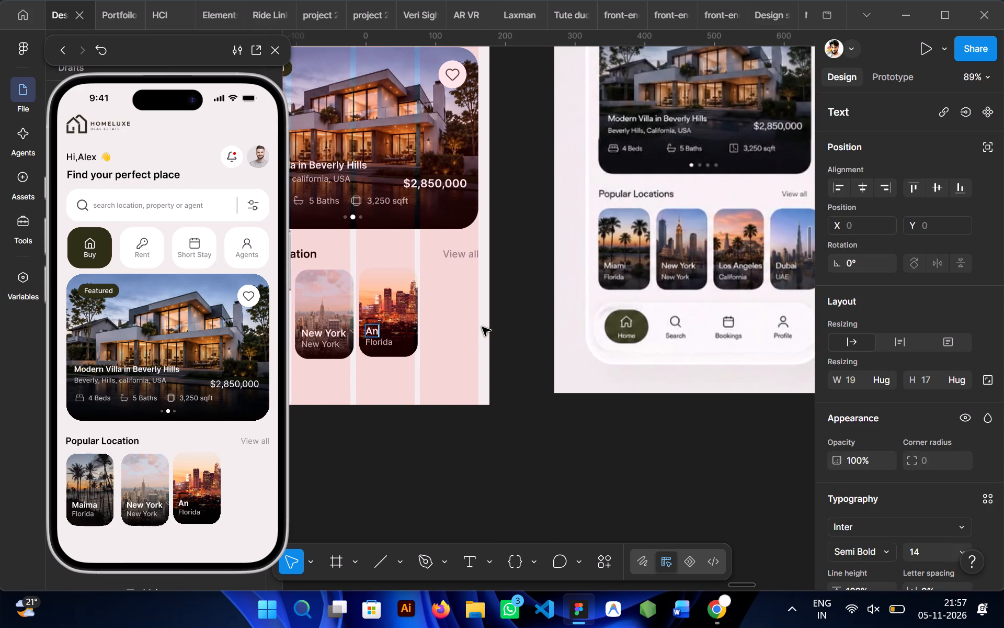
pyautogui.write('ge')
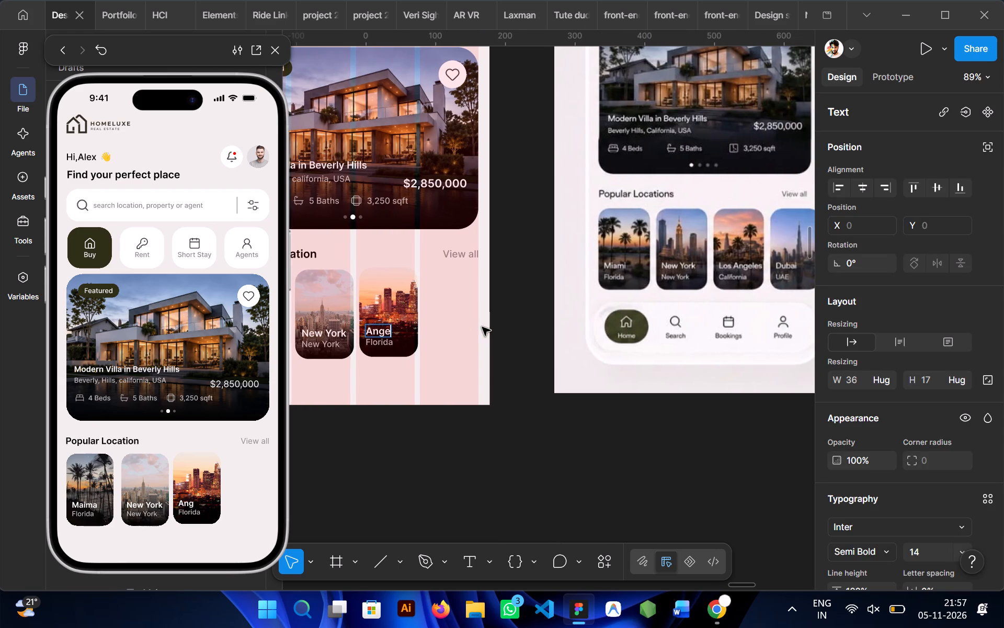
pyautogui.write('le')
pyautogui.press('s')
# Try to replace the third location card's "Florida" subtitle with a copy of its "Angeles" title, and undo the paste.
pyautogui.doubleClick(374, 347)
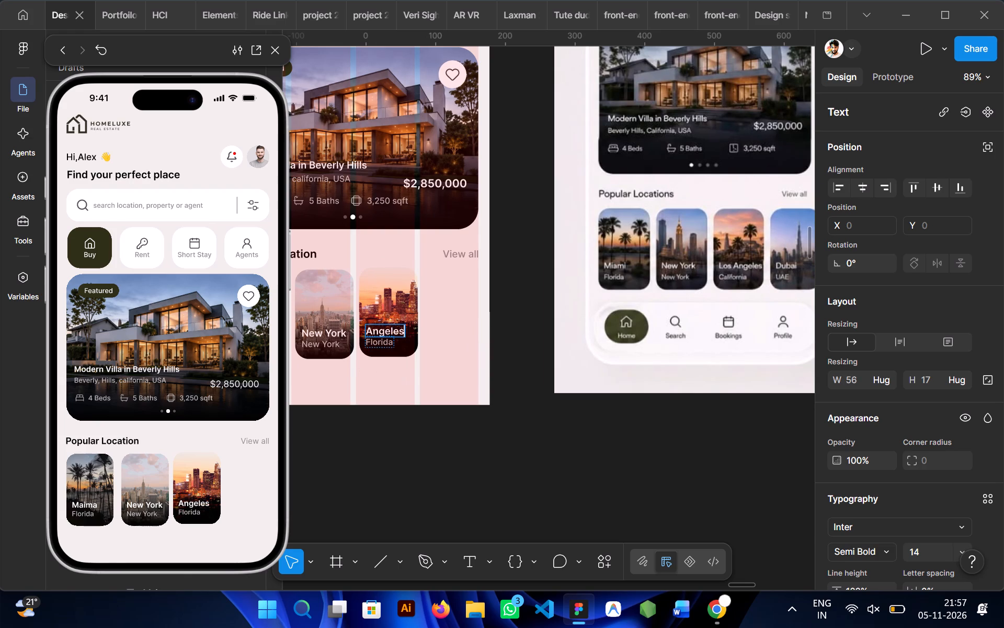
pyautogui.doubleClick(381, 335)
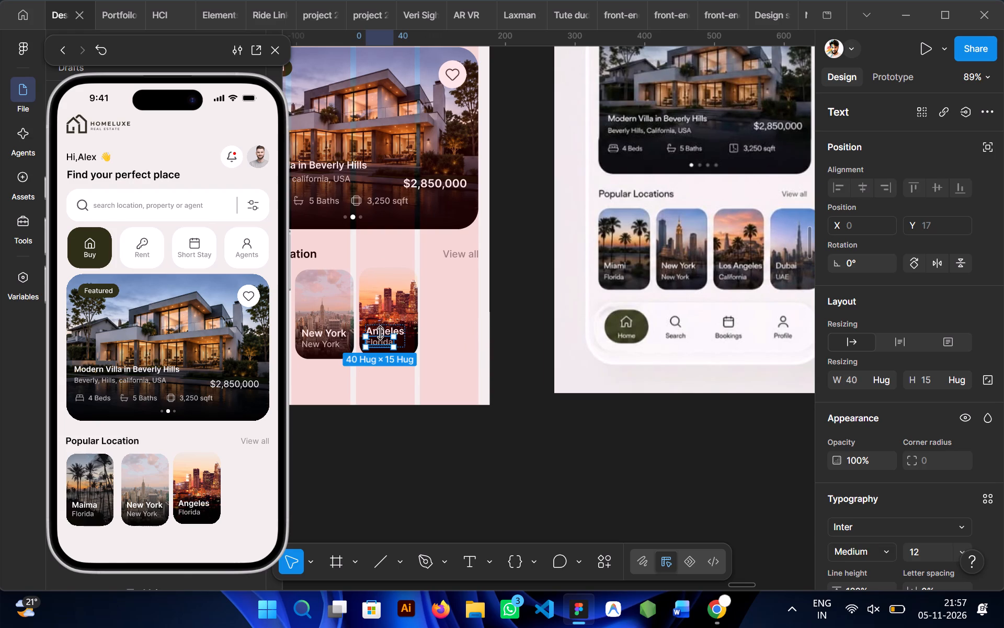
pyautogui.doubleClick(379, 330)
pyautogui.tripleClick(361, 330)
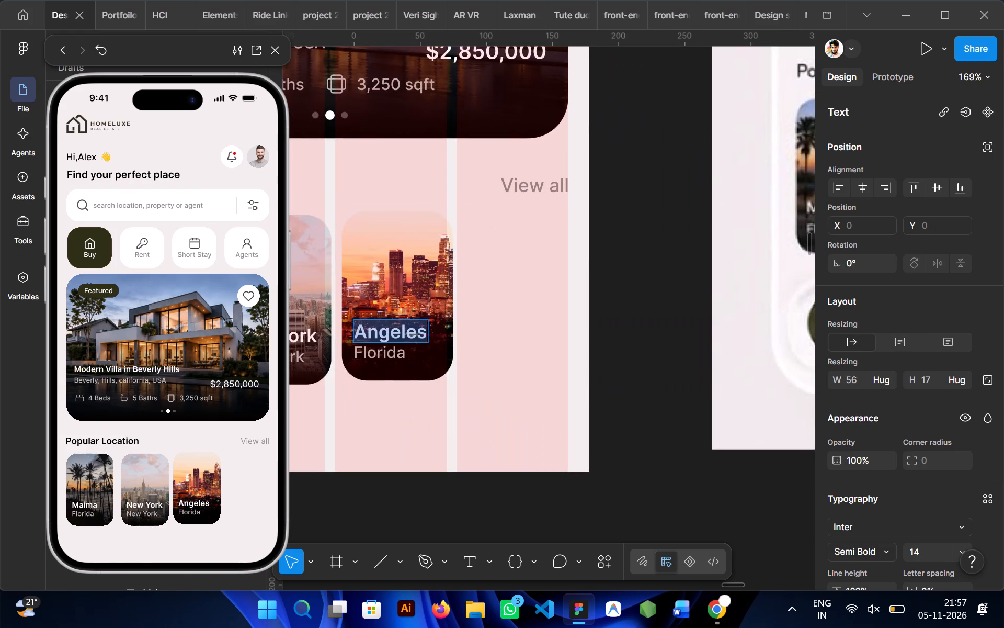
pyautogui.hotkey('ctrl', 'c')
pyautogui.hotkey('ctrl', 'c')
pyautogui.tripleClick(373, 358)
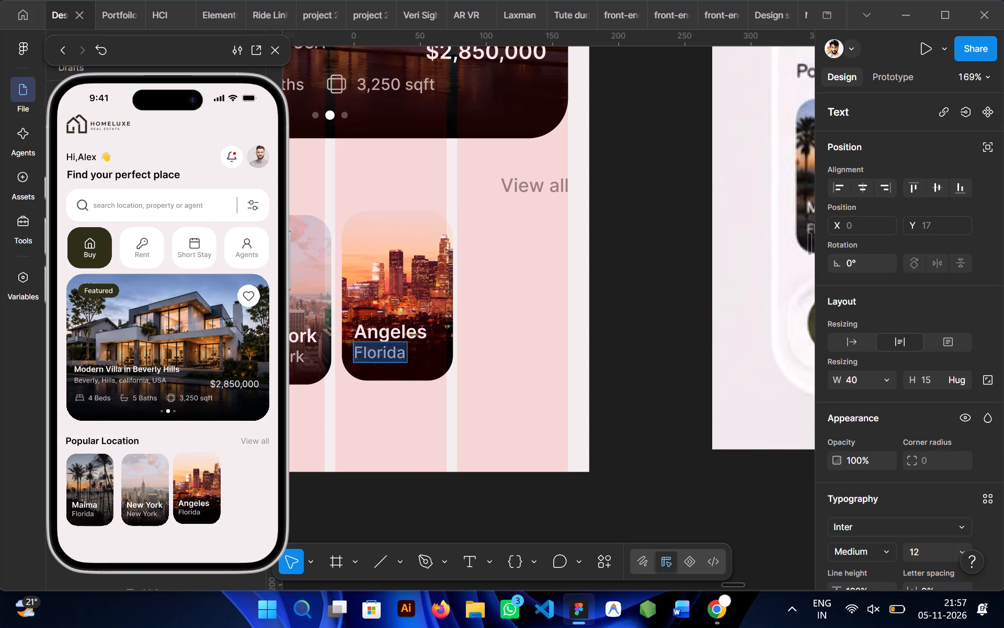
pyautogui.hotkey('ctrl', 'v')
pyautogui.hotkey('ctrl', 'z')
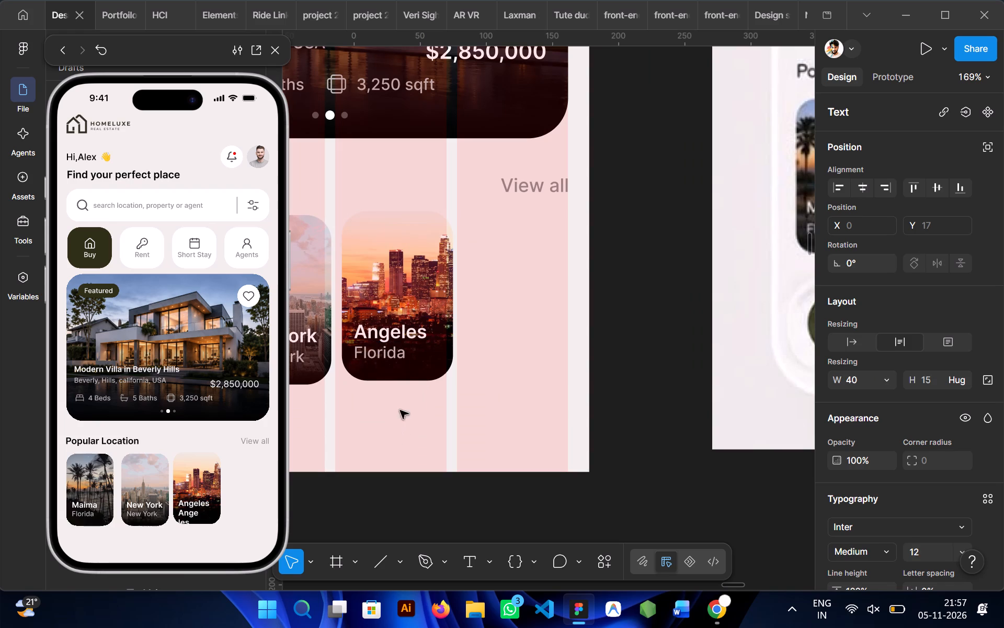
# Change the third location card's "Florida" subtitle to "Angeles" and widen its text box to fit the word on one line.
pyautogui.click(404, 351)
pyautogui.hotkey('ctrl', 'BackSpace')
pyautogui.write('An')
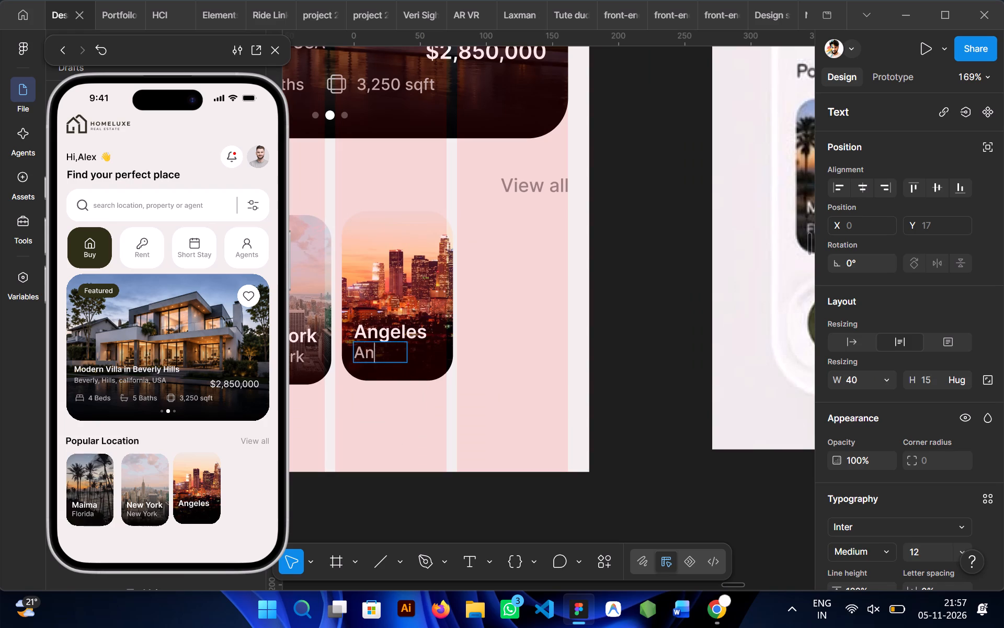
pyautogui.write('ge')
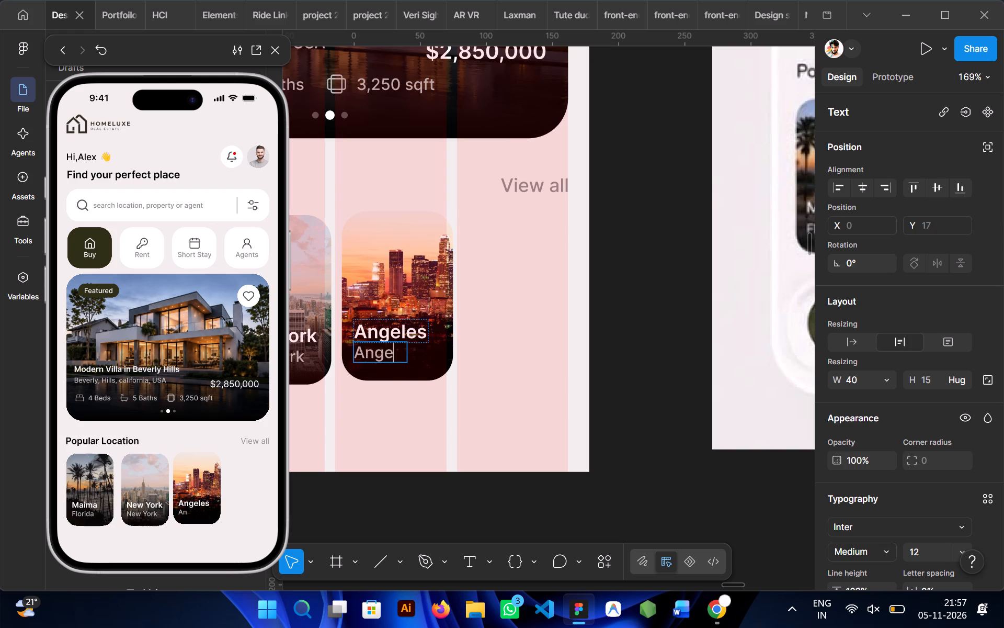
pyautogui.write('les')
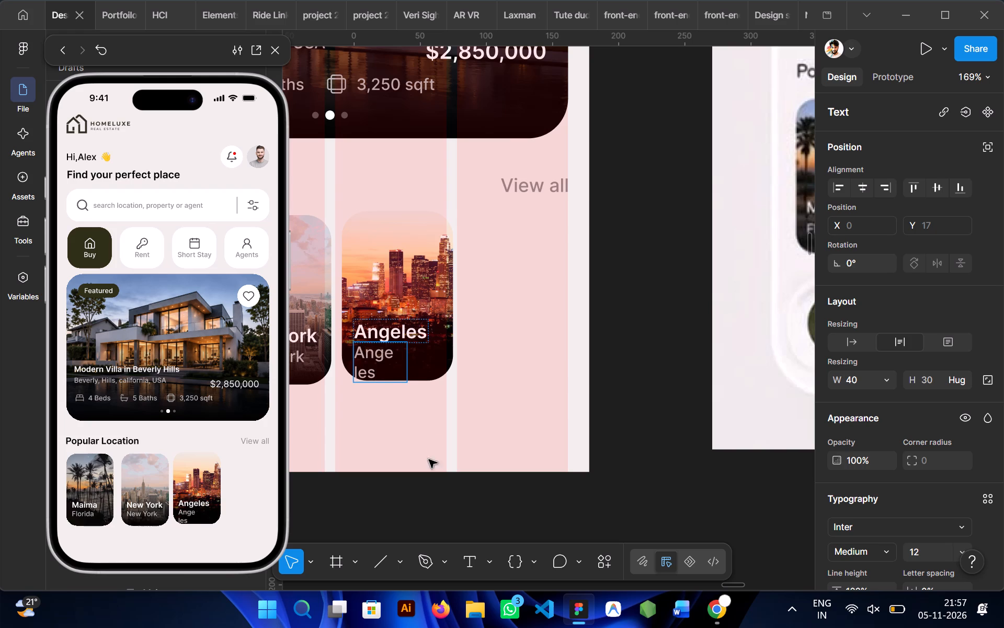
pyautogui.click(423, 503)
pyautogui.moveTo(408, 364); pyautogui.dragTo(427, 364)
pyautogui.click(419, 428)
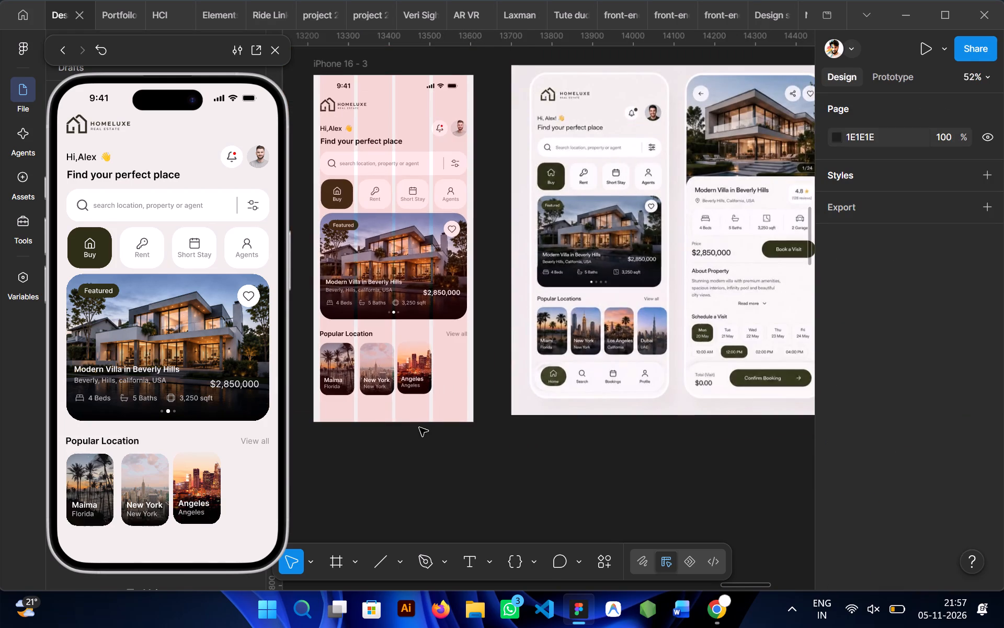
# Close up the spacing of the location cards by moving the New York card to X 106 and the Angeles card to X 197.
pyautogui.hscroll(1, 416, 379)
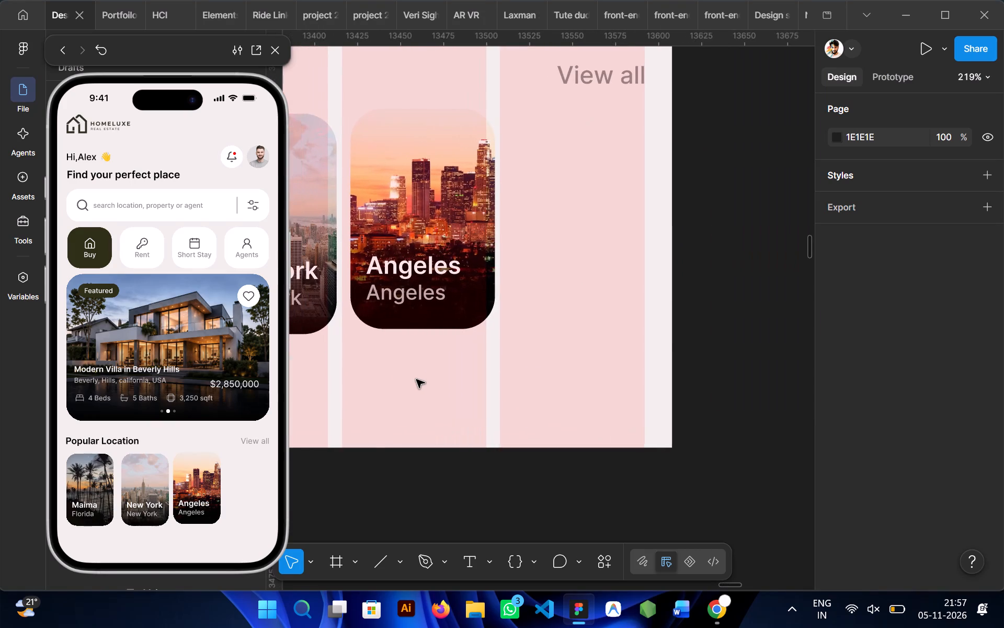
pyautogui.hscroll(1, 416, 379)
pyautogui.hscroll(2, 475, 274)
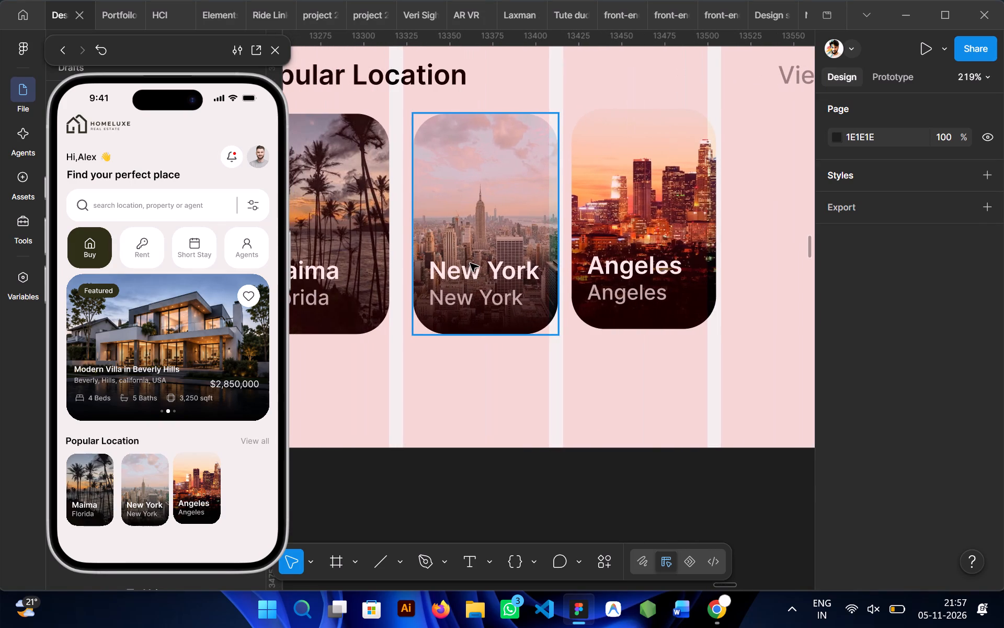
pyautogui.moveTo(470, 263); pyautogui.dragTo(458, 263)
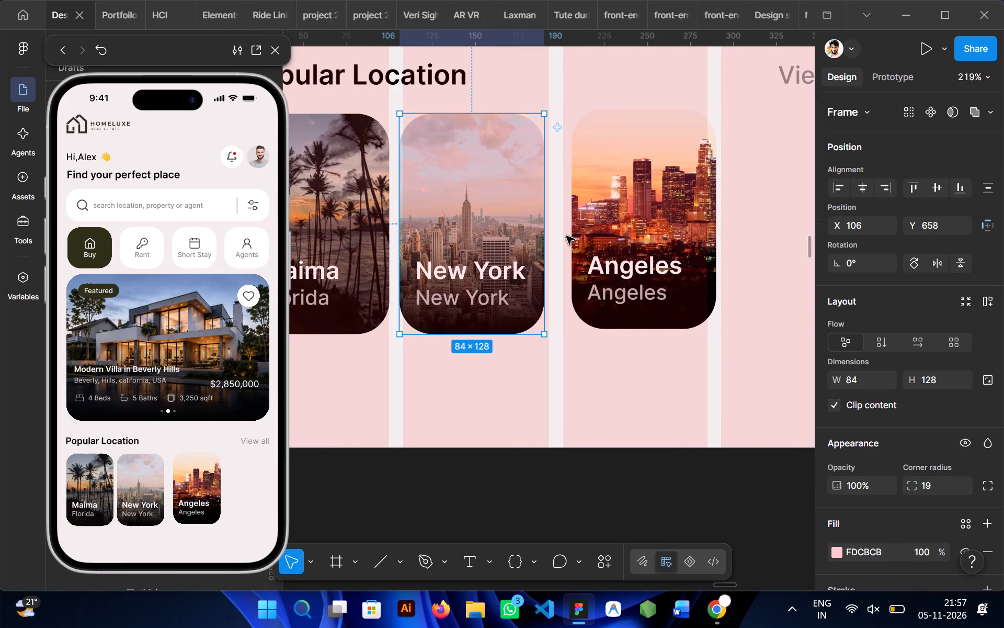
pyautogui.moveTo(607, 234); pyautogui.dragTo(595, 235)
# Duplicate the Angeles card as a fourth location card, ending at the right margin of the layout grid.
pyautogui.hscroll(-1, 595, 235)
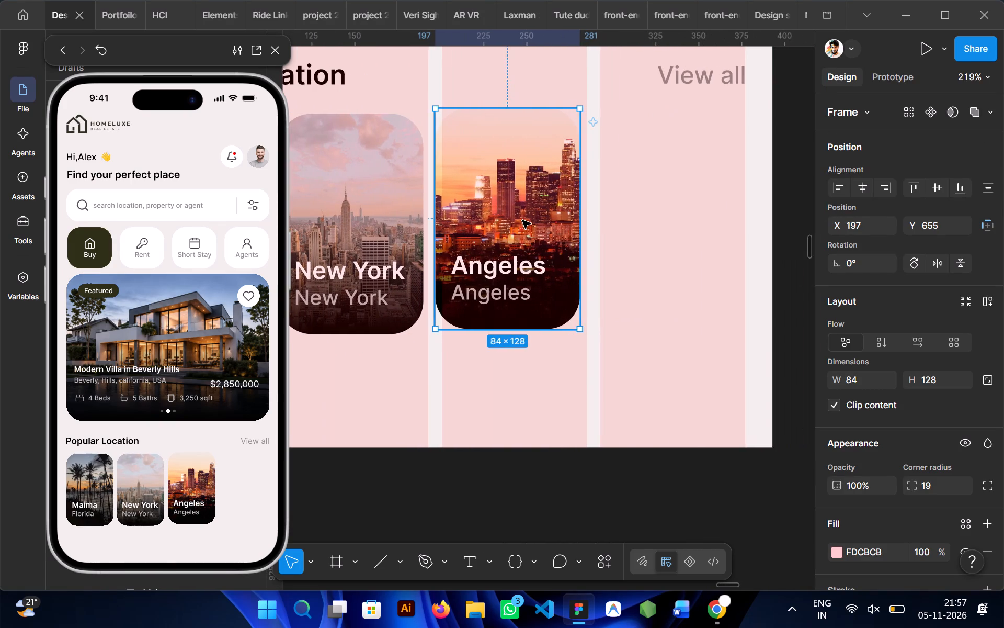
pyautogui.hscroll(-1, 522, 220)
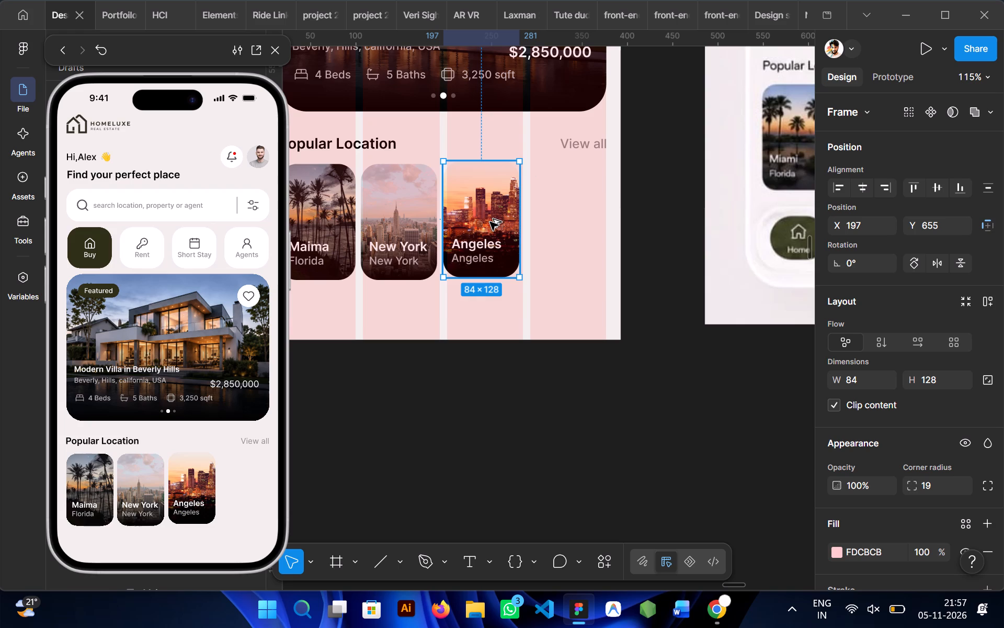
pyautogui.keyDown('alt'); pyautogui.moveTo(490, 222); pyautogui.dragTo(575, 218); pyautogui.keyUp('alt')
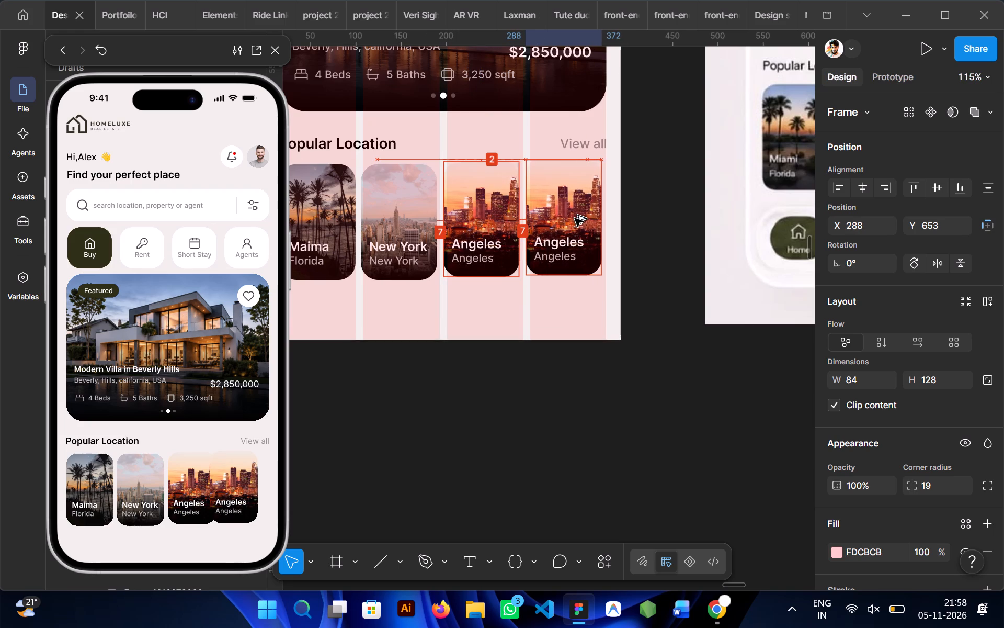
pyautogui.keyDown('alt'); pyautogui.moveTo(575, 218); pyautogui.dragTo(577, 220); pyautogui.keyUp('alt')
pyautogui.click(519, 358)
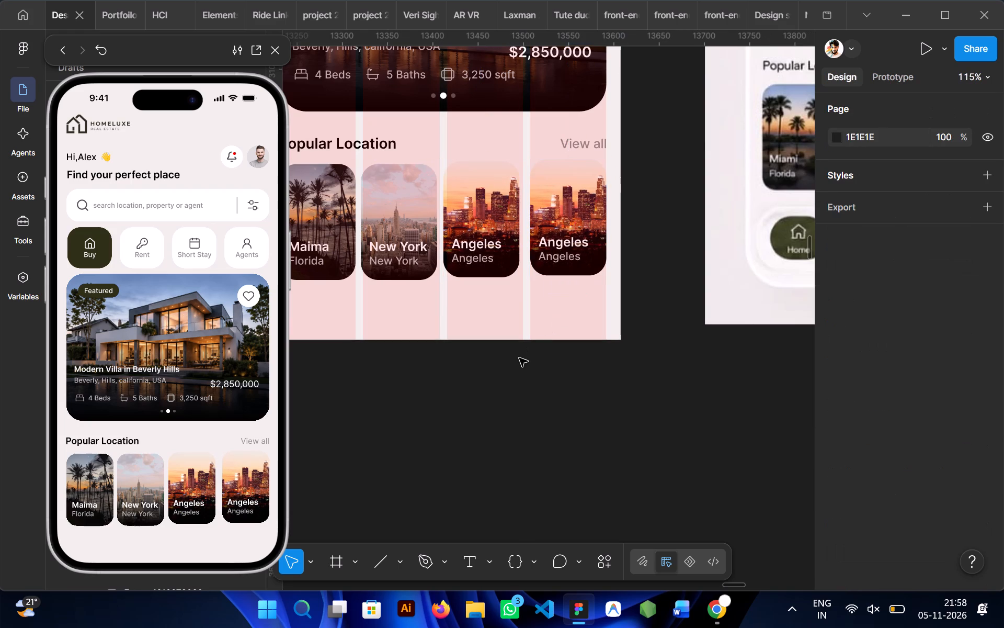
# Close the floating phone preview of the home screen.
pyautogui.scroll(1, 519, 358)
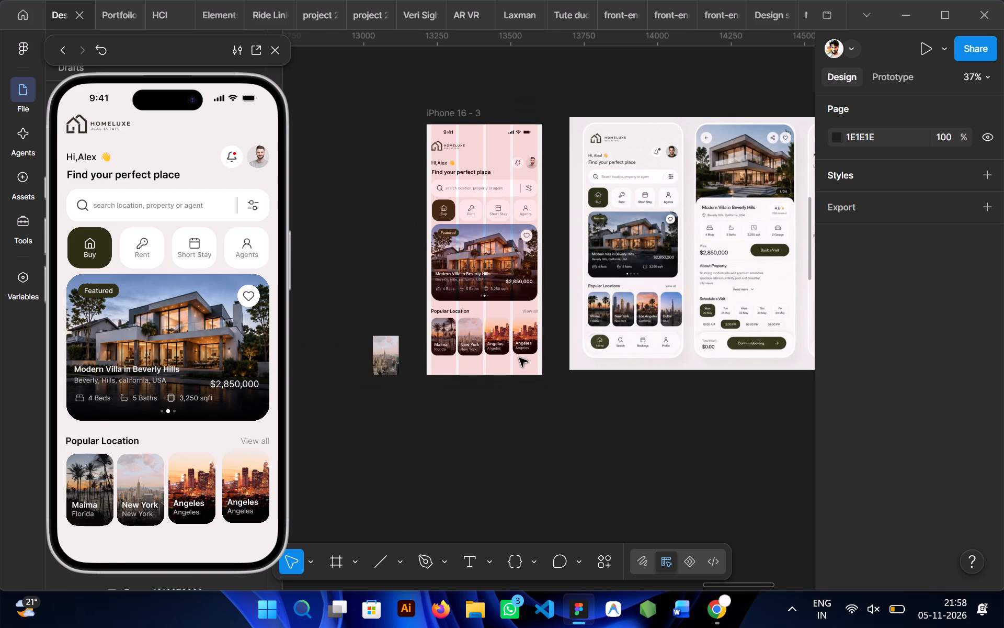
pyautogui.hscroll(-1, 519, 358)
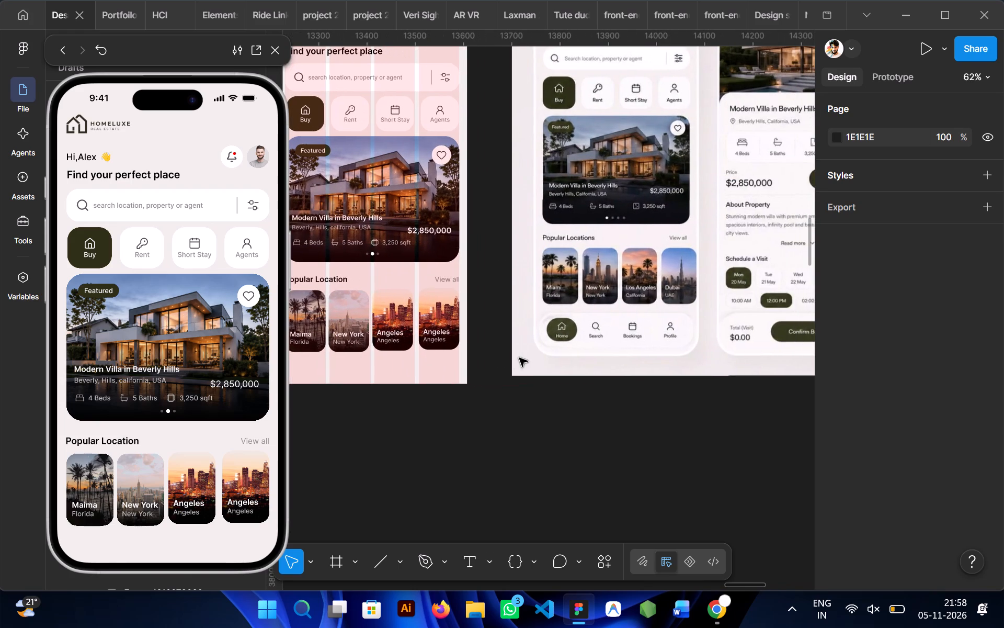
pyautogui.hscroll(-1, 426, 304)
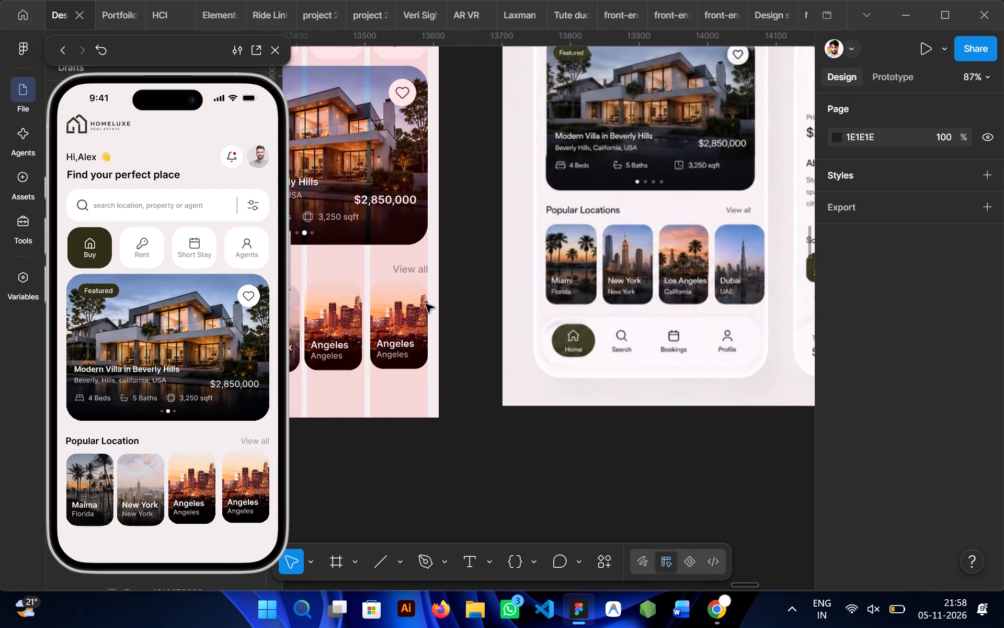
pyautogui.click(277, 52)
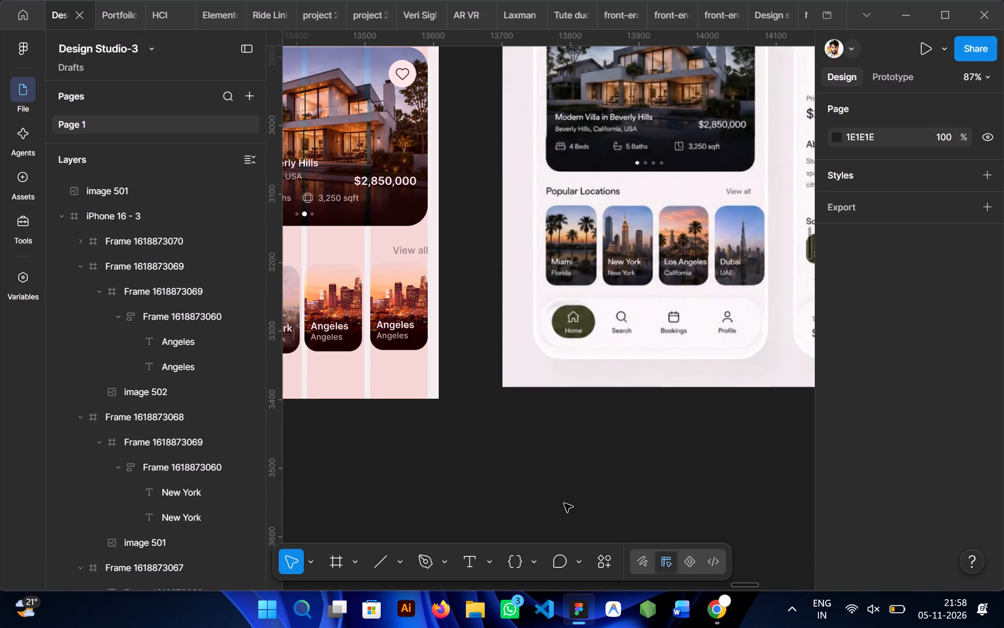
# Switch to Chrome and search Google Images for "dubai".
pyautogui.click(712, 610)
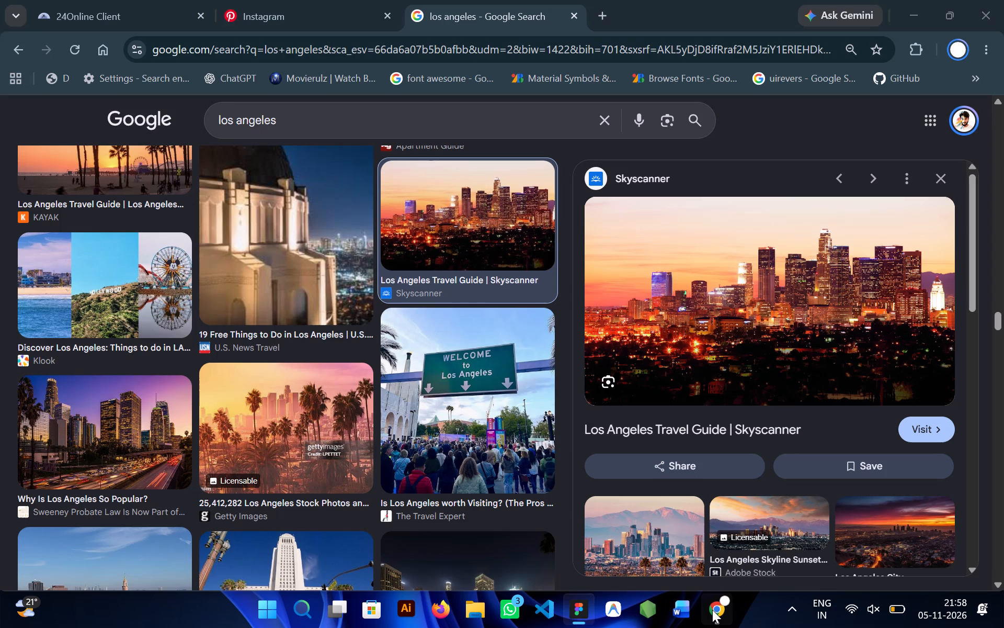
pyautogui.click(328, 123)
pyautogui.hotkey('ctrl', 'BackSpace')
pyautogui.hotkey('ctrl', 'BackSpace')
pyautogui.hotkey('ctrl', 'BackSpace')
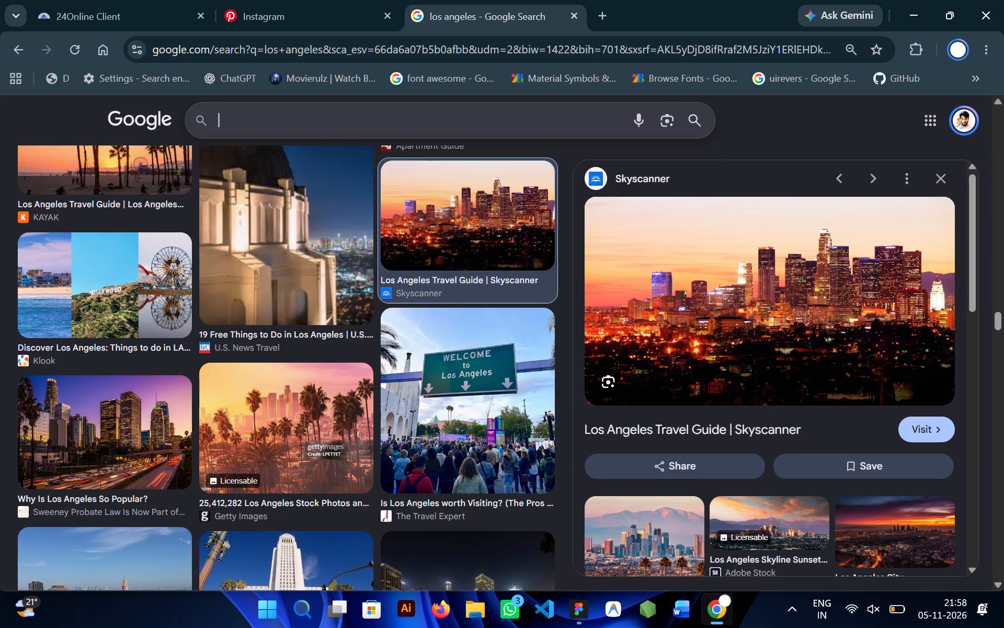
pyautogui.press('b')
pyautogui.press('BackSpace')
pyautogui.write('dubai')
pyautogui.click(257, 153)
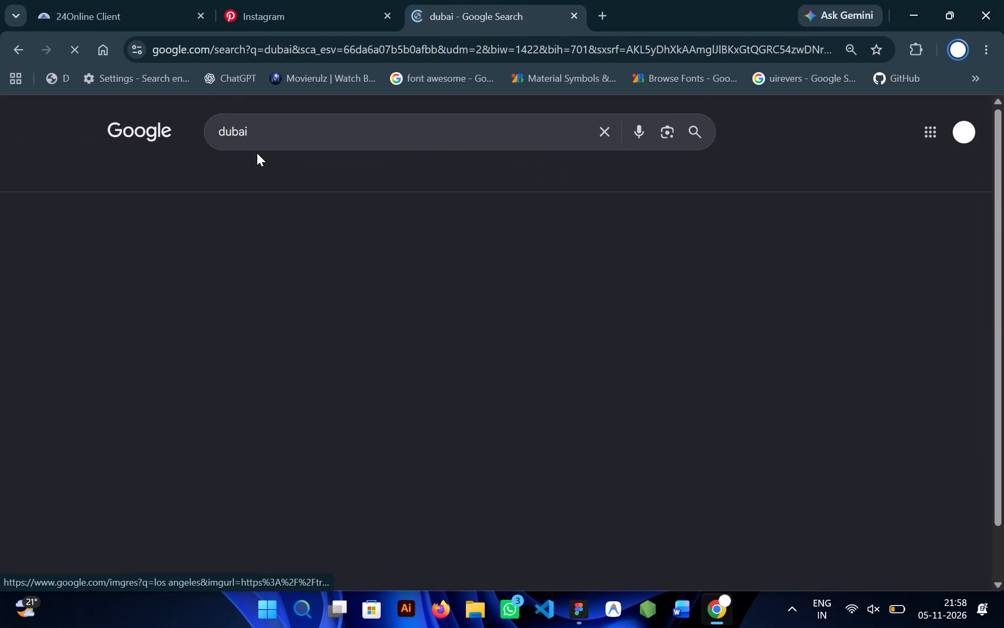
# Look through the Dubai image results for a skyline photo that suits the fourth location card.
pyautogui.scroll(-1, 429, 329)
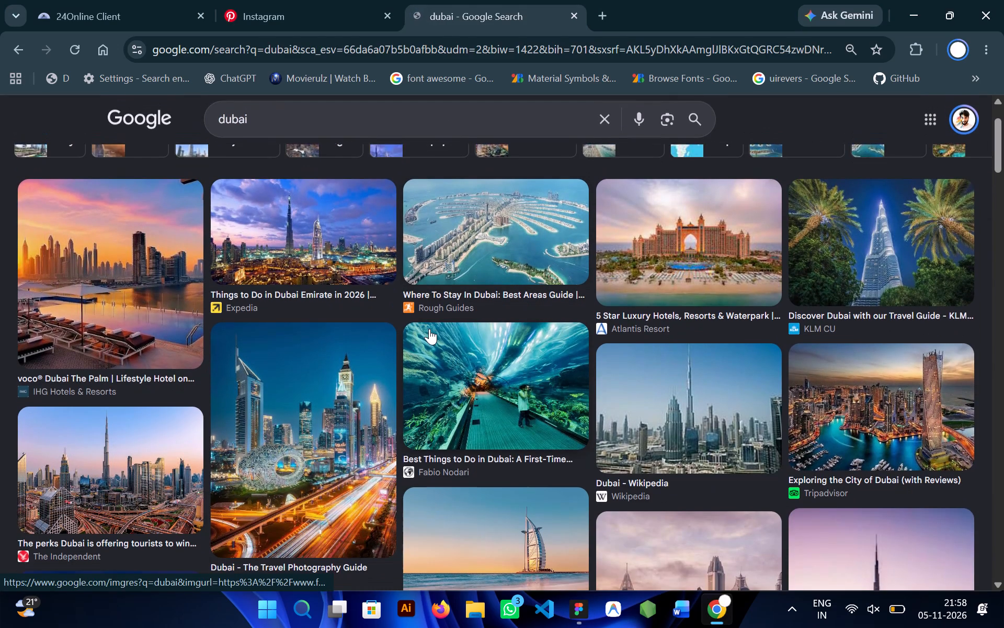
pyautogui.scroll(-3, 429, 329)
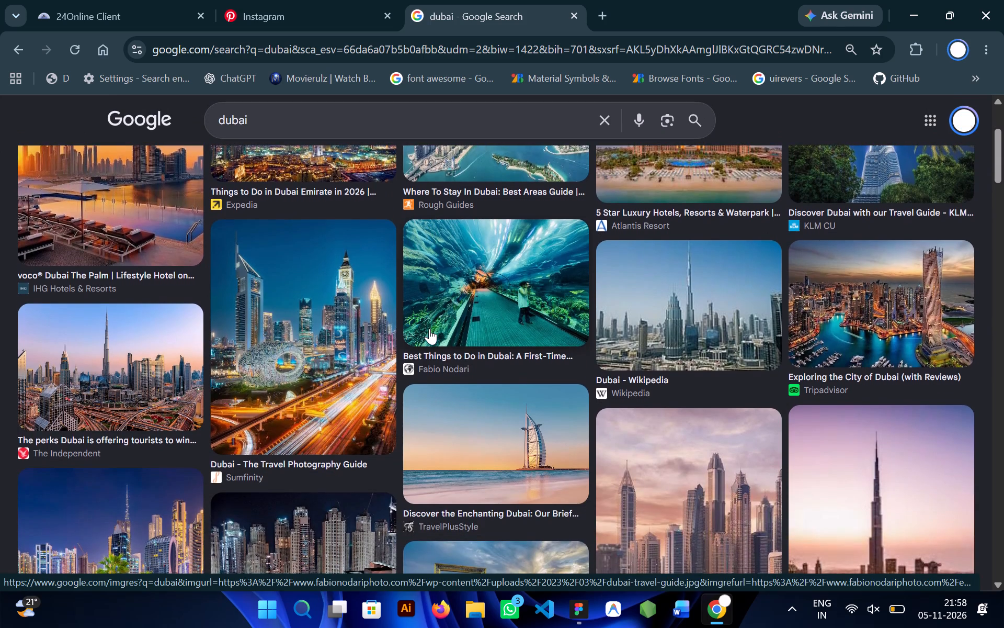
pyautogui.scroll(-1, 429, 329)
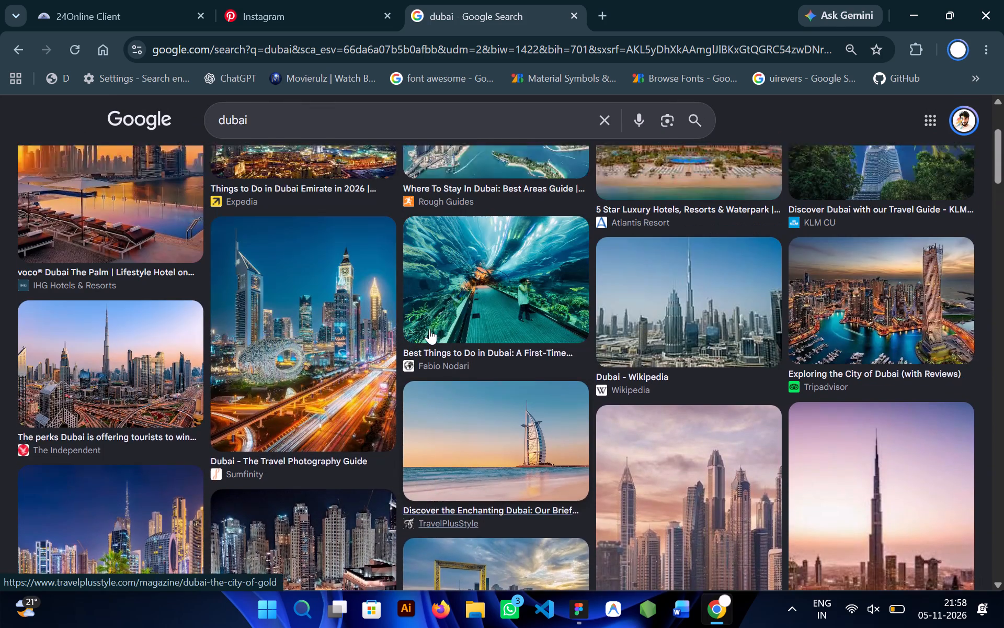
pyautogui.scroll(-6, 429, 329)
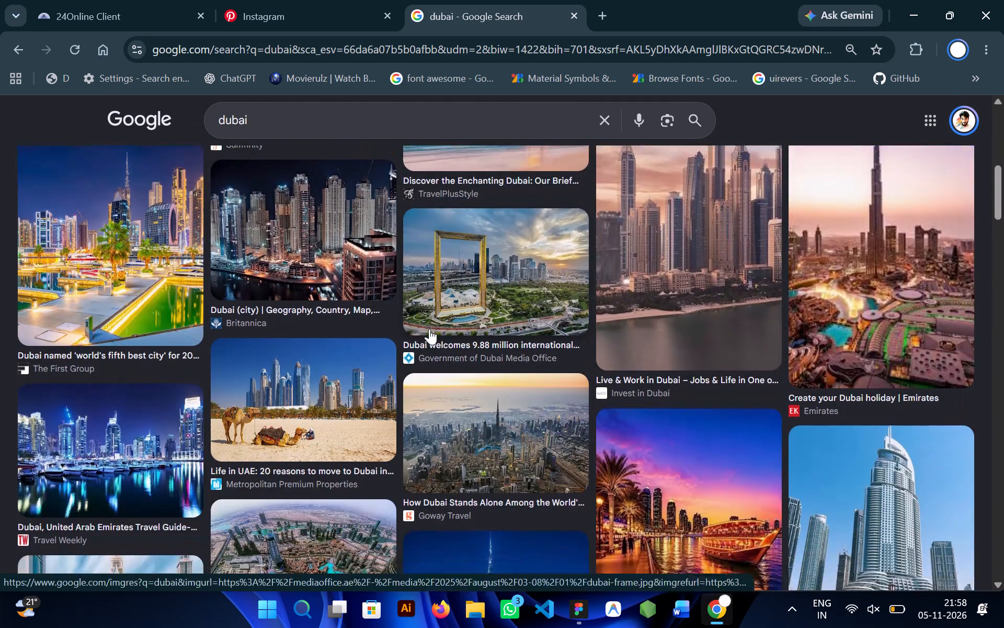
pyautogui.scroll(-3, 429, 329)
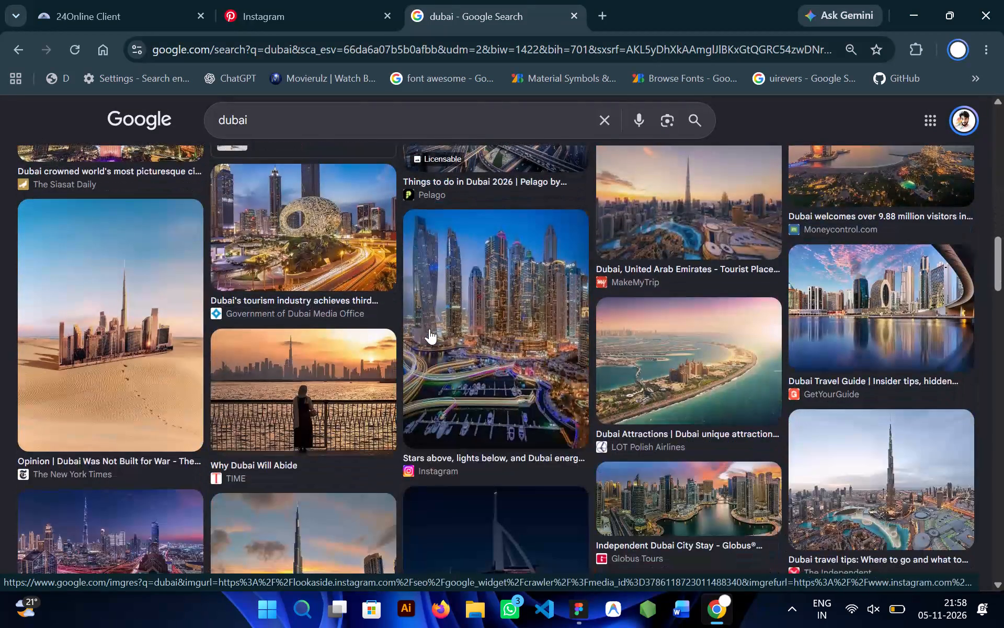
pyautogui.scroll(-5, 429, 329)
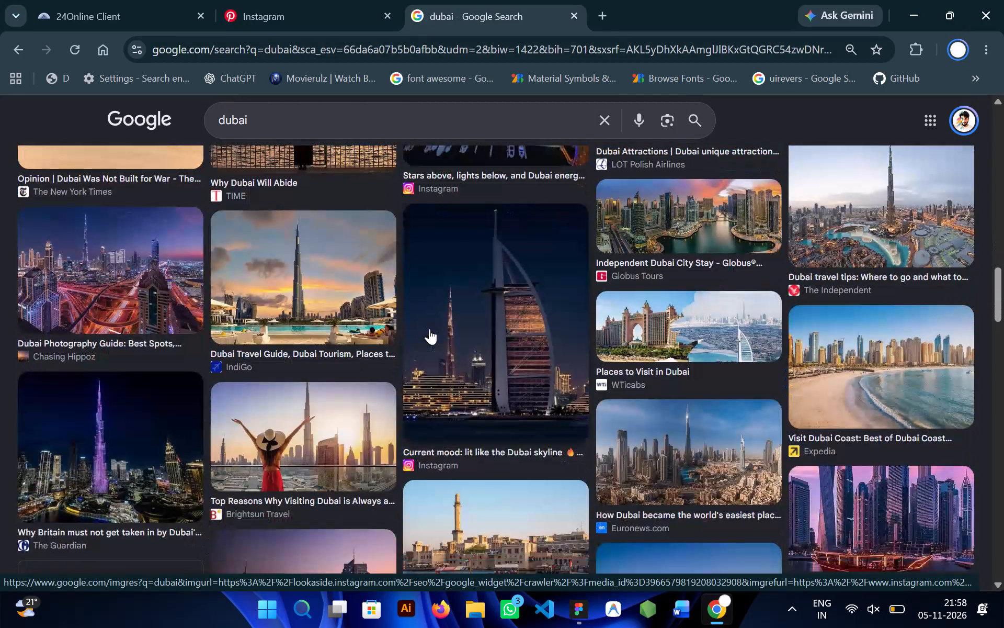
pyautogui.scroll(-2, 429, 329)
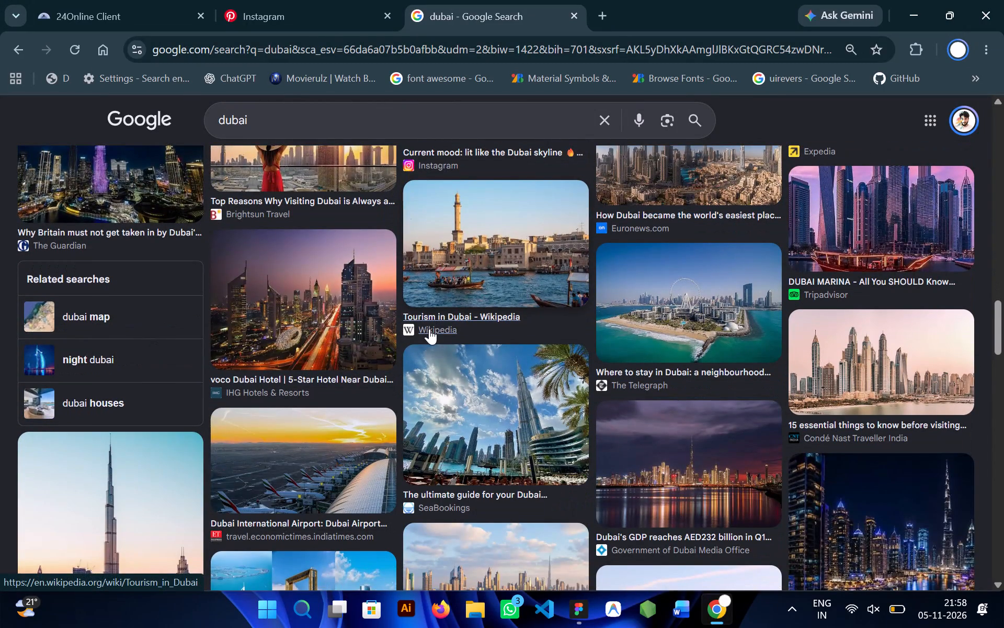
pyautogui.scroll(-3, 429, 329)
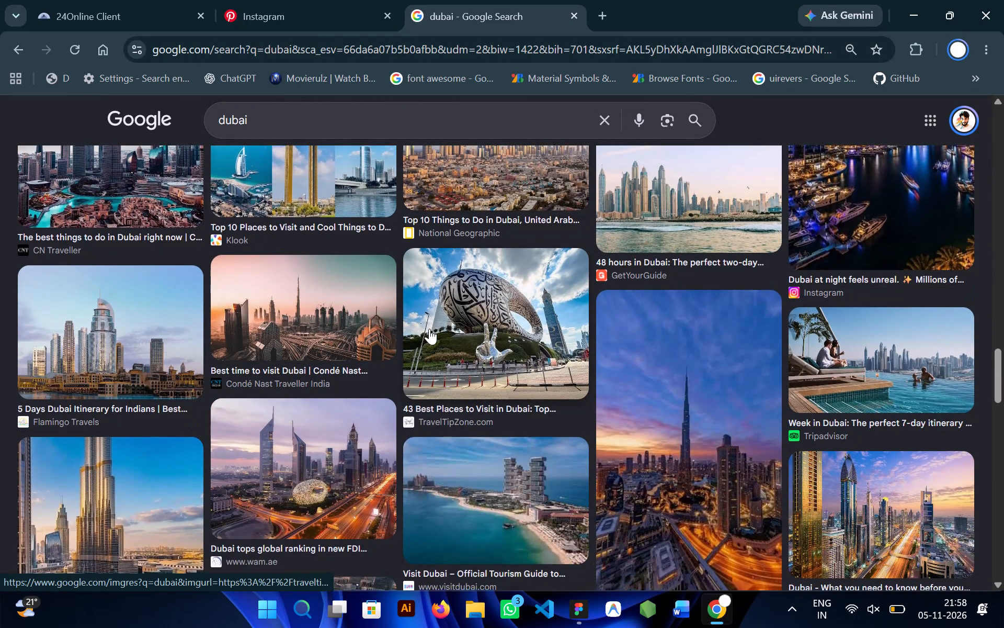
pyautogui.scroll(-1, 429, 329)
pyautogui.scroll(-4, 392, 413)
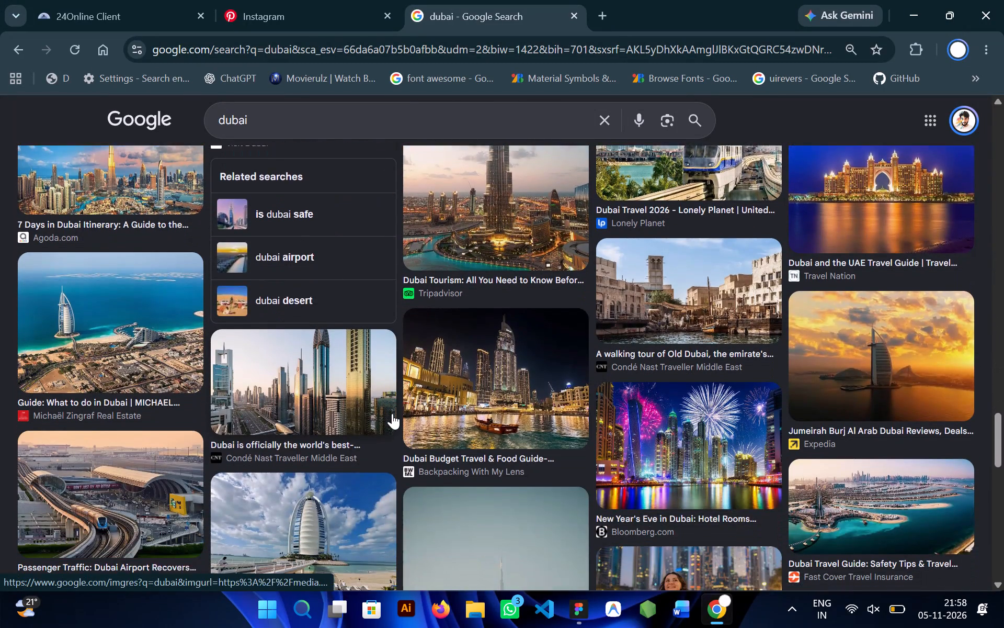
pyautogui.scroll(-2, 392, 413)
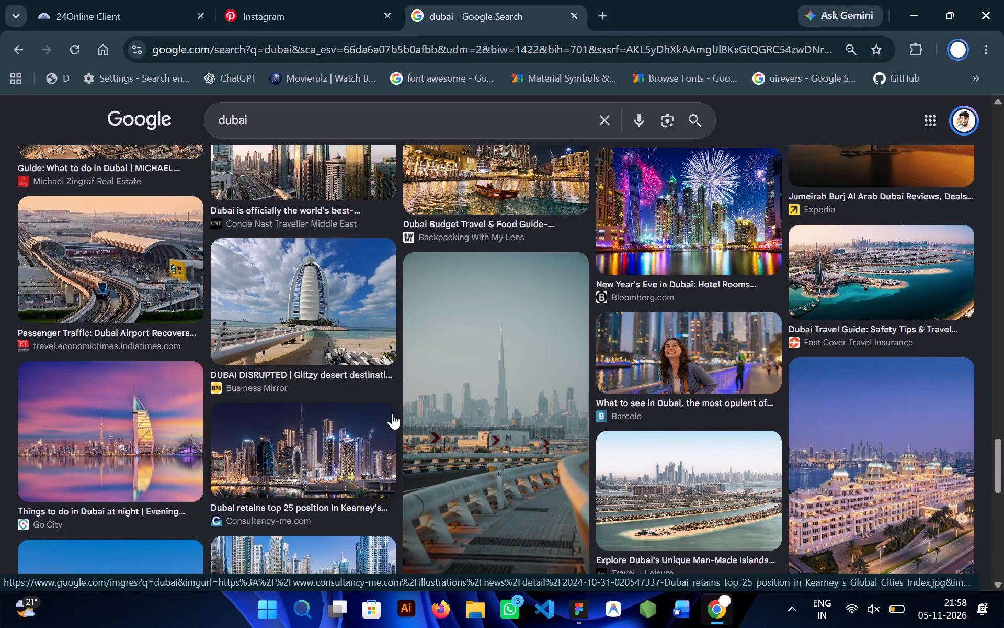
pyautogui.scroll(-1, 392, 413)
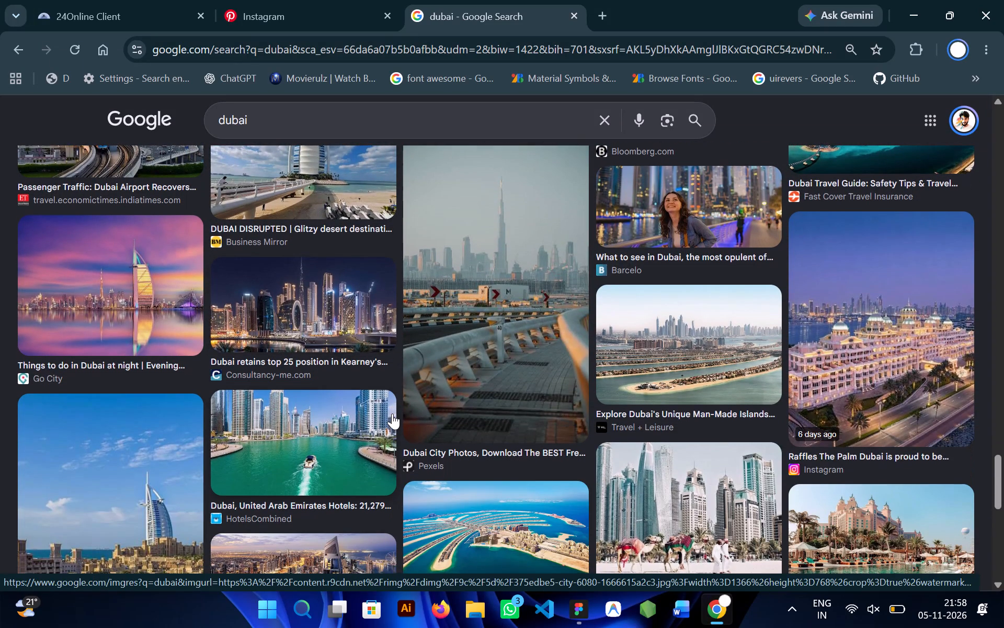
pyautogui.scroll(-1, 392, 413)
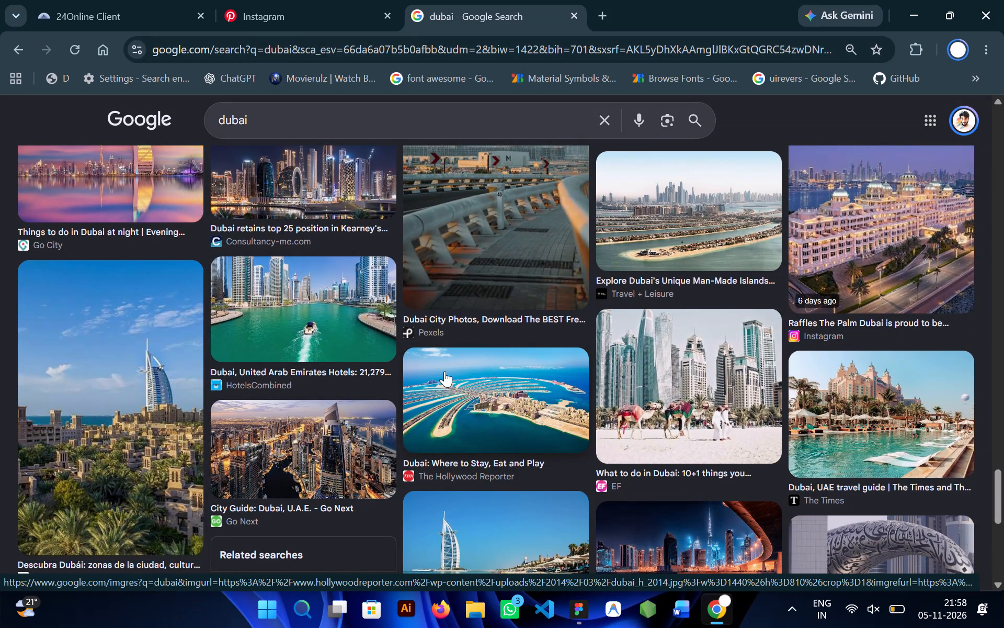
pyautogui.scroll(-4, 444, 371)
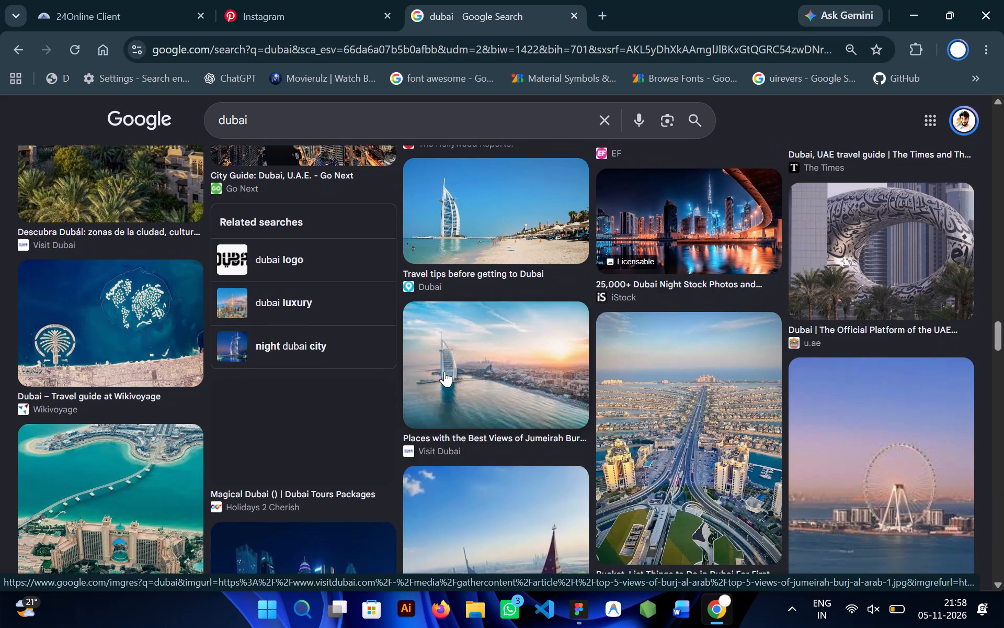
pyautogui.scroll(-3, 444, 371)
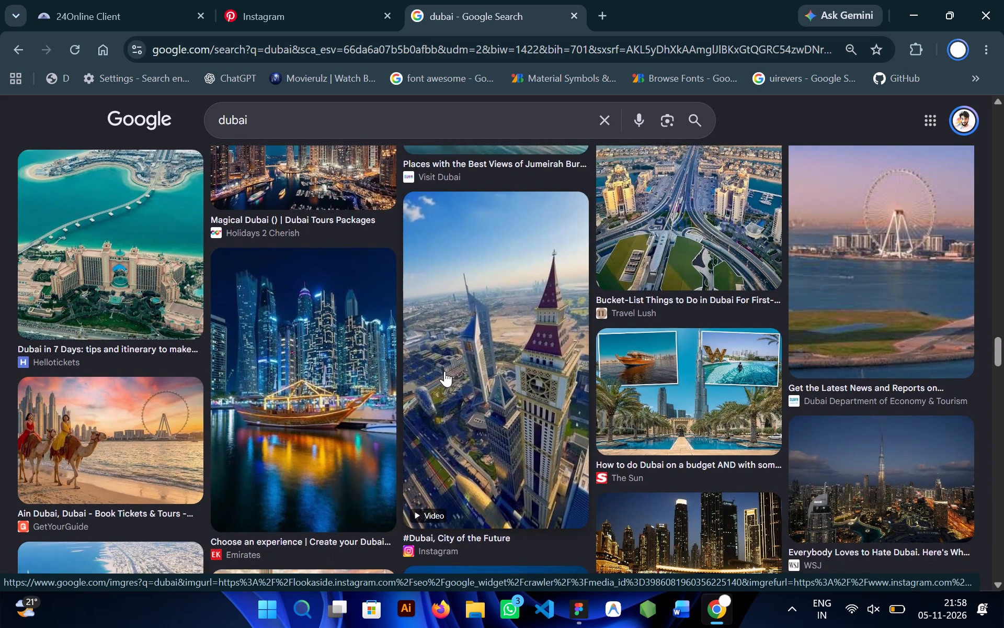
pyautogui.scroll(-4, 444, 371)
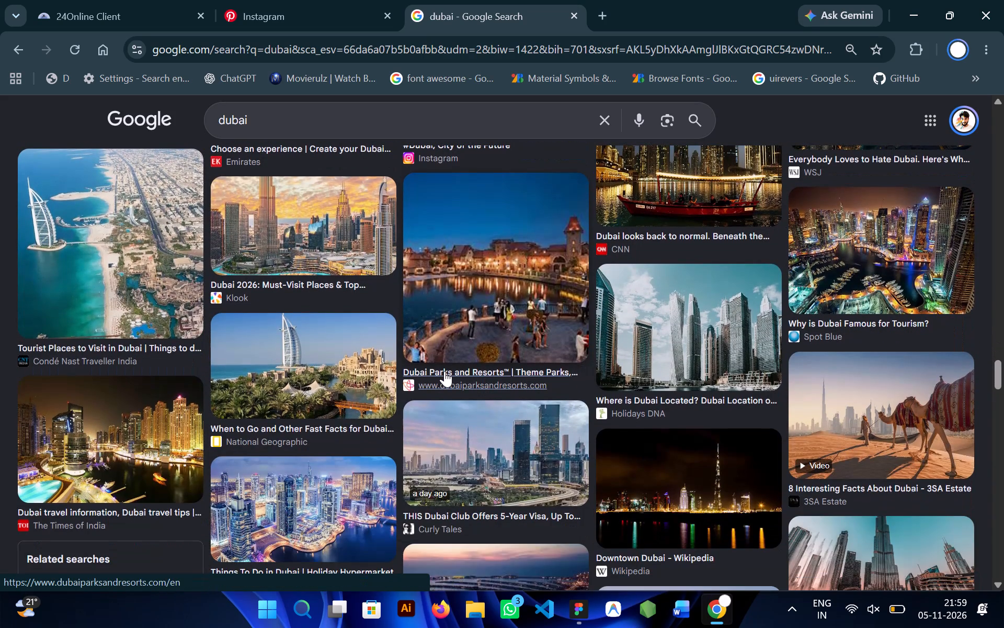
pyautogui.scroll(-1, 444, 371)
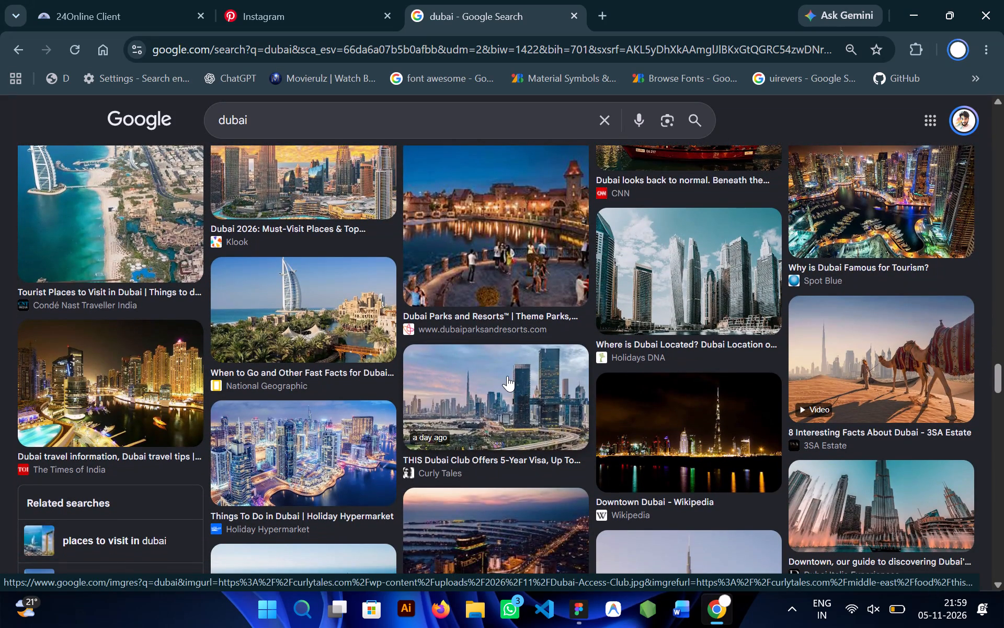
# Open the Holidays DNA photo of Dubai skyscrapers on the waterfront and copy the image.
pyautogui.click(681, 273)
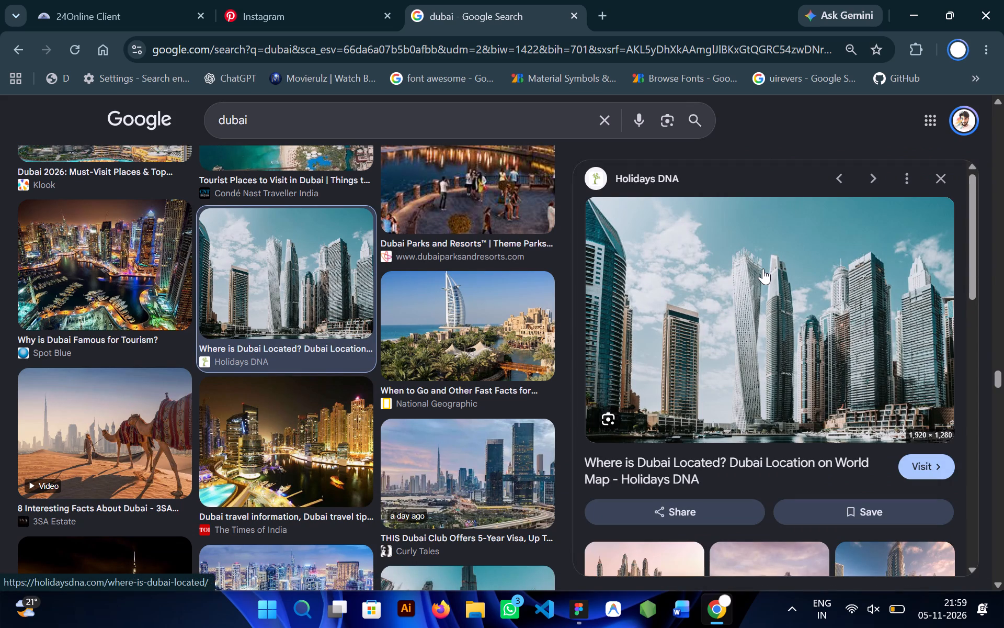
pyautogui.scroll(-2, 734, 337)
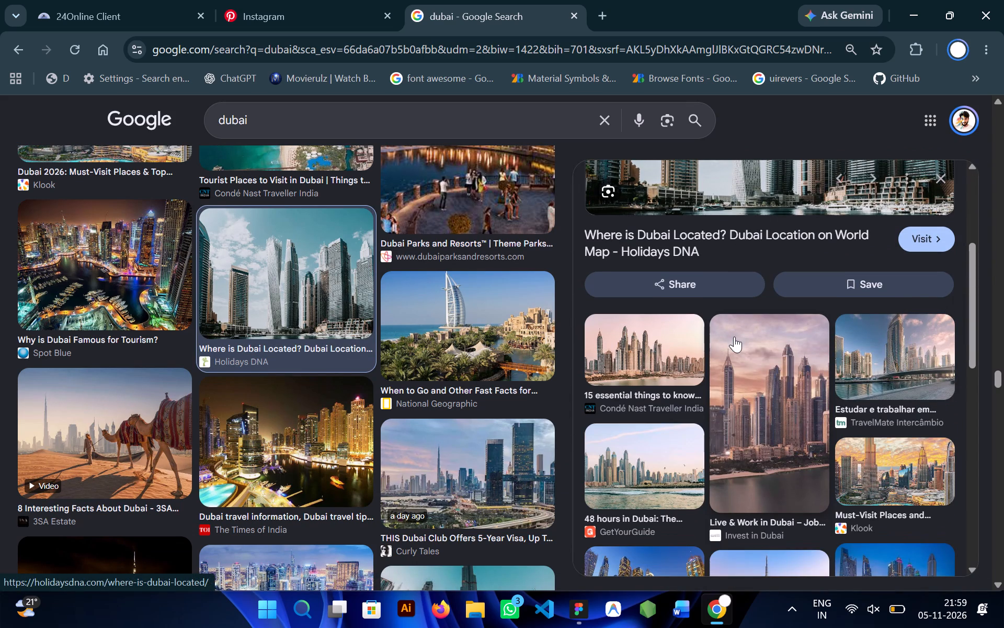
pyautogui.scroll(-3, 734, 337)
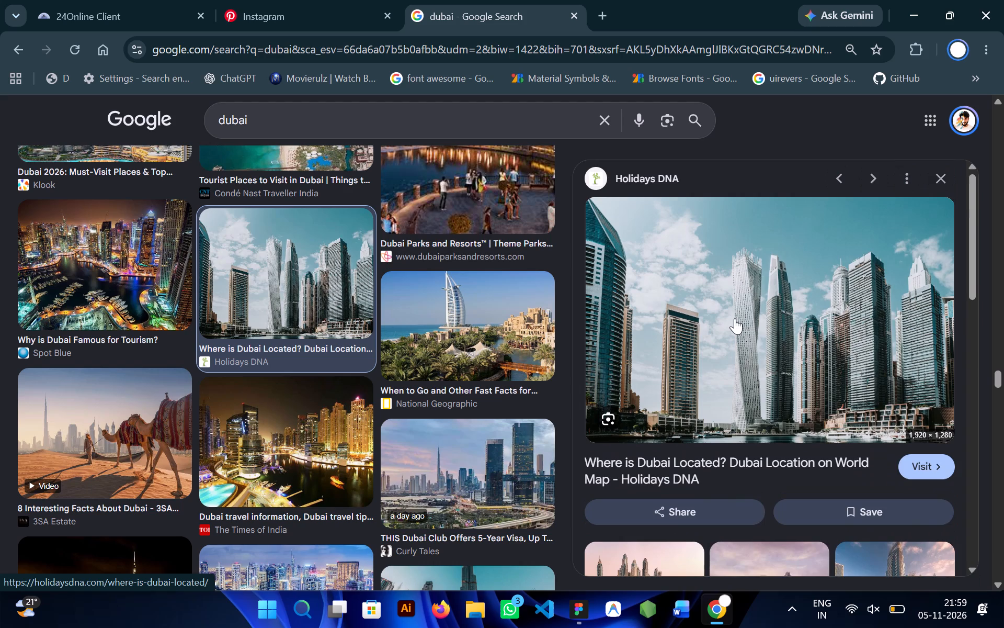
pyautogui.rightClick(735, 318)
pyautogui.click(801, 432)
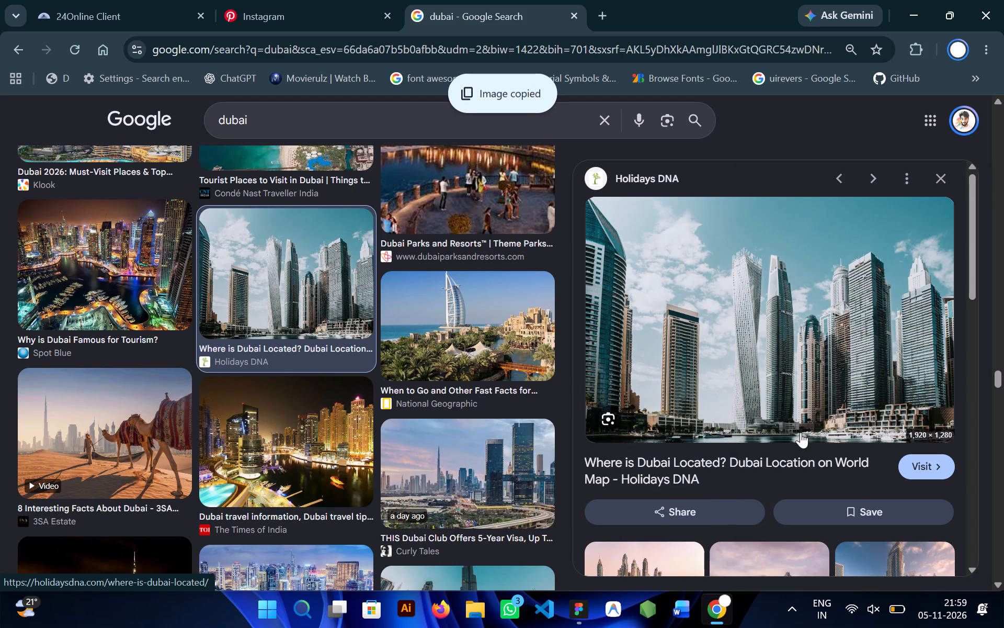
# Switch to Figma, paste the Dubai photo on the canvas and scale it down to about 278 × 185 below the phone frame.
pyautogui.click(578, 610)
pyautogui.scroll(-1, 572, 421)
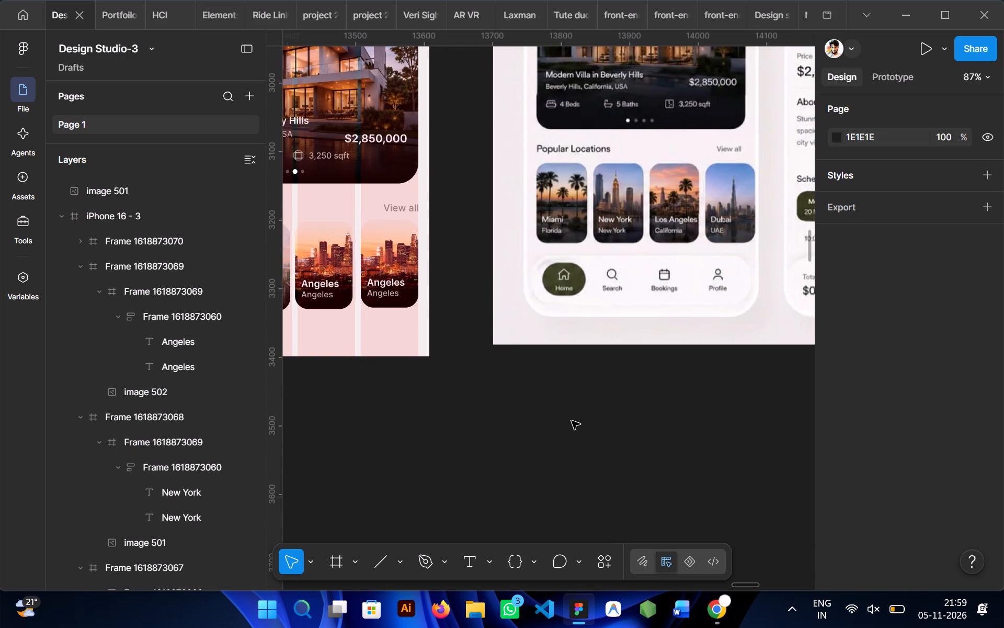
pyautogui.hotkey('ctrl', 'v')
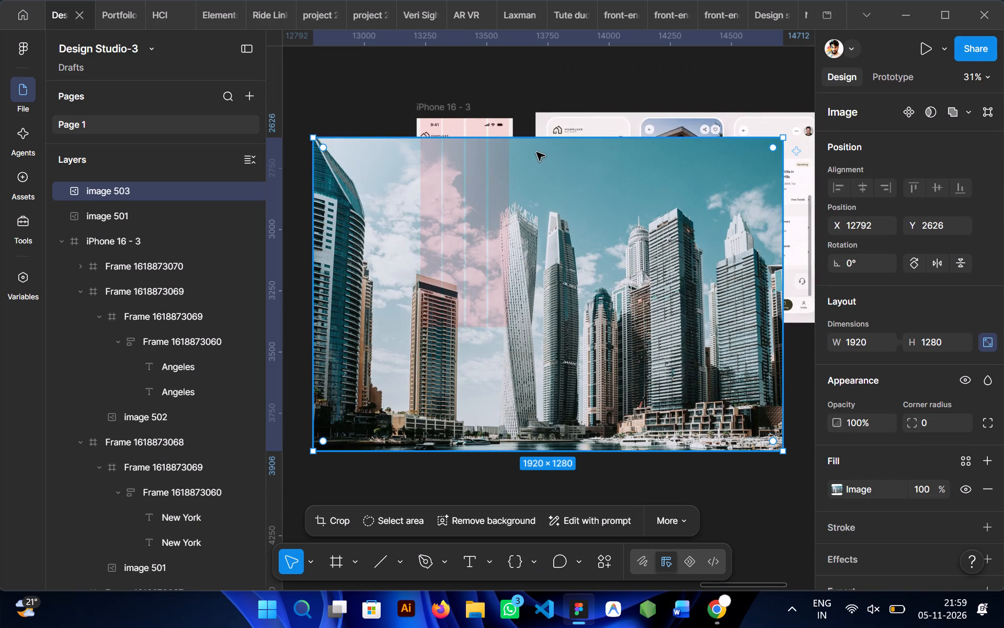
pyautogui.moveTo(528, 136); pyautogui.dragTo(536, 406)
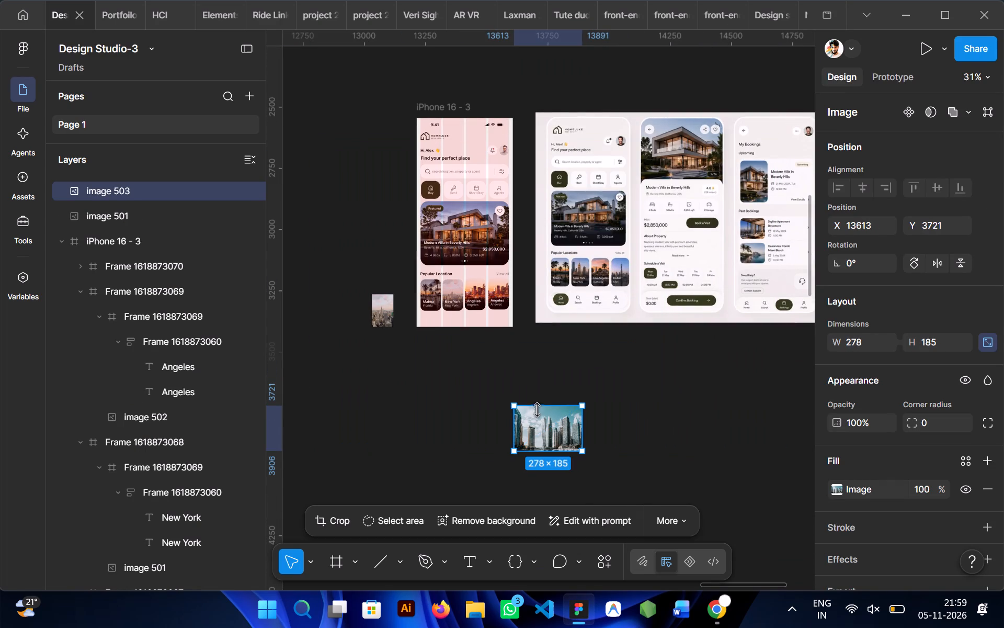
# Copy the scaled Dubai photo and paste it to replace the city image in the fourth location card.
pyautogui.rightClick(540, 417)
pyautogui.click(572, 92)
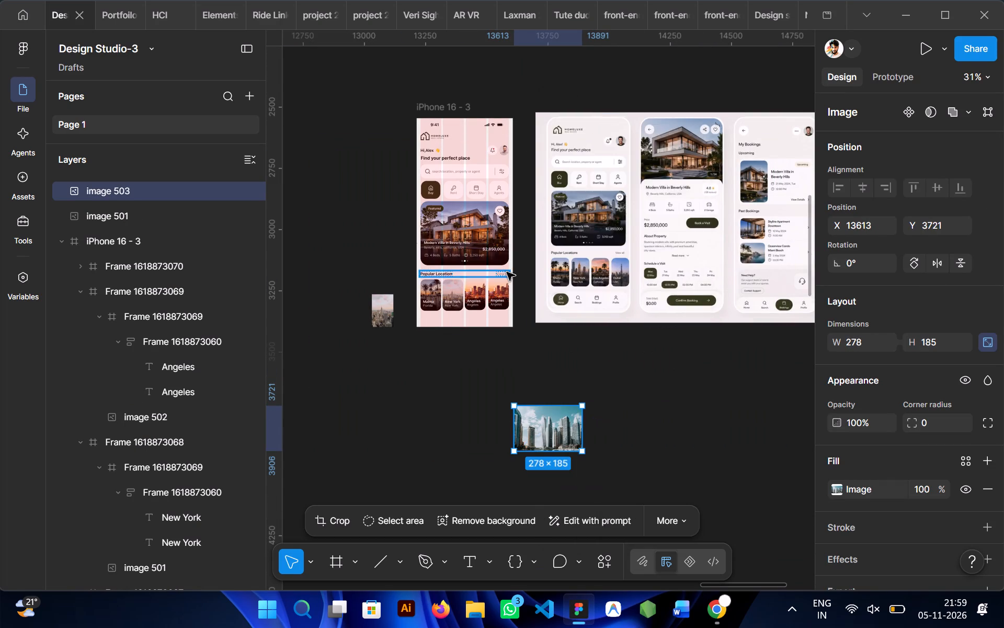
pyautogui.keyDown('ctrl'); pyautogui.click(480, 316); pyautogui.keyUp('ctrl')
pyautogui.rightClick(480, 316)
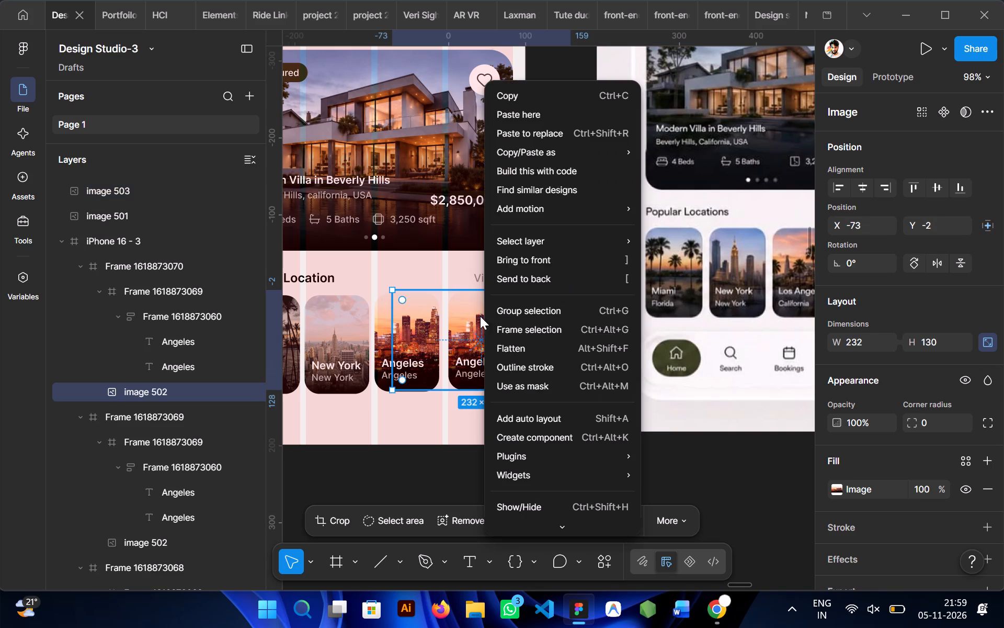
pyautogui.click(549, 133)
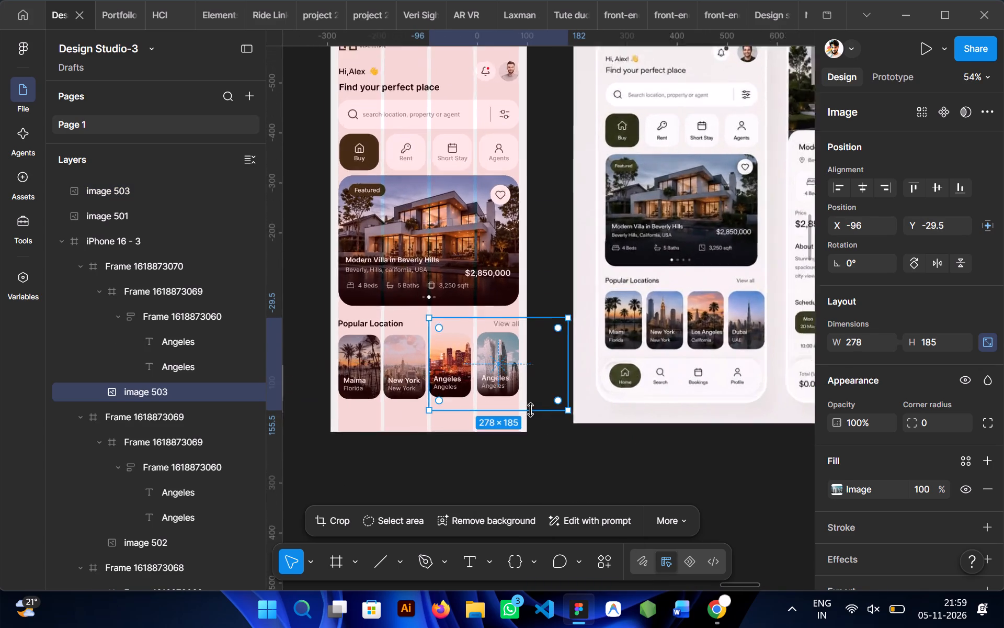
# Scale the fourth card's Dubai photo down to about 236 × 157, ending at the card's bottom edge.
pyautogui.click(609, 454)
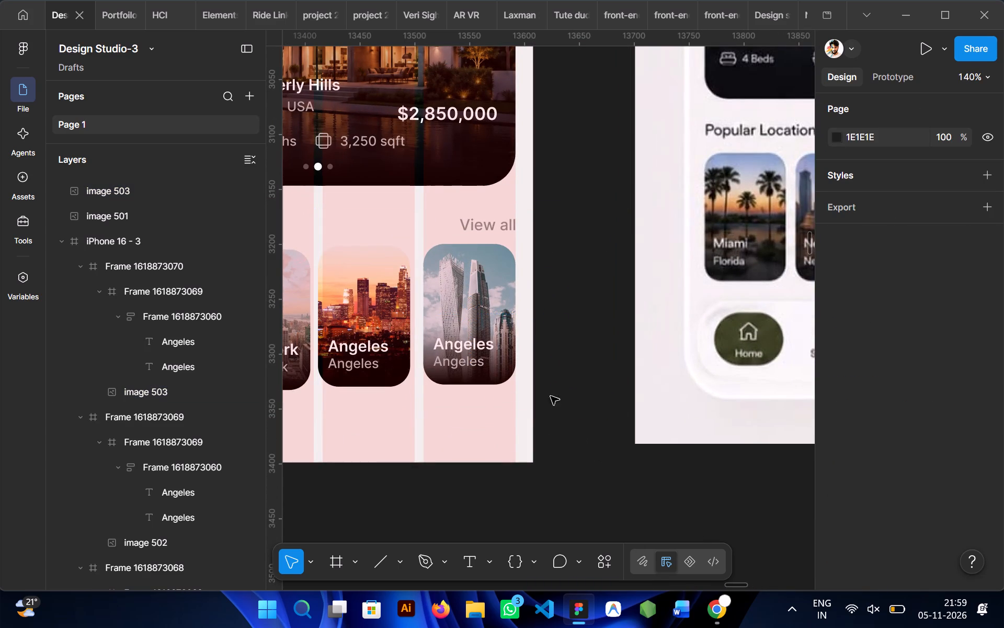
pyautogui.keyDown('ctrl'); pyautogui.click(481, 267); pyautogui.keyUp('ctrl')
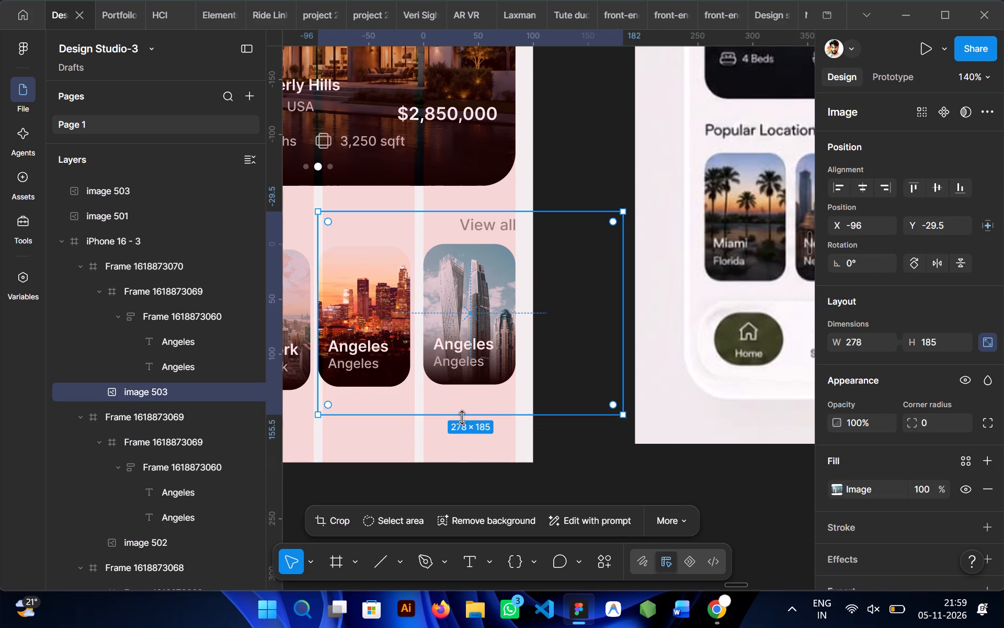
pyautogui.moveTo(462, 418); pyautogui.dragTo(461, 381)
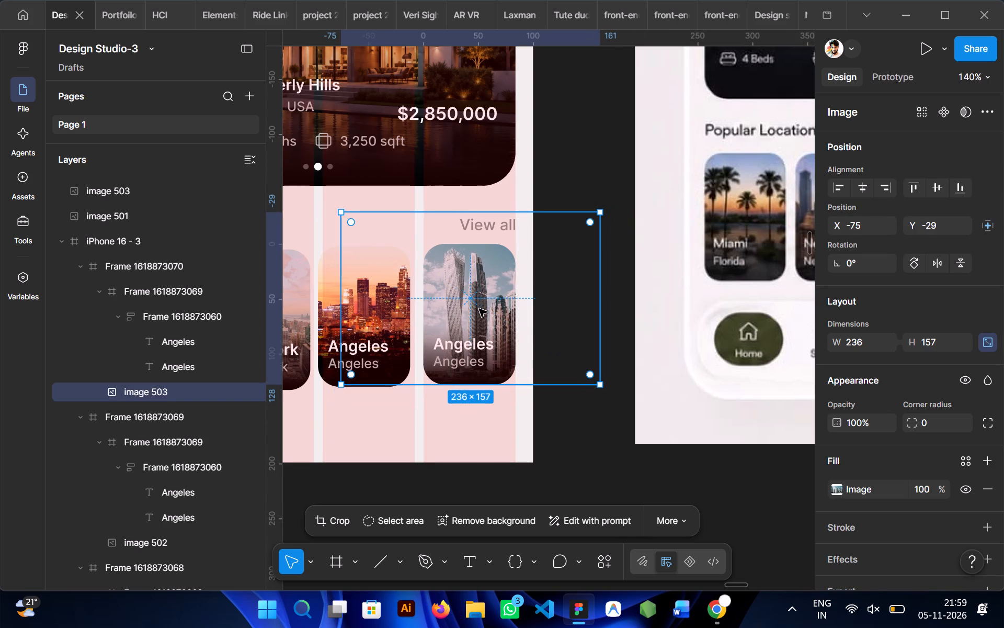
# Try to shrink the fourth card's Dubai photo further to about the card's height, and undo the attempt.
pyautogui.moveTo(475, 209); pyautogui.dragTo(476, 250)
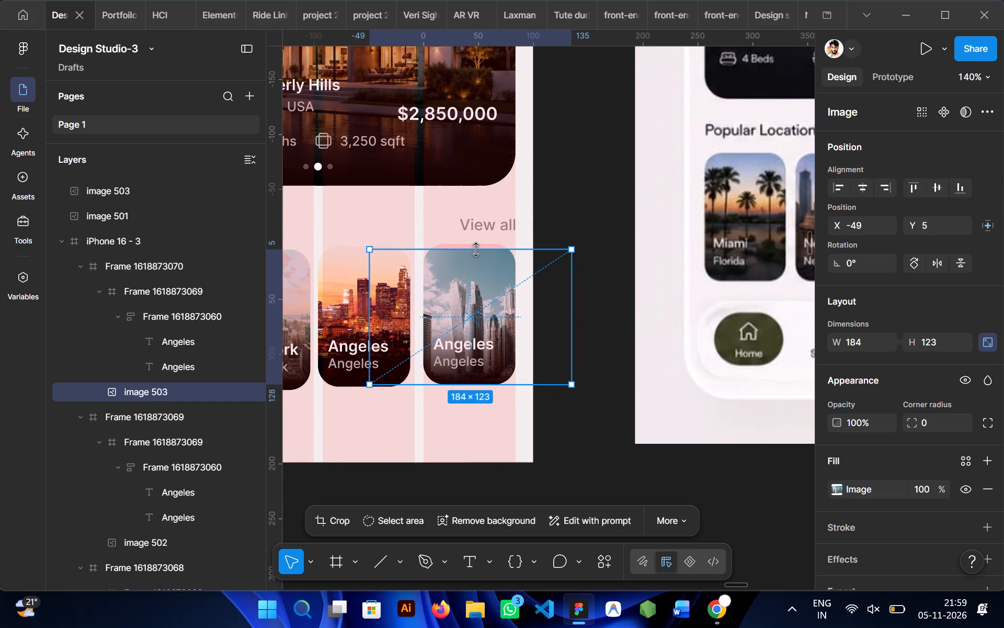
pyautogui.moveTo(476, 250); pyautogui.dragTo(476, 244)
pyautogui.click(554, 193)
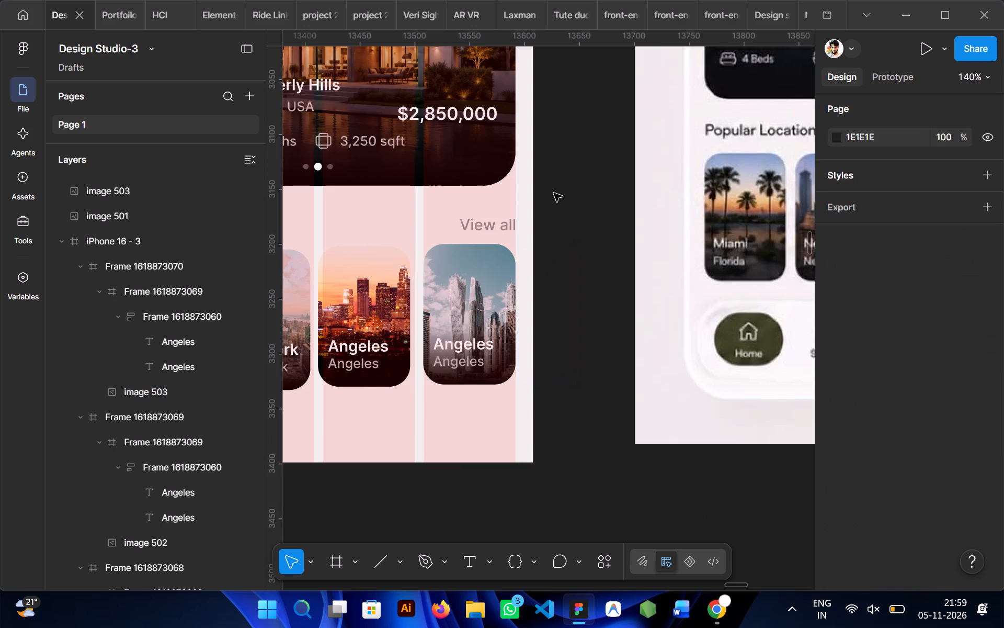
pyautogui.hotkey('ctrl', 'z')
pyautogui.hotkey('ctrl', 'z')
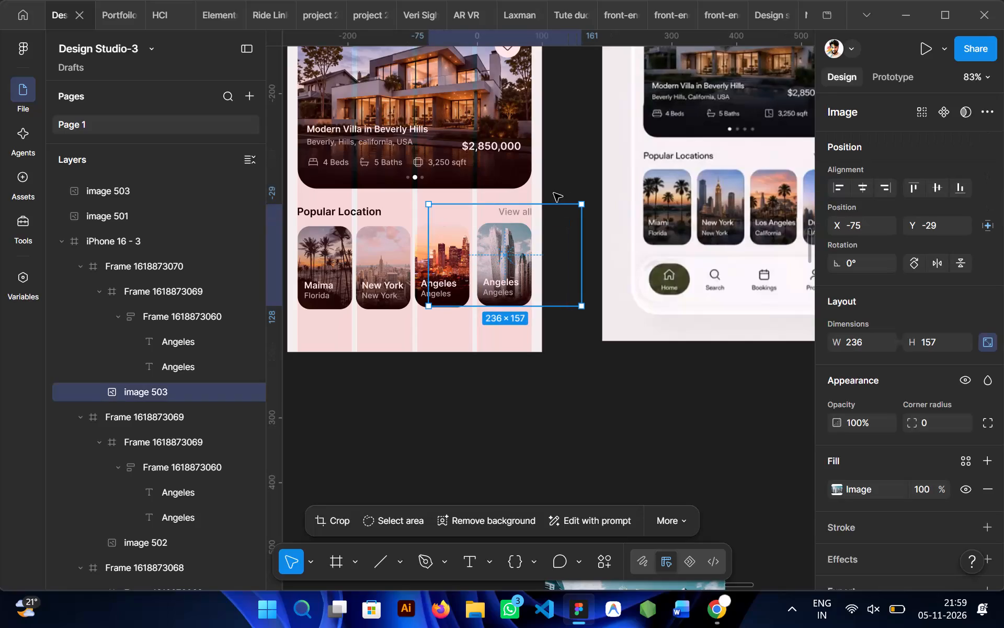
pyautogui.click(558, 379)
# Change the title label on the fourth location card to Dubai.
pyautogui.scroll(1, 558, 379)
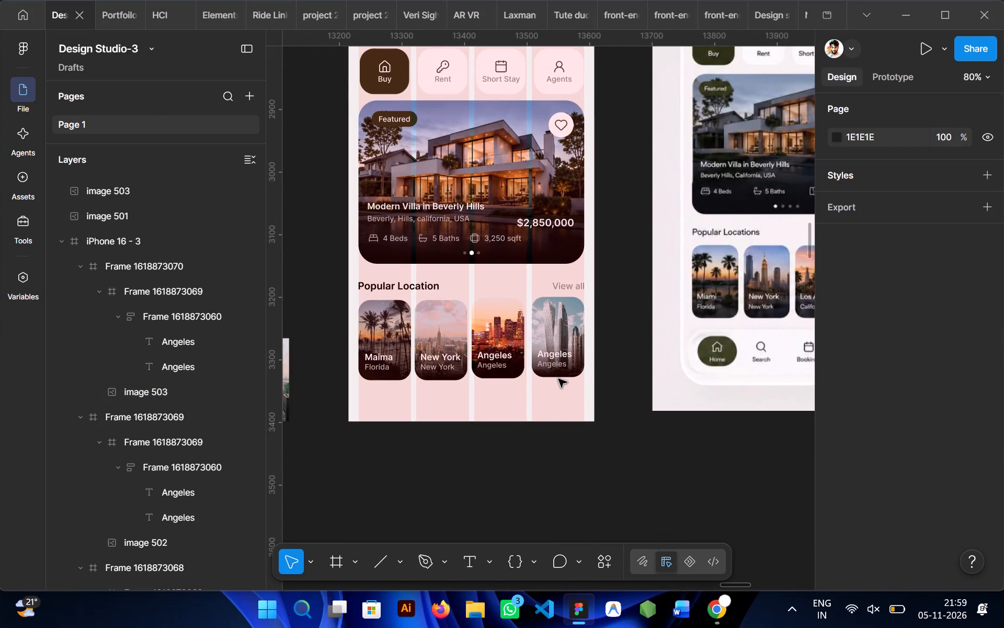
pyautogui.hscroll(-2, 558, 379)
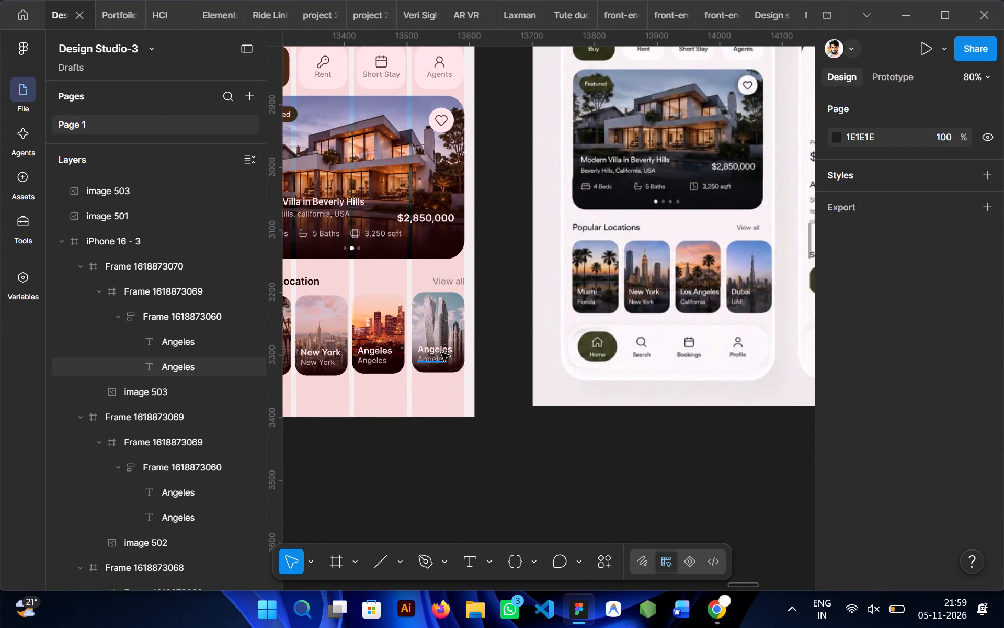
pyautogui.keyDown('ctrl'); pyautogui.doubleClick(437, 351); pyautogui.keyUp('ctrl')
pyautogui.hscroll(-1, 437, 351)
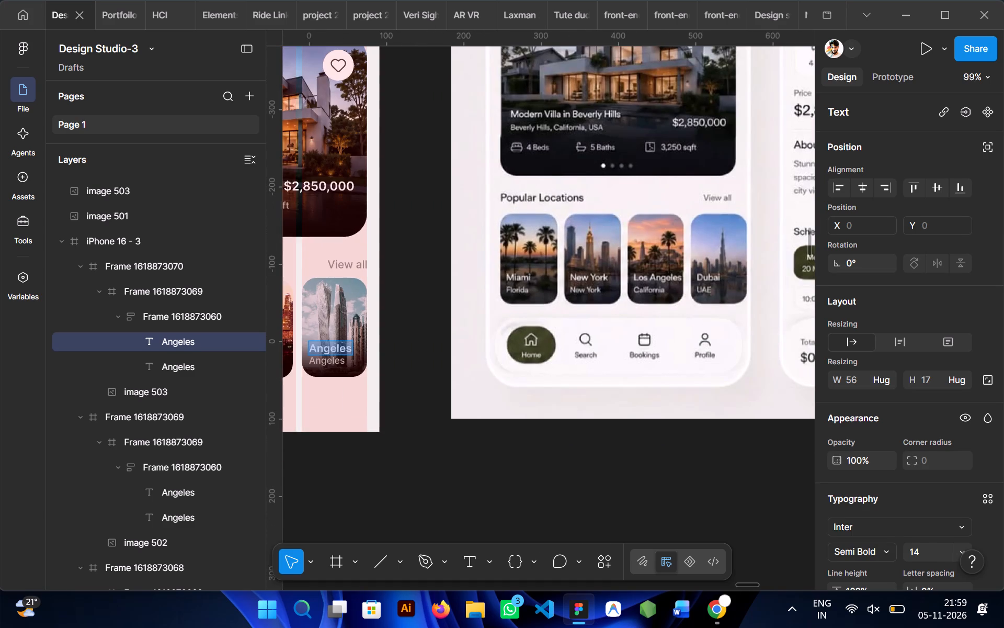
pyautogui.hscroll(-1, 437, 351)
pyautogui.write('Dubai')
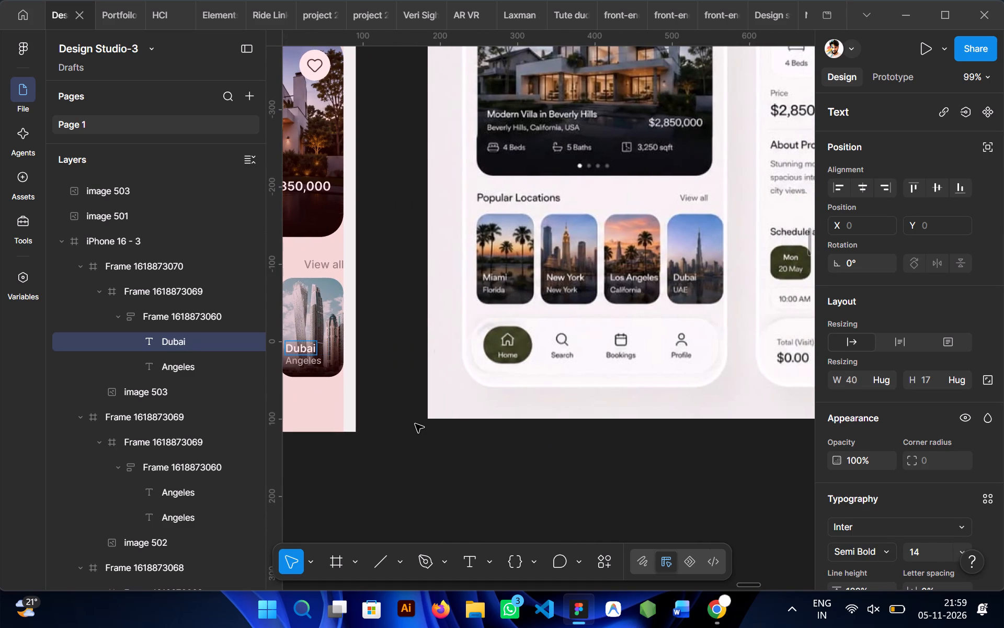
pyautogui.press('Return')
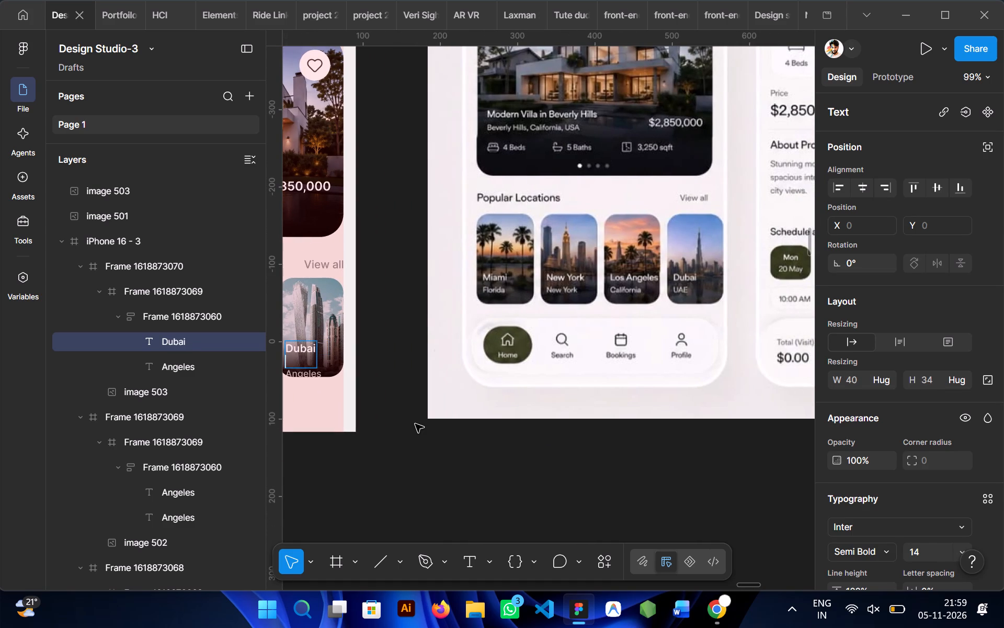
pyautogui.hotkey('ctrl', 'z')
pyautogui.doubleClick(425, 447)
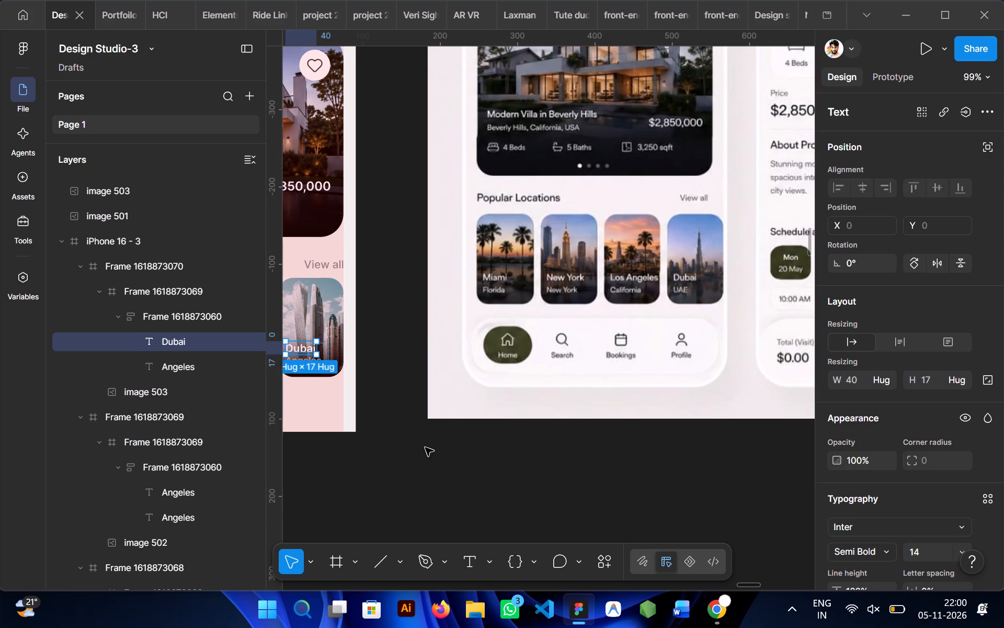
# Change the subtitle label on the fourth location card to UAE.
pyautogui.keyDown('ctrl'); pyautogui.doubleClick(299, 362); pyautogui.keyUp('ctrl')
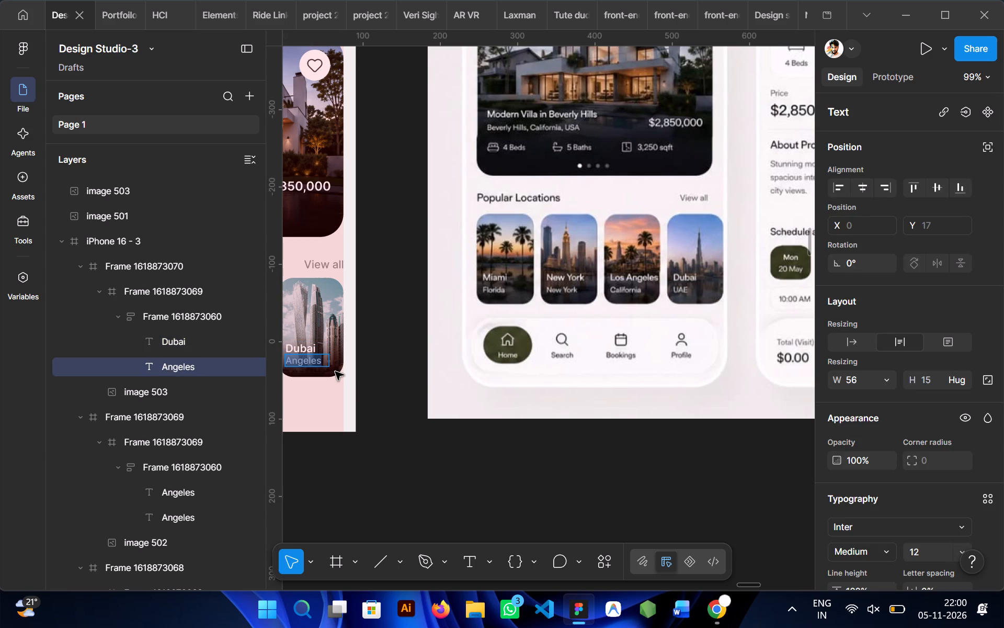
pyautogui.write('UAE')
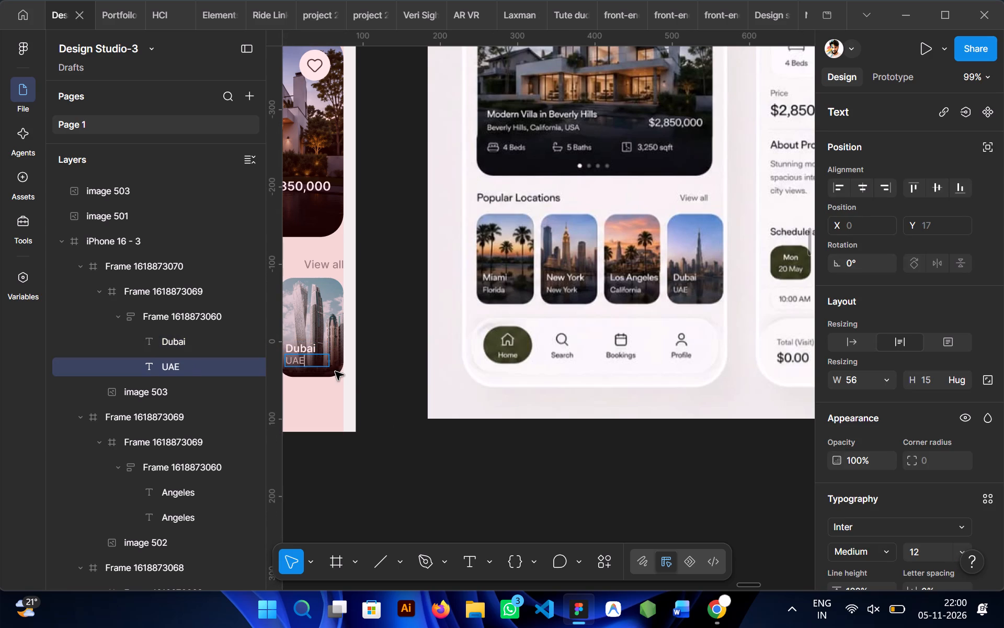
pyautogui.doubleClick(352, 411)
pyautogui.click(383, 449)
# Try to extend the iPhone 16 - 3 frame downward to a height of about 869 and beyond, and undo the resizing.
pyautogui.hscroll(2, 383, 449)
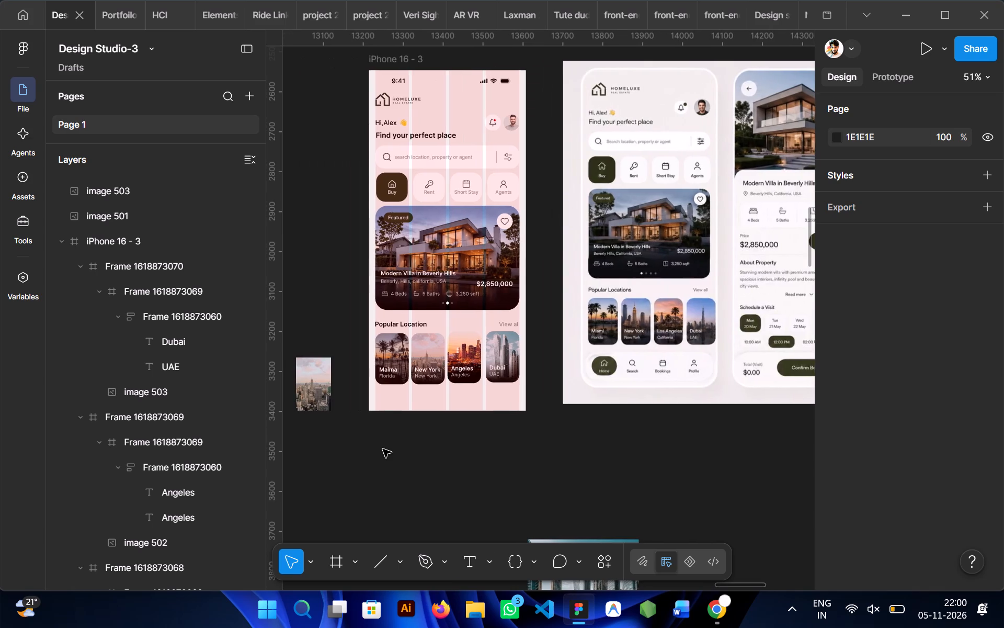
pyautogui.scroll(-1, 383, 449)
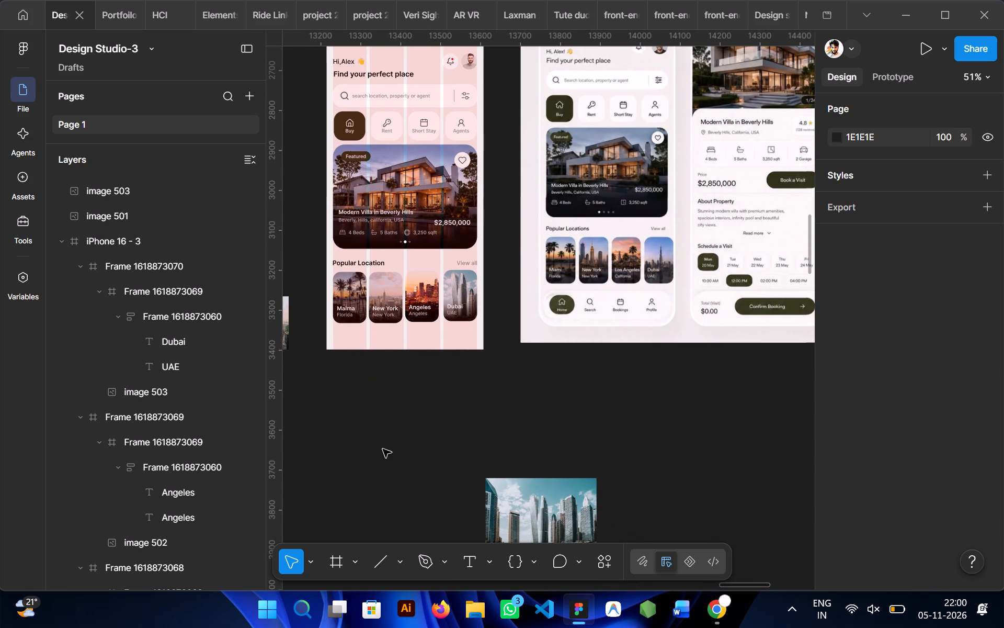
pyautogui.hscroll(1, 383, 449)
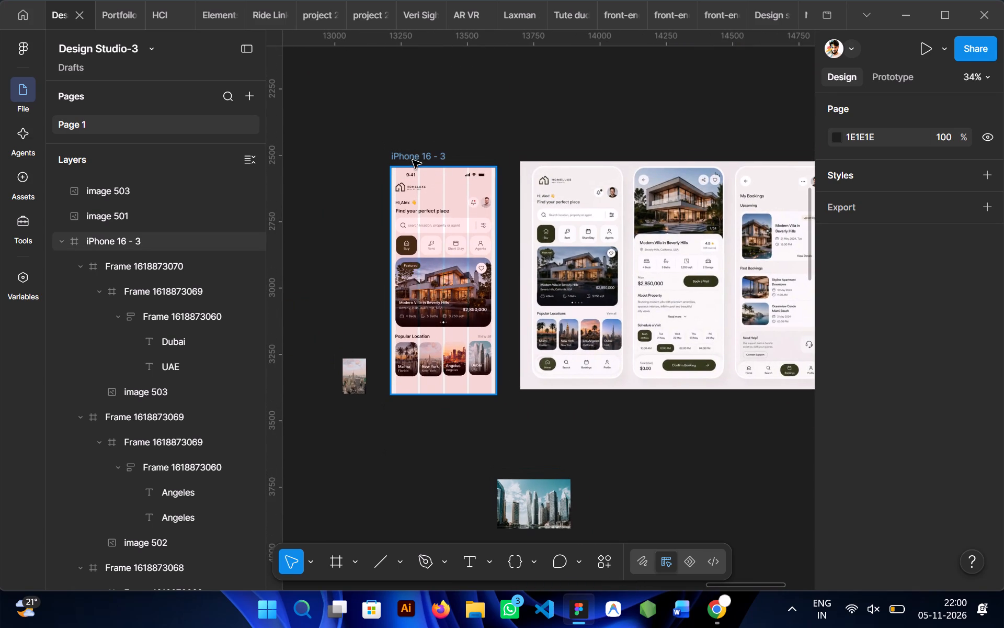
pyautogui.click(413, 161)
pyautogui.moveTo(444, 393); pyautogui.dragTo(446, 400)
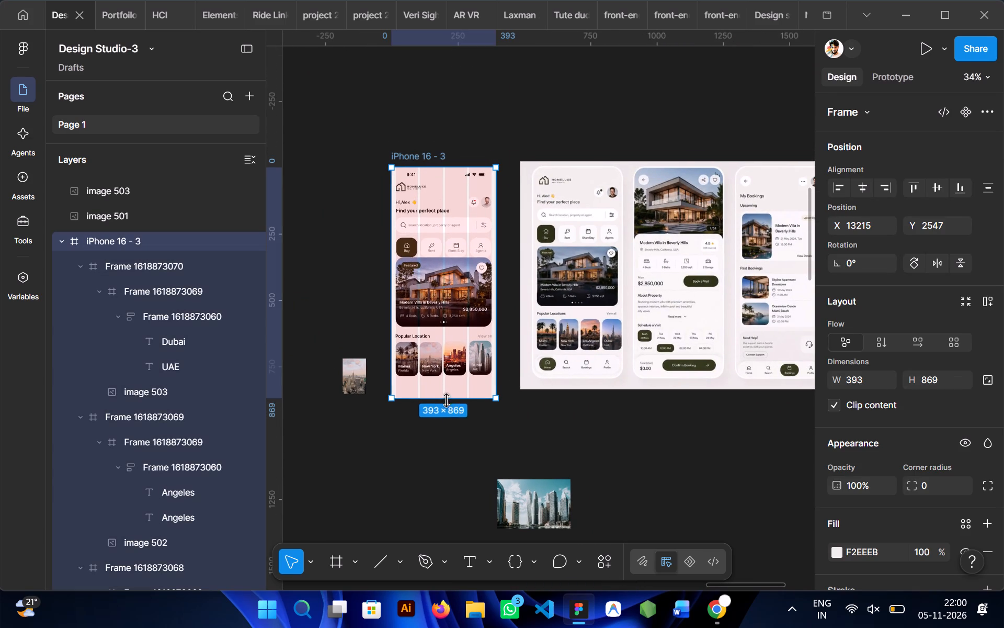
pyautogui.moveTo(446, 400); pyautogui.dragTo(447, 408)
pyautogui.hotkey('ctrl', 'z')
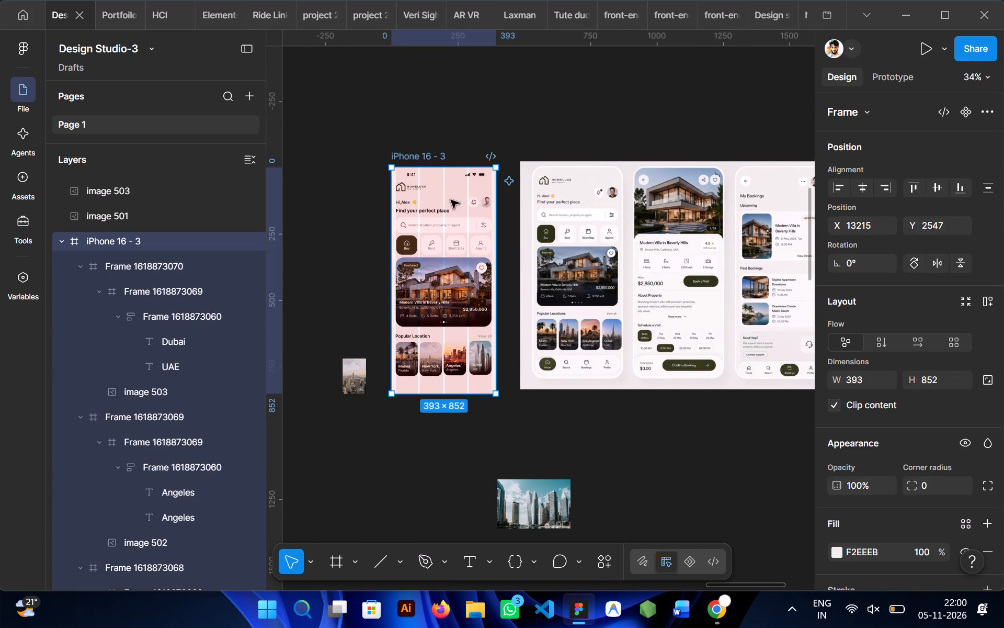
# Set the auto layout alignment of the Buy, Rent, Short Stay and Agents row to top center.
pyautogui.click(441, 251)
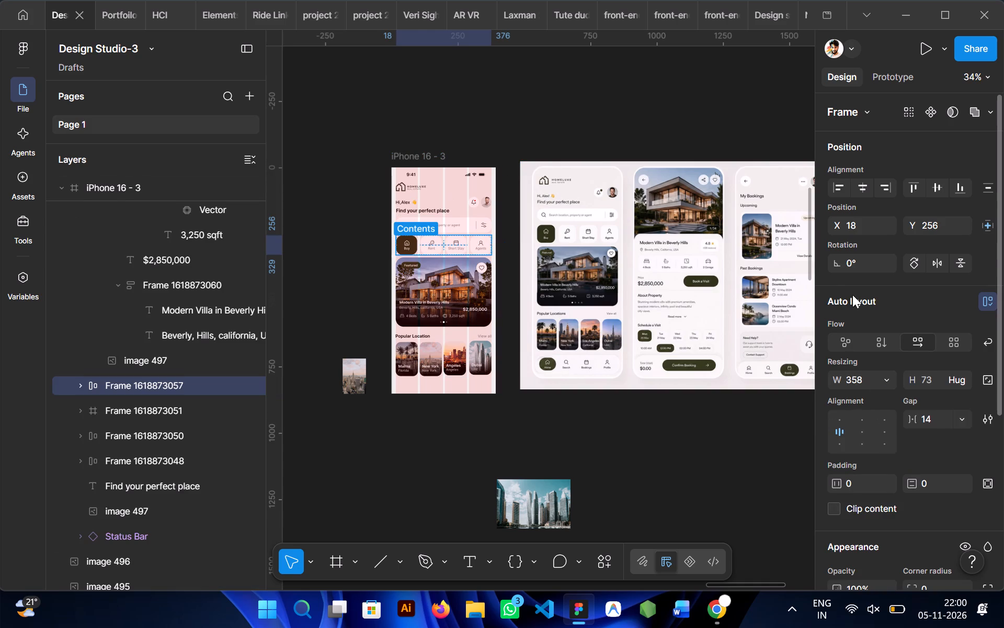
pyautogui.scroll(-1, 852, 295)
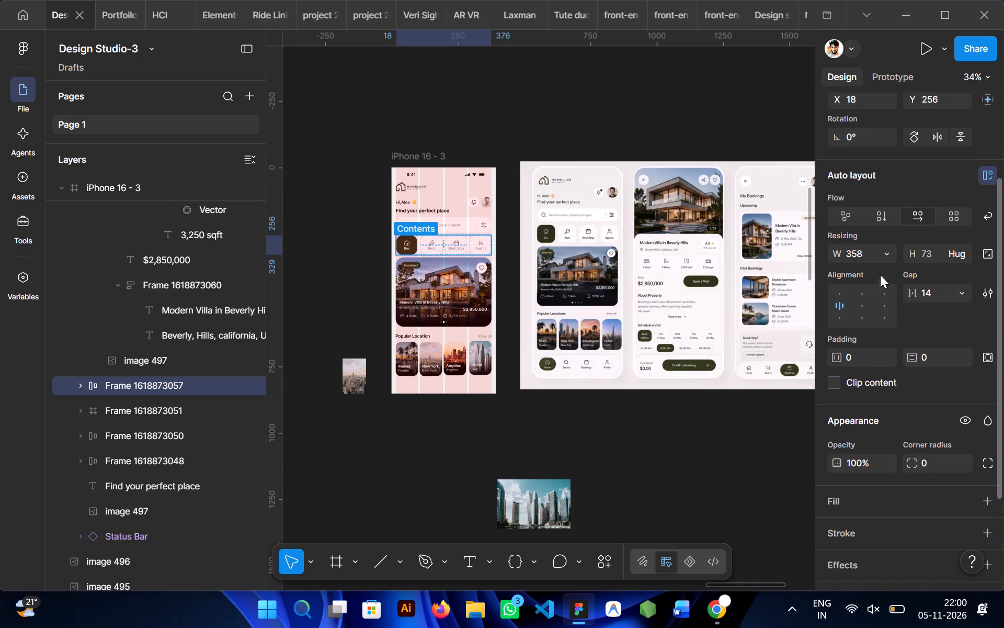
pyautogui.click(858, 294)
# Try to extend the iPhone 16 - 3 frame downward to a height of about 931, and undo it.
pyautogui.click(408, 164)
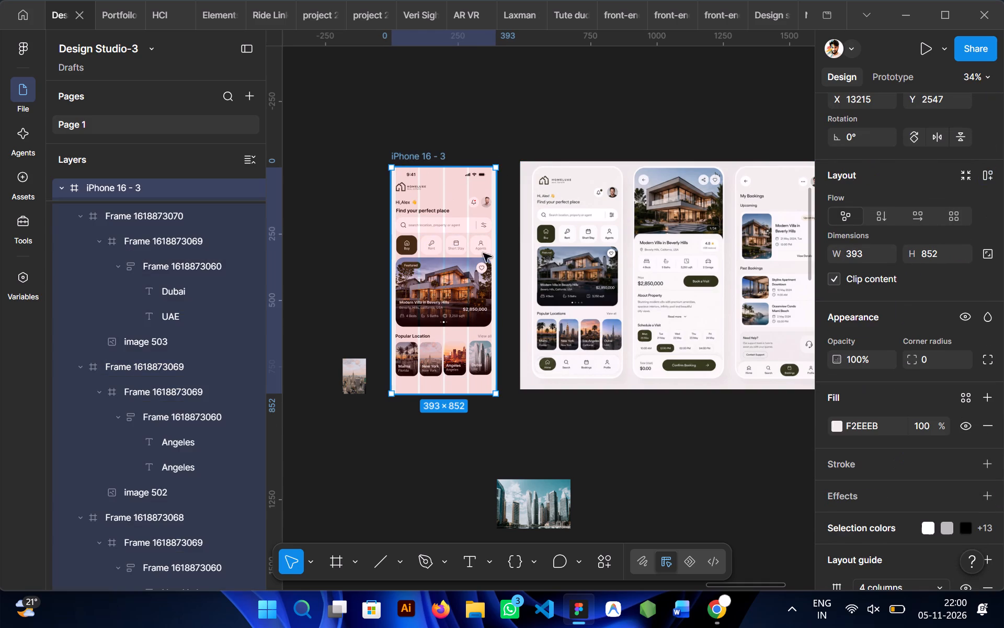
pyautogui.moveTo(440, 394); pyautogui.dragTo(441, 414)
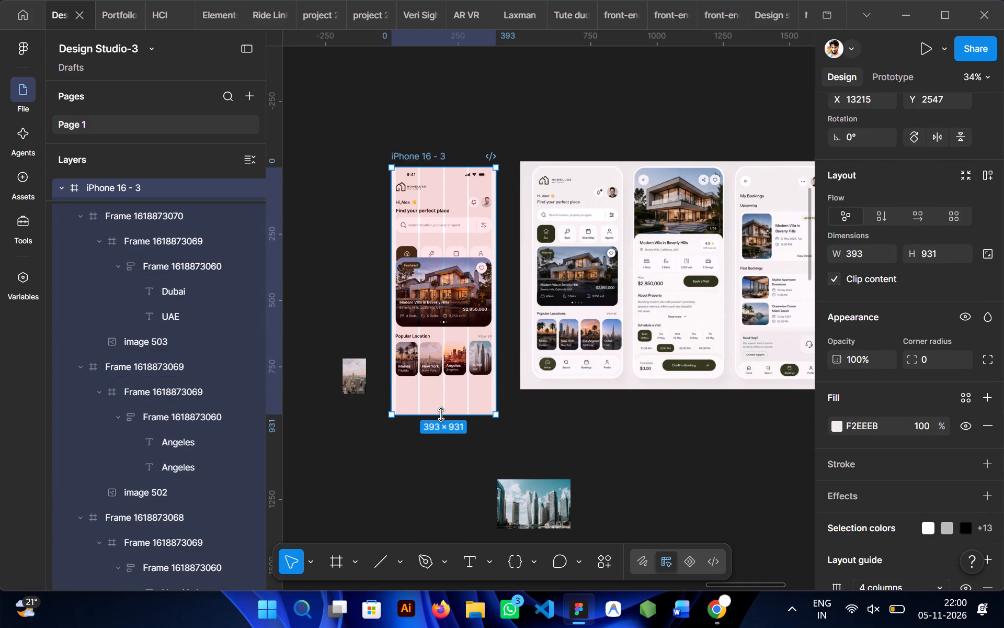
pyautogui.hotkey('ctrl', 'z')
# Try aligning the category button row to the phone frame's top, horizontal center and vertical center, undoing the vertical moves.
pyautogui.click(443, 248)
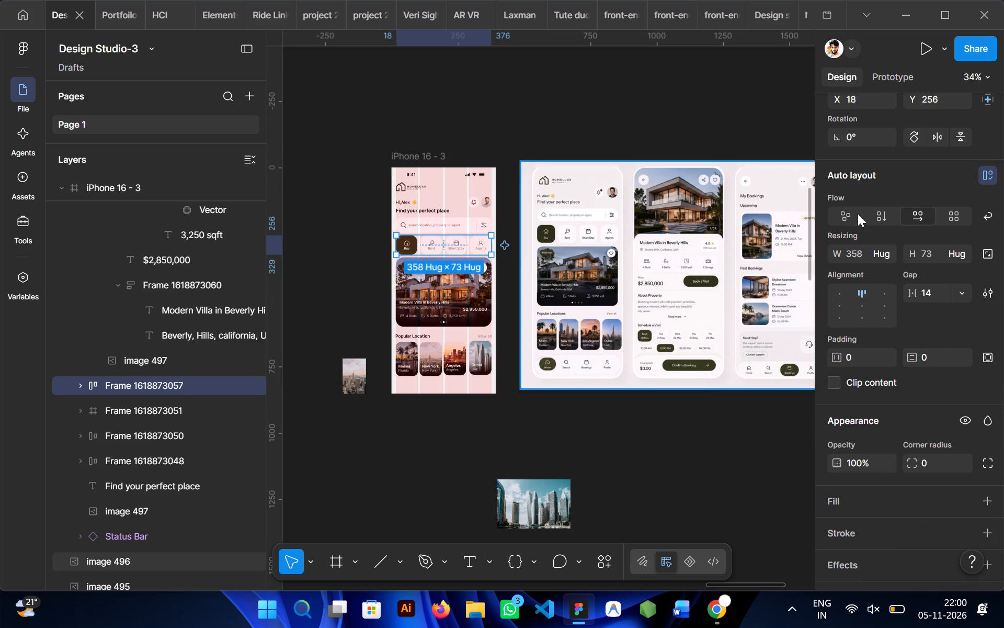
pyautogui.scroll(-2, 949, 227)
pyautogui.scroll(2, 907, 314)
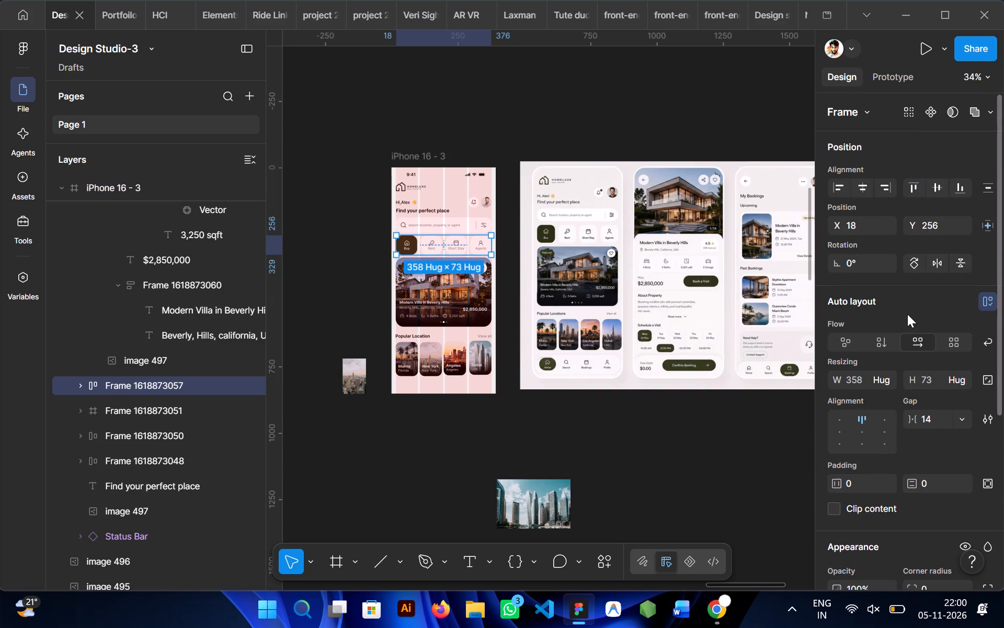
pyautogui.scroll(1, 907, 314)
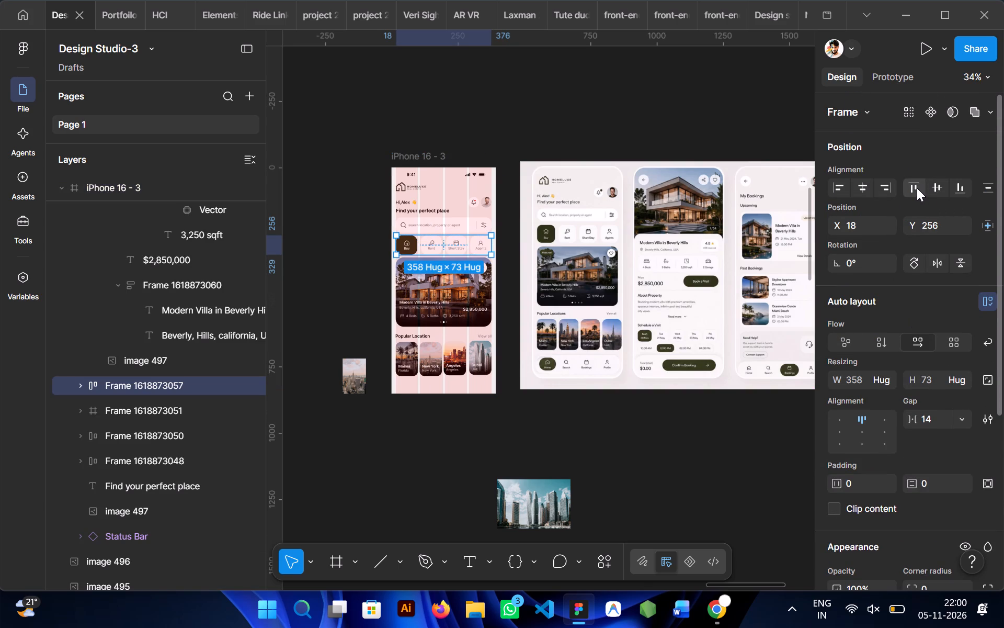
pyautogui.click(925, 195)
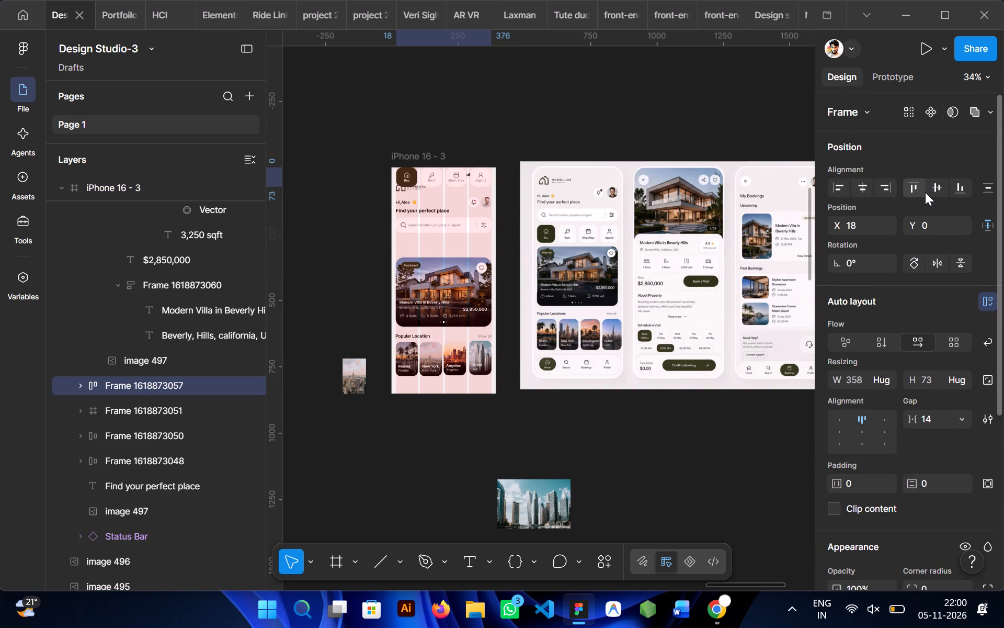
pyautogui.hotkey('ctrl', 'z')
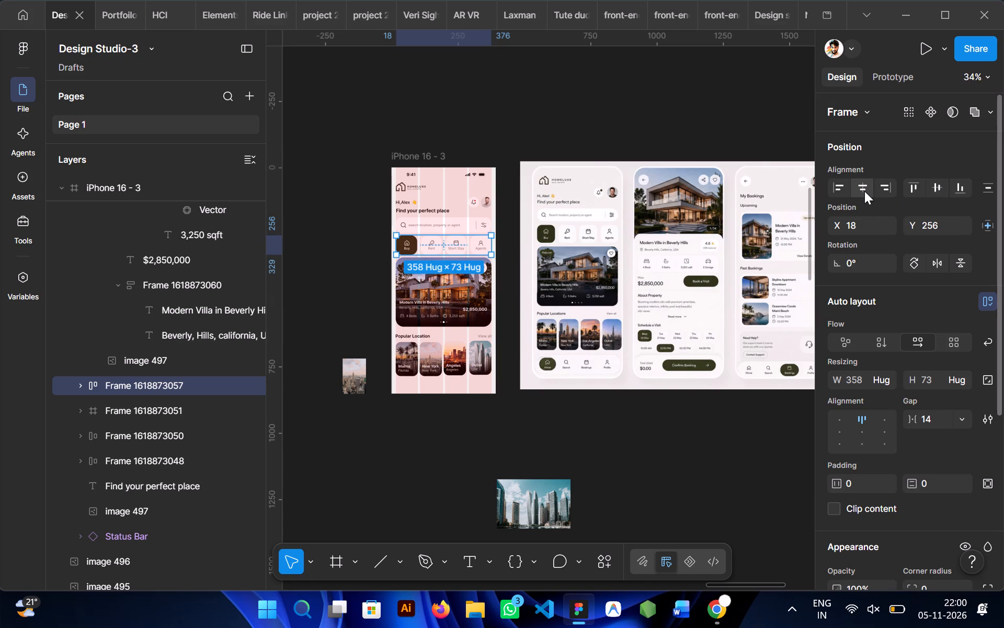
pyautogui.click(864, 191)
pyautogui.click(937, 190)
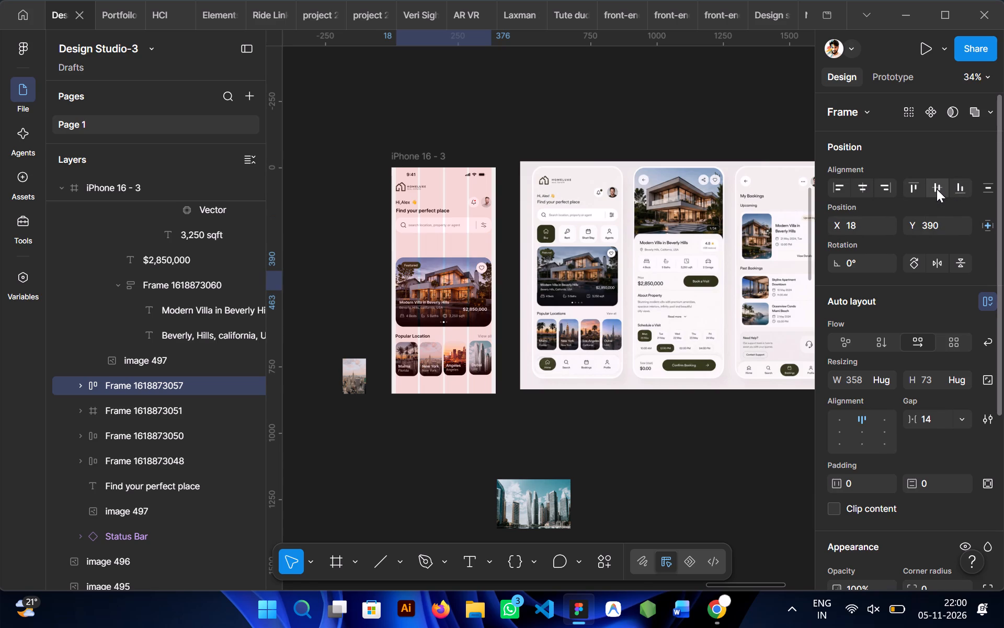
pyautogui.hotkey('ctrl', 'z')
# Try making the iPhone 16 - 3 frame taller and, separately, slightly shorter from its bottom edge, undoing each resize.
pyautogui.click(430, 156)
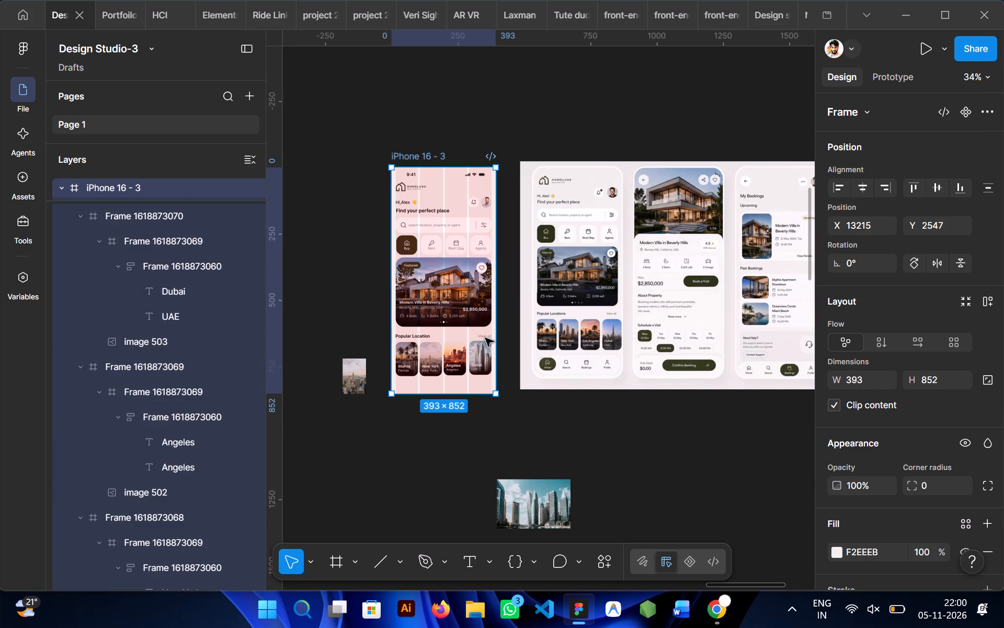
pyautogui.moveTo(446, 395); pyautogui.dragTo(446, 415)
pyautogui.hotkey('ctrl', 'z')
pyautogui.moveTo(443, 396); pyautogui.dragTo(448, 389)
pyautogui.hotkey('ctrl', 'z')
# Set the auto layout alignment of the Buy, Rent, Short Stay and Agents row to center.
pyautogui.click(432, 251)
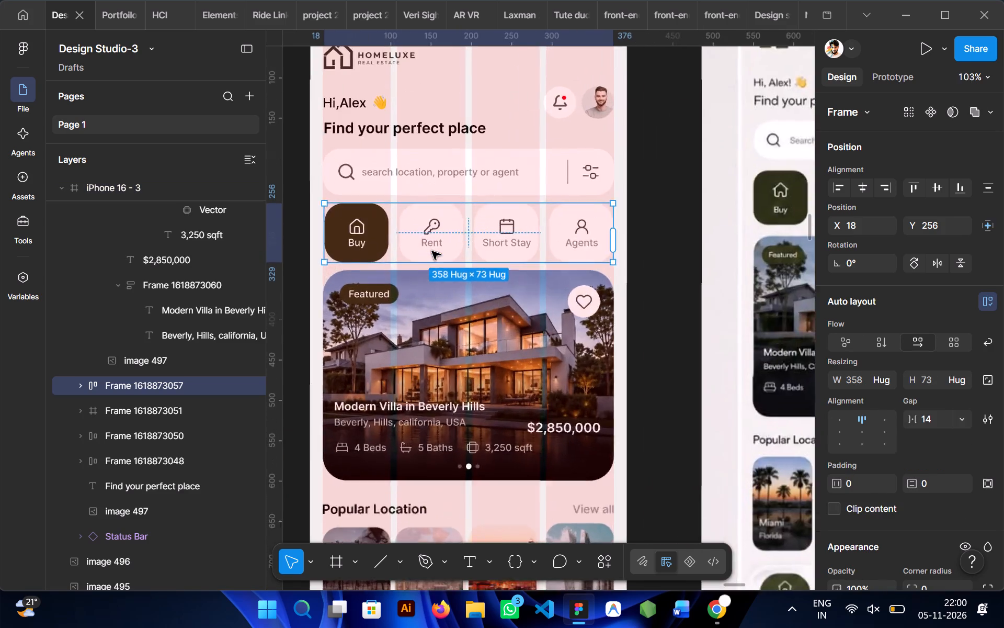
pyautogui.hscroll(1, 432, 251)
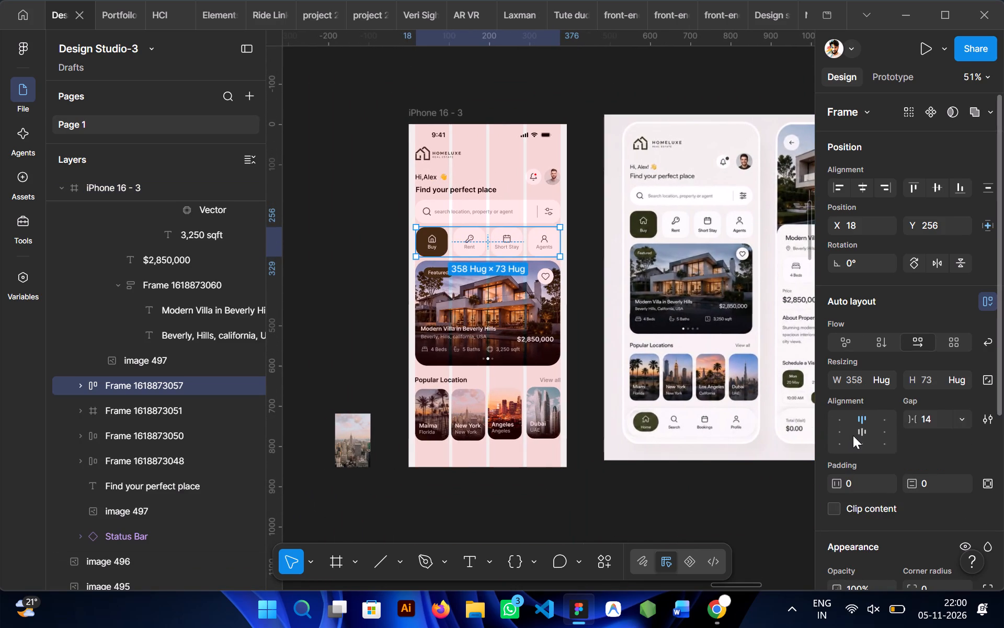
pyautogui.click(860, 435)
# Examine the layout and appearance properties of the phone frame, the category button row and the Short Stay button.
pyautogui.click(442, 115)
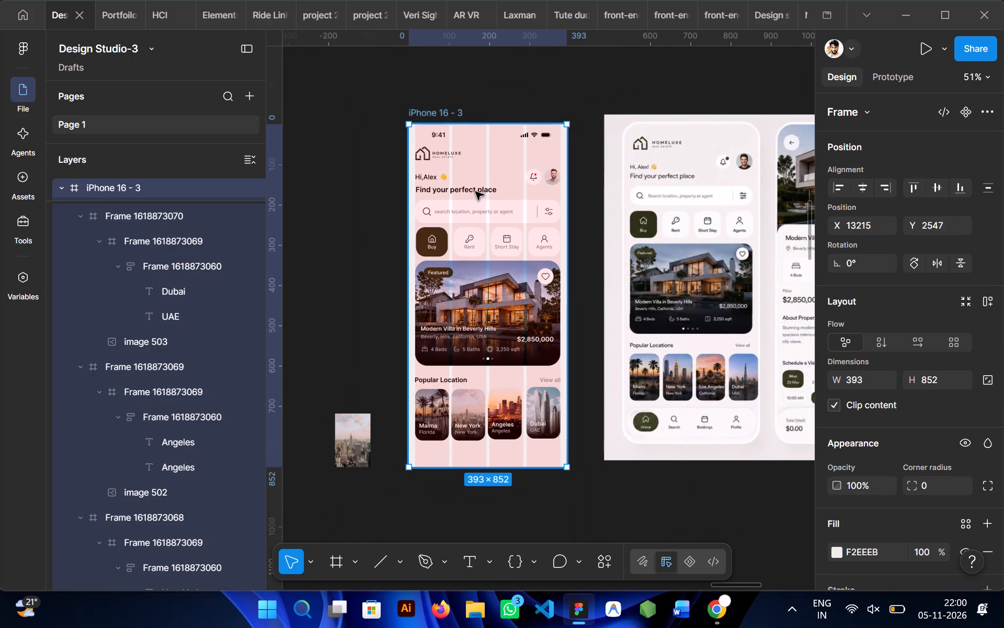
pyautogui.click(487, 240)
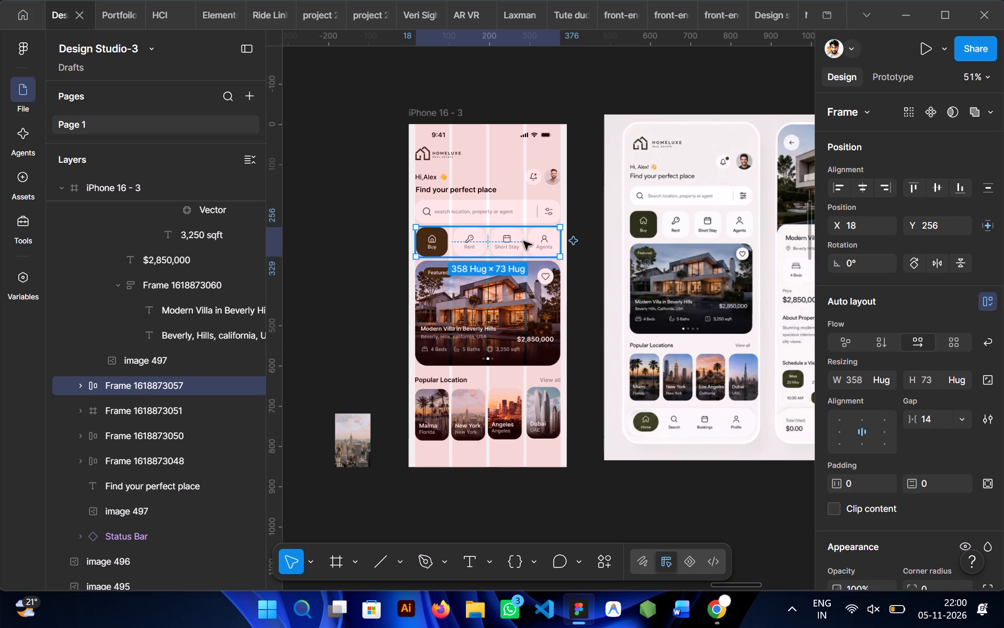
pyautogui.doubleClick(498, 241)
pyautogui.scroll(-1, 871, 232)
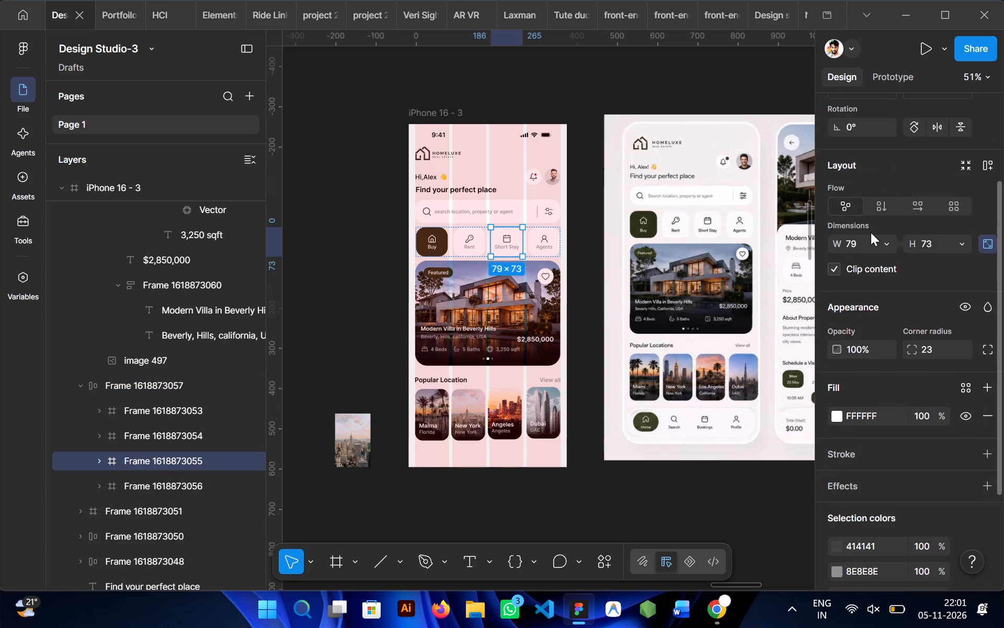
pyautogui.scroll(-1, 871, 232)
pyautogui.click(378, 264)
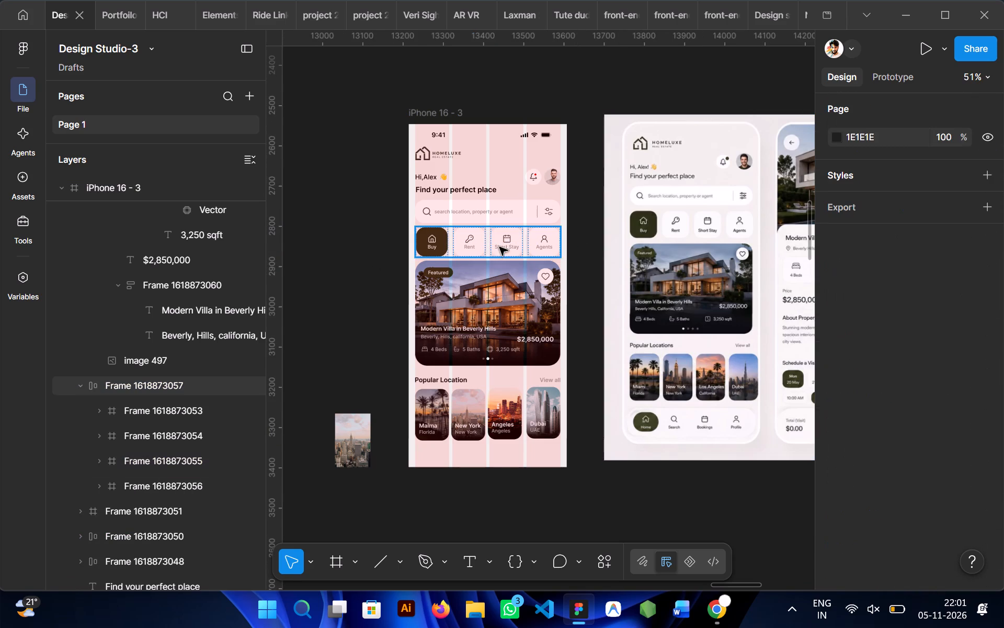
pyautogui.click(497, 243)
pyautogui.scroll(-2, 940, 385)
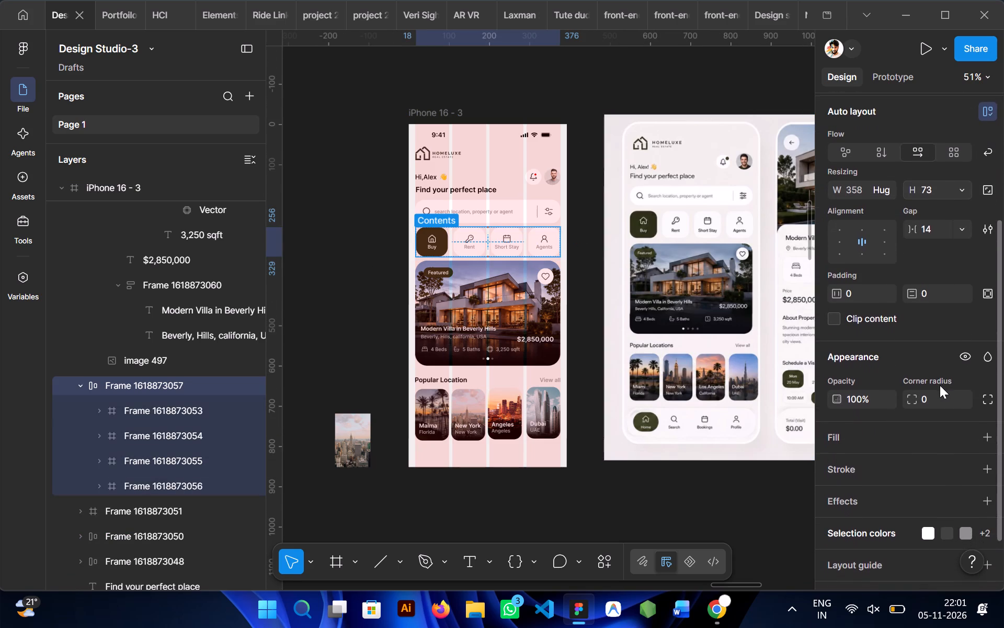
pyautogui.scroll(-1, 940, 385)
pyautogui.scroll(4, 940, 385)
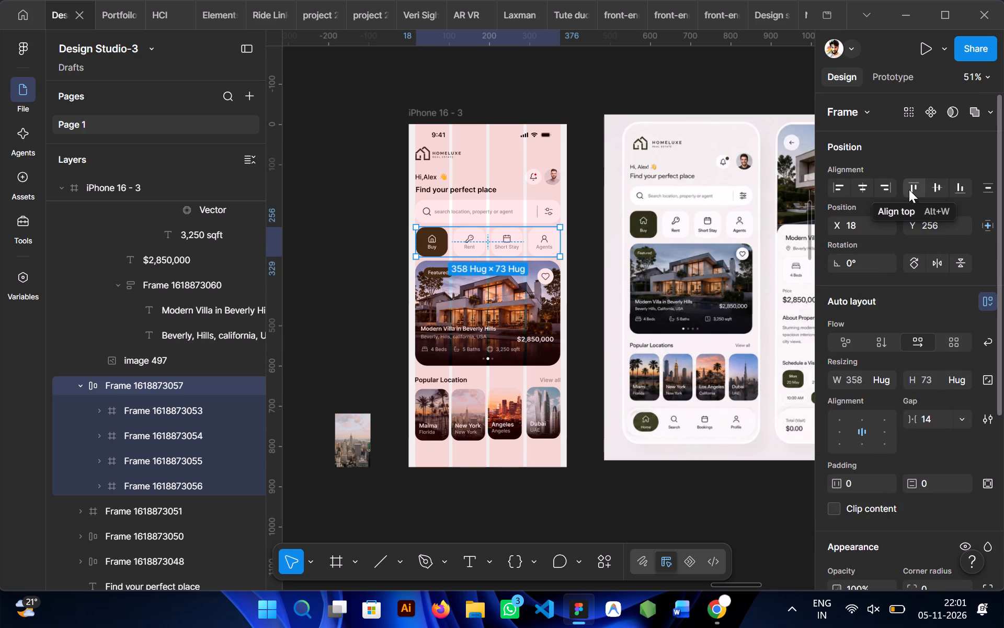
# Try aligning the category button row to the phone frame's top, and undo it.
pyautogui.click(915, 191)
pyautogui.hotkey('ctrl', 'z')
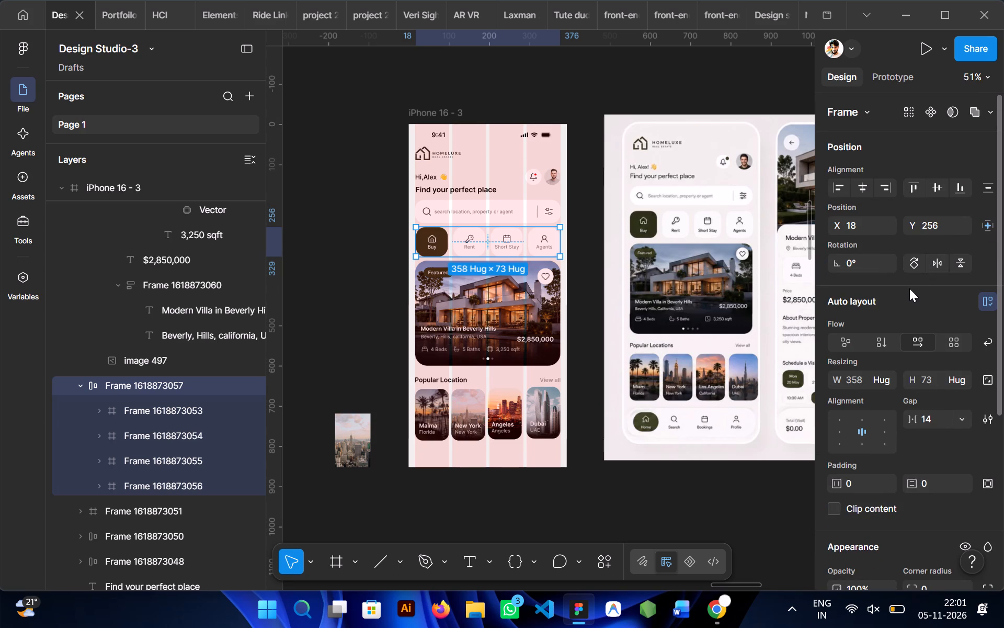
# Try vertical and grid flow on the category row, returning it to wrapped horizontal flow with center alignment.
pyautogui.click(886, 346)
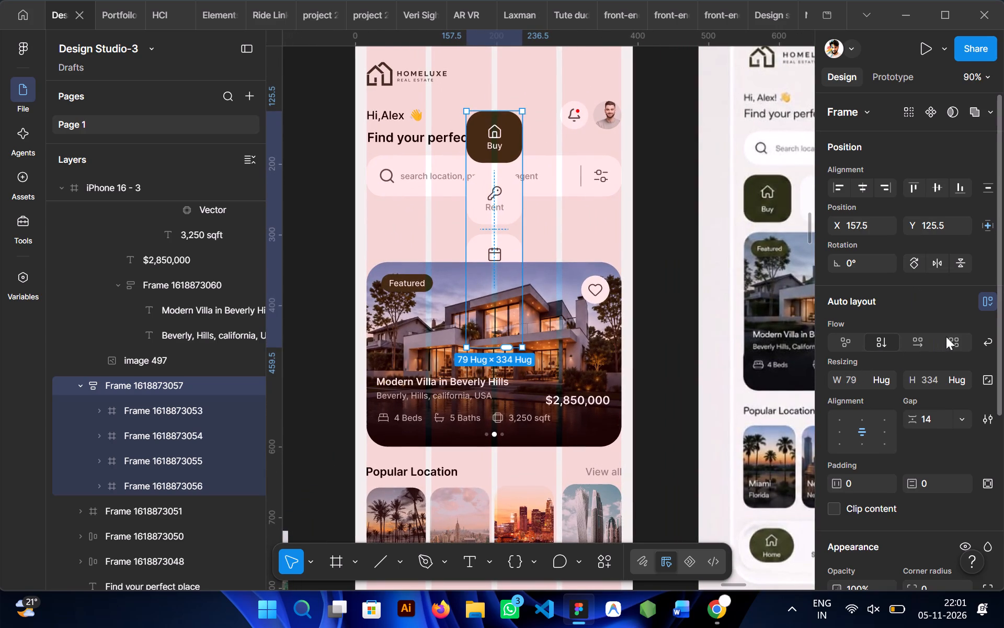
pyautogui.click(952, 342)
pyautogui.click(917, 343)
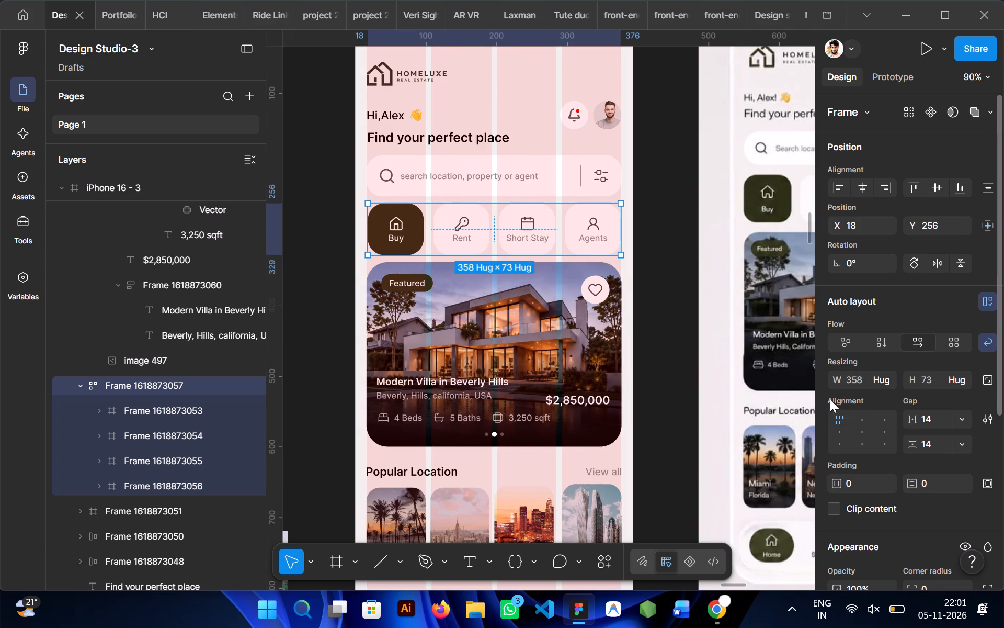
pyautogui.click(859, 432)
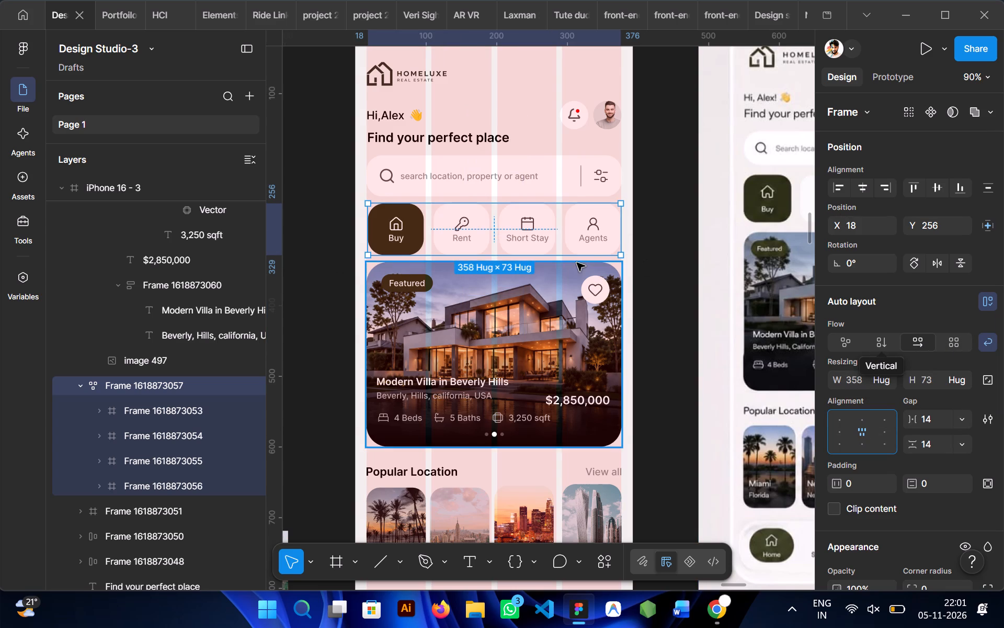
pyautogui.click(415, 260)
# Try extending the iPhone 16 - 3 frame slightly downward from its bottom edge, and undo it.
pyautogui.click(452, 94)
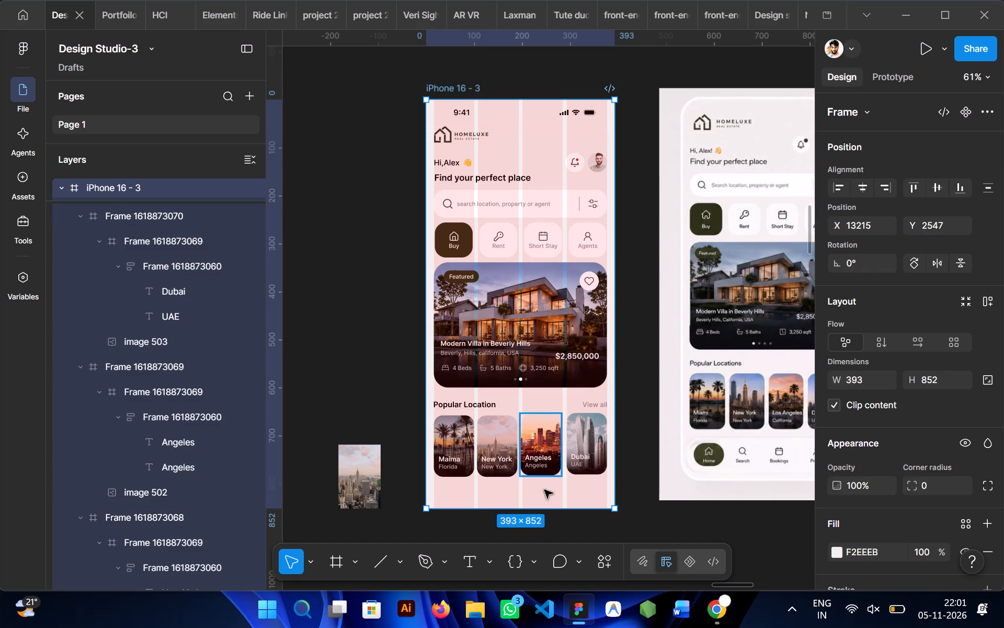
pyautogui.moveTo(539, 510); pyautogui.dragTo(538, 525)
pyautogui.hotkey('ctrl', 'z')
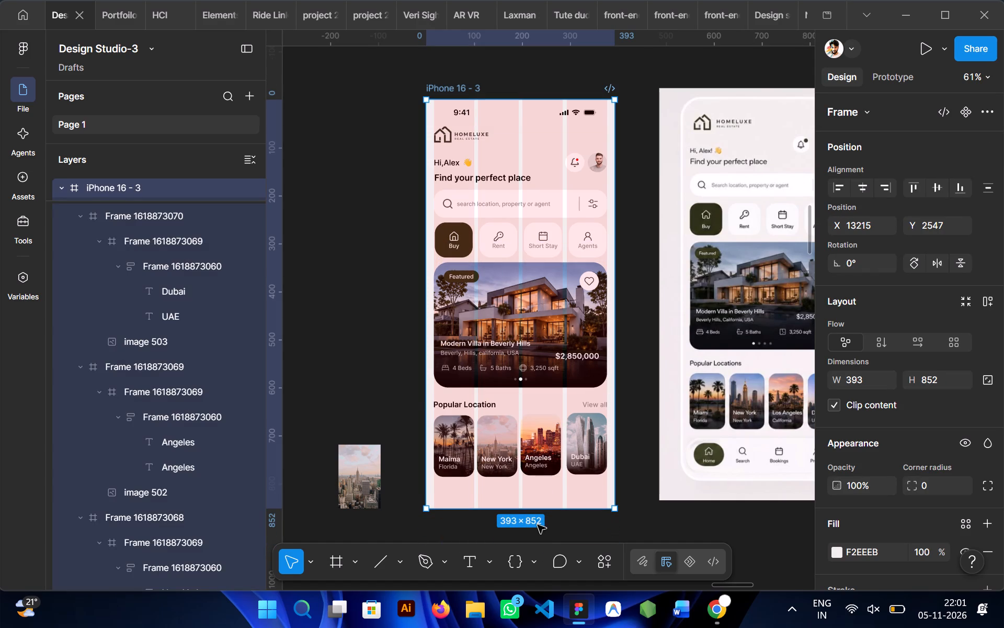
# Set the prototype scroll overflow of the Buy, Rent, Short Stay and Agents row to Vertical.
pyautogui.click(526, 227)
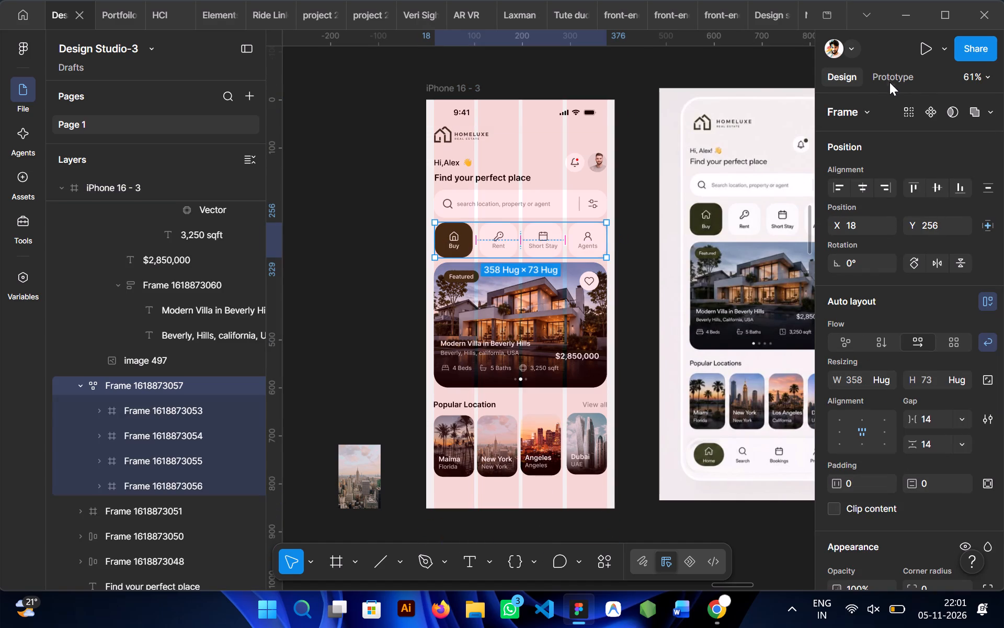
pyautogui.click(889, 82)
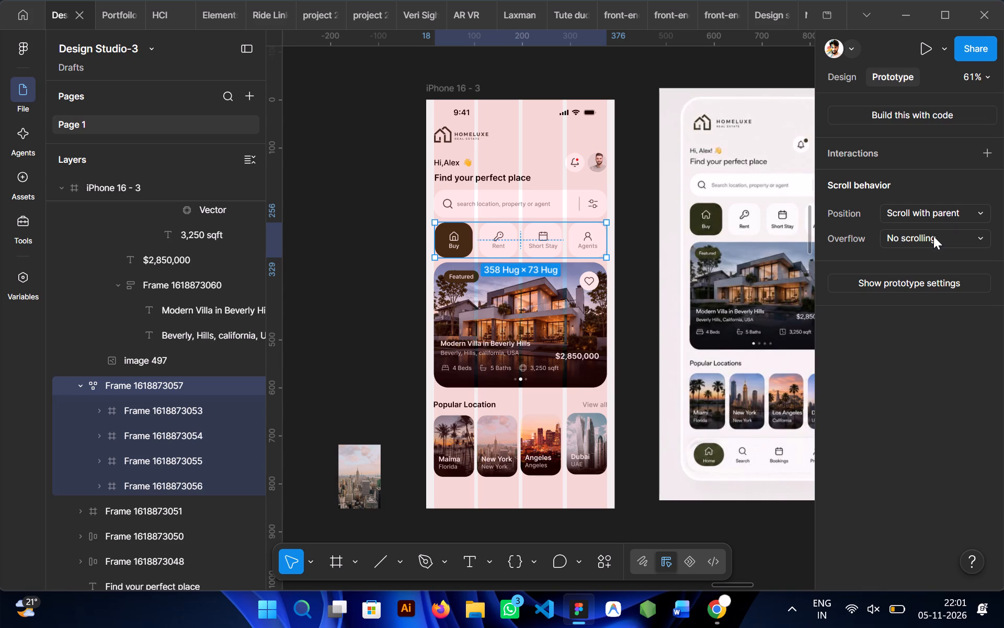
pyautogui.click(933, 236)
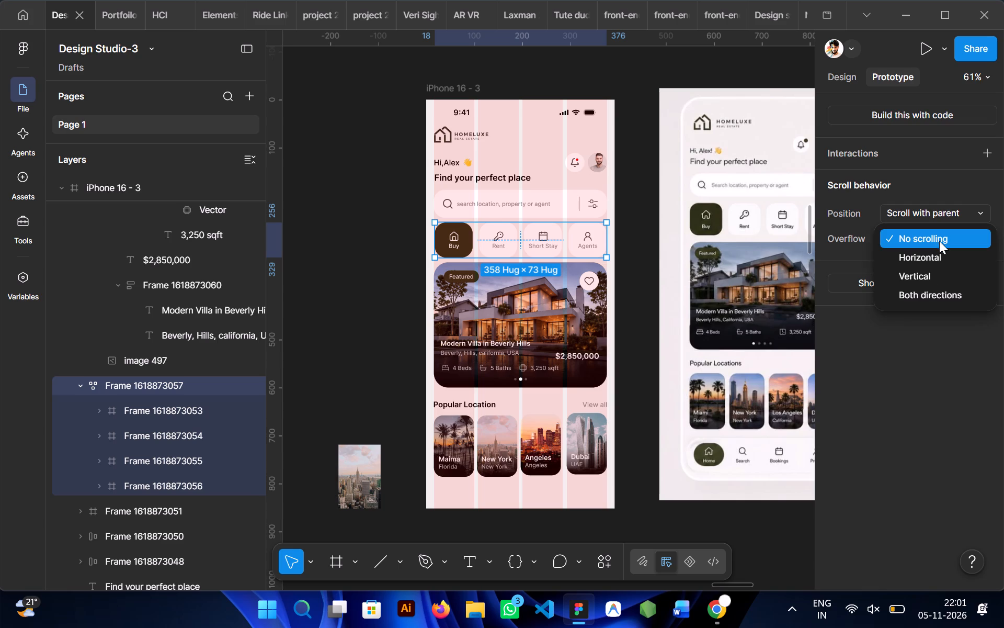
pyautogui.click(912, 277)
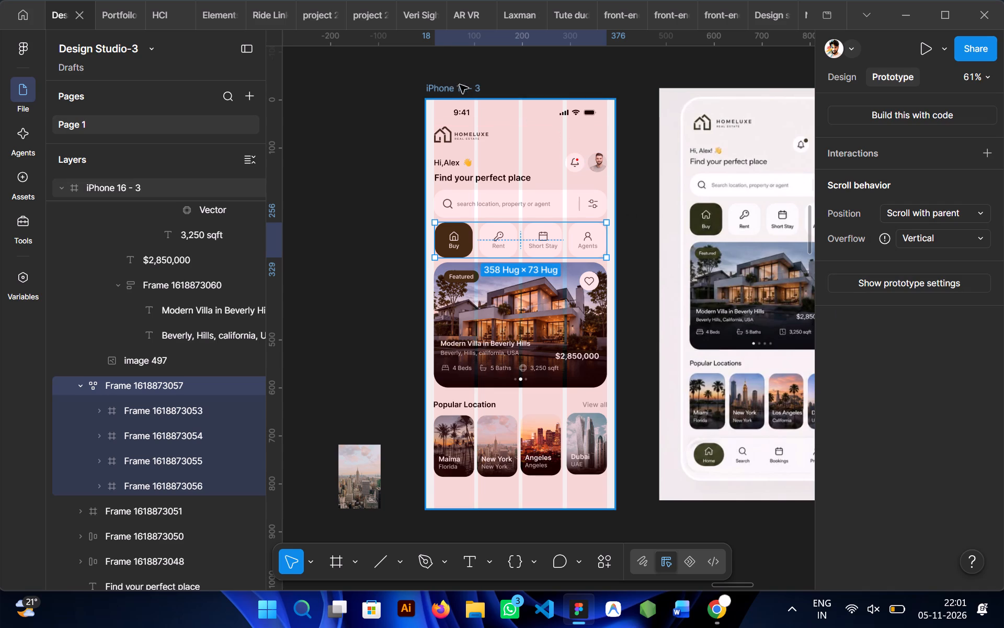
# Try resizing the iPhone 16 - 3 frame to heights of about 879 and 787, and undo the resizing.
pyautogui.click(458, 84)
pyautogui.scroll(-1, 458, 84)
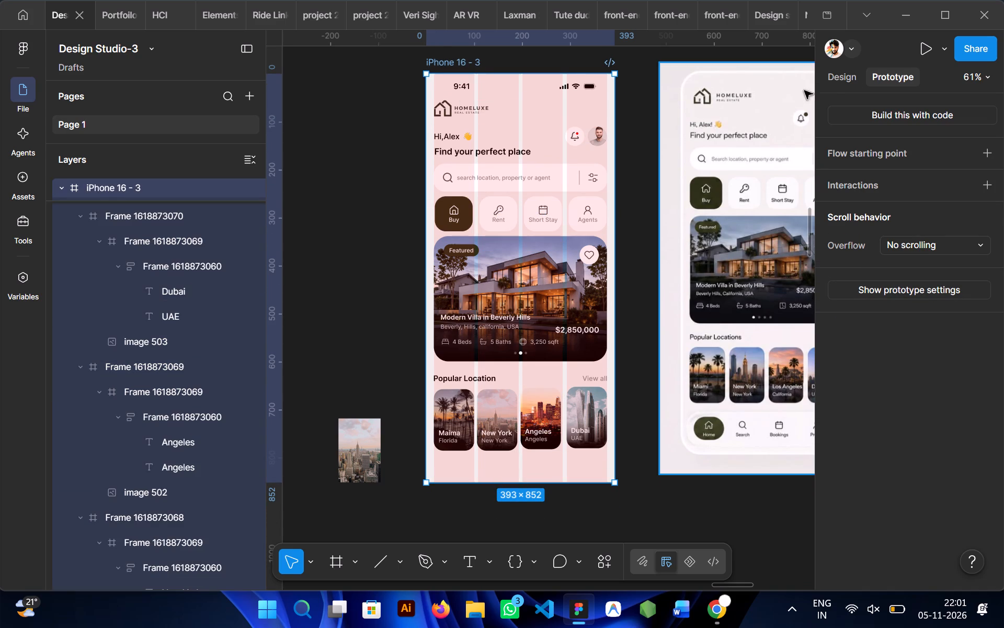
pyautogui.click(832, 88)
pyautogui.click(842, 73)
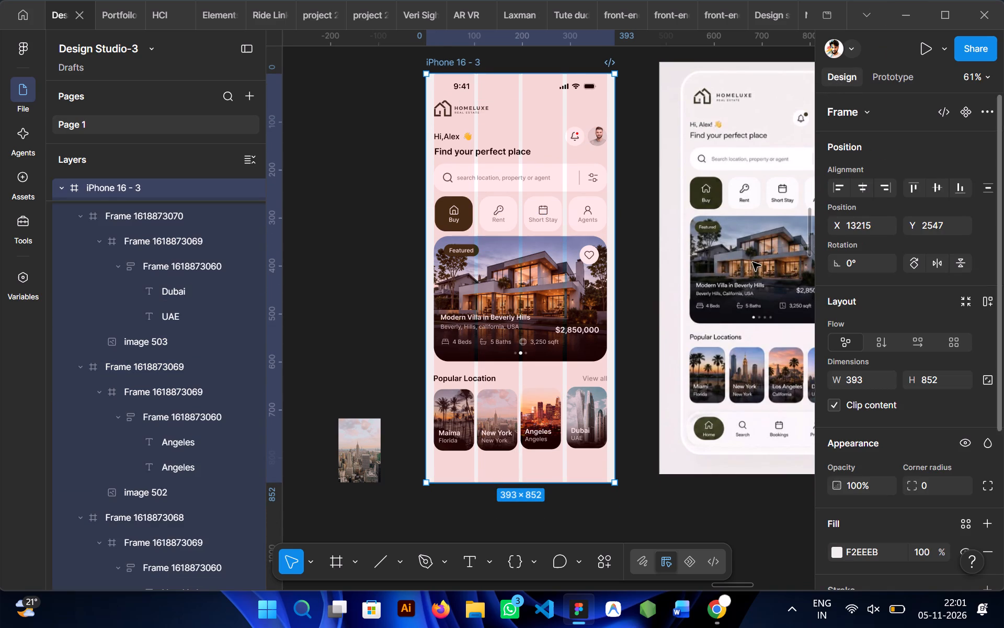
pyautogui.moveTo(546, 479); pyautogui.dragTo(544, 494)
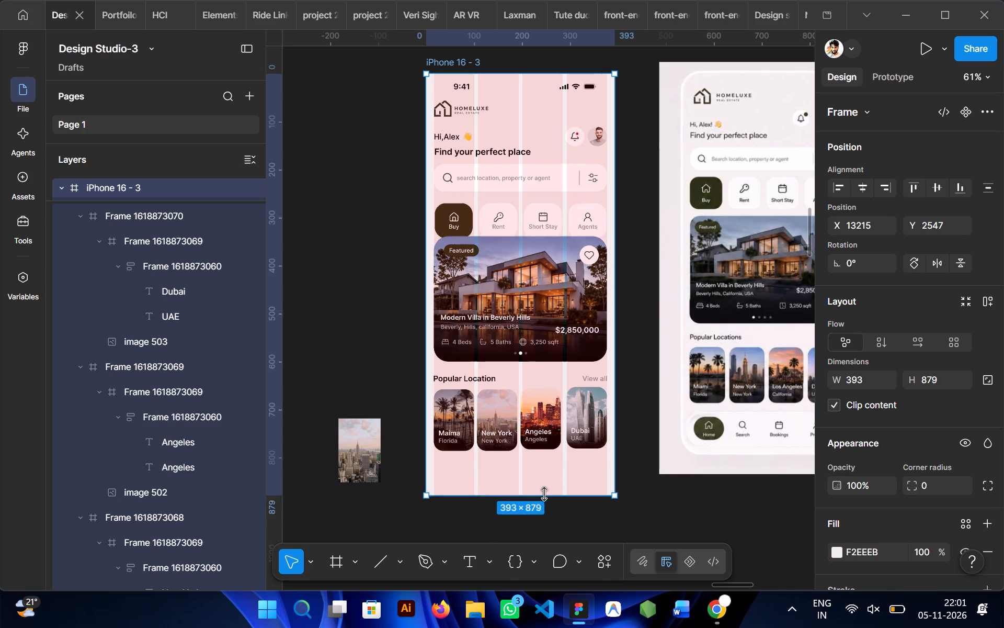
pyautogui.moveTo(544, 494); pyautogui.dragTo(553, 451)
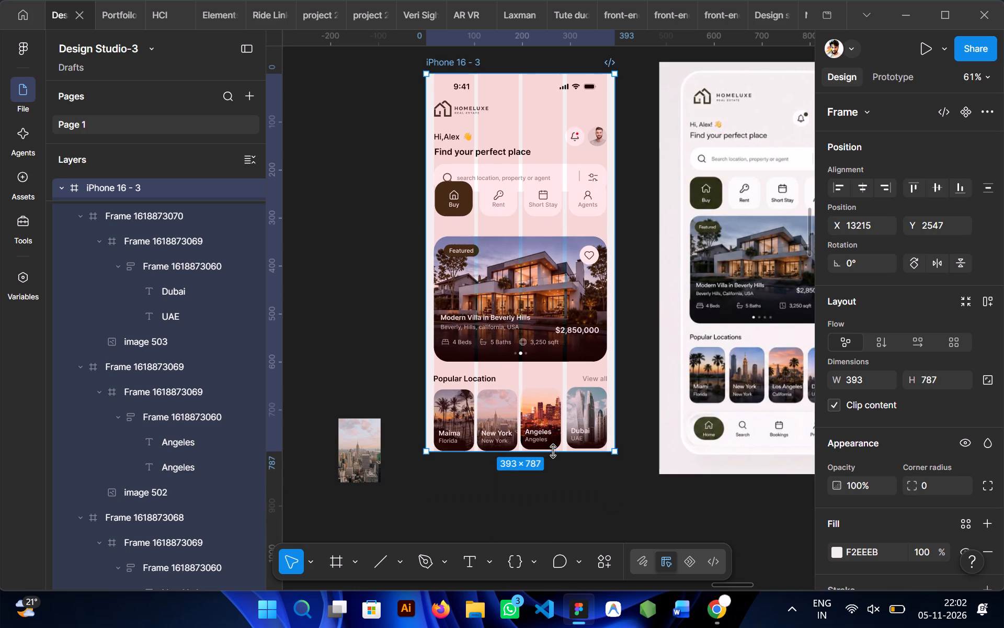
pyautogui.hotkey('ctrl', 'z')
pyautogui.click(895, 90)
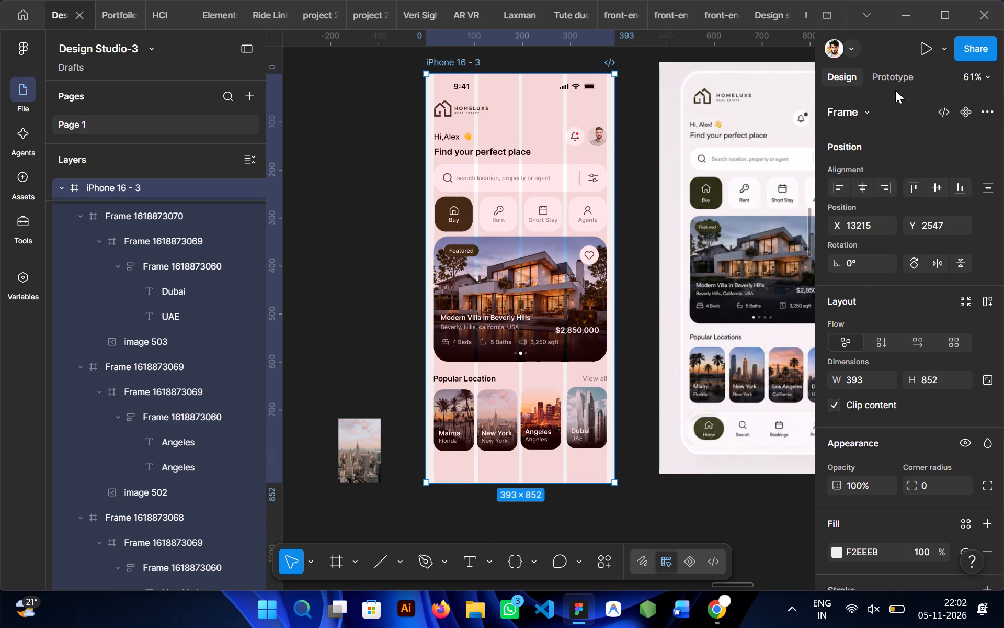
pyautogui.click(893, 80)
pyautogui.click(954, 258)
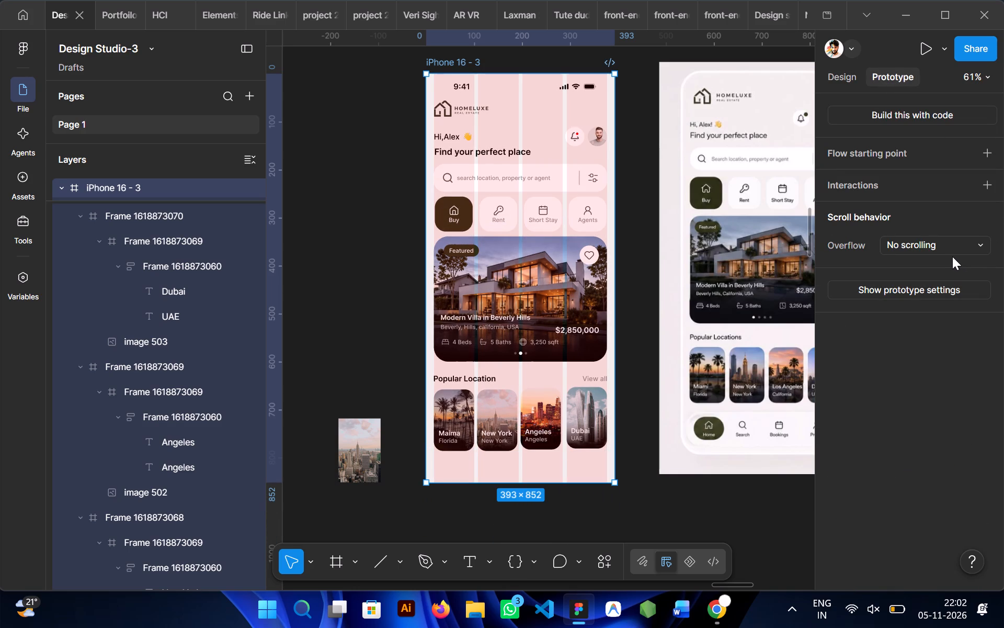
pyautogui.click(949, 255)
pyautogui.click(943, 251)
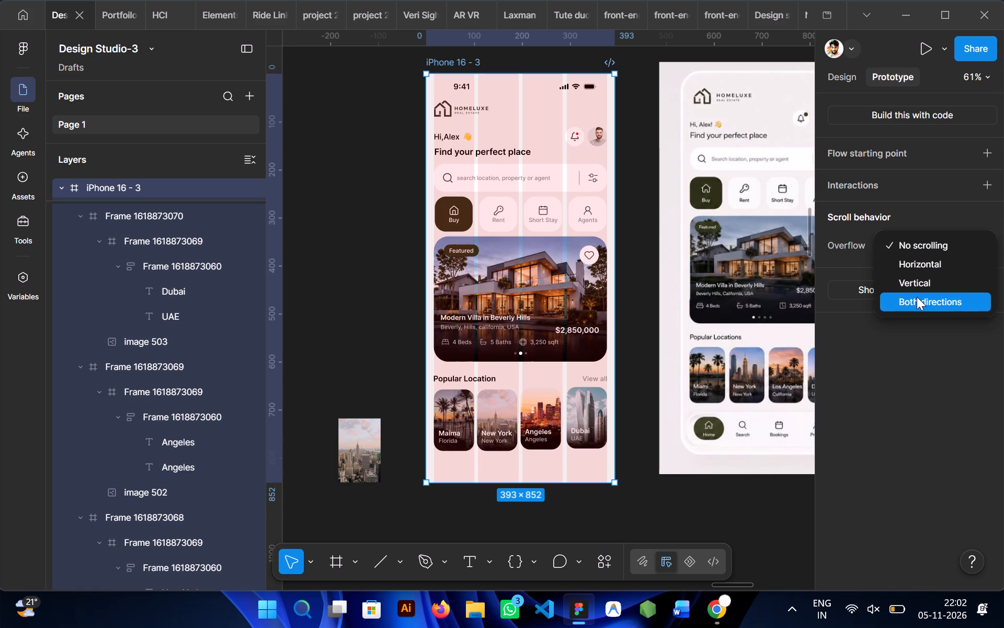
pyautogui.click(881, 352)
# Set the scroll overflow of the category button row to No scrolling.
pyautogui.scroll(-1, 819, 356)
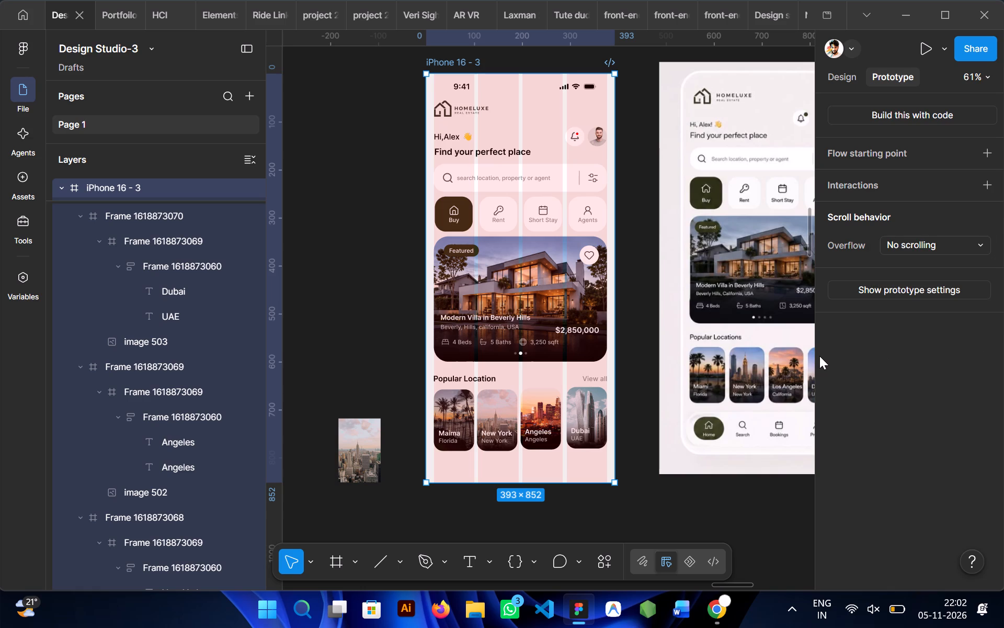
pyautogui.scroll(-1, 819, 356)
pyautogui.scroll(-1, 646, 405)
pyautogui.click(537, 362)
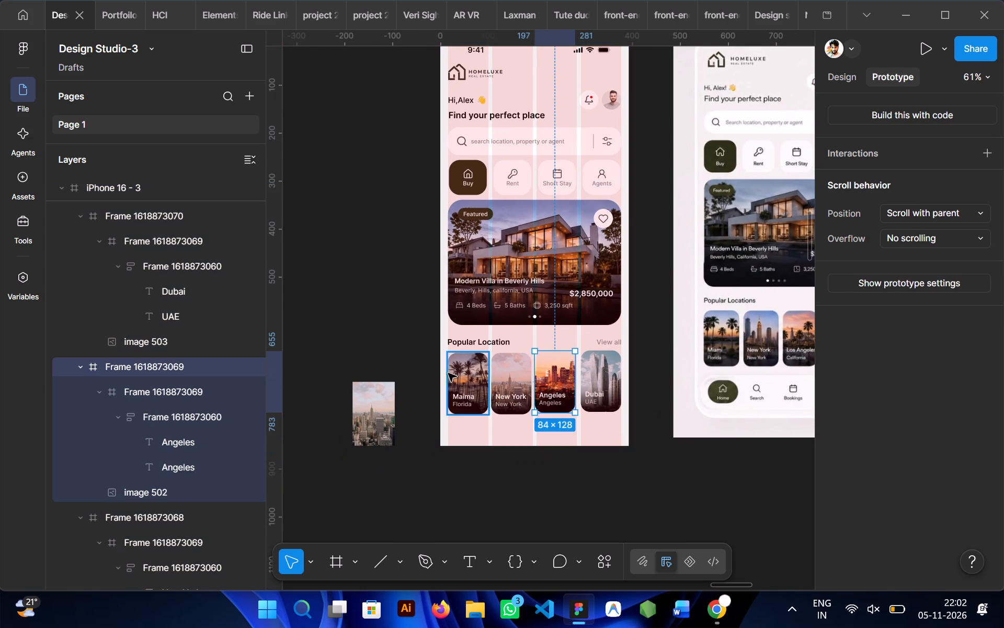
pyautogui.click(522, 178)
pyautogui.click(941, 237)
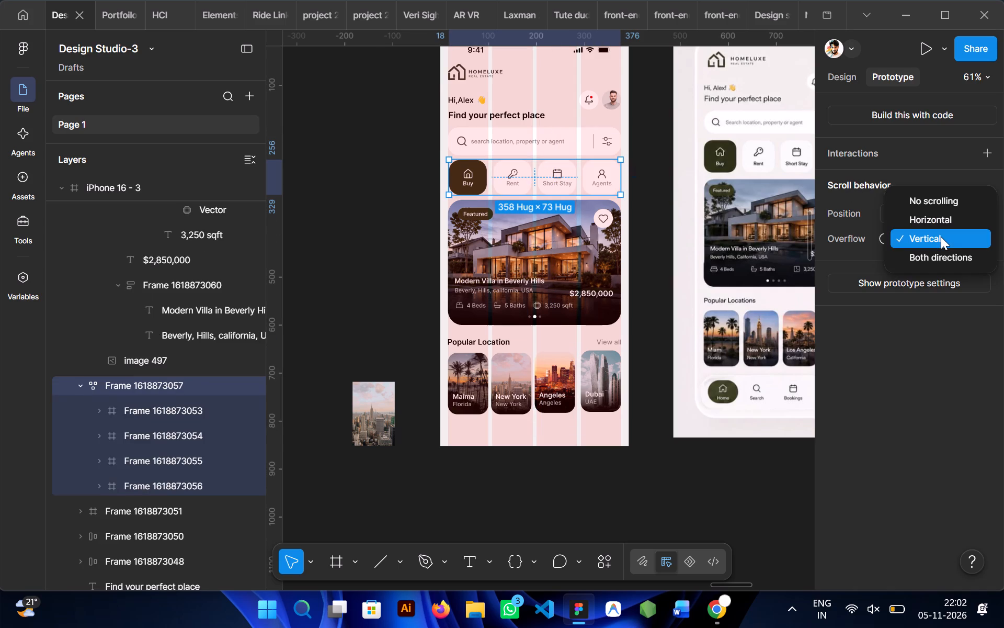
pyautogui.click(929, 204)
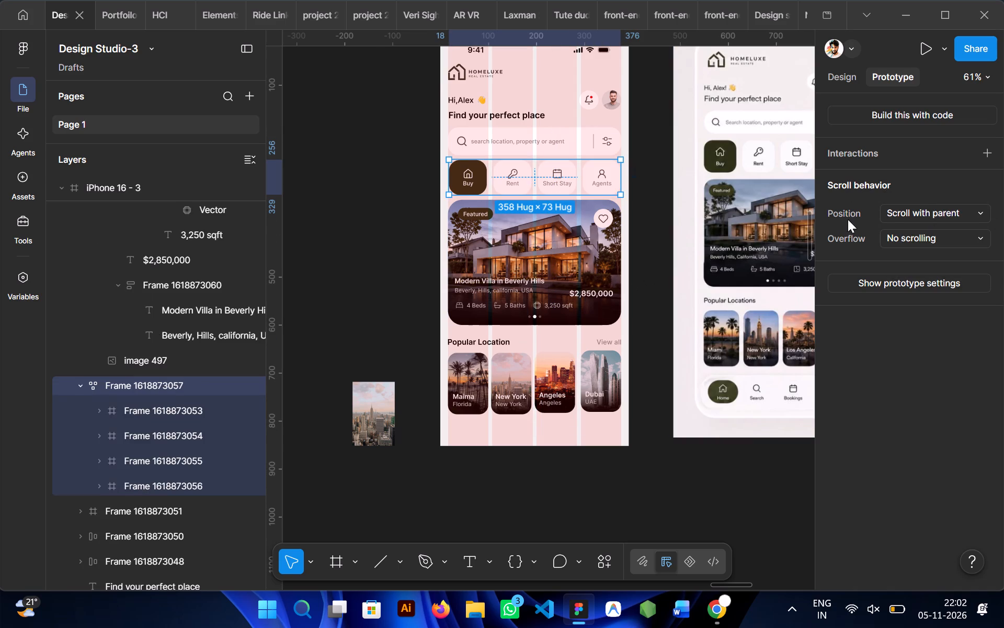
# Ungroup the auto layout category row into separate Buy, Rent, Short Stay and Agents button frames.
pyautogui.click(845, 85)
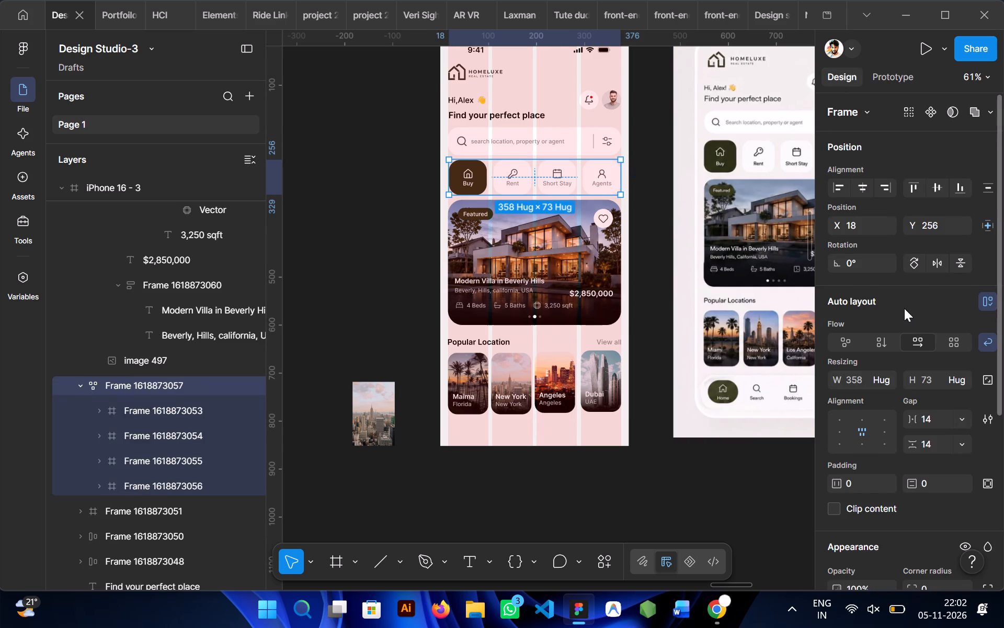
pyautogui.scroll(-1, 904, 308)
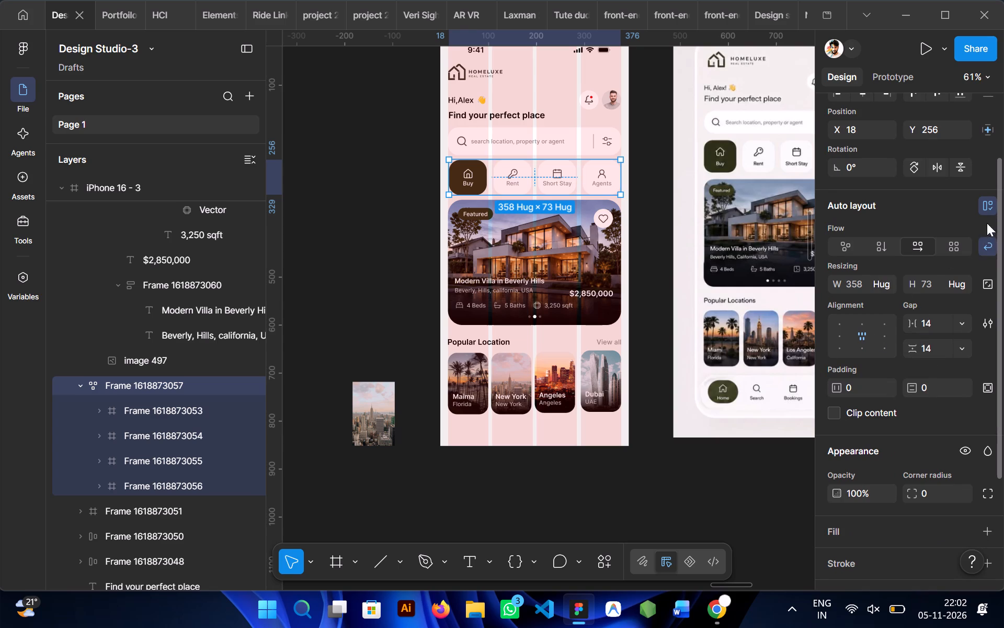
pyautogui.click(323, 238)
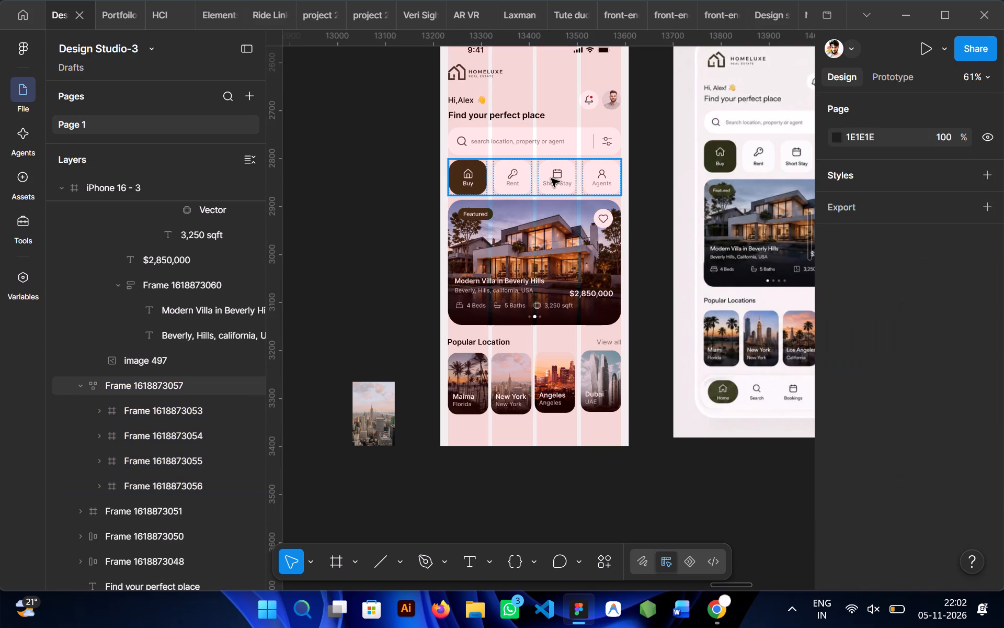
pyautogui.click(552, 178)
pyautogui.hotkey('ctrl', 'shift', 'g')
pyautogui.keyDown('ctrl'); pyautogui.keyDown('shift'); pyautogui.click(552, 178); pyautogui.keyUp('shift'); pyautogui.keyUp('ctrl')
pyautogui.click(291, 254)
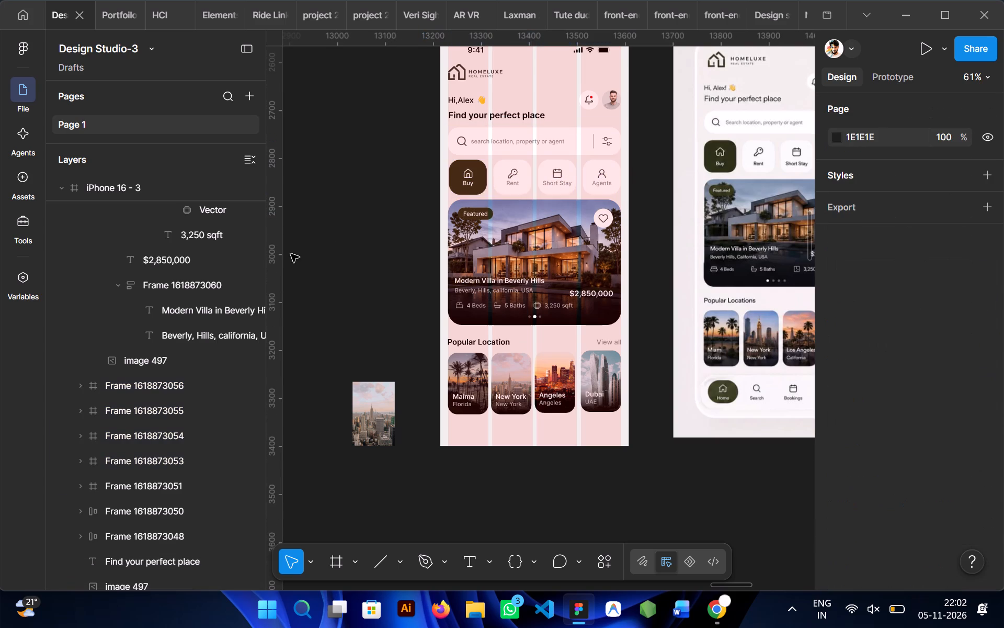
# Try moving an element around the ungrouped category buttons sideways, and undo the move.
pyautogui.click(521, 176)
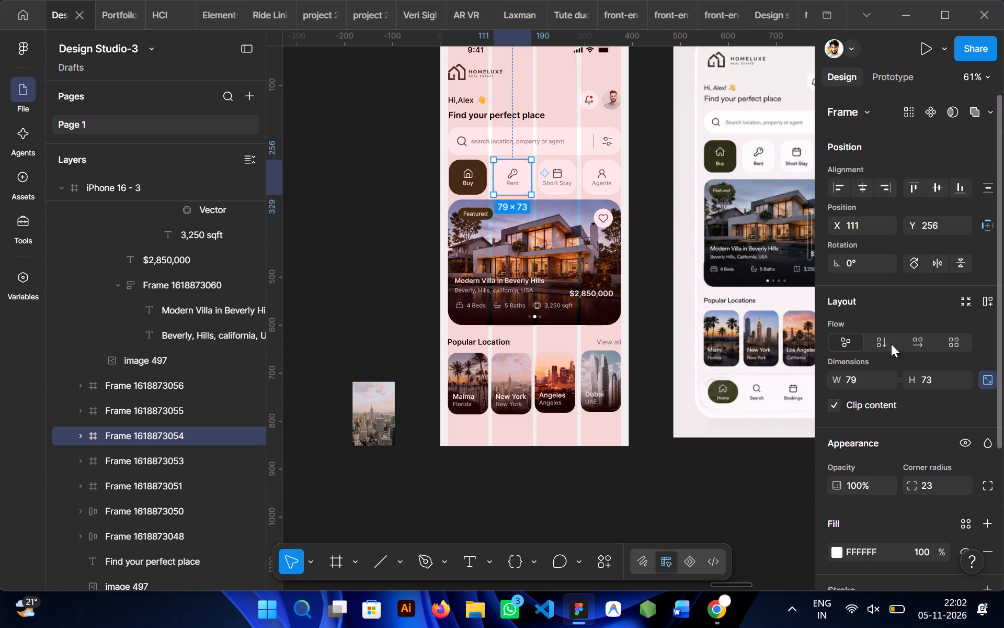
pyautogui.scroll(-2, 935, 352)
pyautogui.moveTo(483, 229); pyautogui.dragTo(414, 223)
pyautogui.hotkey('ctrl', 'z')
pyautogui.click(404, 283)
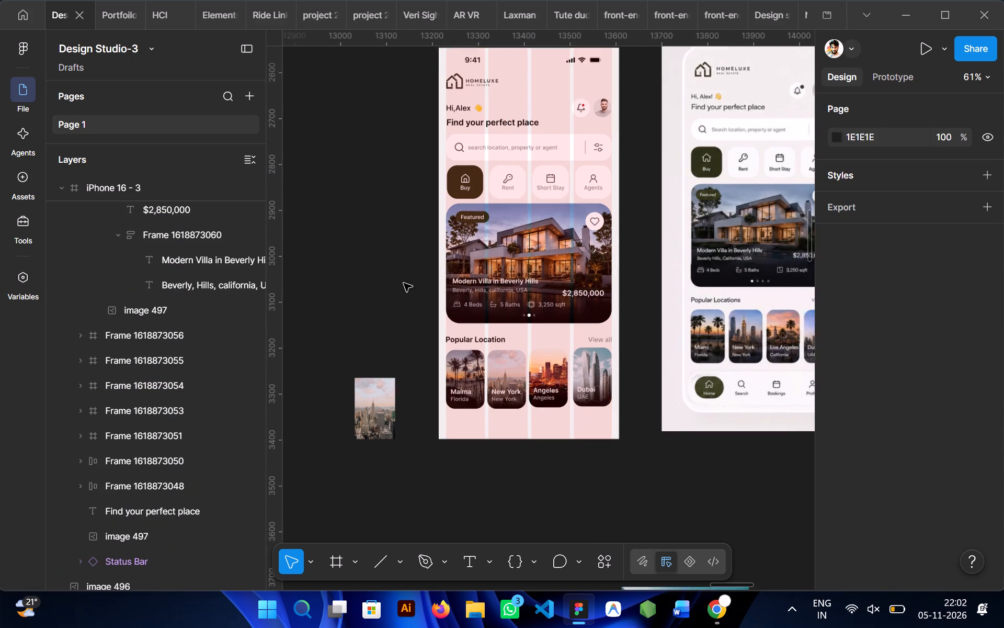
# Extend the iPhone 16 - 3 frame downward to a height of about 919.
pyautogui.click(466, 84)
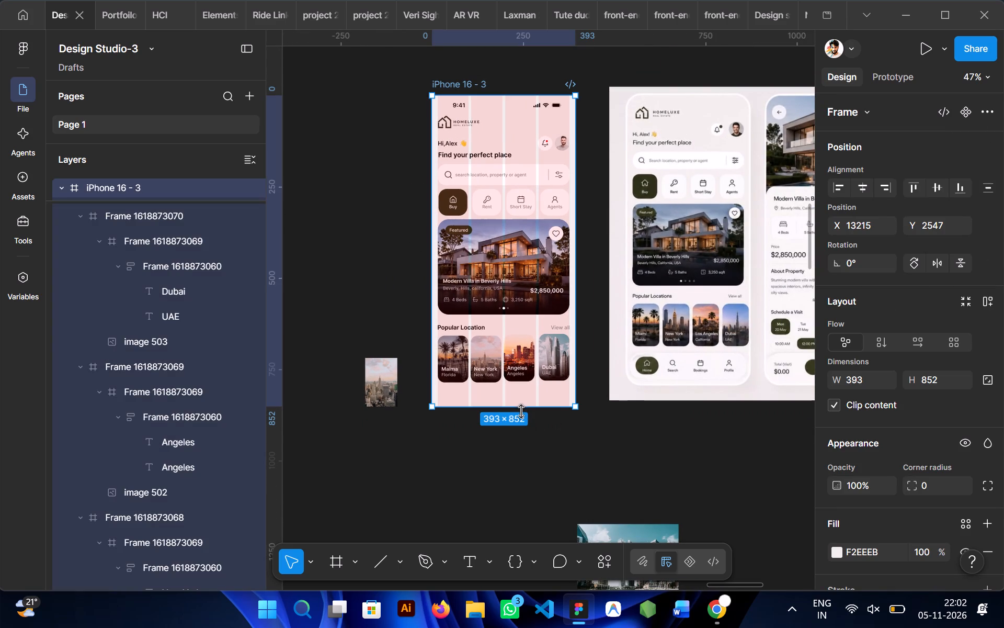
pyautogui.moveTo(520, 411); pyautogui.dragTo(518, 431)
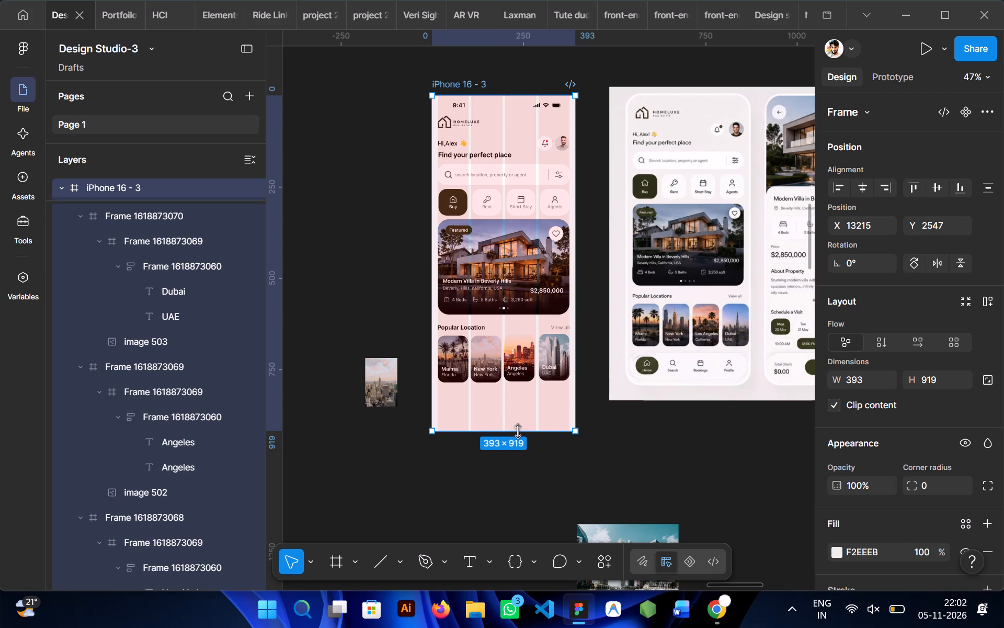
# Combine the separate Buy, Rent, Short Stay and Agents buttons into one auto layout row.
pyautogui.moveTo(398, 198); pyautogui.dragTo(565, 202)
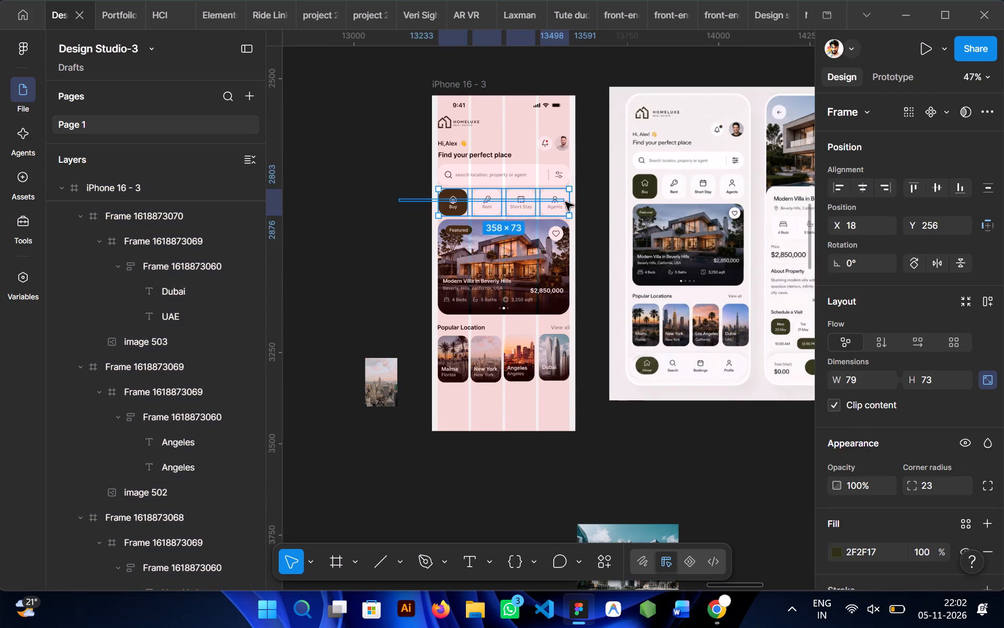
pyautogui.moveTo(565, 202); pyautogui.dragTo(568, 204)
pyautogui.hotkey('shift', 'a')
pyautogui.click(324, 268)
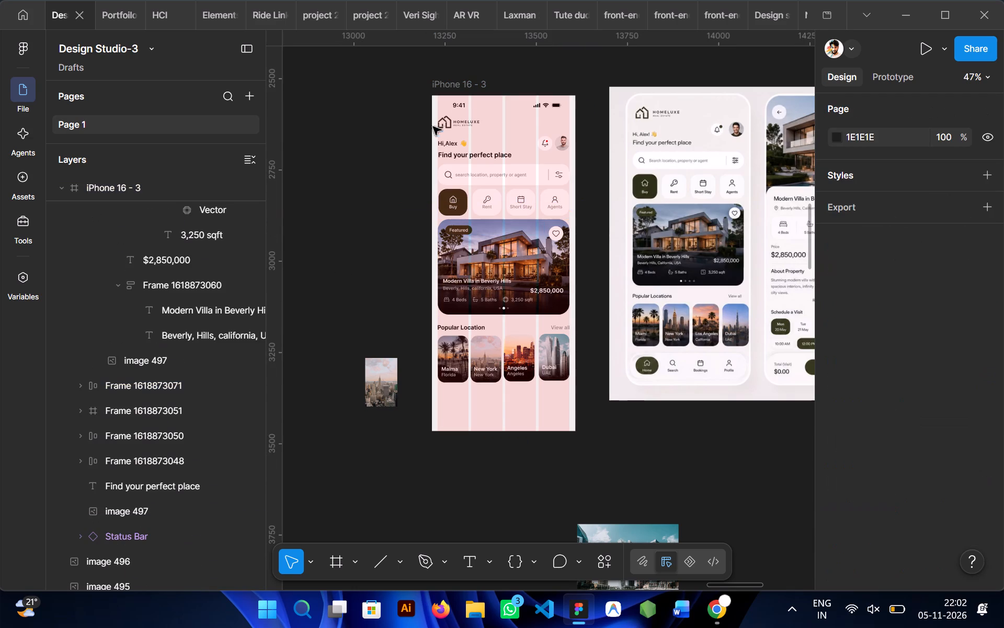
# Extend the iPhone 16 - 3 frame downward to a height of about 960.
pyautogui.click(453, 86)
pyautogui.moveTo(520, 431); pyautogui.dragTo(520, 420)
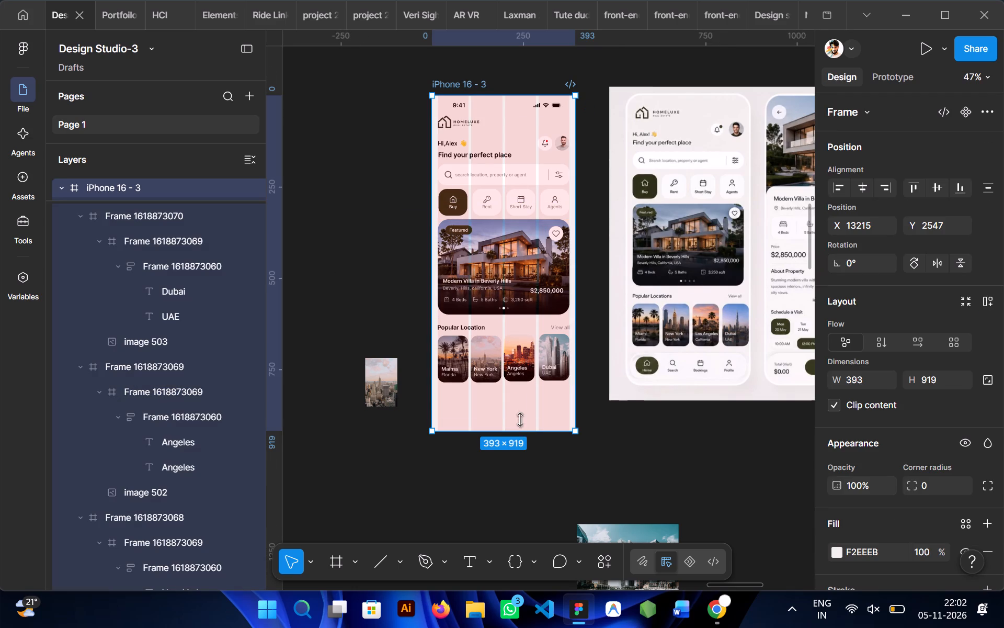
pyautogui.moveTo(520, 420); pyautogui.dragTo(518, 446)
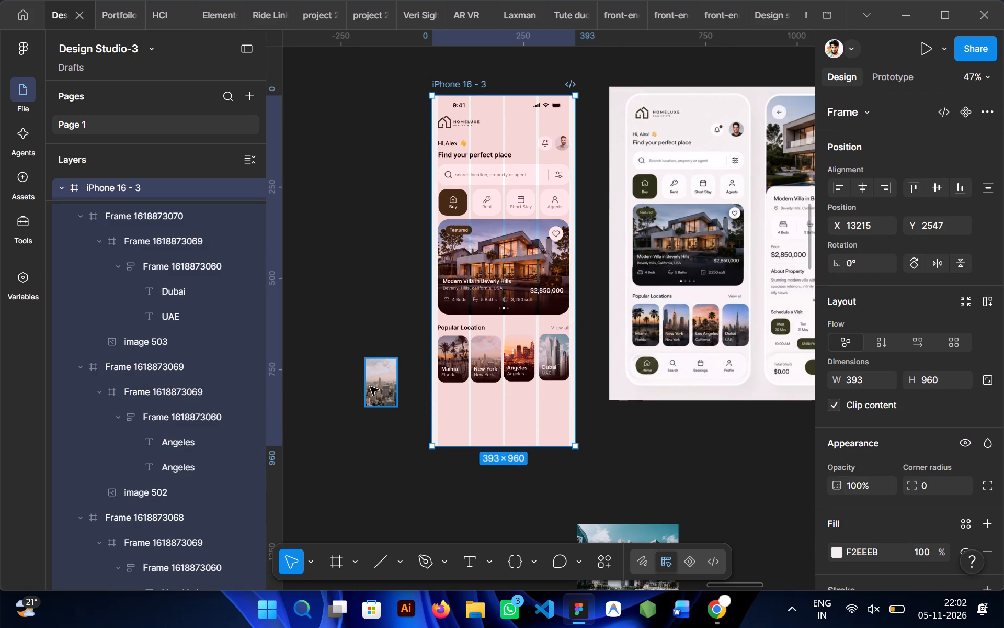
# Delete the two leftover city images, the one beside the phone frame and the skyline photo below it.
pyautogui.click(370, 387)
pyautogui.press('Delete')
pyautogui.scroll(-1, 370, 387)
pyautogui.click(625, 422)
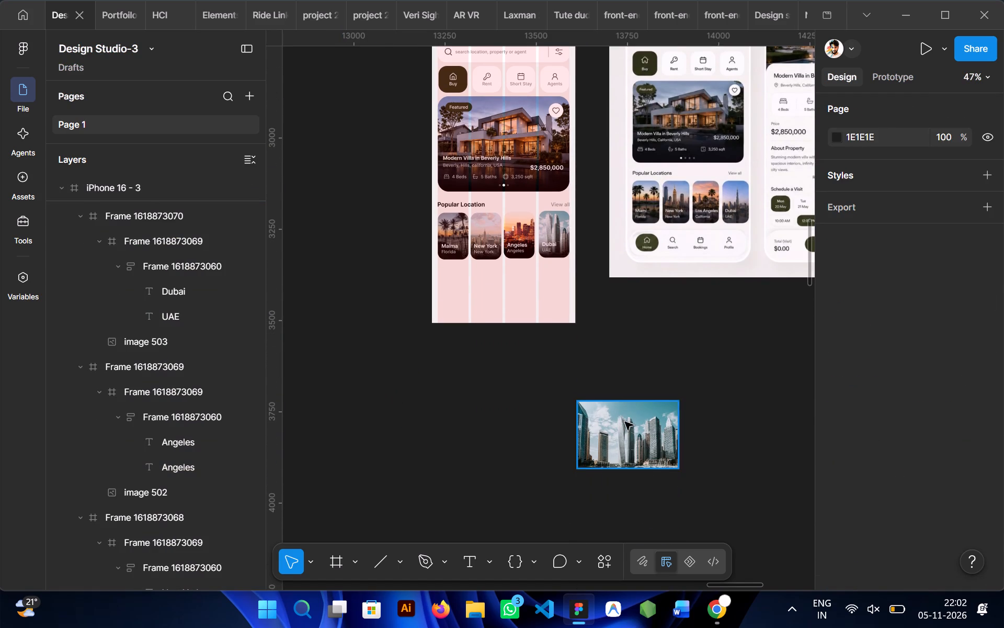
pyautogui.press('Delete')
# Shorten the iPhone 16 - 3 frame from its bottom edge to a height of about 902.
pyautogui.scroll(1, 625, 422)
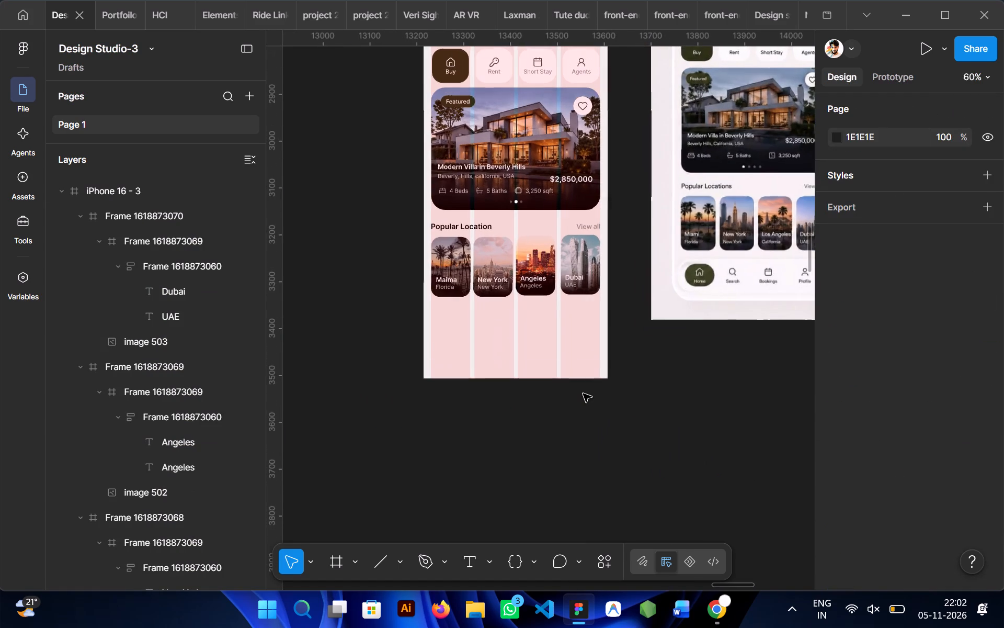
pyautogui.scroll(1, 583, 394)
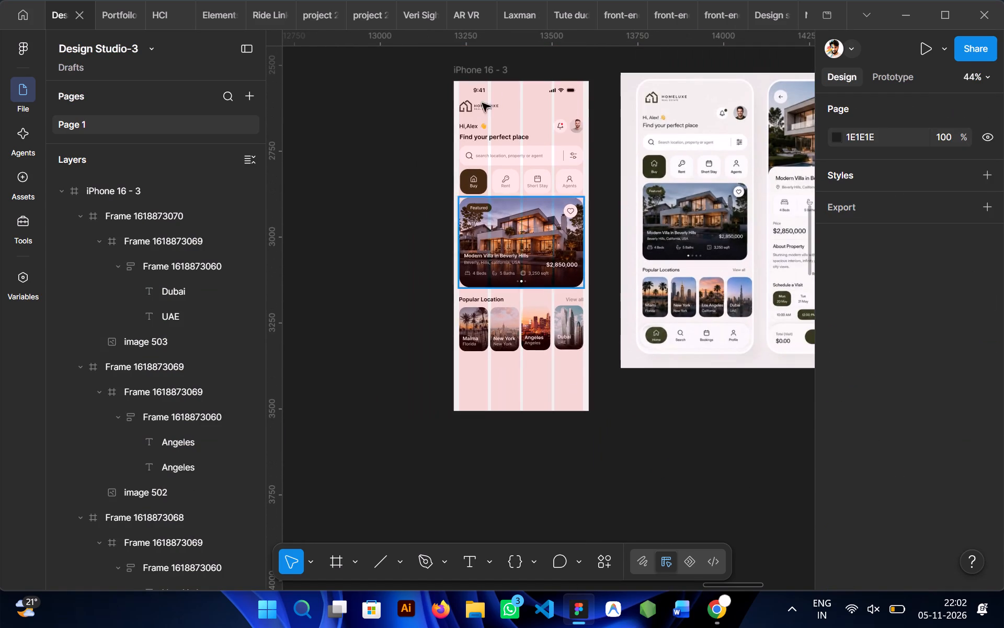
pyautogui.click(482, 68)
pyautogui.moveTo(537, 414); pyautogui.dragTo(537, 413)
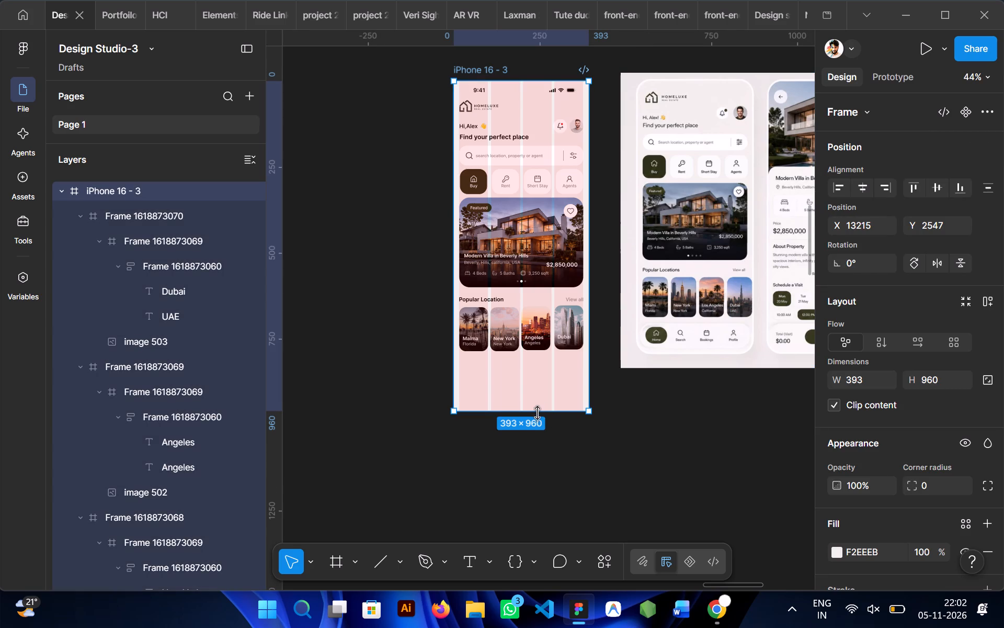
pyautogui.moveTo(537, 413); pyautogui.dragTo(539, 391)
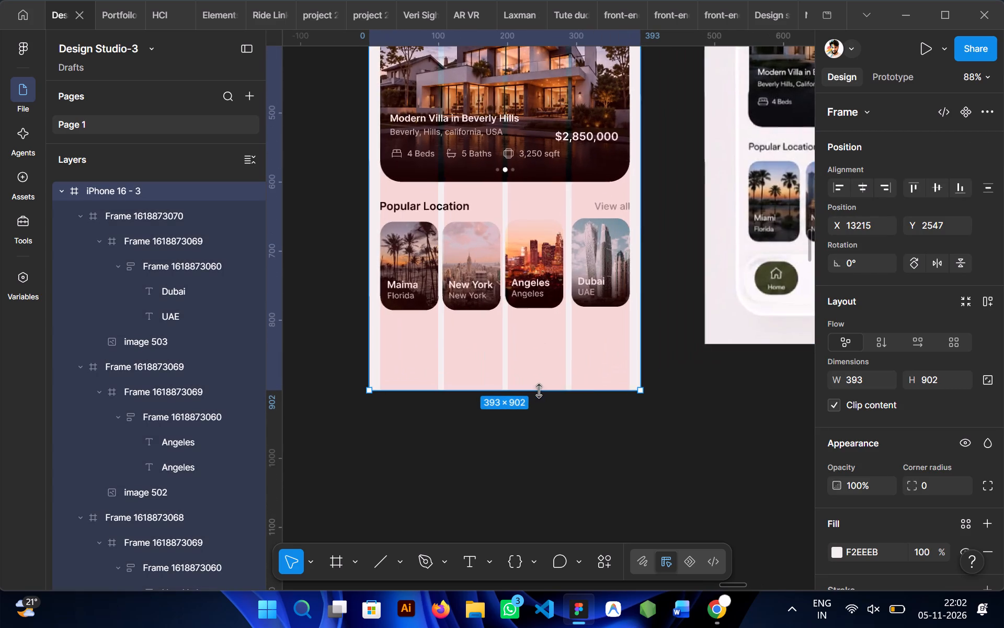
# Draw a navigation bar frame of about 362 × 78 below the Popular Location cards in the phone frame.
pyautogui.hscroll(-1, 680, 348)
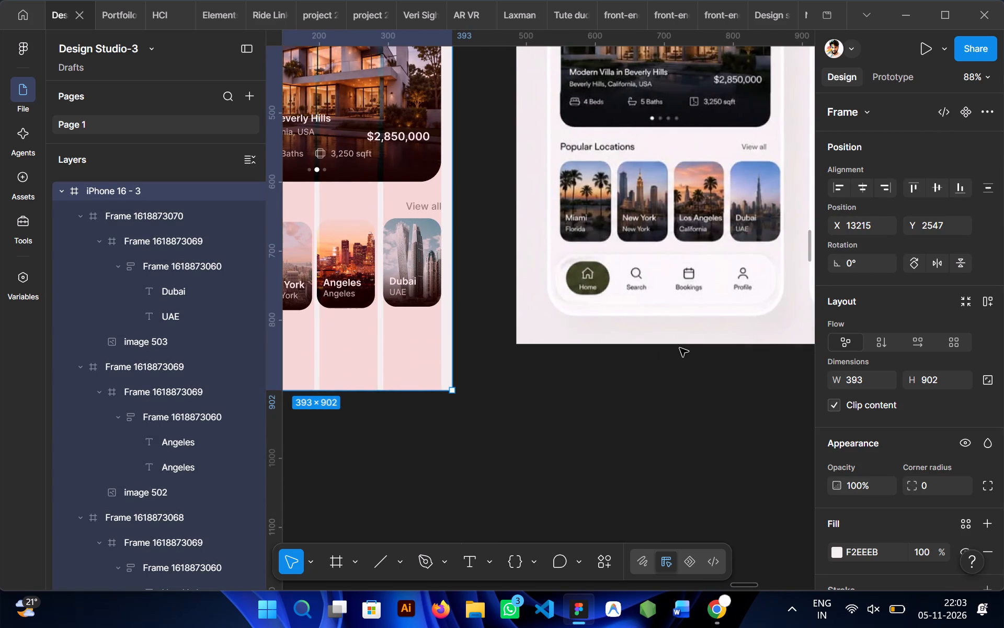
pyautogui.hscroll(1, 554, 380)
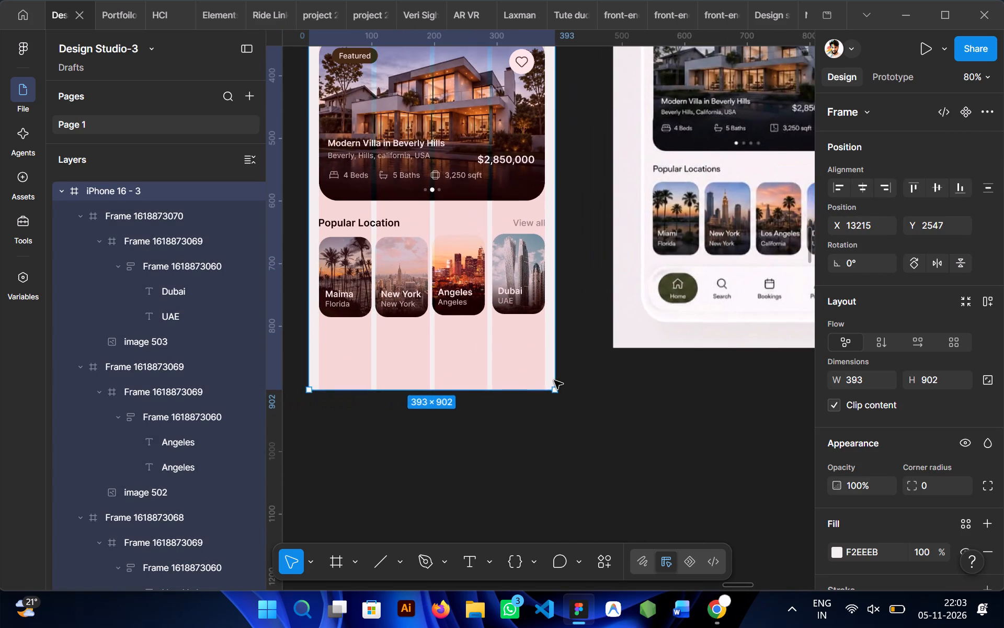
pyautogui.hscroll(1, 554, 380)
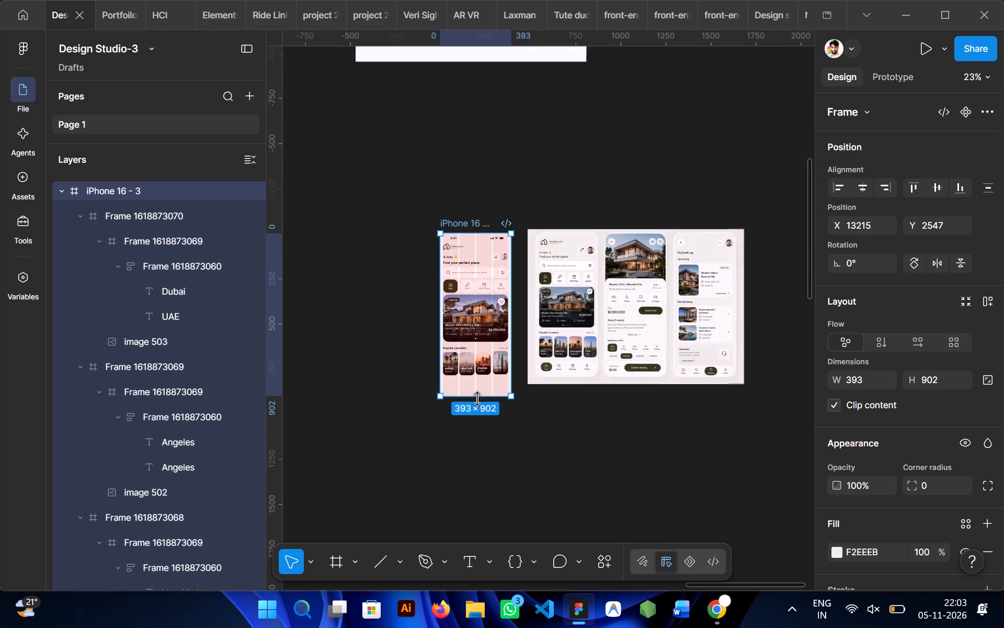
pyautogui.hscroll(1, 477, 399)
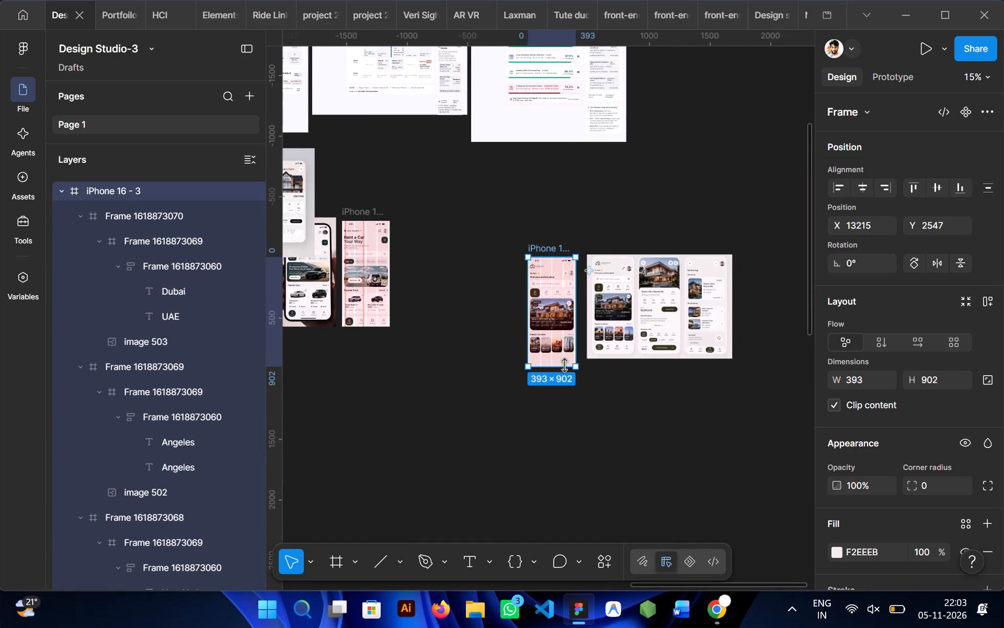
pyautogui.hscroll(-1, 564, 365)
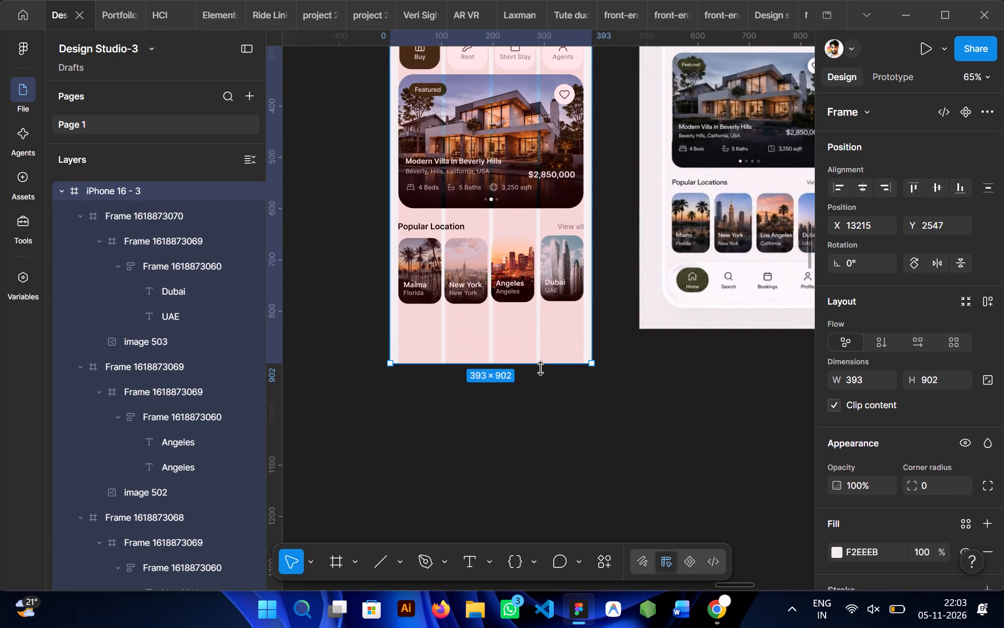
pyautogui.press('f')
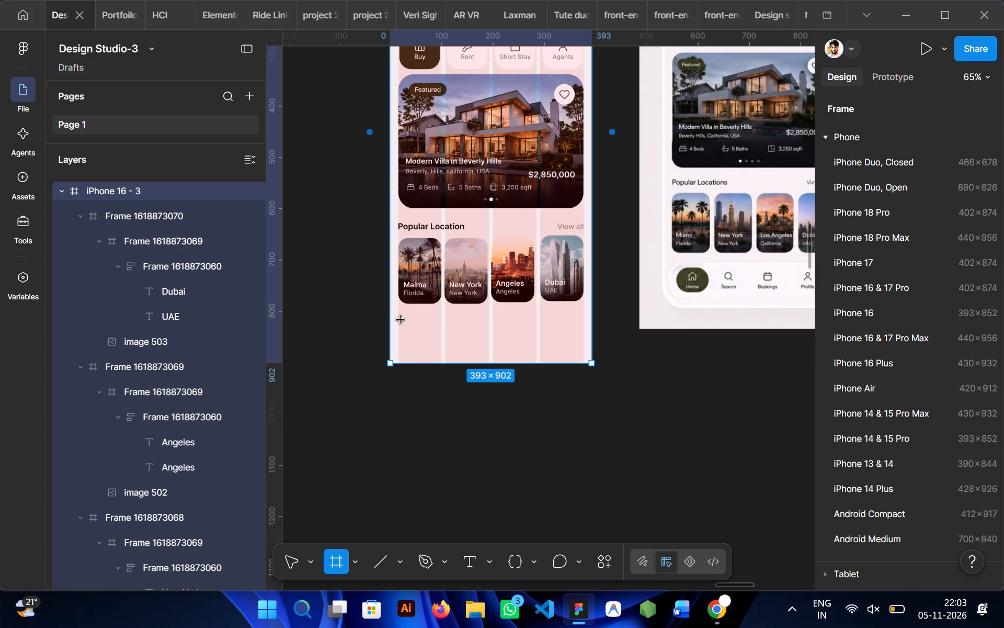
pyautogui.moveTo(401, 318); pyautogui.dragTo(580, 350)
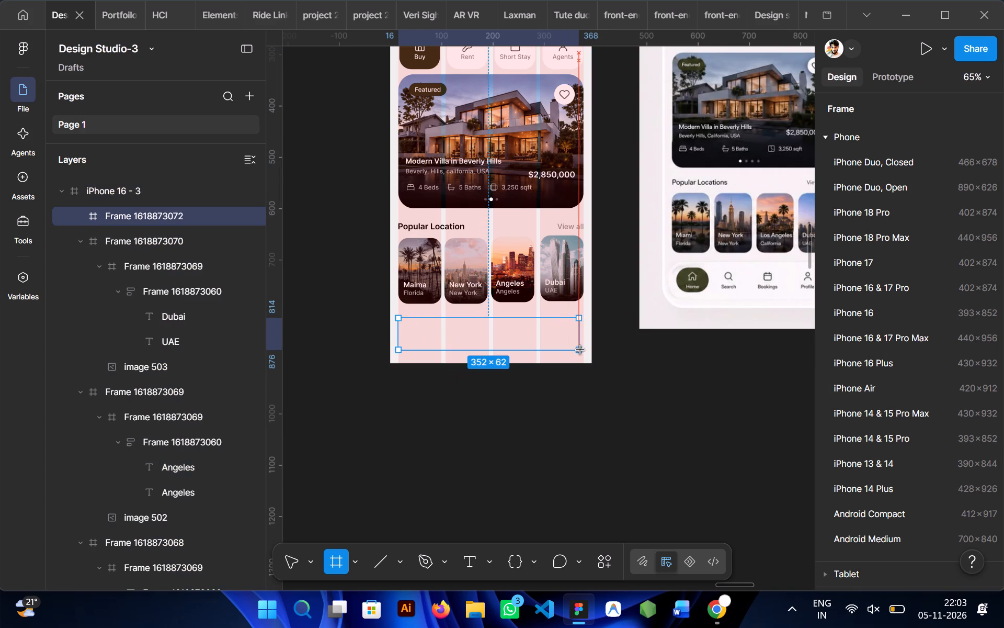
pyautogui.moveTo(580, 350); pyautogui.dragTo(588, 358)
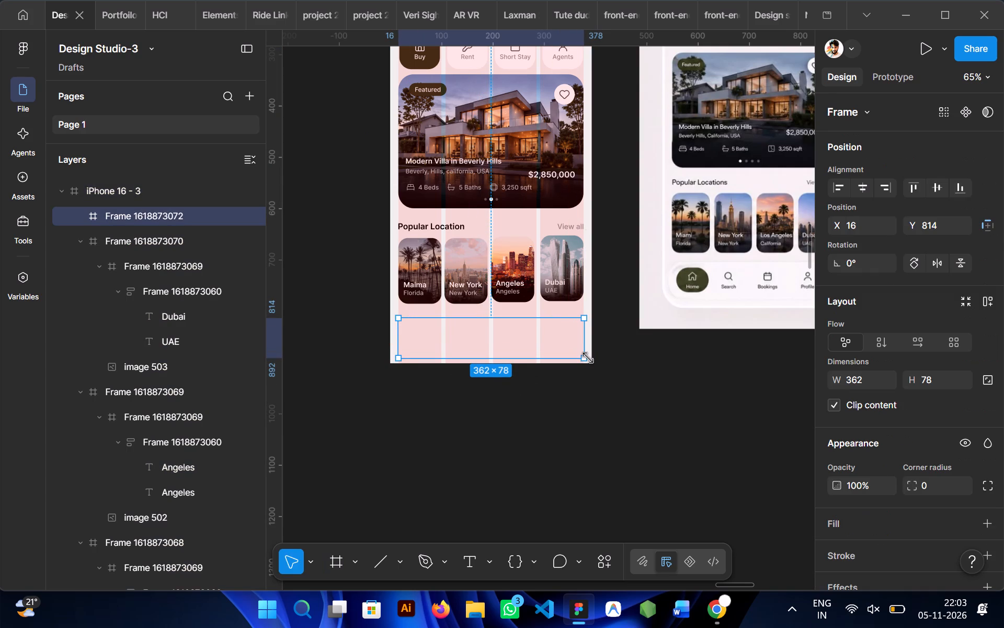
# Give the navigation bar frame a solid FFFFFF fill and a corner radius of 88.
pyautogui.scroll(-1, 951, 439)
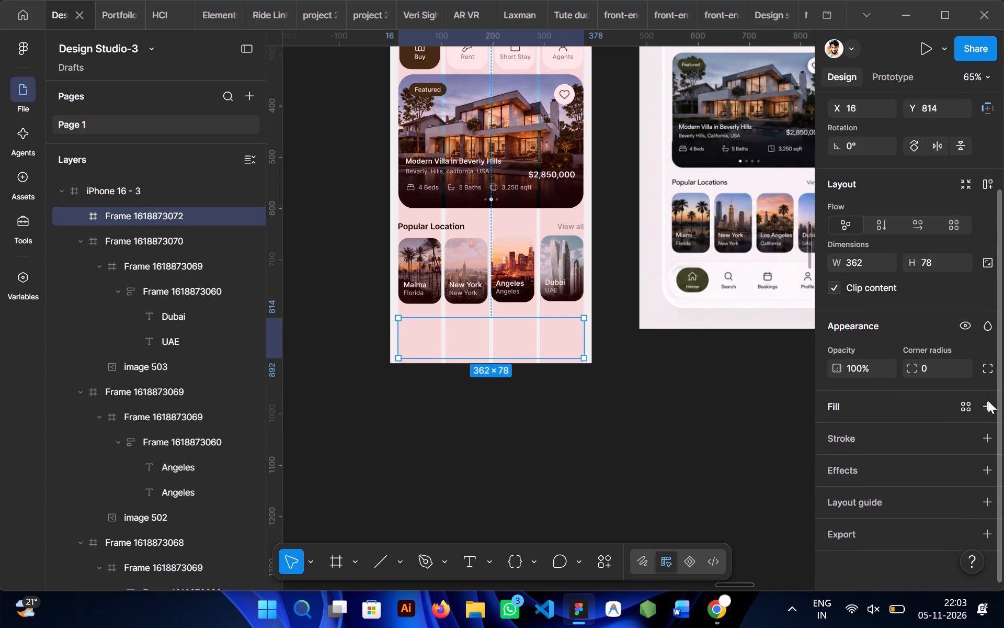
pyautogui.click(991, 402)
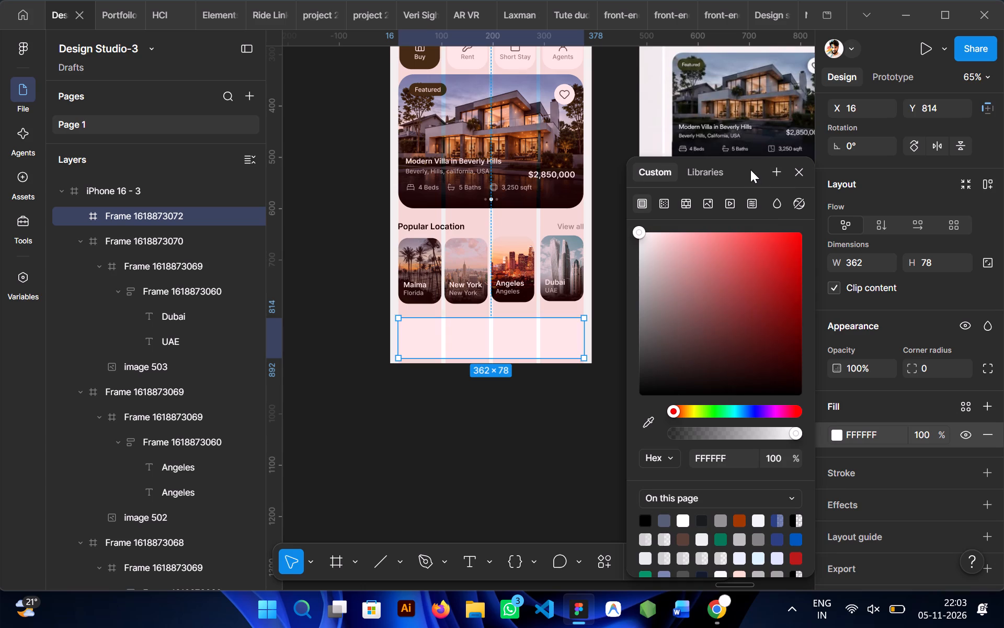
pyautogui.moveTo(750, 170); pyautogui.dragTo(270, 206)
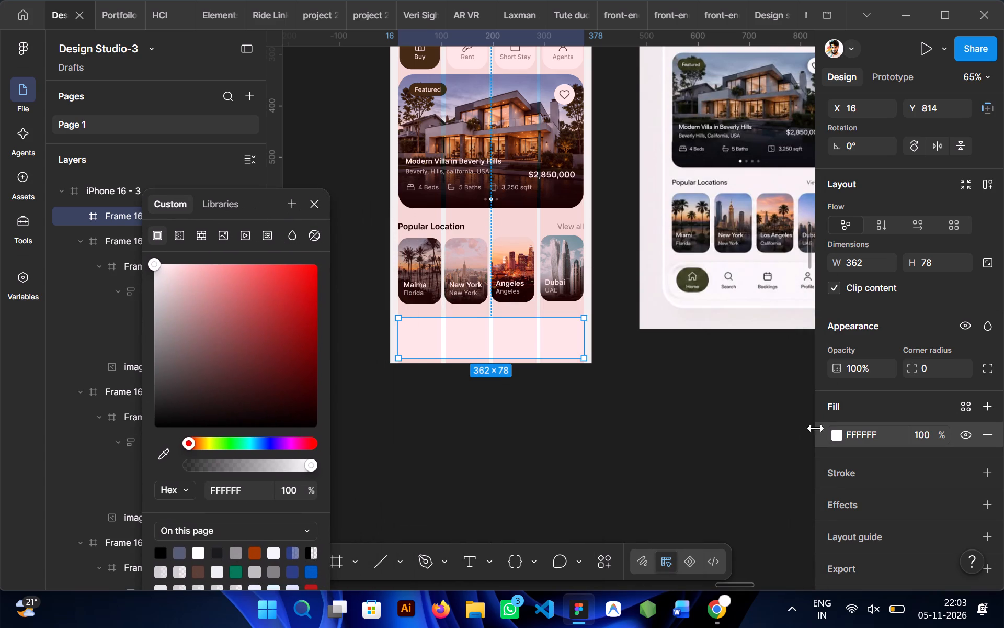
pyautogui.moveTo(917, 367); pyautogui.dragTo(575, 301)
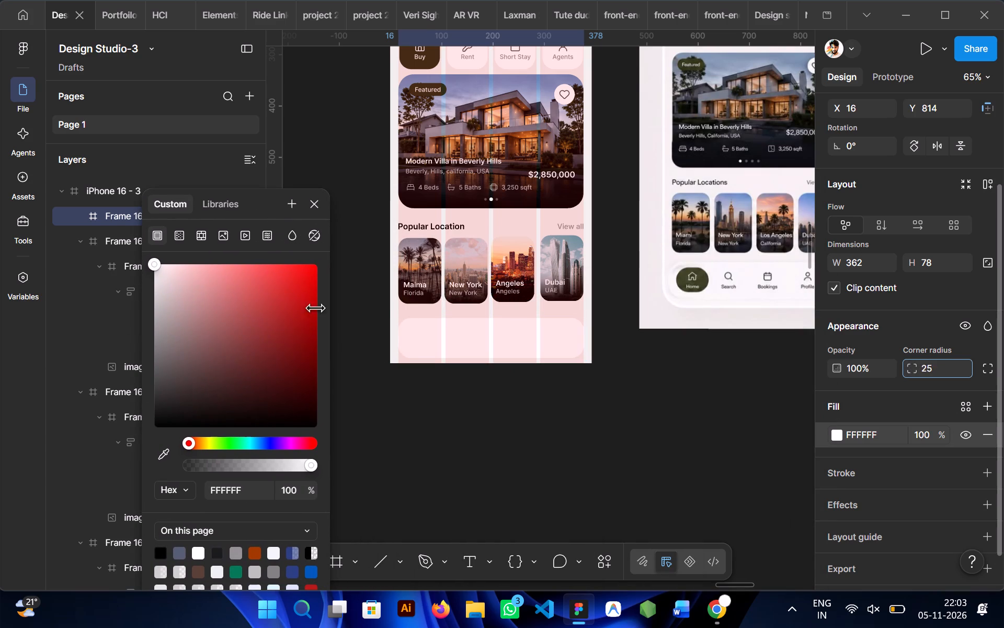
pyautogui.moveTo(575, 301); pyautogui.dragTo(842, 269)
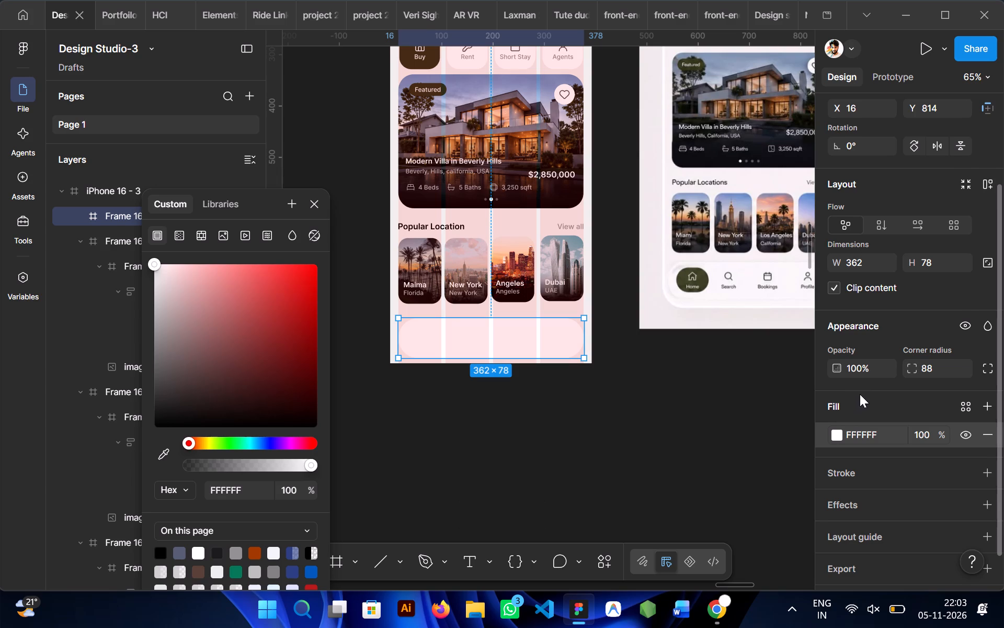
# Add a stroke to the navigation bar frame and set its colour to white, FFFFFF.
pyautogui.scroll(-1, 860, 394)
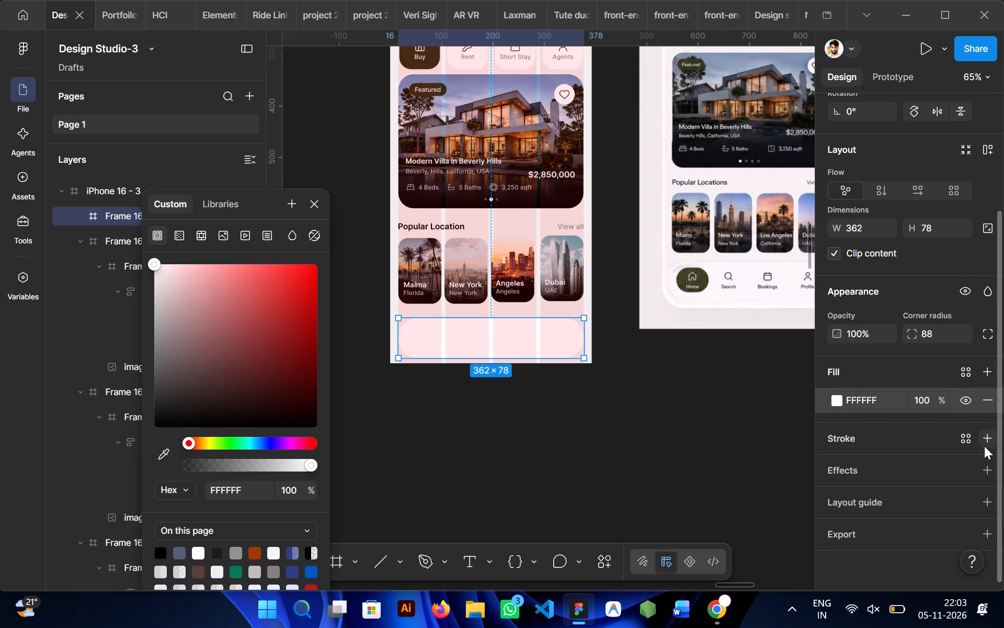
pyautogui.click(985, 441)
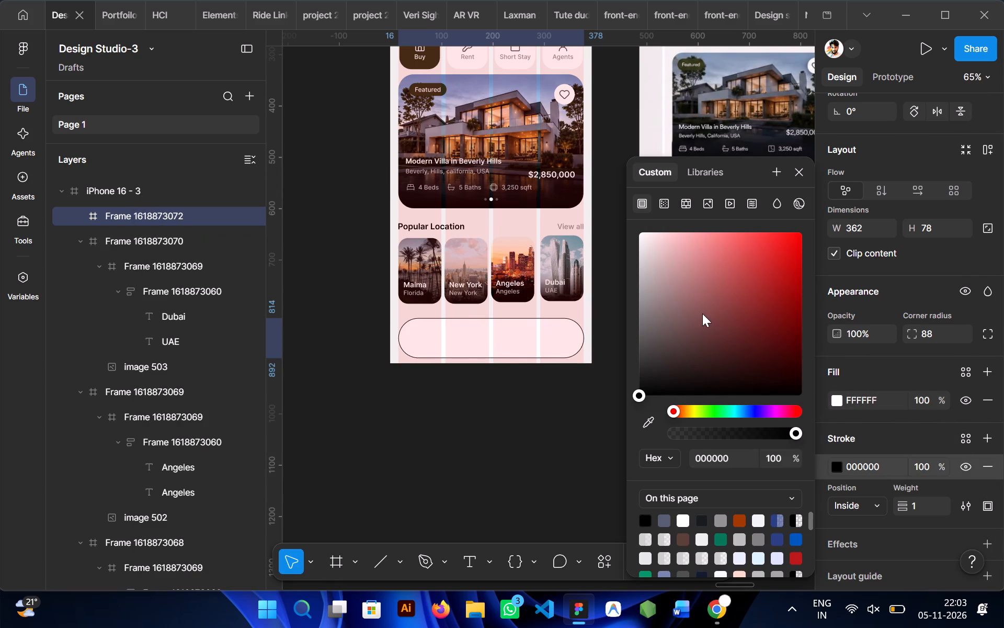
pyautogui.moveTo(648, 264); pyautogui.dragTo(624, 261)
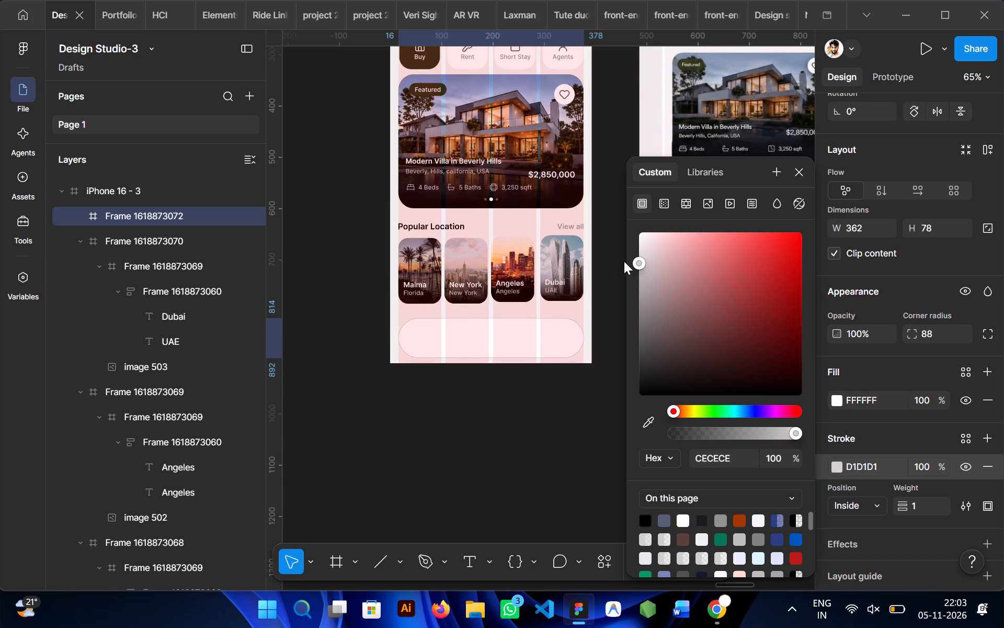
pyautogui.moveTo(624, 261); pyautogui.dragTo(604, 225)
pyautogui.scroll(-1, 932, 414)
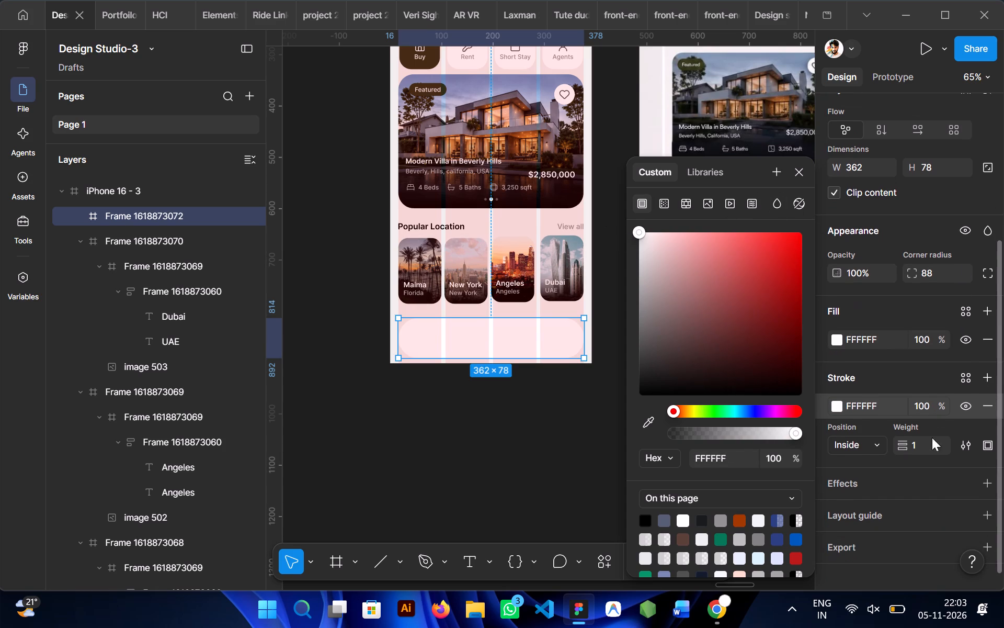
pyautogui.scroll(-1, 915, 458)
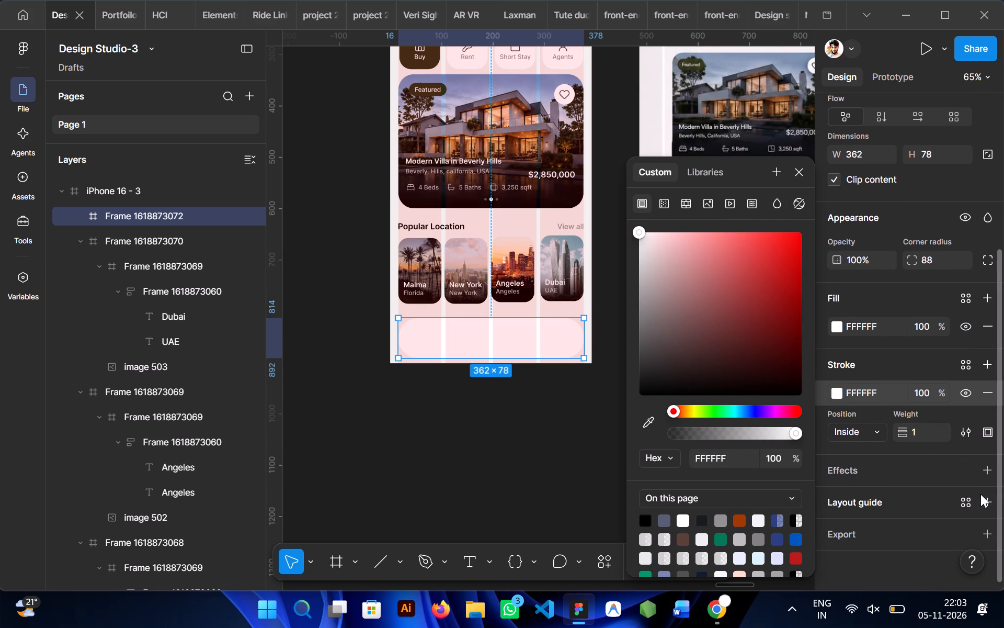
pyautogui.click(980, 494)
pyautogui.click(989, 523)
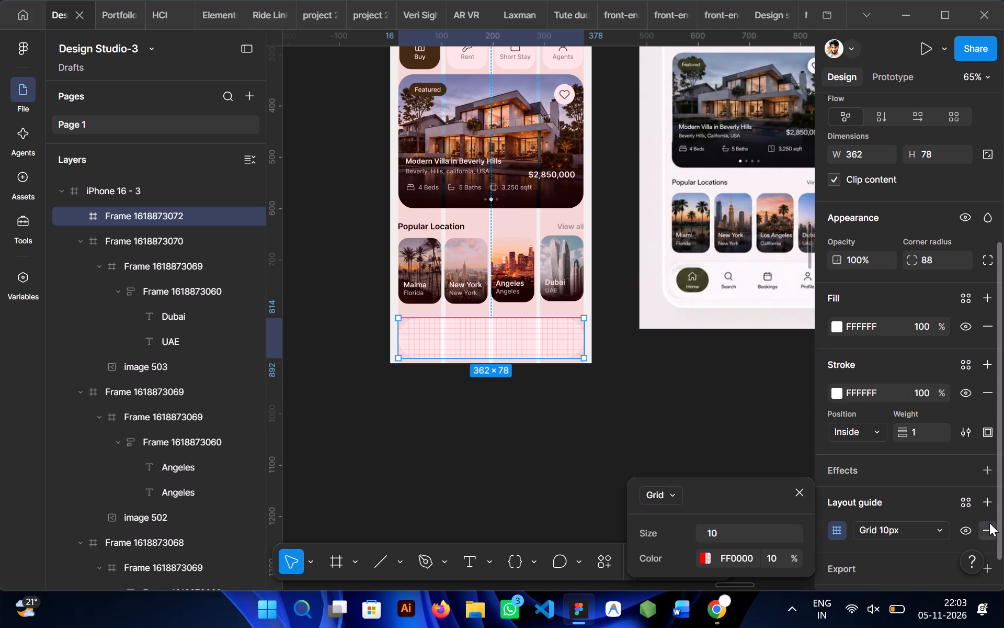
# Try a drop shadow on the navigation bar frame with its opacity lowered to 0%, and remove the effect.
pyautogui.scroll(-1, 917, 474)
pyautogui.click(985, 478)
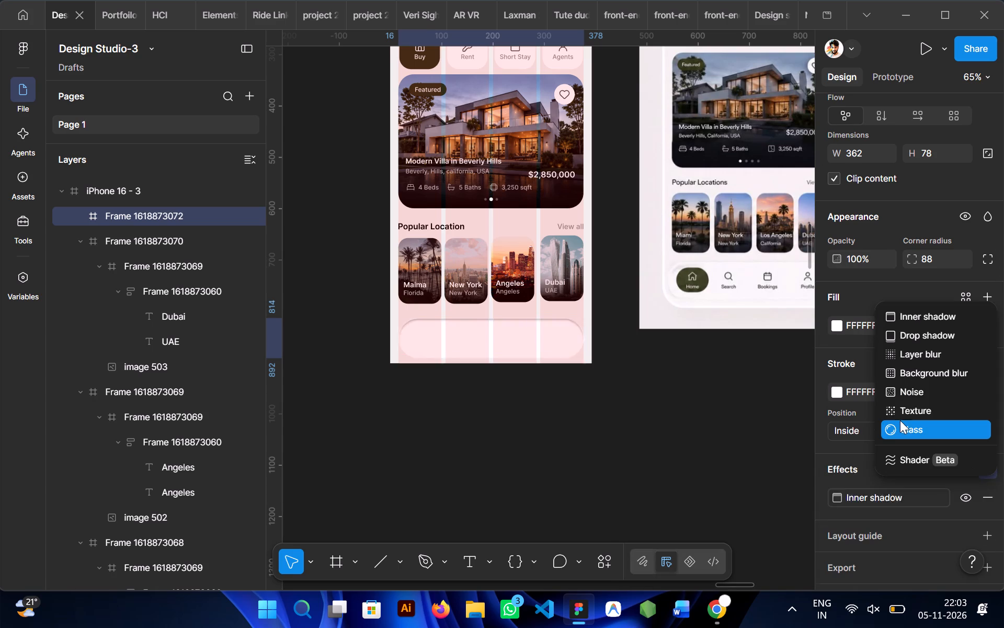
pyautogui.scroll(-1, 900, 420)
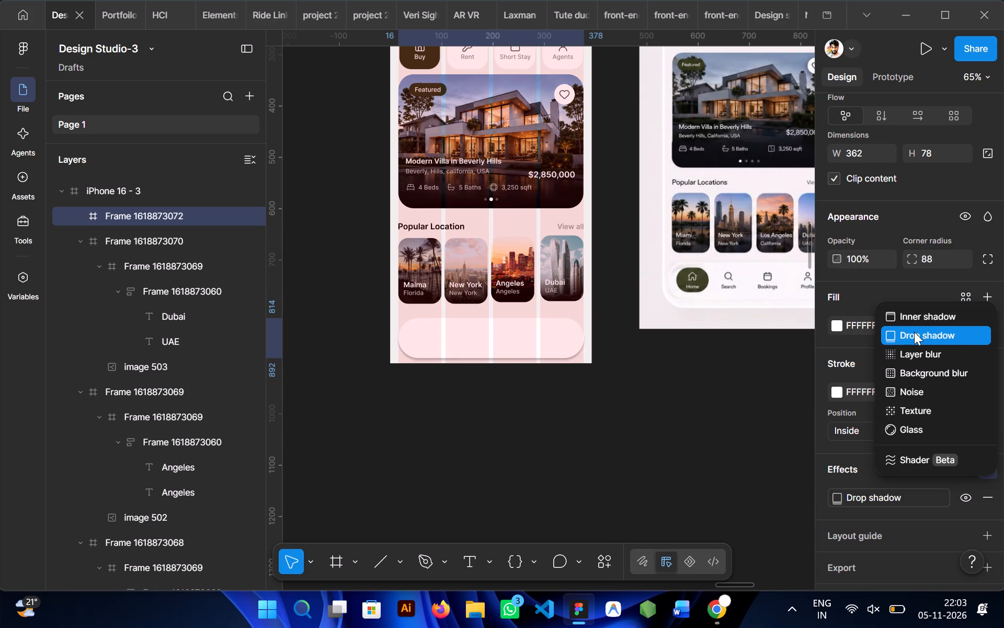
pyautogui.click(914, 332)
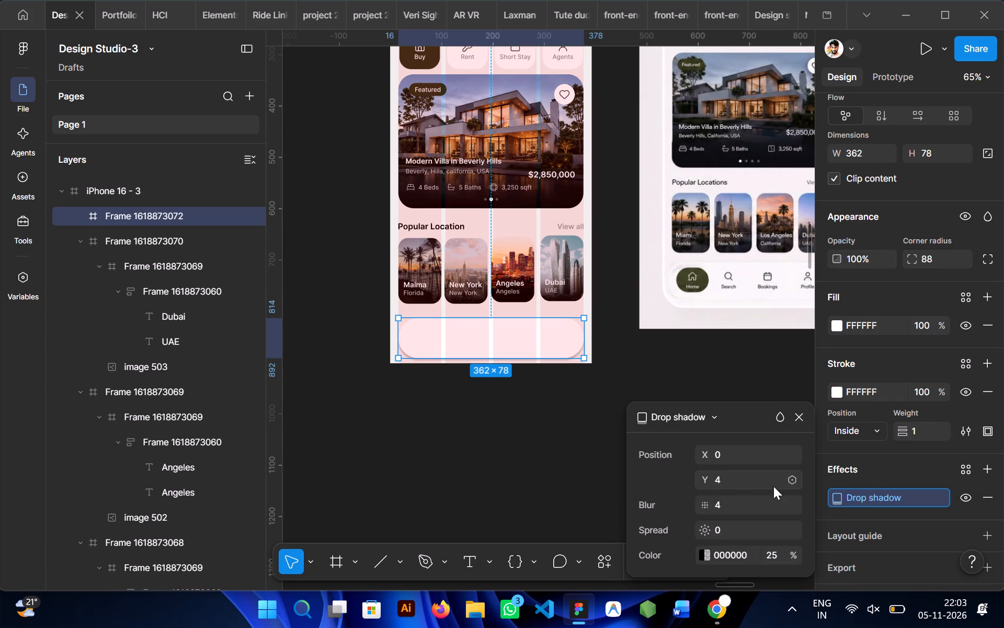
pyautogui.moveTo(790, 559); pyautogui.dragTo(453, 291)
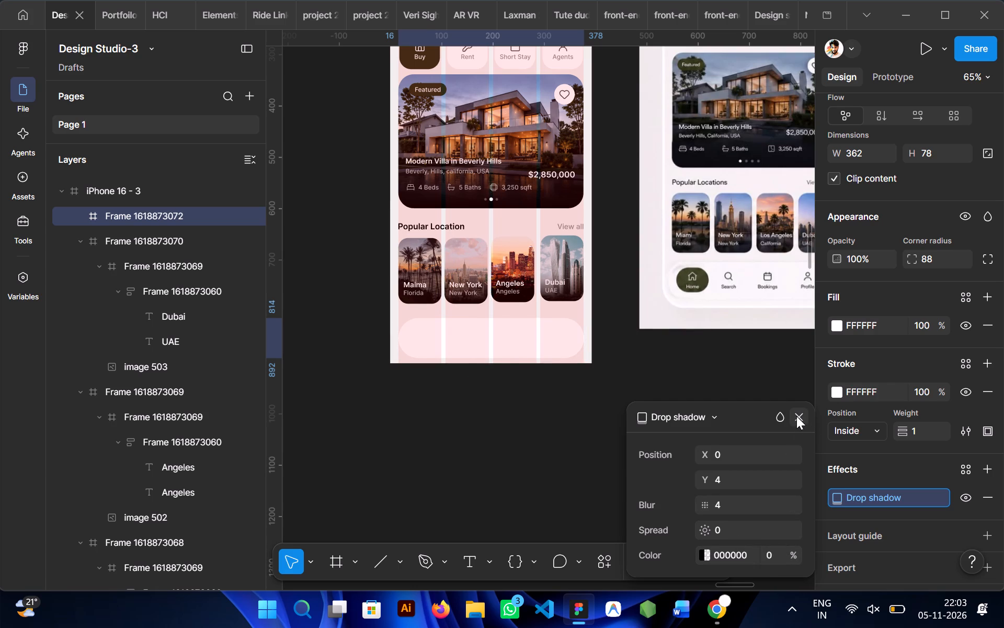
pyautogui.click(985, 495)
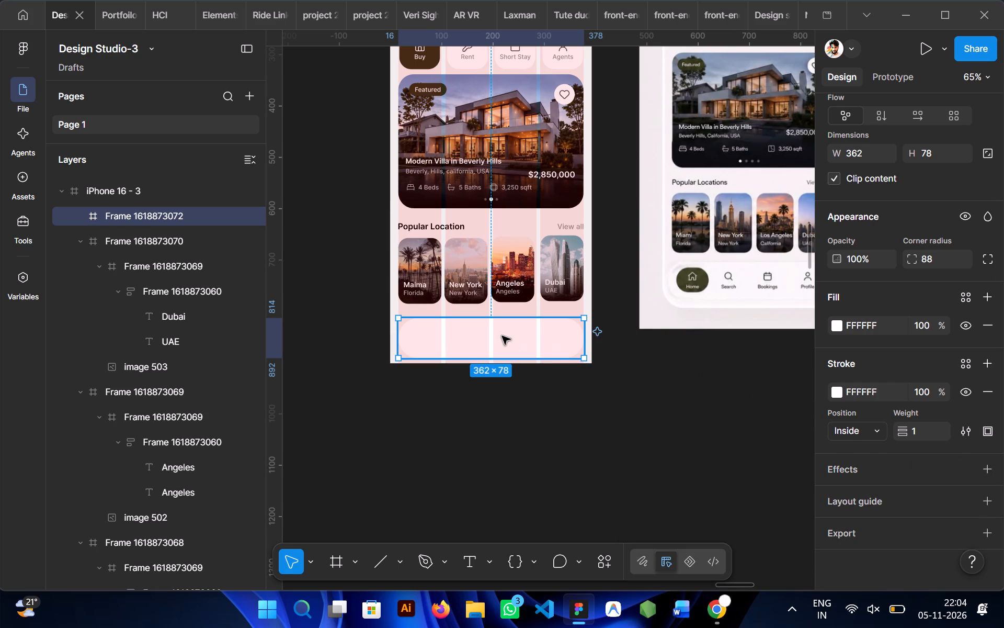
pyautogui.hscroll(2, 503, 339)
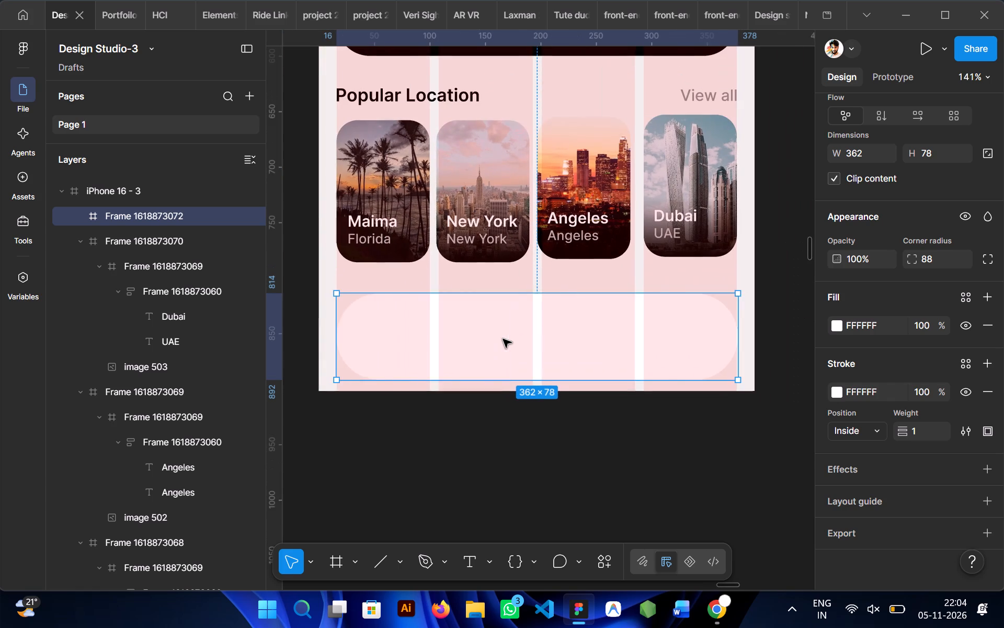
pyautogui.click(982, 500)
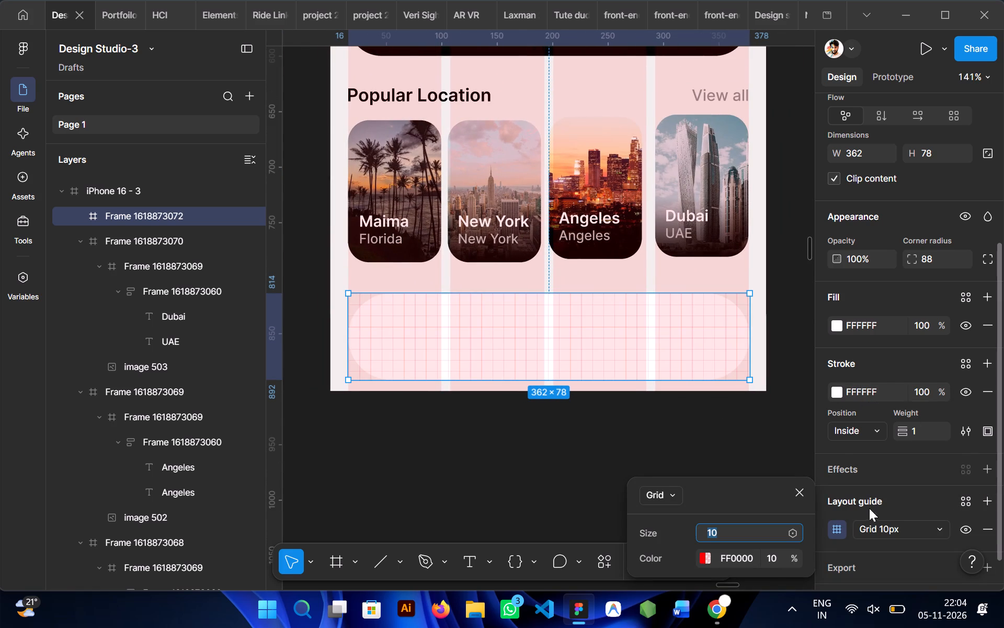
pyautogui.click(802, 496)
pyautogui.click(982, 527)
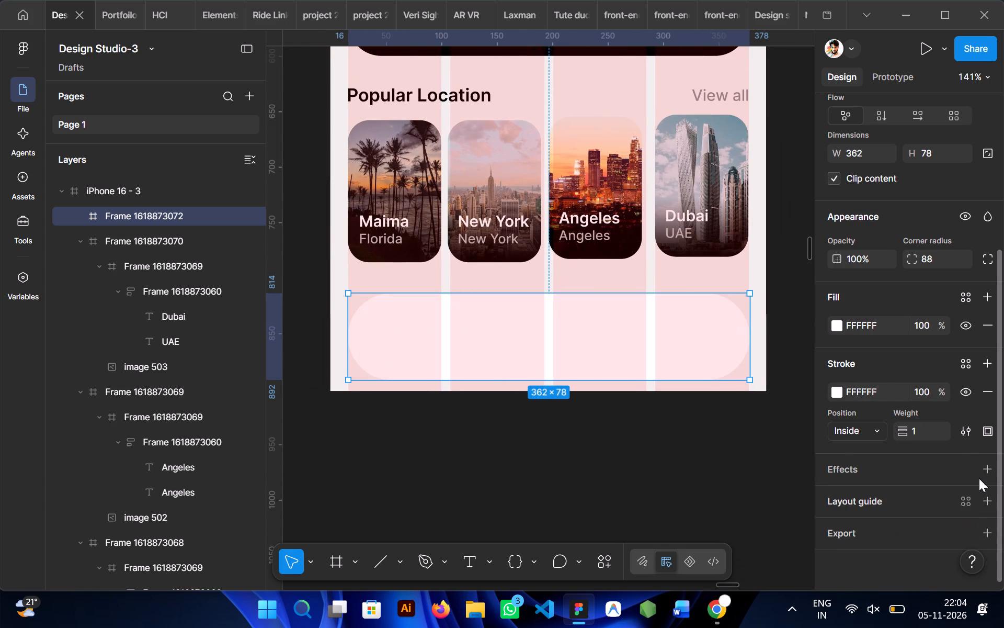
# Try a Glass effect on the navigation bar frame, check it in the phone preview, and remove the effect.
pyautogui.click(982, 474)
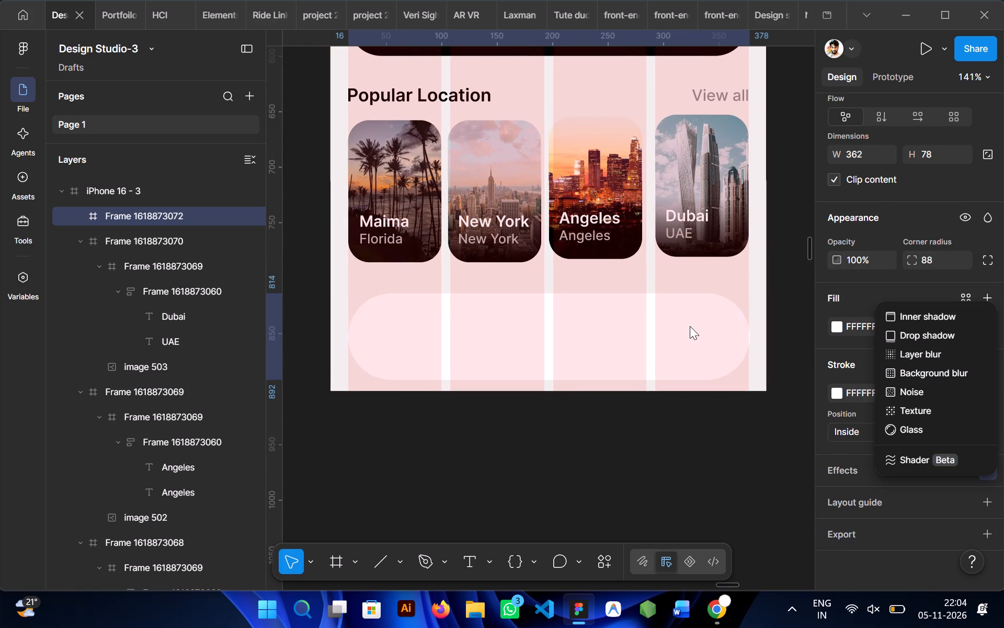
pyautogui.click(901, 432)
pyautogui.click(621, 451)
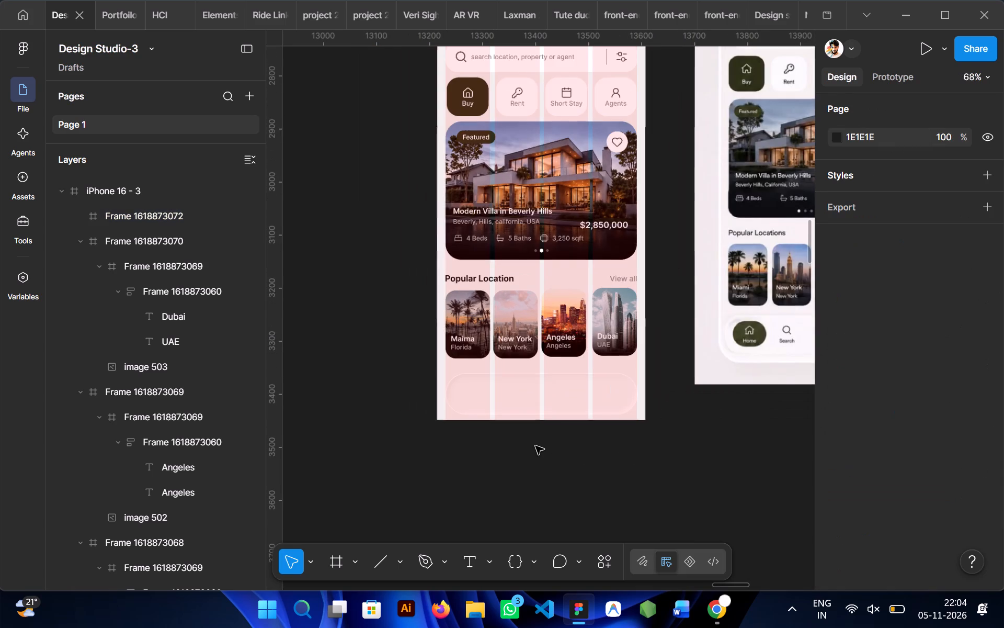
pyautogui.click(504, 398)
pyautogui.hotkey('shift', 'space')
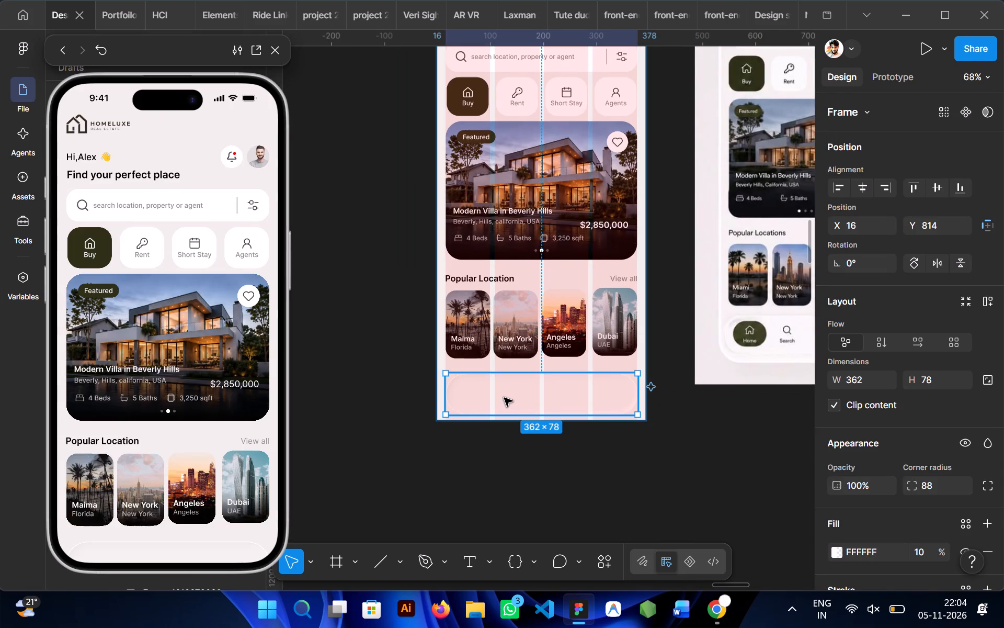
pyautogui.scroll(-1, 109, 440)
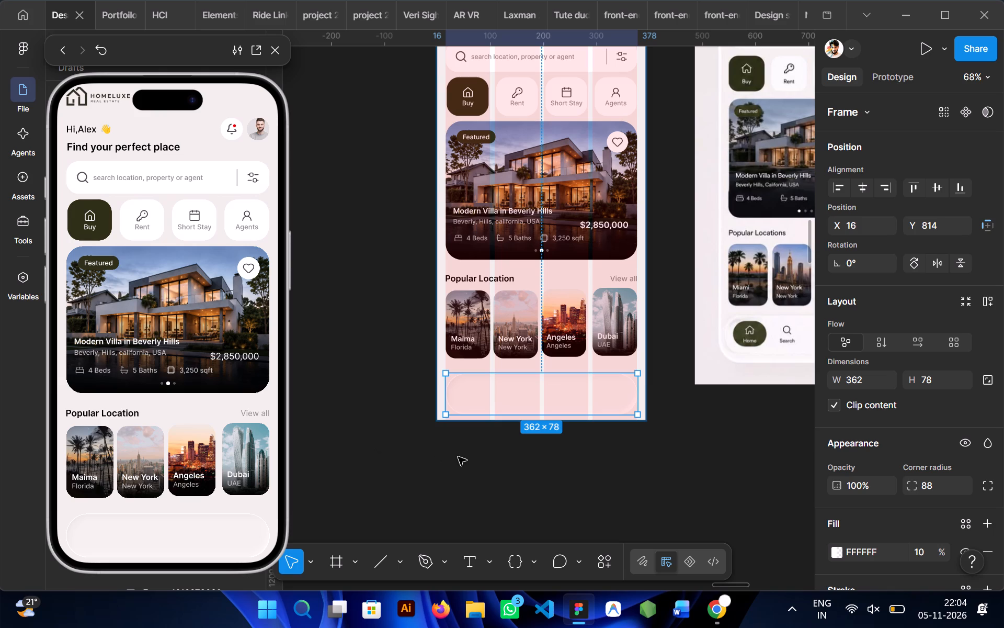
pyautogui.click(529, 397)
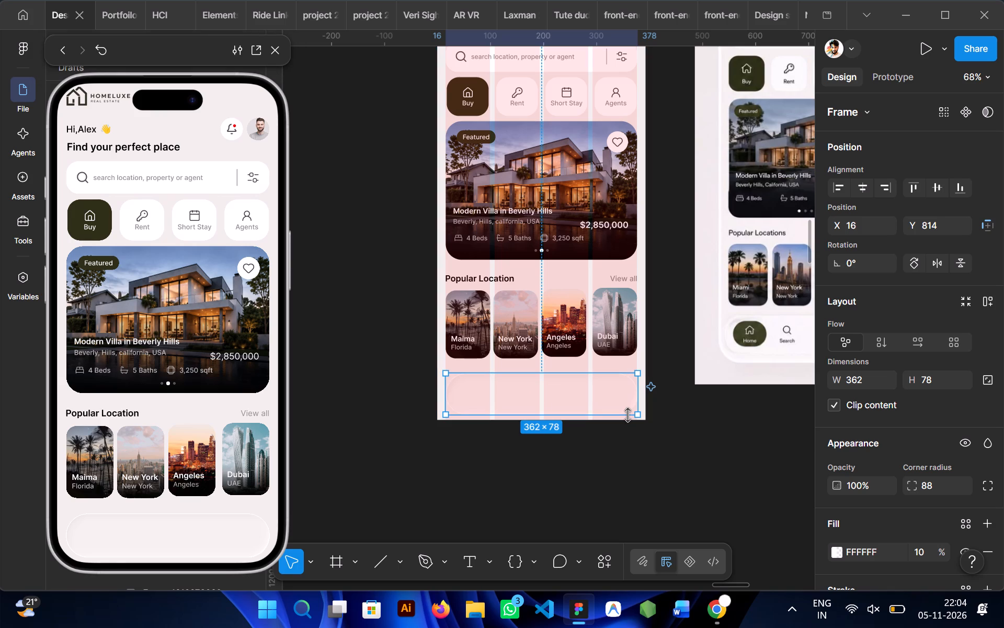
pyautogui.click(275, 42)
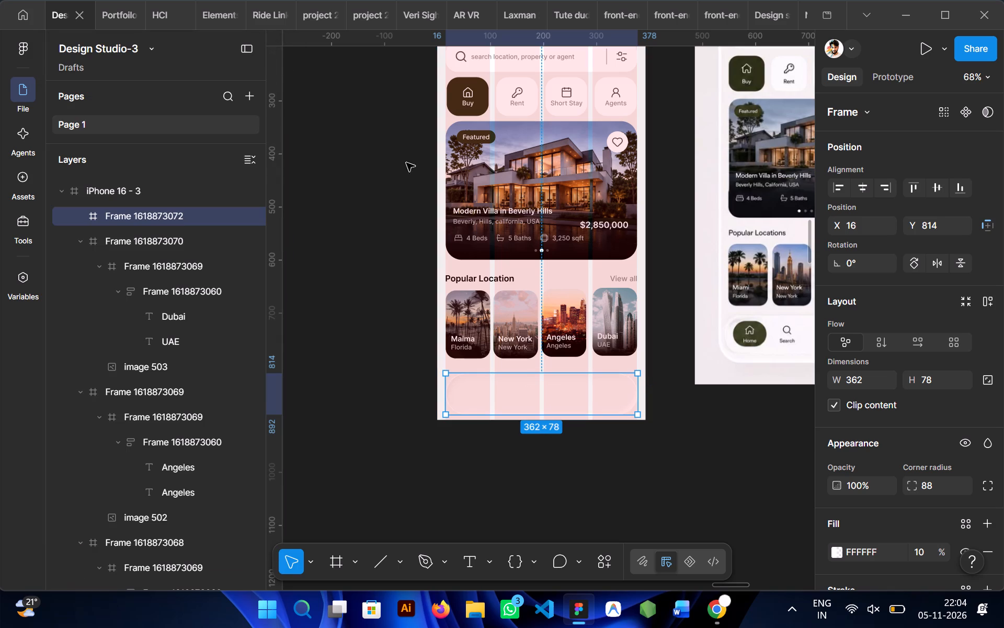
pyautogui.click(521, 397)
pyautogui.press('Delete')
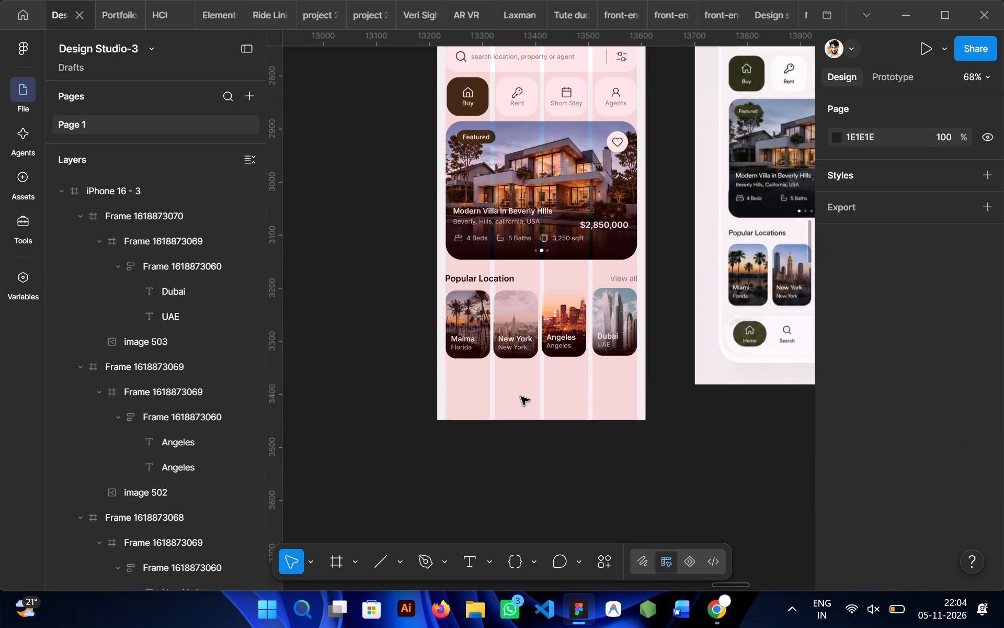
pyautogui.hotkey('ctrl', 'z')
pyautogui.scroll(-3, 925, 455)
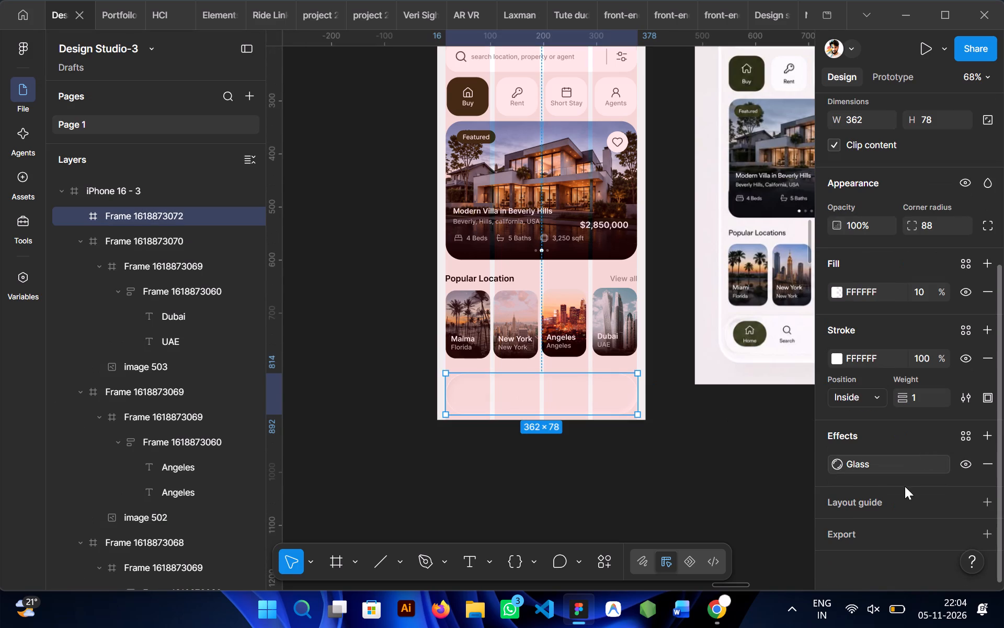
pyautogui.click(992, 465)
# Set the navigation bar frame's fill to F2F2F2 at 100% opacity.
pyautogui.click(537, 405)
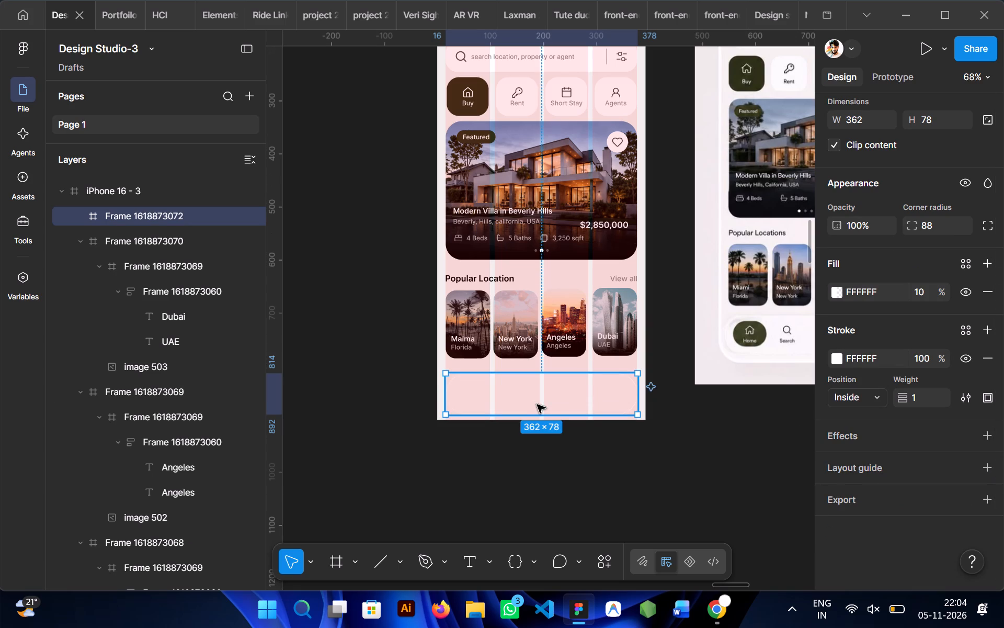
pyautogui.click(834, 292)
pyautogui.moveTo(940, 292); pyautogui.dragTo(630, 286)
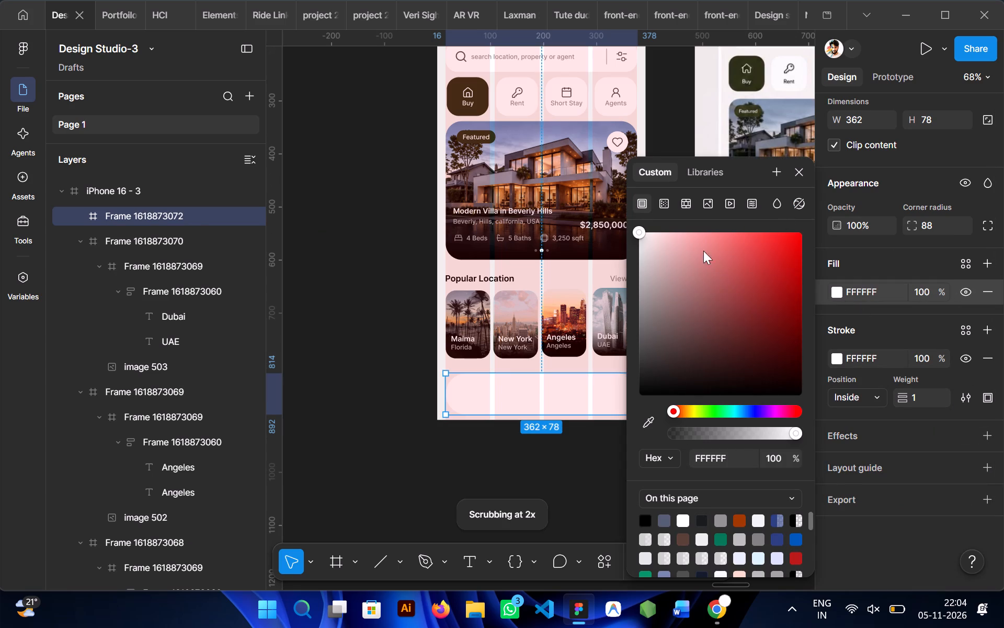
pyautogui.scroll(-1, 493, 346)
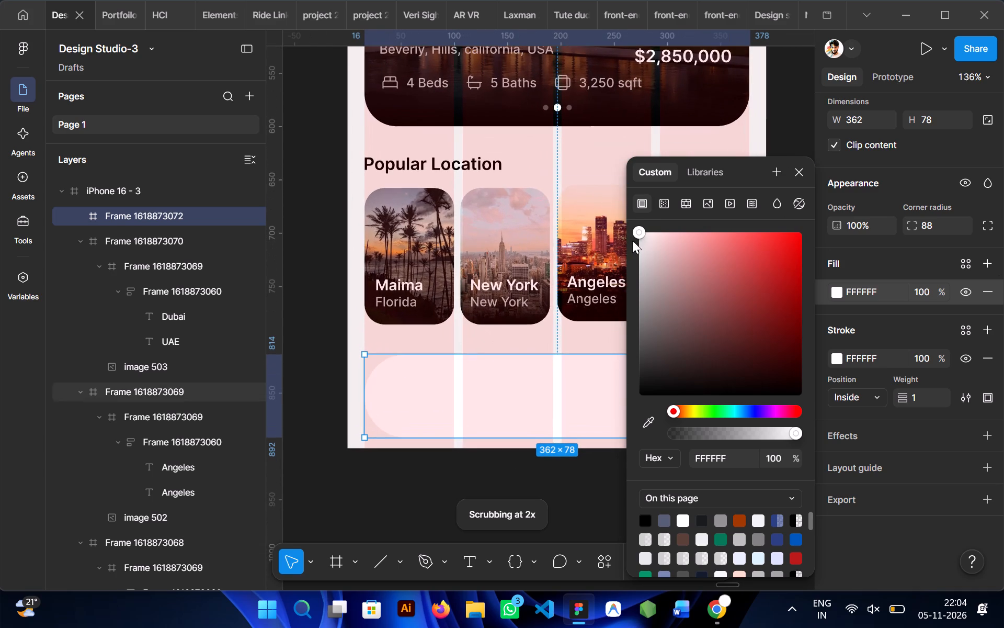
pyautogui.click(638, 238)
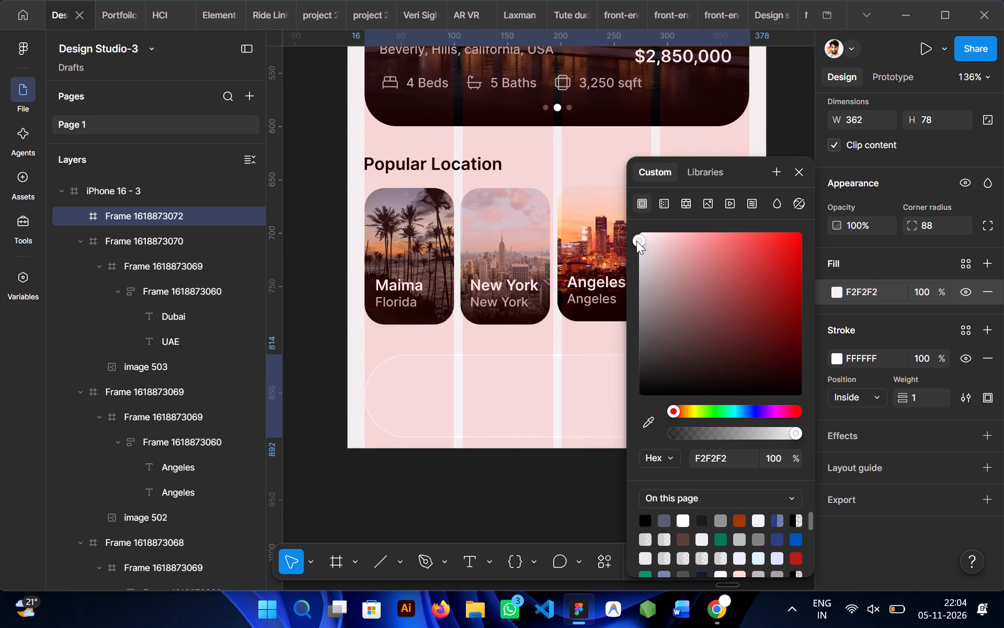
pyautogui.click(497, 464)
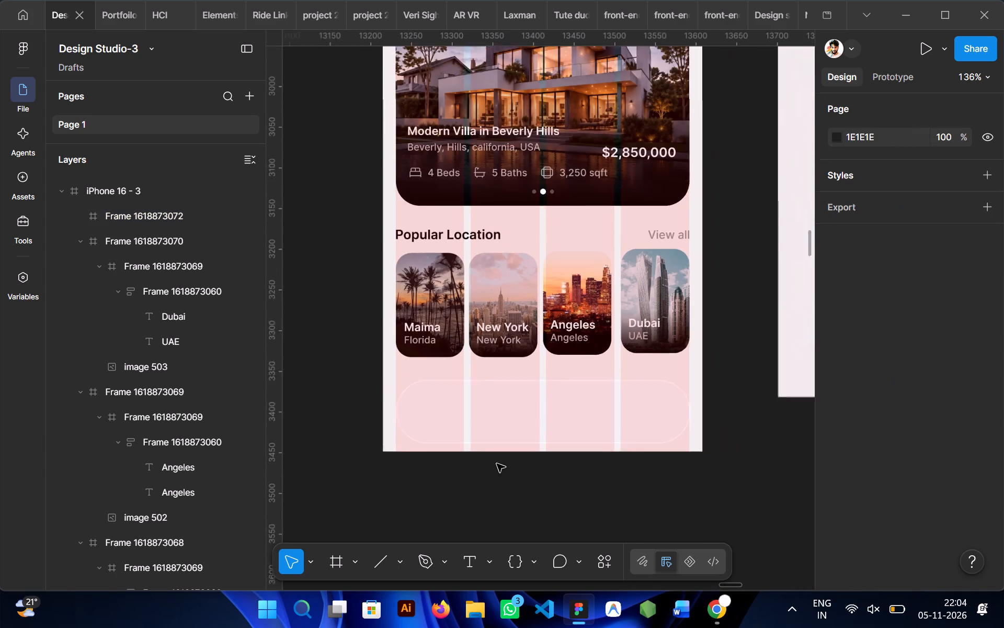
# Reduce the navigation bar frame's height to about 65 and check the bar in the phone preview.
pyautogui.click(496, 405)
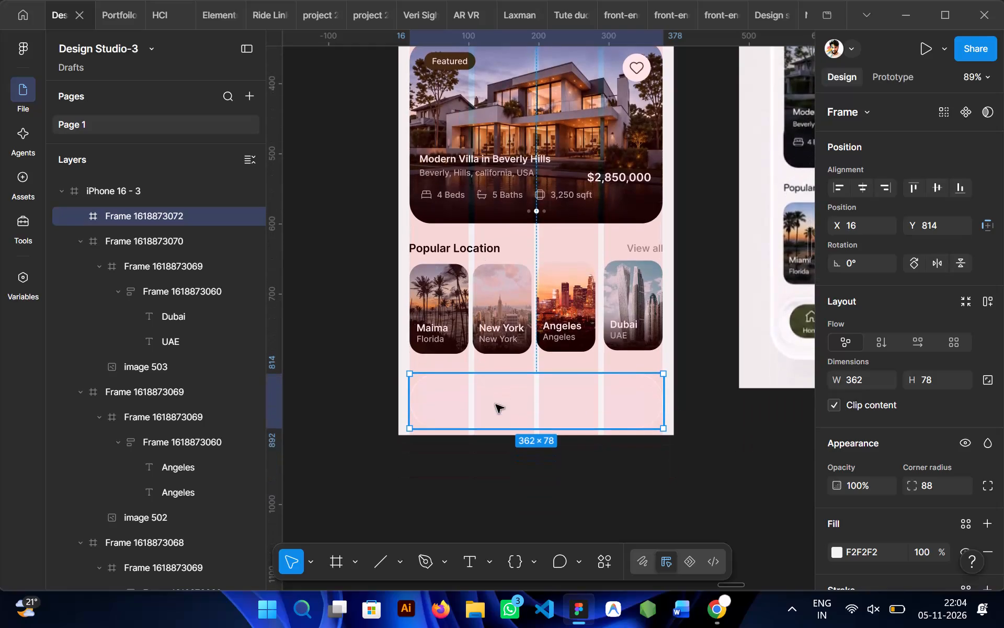
pyautogui.moveTo(505, 429); pyautogui.dragTo(505, 420)
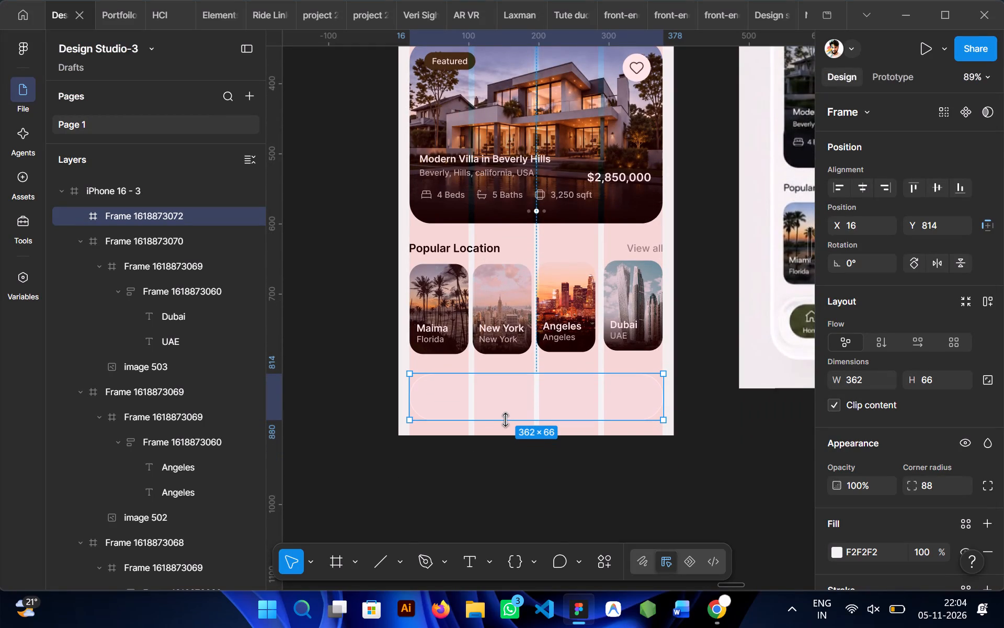
pyautogui.moveTo(505, 420); pyautogui.dragTo(505, 419)
pyautogui.hotkey('shift', 'space')
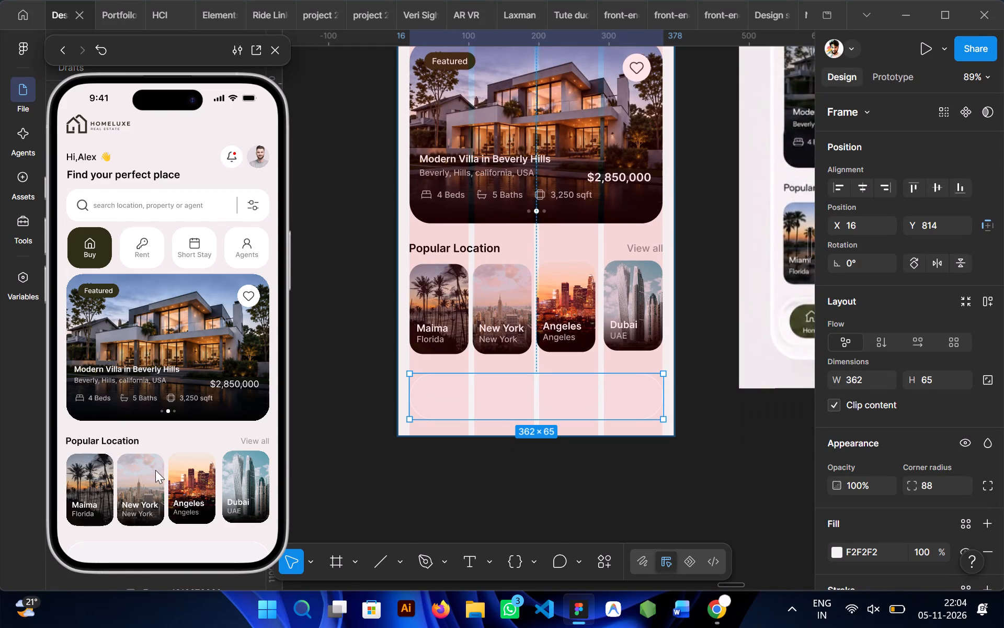
pyautogui.scroll(-2, 155, 470)
pyautogui.click(393, 485)
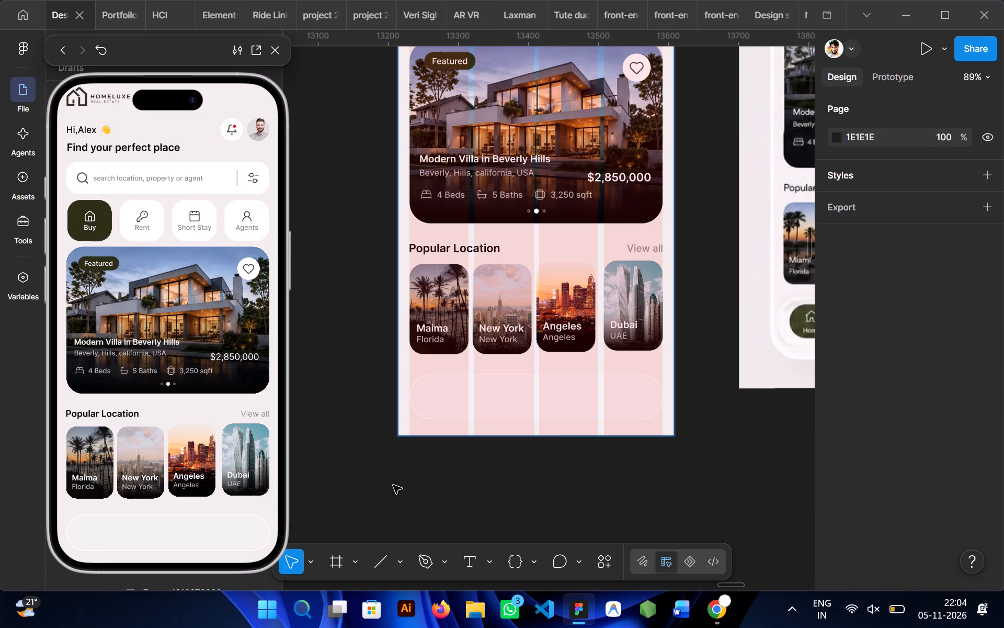
pyautogui.hscroll(-1, 583, 473)
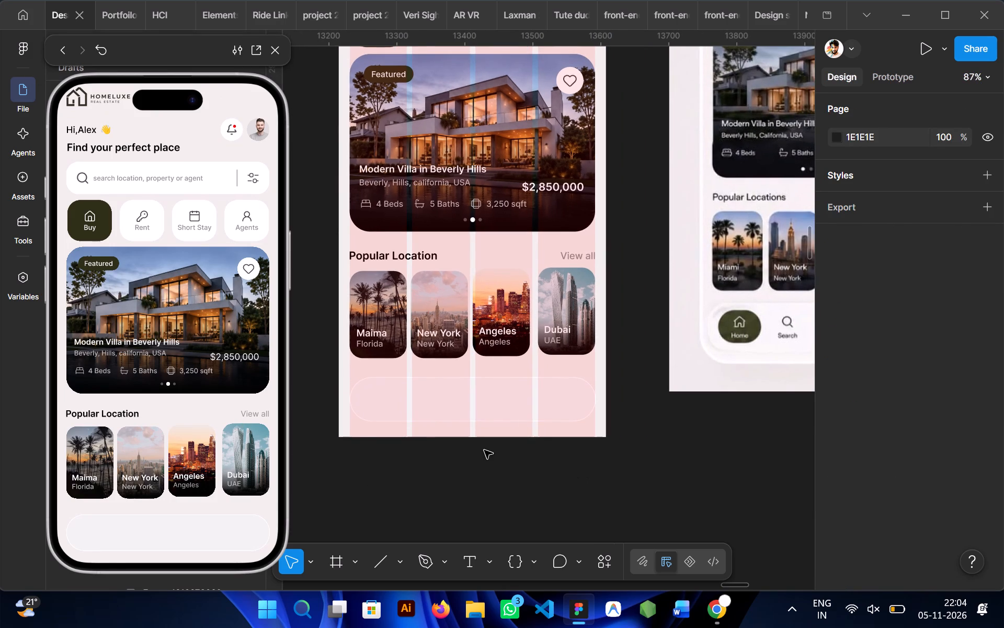
pyautogui.hscroll(1, 484, 450)
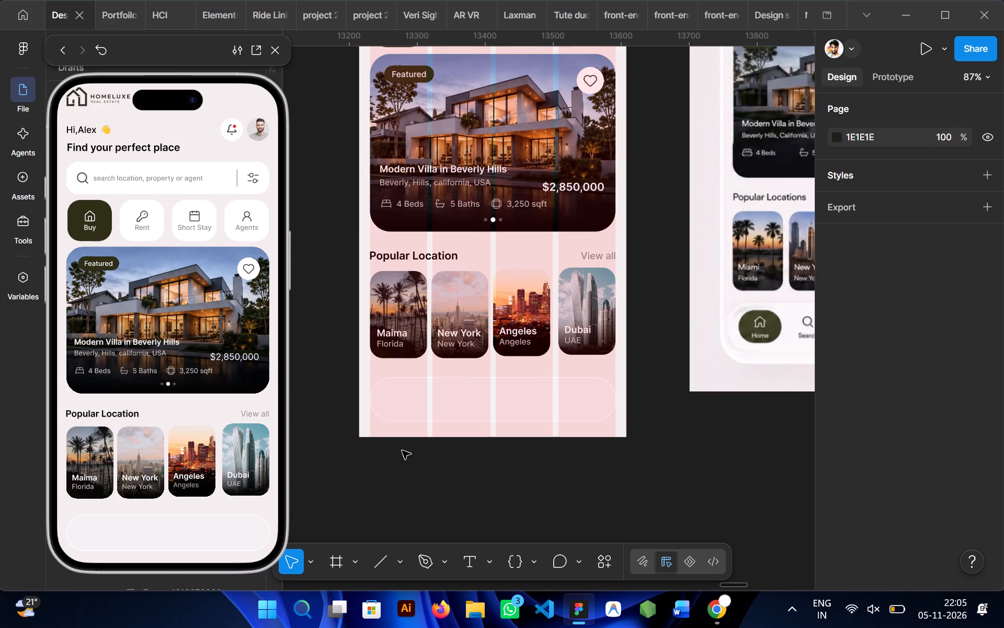
# Duplicate the dark Buy tile from the category row and place the copy on the canvas just below the phone frame.
pyautogui.scroll(1, 415, 446)
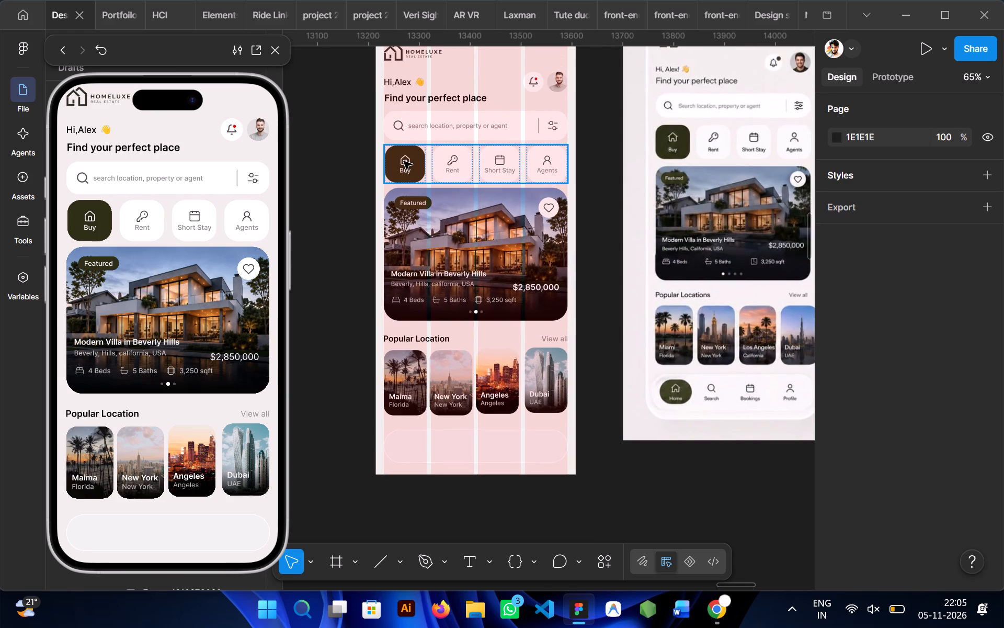
pyautogui.doubleClick(404, 162)
pyautogui.click(406, 164)
pyautogui.click(328, 213)
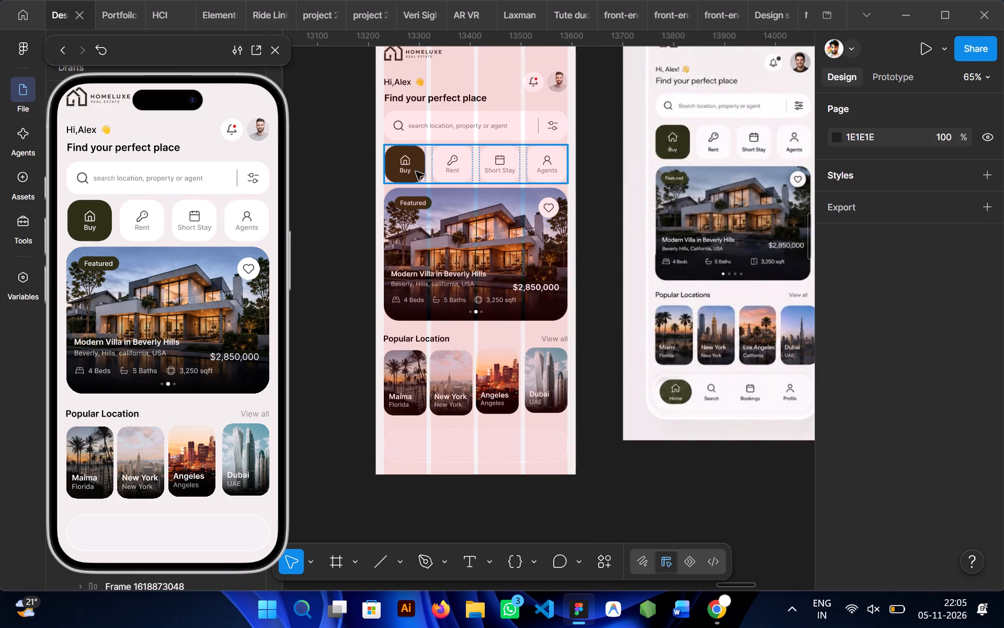
pyautogui.doubleClick(416, 172)
pyautogui.keyDown('alt'); pyautogui.moveTo(414, 172); pyautogui.dragTo(448, 488); pyautogui.keyUp('alt')
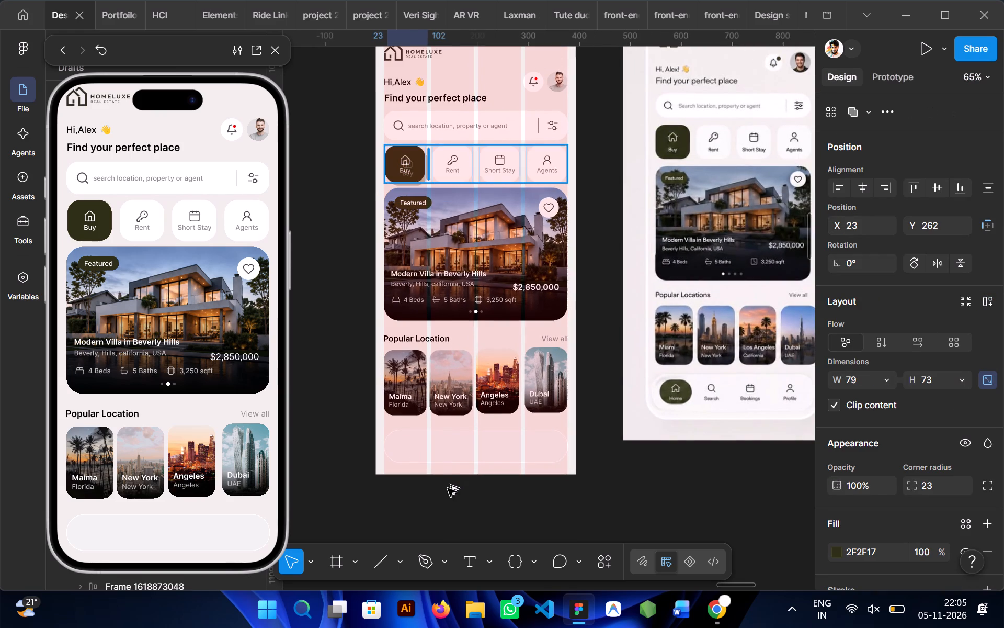
pyautogui.keyDown('alt'); pyautogui.moveTo(448, 488); pyautogui.dragTo(413, 496); pyautogui.keyUp('alt')
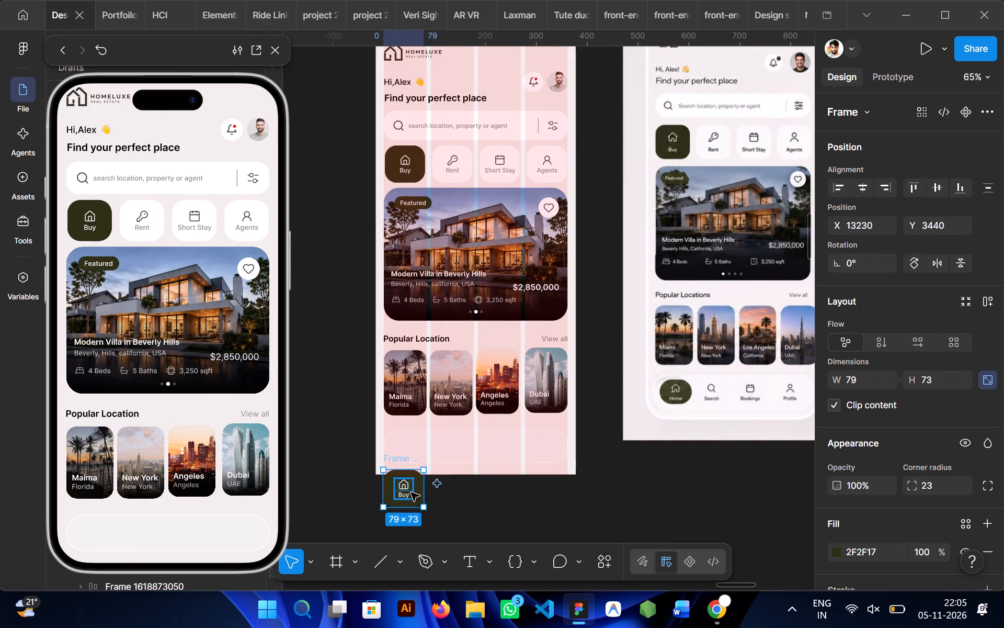
pyautogui.moveTo(395, 460); pyautogui.dragTo(429, 417)
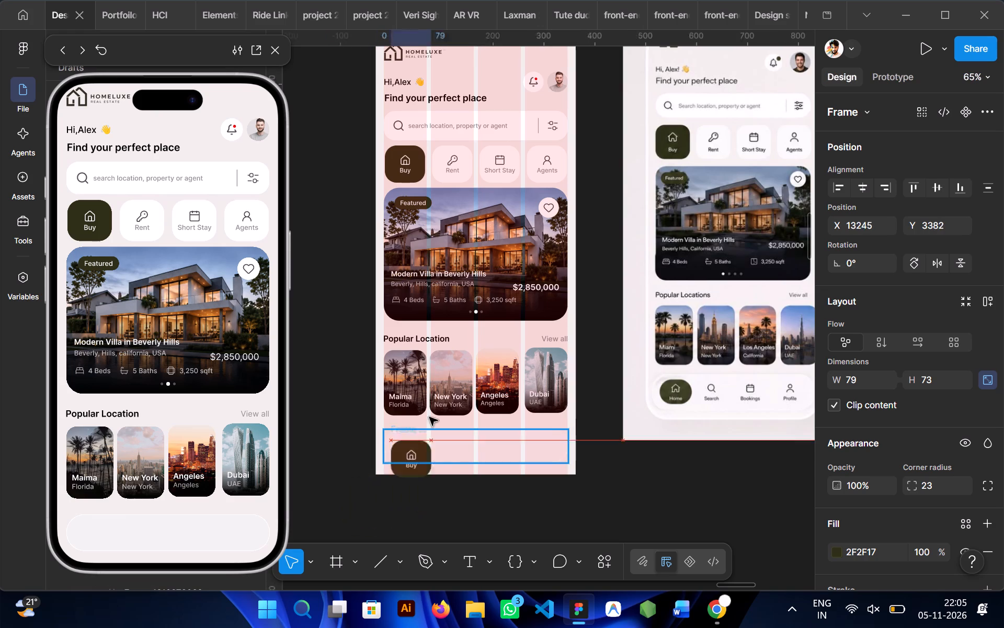
pyautogui.moveTo(429, 417); pyautogui.dragTo(427, 479)
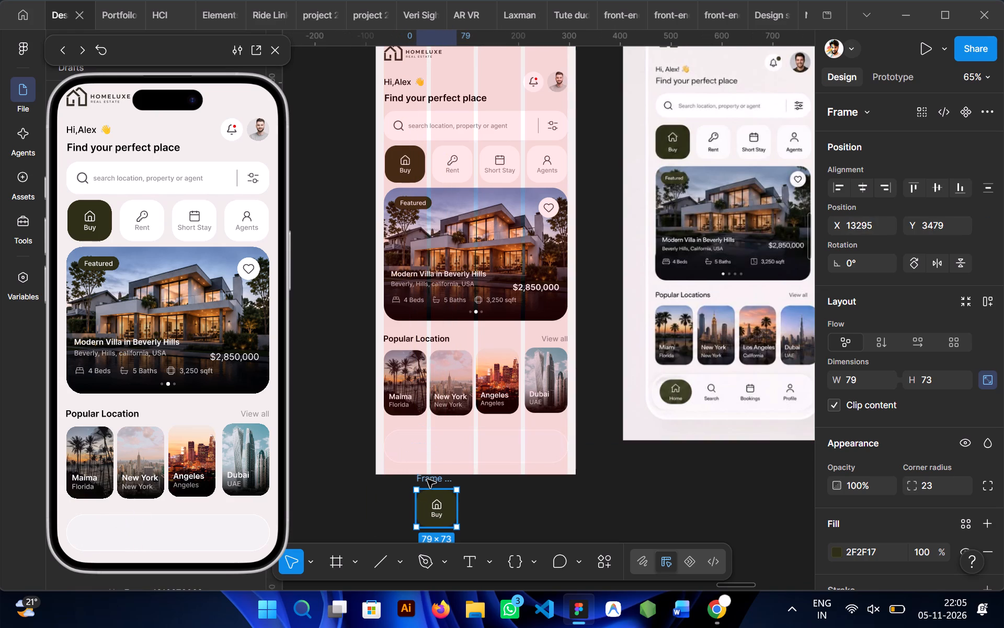
# Paste a copy of the Buy tile into the navigation bar frame, centre it vertically, and delete the spare tile below the phone frame.
pyautogui.hotkey('ctrl', 'c')
pyautogui.click(429, 442)
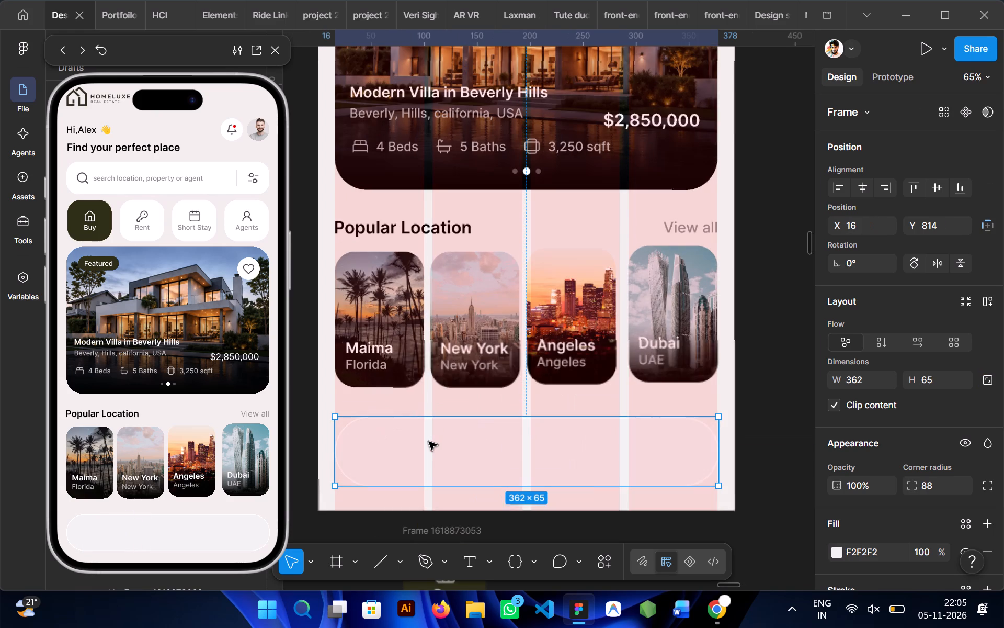
pyautogui.hotkey('ctrl', 'v')
pyautogui.scroll(-1, 429, 442)
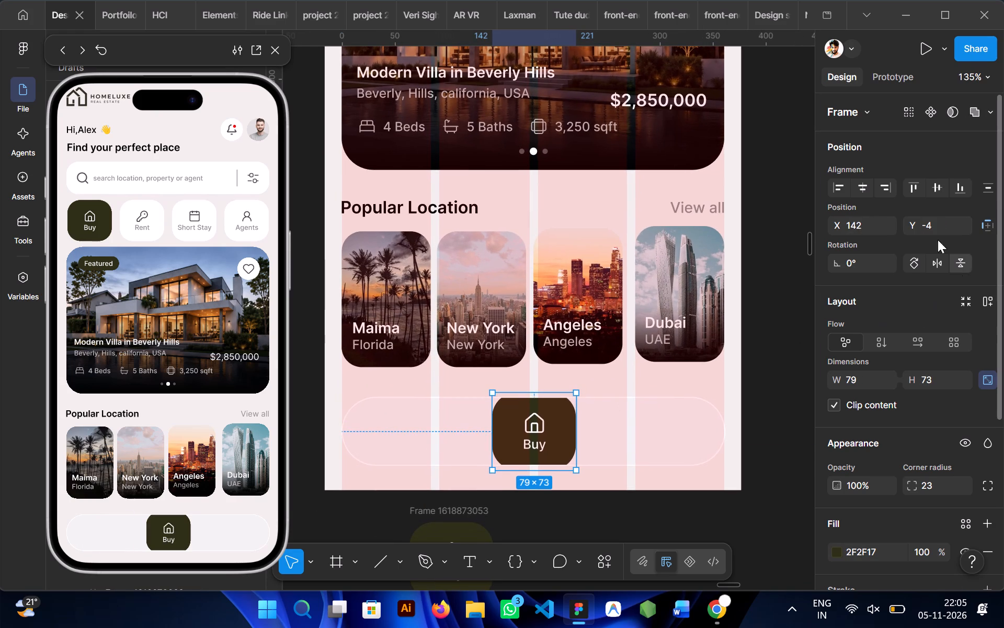
pyautogui.click(939, 187)
pyautogui.scroll(-1, 686, 417)
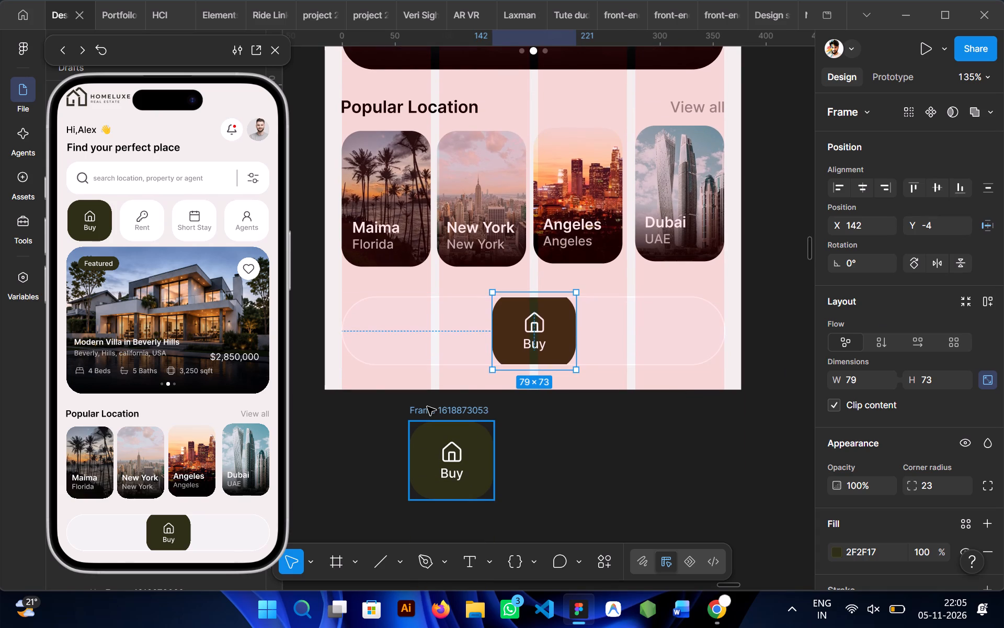
pyautogui.click(427, 407)
pyautogui.press('Delete')
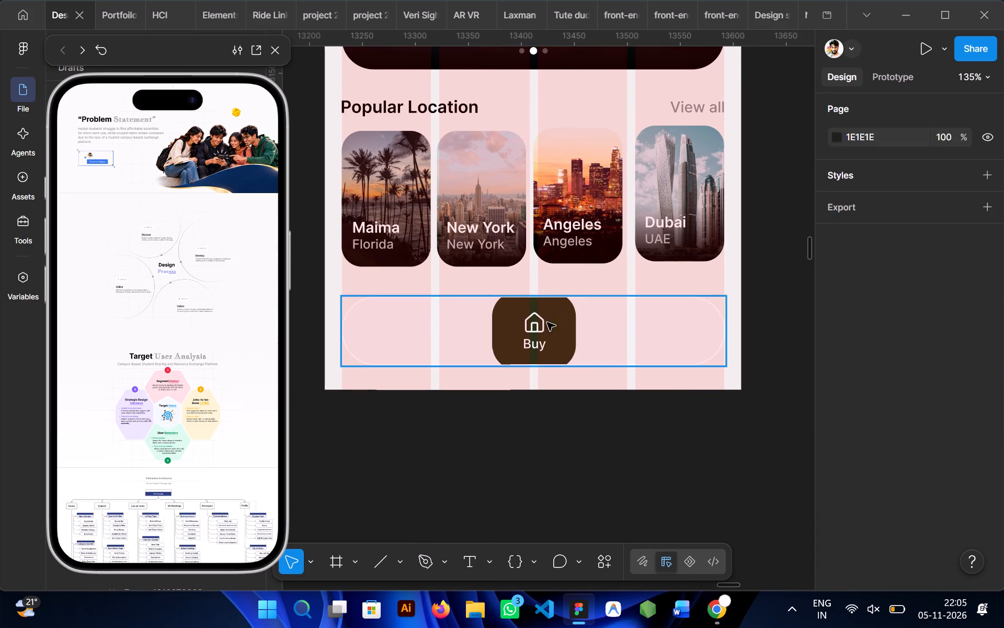
# Shrink the Buy tile inside the navigation bar proportionally to about 52 × 48.
pyautogui.doubleClick(544, 326)
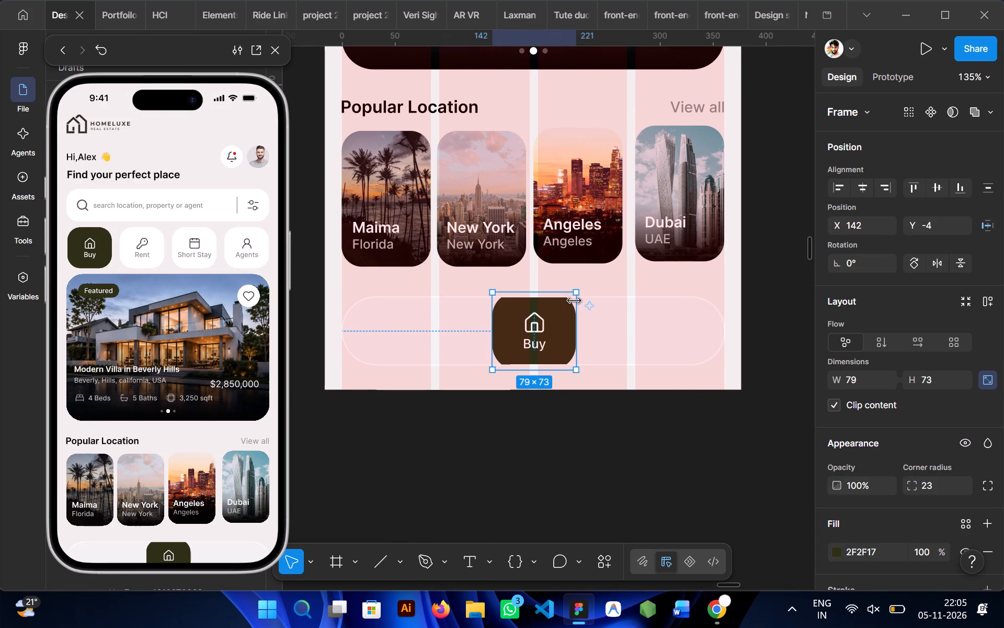
pyautogui.keyDown('shift'); pyautogui.moveTo(576, 295); pyautogui.dragTo(563, 305); pyautogui.keyUp('shift')
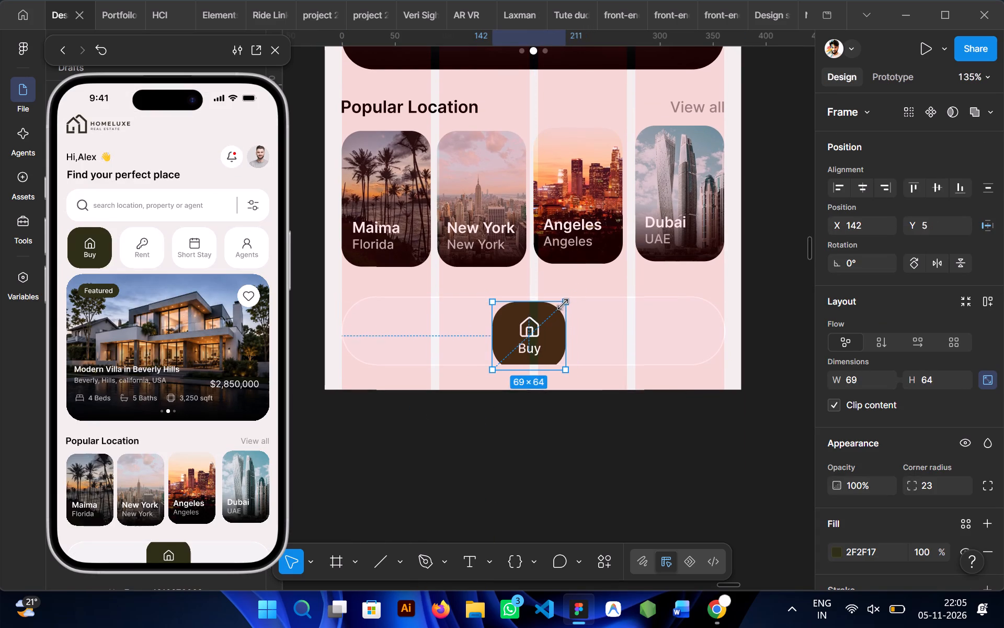
pyautogui.keyDown('shift'); pyautogui.moveTo(563, 305); pyautogui.dragTo(548, 319); pyautogui.keyUp('shift')
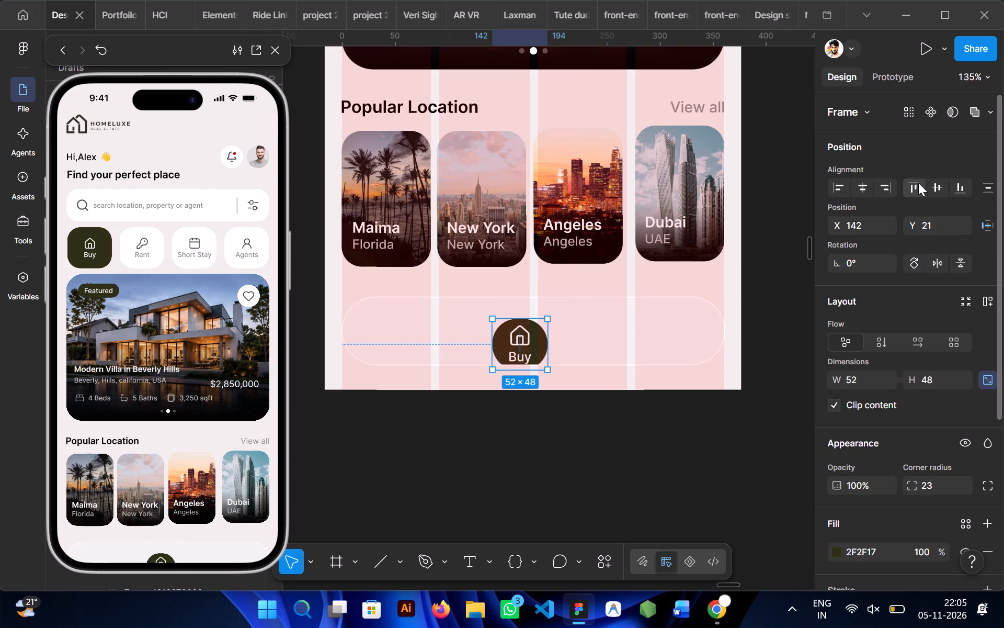
# Centre the Buy tile vertically in the navigation bar and move it toward the bar's left end, at X 12.
pyautogui.click(942, 187)
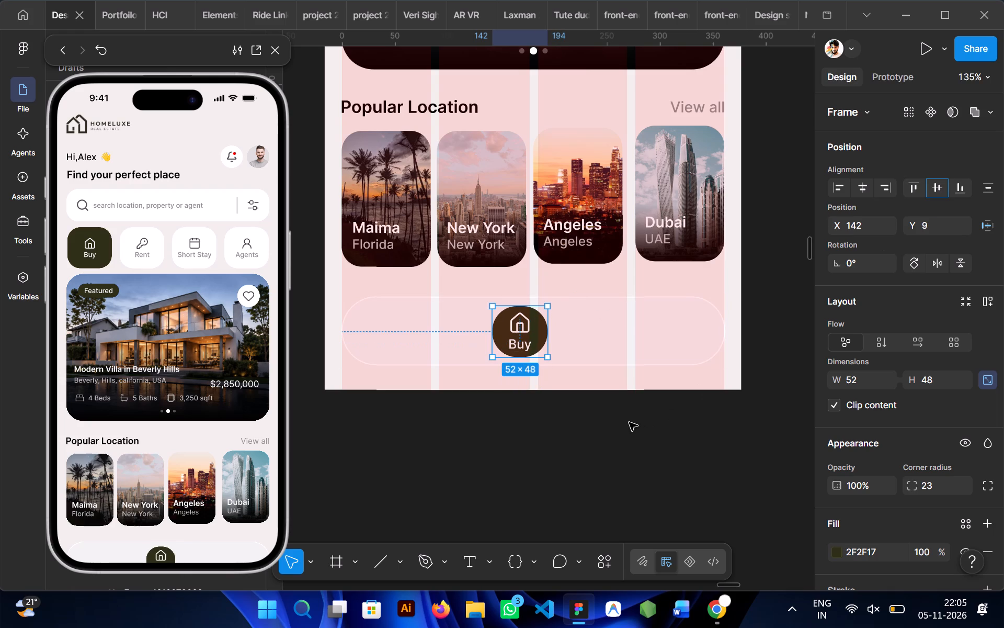
pyautogui.hotkey('shift', 'Left')
pyautogui.hotkey('shift', 'Left')
pyautogui.hotkey('shift', 'Left')
pyautogui.hotkey('shift', 'Left')
pyautogui.hotkey('shift', 'Left')
pyautogui.hotkey('shift', 'Left')
pyautogui.hotkey('shift', 'Left')
pyautogui.hotkey('shift', 'Left')
pyautogui.hotkey('shift', 'Left')
pyautogui.hotkey('shift', 'Left')
pyautogui.hotkey('shift', 'Left')
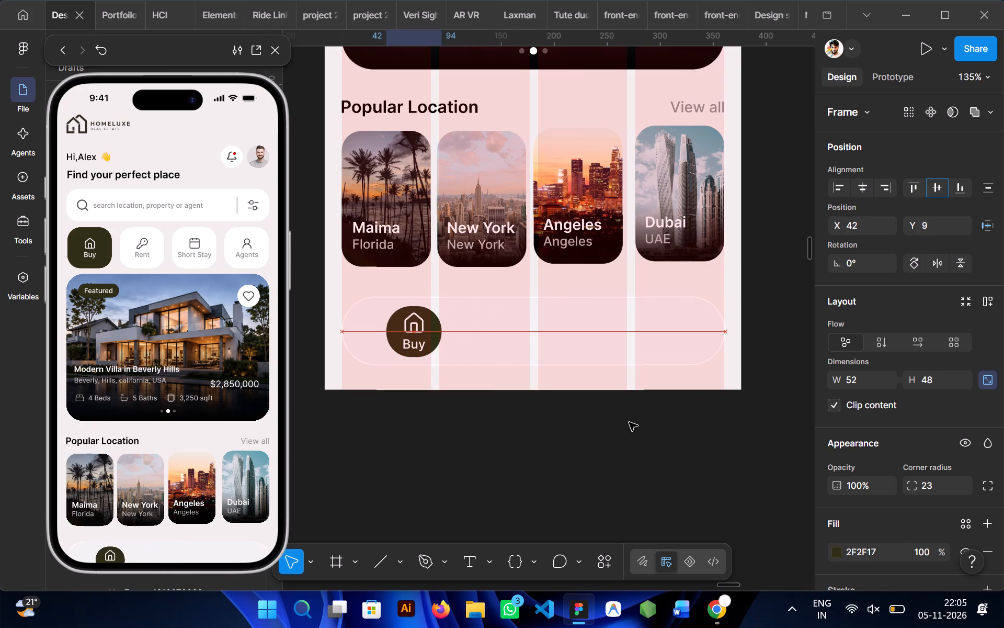
pyautogui.hotkey('shift', 'Left')
pyautogui.hotkey('shift', 'Left')
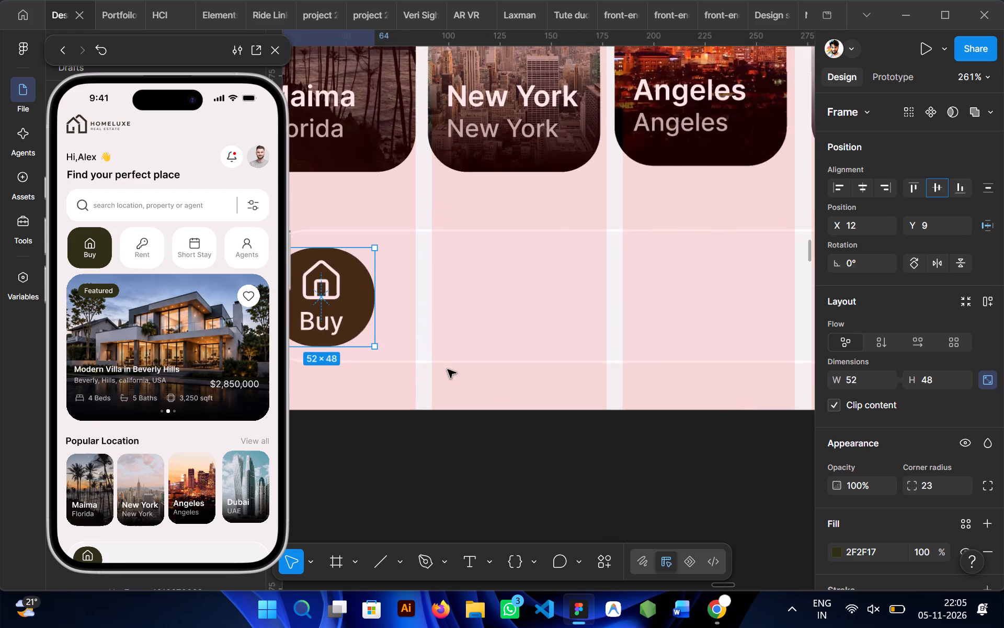
pyautogui.hscroll(1, 448, 369)
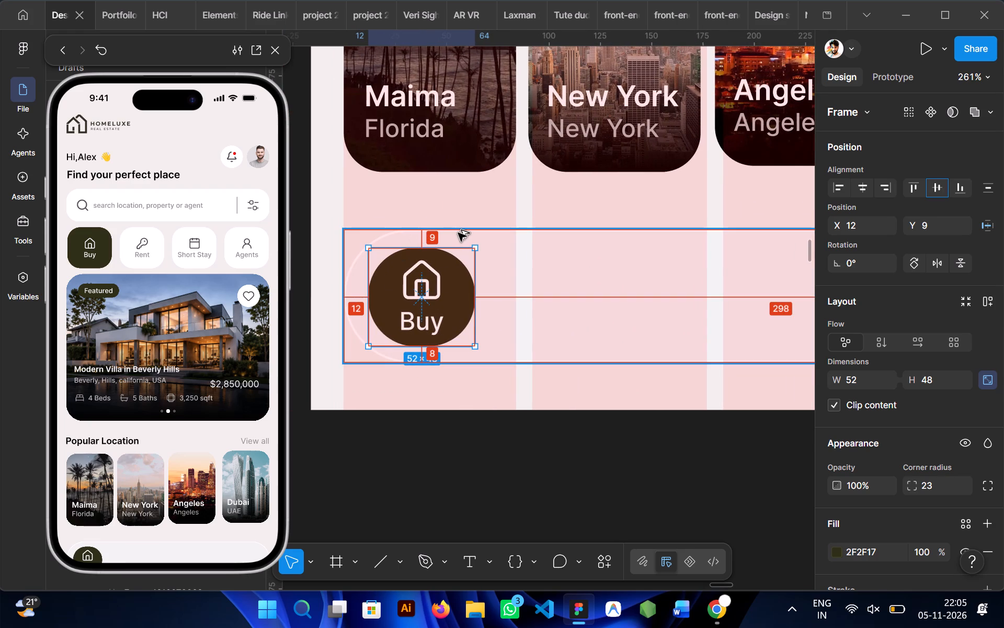
pyautogui.click(944, 186)
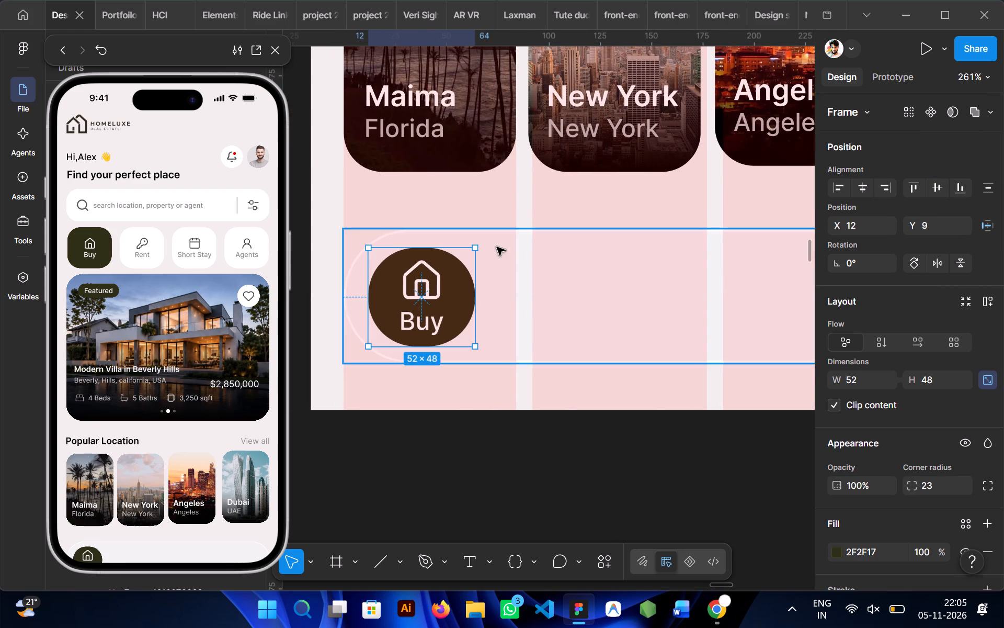
# Increase the navigation bar frame's height to 66 by extending its bottom edge.
pyautogui.click(503, 341)
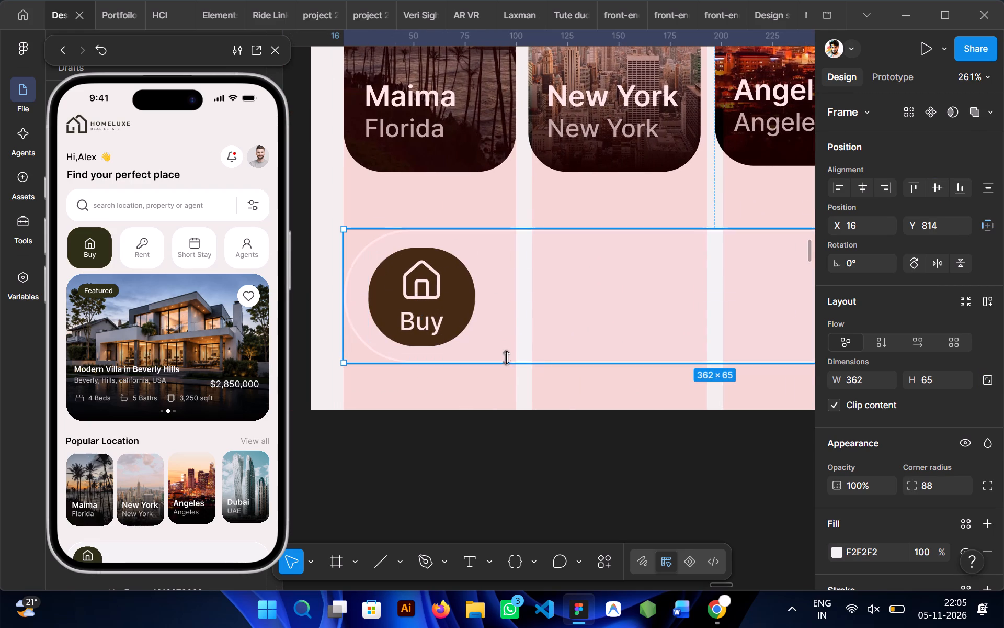
pyautogui.moveTo(504, 362); pyautogui.dragTo(495, 363)
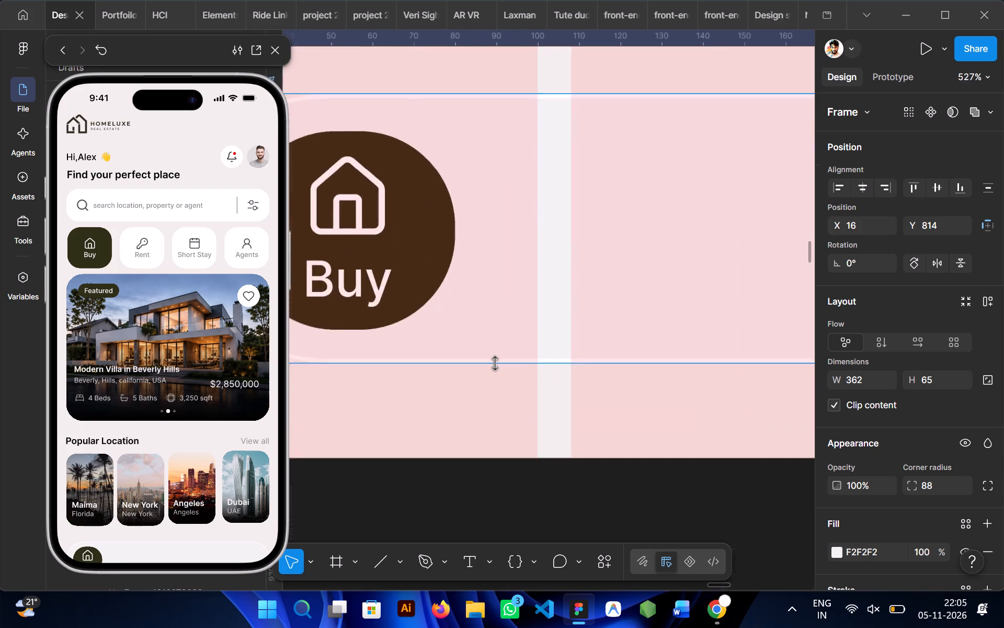
pyautogui.moveTo(495, 365); pyautogui.dragTo(494, 382)
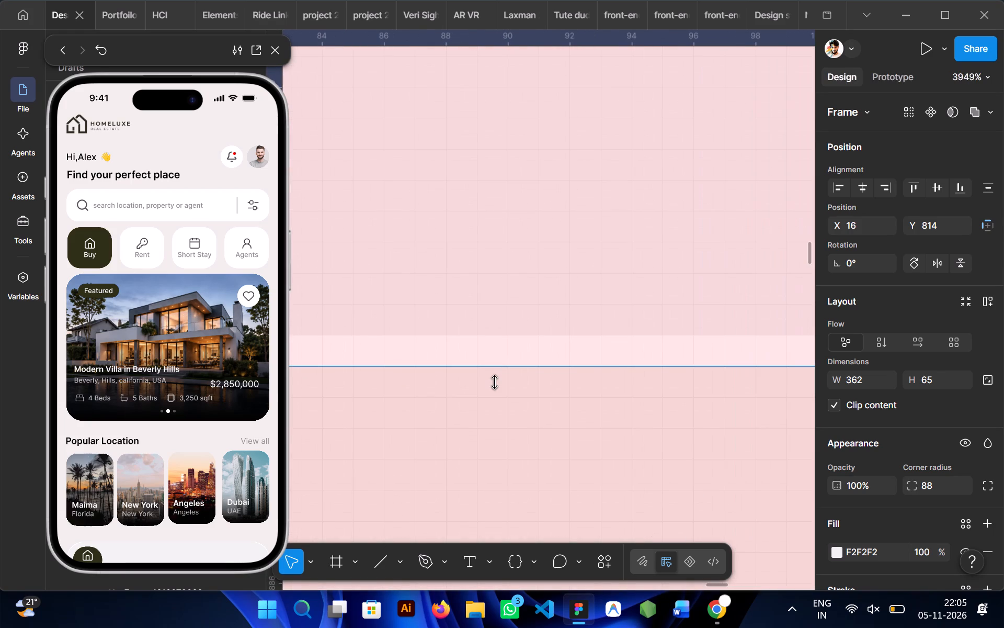
pyautogui.moveTo(494, 382); pyautogui.dragTo(494, 384)
# Recentre the Buy tile vertically in the bar, shift it to X 9, and check it in the phone preview.
pyautogui.doubleClick(417, 319)
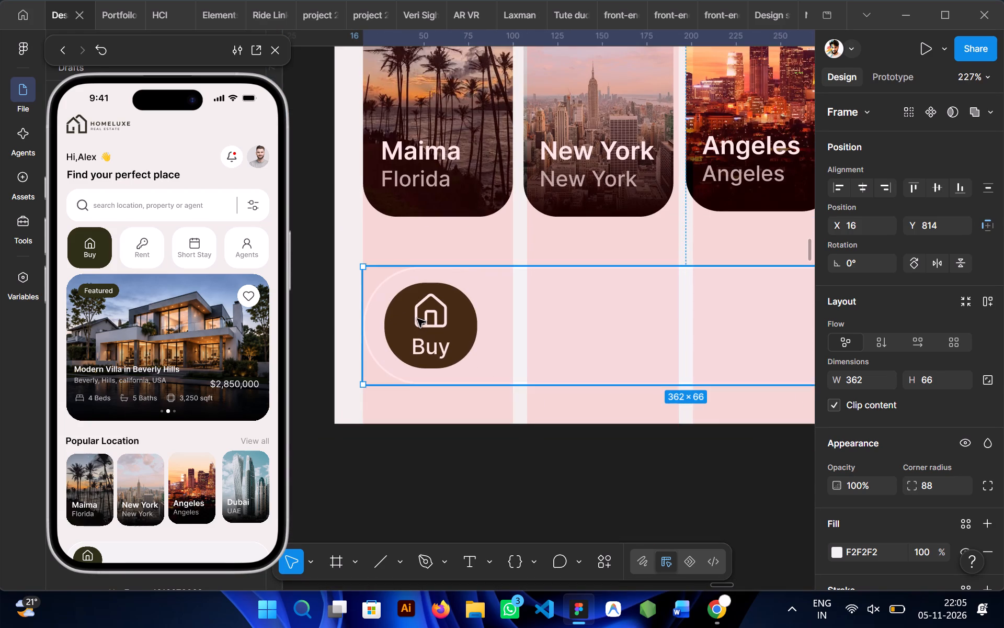
pyautogui.click(945, 185)
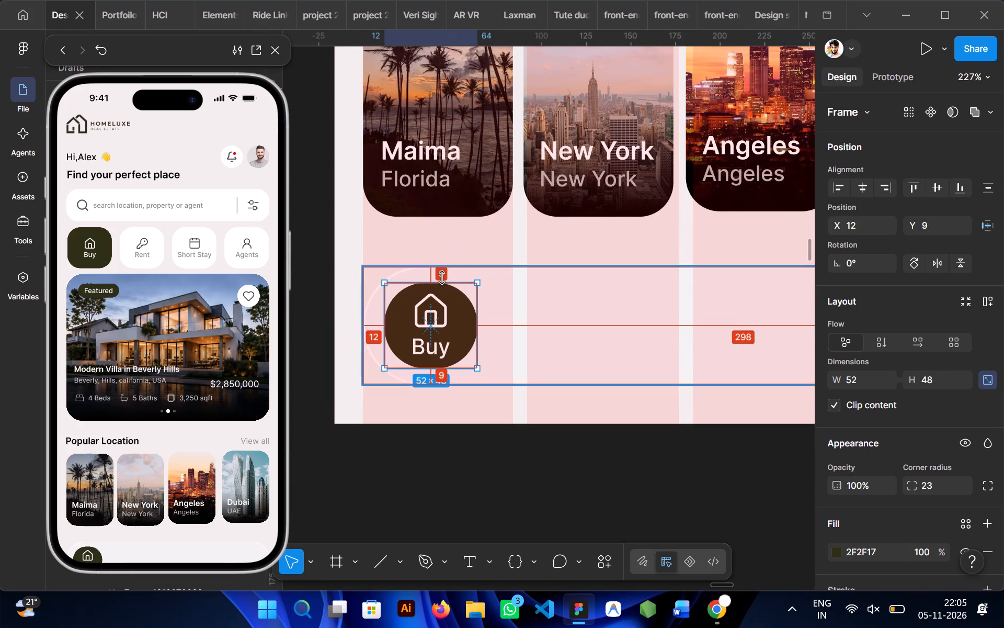
pyautogui.press('Left')
pyautogui.press('Left')
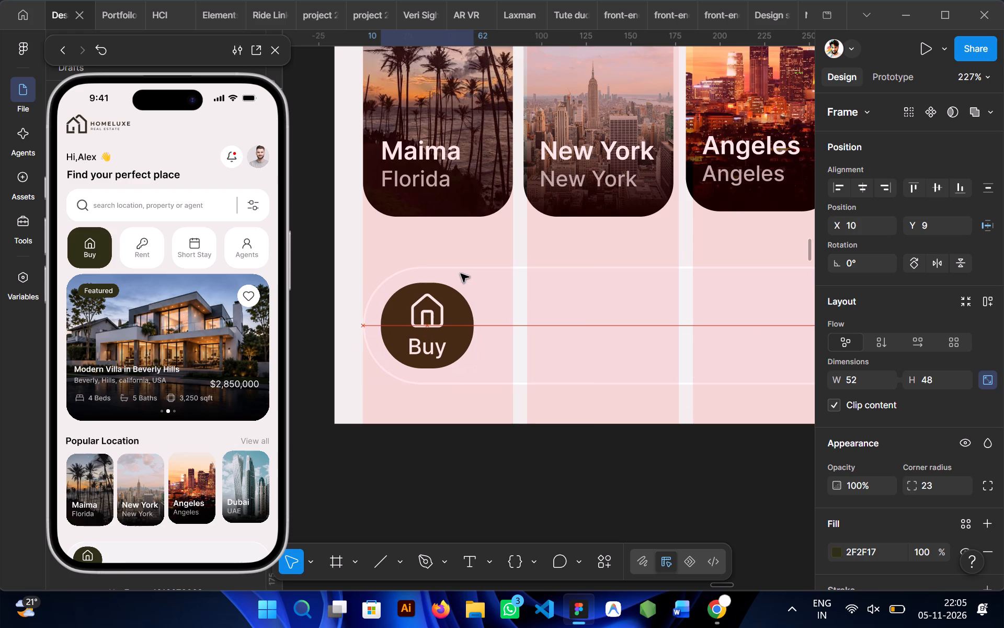
pyautogui.press('Left')
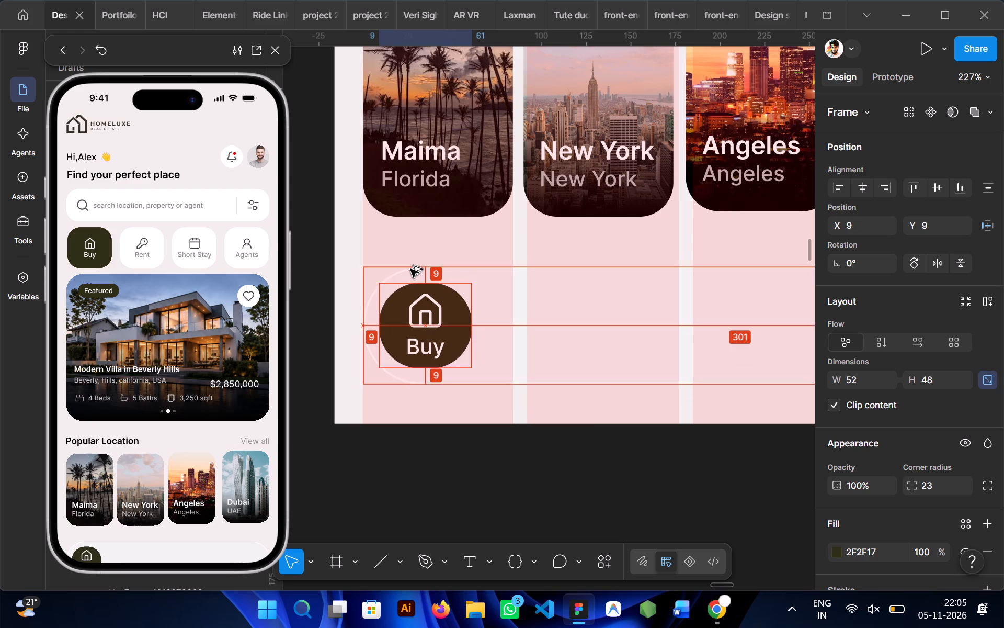
pyautogui.click(441, 461)
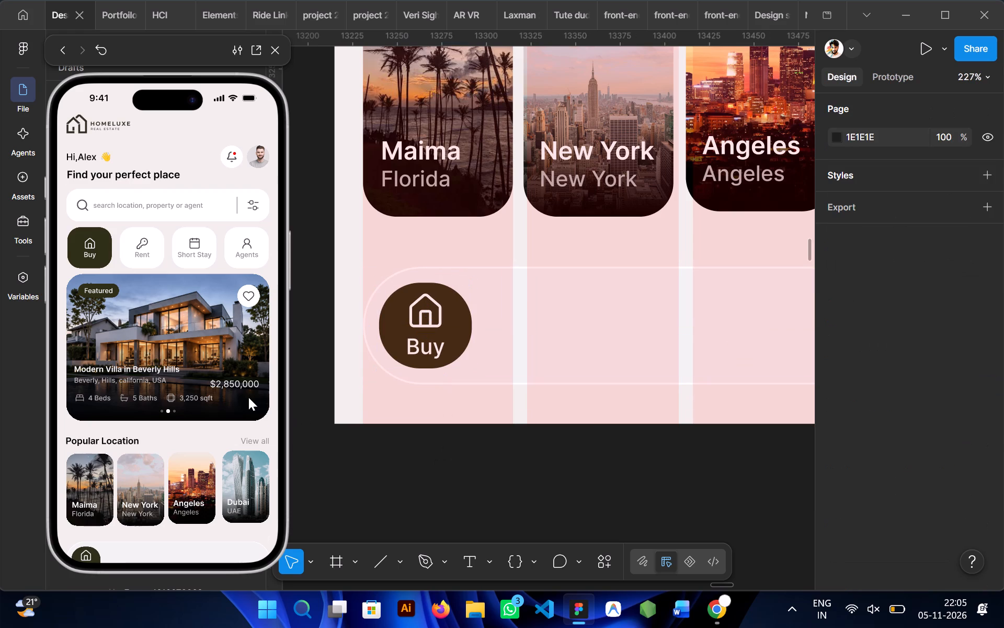
pyautogui.scroll(-2, 248, 397)
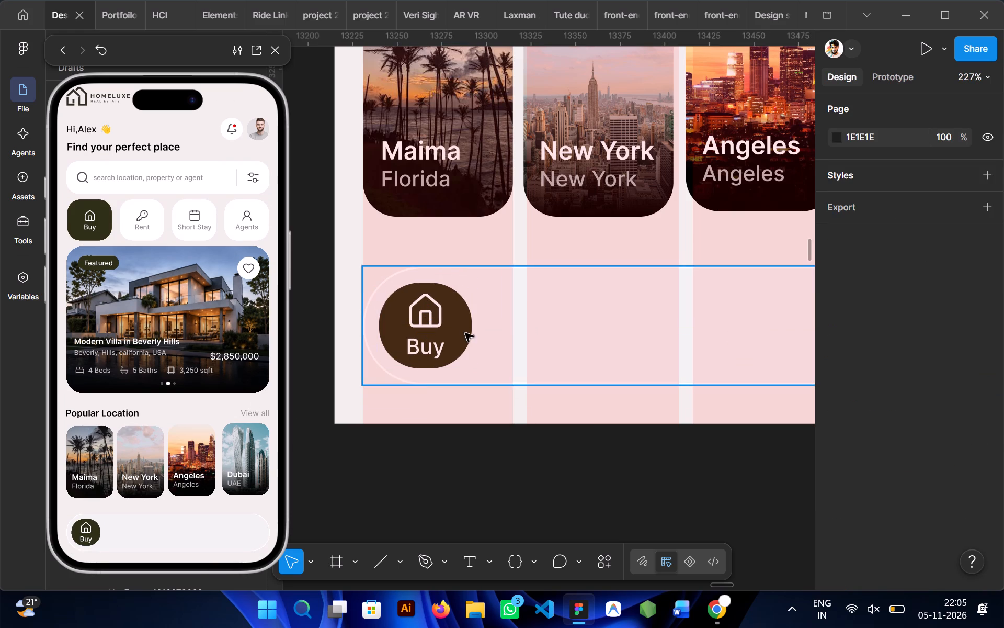
# Raise the navigation bar frame's top edge until the bar is 78 high.
pyautogui.keyDown('ctrl'); pyautogui.click(465, 327); pyautogui.keyUp('ctrl')
pyautogui.click(587, 313)
pyautogui.hscroll(-1, 573, 298)
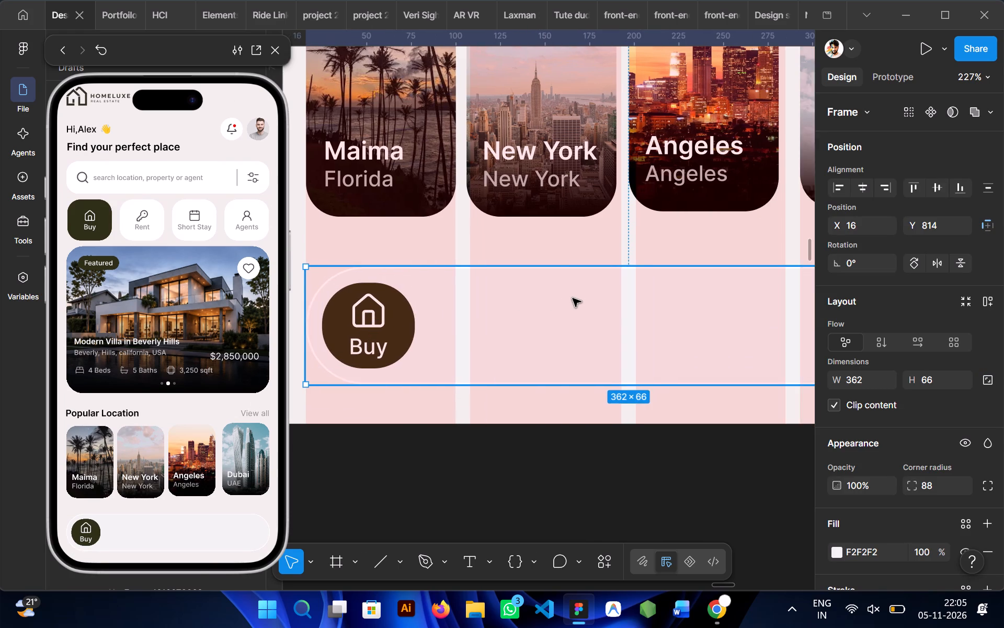
pyautogui.moveTo(549, 264); pyautogui.dragTo(549, 254)
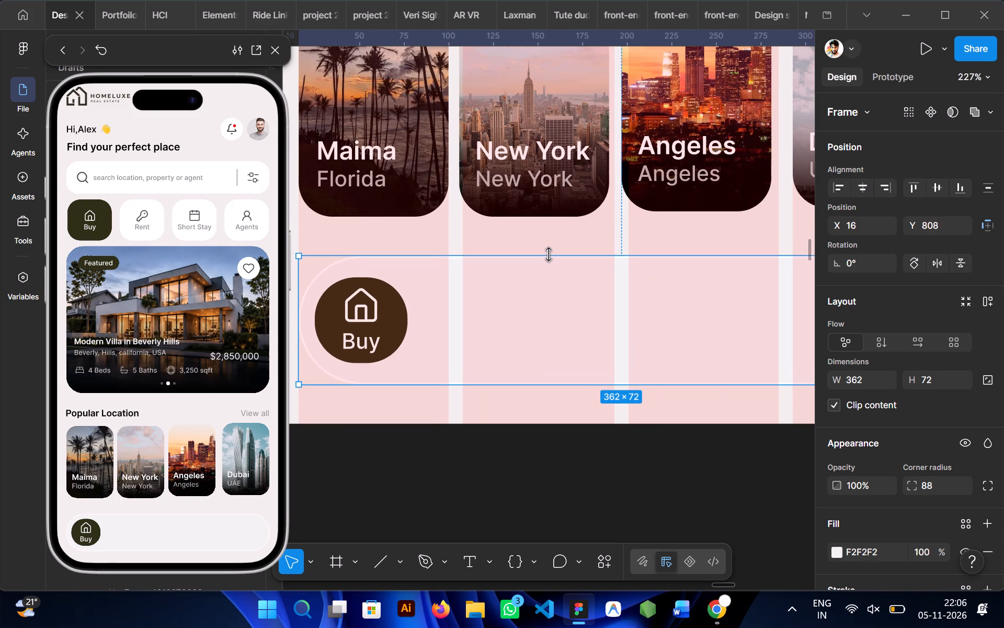
pyautogui.moveTo(549, 254); pyautogui.dragTo(547, 245)
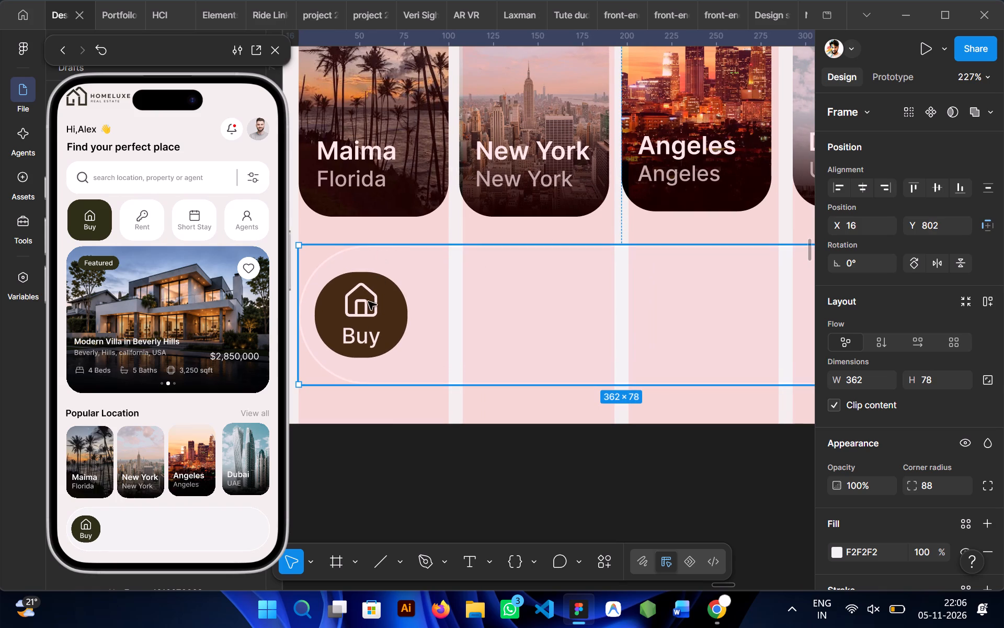
# Shift the Buy tile inside the navigation bar to X 15 and check its spacing in the bar.
pyautogui.doubleClick(365, 305)
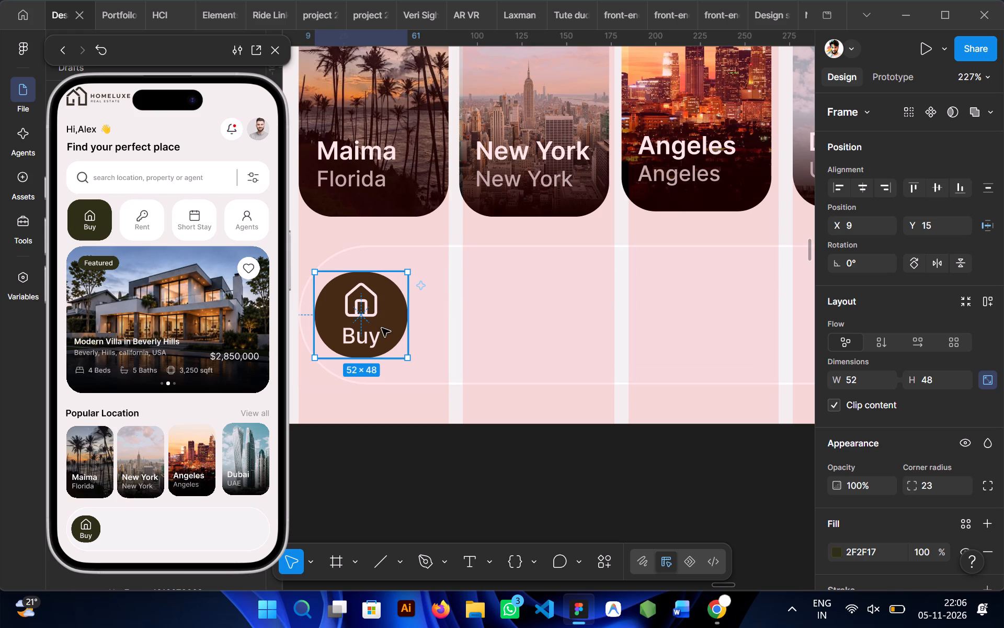
pyautogui.press('Right')
pyautogui.press('Right')
pyautogui.press('Right')
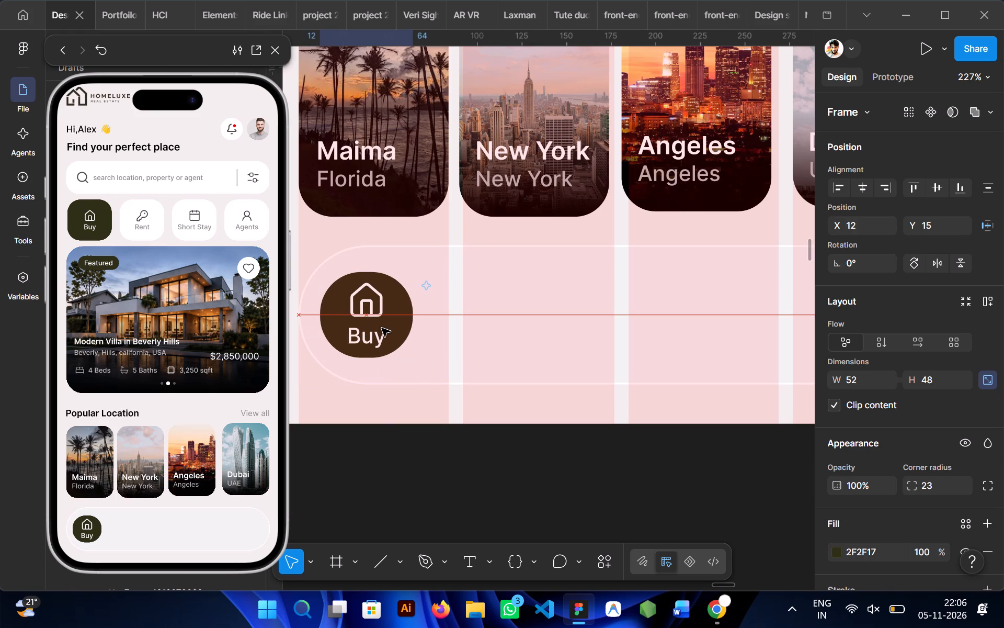
pyautogui.press('Right')
pyautogui.press('Right')
pyautogui.press('Right')
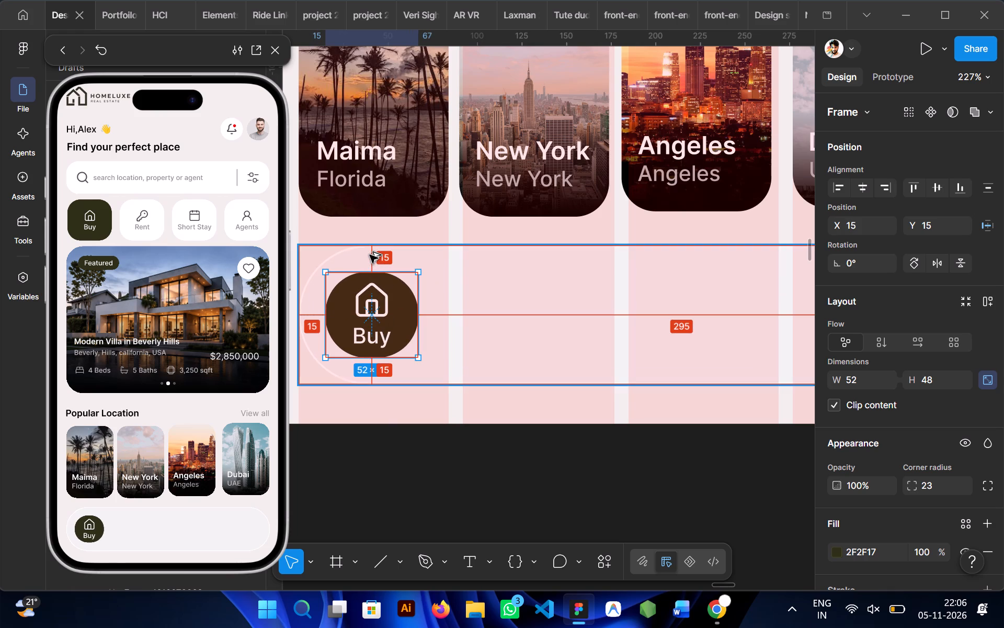
pyautogui.click(431, 450)
pyautogui.scroll(-2, 199, 468)
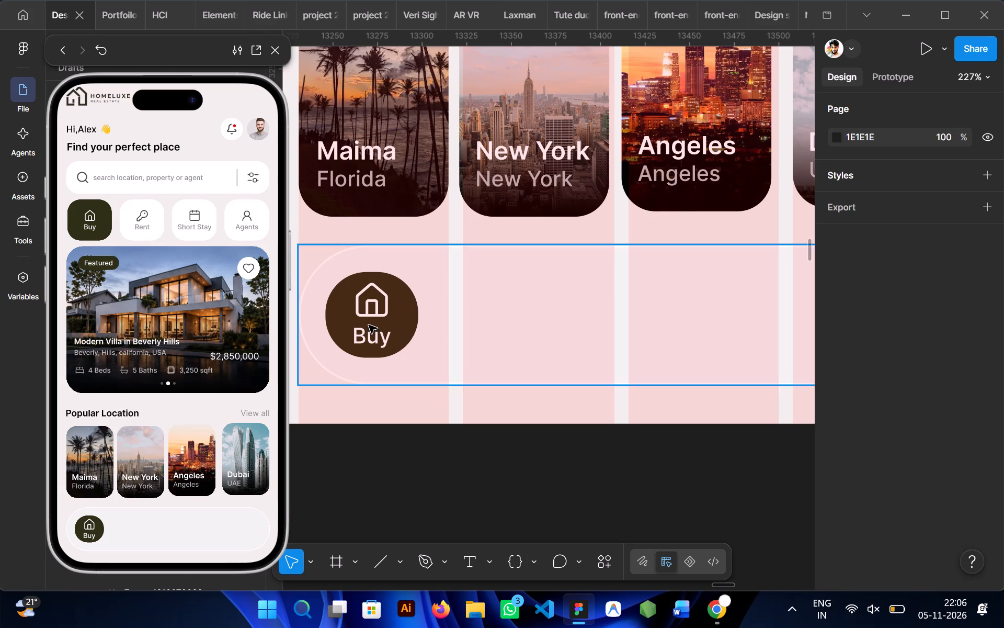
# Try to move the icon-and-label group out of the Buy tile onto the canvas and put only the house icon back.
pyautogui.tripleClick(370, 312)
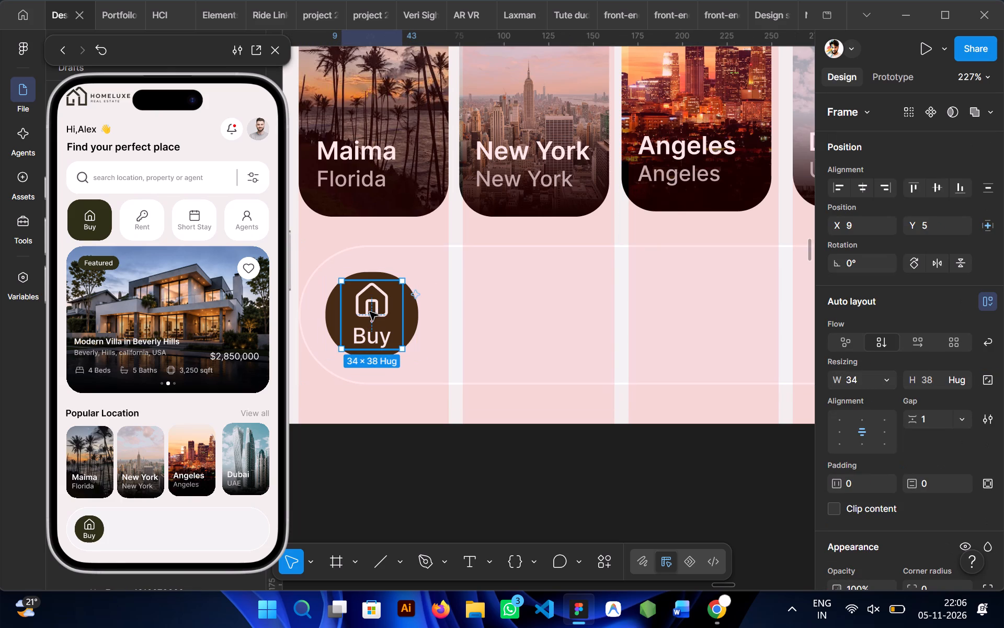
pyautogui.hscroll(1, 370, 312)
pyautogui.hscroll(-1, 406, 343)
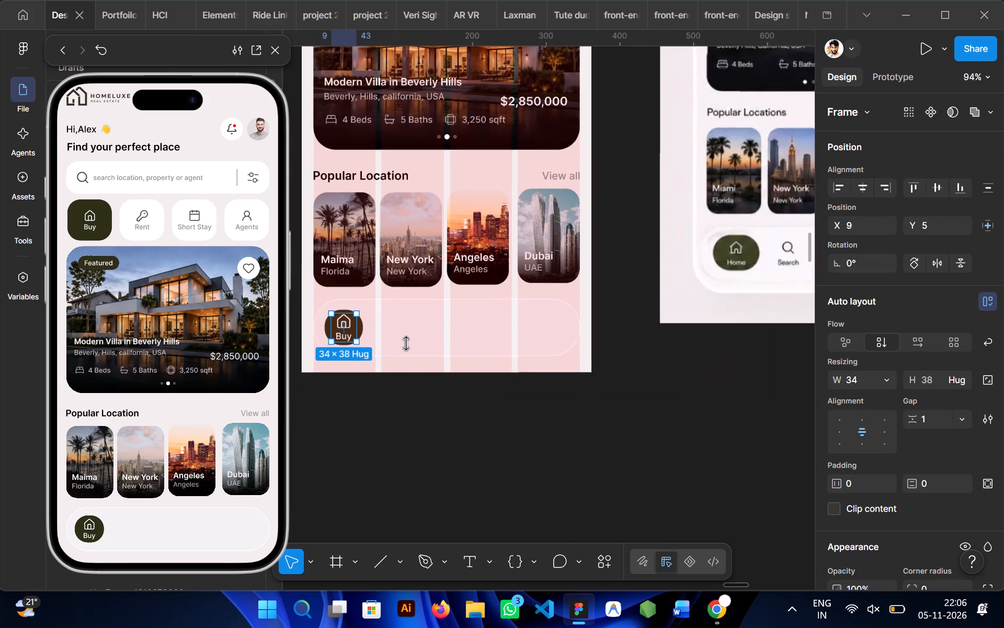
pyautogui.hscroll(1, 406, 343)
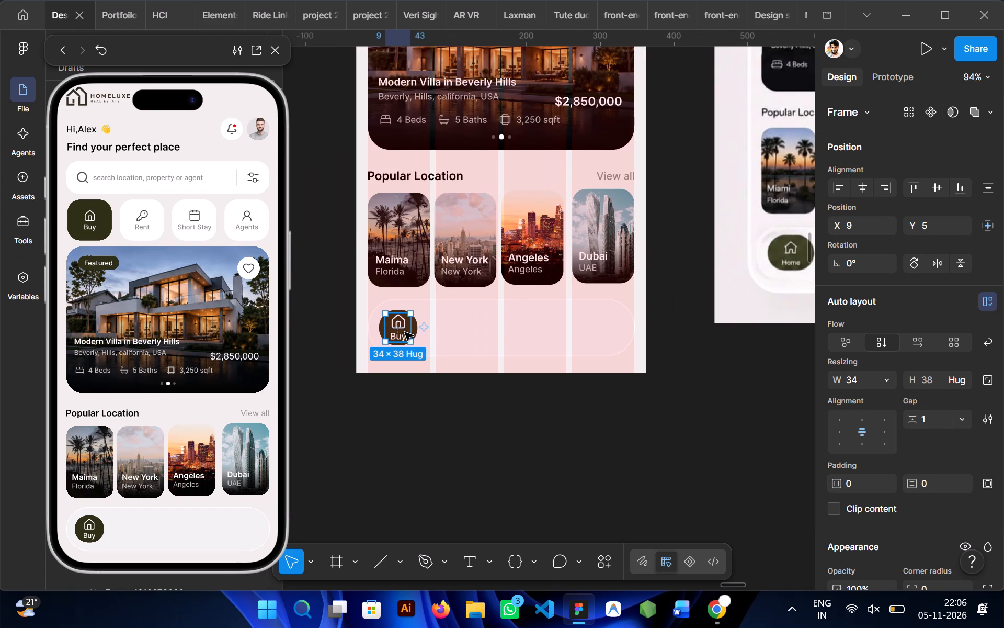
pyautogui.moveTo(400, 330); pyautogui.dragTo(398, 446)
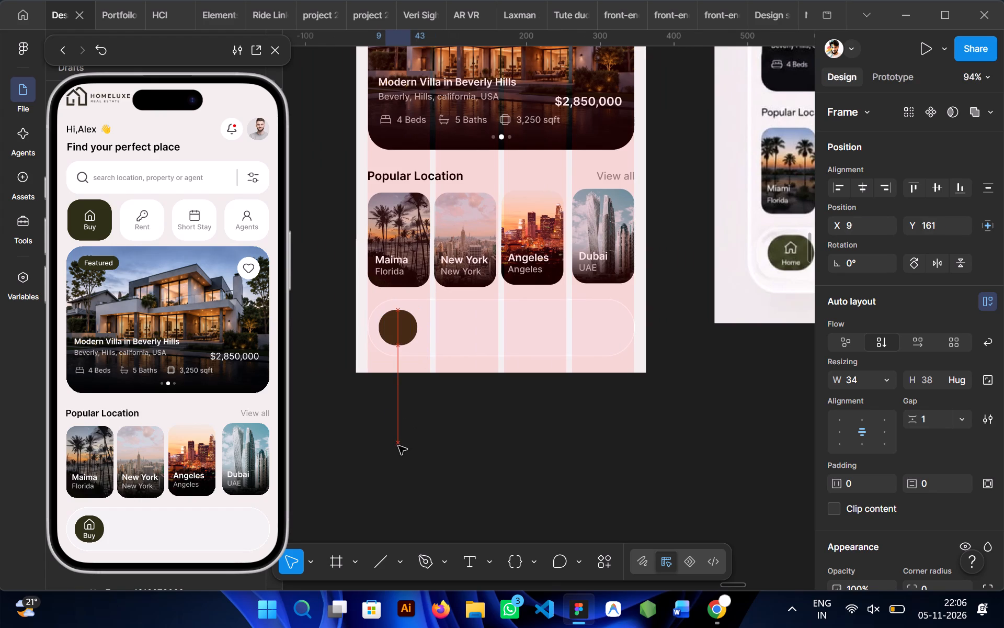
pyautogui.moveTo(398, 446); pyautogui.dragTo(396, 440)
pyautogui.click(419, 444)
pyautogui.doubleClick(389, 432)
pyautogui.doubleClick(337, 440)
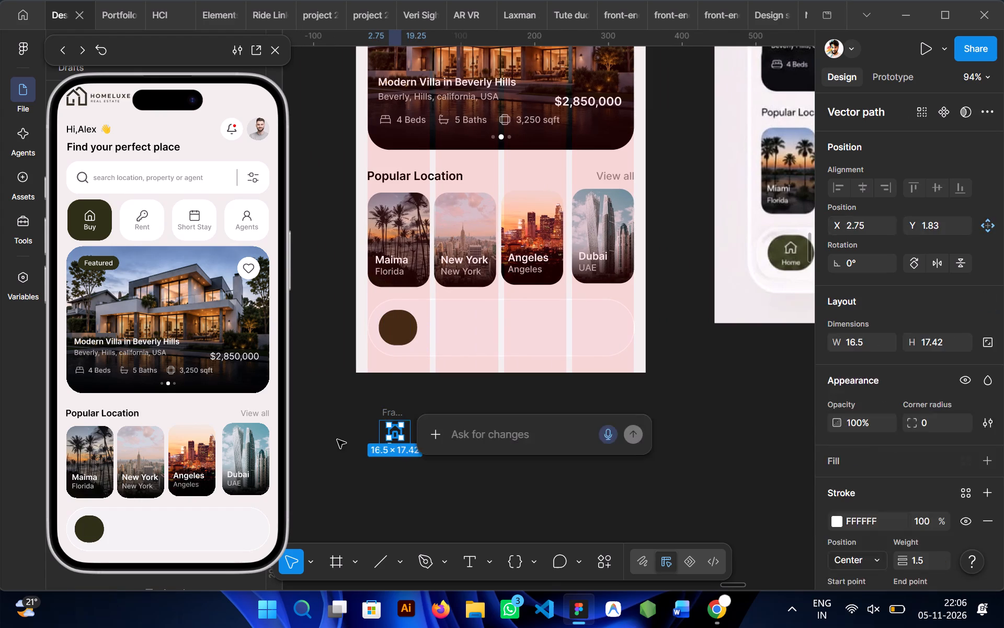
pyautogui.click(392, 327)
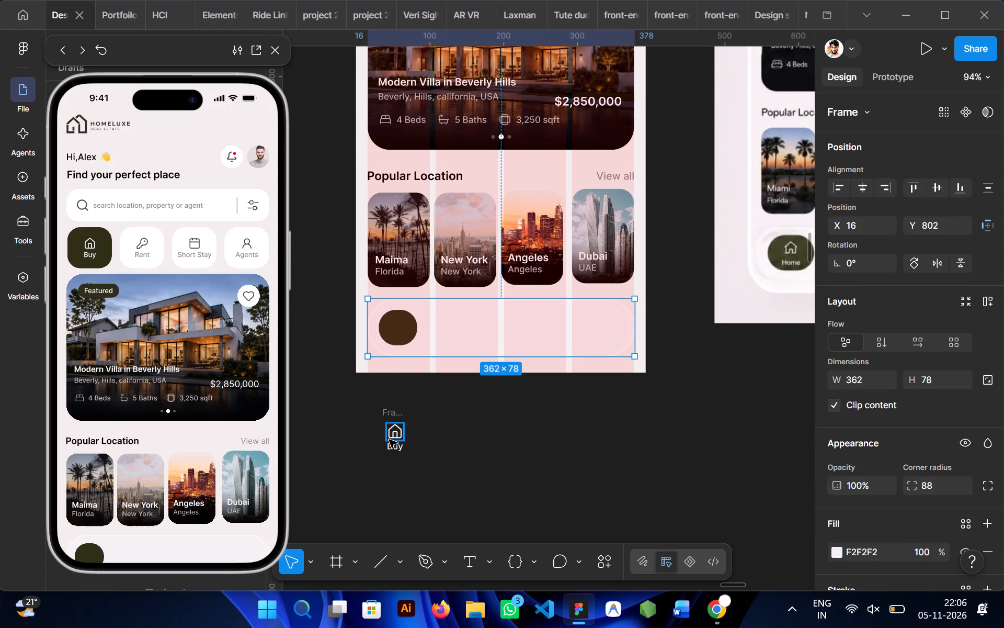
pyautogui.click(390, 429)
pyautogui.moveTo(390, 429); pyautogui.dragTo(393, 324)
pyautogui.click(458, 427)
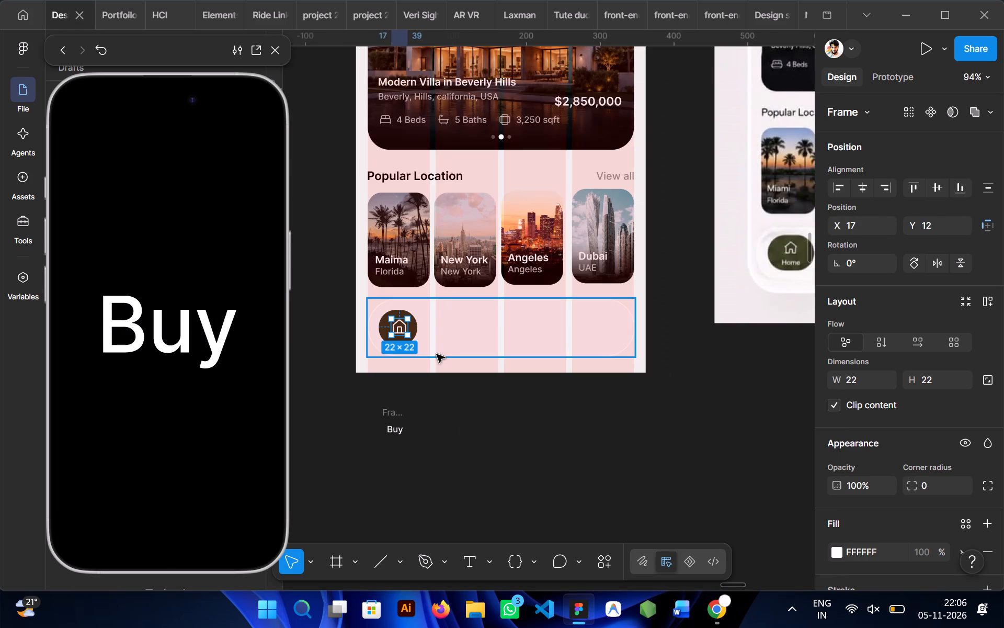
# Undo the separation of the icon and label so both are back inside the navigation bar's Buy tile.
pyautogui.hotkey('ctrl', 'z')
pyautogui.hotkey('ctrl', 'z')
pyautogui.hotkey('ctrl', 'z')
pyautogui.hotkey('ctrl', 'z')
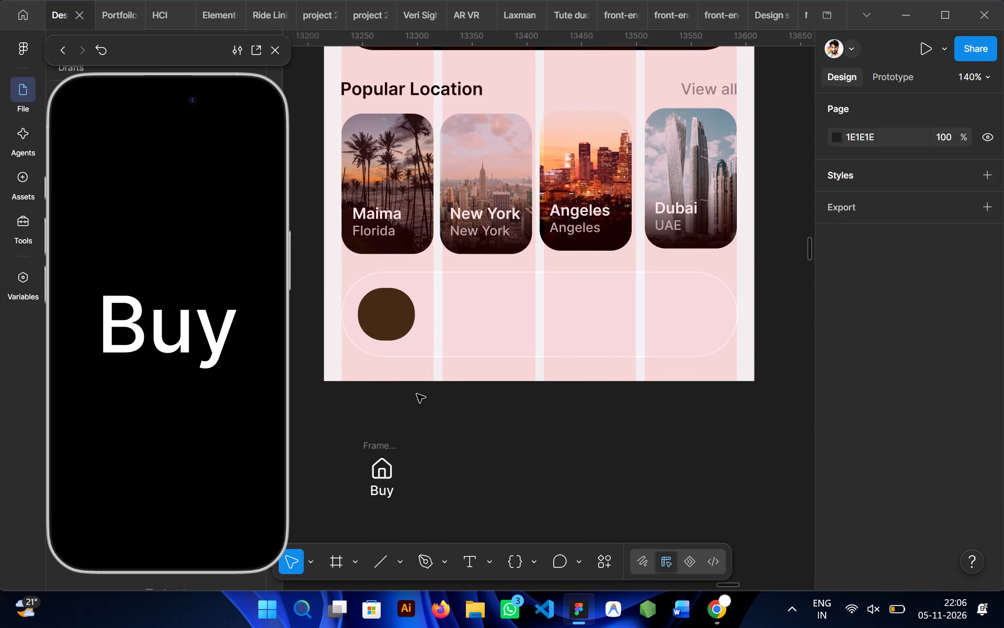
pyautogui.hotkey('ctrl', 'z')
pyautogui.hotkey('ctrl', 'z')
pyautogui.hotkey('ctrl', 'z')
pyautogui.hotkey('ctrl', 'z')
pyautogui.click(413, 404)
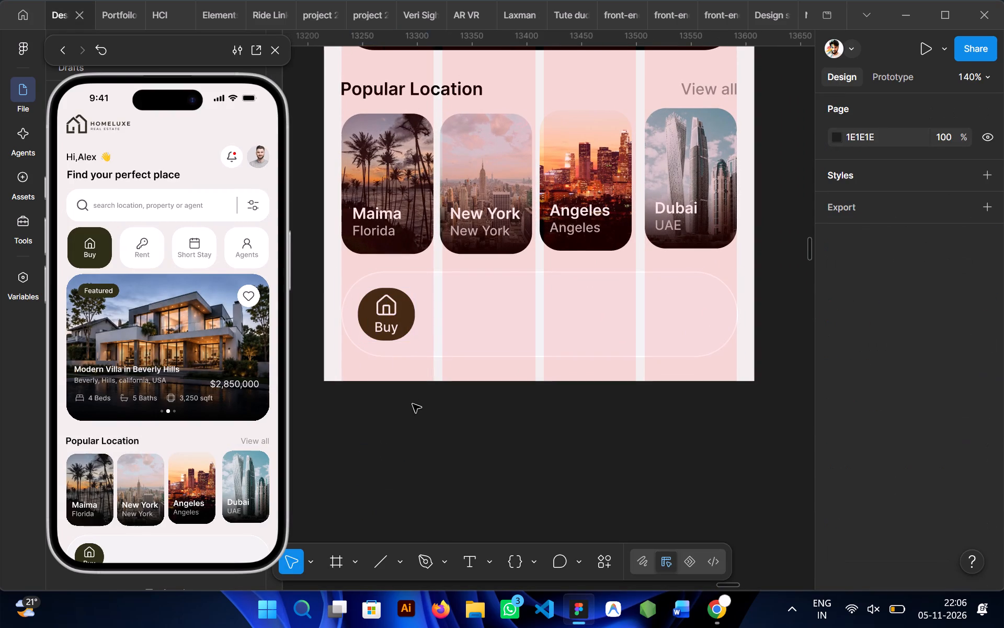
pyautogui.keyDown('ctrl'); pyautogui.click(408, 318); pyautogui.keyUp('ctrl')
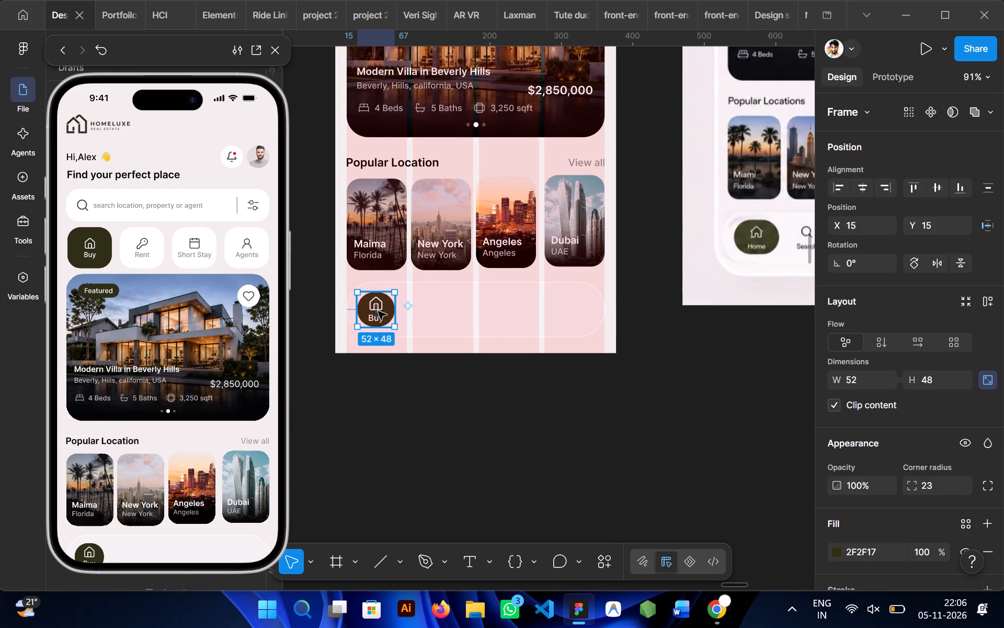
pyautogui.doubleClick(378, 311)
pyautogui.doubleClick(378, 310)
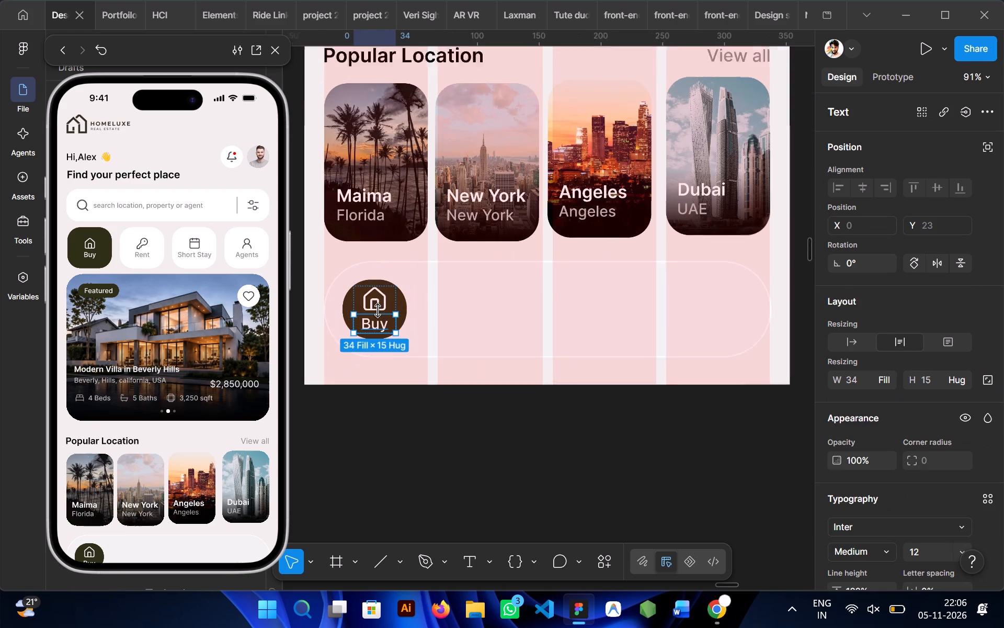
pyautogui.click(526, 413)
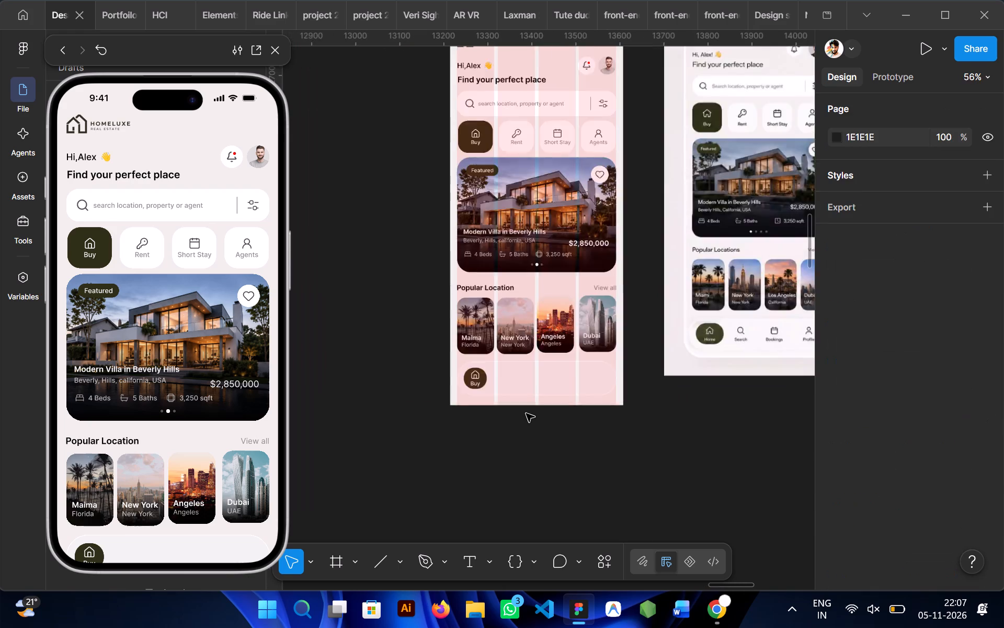
# Copy the row of Home, Explore, Booking and Profile items from the car rental screen's bottom navigation bar.
pyautogui.hscroll(2, 526, 413)
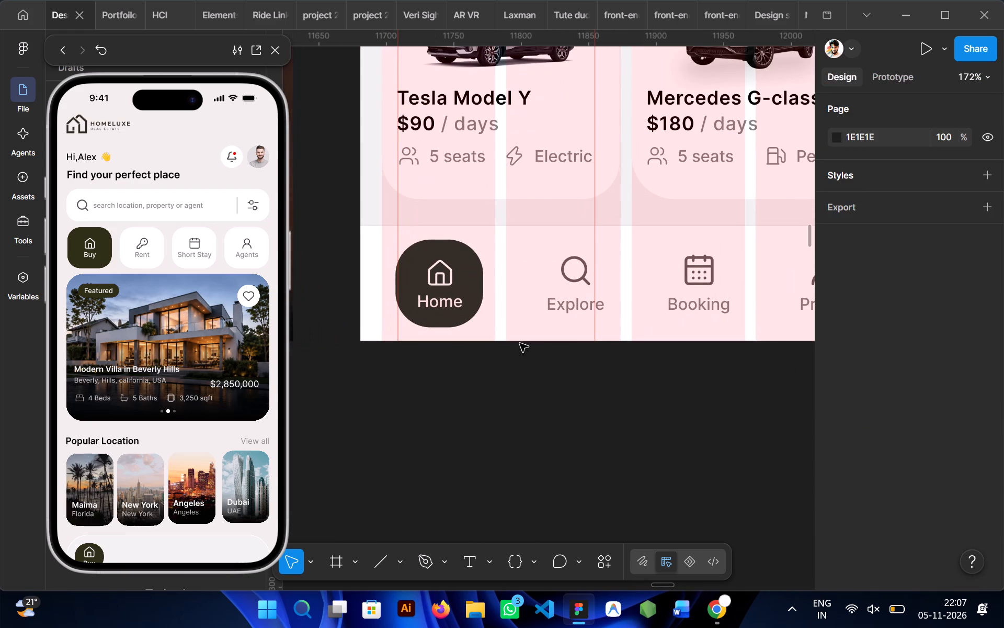
pyautogui.doubleClick(446, 263)
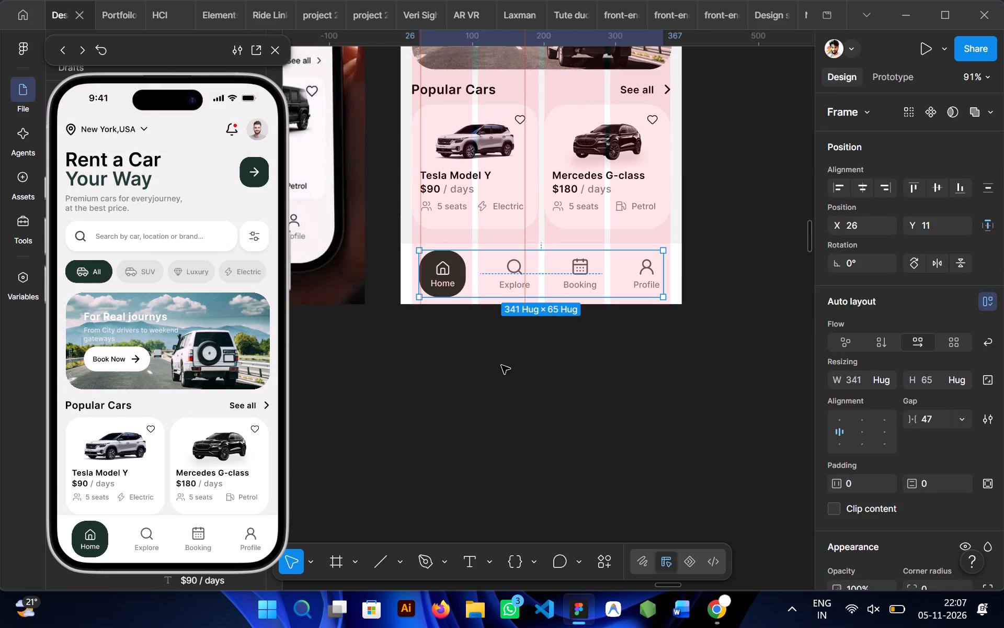
pyautogui.hotkey('ctrl', 'c')
pyautogui.hotkey('ctrl', 'c')
pyautogui.click(501, 367)
# Delete the Buy tile from the real-estate screen's navigation bar.
pyautogui.hscroll(-3, 501, 367)
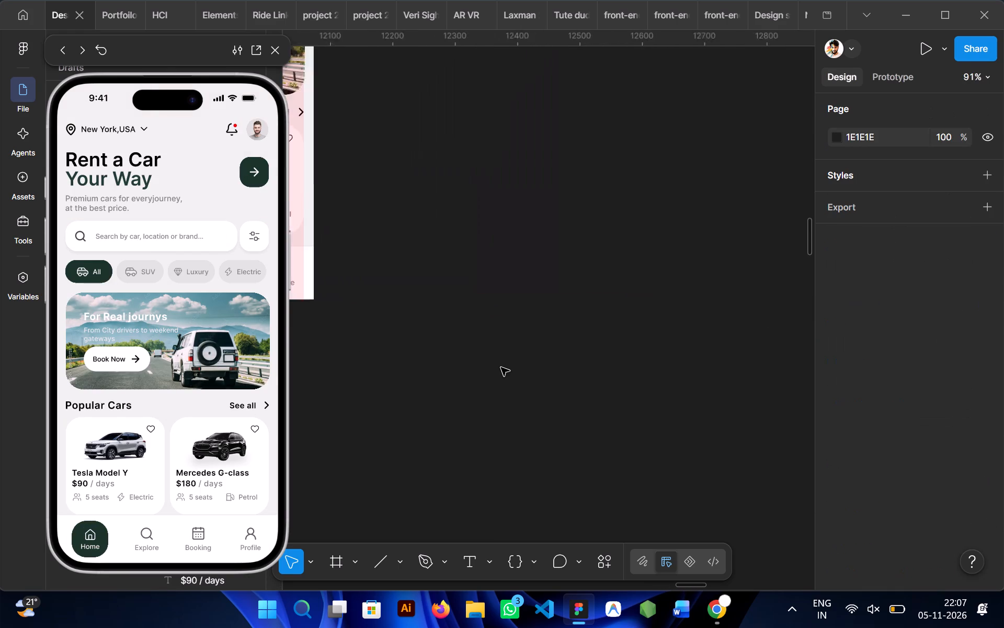
pyautogui.hscroll(-2, 501, 367)
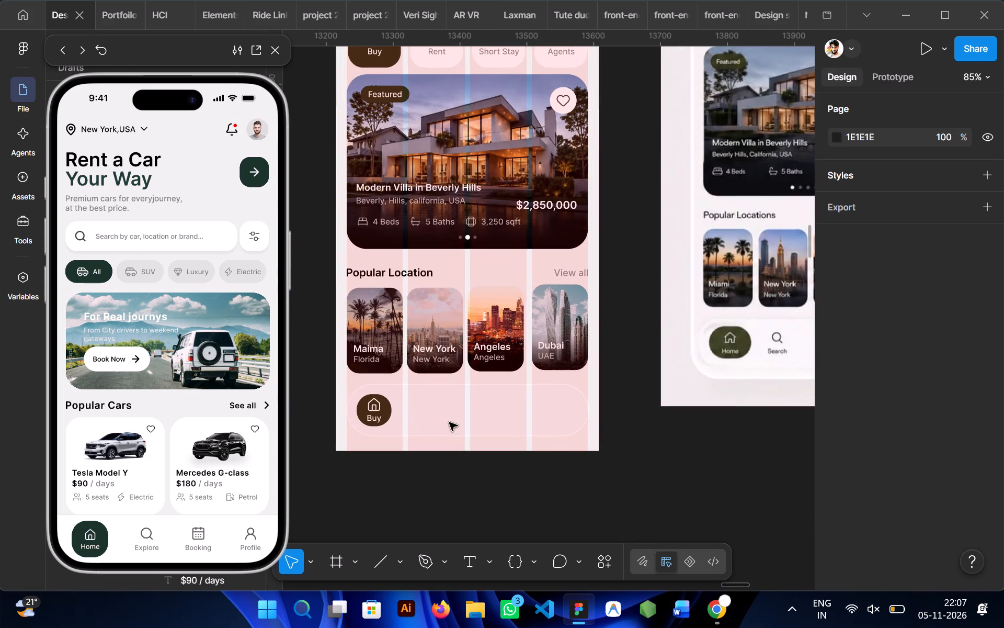
pyautogui.click(420, 391)
pyautogui.doubleClick(378, 402)
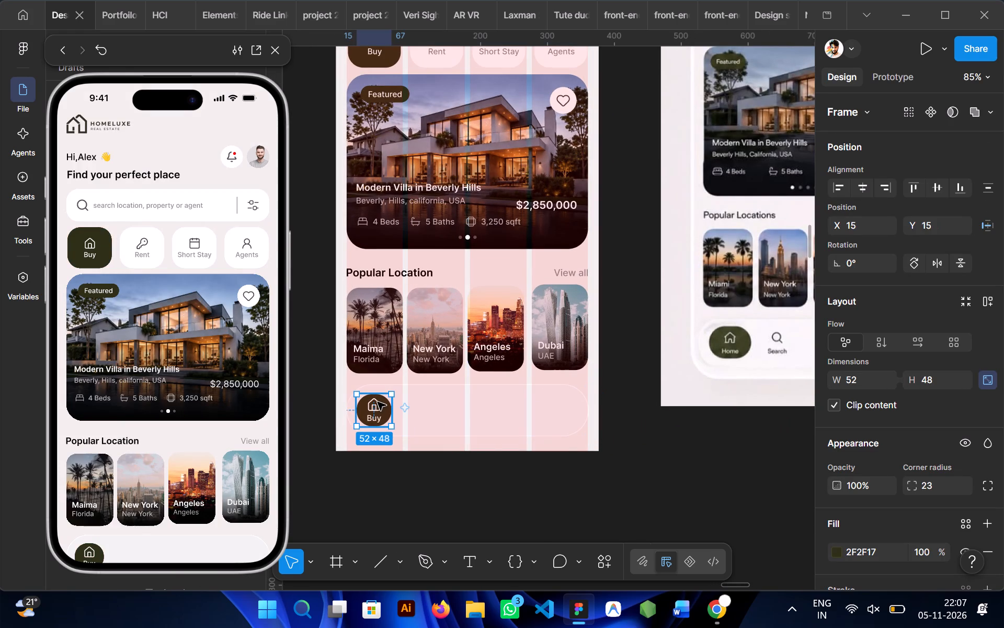
pyautogui.press('Delete')
# Paste the copied item row into the empty navigation bar, centre it horizontally and check it in the preview.
pyautogui.click(433, 397)
pyautogui.hotkey('ctrl', 'v')
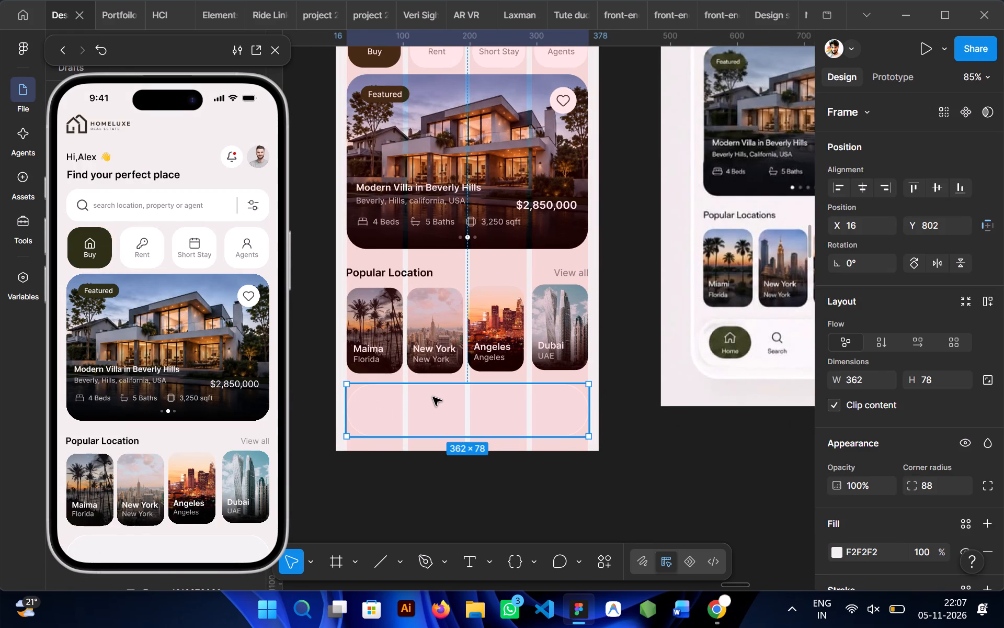
pyautogui.click(863, 190)
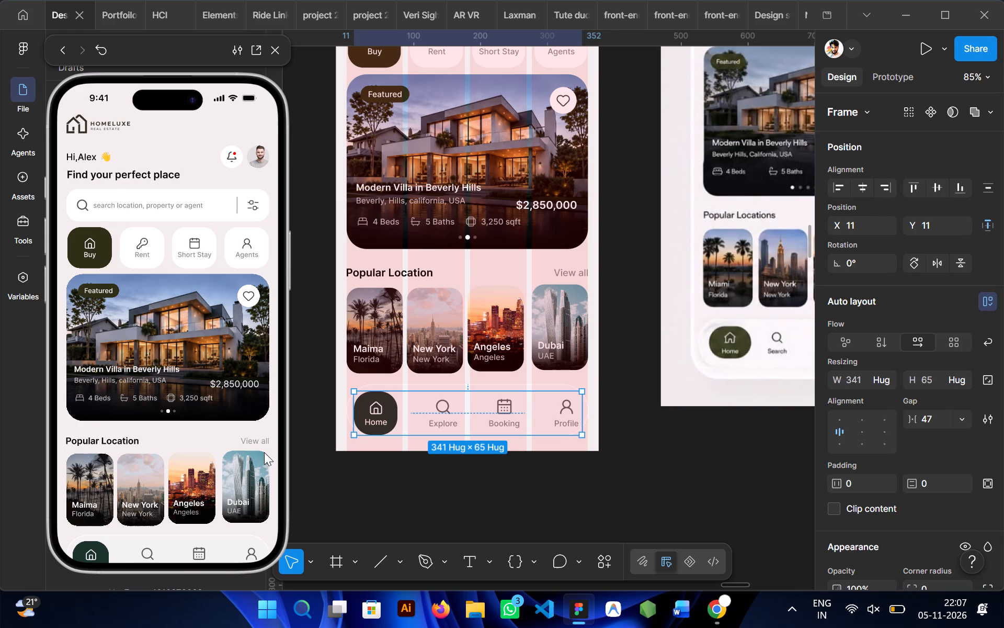
pyautogui.scroll(-1, 152, 456)
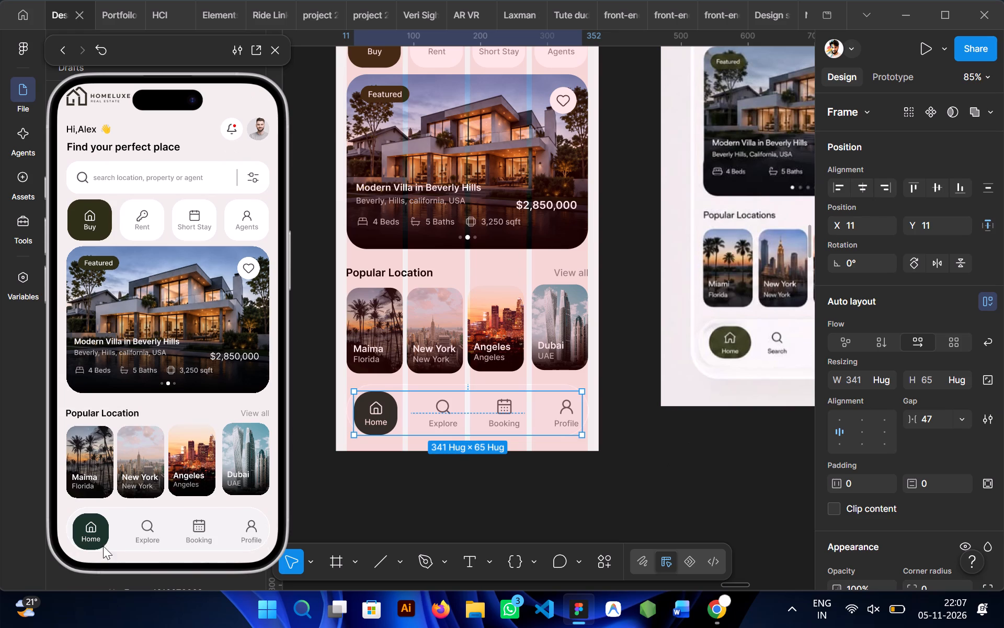
# Move the pasted item row out of the navigation bar onto the canvas just below the real-estate screen.
pyautogui.moveTo(403, 419); pyautogui.dragTo(409, 503)
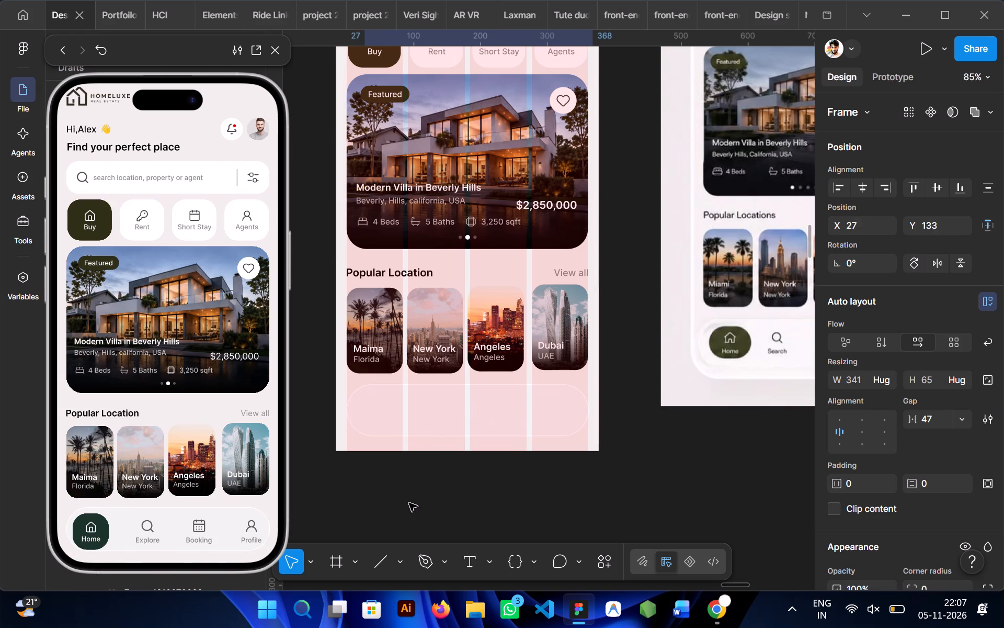
pyautogui.moveTo(409, 503); pyautogui.dragTo(392, 504)
# Raise the navigation bar frame's top edge until the bar is 92 high.
pyautogui.click(414, 402)
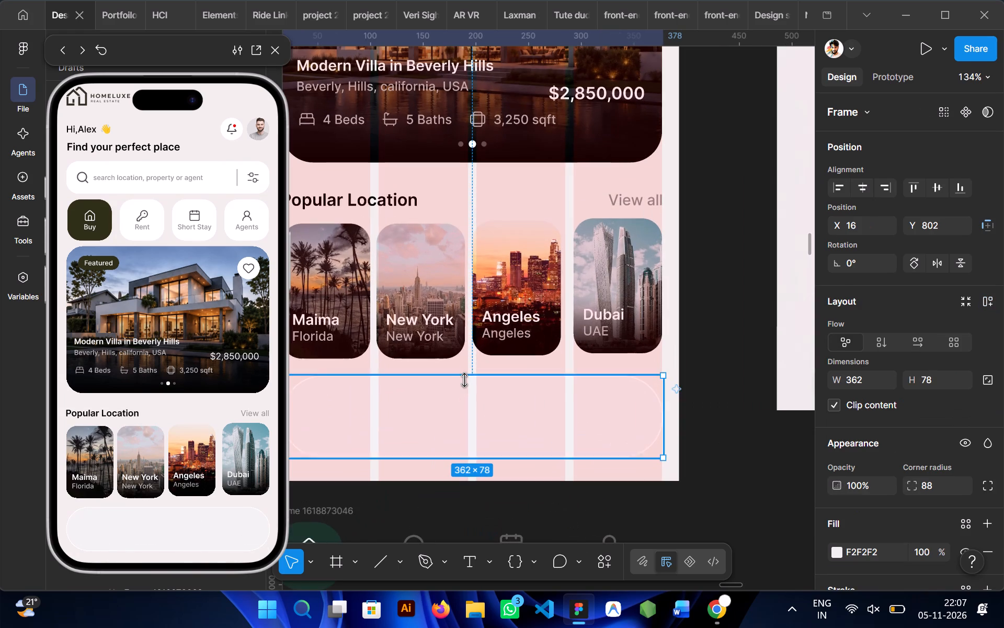
pyautogui.moveTo(461, 372); pyautogui.dragTo(461, 362)
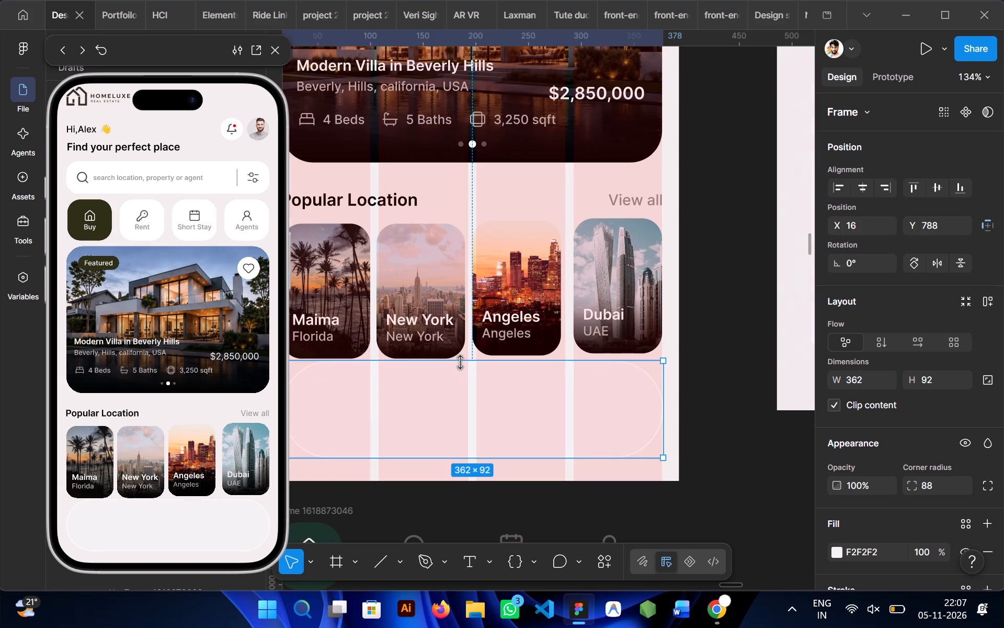
# Align the navigation bar to the bottom of the screen frame and centre it horizontally.
pyautogui.scroll(-1, 219, 444)
pyautogui.scroll(1, 219, 444)
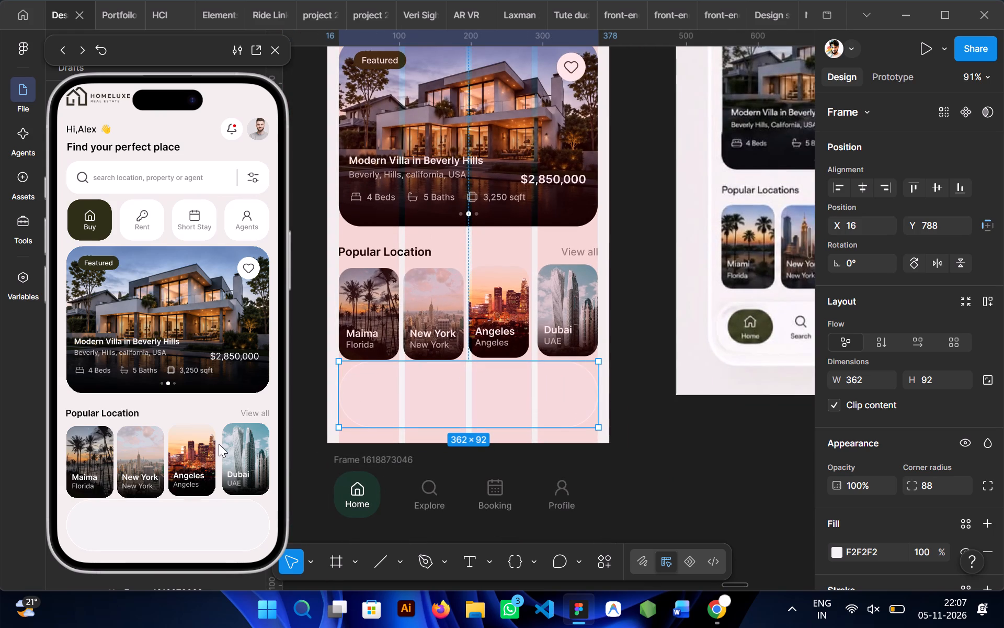
pyautogui.scroll(1, 219, 444)
pyautogui.click(431, 392)
pyautogui.click(957, 191)
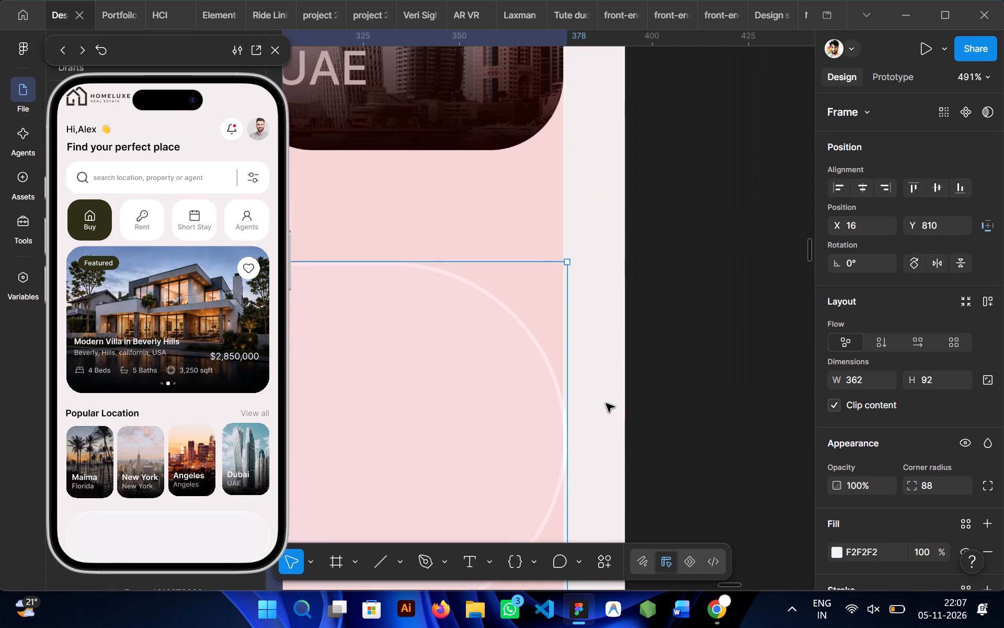
pyautogui.click(861, 188)
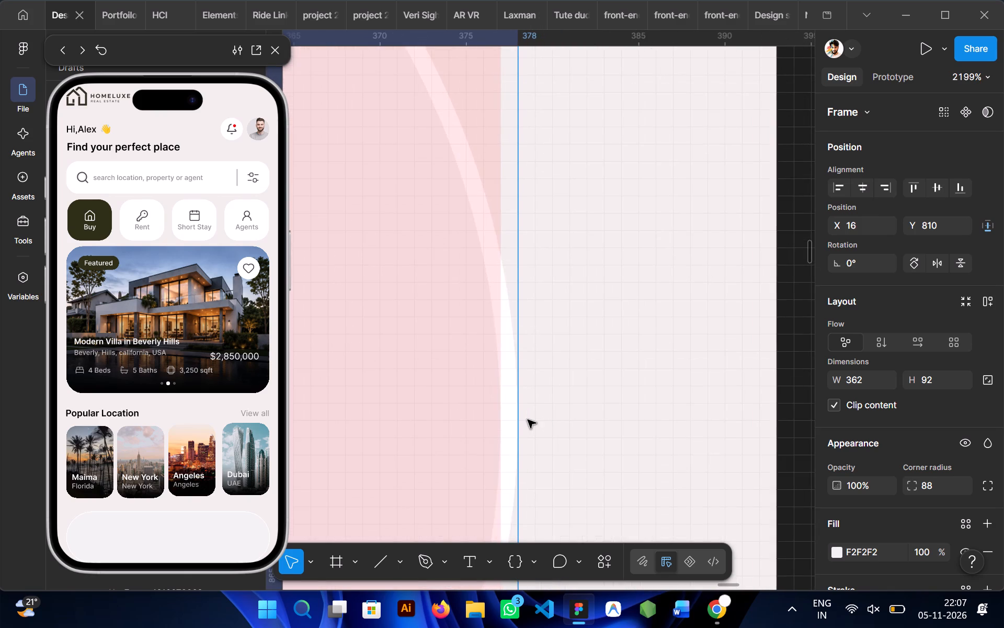
# Narrow the navigation bar from its right edge to a width of 361, in line with the layout columns.
pyautogui.moveTo(513, 421); pyautogui.dragTo(482, 424)
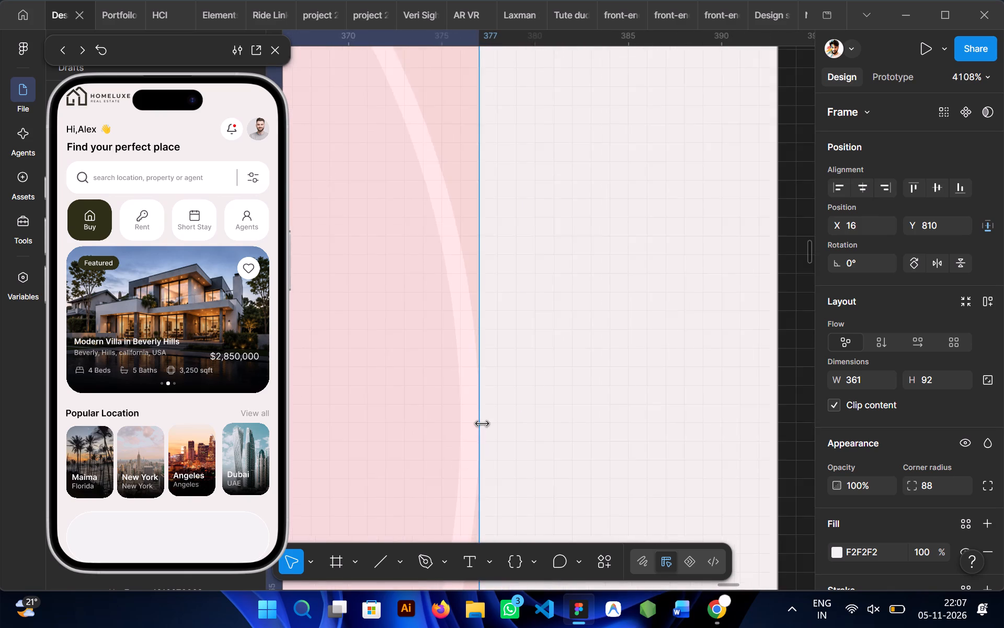
pyautogui.hscroll(2, 482, 424)
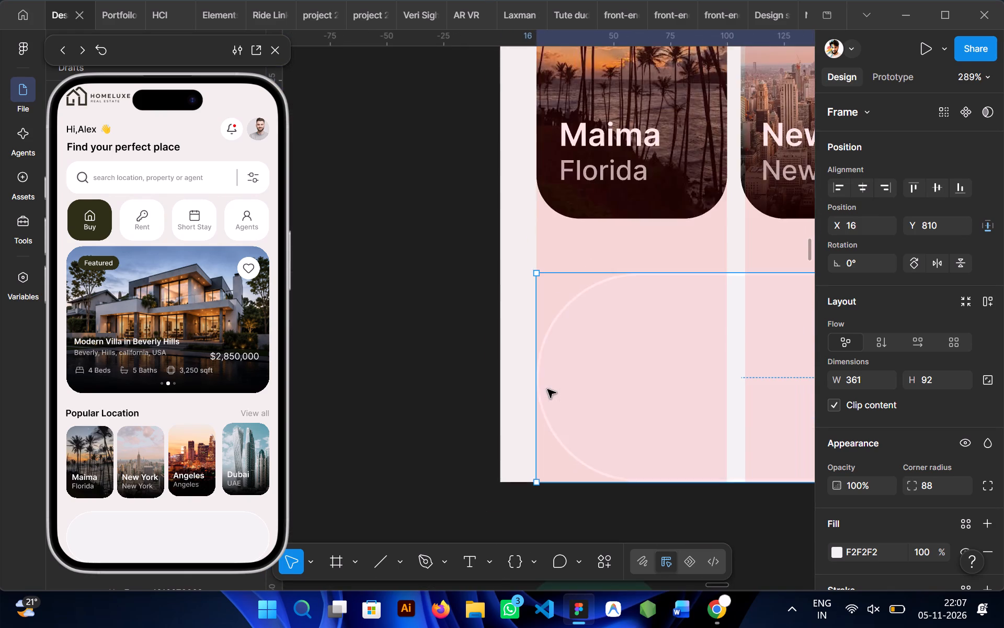
# Place a duplicate of the green Home tile from the item row on the canvas inside the navigation bar.
pyautogui.hscroll(-2, 547, 389)
pyautogui.click(447, 478)
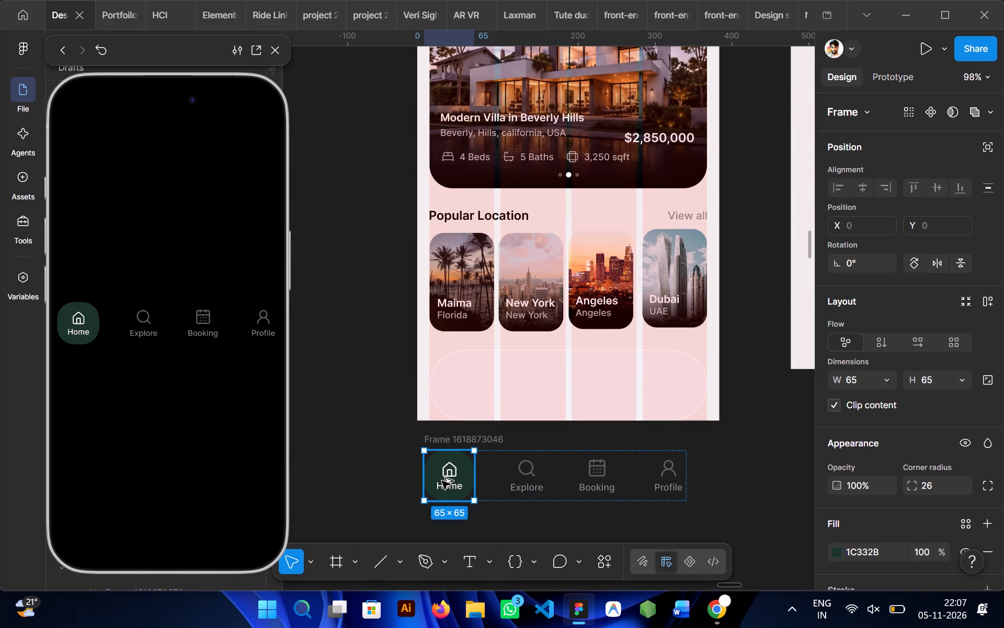
pyautogui.keyDown('alt'); pyautogui.moveTo(442, 481); pyautogui.dragTo(465, 392); pyautogui.keyUp('alt')
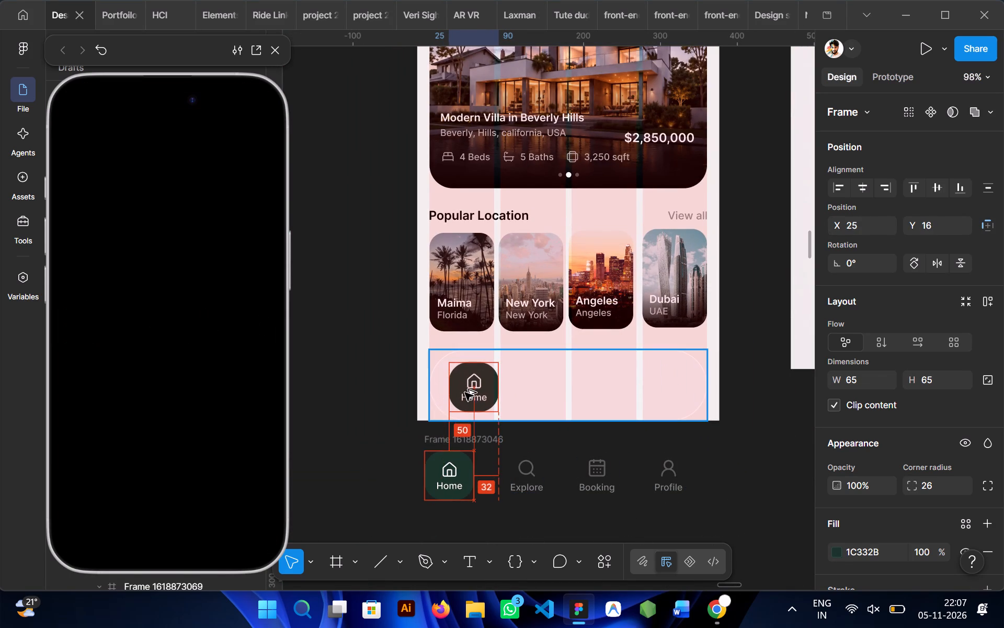
pyautogui.keyDown('alt'); pyautogui.moveTo(465, 392); pyautogui.dragTo(464, 392); pyautogui.keyUp('alt')
pyautogui.click(368, 412)
# Check the bar in the preview and nudge the navigation bar frame up to Y 801.
pyautogui.click(497, 394)
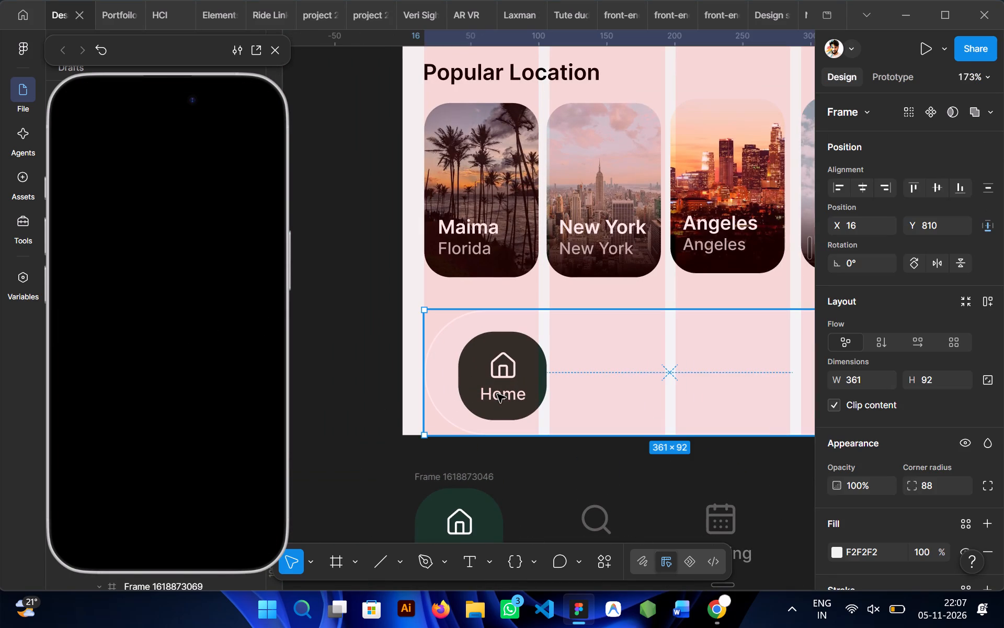
pyautogui.scroll(-1, 163, 458)
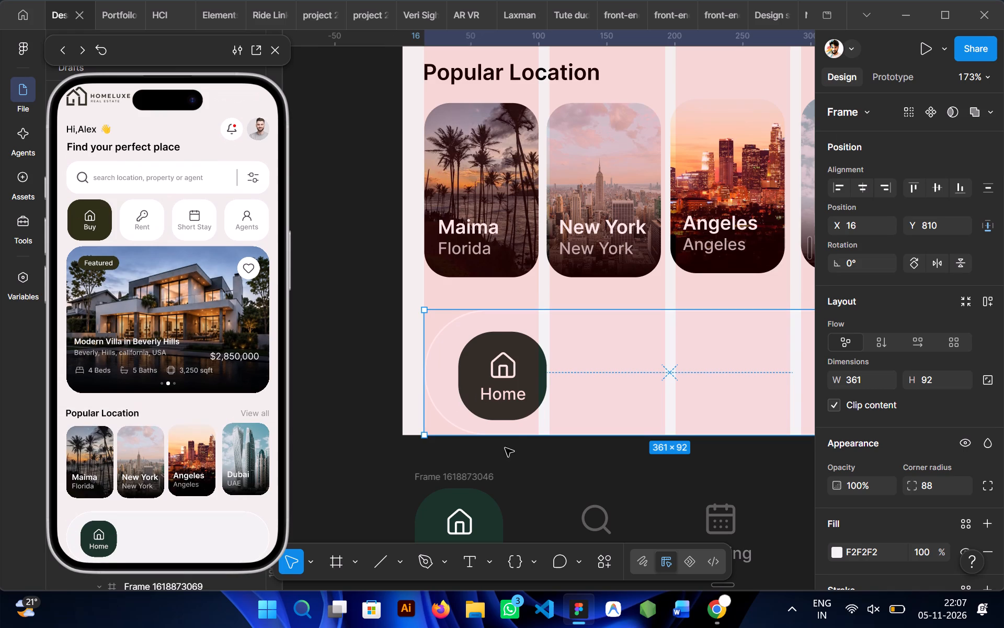
pyautogui.click(600, 350)
pyautogui.hscroll(-1, 600, 350)
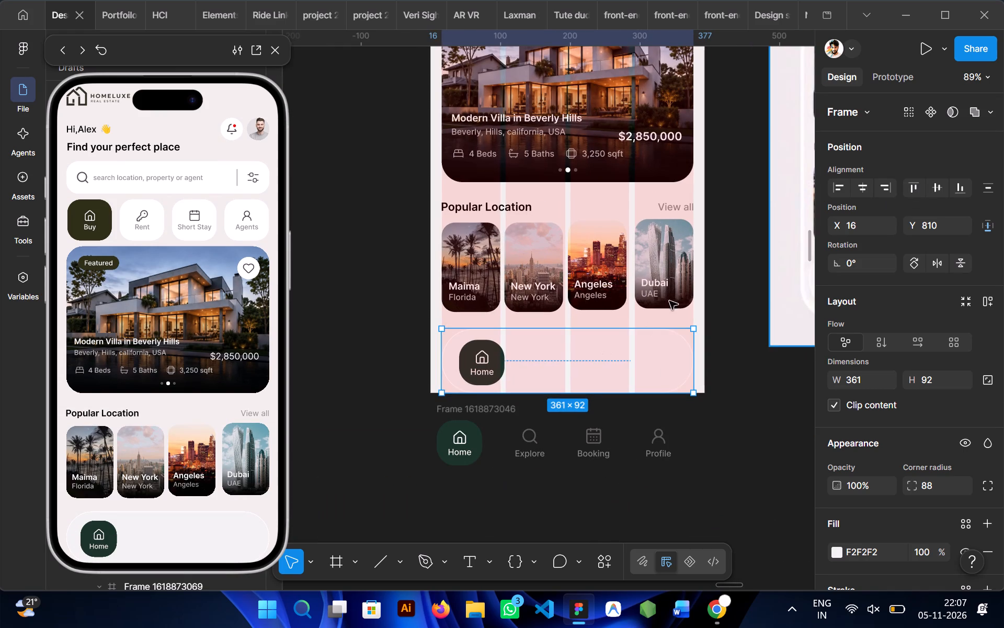
pyautogui.press('Up')
pyautogui.press('Up')
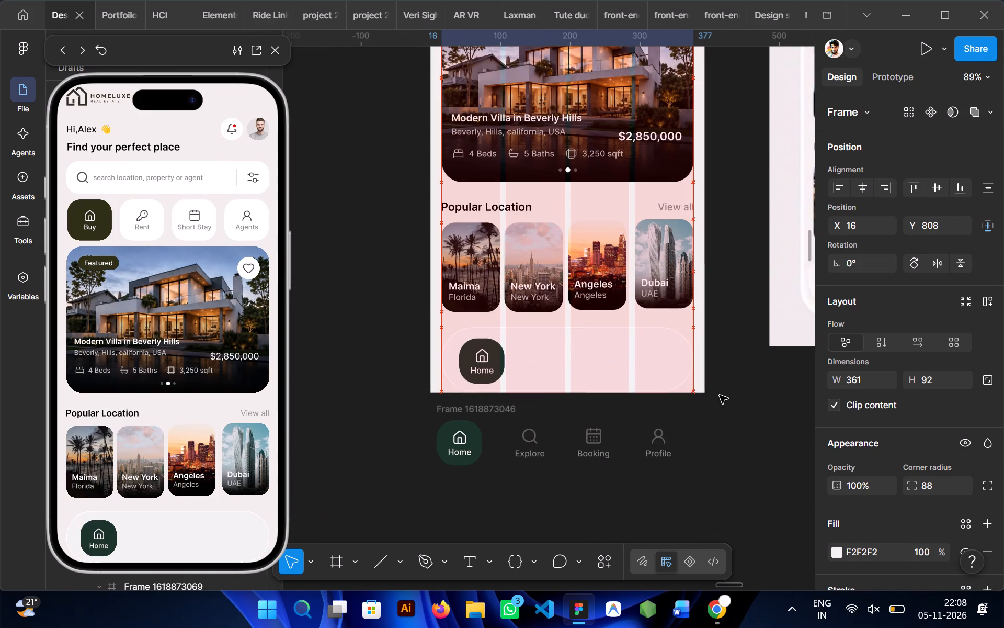
pyautogui.press('Up')
pyautogui.press('Up')
pyautogui.press('Up')
pyautogui.press('Up')
pyautogui.press('Up')
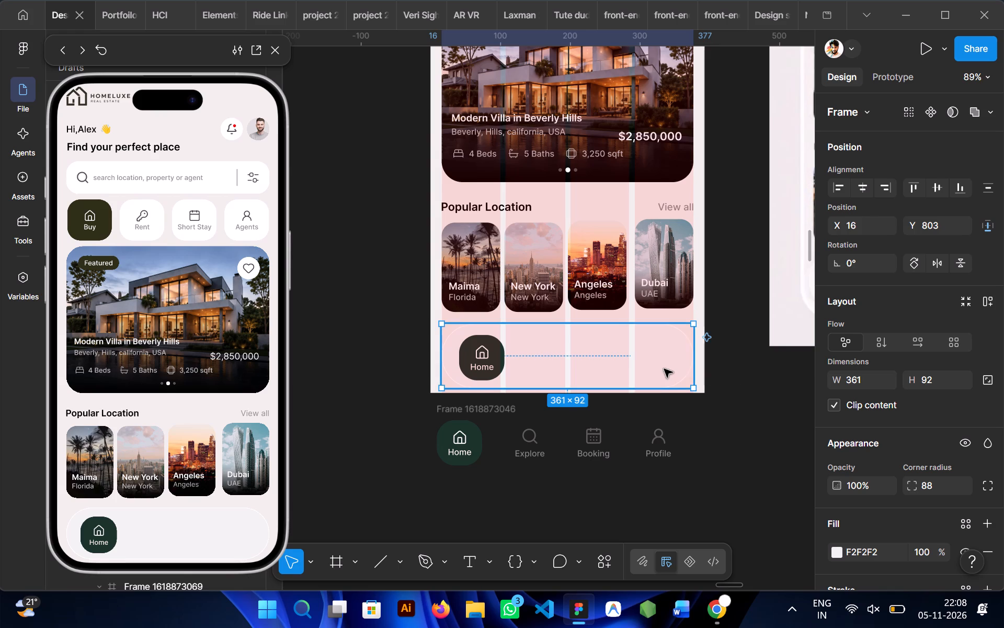
pyautogui.press('Up')
pyautogui.press('Up')
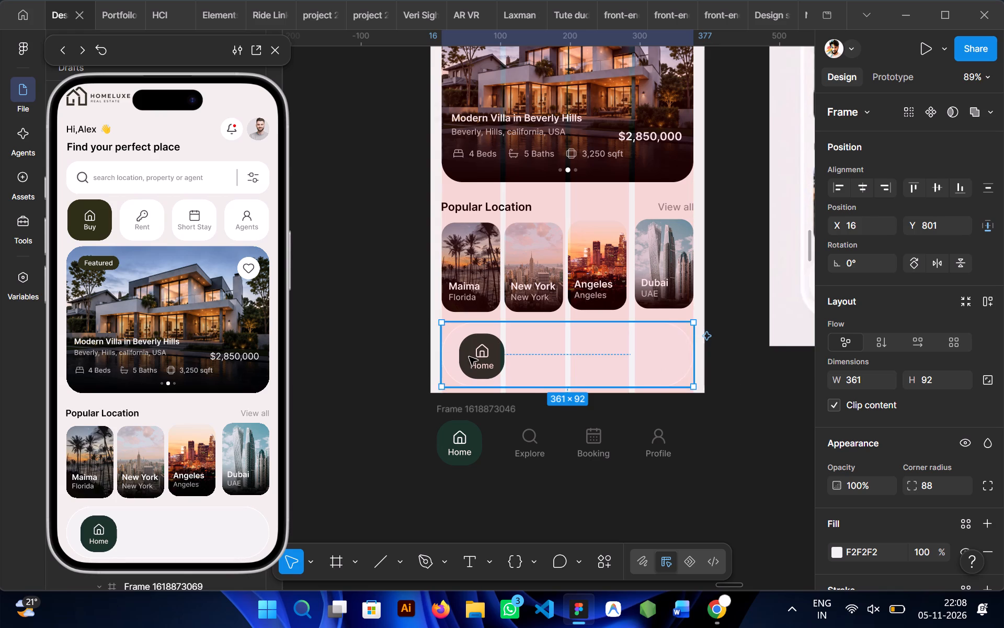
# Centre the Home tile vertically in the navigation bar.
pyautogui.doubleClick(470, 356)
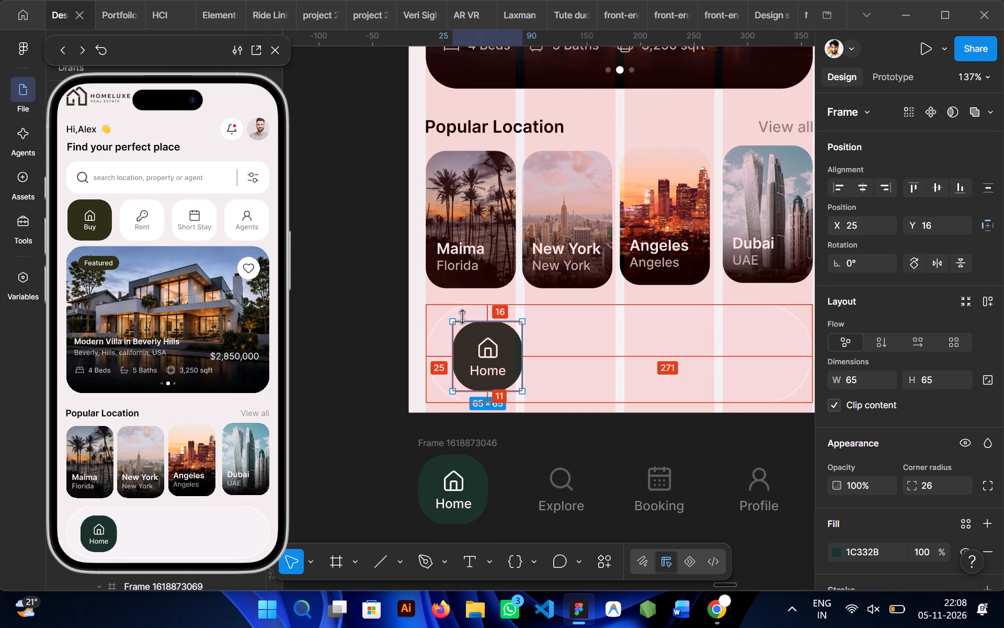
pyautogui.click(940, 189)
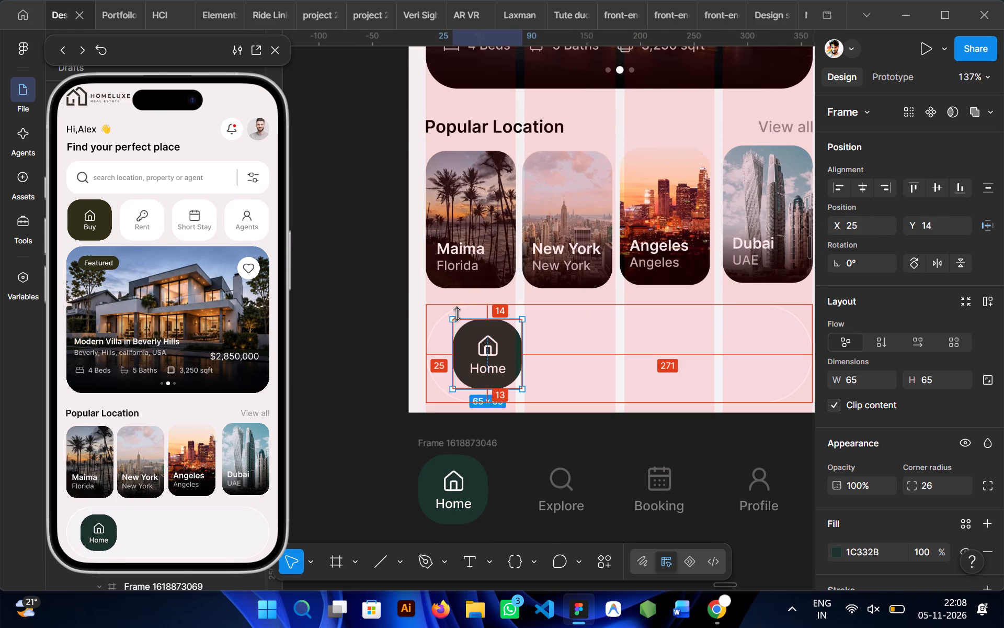
# Lower the navigation bar frame's top edge so that the bar is 91 high.
pyautogui.click(579, 353)
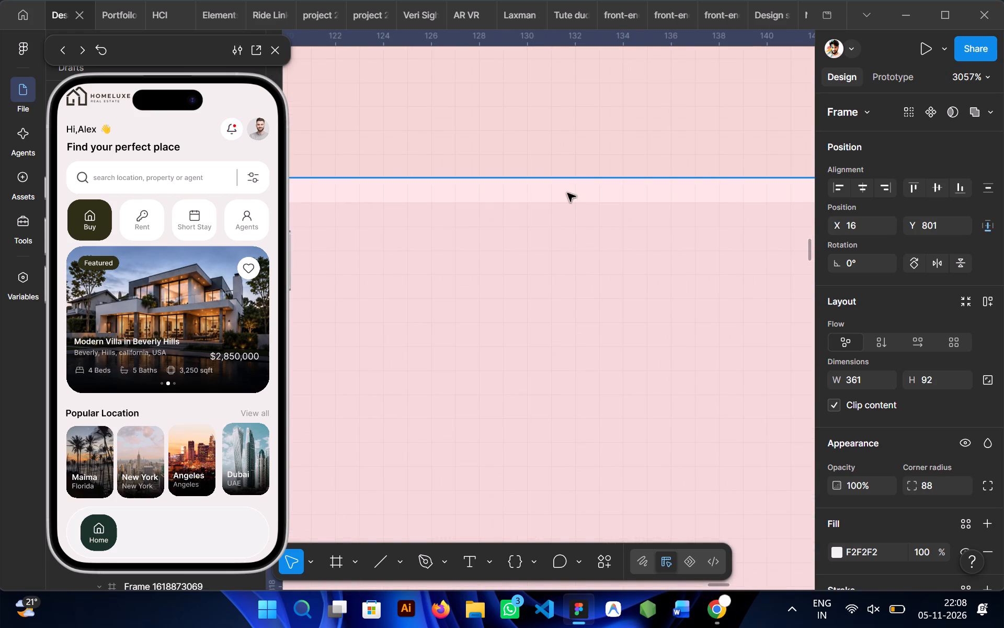
pyautogui.moveTo(560, 176); pyautogui.dragTo(558, 198)
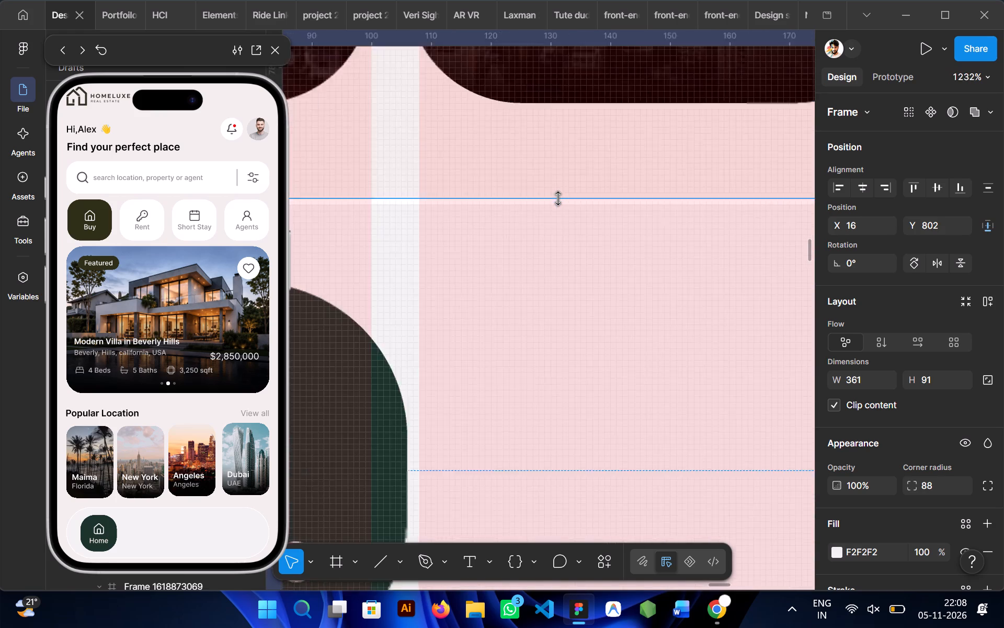
# Centre the Home tile vertically in the resized navigation bar, at Y 13.
pyautogui.doubleClick(440, 278)
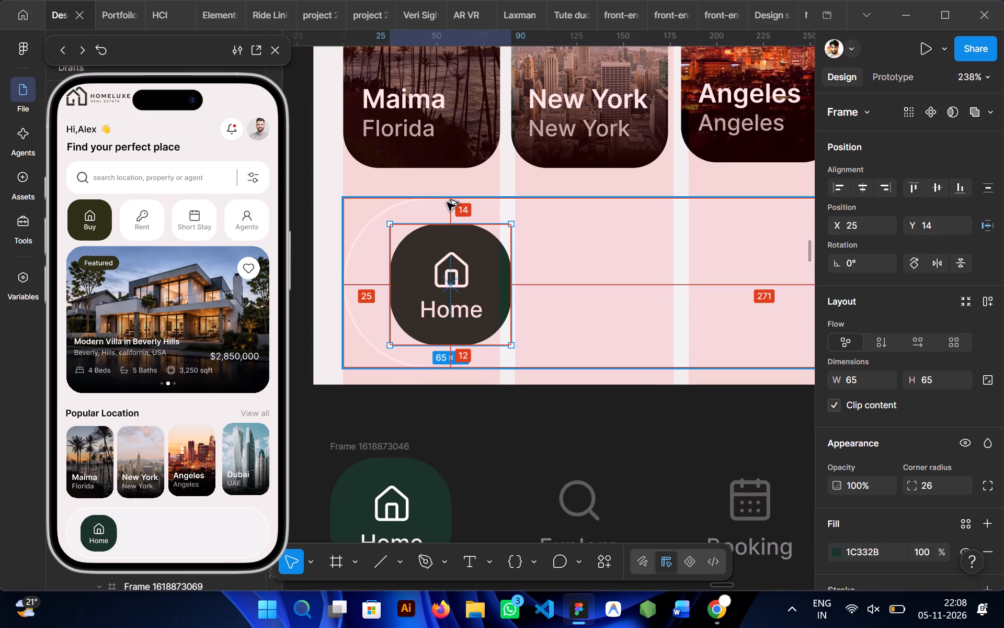
pyautogui.click(946, 188)
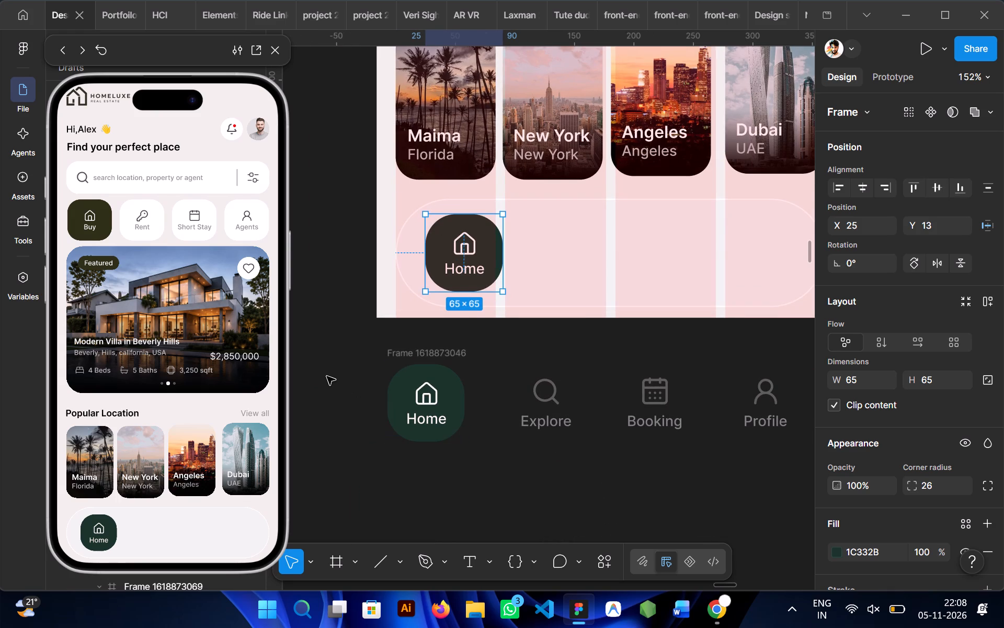
# Nudge the Home tile to X 13 and check its spacing to the navigation bar's edges.
pyautogui.hotkey('shift', 'Left')
pyautogui.press('Right')
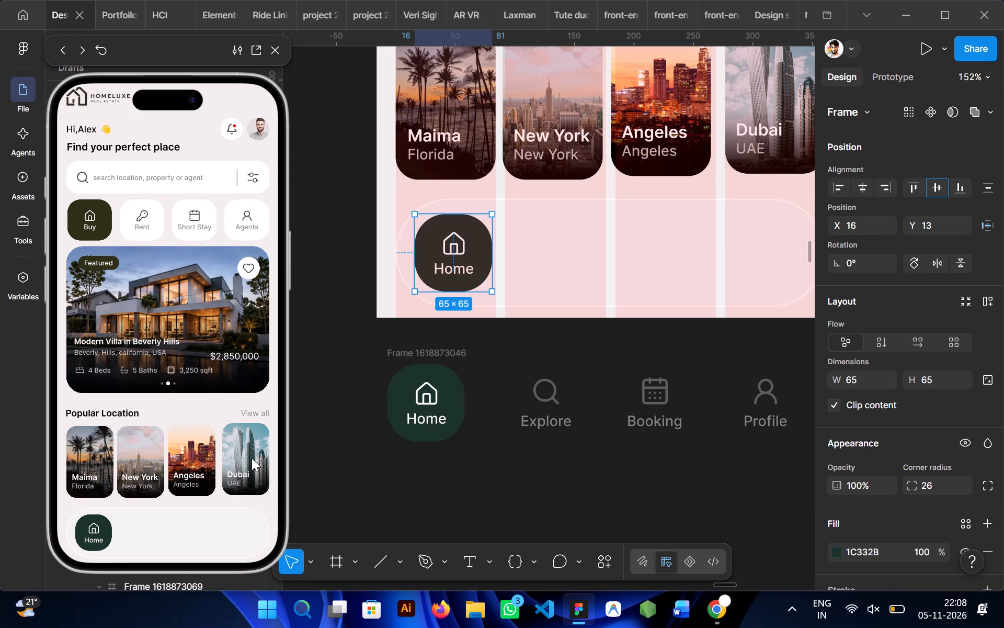
pyautogui.press('Left')
pyautogui.press('Left')
pyautogui.press('Left')
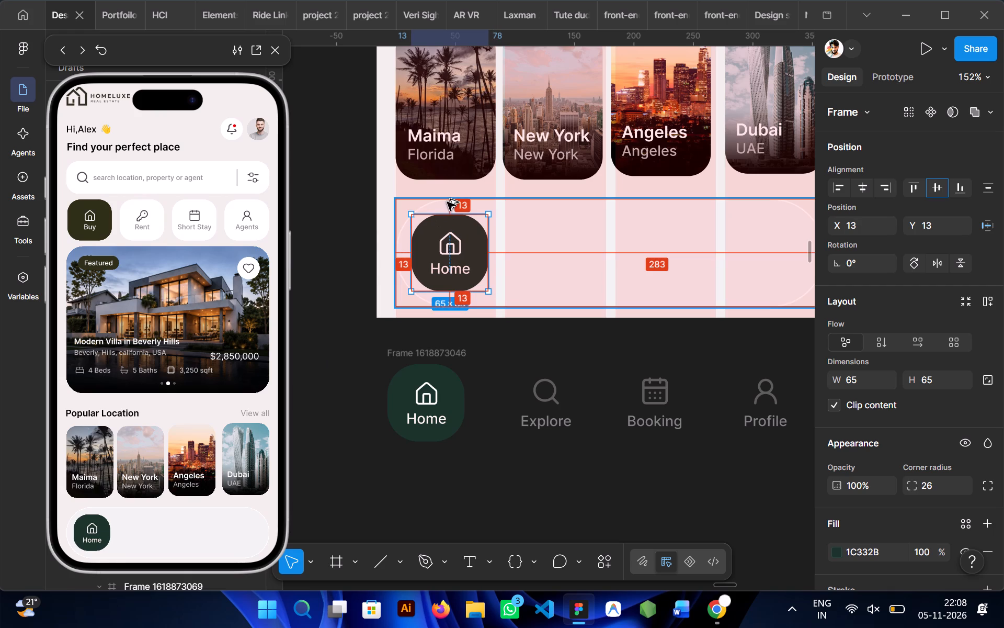
pyautogui.click(348, 333)
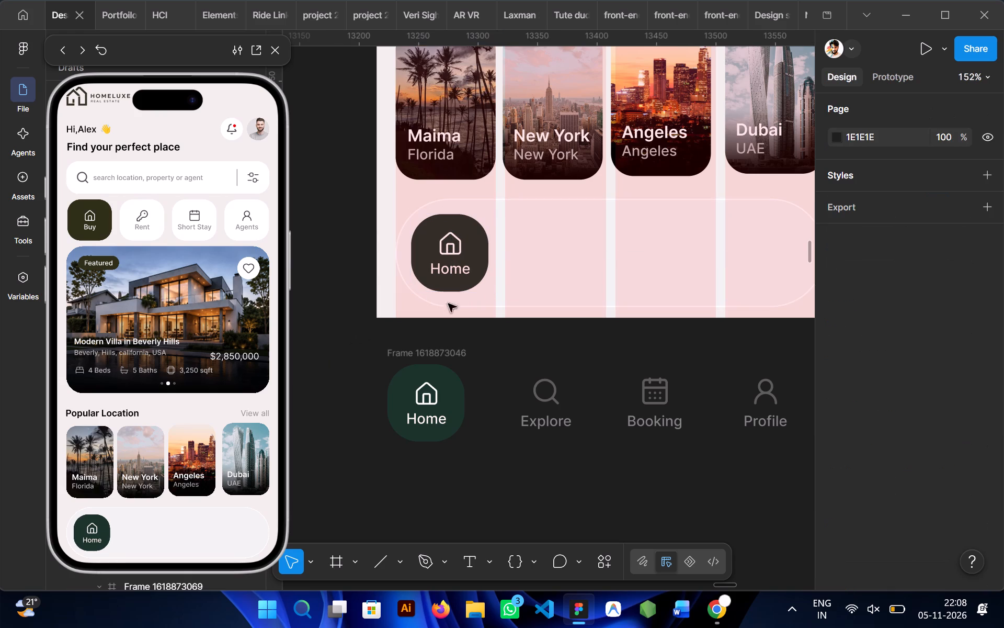
# Reduce the navigation bar frame's corner radius to 41 and check the Home tile's spacing inside it.
pyautogui.keyDown('ctrl'); pyautogui.click(524, 212); pyautogui.keyUp('ctrl')
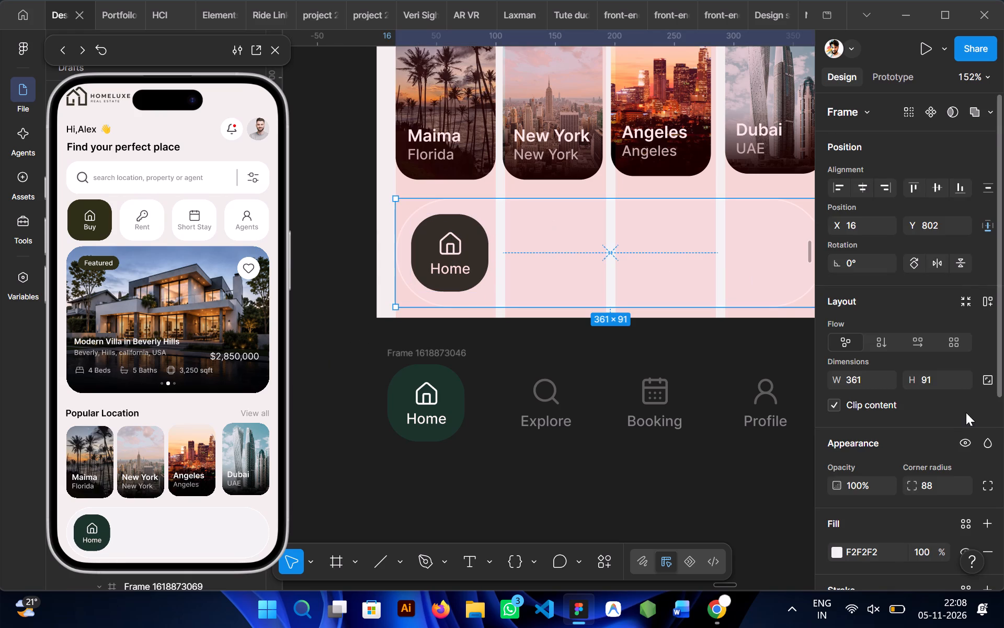
pyautogui.scroll(-1, 966, 412)
pyautogui.moveTo(911, 365); pyautogui.dragTo(467, 313)
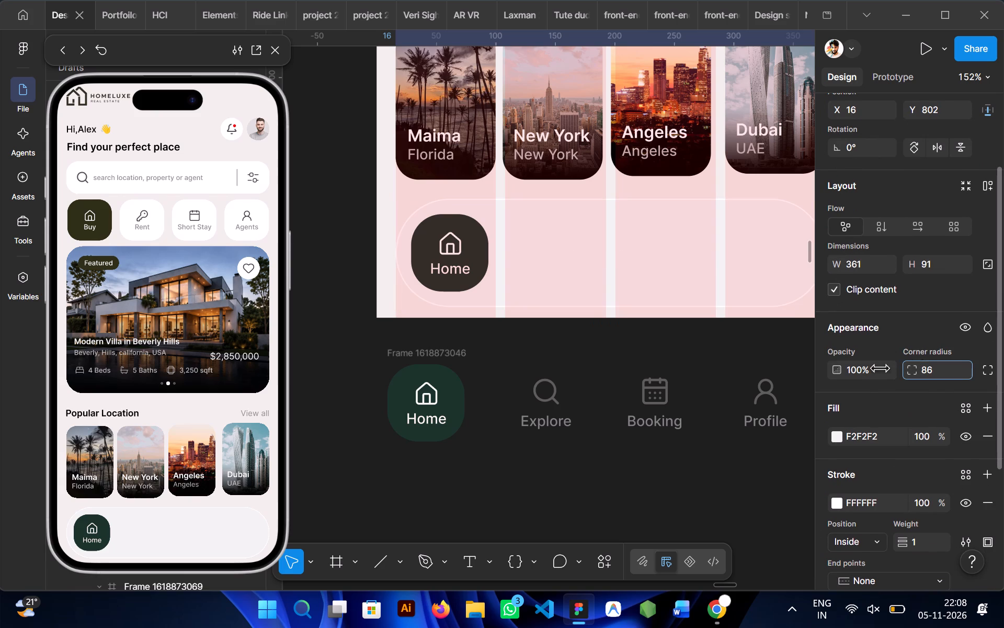
pyautogui.moveTo(467, 313); pyautogui.dragTo(478, 315)
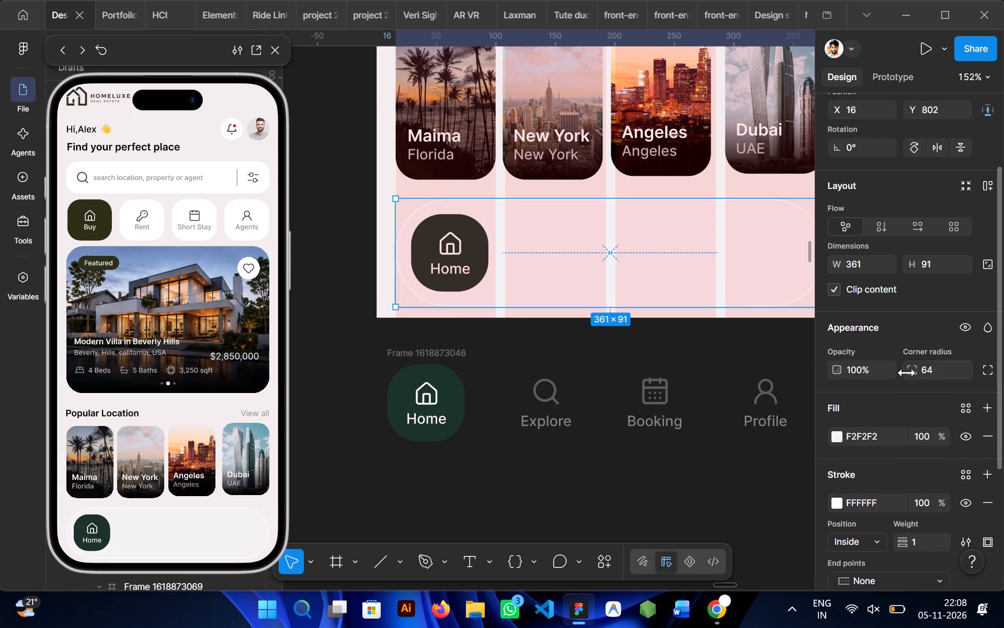
pyautogui.moveTo(907, 373); pyautogui.dragTo(488, 310)
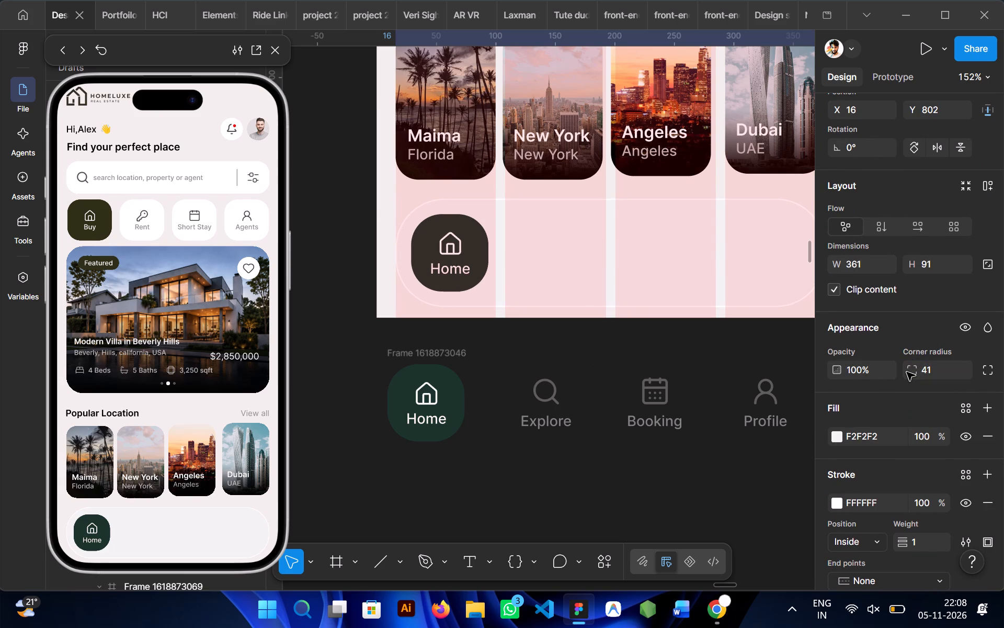
pyautogui.doubleClick(462, 233)
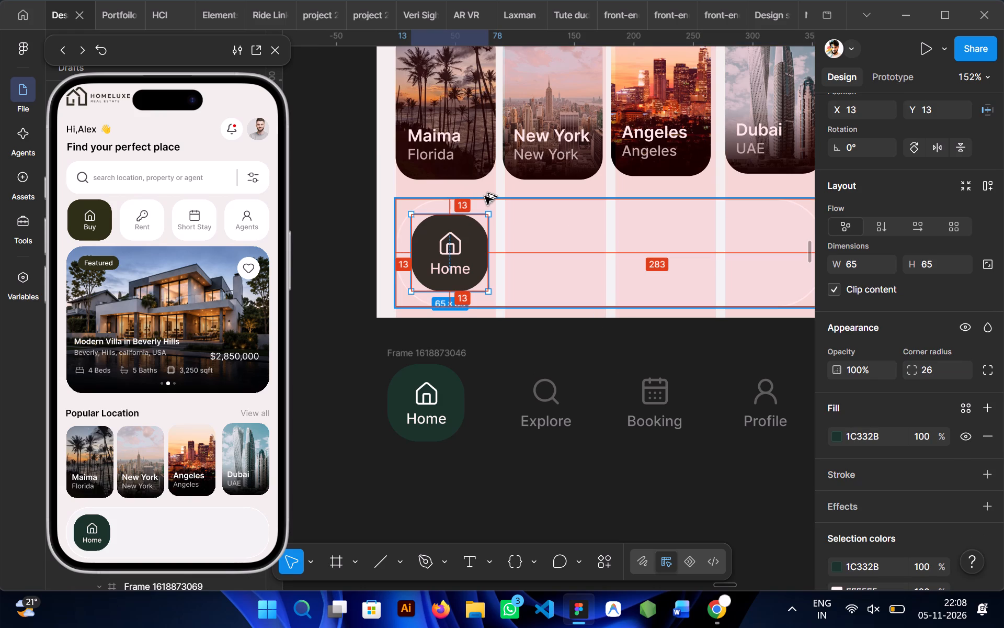
pyautogui.click(348, 297)
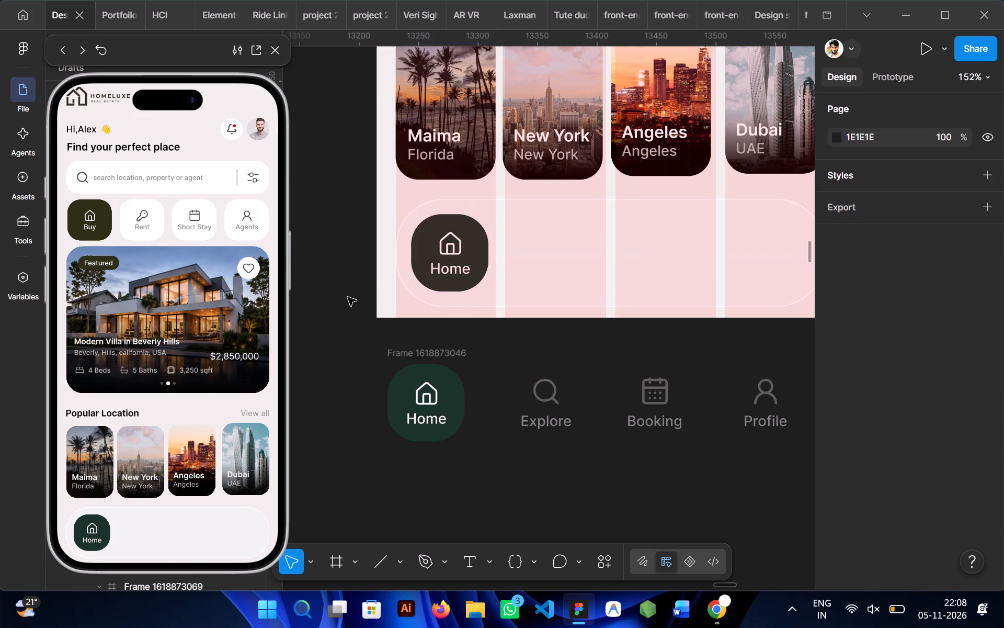
# Examine the size and text settings of the Explore item's icon and label in the copied navigation row.
pyautogui.hscroll(-1, 348, 297)
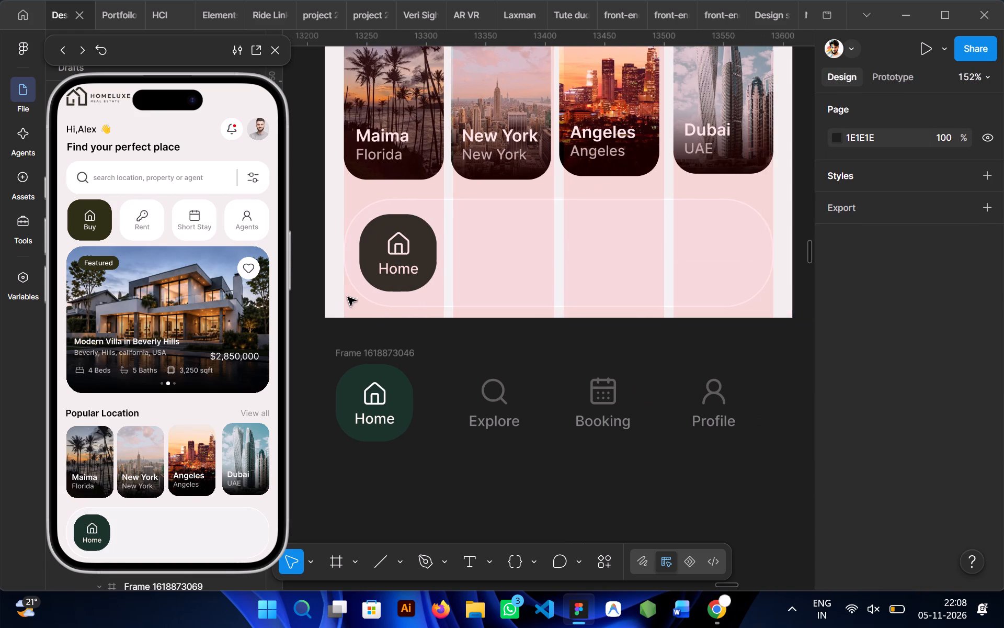
pyautogui.click(484, 401)
pyautogui.click(474, 469)
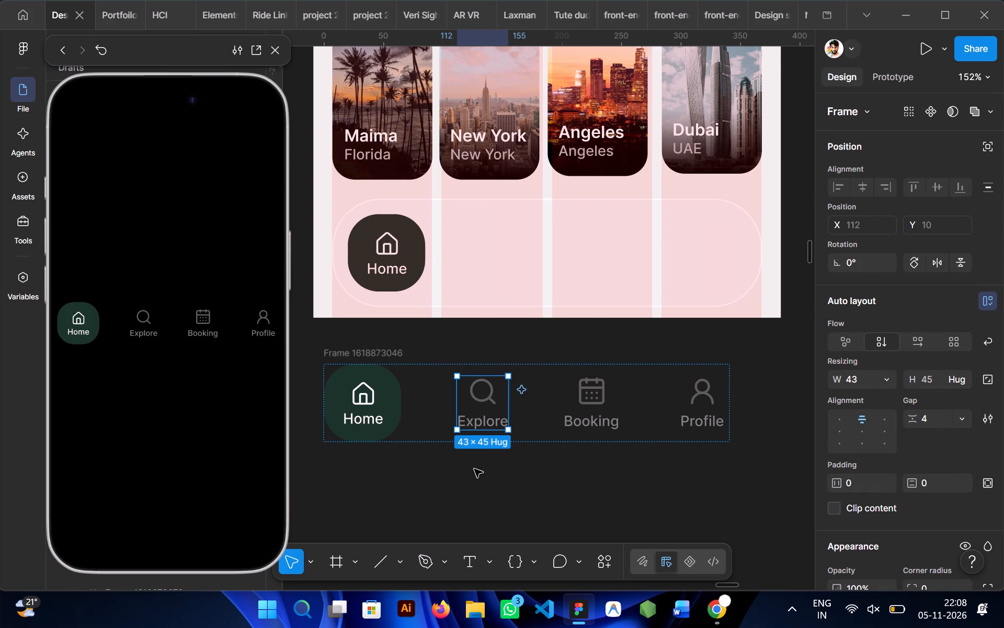
pyautogui.keyDown('ctrl'); pyautogui.click(478, 423); pyautogui.keyUp('ctrl')
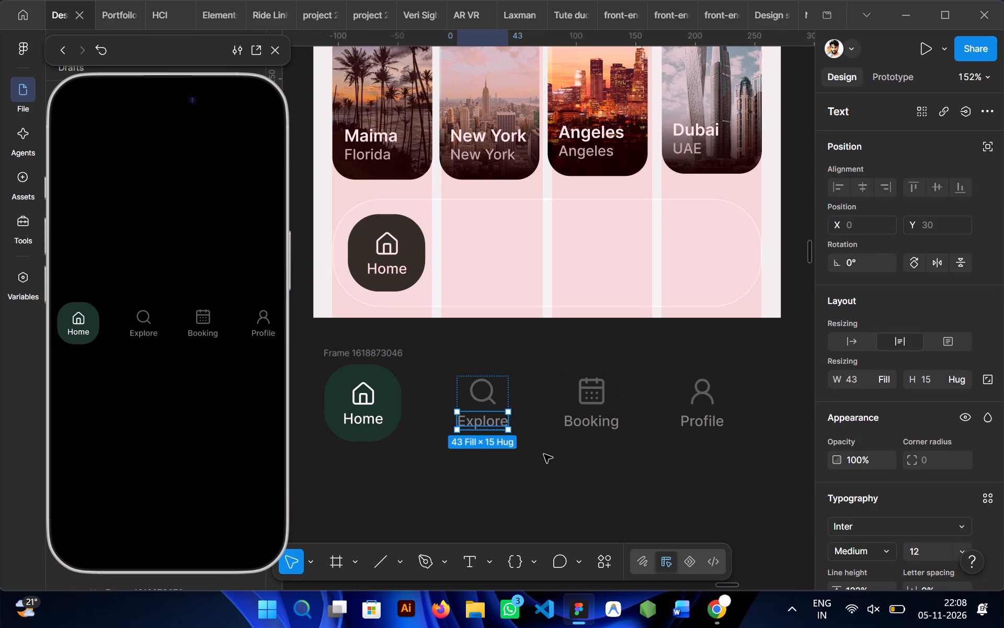
pyautogui.click(475, 400)
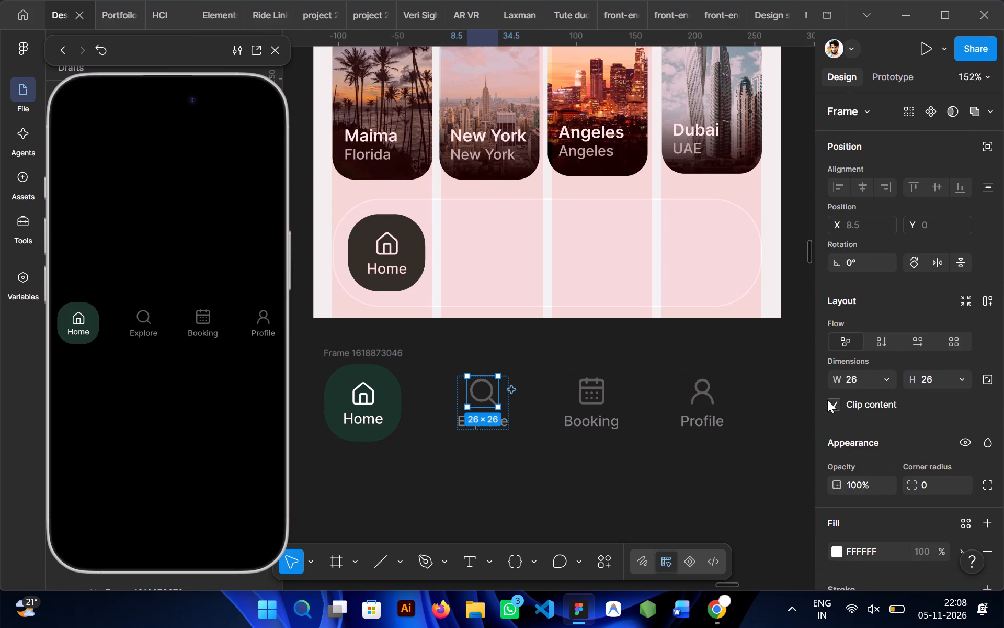
pyautogui.scroll(-1, 911, 429)
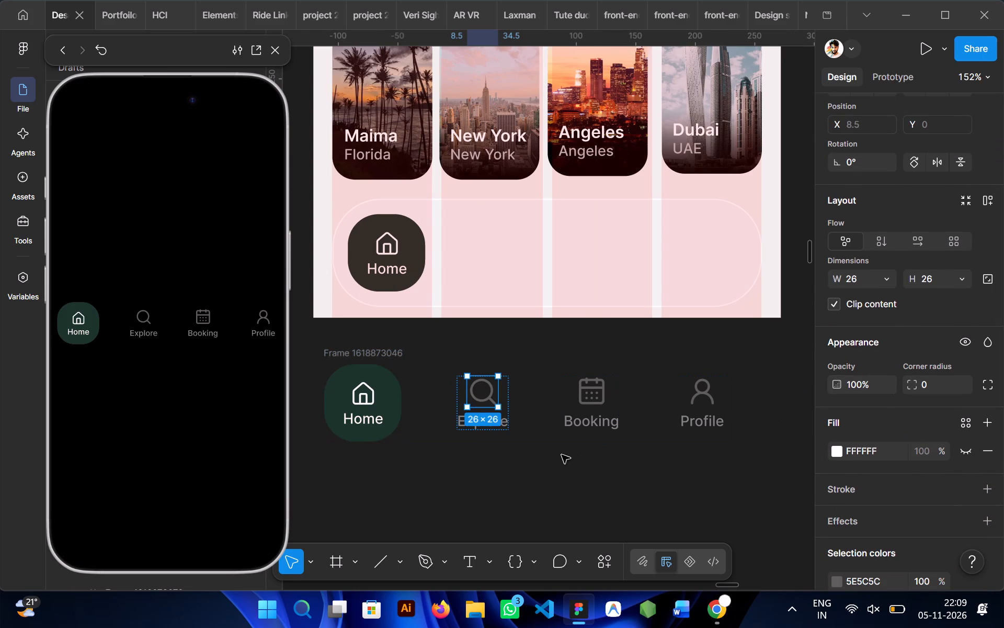
pyautogui.click(562, 455)
# Close the prototype preview and delete the copied navigation row below the phone screen.
pyautogui.click(271, 51)
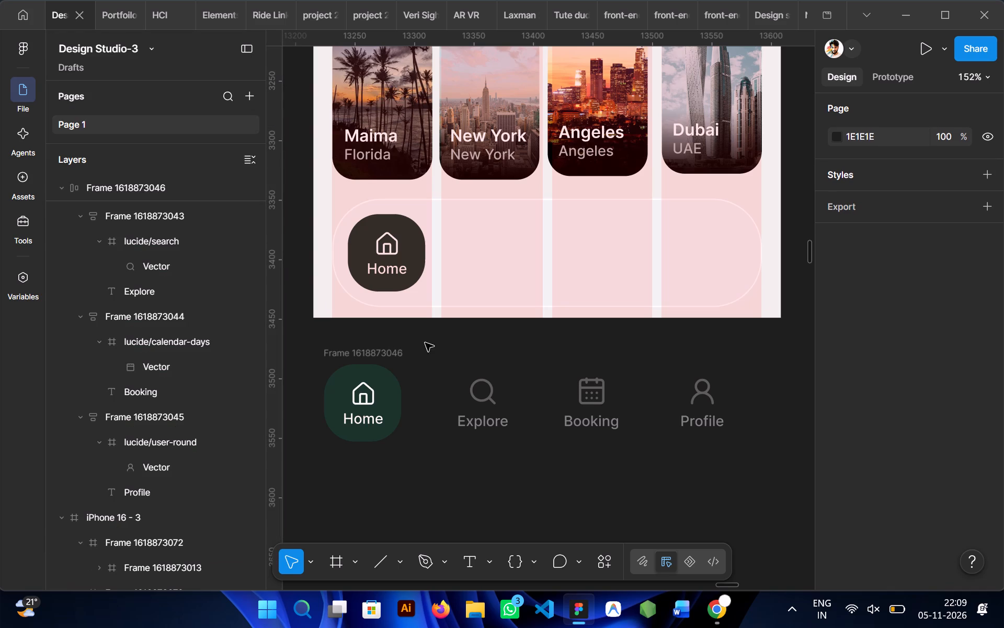
pyautogui.click(416, 401)
pyautogui.press('Delete')
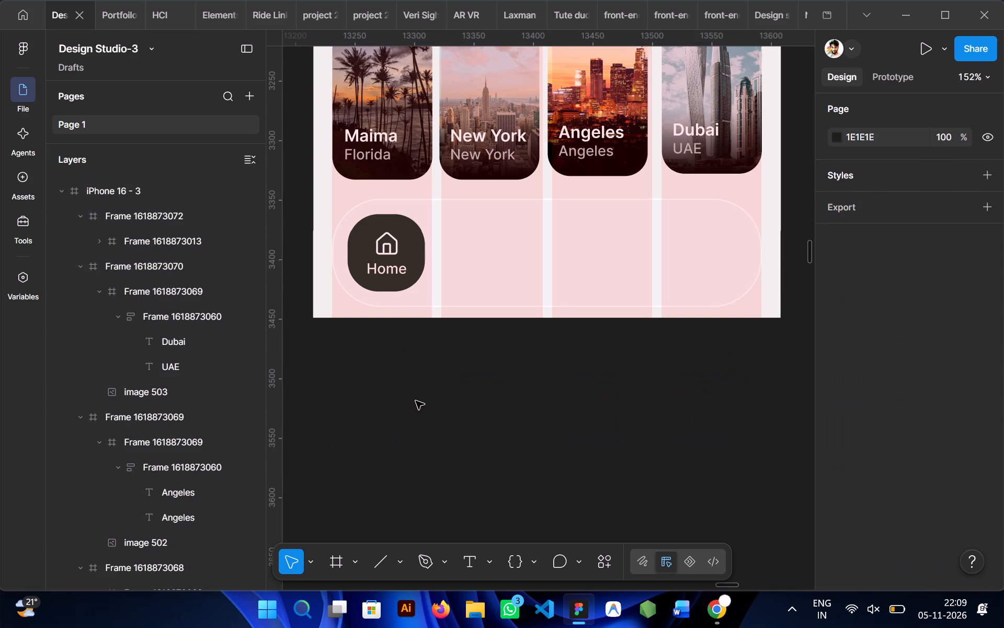
# Insert the Lucide search icon and place it inside the navigation bar, beside the Home tile.
pyautogui.click(603, 566)
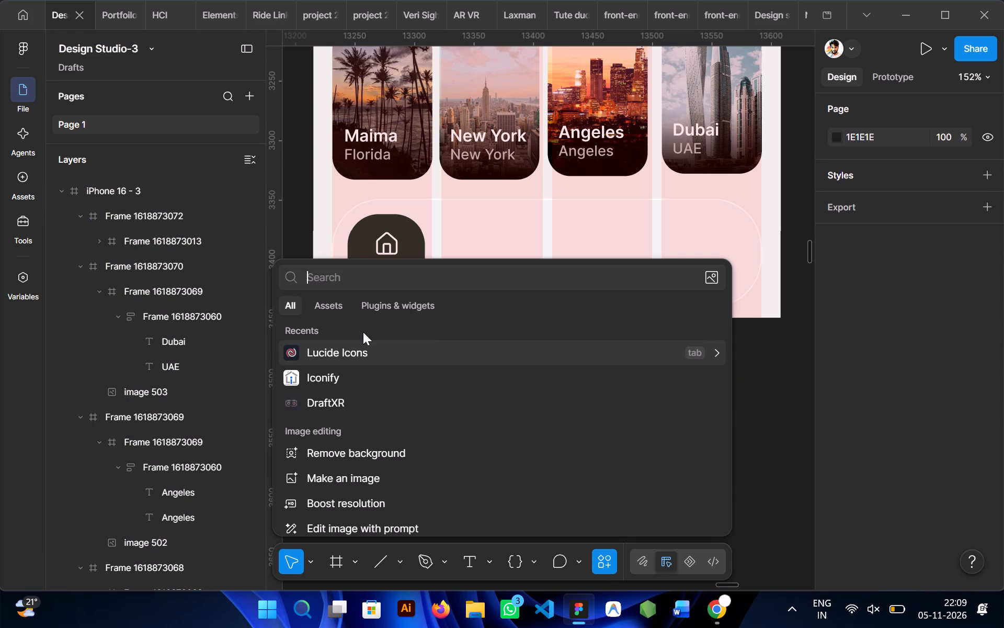
pyautogui.click(346, 353)
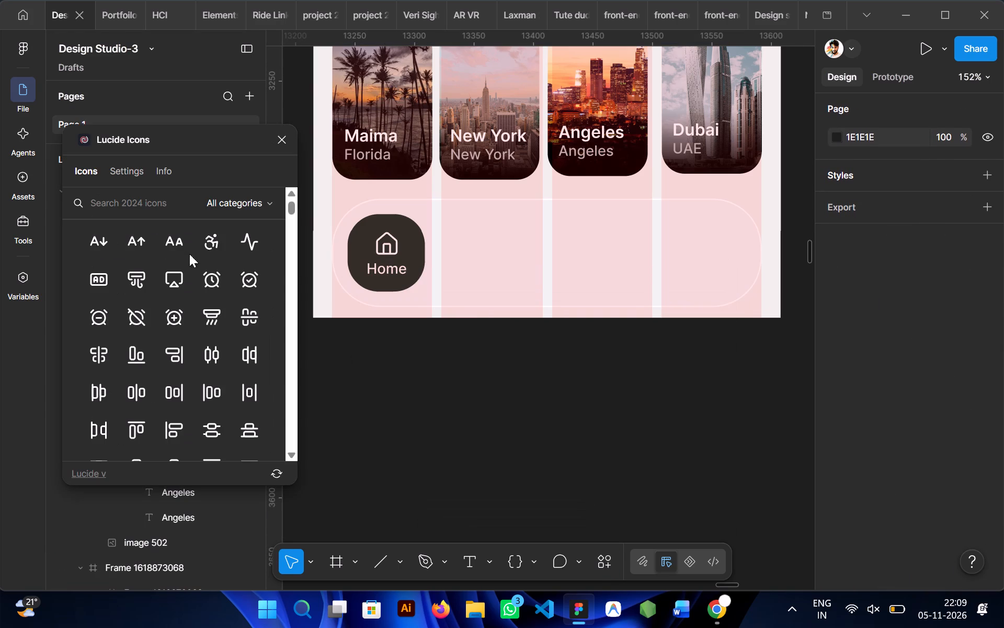
pyautogui.click(129, 209)
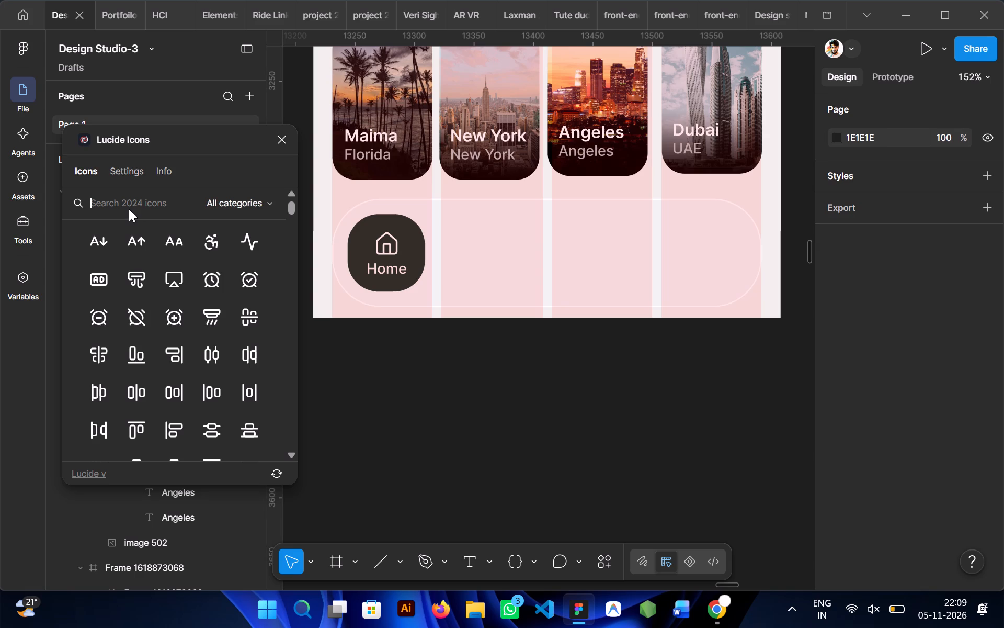
pyautogui.write('searh')
pyautogui.click(127, 230)
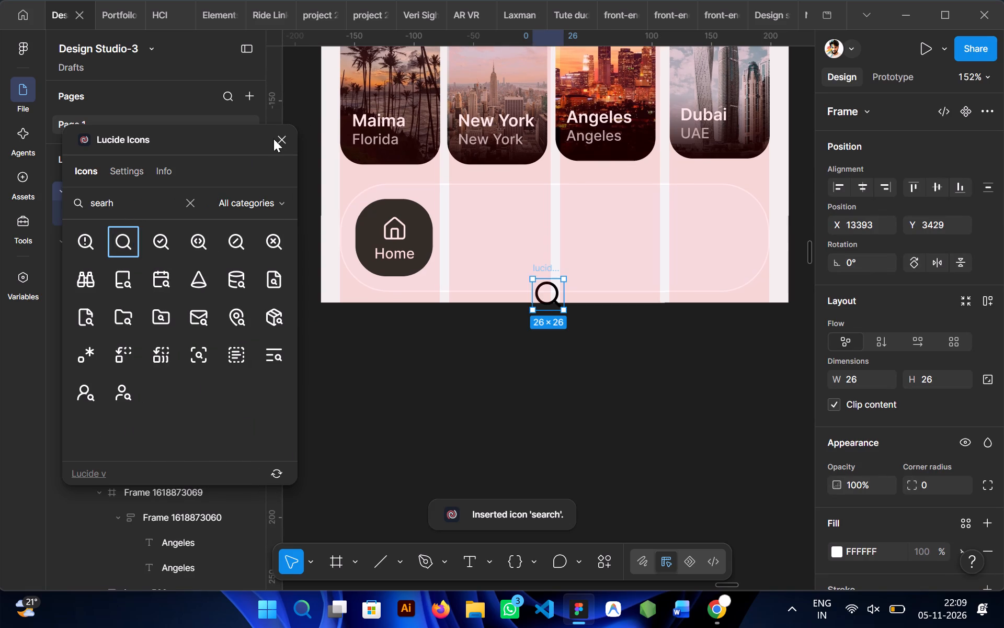
pyautogui.click(277, 138)
pyautogui.moveTo(550, 270); pyautogui.dragTo(508, 247)
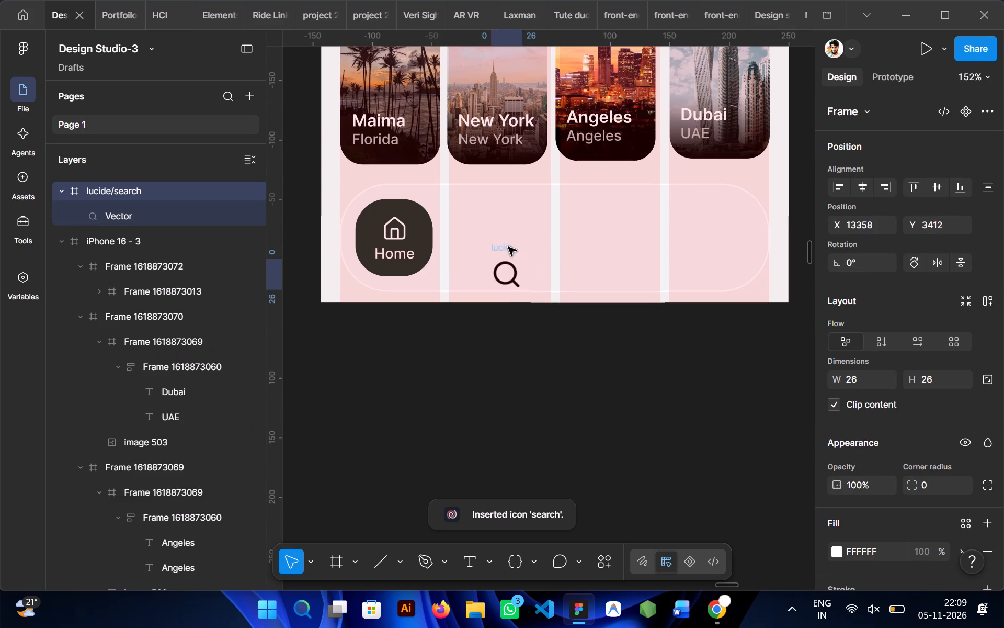
pyautogui.moveTo(508, 247); pyautogui.dragTo(500, 343)
pyautogui.moveTo(500, 343); pyautogui.dragTo(484, 289)
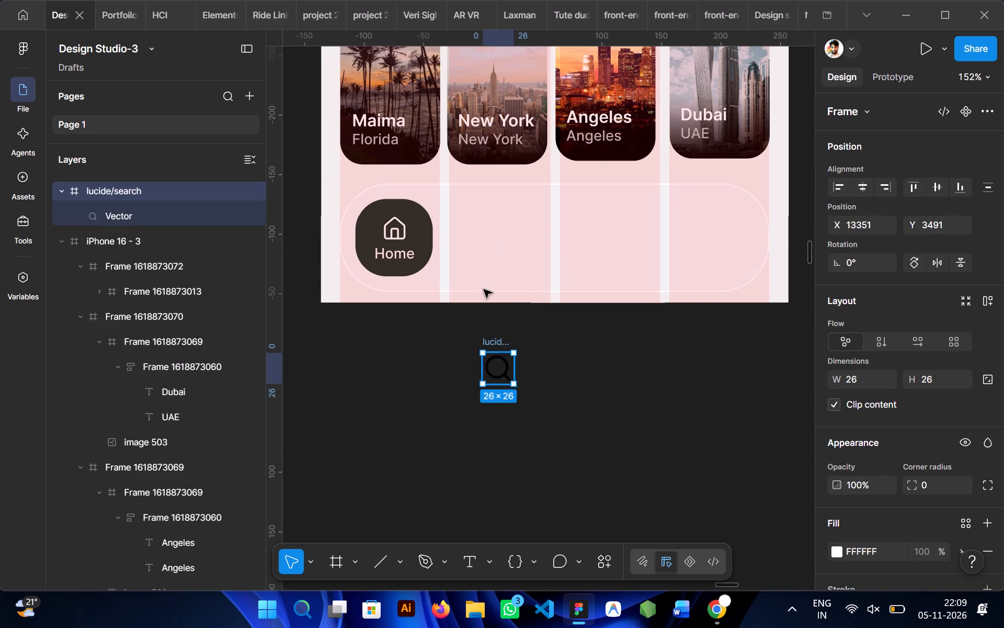
pyautogui.moveTo(484, 289); pyautogui.dragTo(487, 206)
pyautogui.click(523, 440)
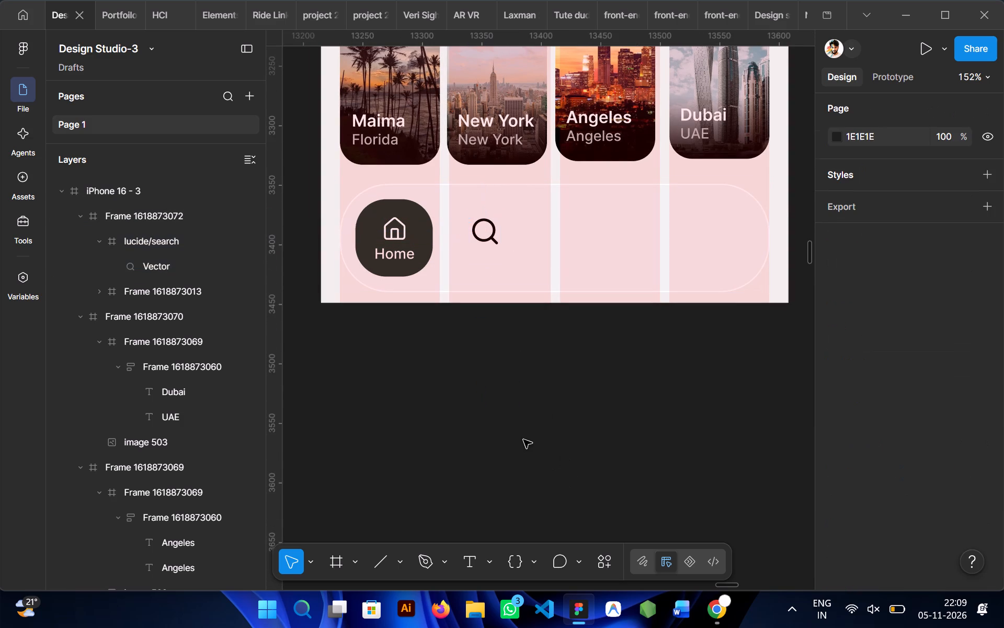
# Check the reference bar, find the plain Lucide calendar icon with "date", and place it beside the search icon in the navigation bar.
pyautogui.hscroll(-2, 620, 470)
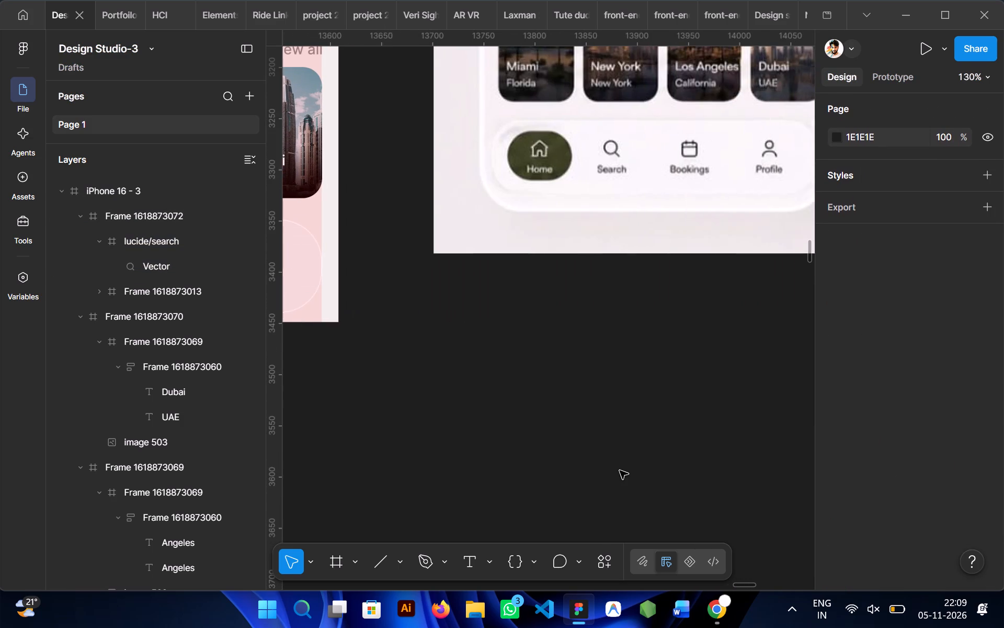
pyautogui.hscroll(-1, 620, 470)
pyautogui.hscroll(1, 620, 470)
pyautogui.click(602, 560)
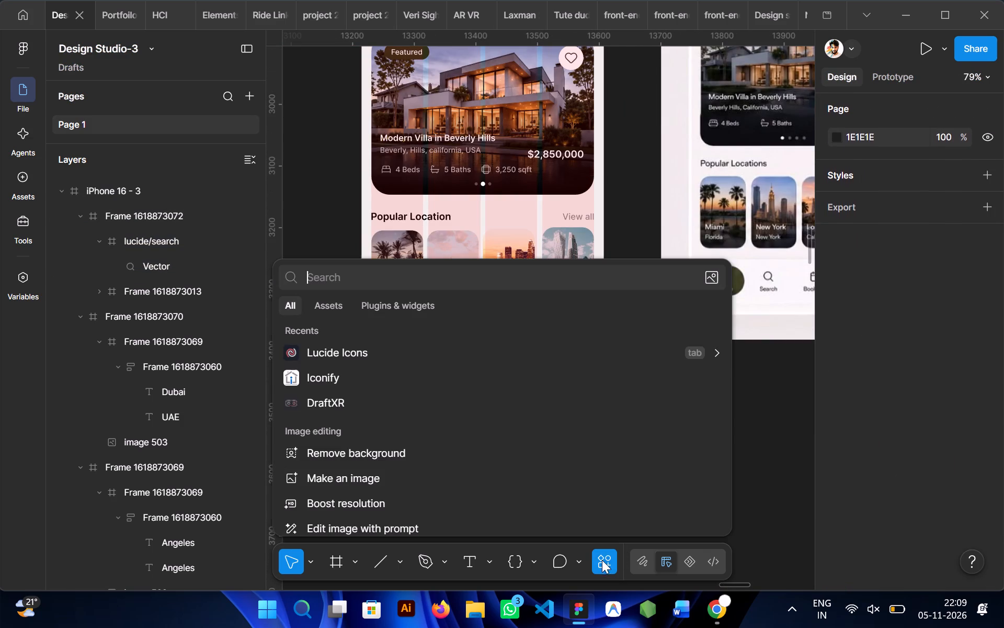
pyautogui.click(329, 361)
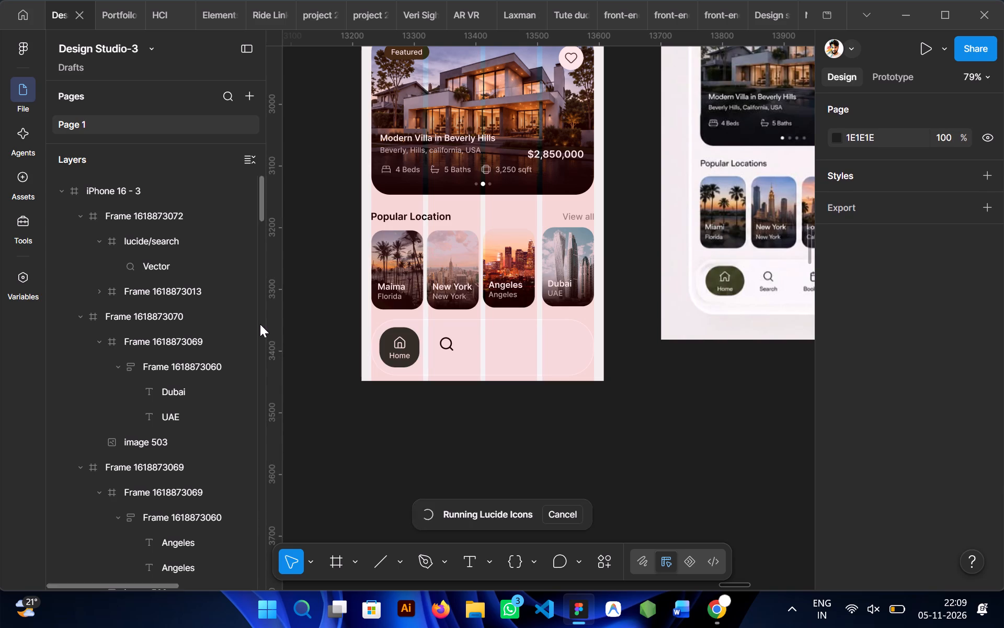
pyautogui.click(129, 212)
pyautogui.write('date')
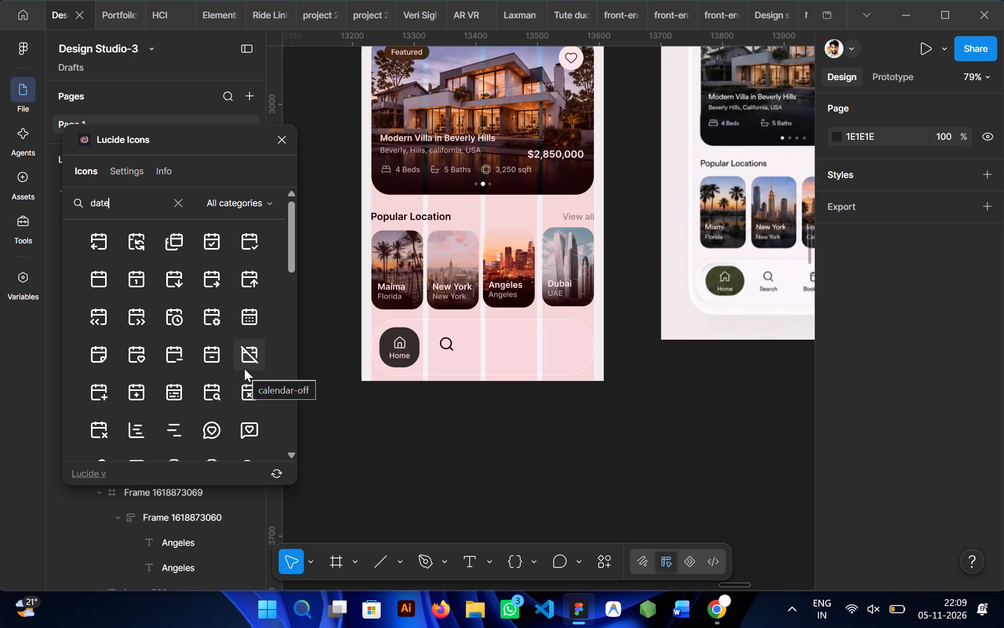
pyautogui.click(99, 284)
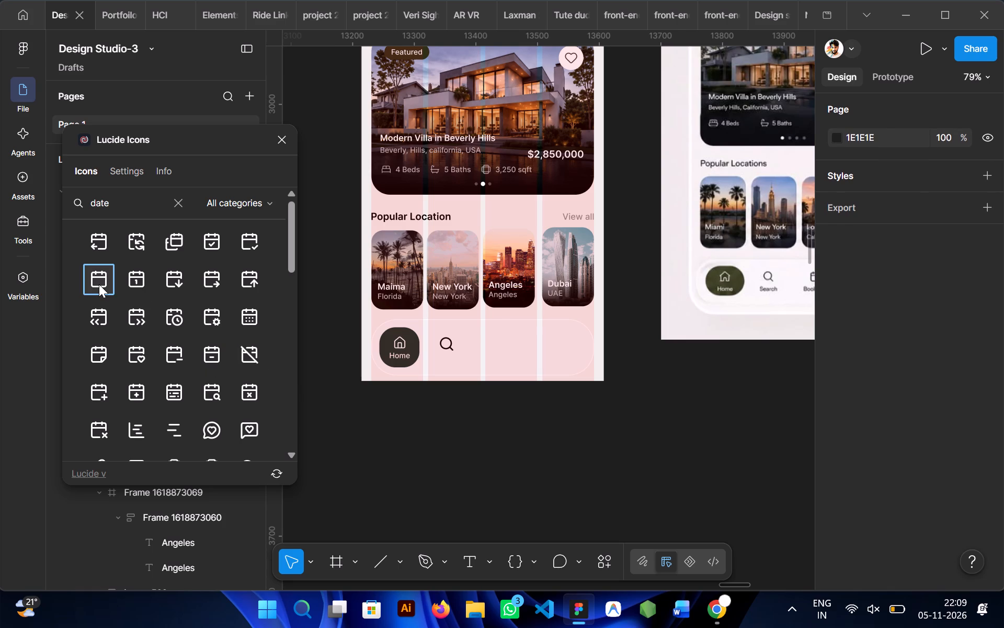
pyautogui.click(283, 139)
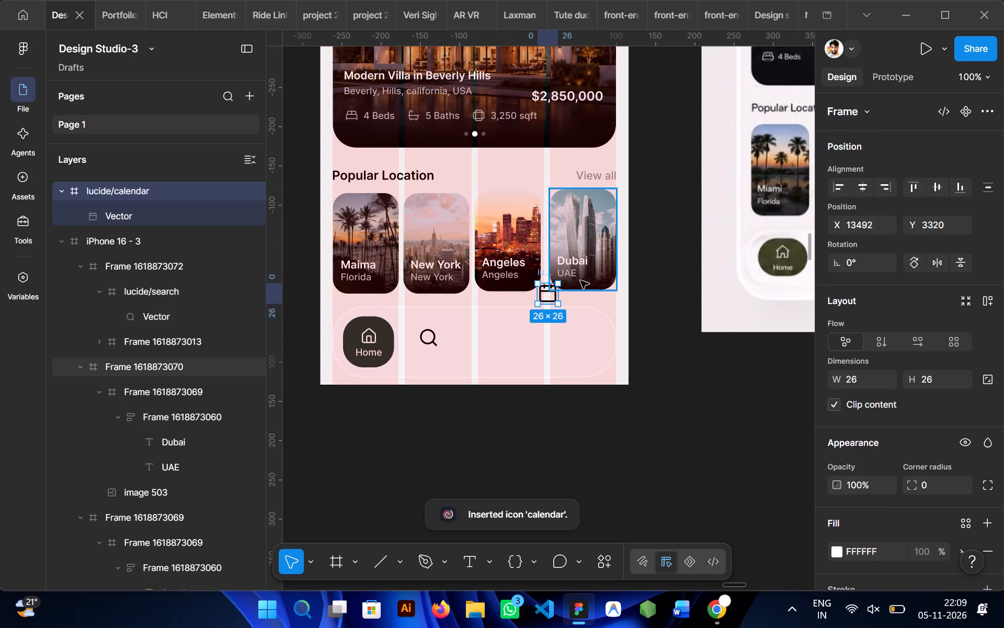
pyautogui.moveTo(546, 273); pyautogui.dragTo(467, 319)
pyautogui.click(473, 408)
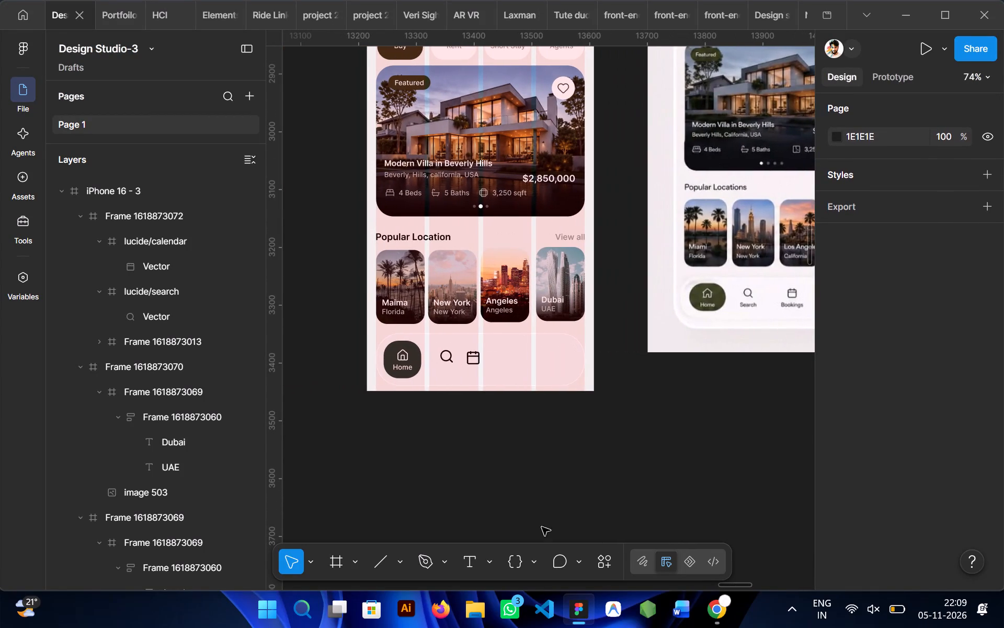
# Find the Lucide user-round icon with "profile" and place it in the navigation bar beyond the calendar icon, at X 217, Y 32.
pyautogui.click(599, 569)
pyautogui.click(324, 343)
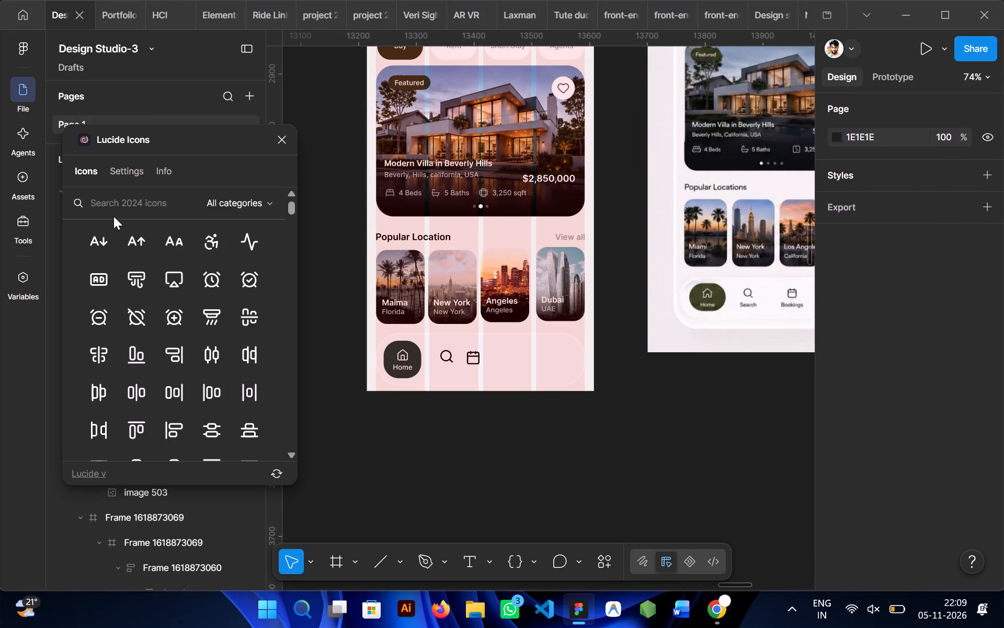
pyautogui.click(113, 215)
pyautogui.write('pe')
pyautogui.press('BackSpace')
pyautogui.write('rofile')
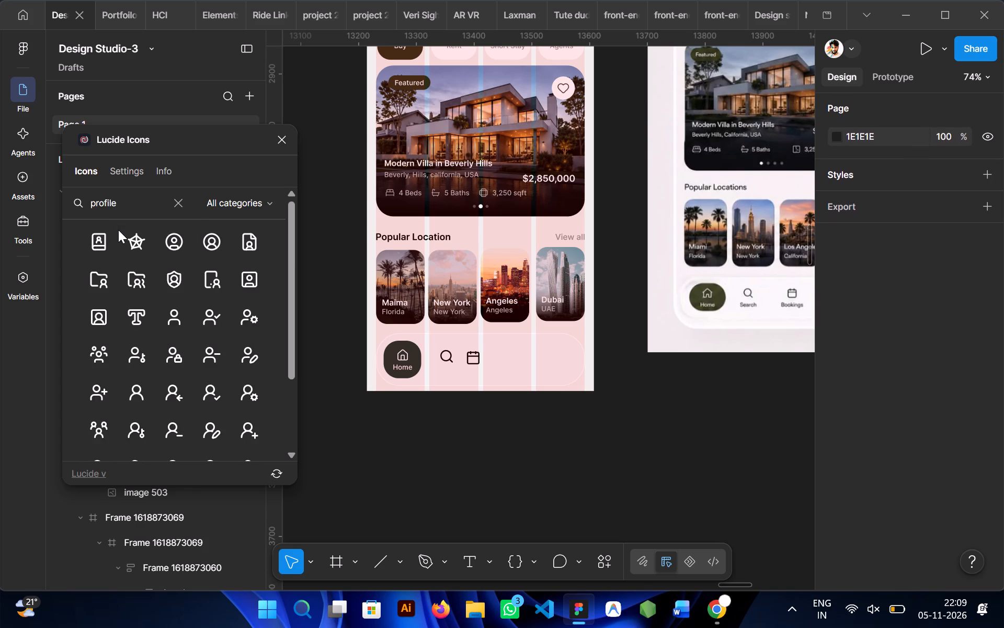
pyautogui.click(136, 399)
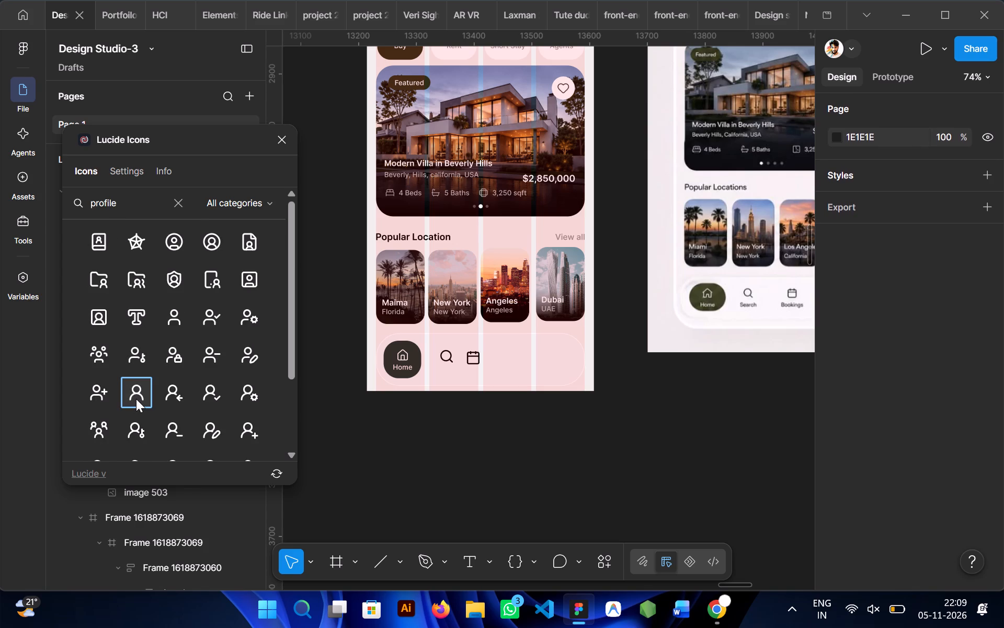
pyautogui.click(278, 148)
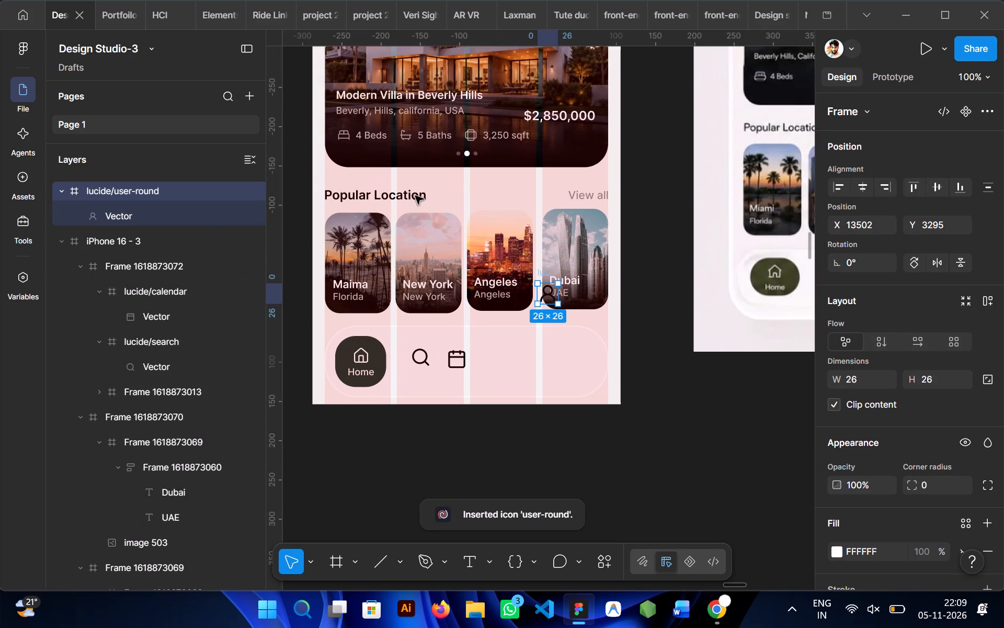
pyautogui.moveTo(540, 272); pyautogui.dragTo(498, 340)
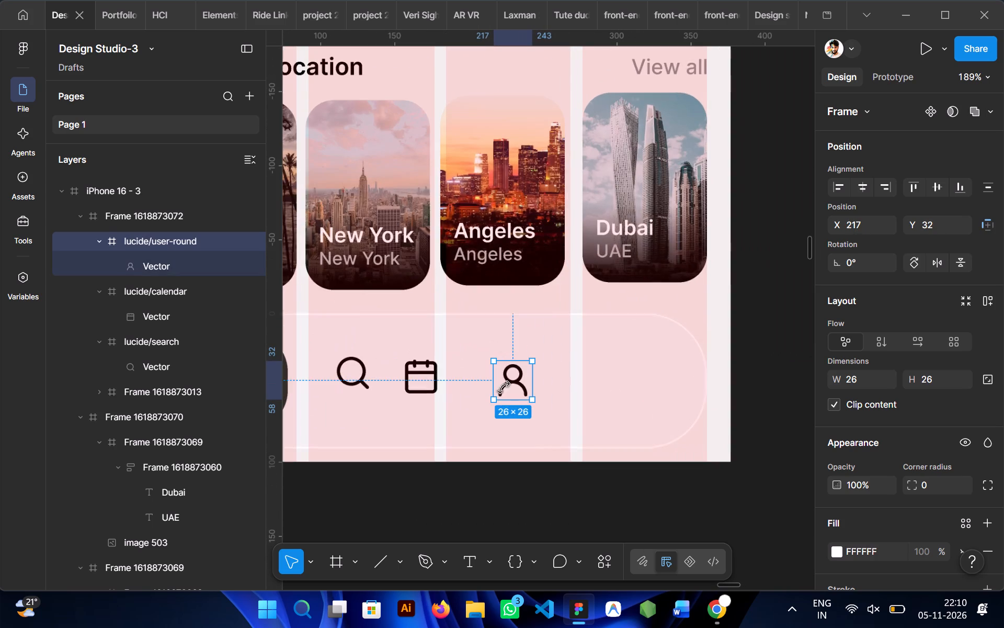
pyautogui.click(525, 511)
# Recolour the strokes of the search, calendar and profile icons to 414141, sampled from the Rent key icon.
pyautogui.scroll(-1, 525, 511)
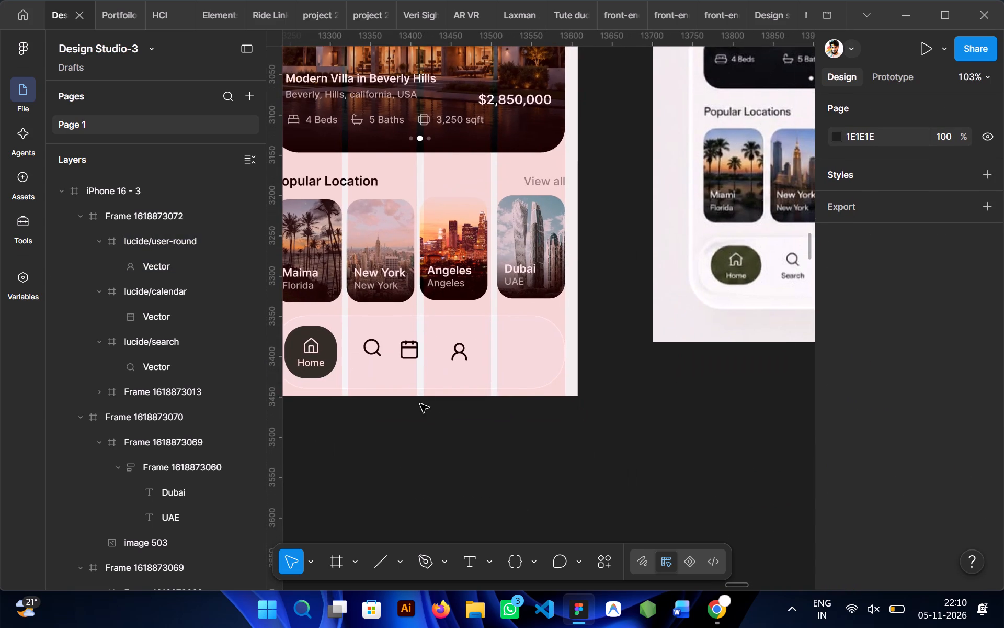
pyautogui.keyDown('ctrl'); pyautogui.keyDown('shift'); pyautogui.click(369, 355); pyautogui.keyUp('shift'); pyautogui.keyUp('ctrl')
pyautogui.keyDown('ctrl'); pyautogui.keyDown('shift'); pyautogui.click(414, 358); pyautogui.keyUp('shift'); pyautogui.keyUp('ctrl')
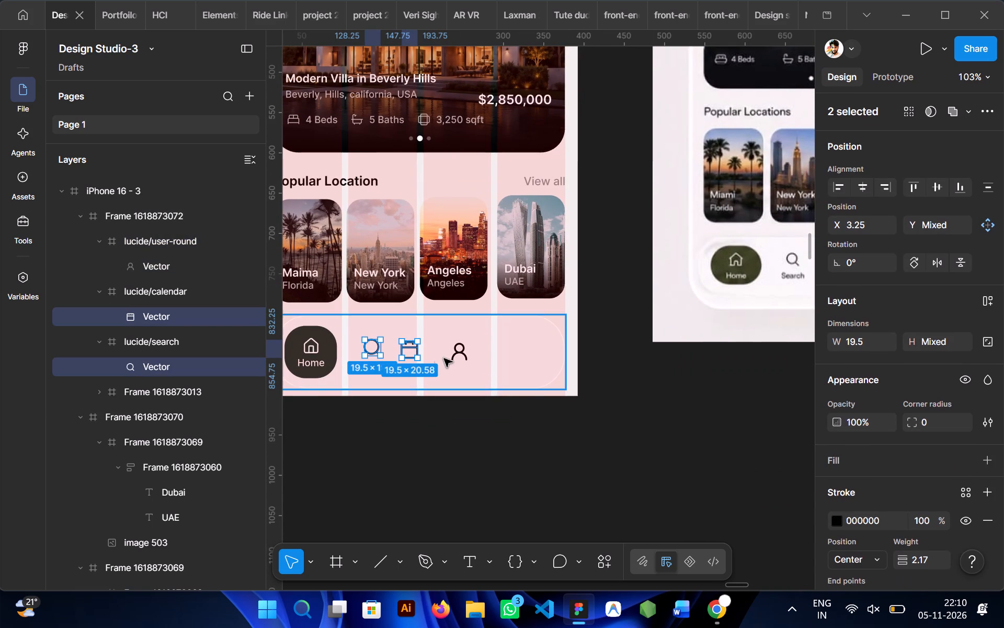
pyautogui.keyDown('ctrl'); pyautogui.keyDown('shift'); pyautogui.click(453, 358); pyautogui.keyUp('shift'); pyautogui.keyUp('ctrl')
pyautogui.hscroll(-1, 629, 388)
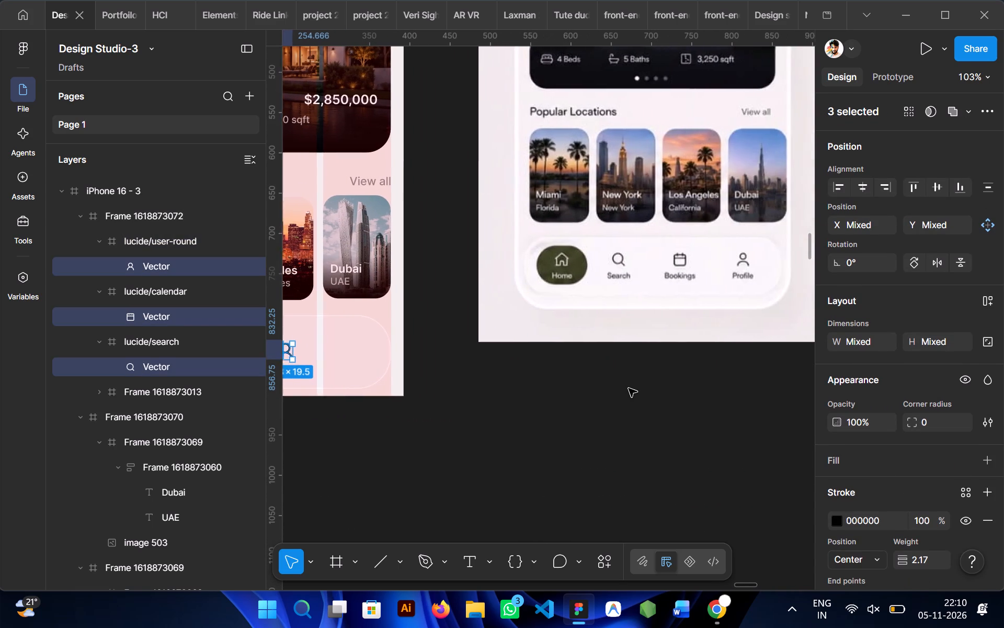
pyautogui.press('i')
pyautogui.hscroll(1, 520, 335)
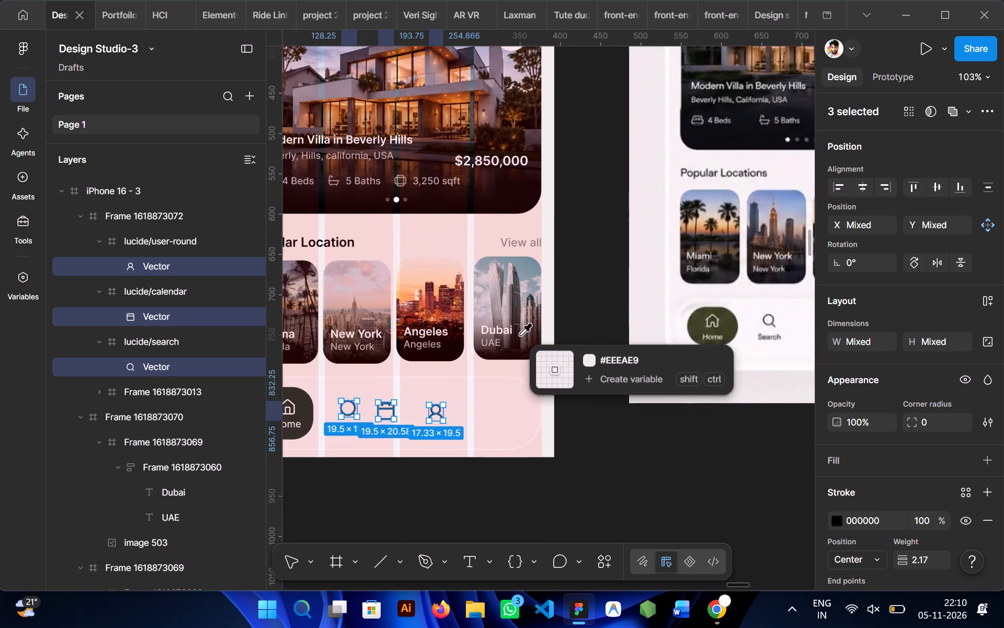
pyautogui.scroll(2, 520, 335)
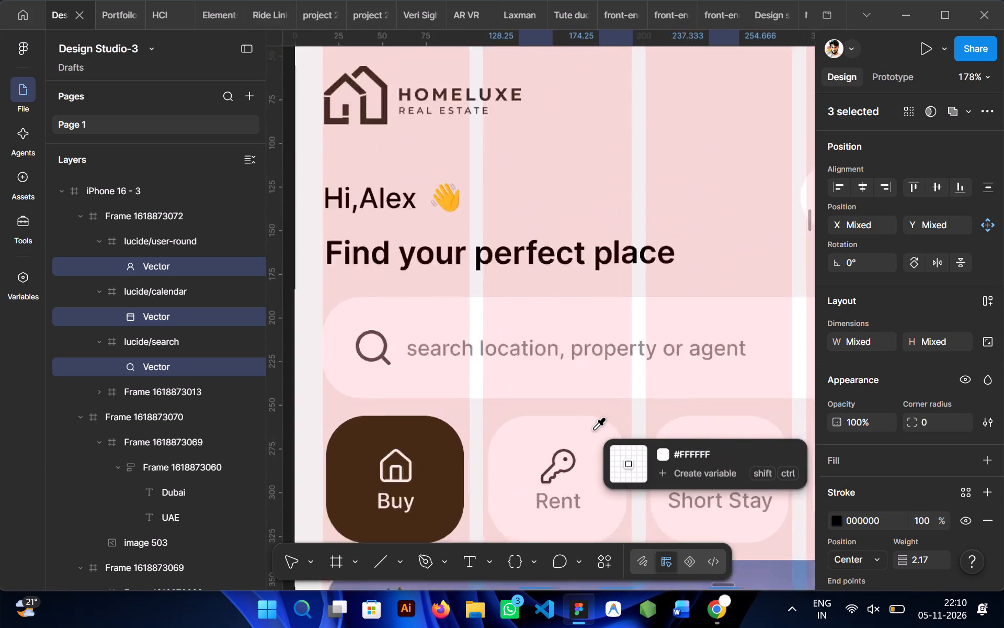
pyautogui.click(520, 504)
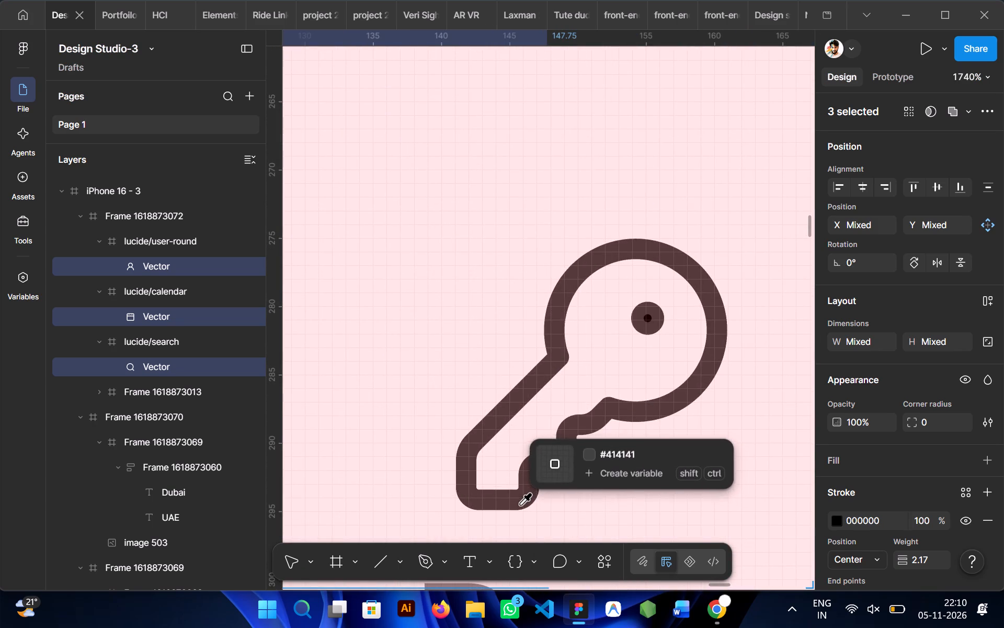
pyautogui.scroll(-2, 520, 504)
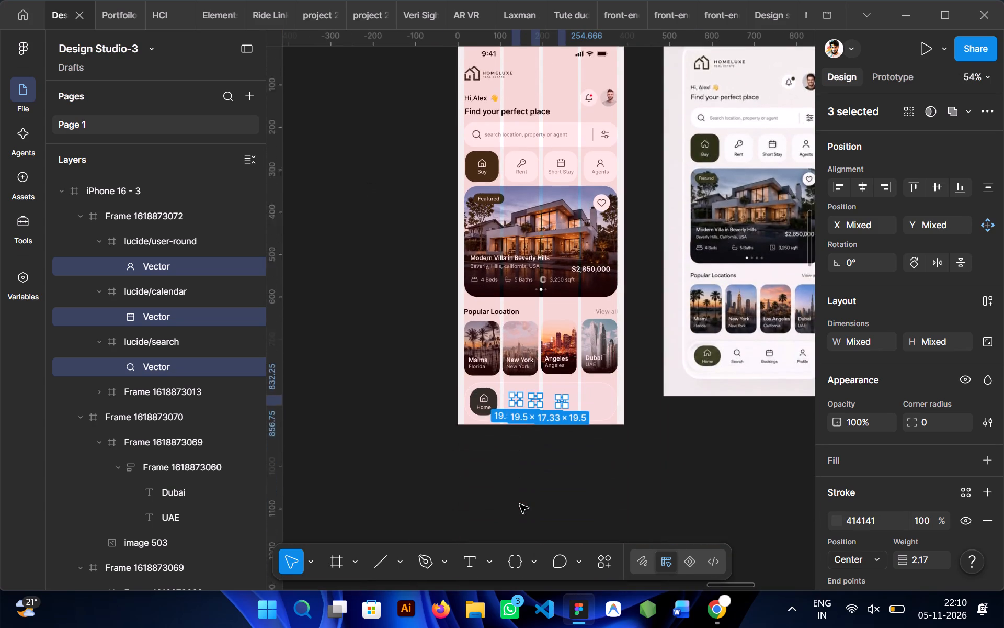
pyautogui.scroll(-1, 520, 504)
pyautogui.click(541, 399)
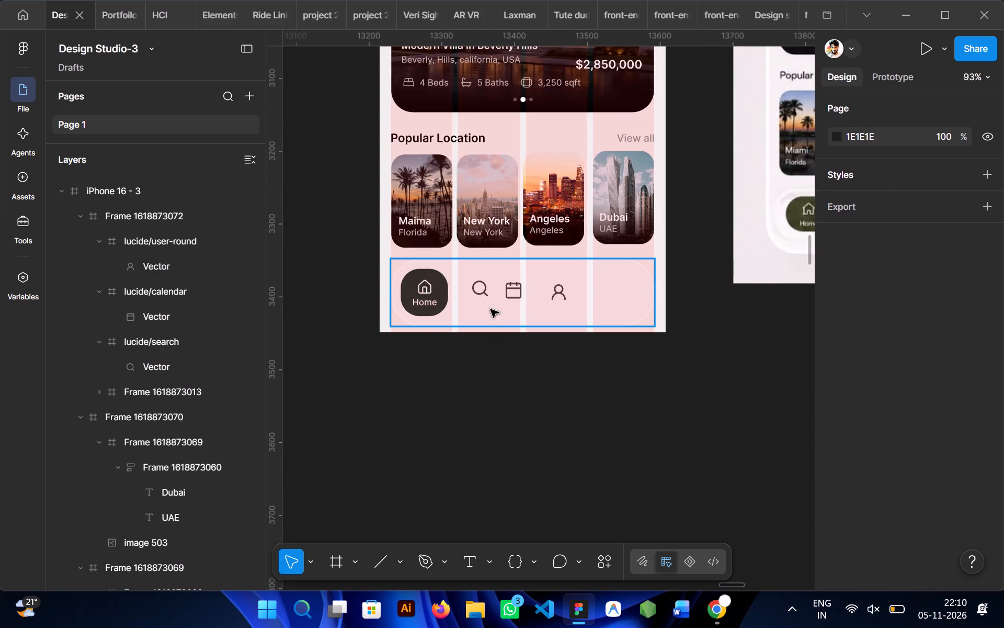
# Align the search, calendar and profile icons on one horizontal line and widen their spacing across the navigation bar.
pyautogui.doubleClick(480, 296)
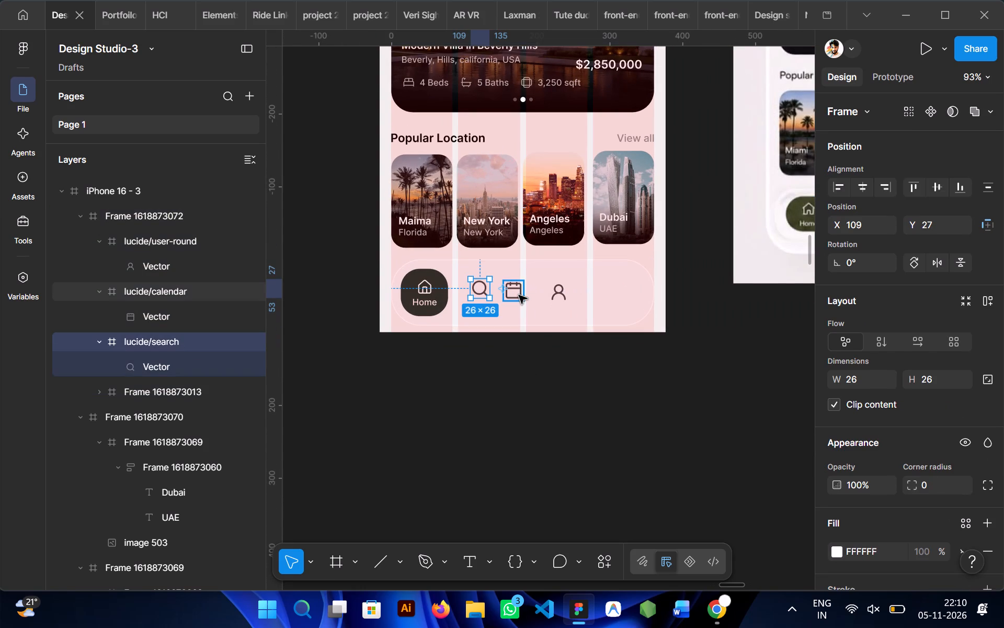
pyautogui.keyDown('shift'); pyautogui.click(519, 295); pyautogui.keyUp('shift')
pyautogui.keyDown('shift'); pyautogui.click(551, 296); pyautogui.keyUp('shift')
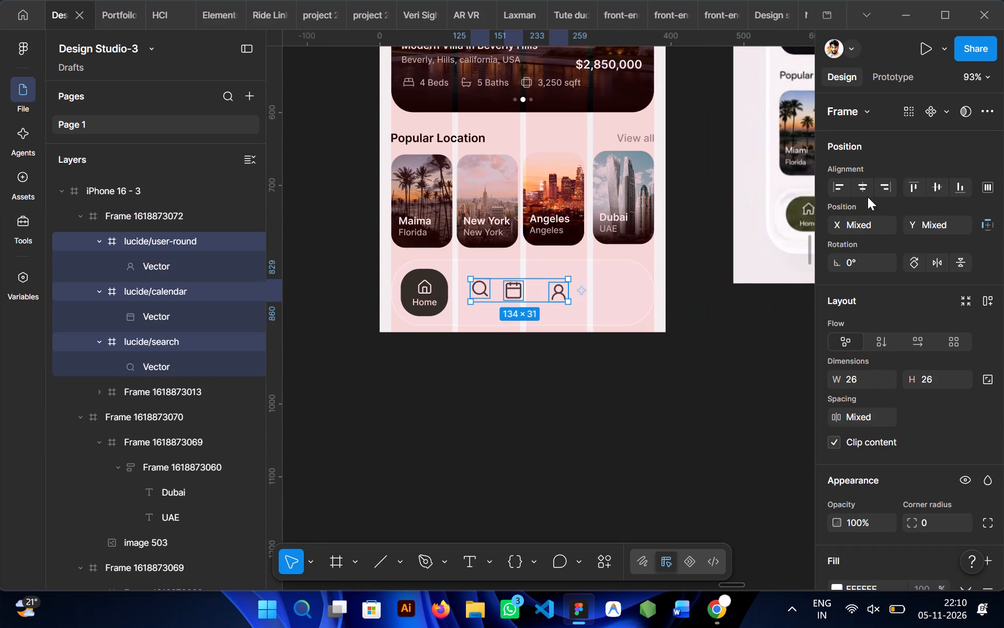
pyautogui.click(937, 189)
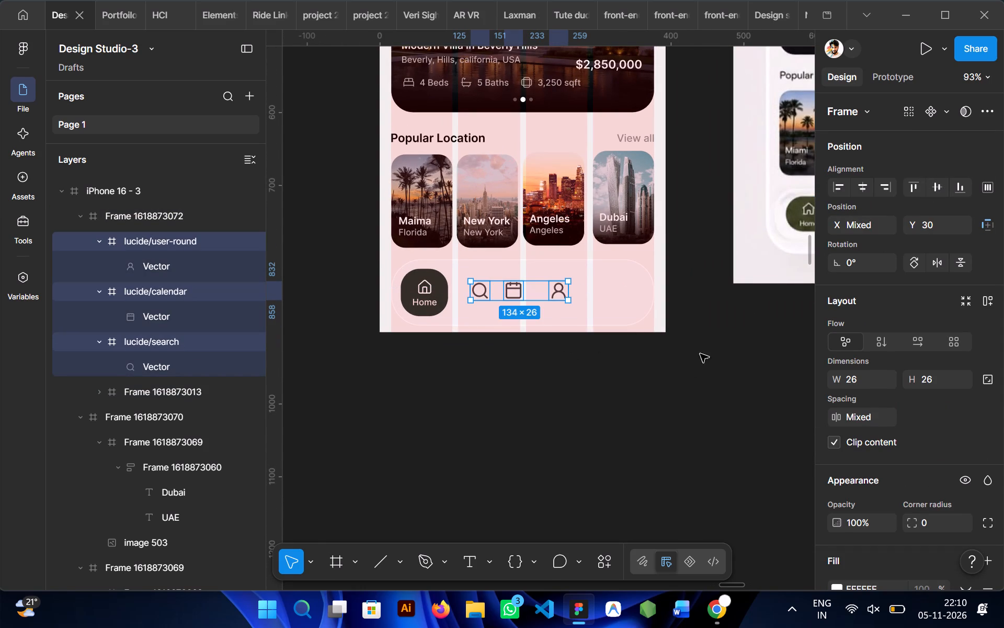
pyautogui.scroll(-1, 890, 463)
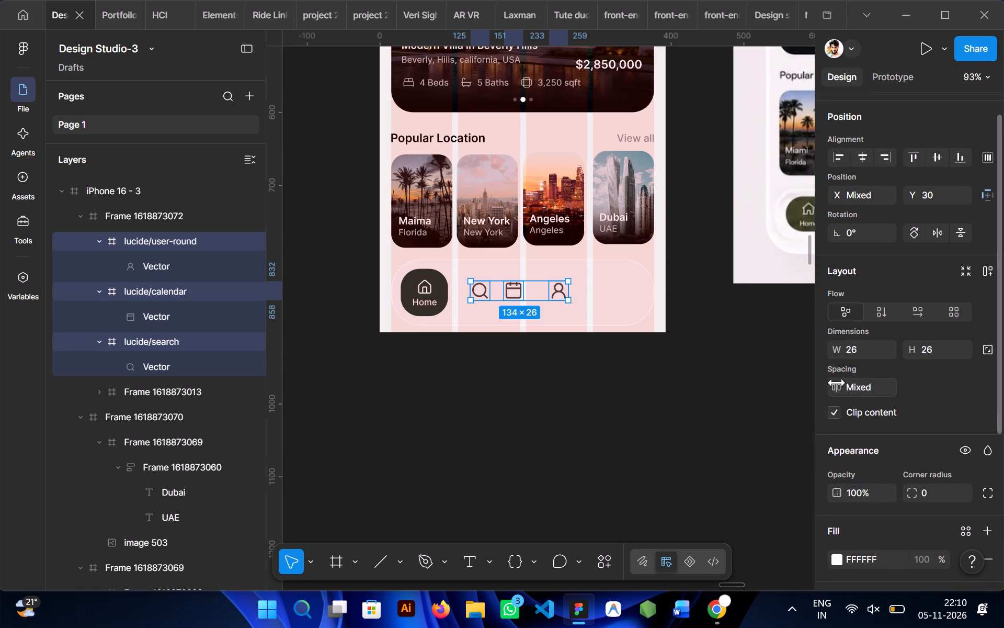
pyautogui.moveTo(837, 383); pyautogui.dragTo(542, 308)
pyautogui.click(635, 382)
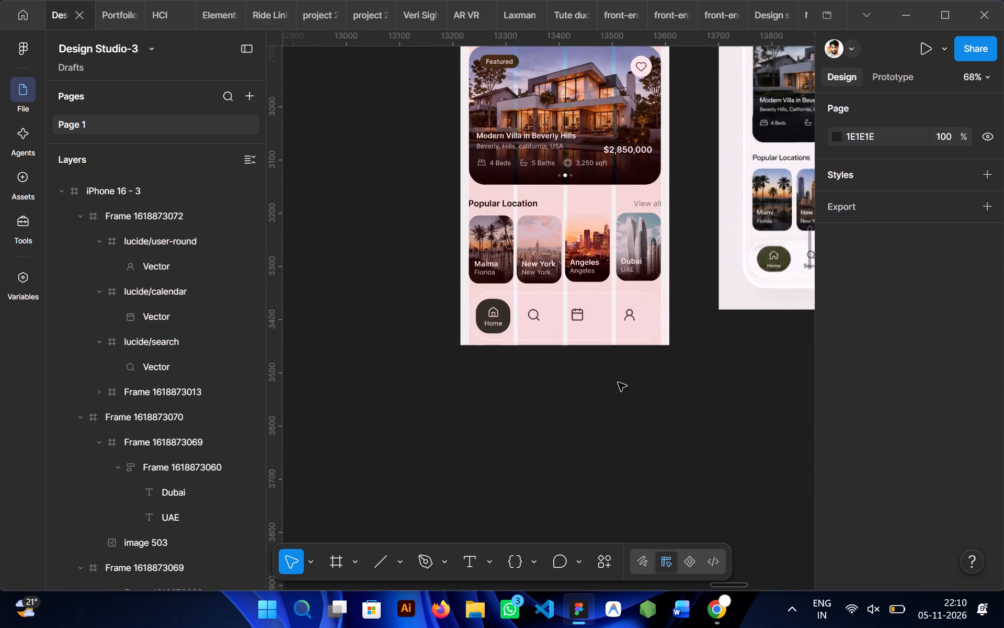
# Copy the Home label below the phone screen, change its text to "Search", make it auto width, and place it beneath the search icon.
pyautogui.hscroll(-1, 618, 383)
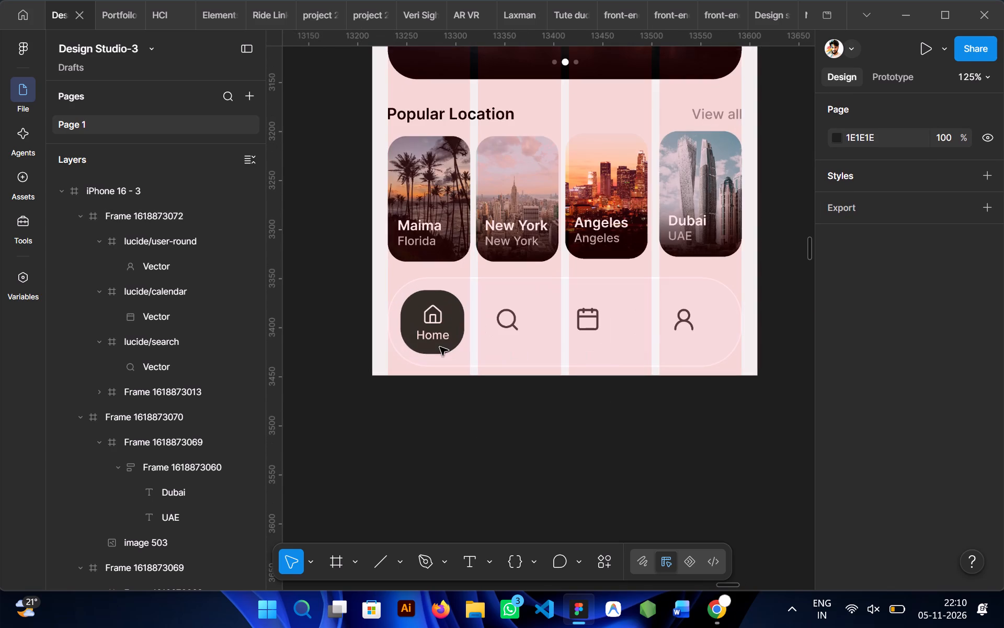
pyautogui.keyDown('ctrl'); pyautogui.click(430, 337); pyautogui.keyUp('ctrl')
pyautogui.keyDown('alt'); pyautogui.moveTo(430, 337); pyautogui.dragTo(478, 421); pyautogui.keyUp('alt')
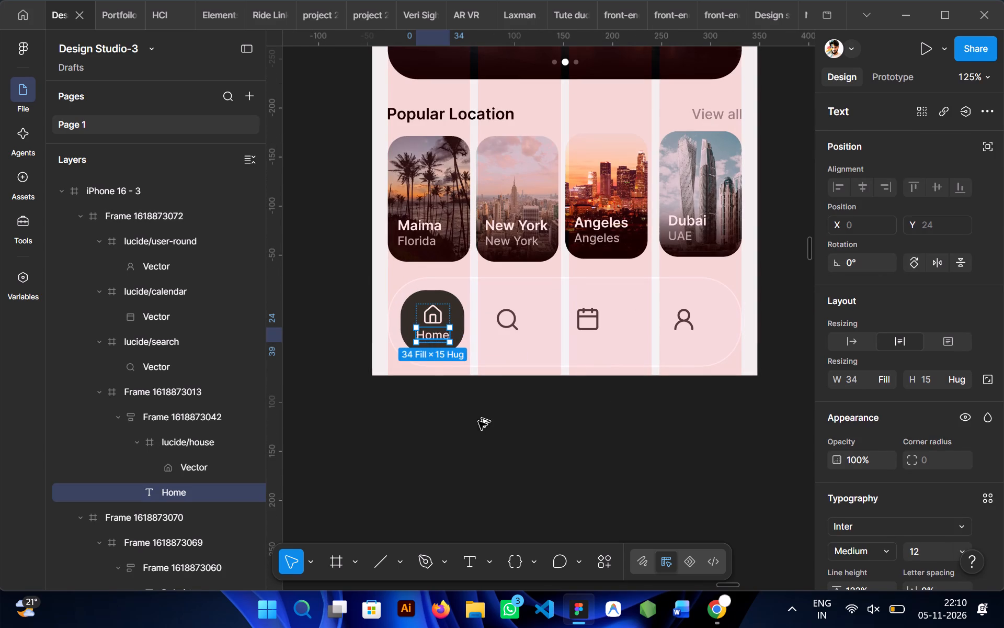
pyautogui.keyDown('alt'); pyautogui.moveTo(478, 421); pyautogui.dragTo(489, 450); pyautogui.keyUp('alt')
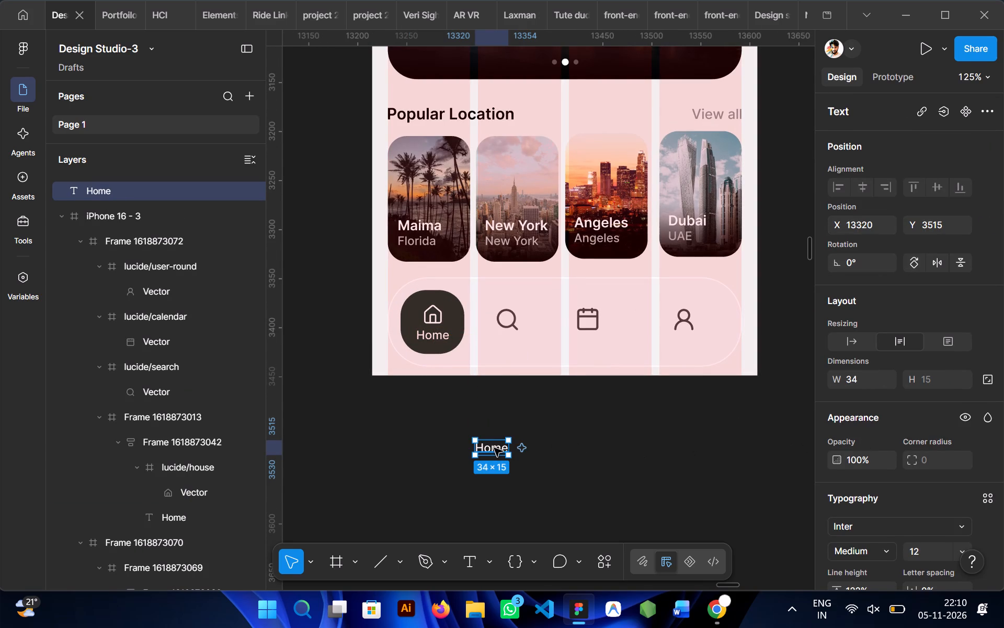
pyautogui.click(494, 448)
pyautogui.doubleClick(494, 448)
pyautogui.write('Sea')
pyautogui.press('r')
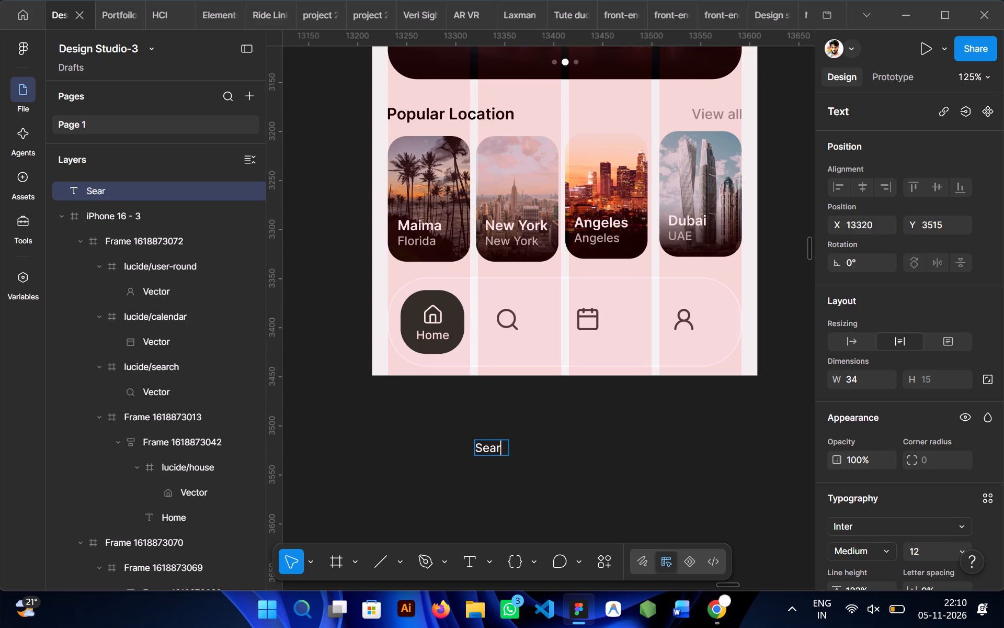
pyautogui.write('ch')
pyautogui.click(537, 454)
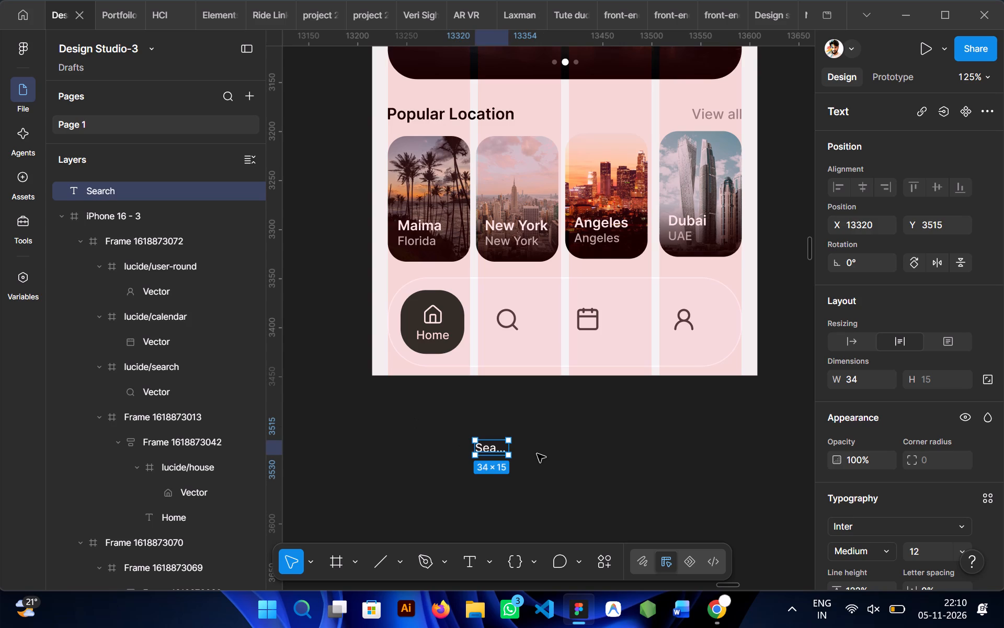
pyautogui.click(845, 342)
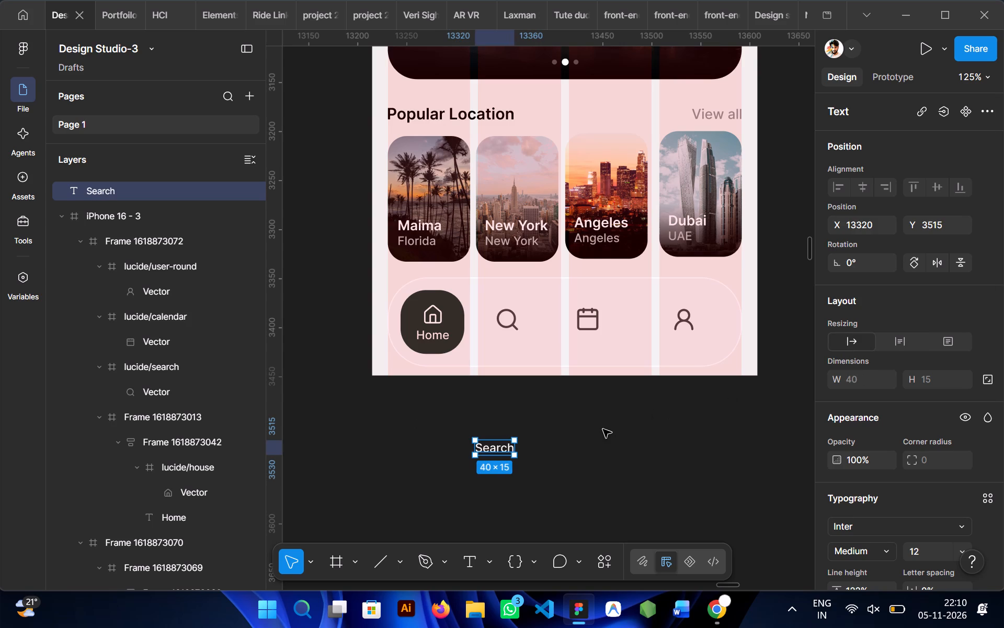
pyautogui.click(600, 428)
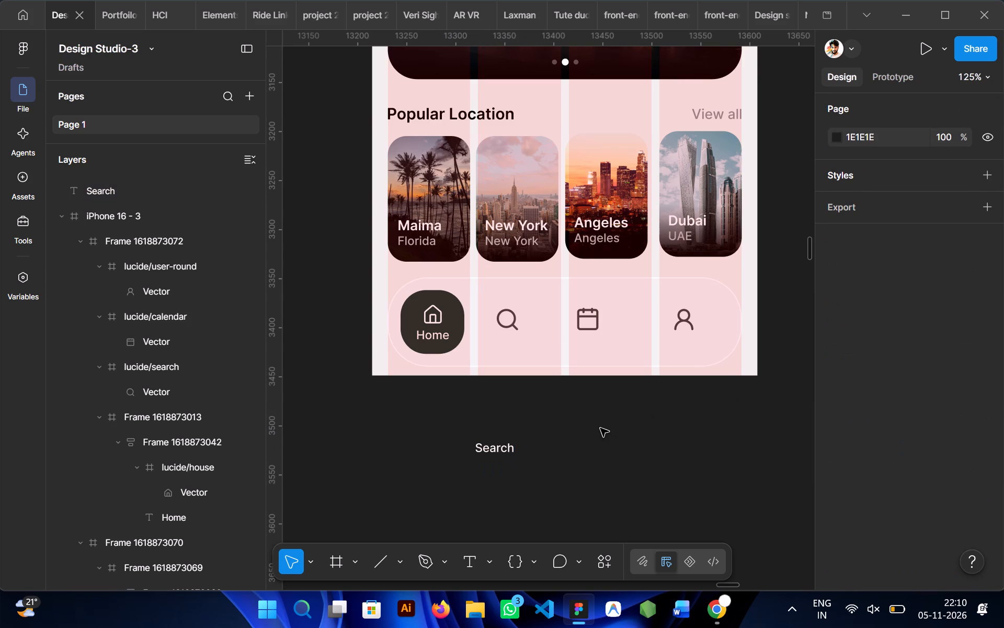
pyautogui.click(489, 447)
pyautogui.moveTo(504, 448); pyautogui.dragTo(505, 431)
# Duplicate the Search label beside itself, below the phone screen, and change the copy's text to "Bookings".
pyautogui.hscroll(-1, 505, 431)
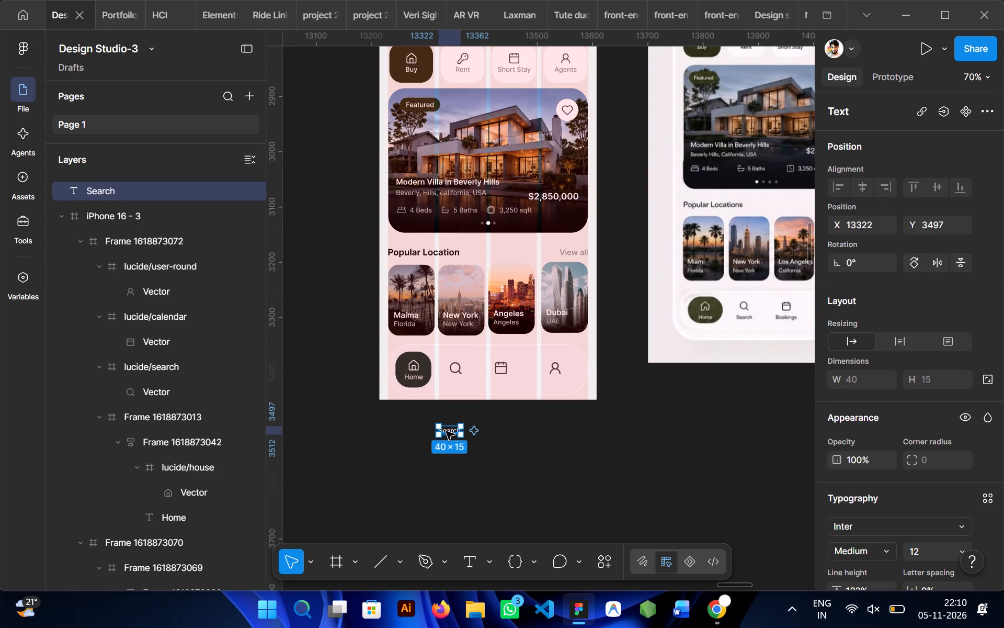
pyautogui.keyDown('alt'); pyautogui.moveTo(446, 431); pyautogui.dragTo(512, 434); pyautogui.keyUp('alt')
pyautogui.doubleClick(512, 434)
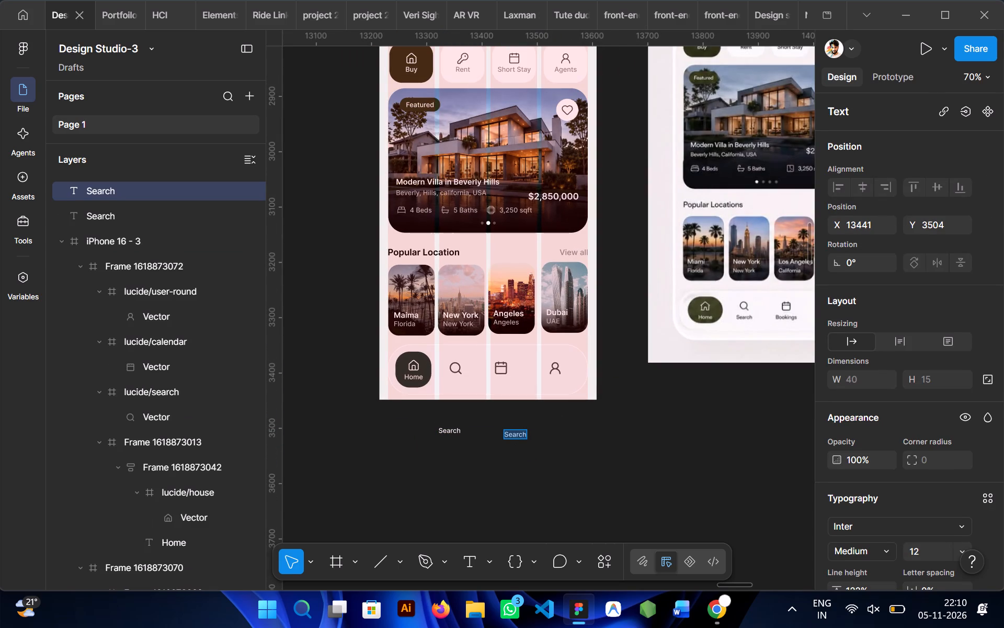
pyautogui.write('Booking')
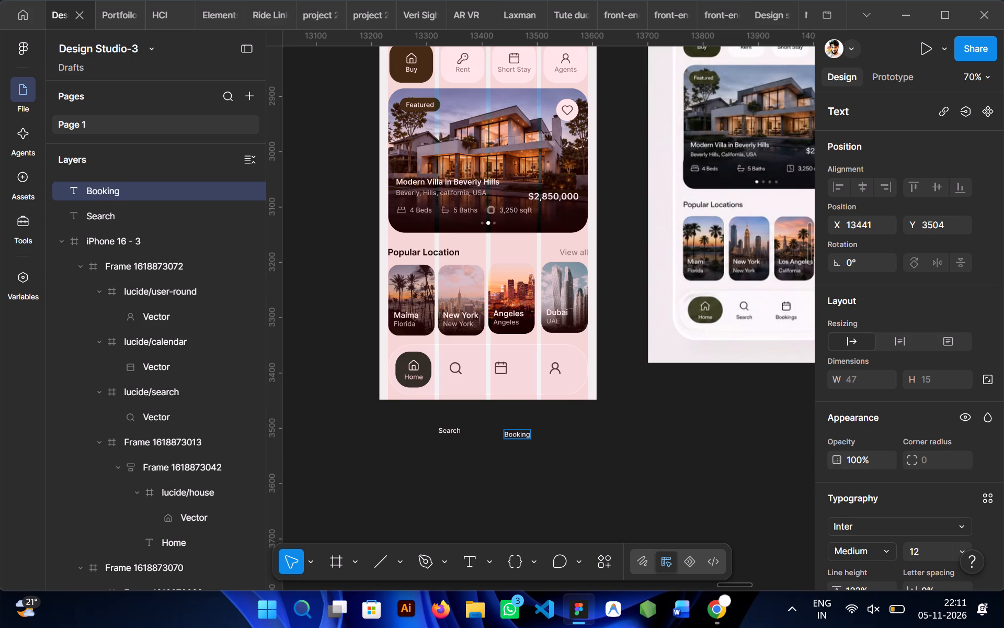
pyautogui.press('s')
pyautogui.click(566, 444)
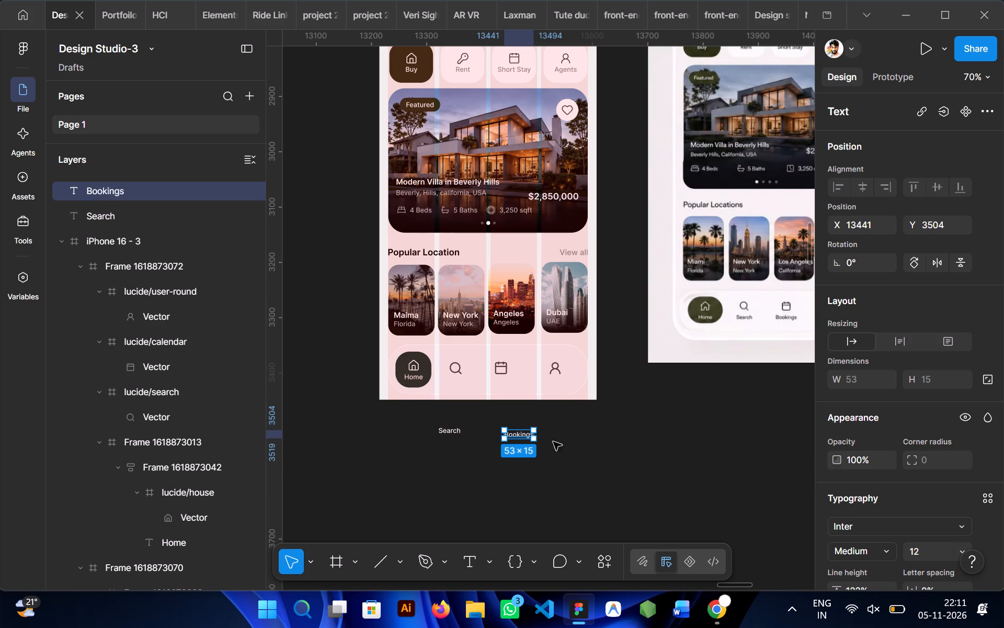
# Duplicate the Bookings label beside itself and change the copy's text to "Profile".
pyautogui.keyDown('alt'); pyautogui.moveTo(521, 435); pyautogui.dragTo(570, 443); pyautogui.keyUp('alt')
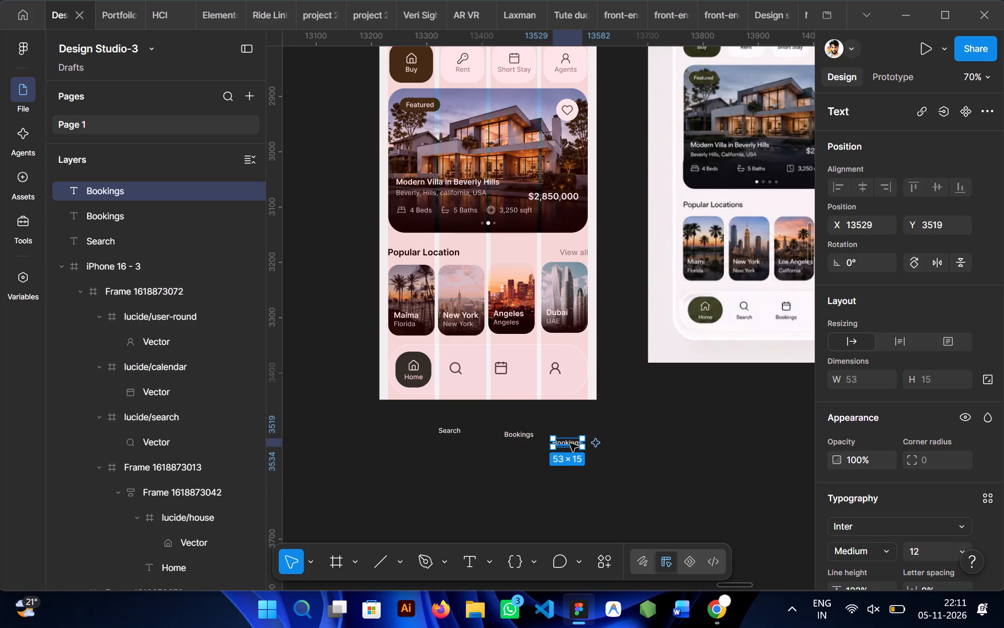
pyautogui.hscroll(-1, 570, 443)
pyautogui.doubleClick(506, 445)
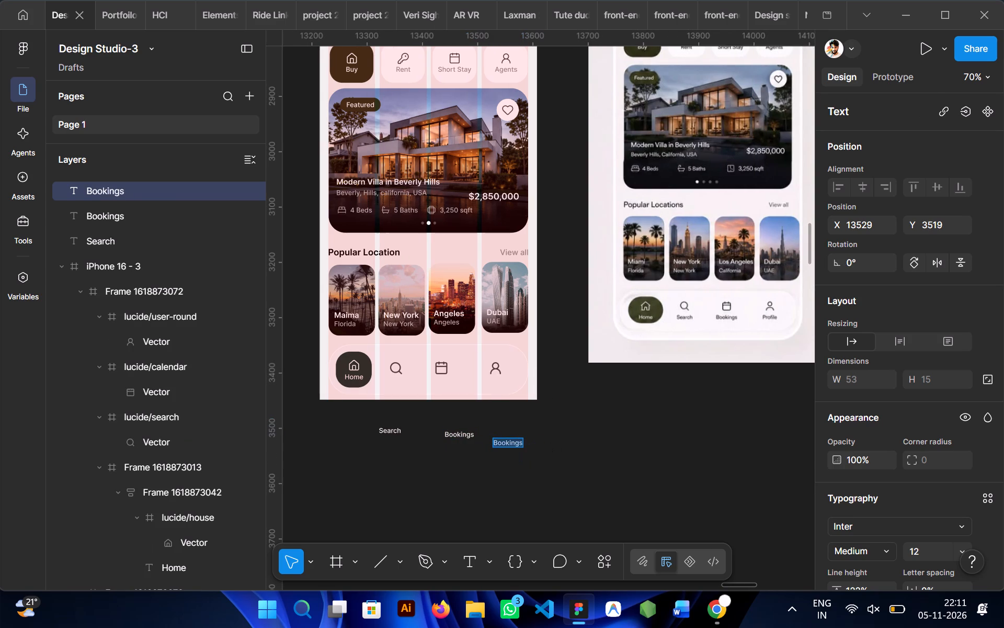
pyautogui.write('Profile')
pyautogui.click(524, 455)
# Recolour the Search, Bookings and Profile labels to 8E8E8E, sampled from the Agents label.
pyautogui.keyDown('shift'); pyautogui.click(462, 432); pyautogui.keyUp('shift')
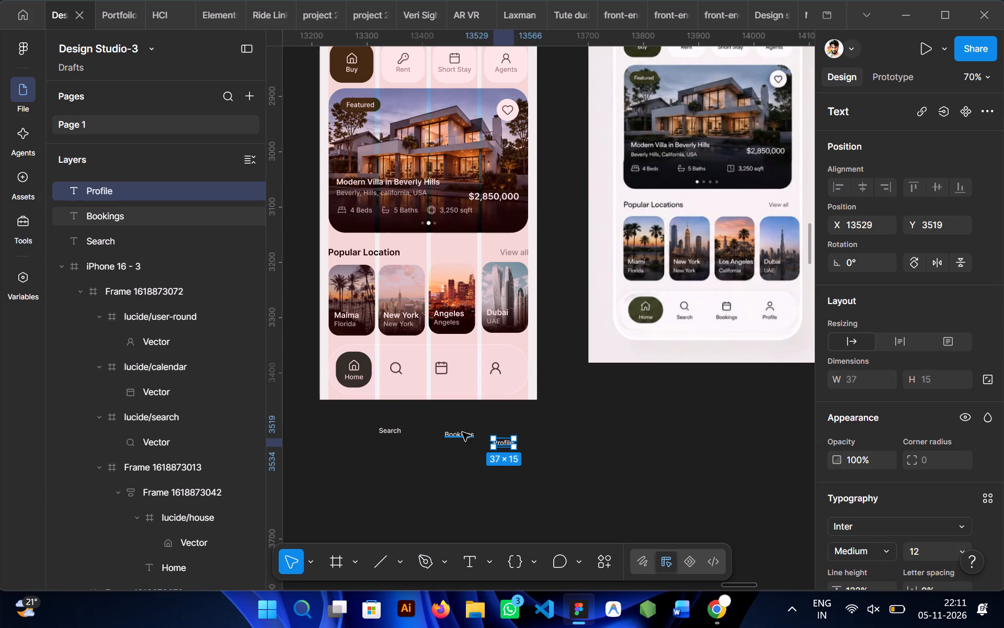
pyautogui.keyDown('shift'); pyautogui.click(387, 432); pyautogui.keyUp('shift')
pyautogui.scroll(-1, 837, 454)
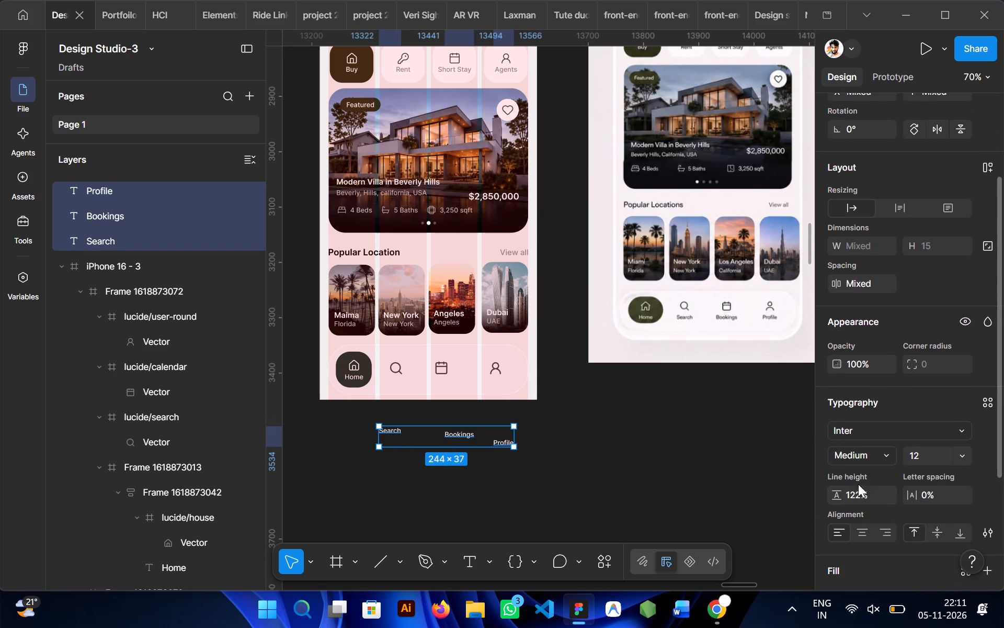
pyautogui.scroll(-2, 851, 419)
pyautogui.click(834, 432)
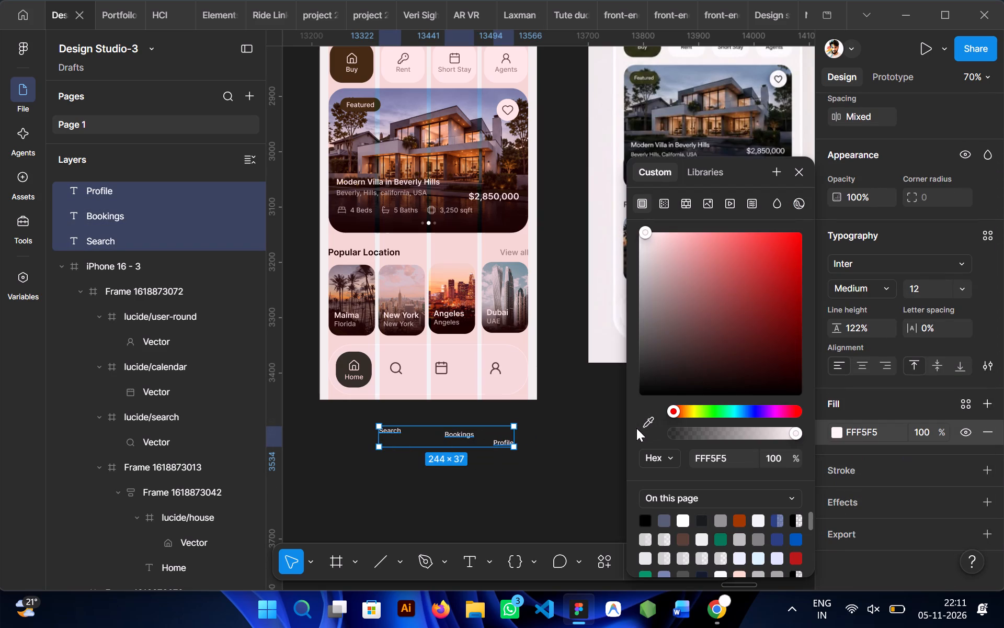
pyautogui.click(641, 427)
pyautogui.scroll(1, 498, 257)
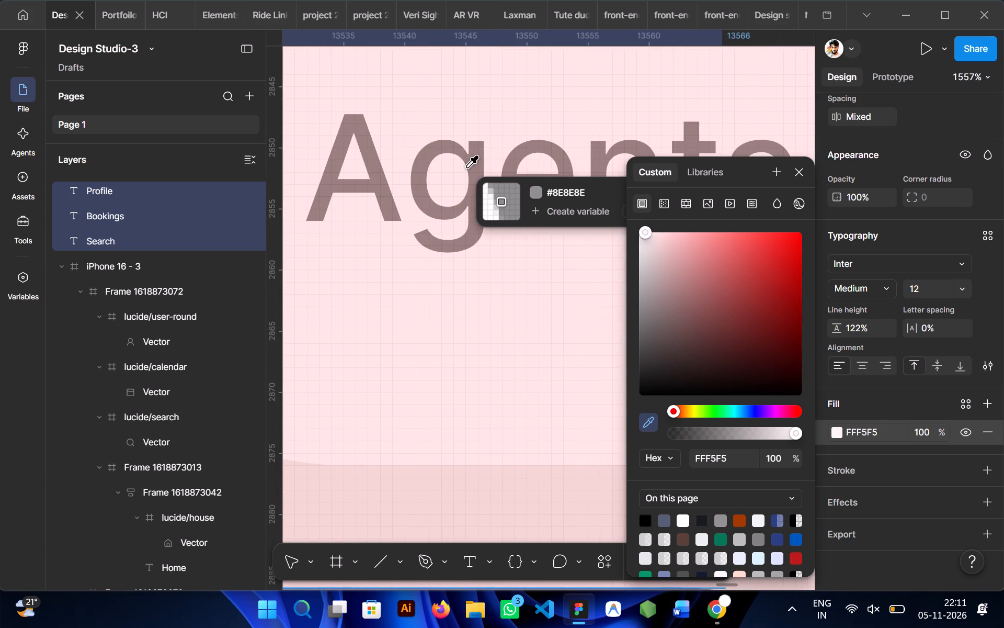
pyautogui.click(476, 173)
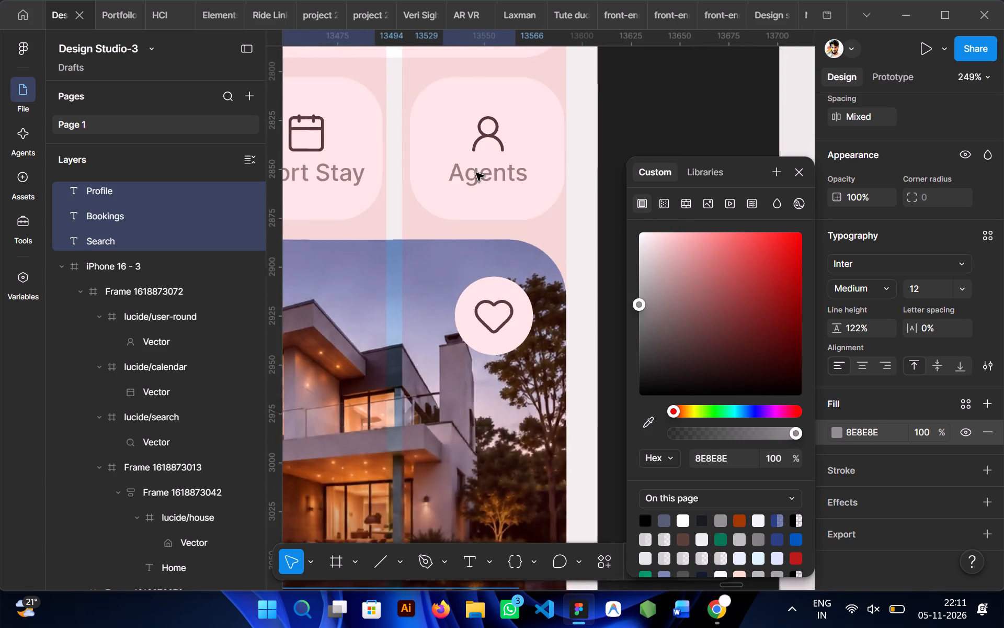
pyautogui.click(508, 364)
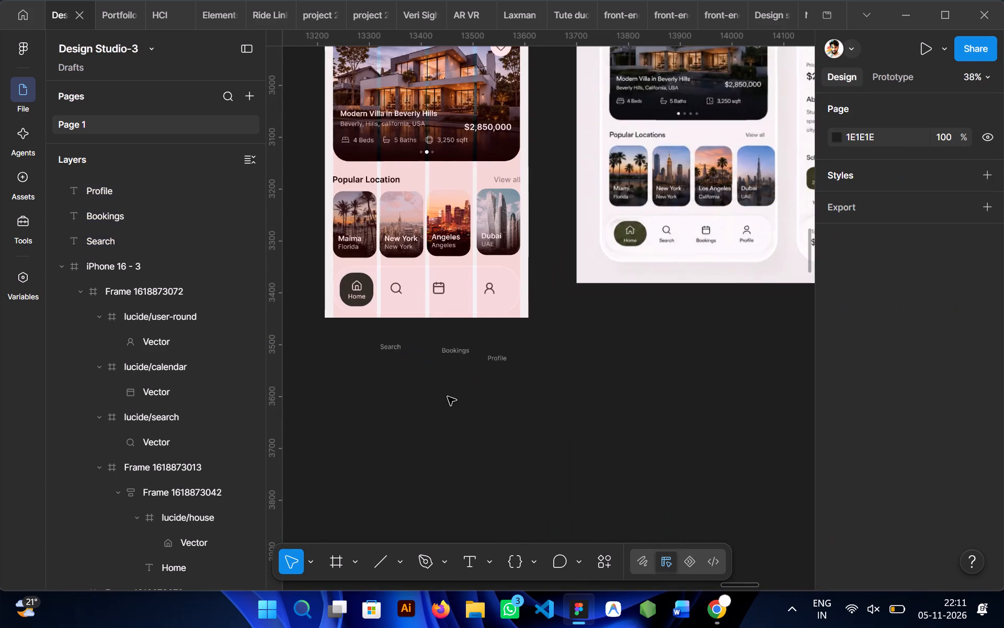
# Place the Search label under the search icon in the navigation bar and wrap both in a vertical auto layout.
pyautogui.click(390, 351)
pyautogui.moveTo(386, 346); pyautogui.dragTo(410, 279)
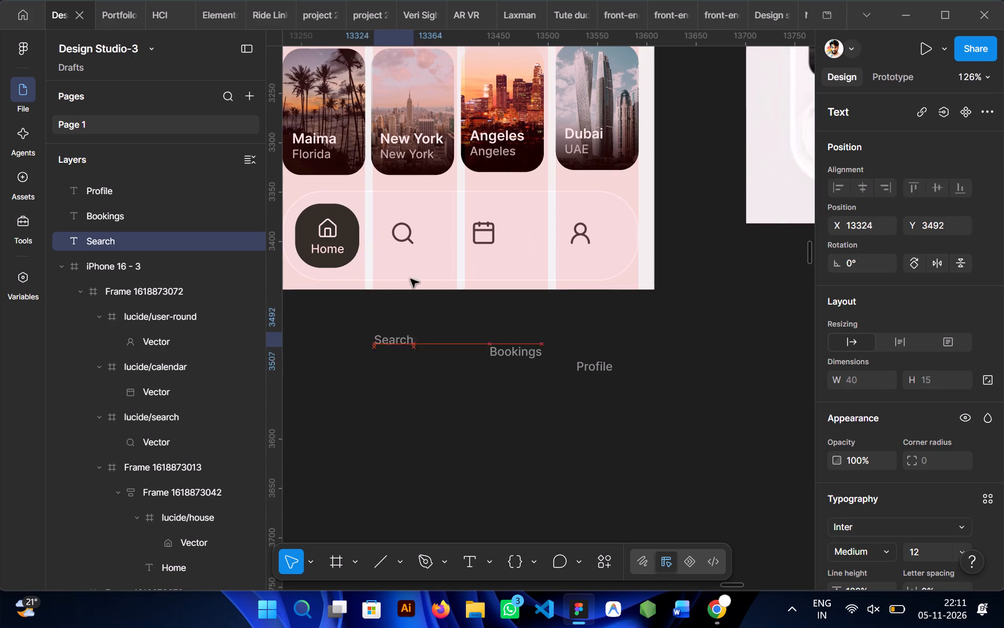
pyautogui.moveTo(410, 279); pyautogui.dragTo(401, 258)
pyautogui.keyDown('shift'); pyautogui.click(405, 224); pyautogui.keyUp('shift')
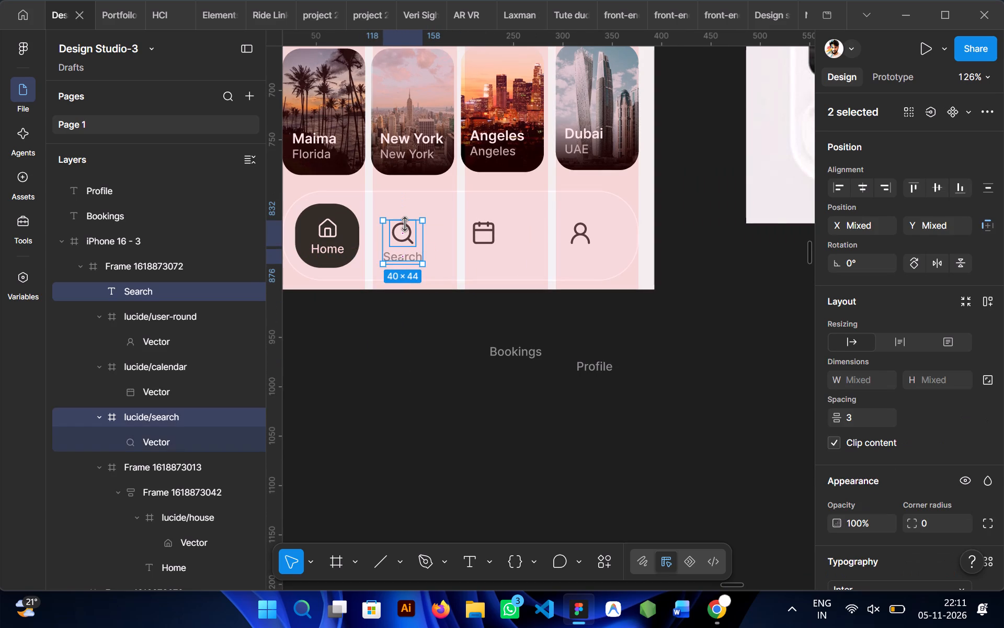
pyautogui.hotkey('shift', 'a')
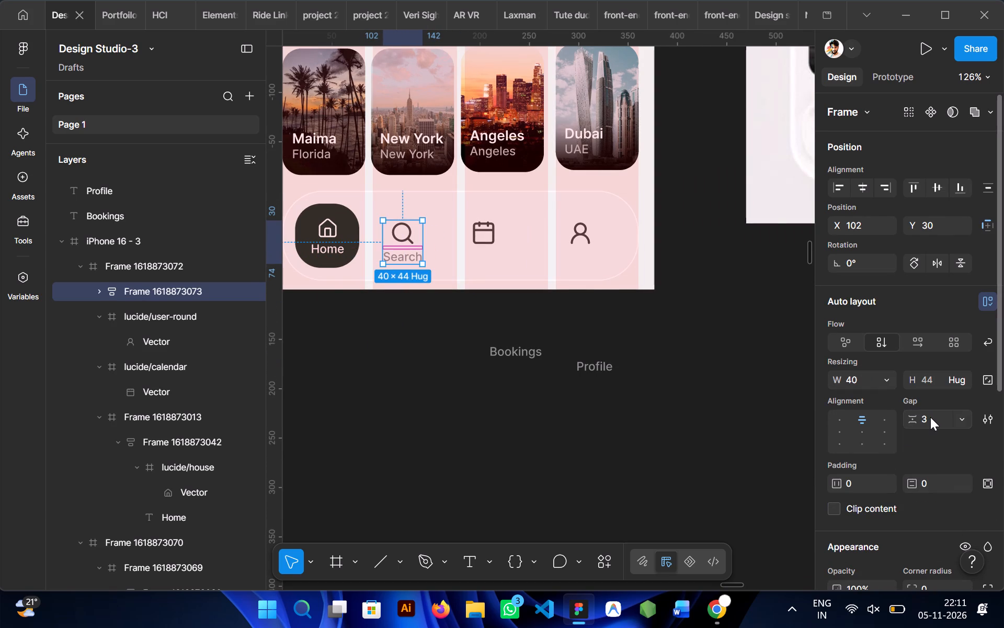
# Set the gap between the search icon and its label to 2, matching the Home item's spacing.
pyautogui.doubleClick(327, 241)
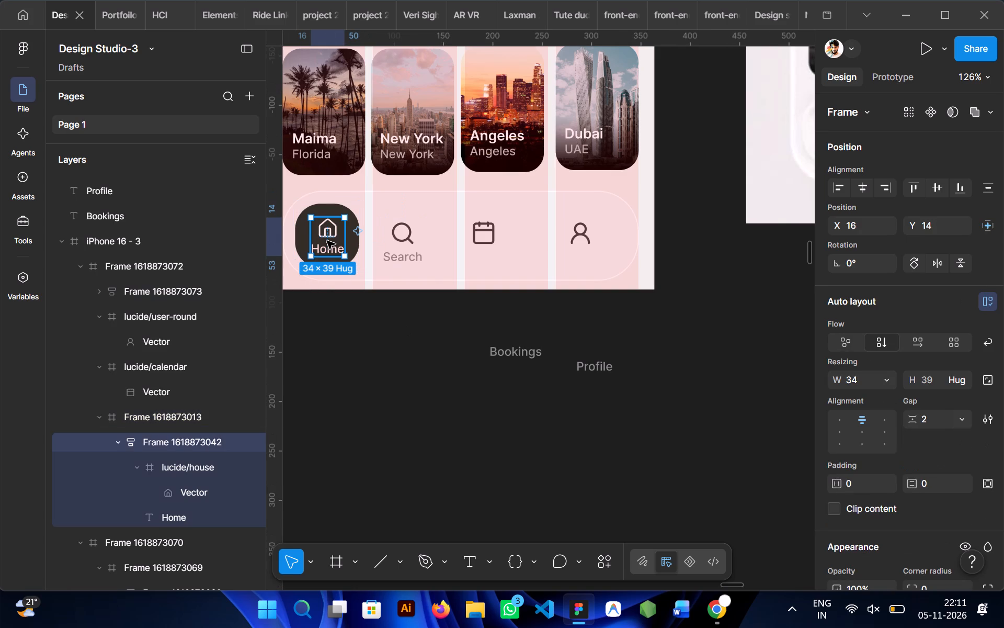
pyautogui.click(405, 248)
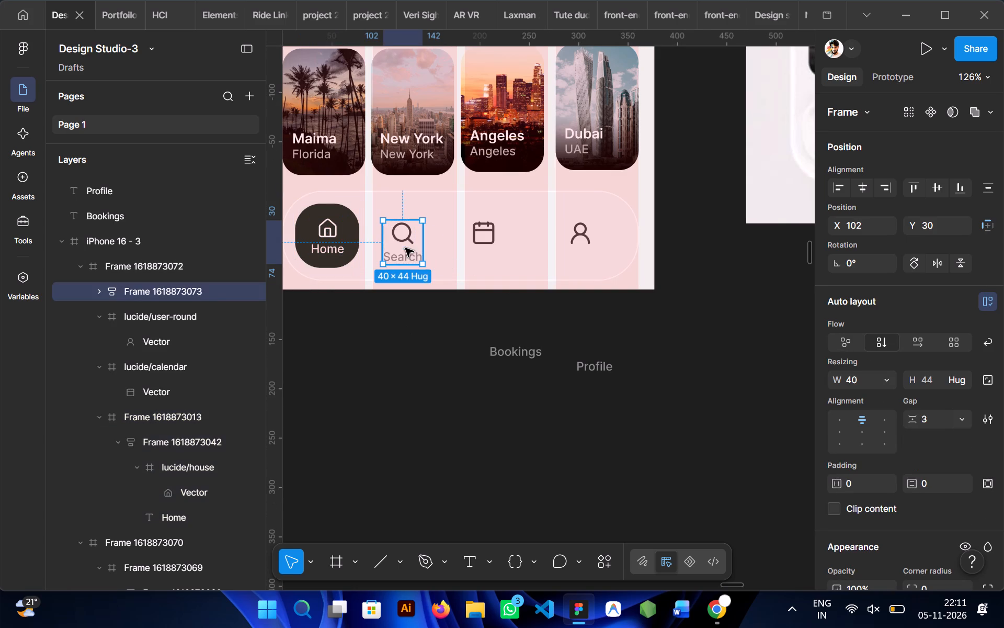
pyautogui.moveTo(920, 417); pyautogui.dragTo(502, 309)
pyautogui.click(935, 419)
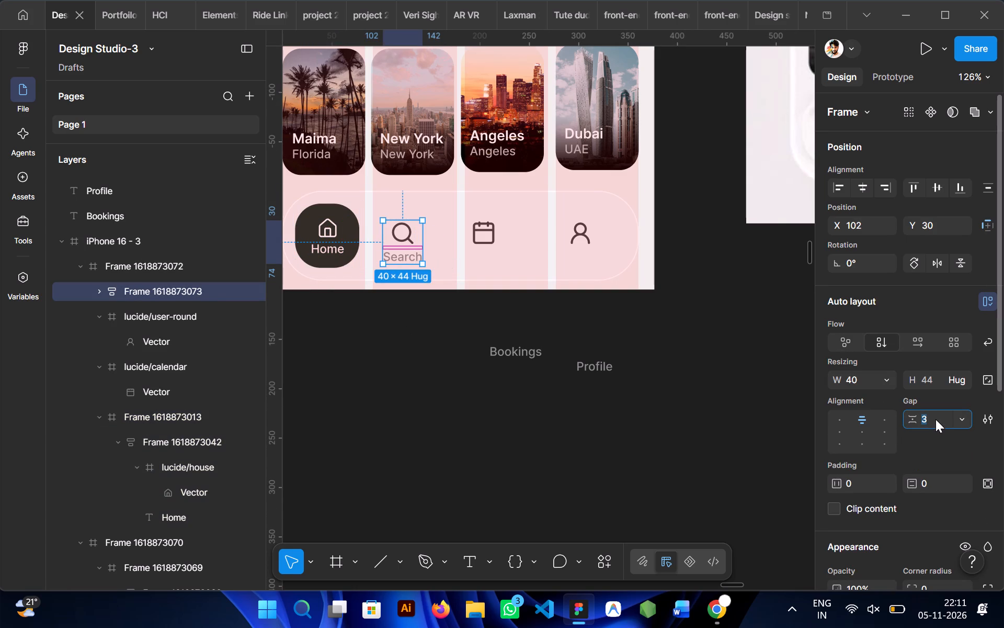
pyautogui.press('2')
pyautogui.click(676, 390)
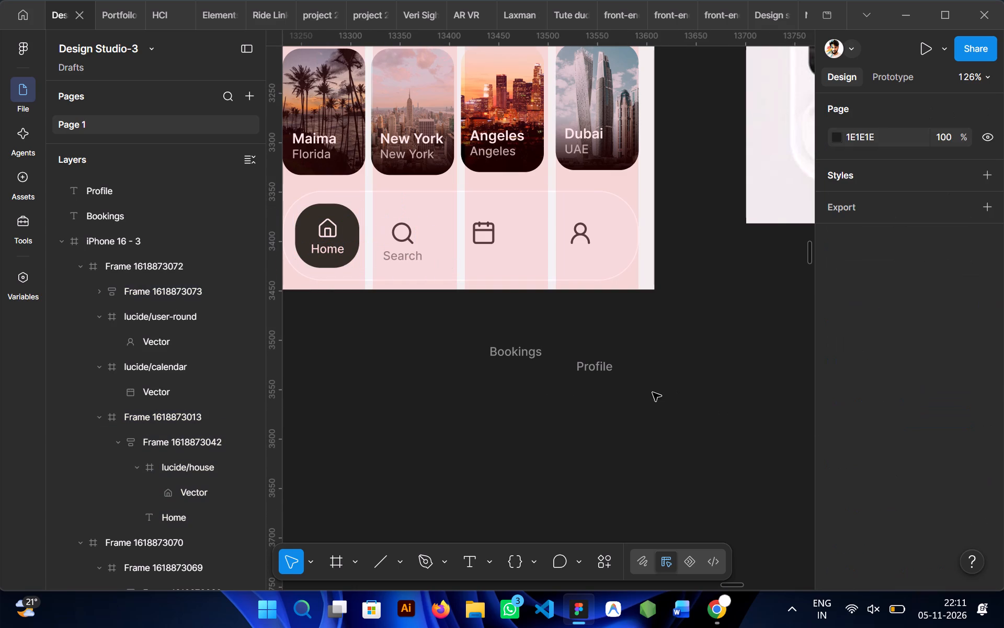
# Move the Bookings and Profile labels into the navigation bar, beneath the calendar and user icons respectively.
pyautogui.moveTo(511, 358); pyautogui.dragTo(475, 264)
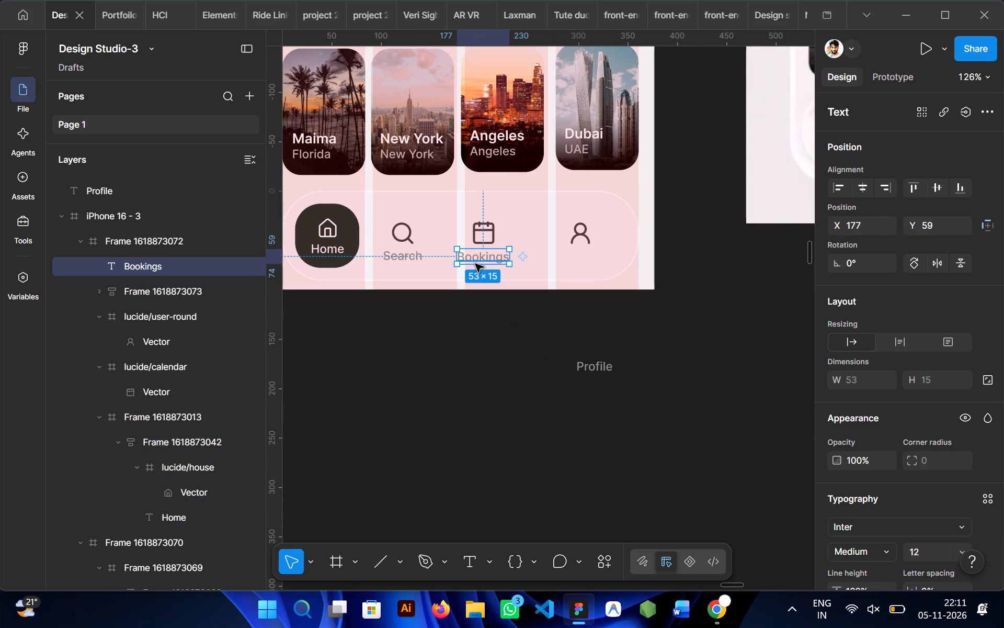
pyautogui.moveTo(595, 366); pyautogui.dragTo(583, 257)
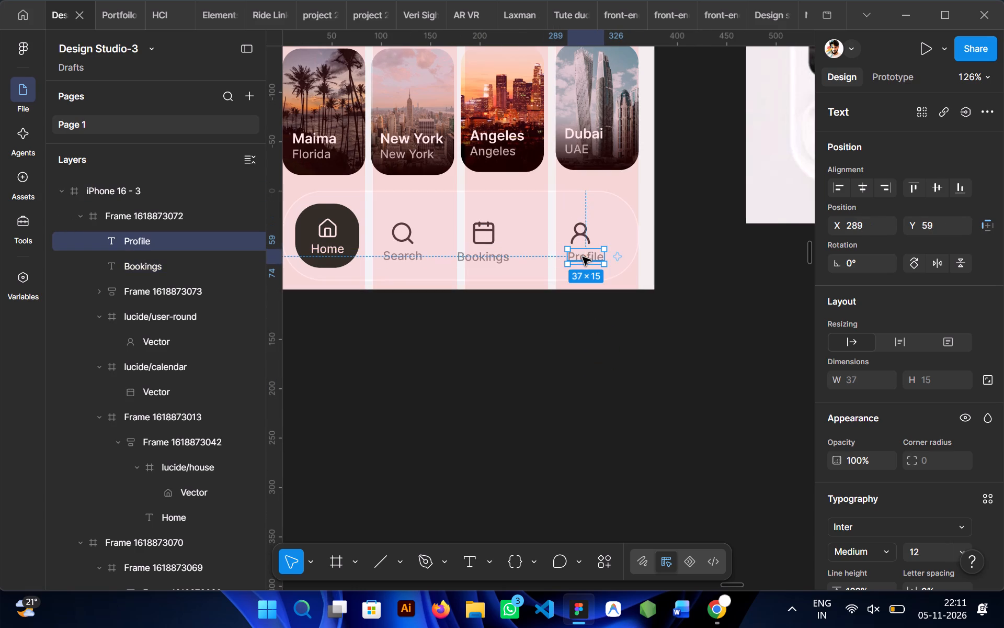
# Wrap the calendar icon and Bookings label in a vertical auto layout with a gap of 2.
pyautogui.click(473, 234)
pyautogui.keyDown('shift'); pyautogui.click(507, 260); pyautogui.keyUp('shift')
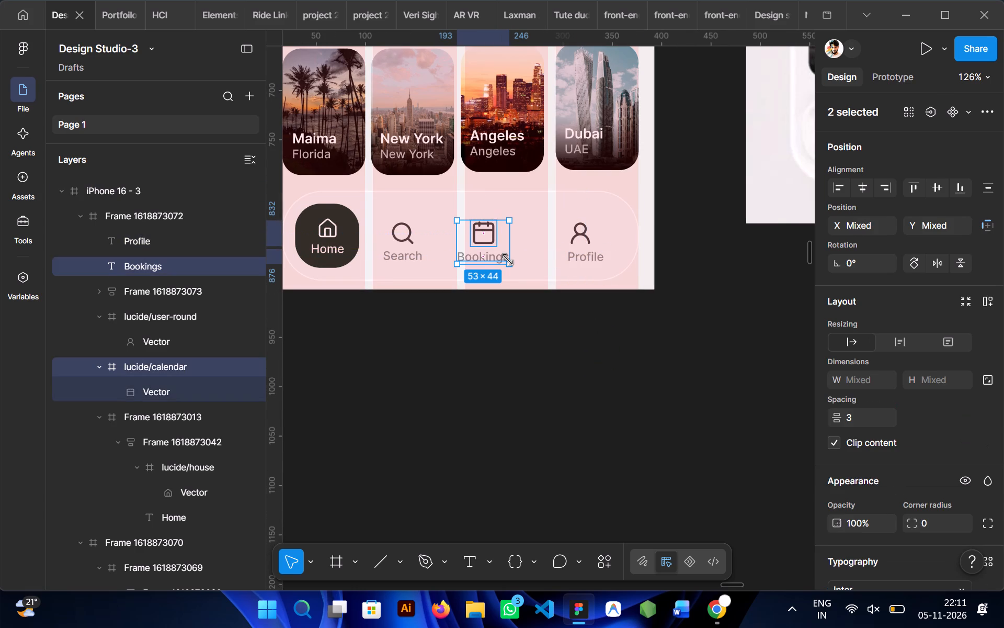
pyautogui.hotkey('shift', 'a')
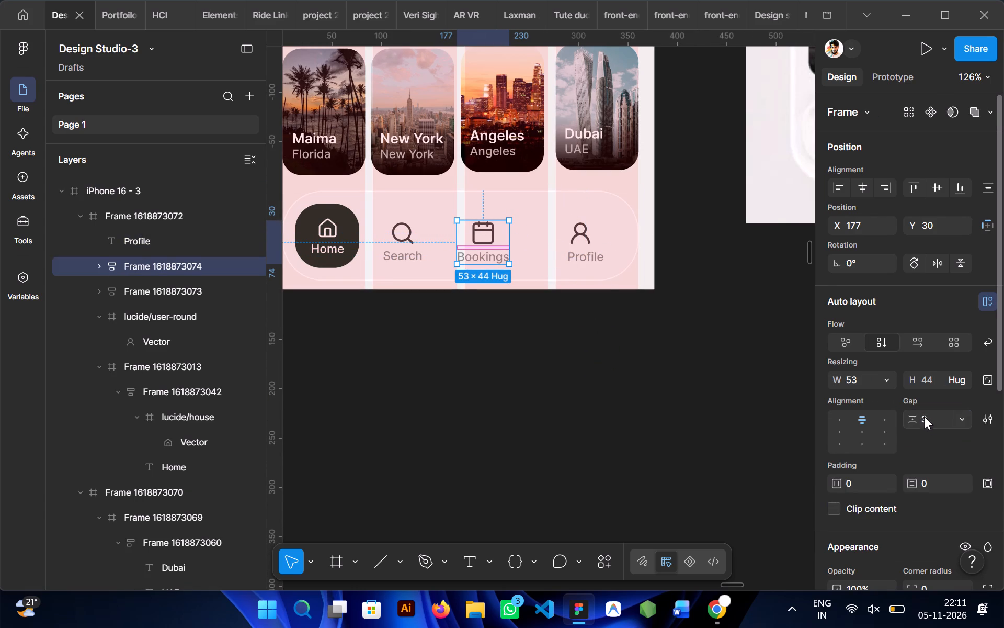
pyautogui.click(928, 420)
pyautogui.press('2')
pyautogui.click(590, 357)
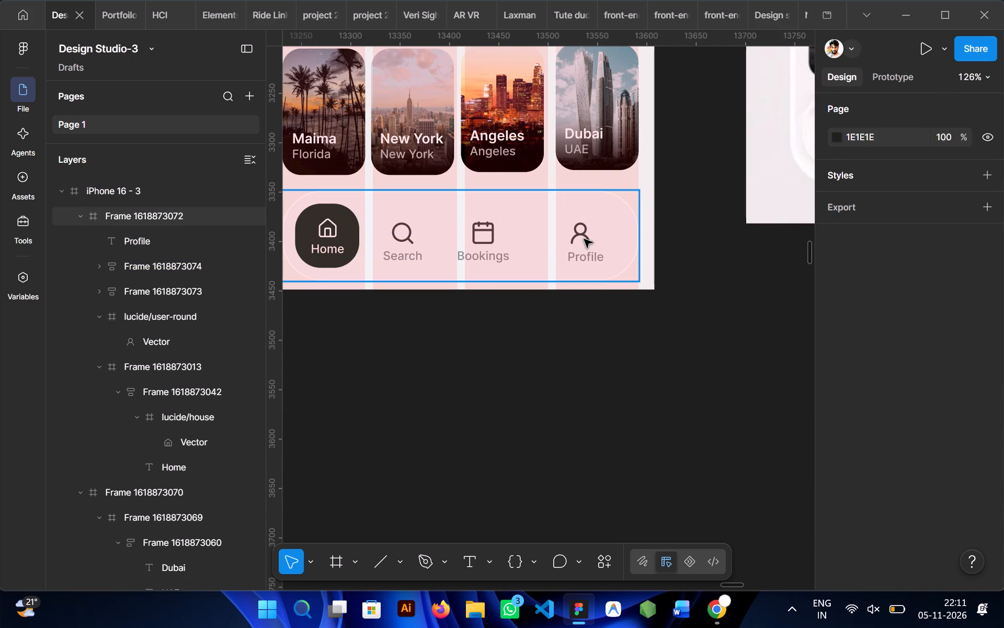
# Wrap the user icon and Profile label in a vertical auto layout, centre-aligned with a gap of 2.
pyautogui.doubleClick(584, 239)
pyautogui.keyDown('shift'); pyautogui.click(604, 260); pyautogui.keyUp('shift')
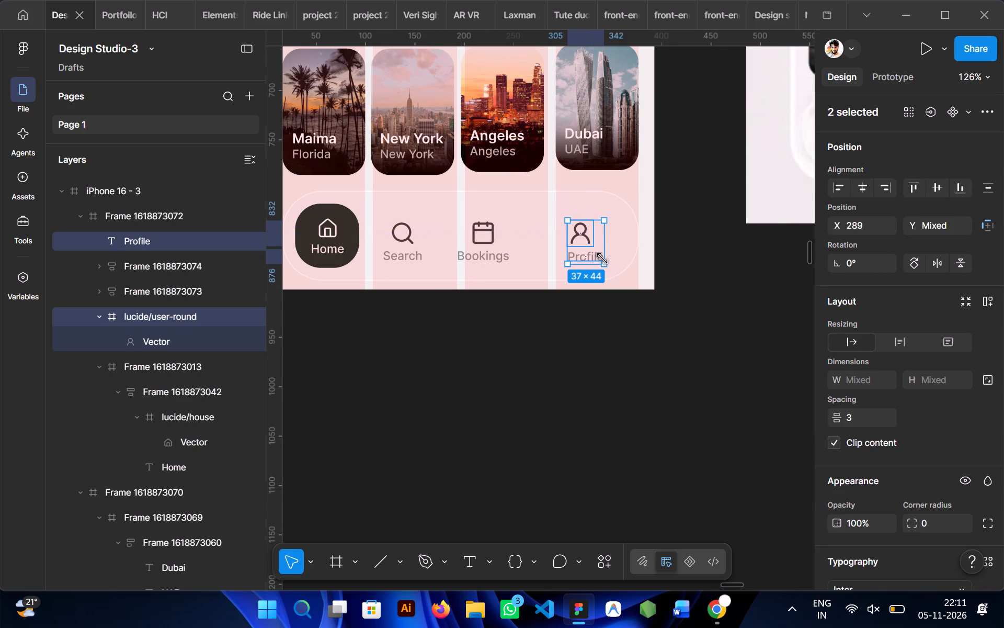
pyautogui.hotkey('shift', 'a')
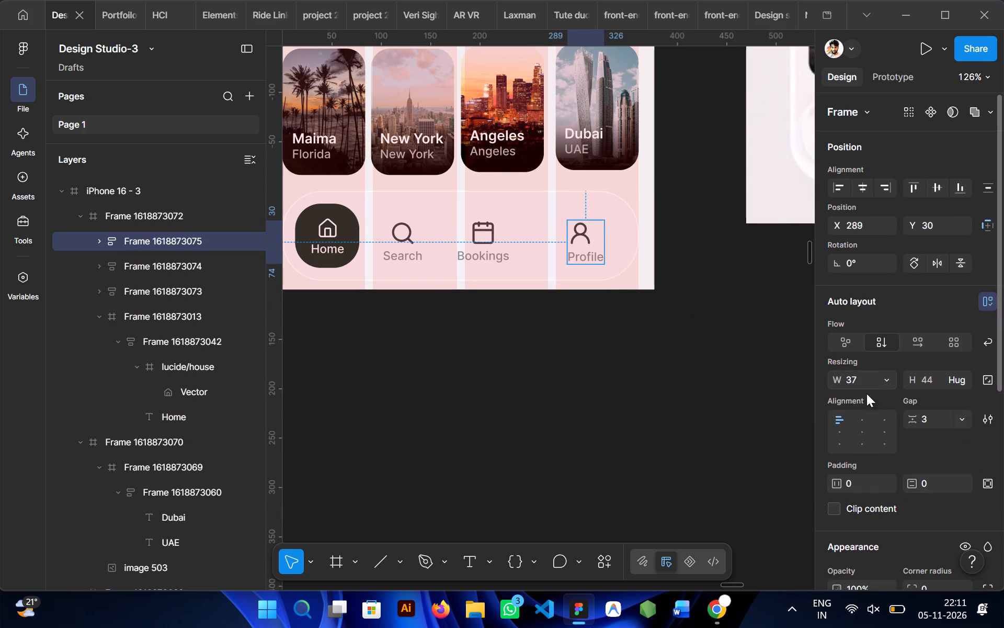
pyautogui.click(859, 418)
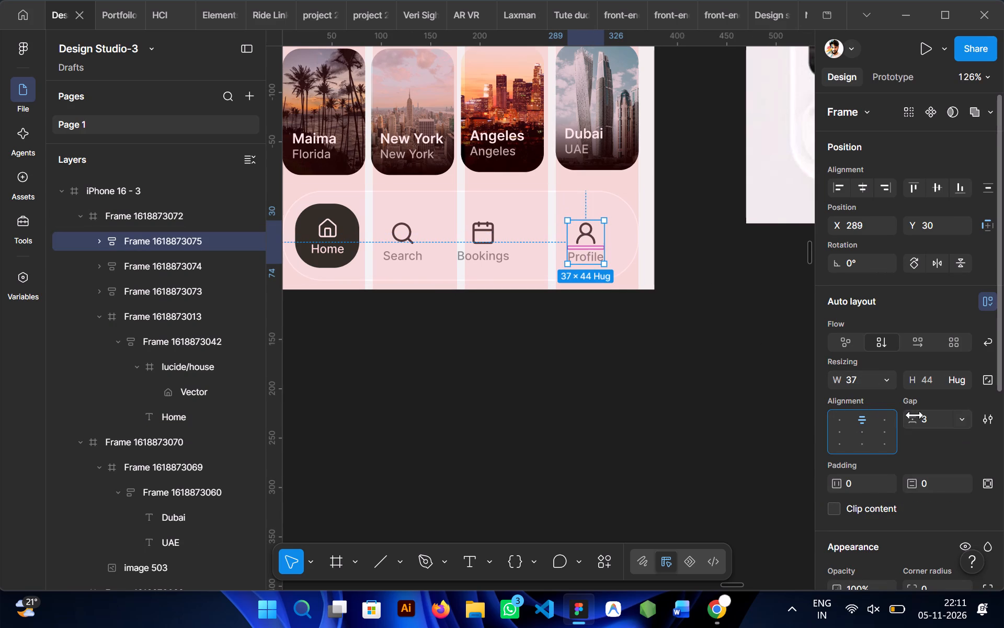
pyautogui.moveTo(916, 416); pyautogui.dragTo(502, 309)
pyautogui.click(926, 423)
pyautogui.press('2')
pyautogui.press('Return')
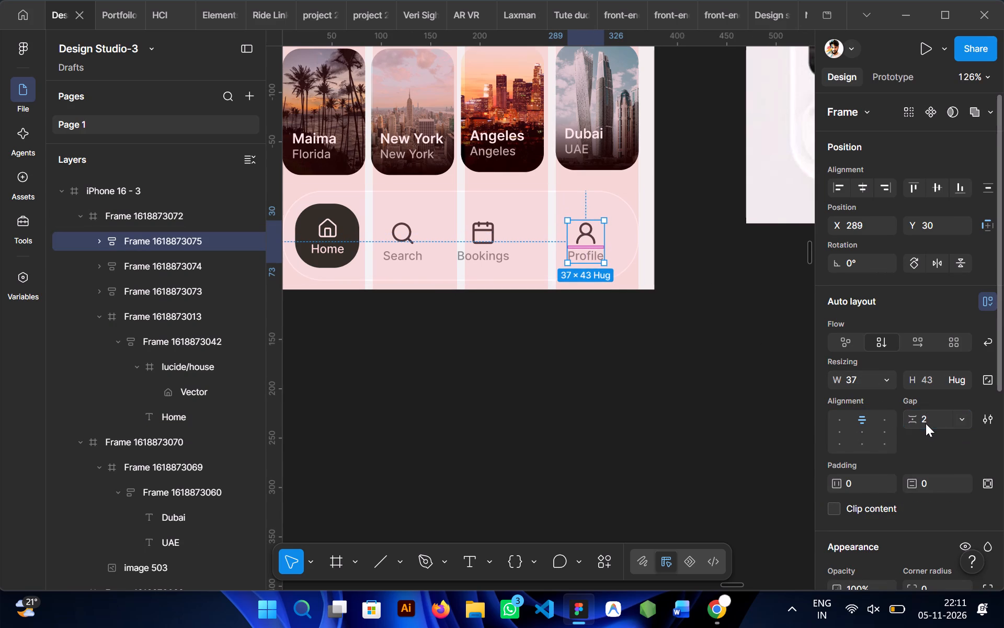
pyautogui.click(673, 391)
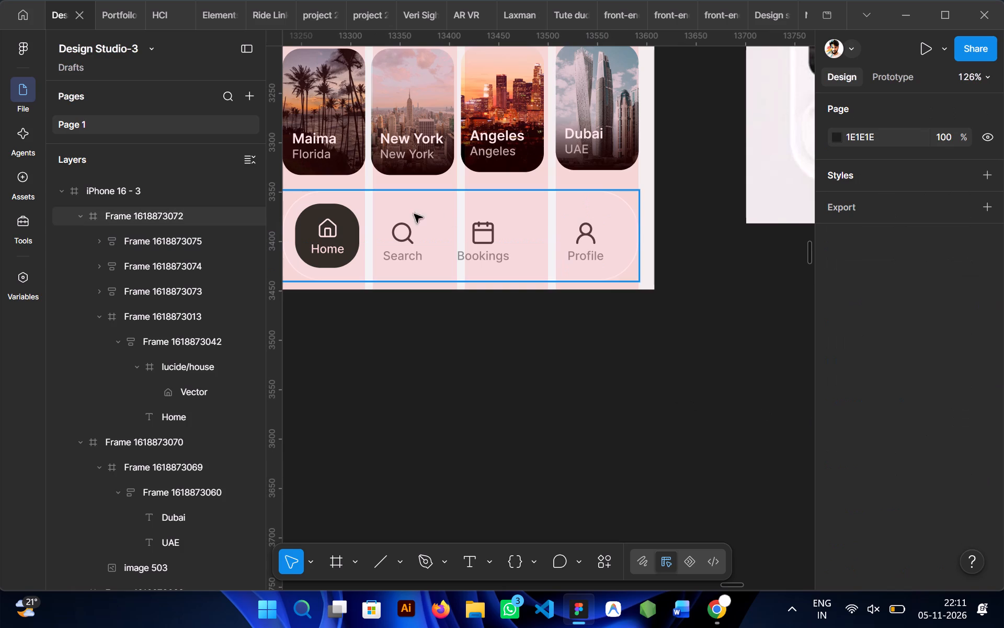
# Combine the Home, Search, Bookings and Profile items into one horizontal auto layout row.
pyautogui.doubleClick(311, 254)
pyautogui.keyDown('shift'); pyautogui.click(392, 252); pyautogui.keyUp('shift')
pyautogui.keyDown('shift'); pyautogui.click(497, 253); pyautogui.keyUp('shift')
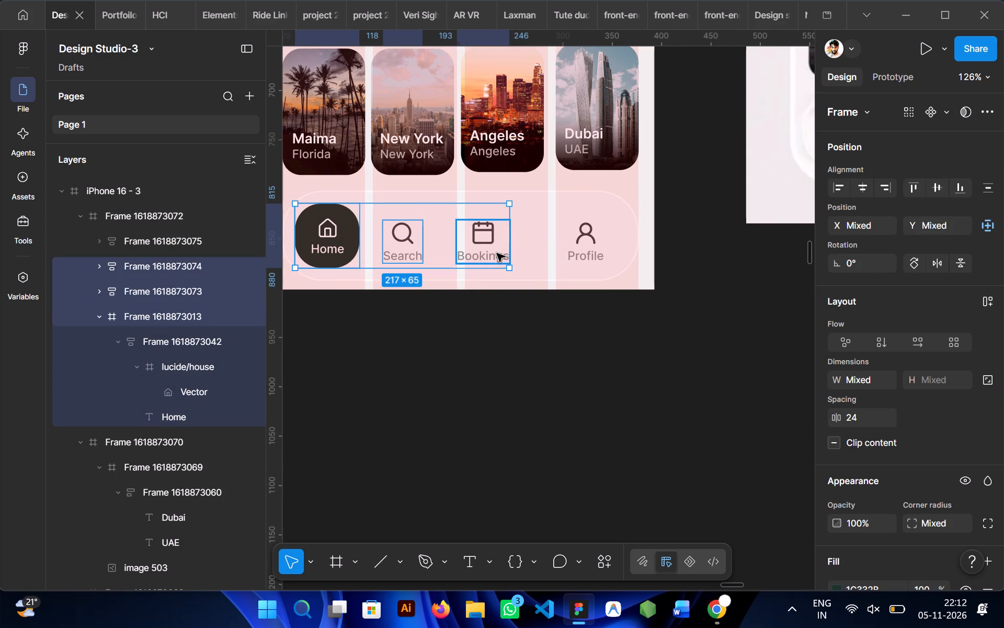
pyautogui.keyDown('shift'); pyautogui.click(591, 255); pyautogui.keyUp('shift')
pyautogui.hotkey('shift', 'a')
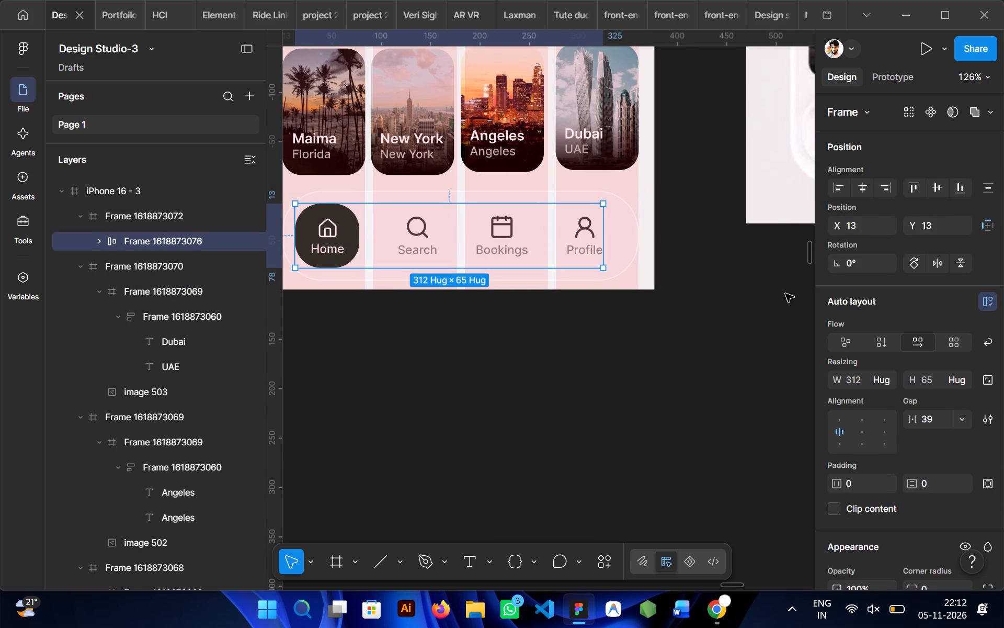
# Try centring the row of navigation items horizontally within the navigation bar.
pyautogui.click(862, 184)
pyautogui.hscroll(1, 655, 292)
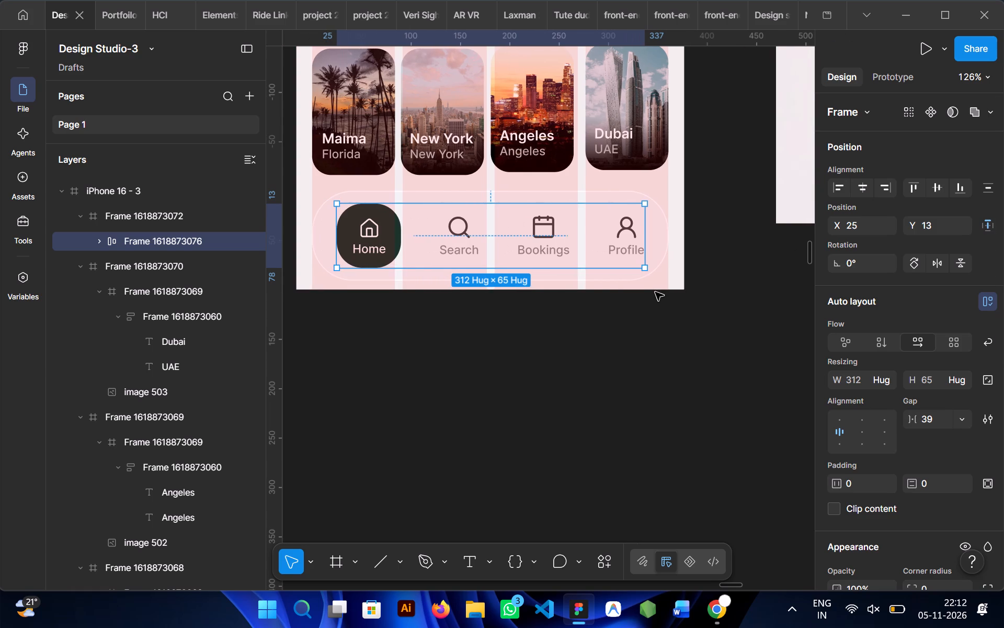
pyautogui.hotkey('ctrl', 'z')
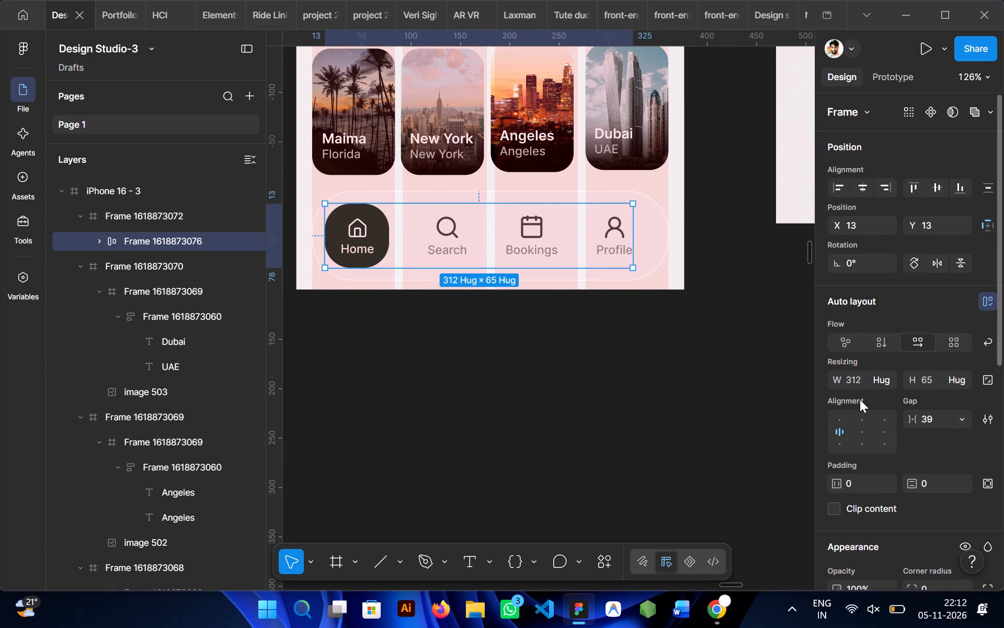
# Widen the gap between the four navigation items until their row is about 330 wide.
pyautogui.moveTo(907, 417); pyautogui.dragTo(510, 311)
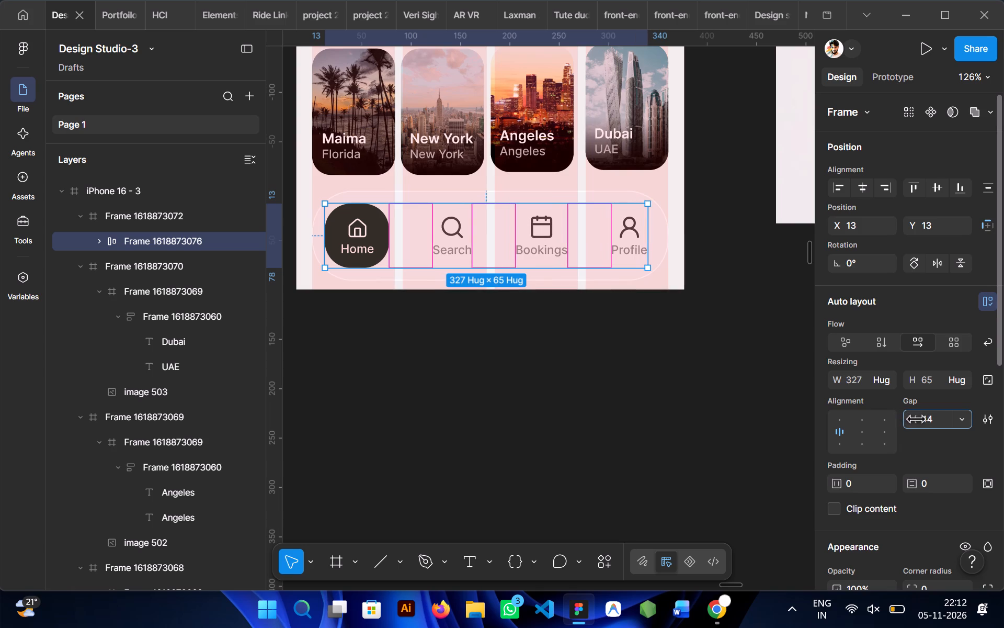
pyautogui.moveTo(510, 311); pyautogui.dragTo(511, 313)
pyautogui.click(688, 344)
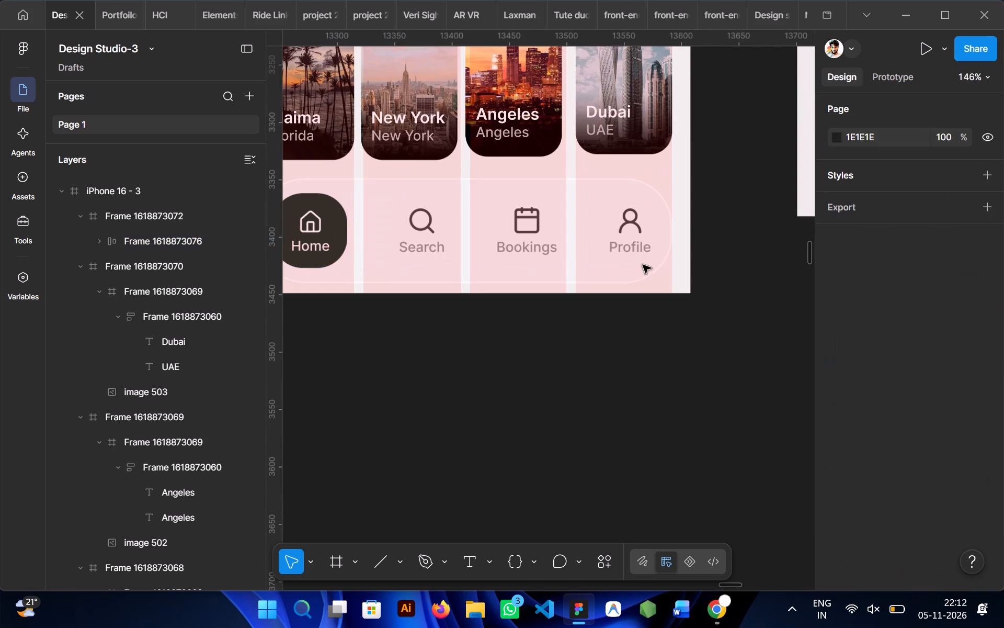
# Examine the distances from the Profile and Home items to the navigation bar's edges.
pyautogui.doubleClick(626, 235)
pyautogui.doubleClick(626, 229)
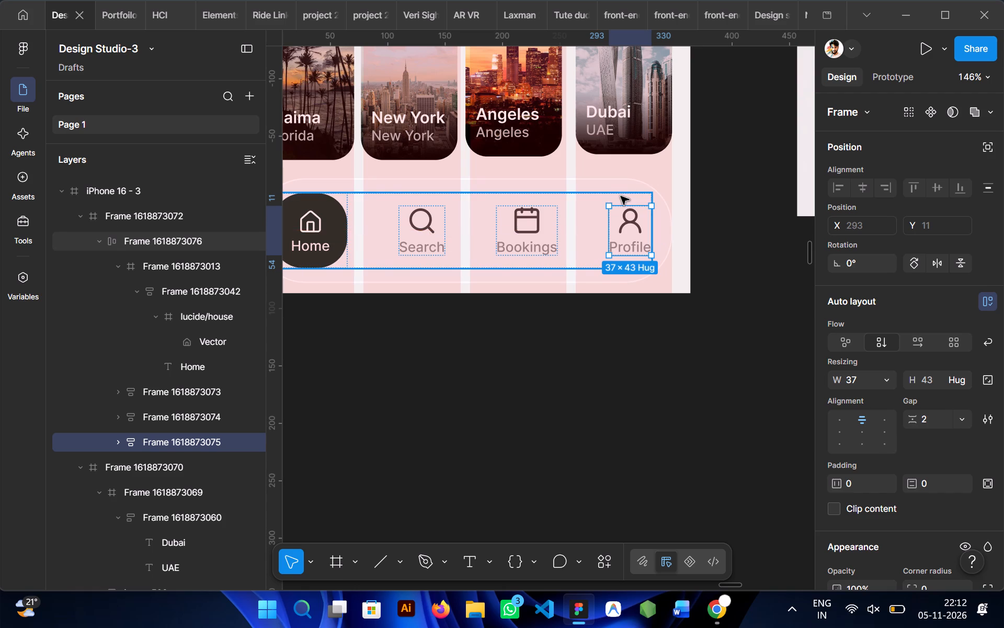
pyautogui.hscroll(1, 621, 196)
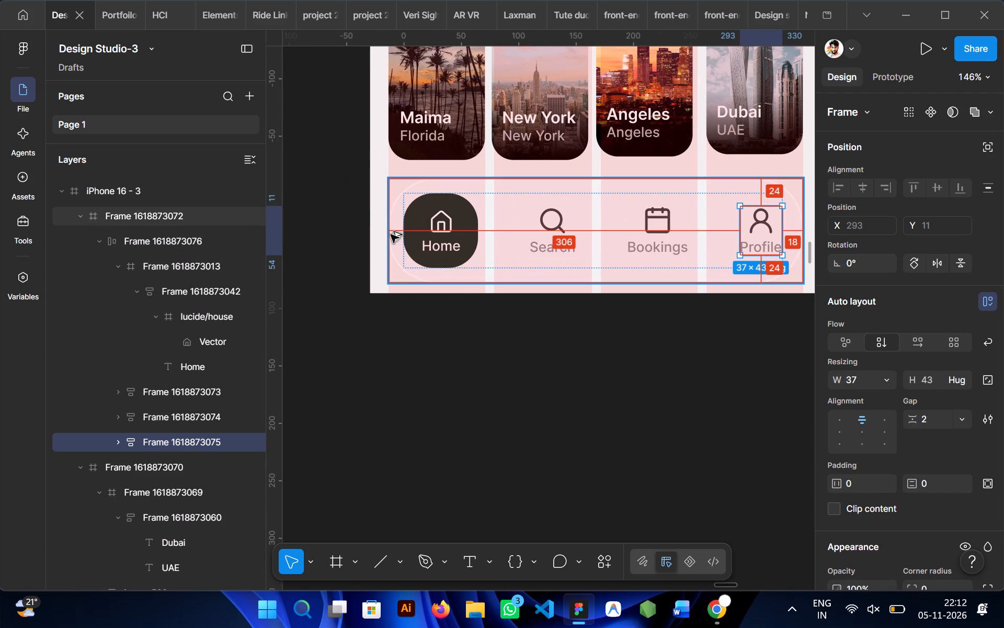
pyautogui.doubleClick(421, 244)
pyautogui.click(408, 233)
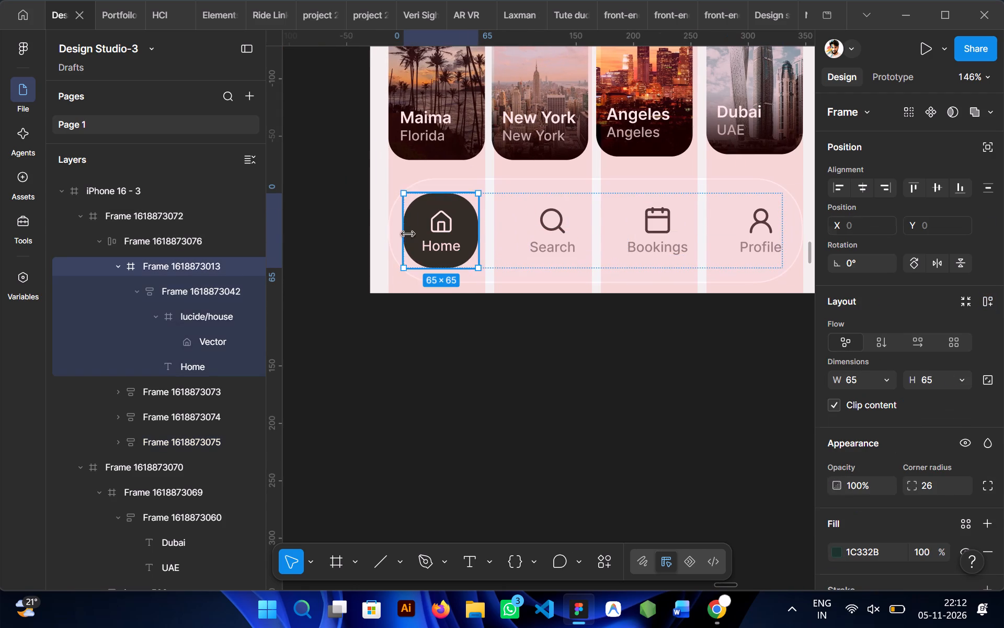
pyautogui.click(528, 373)
pyautogui.hscroll(-1, 528, 373)
pyautogui.tripleClick(594, 244)
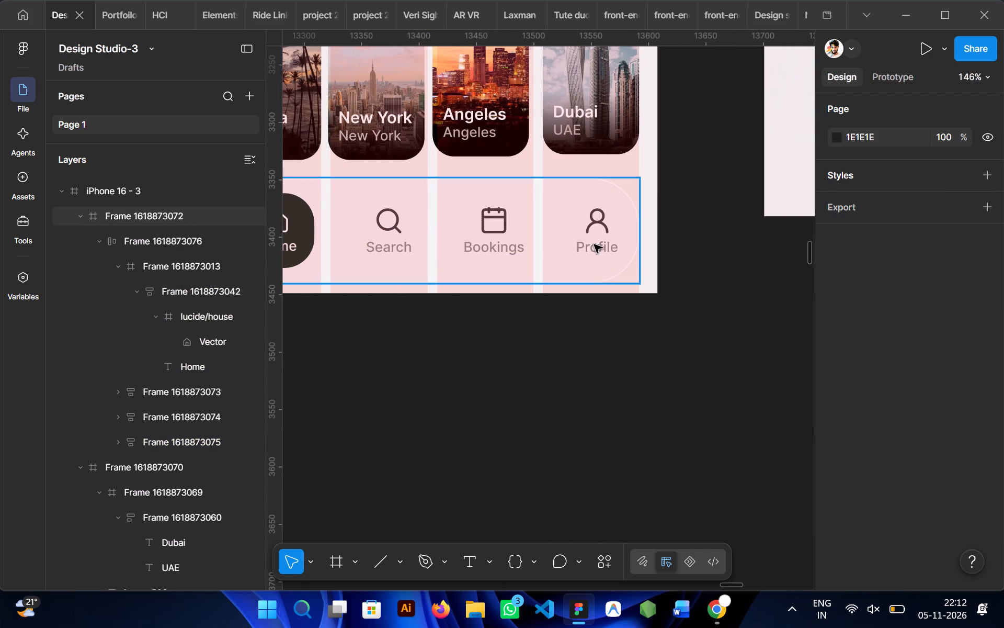
pyautogui.hscroll(-1, 594, 244)
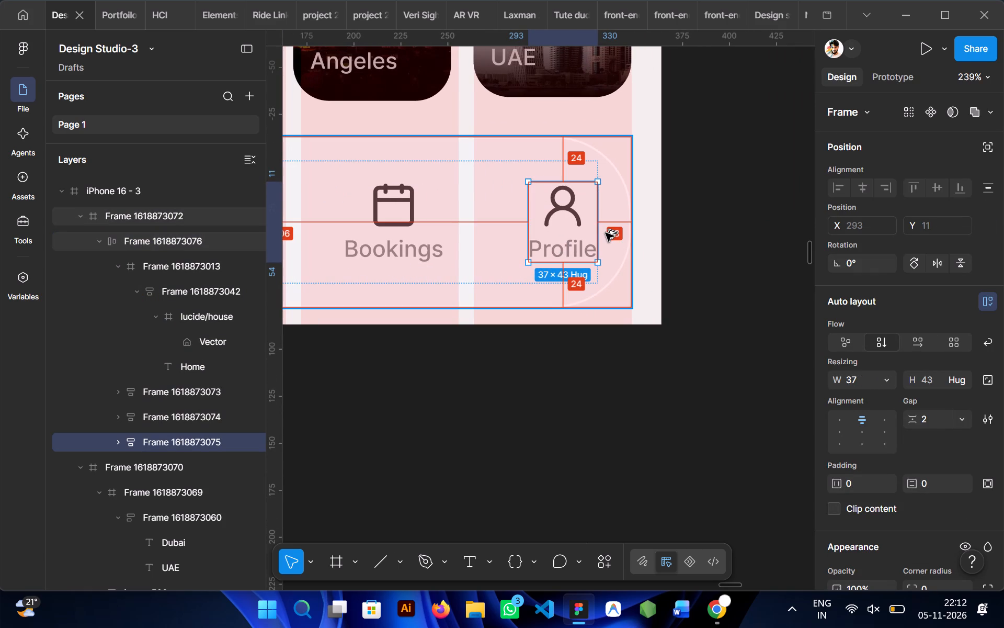
pyautogui.click(592, 386)
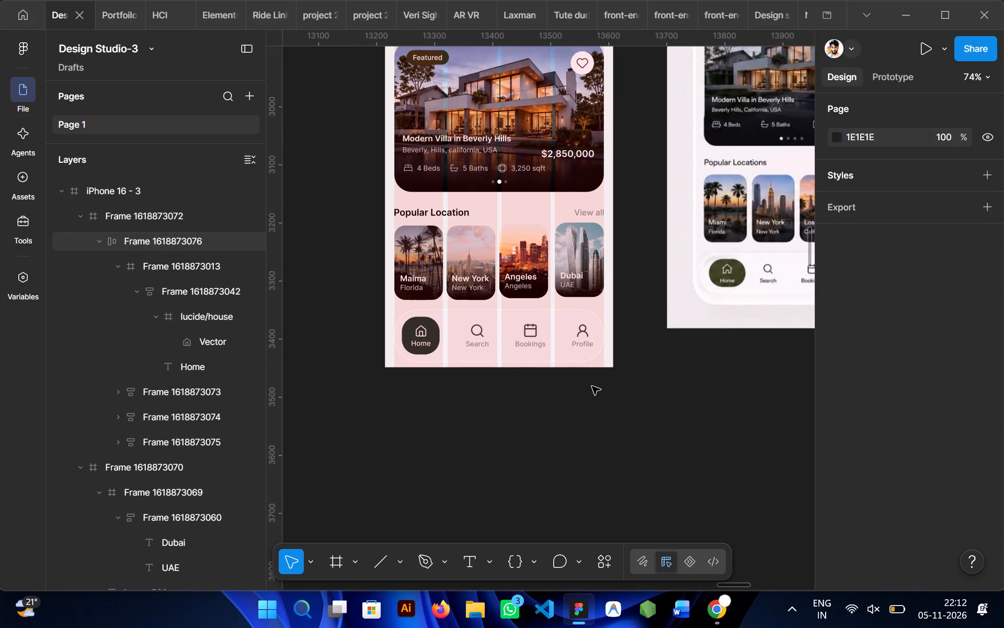
# Preview the home screen in the phone prototype and scroll to its bottom to check the navigation bar.
pyautogui.click(473, 324)
pyautogui.hotkey('shift', 'space')
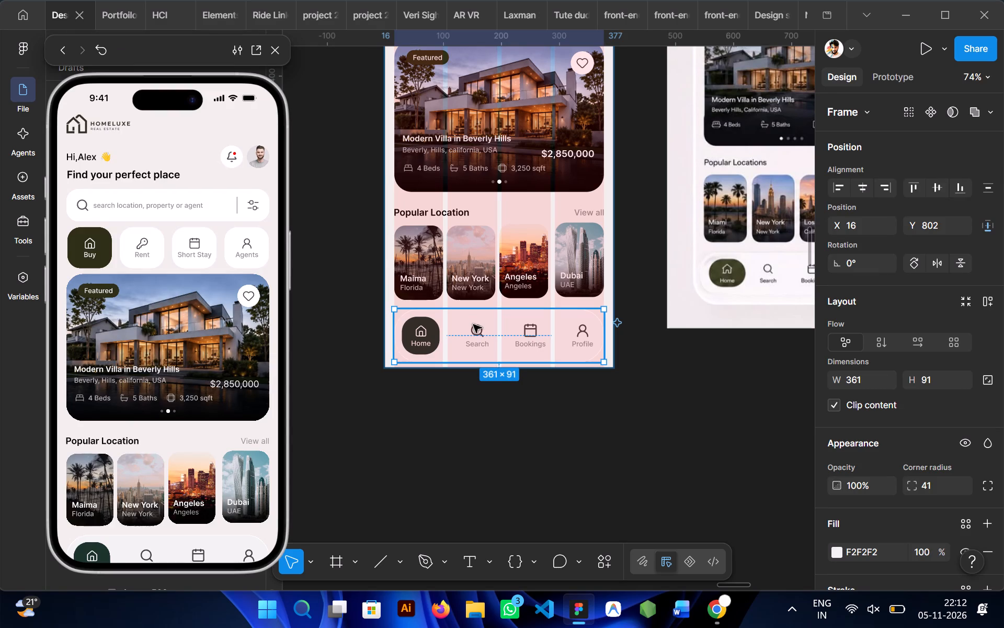
pyautogui.scroll(-2, 180, 420)
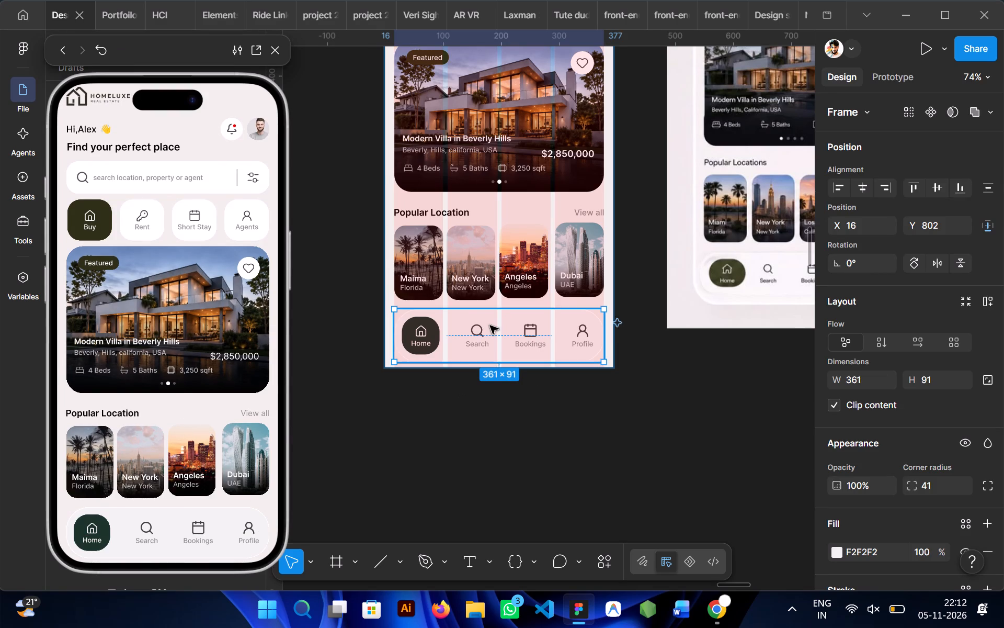
# Set the navigation bar's prototype scroll position to Fixed (stay in place) and test scrolling in the preview.
pyautogui.click(490, 326)
pyautogui.click(880, 75)
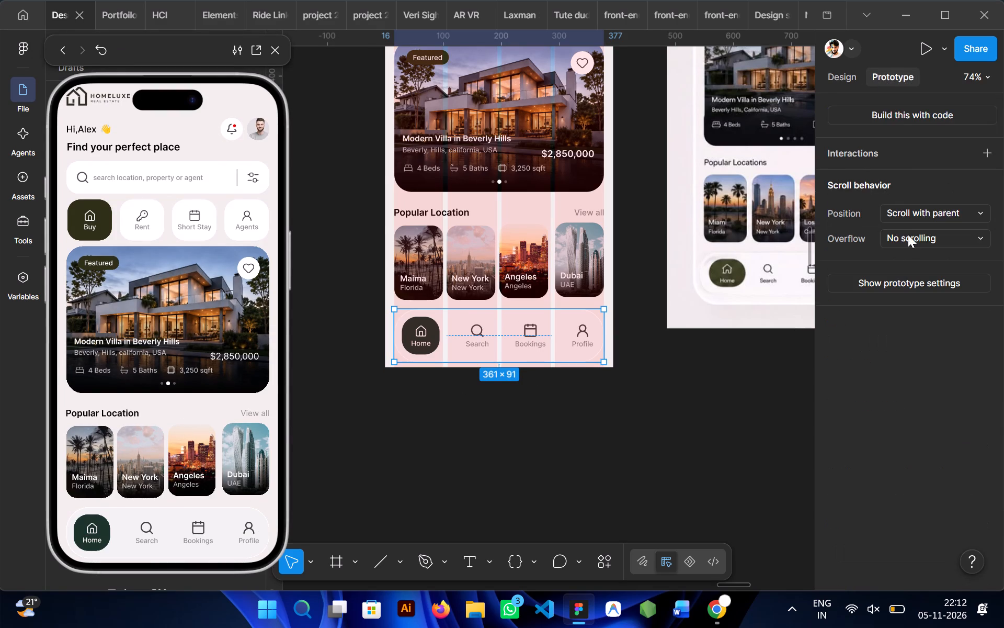
pyautogui.click(904, 218)
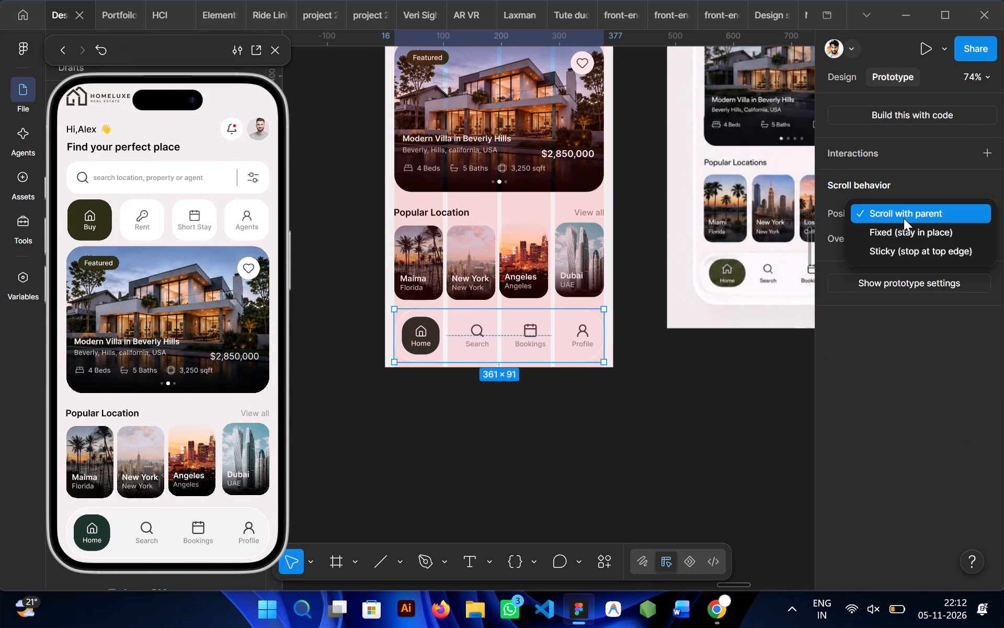
pyautogui.click(771, 350)
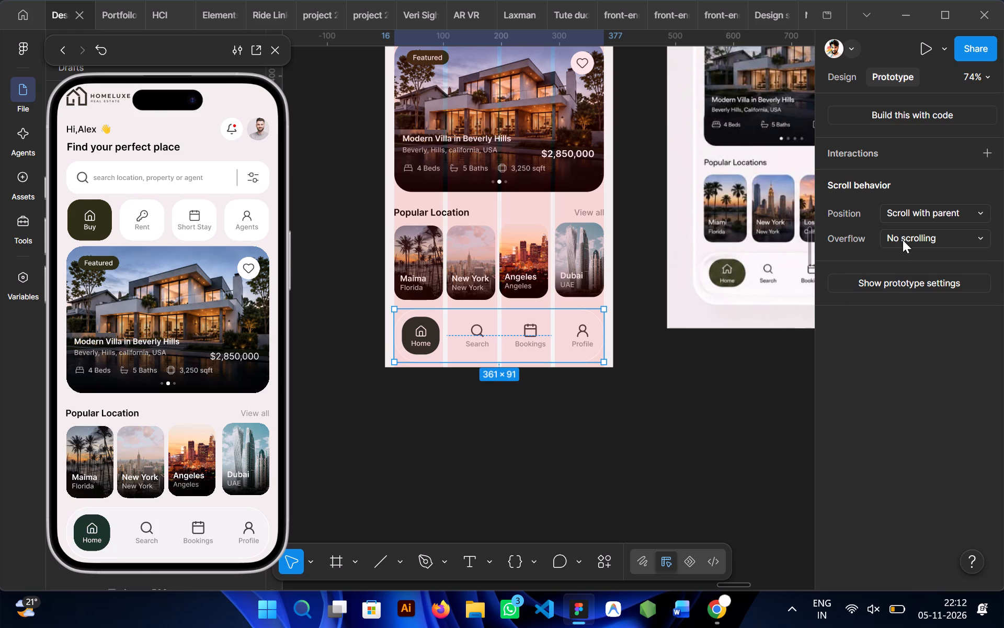
pyautogui.click(903, 242)
pyautogui.click(771, 410)
pyautogui.click(905, 218)
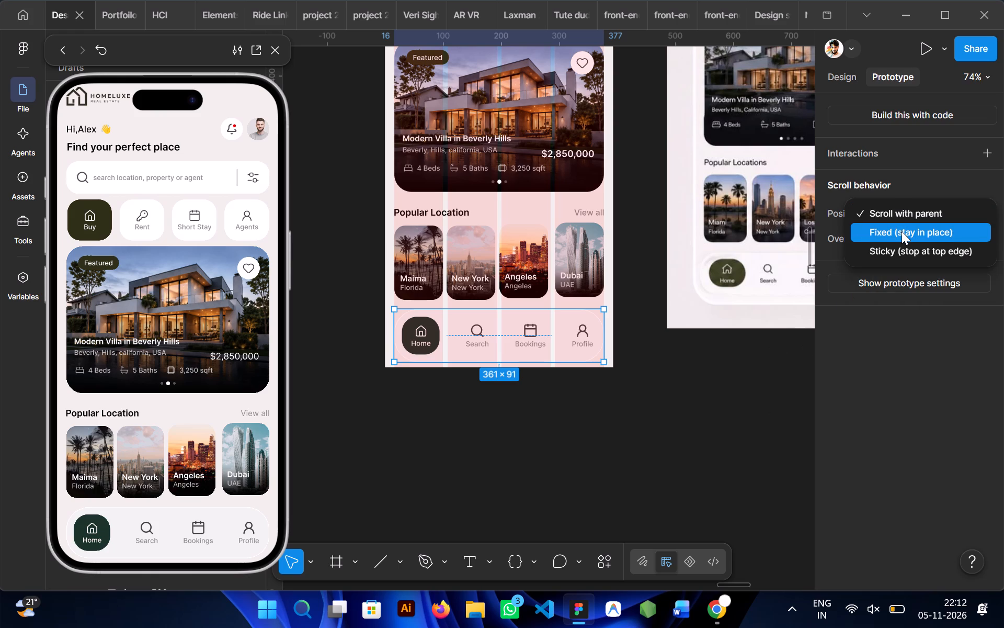
pyautogui.click(900, 231)
pyautogui.click(700, 381)
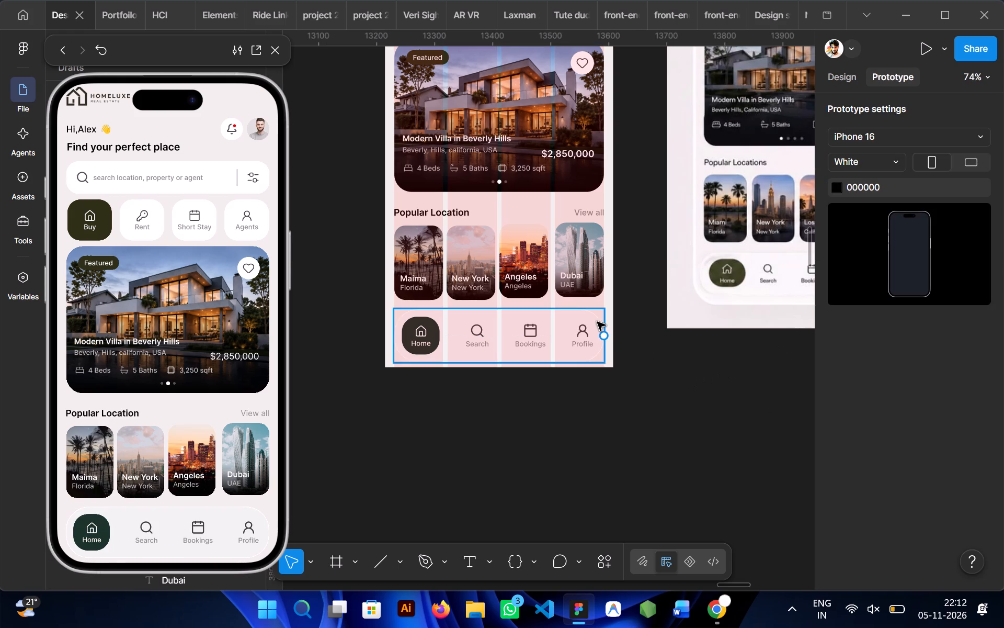
pyautogui.scroll(-1, 180, 375)
pyautogui.scroll(1, 180, 375)
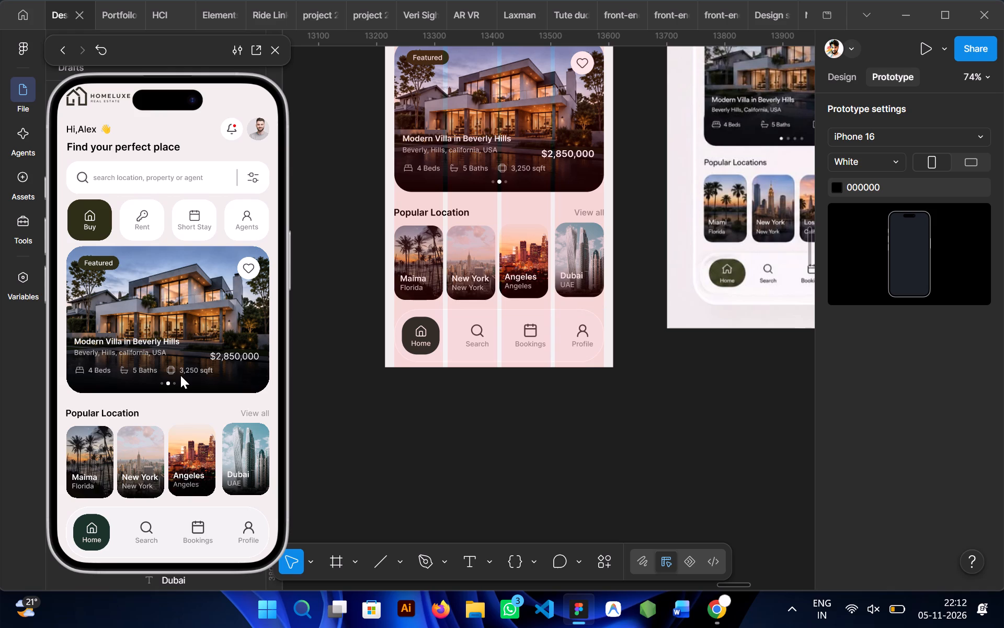
# Extend the bottom edge of the iPhone 16 - 3 frame to a height of 966 and check it in the preview.
pyautogui.scroll(1, 180, 375)
pyautogui.click(850, 76)
pyautogui.scroll(1, 474, 234)
pyautogui.scroll(-1, 172, 386)
pyautogui.scroll(2, 172, 386)
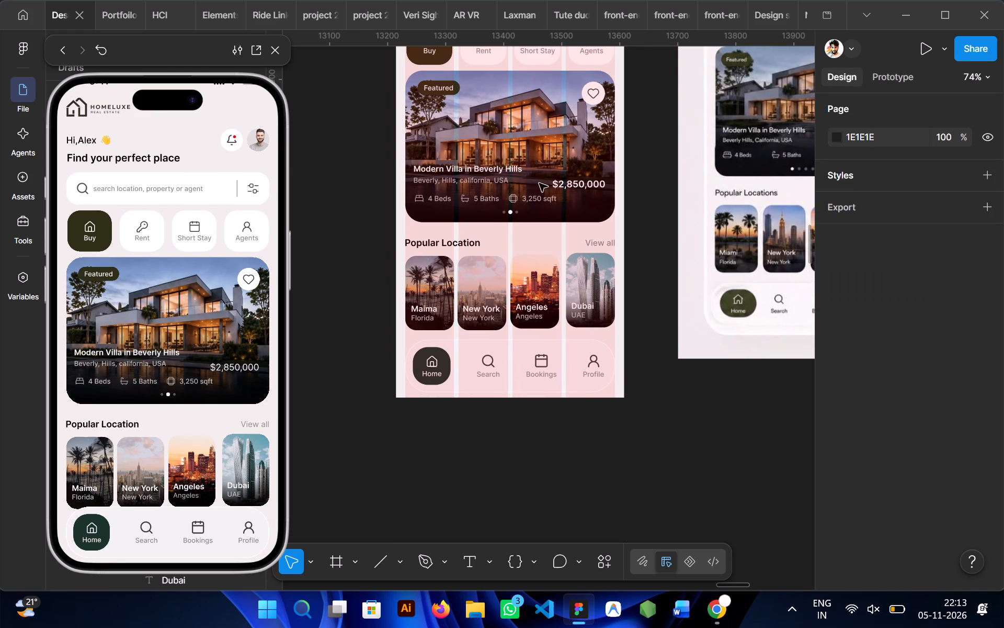
pyautogui.scroll(2, 563, 103)
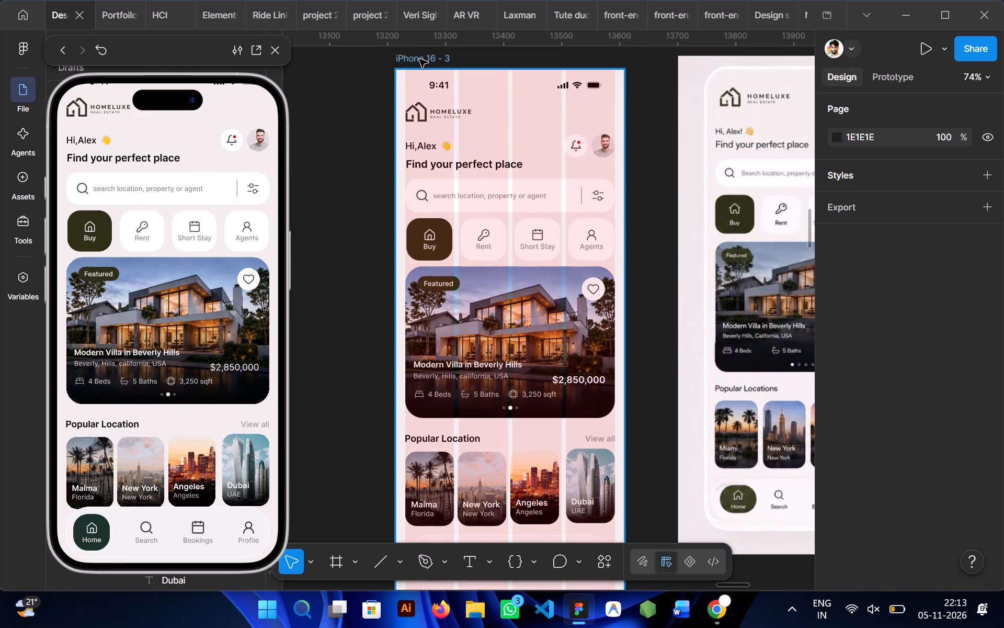
pyautogui.click(419, 59)
pyautogui.scroll(-1, 498, 300)
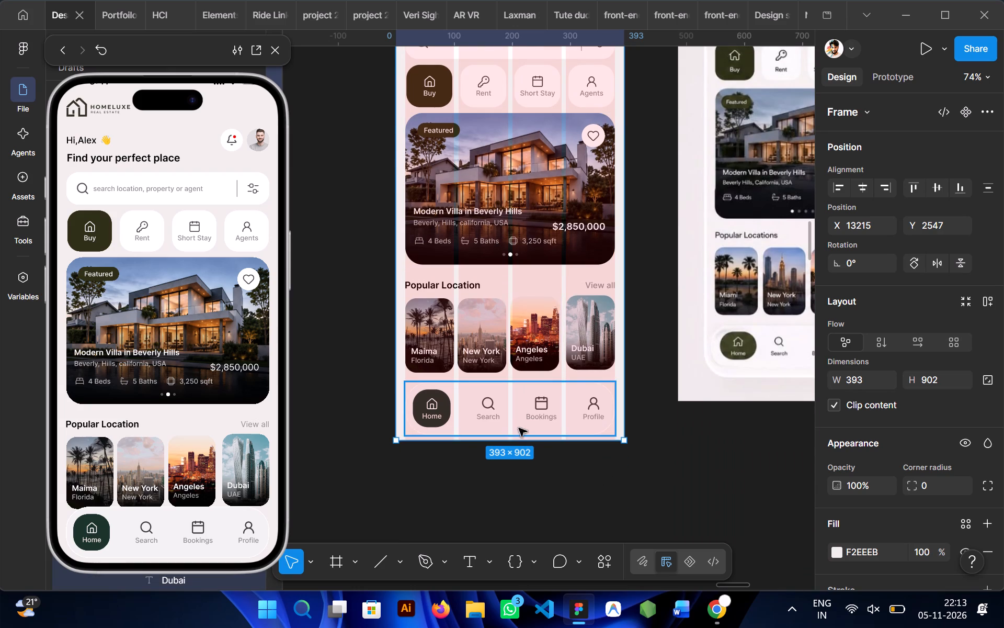
pyautogui.moveTo(509, 442); pyautogui.dragTo(508, 477)
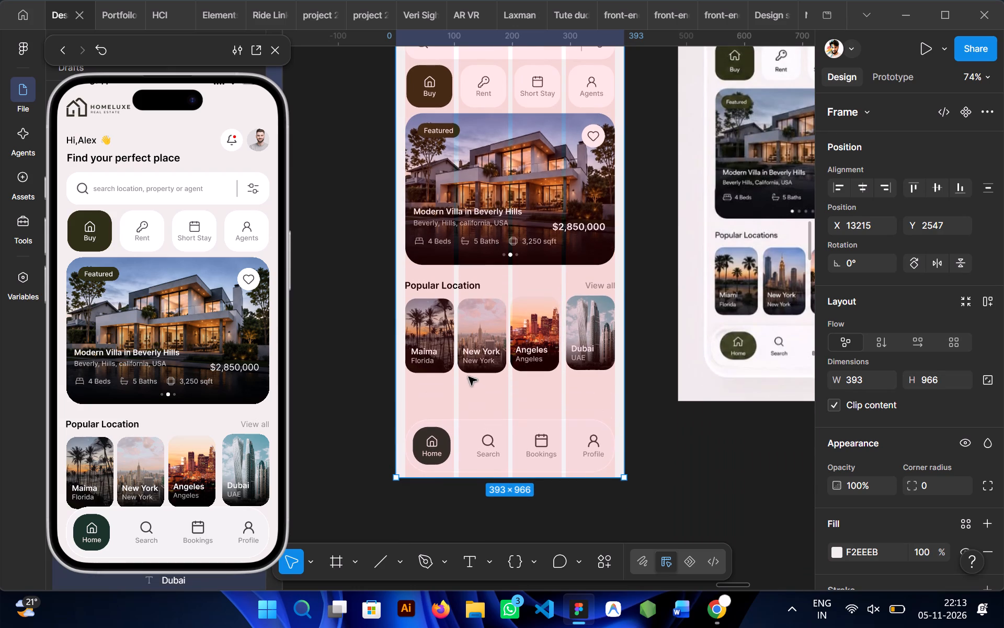
pyautogui.click(453, 124)
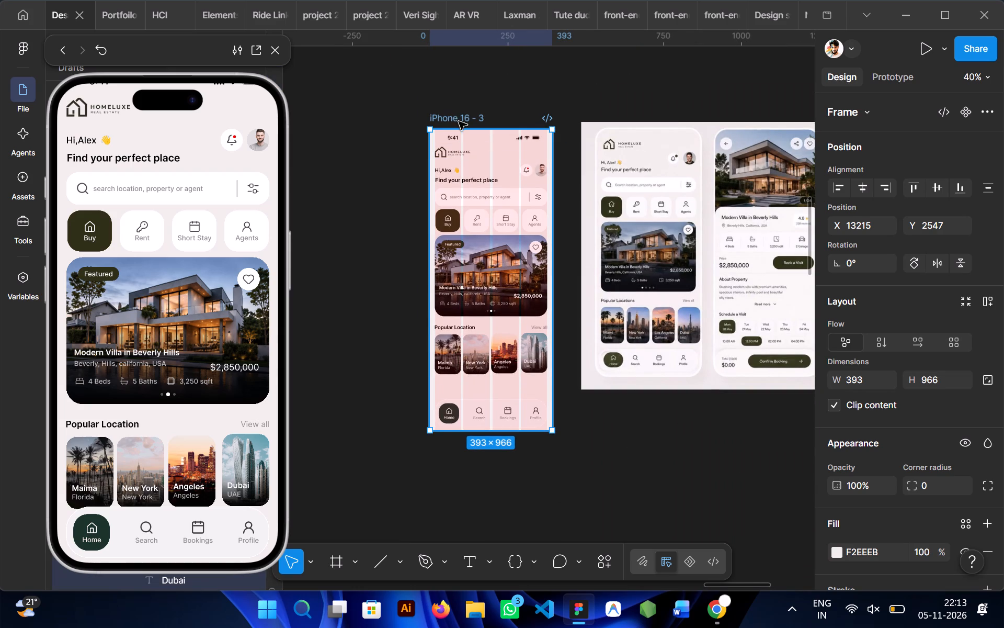
pyautogui.scroll(-1, 169, 322)
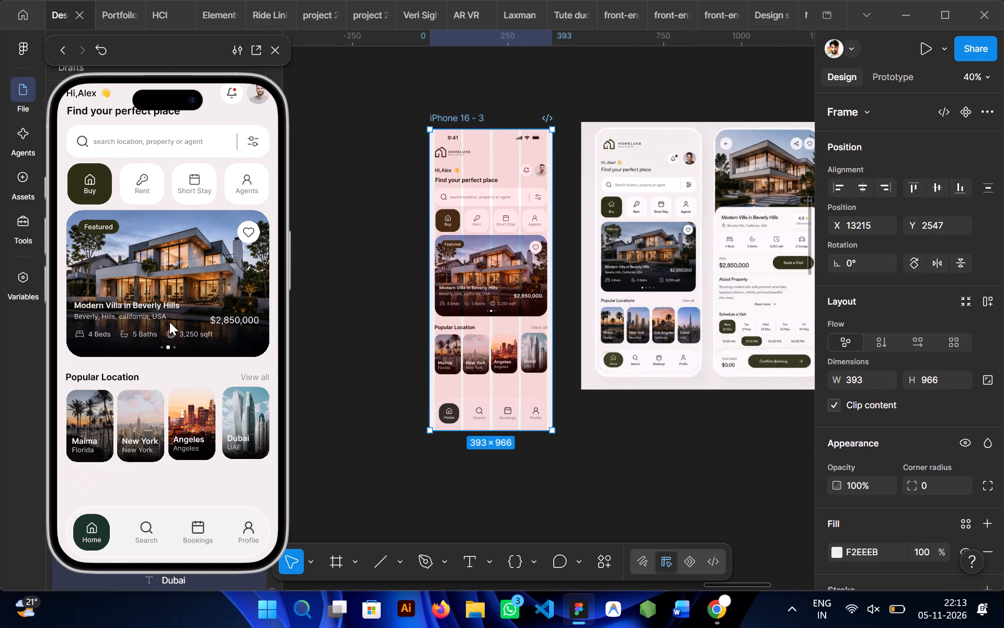
pyautogui.scroll(2, 169, 322)
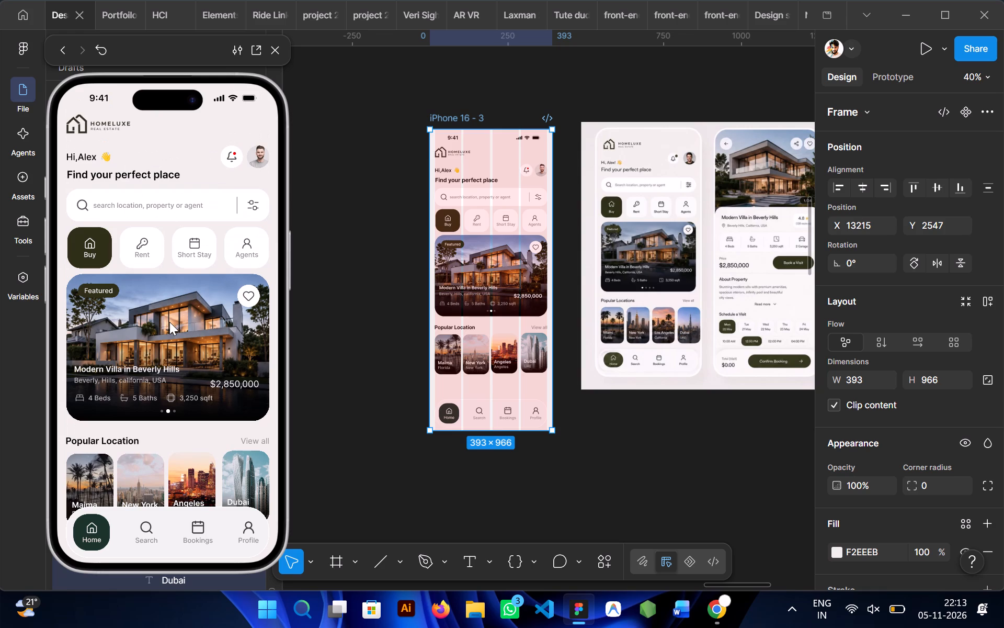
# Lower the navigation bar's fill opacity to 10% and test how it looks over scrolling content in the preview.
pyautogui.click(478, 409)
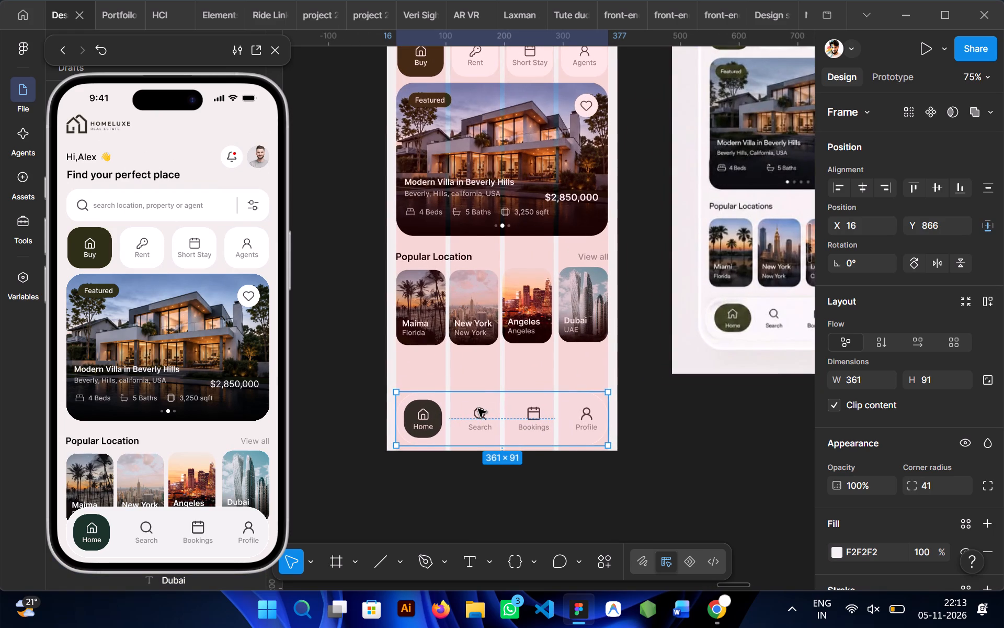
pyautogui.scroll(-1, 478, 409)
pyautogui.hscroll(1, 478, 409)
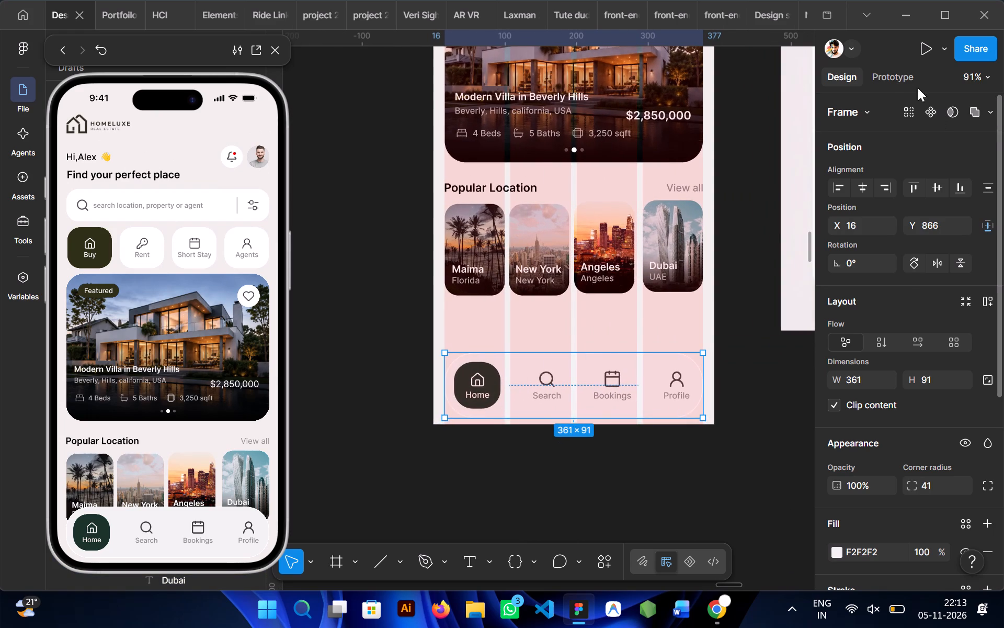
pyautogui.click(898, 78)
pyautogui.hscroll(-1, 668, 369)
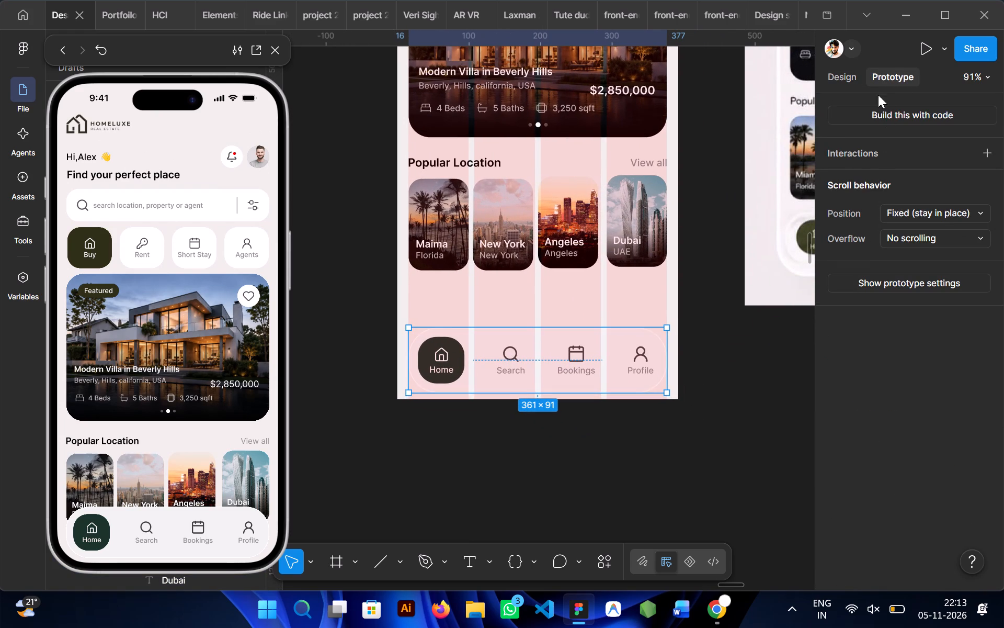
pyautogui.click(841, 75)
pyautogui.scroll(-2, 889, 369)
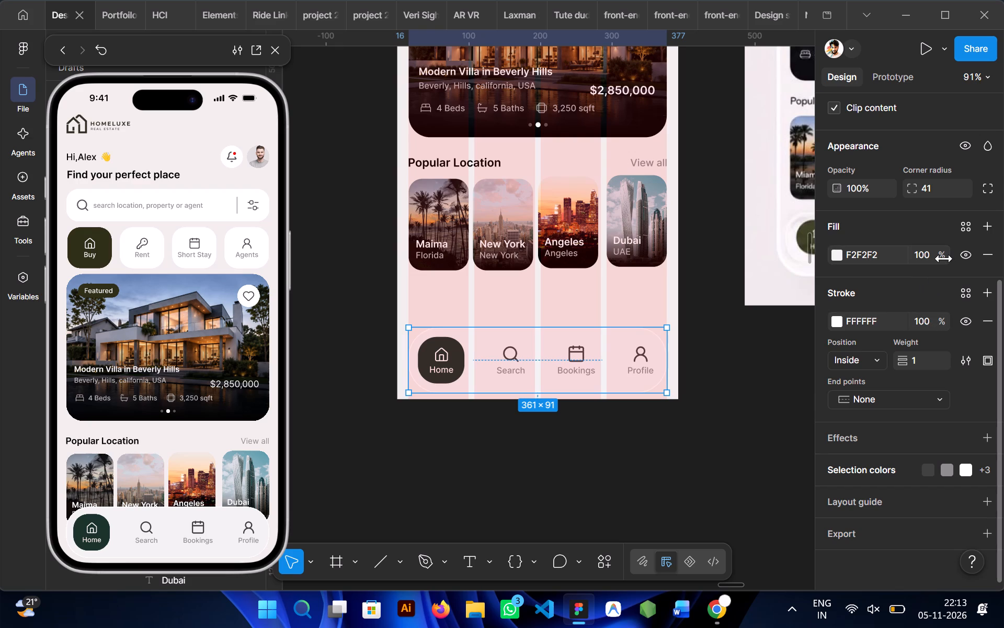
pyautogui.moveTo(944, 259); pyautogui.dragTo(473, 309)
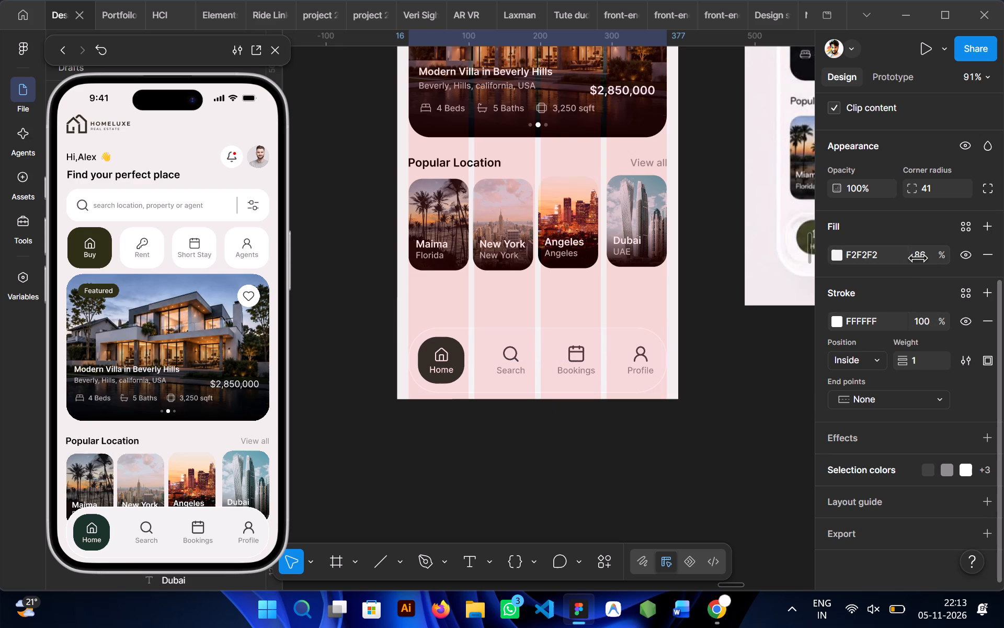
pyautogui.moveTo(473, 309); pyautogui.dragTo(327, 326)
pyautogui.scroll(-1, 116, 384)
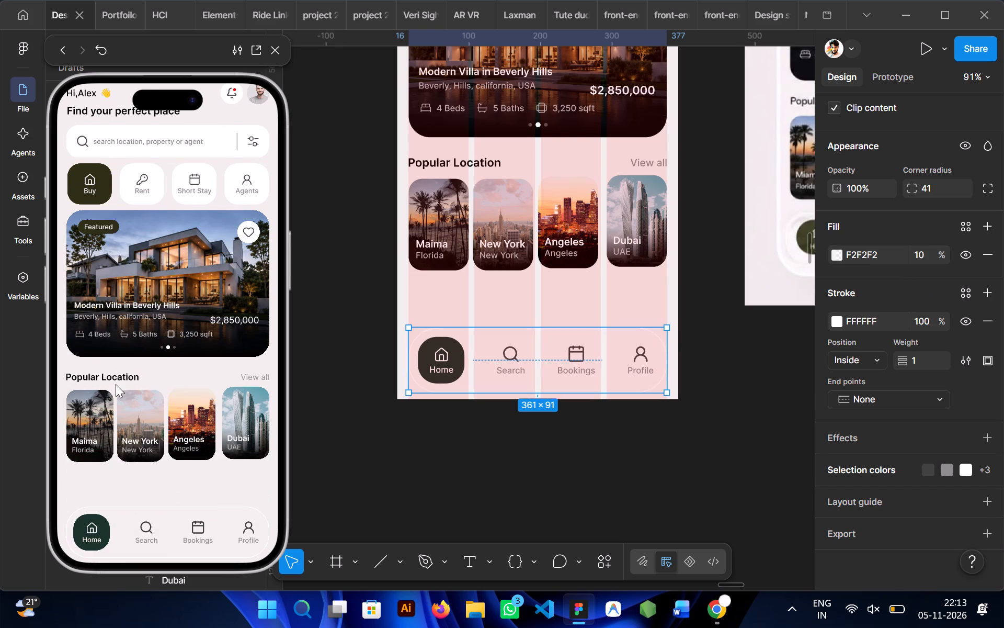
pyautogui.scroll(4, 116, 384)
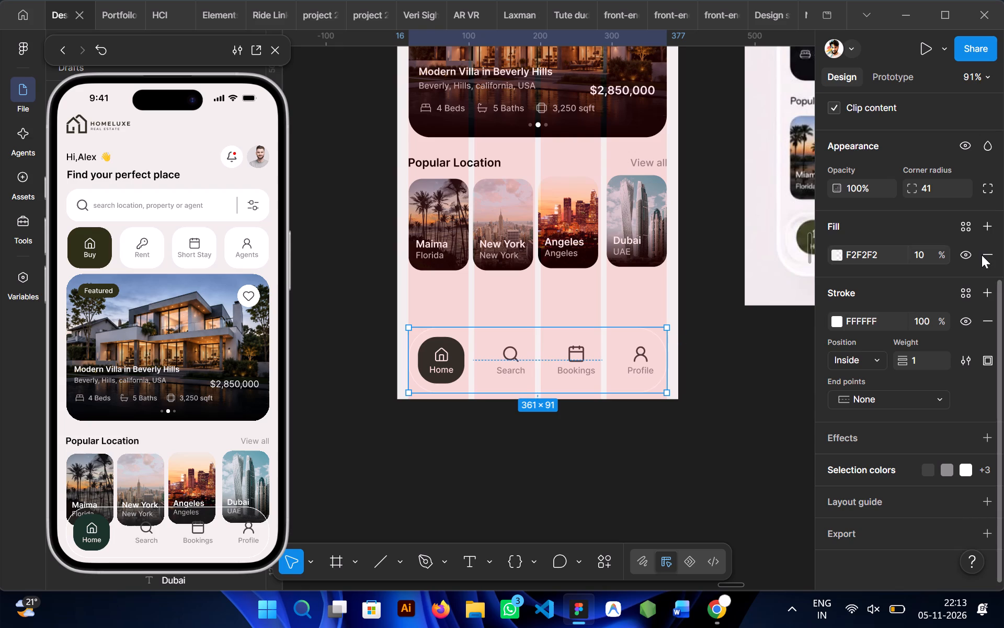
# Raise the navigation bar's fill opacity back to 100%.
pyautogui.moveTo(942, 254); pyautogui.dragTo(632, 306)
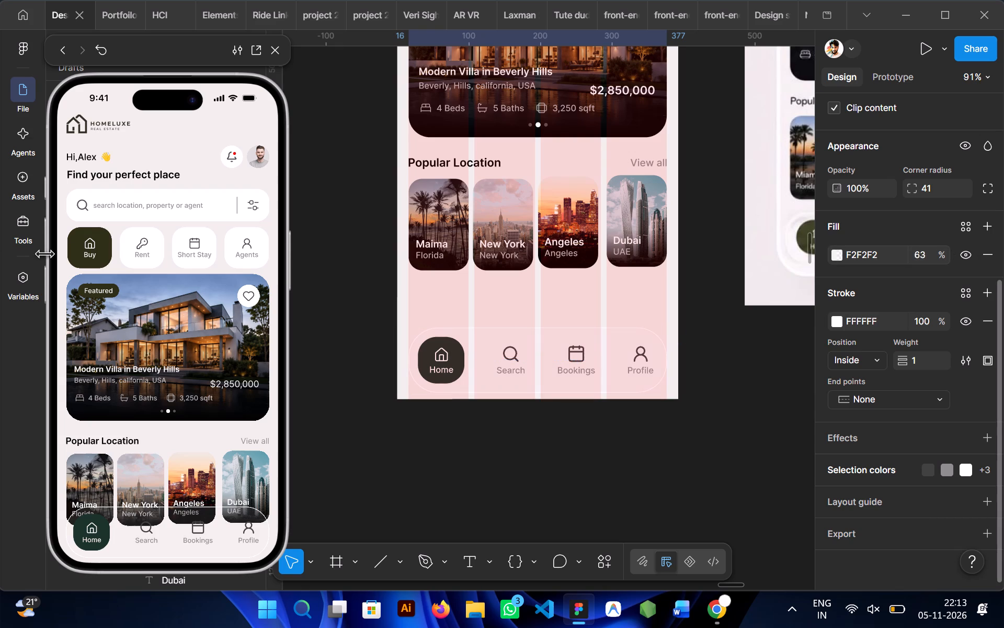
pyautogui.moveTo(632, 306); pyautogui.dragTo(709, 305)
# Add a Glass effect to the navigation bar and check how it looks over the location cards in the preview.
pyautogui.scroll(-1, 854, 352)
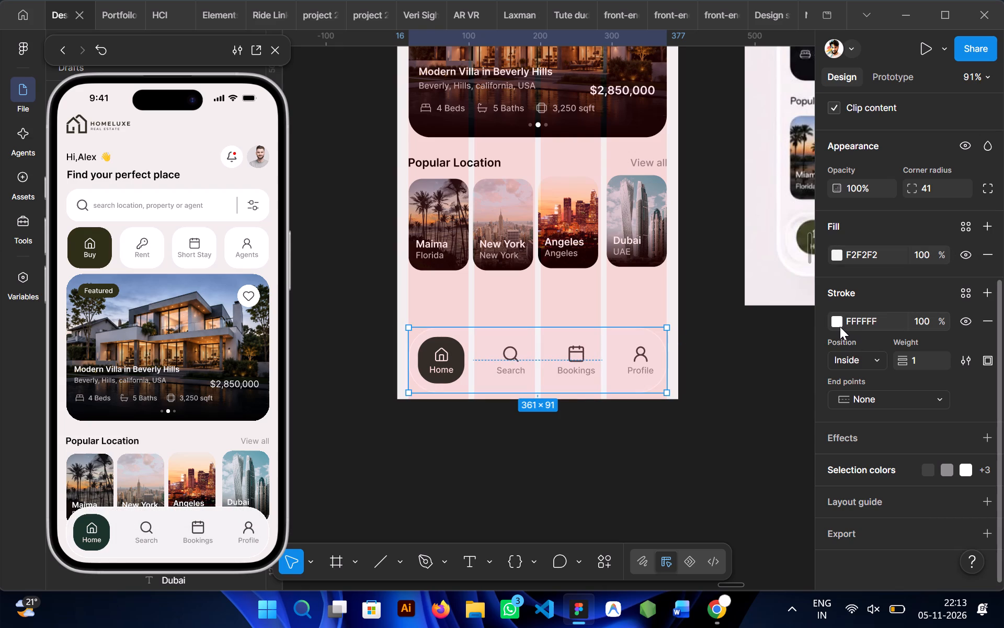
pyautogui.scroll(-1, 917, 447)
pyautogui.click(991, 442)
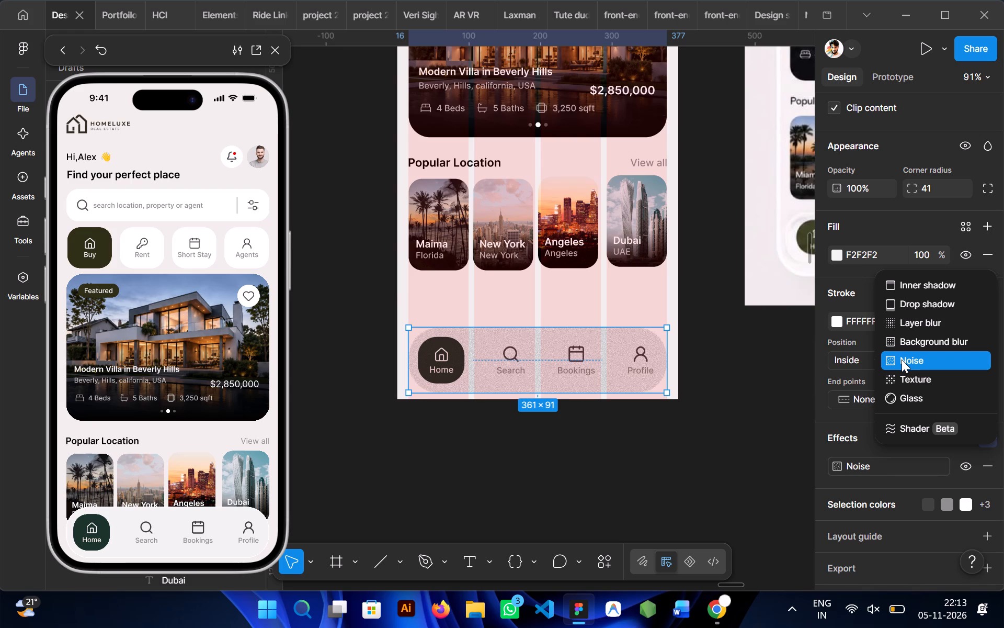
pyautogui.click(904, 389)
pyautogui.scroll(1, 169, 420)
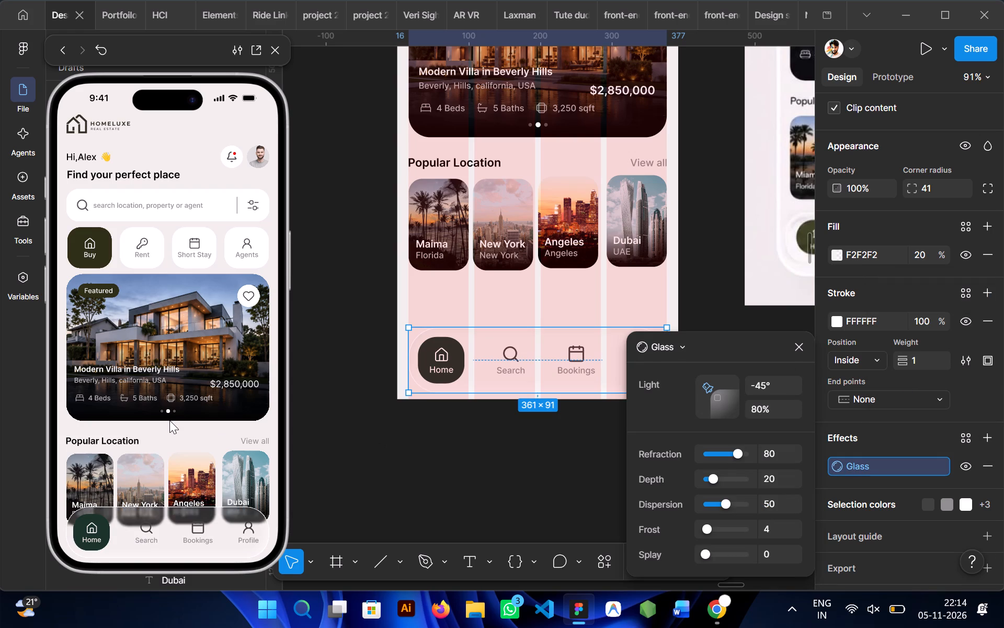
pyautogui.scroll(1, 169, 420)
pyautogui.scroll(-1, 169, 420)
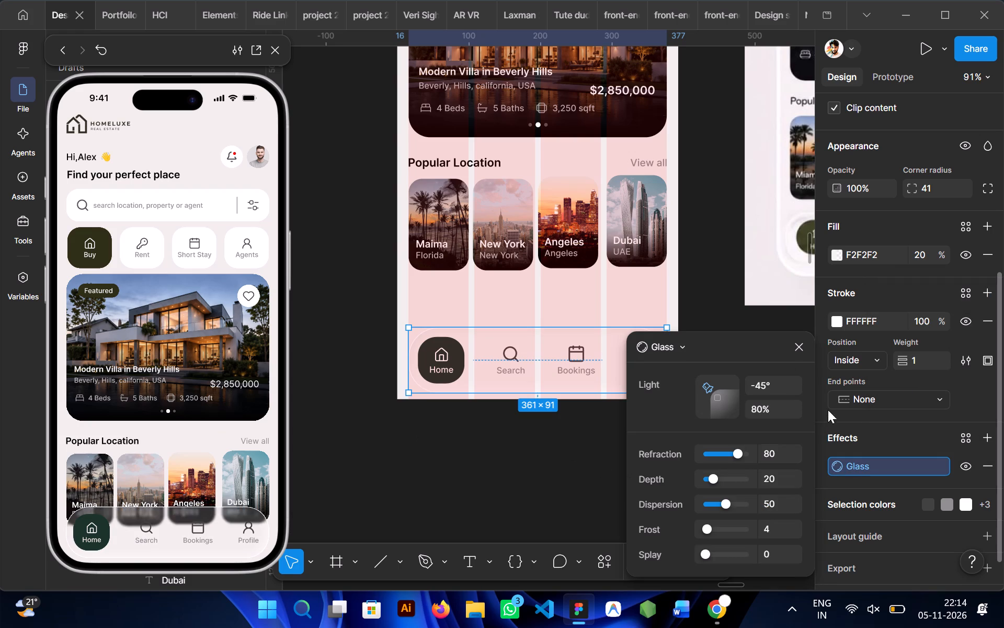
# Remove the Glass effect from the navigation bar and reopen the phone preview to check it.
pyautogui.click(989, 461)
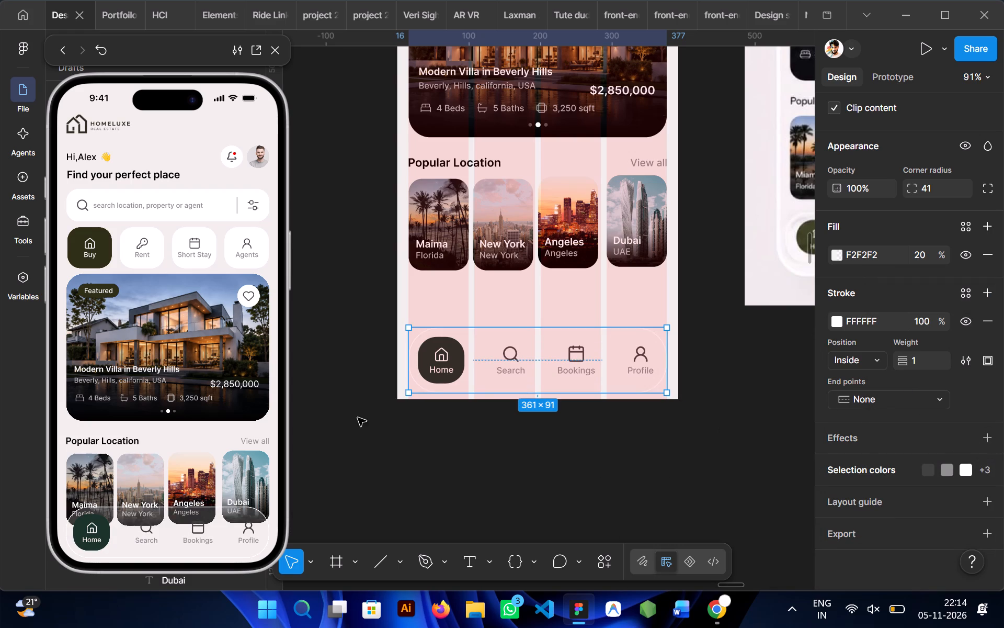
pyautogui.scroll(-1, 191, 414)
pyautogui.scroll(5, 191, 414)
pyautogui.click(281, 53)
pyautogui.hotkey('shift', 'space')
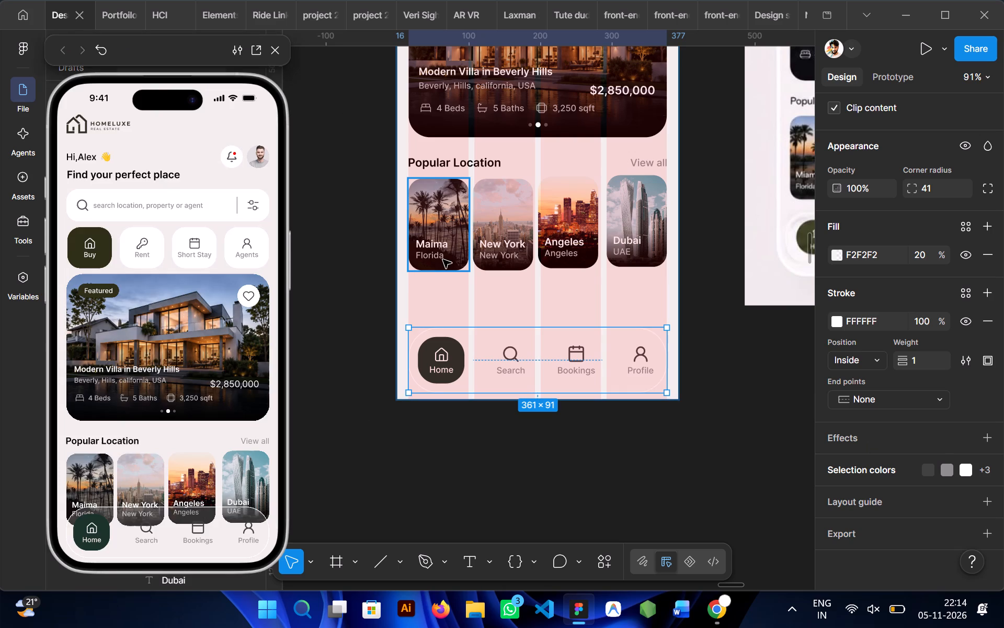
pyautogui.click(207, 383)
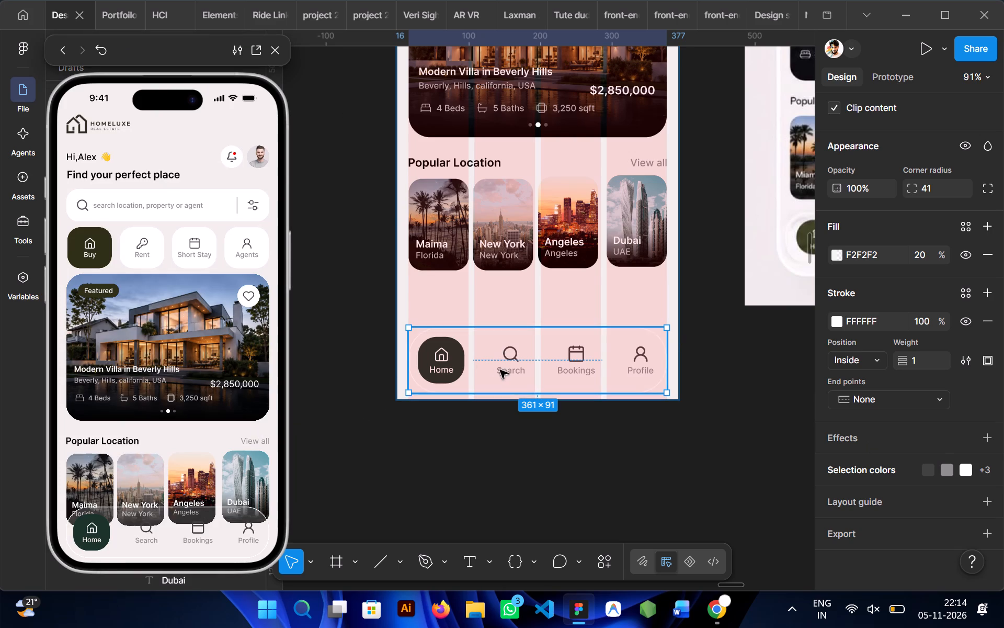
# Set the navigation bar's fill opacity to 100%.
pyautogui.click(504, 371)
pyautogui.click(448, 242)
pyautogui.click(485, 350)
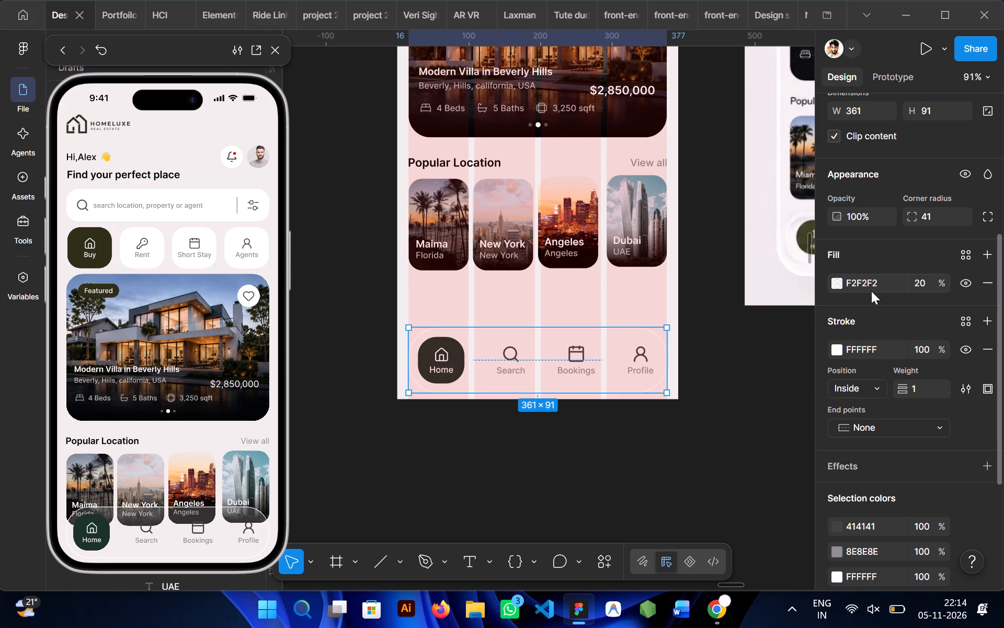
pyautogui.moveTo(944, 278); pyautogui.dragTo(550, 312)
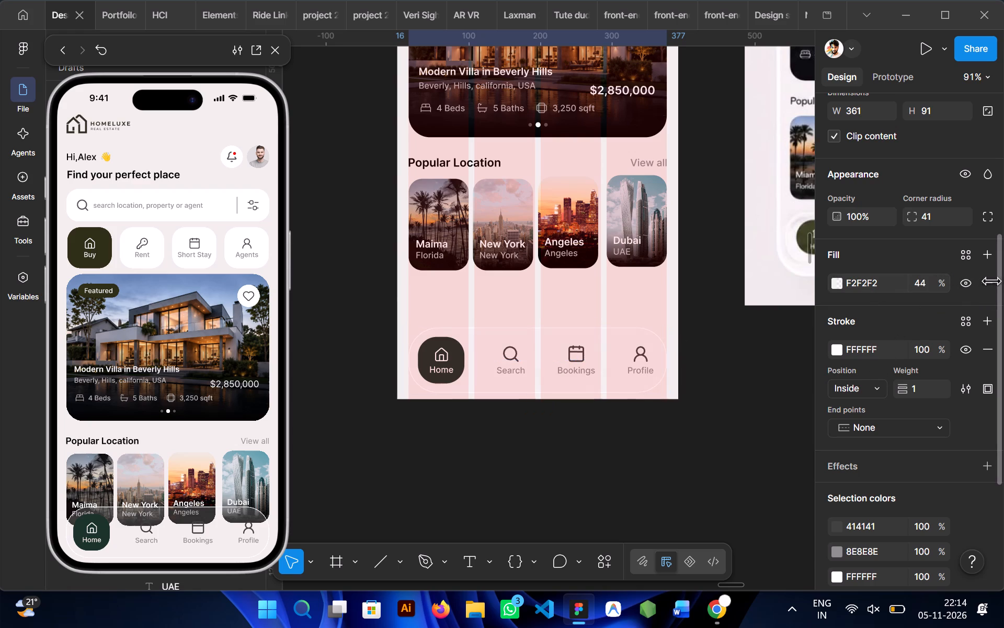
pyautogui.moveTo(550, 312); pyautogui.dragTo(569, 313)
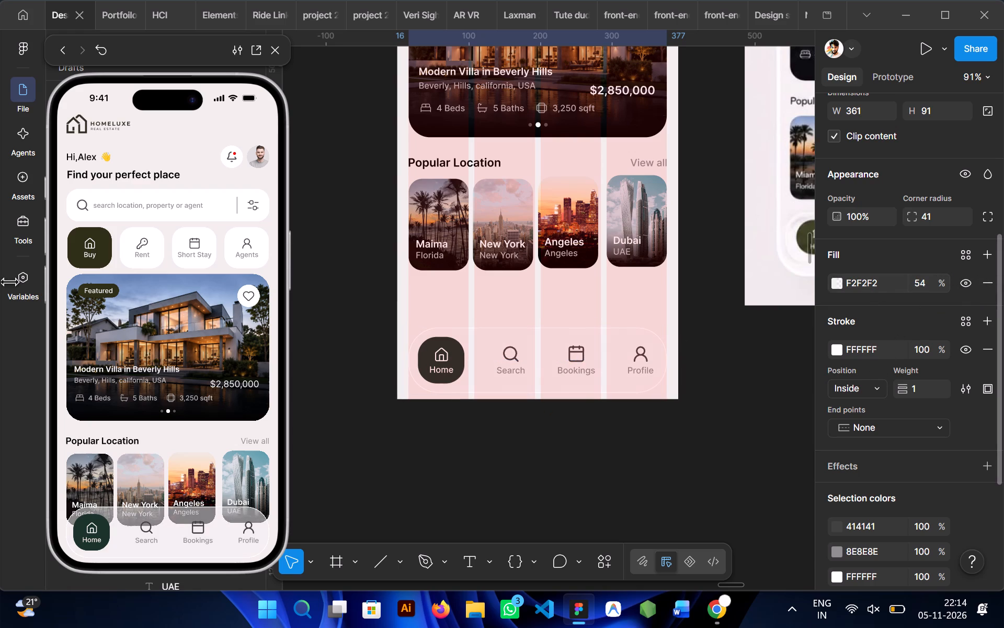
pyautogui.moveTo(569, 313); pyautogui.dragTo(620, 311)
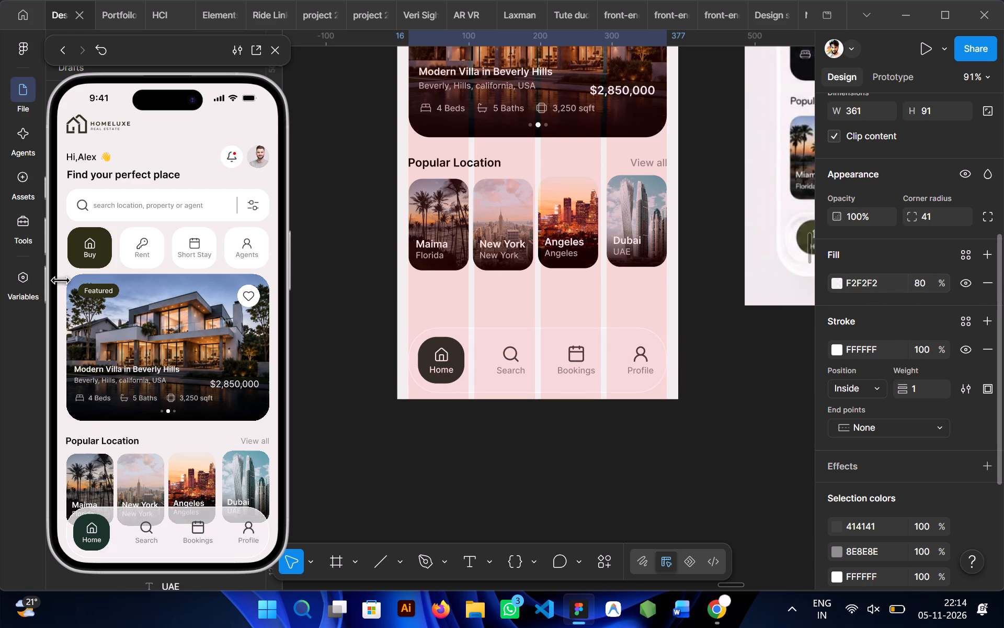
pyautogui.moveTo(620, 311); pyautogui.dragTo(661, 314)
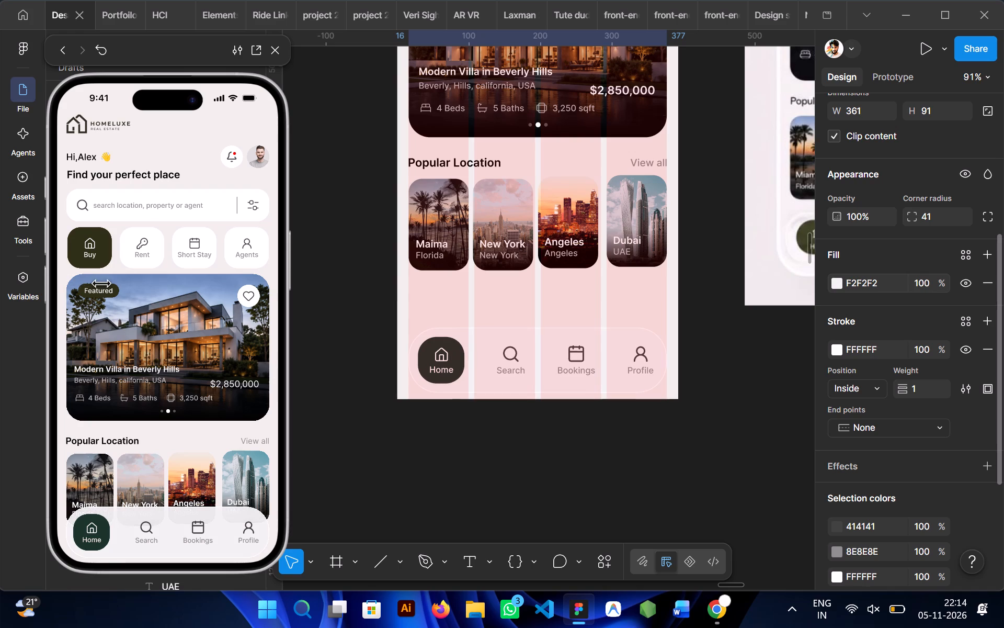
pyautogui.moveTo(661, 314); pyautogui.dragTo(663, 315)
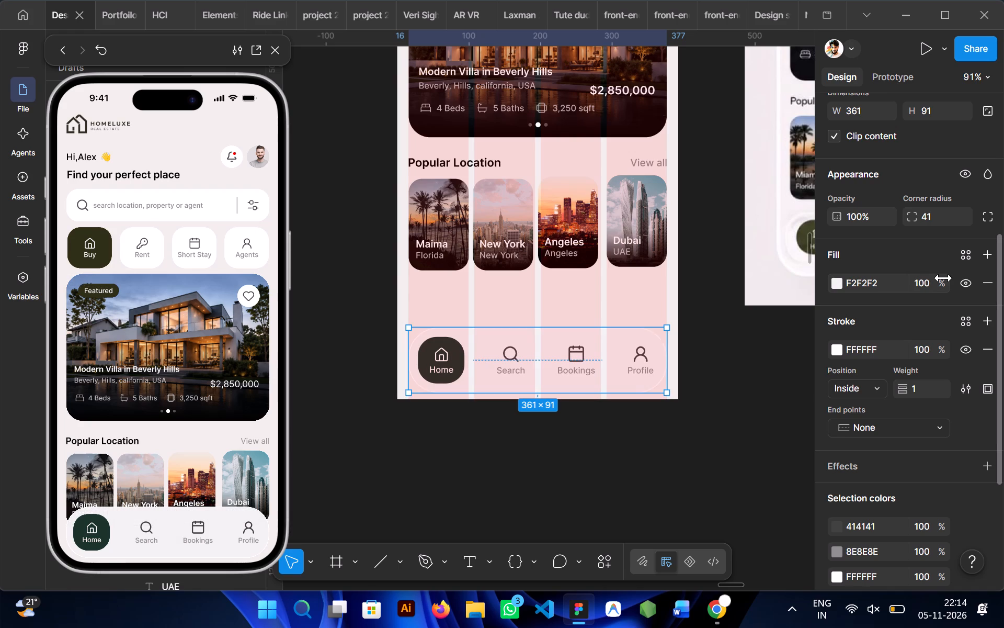
# Scroll the home screen preview up and down to examine how the fixed navigation bar behaves over the content.
pyautogui.scroll(-1, 204, 432)
pyautogui.scroll(1, 204, 432)
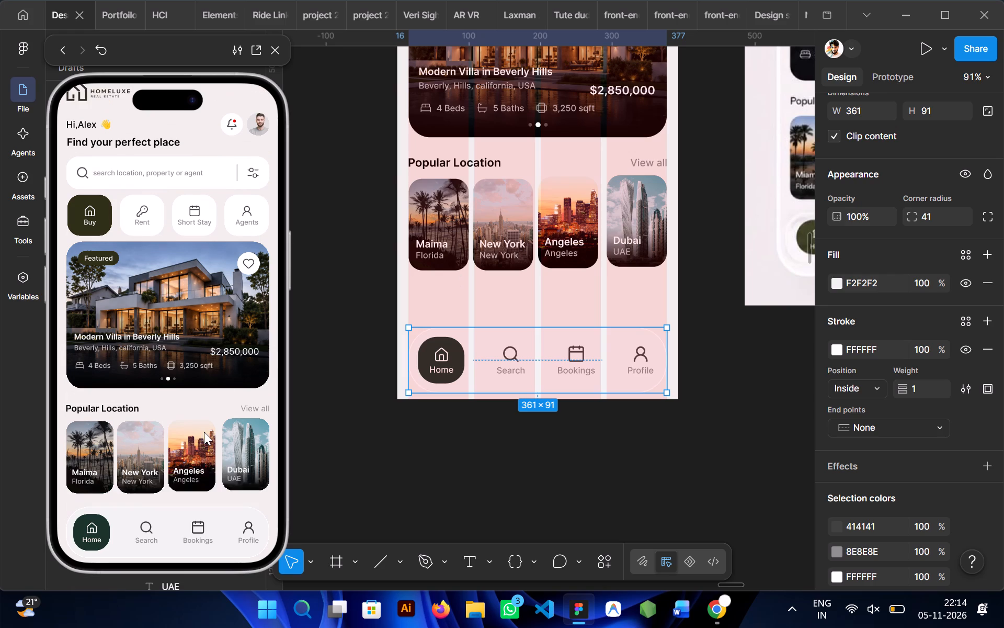
pyautogui.scroll(4, 204, 432)
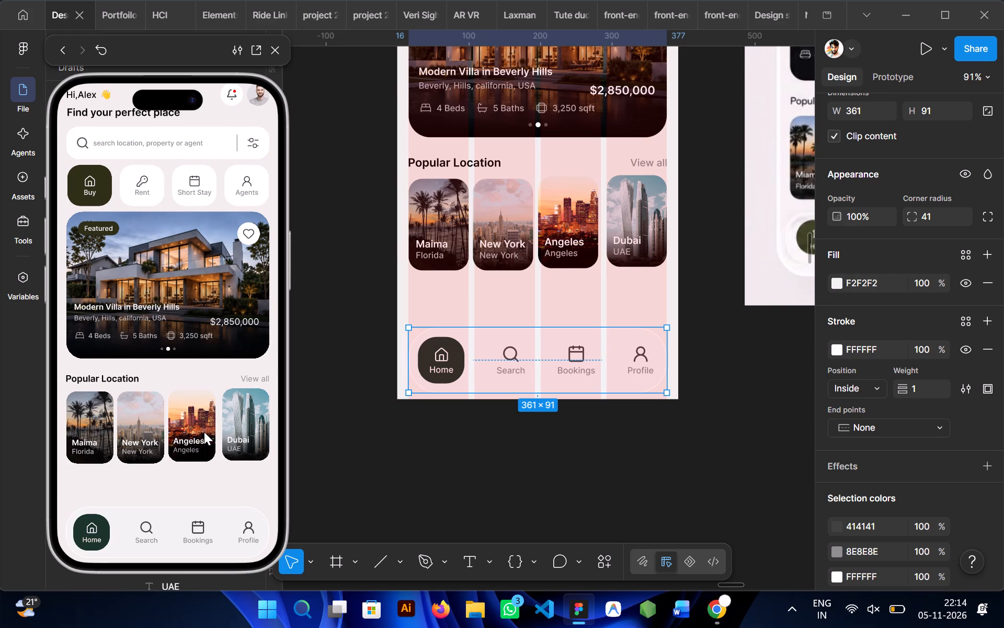
pyautogui.scroll(3, 204, 432)
pyautogui.scroll(-3, 204, 432)
pyautogui.scroll(2, 204, 432)
pyautogui.scroll(-3, 204, 432)
pyautogui.scroll(2, 204, 432)
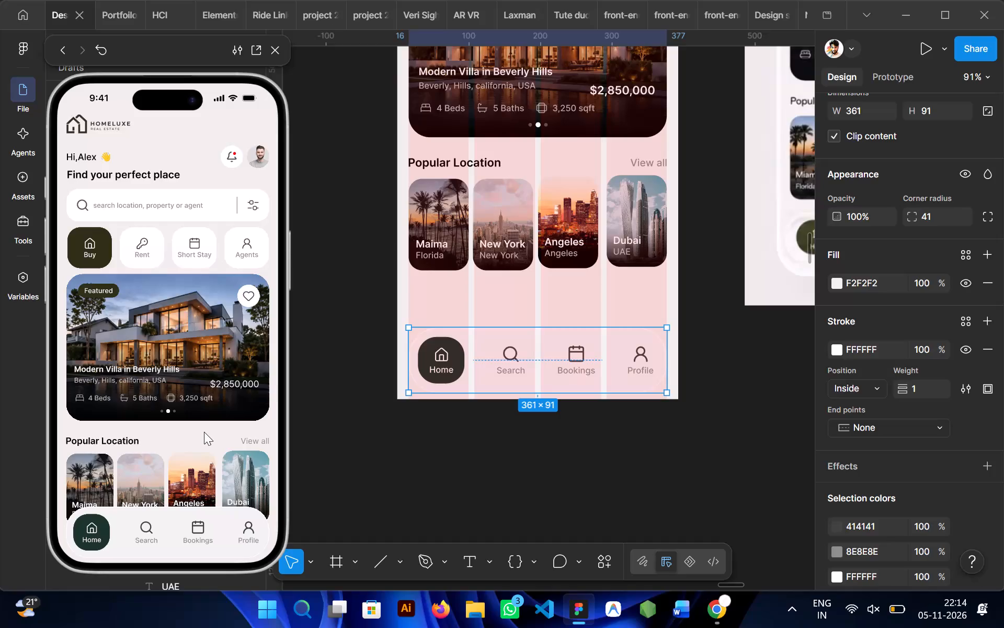
pyautogui.scroll(1, 204, 432)
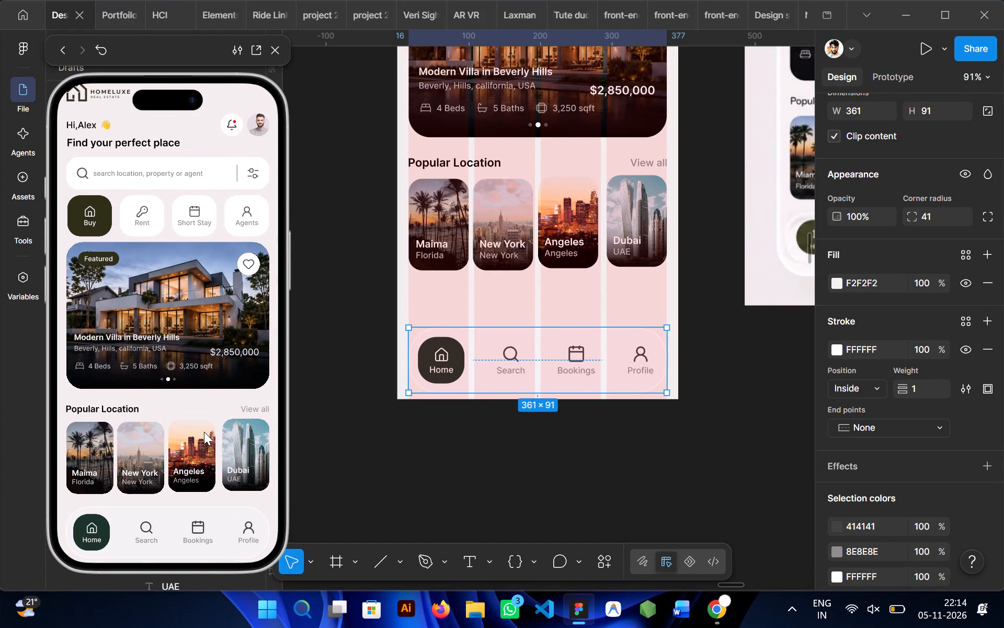
# Scroll the home screen preview to examine the fixed navigation bar over the location cards.
pyautogui.scroll(1, 204, 432)
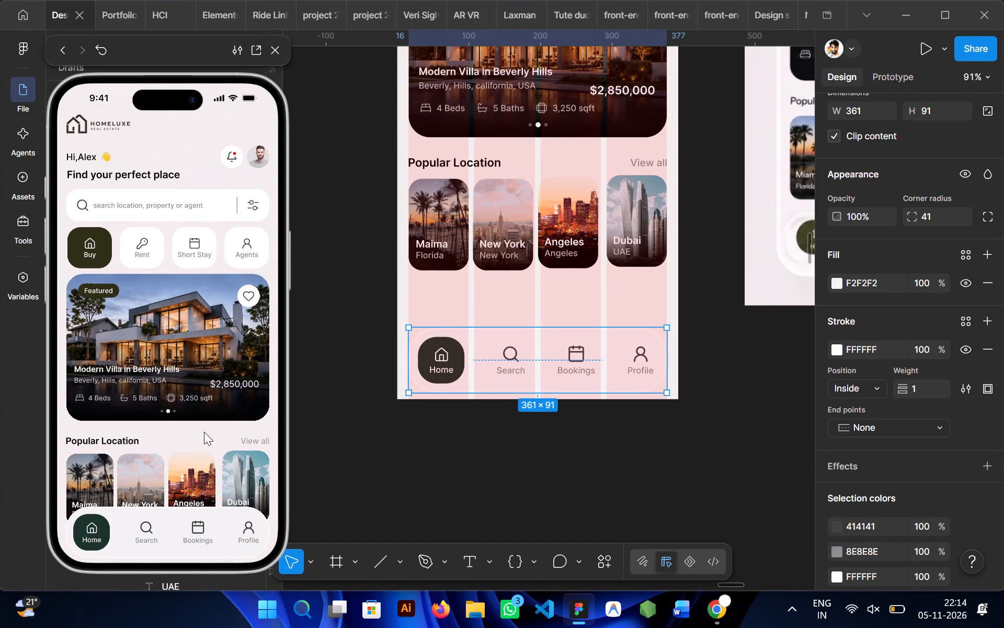
pyautogui.scroll(-1, 204, 432)
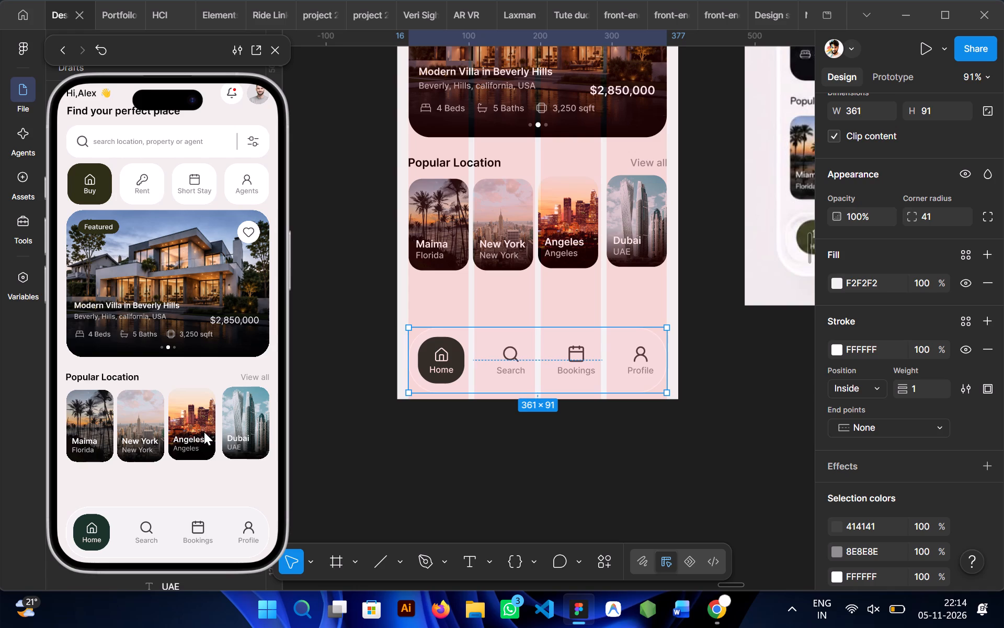
pyautogui.scroll(1, 204, 432)
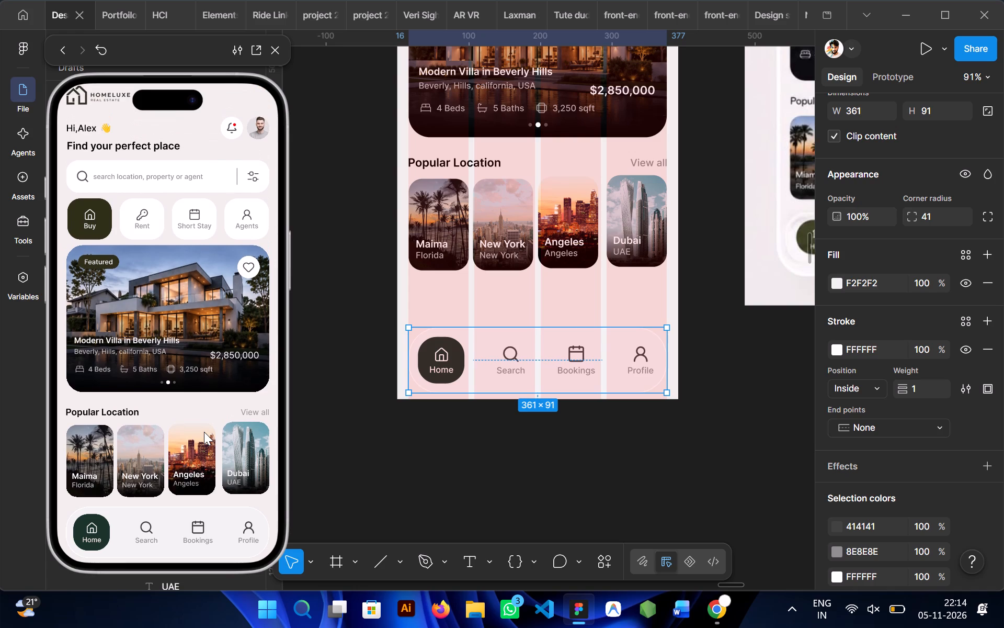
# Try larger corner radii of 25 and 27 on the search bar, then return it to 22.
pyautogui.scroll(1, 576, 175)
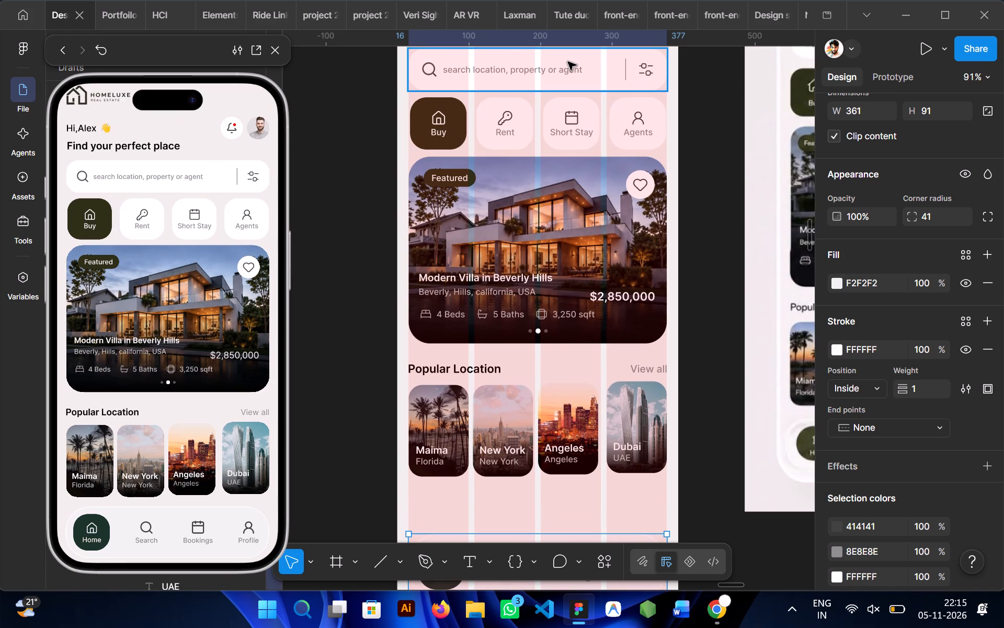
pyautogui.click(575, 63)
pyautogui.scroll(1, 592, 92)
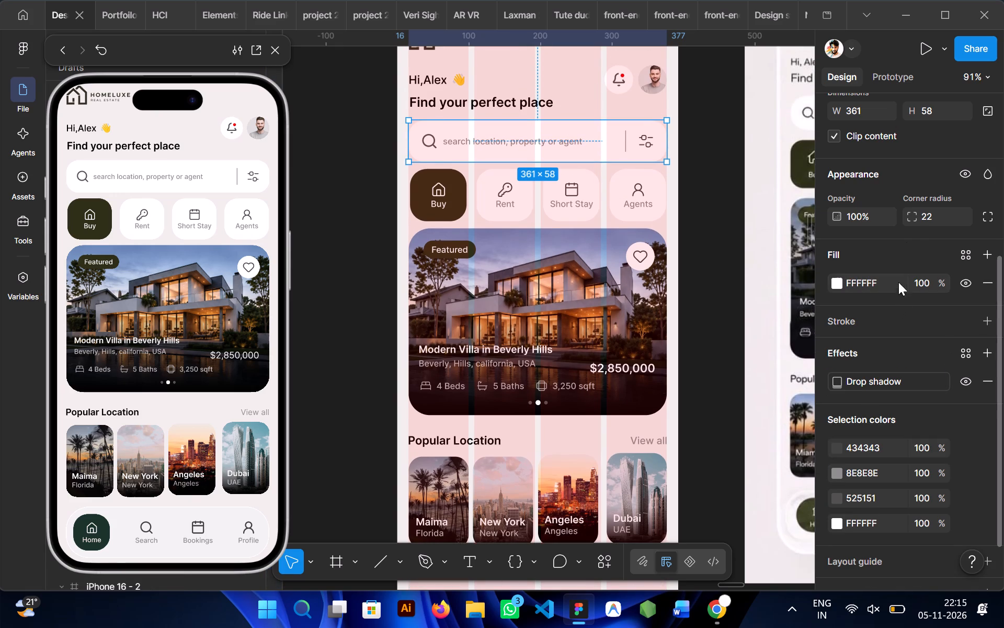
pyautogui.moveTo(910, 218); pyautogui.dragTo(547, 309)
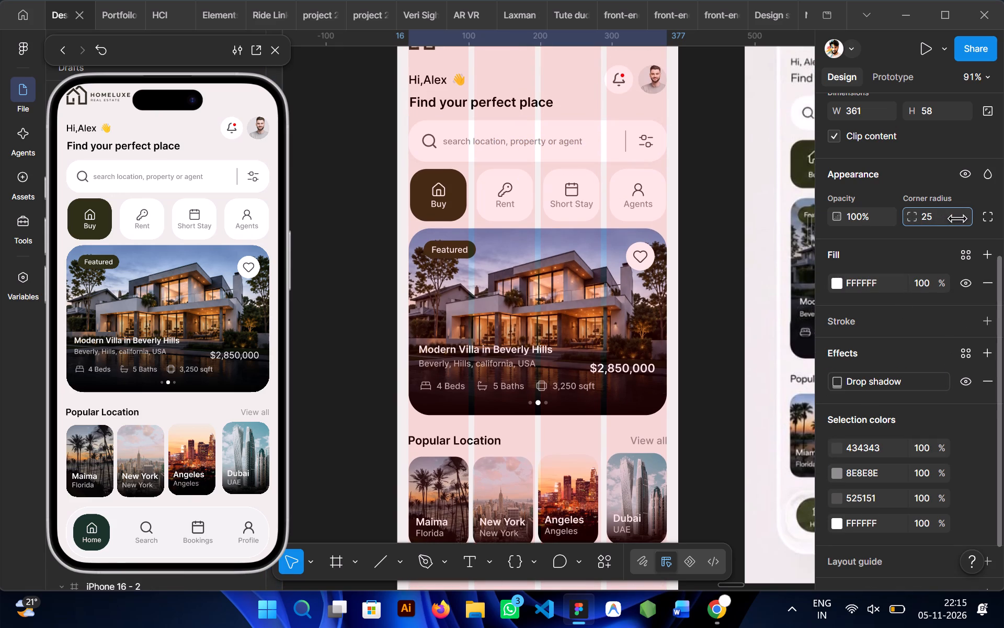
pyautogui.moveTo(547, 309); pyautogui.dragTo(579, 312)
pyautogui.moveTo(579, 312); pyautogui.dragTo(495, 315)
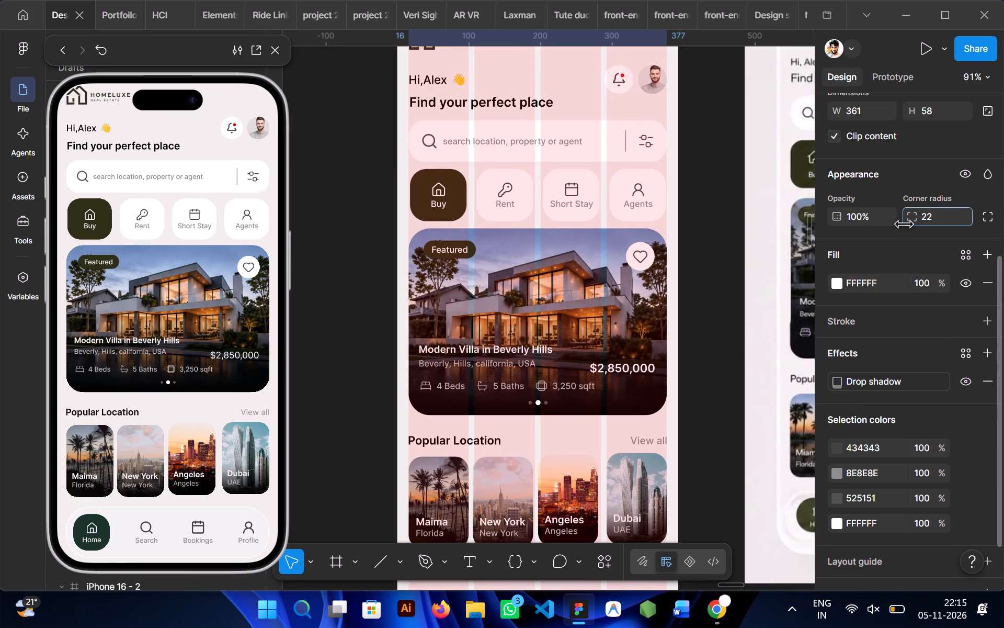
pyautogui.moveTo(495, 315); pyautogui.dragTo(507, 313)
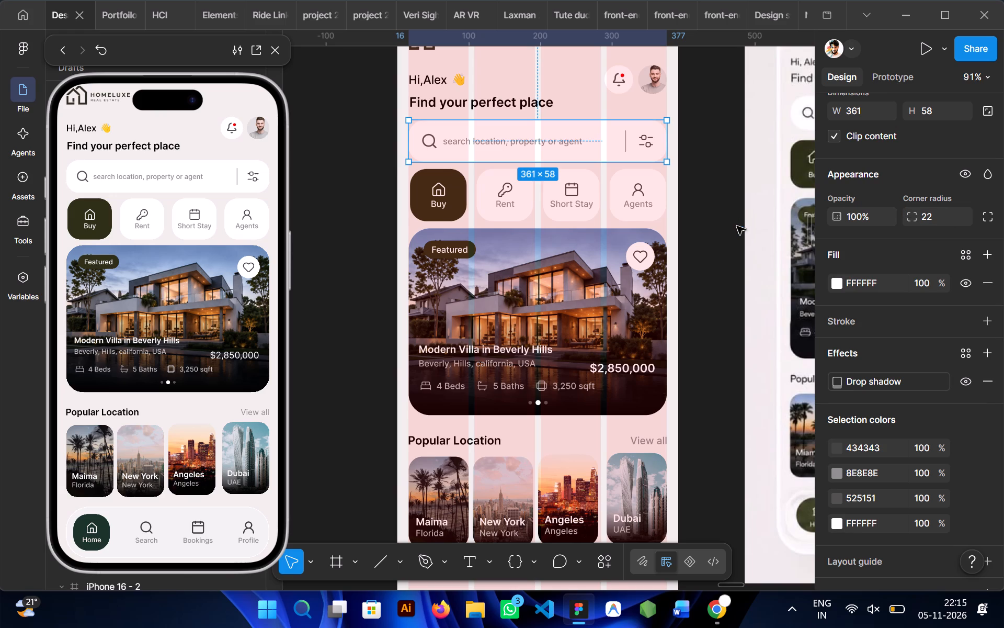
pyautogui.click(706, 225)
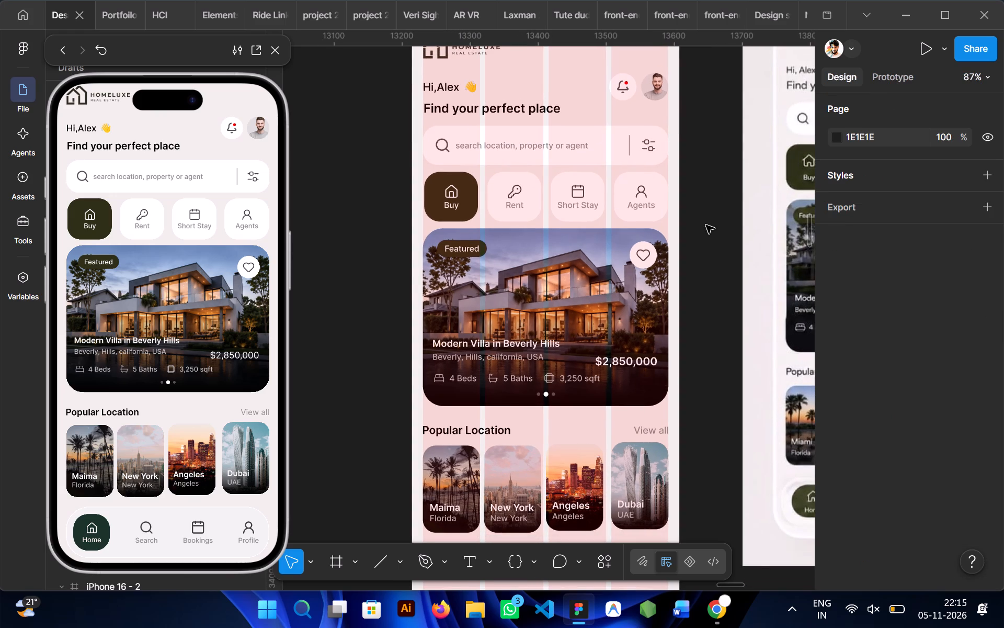
# Check the category row's spacing and set the gap between the notification bell and profile picture to 14.
pyautogui.doubleClick(584, 187)
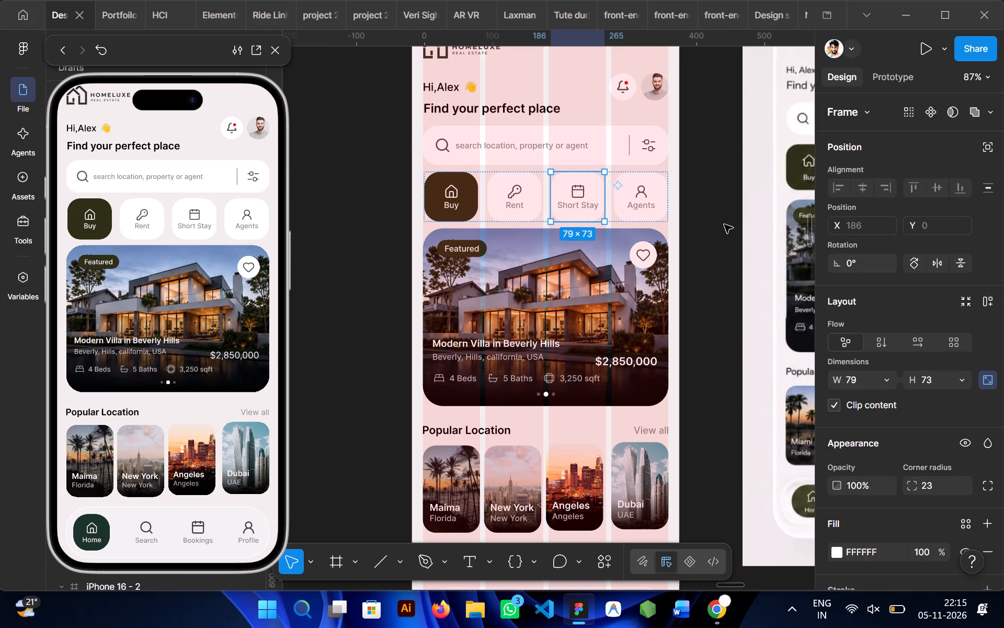
pyautogui.click(724, 230)
pyautogui.click(664, 217)
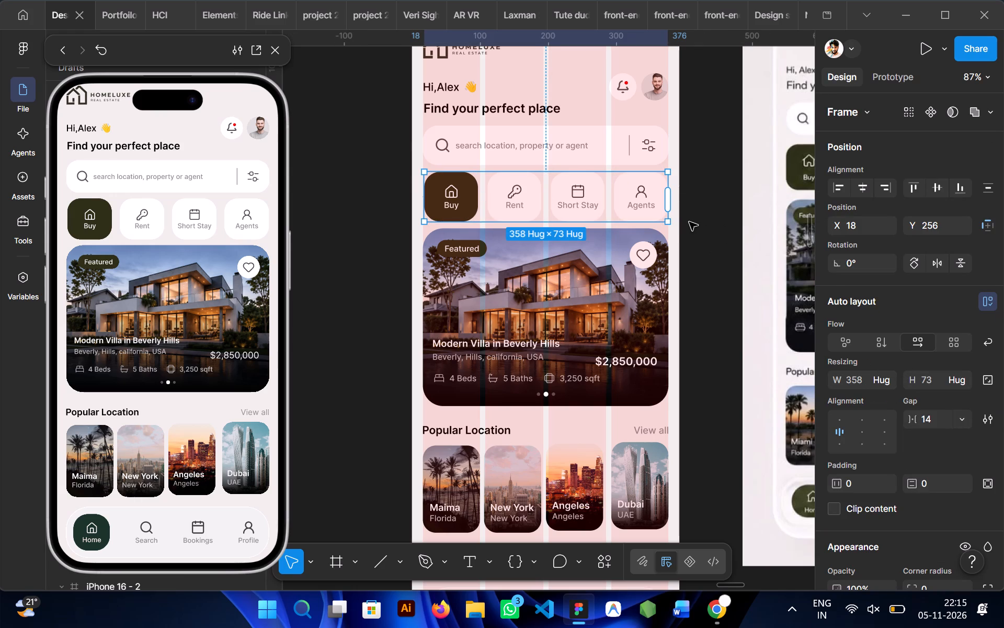
pyautogui.doubleClick(629, 205)
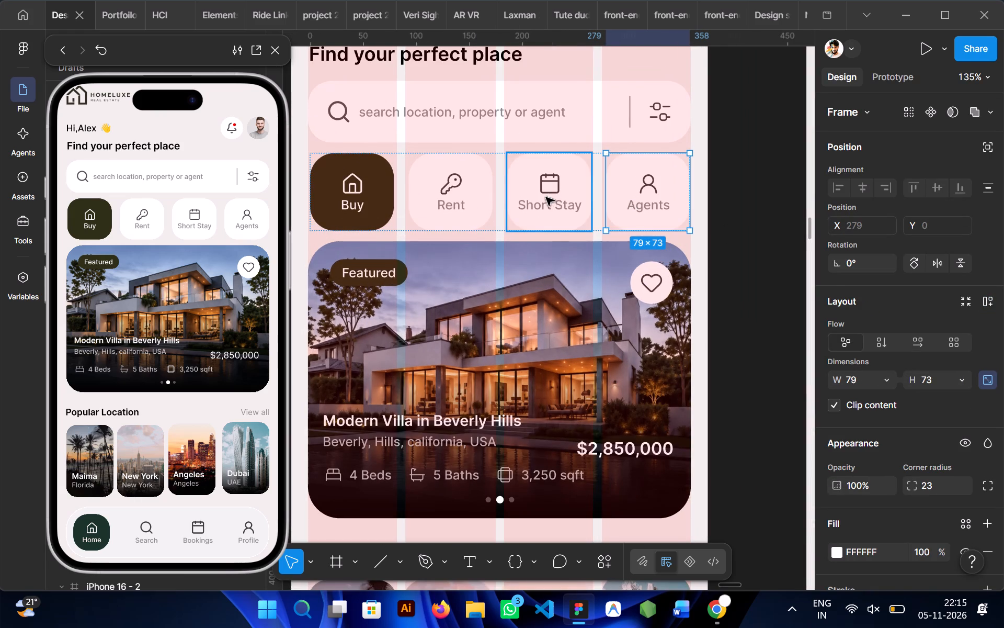
pyautogui.scroll(1, 546, 197)
pyautogui.click(650, 211)
pyautogui.click(931, 422)
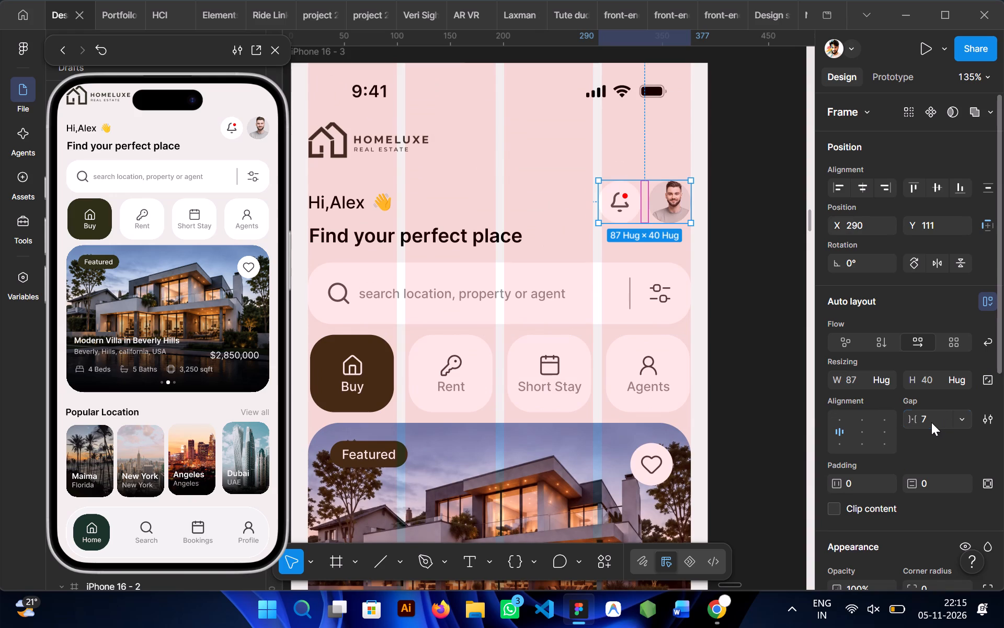
pyautogui.write('14')
pyautogui.press('Return')
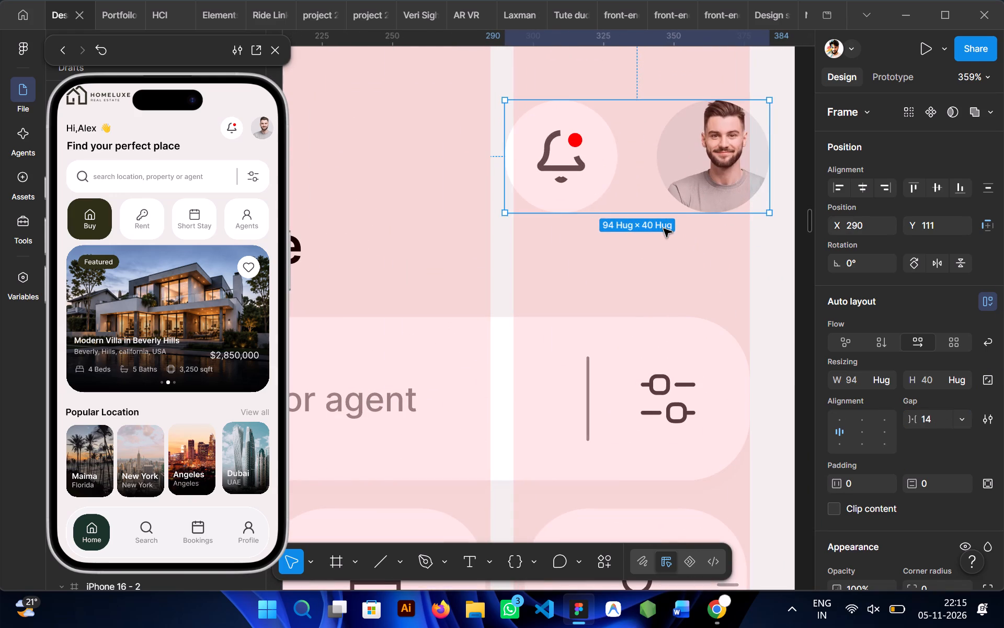
# Nudge the bell and profile picture group left to X 283, aligning it with the layout column's outer edge.
pyautogui.press('Left')
pyautogui.press('Left')
pyautogui.press('Left')
pyautogui.press('Left')
pyautogui.press('Left')
pyautogui.press('Left')
pyautogui.press('Left')
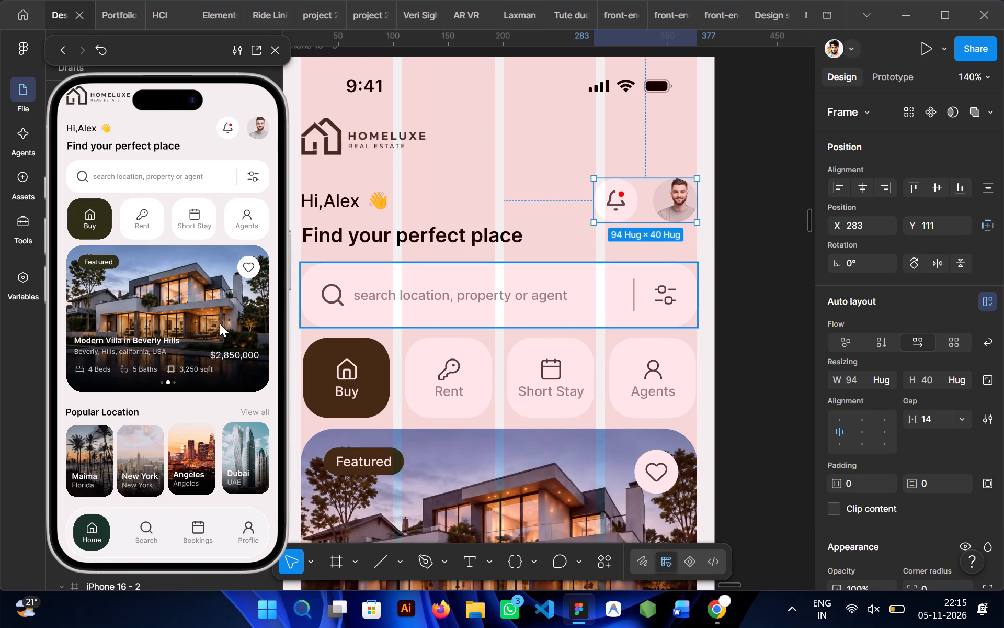
# Combine the four Popular Location cards, Maima, New York, Angeles and Dubai, into one horizontal auto layout row.
pyautogui.scroll(-2, 190, 373)
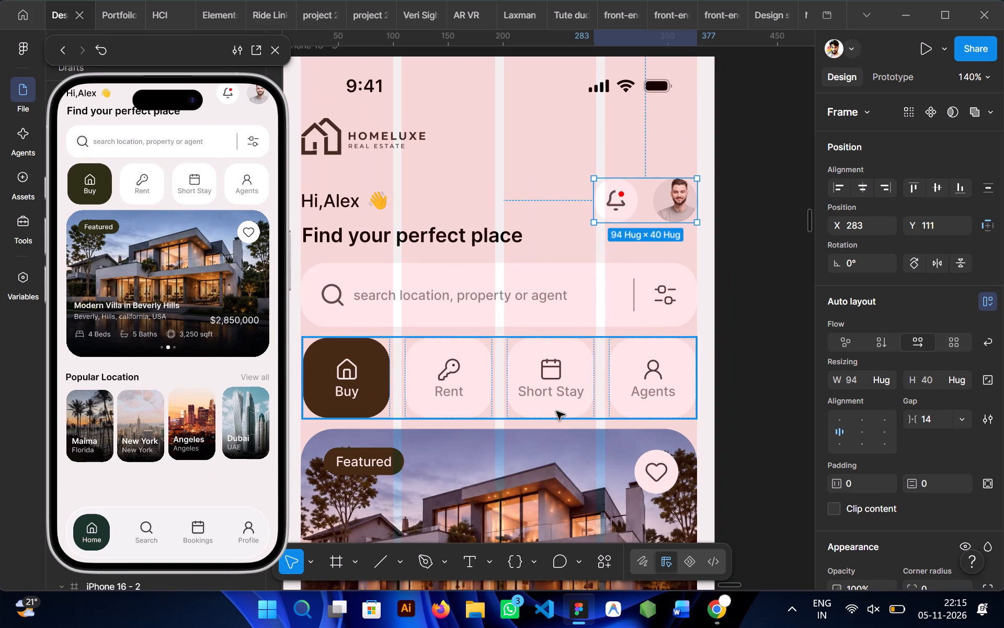
pyautogui.scroll(-3, 538, 430)
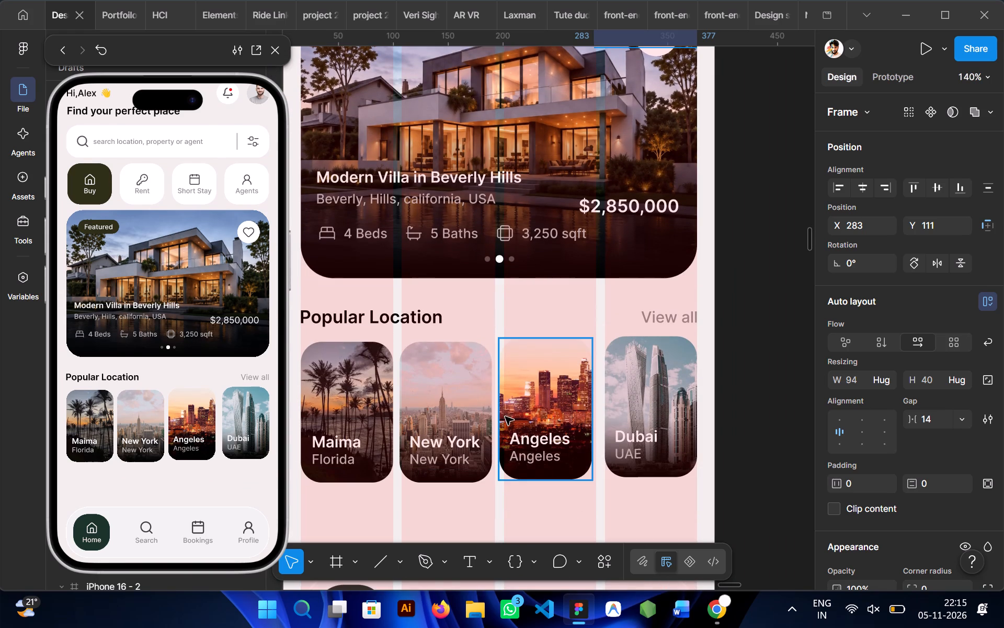
pyautogui.click(347, 412)
pyautogui.keyDown('shift'); pyautogui.click(440, 418); pyautogui.keyUp('shift')
pyautogui.keyDown('shift'); pyautogui.click(534, 421); pyautogui.keyUp('shift')
pyautogui.keyDown('shift'); pyautogui.click(672, 413); pyautogui.keyUp('shift')
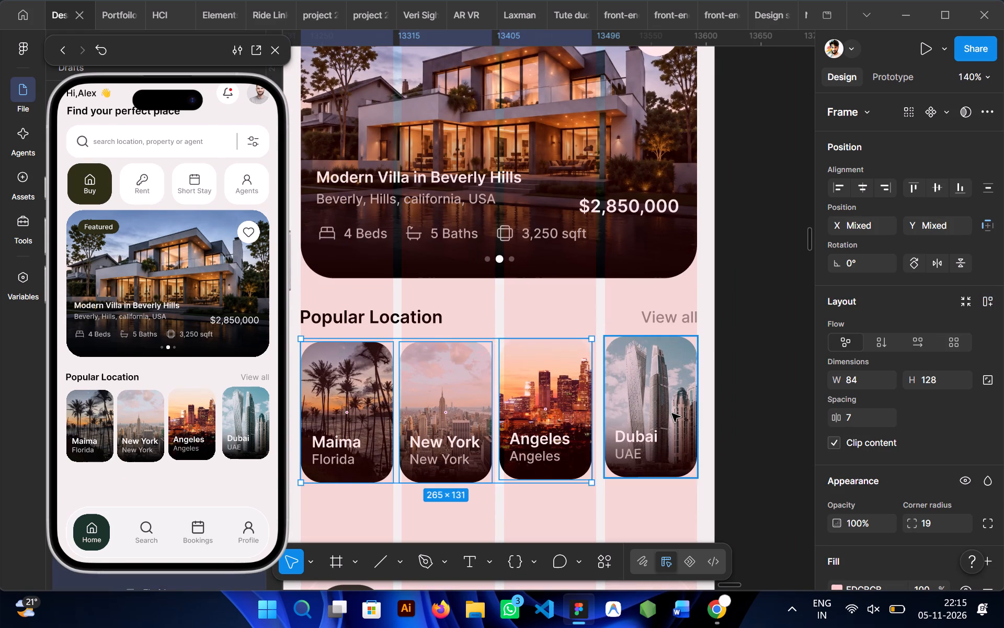
pyautogui.hotkey('shift', 'a')
pyautogui.hscroll(1, 573, 409)
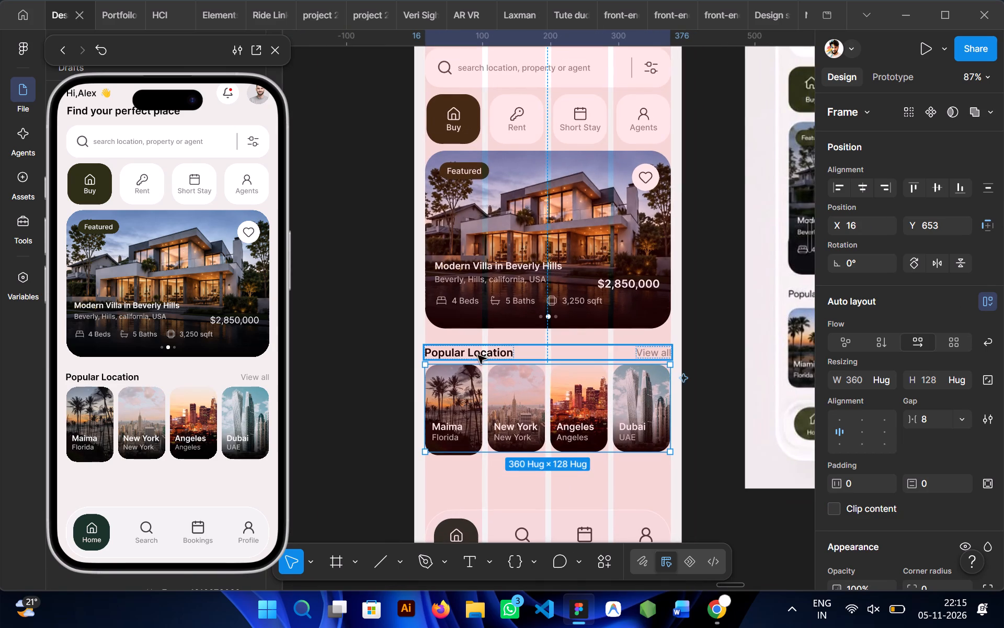
# Combine the Popular Location heading row and the card row into one vertical auto layout.
pyautogui.keyDown('shift'); pyautogui.click(469, 352); pyautogui.keyUp('shift')
pyautogui.hotkey('shift', 'a')
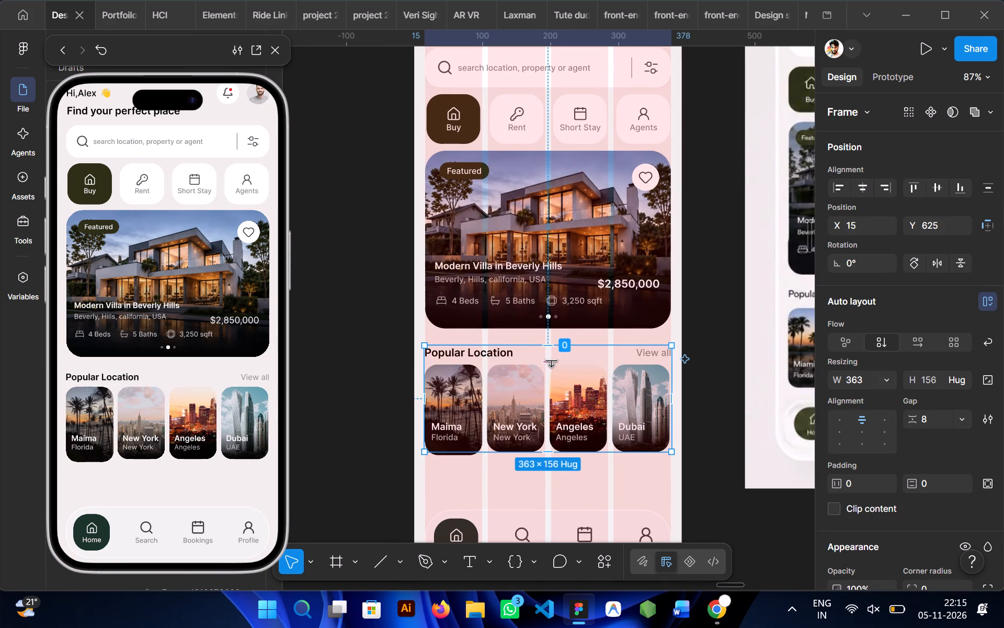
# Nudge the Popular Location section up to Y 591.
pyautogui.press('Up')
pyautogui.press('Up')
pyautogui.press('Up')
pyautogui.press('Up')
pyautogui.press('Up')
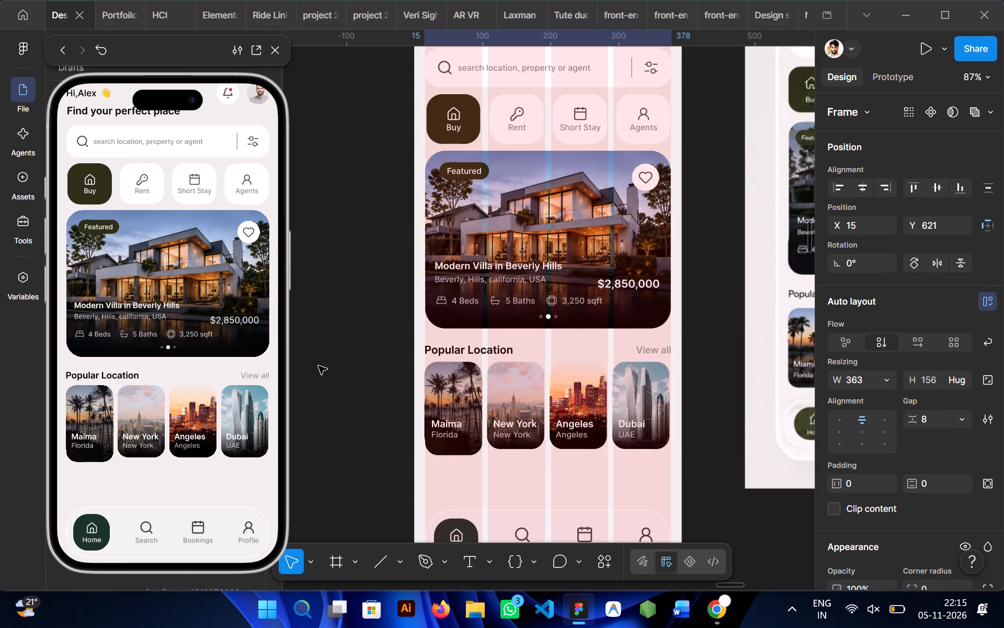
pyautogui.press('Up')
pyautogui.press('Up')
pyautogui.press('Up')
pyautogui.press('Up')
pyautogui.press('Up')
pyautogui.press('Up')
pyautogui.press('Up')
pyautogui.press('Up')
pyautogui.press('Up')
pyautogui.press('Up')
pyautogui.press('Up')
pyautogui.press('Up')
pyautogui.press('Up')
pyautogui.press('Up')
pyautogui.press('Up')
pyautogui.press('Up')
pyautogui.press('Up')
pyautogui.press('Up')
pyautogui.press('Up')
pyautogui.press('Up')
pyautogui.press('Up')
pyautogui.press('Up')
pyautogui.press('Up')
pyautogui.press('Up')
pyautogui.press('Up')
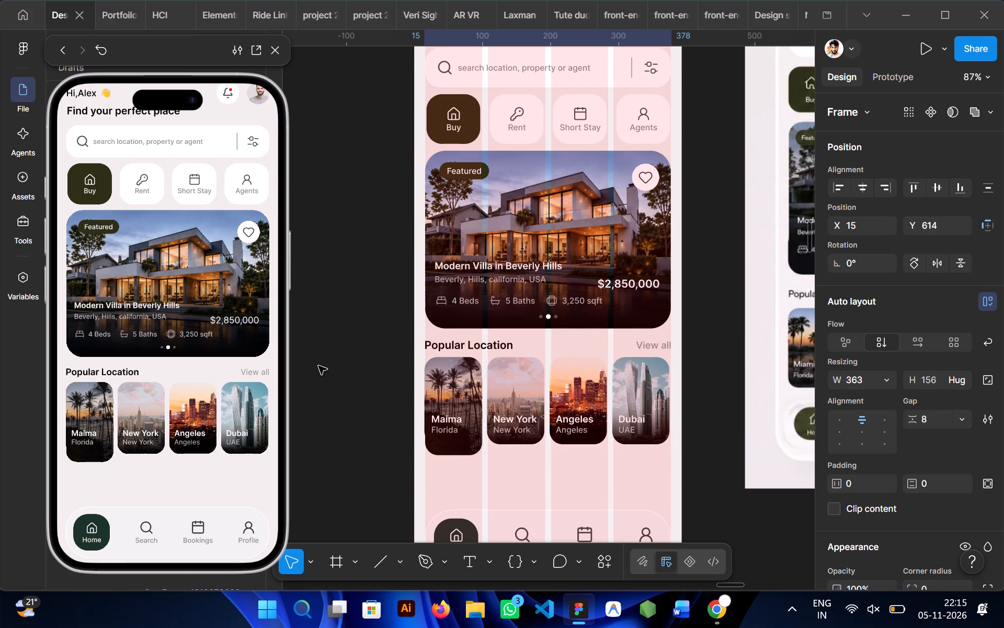
# Delete the leftover duplicate Maima card behind the Popular Location row.
pyautogui.moveTo(459, 443); pyautogui.dragTo(450, 457)
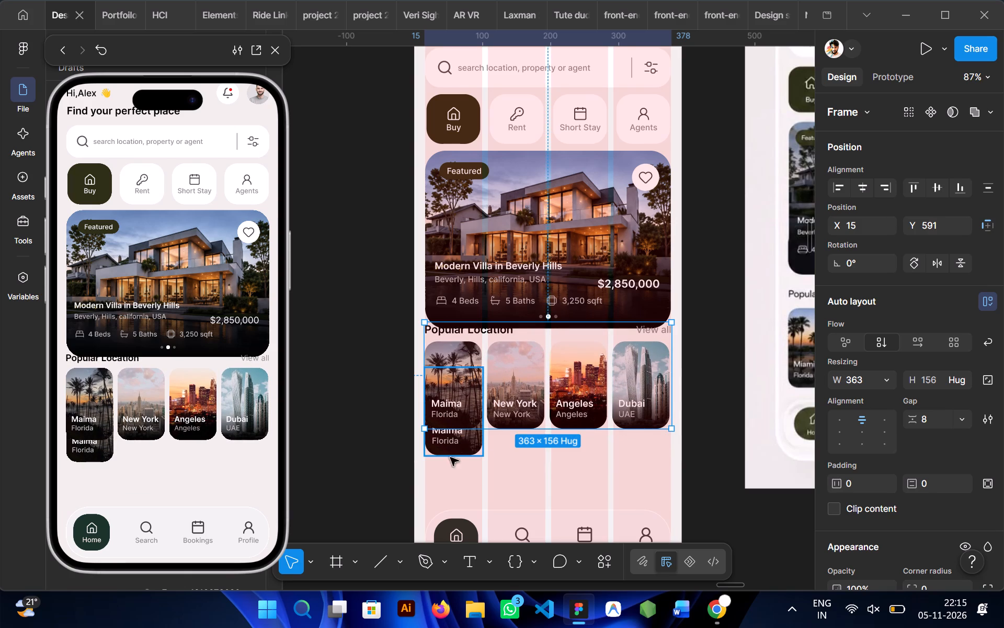
pyautogui.moveTo(450, 457); pyautogui.dragTo(338, 509)
pyautogui.press('Delete')
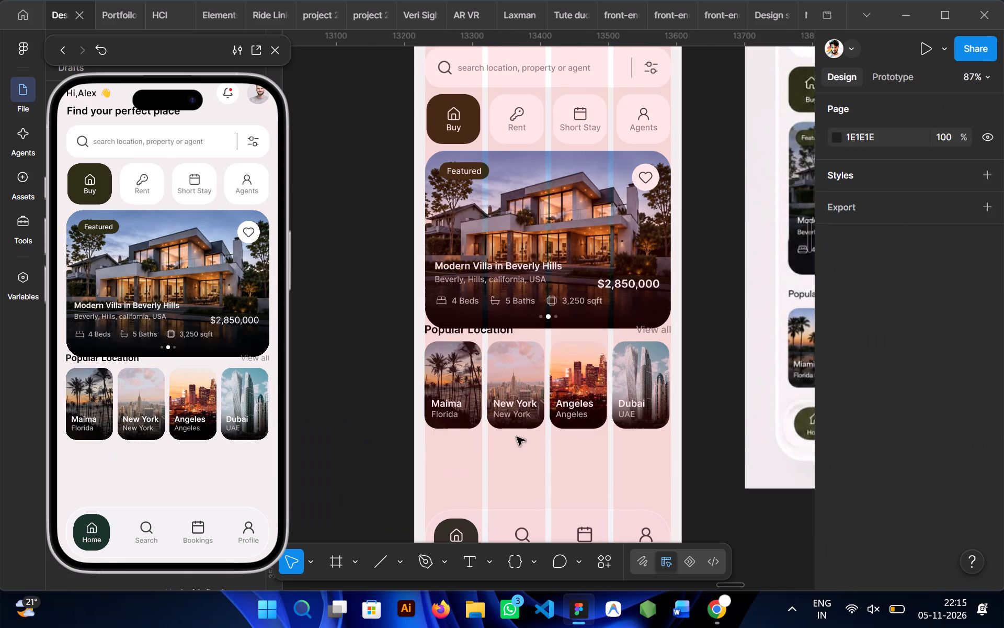
# Reposition the Popular Location section at Y 610 below the featured villa card and center it horizontally in the frame.
pyautogui.moveTo(520, 373); pyautogui.dragTo(518, 389)
pyautogui.click(518, 389)
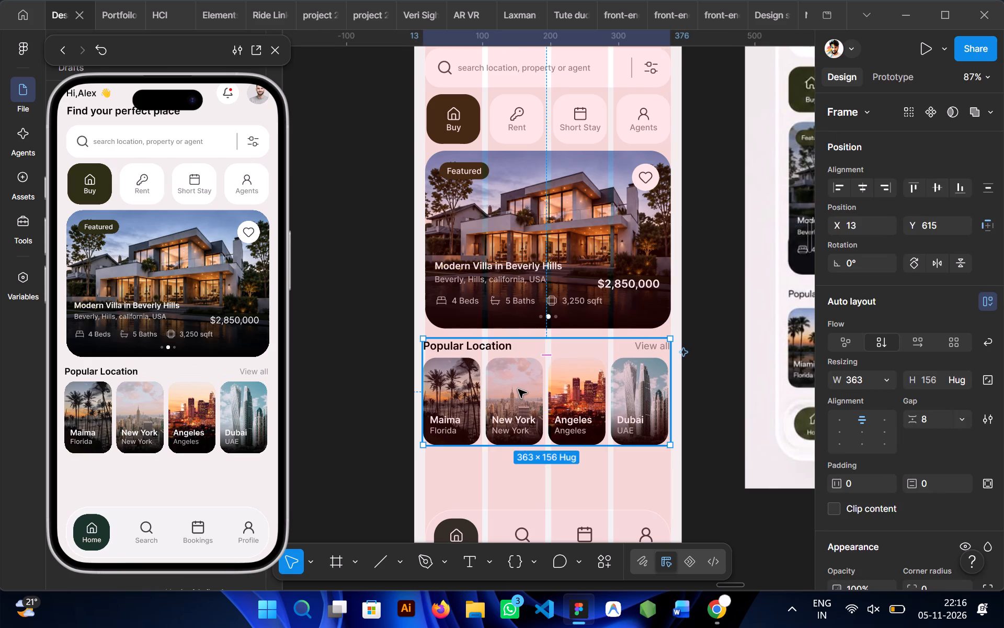
pyautogui.hotkey('shift', 'Up')
pyautogui.press('Down')
pyautogui.press('Down')
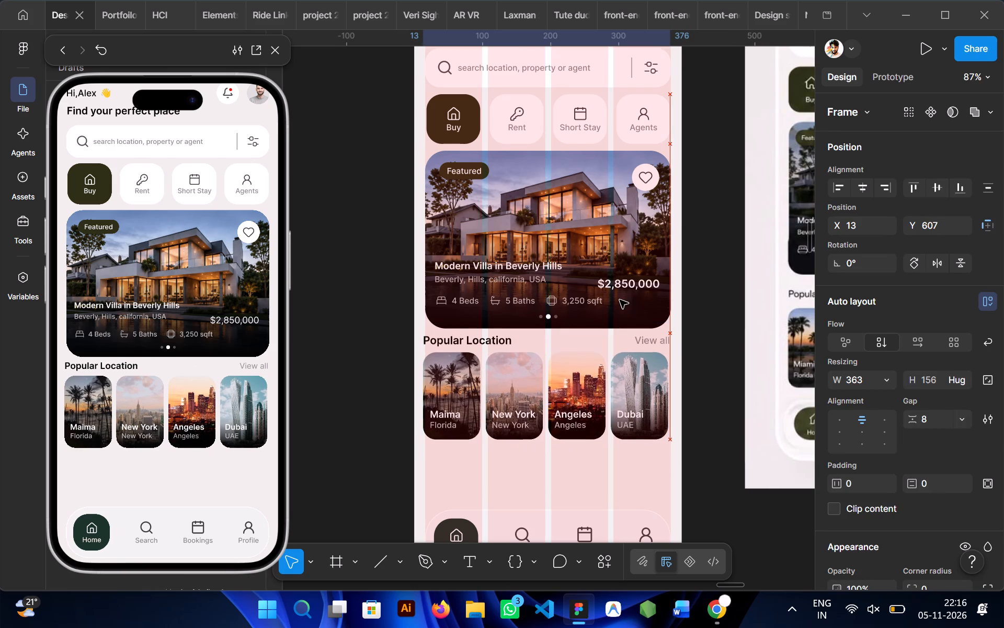
pyautogui.press('Down')
pyautogui.press('Down')
pyautogui.press('Down')
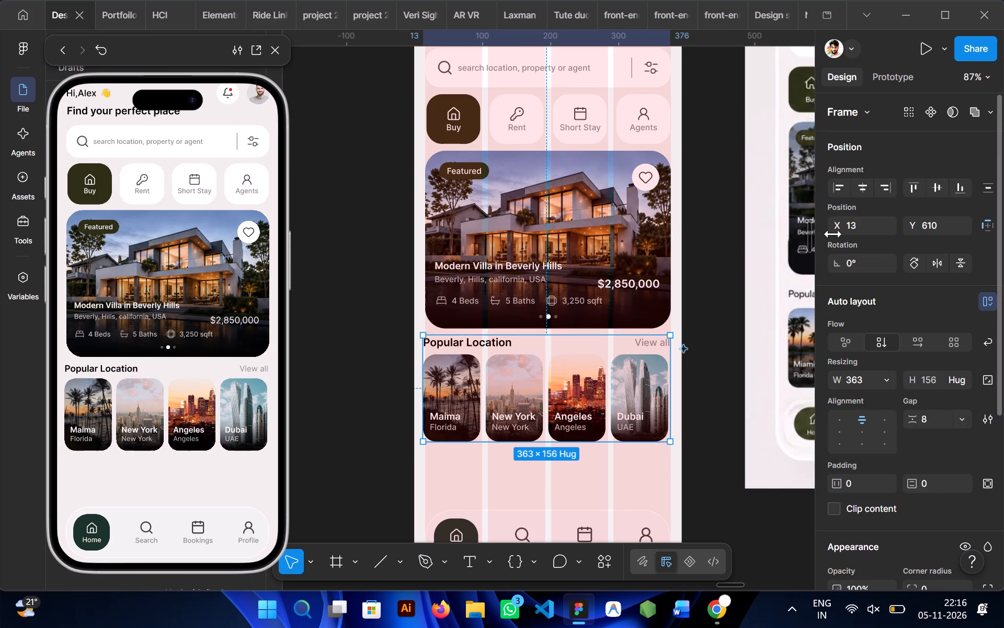
pyautogui.click(863, 196)
pyautogui.click(393, 374)
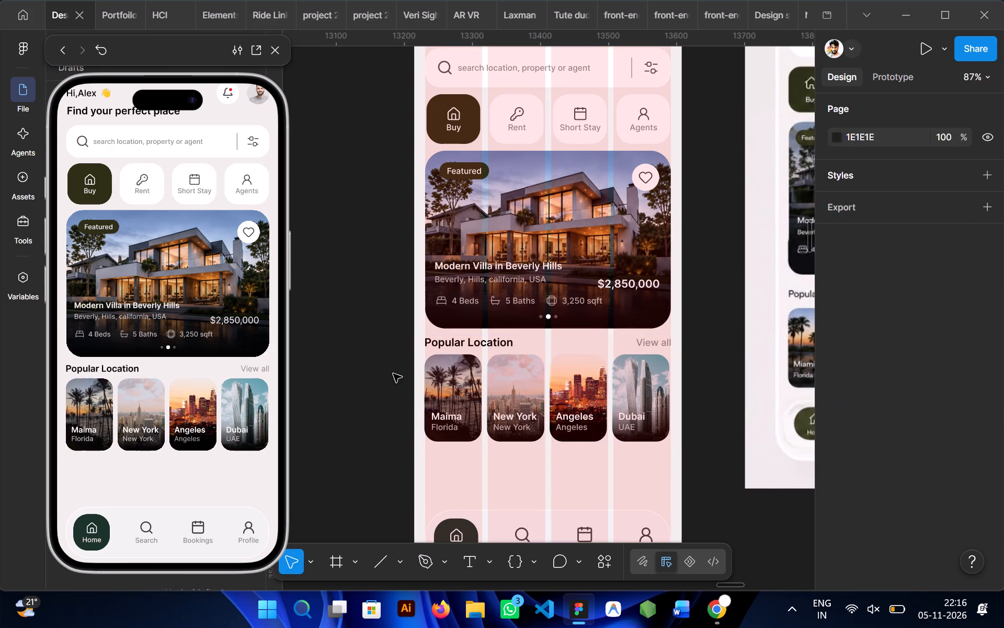
# Examine the updated home screen in the preview and beside the reference design, and try the category buttons.
pyautogui.scroll(5, 238, 372)
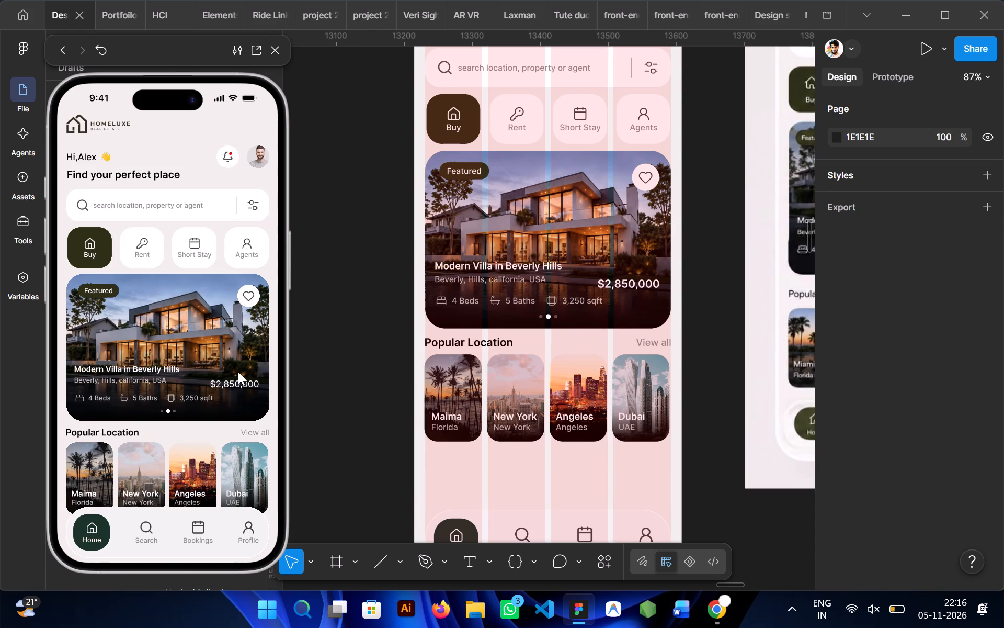
pyautogui.scroll(-1, 514, 347)
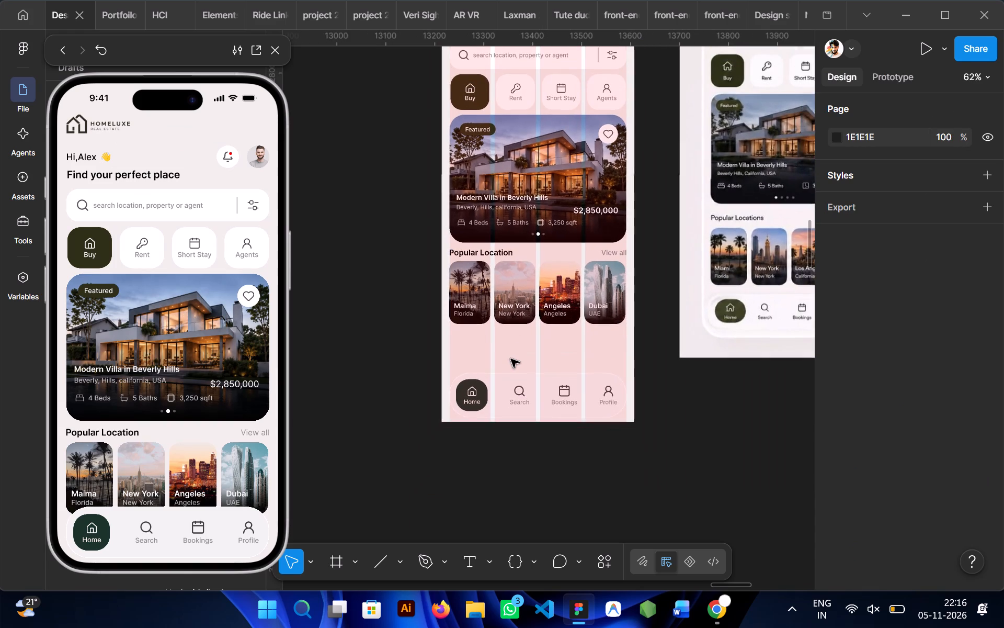
pyautogui.scroll(1, 425, 357)
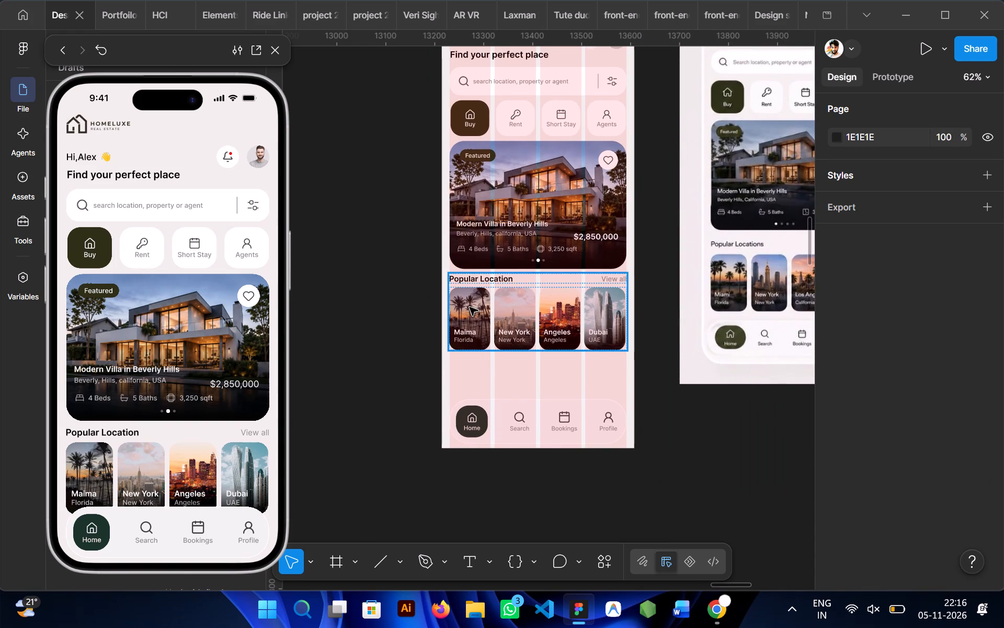
pyautogui.scroll(1, 470, 307)
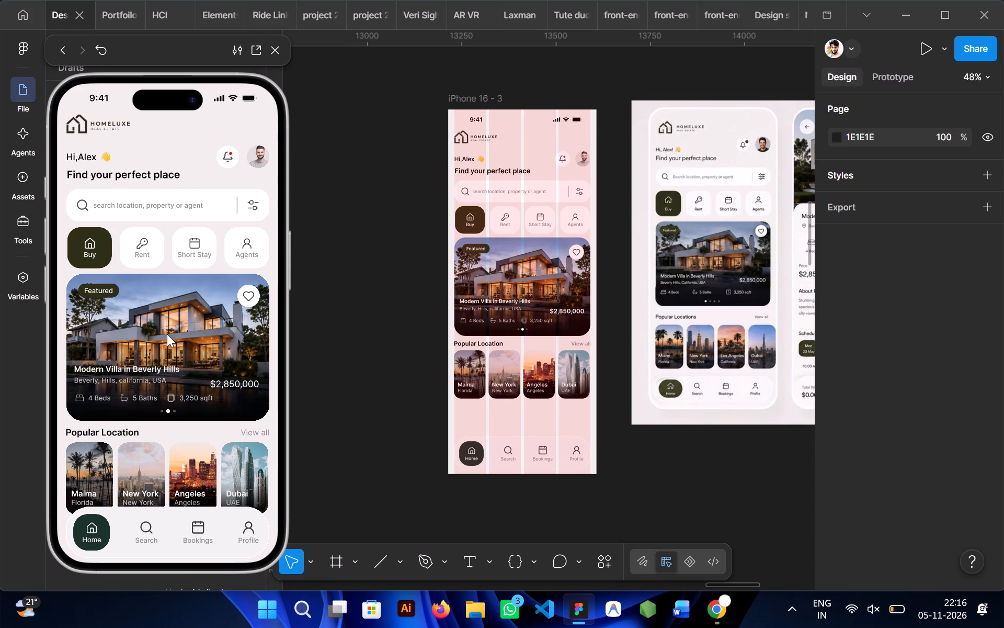
pyautogui.scroll(1, 167, 334)
pyautogui.click(142, 251)
pyautogui.click(186, 252)
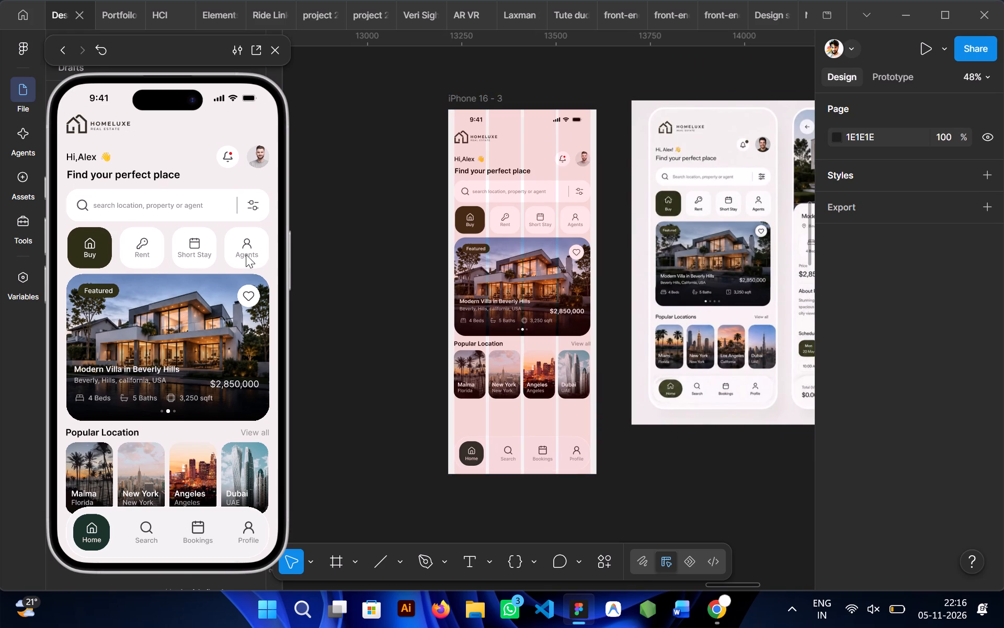
pyautogui.click(250, 256)
pyautogui.click(258, 211)
# Set the corner radius of the home screen's search bar to 25.
pyautogui.click(518, 197)
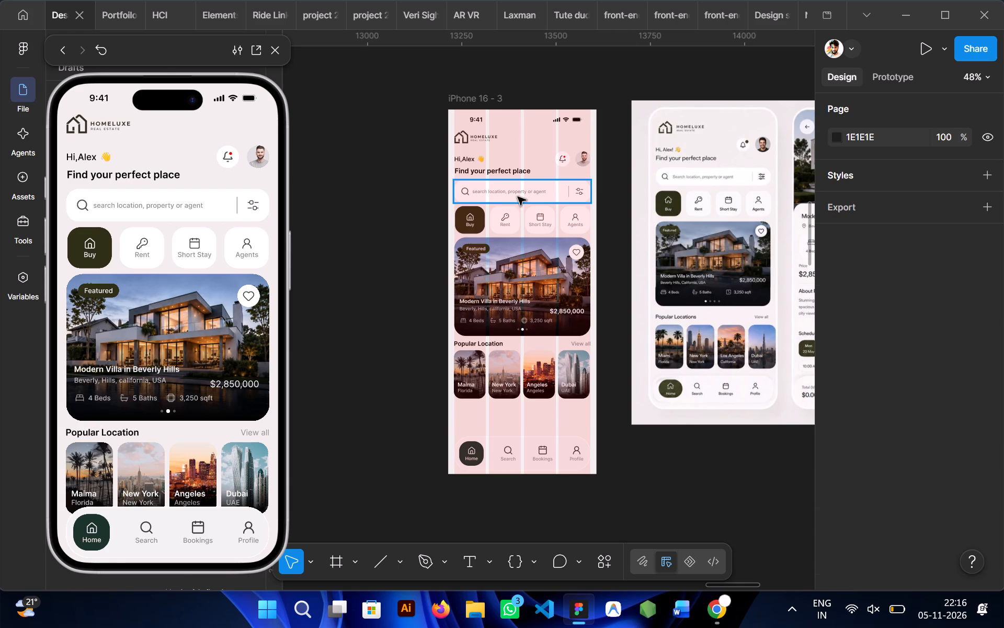
pyautogui.scroll(-1, 907, 422)
pyautogui.moveTo(916, 466); pyautogui.dragTo(506, 308)
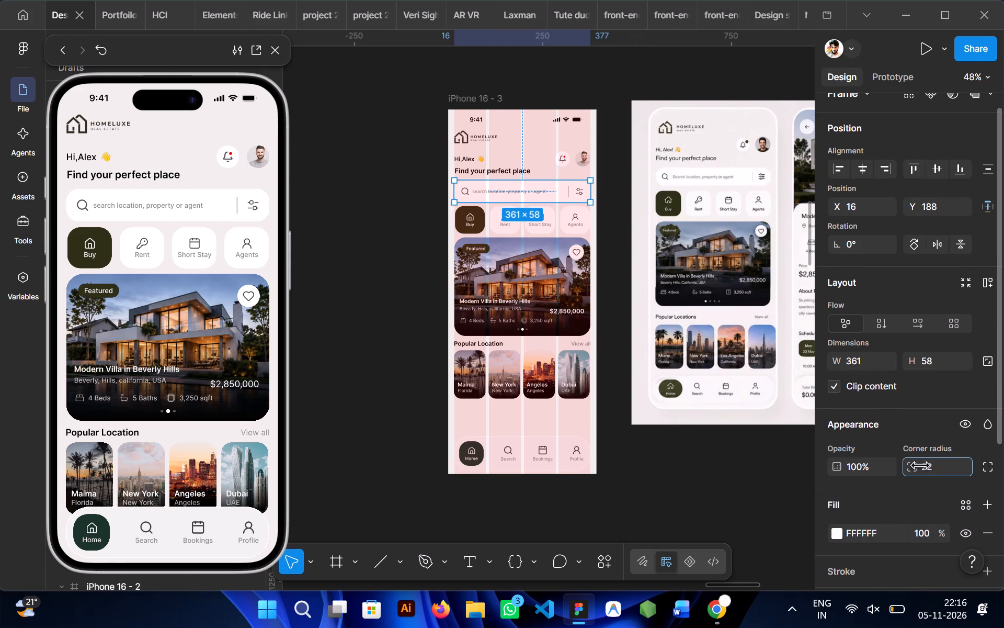
pyautogui.moveTo(506, 308); pyautogui.dragTo(551, 302)
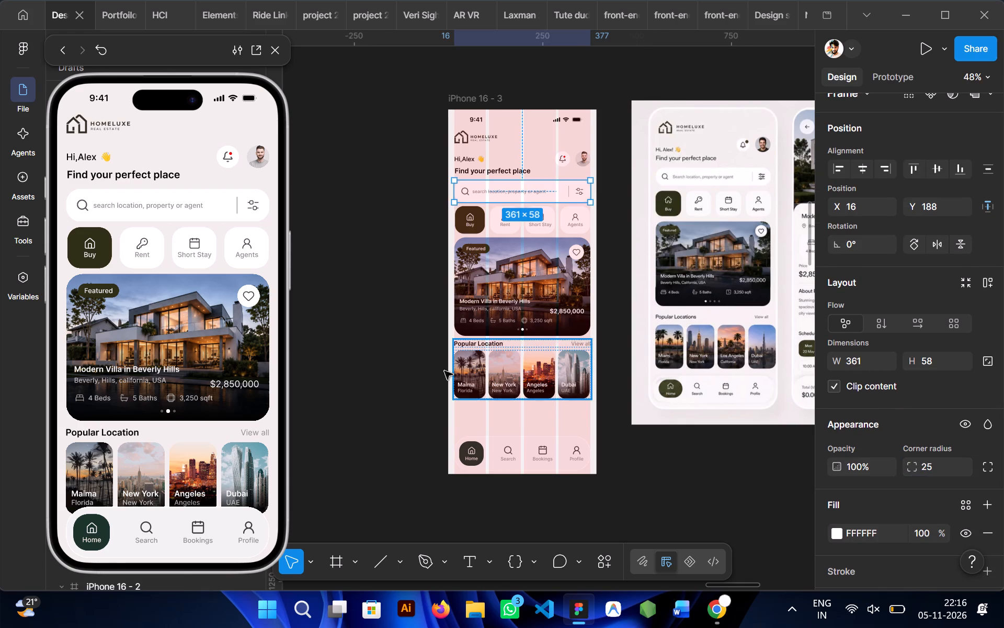
pyautogui.click(372, 332)
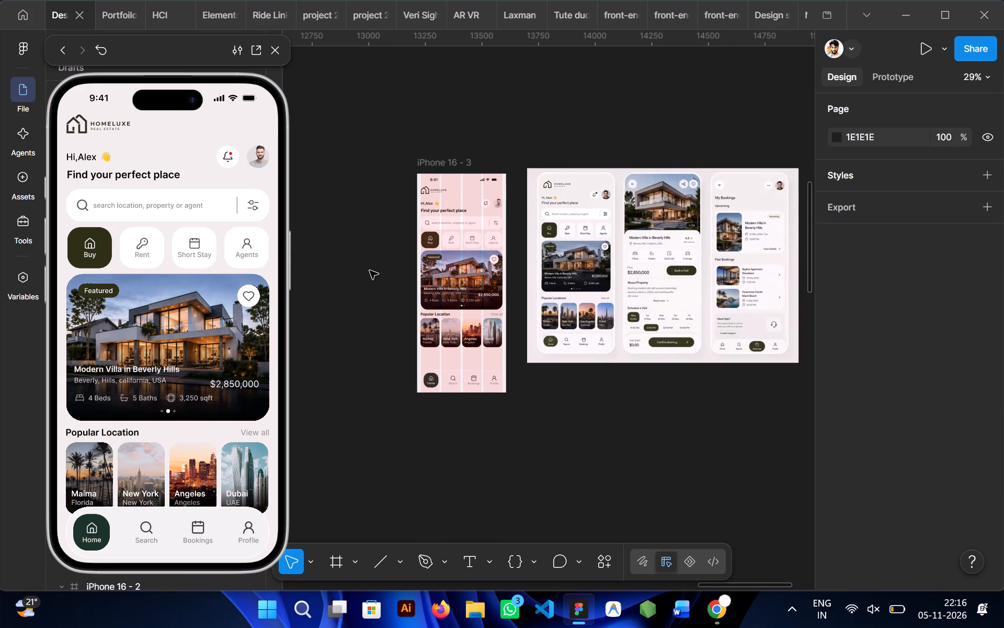
# Move the iPhone 16 - 3 home screen frame farther from the reference, to X 12643, Y 2547.
pyautogui.moveTo(449, 162); pyautogui.dragTo(375, 163)
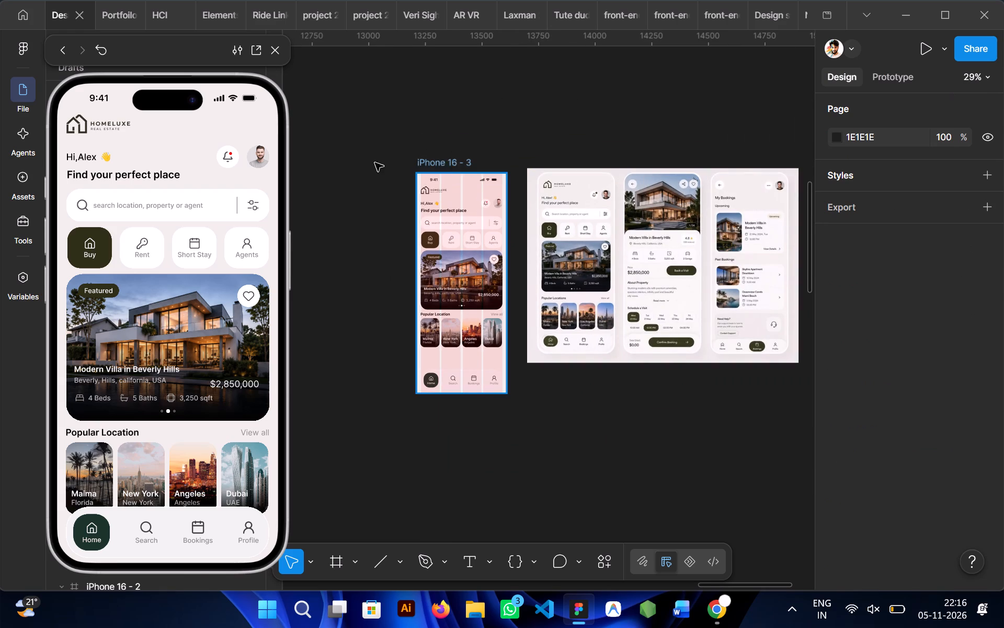
pyautogui.moveTo(375, 163); pyautogui.dragTo(320, 162)
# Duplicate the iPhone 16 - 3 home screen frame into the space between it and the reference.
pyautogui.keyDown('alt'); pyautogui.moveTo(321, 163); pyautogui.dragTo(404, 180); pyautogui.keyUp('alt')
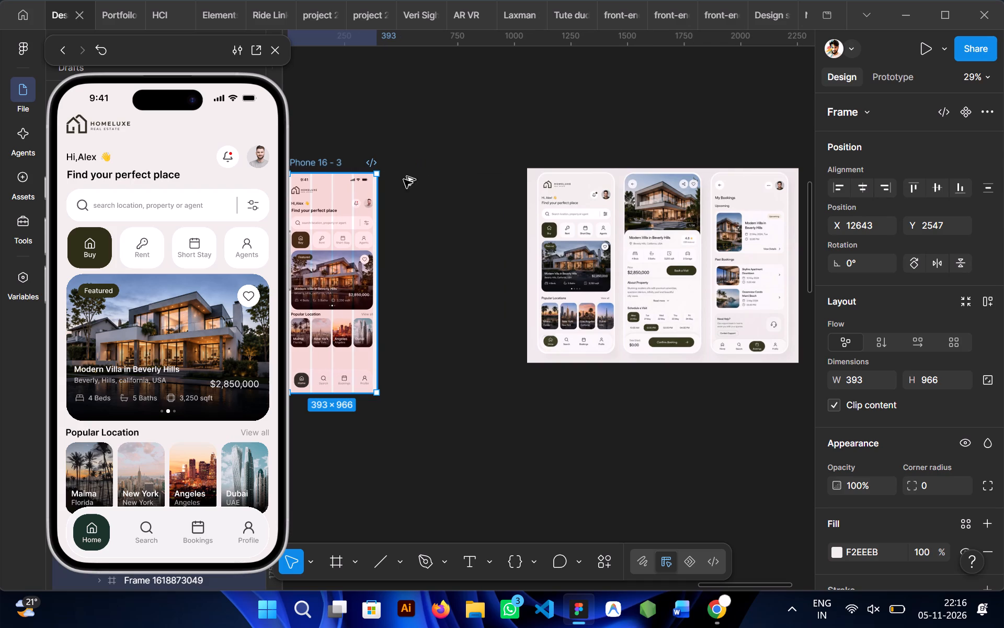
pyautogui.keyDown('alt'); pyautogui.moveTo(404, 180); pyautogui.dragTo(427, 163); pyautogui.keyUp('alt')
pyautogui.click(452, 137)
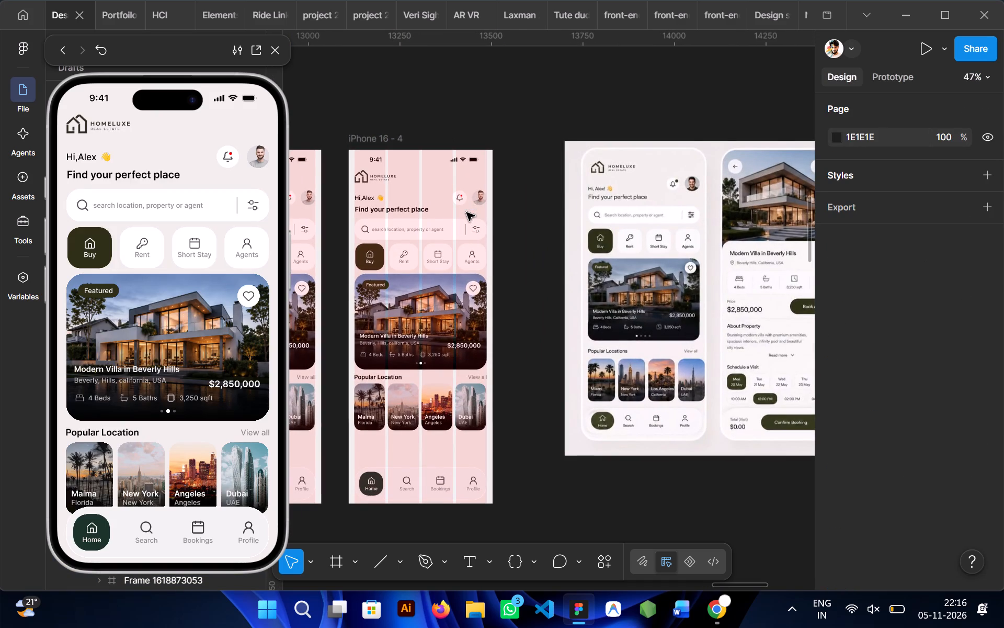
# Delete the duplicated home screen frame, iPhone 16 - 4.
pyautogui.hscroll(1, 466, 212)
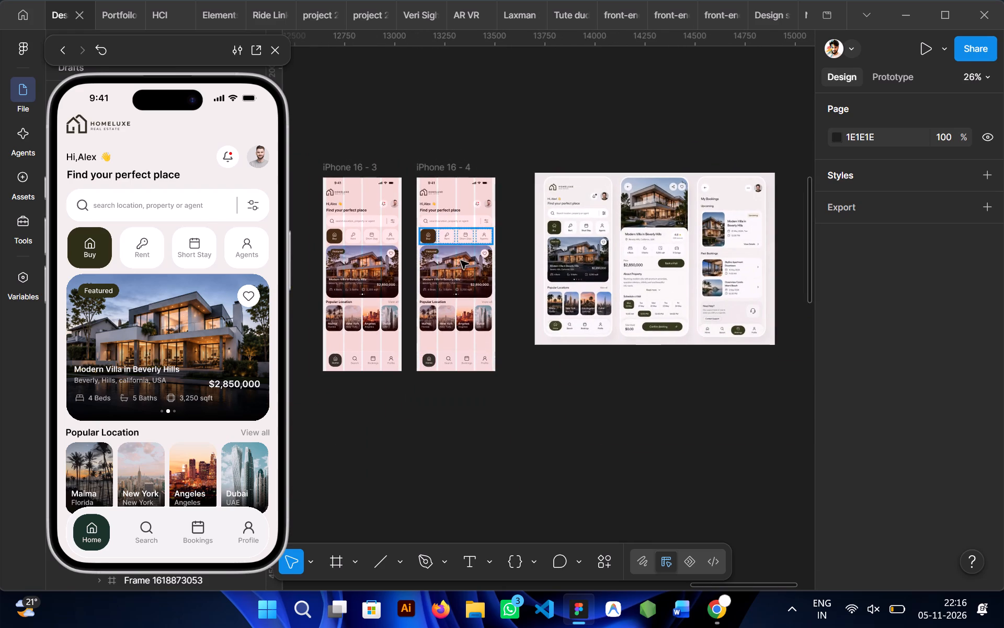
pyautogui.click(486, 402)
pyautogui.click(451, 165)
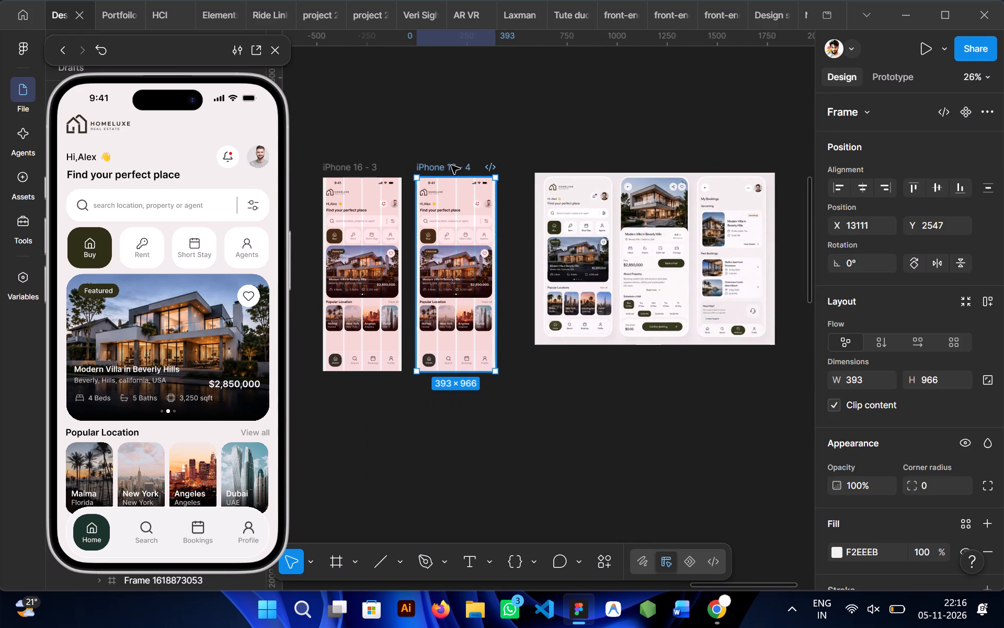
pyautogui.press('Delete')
# Add an empty 393 × 852 iPhone 16 frame between the home screen and the reference, at X 13114, Y 2547.
pyautogui.press('f')
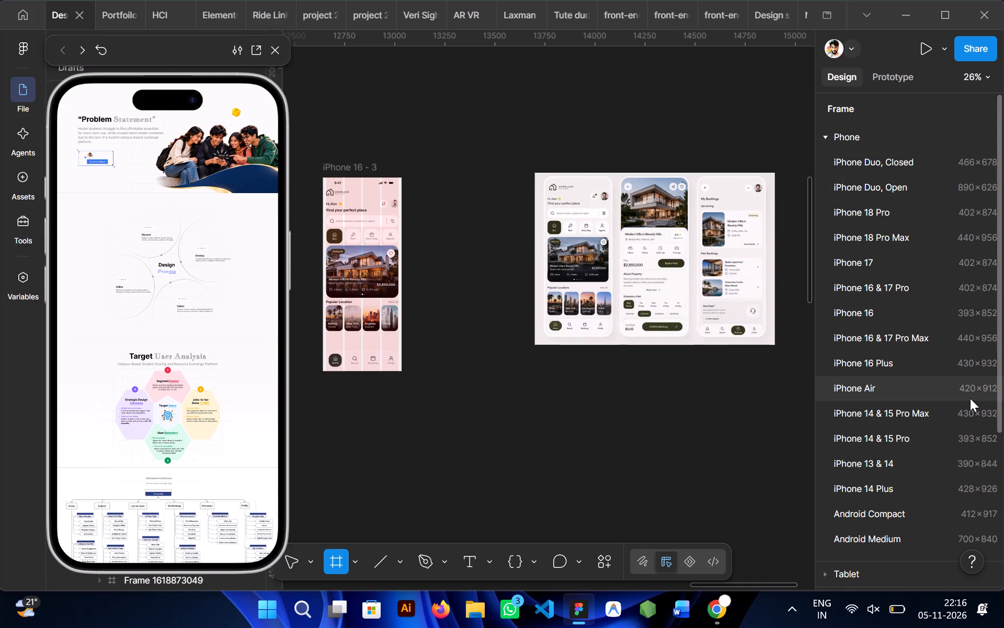
pyautogui.click(868, 315)
pyautogui.moveTo(752, 302); pyautogui.dragTo(425, 258)
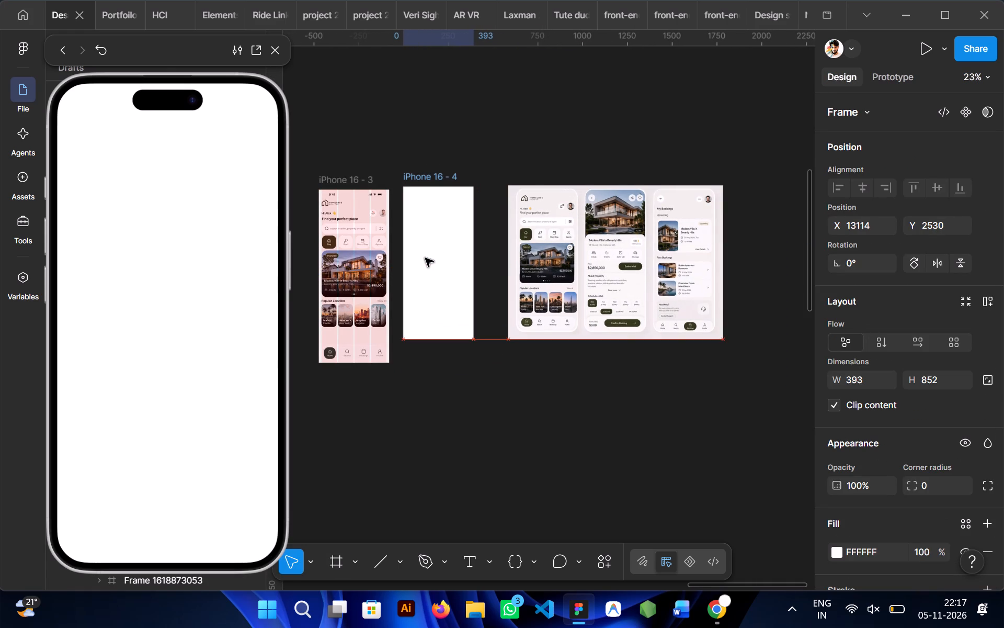
pyautogui.moveTo(425, 258); pyautogui.dragTo(425, 262)
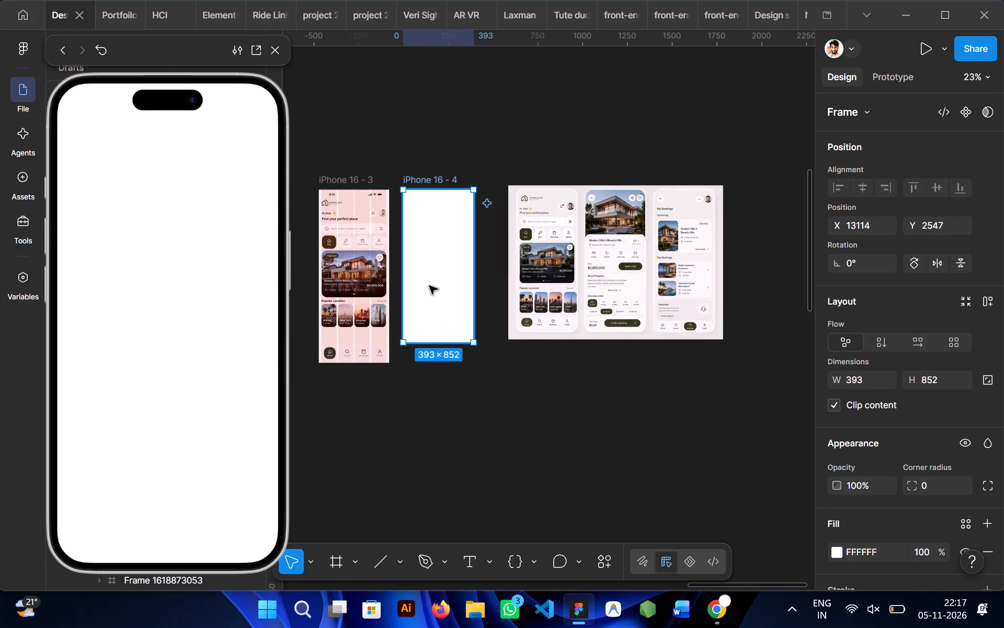
# Copy the featured villa card from the home screen onto the empty canvas above the frames, at X 13012, Y 2188.
pyautogui.hscroll(1, 433, 338)
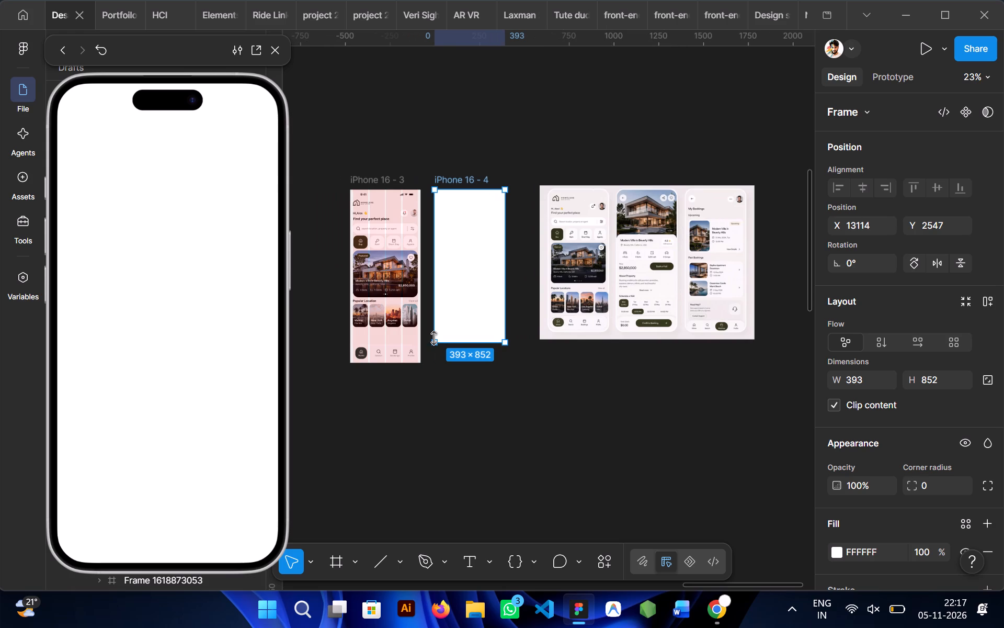
pyautogui.click(370, 253)
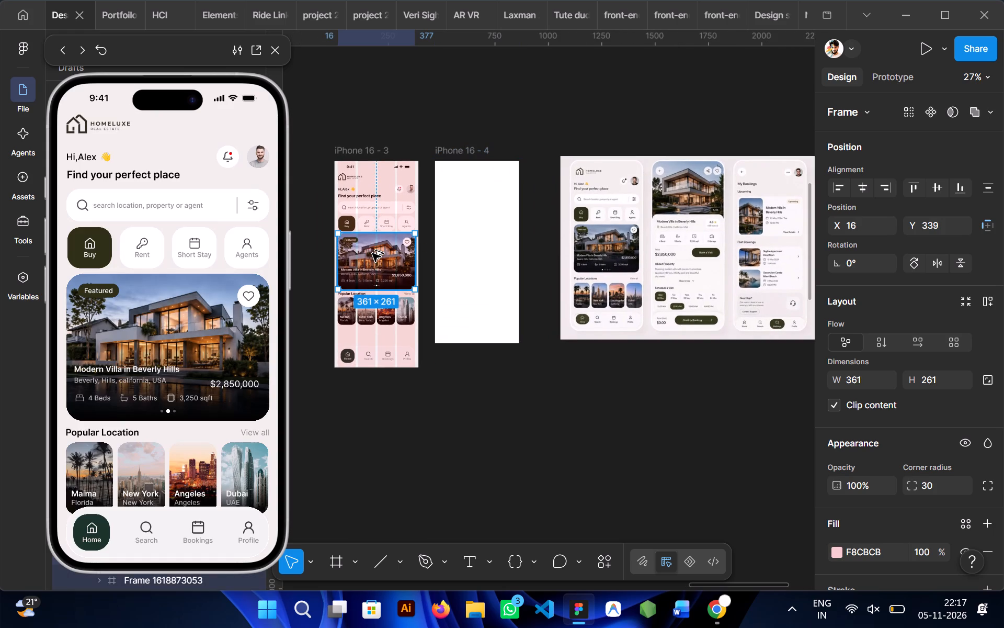
pyautogui.keyDown('alt'); pyautogui.moveTo(372, 253); pyautogui.dragTo(448, 104); pyautogui.keyUp('alt')
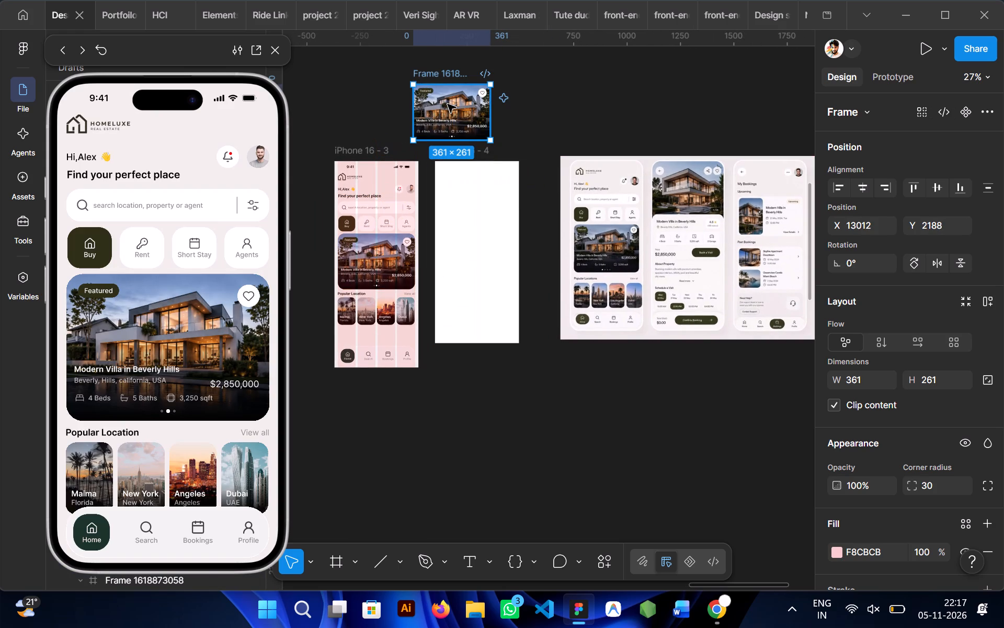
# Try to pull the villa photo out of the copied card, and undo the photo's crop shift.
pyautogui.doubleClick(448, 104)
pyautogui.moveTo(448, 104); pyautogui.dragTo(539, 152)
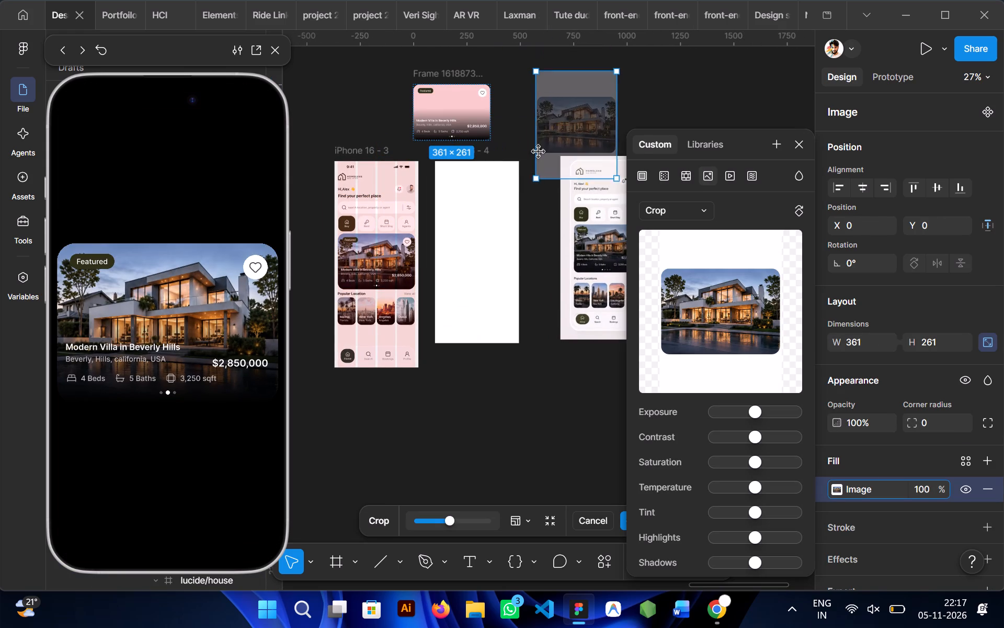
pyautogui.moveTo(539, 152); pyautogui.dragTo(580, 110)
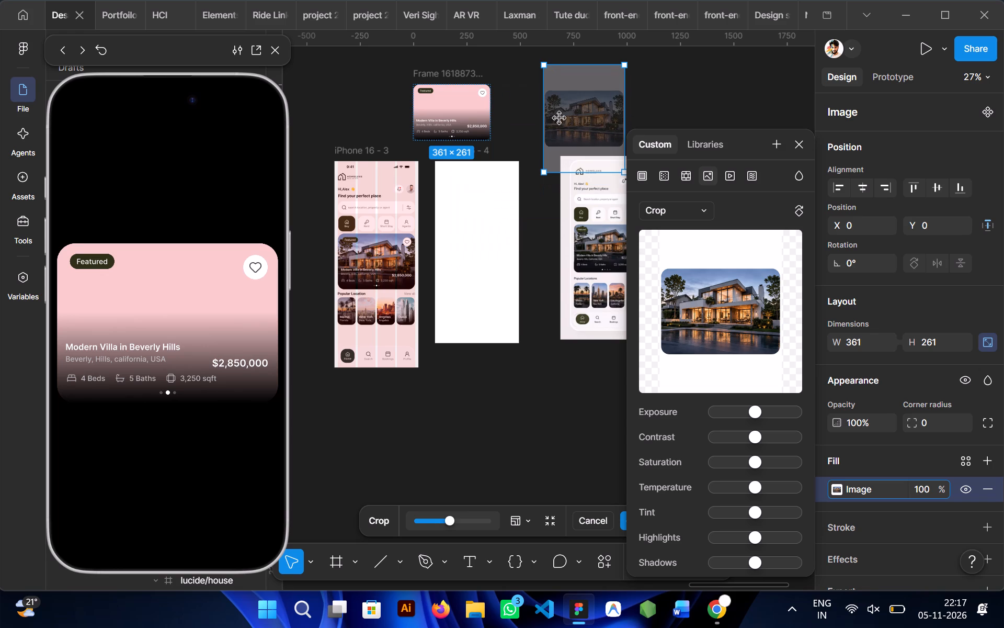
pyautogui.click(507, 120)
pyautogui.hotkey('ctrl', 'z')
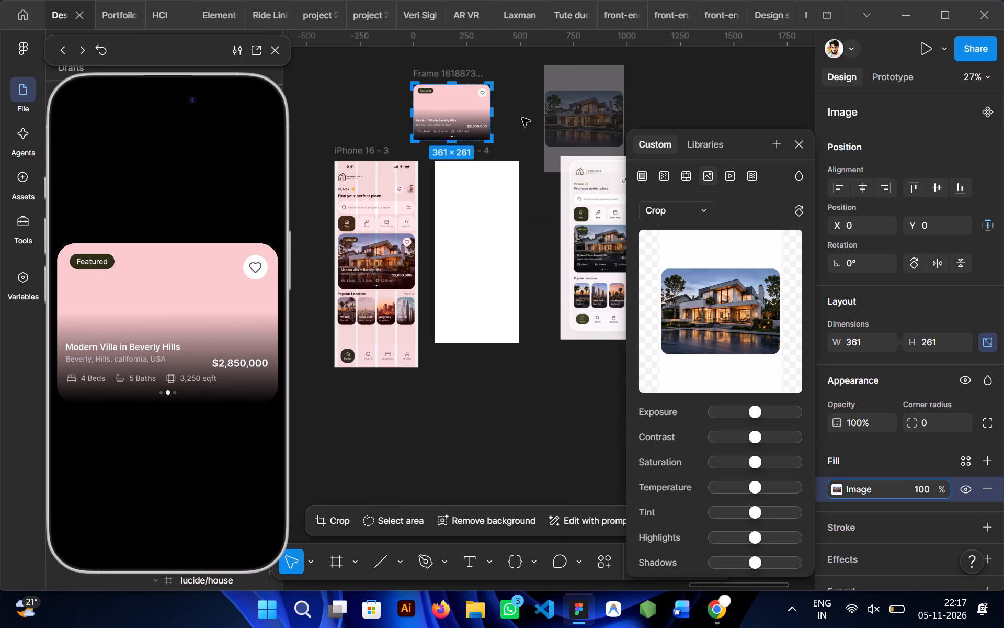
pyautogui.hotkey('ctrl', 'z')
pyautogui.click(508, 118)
# Remove the gradient overlay with the title, price and property details from the copied villa card.
pyautogui.click(464, 116)
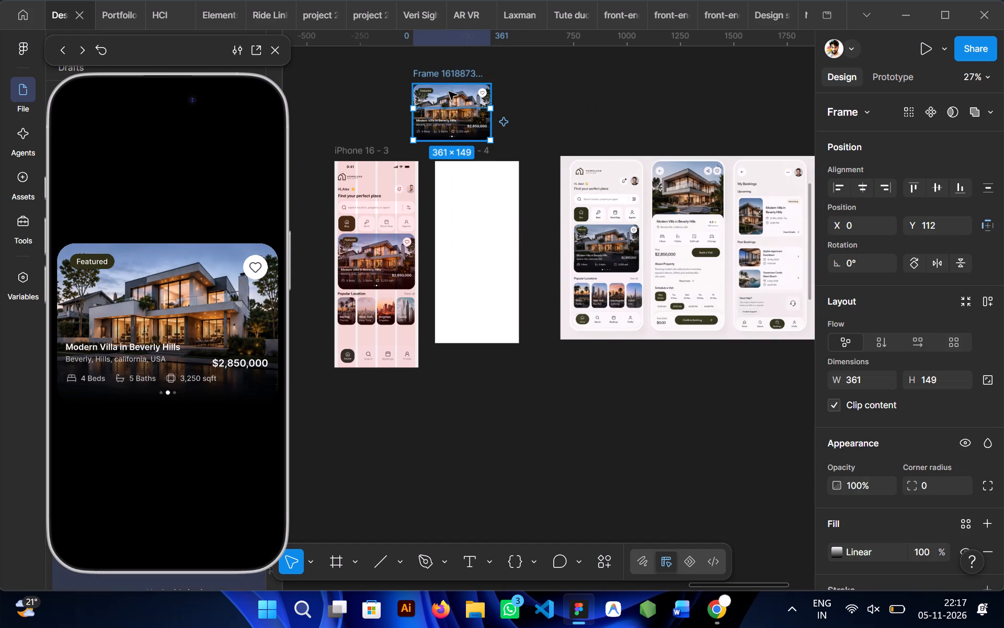
pyautogui.moveTo(457, 122); pyautogui.dragTo(596, 134)
pyautogui.click(596, 134)
pyautogui.press('Delete')
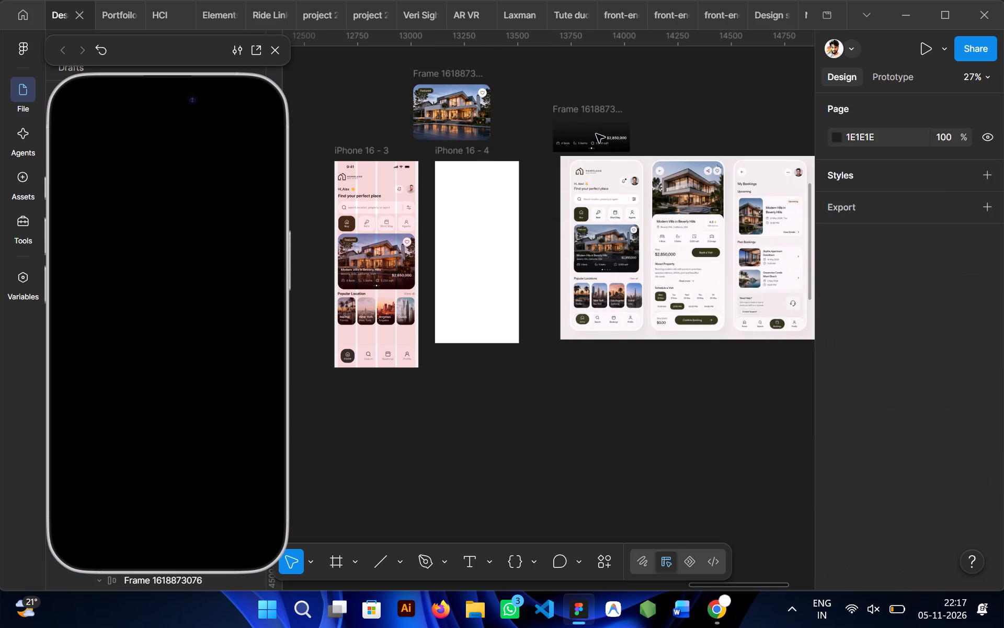
pyautogui.click(557, 113)
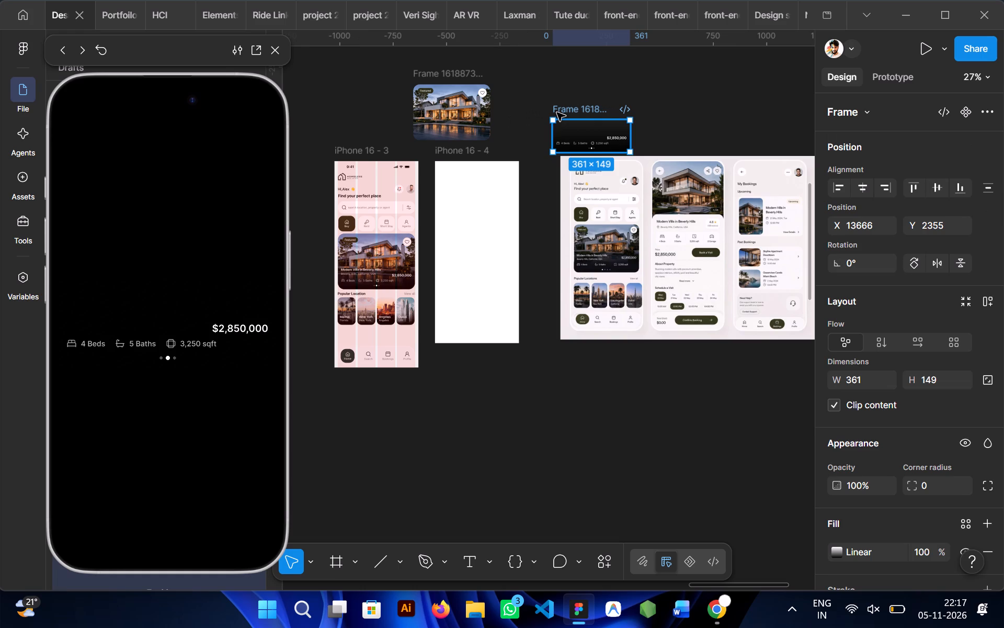
pyautogui.press('Delete')
# Close the prototype preview.
pyautogui.click(270, 48)
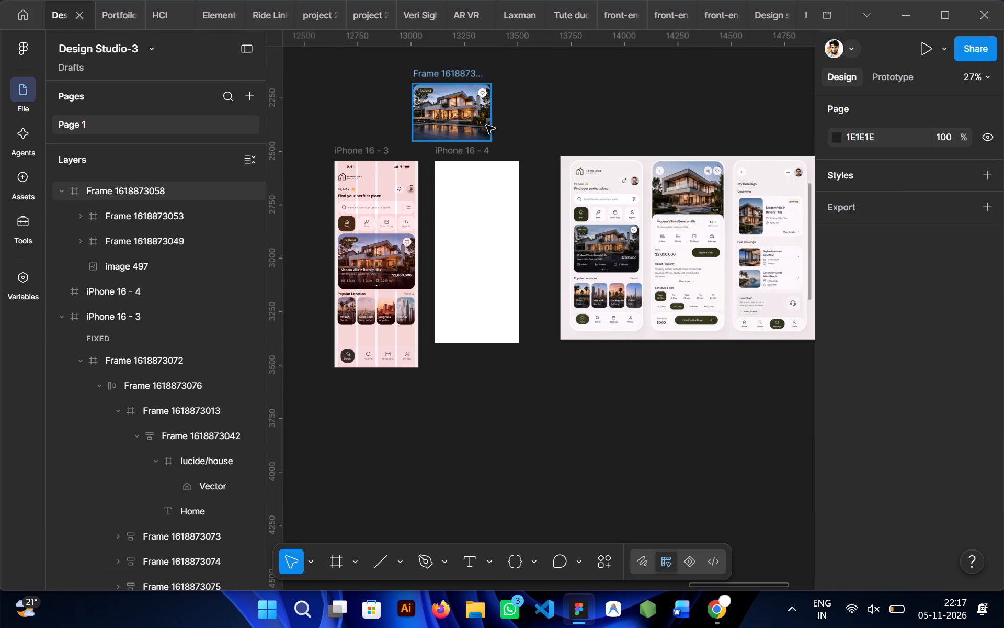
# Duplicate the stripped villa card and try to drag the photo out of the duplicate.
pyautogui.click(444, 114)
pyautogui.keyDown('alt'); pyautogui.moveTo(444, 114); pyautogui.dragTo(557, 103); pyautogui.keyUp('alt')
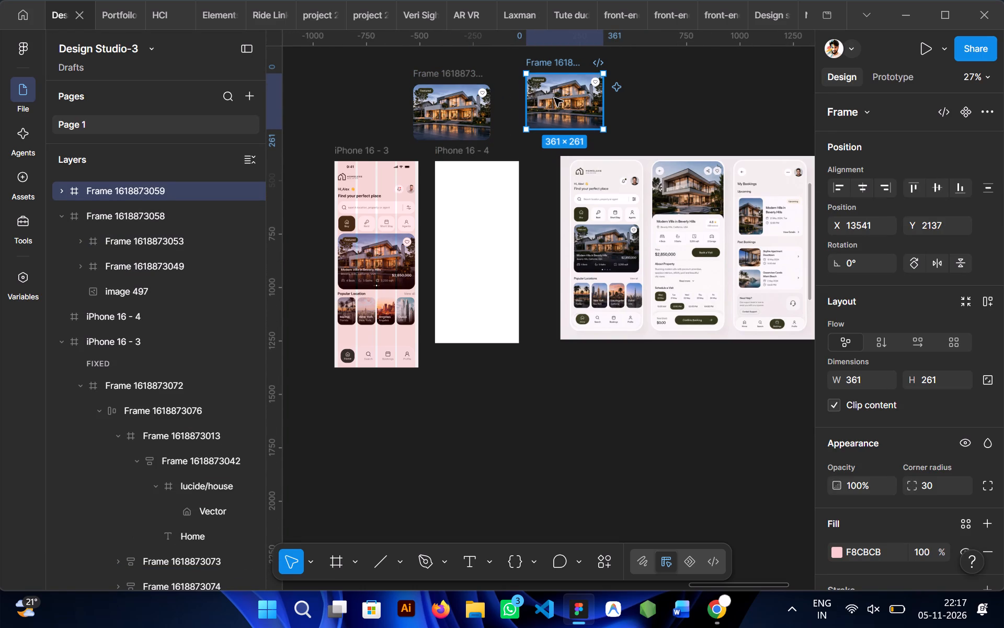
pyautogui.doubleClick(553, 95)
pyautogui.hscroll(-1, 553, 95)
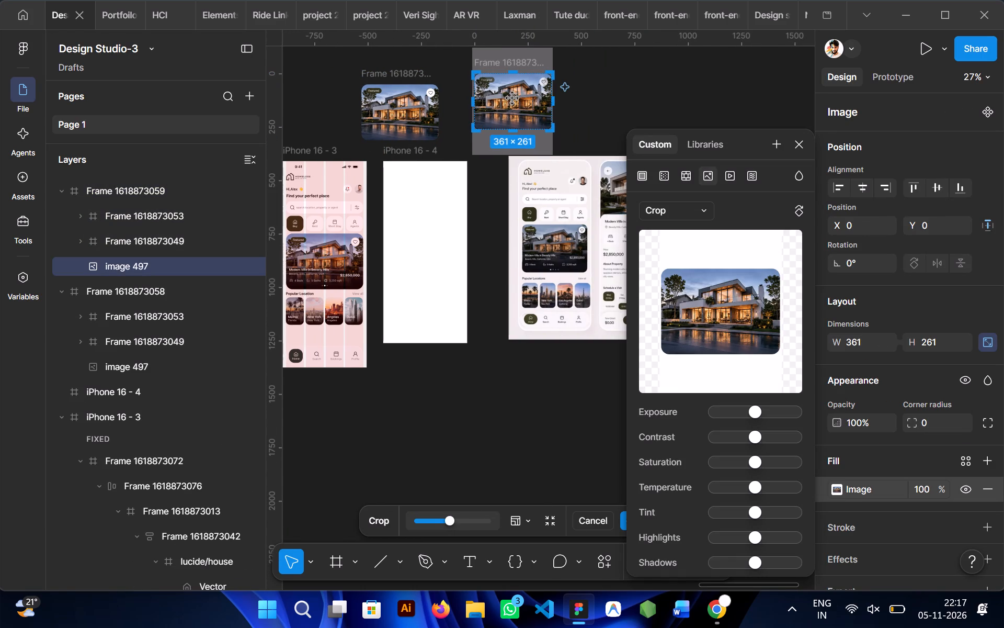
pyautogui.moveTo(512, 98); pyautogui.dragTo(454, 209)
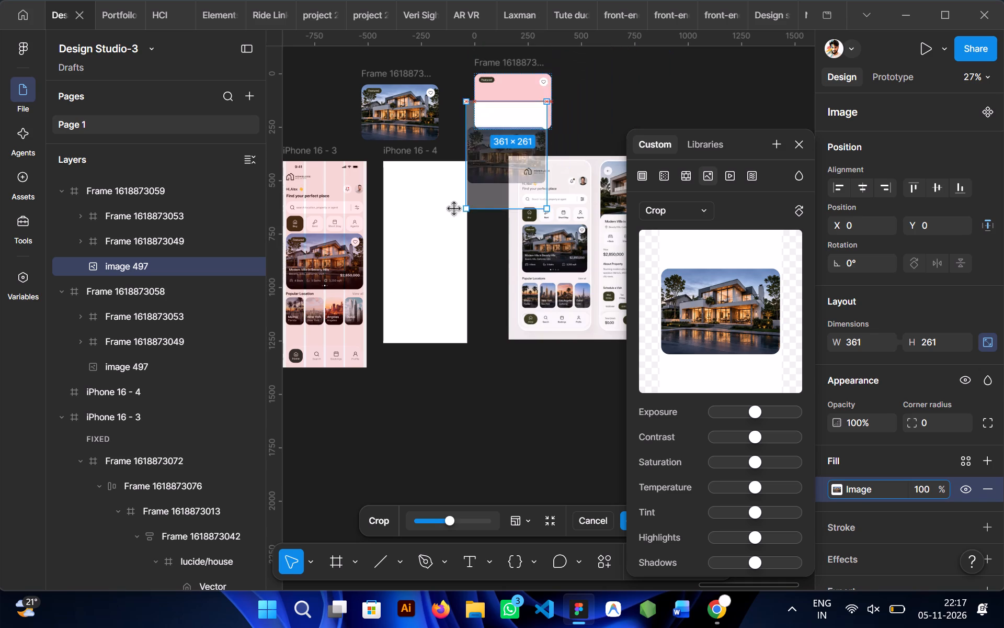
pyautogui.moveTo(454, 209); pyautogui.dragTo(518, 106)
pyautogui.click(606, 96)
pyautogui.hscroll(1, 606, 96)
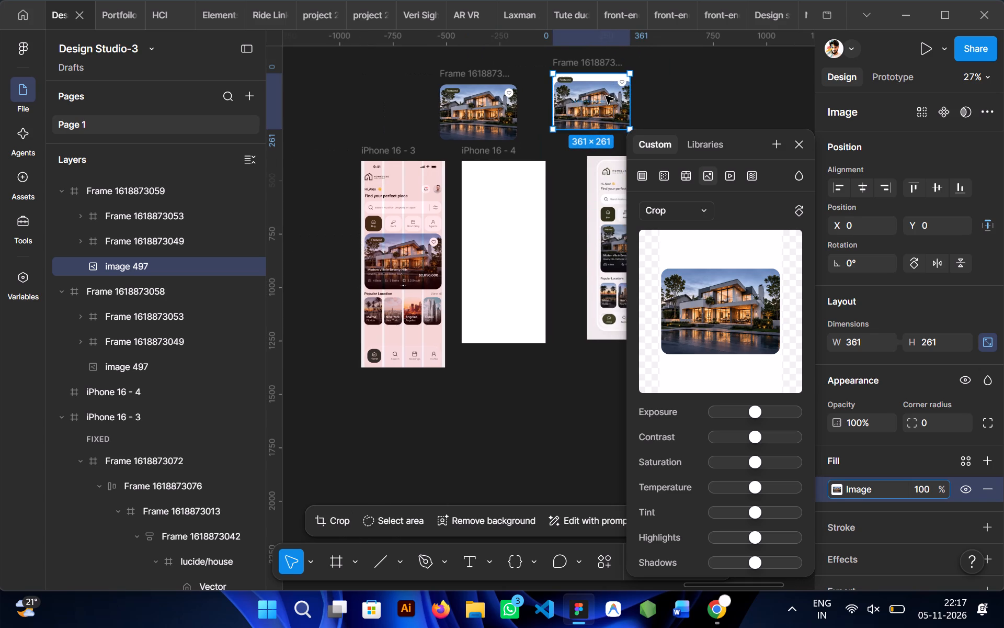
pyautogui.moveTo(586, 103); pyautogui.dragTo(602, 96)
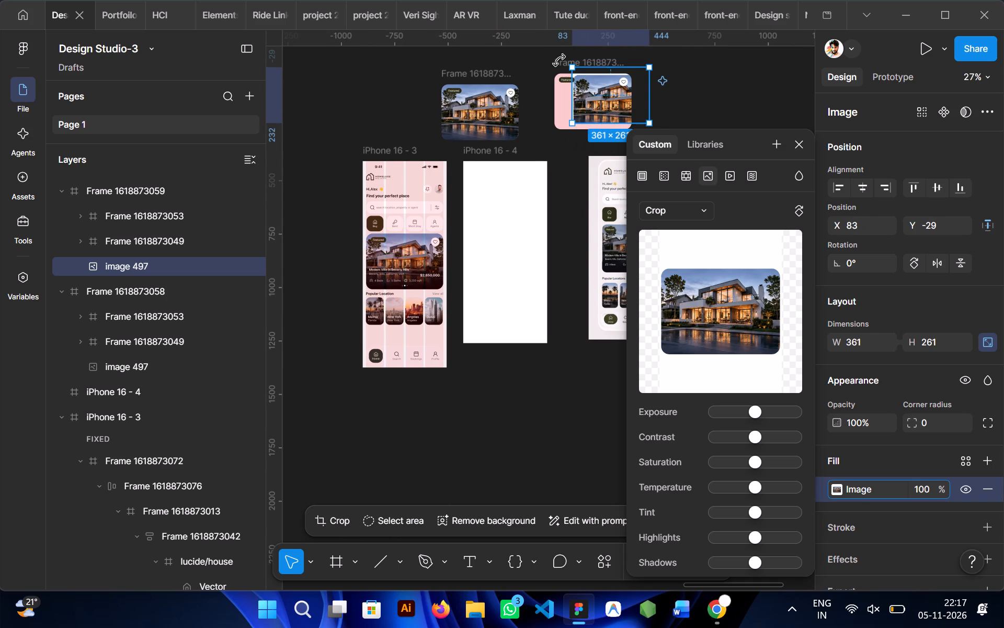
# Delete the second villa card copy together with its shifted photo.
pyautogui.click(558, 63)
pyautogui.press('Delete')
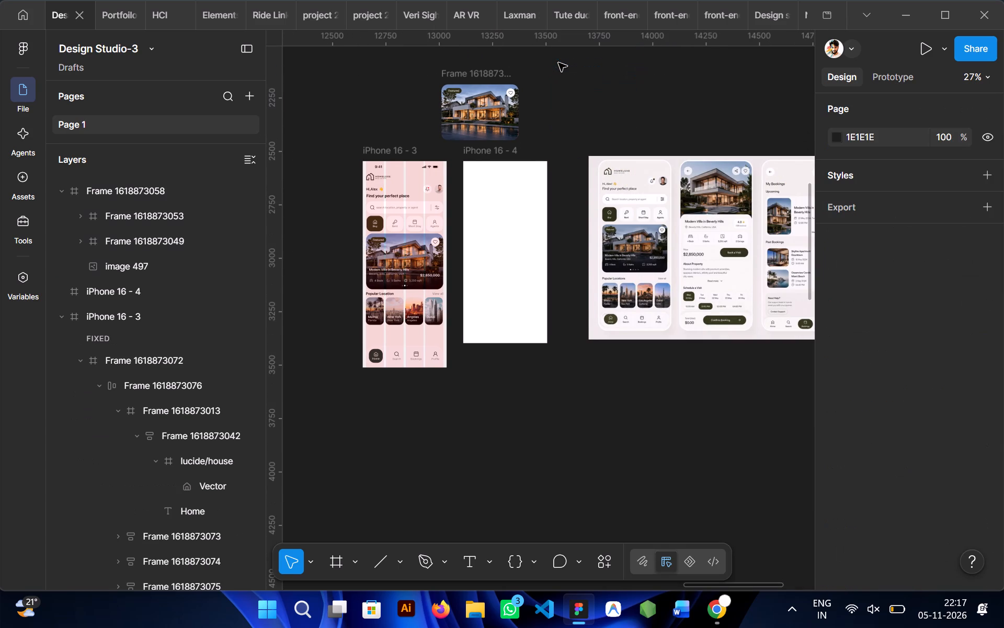
# Move the image 497 villa photo out of the remaining card copy onto the open canvas beside it.
pyautogui.keyDown('ctrl'); pyautogui.click(466, 105); pyautogui.keyUp('ctrl')
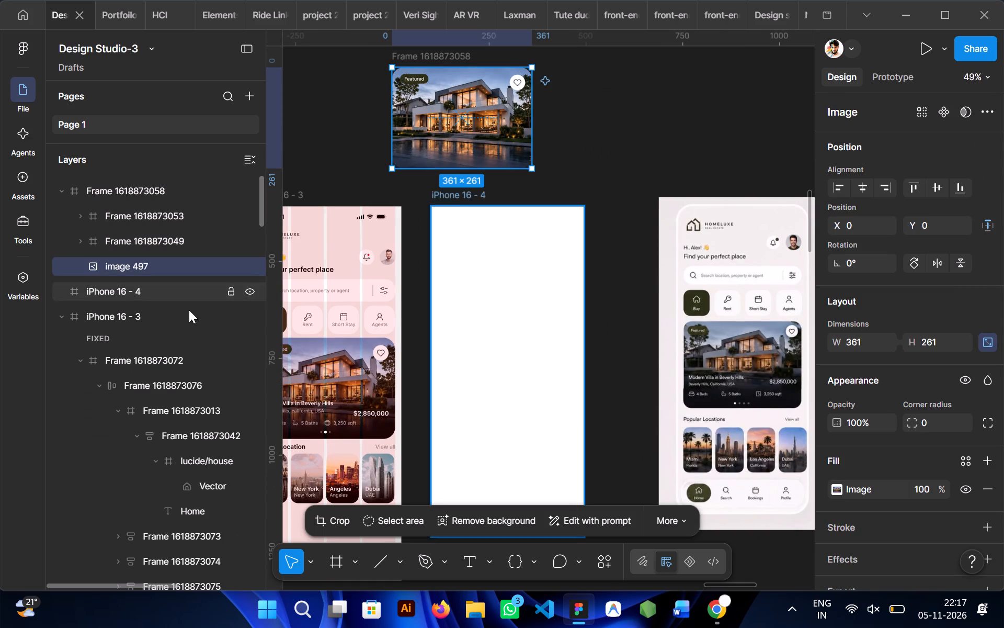
pyautogui.click(121, 267)
pyautogui.moveTo(484, 94); pyautogui.dragTo(693, 92)
pyautogui.click(564, 92)
# Delete the leftover pink card frame with the Featured badge and heart icon.
pyautogui.click(453, 124)
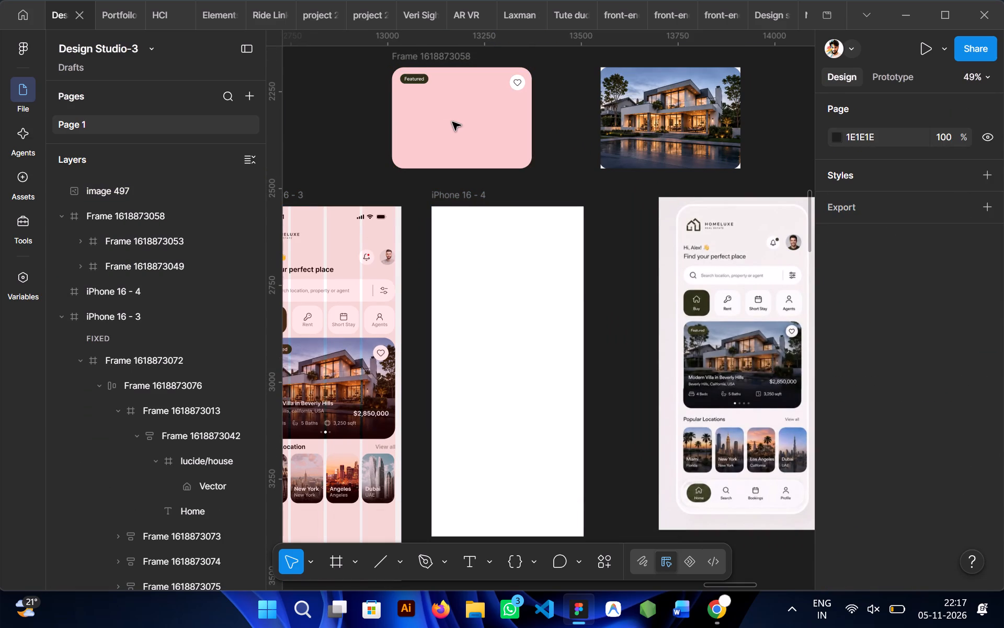
pyautogui.scroll(1, 452, 122)
pyautogui.click(430, 93)
pyautogui.press('Delete')
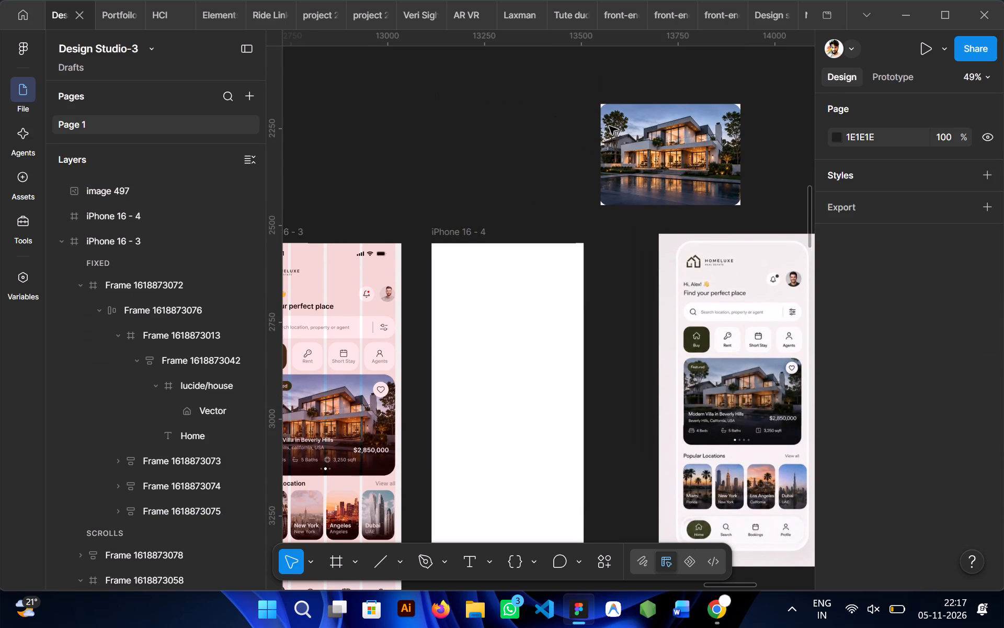
# Place the villa photo inside the empty iPhone 16 - 4 frame at X 16, Y 233.
pyautogui.moveTo(686, 167); pyautogui.dragTo(520, 396)
# Set the corner radius of the villa photo in iPhone 16 - 4 to 26.
pyautogui.scroll(-1, 520, 395)
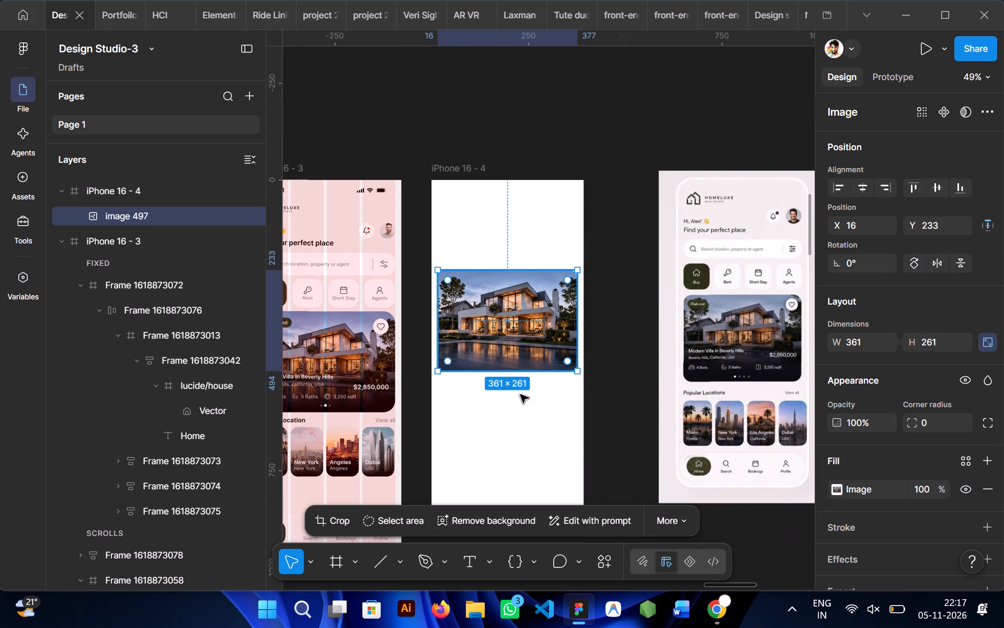
pyautogui.moveTo(912, 427); pyautogui.dragTo(709, 285)
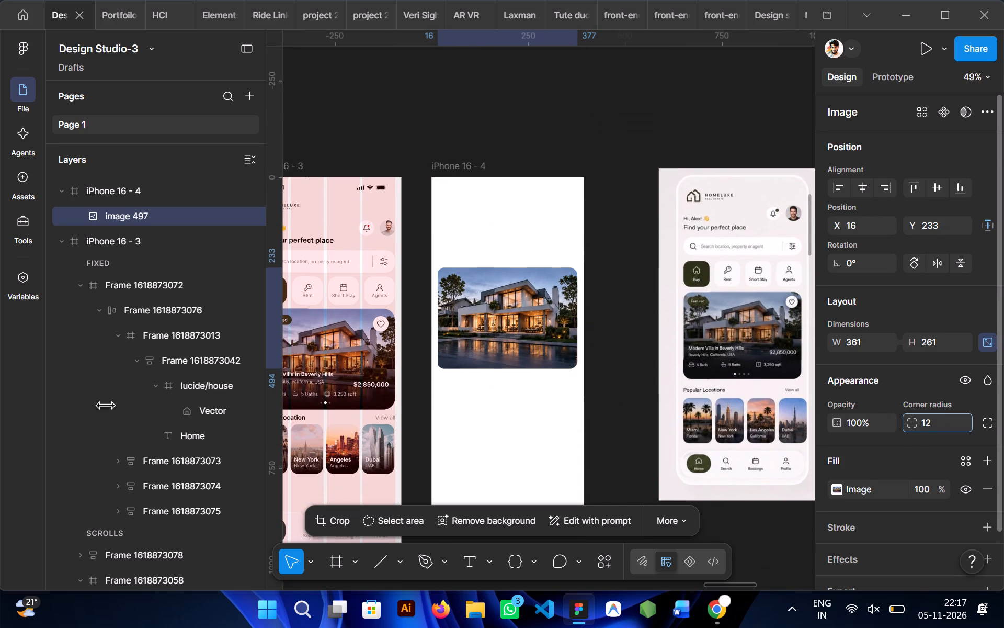
pyautogui.moveTo(709, 285); pyautogui.dragTo(559, 281)
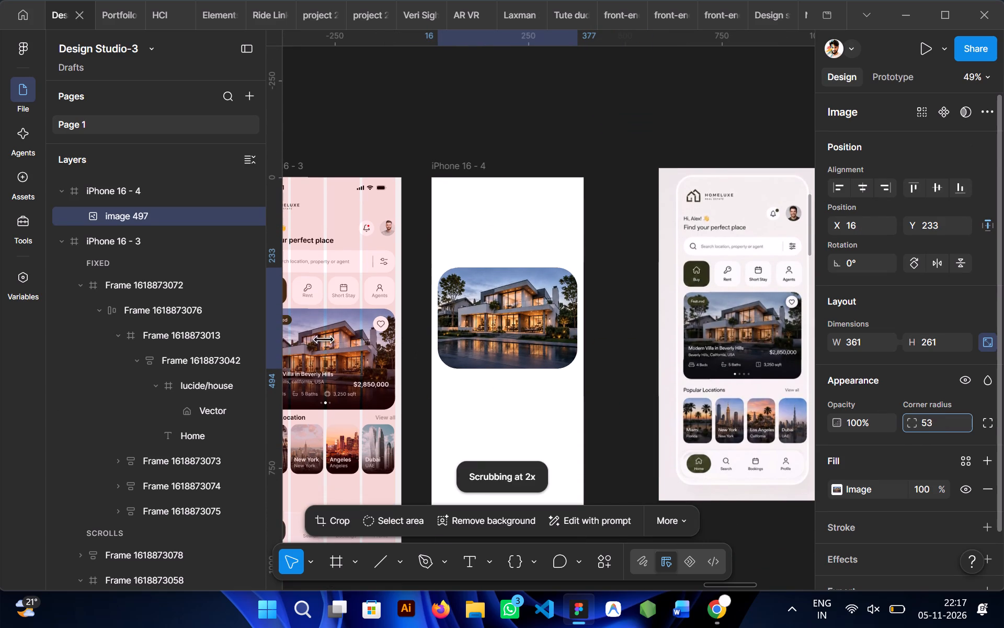
pyautogui.moveTo(559, 281); pyautogui.dragTo(391, 279)
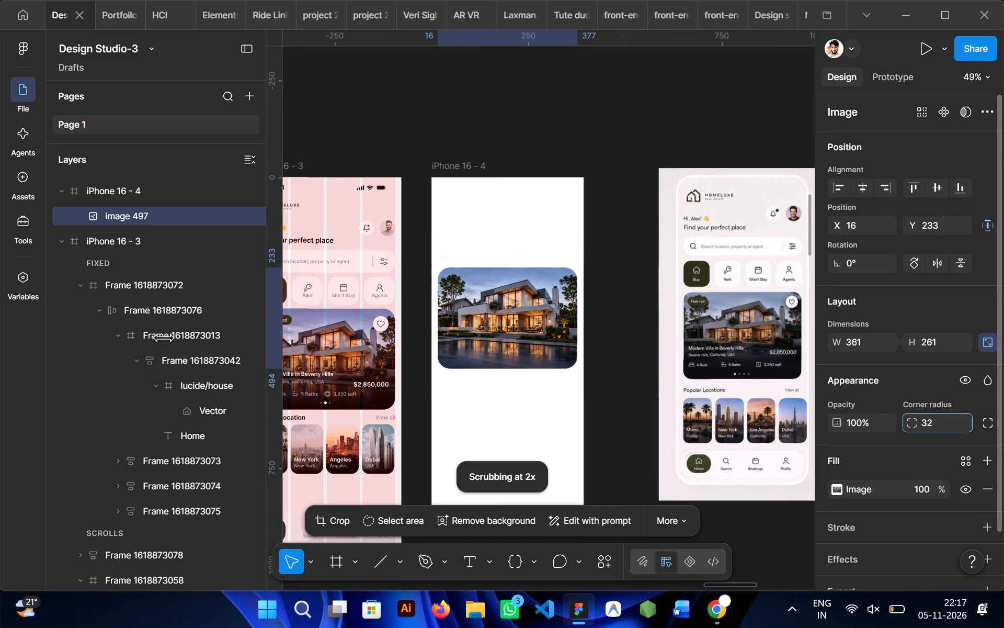
pyautogui.moveTo(391, 279); pyautogui.dragTo(351, 279)
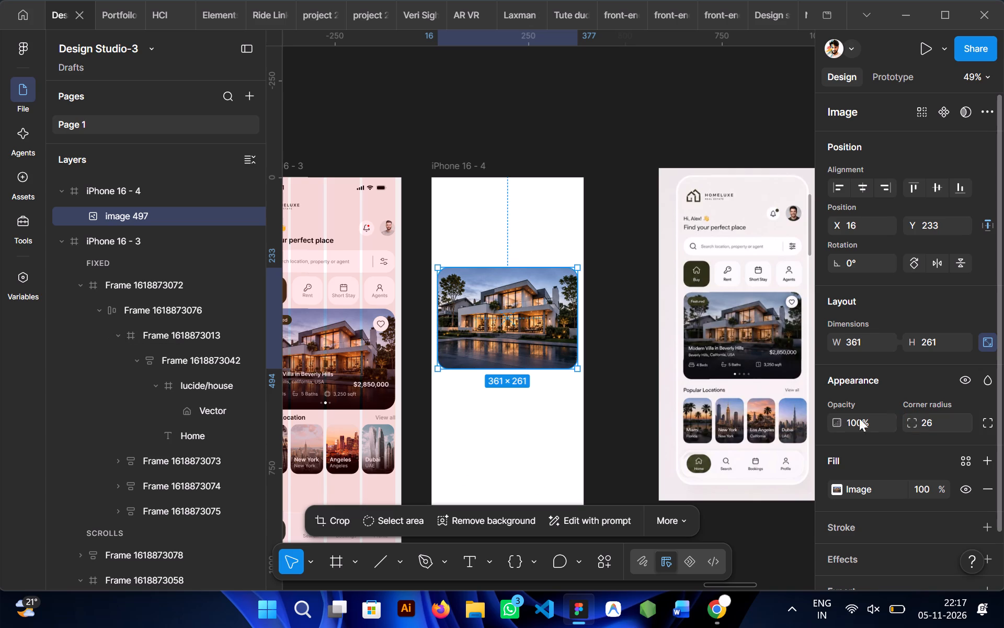
# Fill the iPhone 16 - 4 frame with the F2EEEB background colour sampled from the iPhone 16 - 3 screen.
pyautogui.hscroll(1, 591, 363)
pyautogui.click(530, 162)
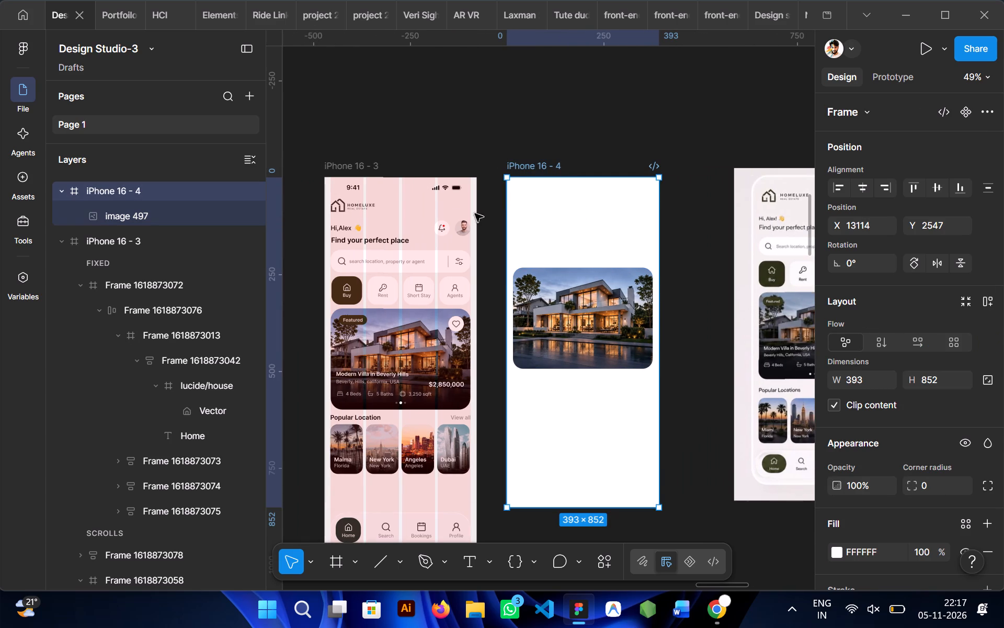
pyautogui.press('i')
pyautogui.click(419, 209)
pyautogui.click(498, 148)
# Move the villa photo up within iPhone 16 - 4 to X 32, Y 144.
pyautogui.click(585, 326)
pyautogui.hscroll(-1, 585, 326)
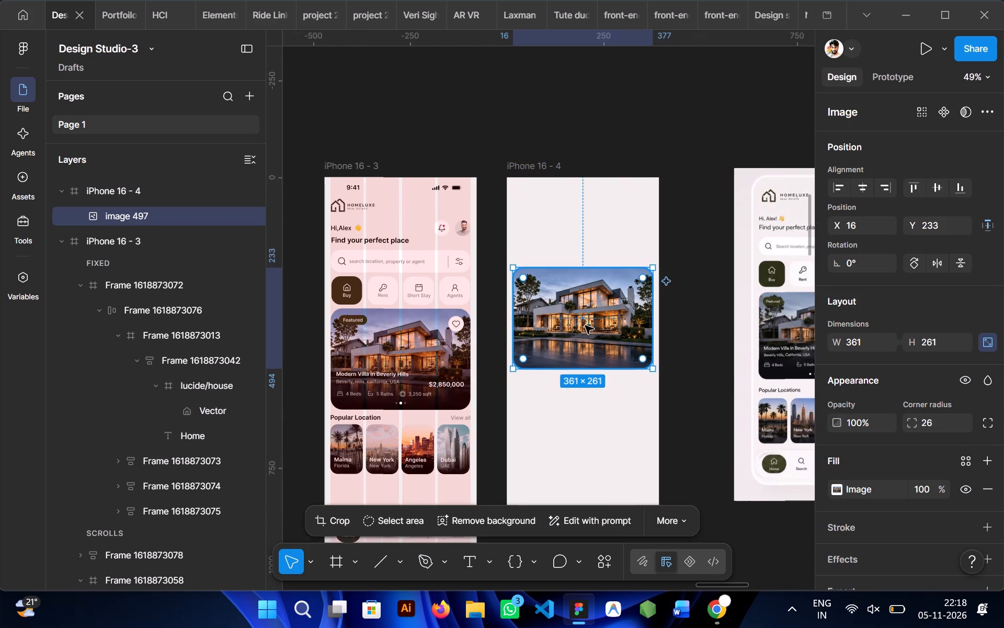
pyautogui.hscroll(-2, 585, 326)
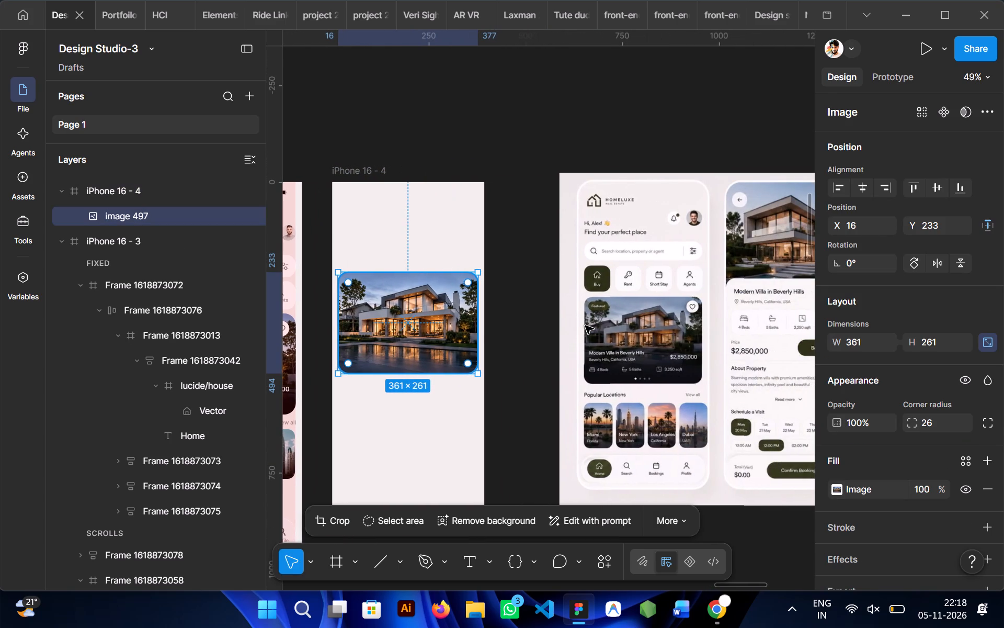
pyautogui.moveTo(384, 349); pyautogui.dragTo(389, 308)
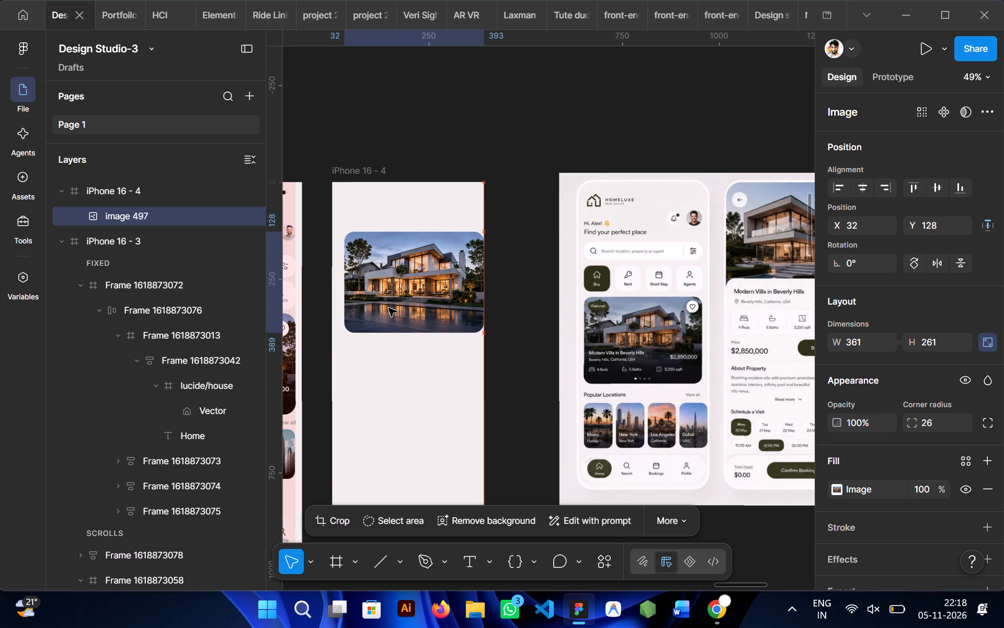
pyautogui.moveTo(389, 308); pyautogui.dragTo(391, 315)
# Copy the Status Bar from iPhone 16 - 3 into the iPhone 16 - 4 frame.
pyautogui.hscroll(1, 391, 315)
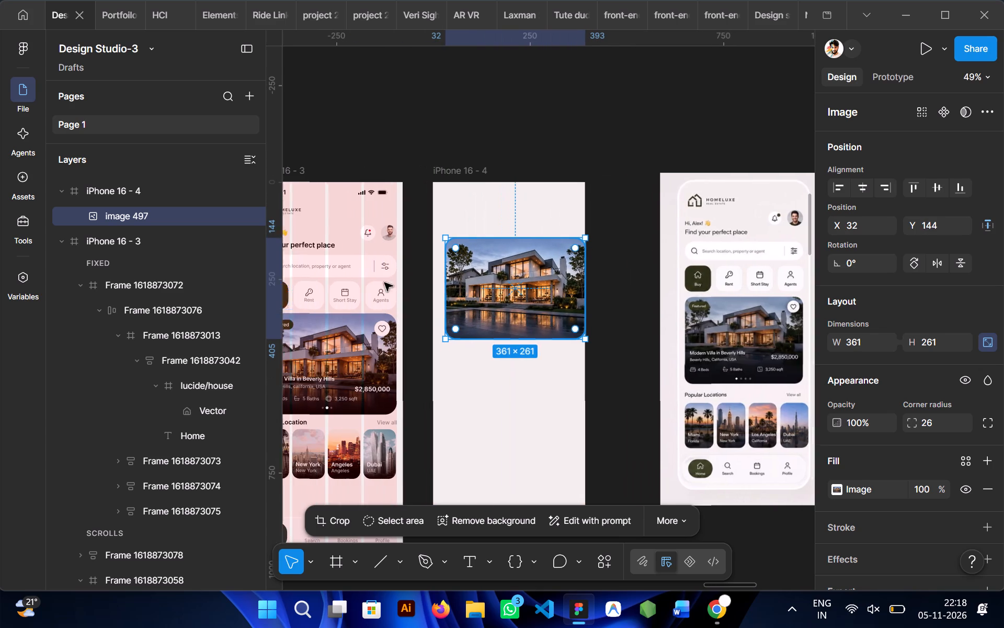
pyautogui.click(352, 193)
pyautogui.hotkey('ctrl', 'c')
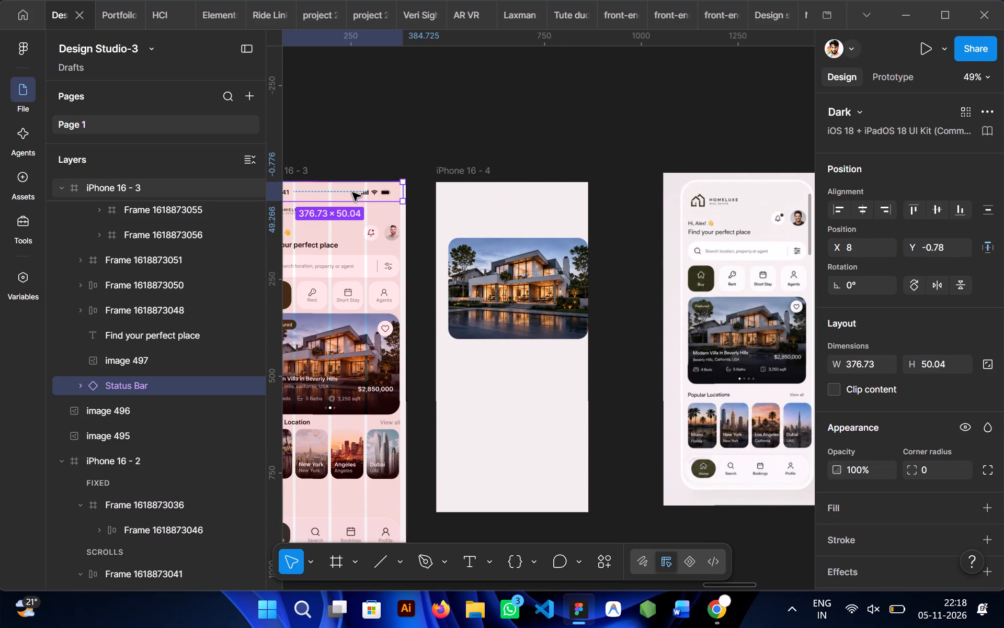
pyautogui.click(459, 172)
pyautogui.hotkey('ctrl', 'v')
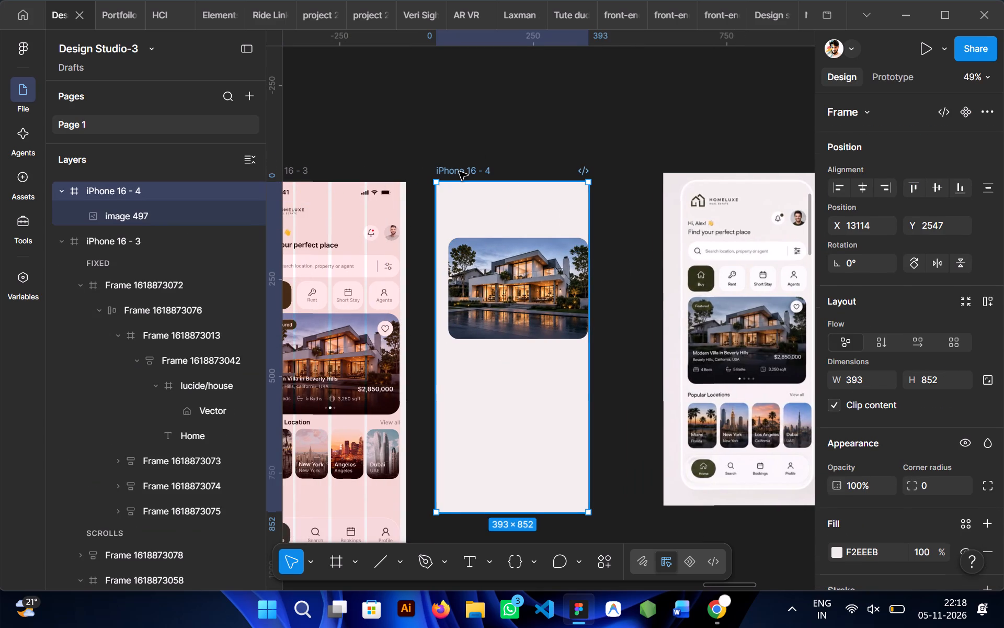
pyautogui.click(854, 209)
pyautogui.click(613, 132)
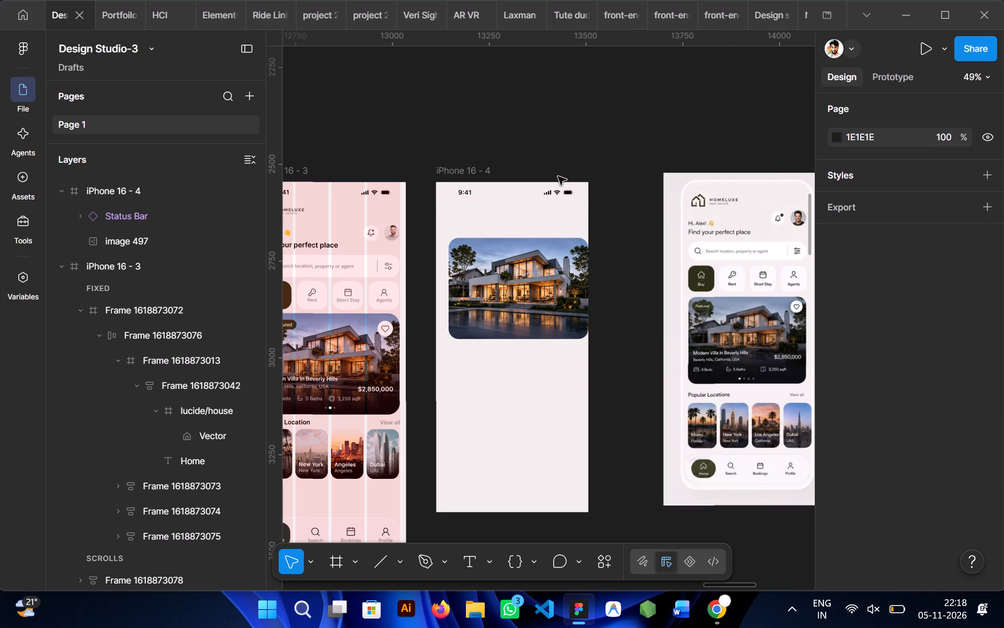
# Recolour the copied Status Bar in iPhone 16 - 4 to white, FFFFFF.
pyautogui.click(545, 194)
pyautogui.scroll(-4, 946, 347)
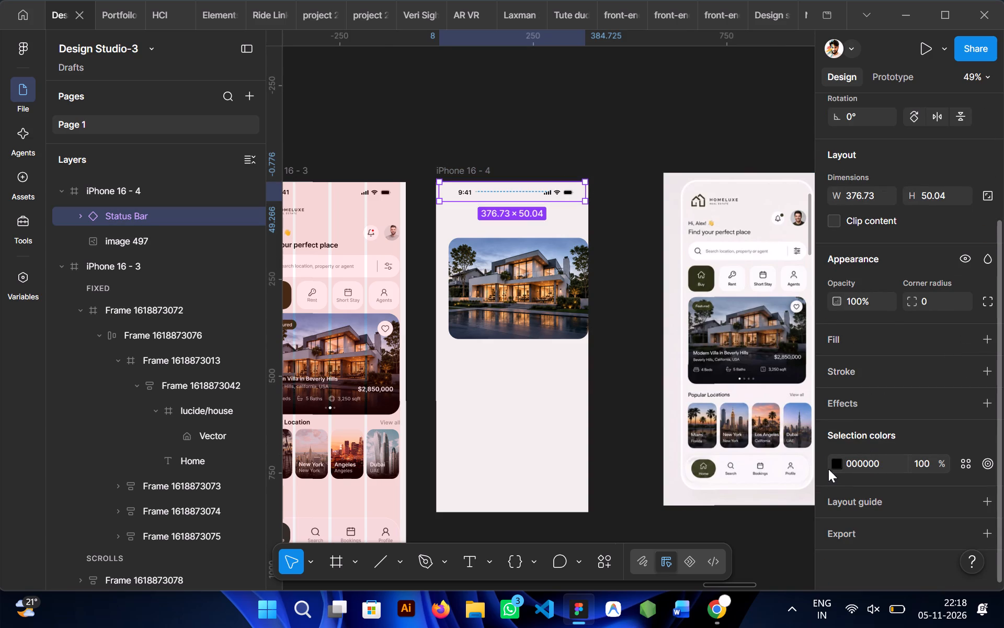
pyautogui.click(830, 465)
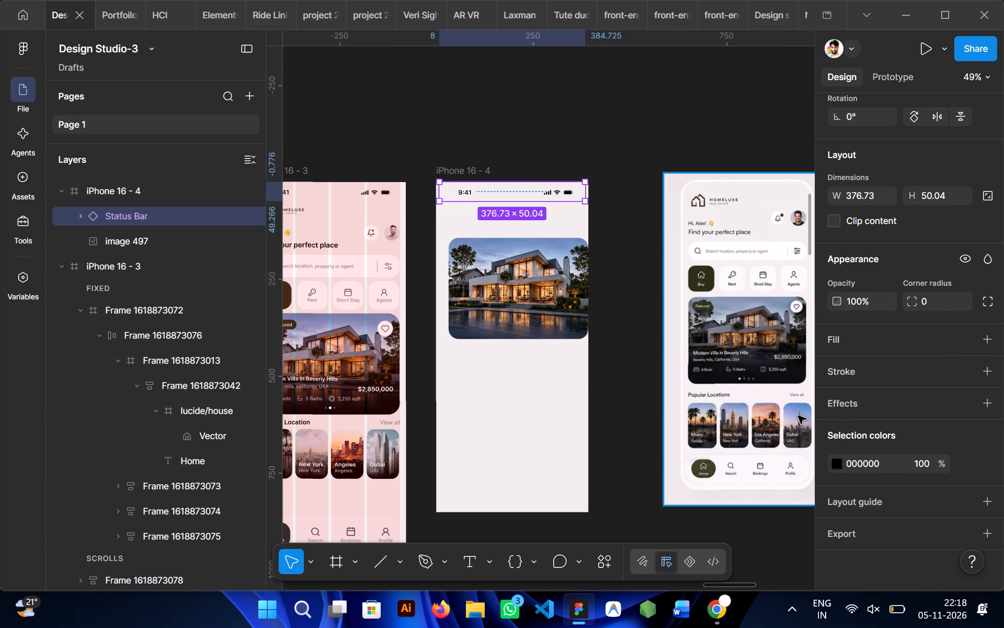
pyautogui.click(834, 464)
pyautogui.moveTo(710, 328); pyautogui.dragTo(620, 201)
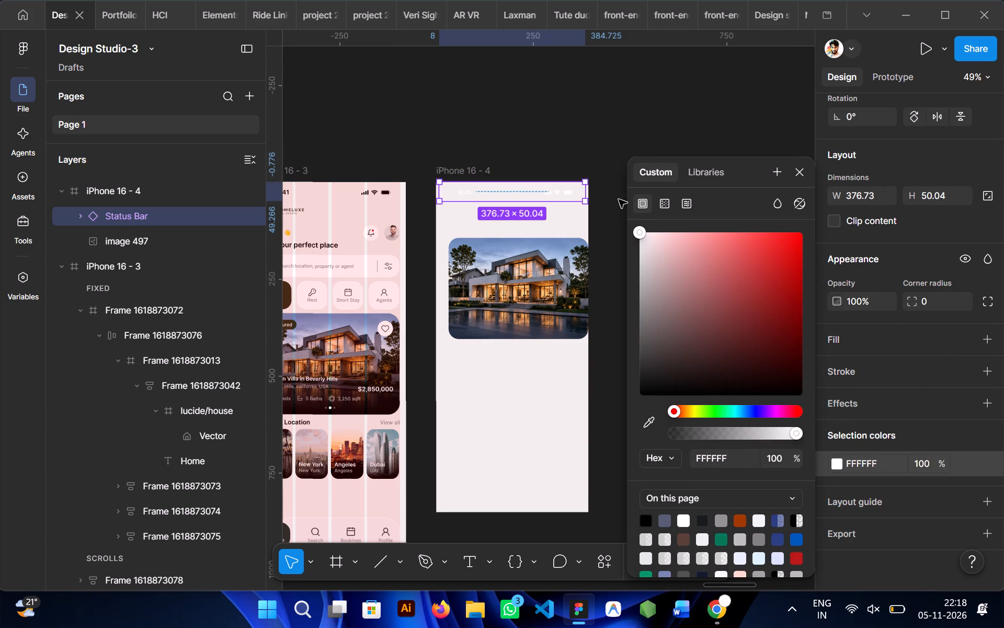
pyautogui.click(571, 85)
# Fit the villa photo to the top edge of iPhone 16 - 4 at 441 × 320, centred horizontally.
pyautogui.hscroll(-1, 500, 288)
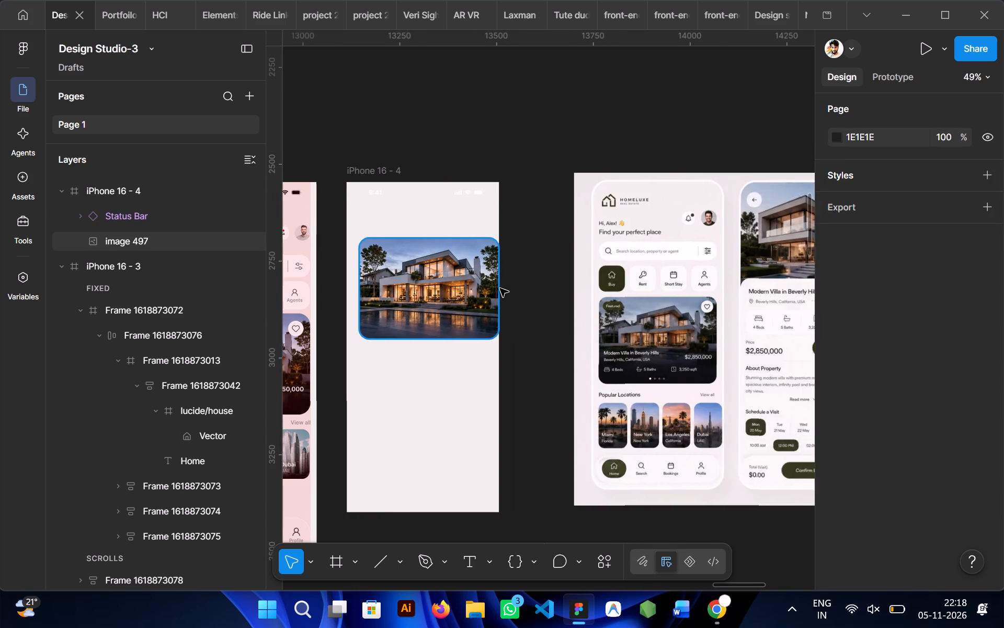
pyautogui.moveTo(417, 302); pyautogui.dragTo(402, 260)
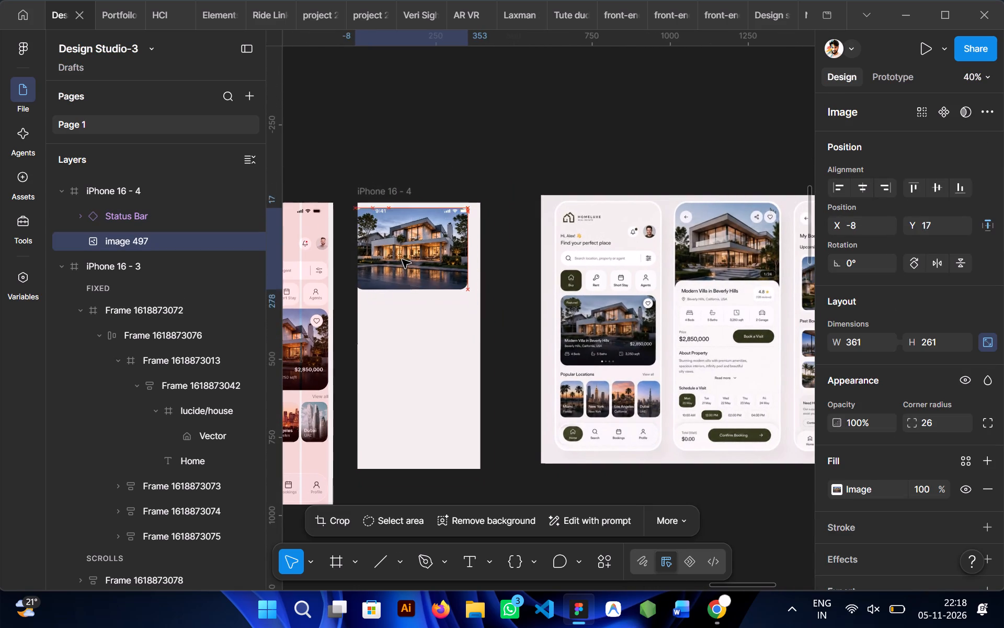
pyautogui.moveTo(402, 260); pyautogui.dragTo(404, 260)
pyautogui.moveTo(455, 285); pyautogui.dragTo(458, 296)
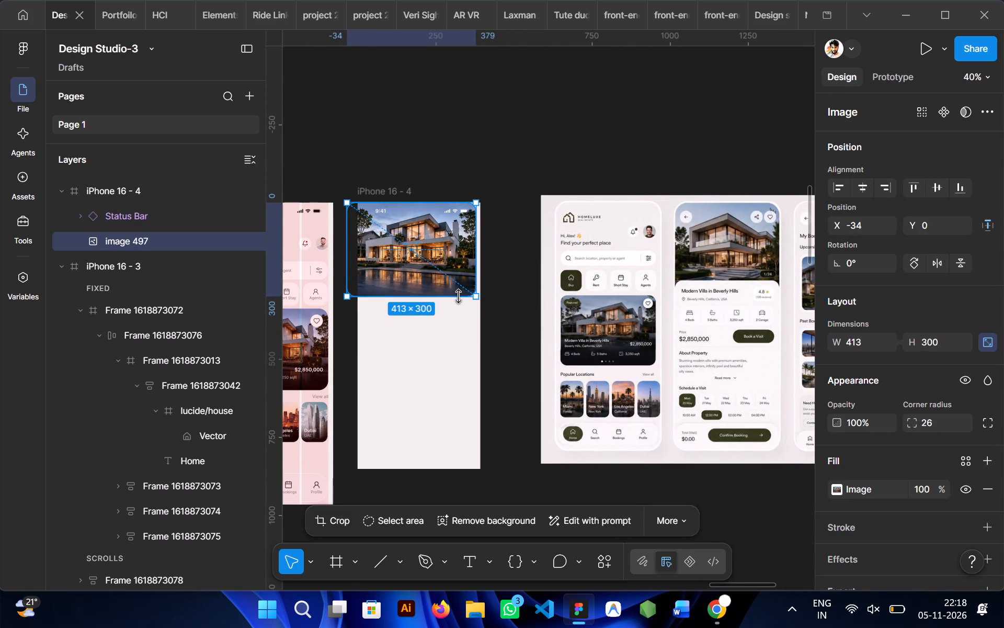
pyautogui.moveTo(458, 296); pyautogui.dragTo(463, 302)
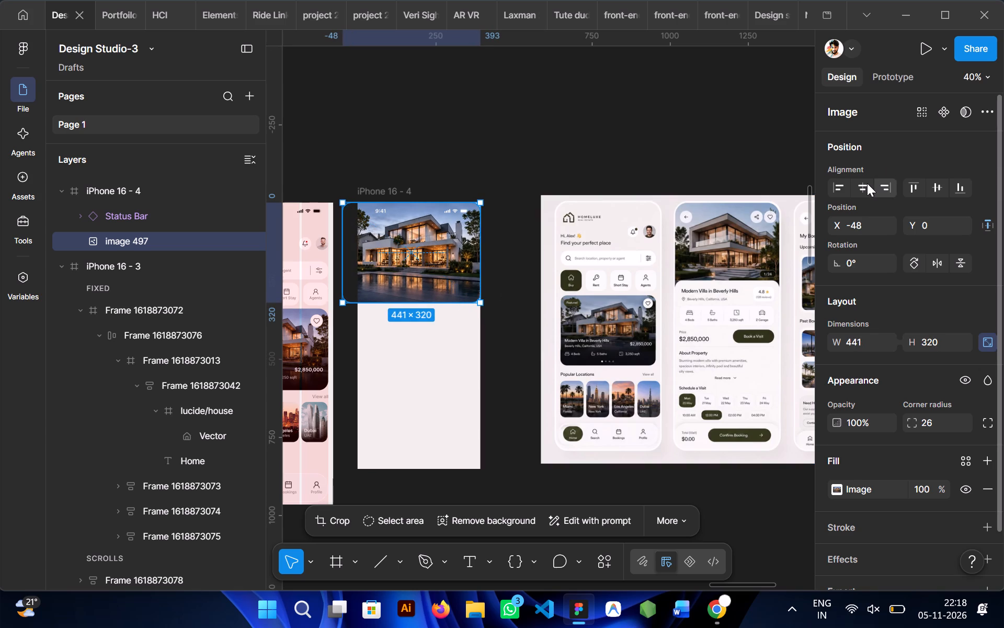
pyautogui.click(867, 183)
# Compare the villa header photo in iPhone 16 - 4 with the property detail screen in the reference.
pyautogui.hscroll(1, 432, 287)
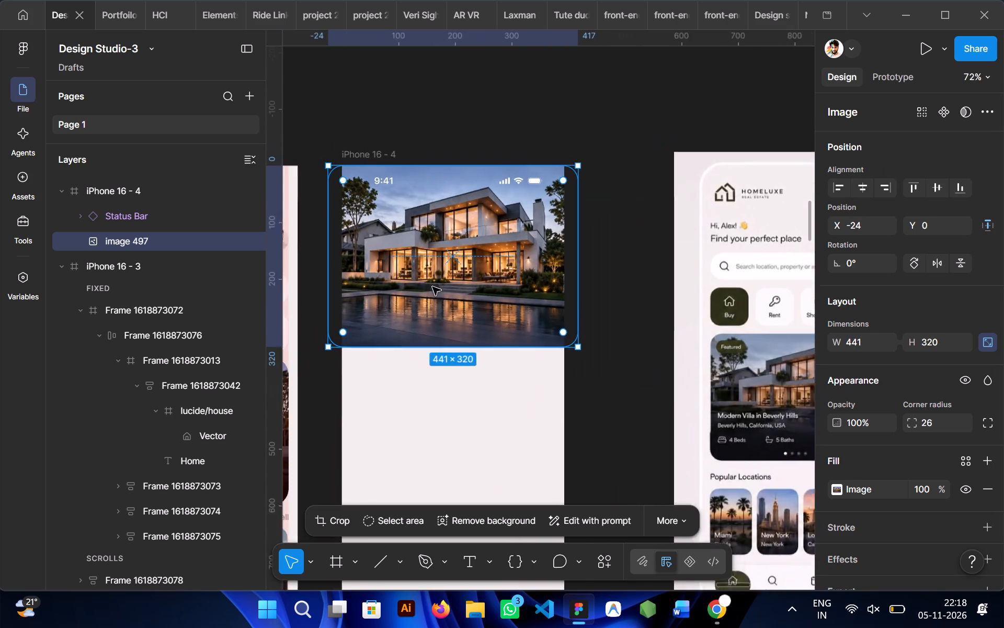
pyautogui.hscroll(-1, 432, 287)
pyautogui.hscroll(1, 432, 287)
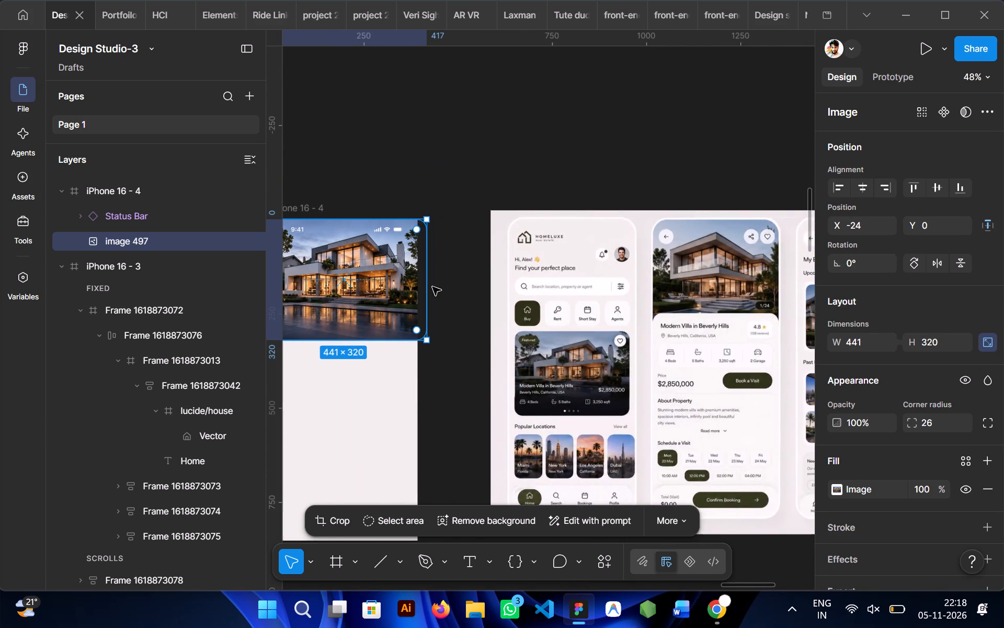
pyautogui.hscroll(1, 432, 287)
pyautogui.click(518, 294)
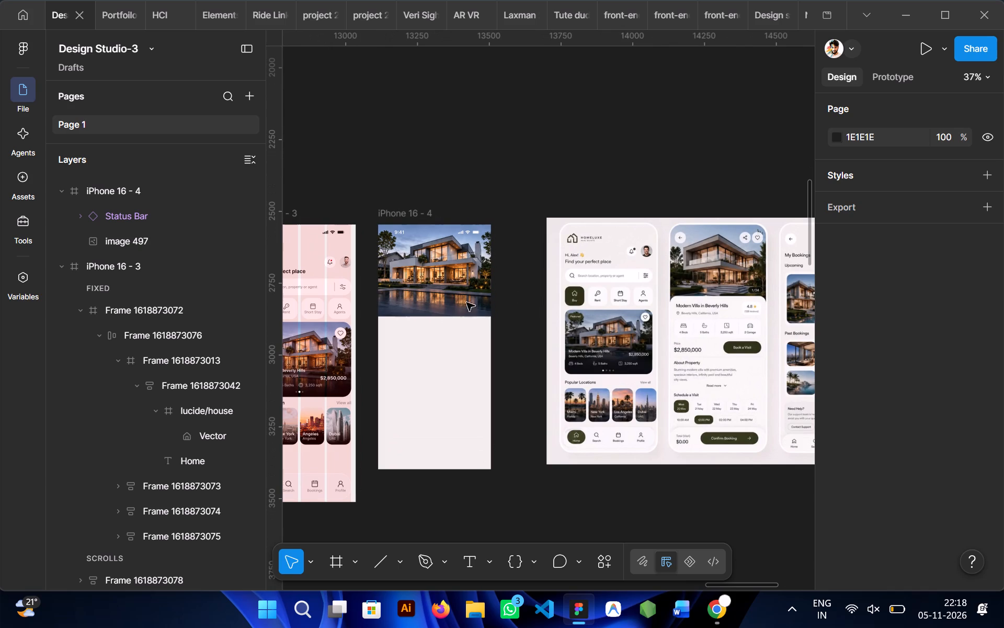
pyautogui.click(415, 265)
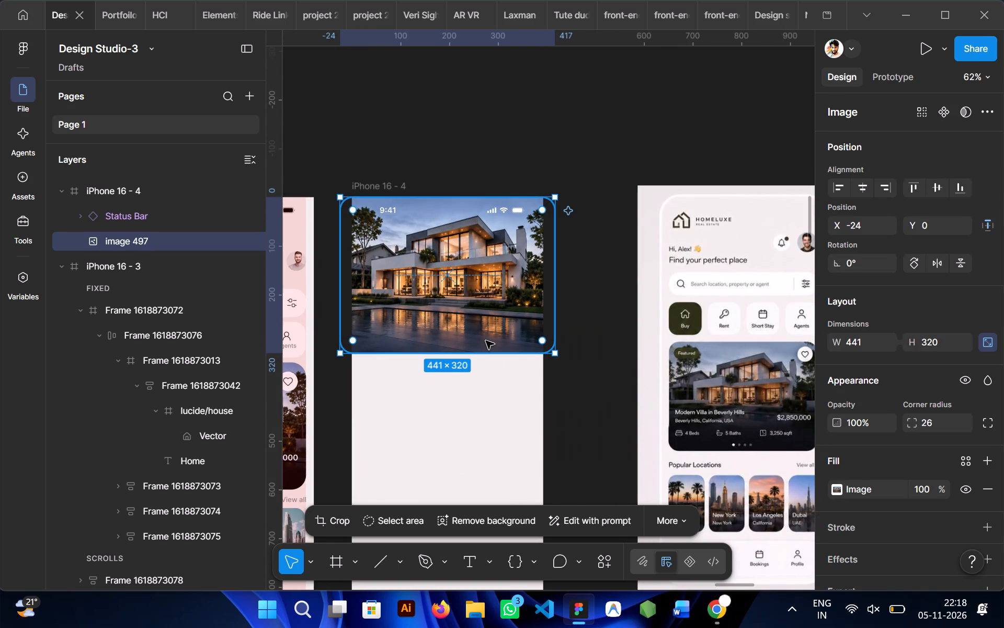
pyautogui.scroll(-1, 486, 341)
pyautogui.click(558, 342)
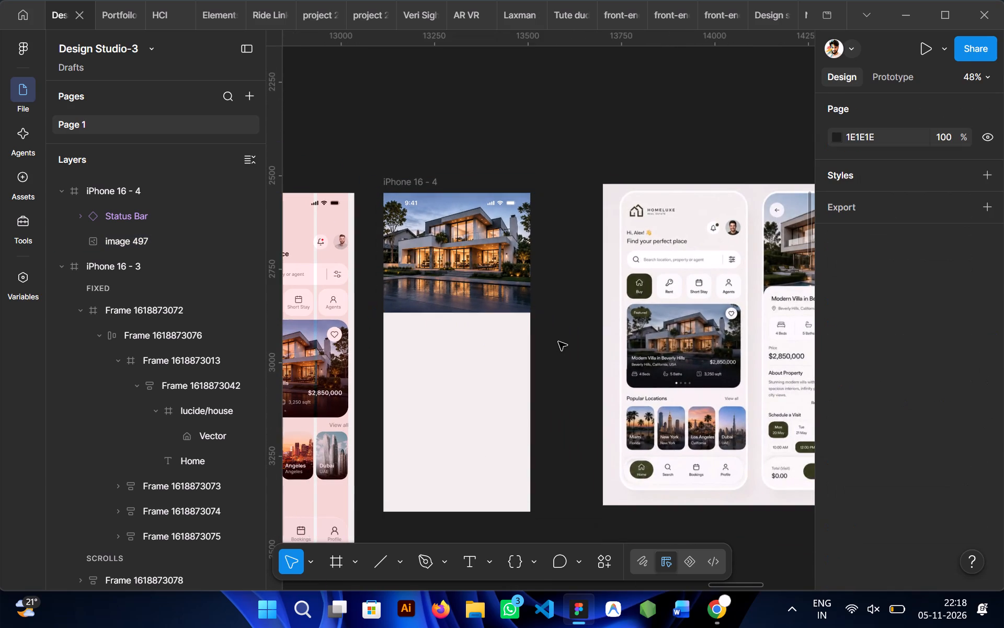
# Draw a full-width frame of about 393 × 202 in iPhone 16 - 4 at Y 288, overlapping the photo's lower edge.
pyautogui.hscroll(-1, 558, 342)
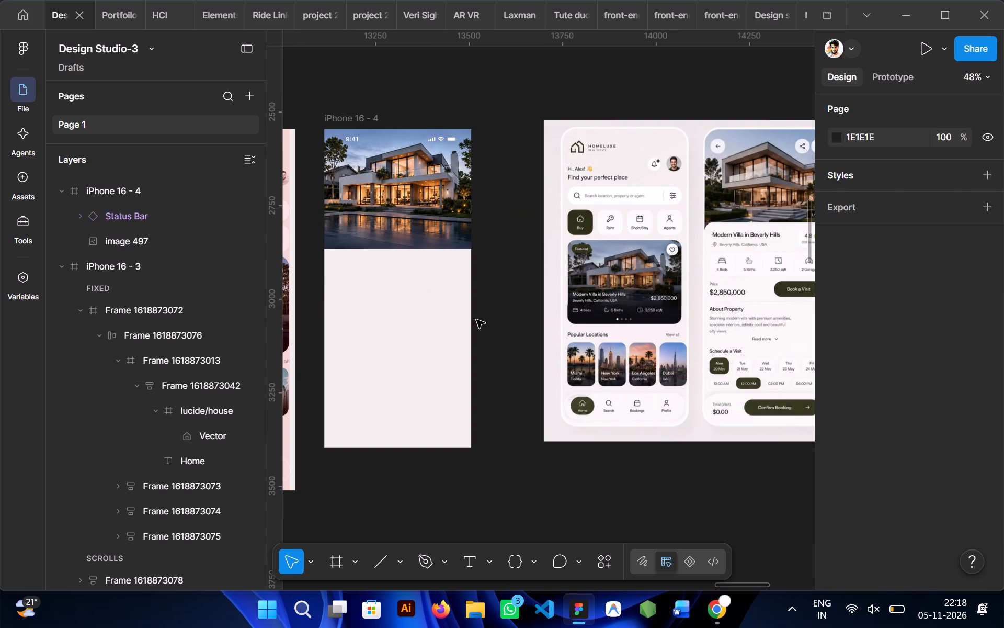
pyautogui.press('f')
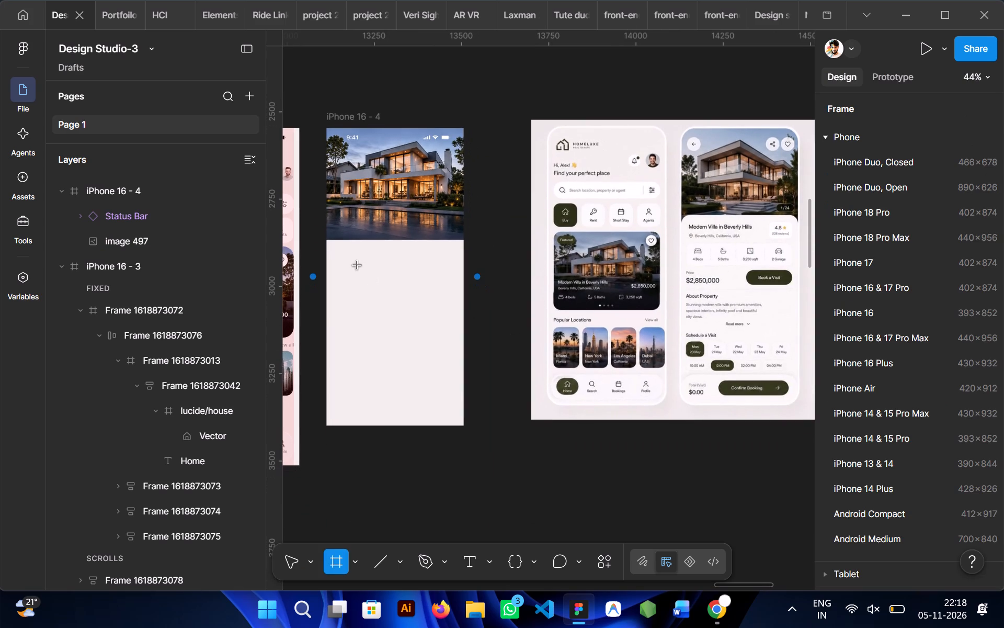
pyautogui.moveTo(326, 229); pyautogui.dragTo(347, 246)
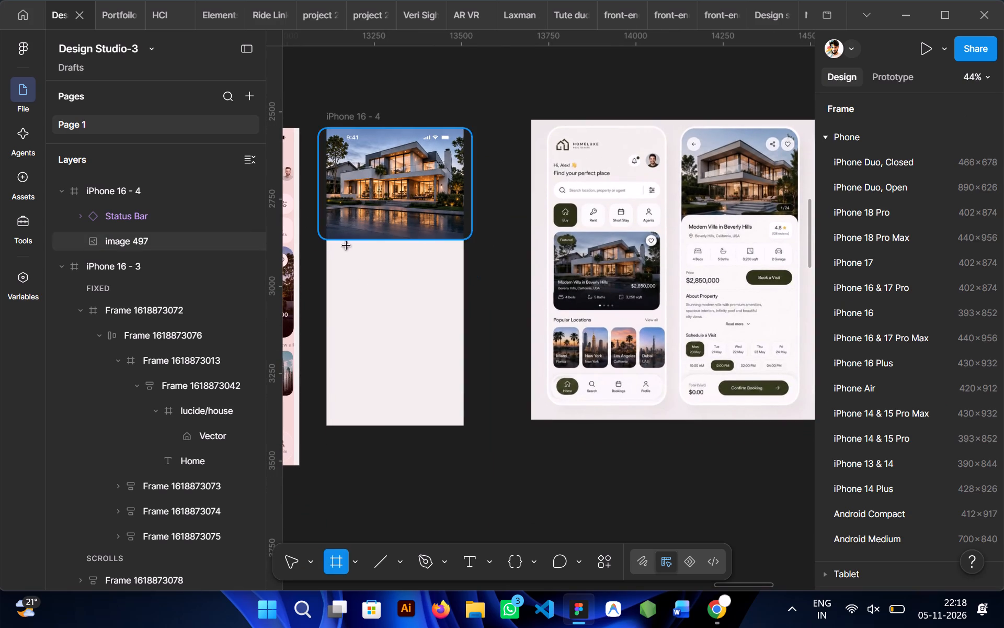
pyautogui.moveTo(347, 246); pyautogui.dragTo(464, 423)
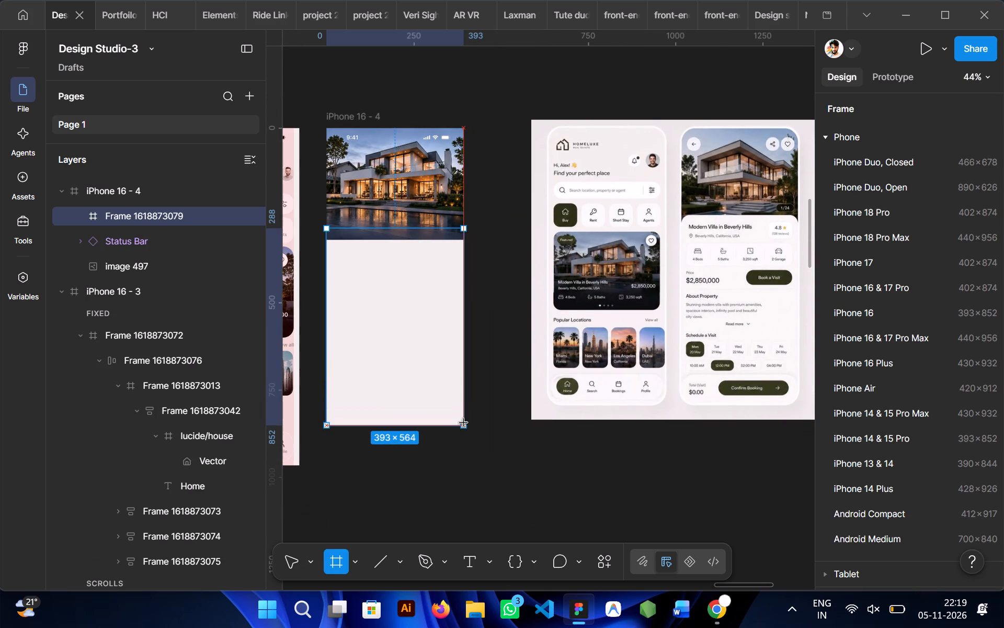
pyautogui.moveTo(464, 423); pyautogui.dragTo(451, 307)
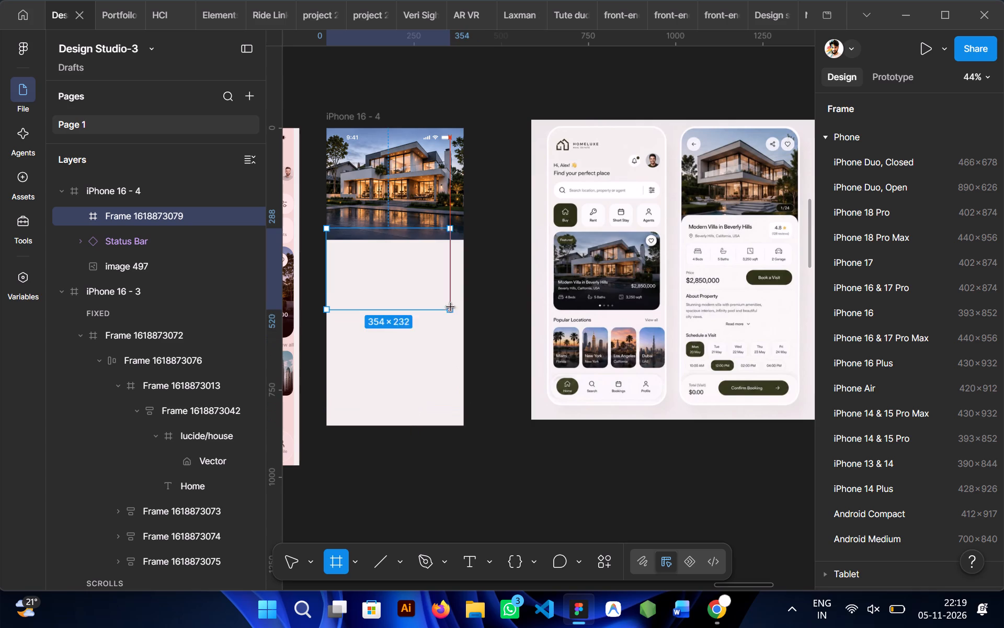
pyautogui.moveTo(451, 307); pyautogui.dragTo(464, 299)
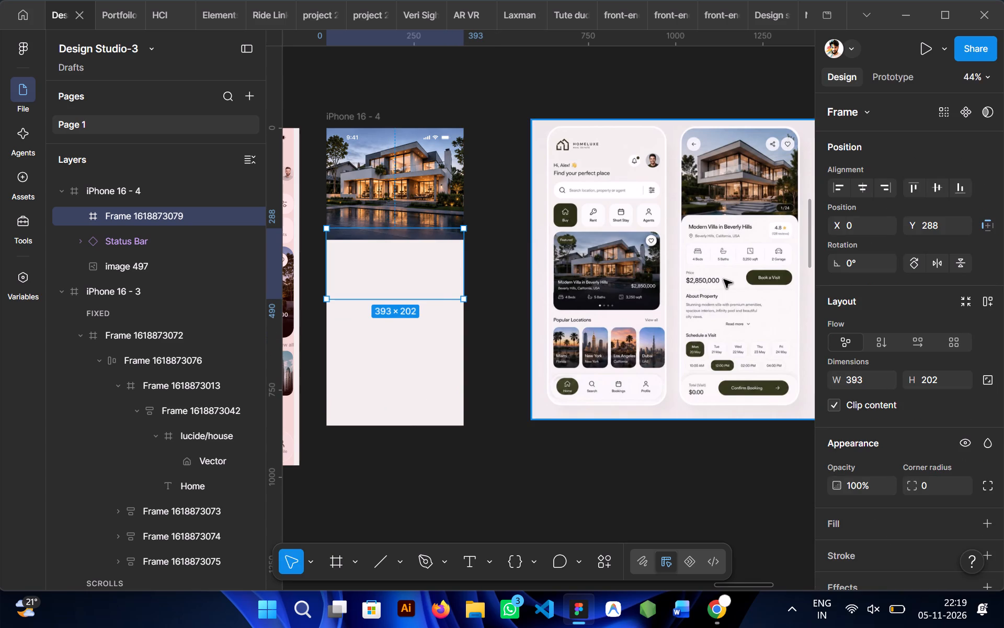
# Extend the new frame down to the bottom edge of iPhone 16 - 4, making it 393 × 564.
pyautogui.hscroll(-1, 724, 279)
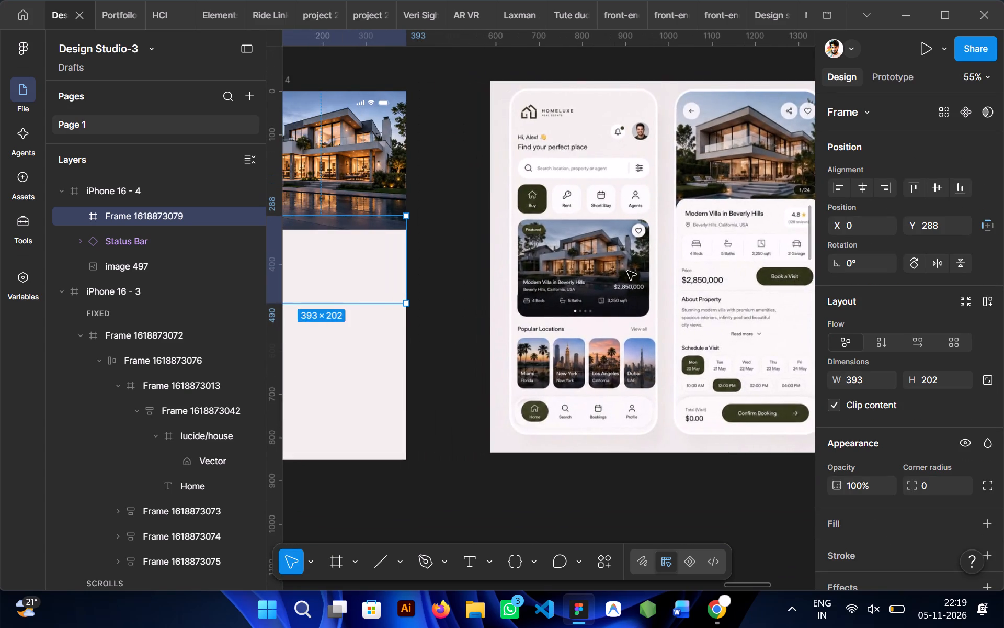
pyautogui.hscroll(2, 545, 267)
pyautogui.moveTo(424, 305); pyautogui.dragTo(414, 457)
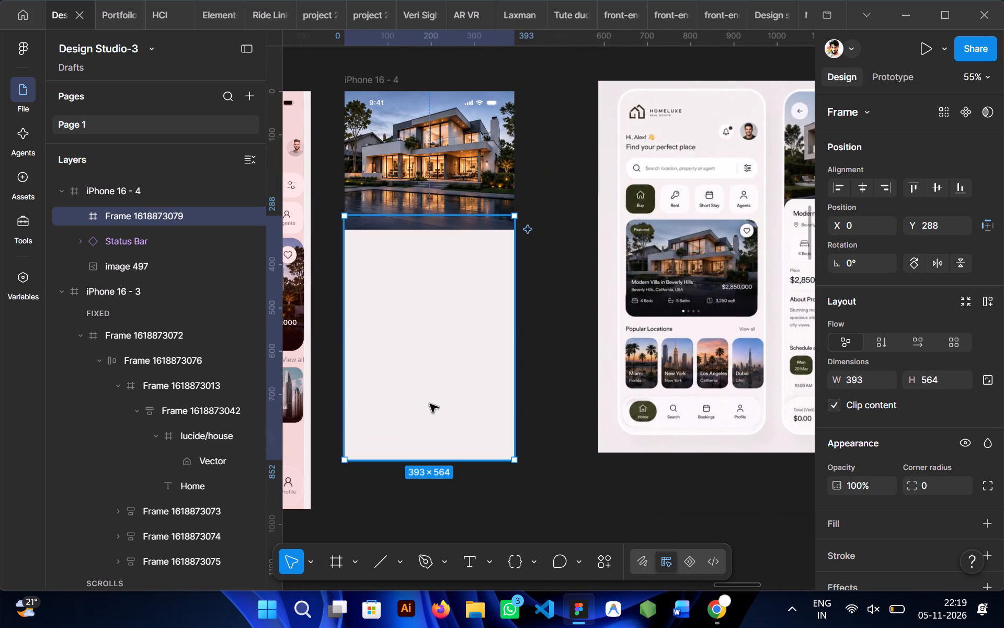
pyautogui.hscroll(-1, 430, 404)
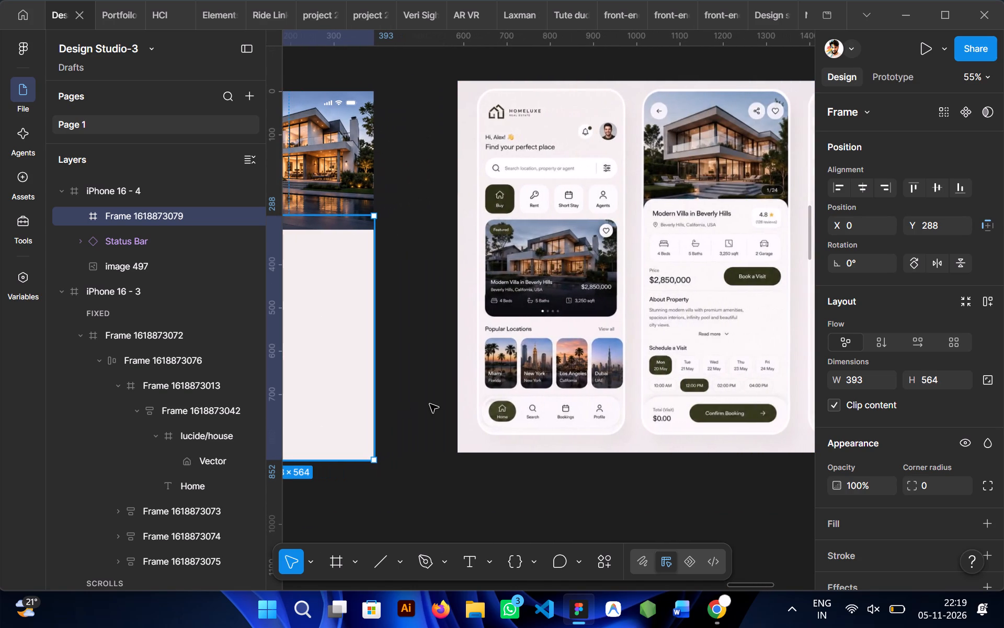